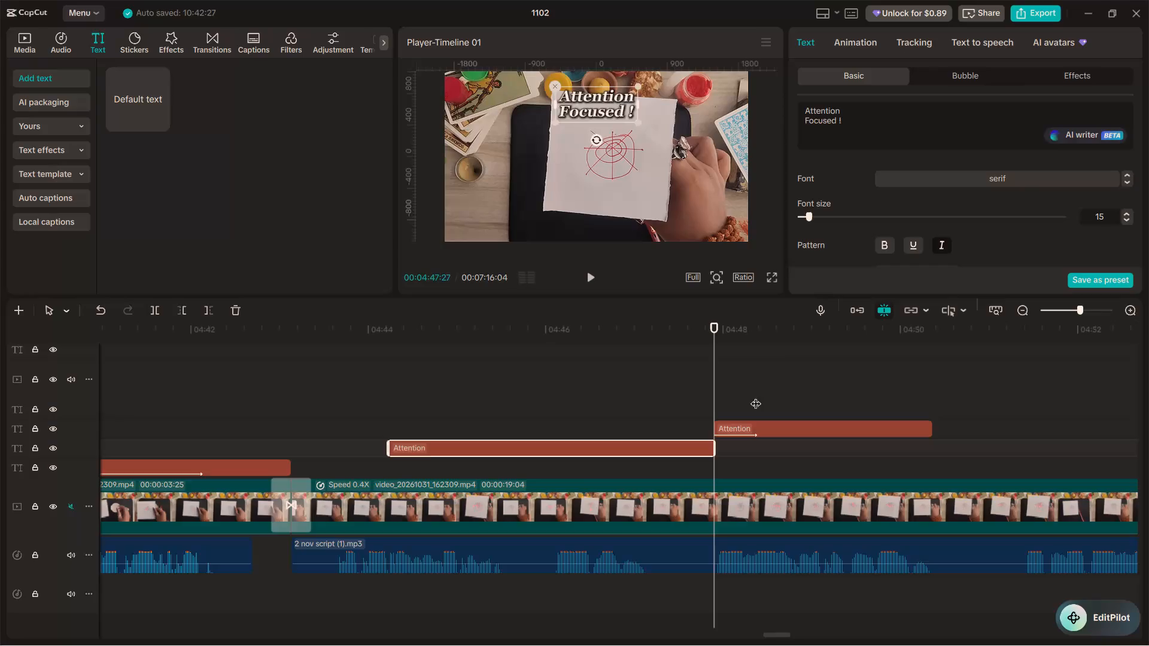
Apply the favourited Fade Out exit animation to the earlier "Attention Focused !" text clip.
left_click(856, 38)
left_click(929, 82)
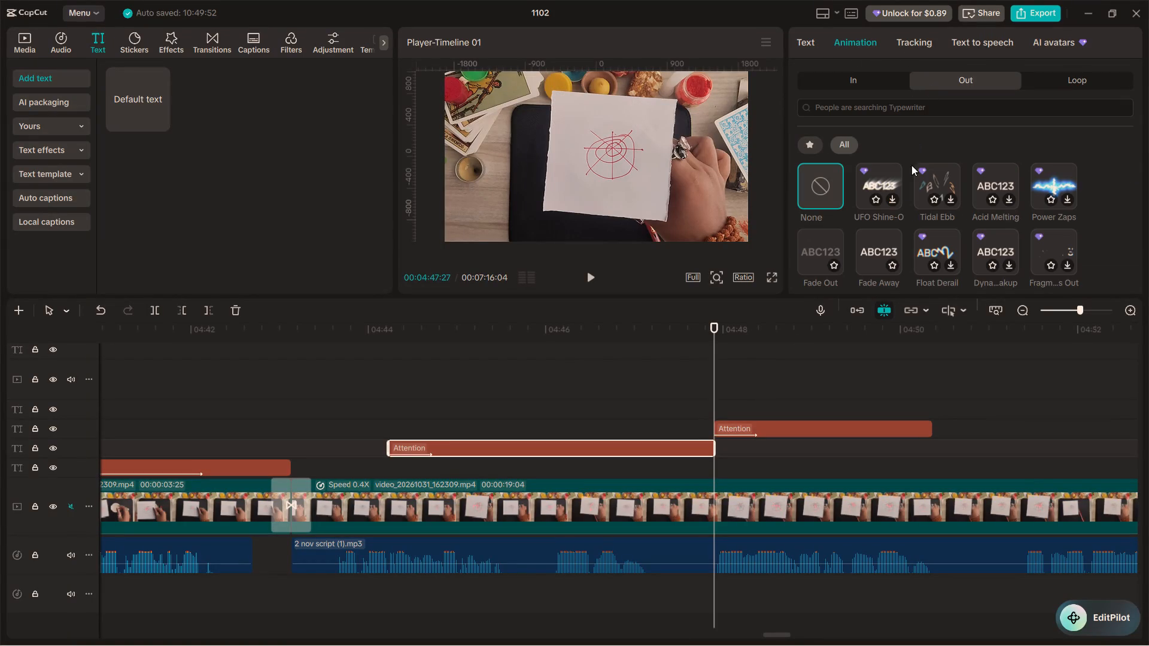
left_click(859, 84)
left_click(955, 73)
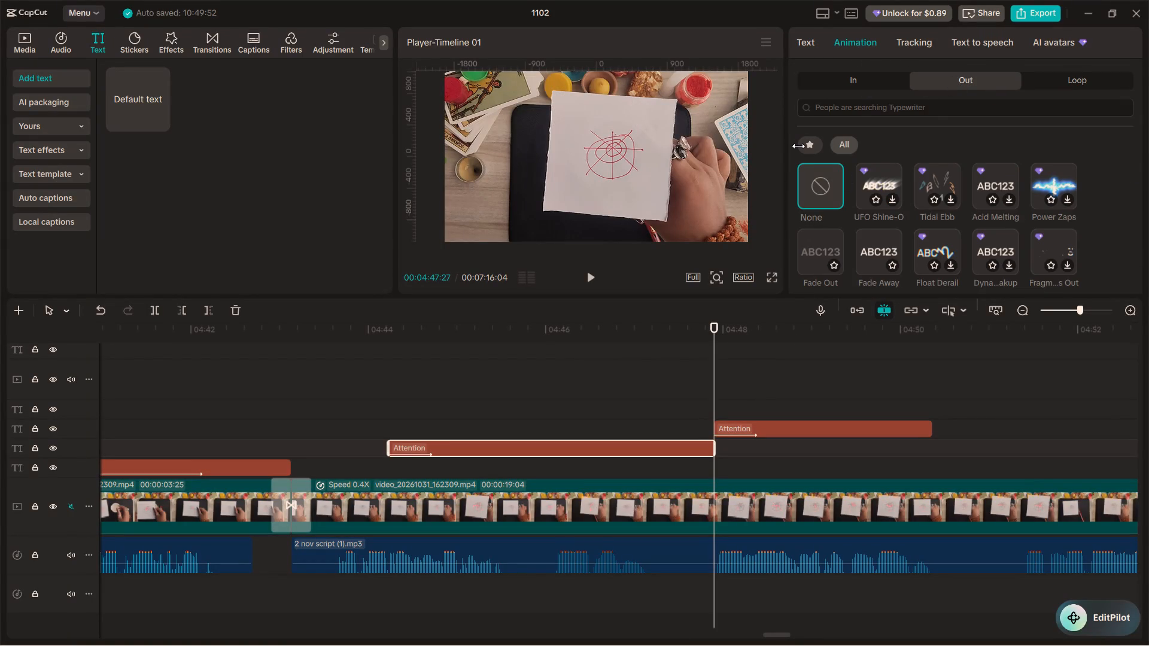
left_click(805, 150)
left_click(886, 181)
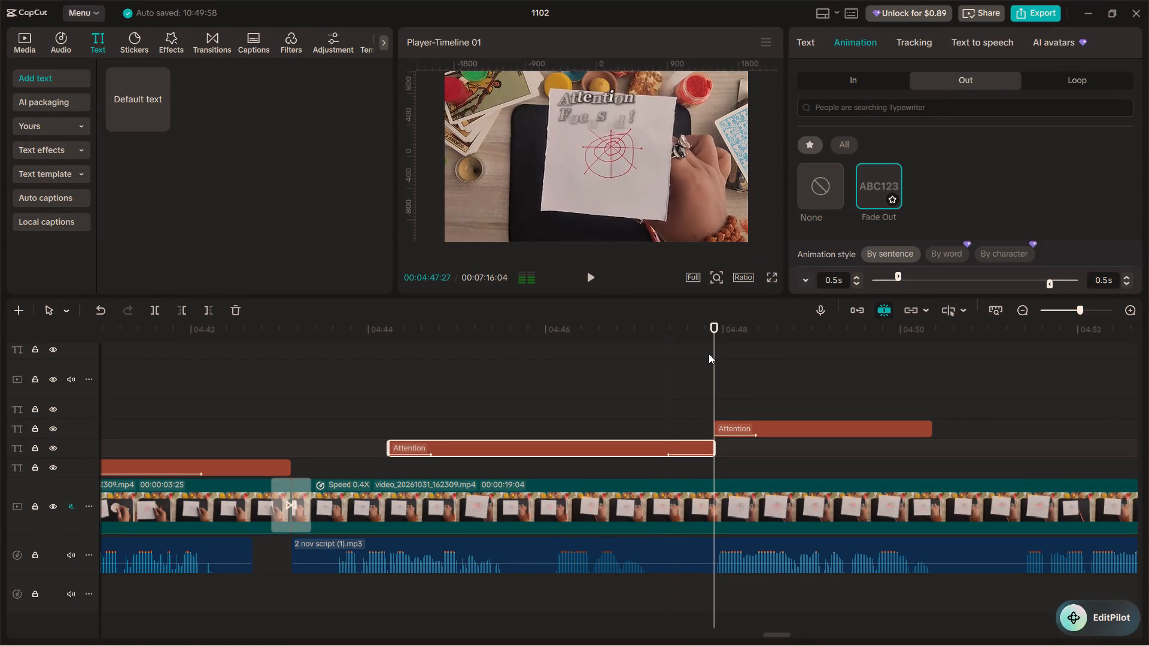
left_click(676, 366)
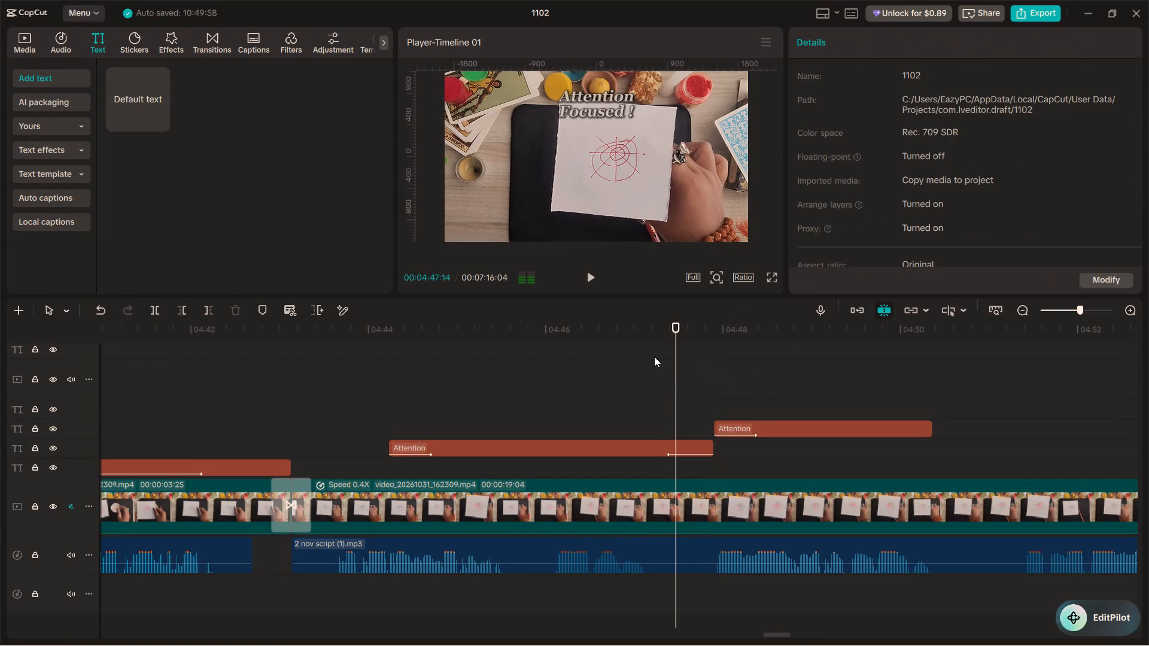
Replace the wording of the second "Attention Focused !" text clip with "Repeat these".
left_click(765, 386)
left_click(774, 431)
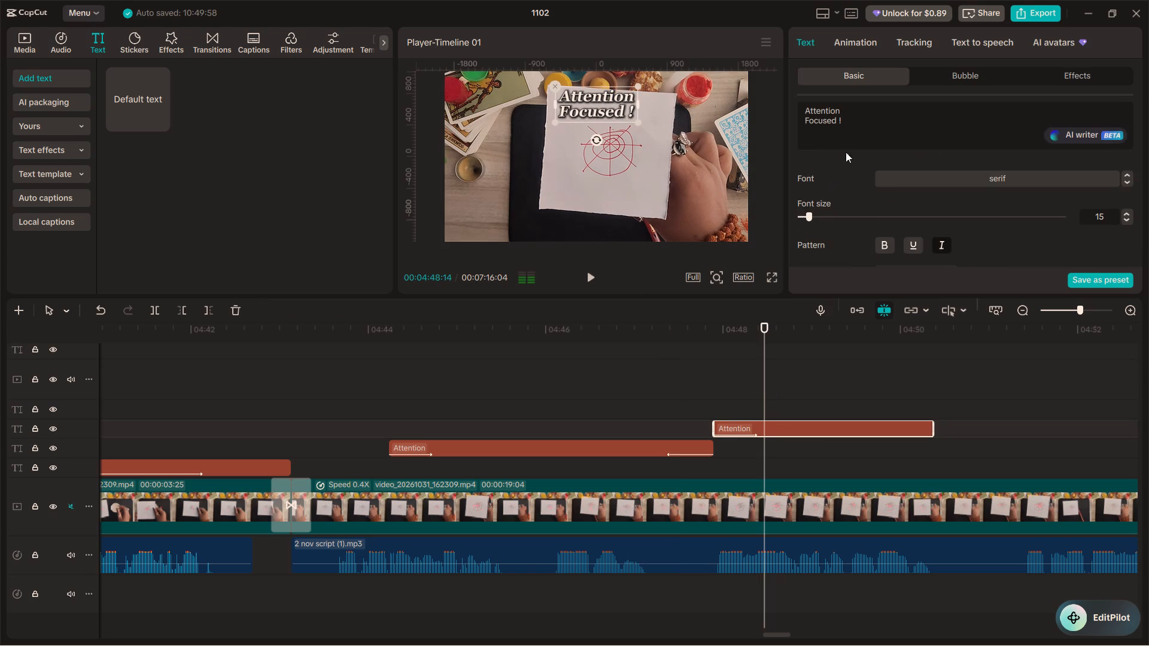
left_click_drag(861, 111, 795, 106)
left_click(821, 121)
left_click_drag(857, 115, 790, 115)
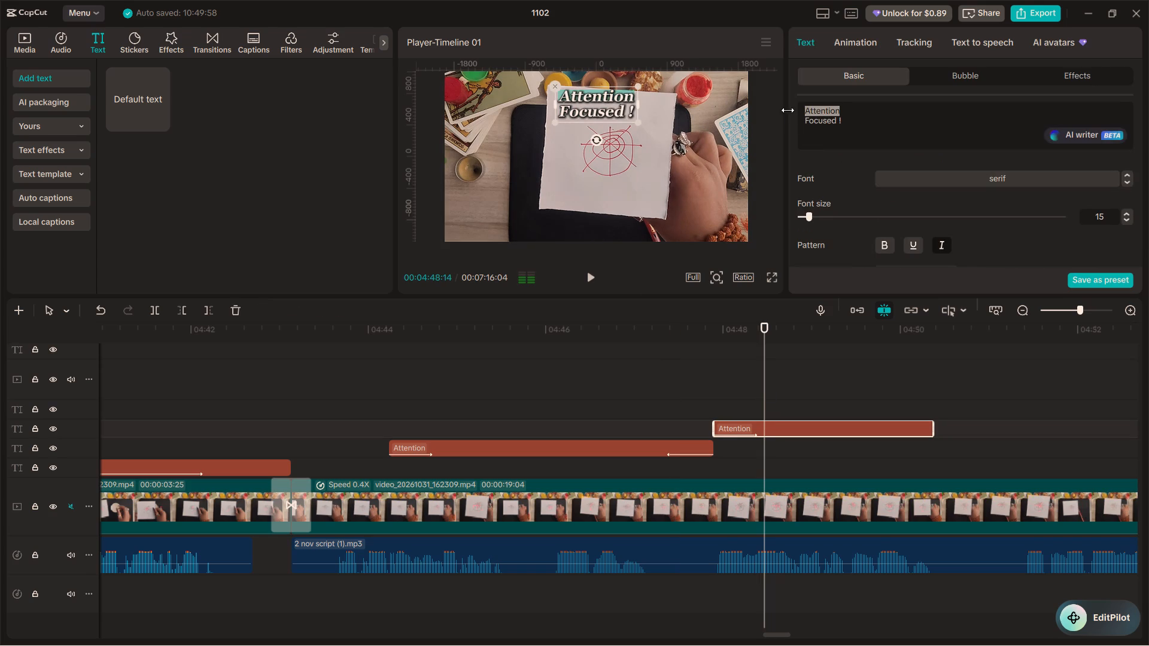
left_click(851, 125)
left_click_drag(852, 125, 801, 102)
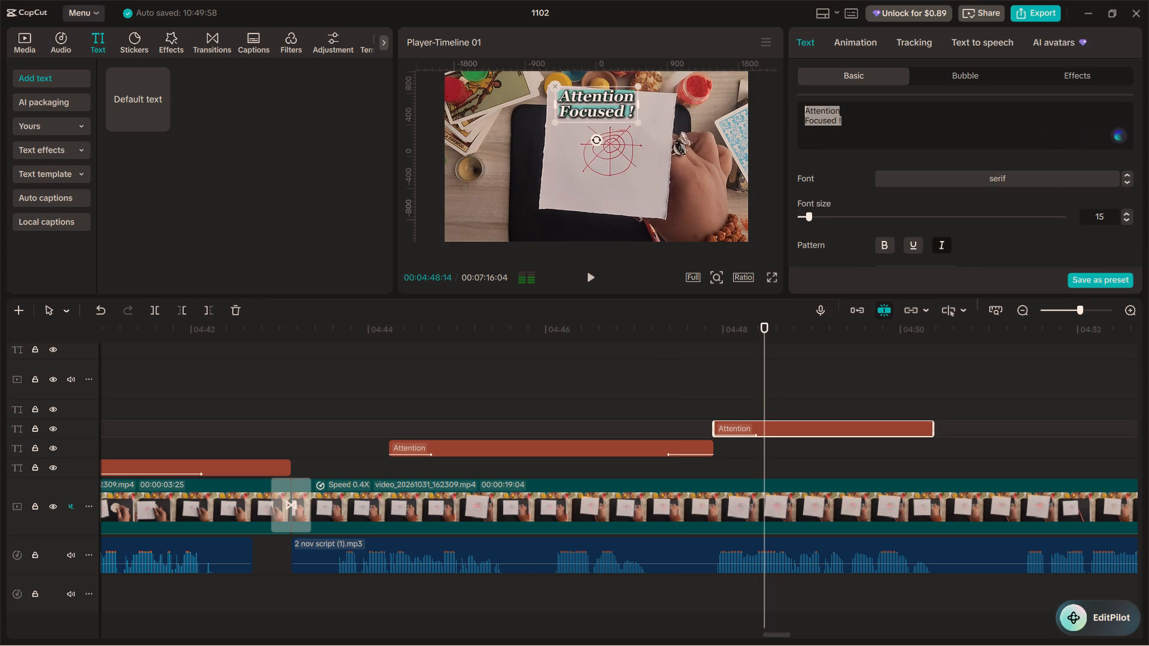
type("Re")
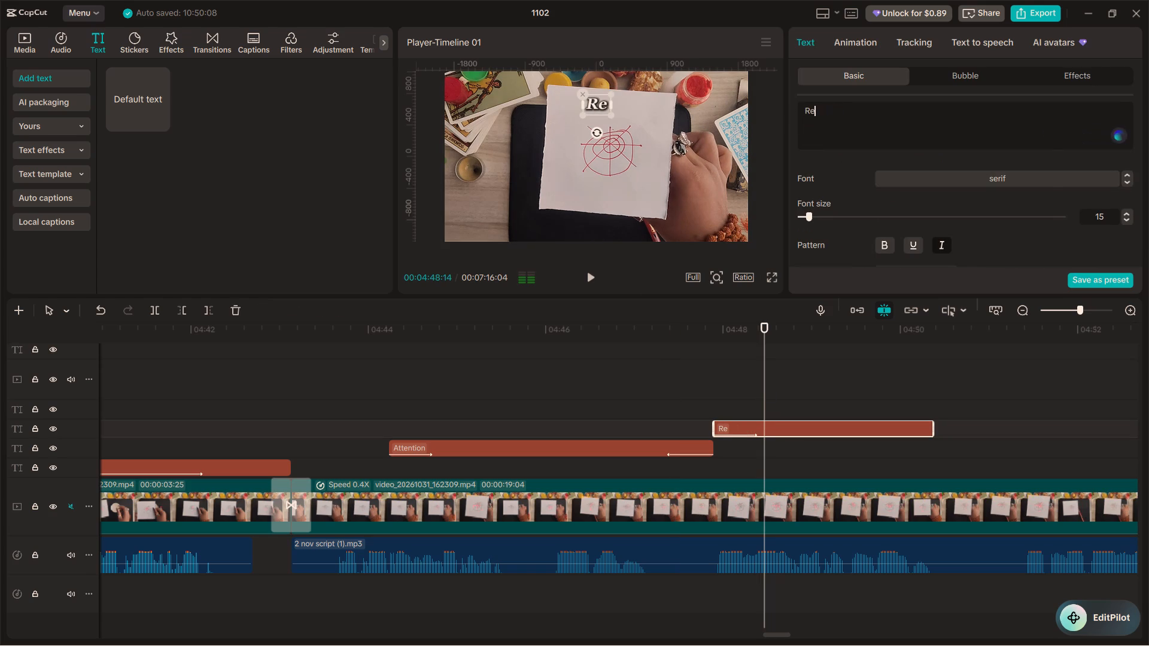
type("peat")
key("space")
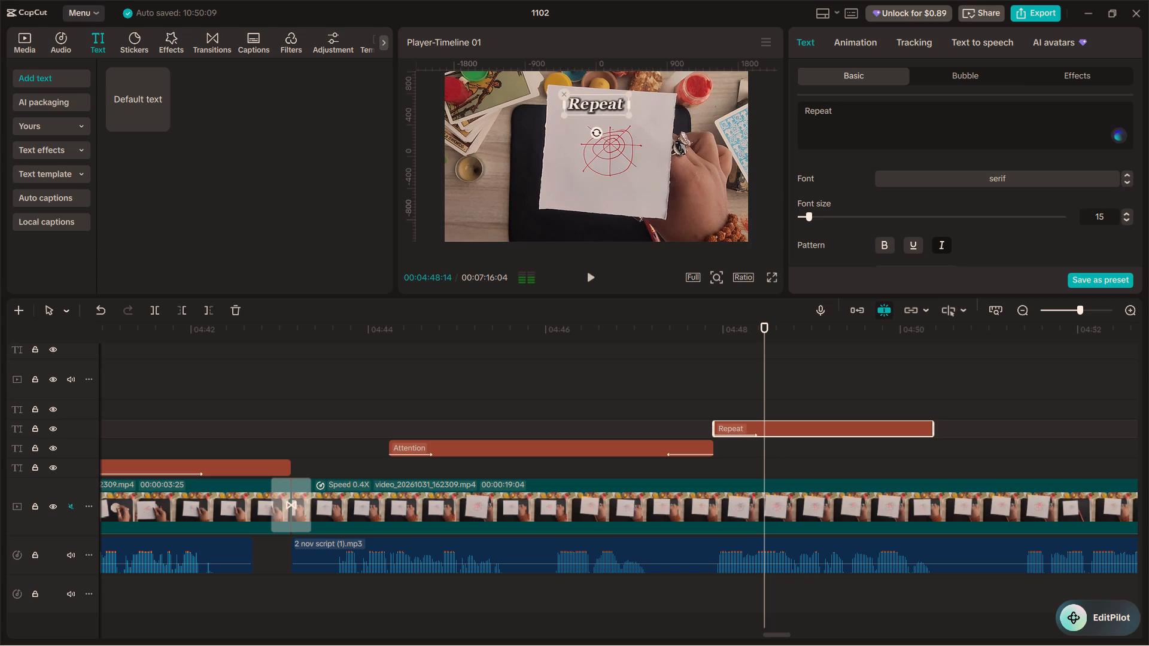
type("these")
key("space")
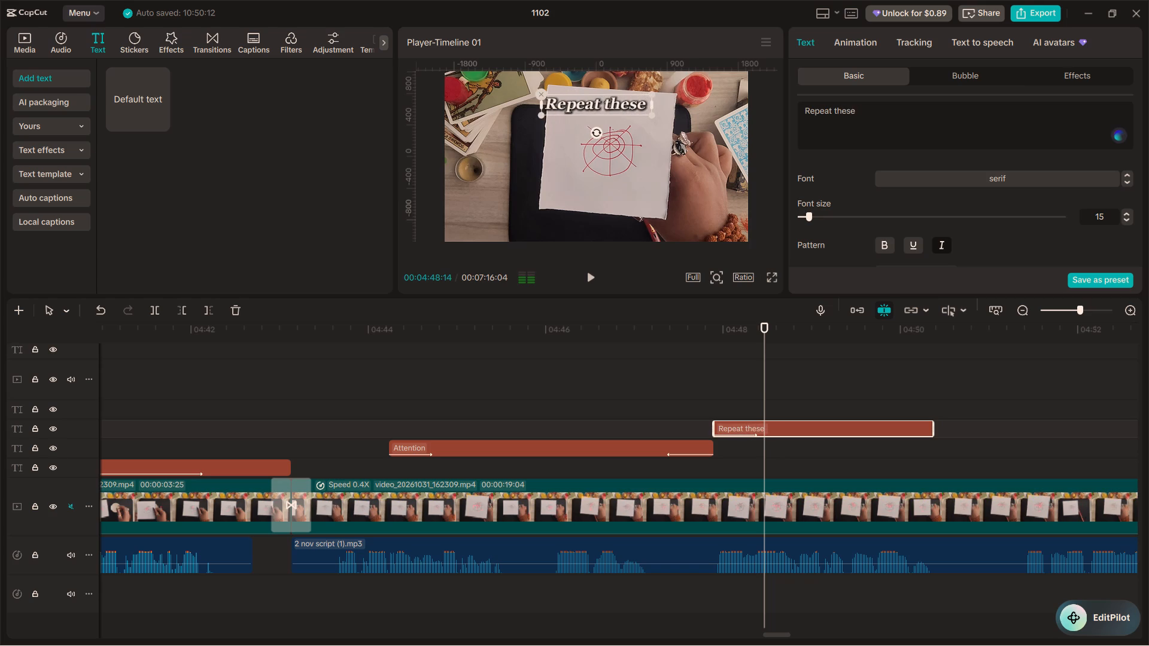
key("BackSpace")
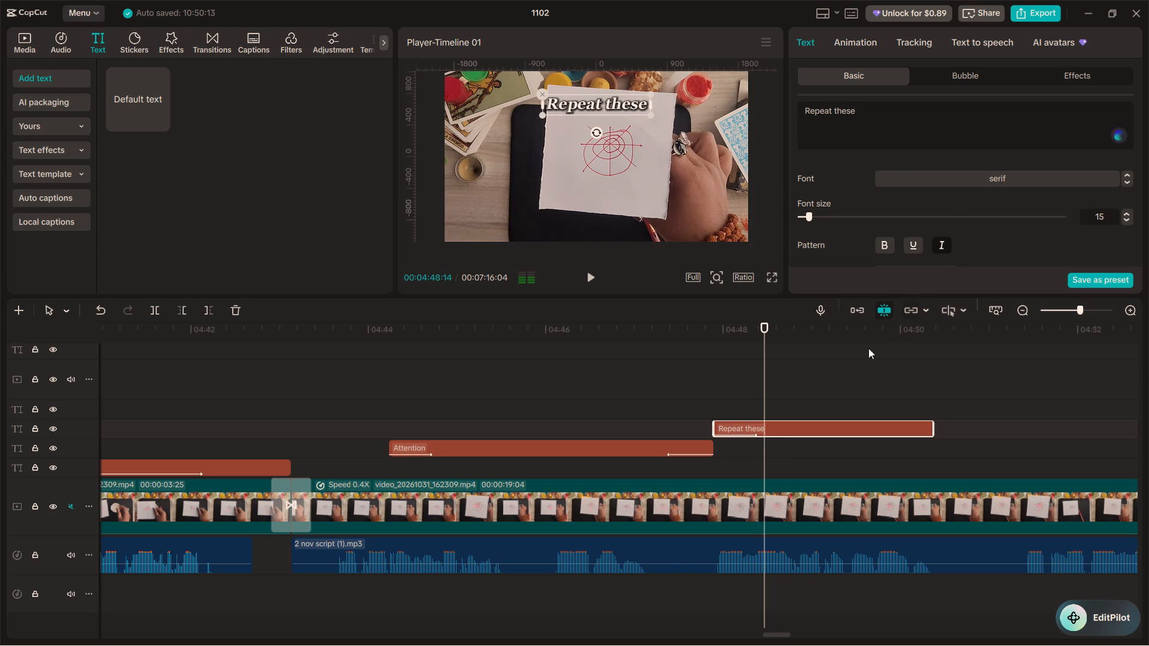
Duplicate the "Repeat these" clip onto a higher text track and shift the copy to start slightly after the original.
left_click_drag(788, 425, 784, 403, "alt")
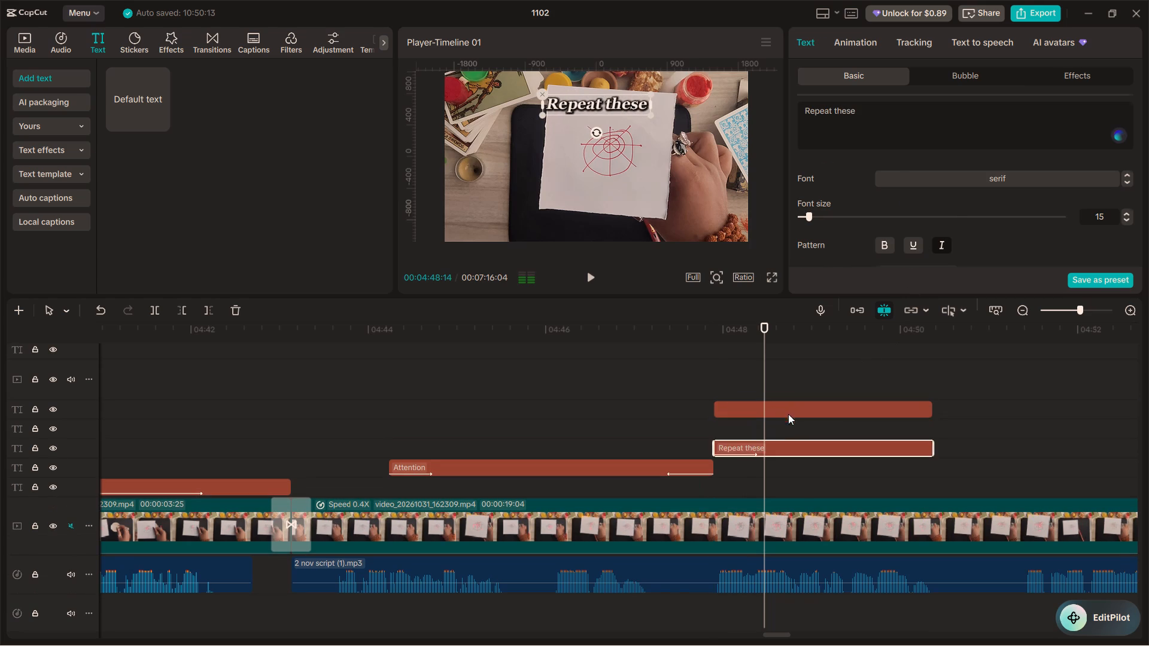
left_click(780, 409)
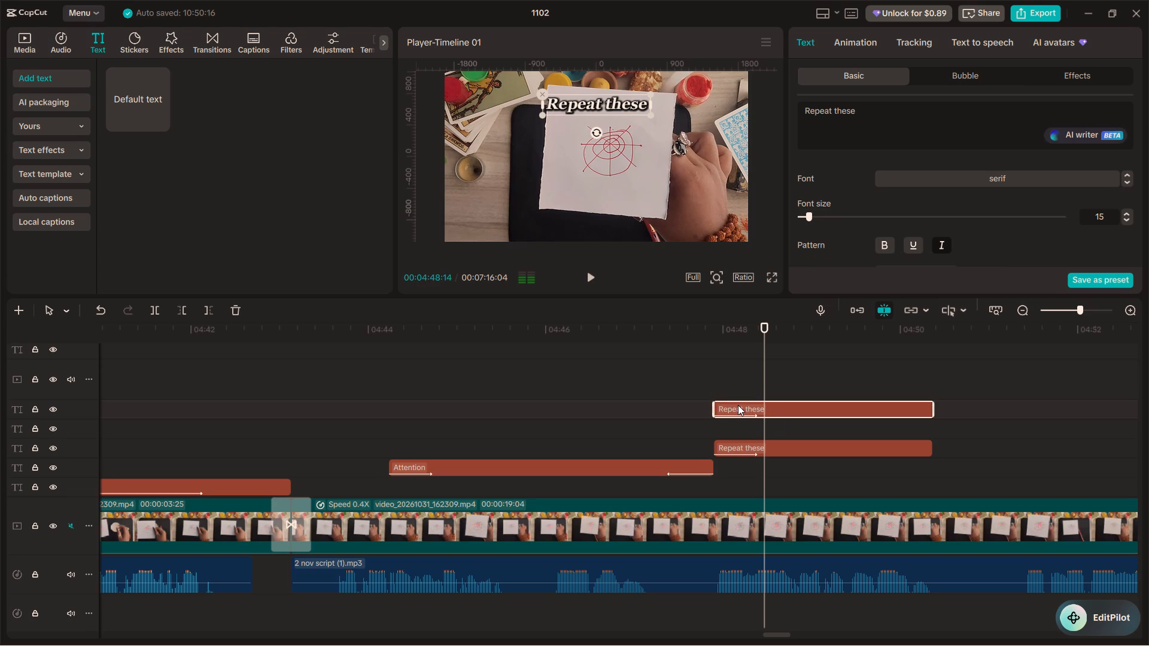
left_click_drag(749, 407, 765, 410)
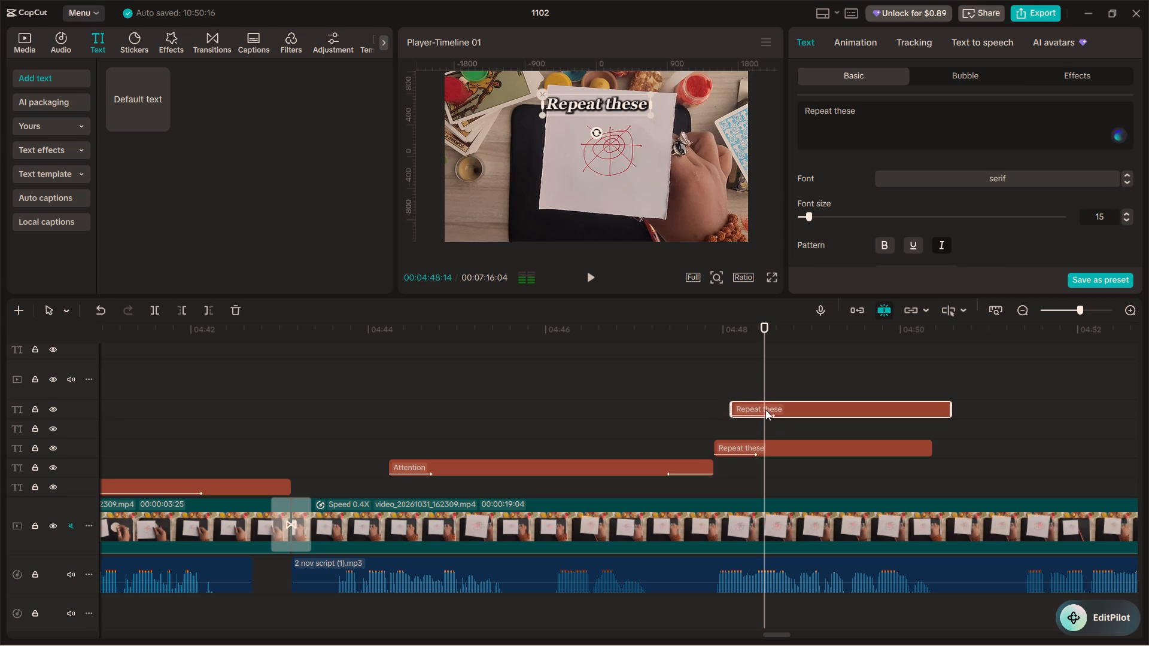
left_click(715, 401)
left_click(703, 400)
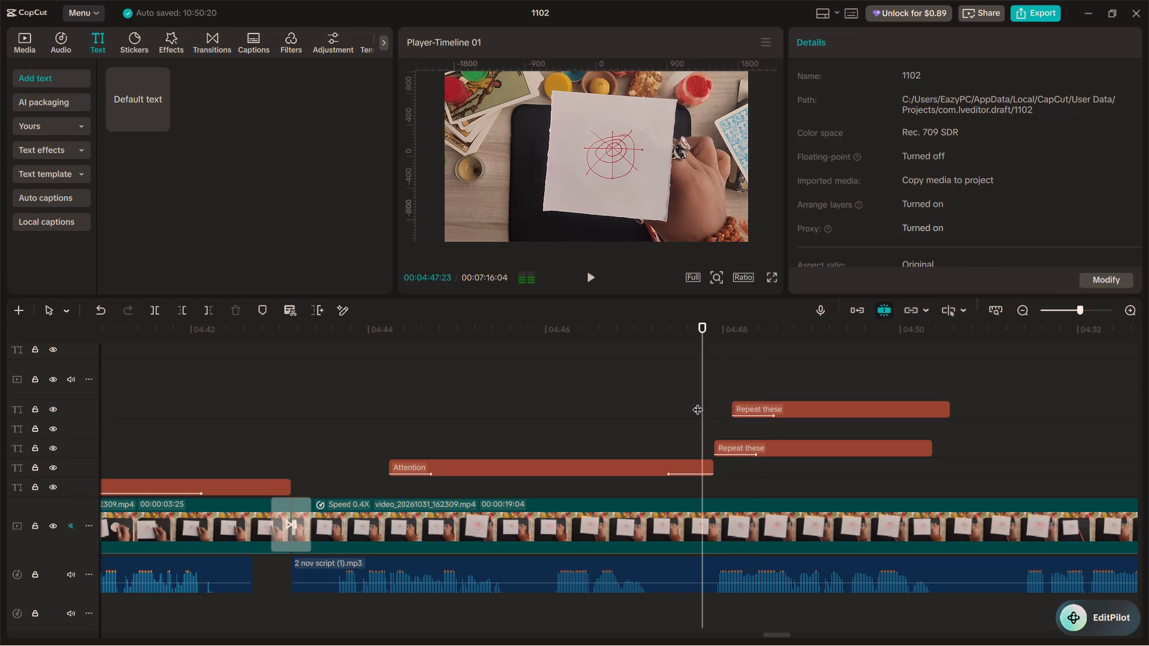
key("space")
key("space")
Place the duplicated "Repeat these" text directly beneath the original line in the preview, keeping it horizontally aligned.
left_click(771, 407)
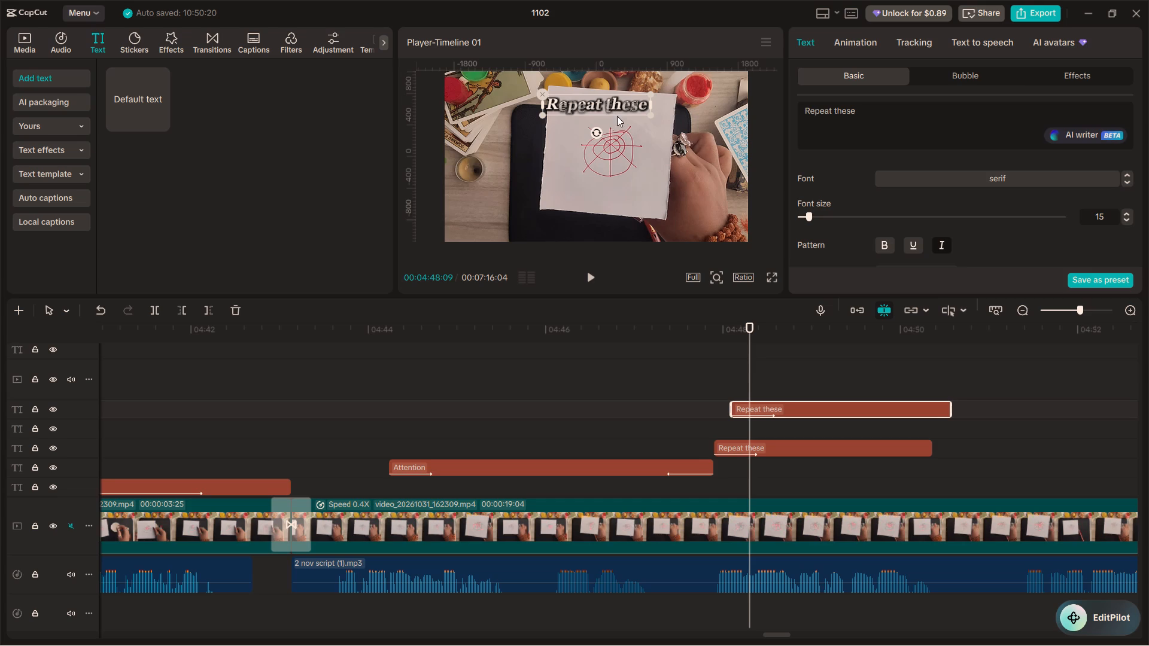
left_click_drag(596, 104, 593, 120)
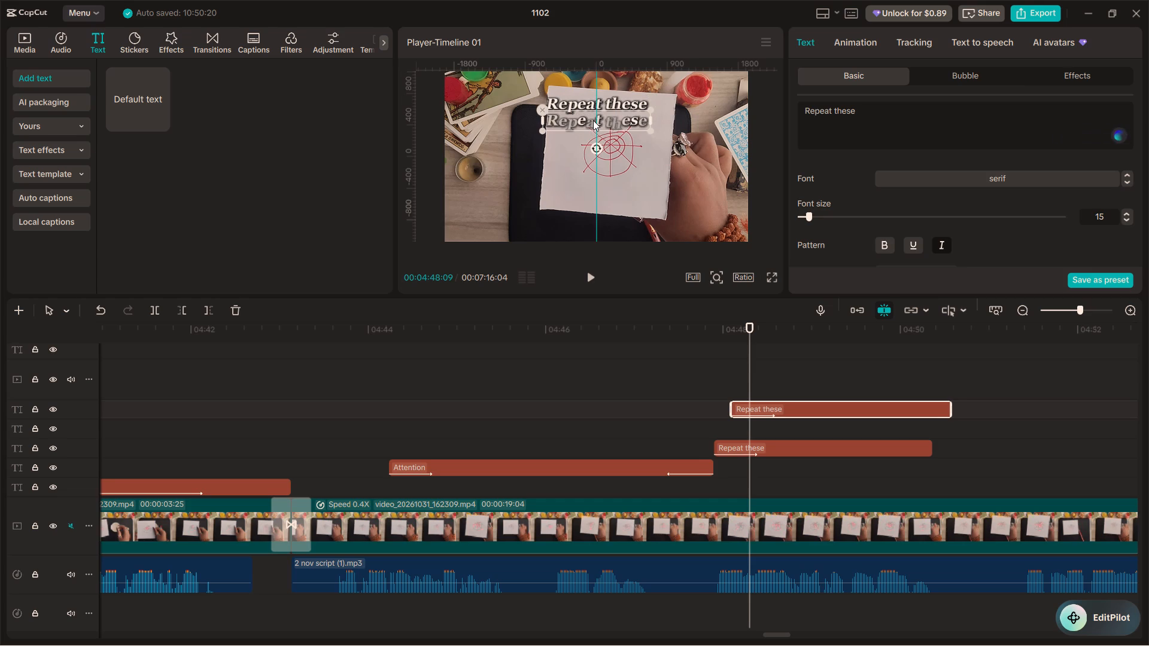
left_click_drag(593, 120, 593, 116)
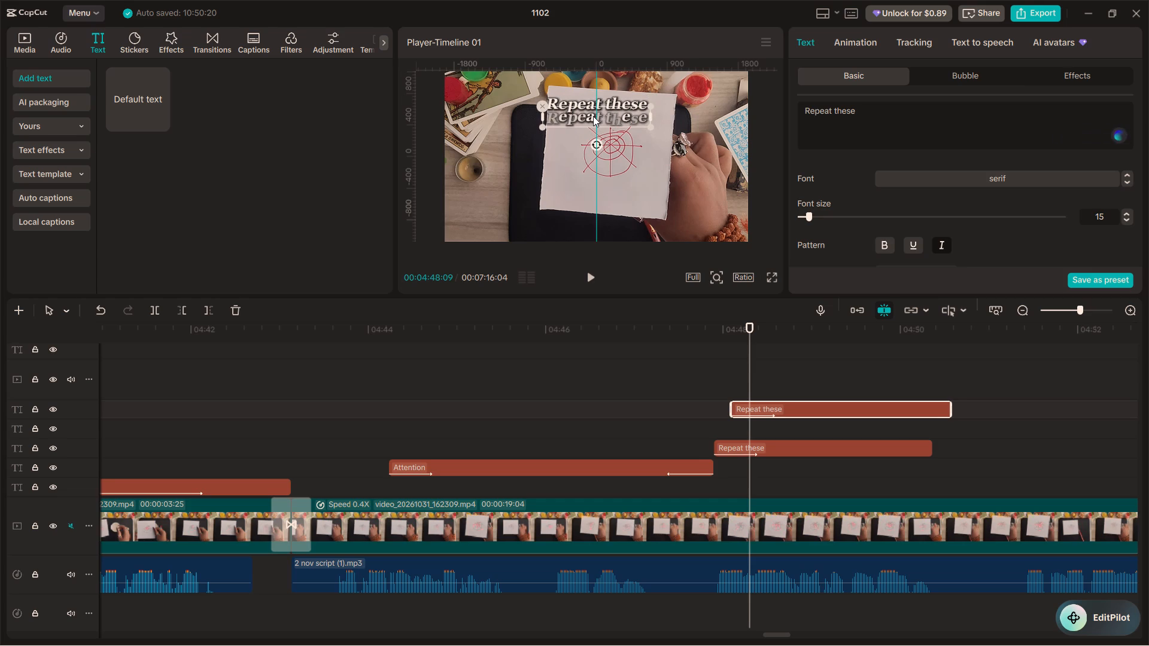
left_click_drag(593, 116, 597, 120)
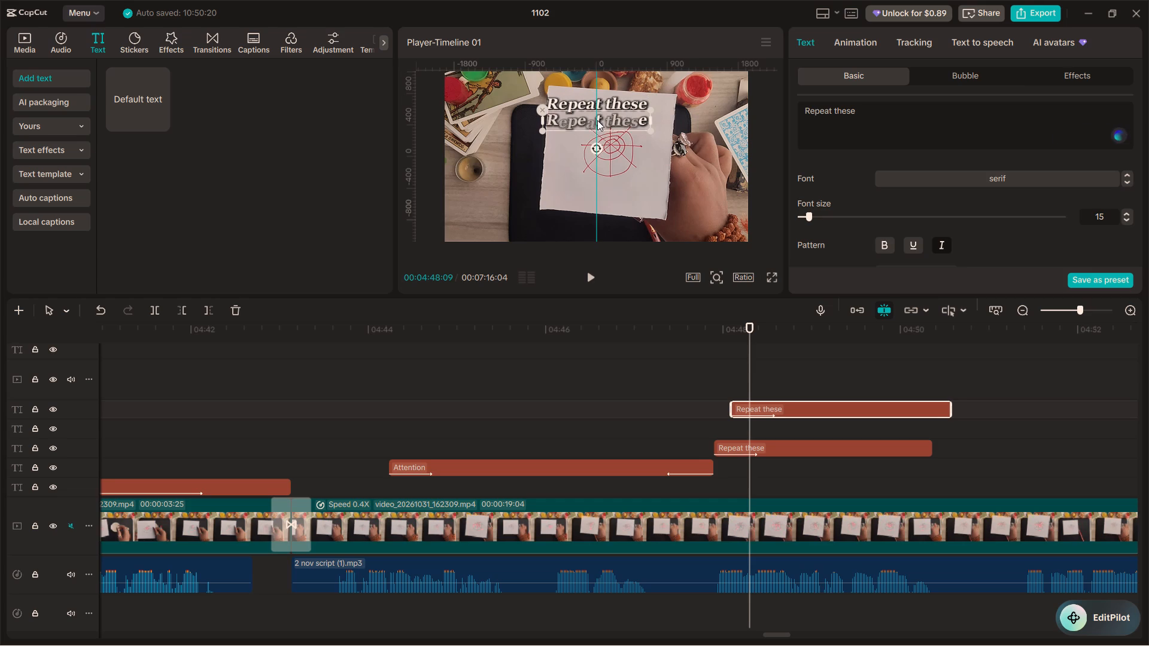
left_click_drag(597, 120, 597, 118)
Change the duplicated caption's text to "Words" and its font to Montserrat.
left_click_drag(867, 116, 795, 106)
key("shift+w")
type("or")
type("ds")
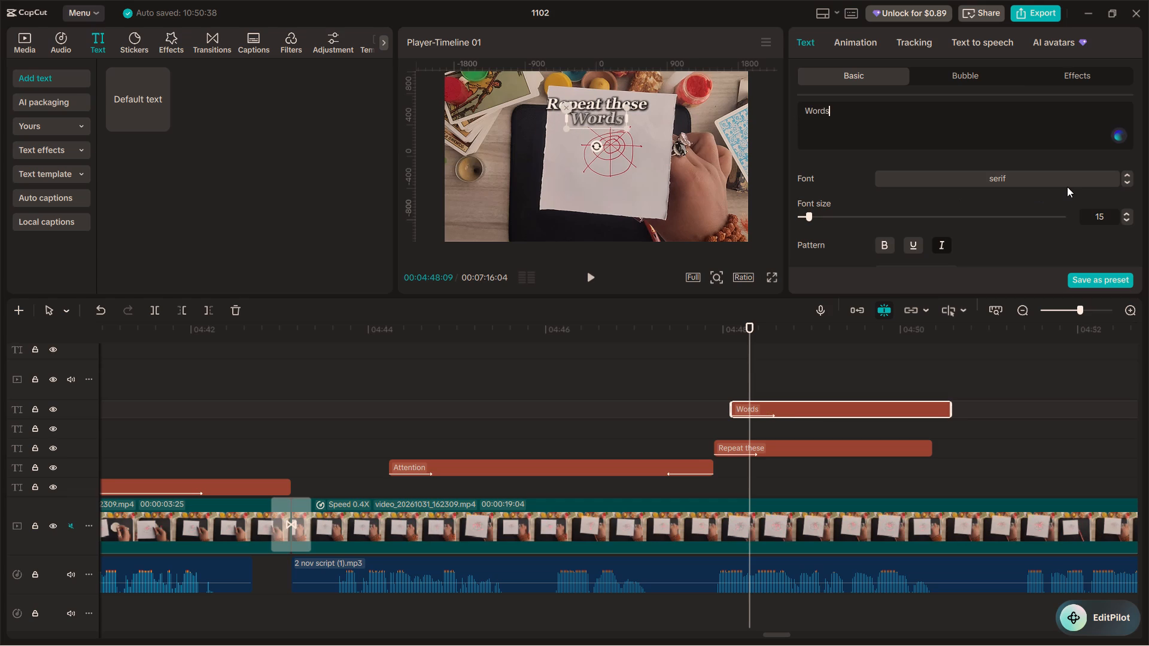
left_click(1126, 182)
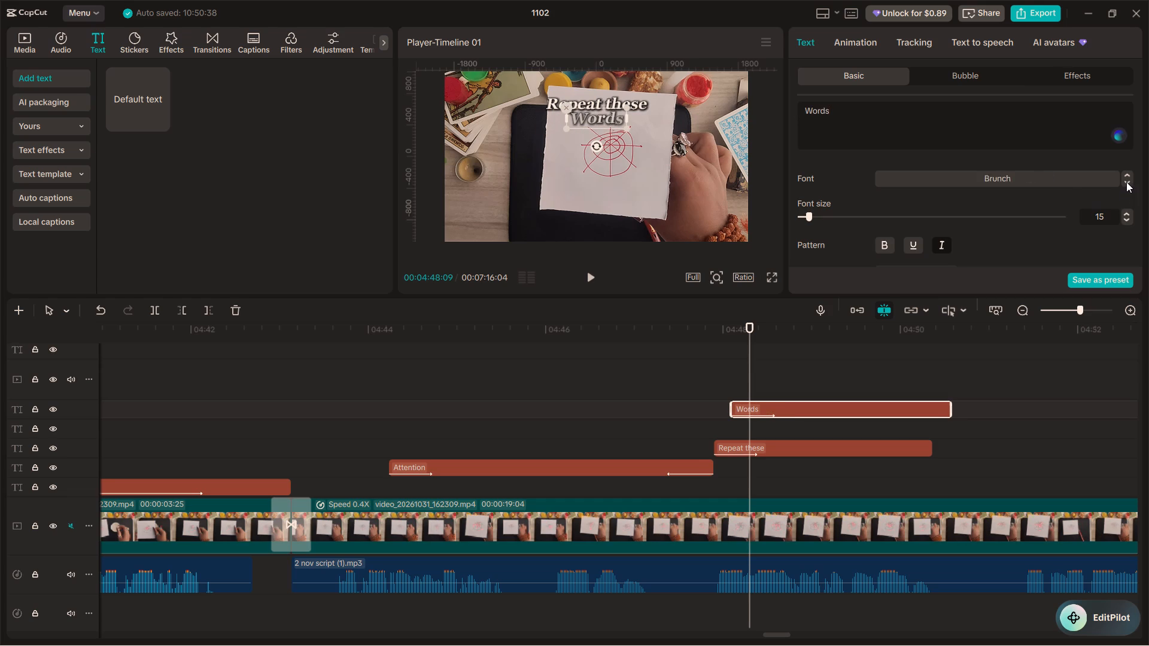
left_click(1126, 182)
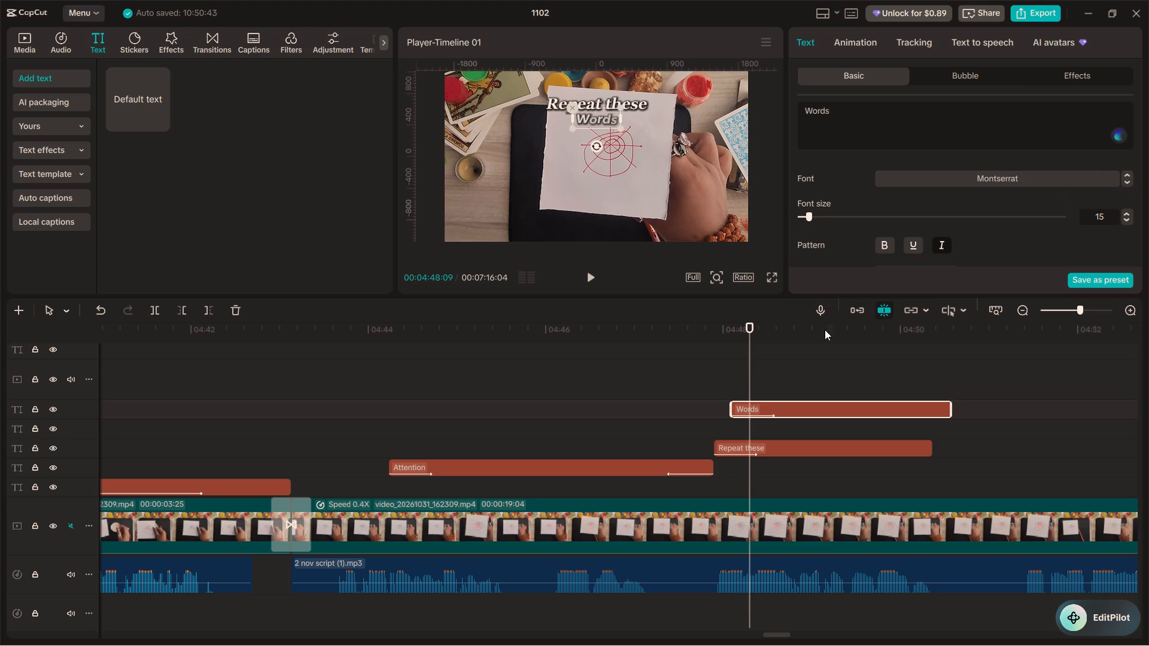
Play back the transition from "Attention Focused !" to the "Repeat these Words" captions and examine their look and timing, including in full screen.
left_click(698, 382)
left_click(589, 276)
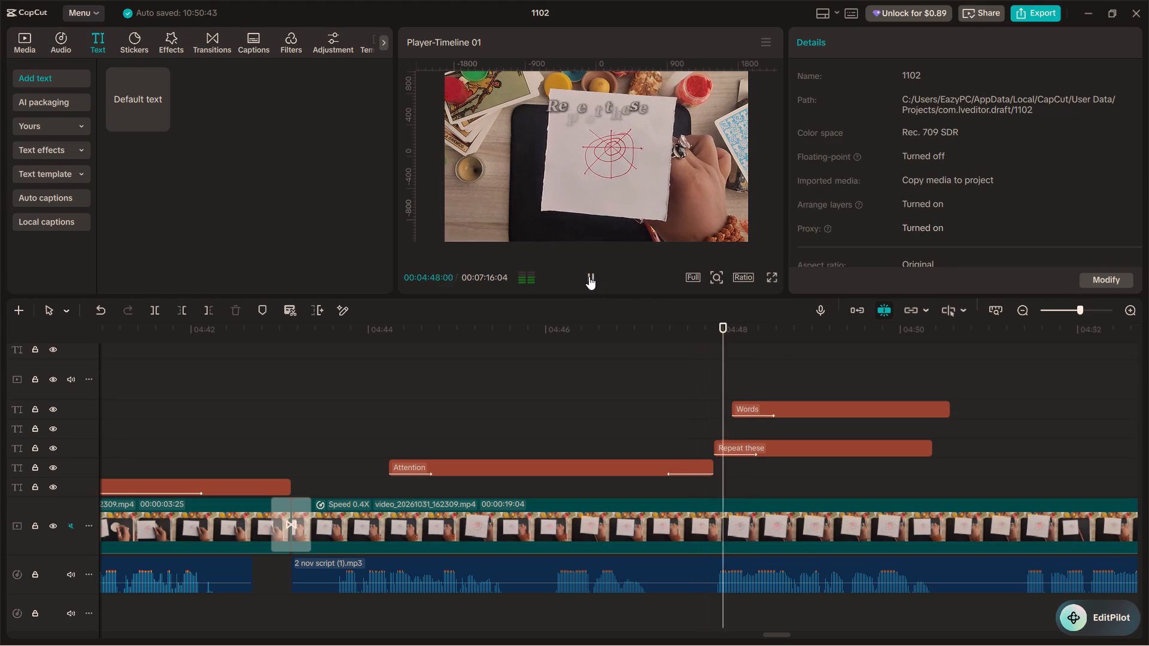
left_click(589, 276, "ctrl")
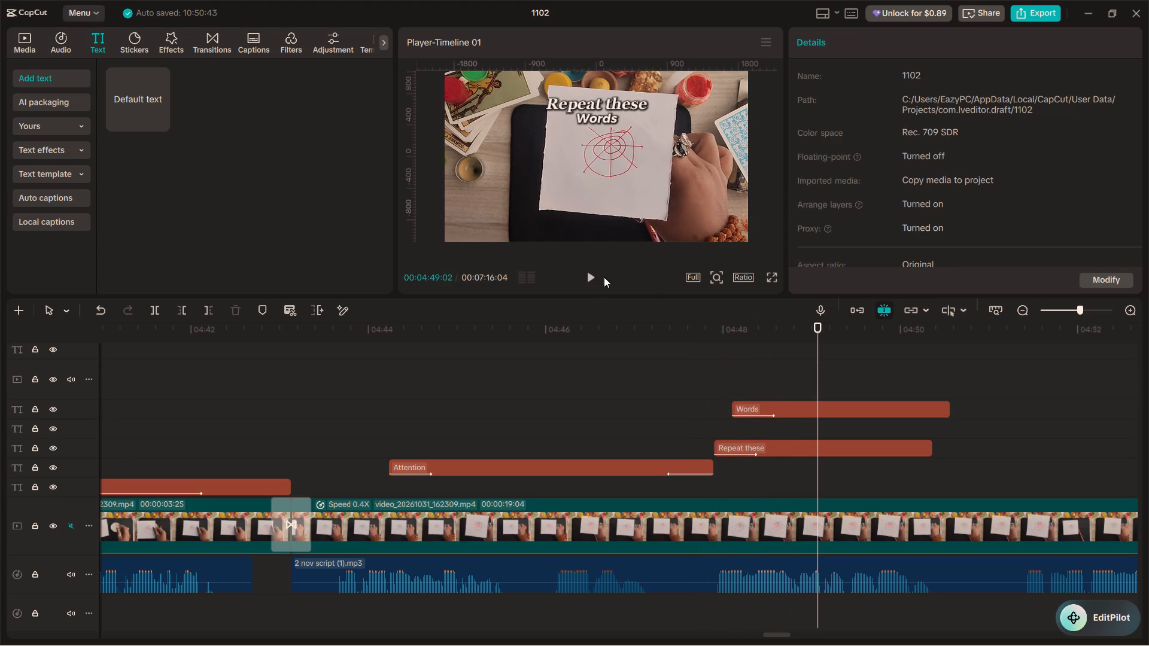
left_click(680, 373, "ctrl")
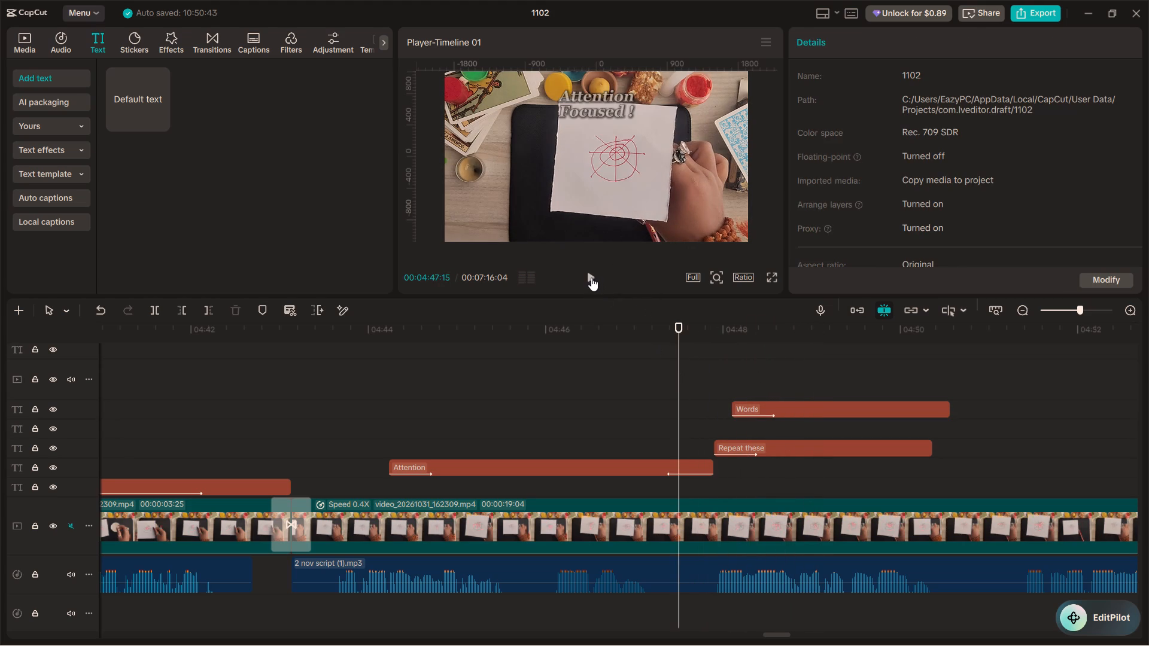
left_click(590, 277, "alt")
left_click_drag(590, 277, 597, 281, "alt")
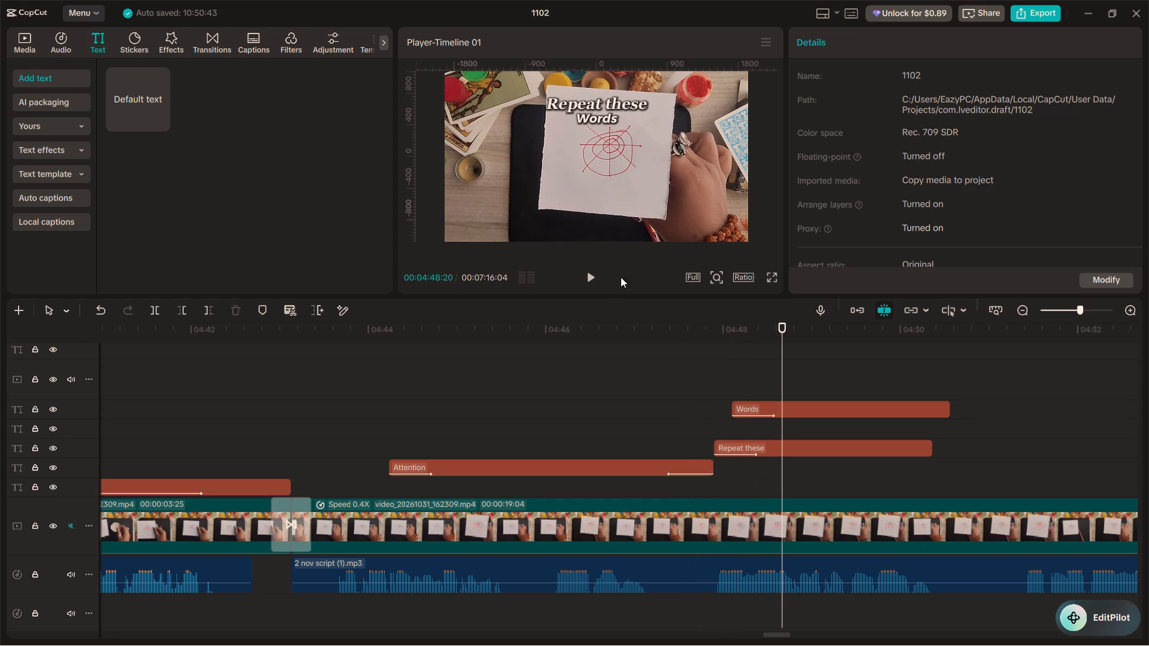
left_click(770, 276, "ctrl")
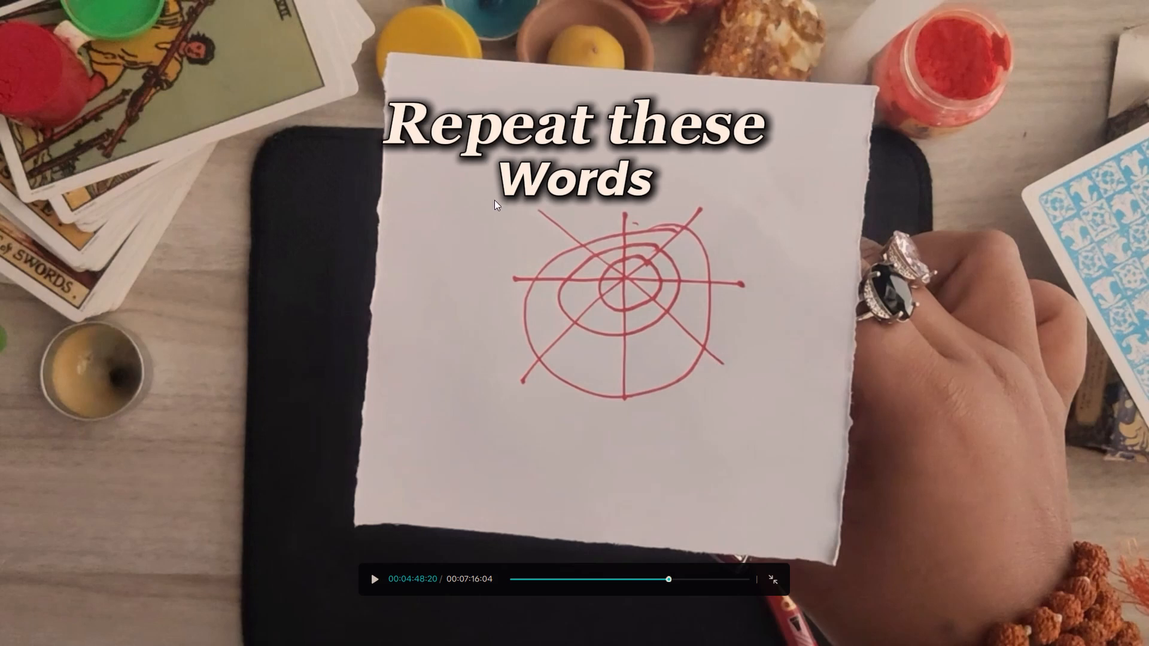
left_click(774, 575)
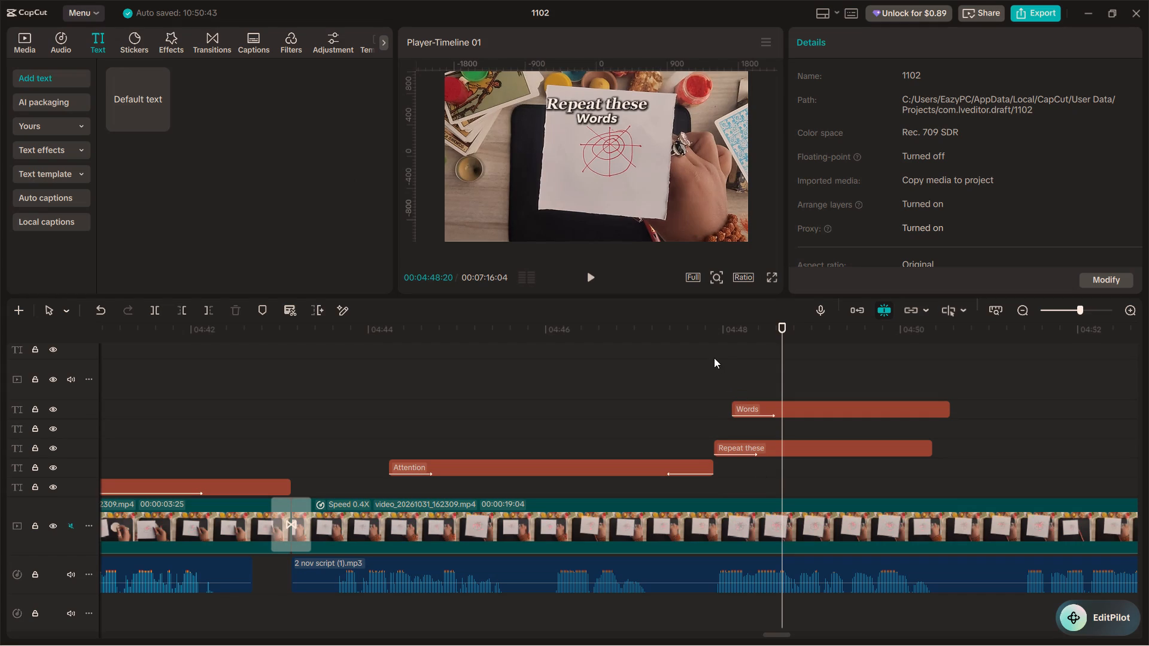
left_click(713, 357)
left_click(588, 270)
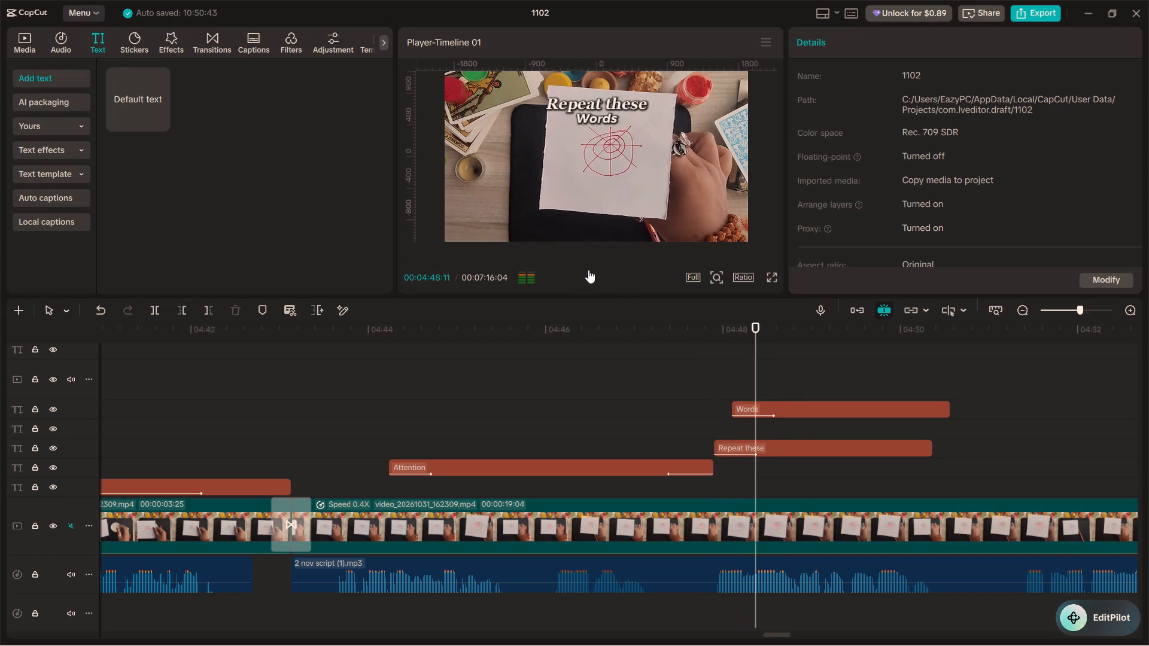
left_click(589, 269)
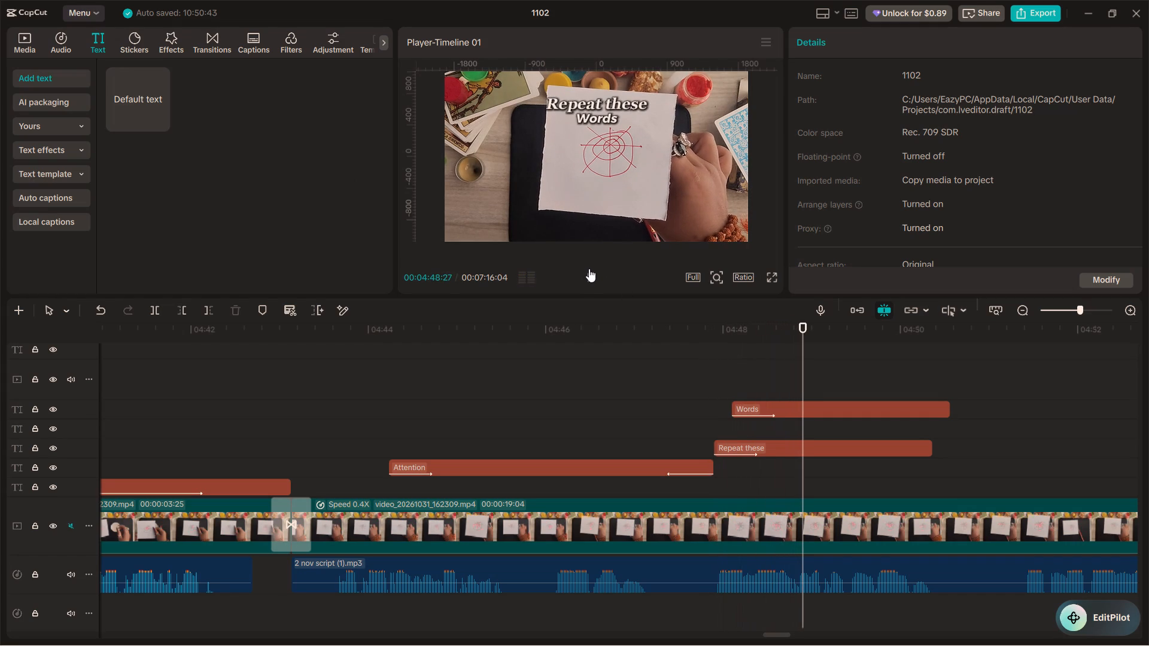
Trim the end of the "Words" clip to line up with the end of the "Repeat these" clip, and play back the captions.
left_click(924, 407)
left_click_drag(952, 407, 928, 412)
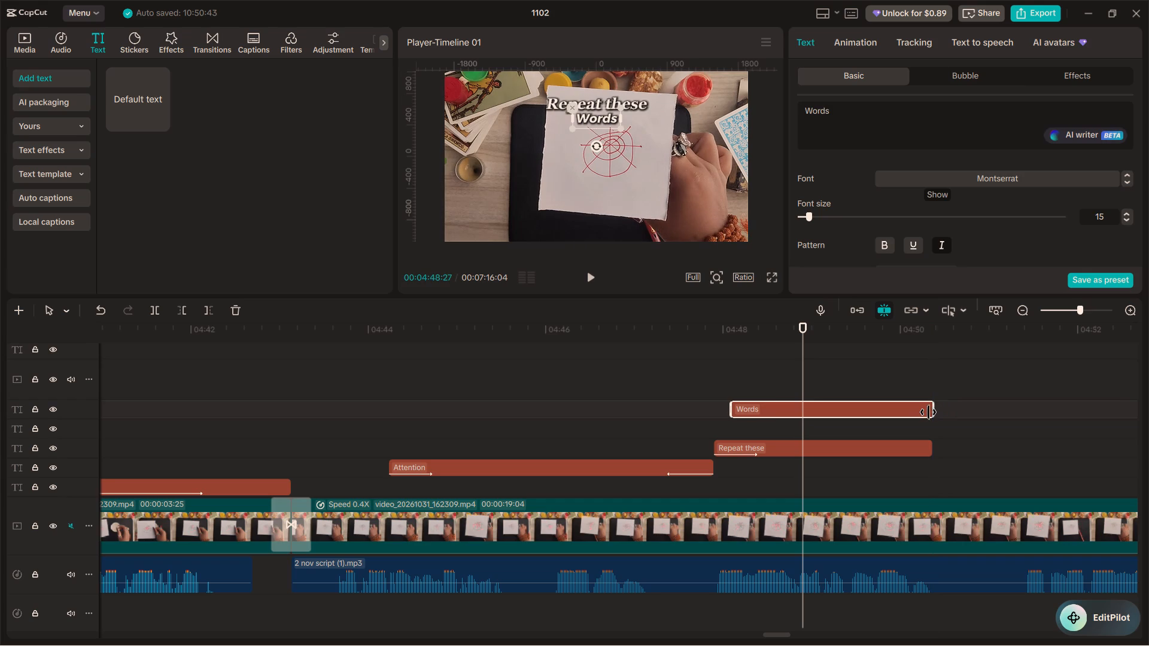
left_click(703, 387)
left_click(602, 276)
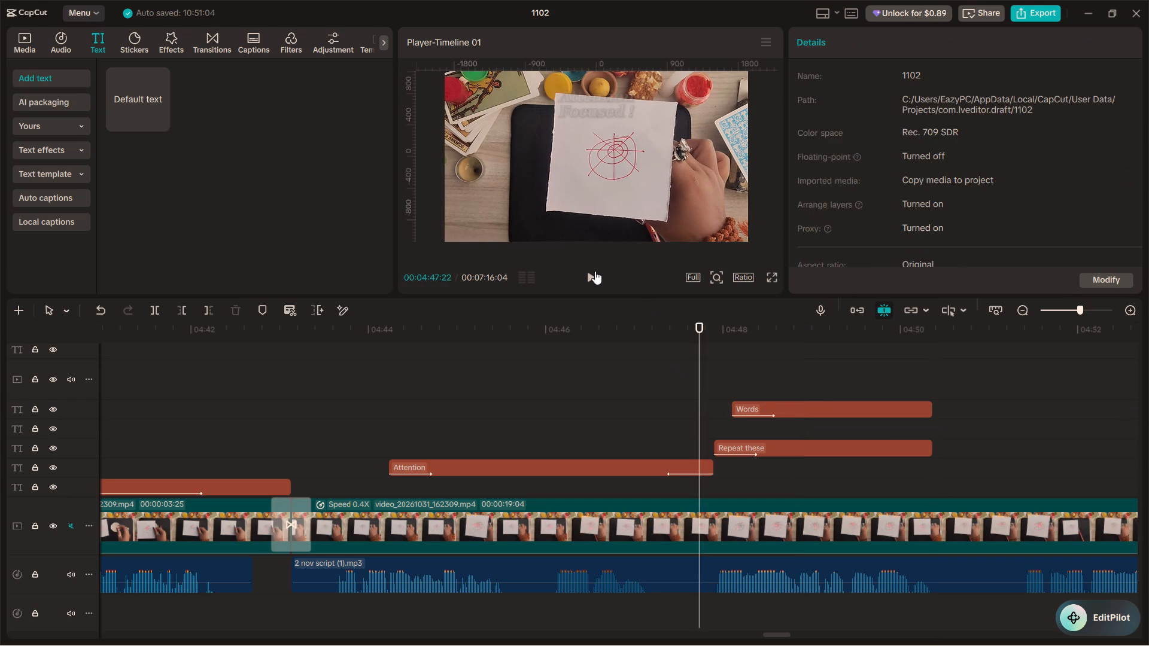
left_click(595, 271)
left_click(595, 271)
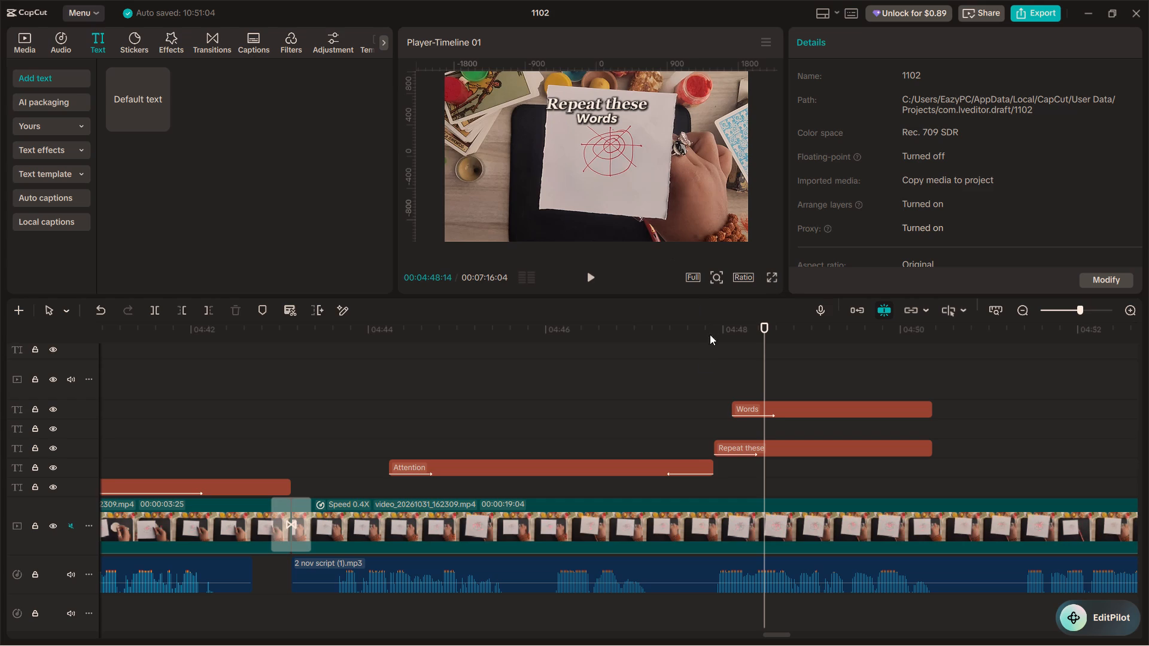
left_click(608, 440)
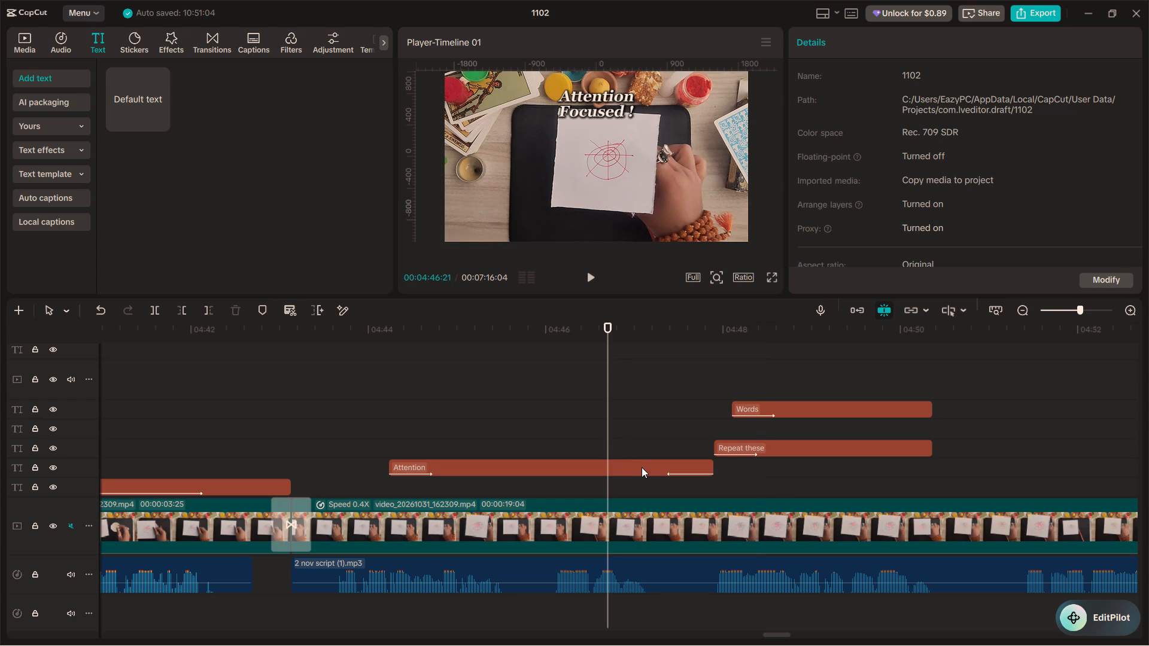
Play back the switch from "Attention Focused !" to "Repeat these Words" and examine how the two caption lines animate together.
key("space")
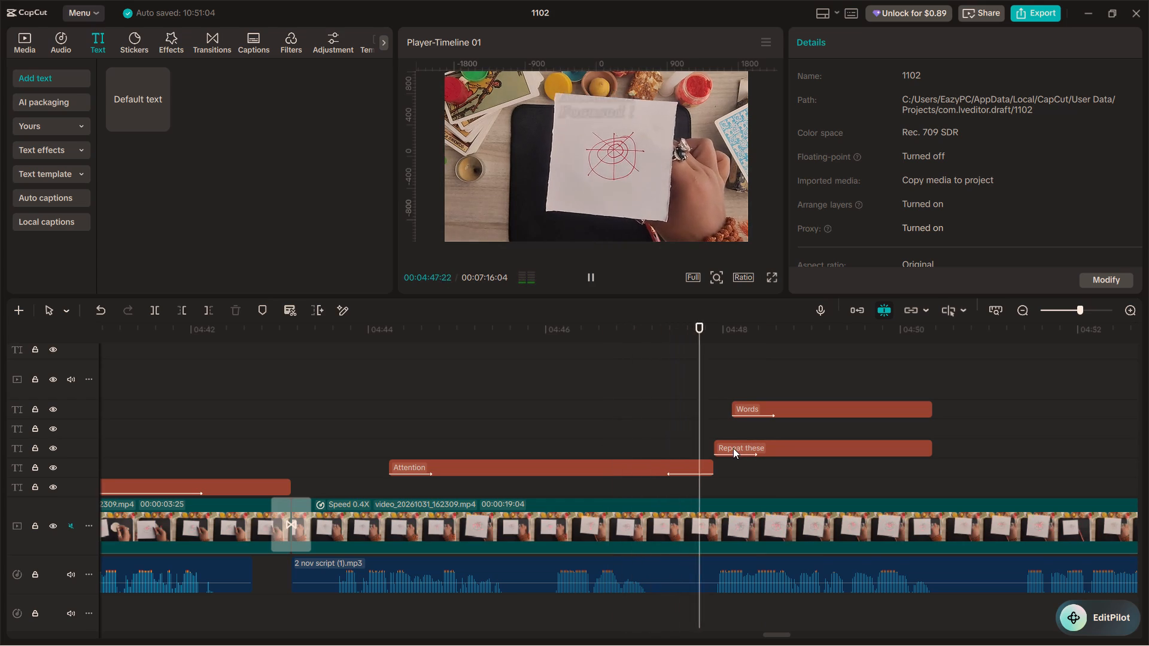
key("space")
left_click(743, 448)
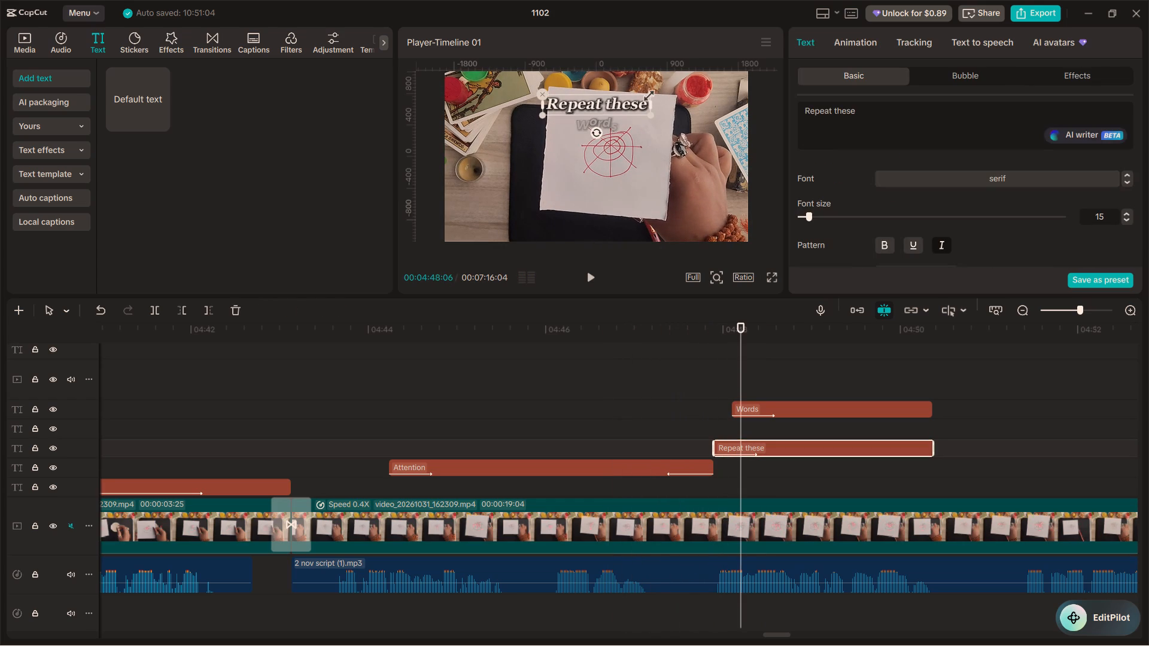
key("space")
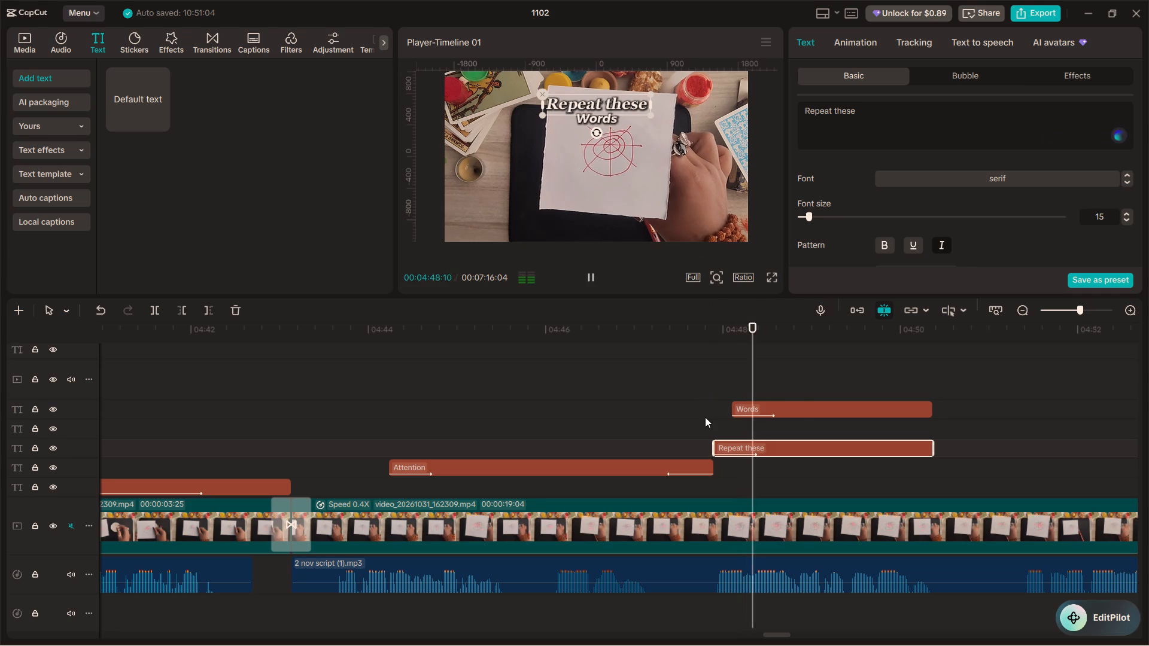
key("space")
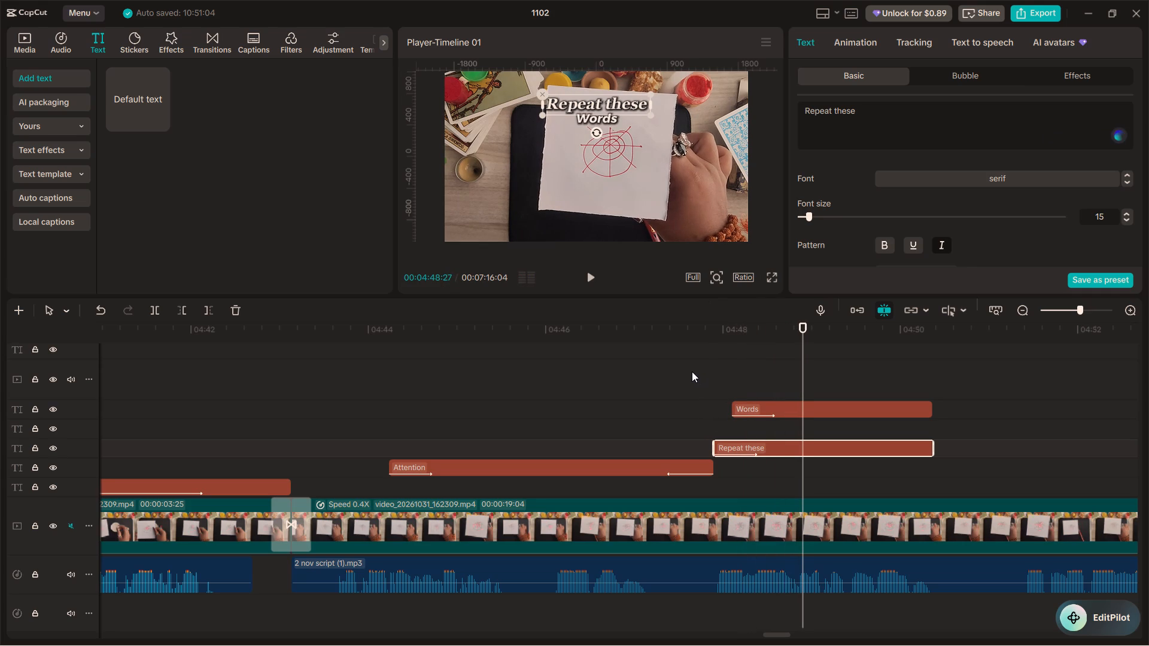
left_click(689, 365)
key("space")
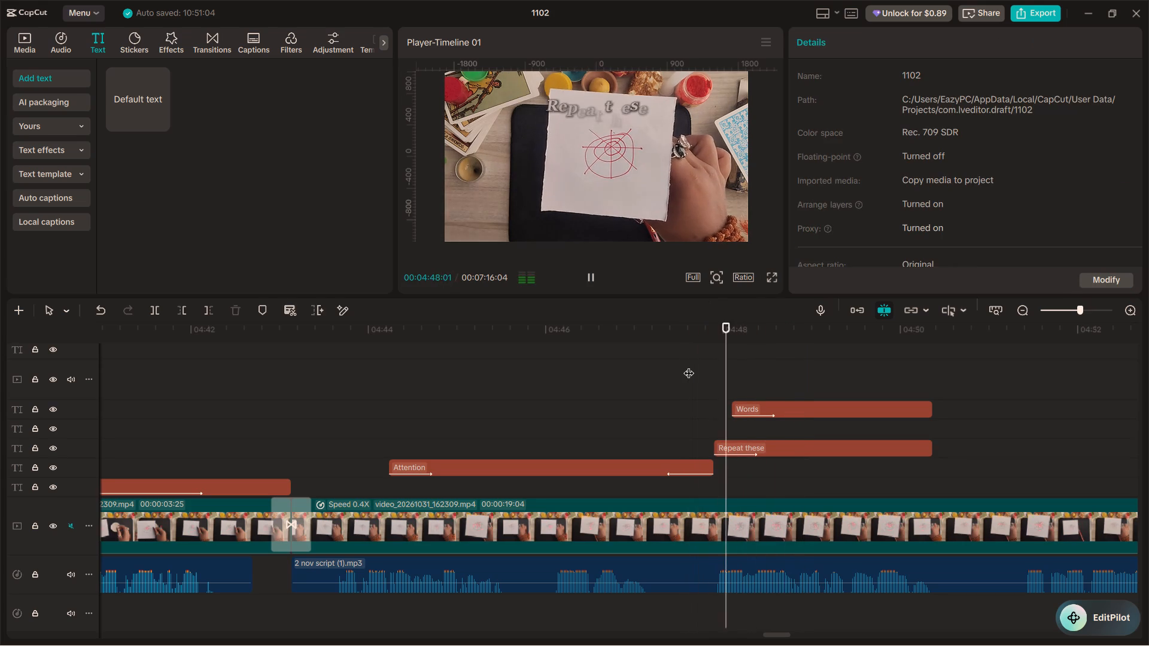
key("space")
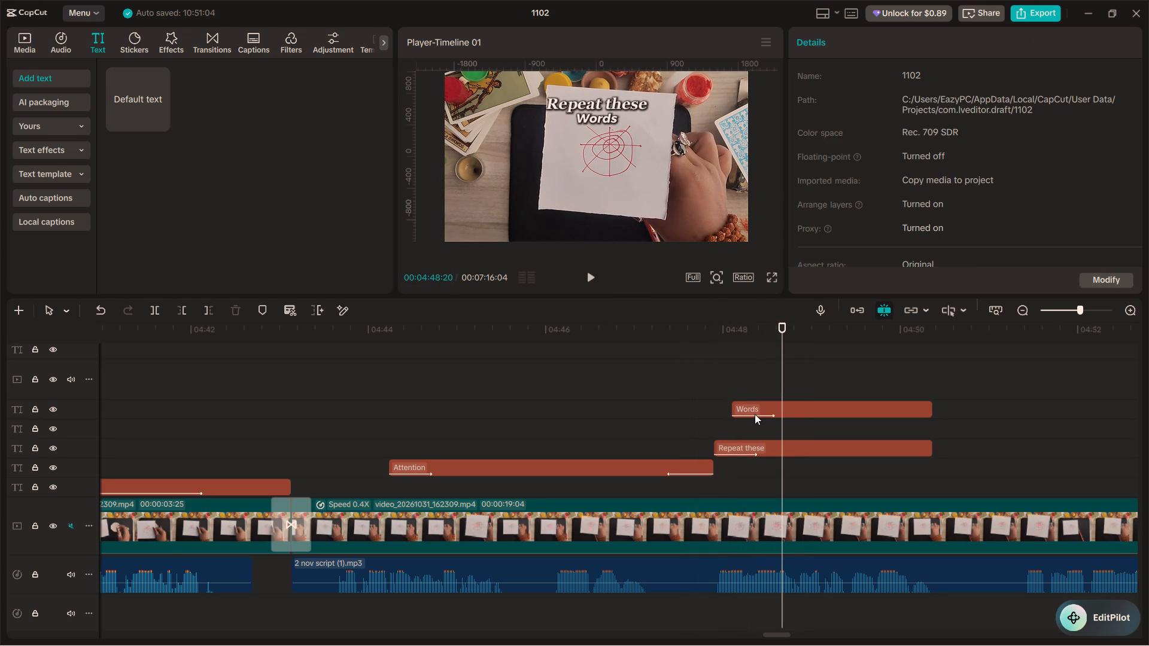
Scale the "Repeat these" caption down slightly in the preview.
left_click(744, 408)
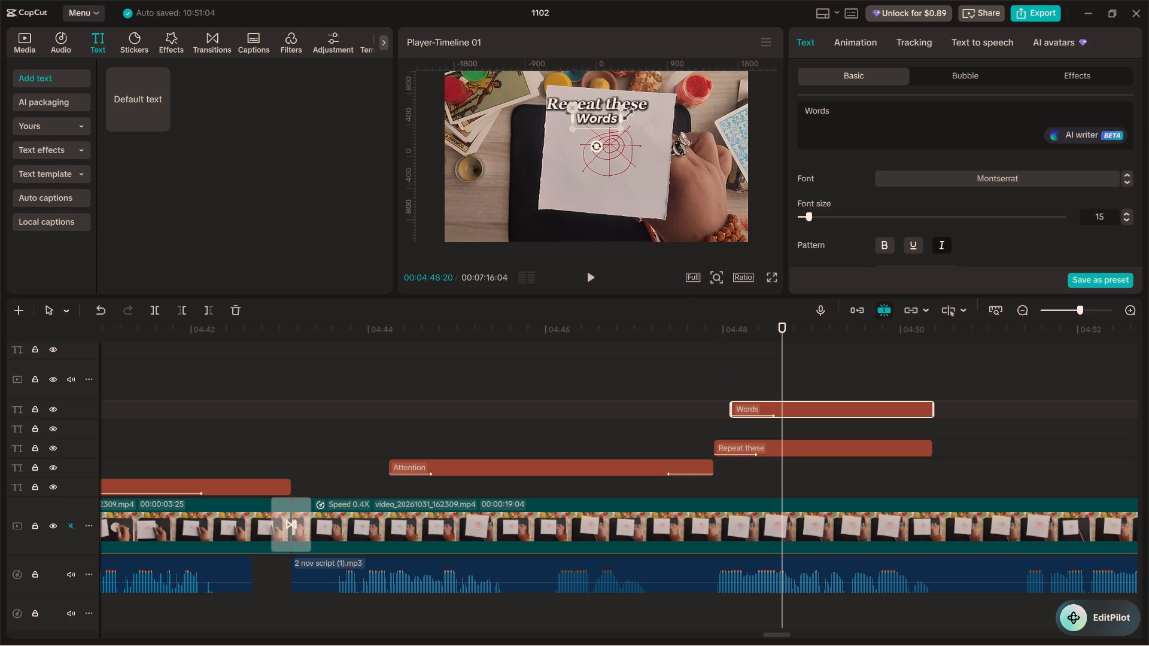
left_click(631, 103)
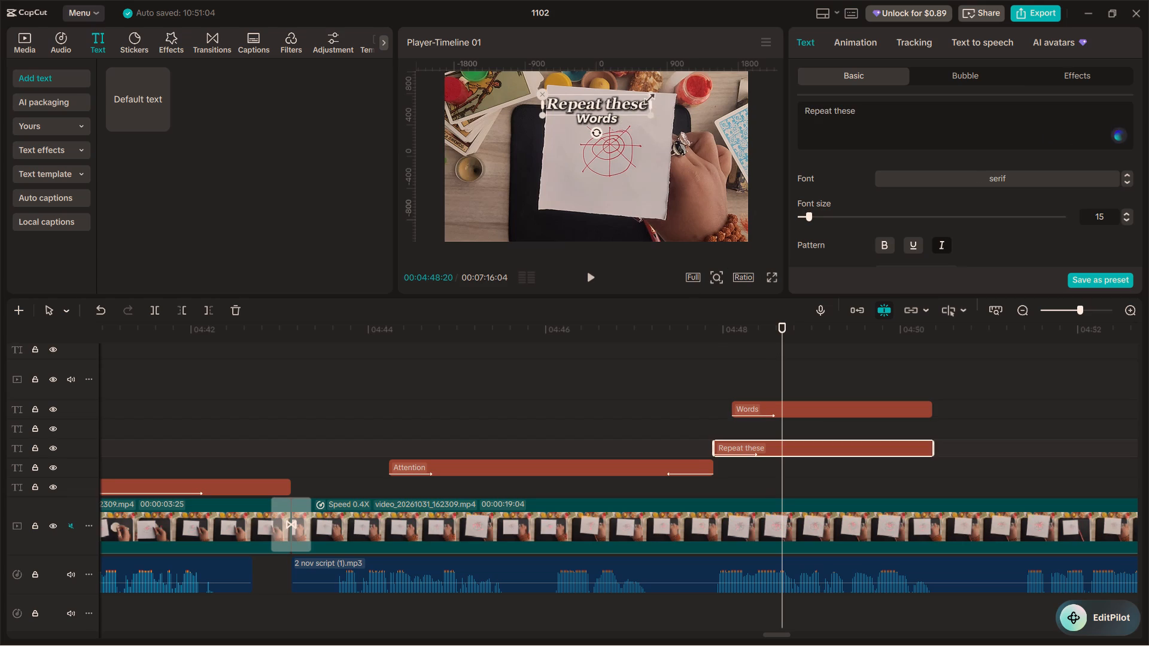
left_click_drag(646, 95, 632, 97)
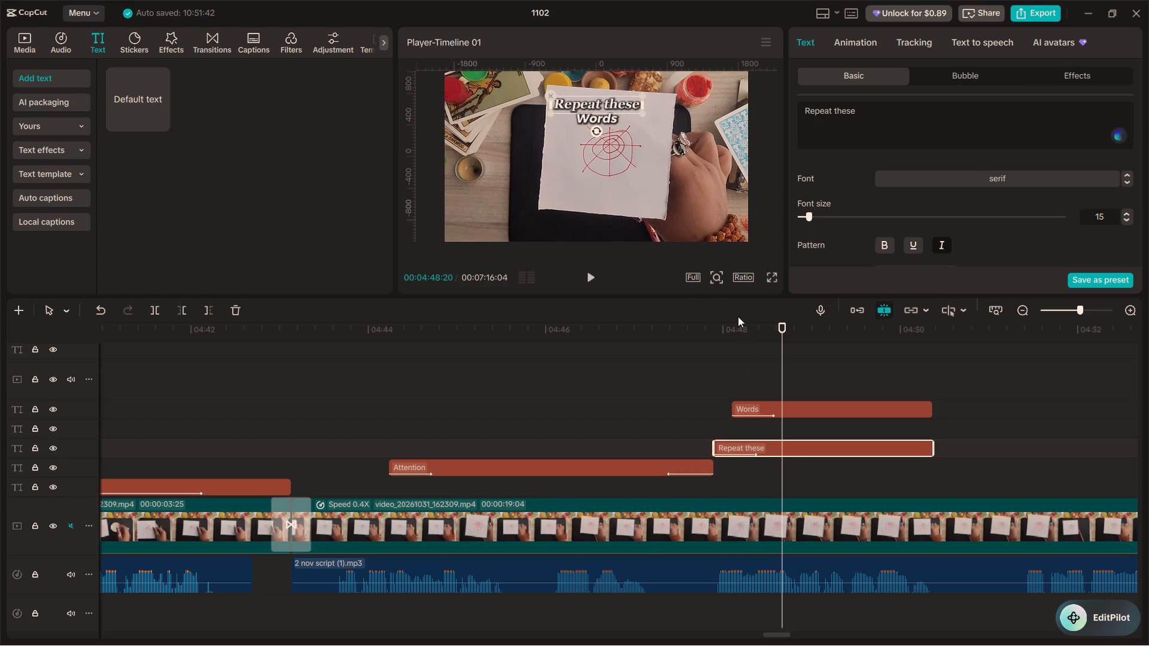
left_click(751, 398)
left_click(756, 411)
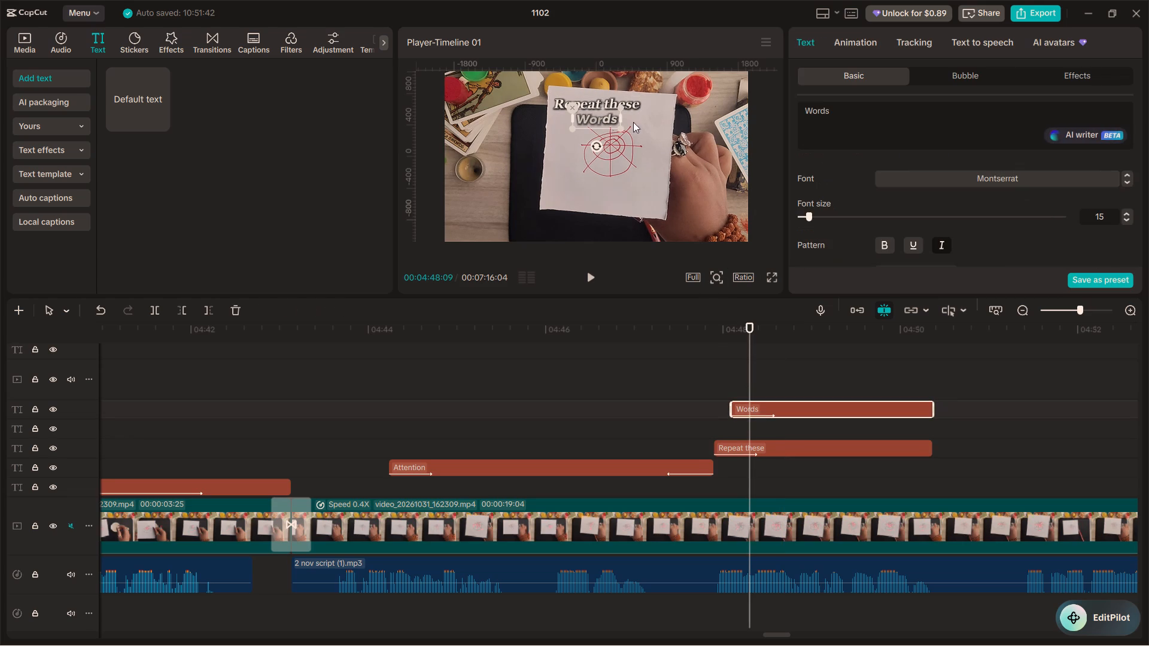
left_click(614, 105)
key("ctrl+z")
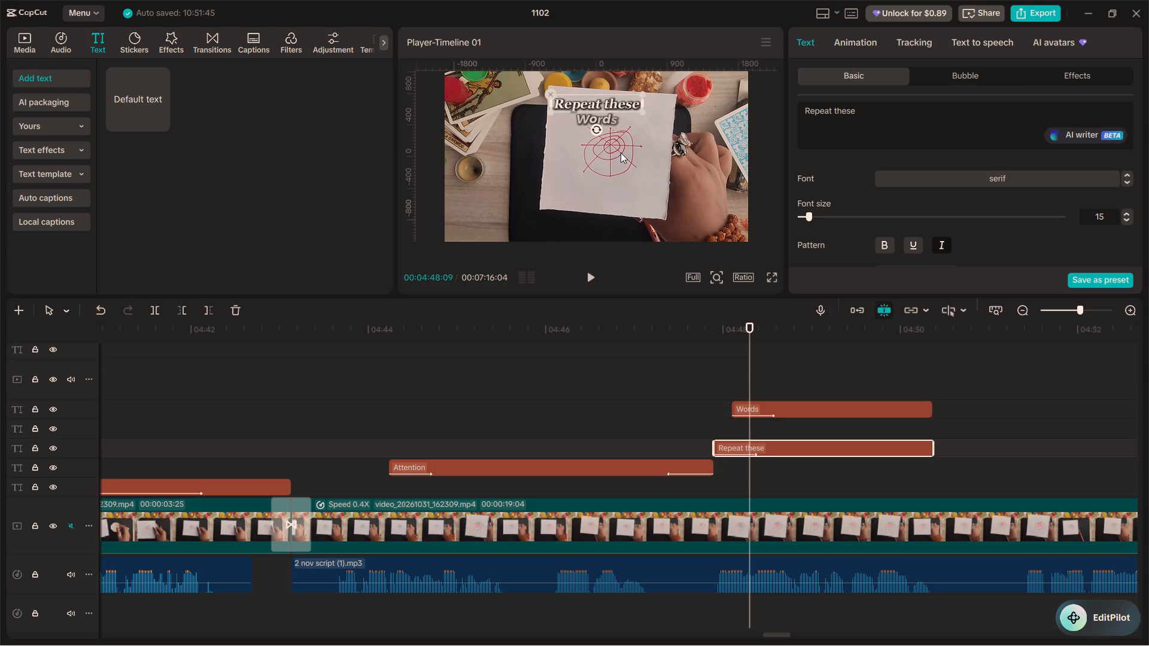
Enlarge the "Words" caption slightly beneath "Repeat these" and play back both captions.
left_click(607, 126)
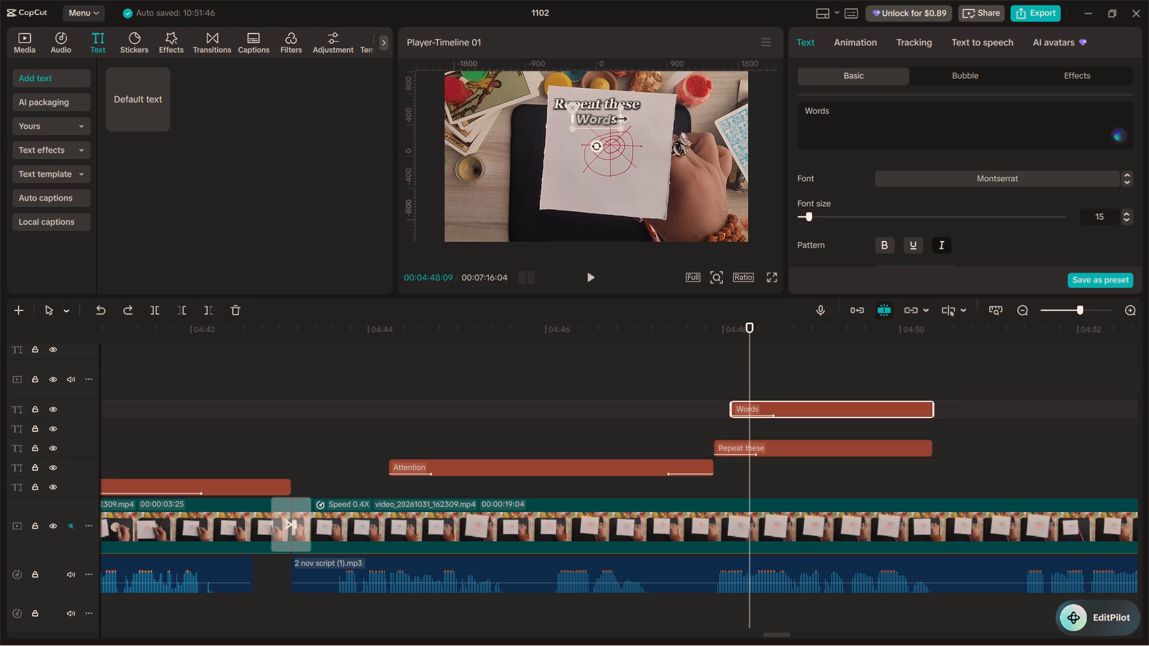
left_click_drag(620, 128, 627, 134)
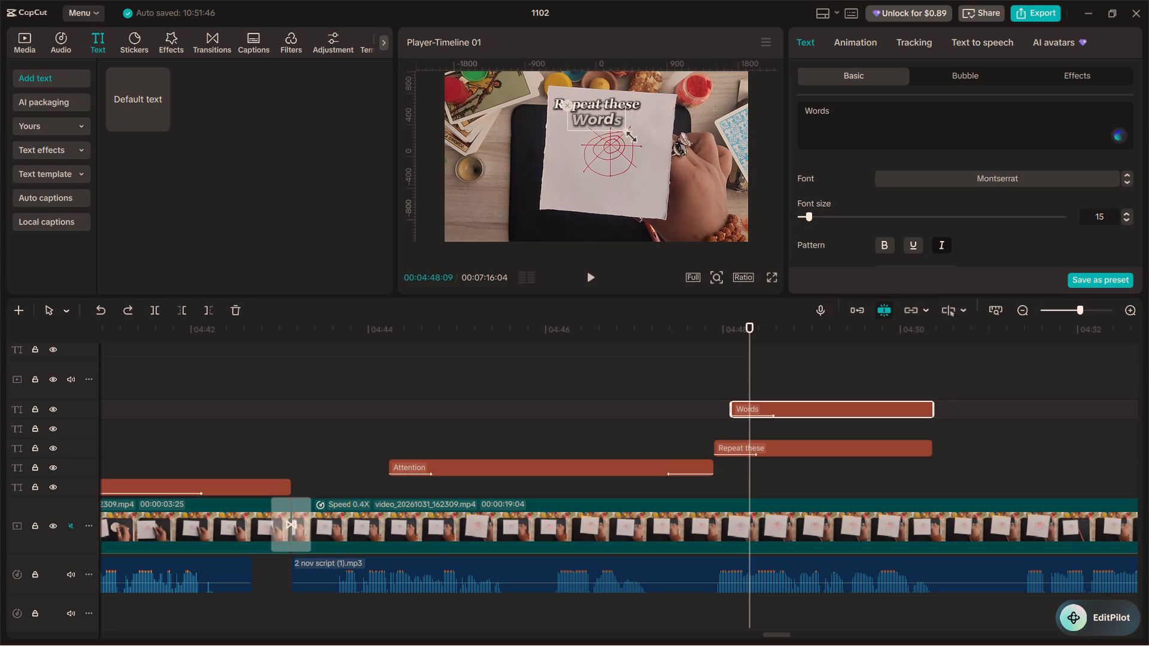
left_click_drag(627, 134, 627, 131)
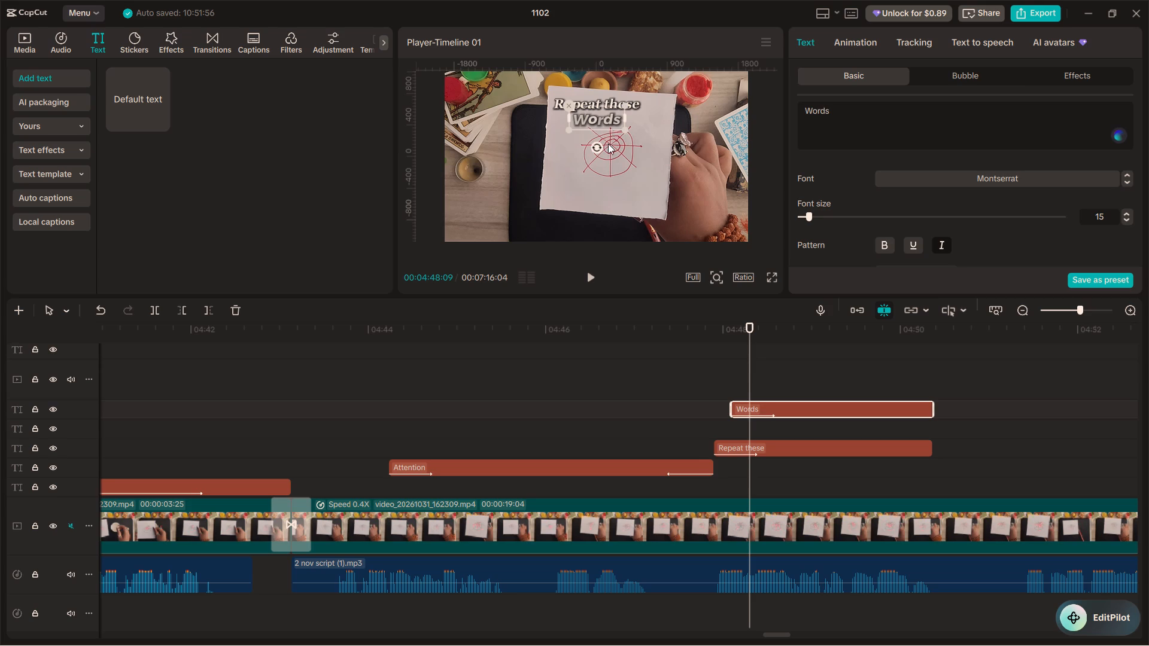
left_click(704, 394)
key("space")
key("space")
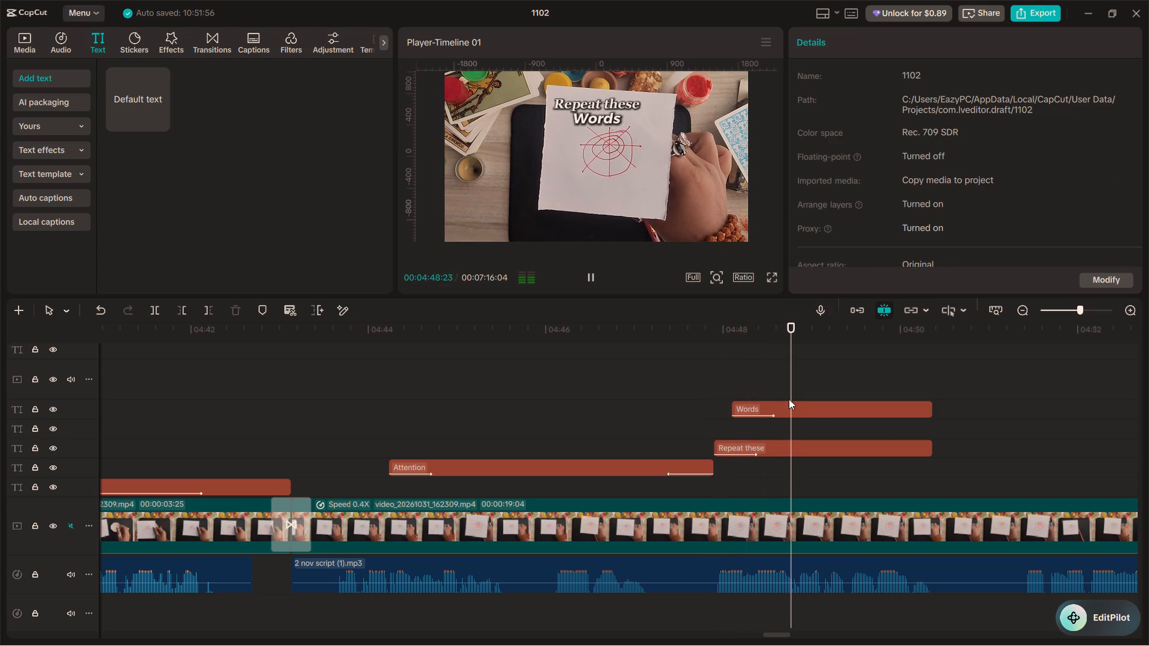
left_click(689, 382)
key("space")
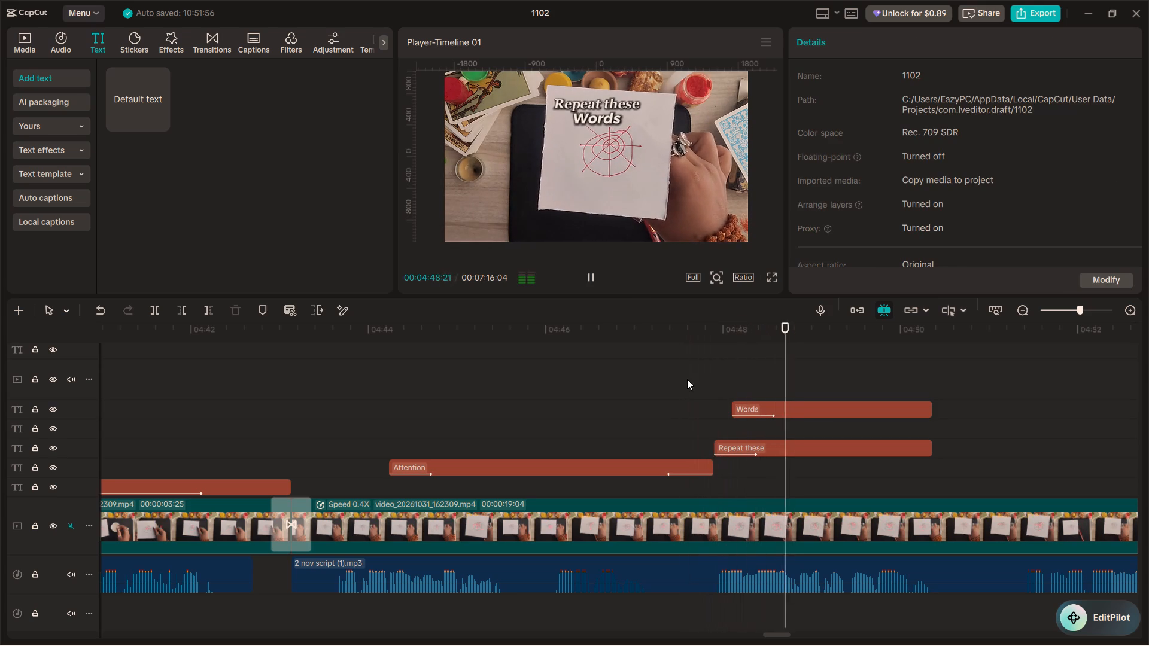
key("space")
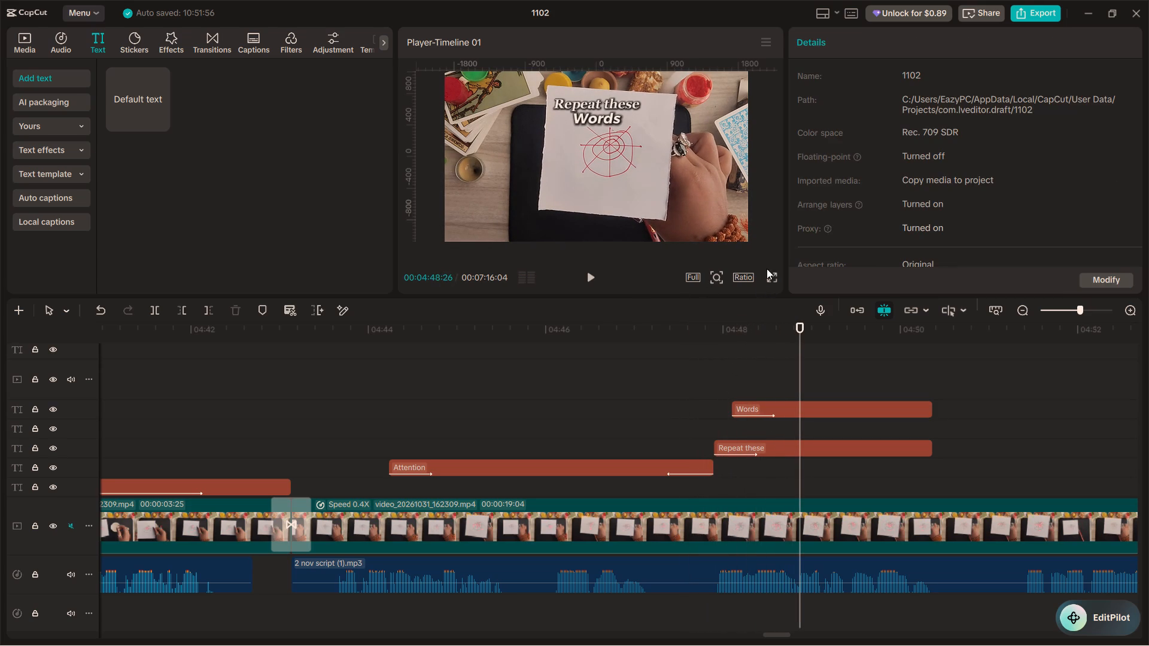
Move the "Repeat these" caption slightly upward in the preview, keeping it horizontally centred.
scroll(610, 196, "up", 4, "ctrl")
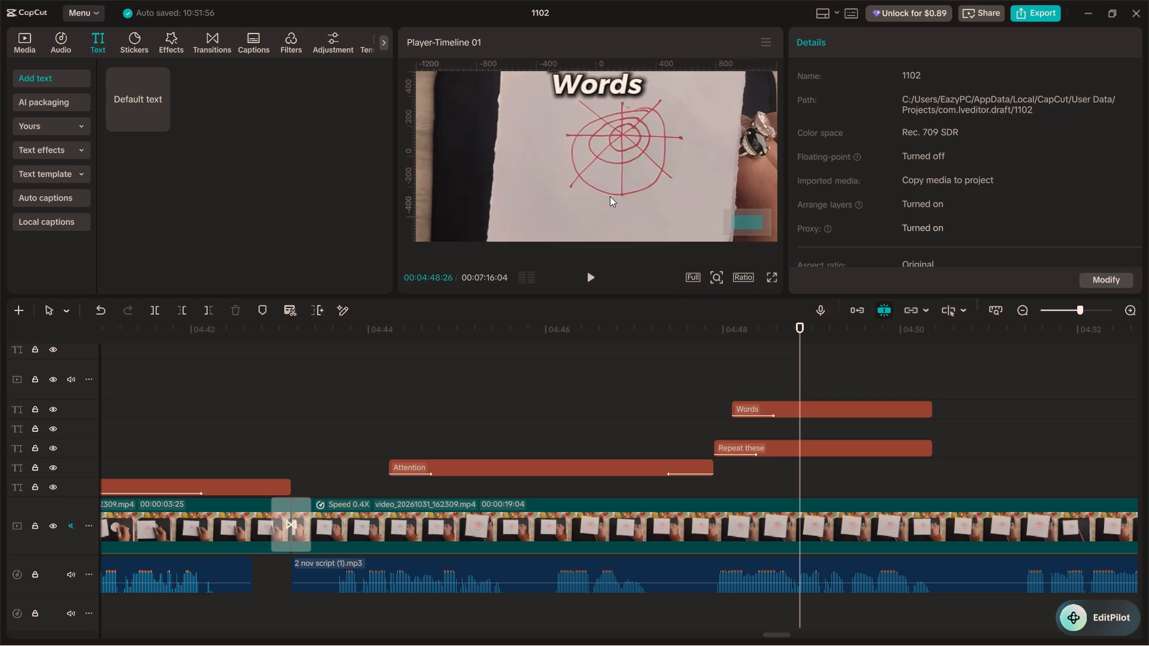
left_click(735, 215)
left_click_drag(740, 218, 741, 208)
left_click(586, 136)
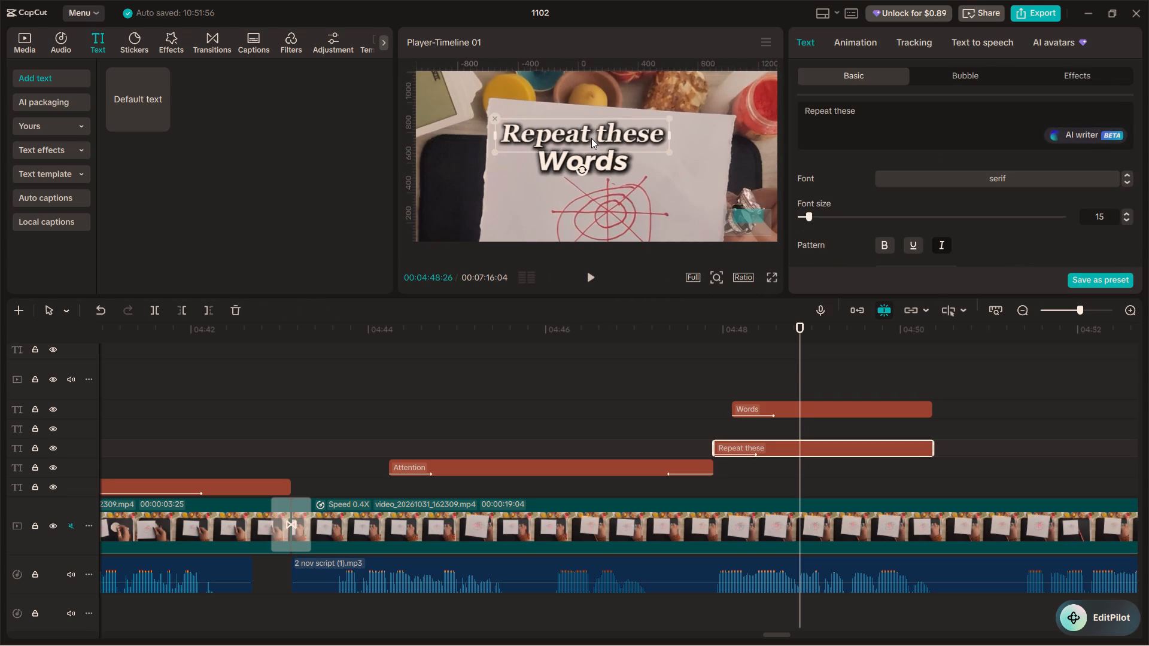
left_click_drag(581, 131, 580, 124)
left_click_drag(580, 125, 578, 118)
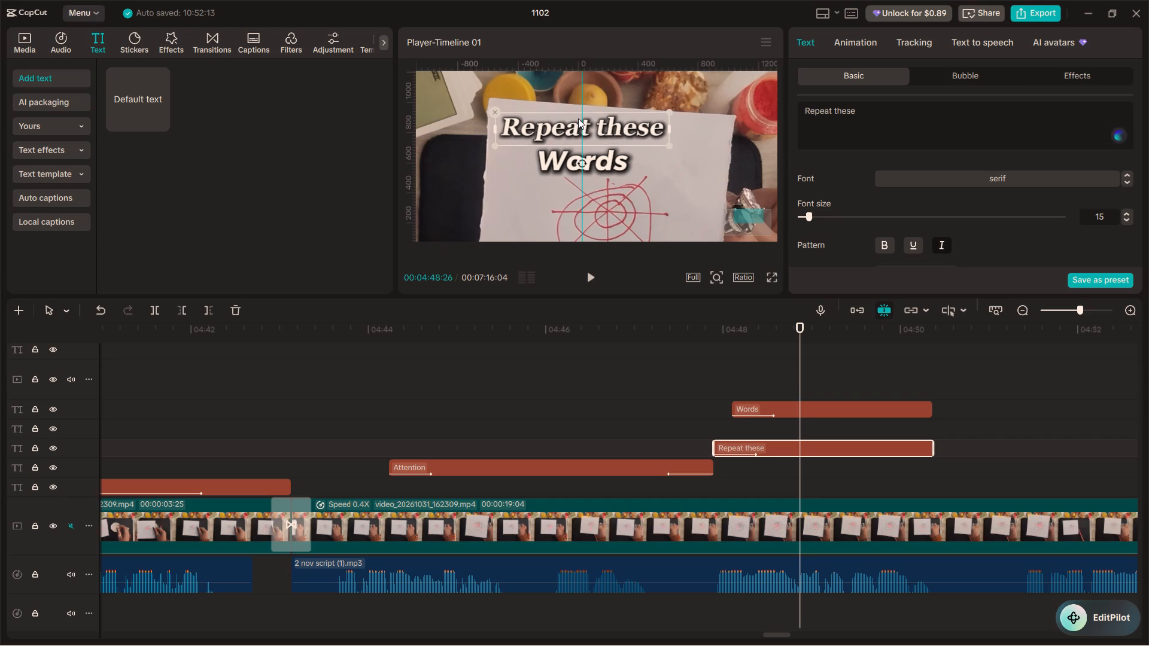
left_click_drag(578, 118, 577, 118)
Move the "Words" caption up closer beneath "Repeat these", keeping it centred, and play back the captions.
left_click(577, 161)
left_click(619, 159)
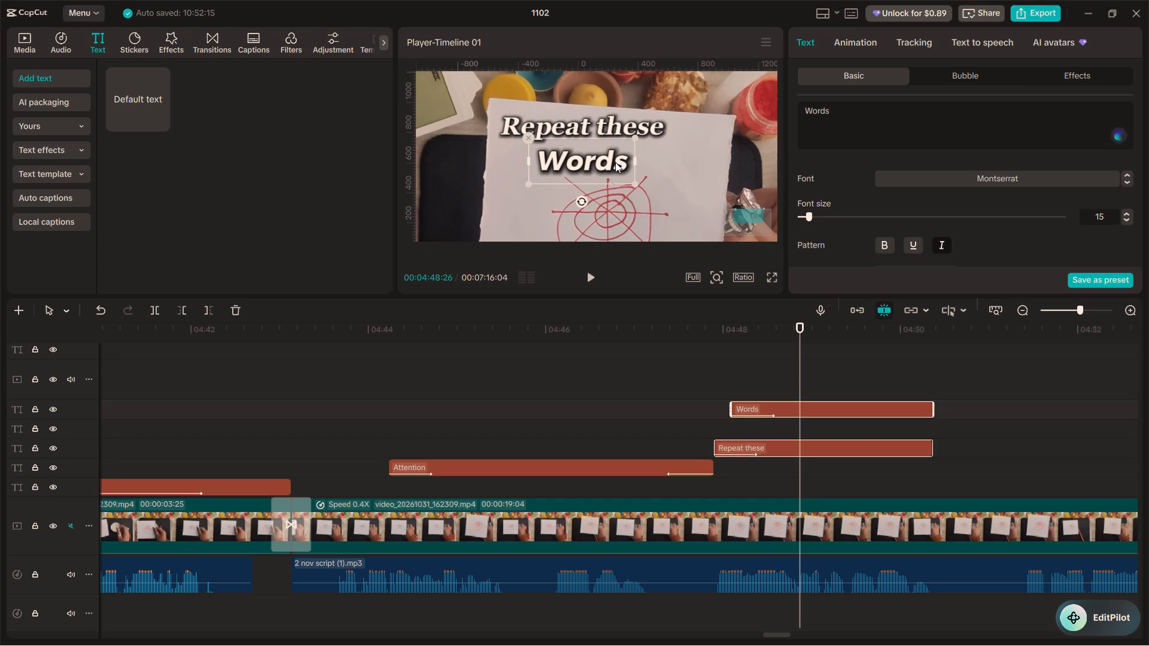
left_click_drag(602, 160, 602, 150)
left_click_drag(580, 151, 579, 145)
left_click(683, 375)
key("space")
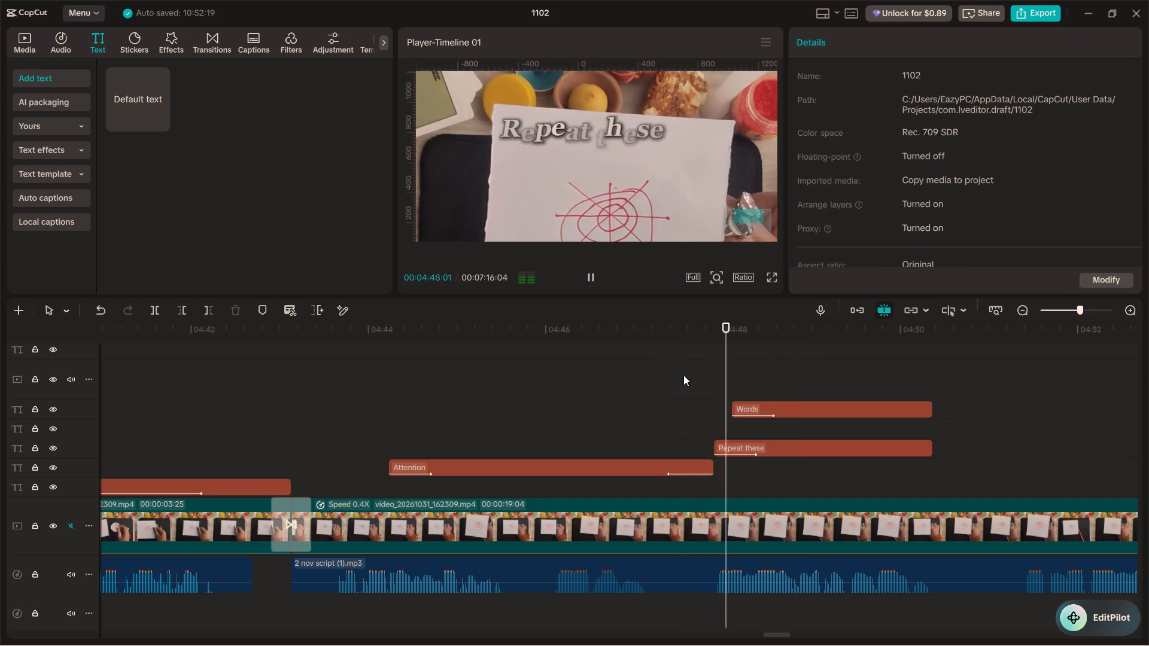
key("space")
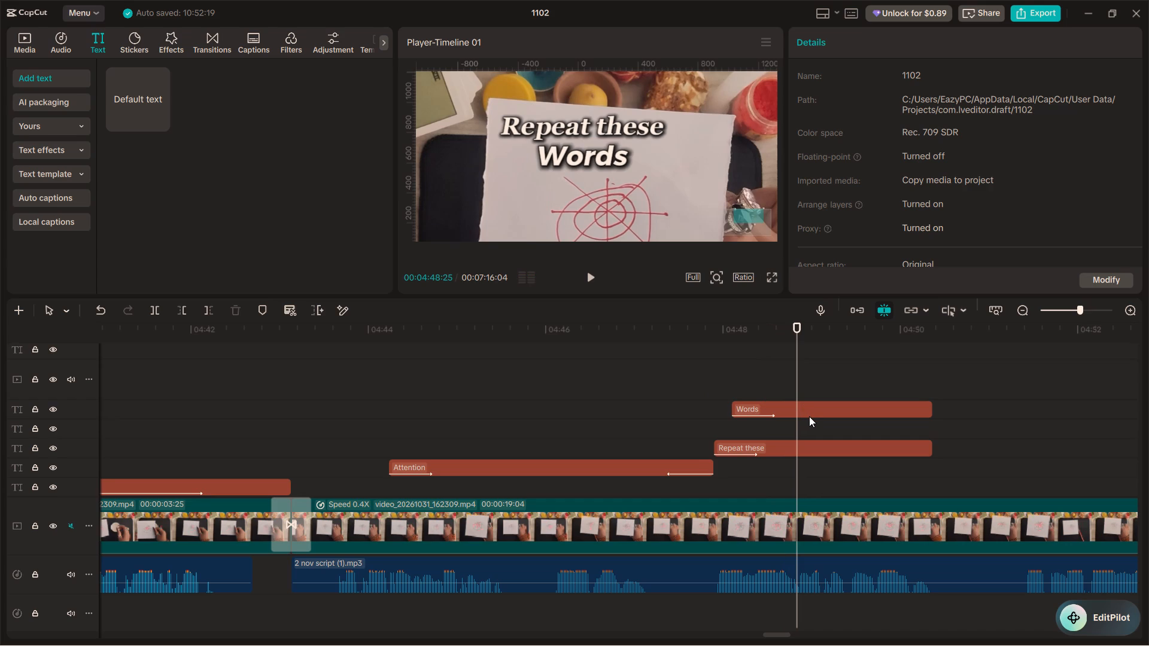
left_click(711, 384)
left_click_drag(702, 386, 695, 390)
key("space")
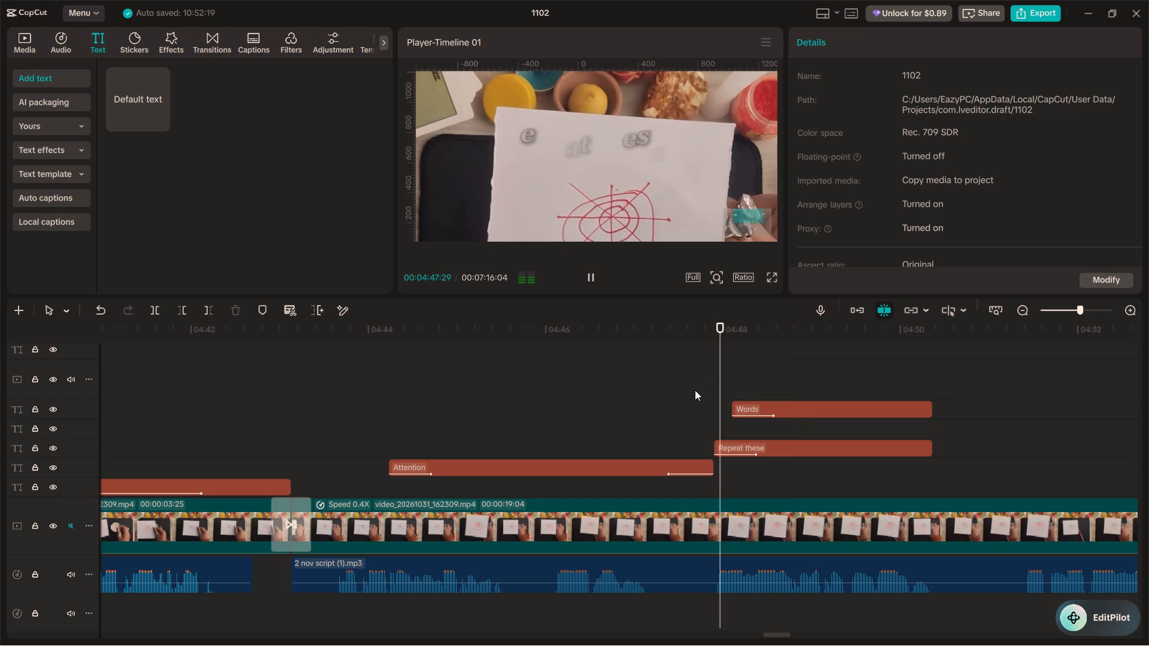
key("space")
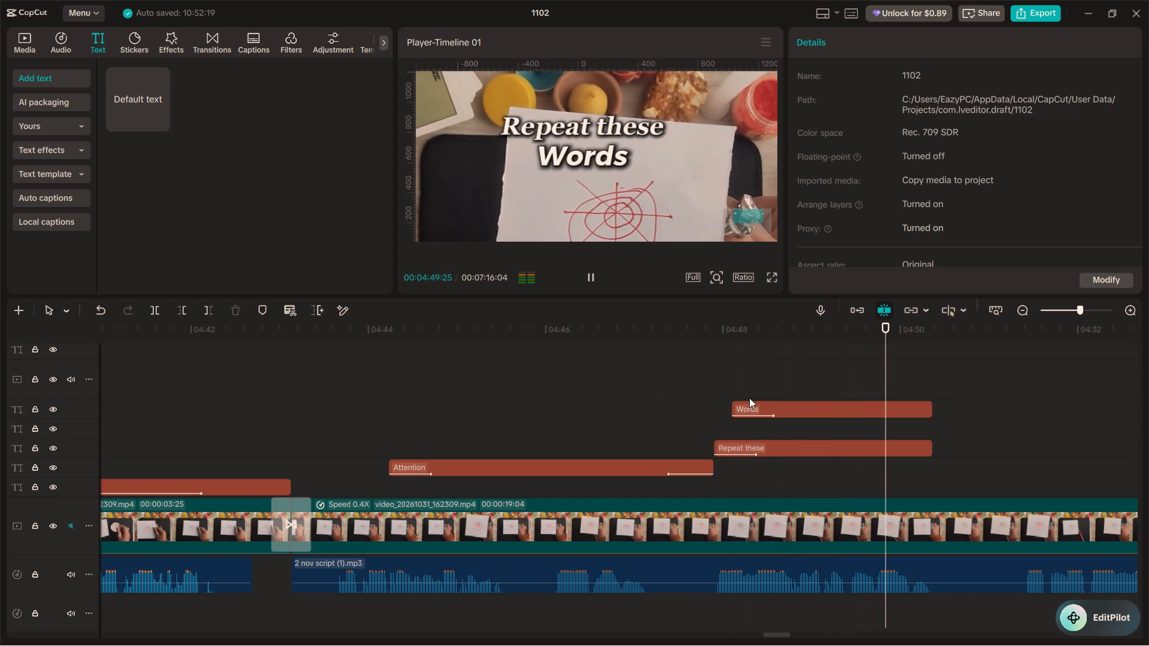
Change the "Words" caption's text to lowercase "words" and play back the captions.
left_click(787, 414)
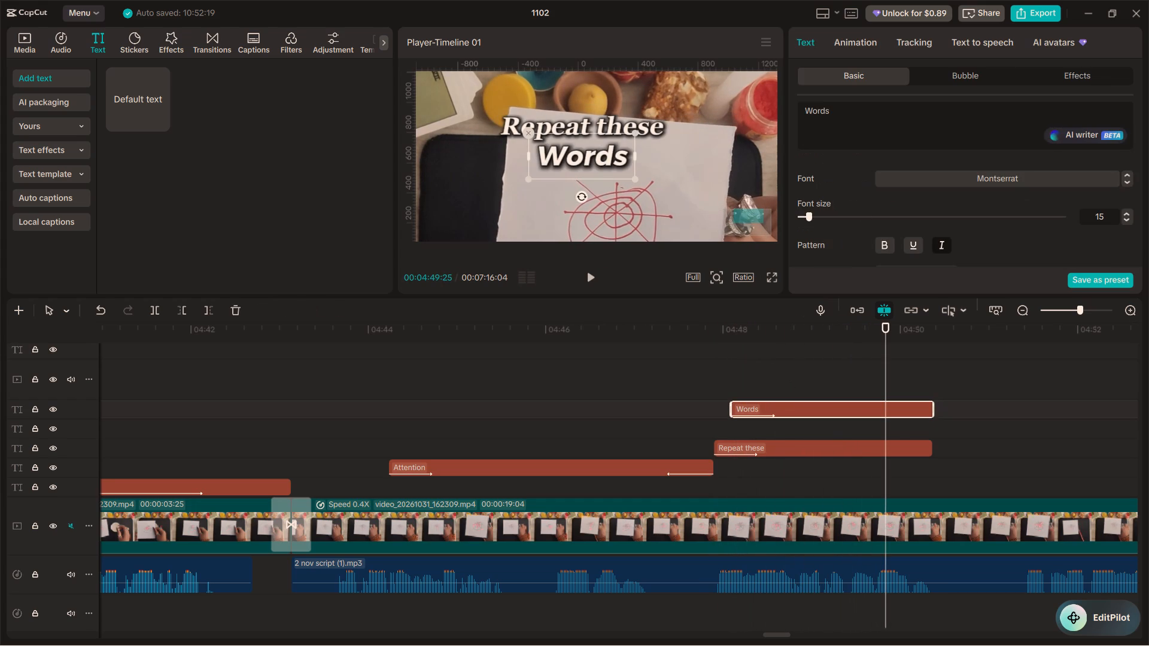
left_click(813, 112)
key("BackSpace")
key("w")
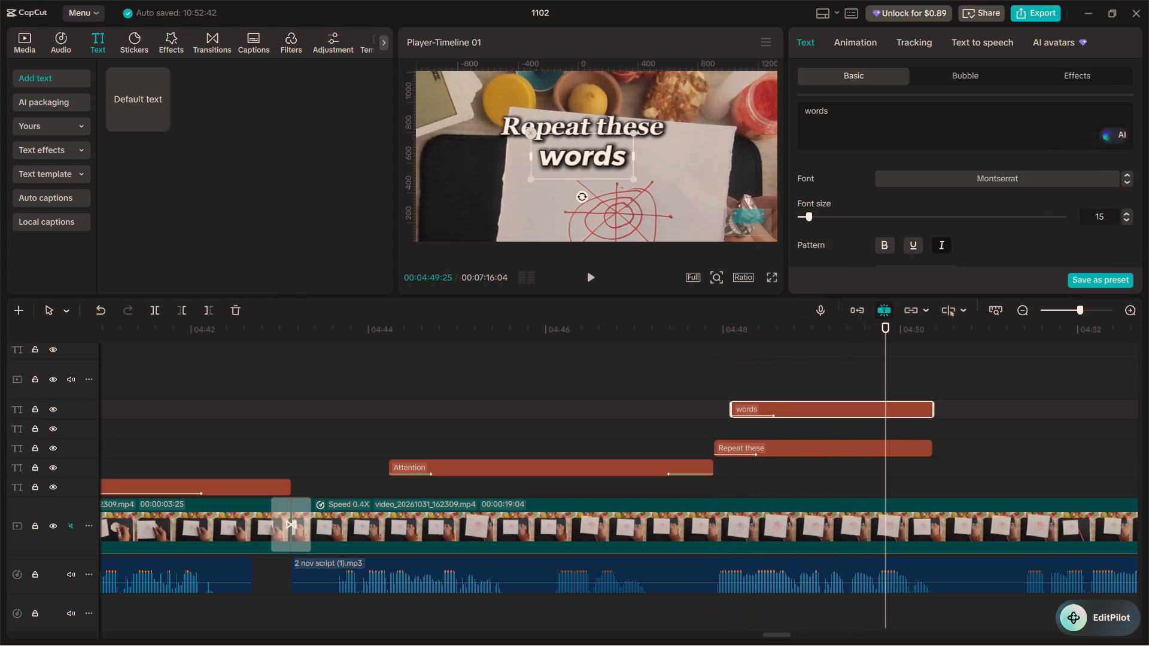
left_click(671, 381)
key("space")
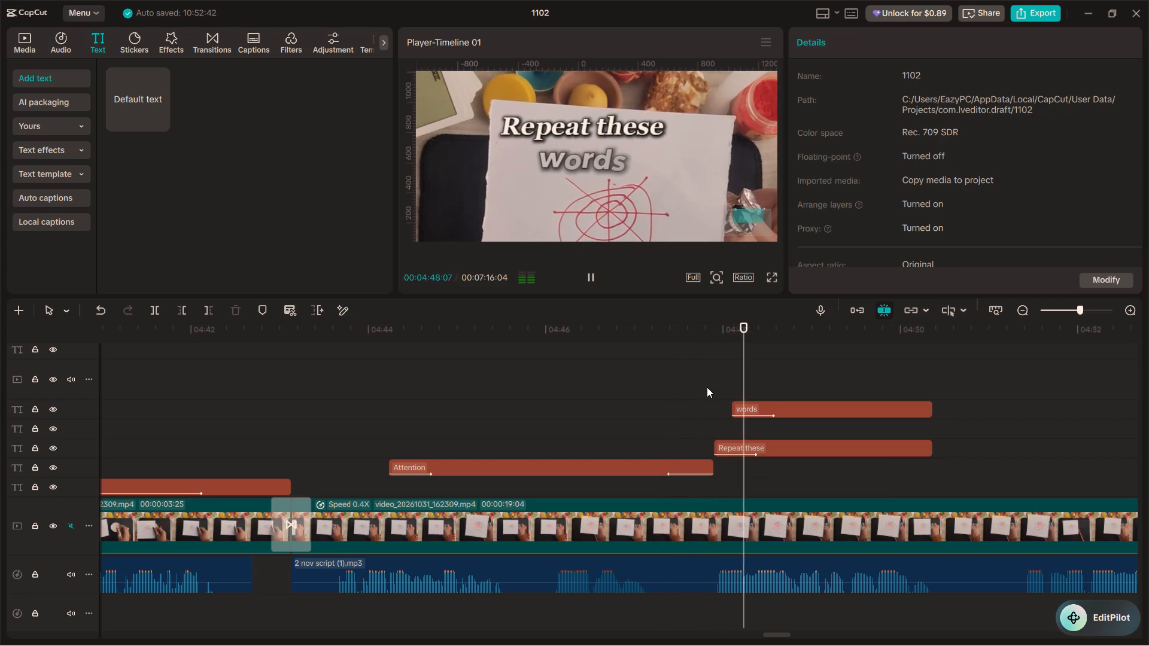
key("space")
Move the "words" caption up to about X 0, Y 558, scale it down to about 54%, and play back the captions.
left_click(758, 398)
left_click(766, 408)
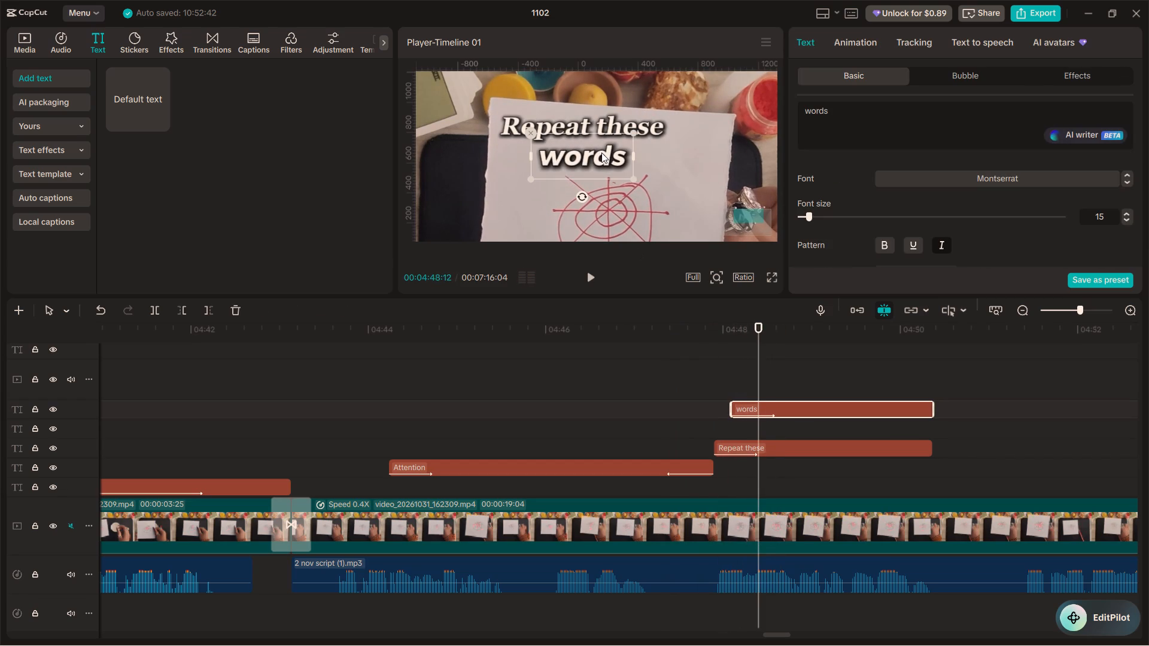
left_click_drag(601, 153, 601, 145)
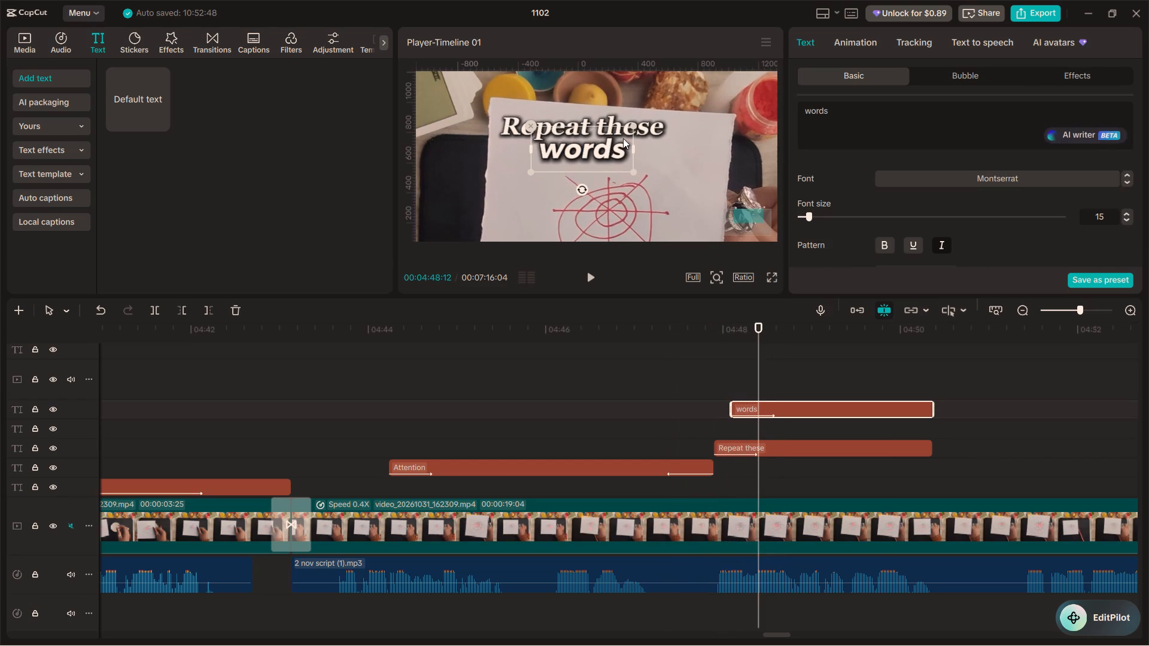
left_click_drag(633, 126, 617, 132)
left_click(586, 153)
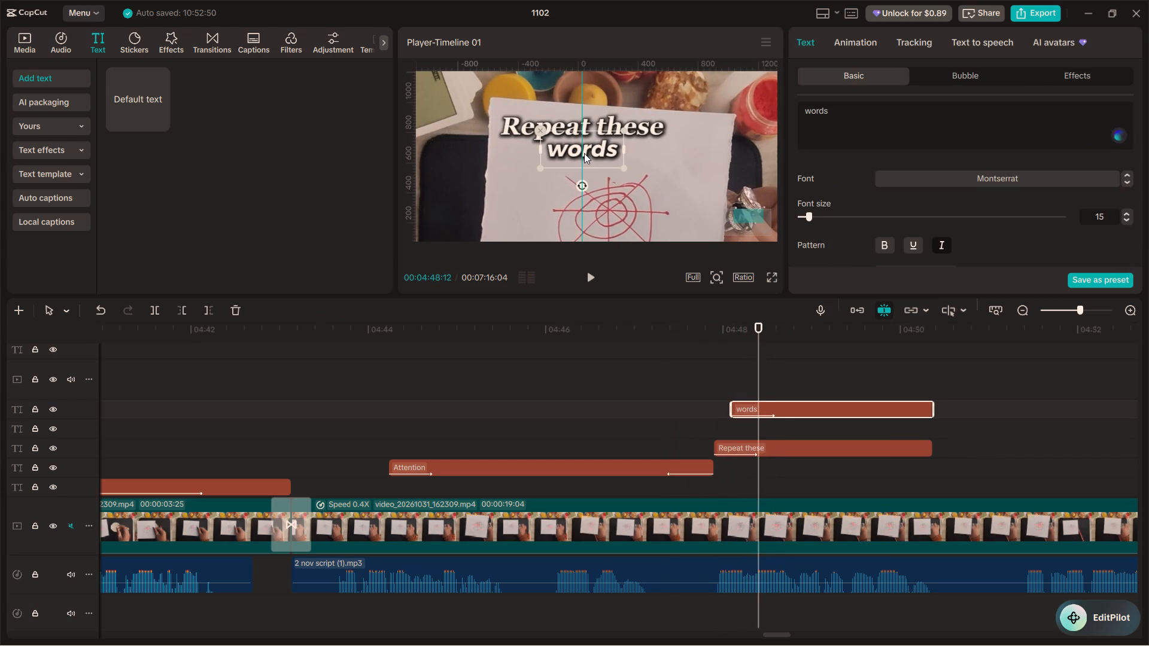
left_click(649, 371)
key("space")
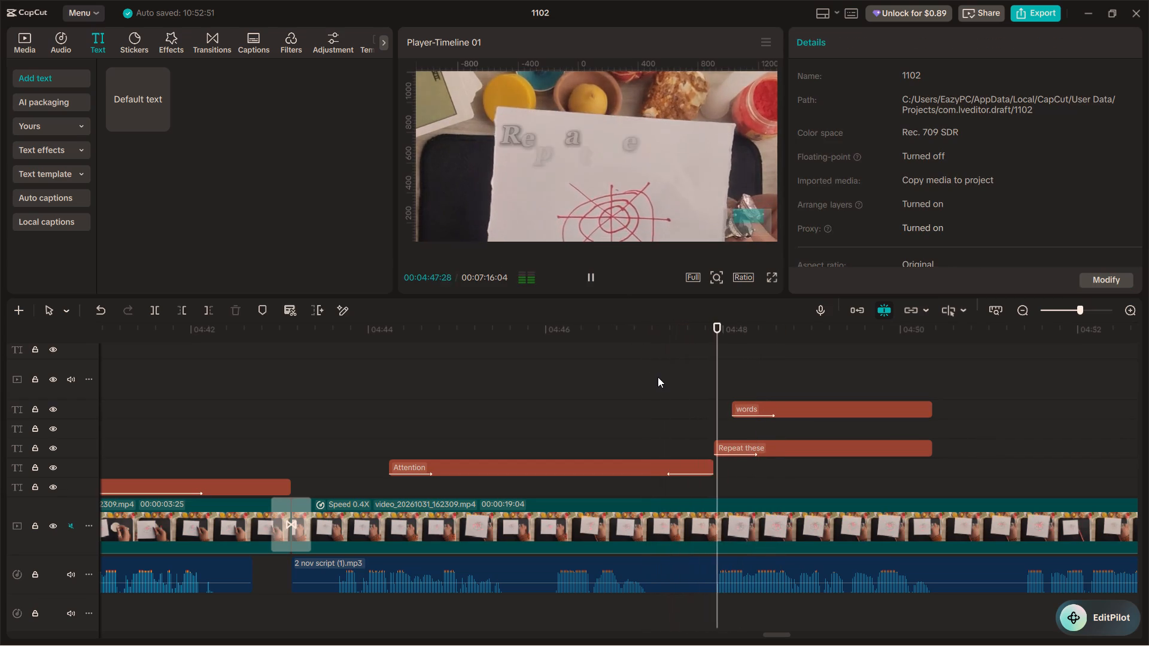
key("space")
Apply a preset style with black lettering to the "words" caption.
left_click(750, 407)
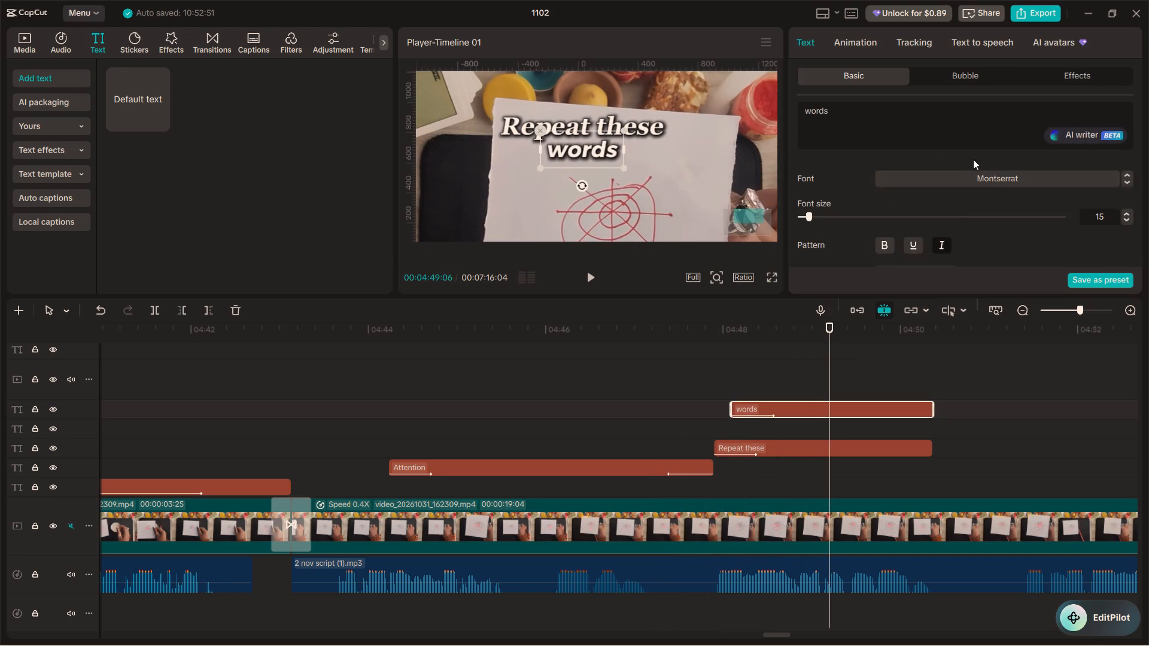
scroll(874, 200, "down", 5)
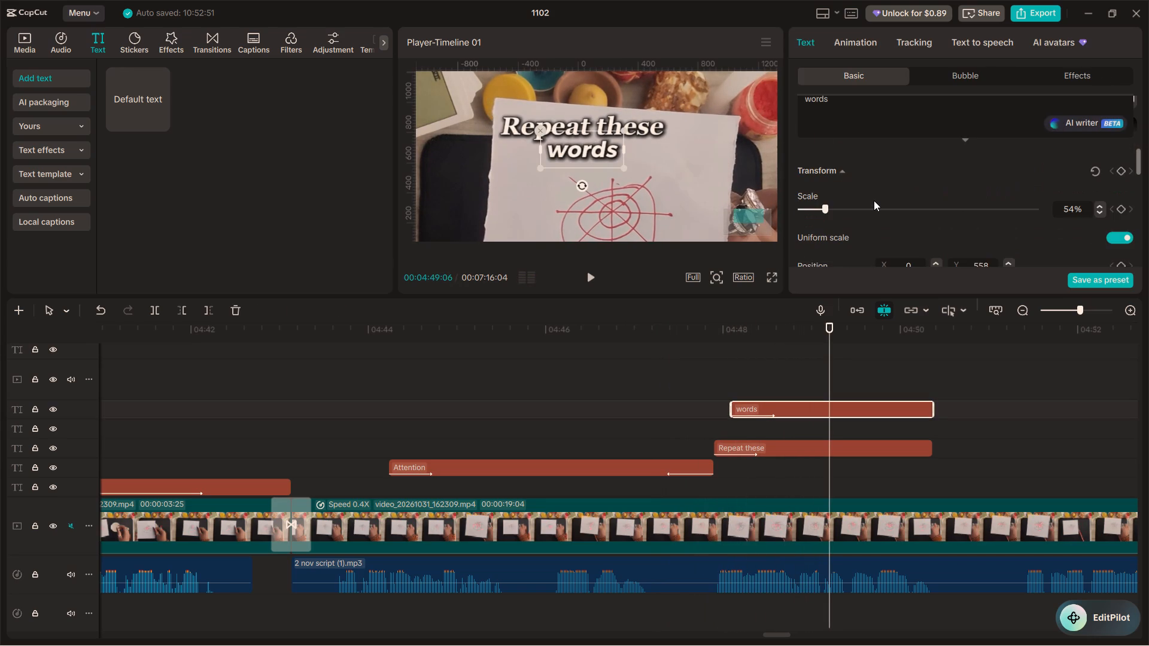
scroll(874, 200, "down", 1)
scroll(874, 200, "up", 2)
left_click(894, 154)
scroll(902, 172, "up", 2)
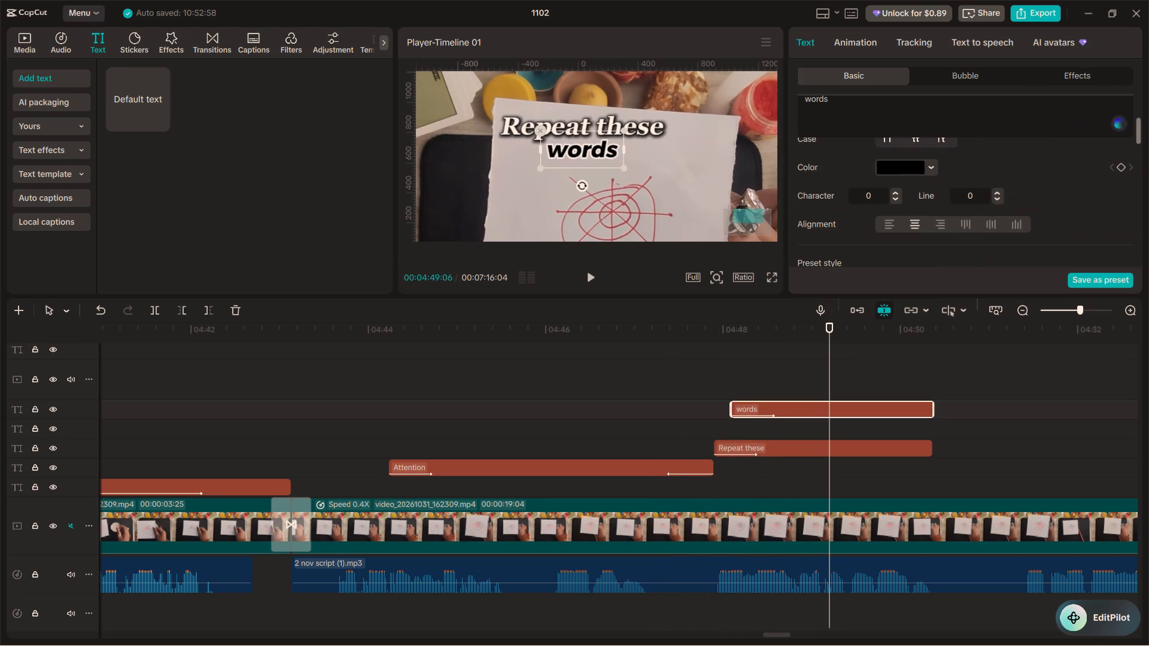
Remove the italic style from the "words" caption.
scroll(1035, 159, "up", 1)
left_click(937, 181)
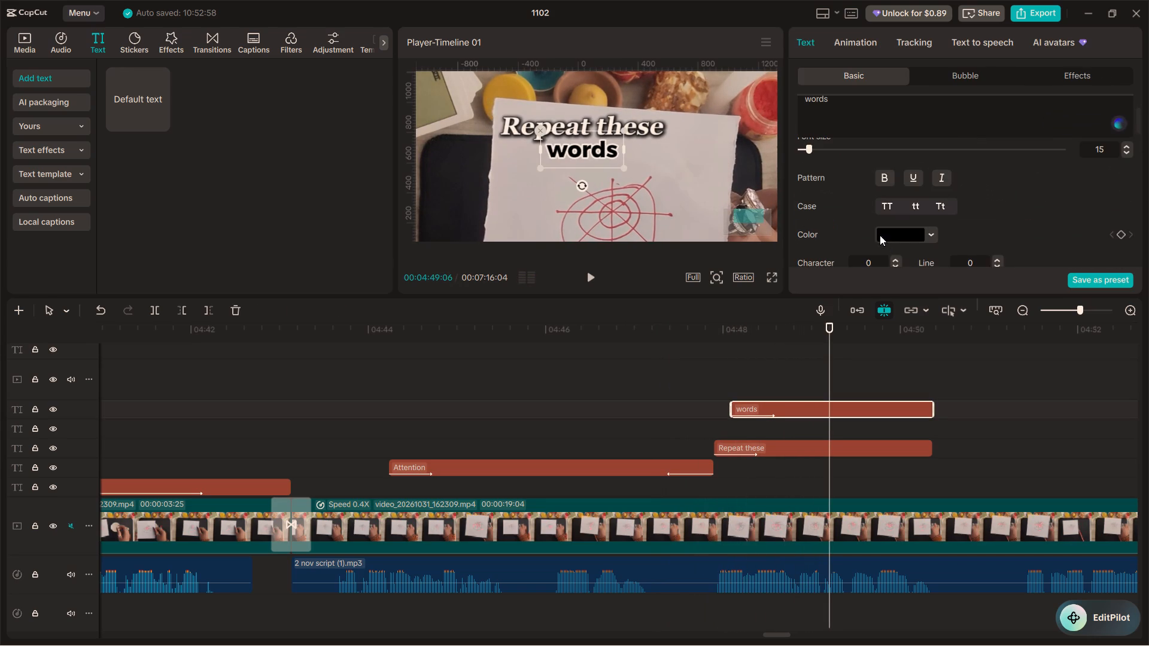
Turn on the shadow for the "words" caption.
scroll(871, 220, "down", 8)
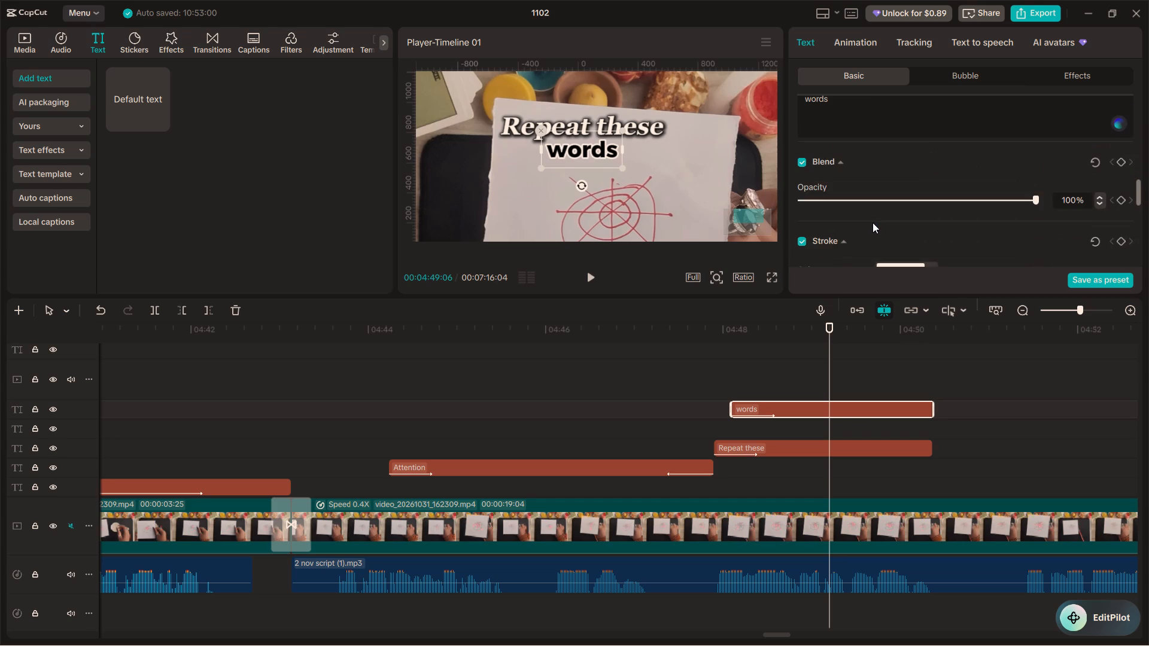
scroll(873, 223, "down", 2)
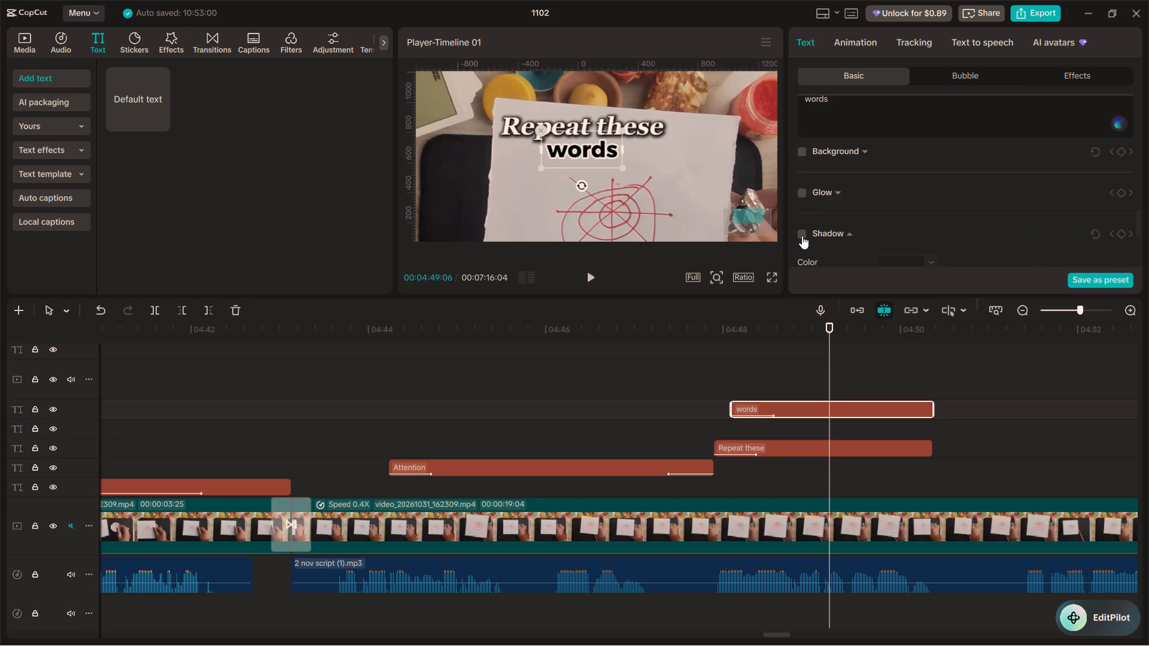
left_click(802, 236)
Set the "words" caption's stroke thickness to 10 and play back the captions.
scroll(839, 225, "up", 3)
scroll(839, 225, "down", 1)
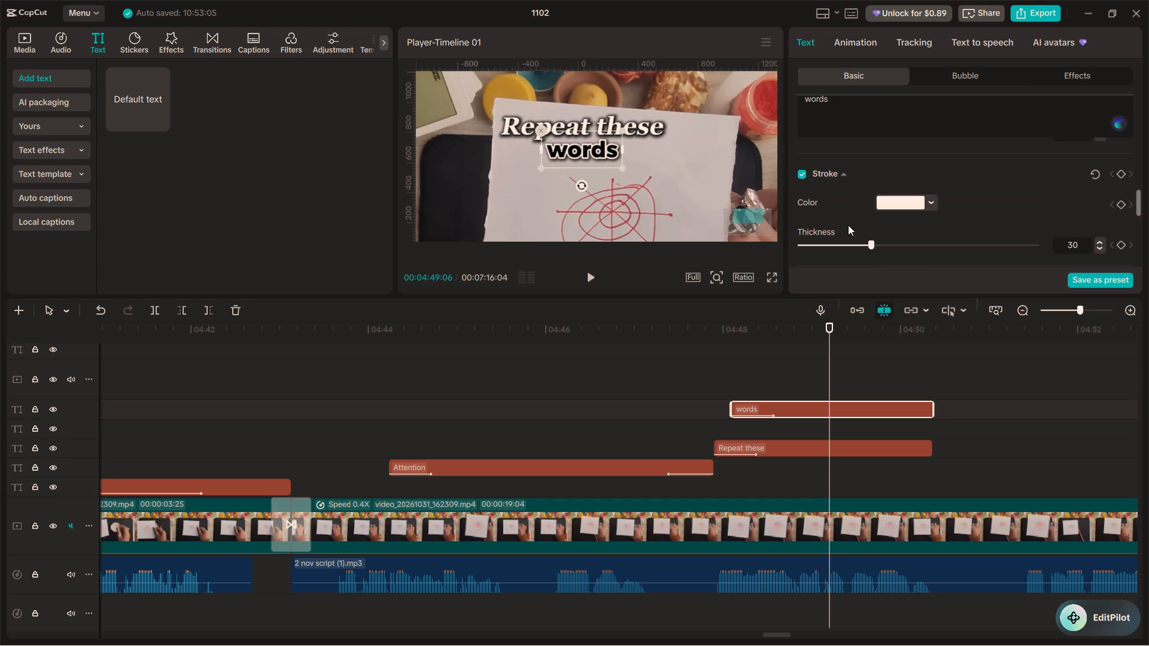
left_click_drag(865, 240, 825, 240)
left_click(658, 338)
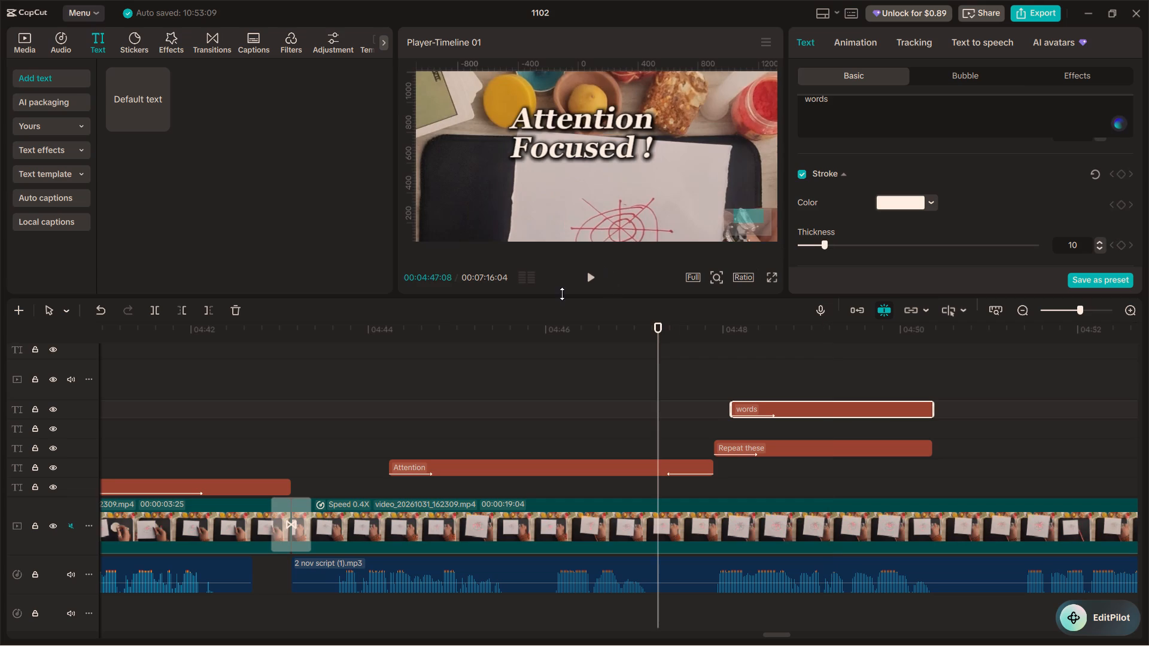
left_click(593, 276)
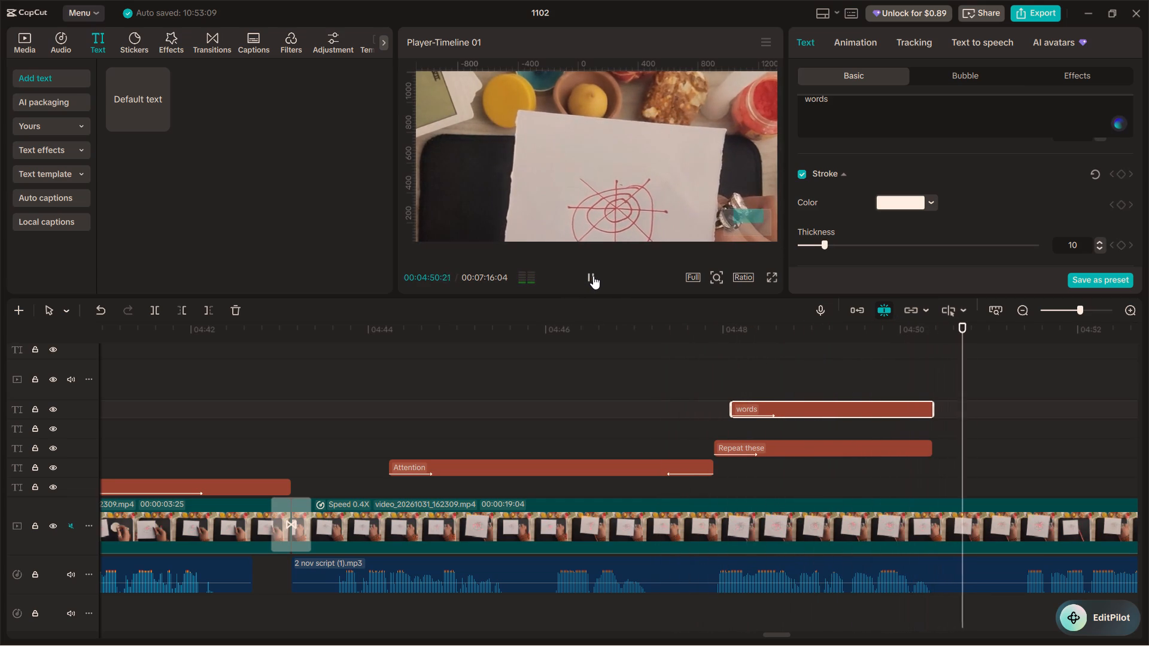
left_click(593, 276)
Apply the Fade Out exit animation to both the "Repeat these" and "words" captions and play them back.
left_click_drag(908, 380, 926, 449)
left_click(850, 51)
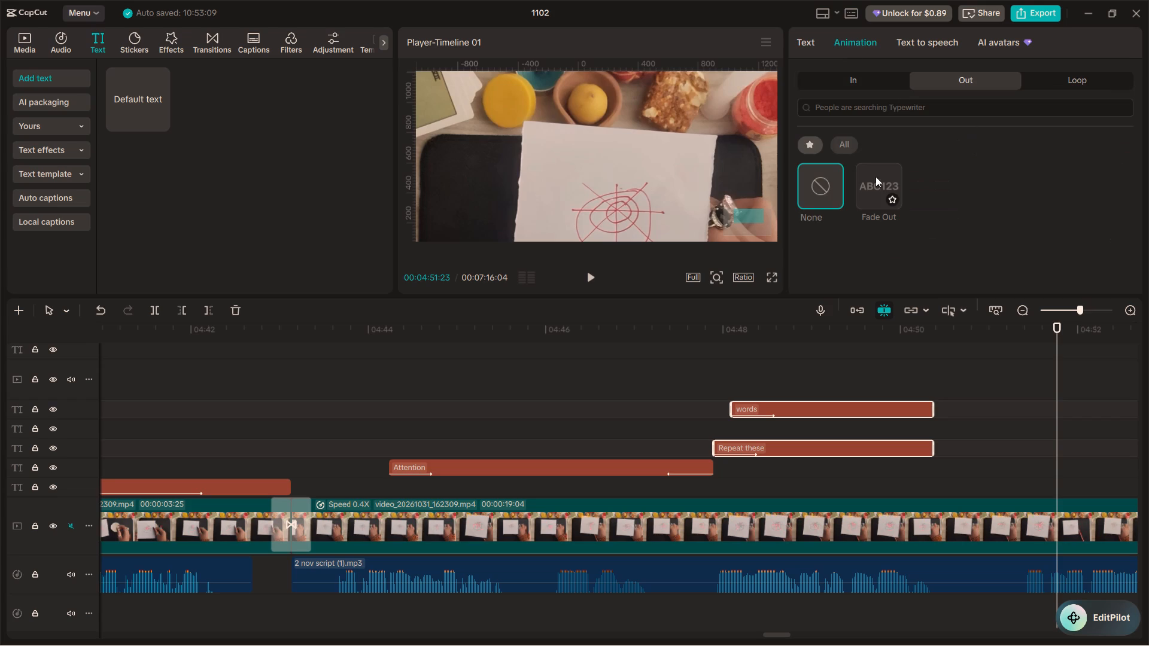
left_click(877, 186)
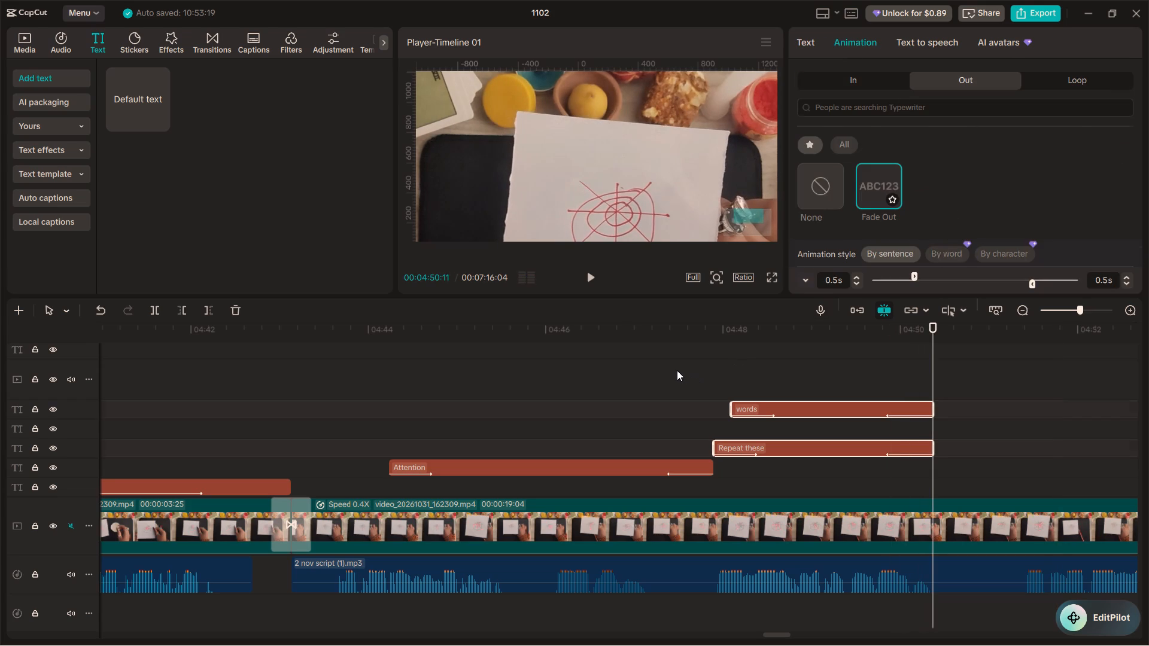
left_click(677, 370)
left_click(591, 275)
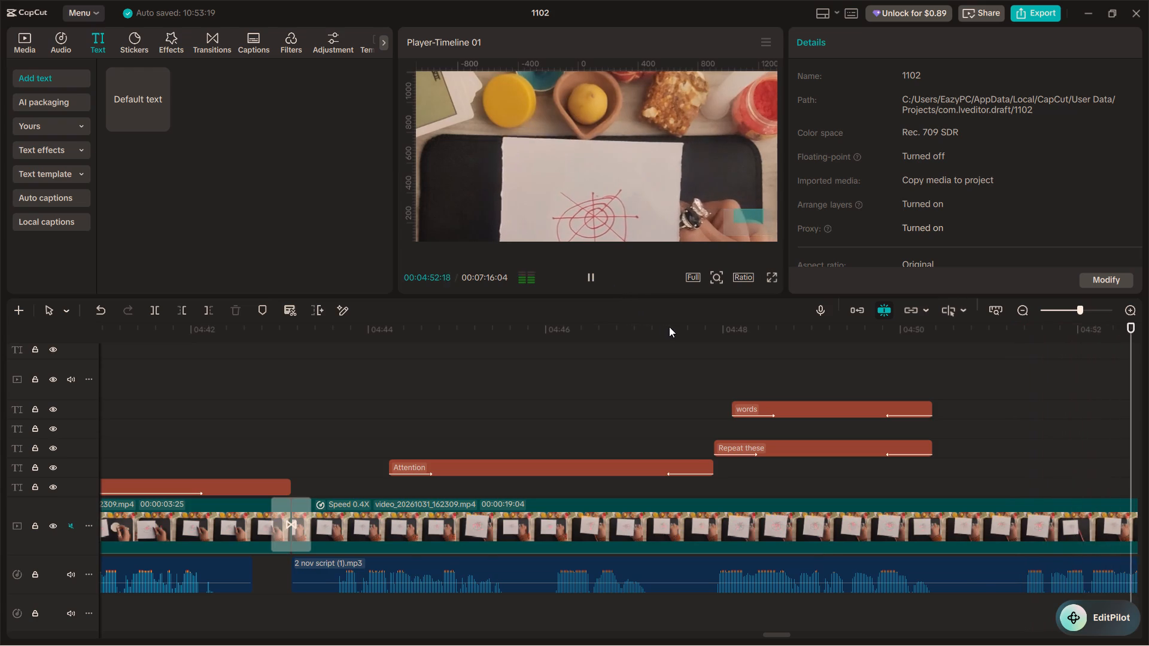
key("space")
Duplicate the "Repeat these" caption on the same track, placing the copy after the original with a short gap, at about 04:51.
scroll(594, 388, "down", 20, "ctrl")
scroll(594, 388, "down", 1, "ctrl")
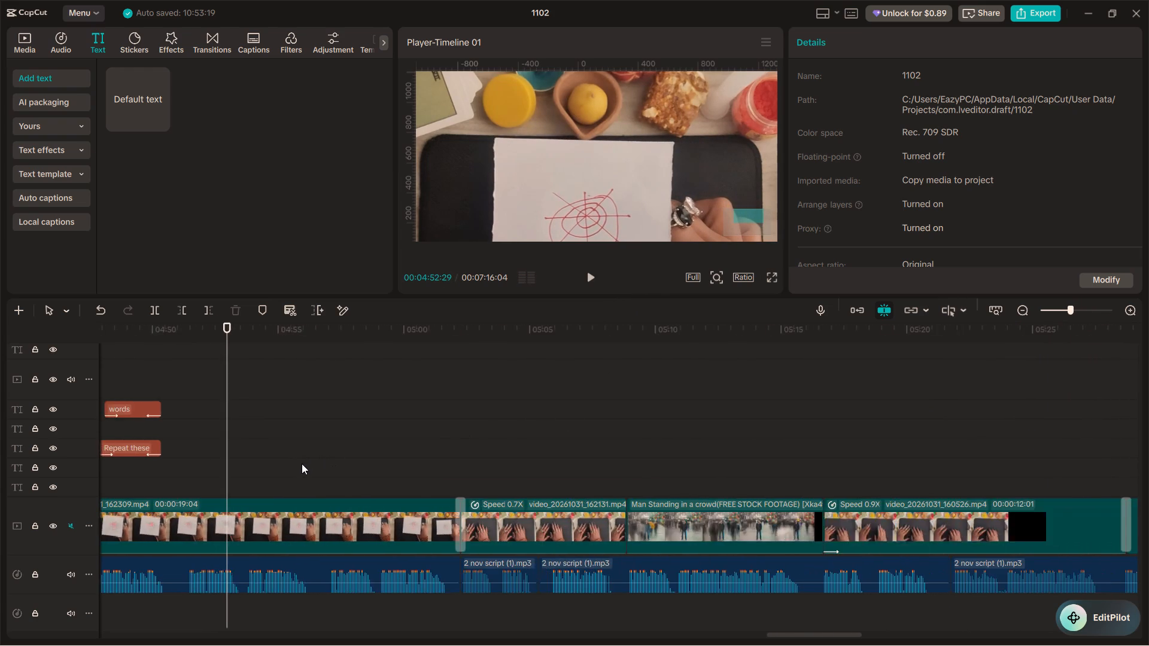
scroll(287, 467, "up", 3, "alt")
scroll(287, 467, "down", 1, "alt")
left_click_drag(301, 447, 358, 450, "alt")
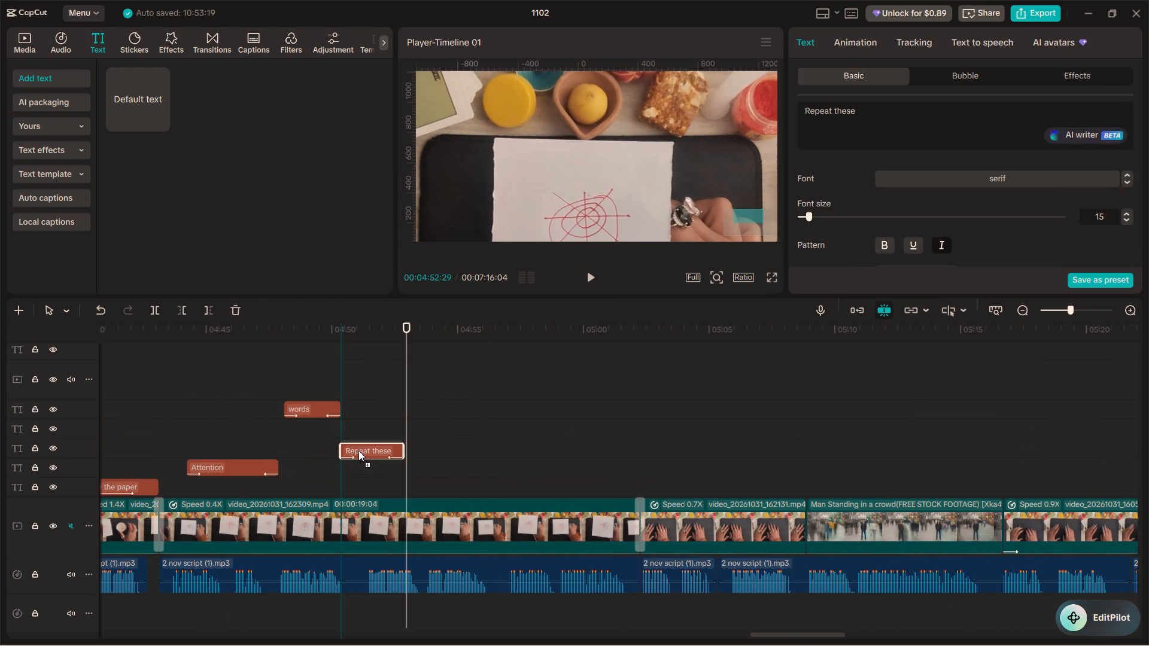
left_click_drag(358, 450, 360, 450, "alt")
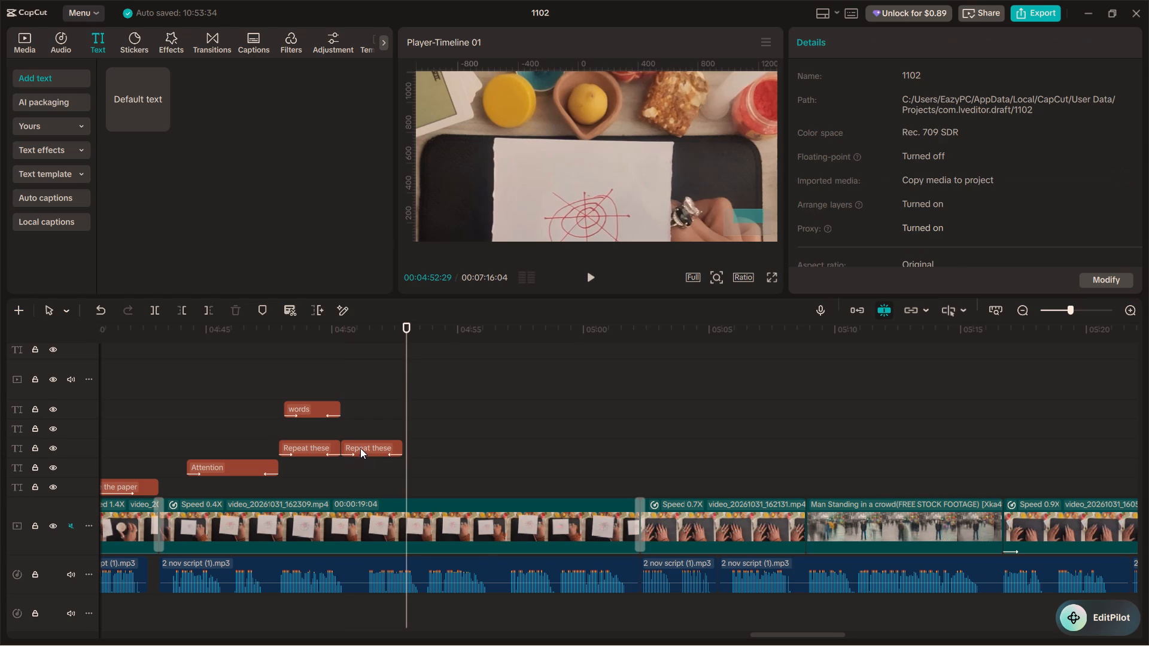
left_click_drag(360, 447, 384, 447)
Align the start of the copied "Repeat these" caption with the next voice-over phrase at 00:04:51:12 and play it back.
left_click(355, 417)
scroll(384, 495, "up", 2, "ctrl")
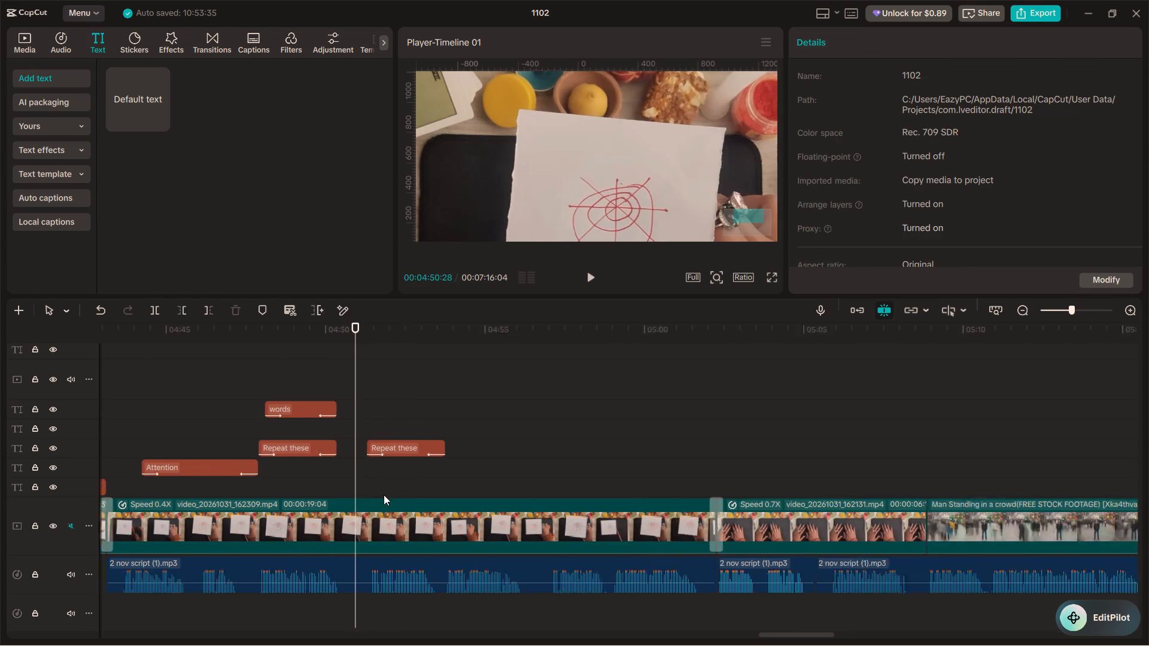
scroll(384, 495, "up", 7, "ctrl")
left_click_drag(354, 468, 384, 476)
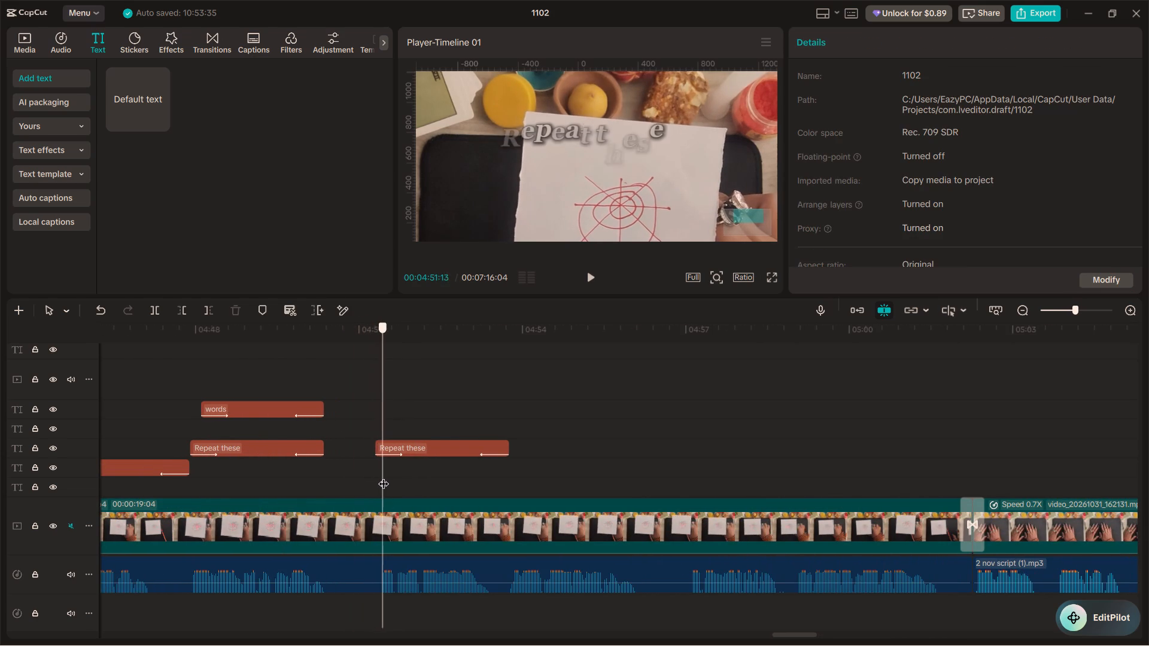
left_click_drag(384, 476, 382, 476)
scroll(382, 476, "up", 11, "ctrl")
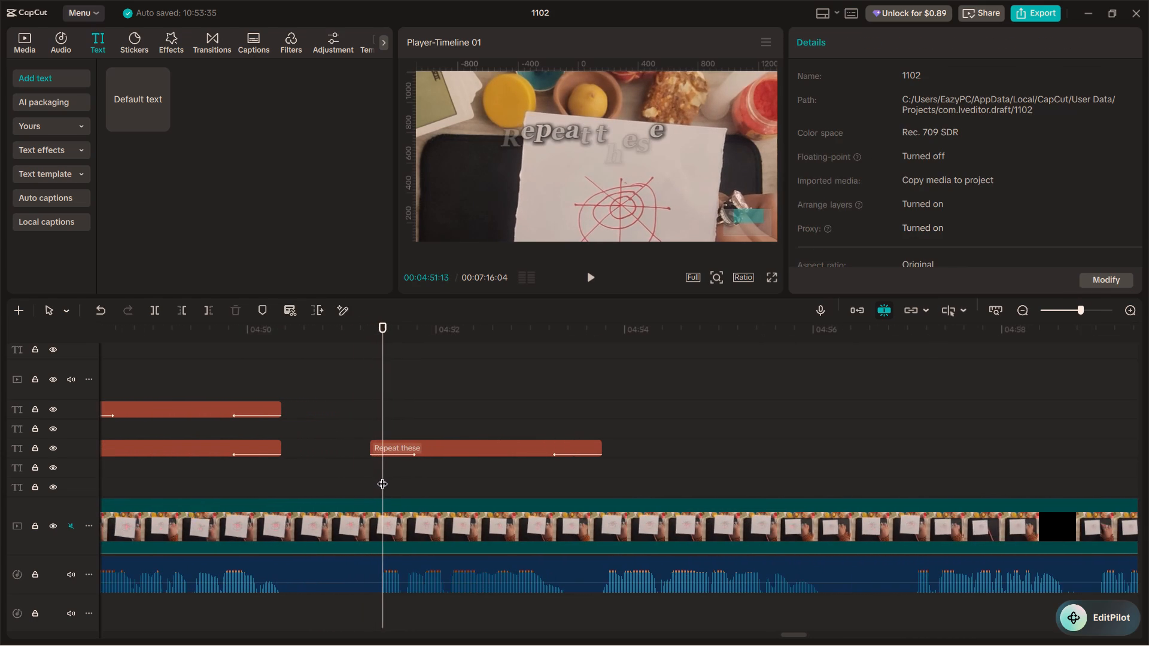
key("Left")
left_click(411, 443)
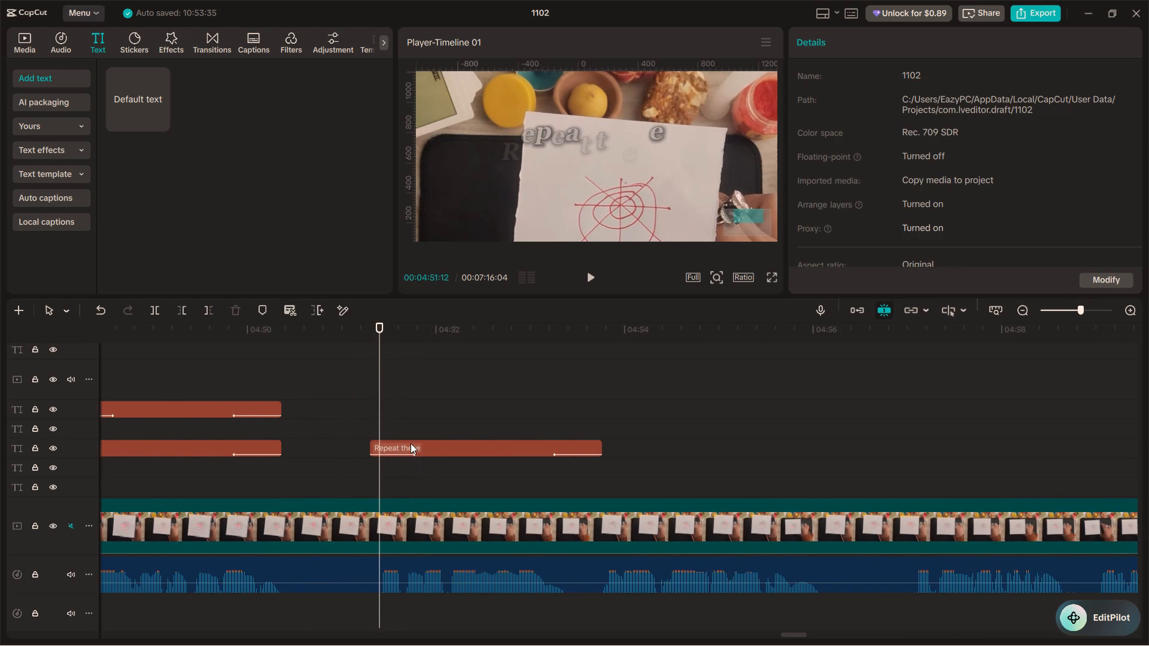
left_click_drag(406, 446, 418, 447)
left_click(352, 440)
key("space")
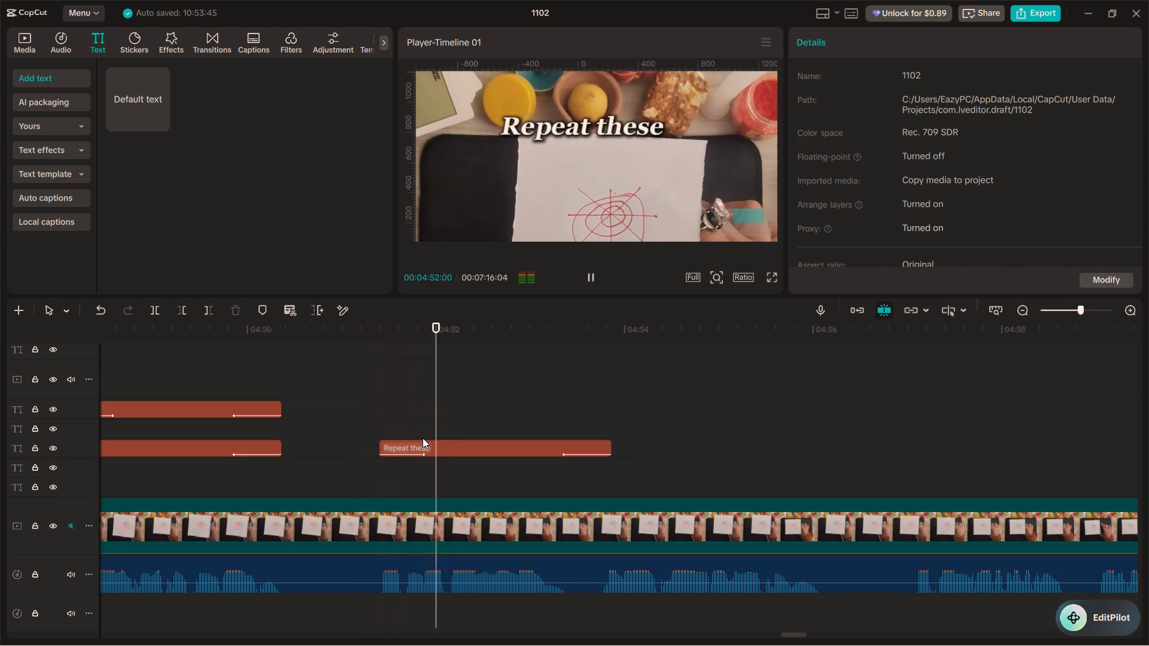
key("space")
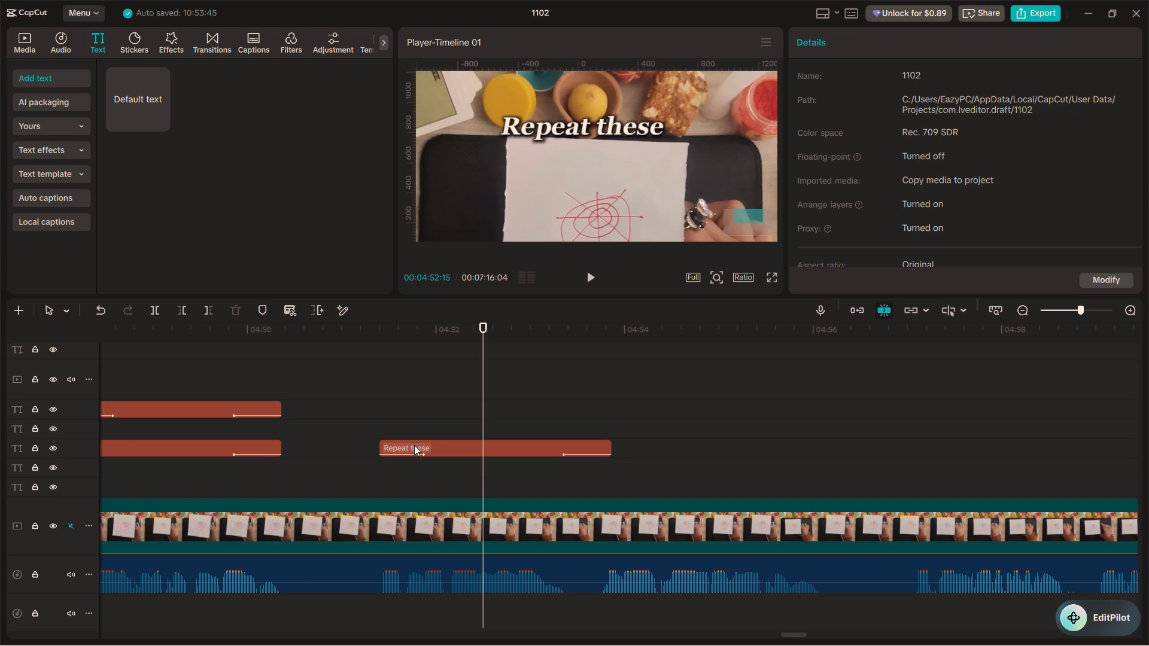
Select the copied "Repeat these" caption on the timeline.
scroll(415, 455, "down", 4, "ctrl")
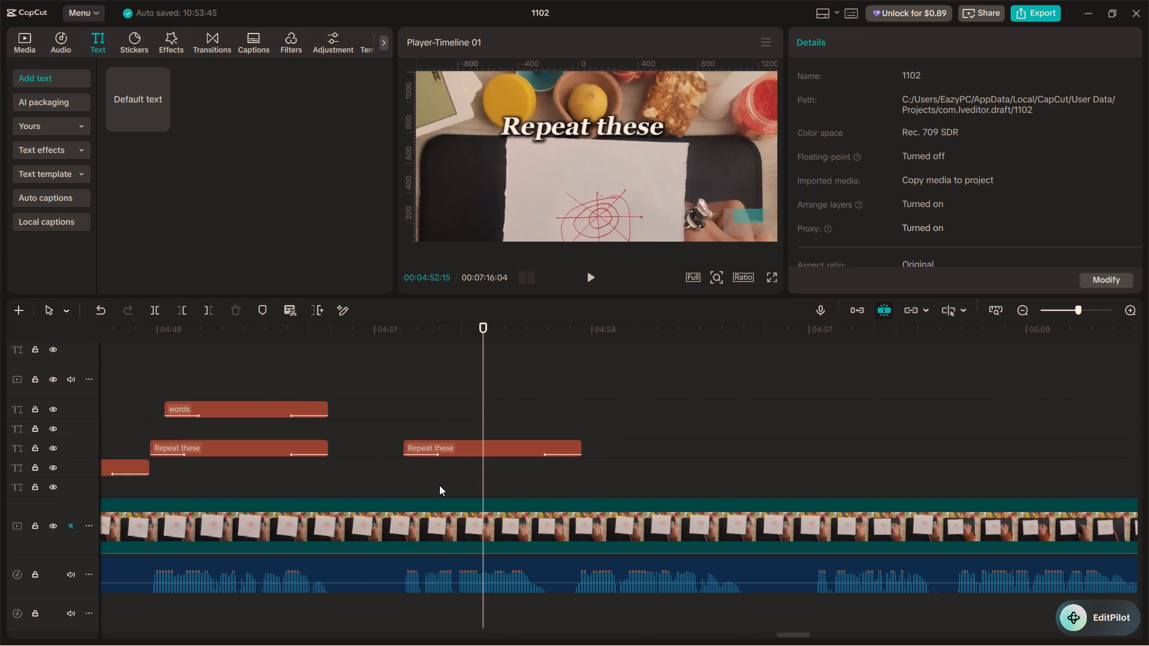
scroll(436, 450, "down", 10, "ctrl")
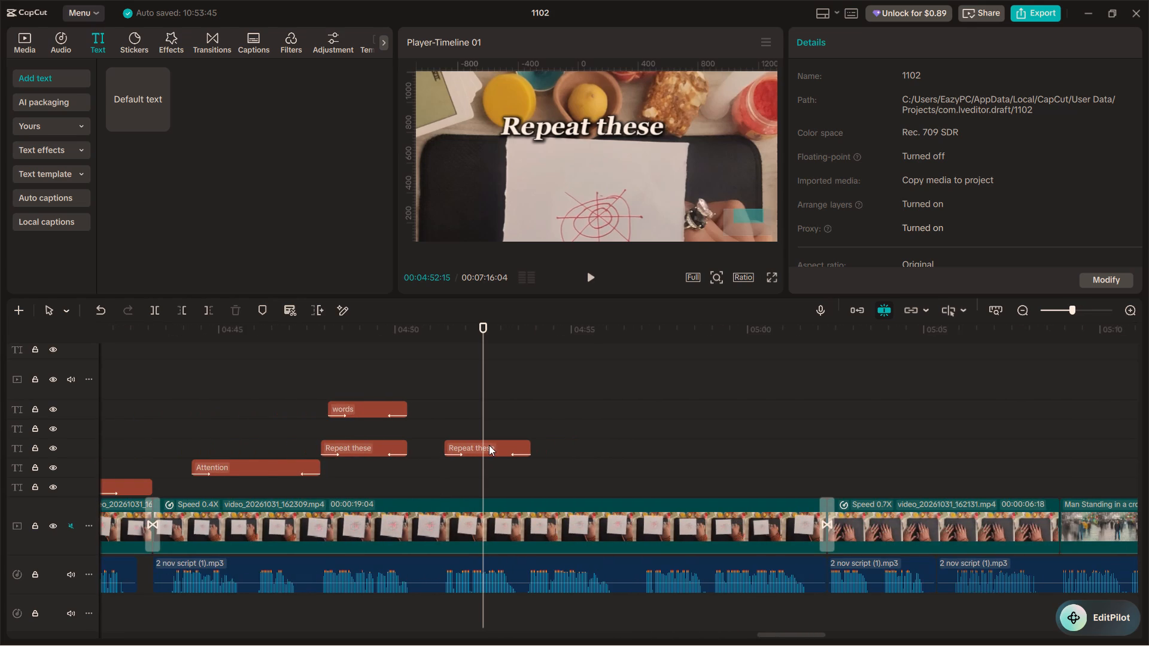
left_click(488, 447)
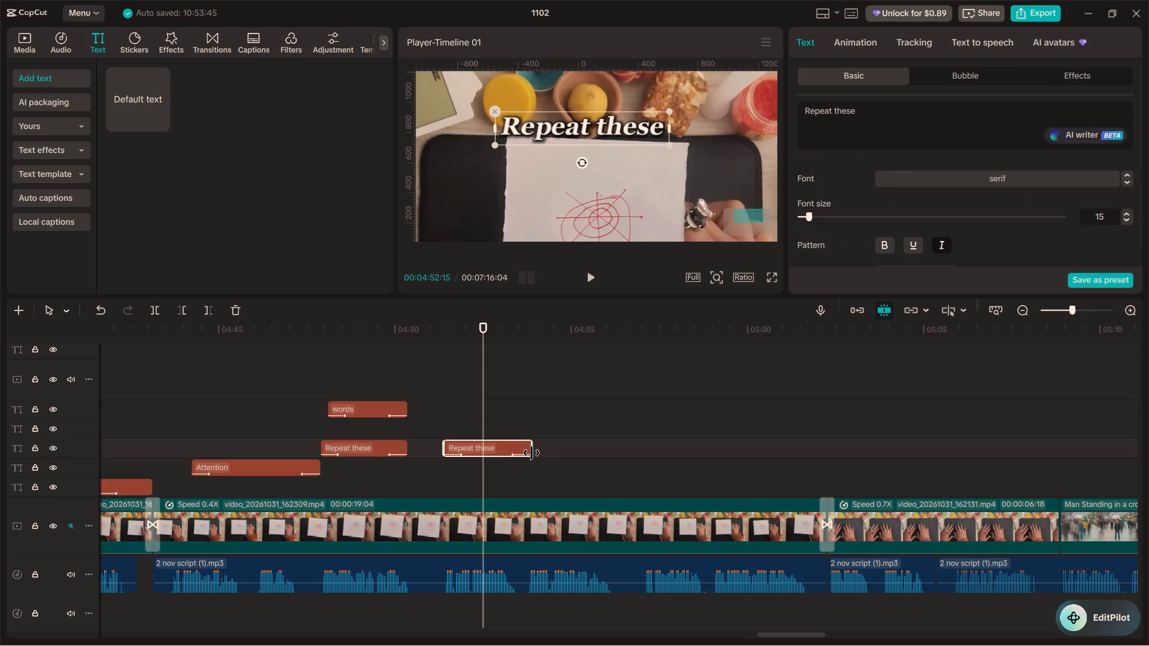
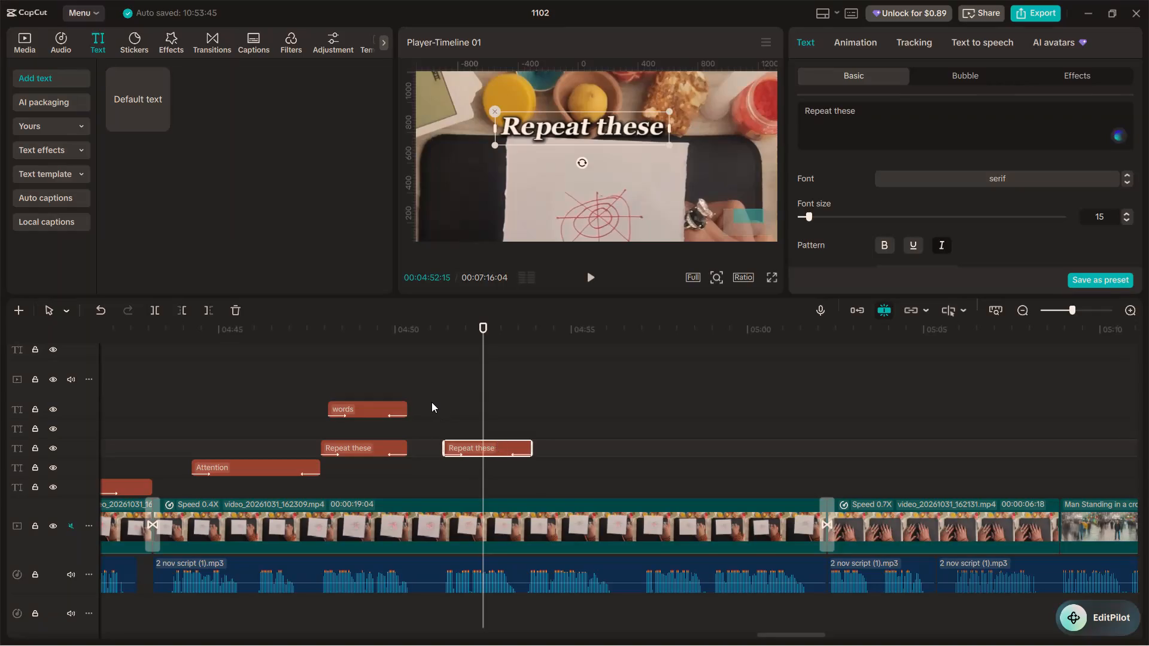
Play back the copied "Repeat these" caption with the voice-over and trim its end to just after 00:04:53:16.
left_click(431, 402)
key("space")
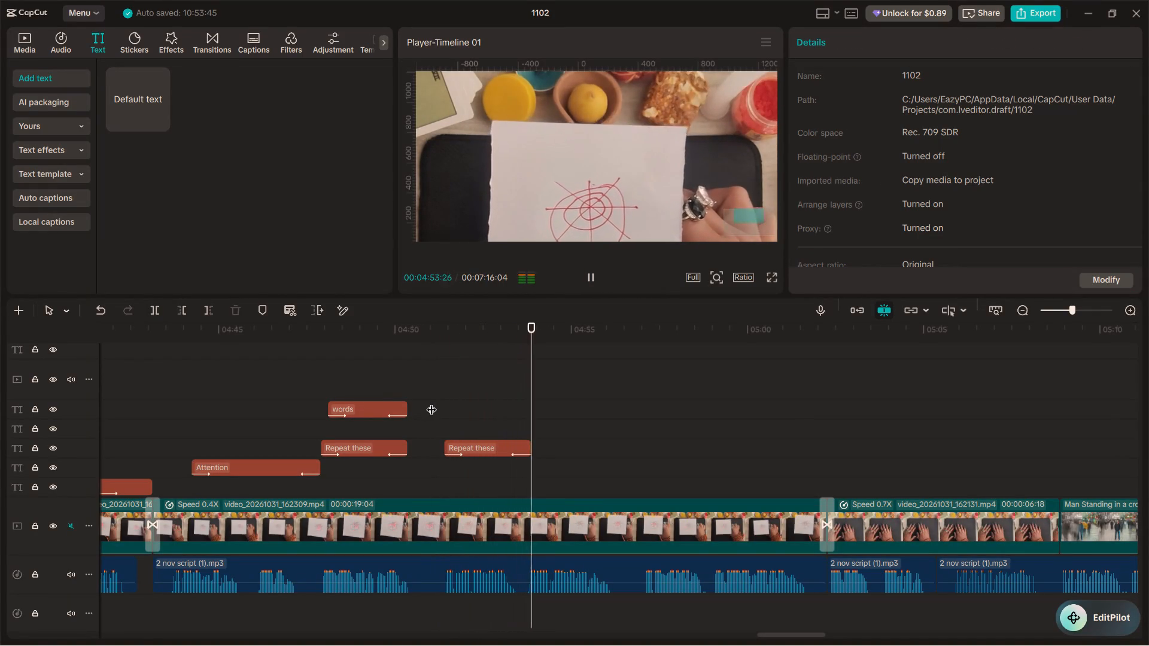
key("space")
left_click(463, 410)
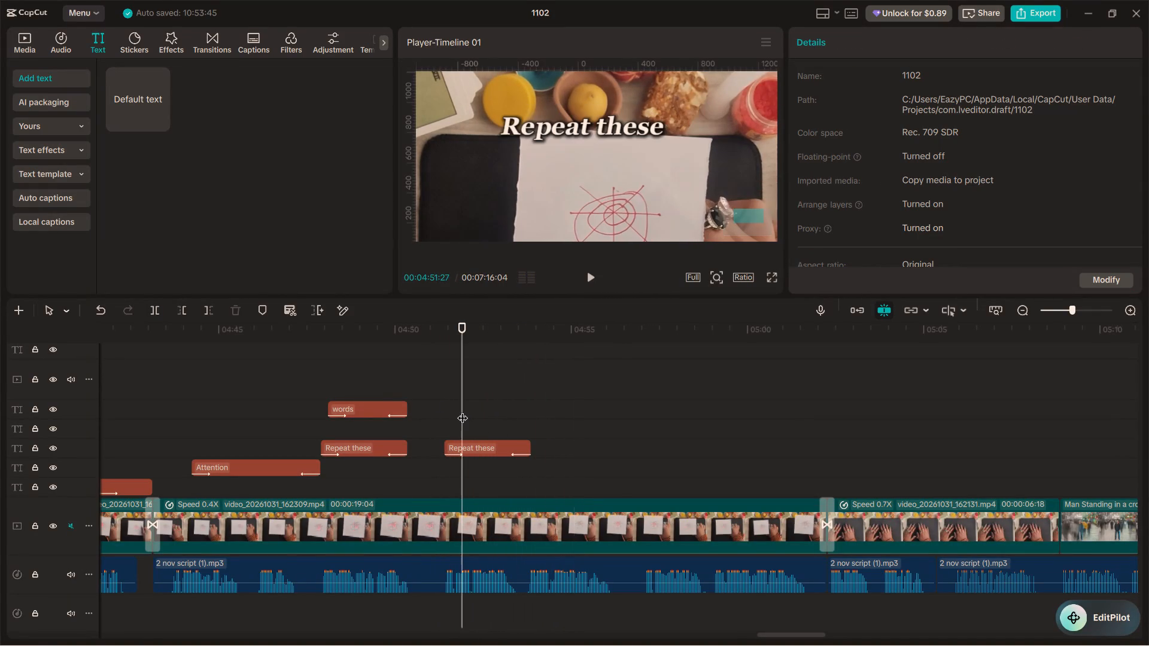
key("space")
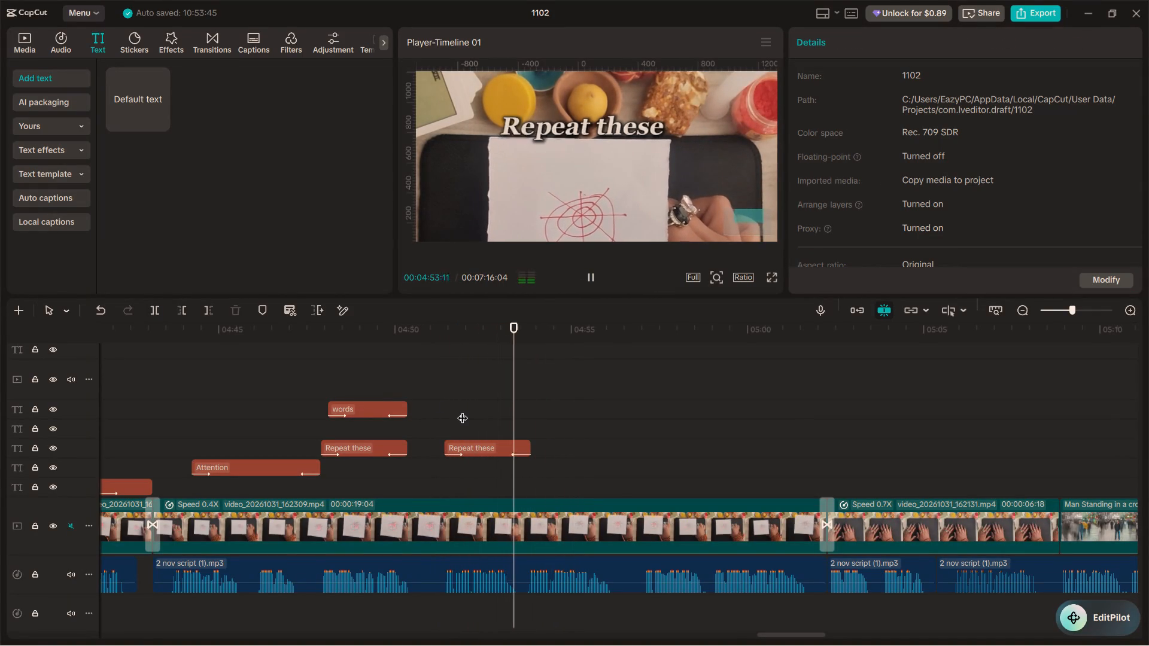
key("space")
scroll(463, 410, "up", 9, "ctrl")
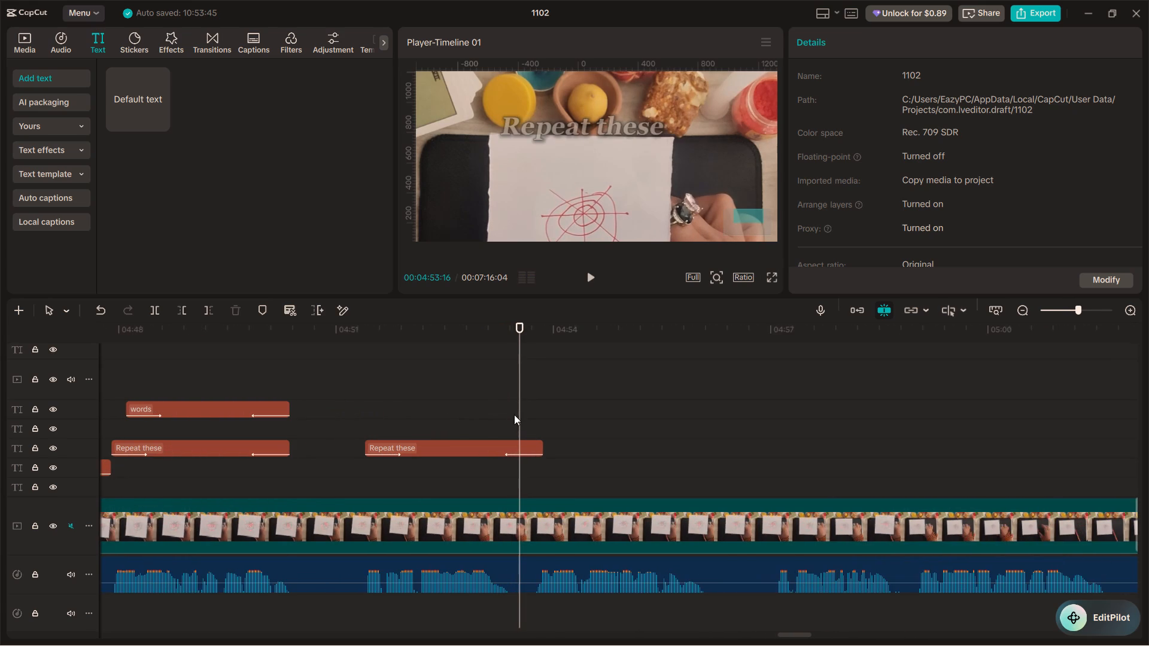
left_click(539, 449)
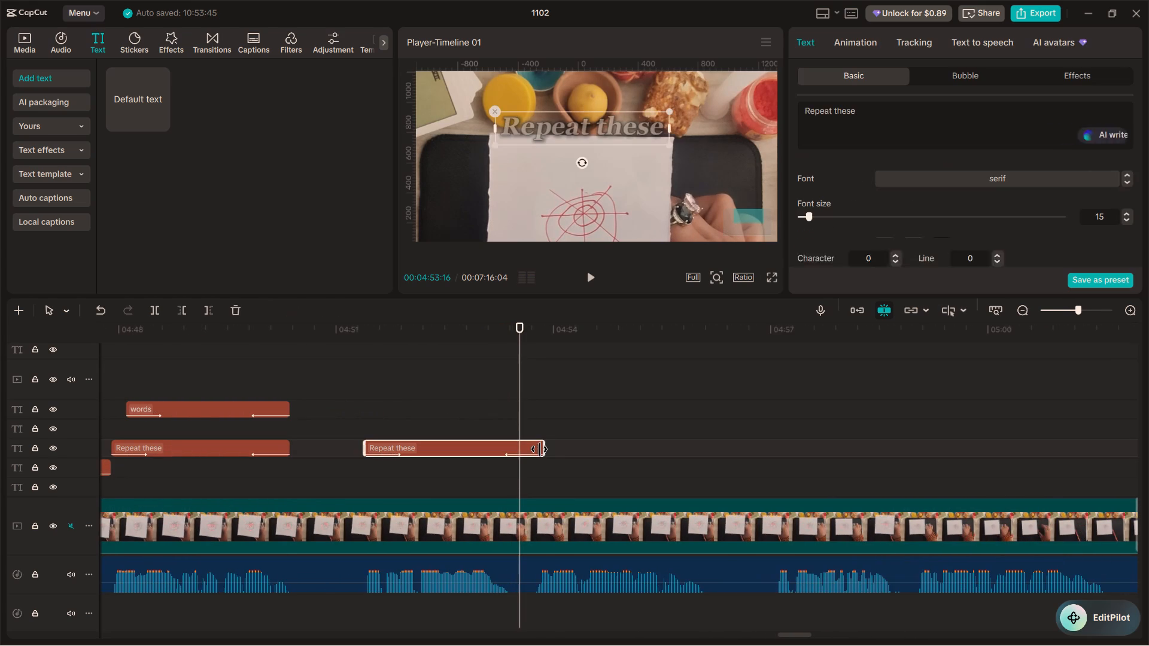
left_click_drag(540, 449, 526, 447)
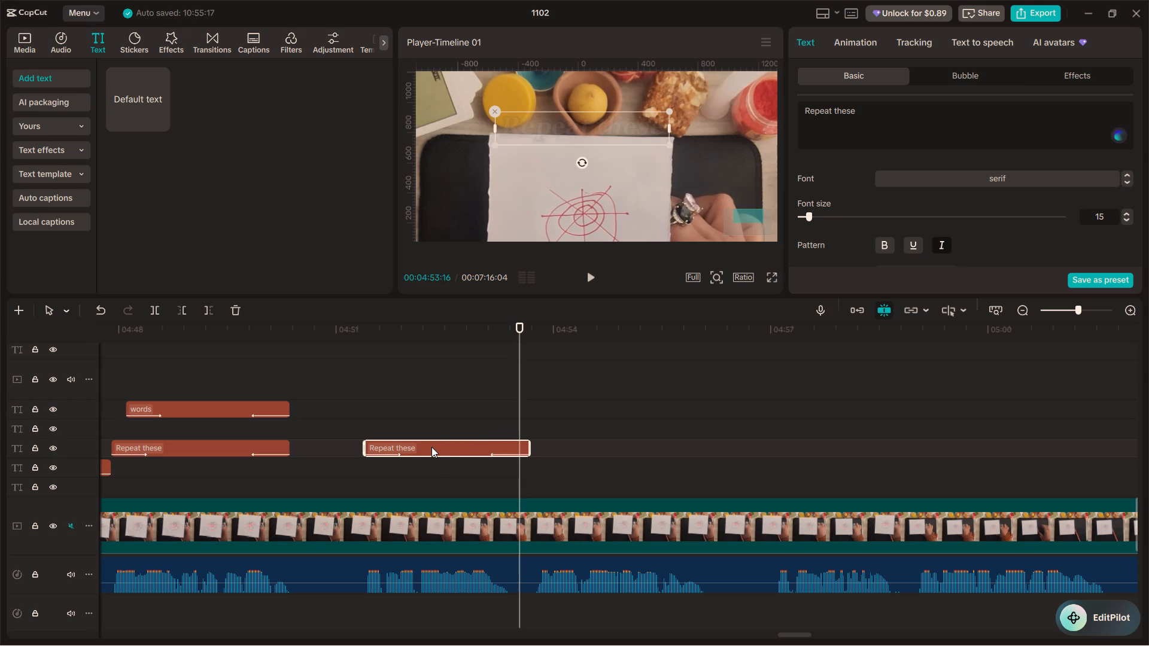
Duplicate the second "Repeat these" caption onto the track above, starting at 00:04:53:16, and play it back.
left_click_drag(427, 451, 586, 453, "alt")
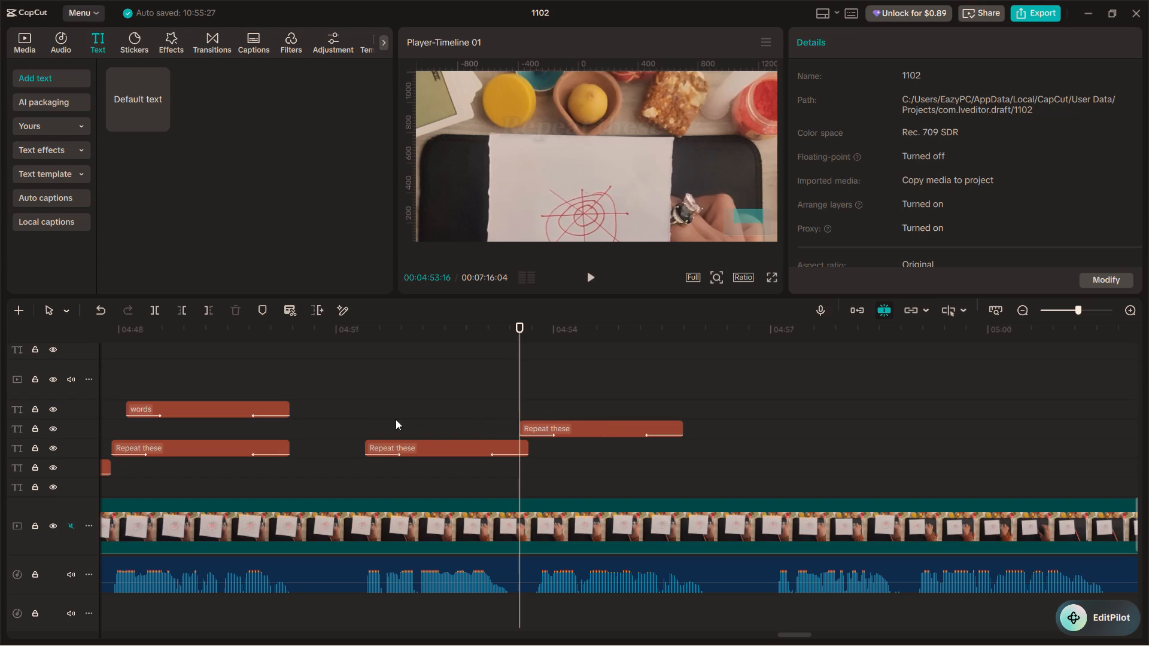
left_click(347, 413)
key("space")
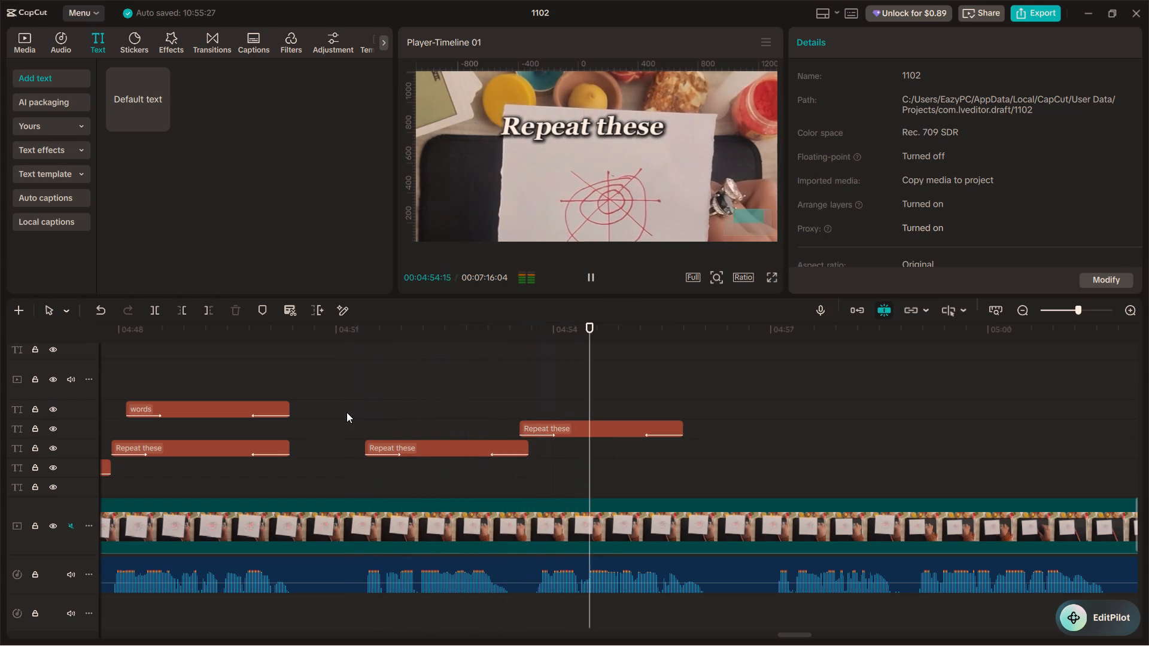
key("space")
Extend the end of the copied "Repeat these" caption starting at 00:04:51:12 to the end of the 0.4X paper clip, at about 05:02.
left_click(507, 450)
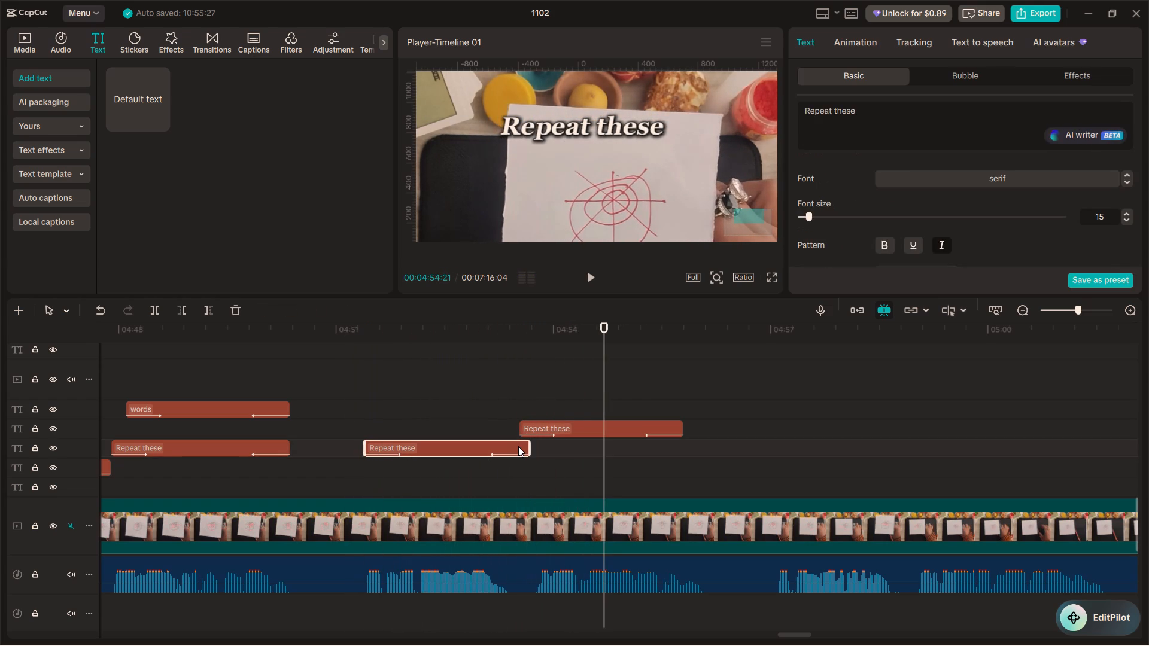
left_click_drag(527, 449, 622, 449)
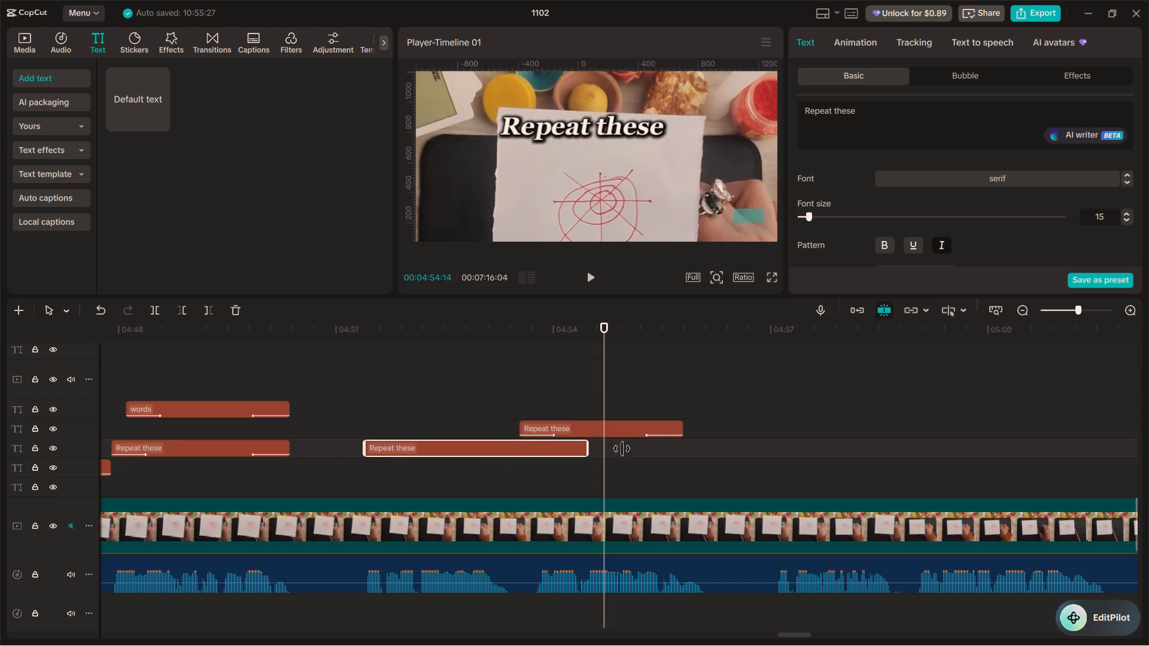
left_click_drag(622, 449, 688, 453)
scroll(588, 494, "down", 11, "ctrl")
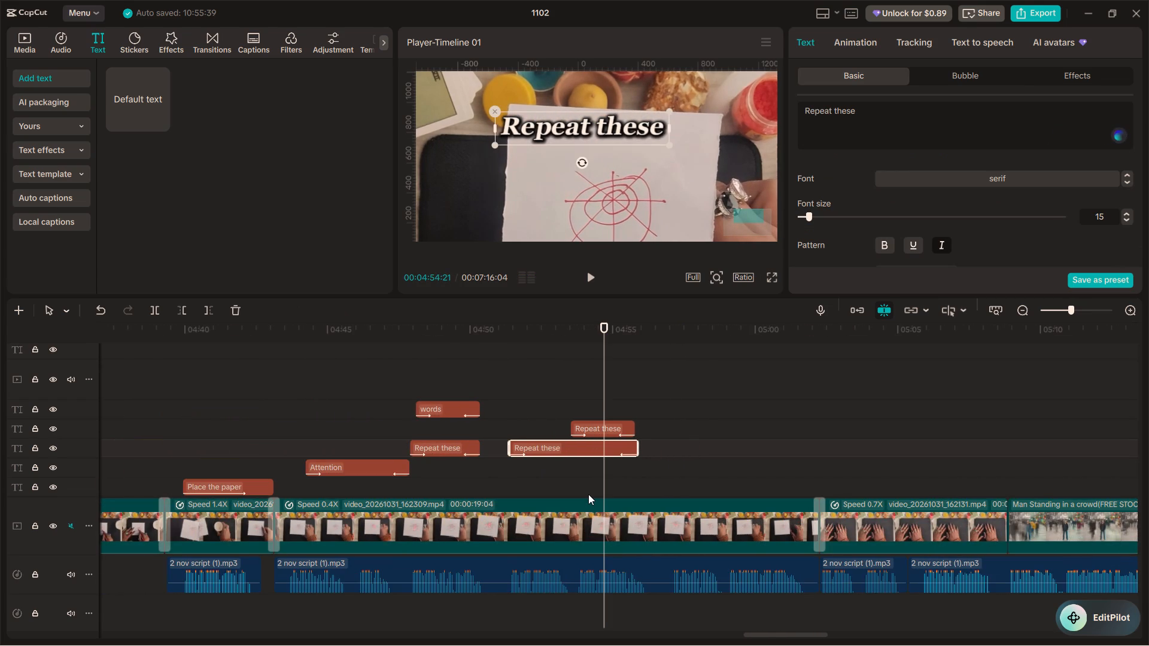
scroll(588, 494, "down", 7, "ctrl")
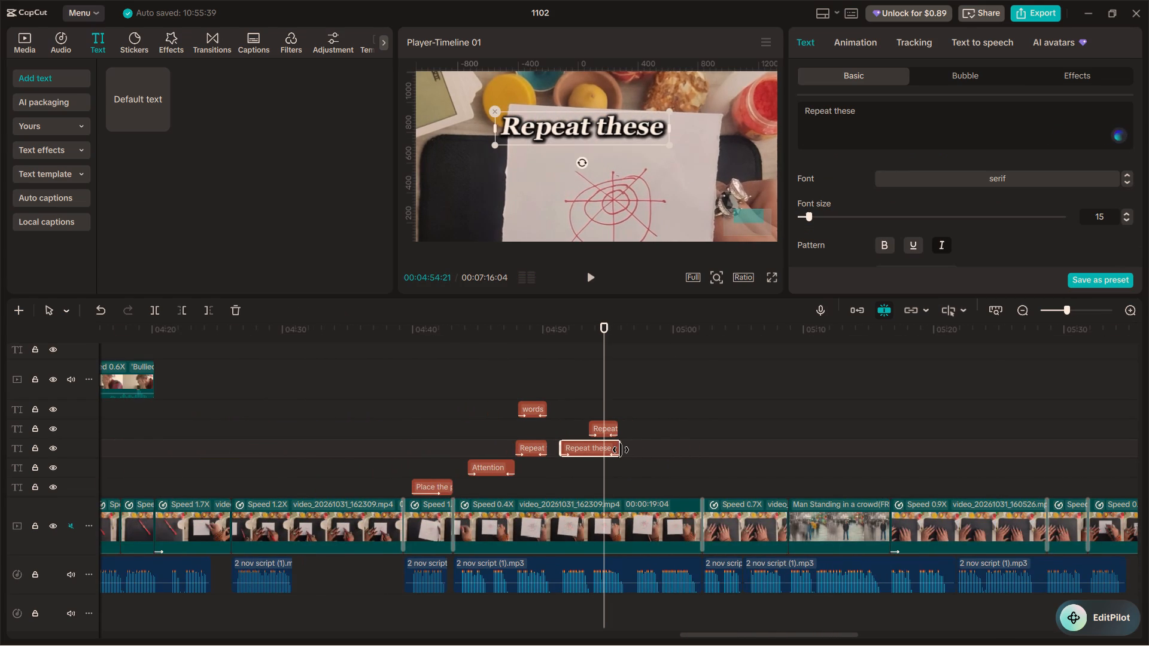
key("space")
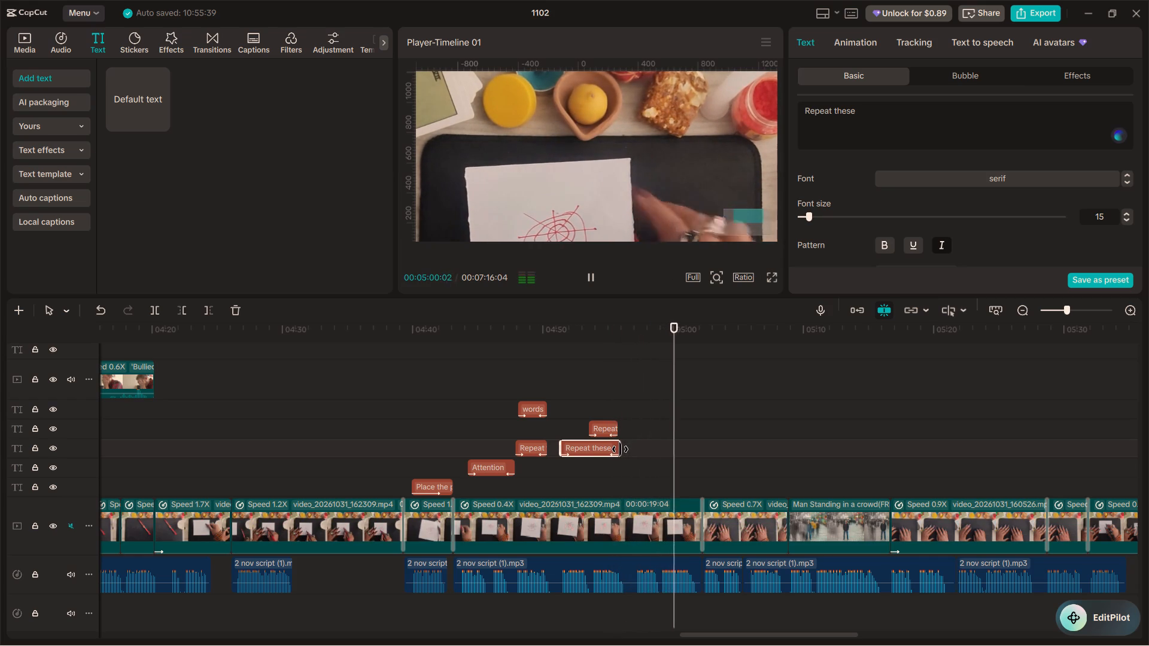
key("space")
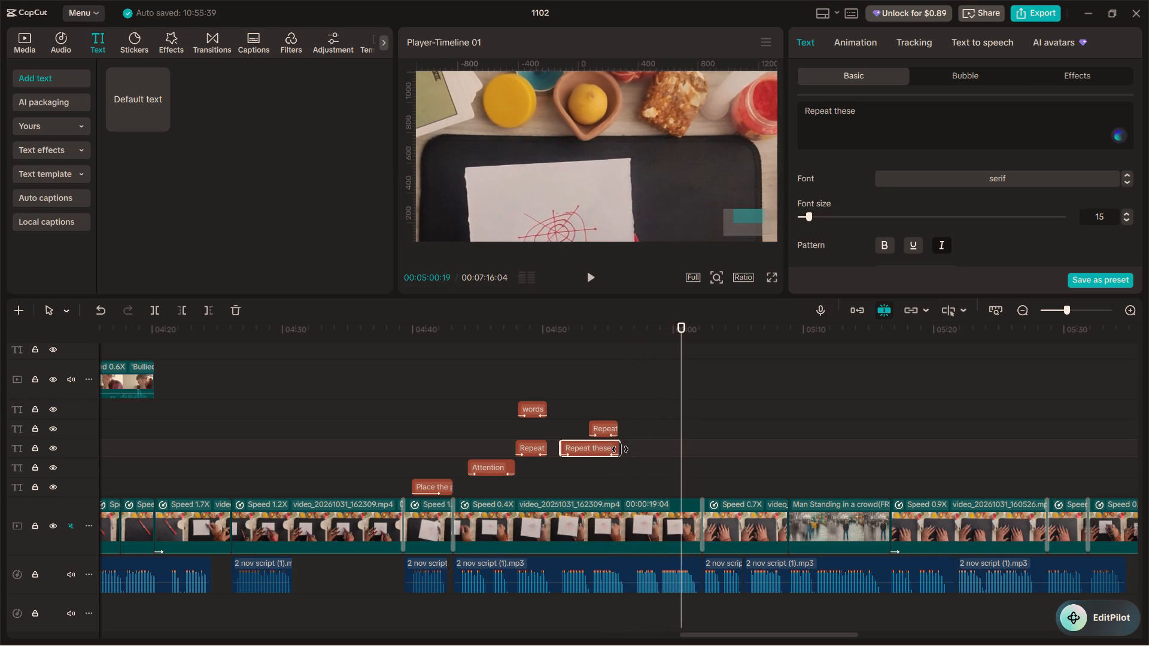
left_click_drag(620, 449, 633, 449)
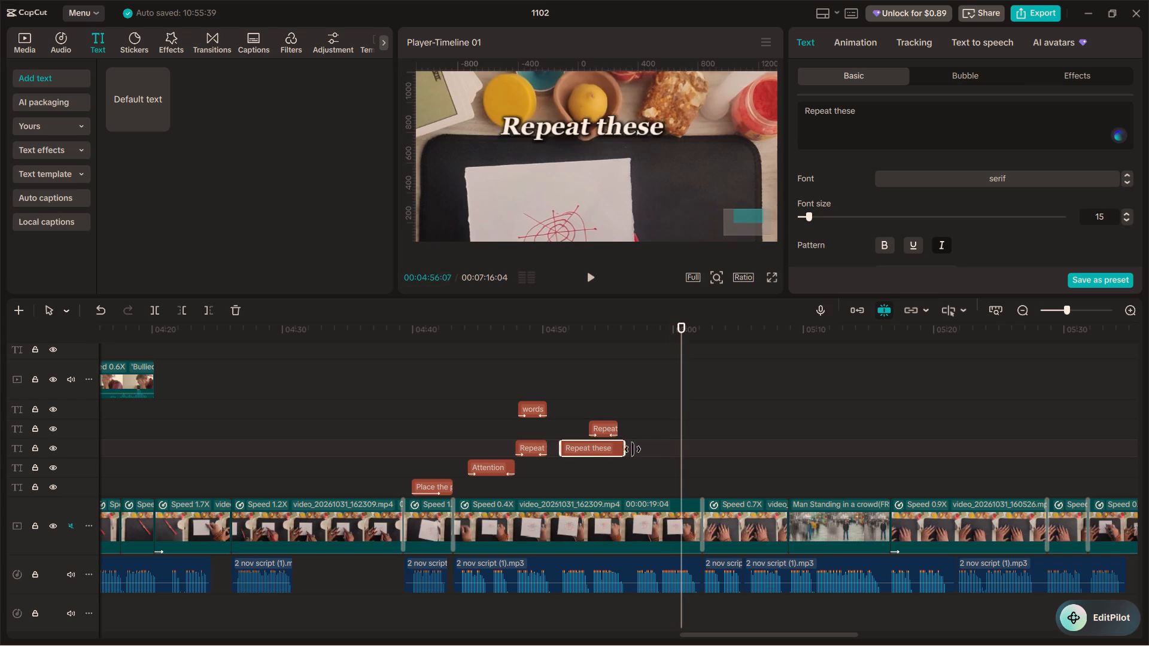
left_click_drag(633, 449, 698, 458)
Extend the end of the upper "Repeat these" copy to match the lower one, at about 05:02.
left_click(605, 427)
left_click_drag(617, 430, 676, 431)
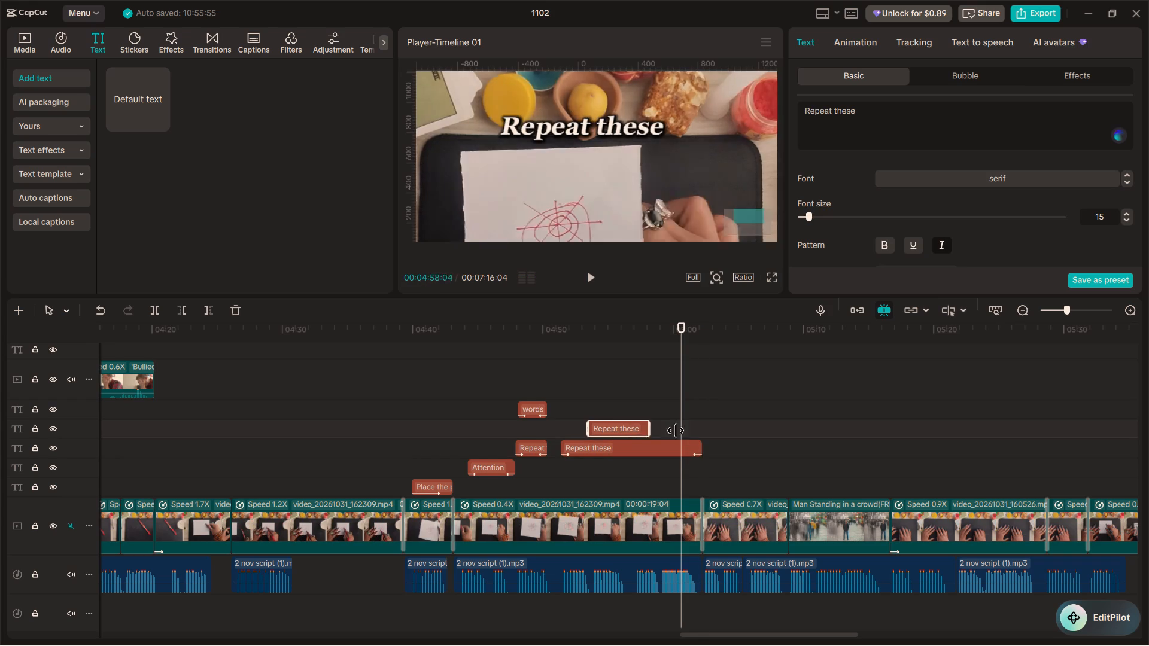
left_click_drag(676, 431, 700, 431)
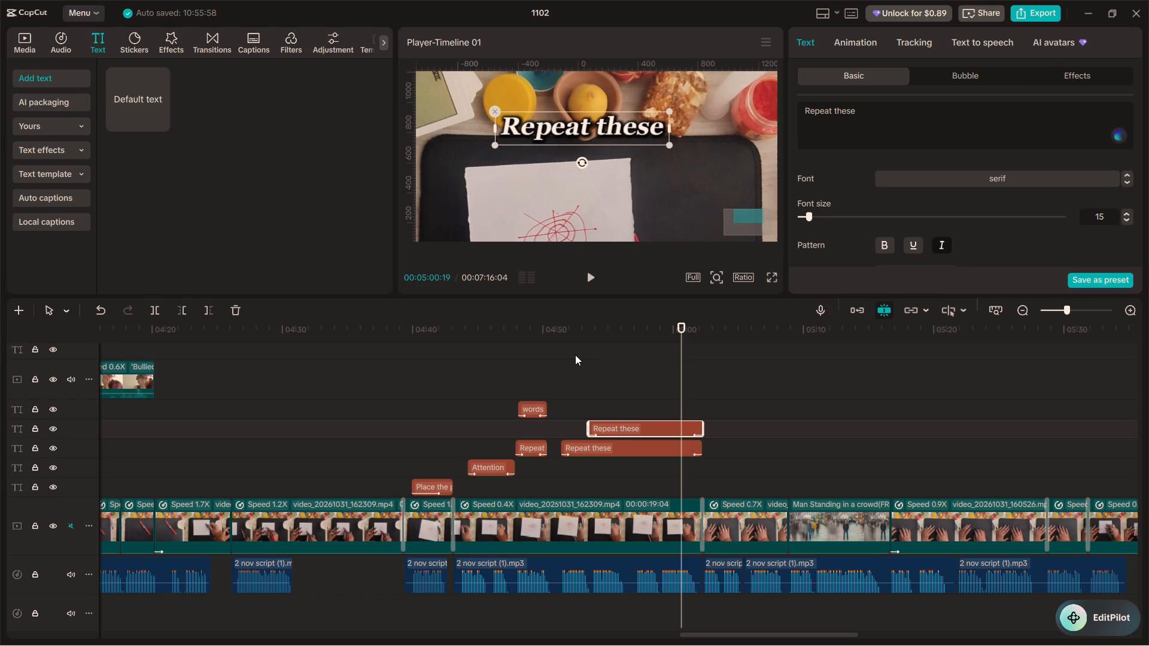
Play back the captions and move the upper-track "Repeat these" copy directly below the other caption in the frame.
scroll(575, 355, "down", 5, "ctrl")
left_click(607, 361)
key("space")
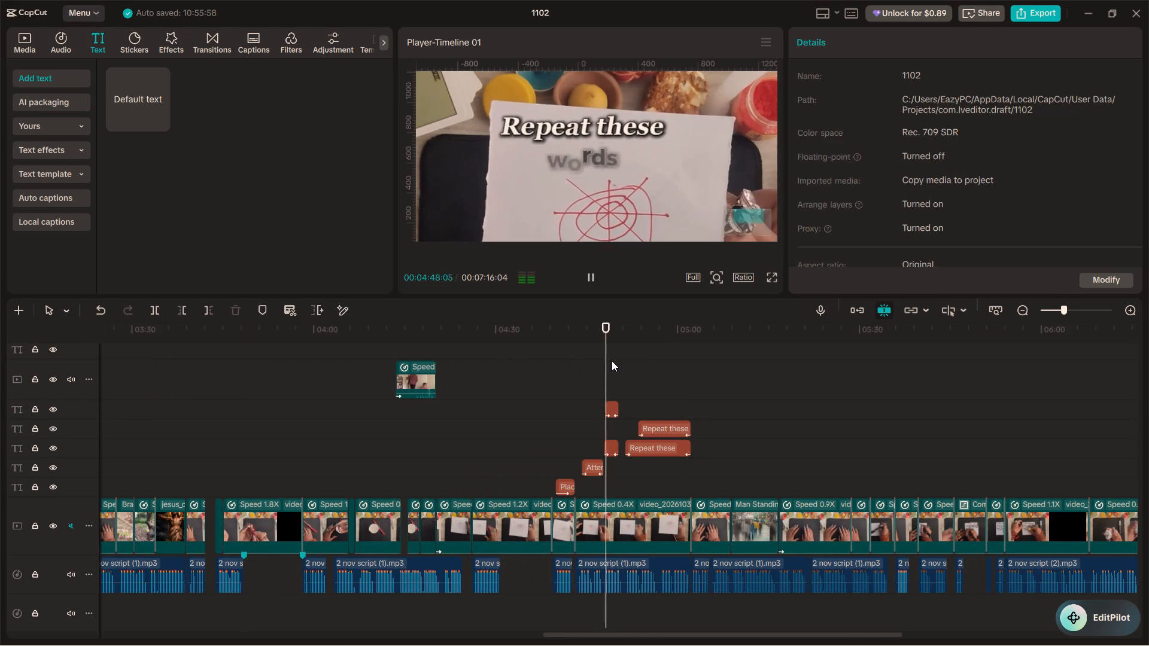
scroll(543, 371, "down", 4, "alt")
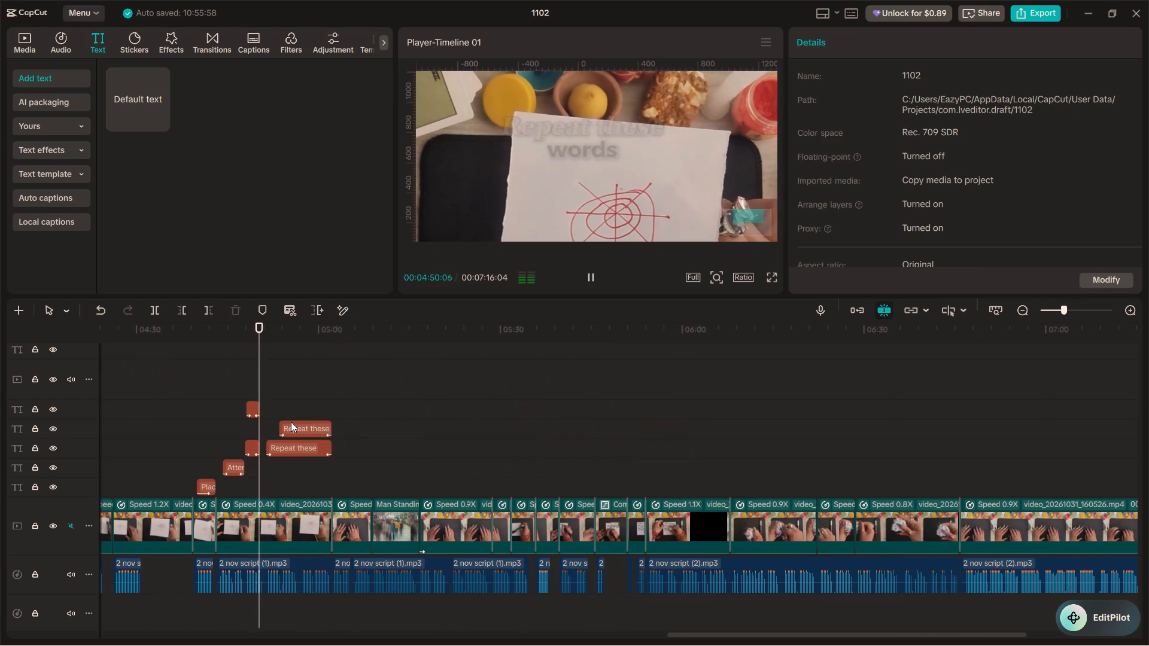
scroll(291, 422, "up", 17, "ctrl")
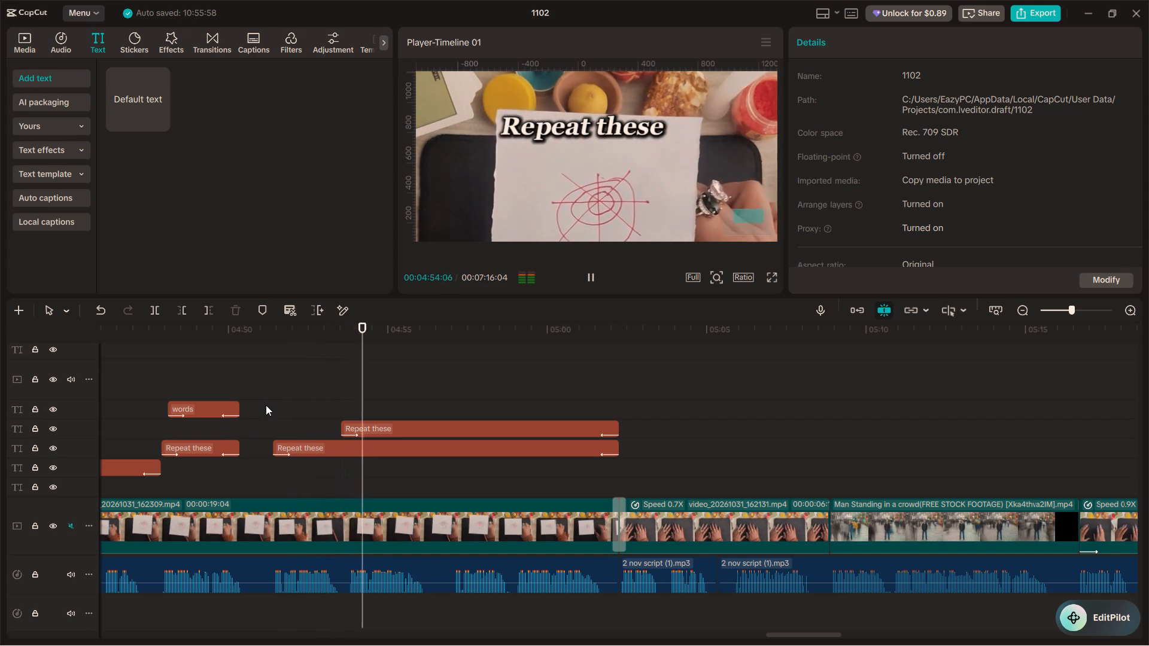
key("space")
left_click(388, 429)
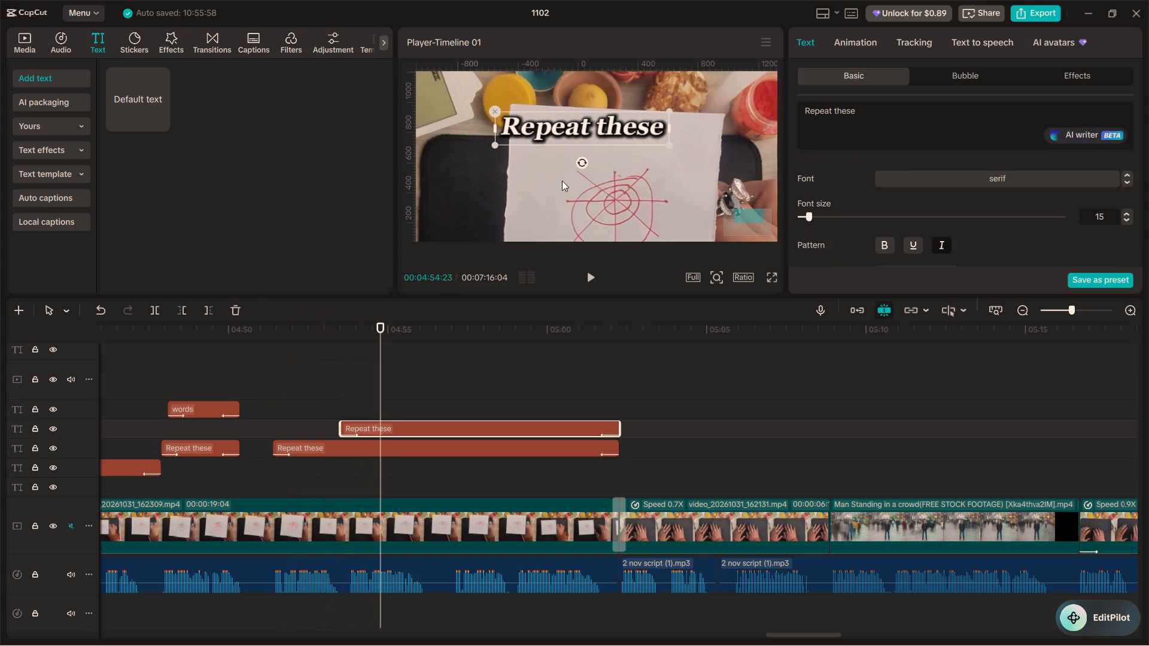
left_click_drag(590, 127, 591, 150)
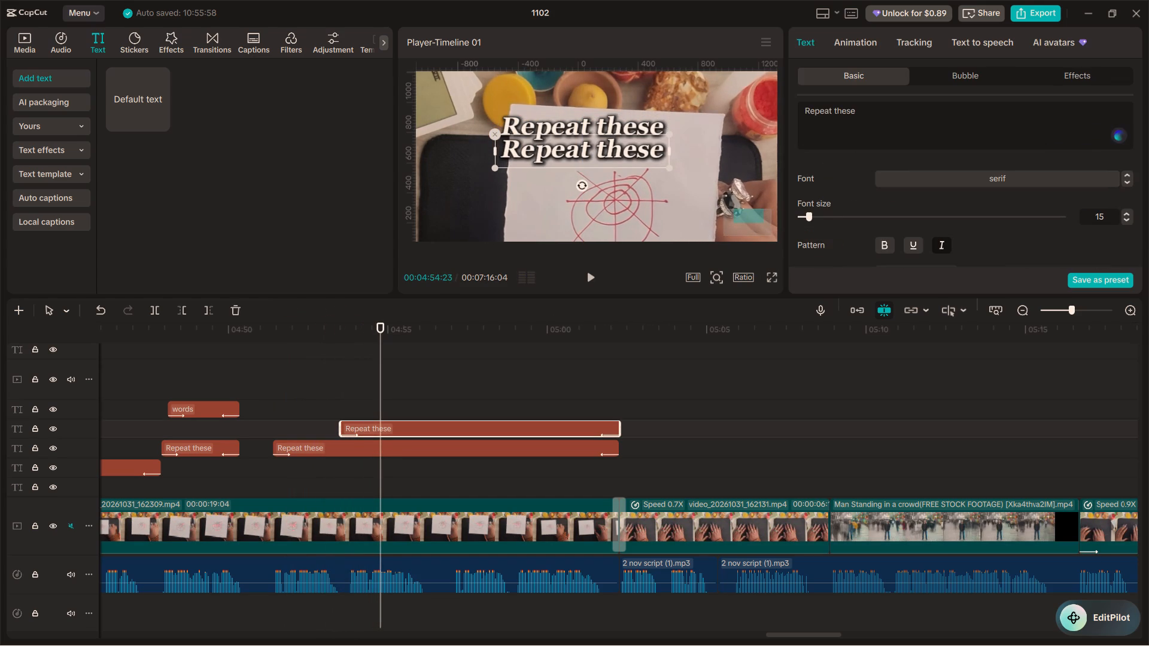
Replay the voice-over from about 00:04:51 to hear the exact wording of the phrase for the caption.
left_click_drag(864, 116, 762, 108)
left_click(258, 394)
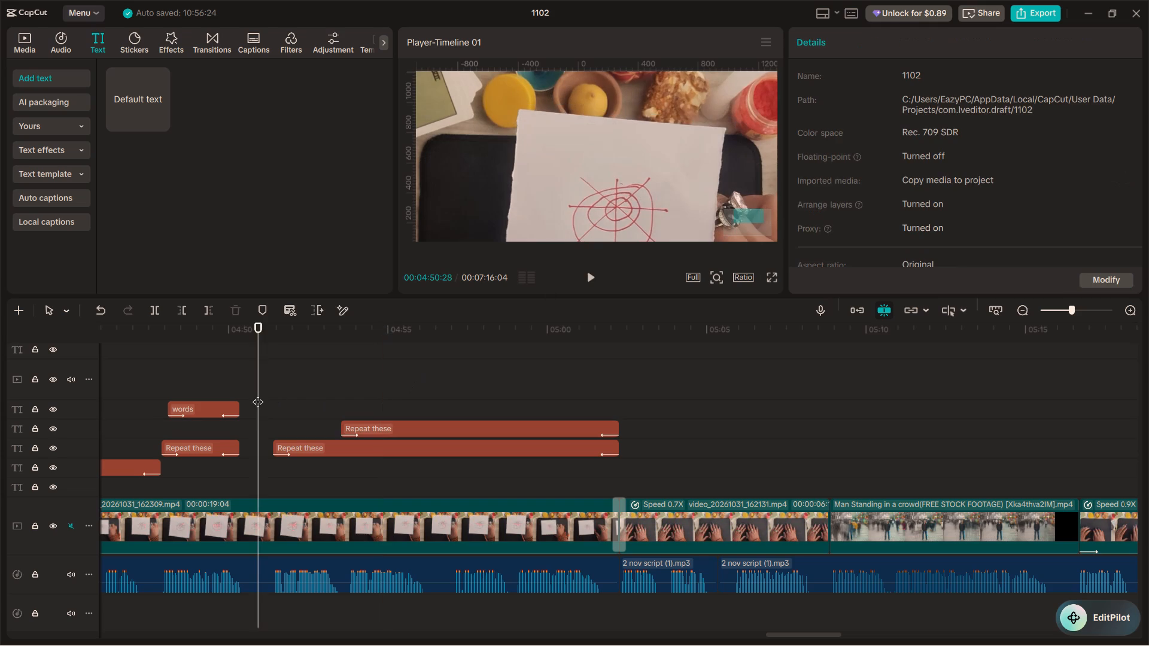
key("space")
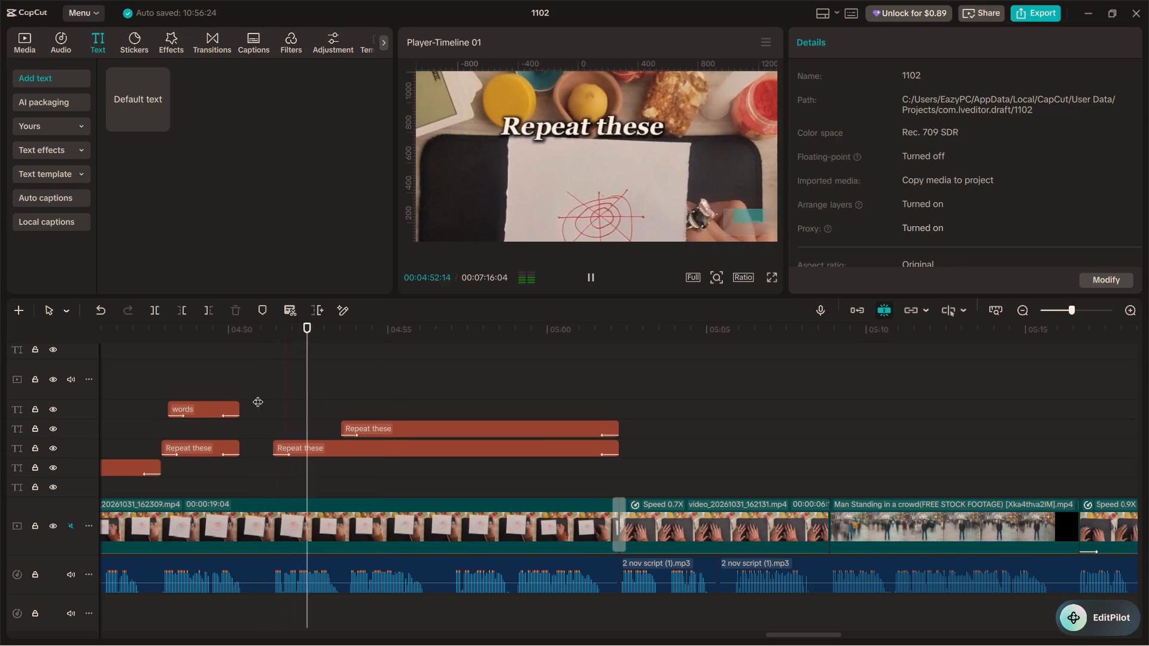
key("space")
left_click(290, 432)
key("space")
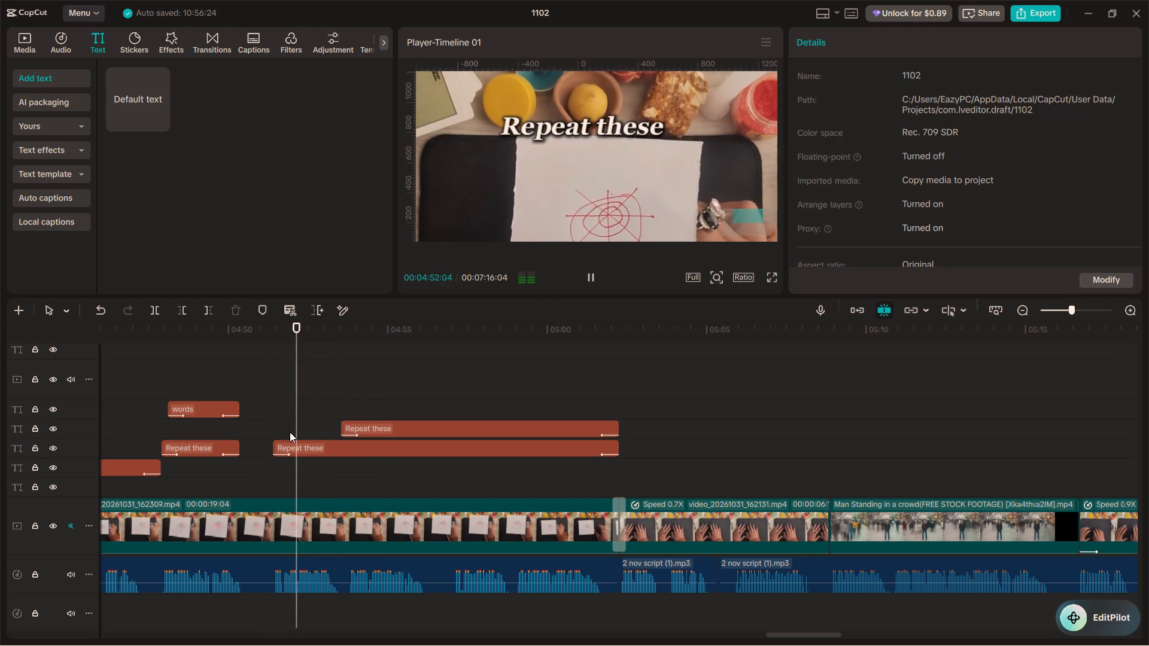
key("space")
left_click(275, 429)
left_click(266, 426)
key("space")
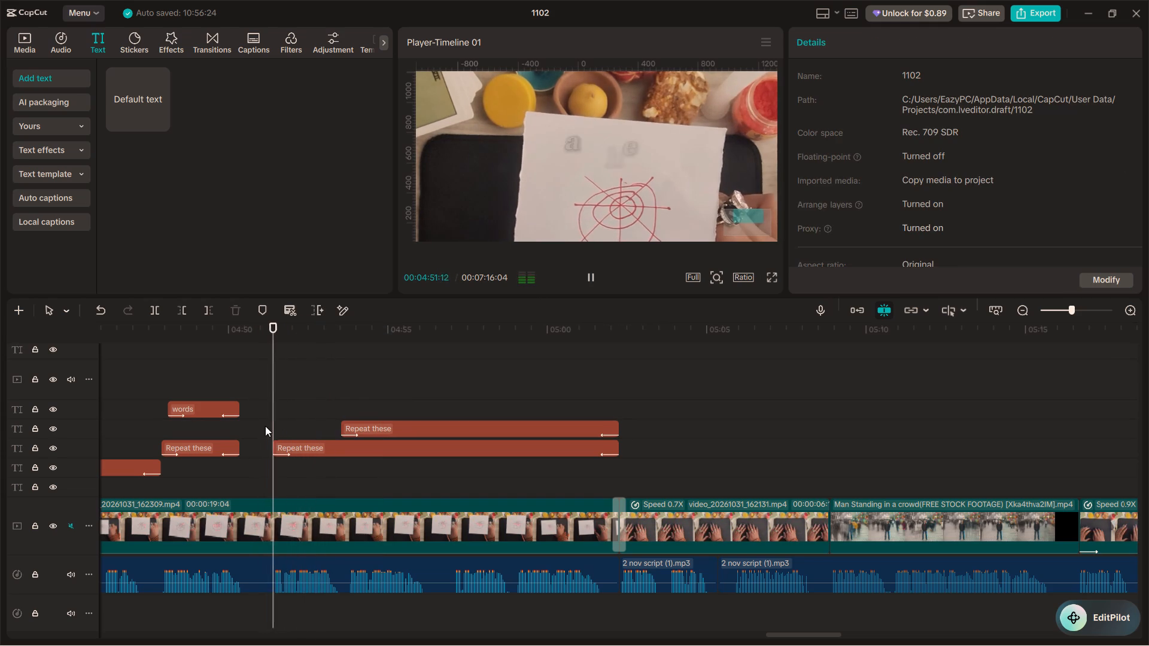
key("space")
Replace the text of the copied caption starting at 00:04:51:12 with "What does not belong in my life...".
left_click(321, 452)
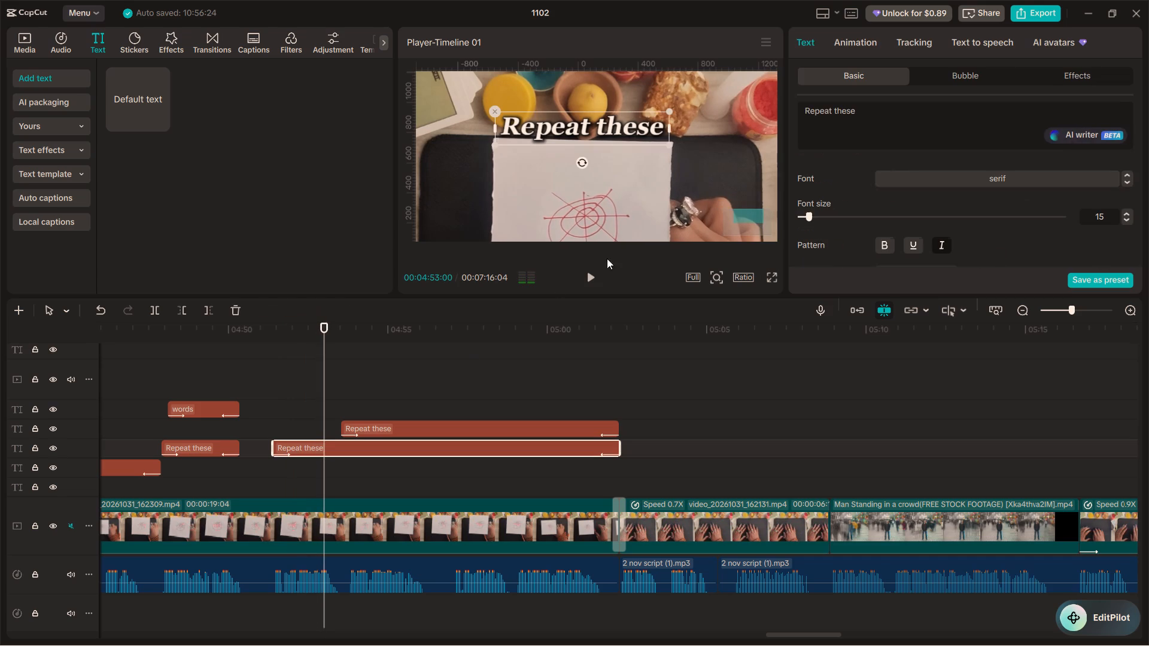
left_click_drag(864, 116, 792, 103)
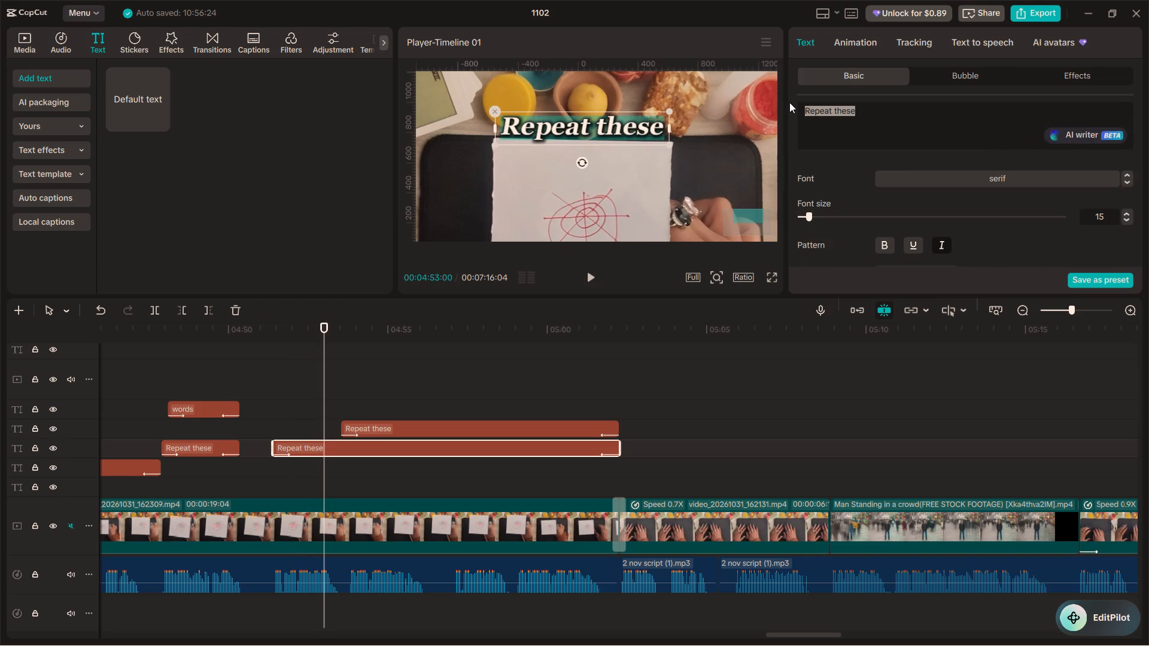
type("What does not belong in my life")
type("...")
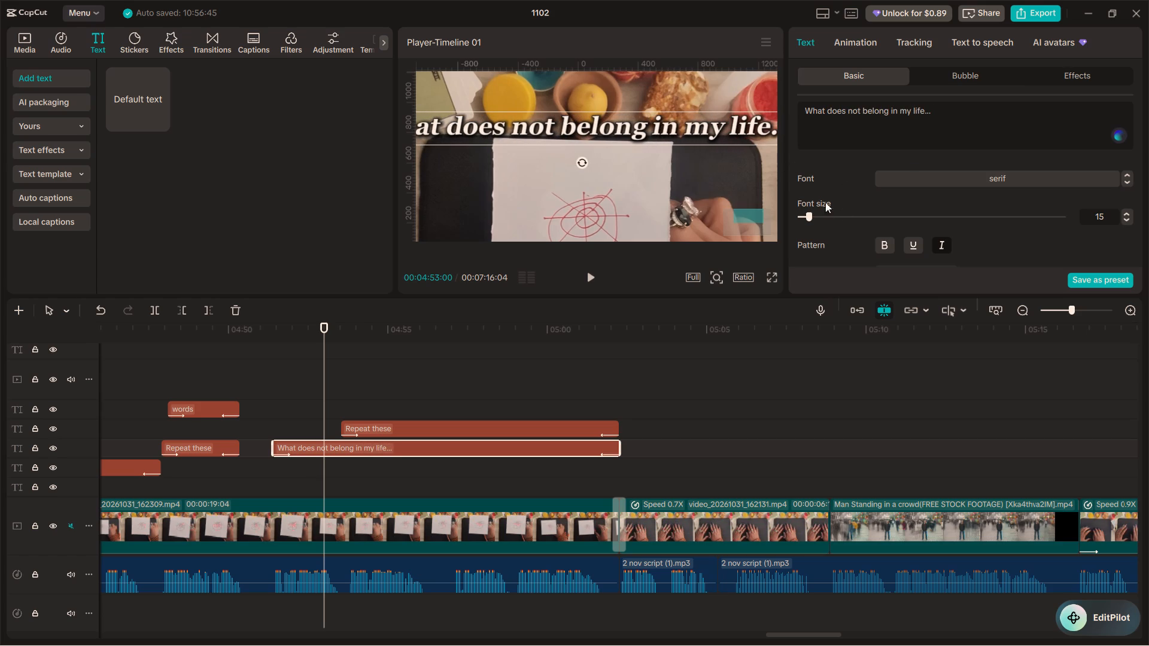
Reduce the scale of the "What does not belong in my life..." caption to 30% so it fits the frame.
scroll(896, 210, "down", 6)
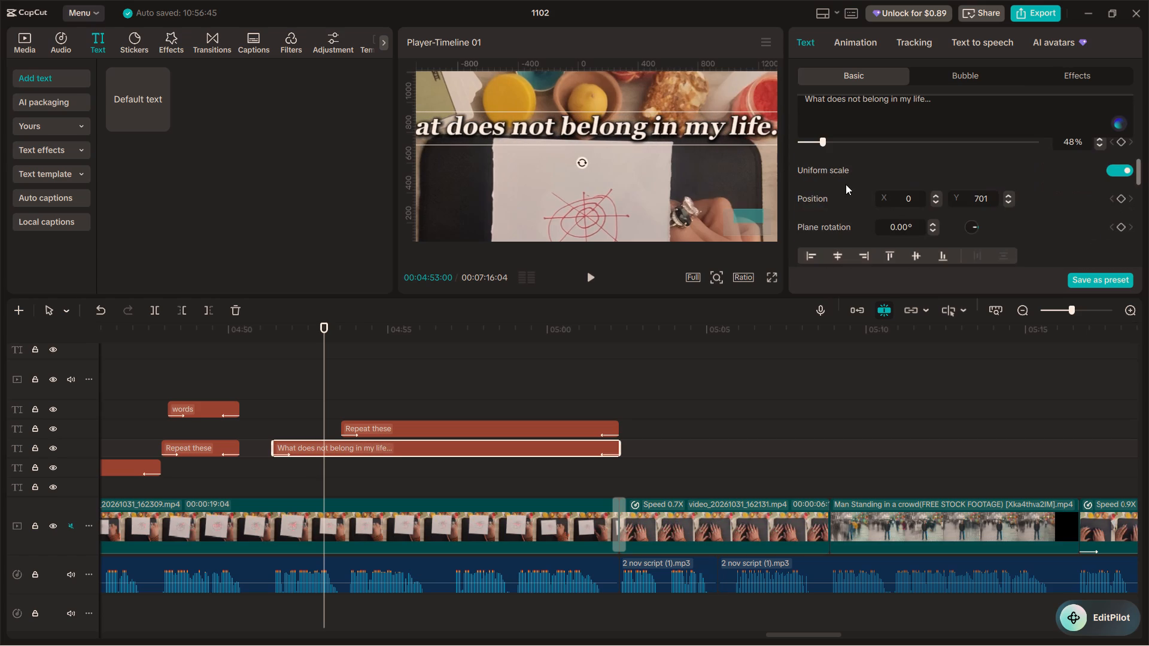
triple_click(1101, 144)
triple_click(1101, 144)
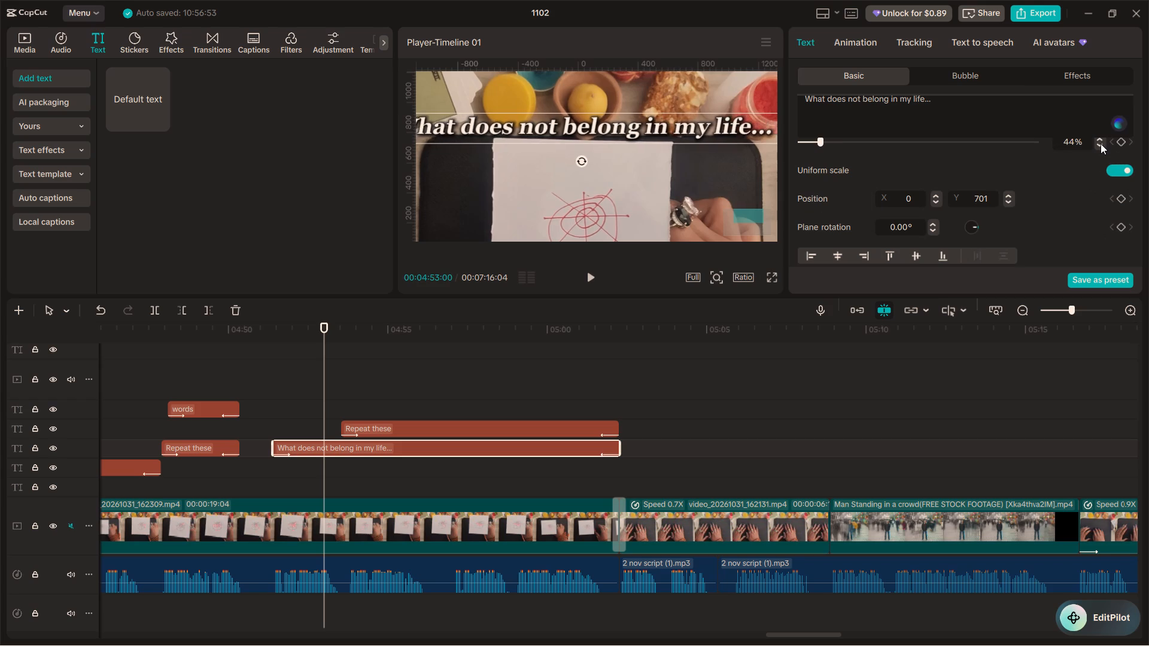
double_click(1101, 144)
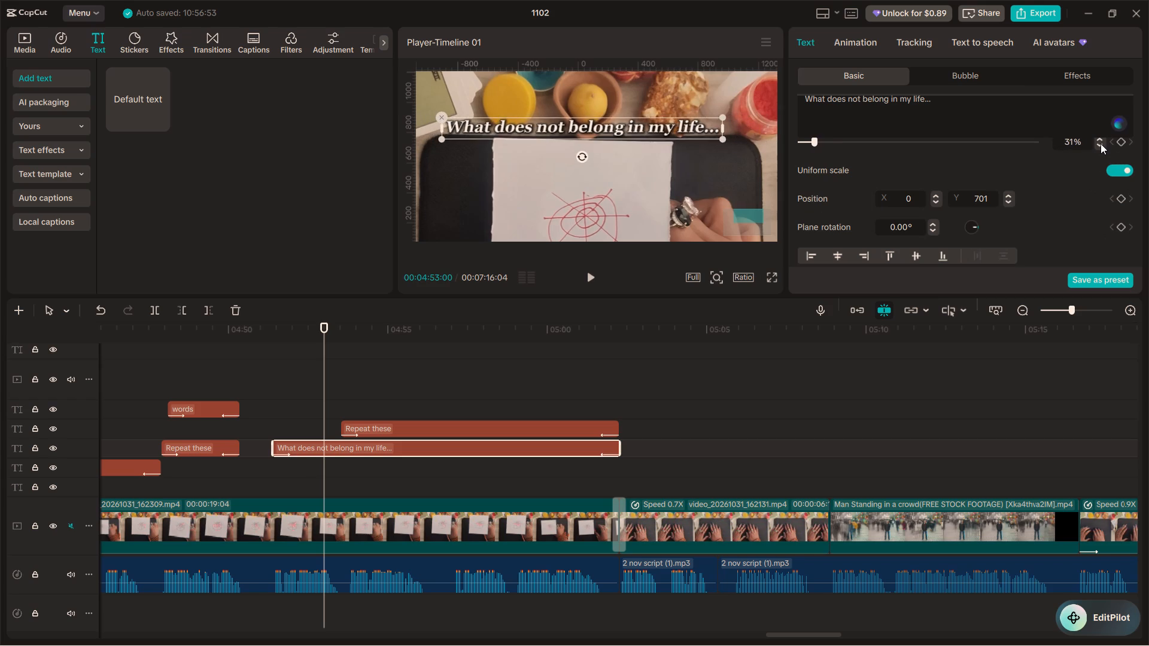
triple_click(1101, 144)
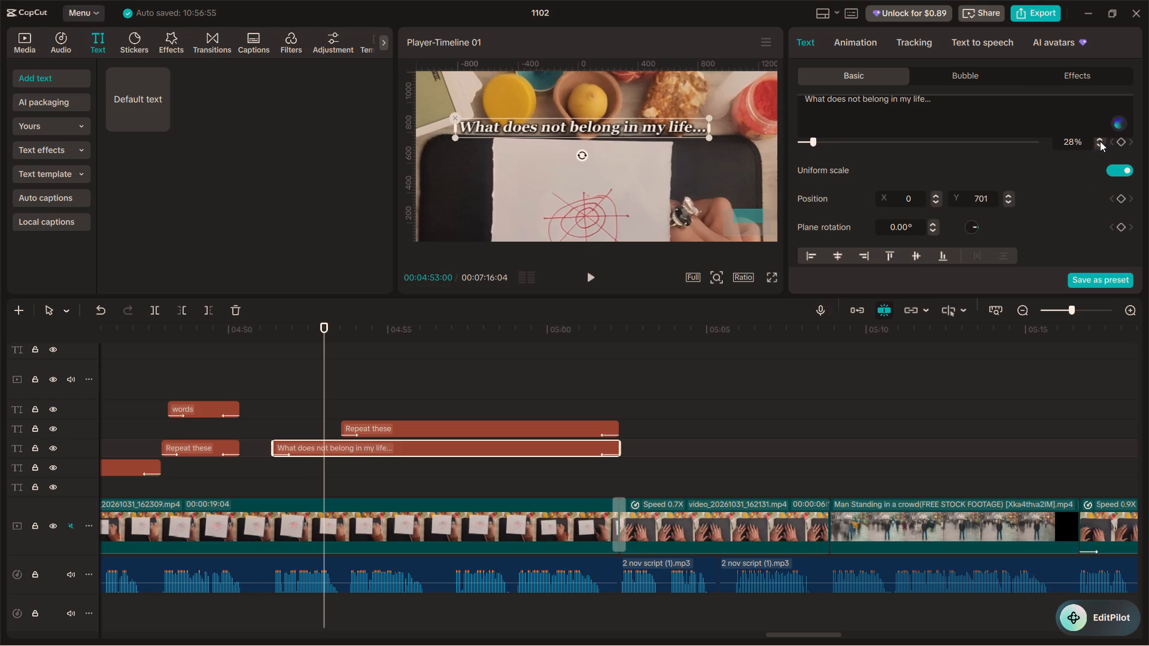
double_click(1098, 141)
double_click(1098, 141)
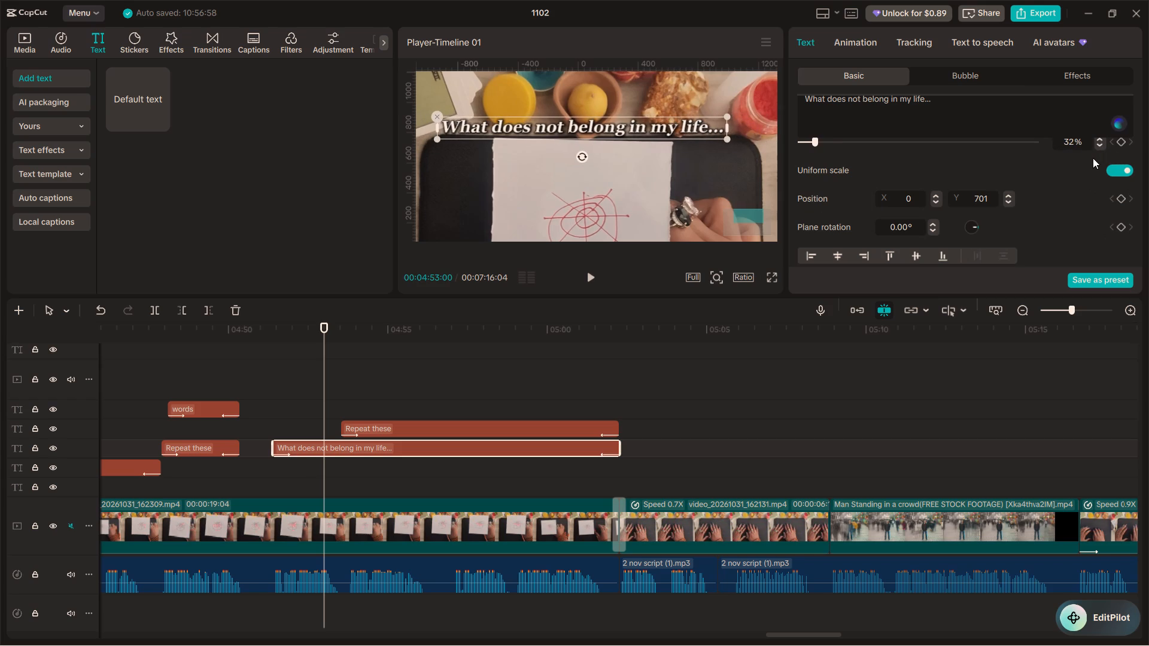
double_click(1099, 145)
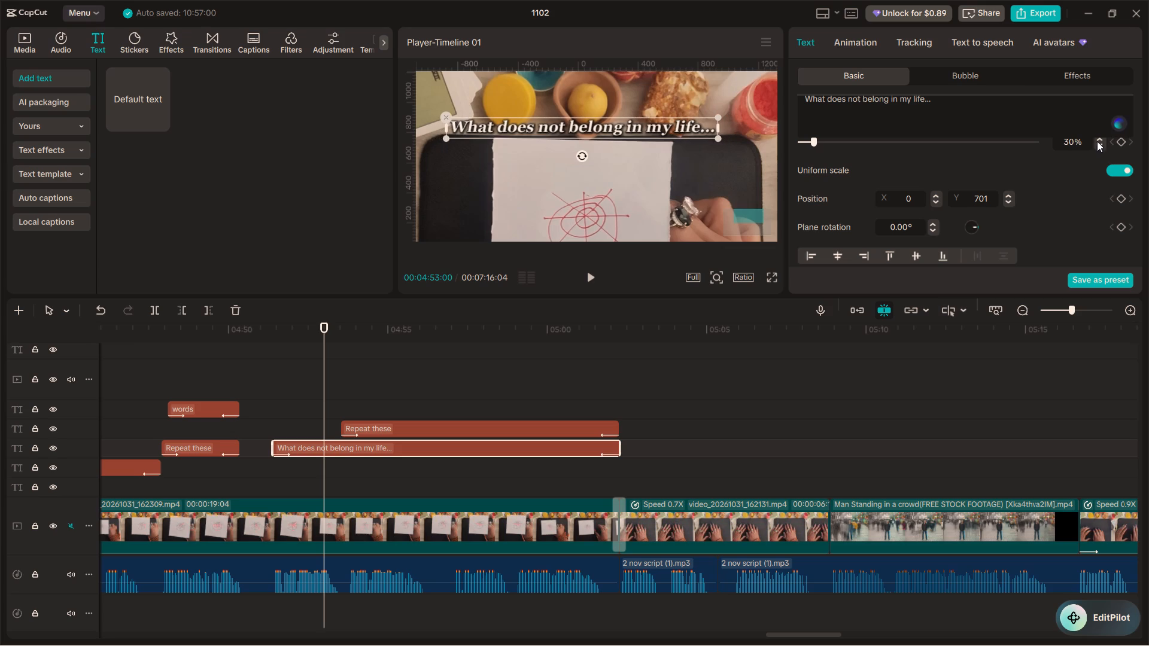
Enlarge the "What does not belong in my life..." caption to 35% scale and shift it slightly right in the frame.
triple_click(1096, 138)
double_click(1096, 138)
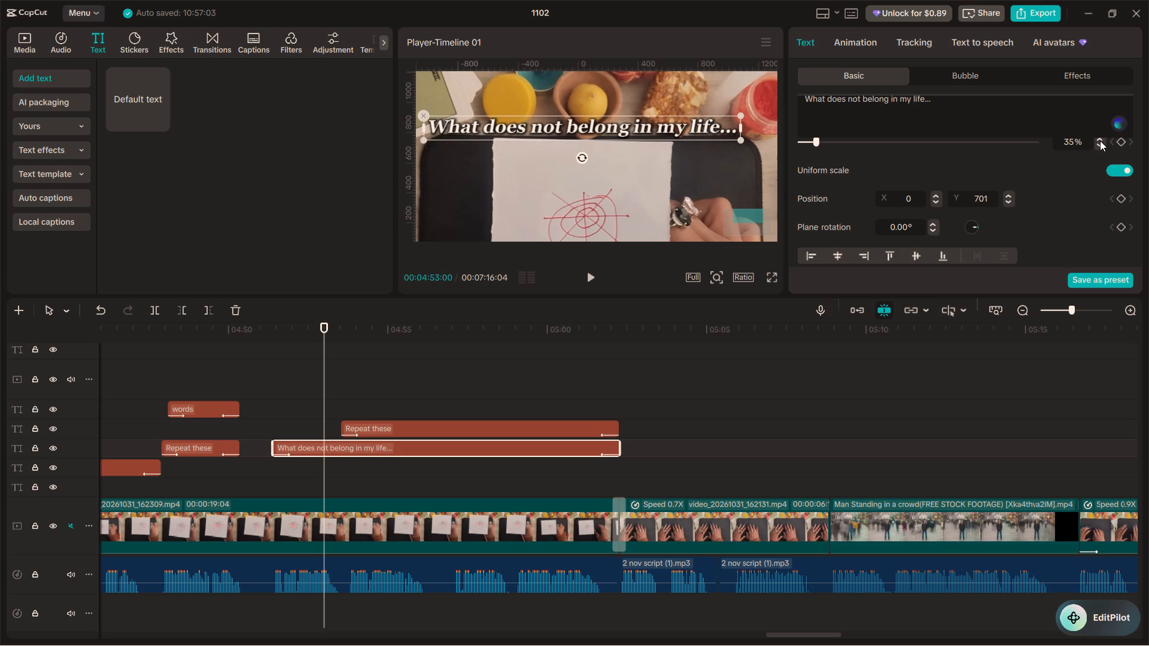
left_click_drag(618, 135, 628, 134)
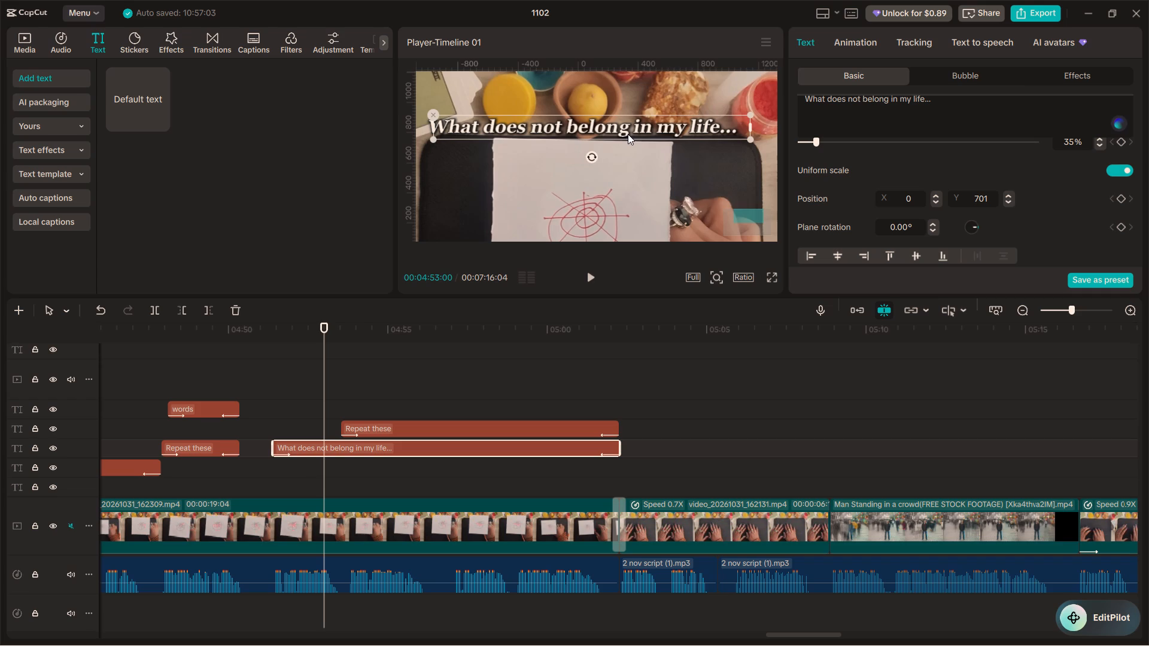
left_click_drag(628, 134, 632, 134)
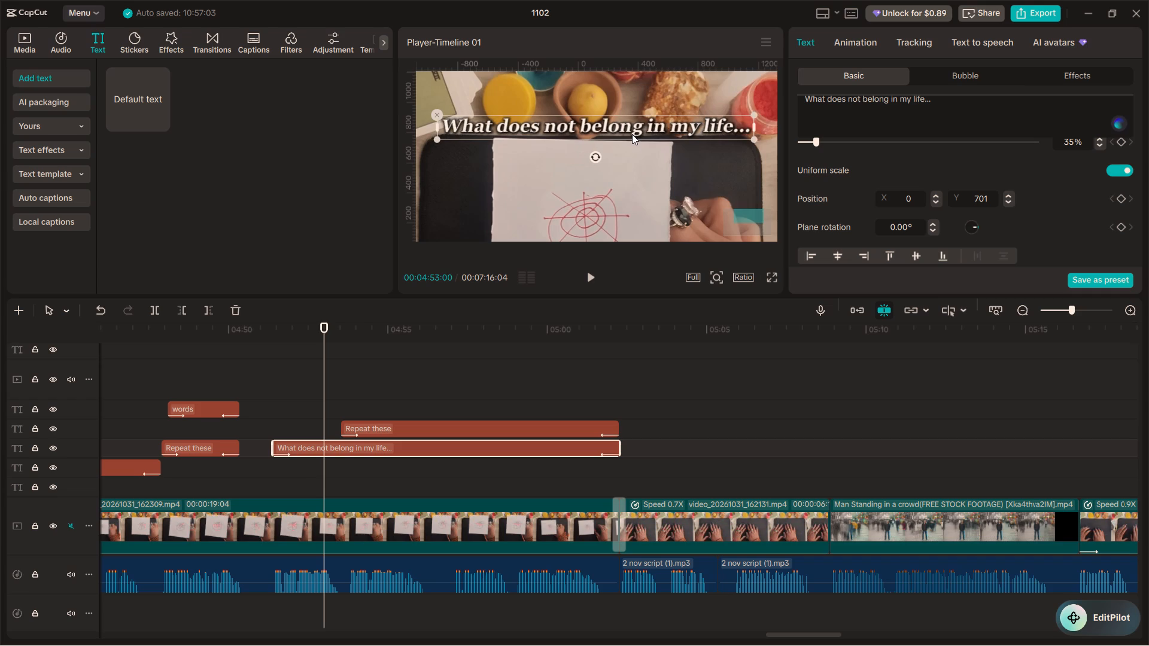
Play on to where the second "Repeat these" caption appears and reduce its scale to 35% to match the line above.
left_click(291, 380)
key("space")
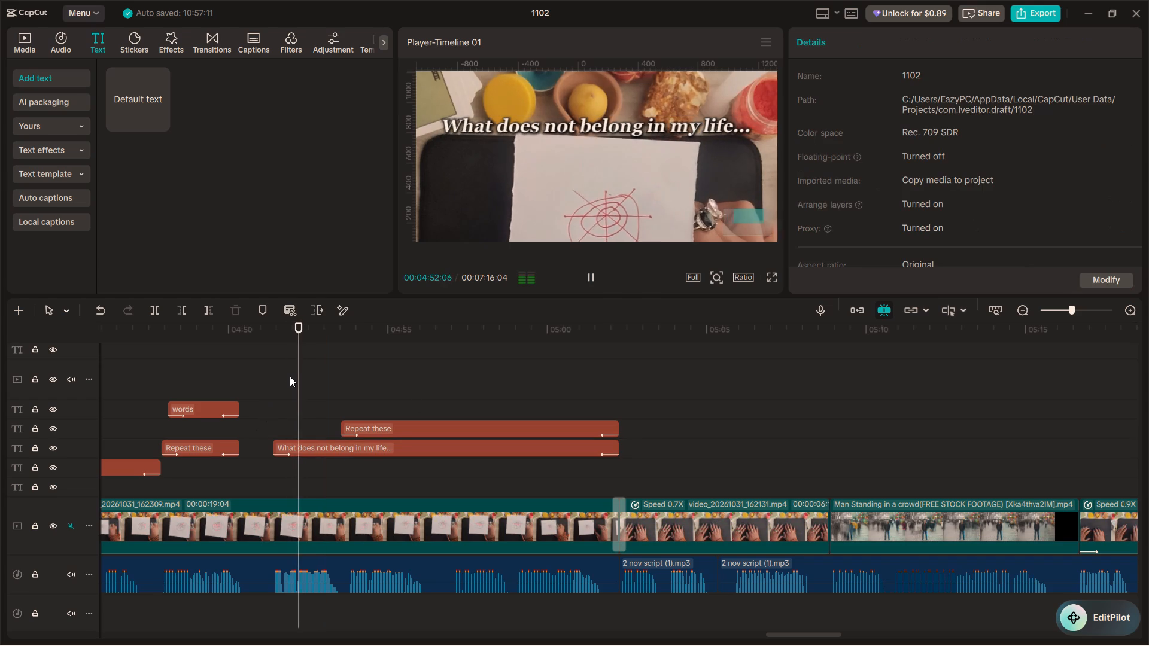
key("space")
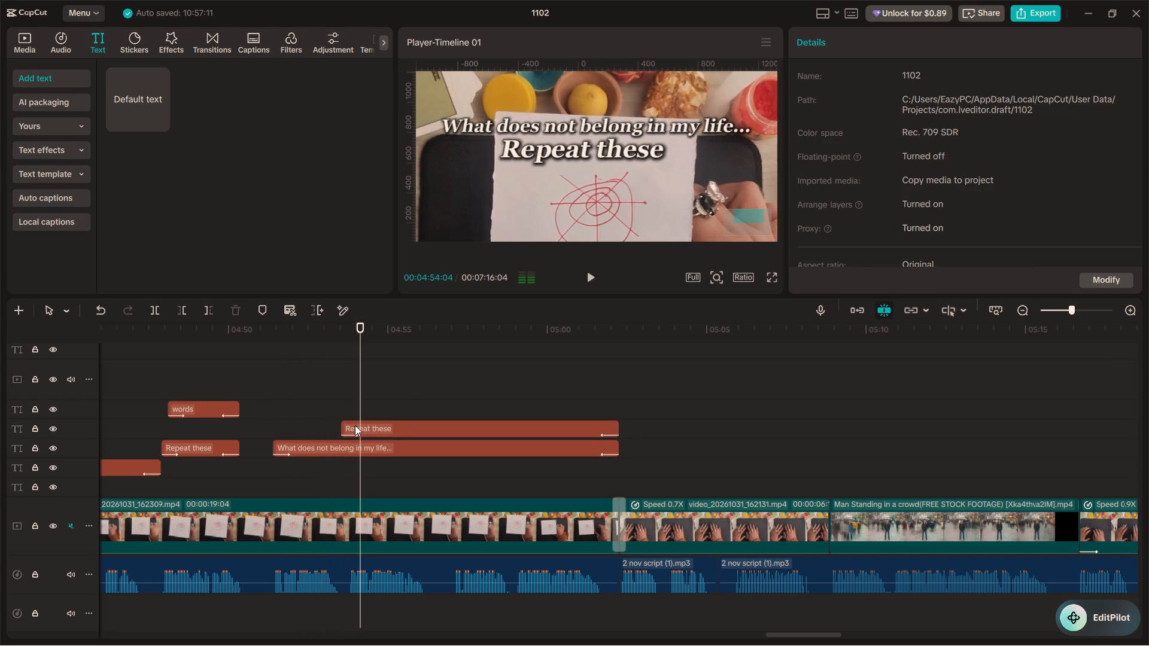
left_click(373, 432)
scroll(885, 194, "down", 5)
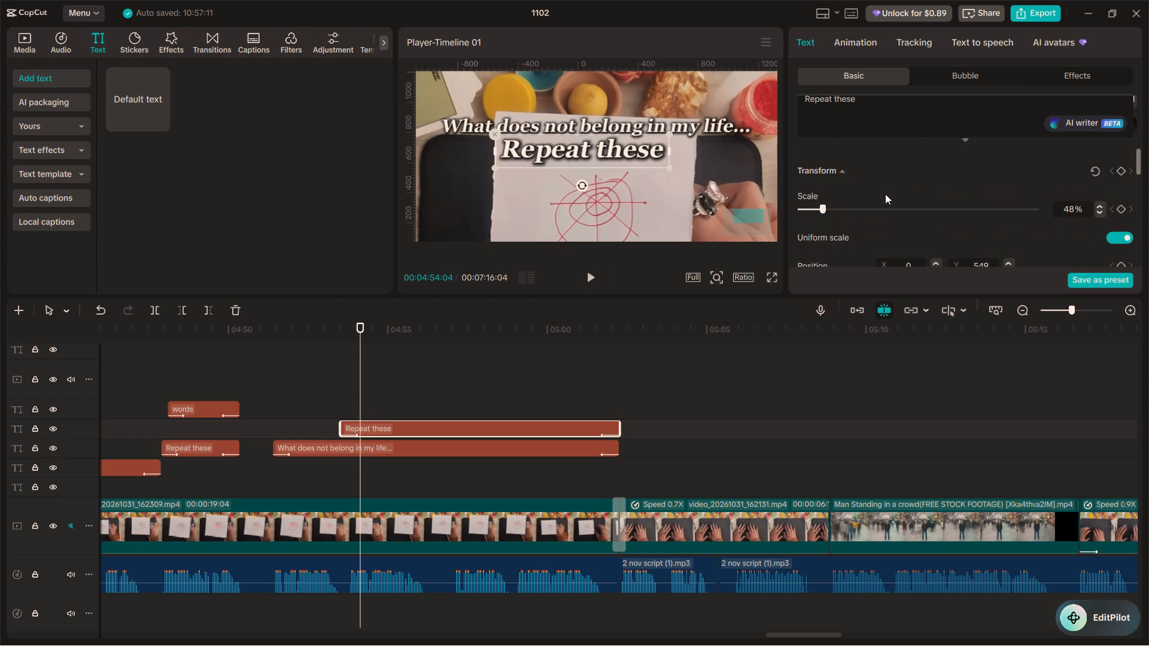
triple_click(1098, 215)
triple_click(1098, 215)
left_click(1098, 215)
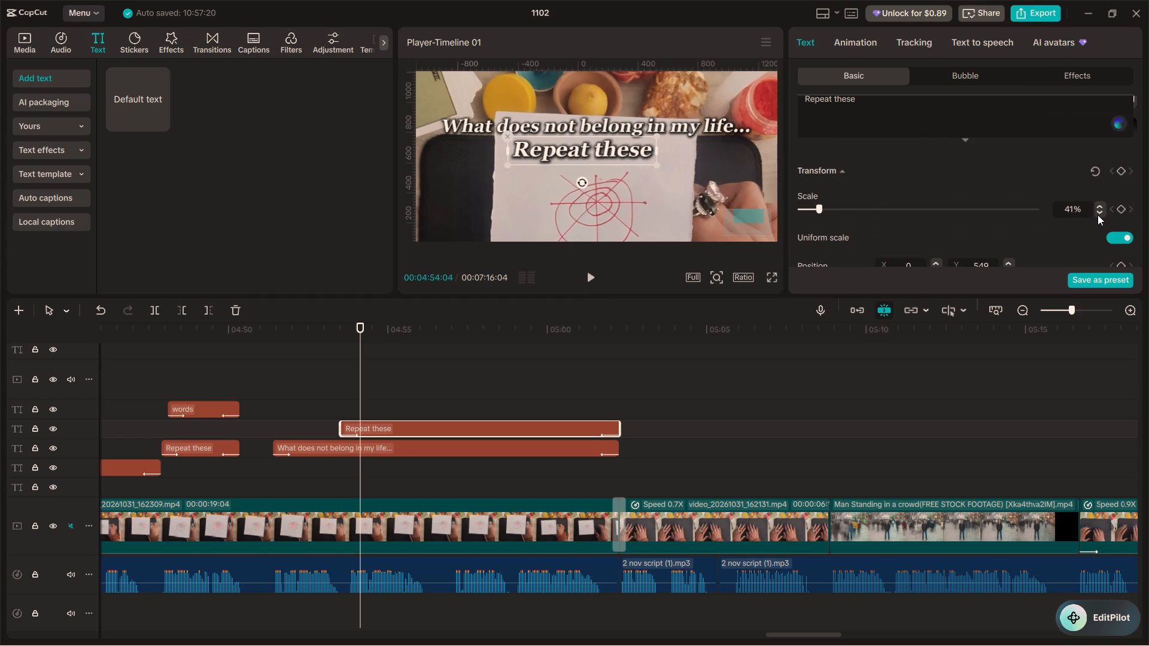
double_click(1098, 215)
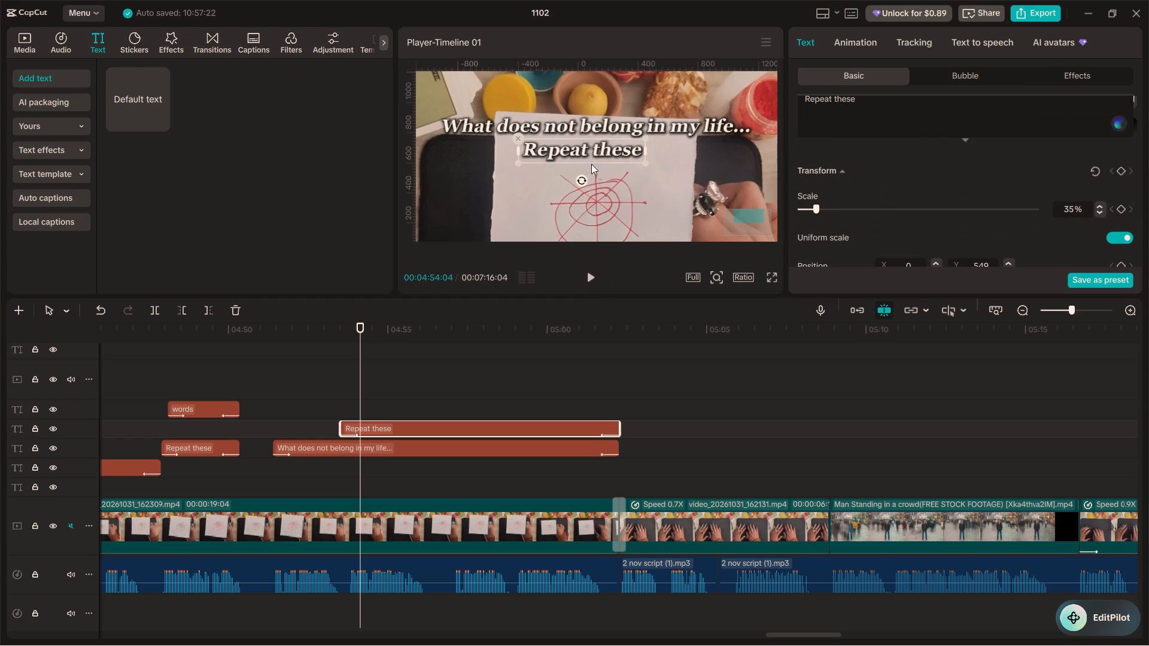
Replay the voice-over and replace the text of the lower "Repeat these" caption with "Has no Power over my peace...".
scroll(873, 122, "up", 1)
left_click(327, 368)
key("space")
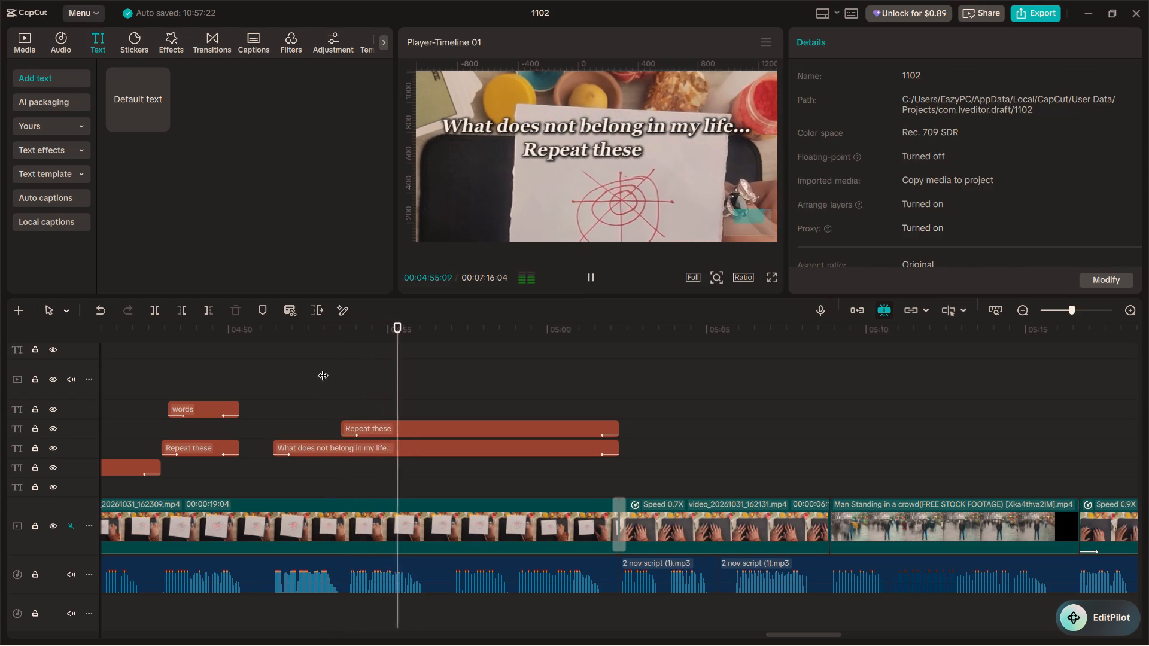
key("space")
left_click(384, 428)
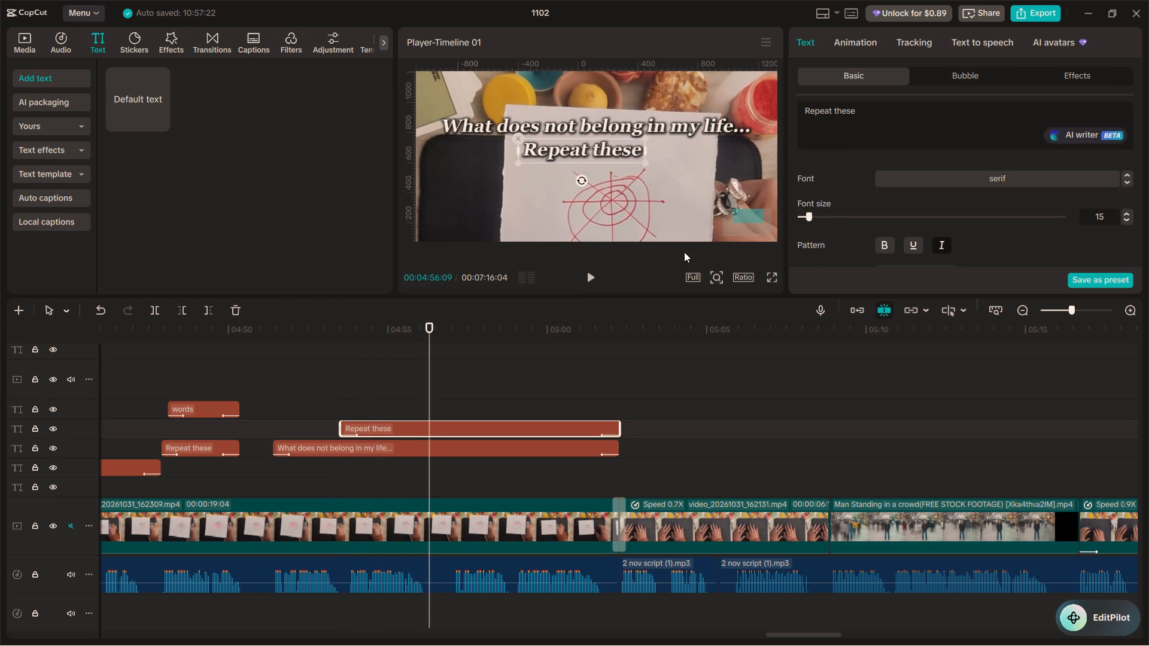
left_click_drag(858, 112, 823, 102)
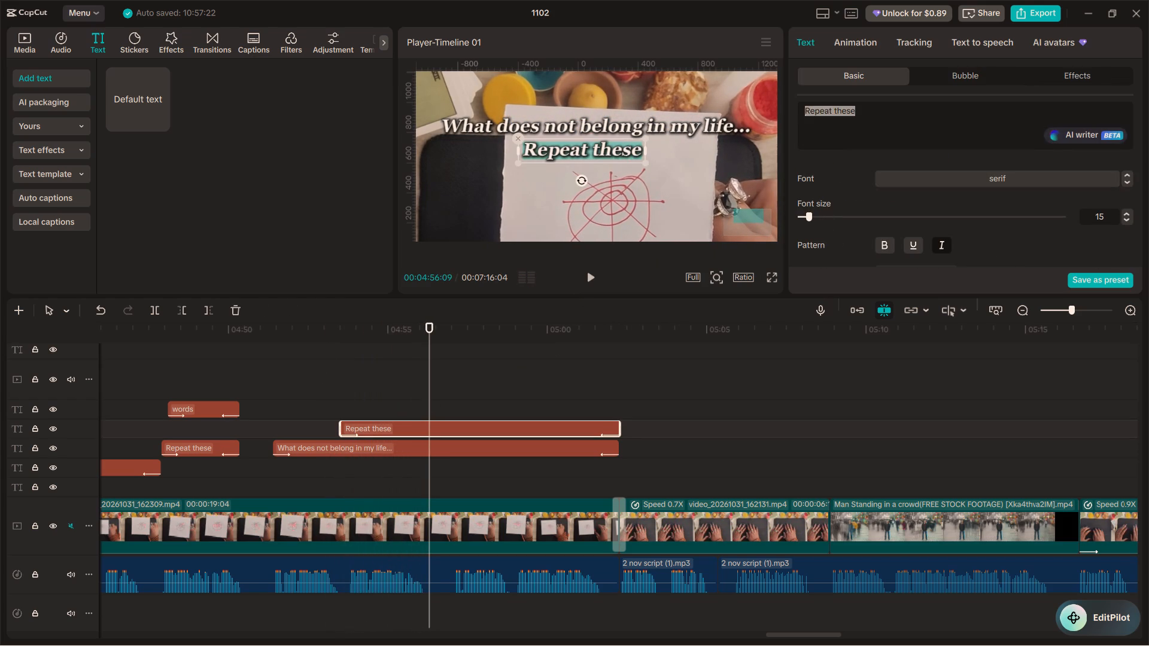
type("Has no")
key("space")
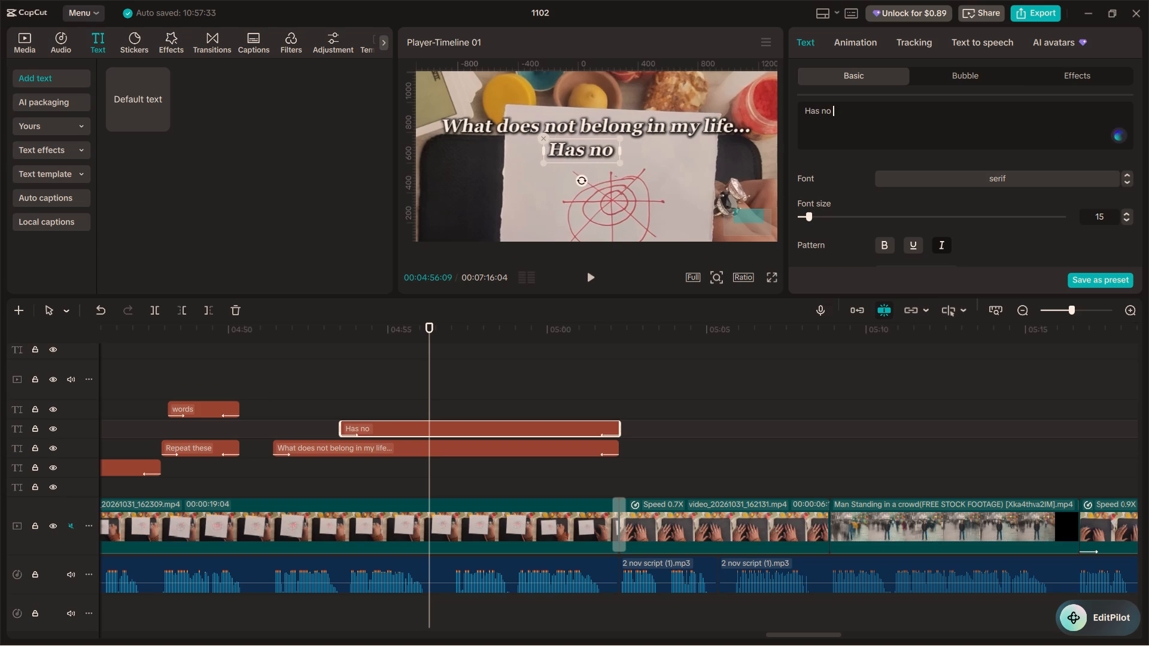
type("Poer")
key("BackSpace")
key("BackSpace")
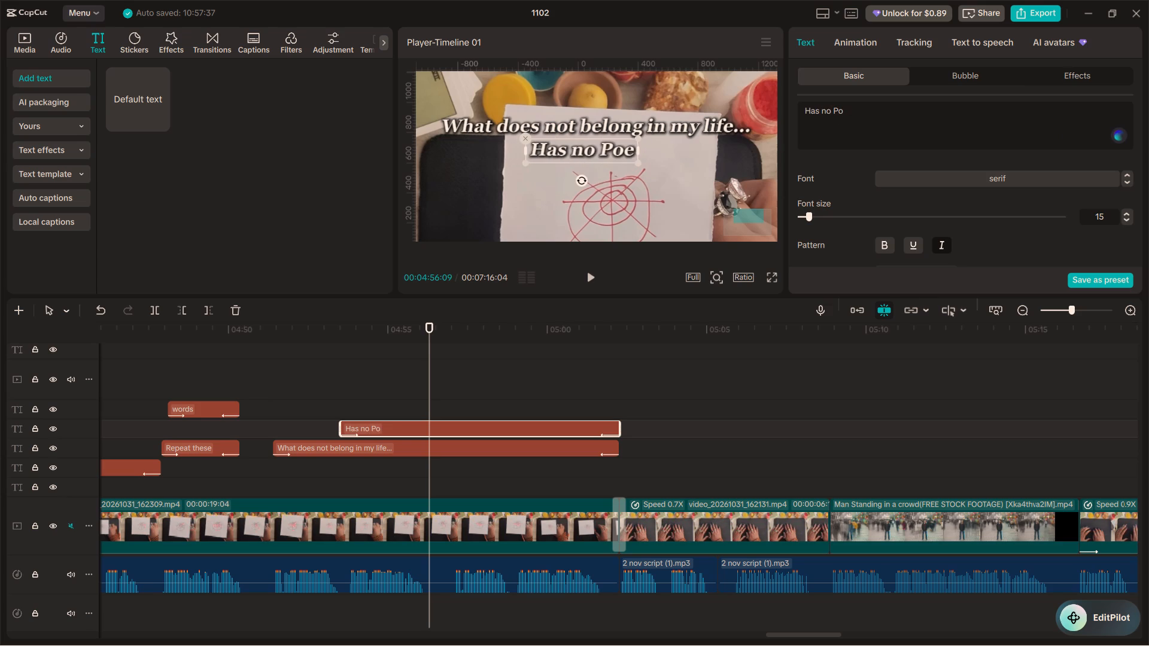
key("e")
key("BackSpace")
type("wer over my peace")
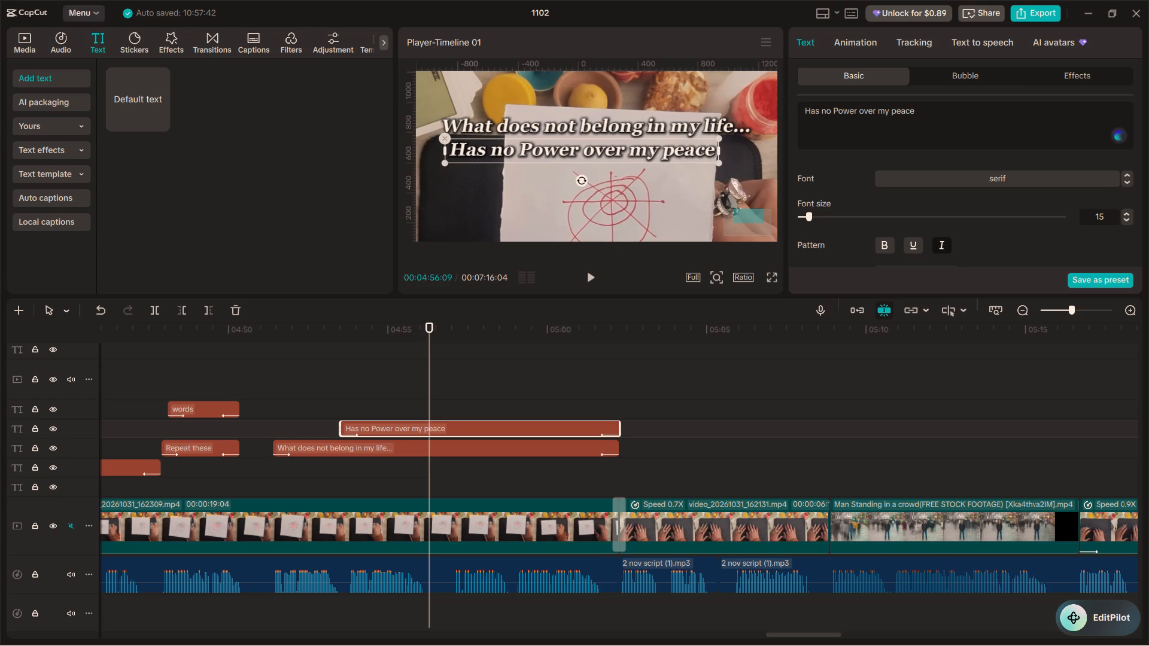
type("...")
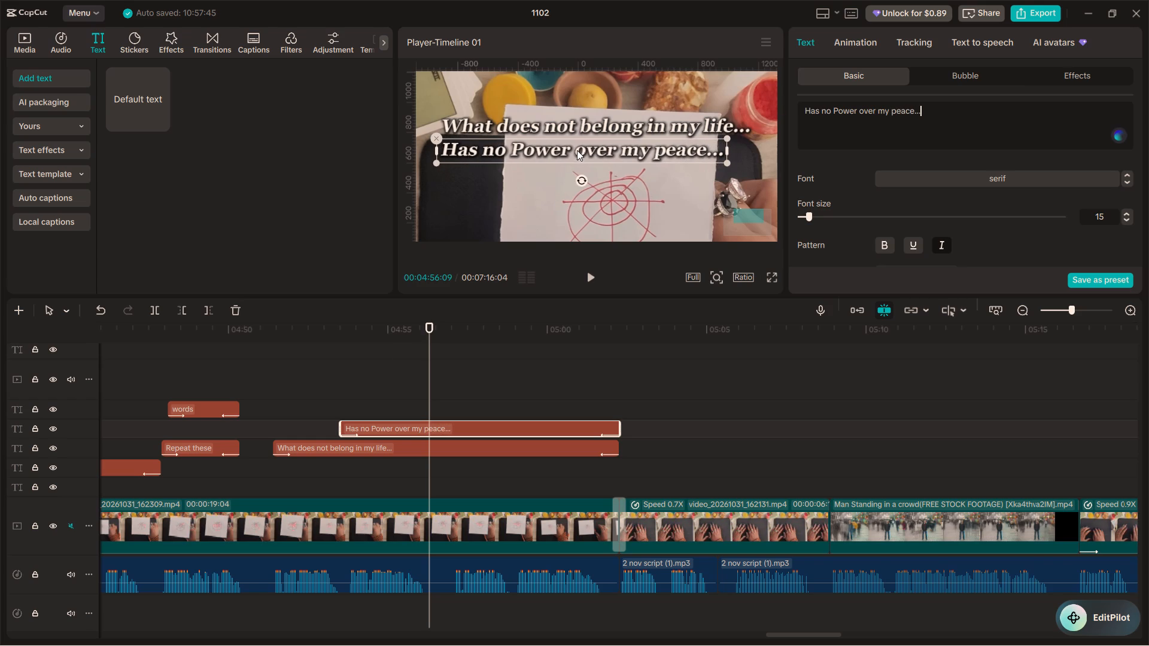
Move the "Has no Power over my peace..." caption lower in the video frame, to about Y 384.
left_click_drag(579, 147, 579, 138)
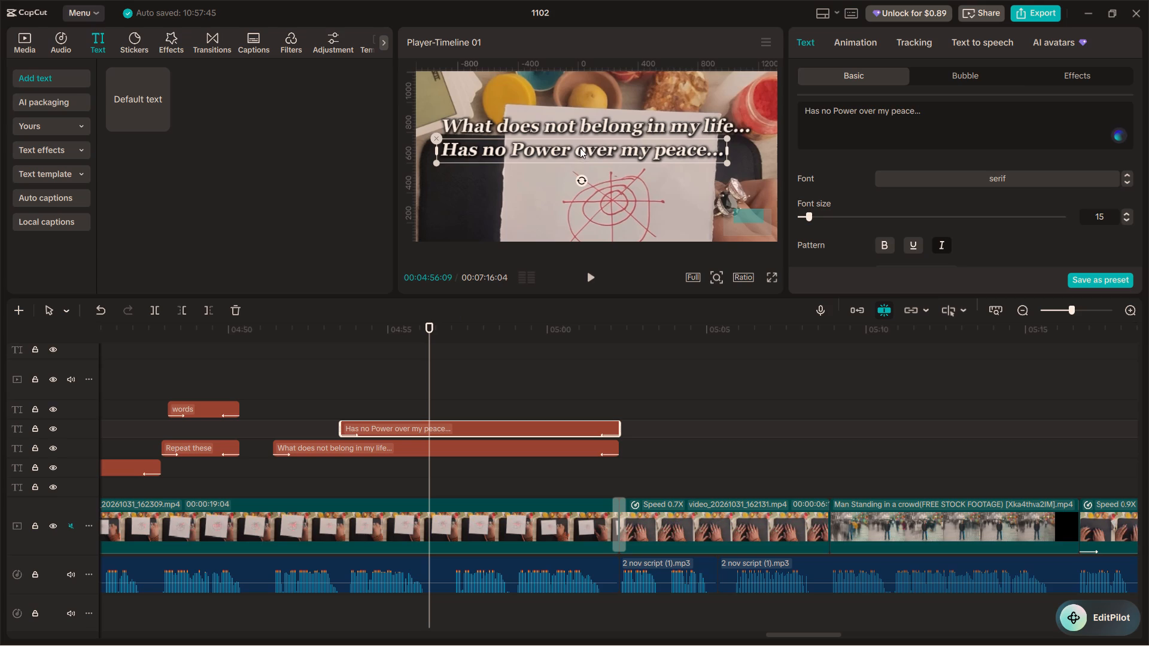
left_click(580, 150)
scroll(673, 185, "down", 2, "ctrl")
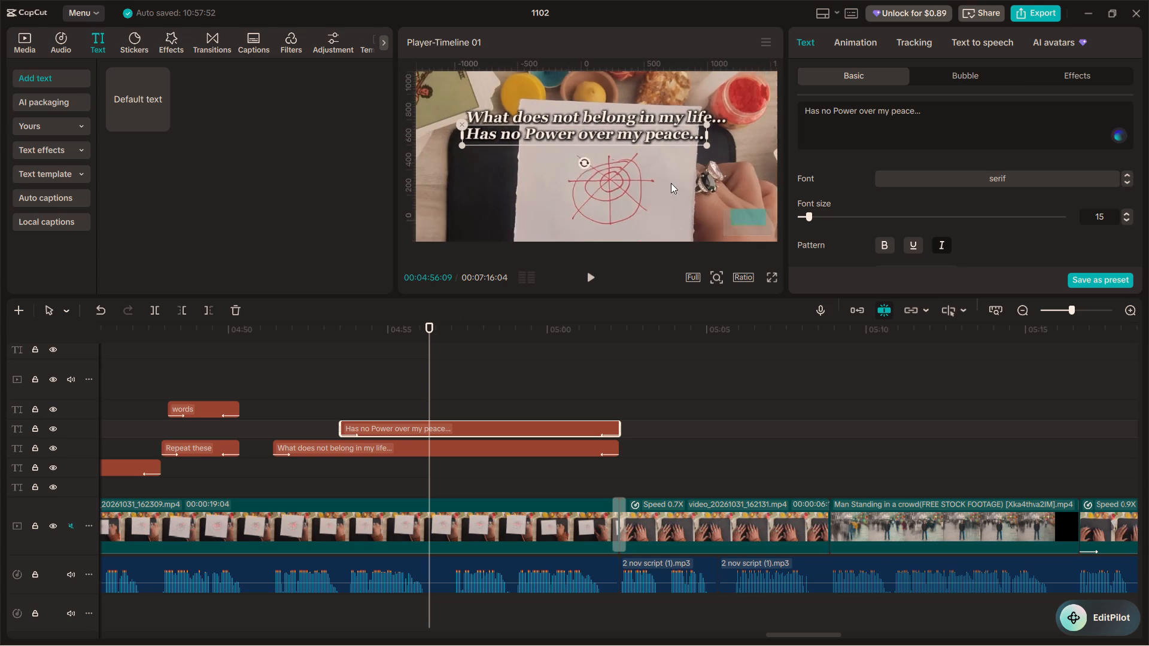
scroll(671, 183, "down", 3, "ctrl")
left_click(749, 224)
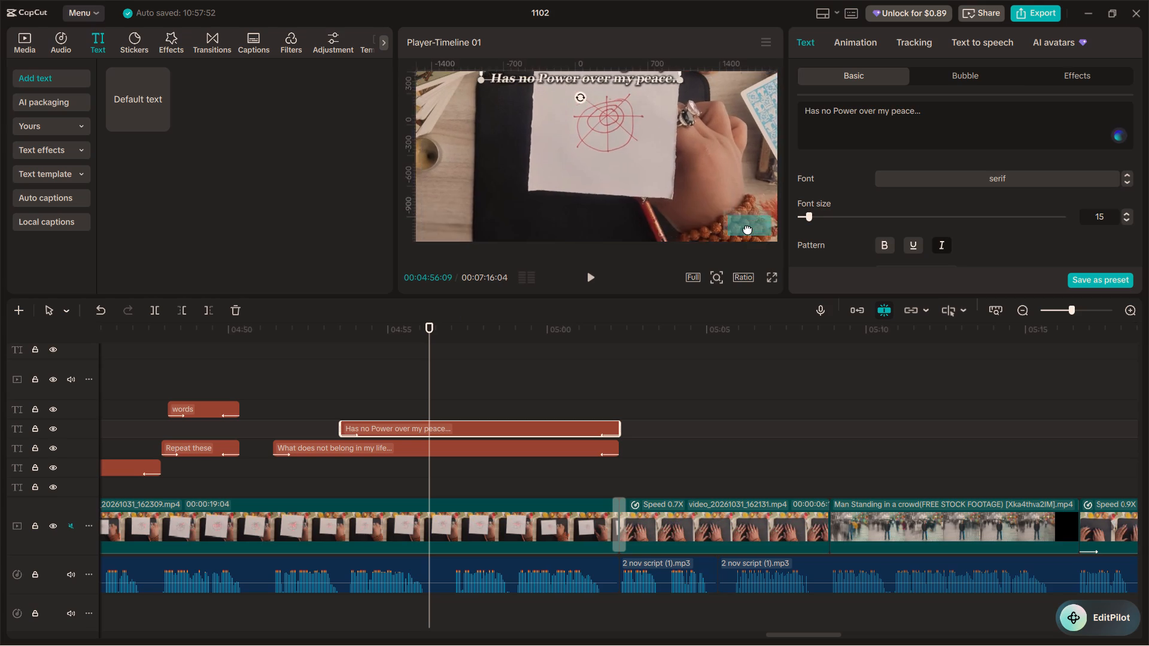
left_click(714, 279)
left_click_drag(698, 298, 690, 298)
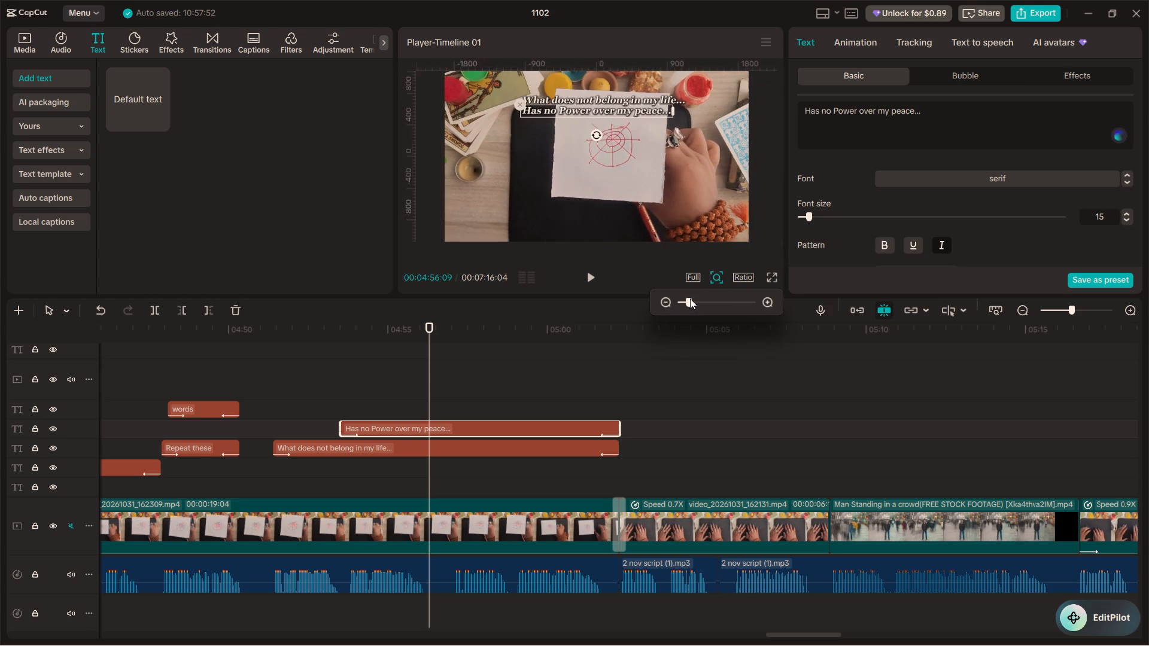
left_click_drag(690, 298, 688, 298)
left_click(625, 95)
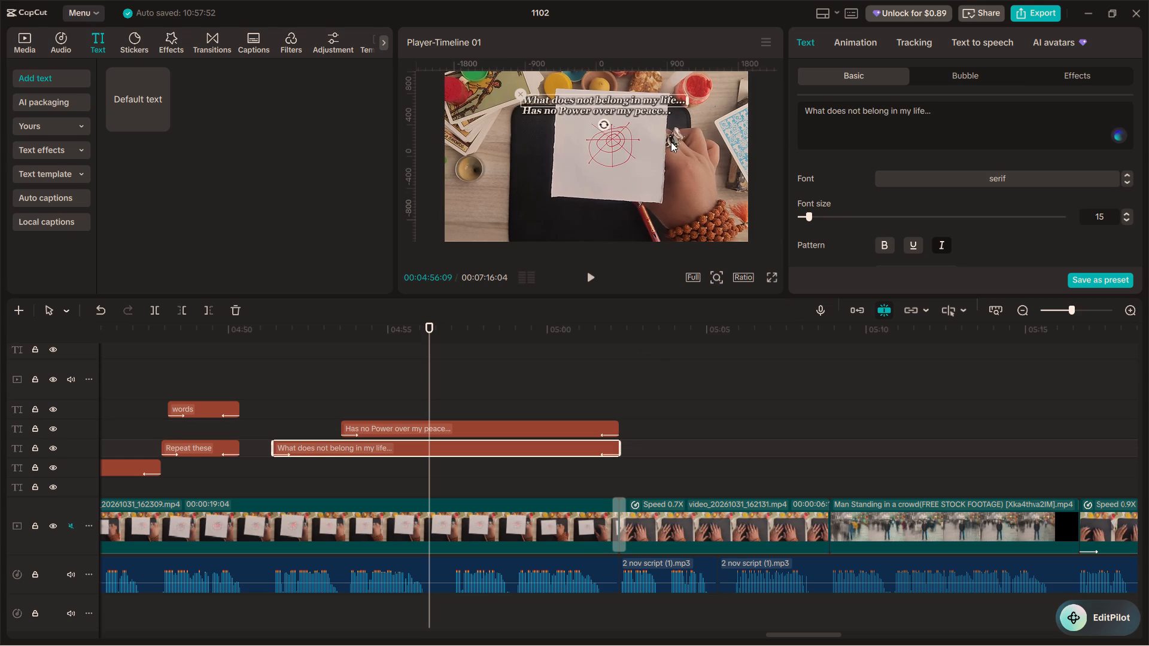
left_click(639, 115)
left_click_drag(636, 110, 635, 126)
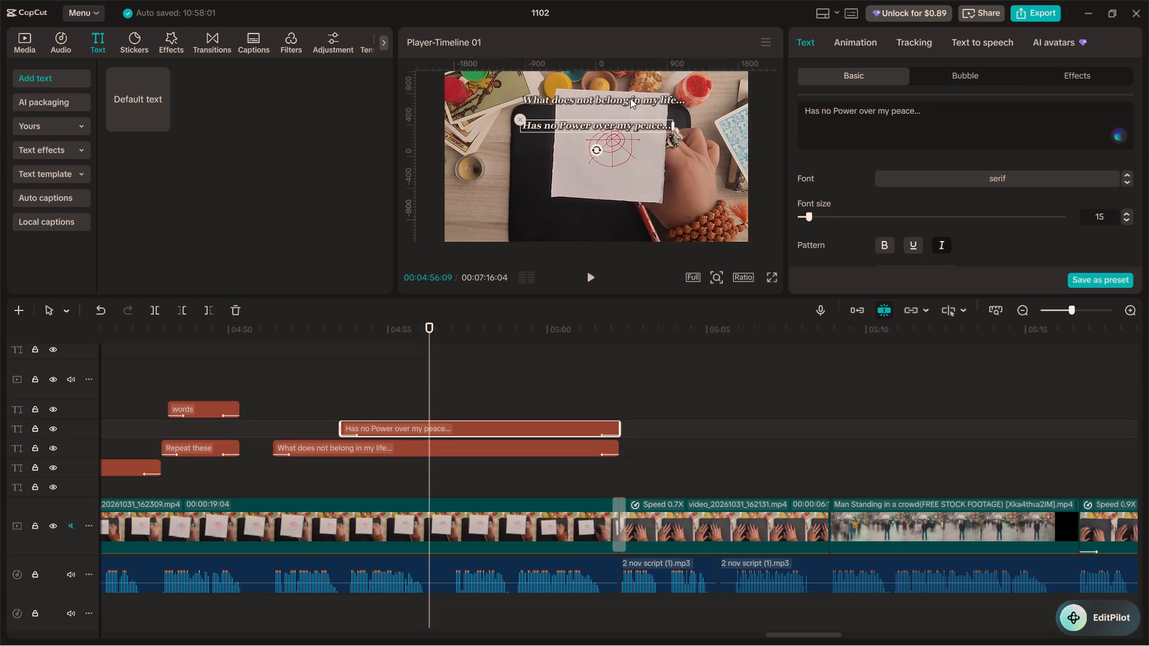
Move the "What does not belong in my life..." caption down to just above the second line, about X 113, Y 583.
left_click(628, 93)
left_click(628, 101)
left_click(630, 100)
left_click_drag(630, 100, 630, 105)
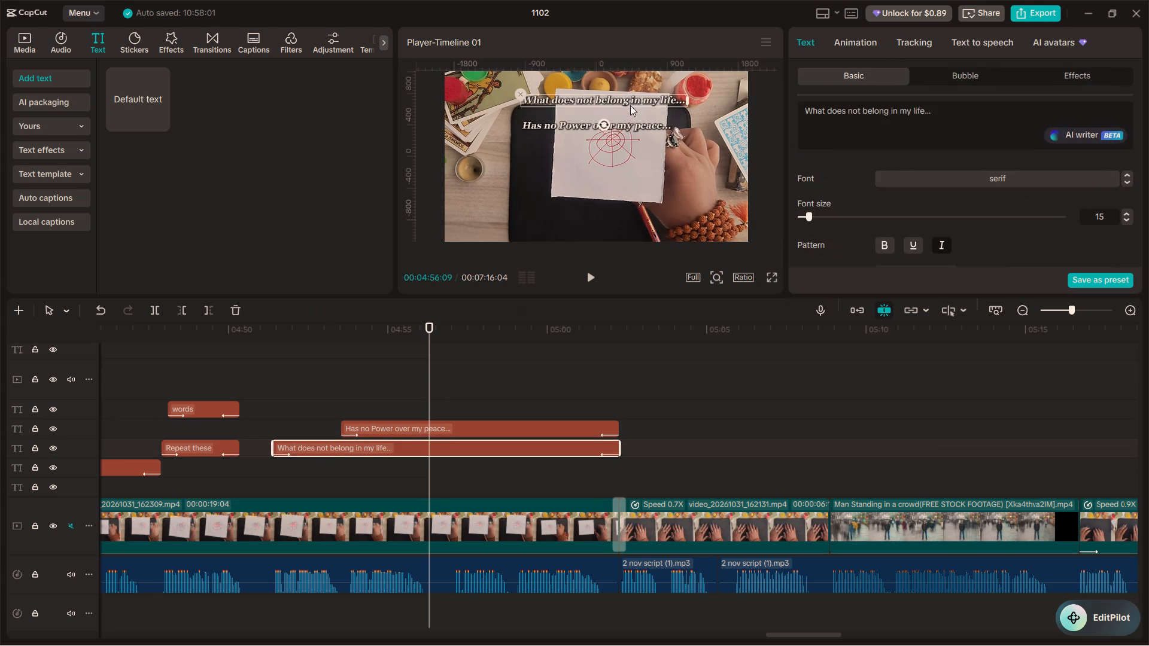
left_click_drag(630, 105, 632, 110)
left_click(637, 111)
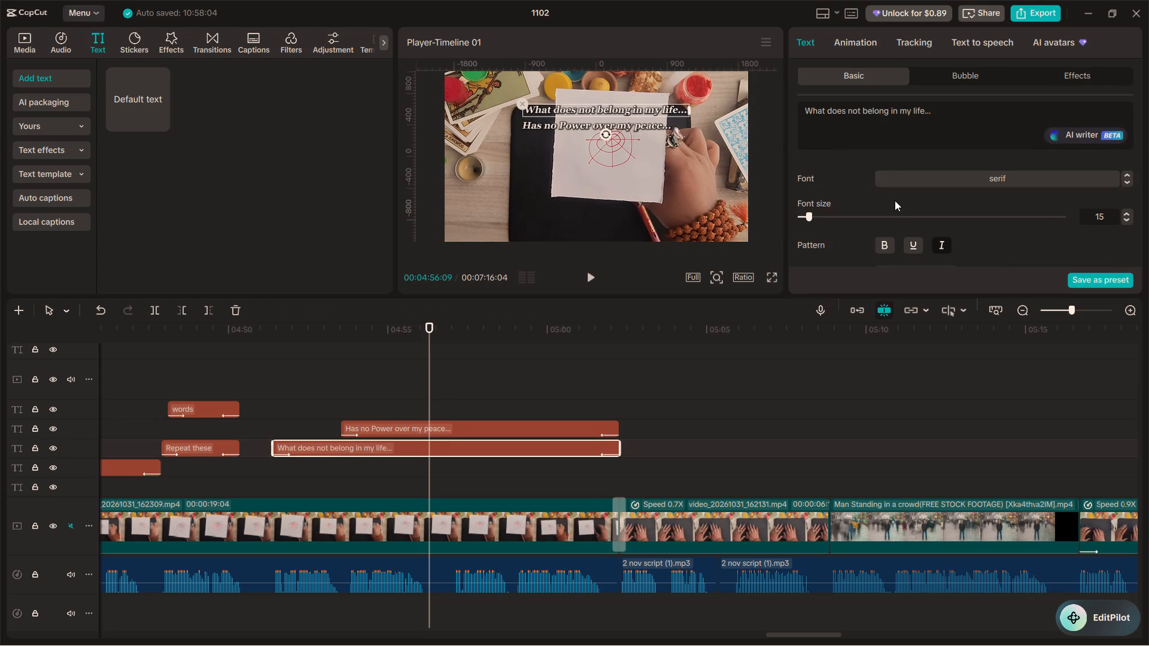
Increase the scale of the "What does not belong in my life..." caption to 55%.
scroll(895, 200, "down", 6)
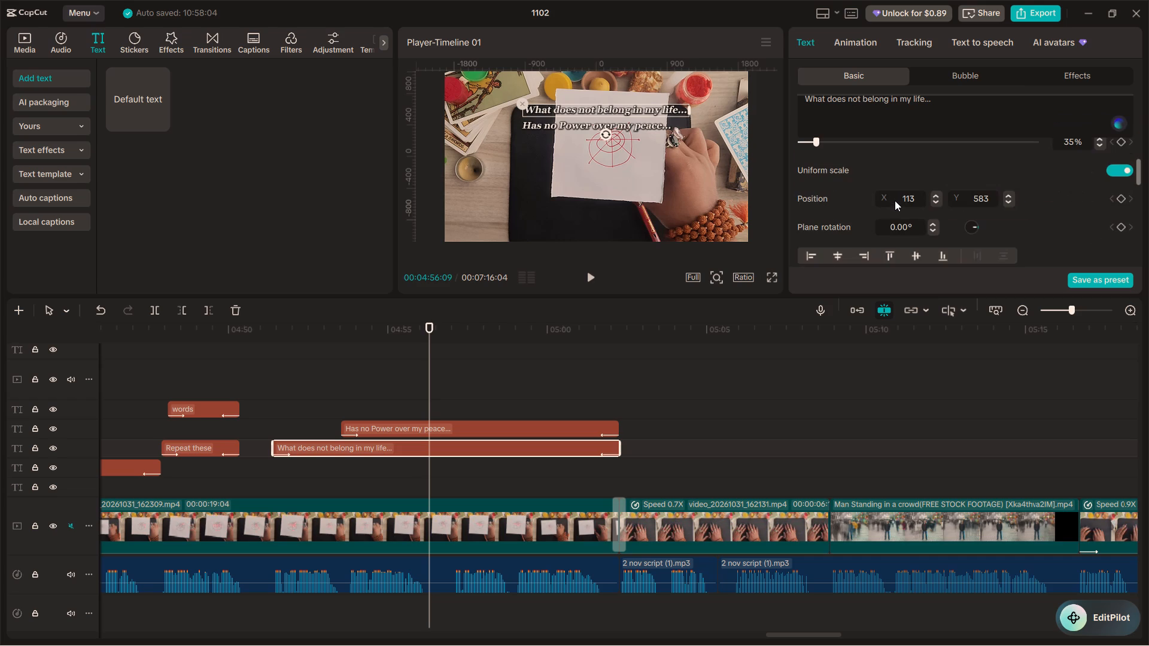
scroll(893, 196, "up", 1)
left_click_drag(819, 206, 841, 215)
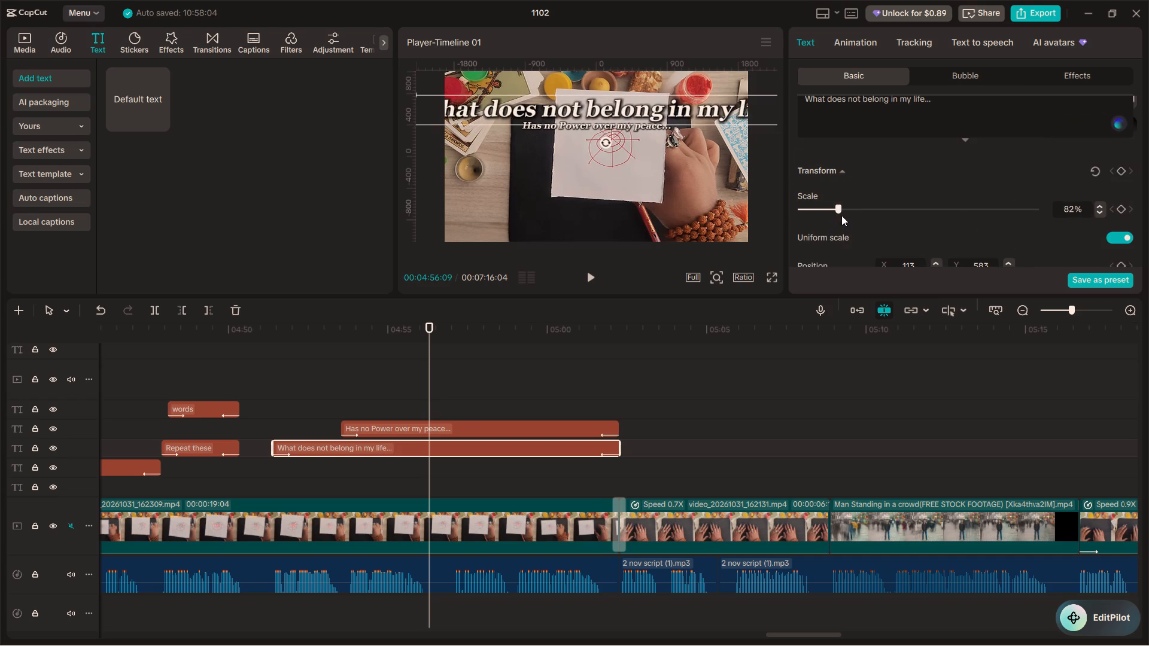
left_click_drag(841, 215, 829, 212)
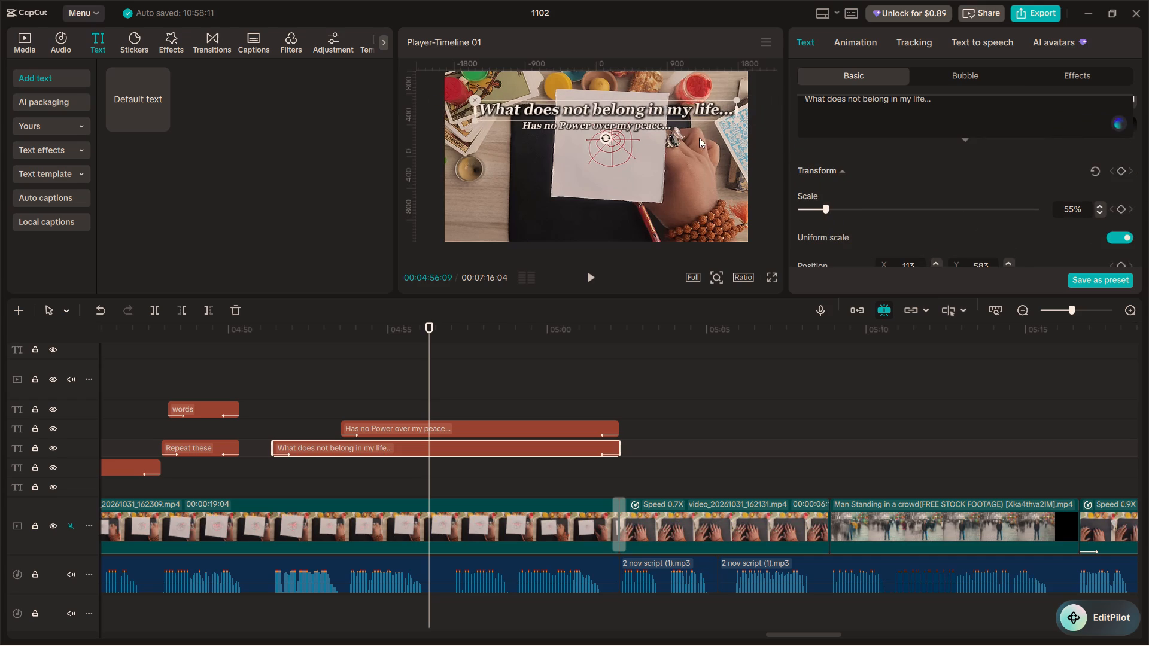
Increase the scale of the "Has no Power over my peace..." caption to 55%.
left_click(647, 119)
left_click(650, 129)
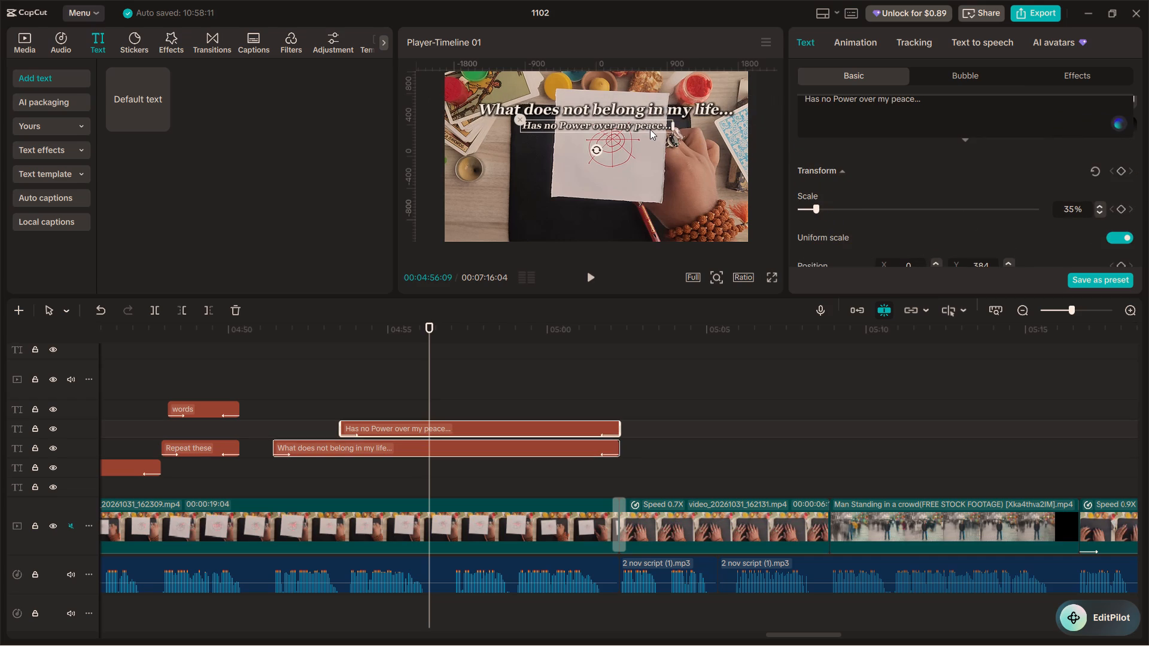
left_click_drag(817, 210, 825, 212)
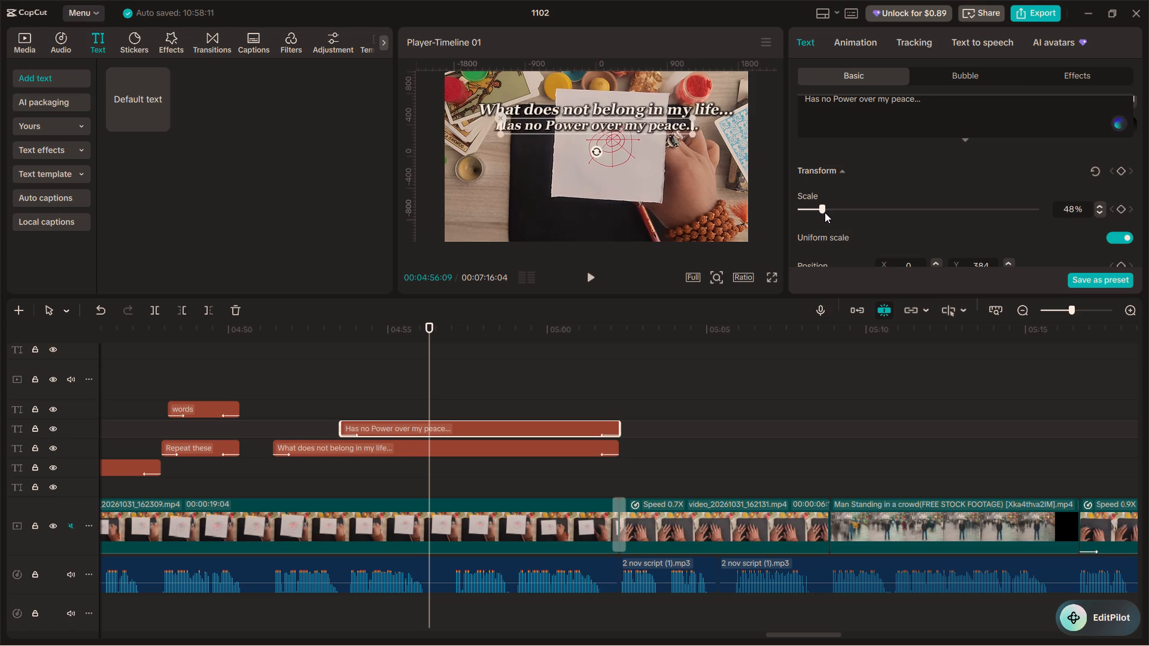
left_click_drag(825, 212, 828, 214)
double_click(1104, 209)
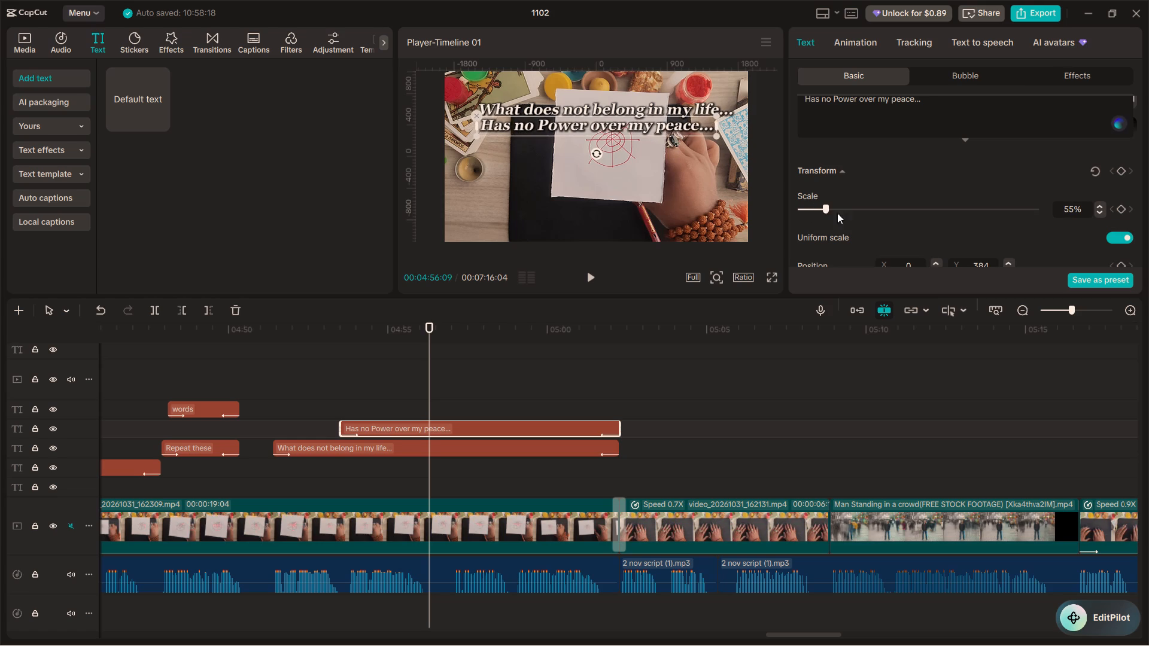
Play back both captions and nudge the "What does not belong in my life..." line slightly up and left in the frame.
left_click(335, 392)
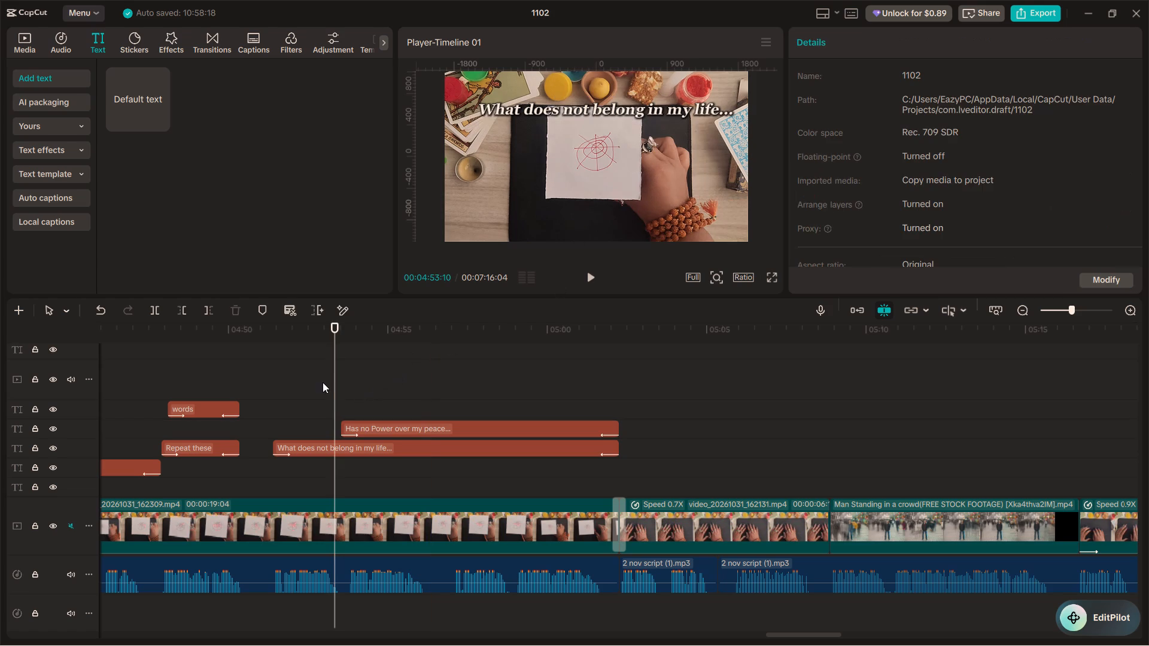
key("space")
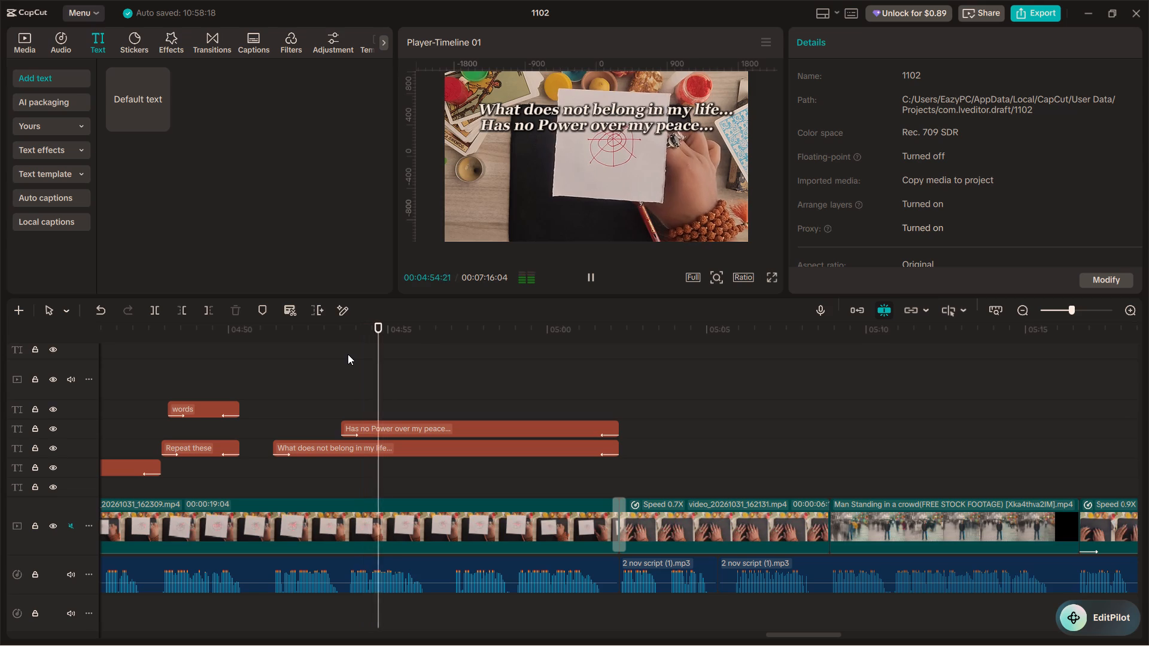
key("space")
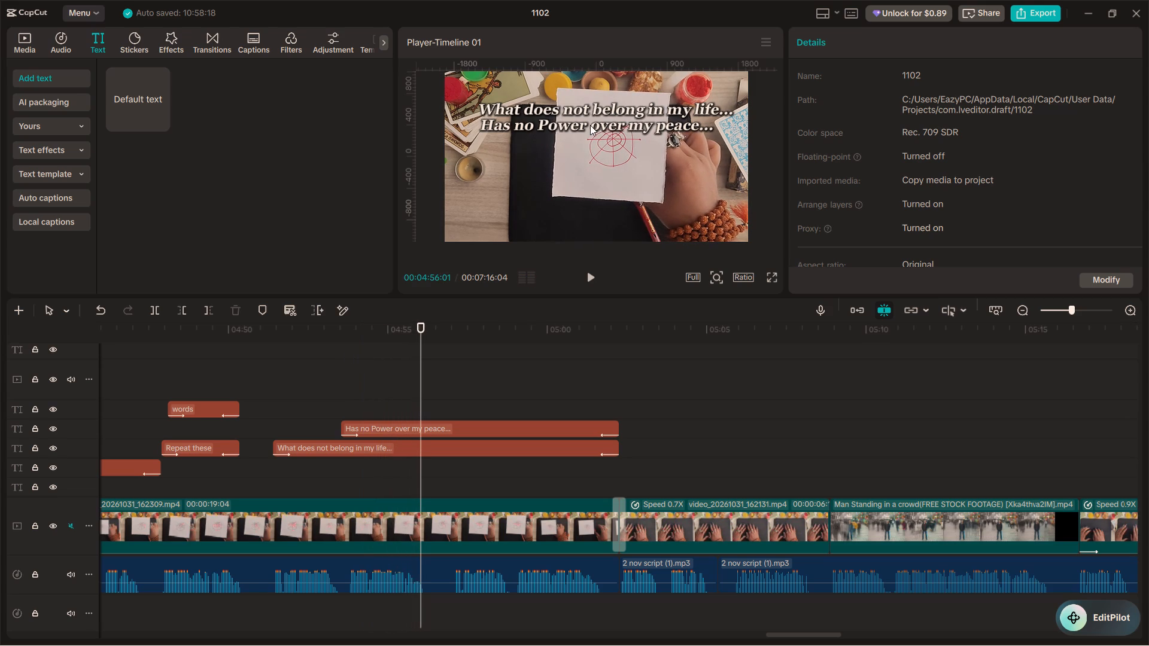
left_click(590, 125)
left_click(600, 110)
left_click_drag(601, 108, 600, 108)
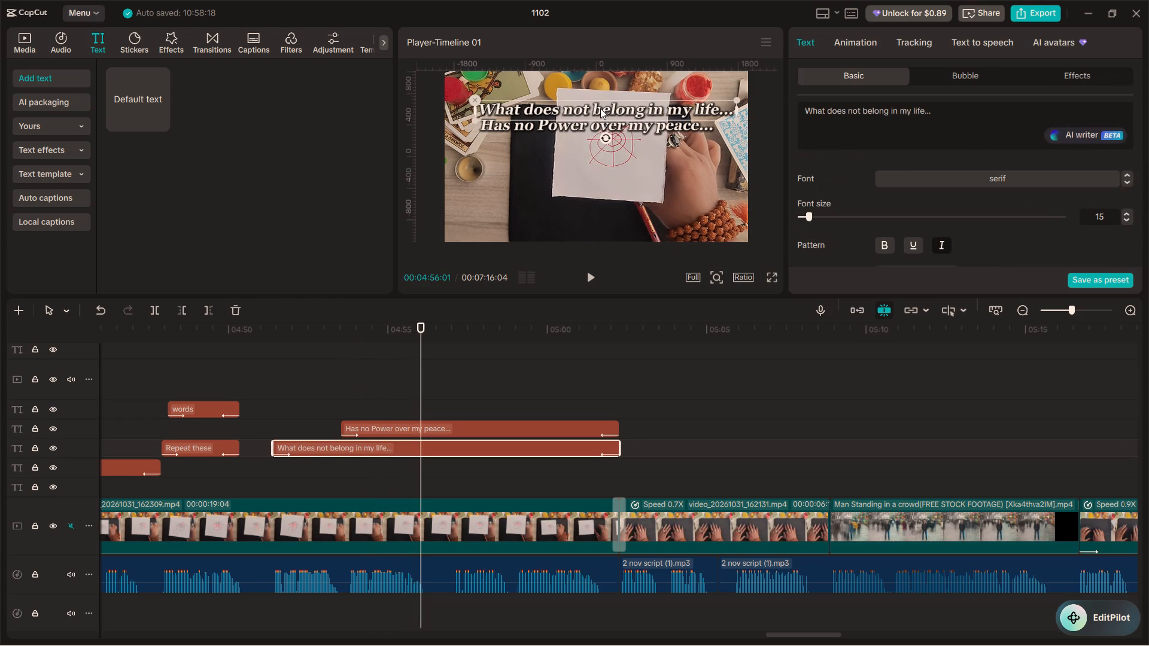
left_click_drag(600, 108, 594, 108)
left_click_drag(600, 113, 594, 111)
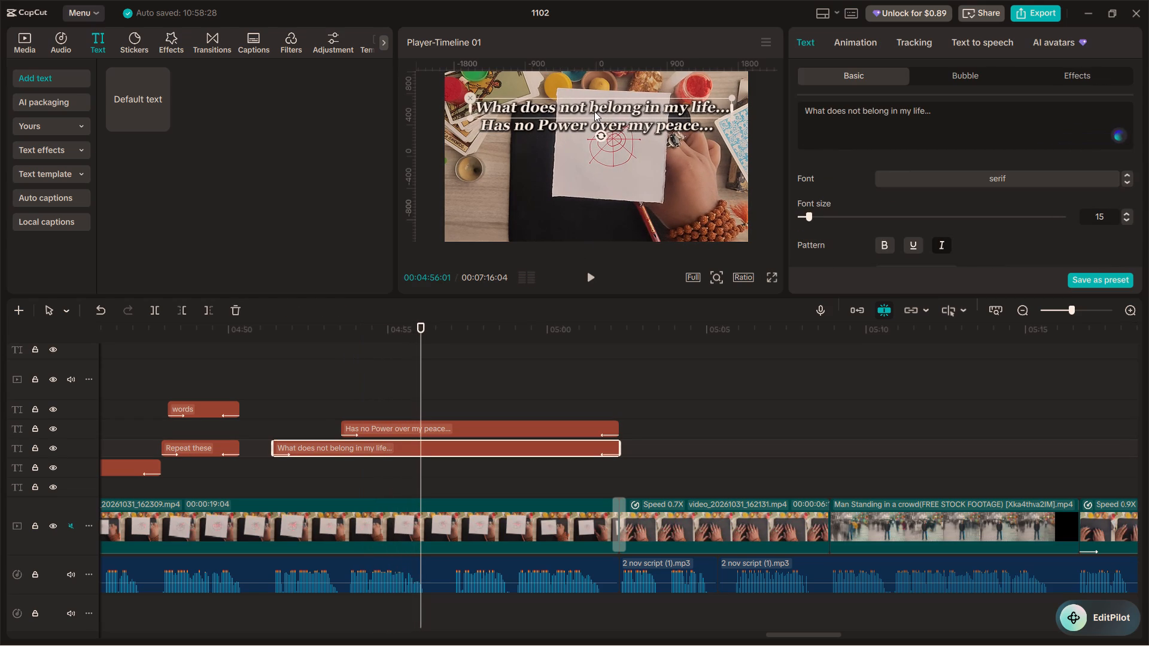
left_click_drag(594, 111, 593, 112)
Nudge the "Has no Power over my peace..." caption slightly up, closer to the first line, and play it back.
left_click(605, 133)
left_click(613, 128)
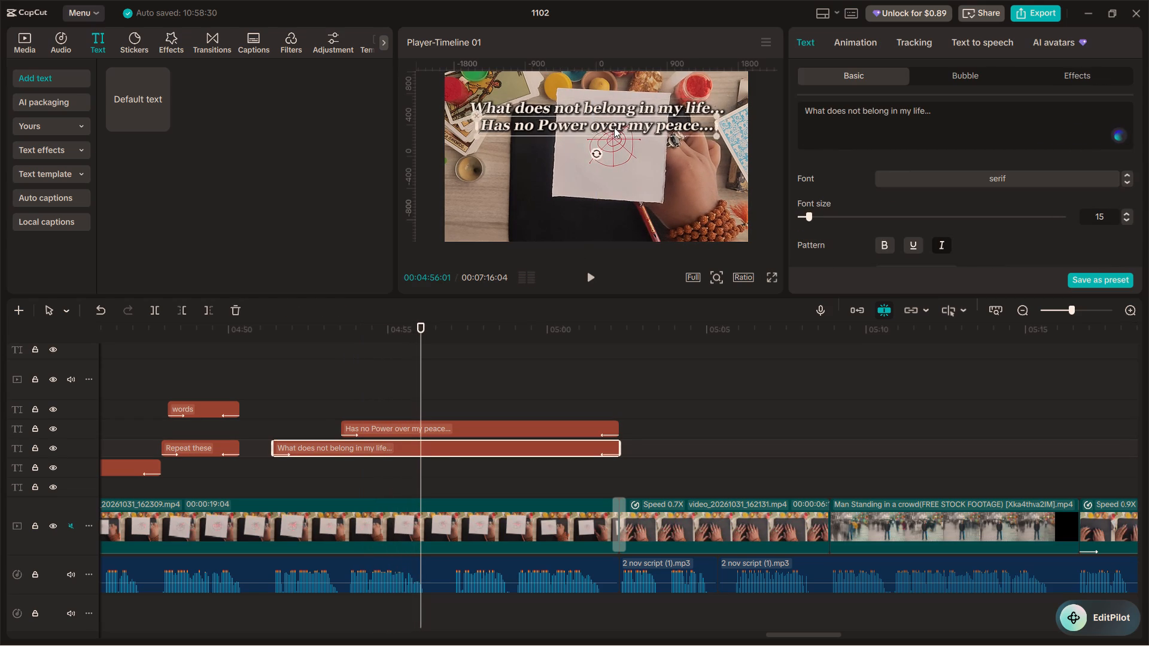
left_click_drag(617, 127, 648, 127)
left_click(628, 127)
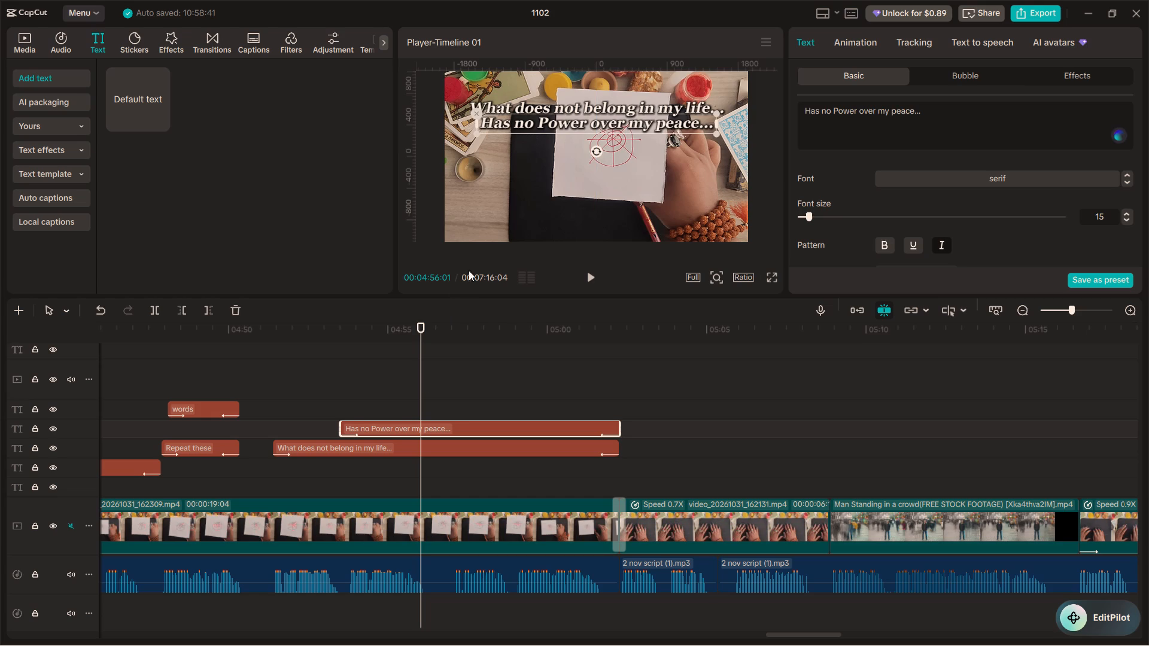
left_click(344, 418)
left_click(324, 401)
key("space")
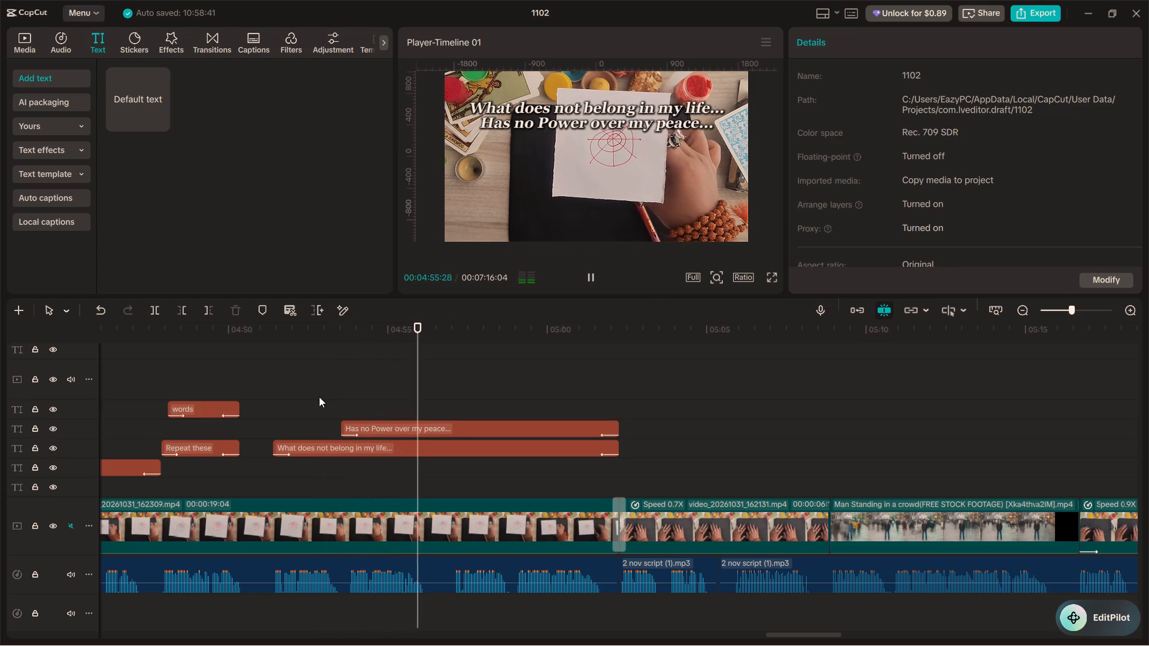
key("space")
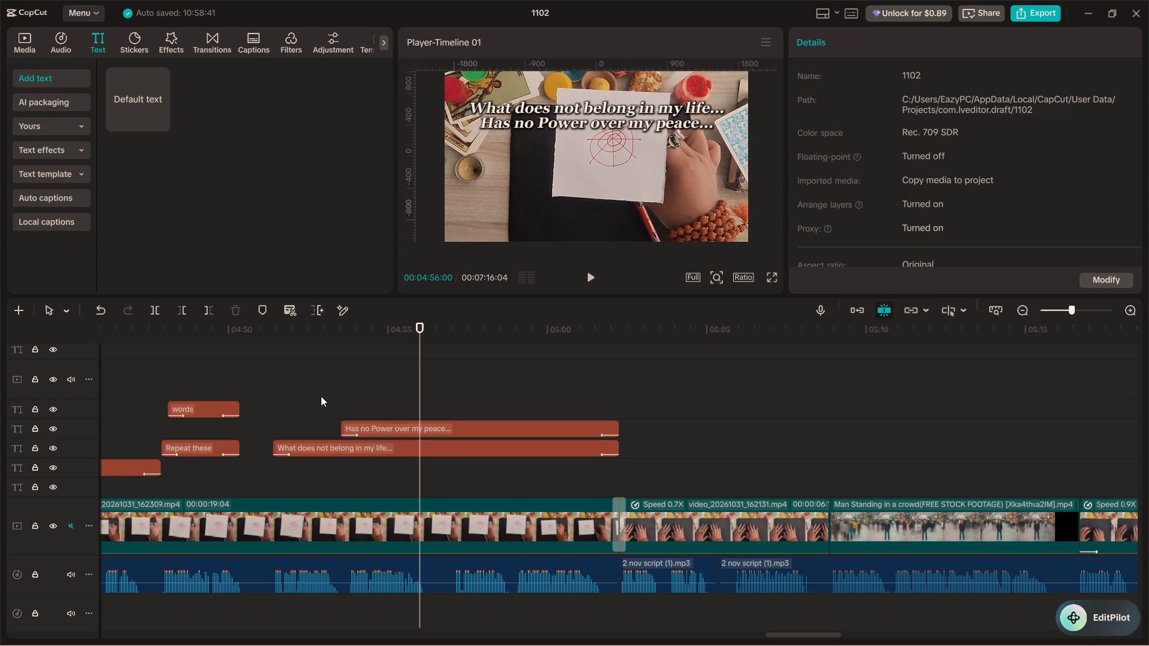
Duplicate the "Has no Power over my peace..." caption at 00:04:57:02 and trim the copy to end with the other two captions.
scroll(361, 446, "down", 5, "ctrl")
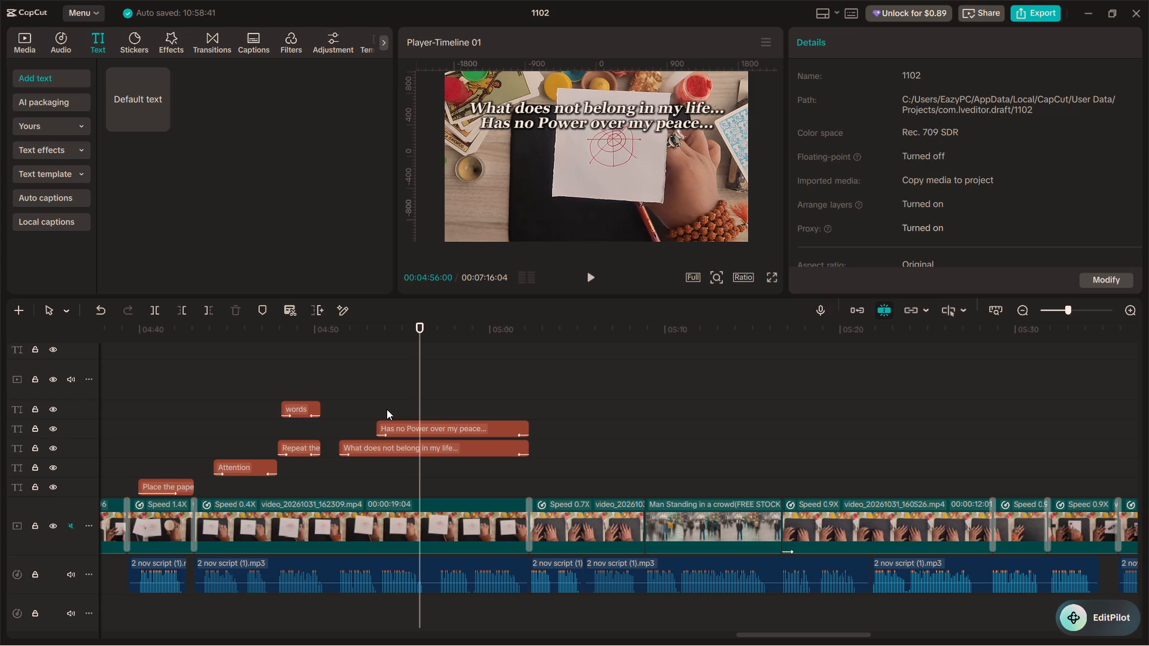
key("space")
key("space")
scroll(425, 434, "up", 8, "ctrl")
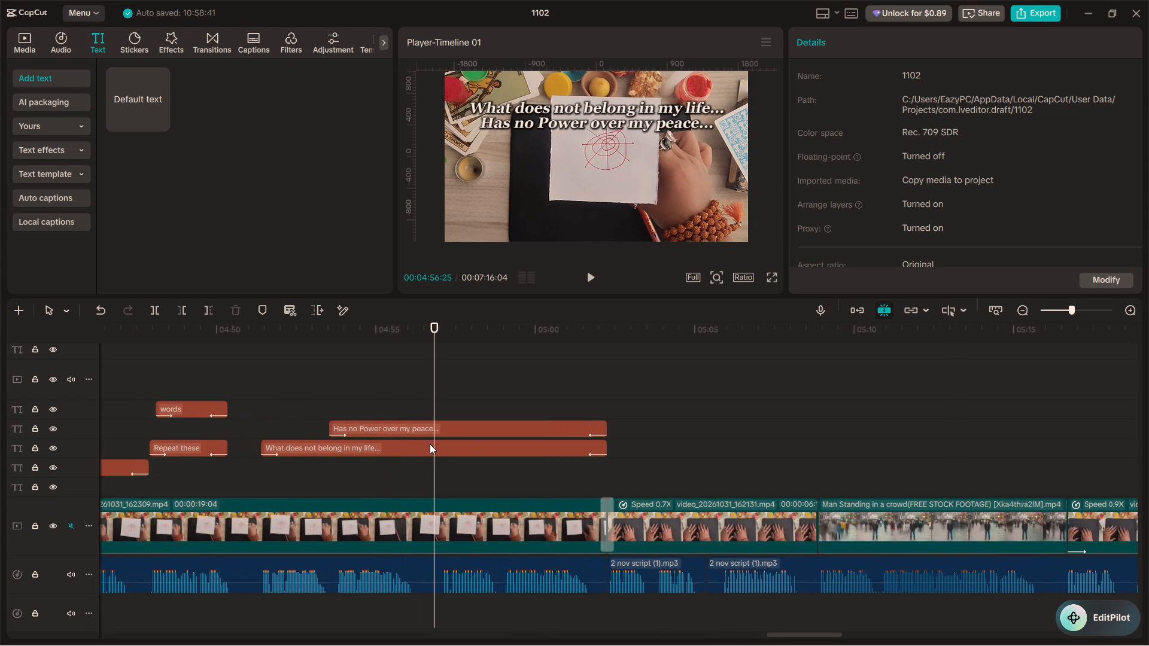
scroll(430, 444, "up", 12, "ctrl")
left_click_drag(436, 375, 447, 378)
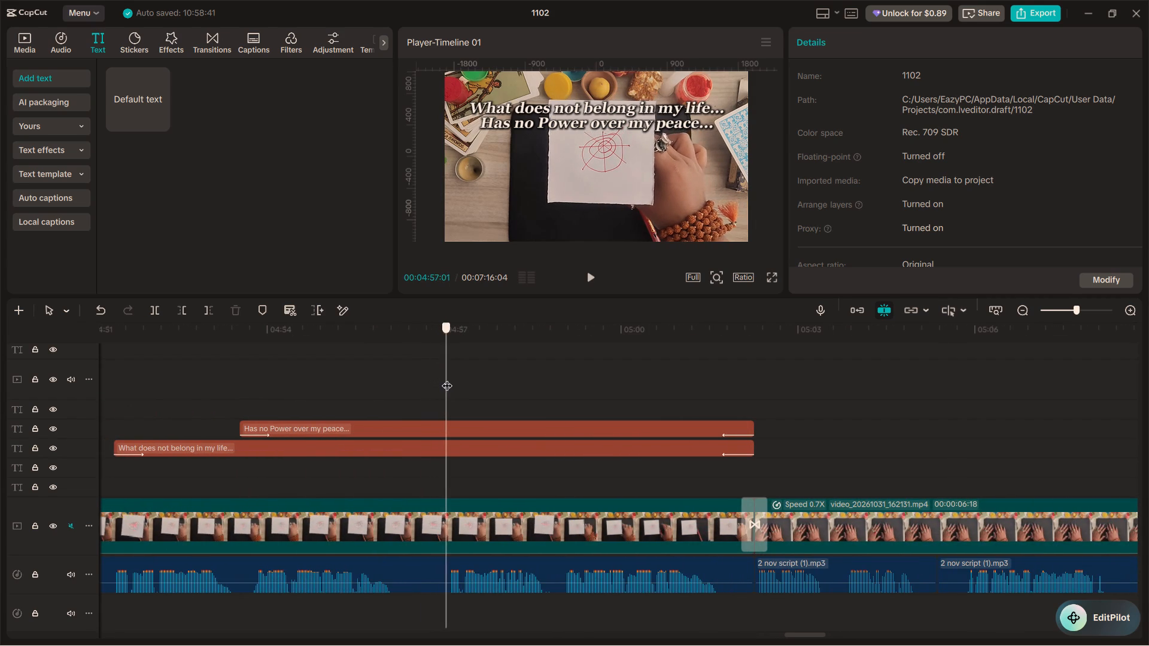
left_click_drag(447, 378, 448, 378)
left_click(436, 429)
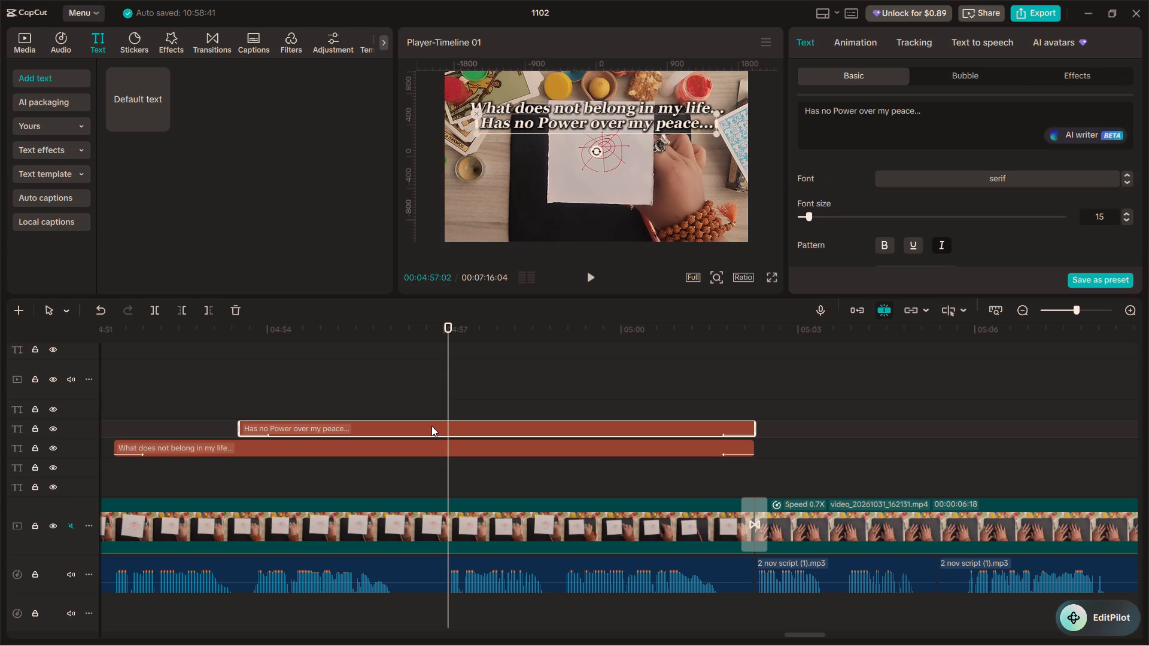
left_click_drag(420, 421, 627, 403, "alt")
left_click(846, 402)
left_click_drag(965, 408, 810, 407)
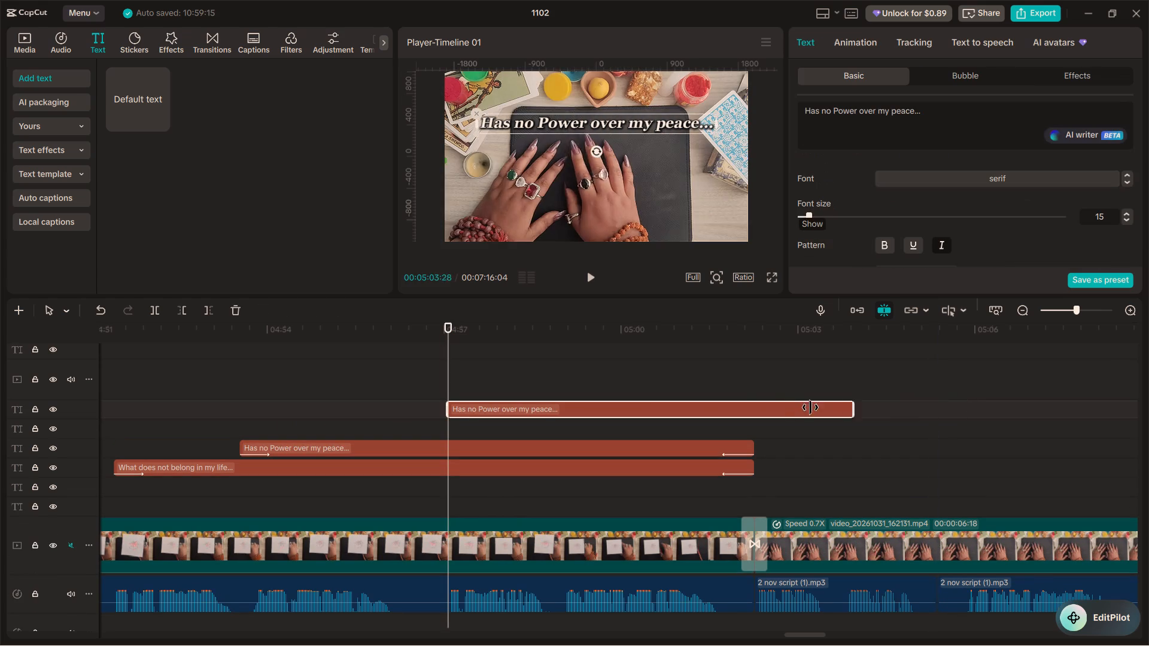
left_click_drag(810, 407, 751, 397)
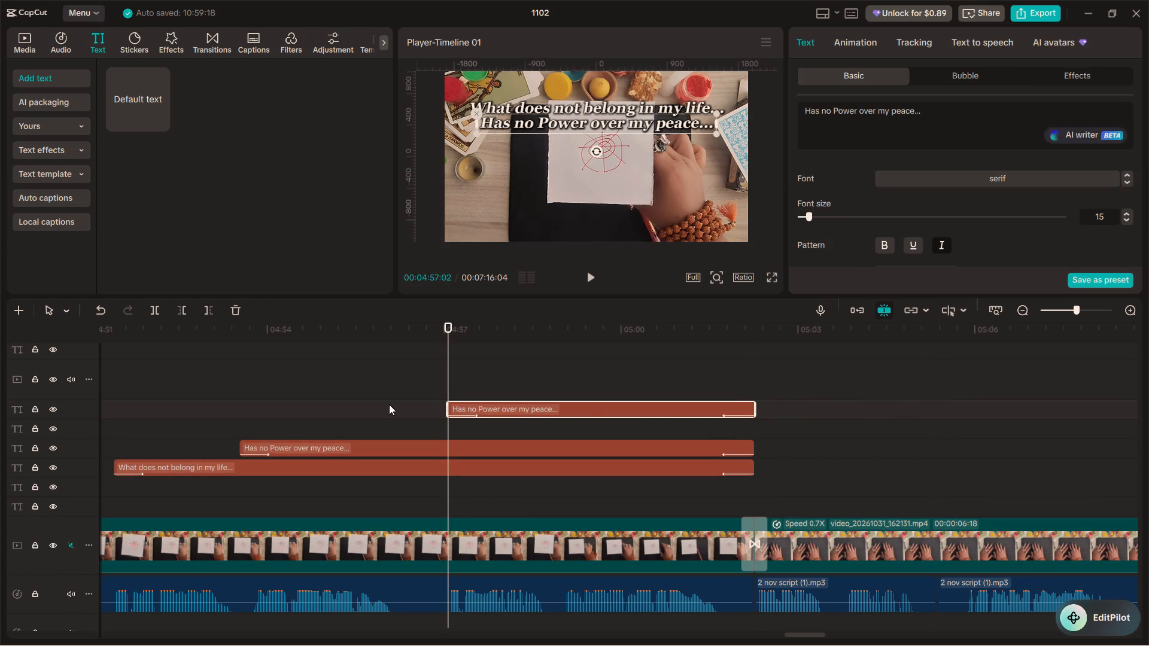
Move the duplicated "Has no Power over my peace..." caption down in the frame, directly below the second line.
left_click(389, 403)
key("space")
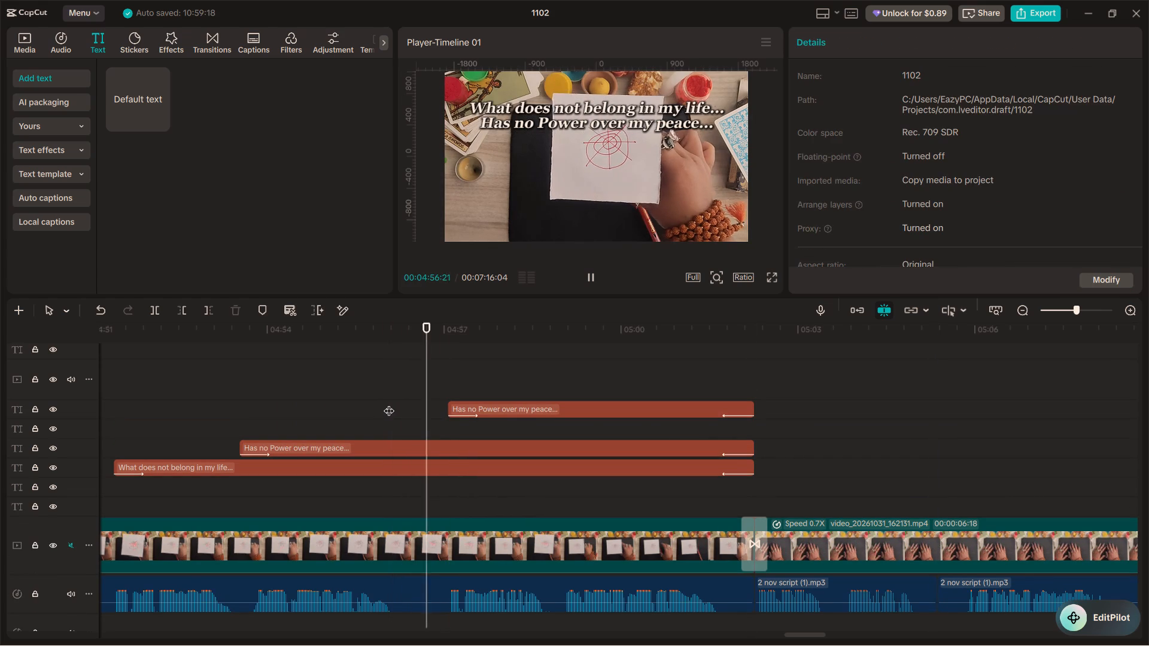
key("space")
left_click(528, 404)
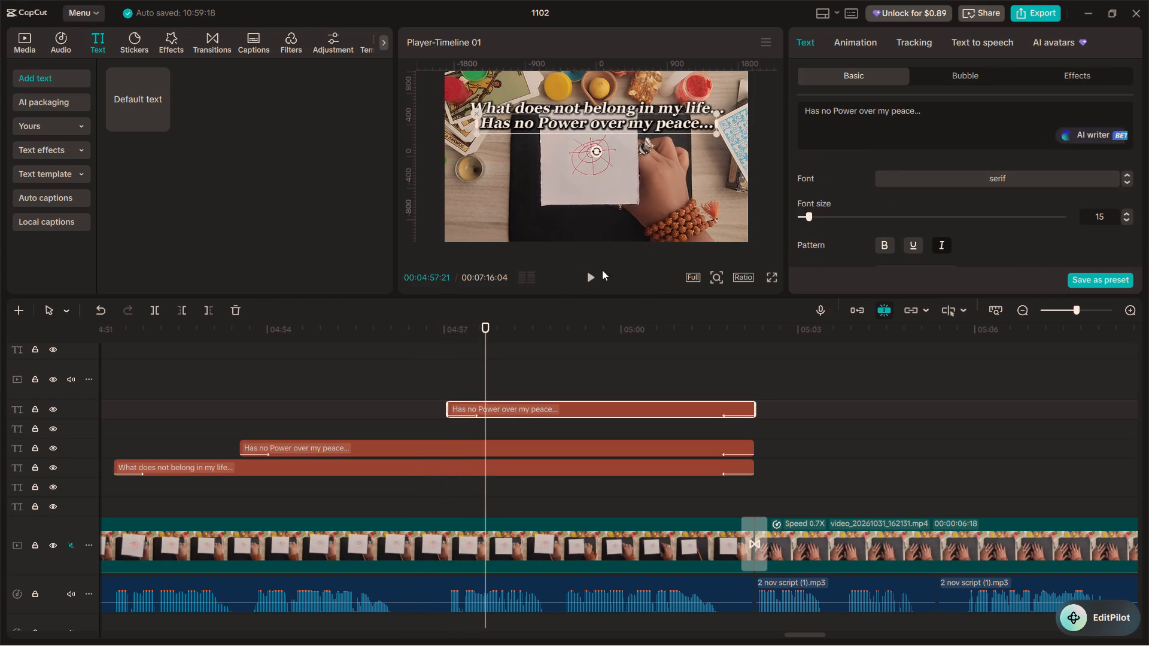
left_click_drag(615, 124, 615, 135)
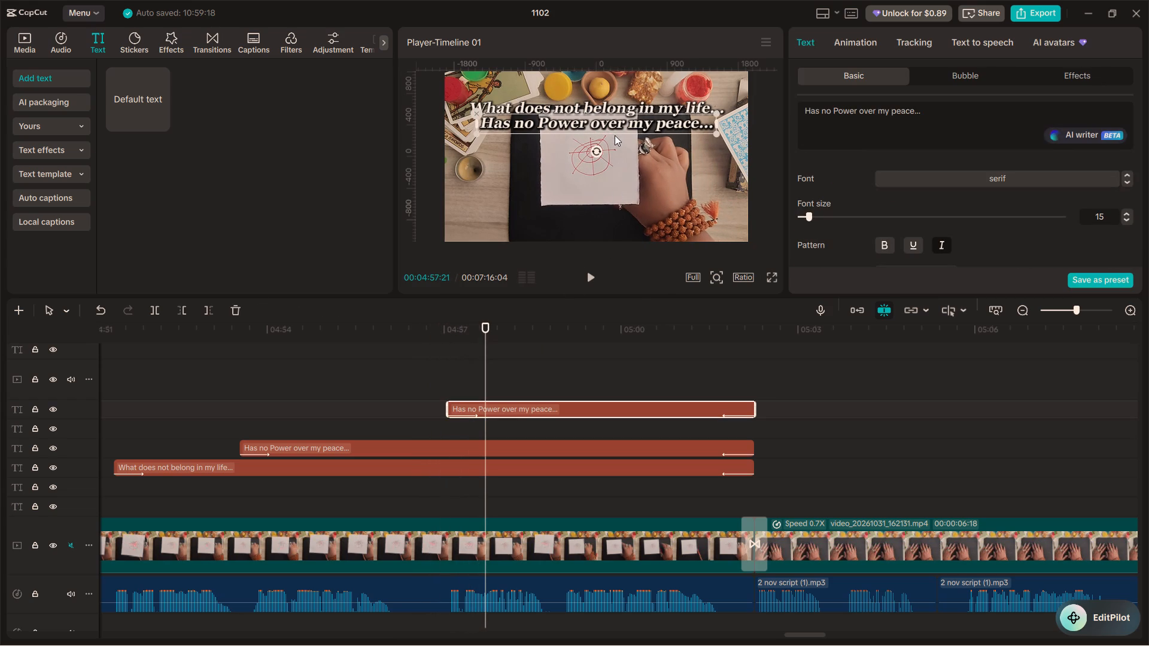
left_click_drag(615, 135, 615, 138)
left_click_drag(607, 126, 605, 139)
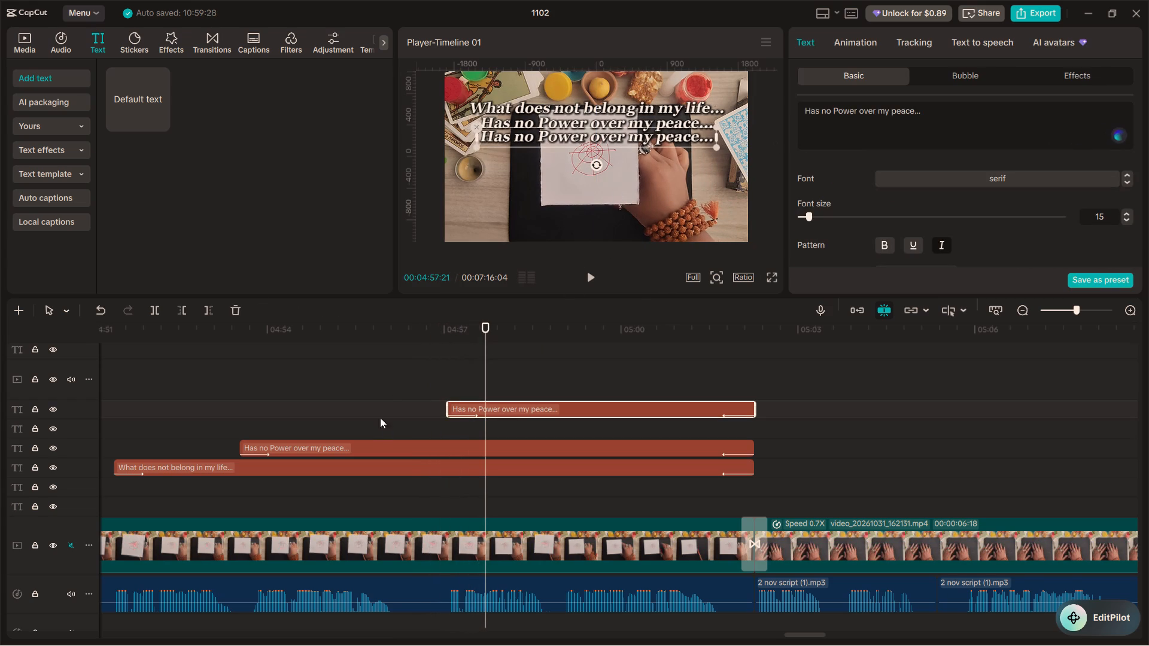
Play back the captioned section repeatedly to hear the voice-over wording for the third caption line.
left_click(402, 376)
key("space")
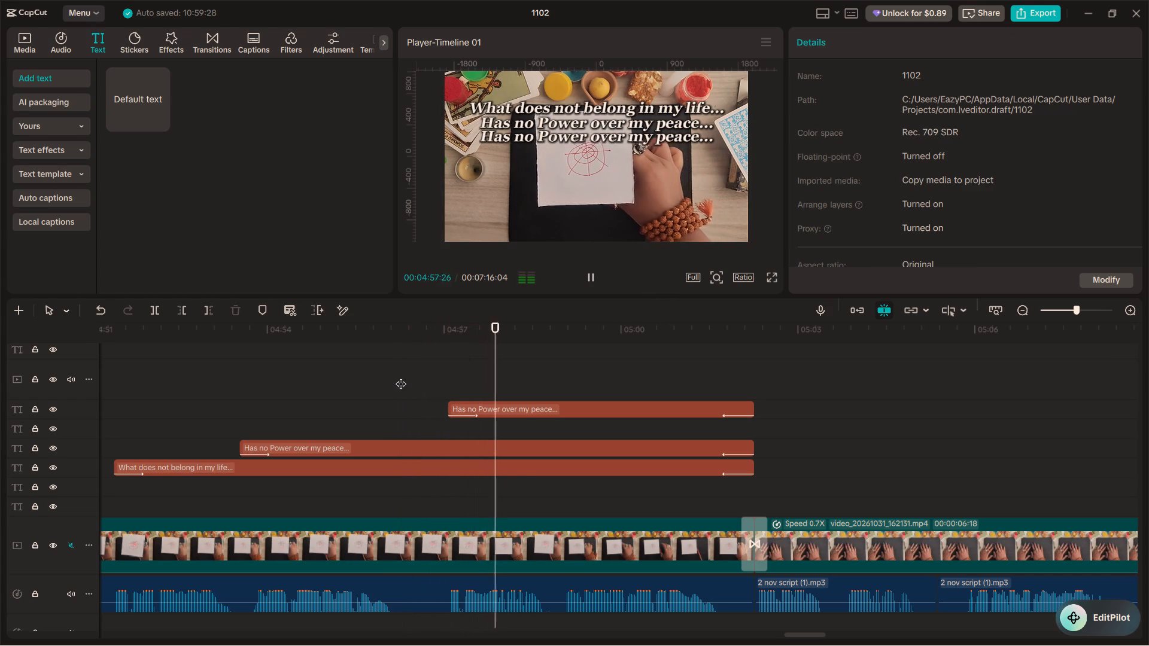
key("space")
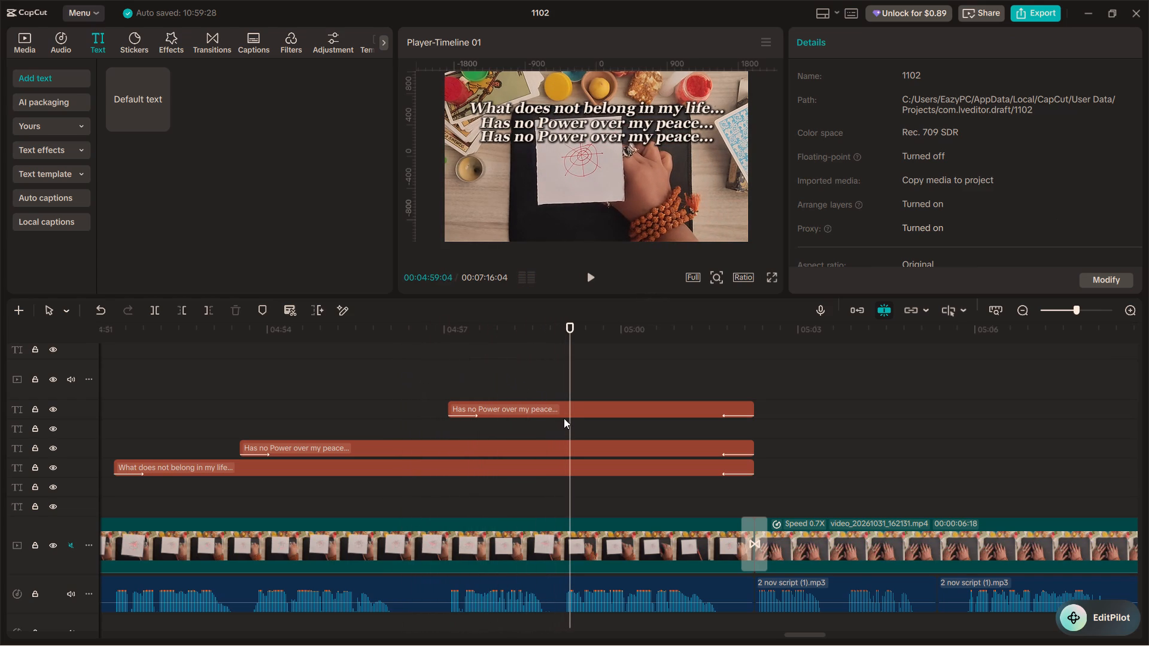
left_click(537, 367)
key("space")
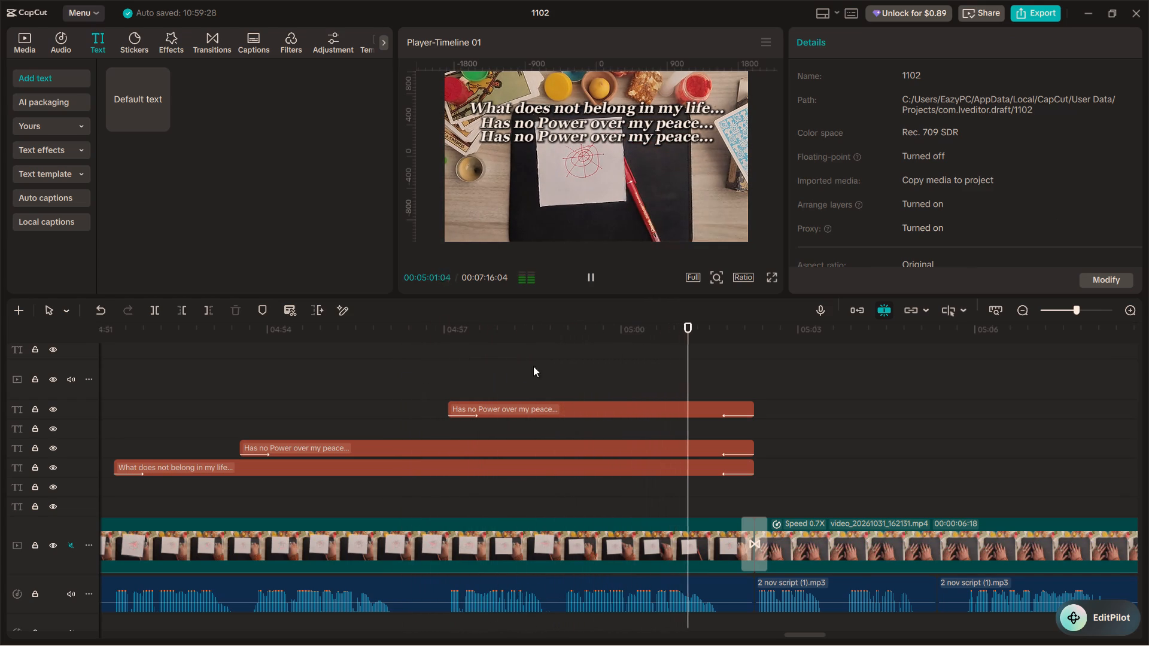
left_click(514, 364)
key("space")
left_click(520, 400)
left_click(523, 410)
left_click(475, 368)
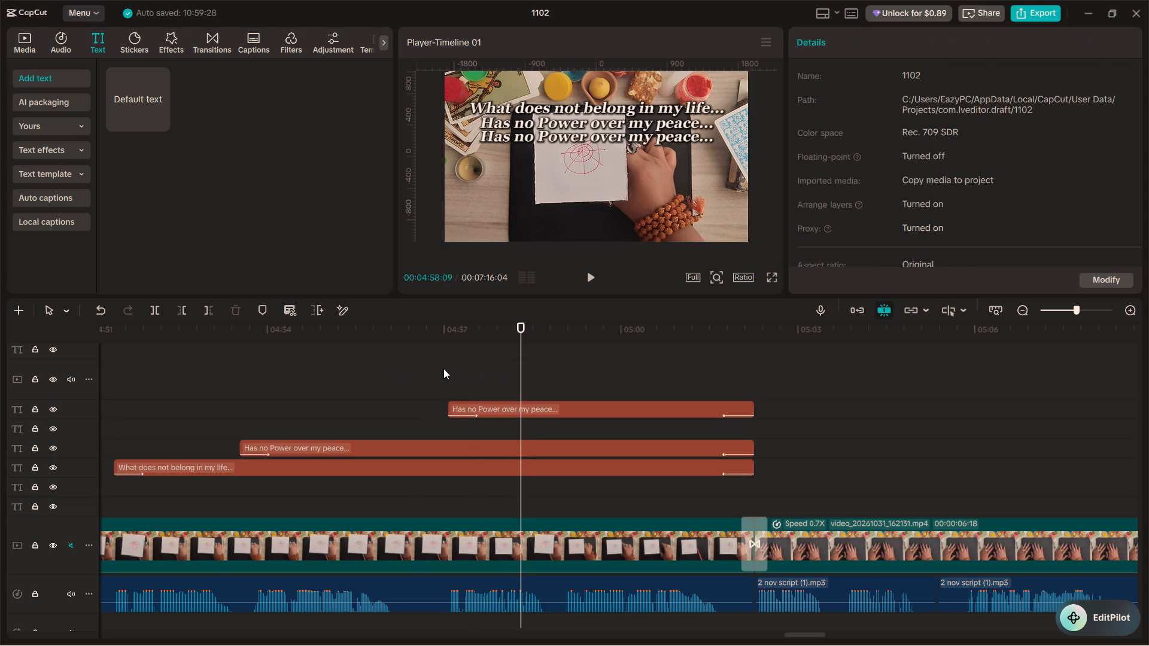
left_click(403, 368)
key("space")
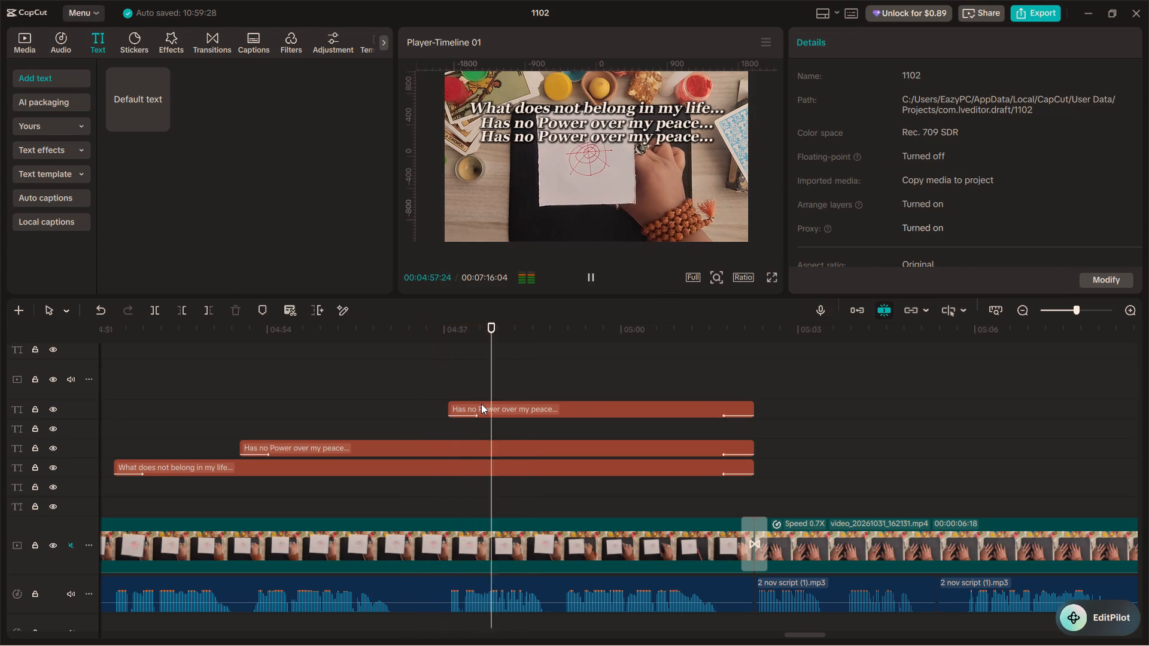
key("space")
left_click(206, 407)
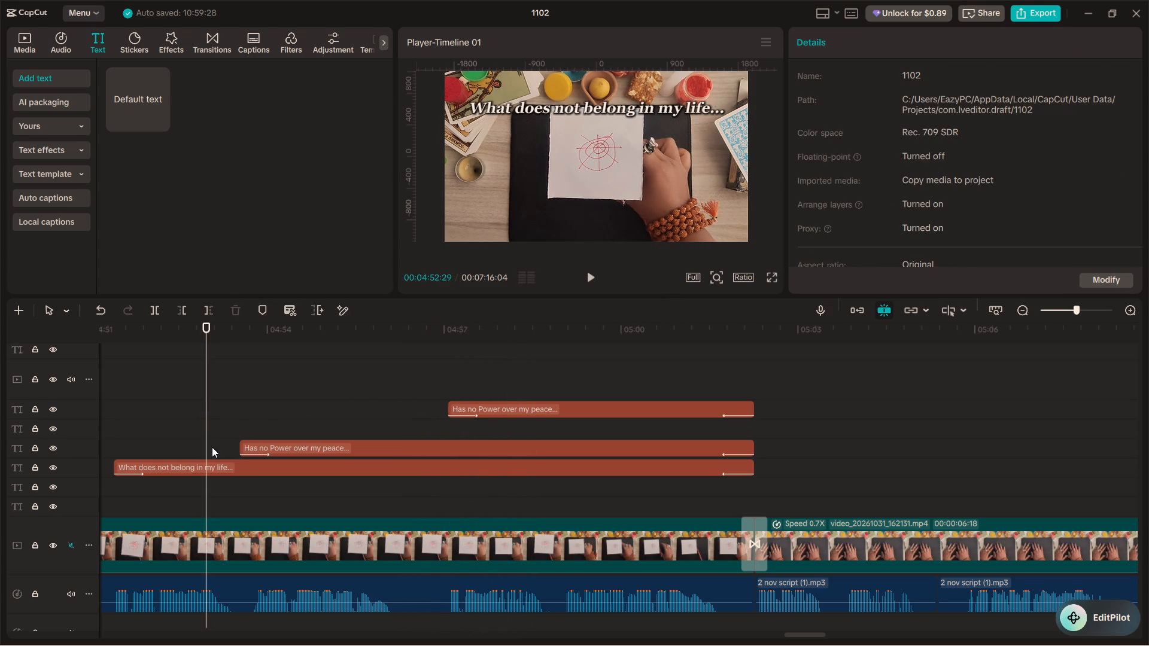
left_click(205, 466)
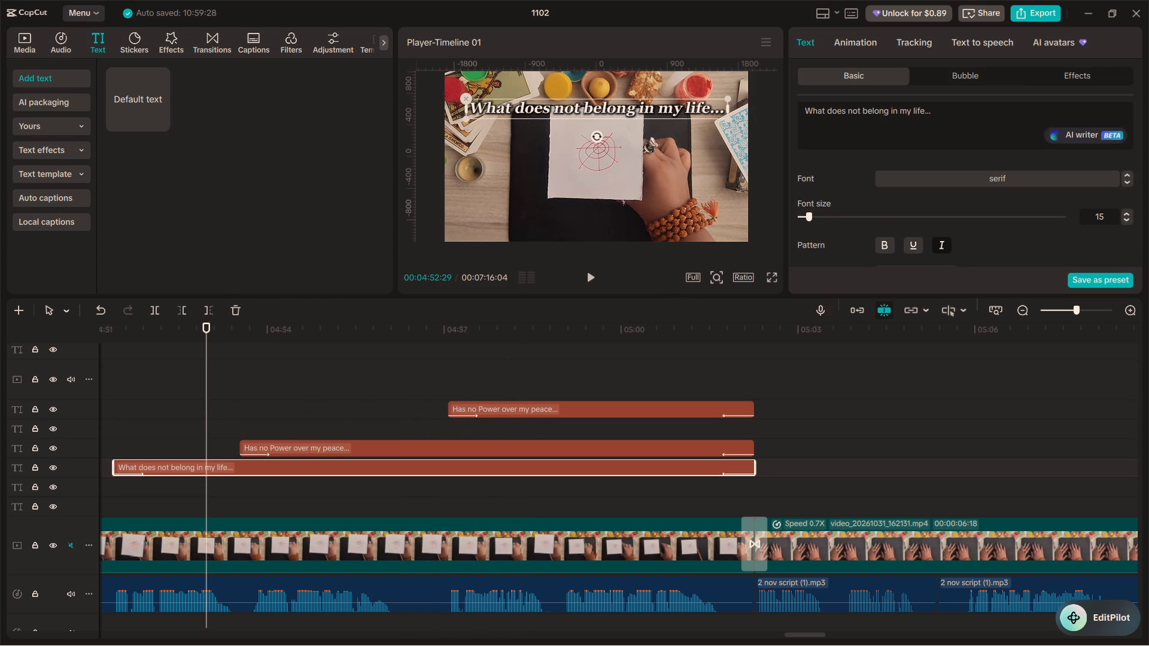
double_click(930, 109)
left_click(369, 375)
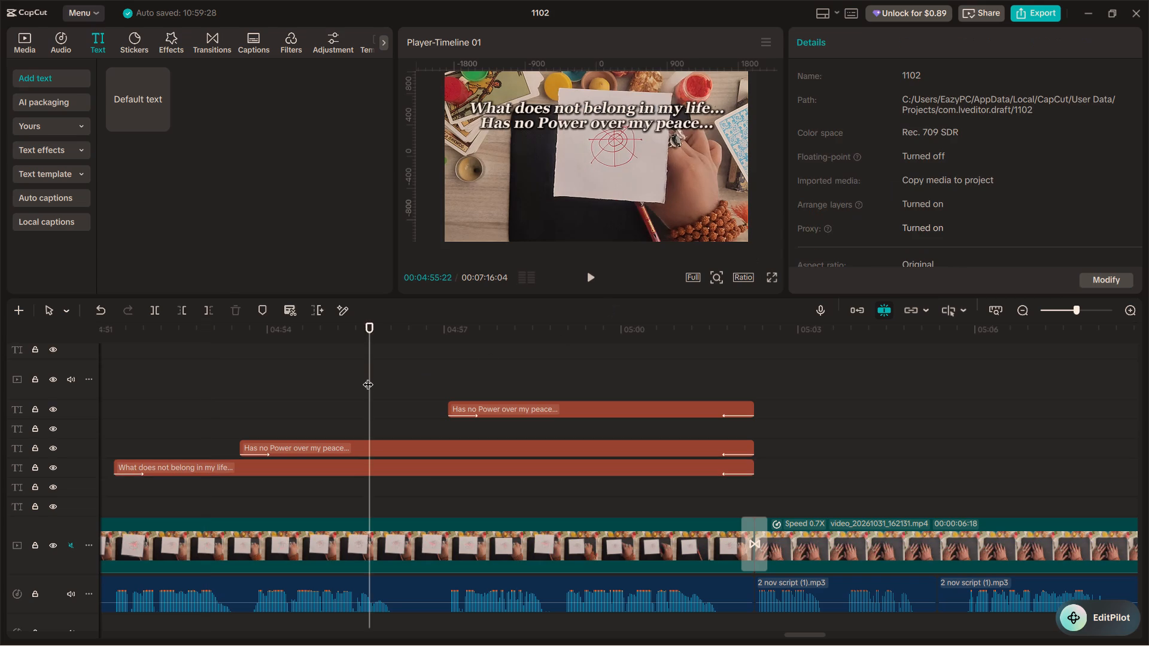
key("space")
key("space")
Replace the third caption's text with "What brings negativity".
left_click(496, 412)
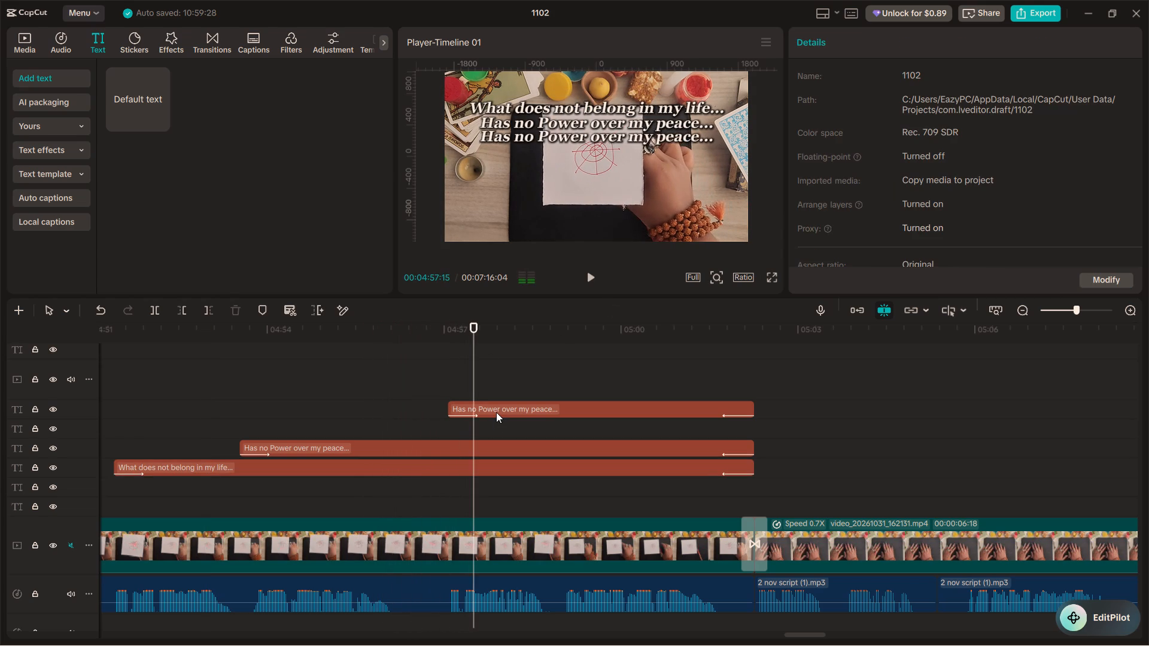
left_click_drag(921, 107, 813, 100)
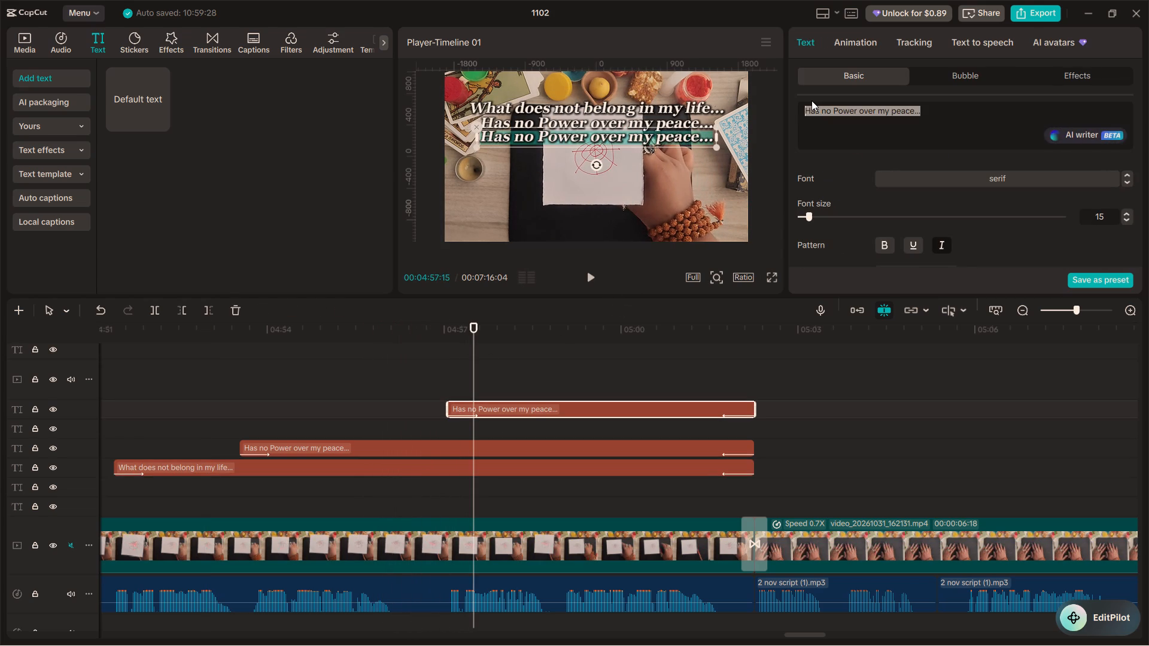
type("Wa")
key("BackSpace")
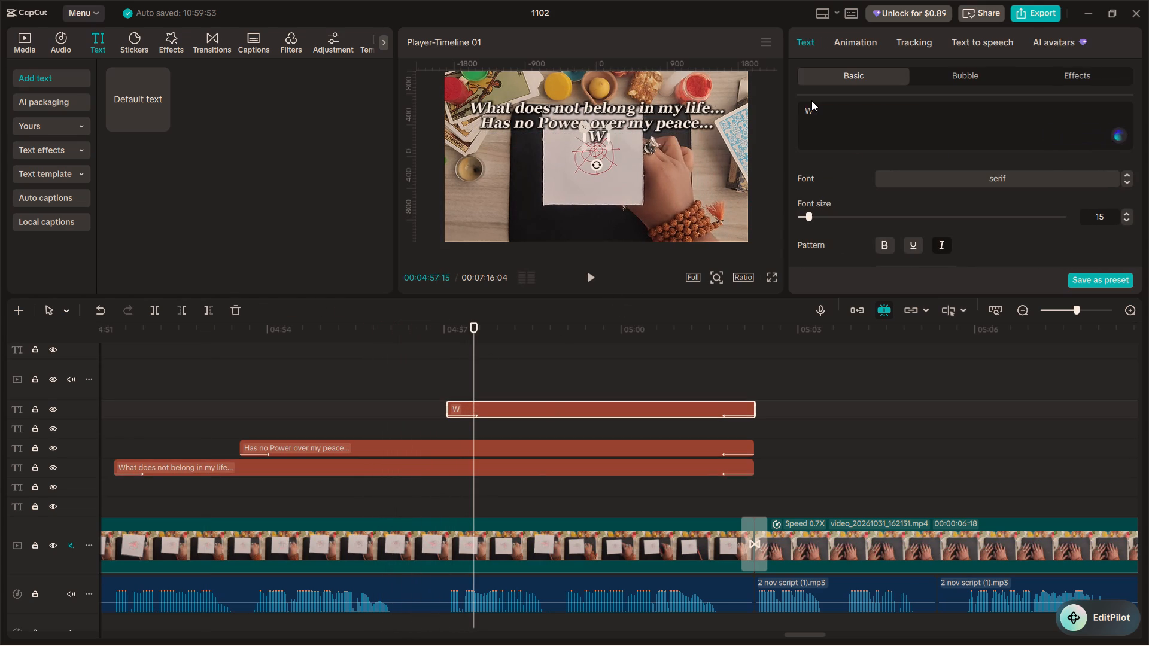
type("hat brings")
key("space")
type("negativity")
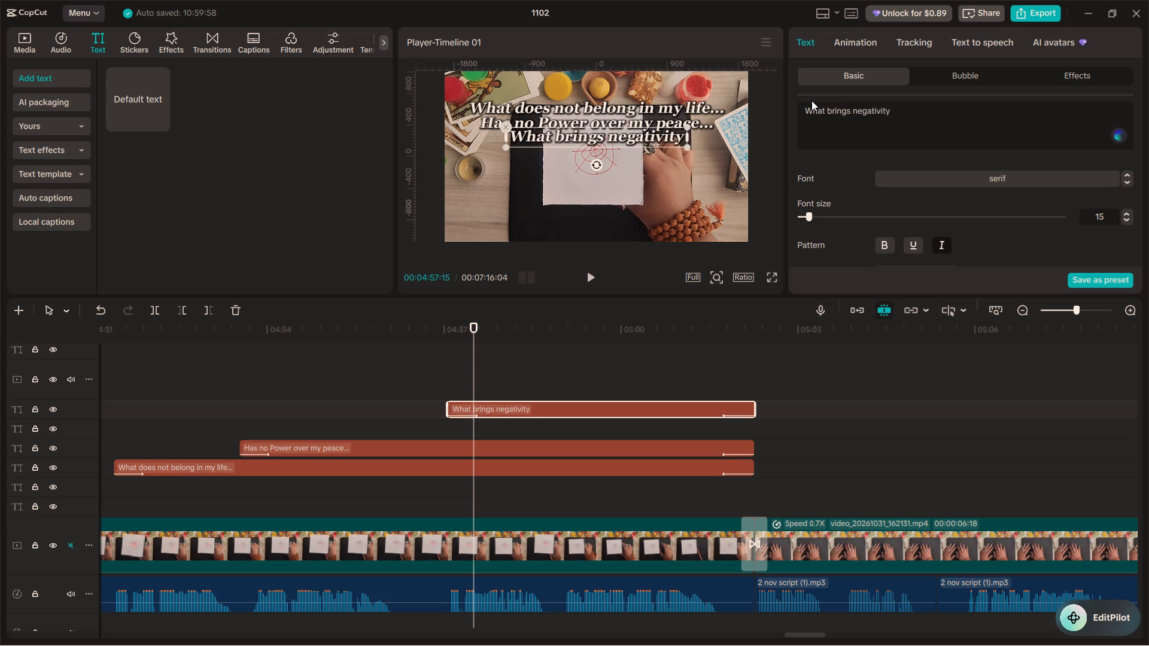
Nudge the "What brings negativity" caption slightly down in the frame, keeping it horizontally centered under the second line.
left_click_drag(612, 135, 612, 141)
left_click(610, 138)
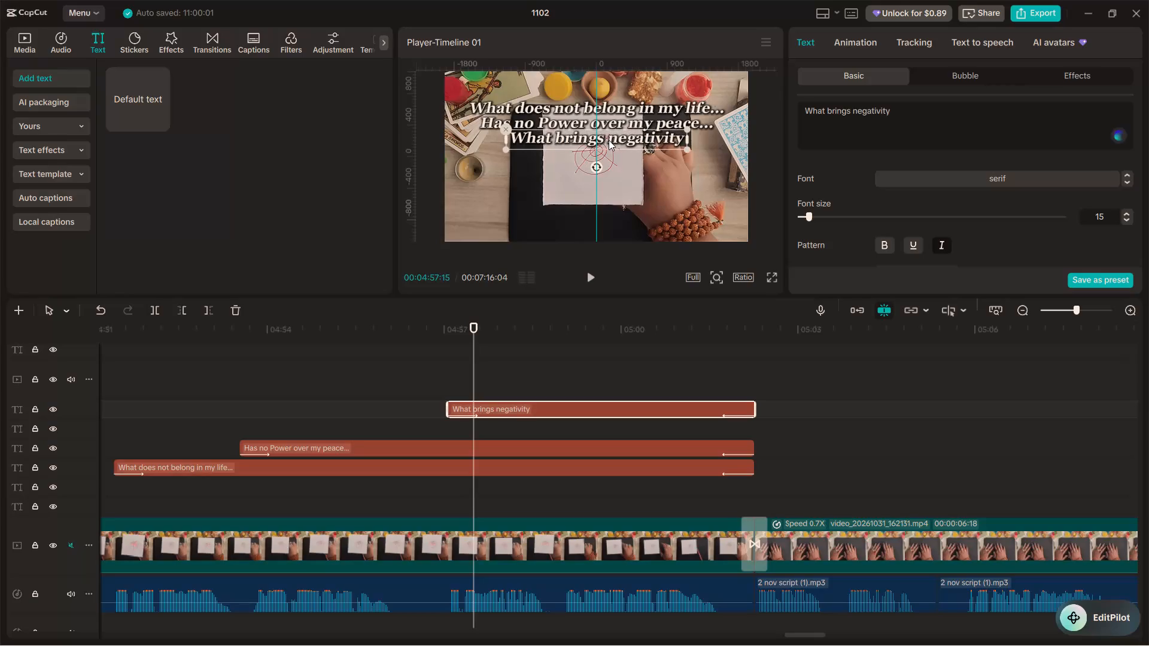
Add an ellipsis to the third caption so it reads "What brings negativity...".
left_click(898, 113)
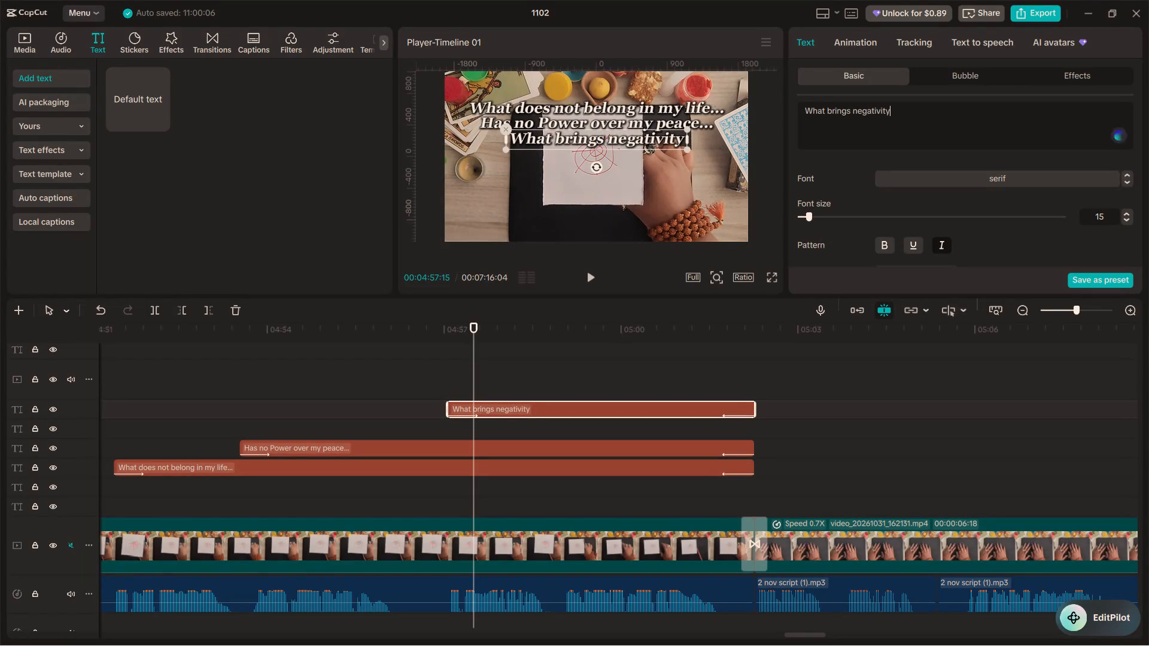
type("...")
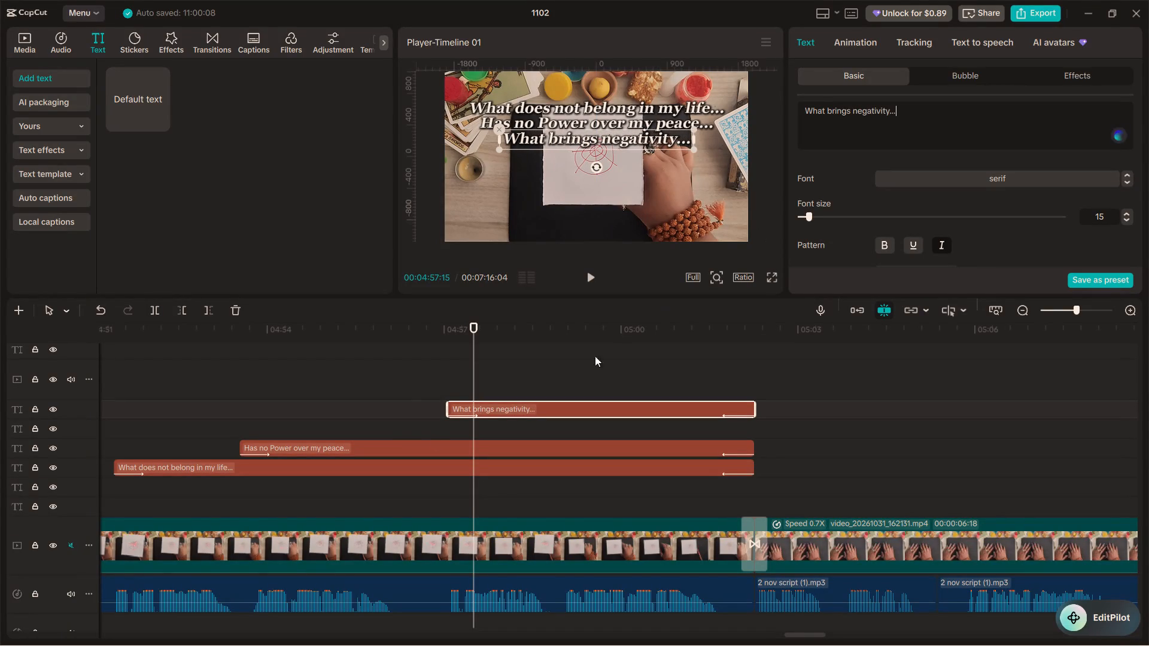
Duplicate the "What brings negativity..." caption at 00:04:59:01, where the next phrase starts, and trim the copy to end with the other captions.
left_click(406, 381)
key("space")
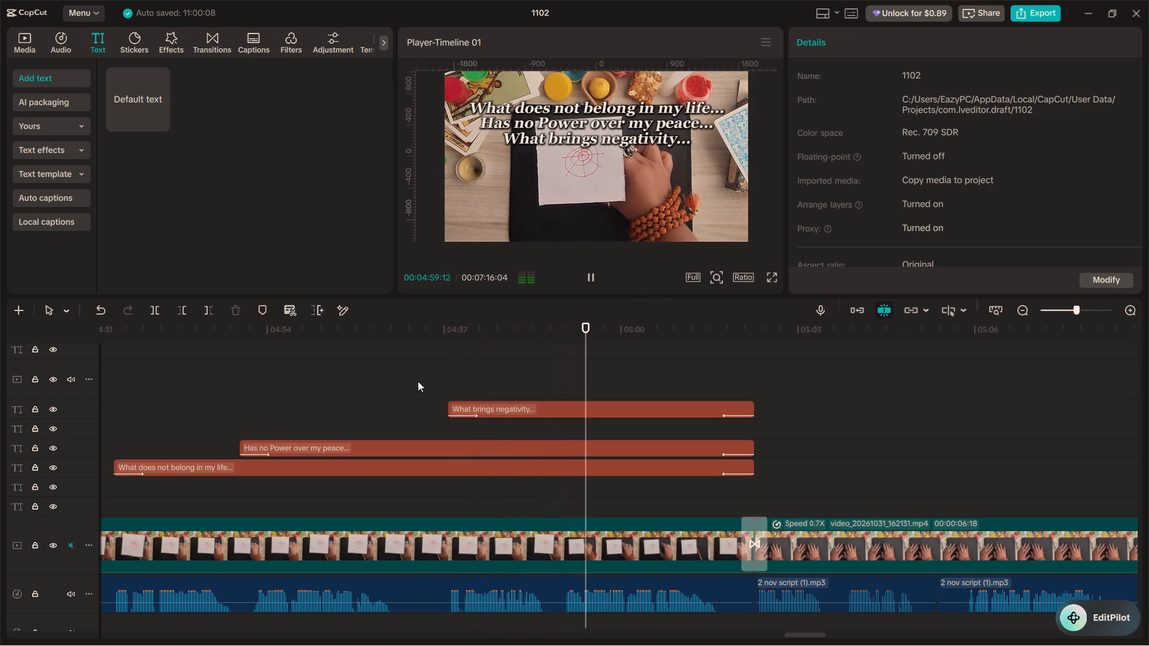
key("space")
left_click(580, 364)
left_click_drag(574, 364, 562, 365)
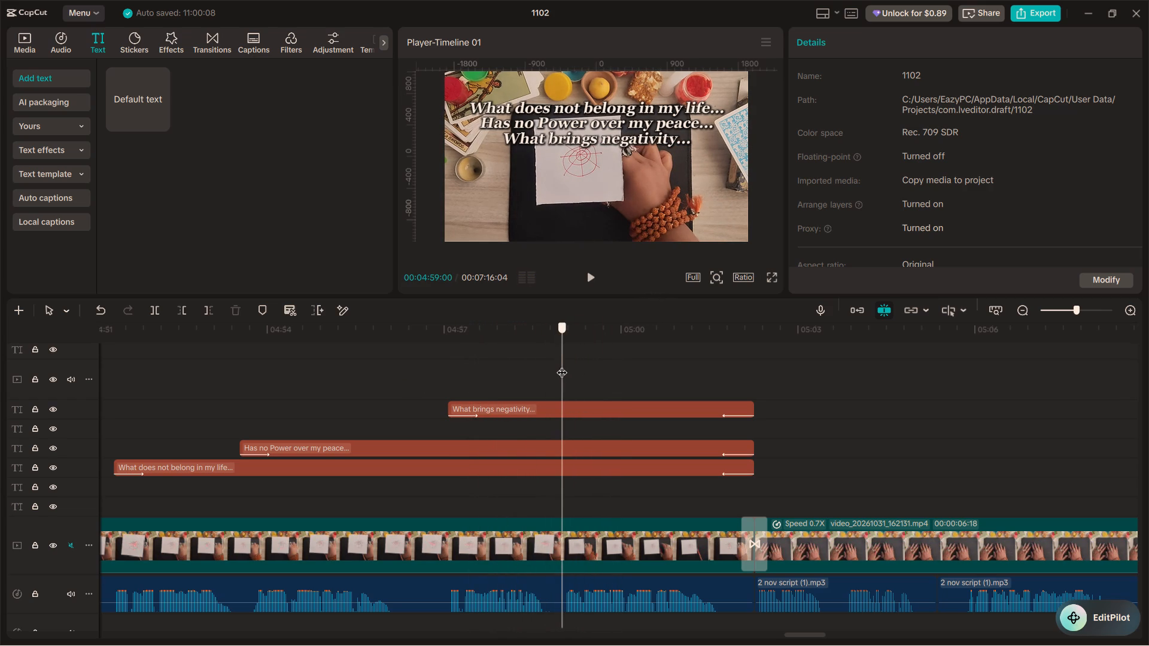
left_click_drag(562, 365, 561, 366)
key("Right")
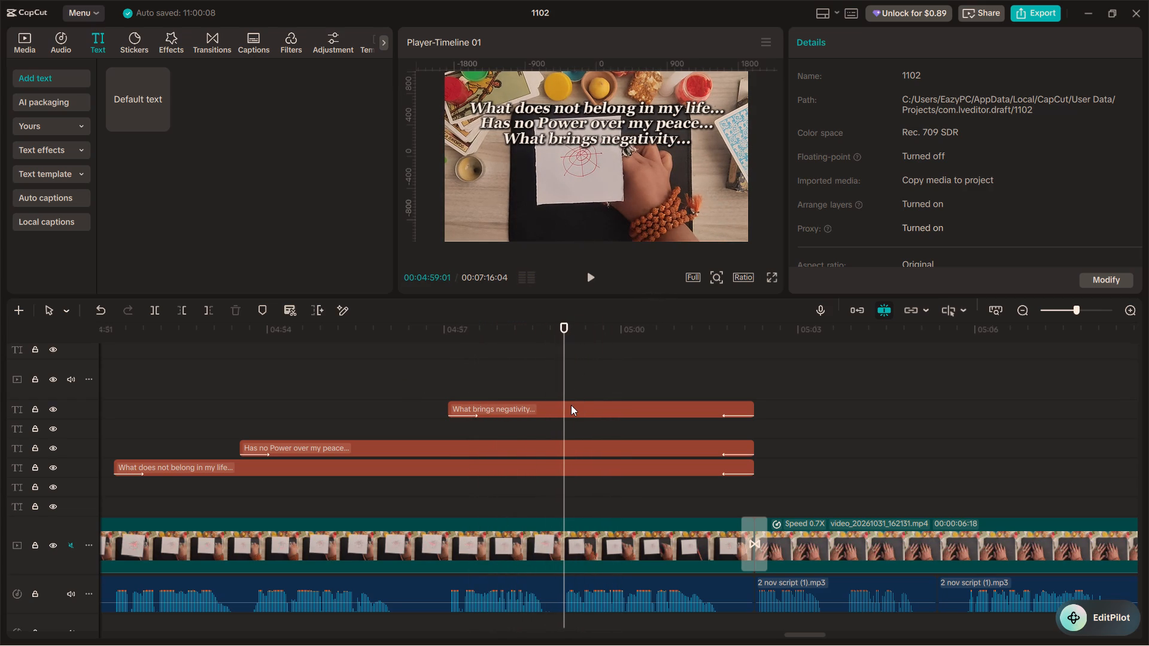
left_click(571, 405)
left_click_drag(571, 408, 684, 391, "alt")
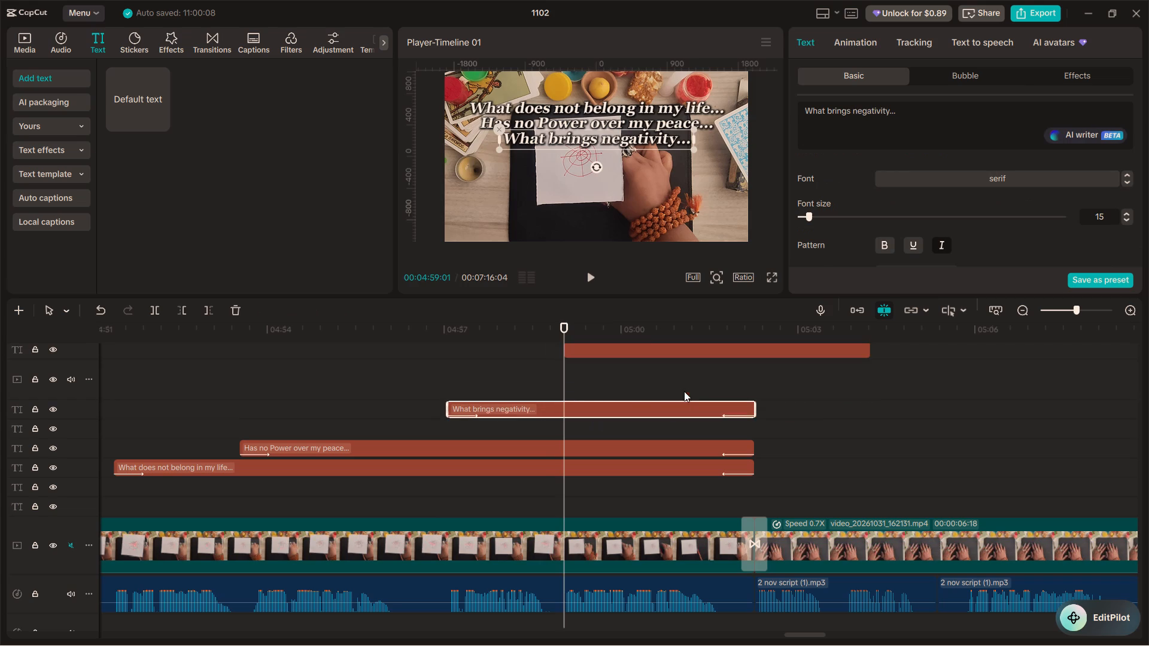
left_click(729, 349)
left_click_drag(874, 346, 752, 343)
left_click(526, 373)
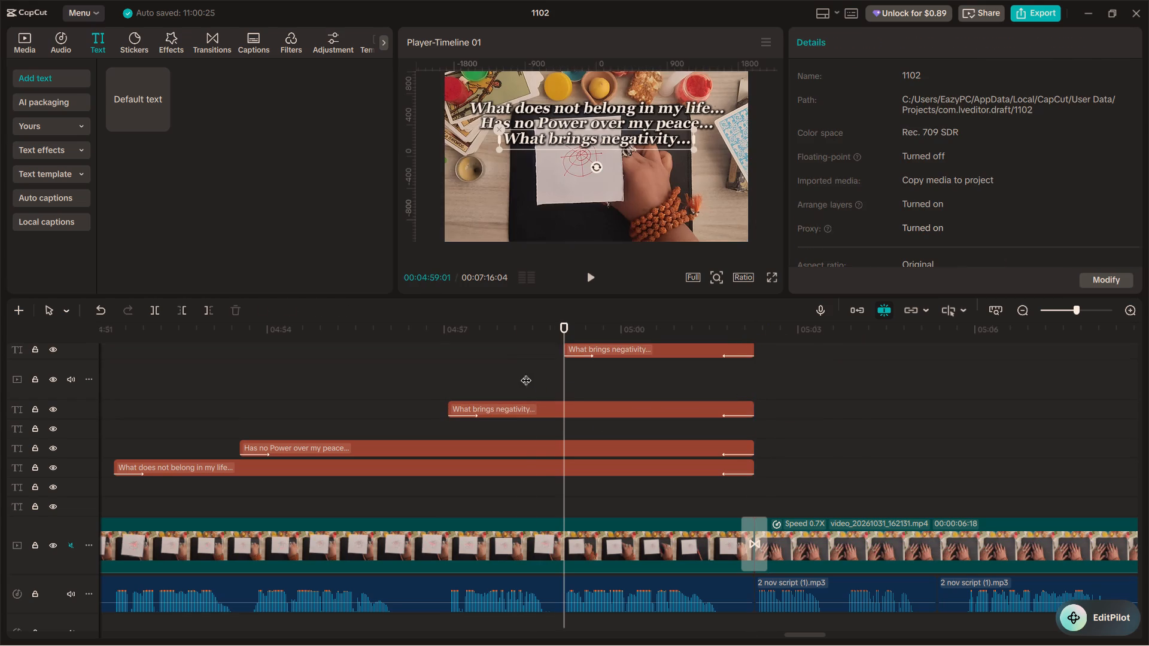
Move the duplicated "What brings negativity..." caption down in the frame so it sits as a fourth line beneath the original.
key("space")
scroll(566, 380, "up", 4)
key("space")
left_click(611, 422)
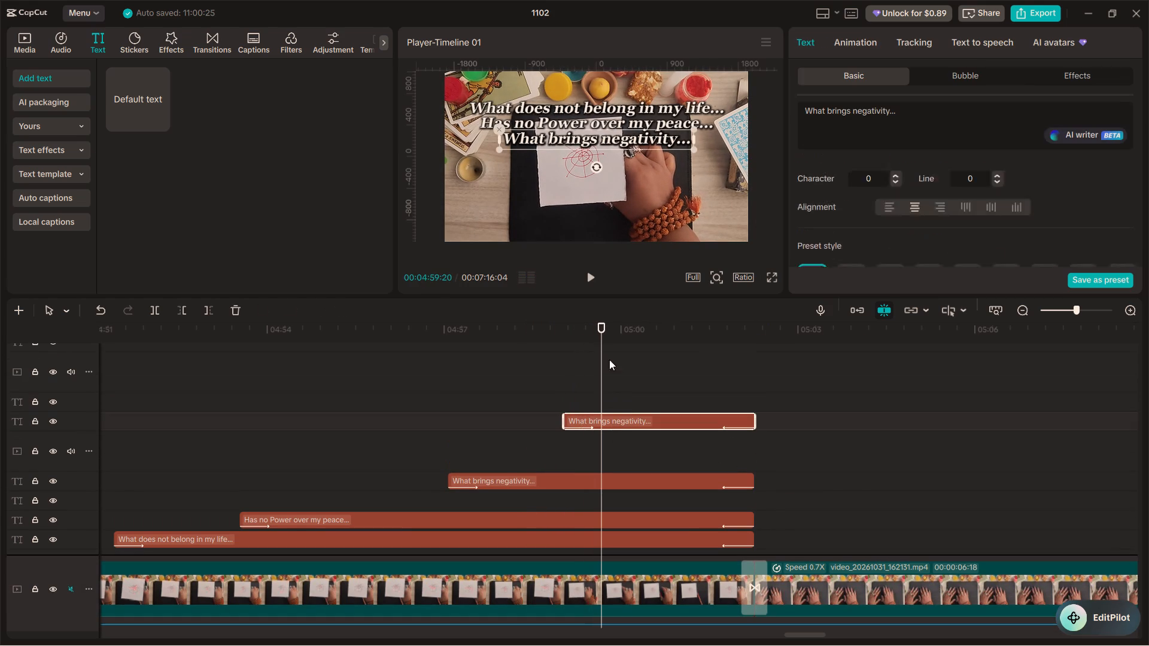
left_click_drag(589, 138, 589, 156)
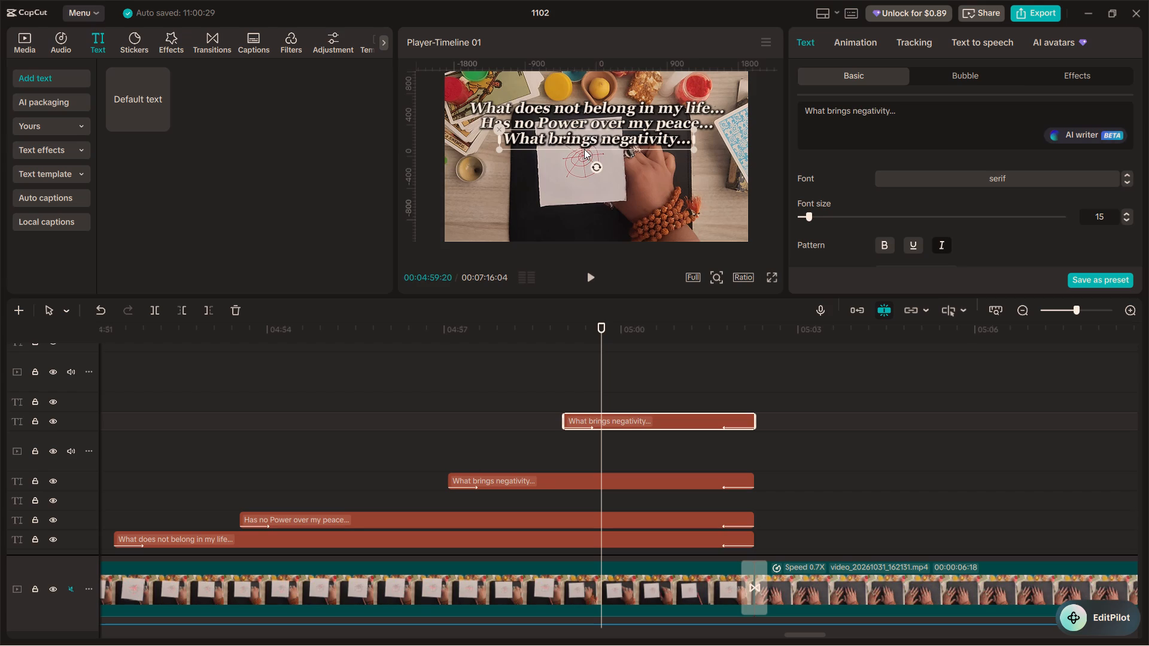
left_click_drag(584, 142, 582, 159)
Replace the fourth caption's text with "Must remain outside".
left_click_drag(899, 108, 797, 100)
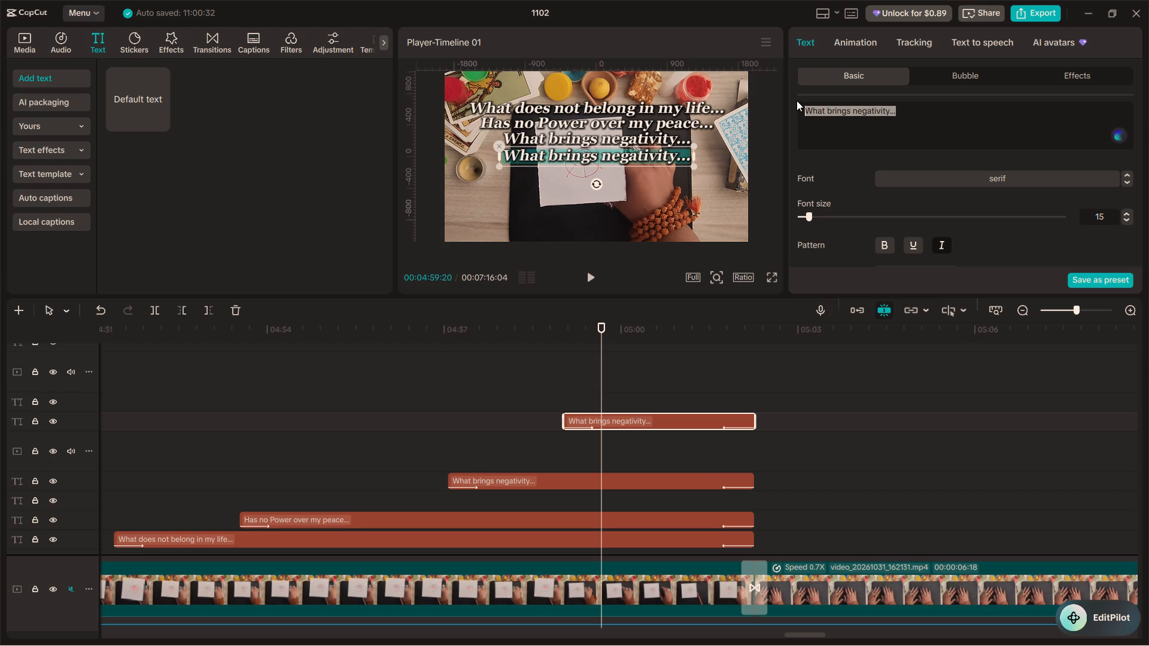
type("Must Re")
key("BackSpace")
key("BackSpace")
key("BackSpace")
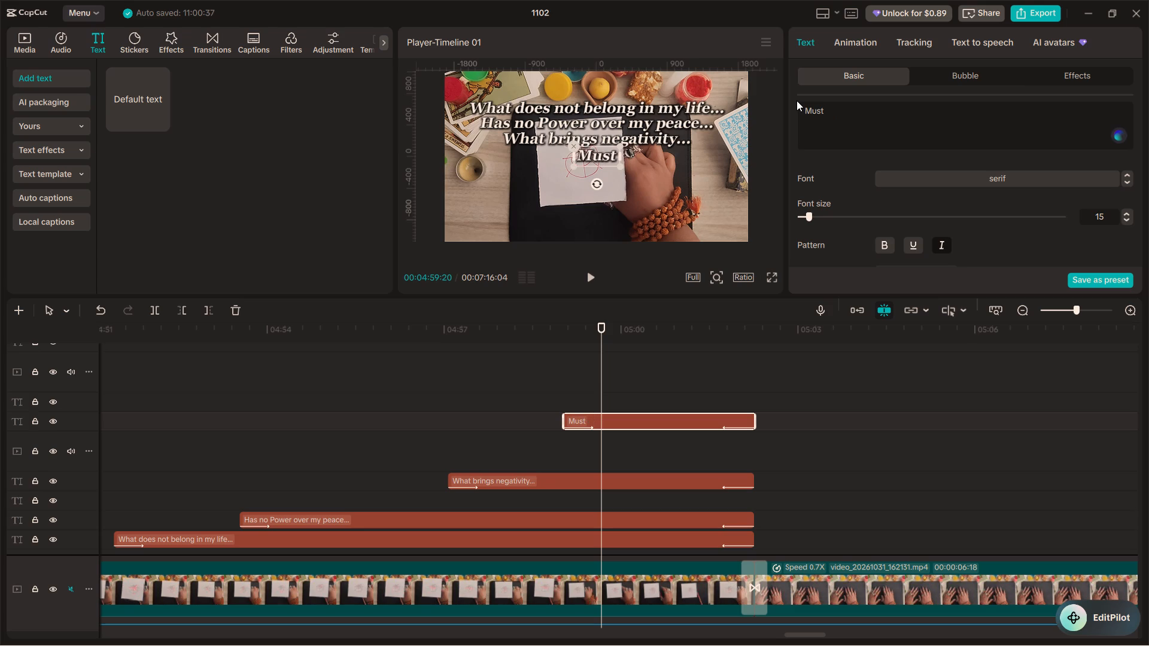
key("space")
type("remai")
key("space")
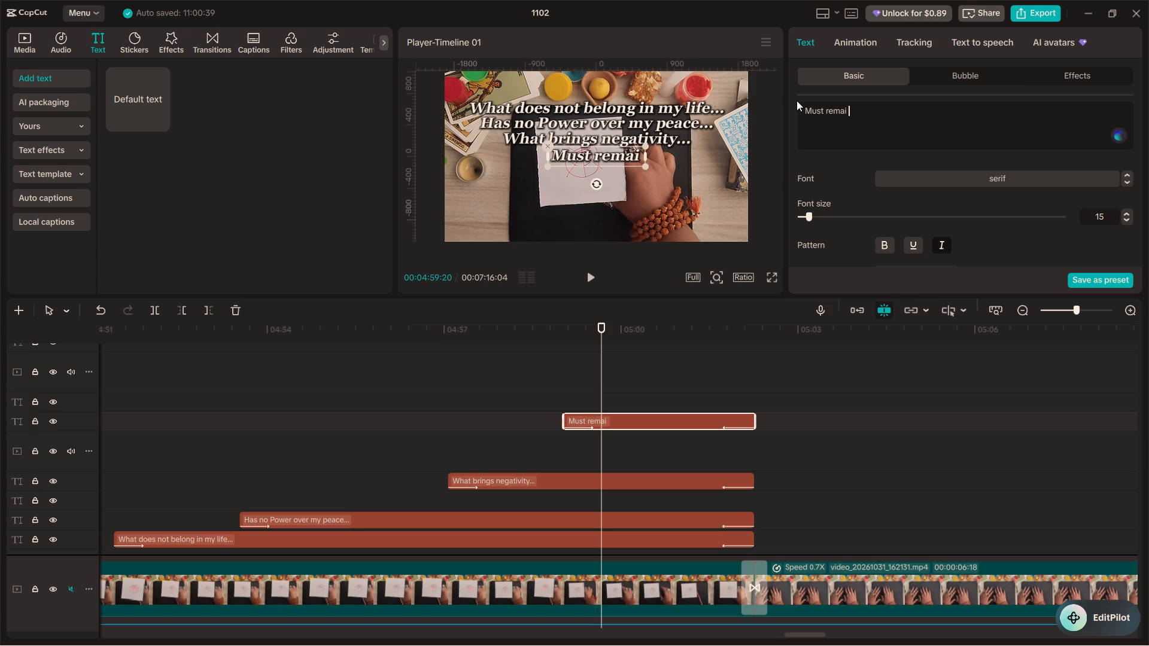
key("BackSpace")
type("n outside")
Listen to the voice-over phrase and extend the fourth caption to read "Must remain outside my boundary".
left_click(516, 399)
key("space")
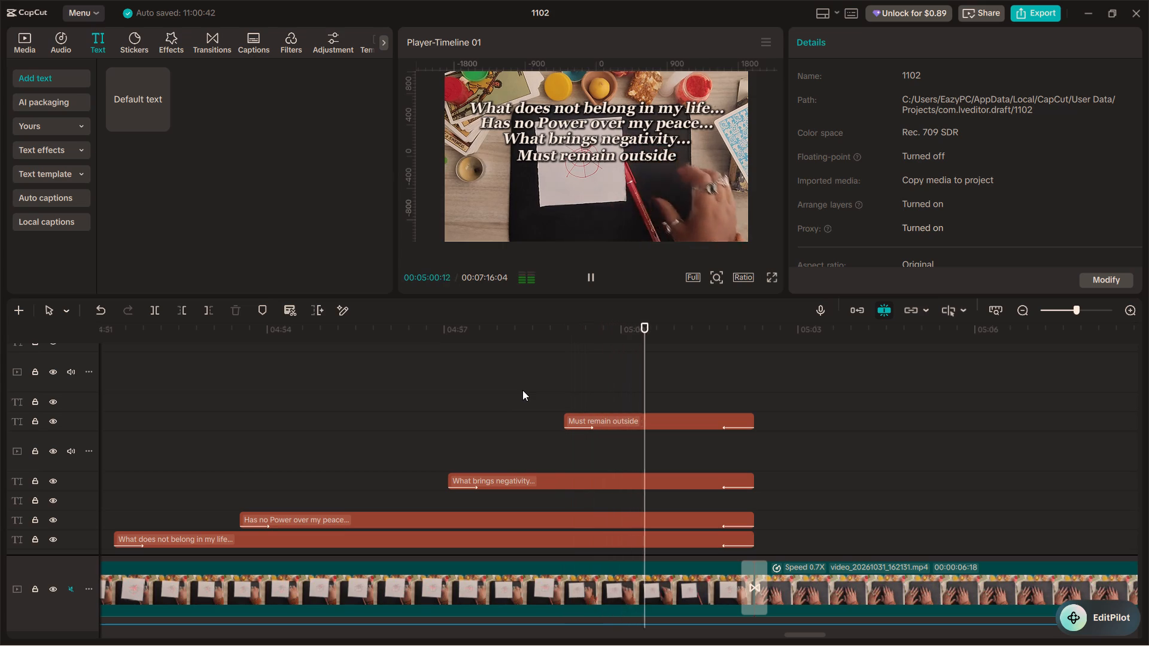
key("space")
left_click(654, 423)
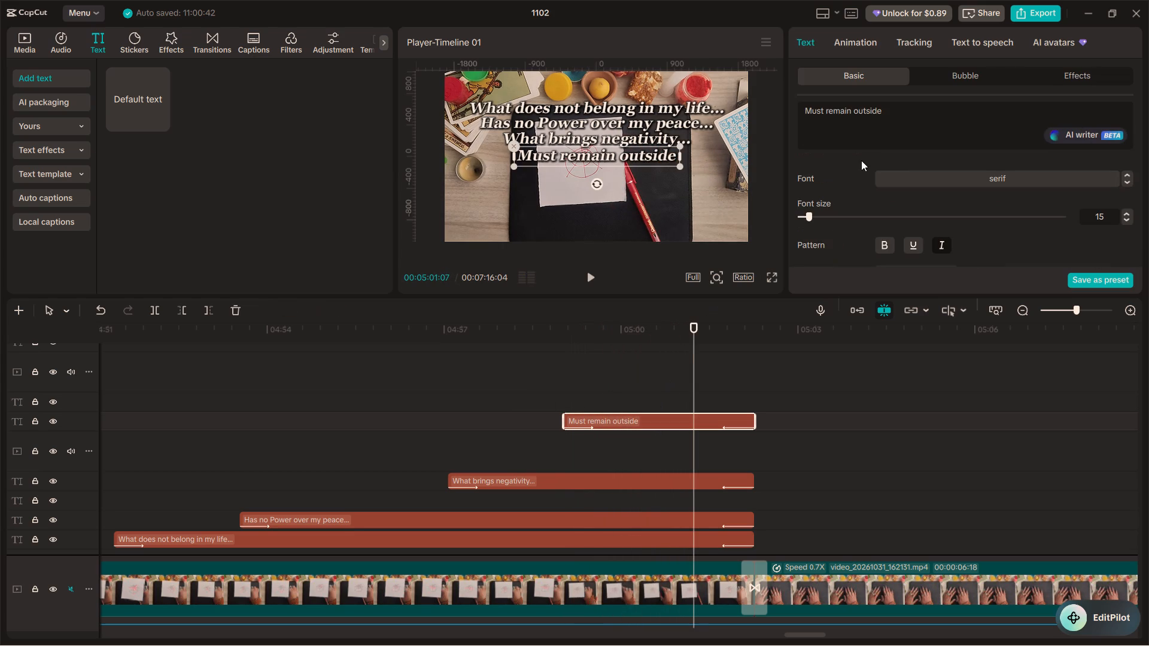
left_click(895, 112)
key("space")
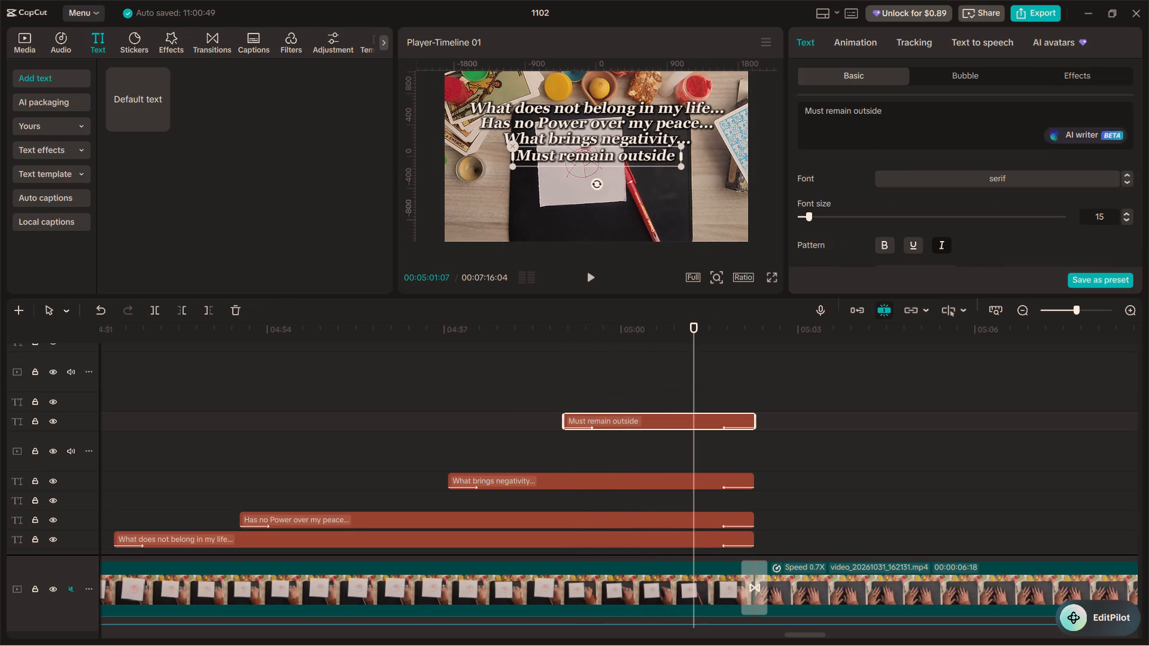
type("my")
key("space")
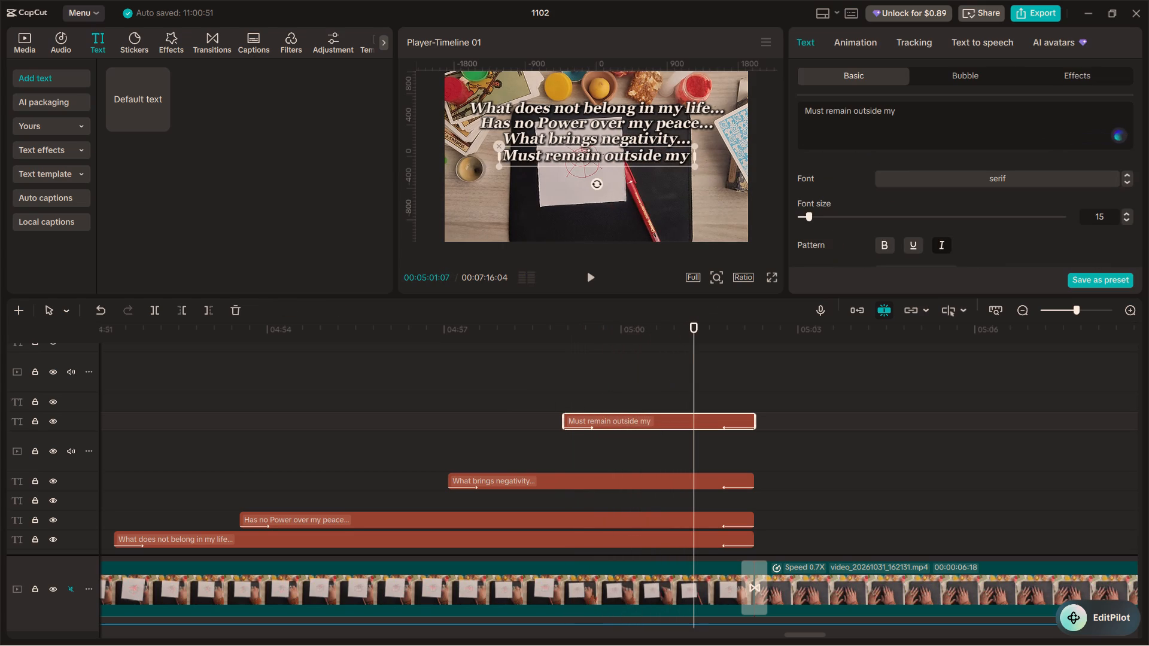
type("boundar")
key("y")
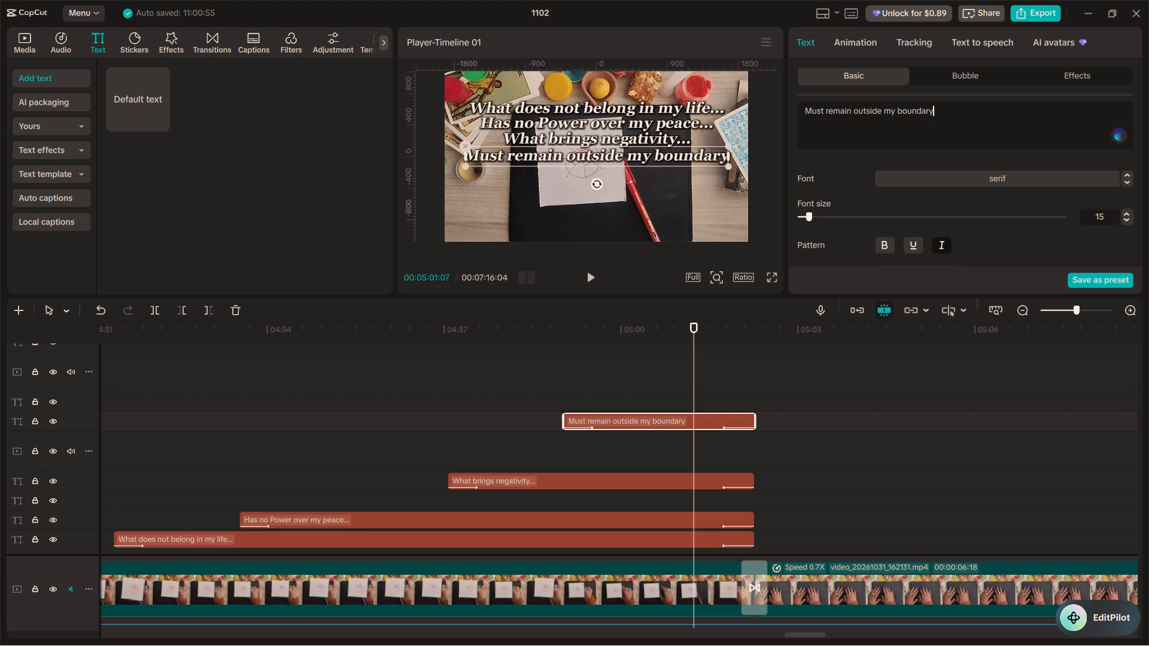
Replay the phrase and correct the fourth caption's last word to "boundaries".
left_click(508, 393)
key("space")
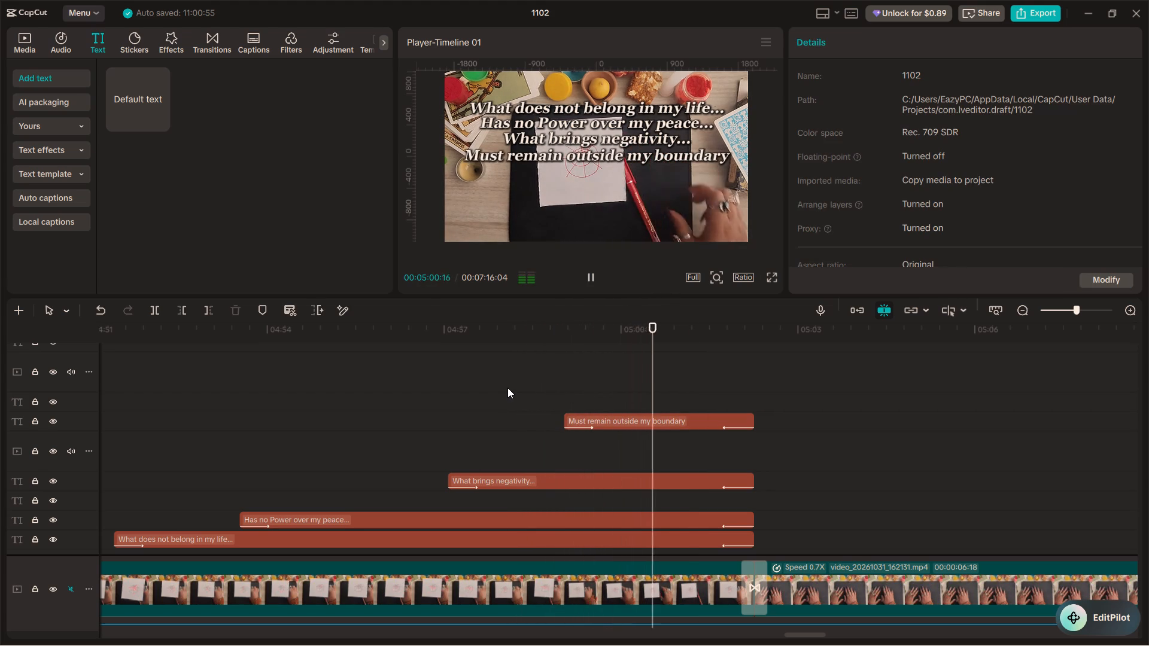
key("space")
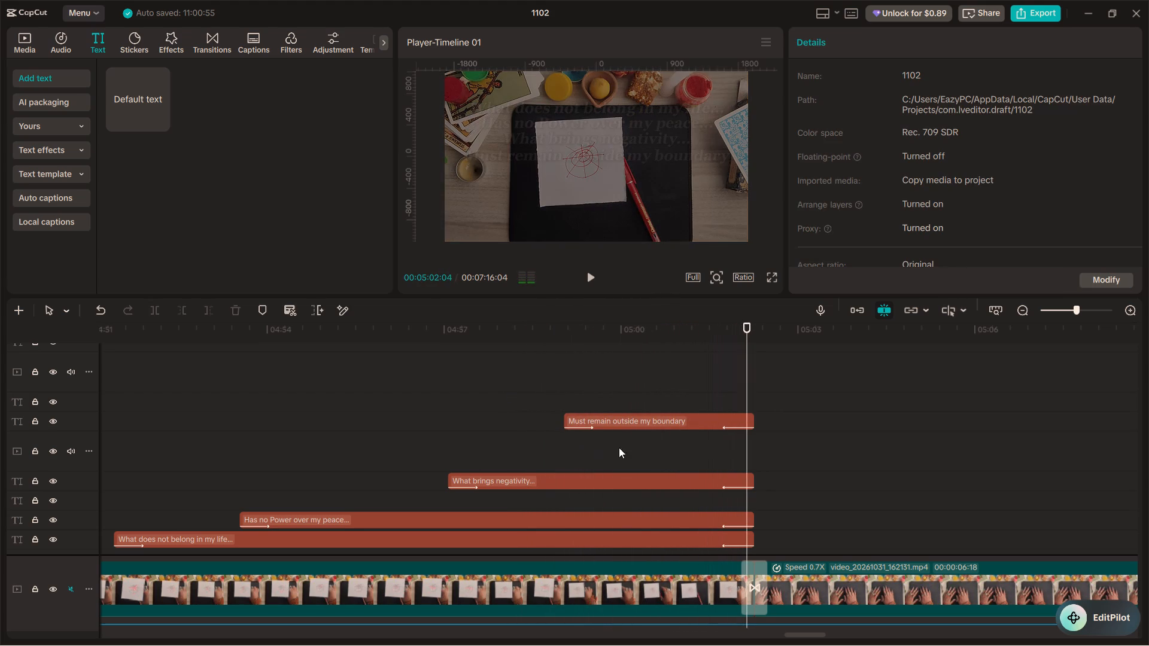
left_click(625, 427)
left_click(954, 114)
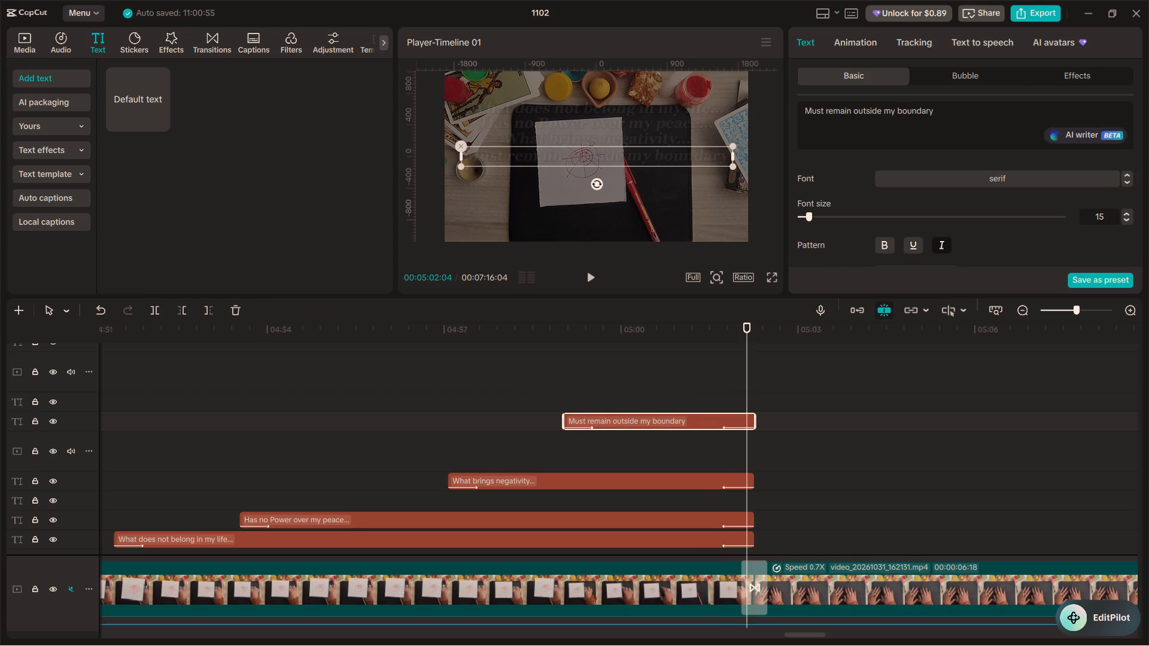
key("BackSpace")
type("ies")
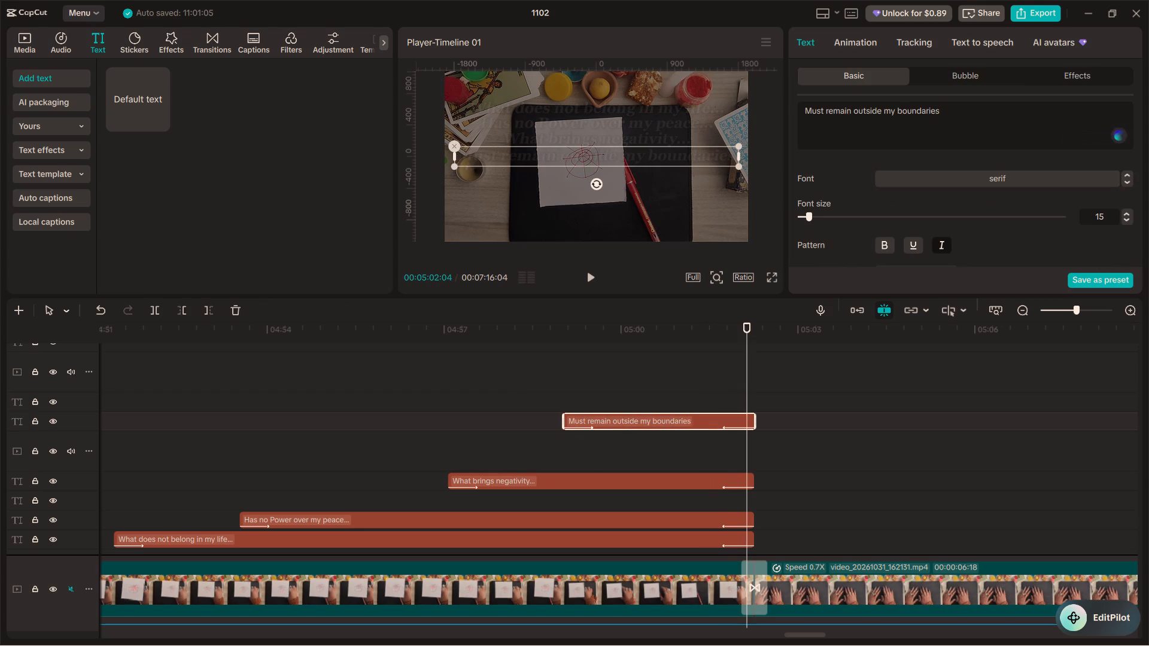
Move the "Must remain outside my boundaries" caption lower in the frame, leaving a wide gap below the third line.
left_click(560, 377)
left_click(533, 384)
key("space")
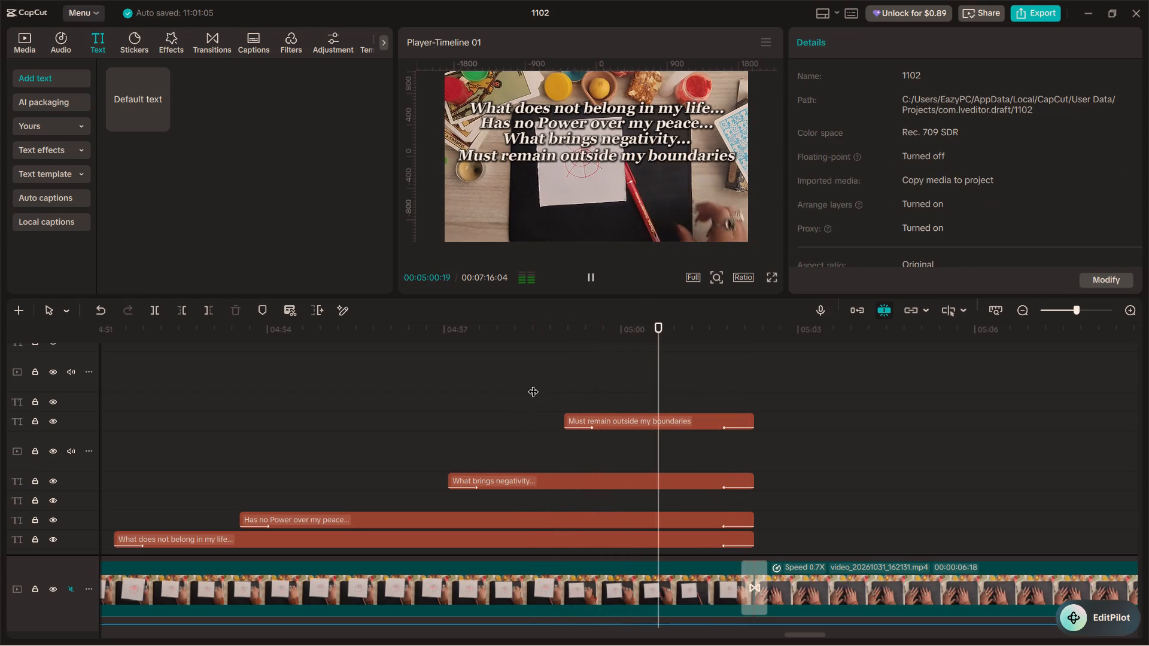
key("space")
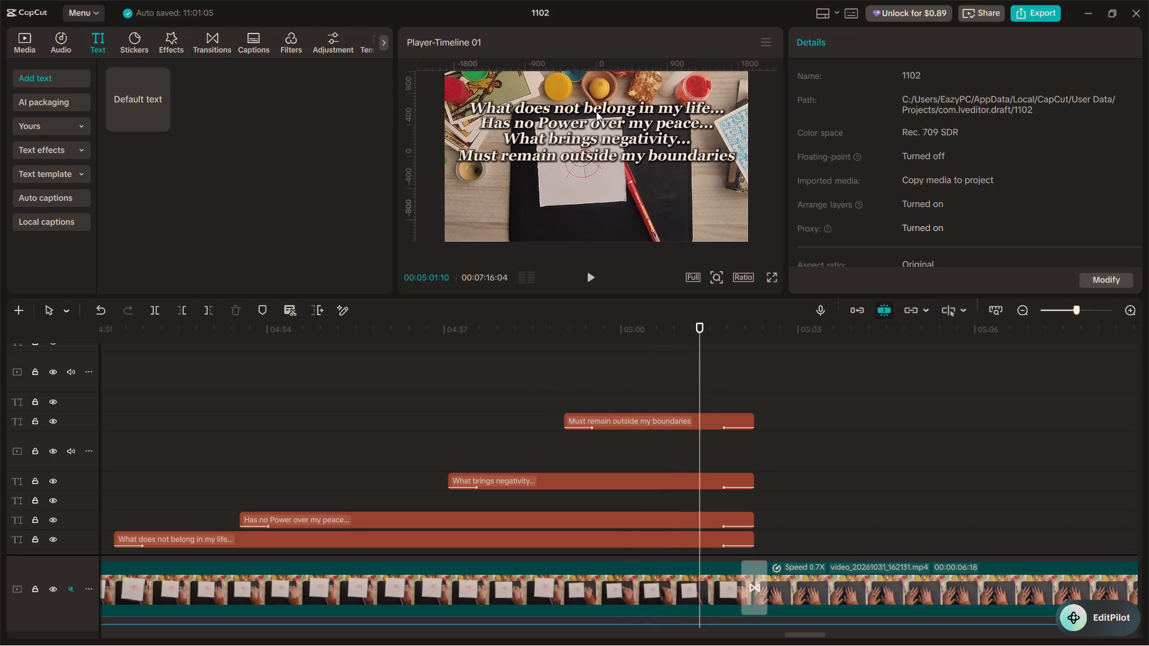
left_click(608, 154)
left_click_drag(596, 159, 599, 188)
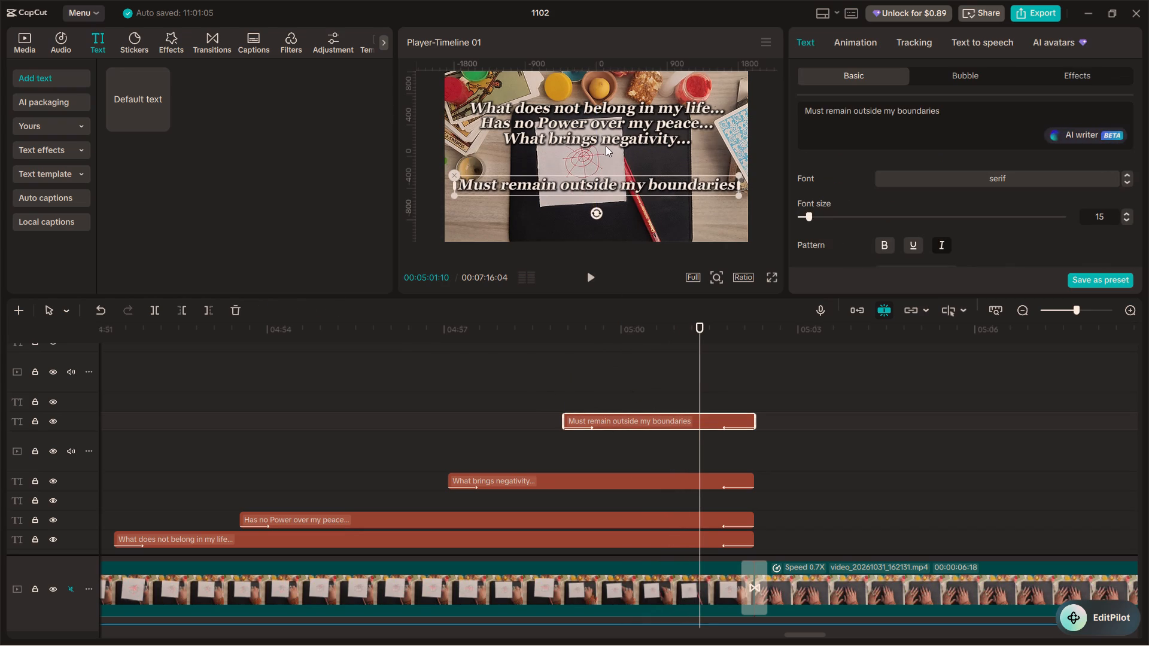
Move the "What brings negativity..." caption down to separate it from the second line.
left_click(606, 139)
left_click_drag(606, 139, 605, 153)
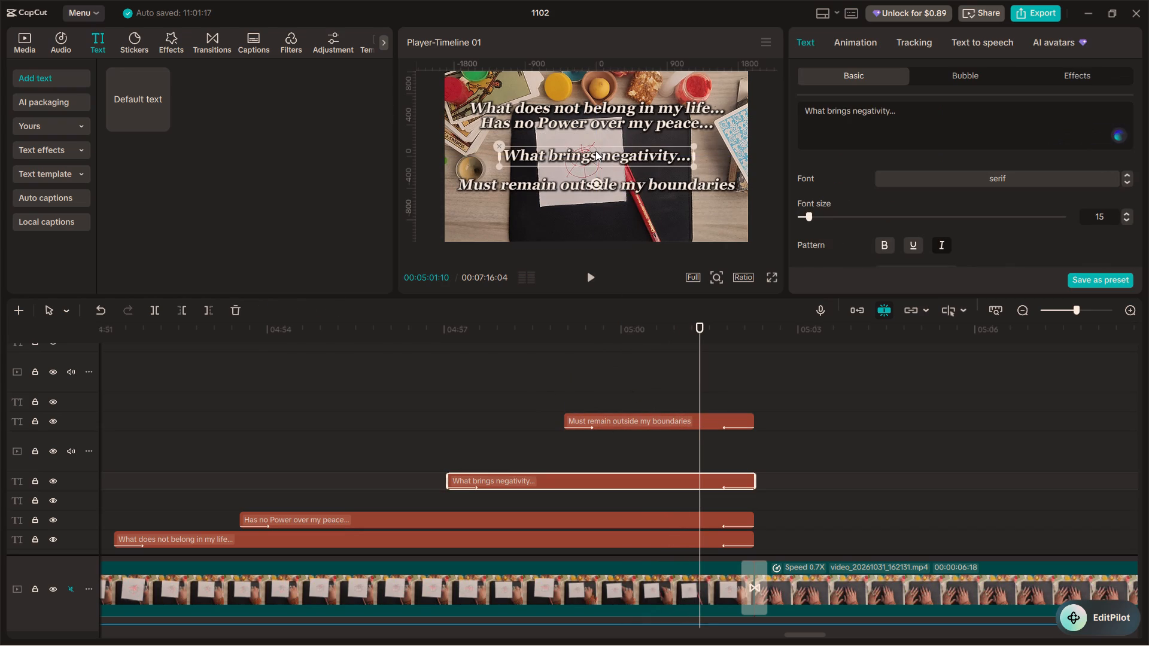
Lower the "Has no Power over my peace..." caption to about midway between the first and third lines, keeping it horizontally centered.
left_click(602, 122)
left_click_drag(602, 122, 602, 129)
left_click(601, 135)
left_click(603, 127)
left_click_drag(605, 124, 605, 129)
left_click_drag(606, 122, 606, 132)
left_click_drag(606, 121, 606, 128)
left_click_drag(593, 122, 592, 132)
left_click_drag(576, 122, 575, 133)
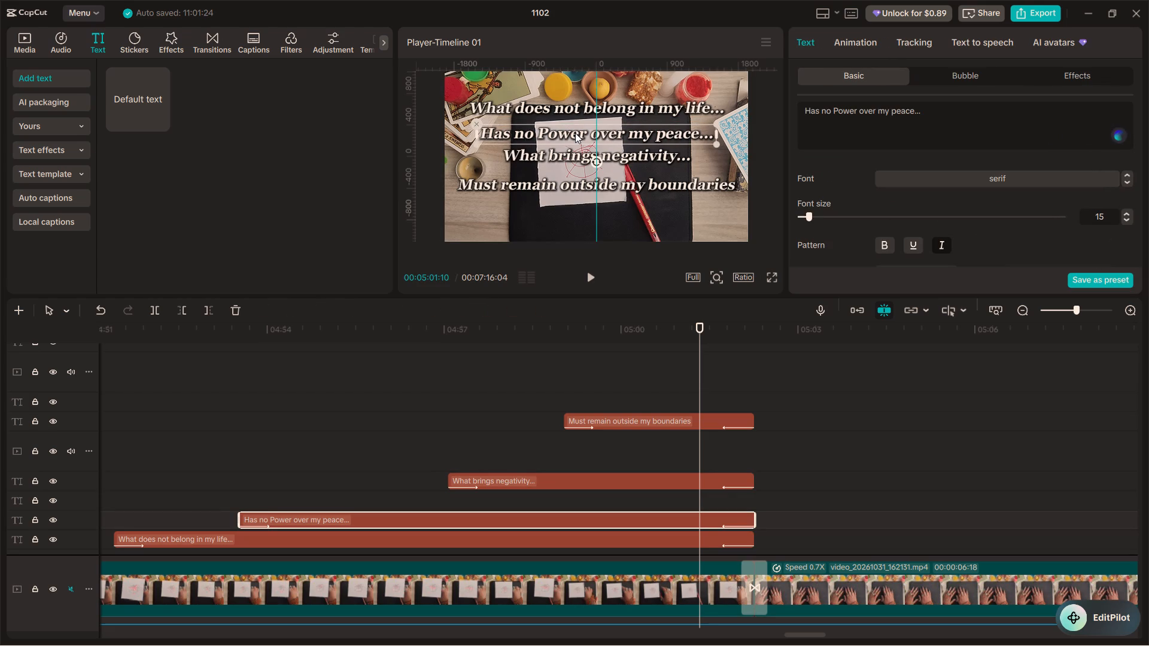
left_click_drag(575, 133, 574, 130)
Play through the stacked captions and add an ellipsis to the end of "Must remain outside my boundaries".
left_click(396, 407)
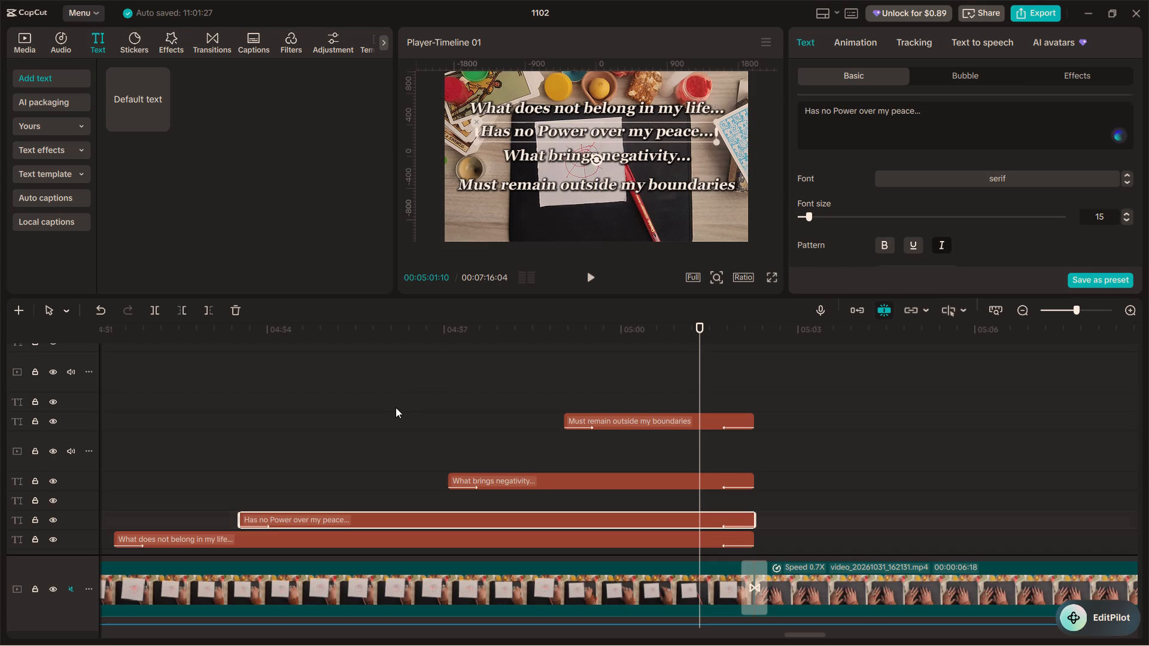
scroll(185, 446, "down", 13, "ctrl")
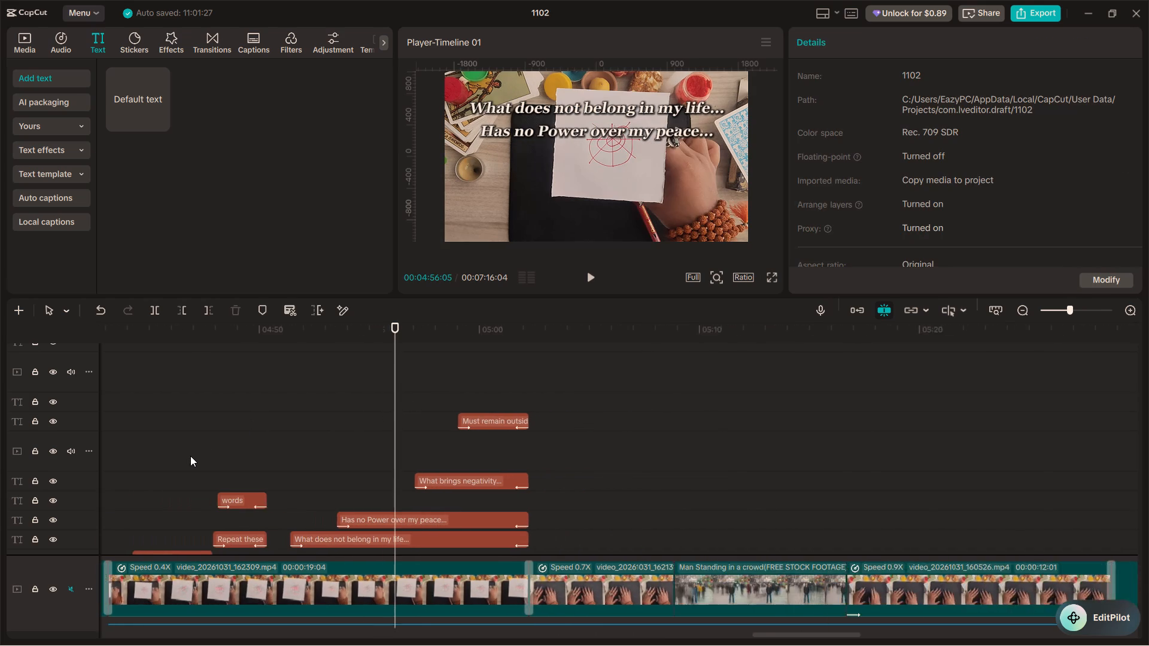
left_click(241, 423)
key("space")
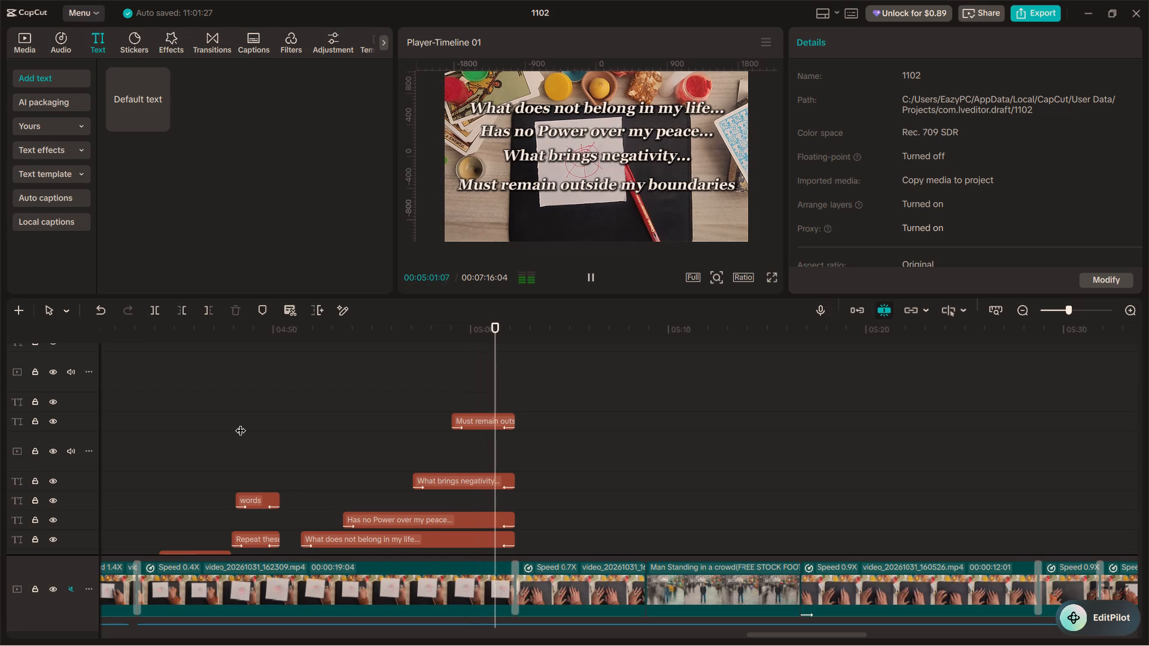
key("space")
left_click(480, 425)
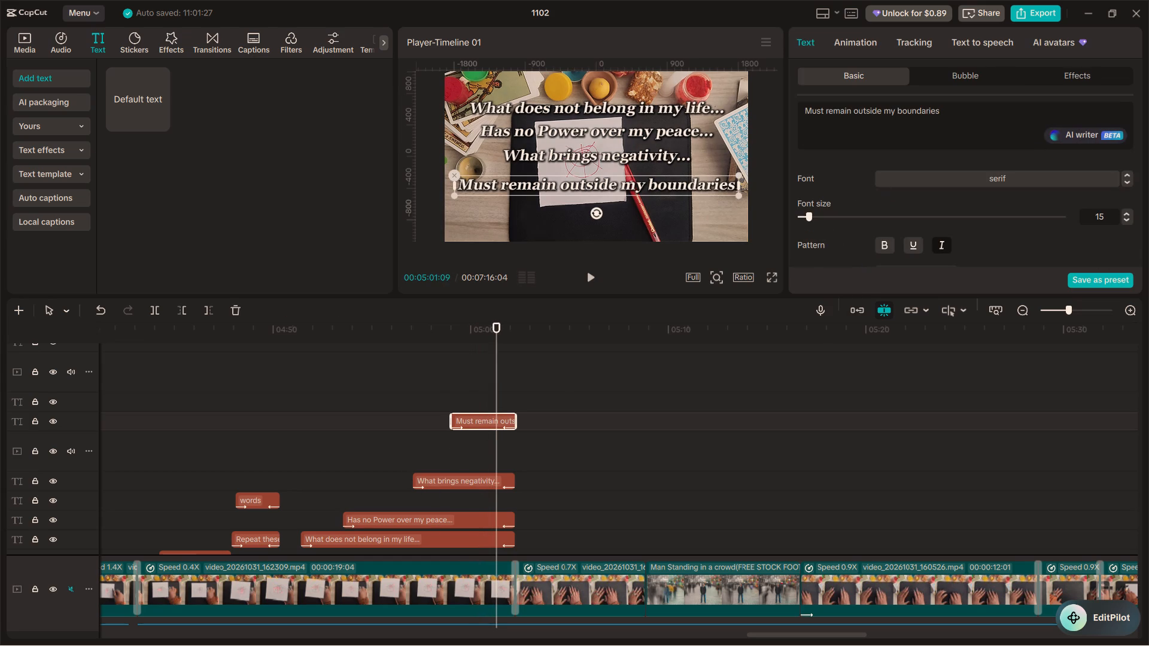
left_click(953, 117)
type("...")
Replay the caption sequence and change the second caption's ending to a single period: "Has no Power over my peace.".
left_click(349, 388)
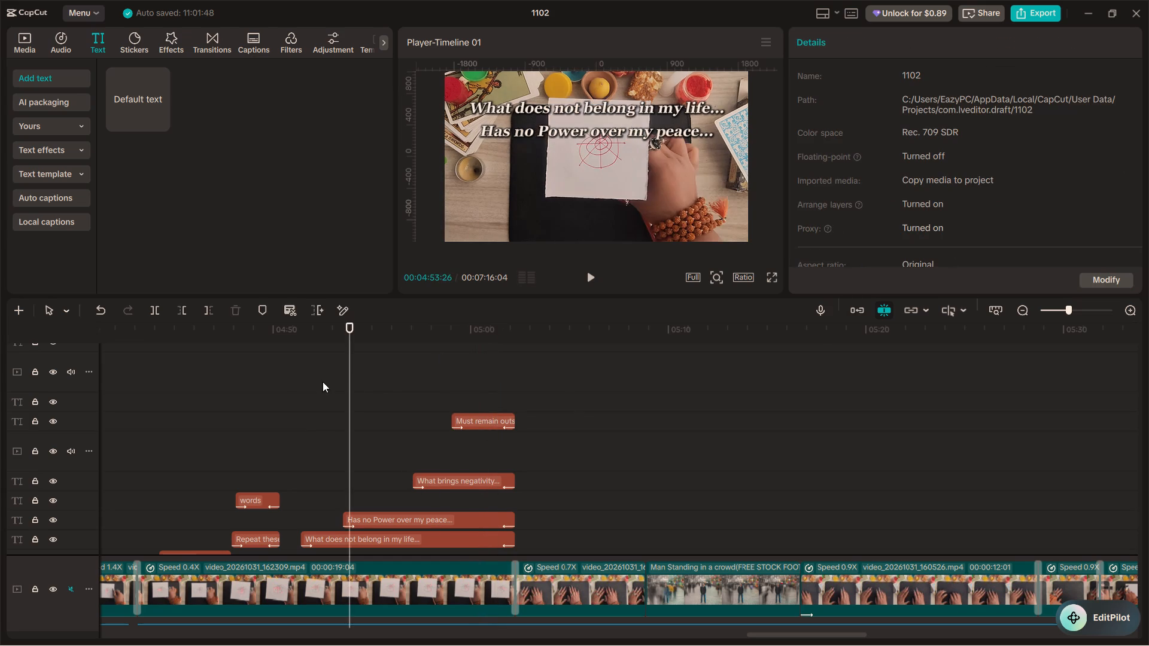
left_click(299, 382)
key("space")
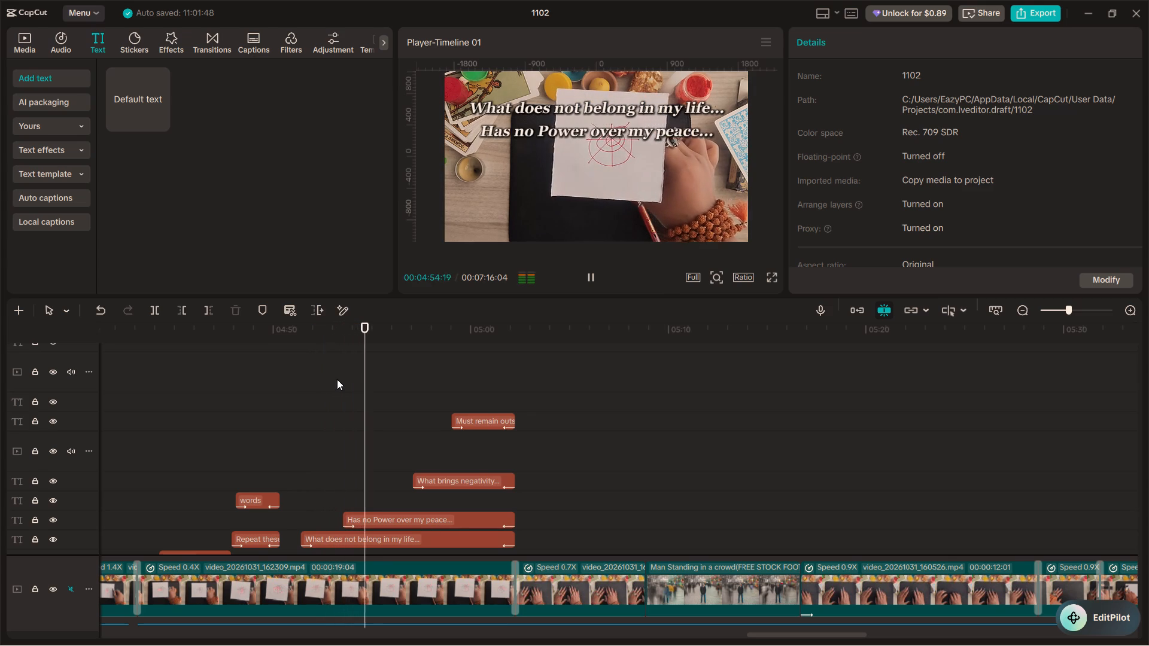
scroll(381, 422, "down", 3)
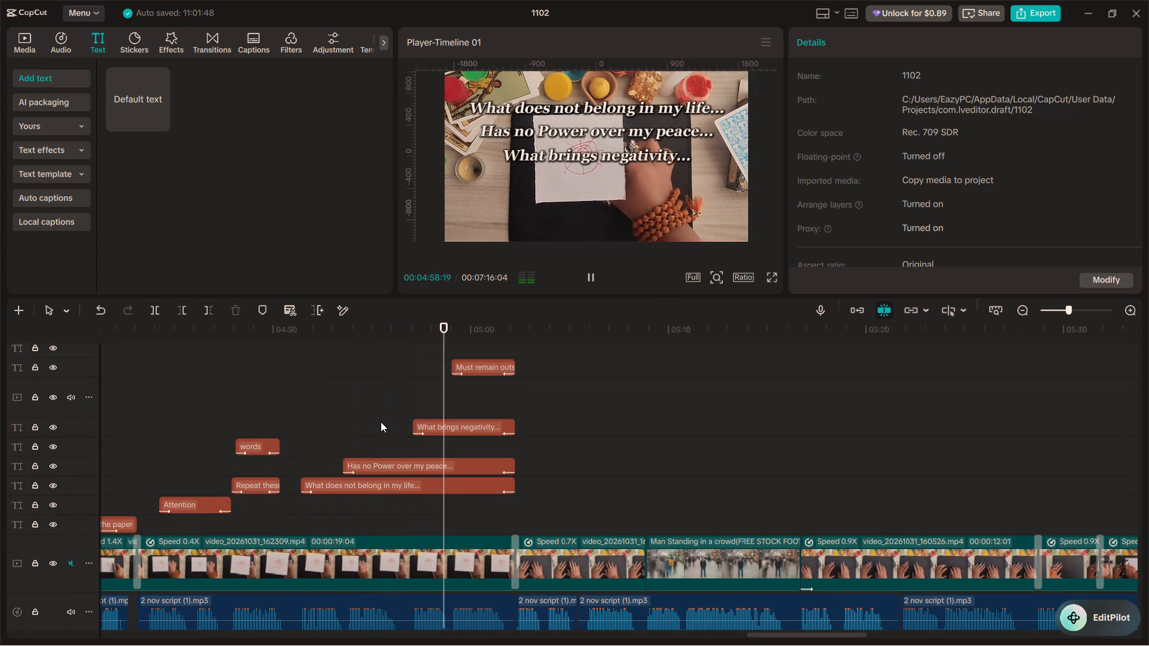
key("space")
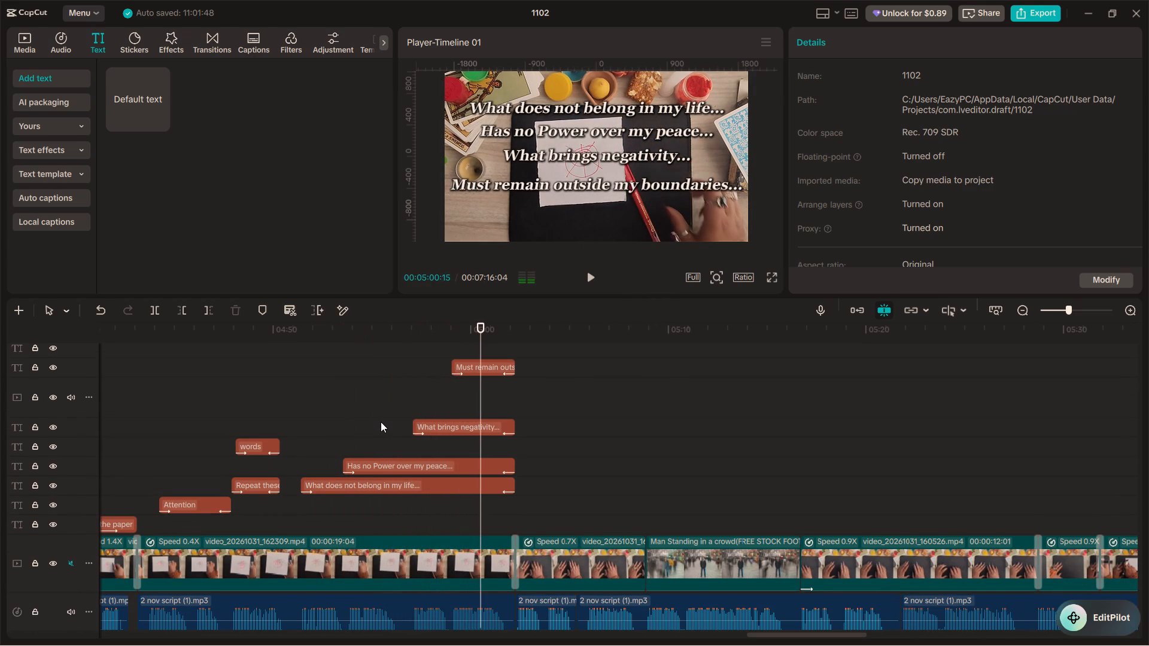
left_click(399, 465)
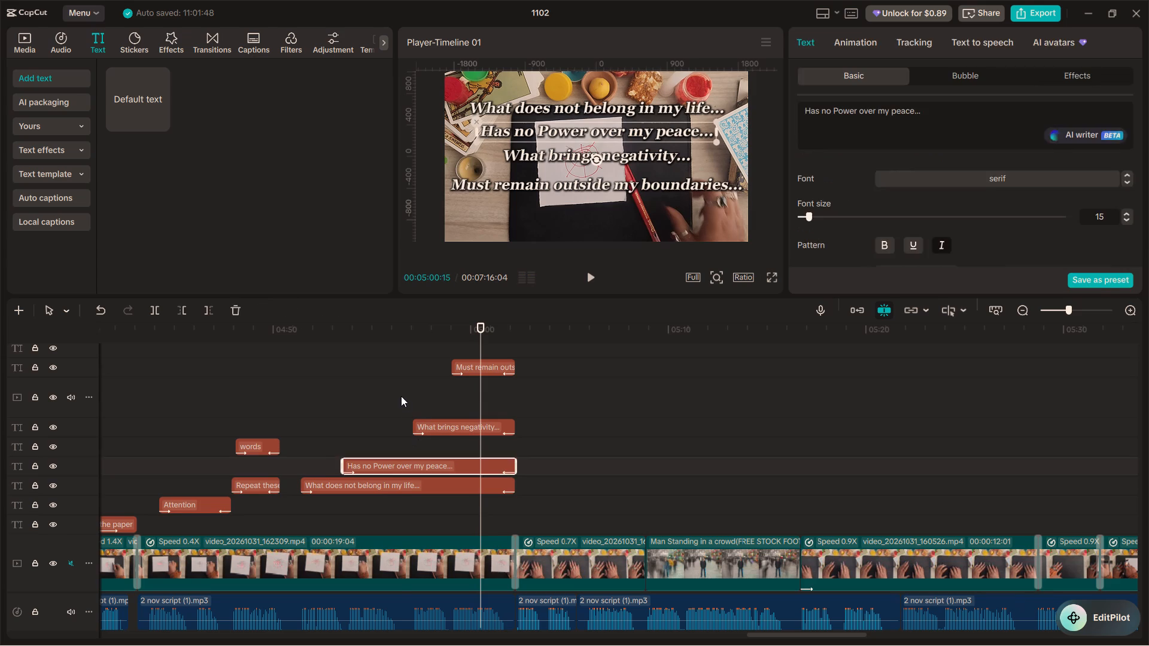
left_click(401, 396)
left_click(417, 462)
left_click_drag(929, 111, 919, 109)
key("BackSpace")
key("BackSpace")
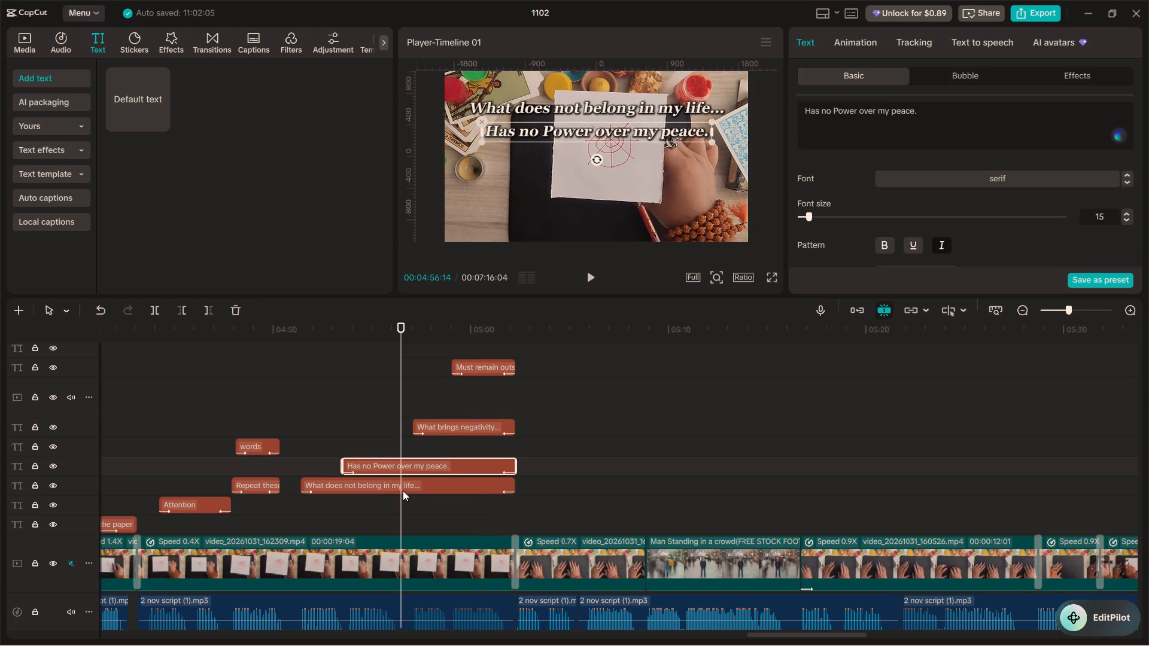
Replace the first caption's ellipsis with a comma so it reads "What does not belong in my life,".
left_click(403, 488)
left_click(937, 109)
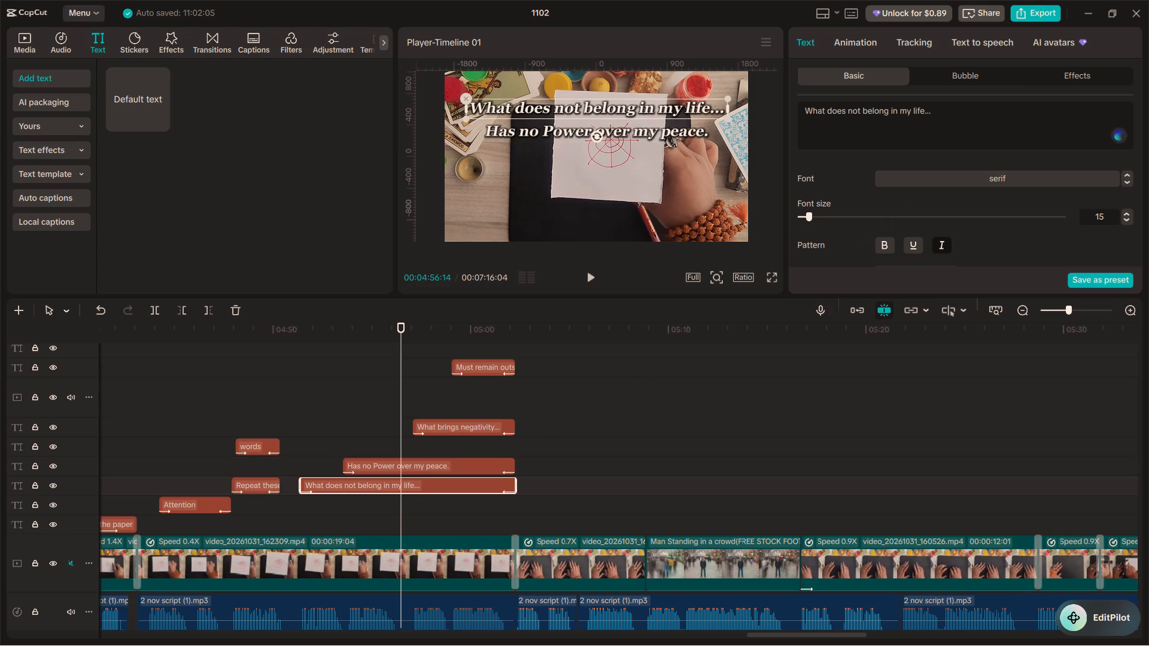
key("BackSpace")
key("BackSpace")
key("BackSpace")
key("comma")
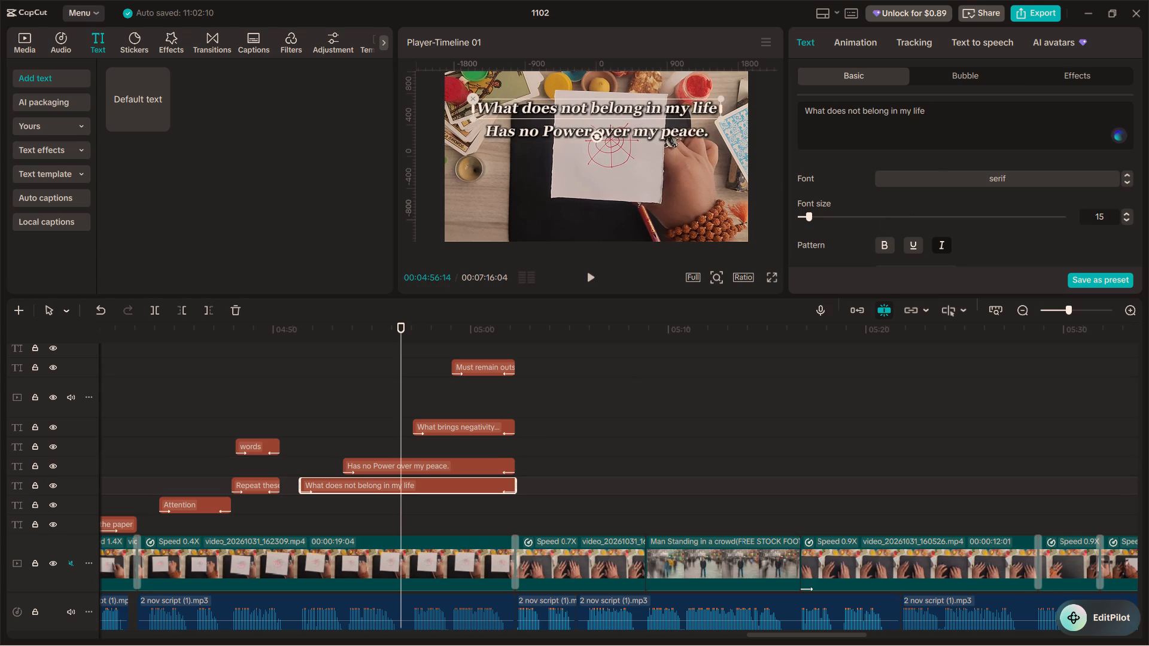
Play back the first lines and replace the third caption's ellipsis with a comma so it reads "What brings negativity,".
left_click(299, 375)
key("space")
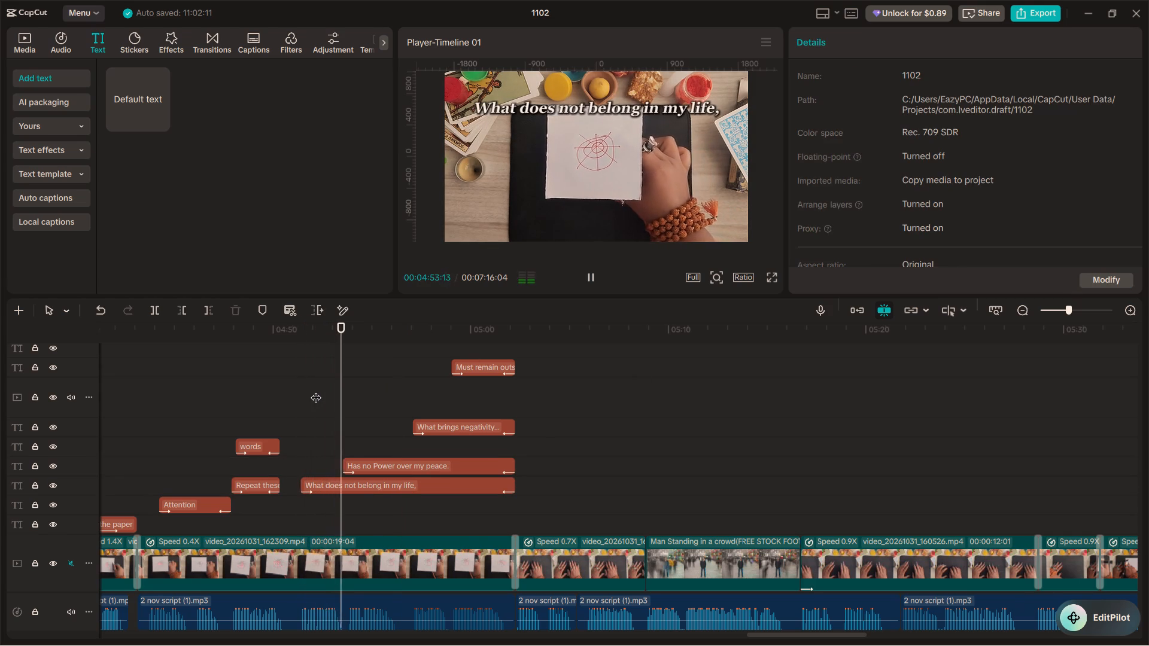
key("space")
left_click(442, 429)
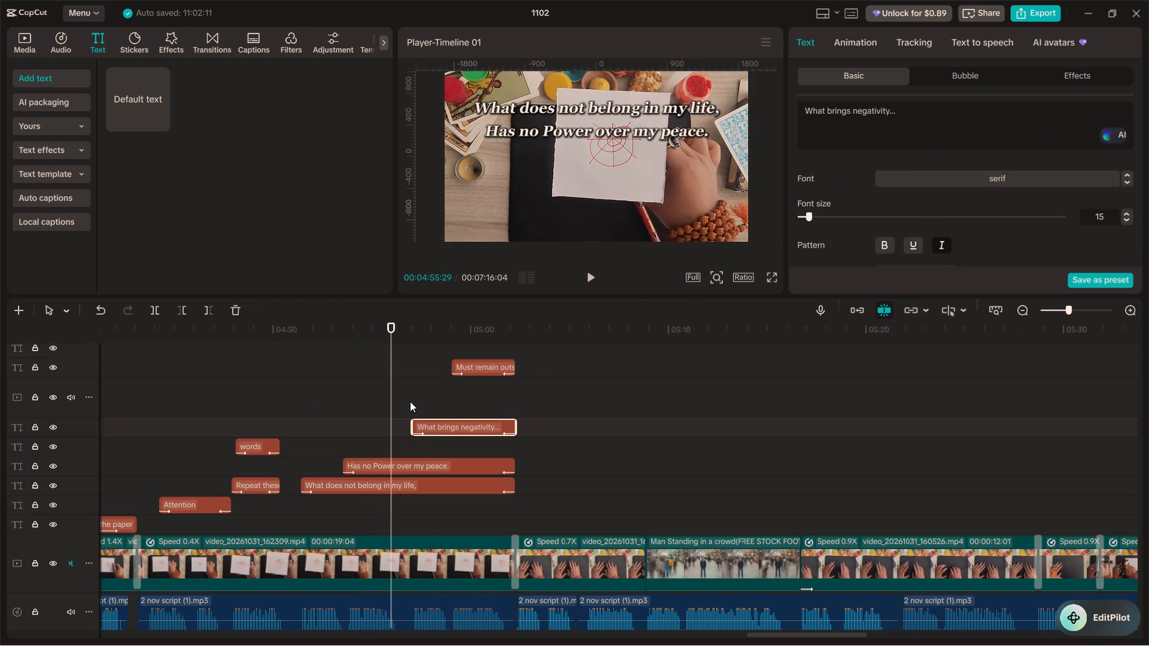
left_click(907, 107)
key("BackSpace")
key("BackSpace")
key("BackSpace")
key("comma")
Shorten the fourth caption's ellipsis to a single period so it reads "Must remain outside my boundaries.".
left_click(446, 340)
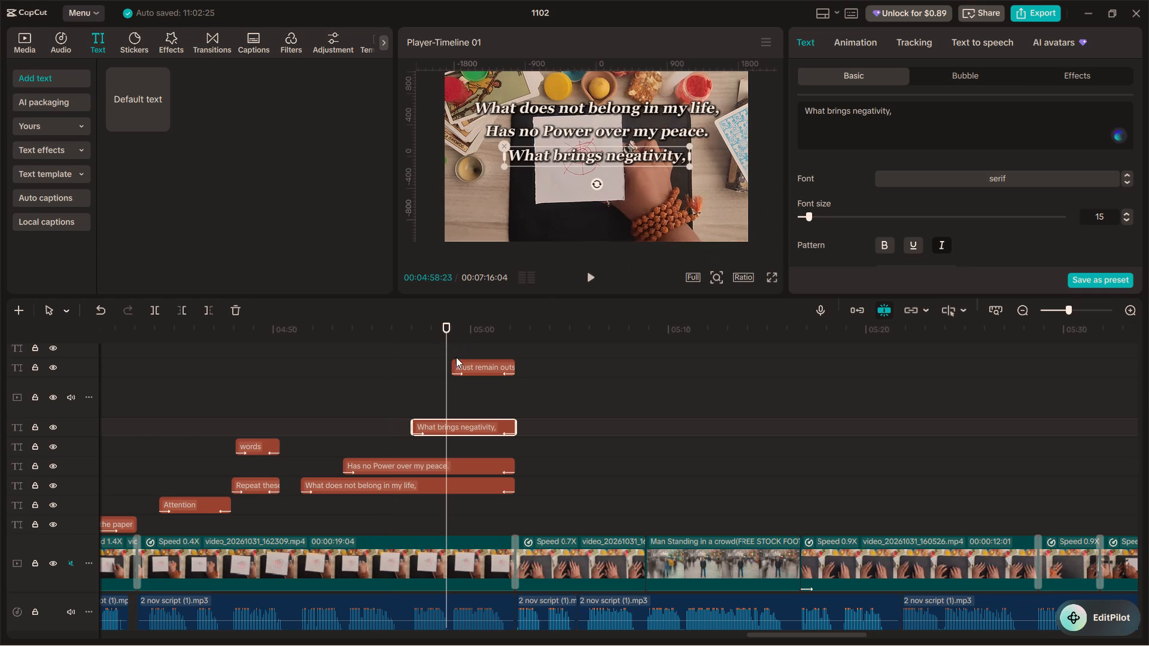
left_click(473, 355)
left_click(494, 360)
left_click(966, 106)
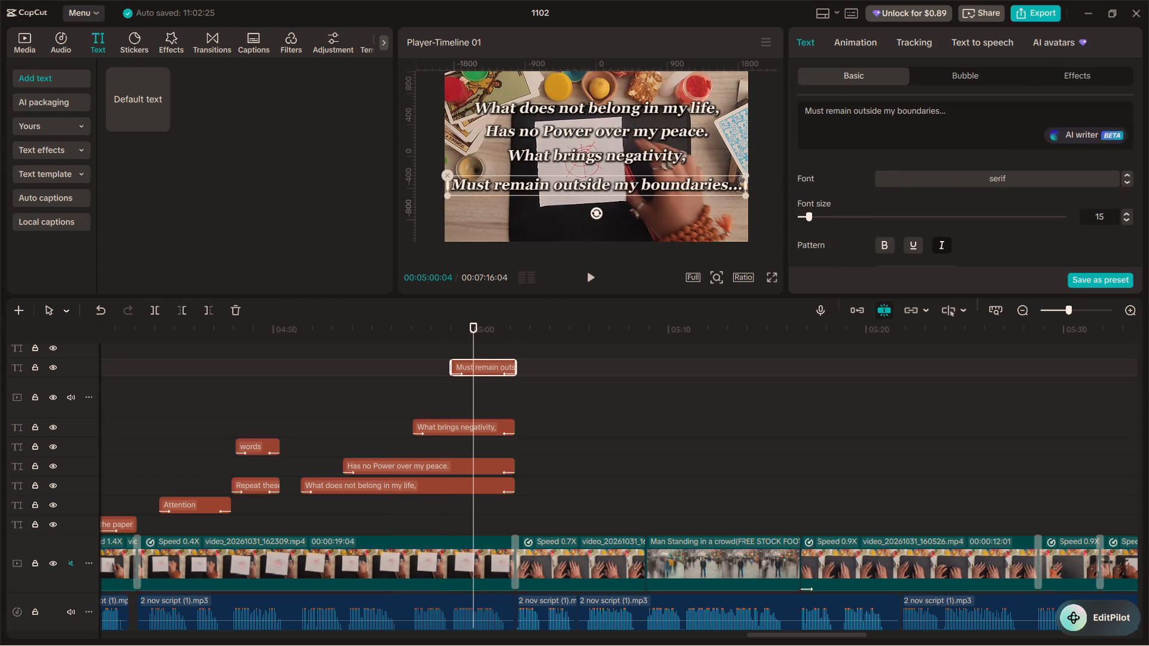
key("BackSpace")
key("BackSpace")
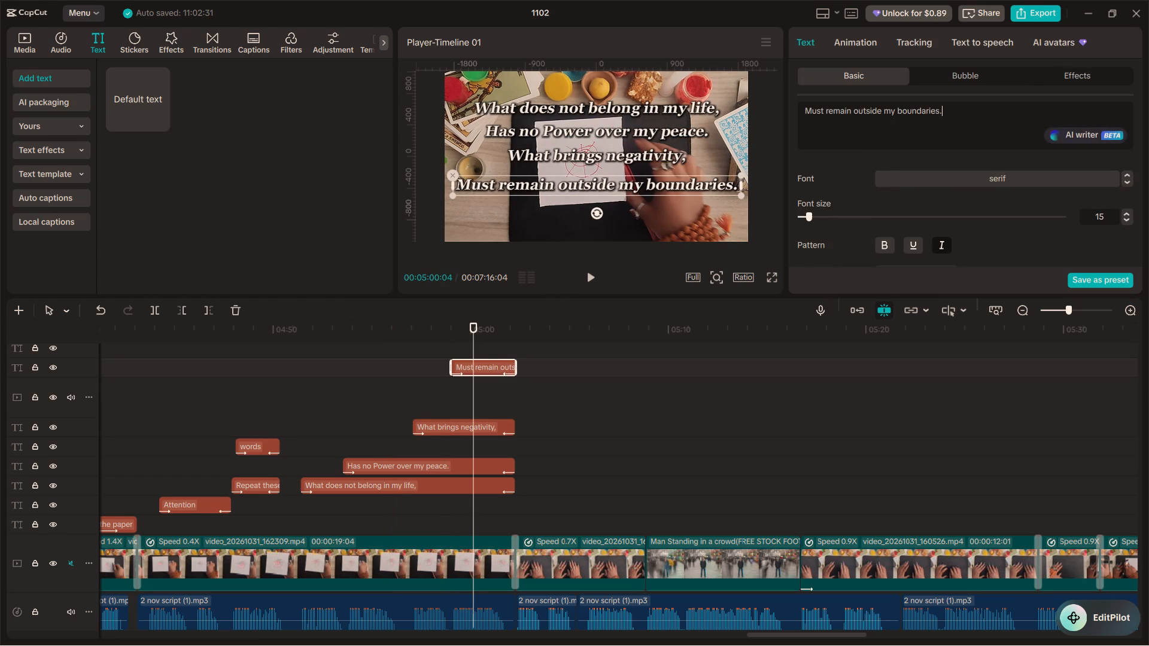
Play back the four stacked captions, then replay from the "Place the paper on the Cup" caption to review text and timing.
left_click(270, 400)
key("space")
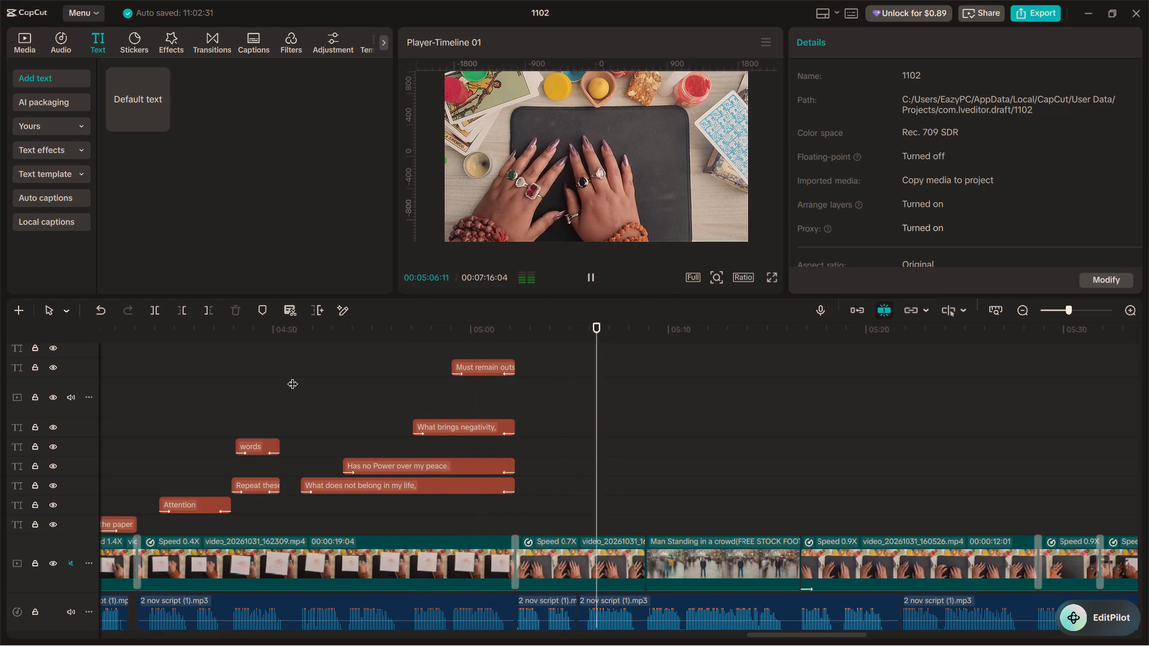
left_click(113, 399)
key("space")
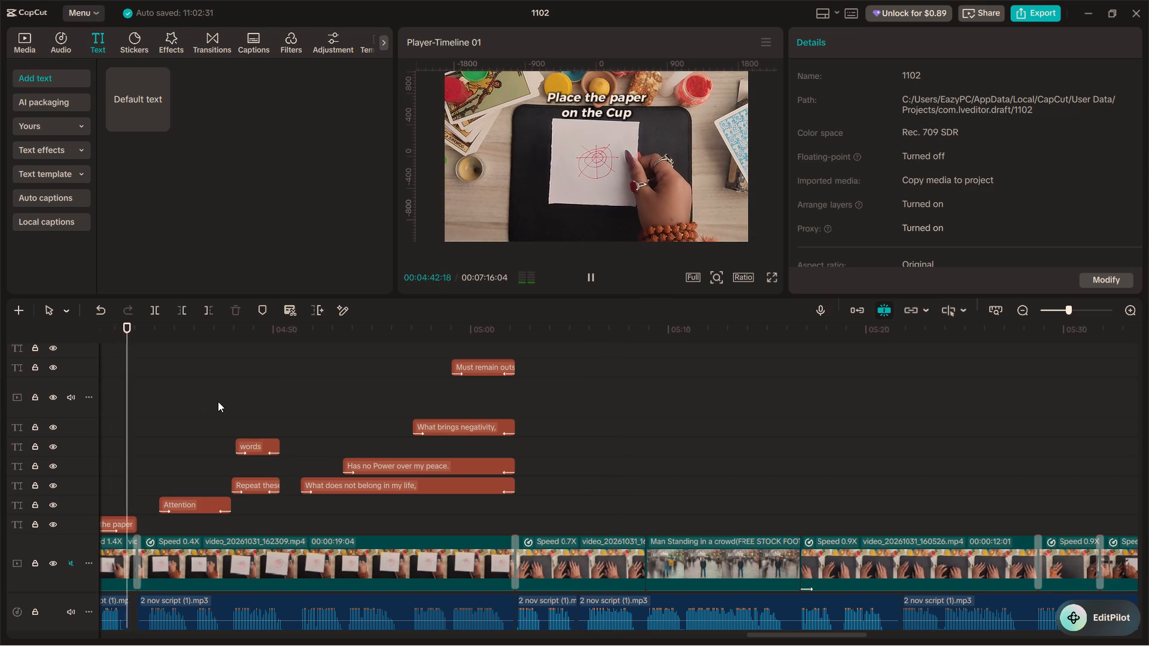
scroll(218, 401, "down", 12, "ctrl")
scroll(219, 403, "up", 4, "ctrl")
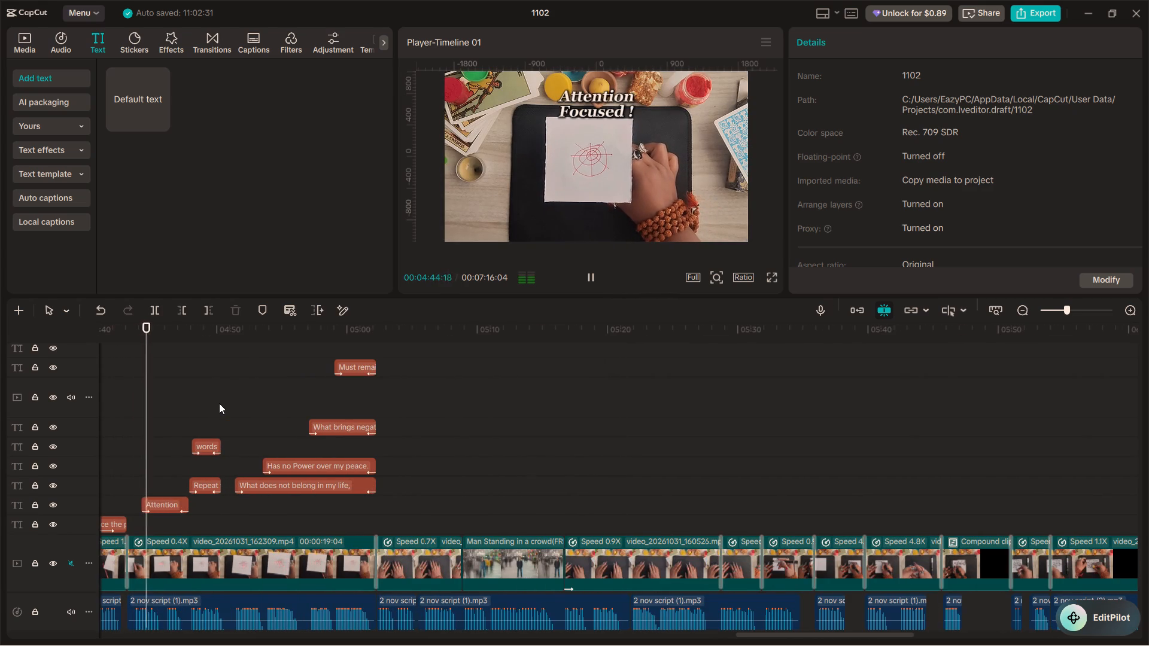
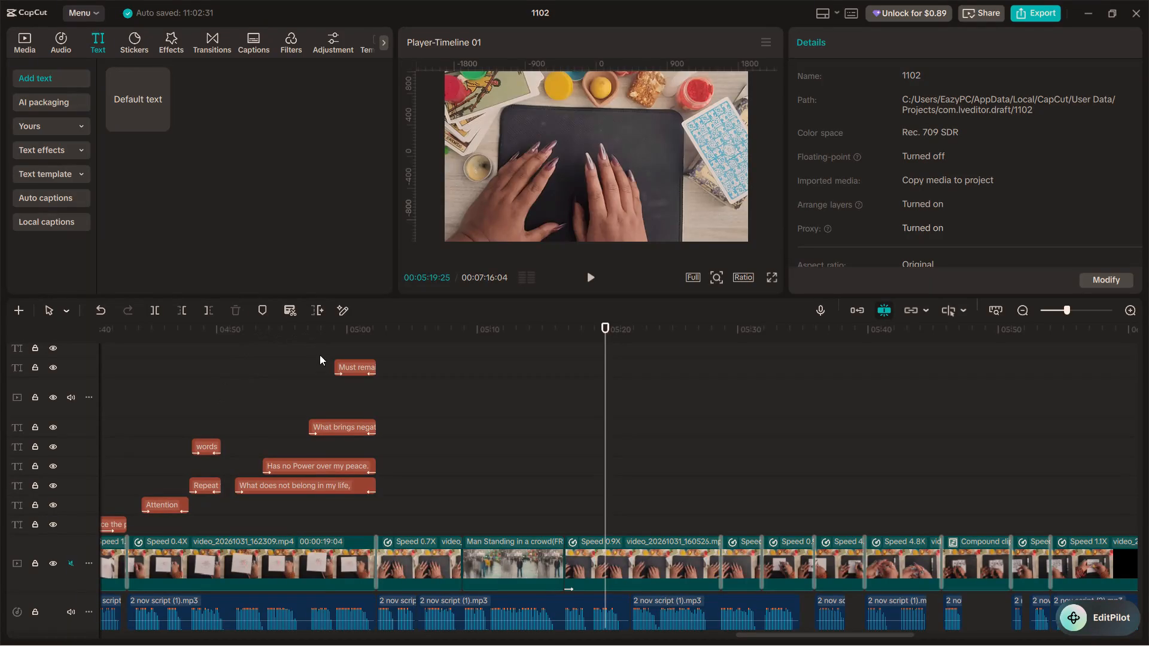
Play back from the fourth affirmation caption past the crowd clip, then return the playhead to the crowd clip's end.
left_click(320, 349)
key("space")
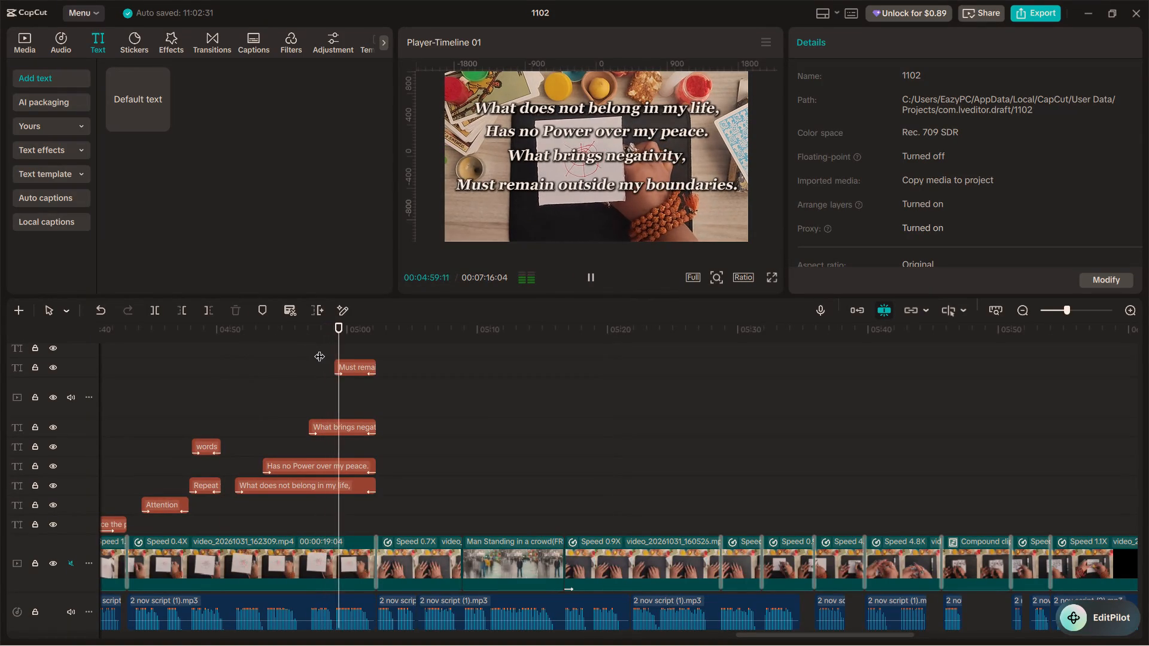
key("space")
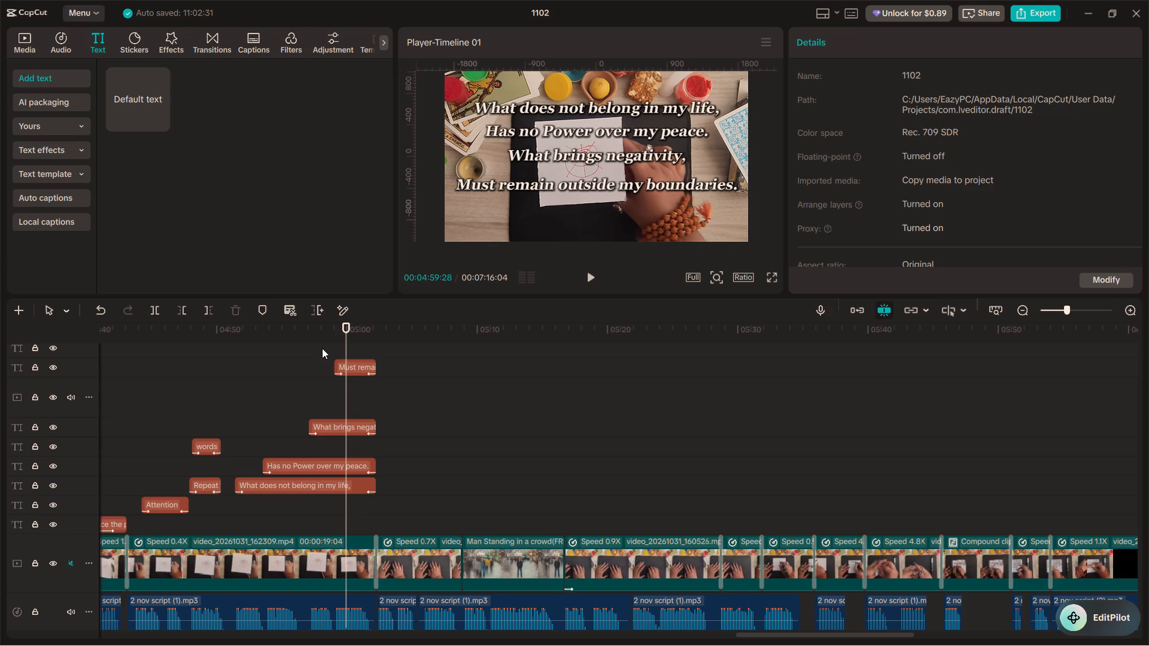
key("space")
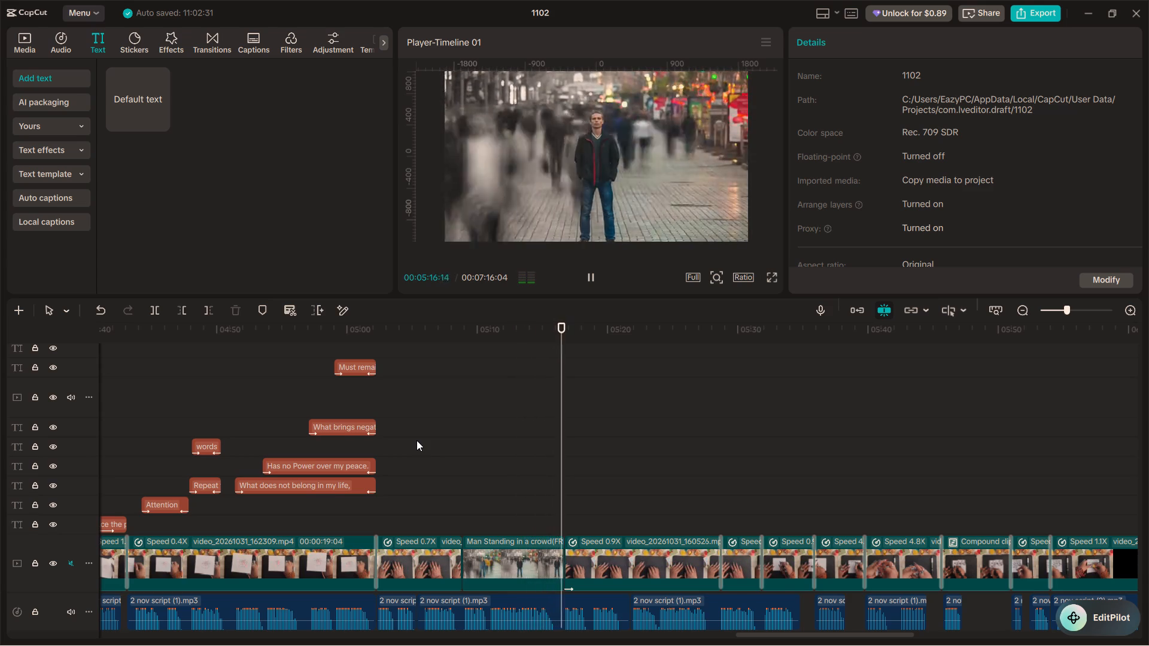
key("space")
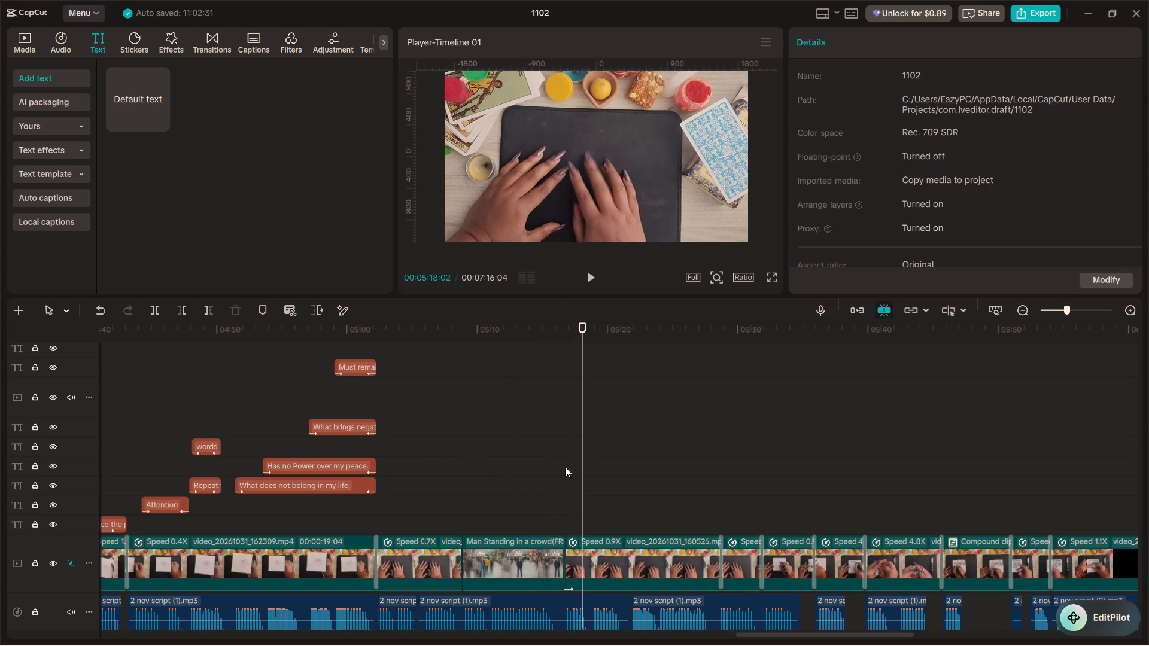
left_click_drag(582, 463, 564, 462)
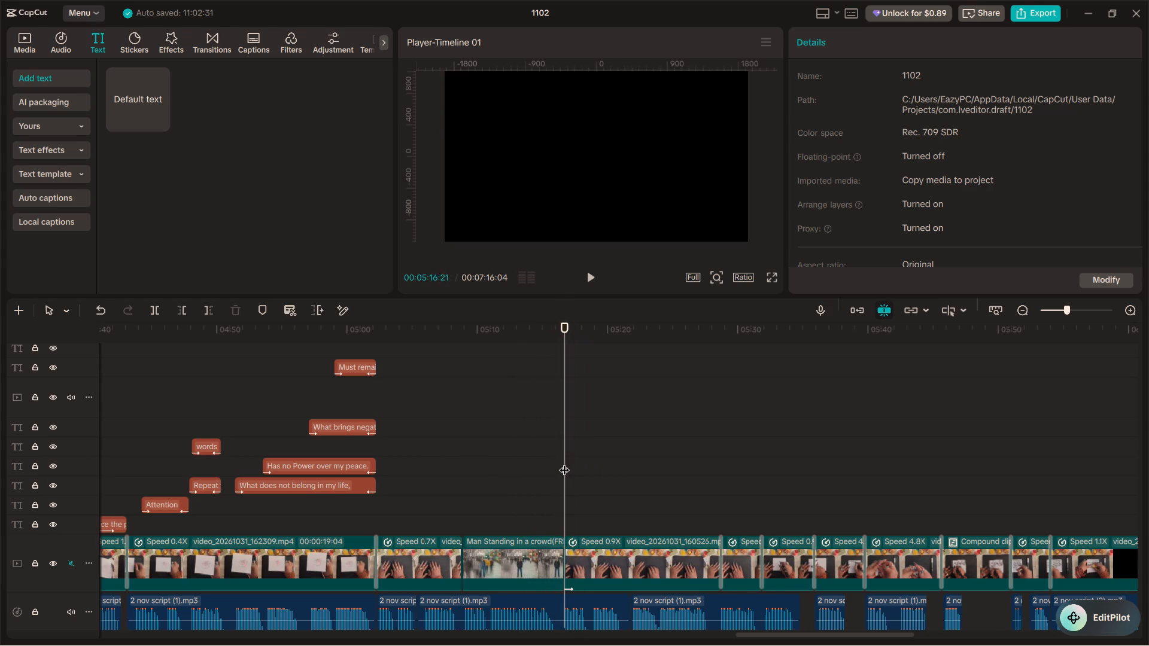
Survey the whole timeline and its upper text tracks, examining the earlier captions around the "Cup of water" and "Ritual" titles.
scroll(564, 462, "down", 11, "ctrl")
left_click(227, 453)
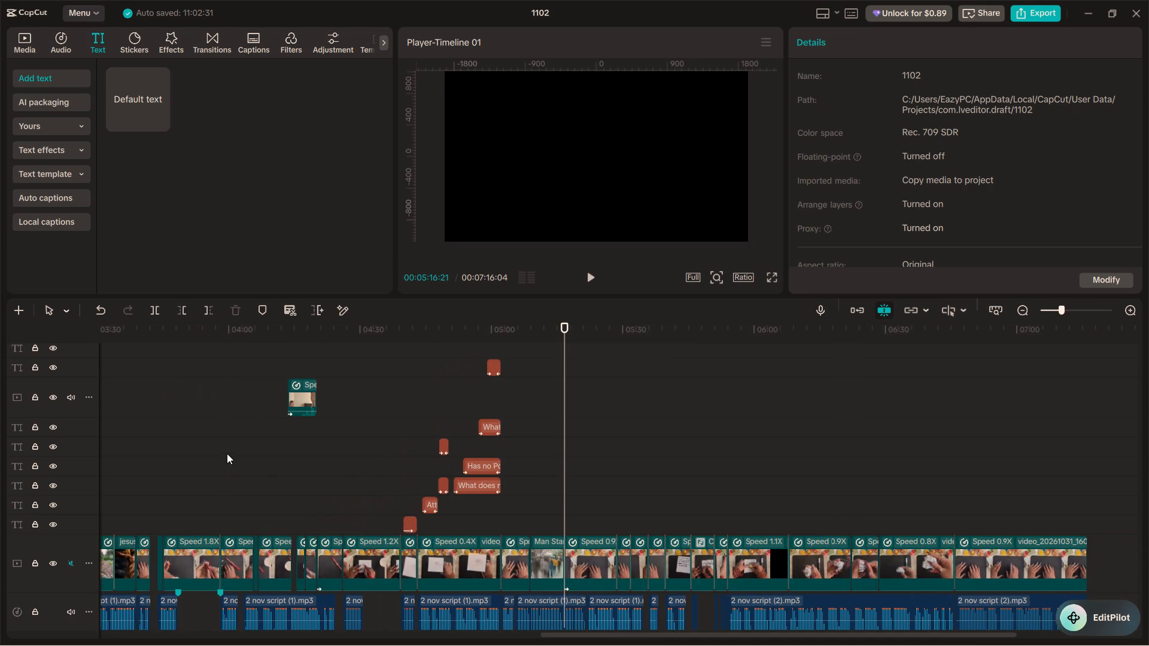
scroll(227, 453, "down", 6, "ctrl")
scroll(227, 453, "up", 4, "alt")
scroll(227, 453, "down", 4, "alt")
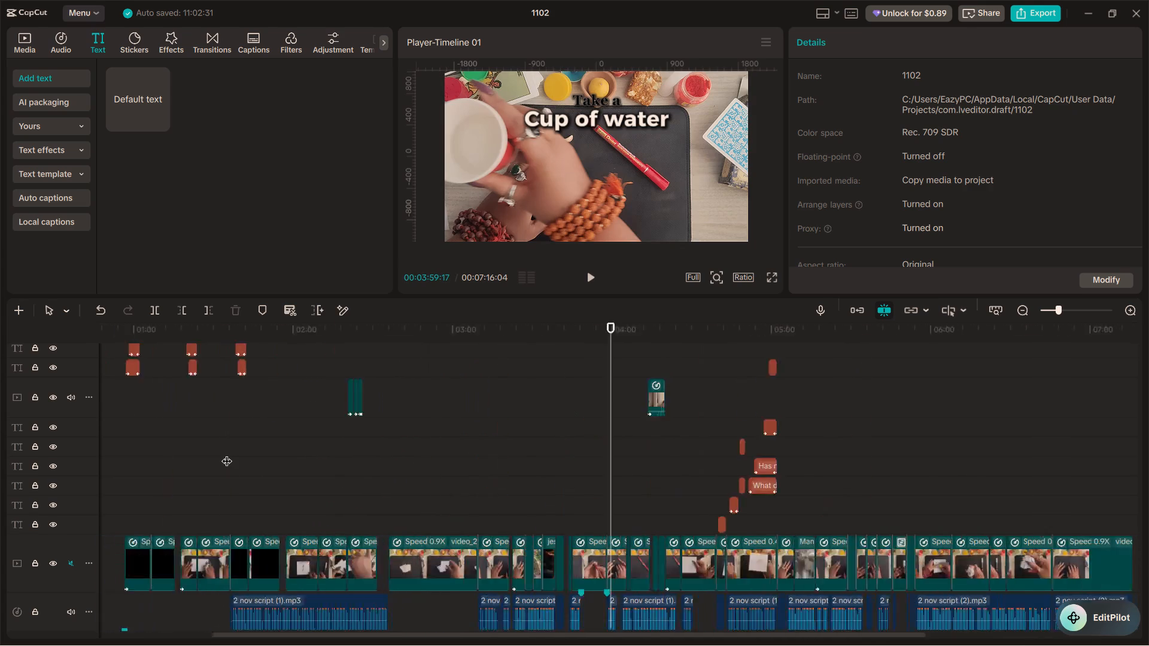
scroll(227, 453, "down", 2, "alt")
scroll(227, 453, "up", 6, "alt")
scroll(403, 450, "up", 11, "ctrl")
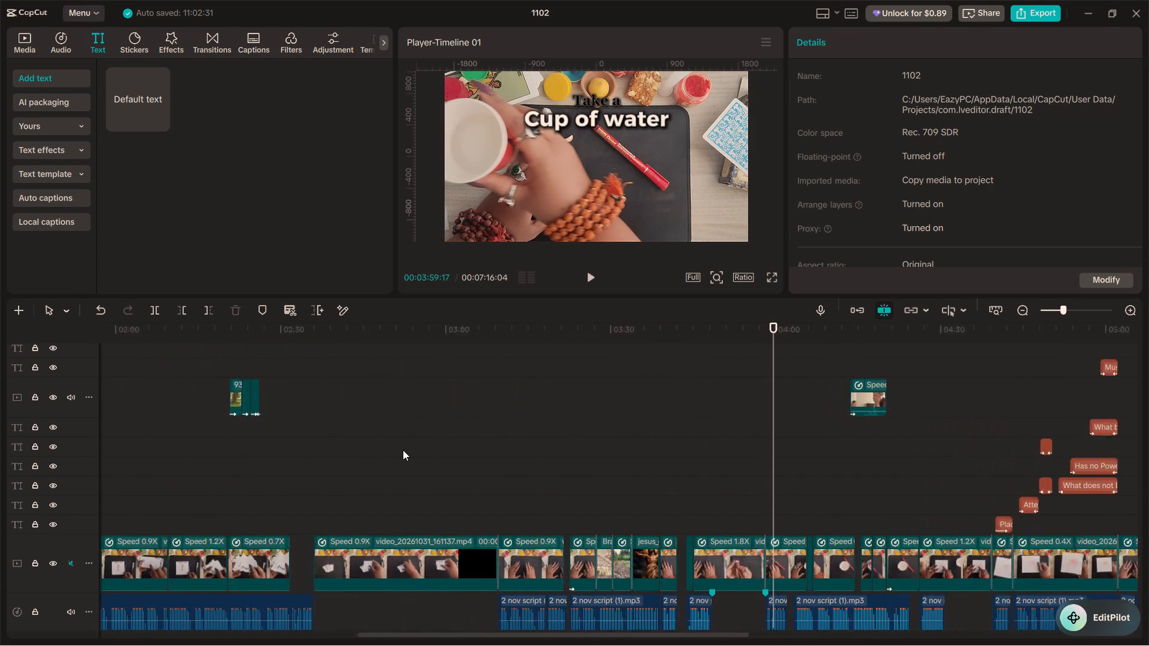
scroll(403, 450, "down", 7, "ctrl")
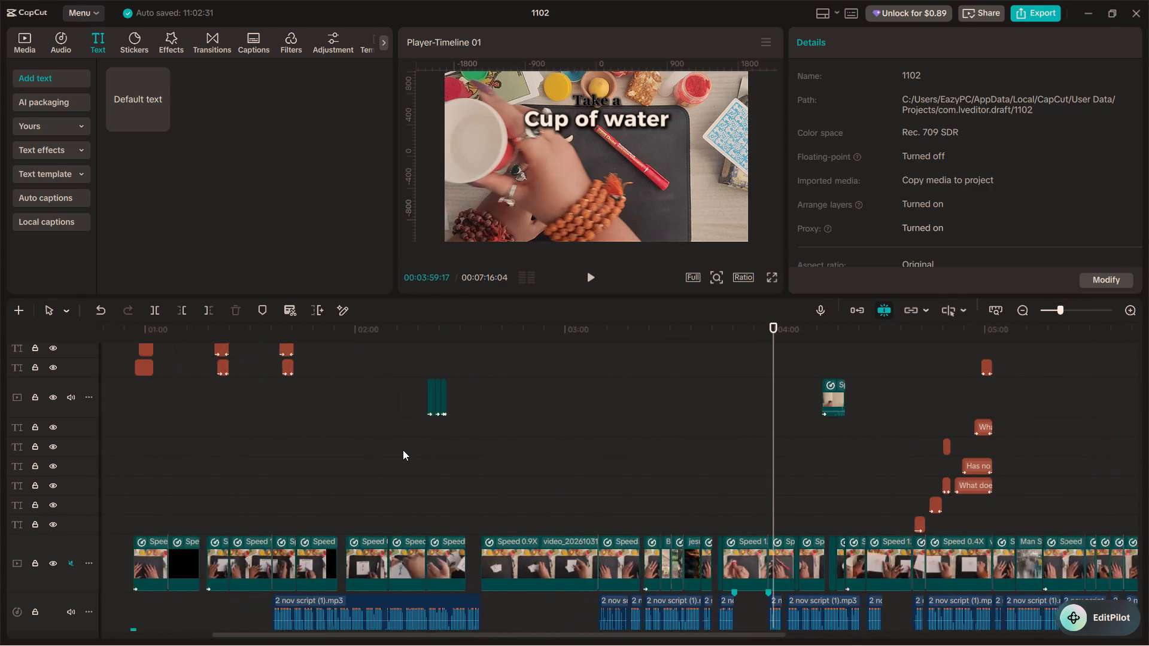
scroll(403, 450, "down", 4, "ctrl")
scroll(440, 462, "up", 7)
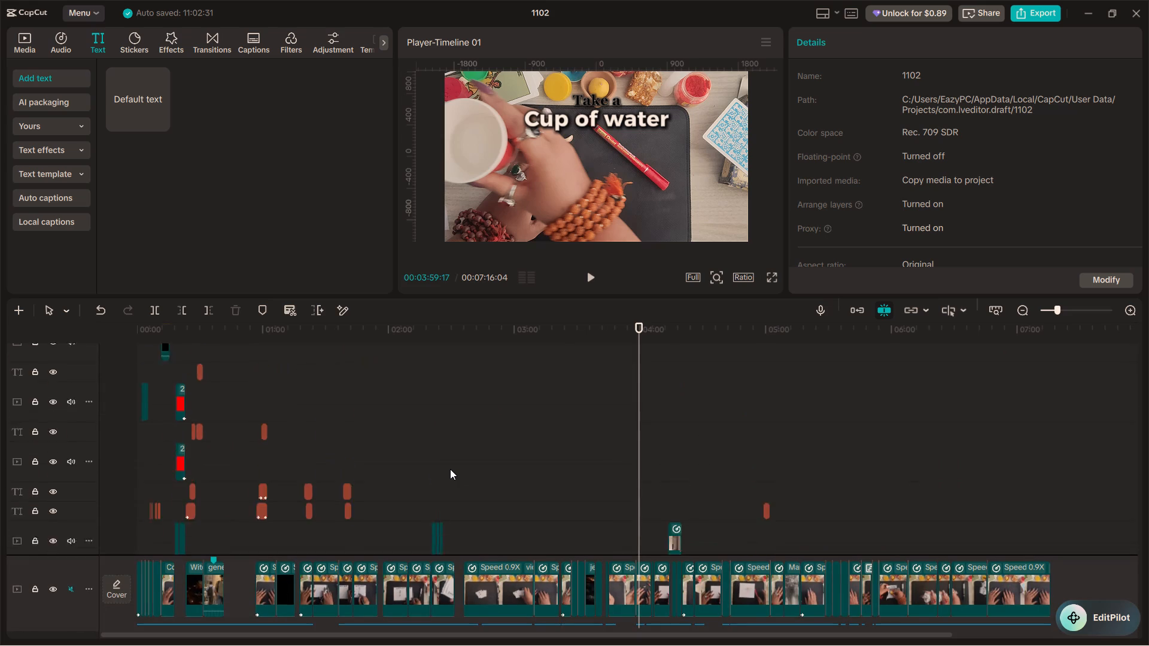
scroll(450, 469, "up", 20)
scroll(450, 469, "up", 10)
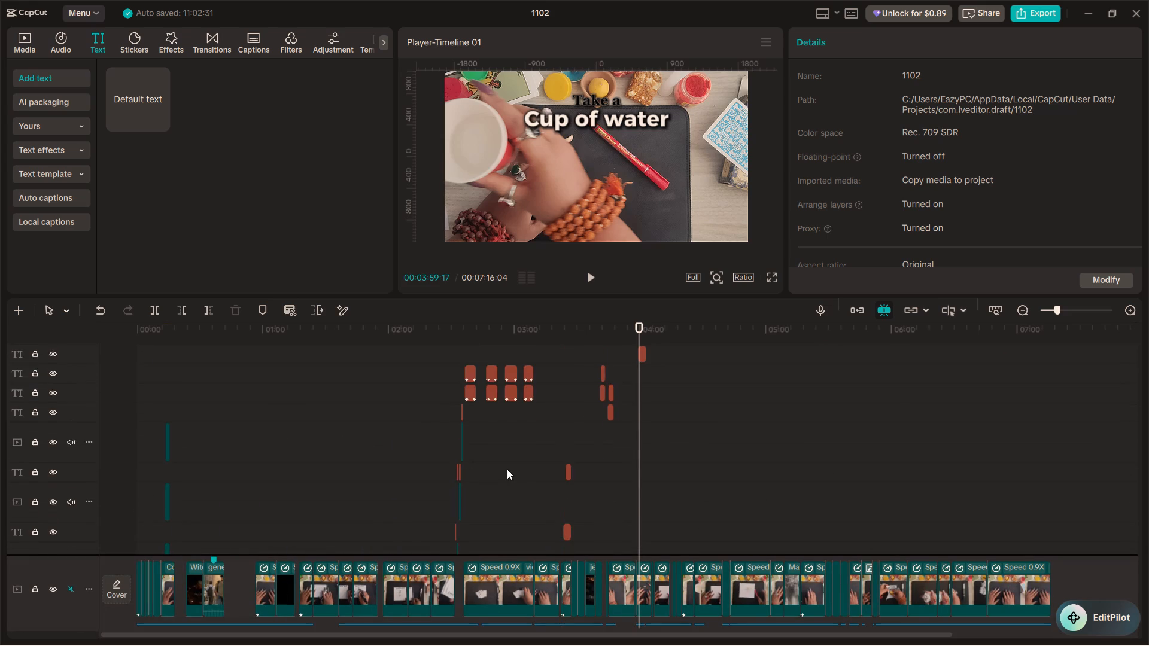
scroll(507, 469, "up", 5)
left_click(561, 436)
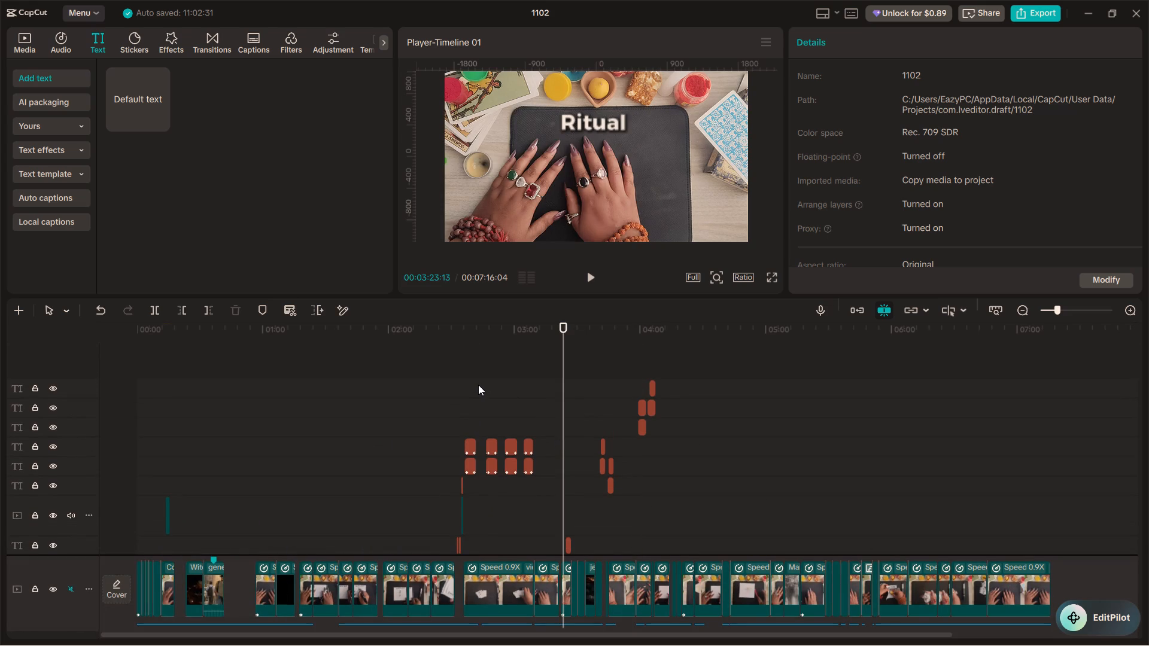
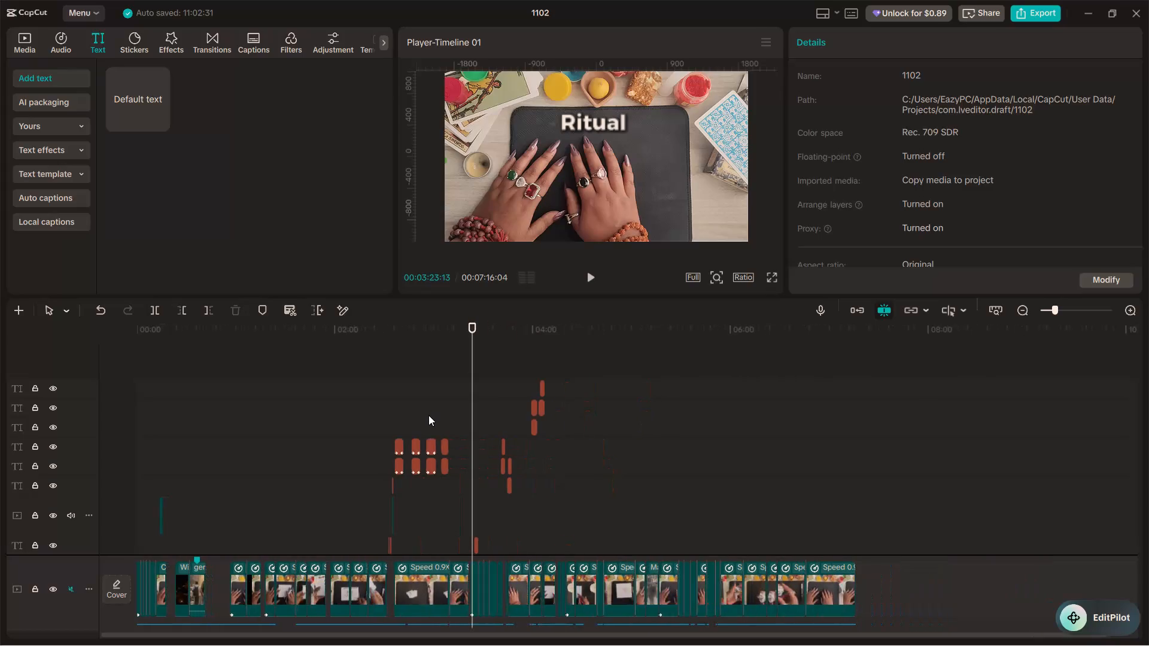
Play back parts of the opening minute, examining the earlier "Negativity", "Separation" and "Release of Negativity" captions.
left_click(336, 424)
key("space")
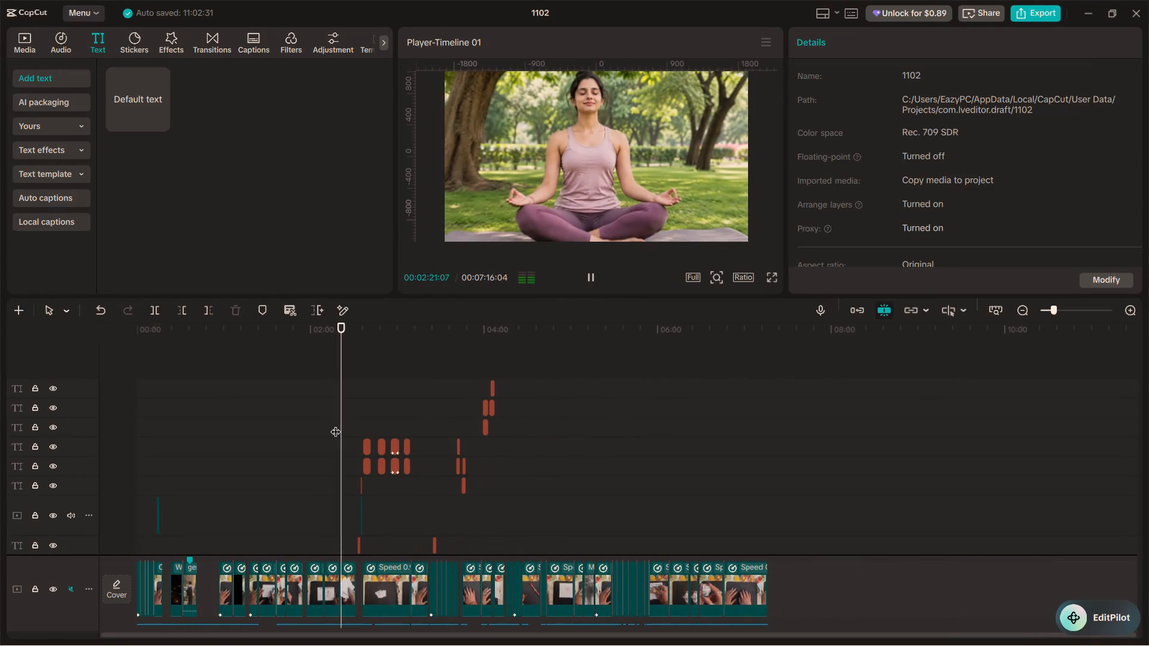
scroll(372, 405, "up", 15, "ctrl")
scroll(372, 405, "down", 7, "ctrl")
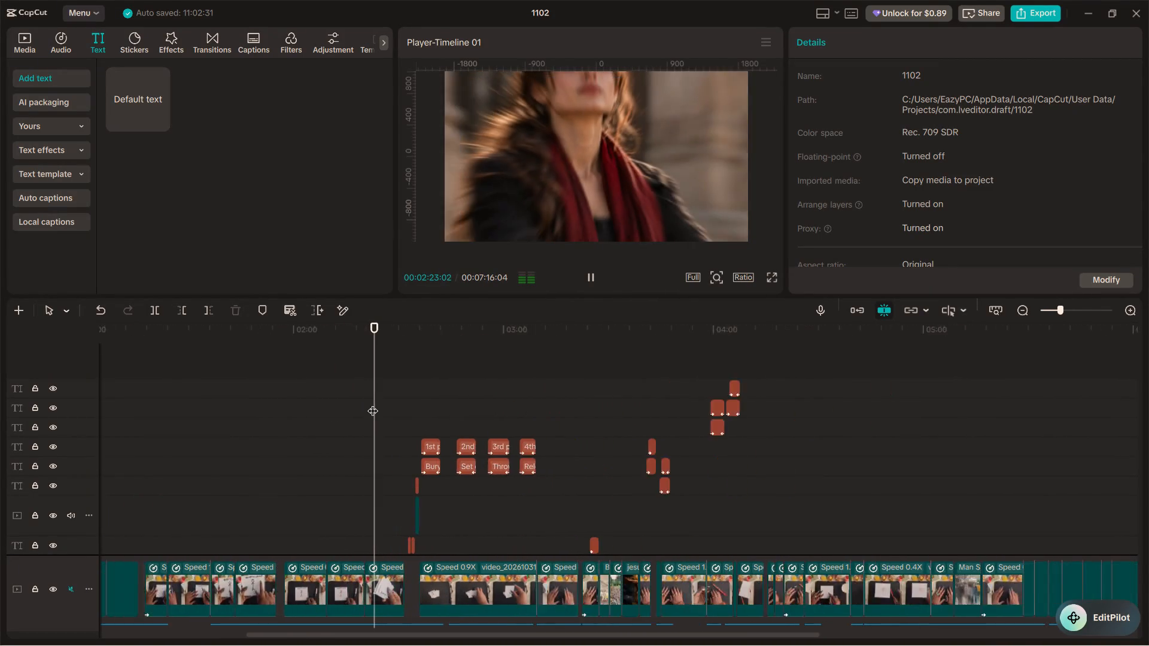
scroll(373, 403, "down", 5, "ctrl")
left_click(178, 444)
key("space")
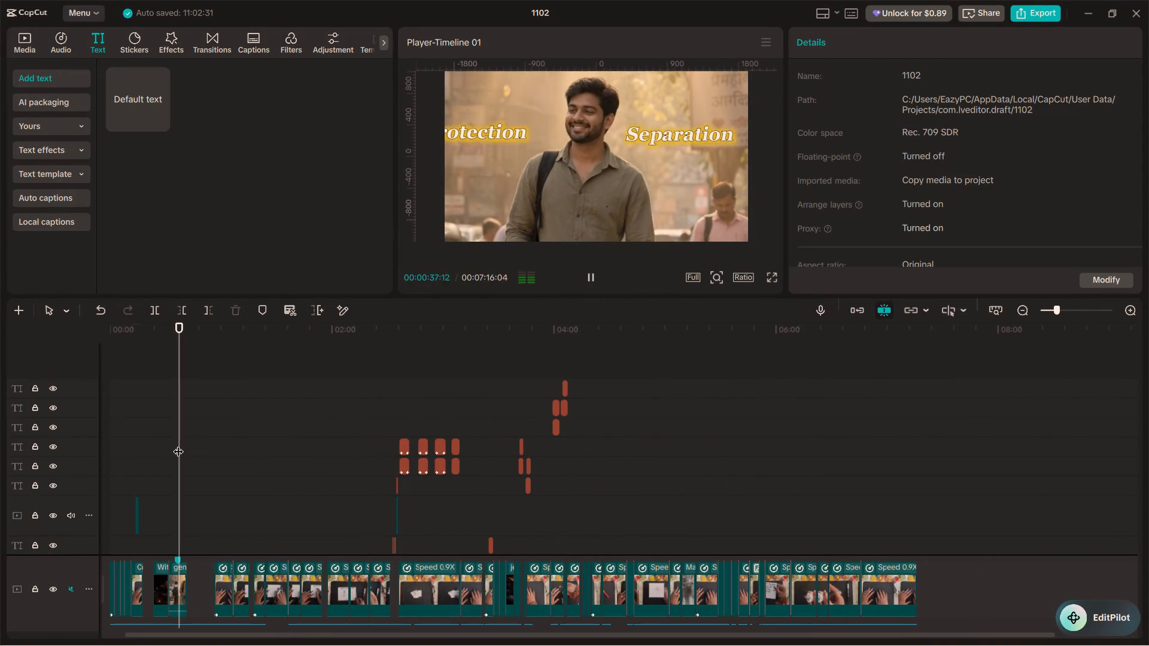
scroll(178, 444, "up", 9, "ctrl")
scroll(178, 444, "up", 6, "alt")
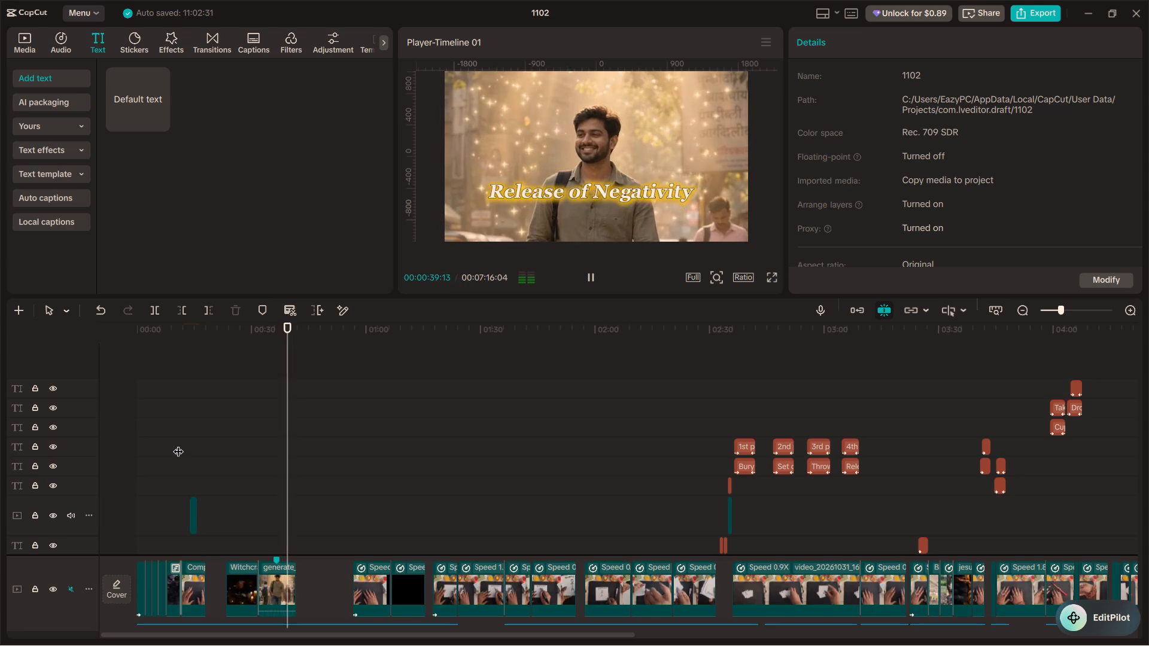
scroll(178, 444, "down", 9, "ctrl")
left_click(156, 439)
key("space")
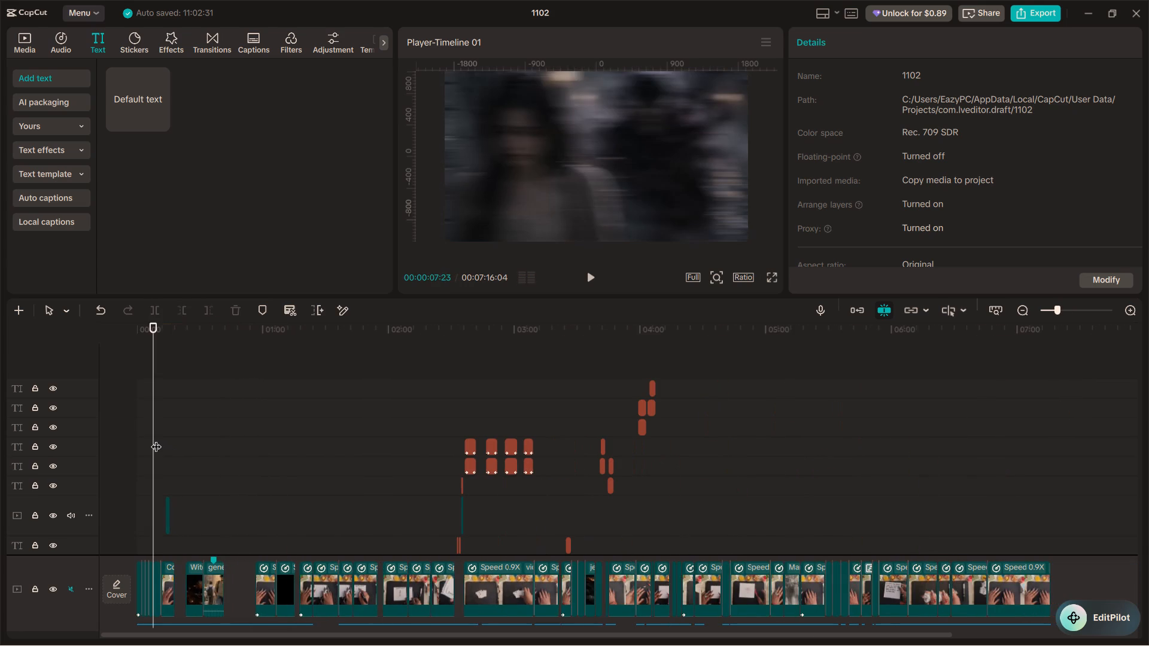
key("space")
scroll(156, 439, "up", 16, "ctrl")
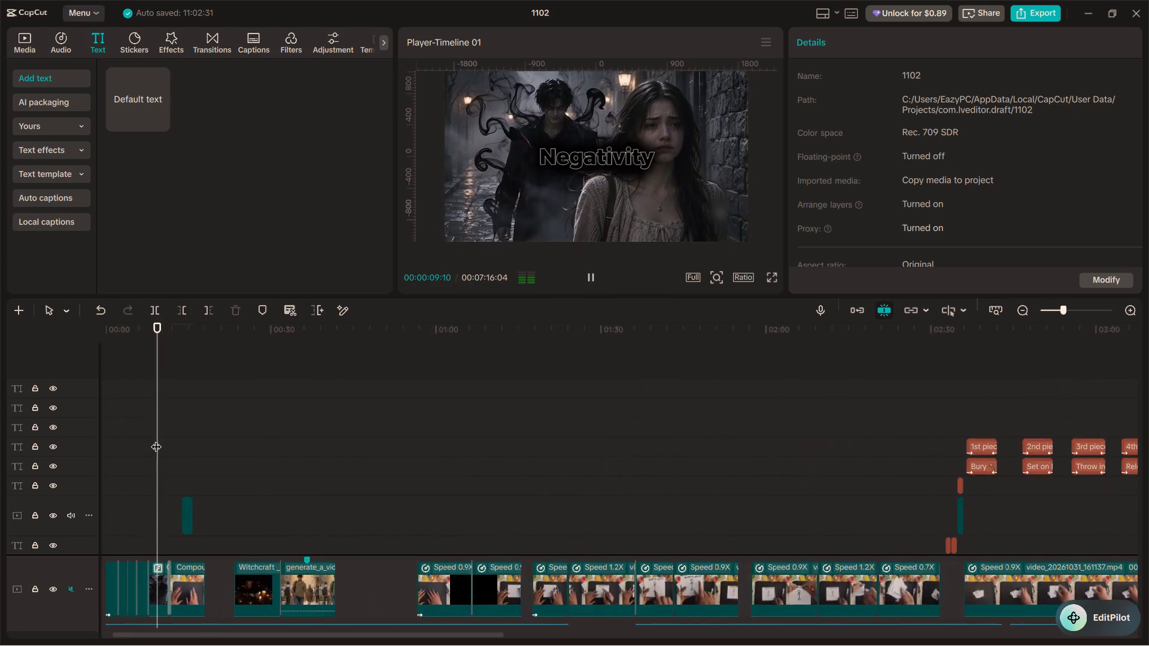
scroll(156, 439, "up", 3, "ctrl")
left_click(291, 461)
key("space")
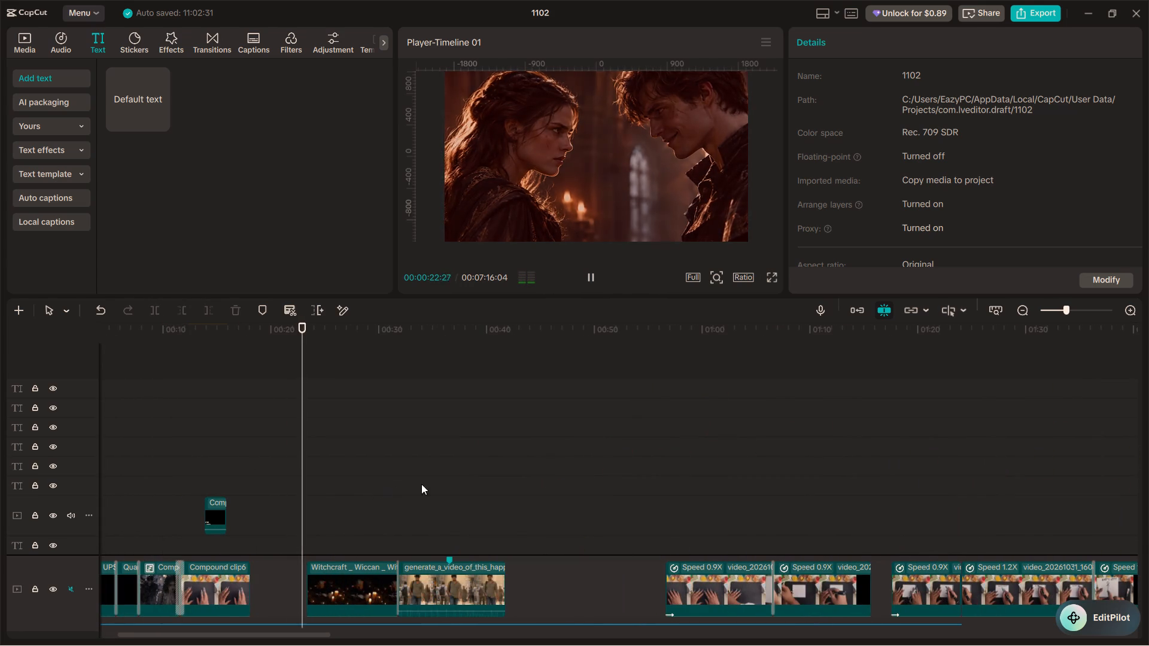
Find and play back the first ritual's title sequence near the one-minute mark, examining how its three captions appear.
left_click(604, 476)
key("space")
scroll(609, 476, "down", 5, "alt")
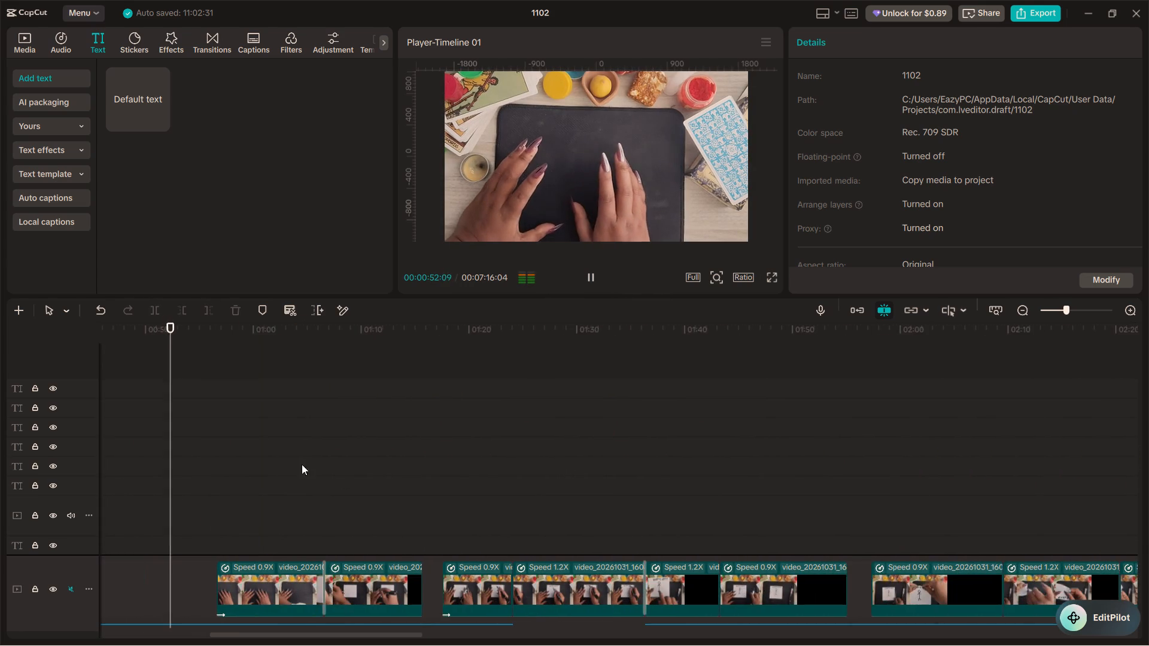
scroll(199, 462, "down", 7, "ctrl")
scroll(199, 462, "up", 16, "ctrl")
scroll(199, 462, "down", 5, "ctrl")
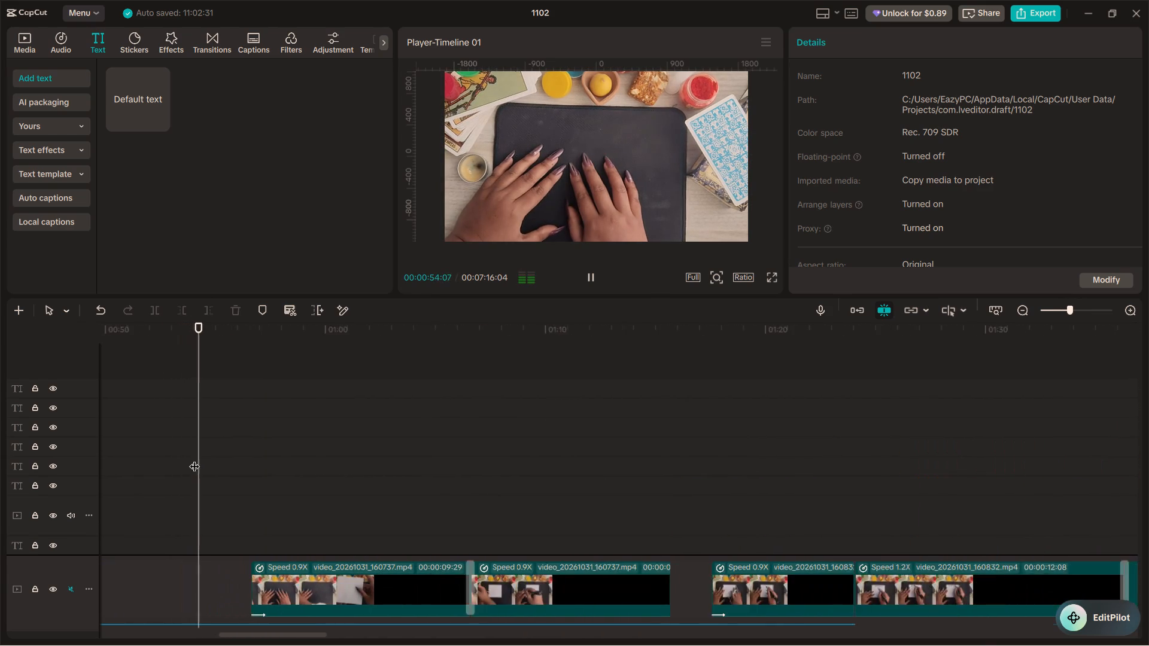
scroll(194, 459, "down", 7, "ctrl")
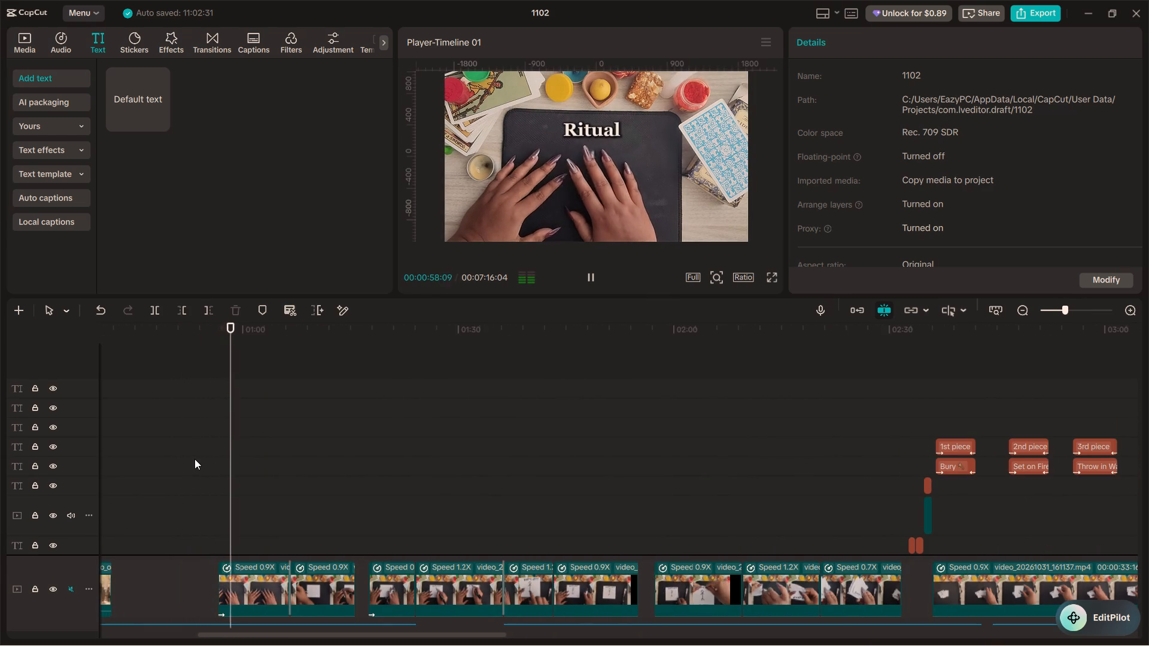
key("space")
key("space")
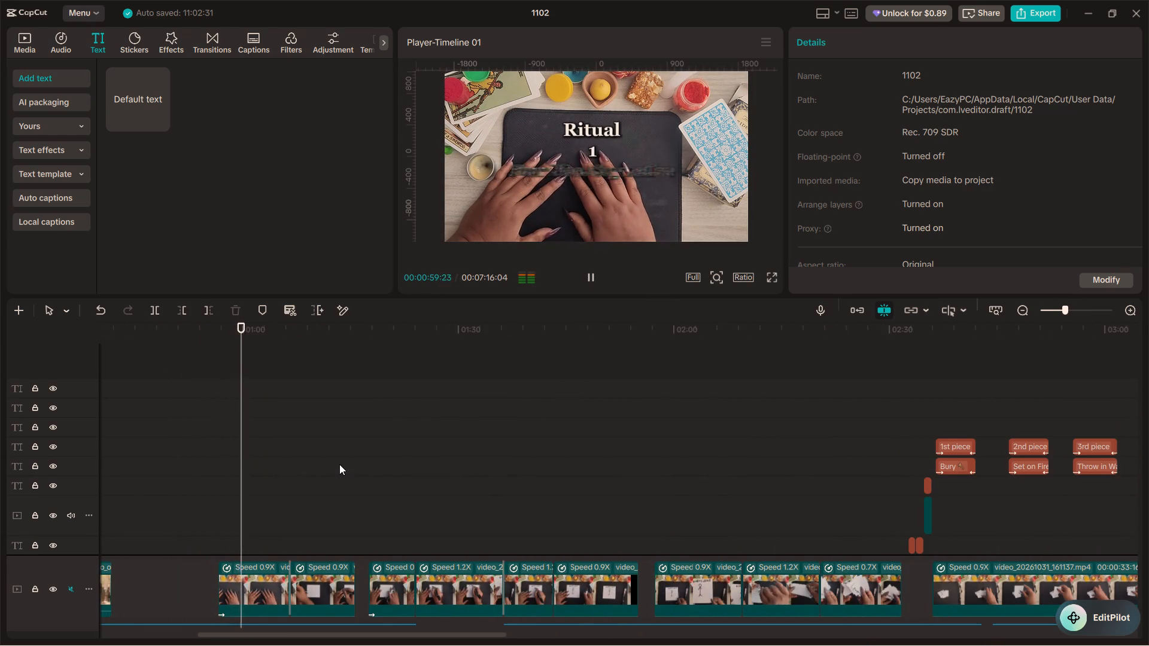
scroll(339, 464, "down", 6, "alt")
scroll(340, 461, "down", 7, "ctrl")
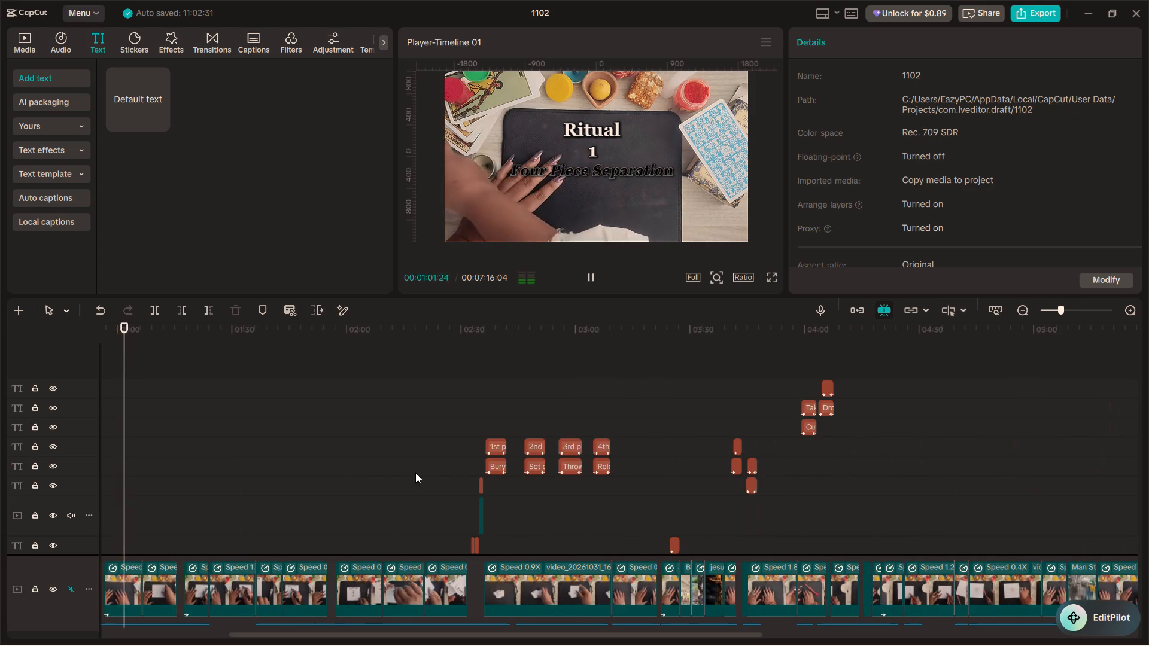
In the second ritual's title near 03:24, move the "2" caption slightly lower beneath the "Ritual" caption.
left_click(415, 473)
key("space")
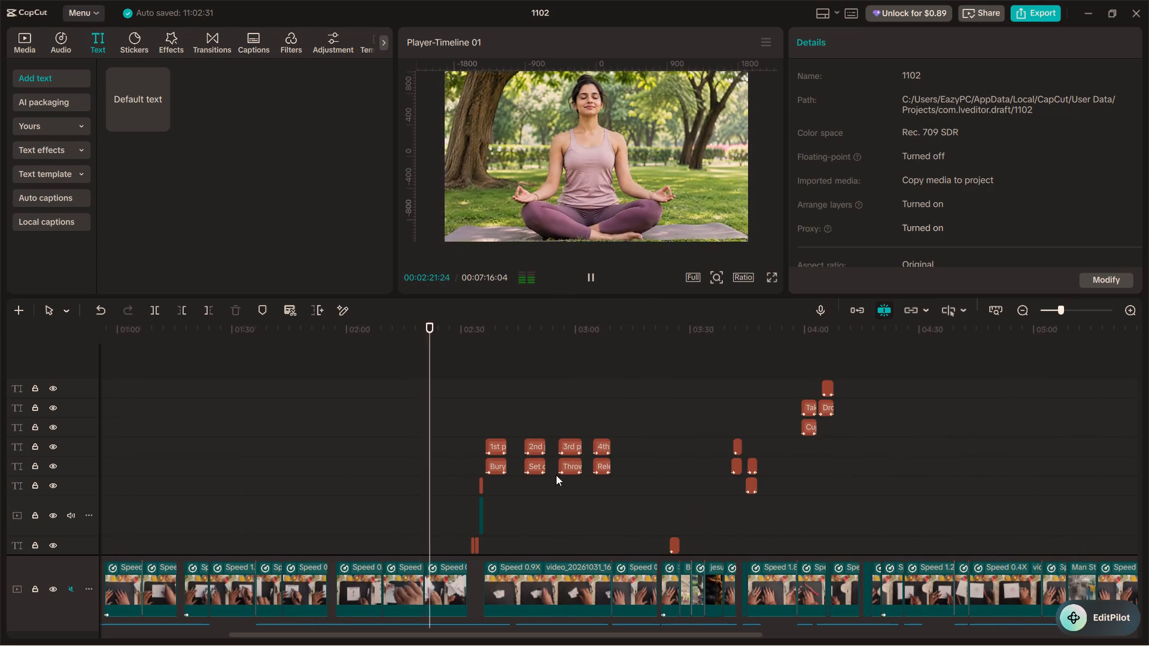
left_click(673, 468)
key("space")
left_click(664, 459)
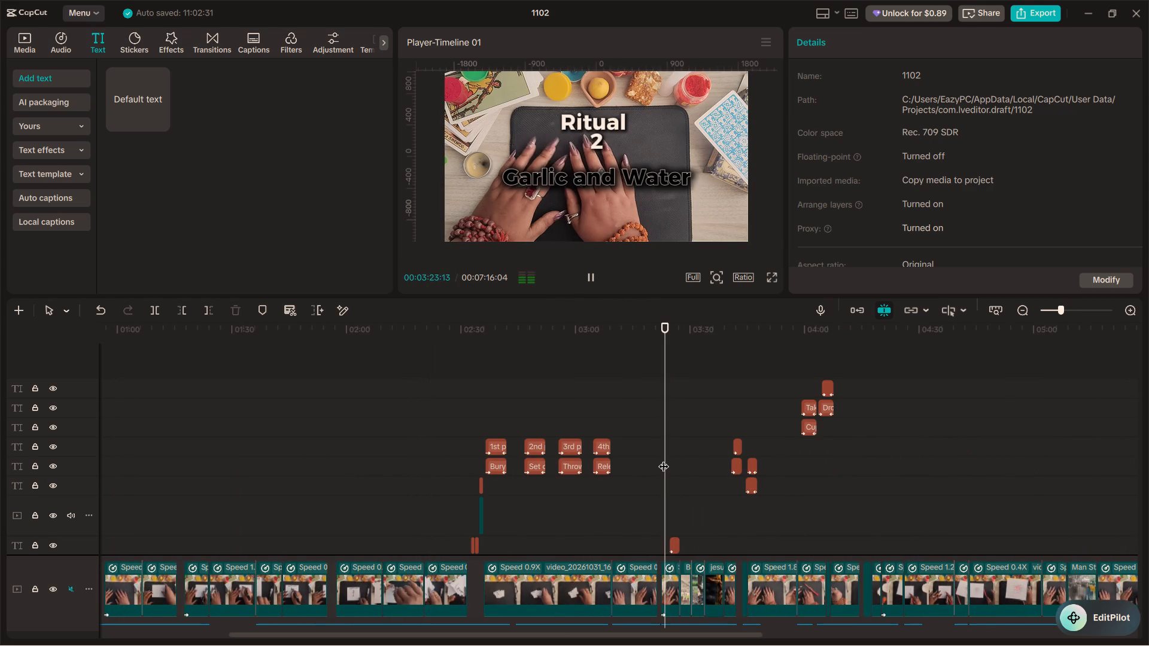
left_click(658, 459)
key("space")
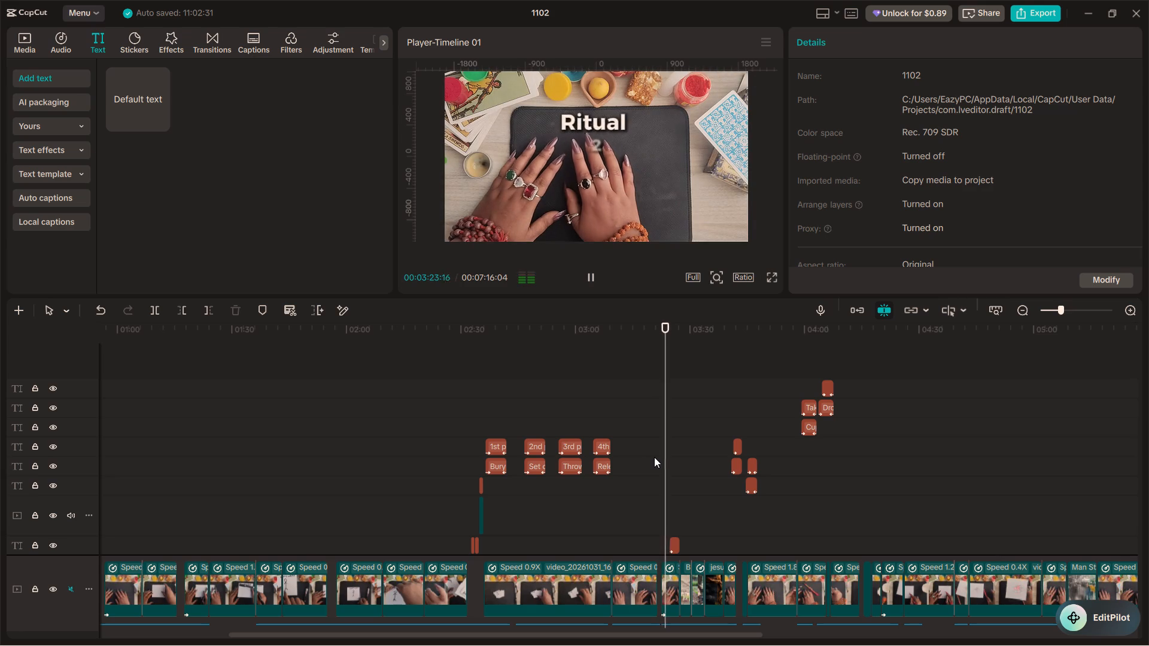
key("space")
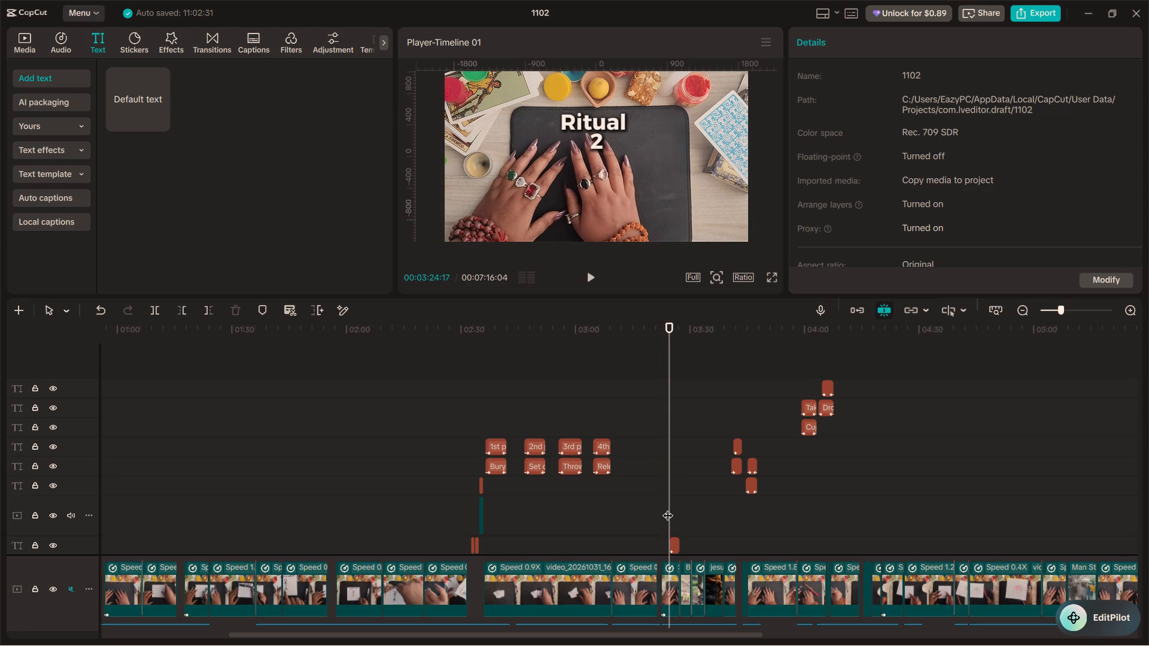
scroll(652, 456, "up", 8)
left_click(601, 150)
scroll(659, 392, "up", 3)
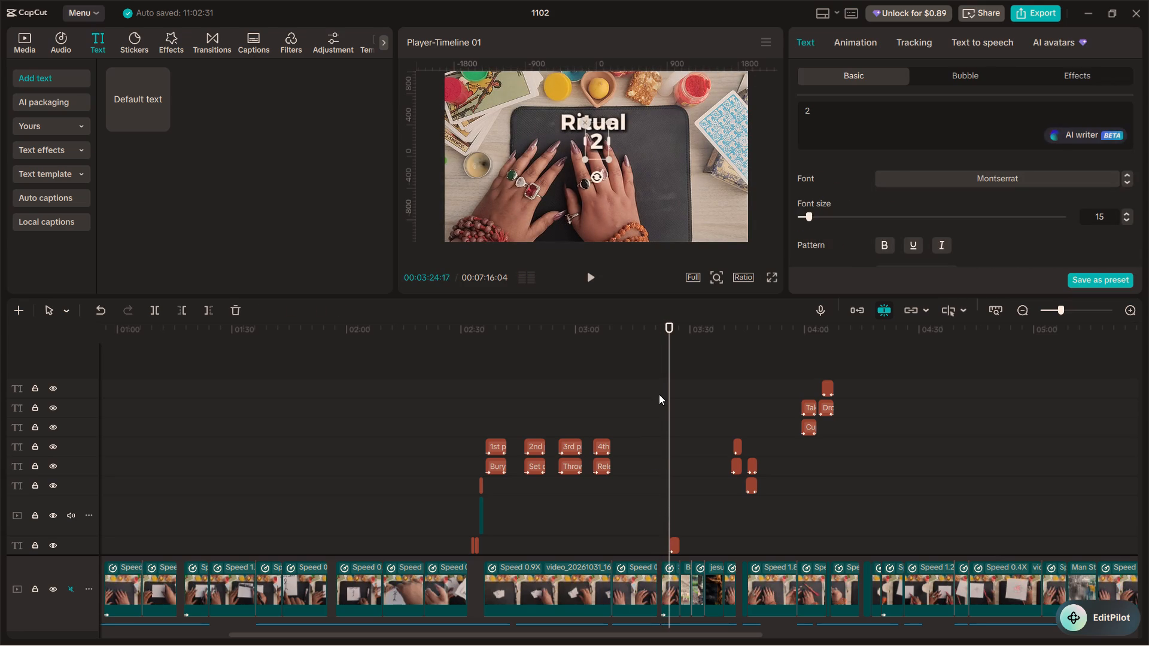
scroll(659, 394, "up", 3)
left_click(593, 142)
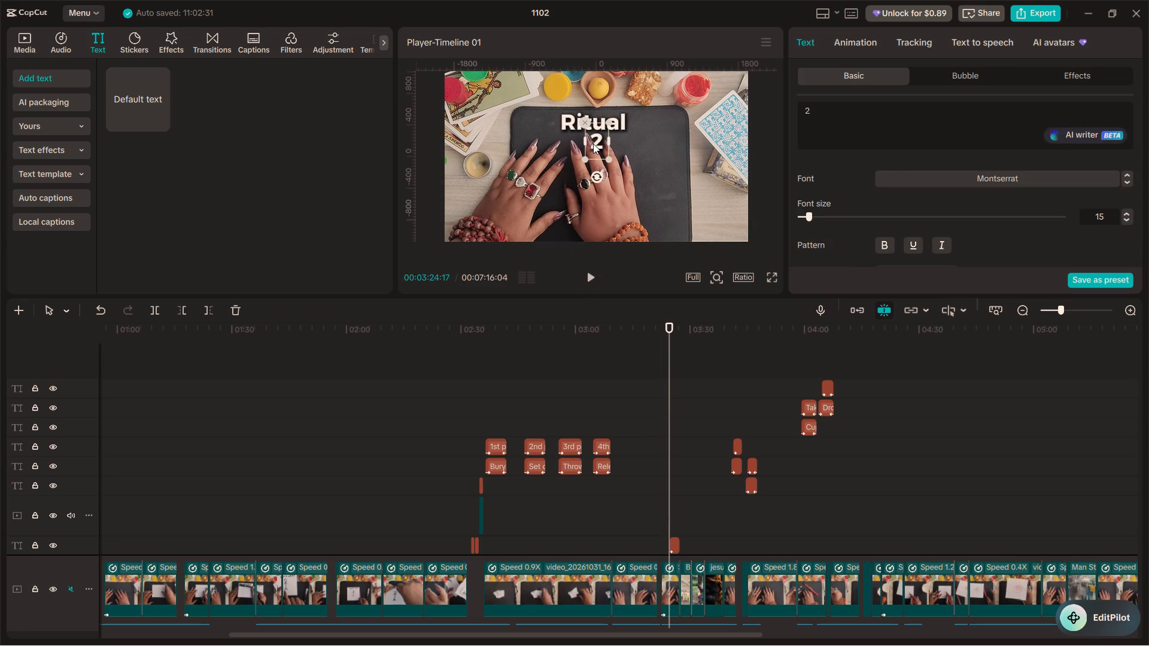
left_click(597, 142)
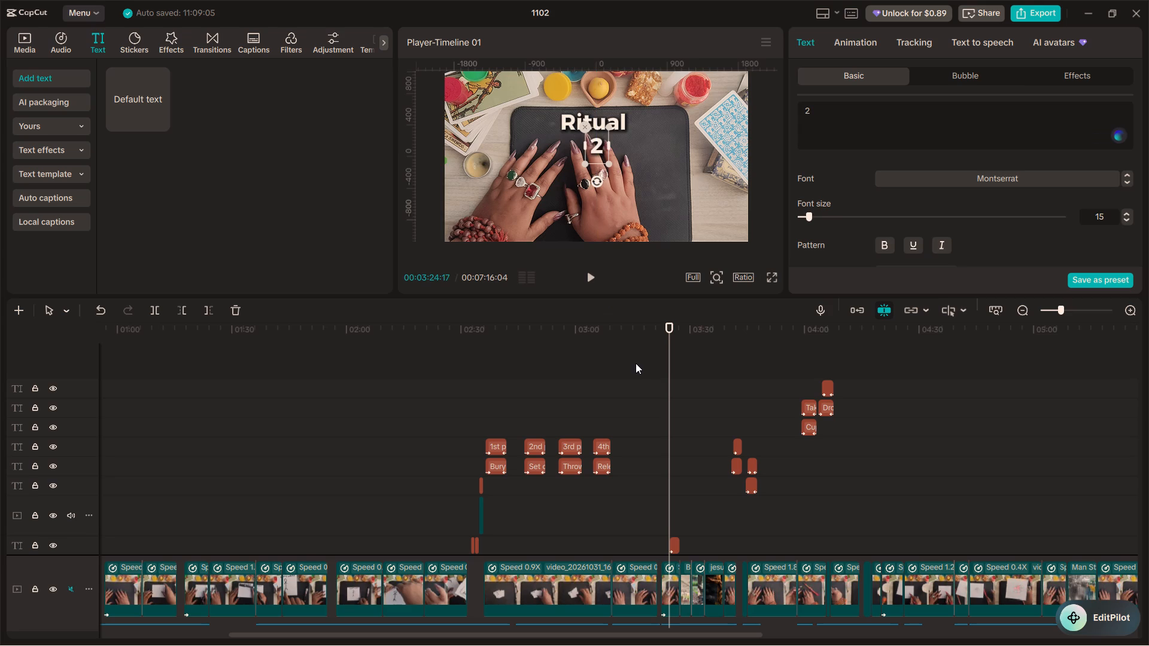
Play back the second ritual's title, then copy its three captions "Ritual", "2" and "Garlic and Water".
left_click(645, 421)
key("space")
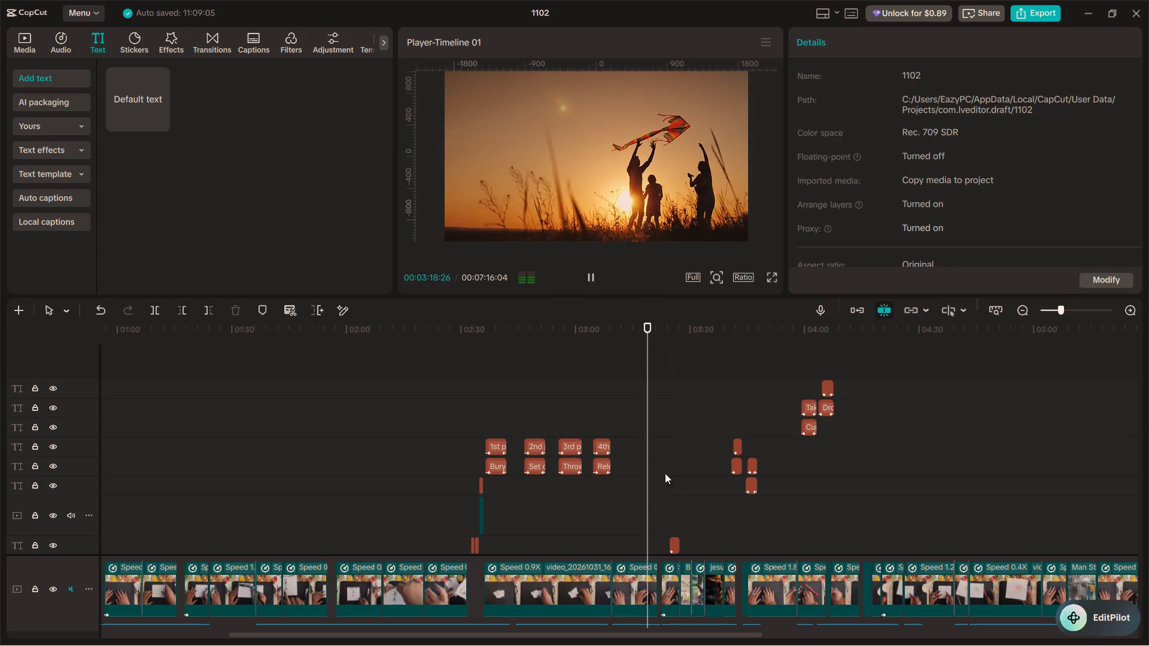
scroll(684, 540, "down", 11)
scroll(655, 501, "up", 3)
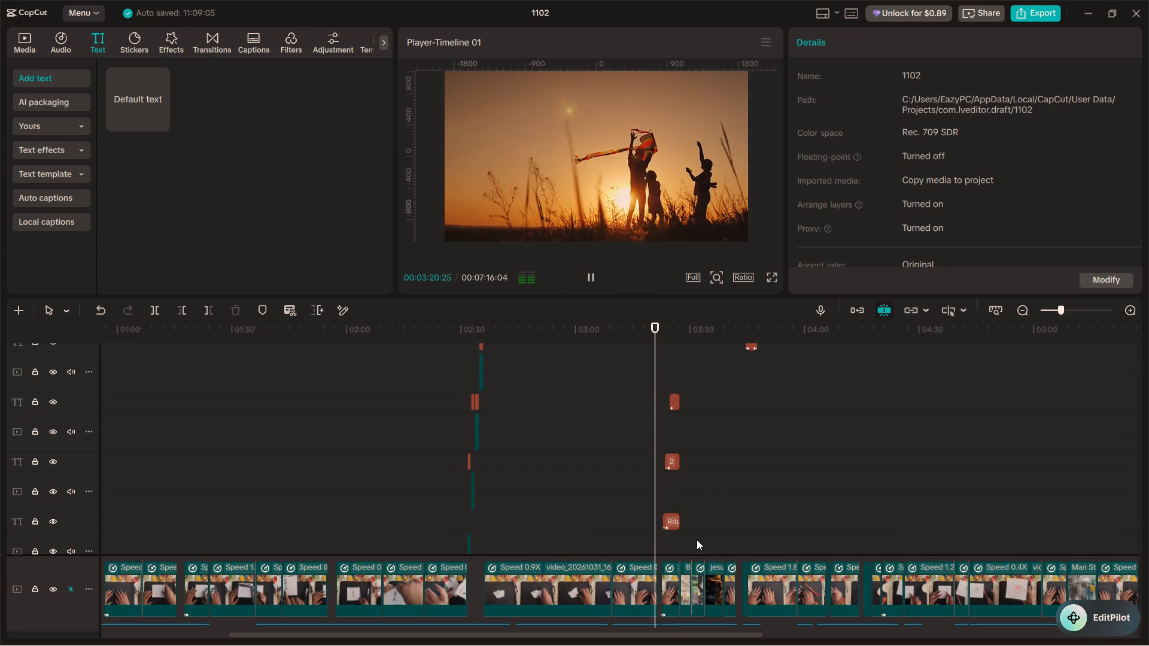
scroll(697, 540, "down", 2)
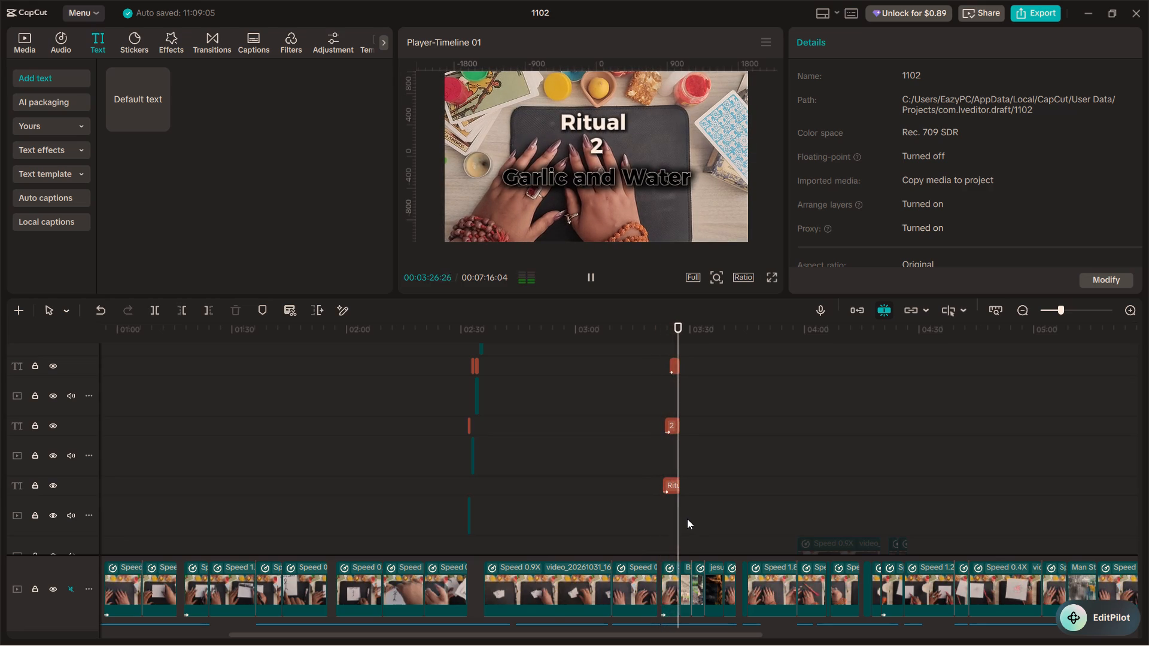
left_click_drag(687, 519, 675, 379)
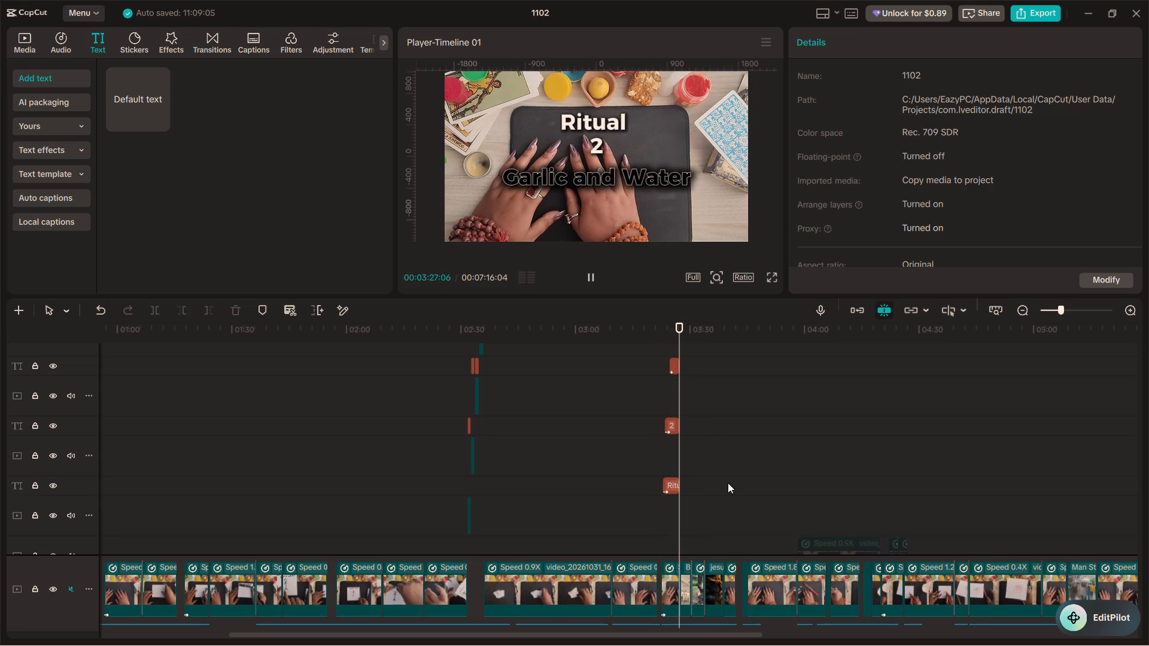
left_click_drag(720, 495, 664, 367)
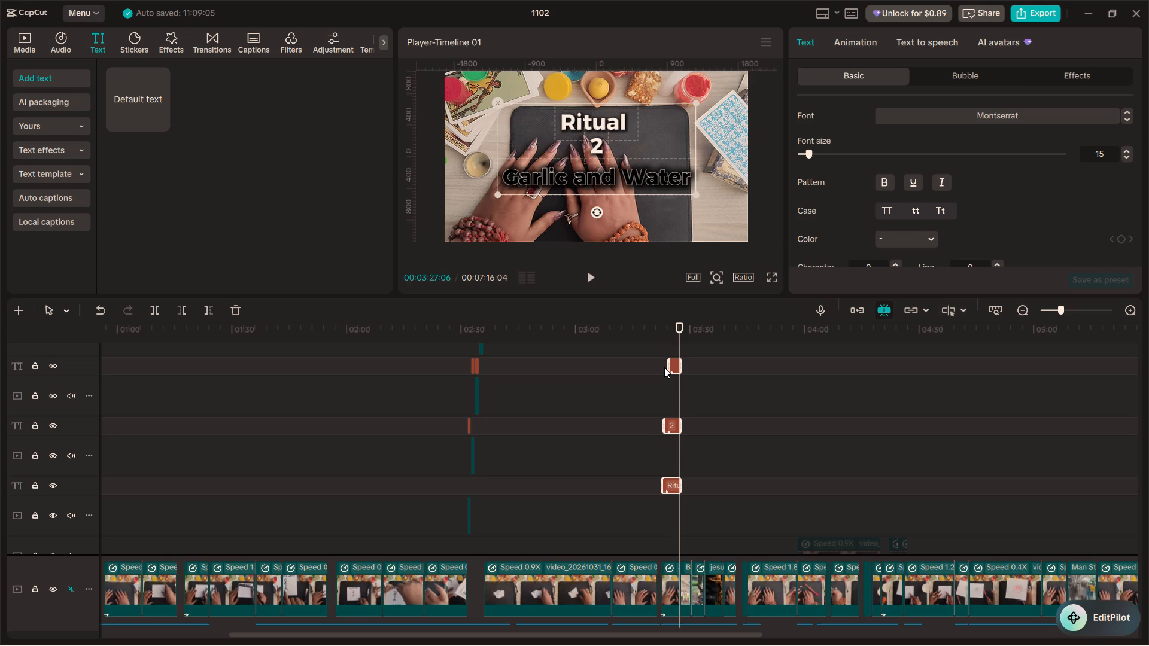
key("ctrl+c")
Paste the three copied title captions where the crowd clip ends, at about 05:16.
scroll(656, 419, "down", 19, "ctrl")
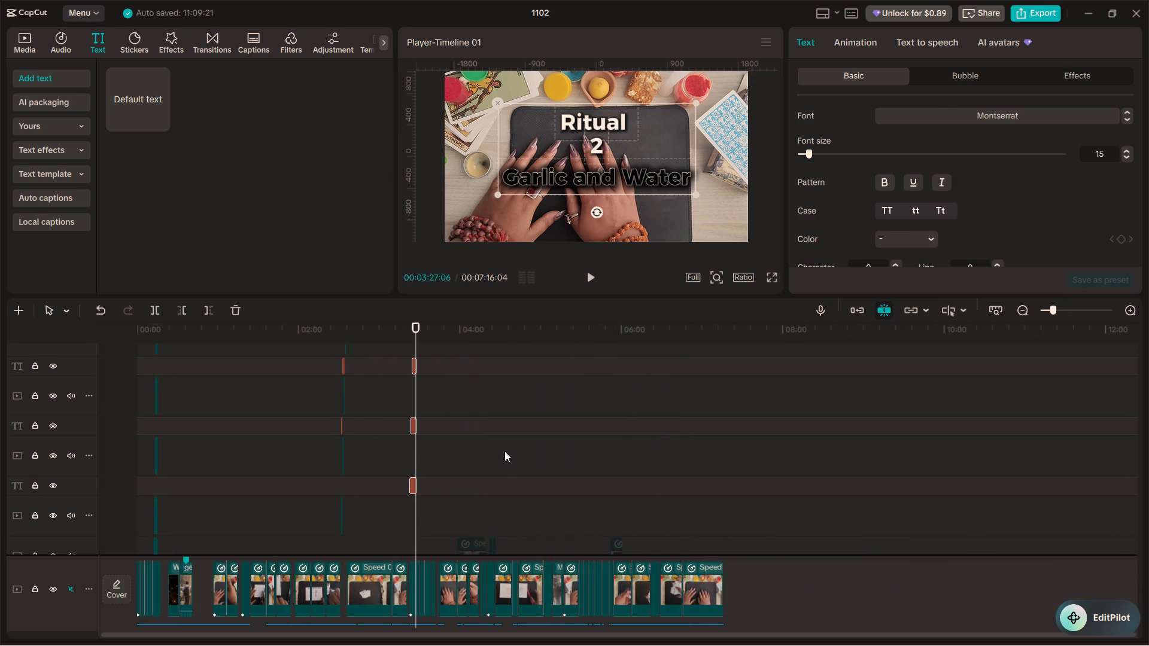
left_click(504, 451)
scroll(581, 469, "down", 20)
scroll(581, 469, "down", 9)
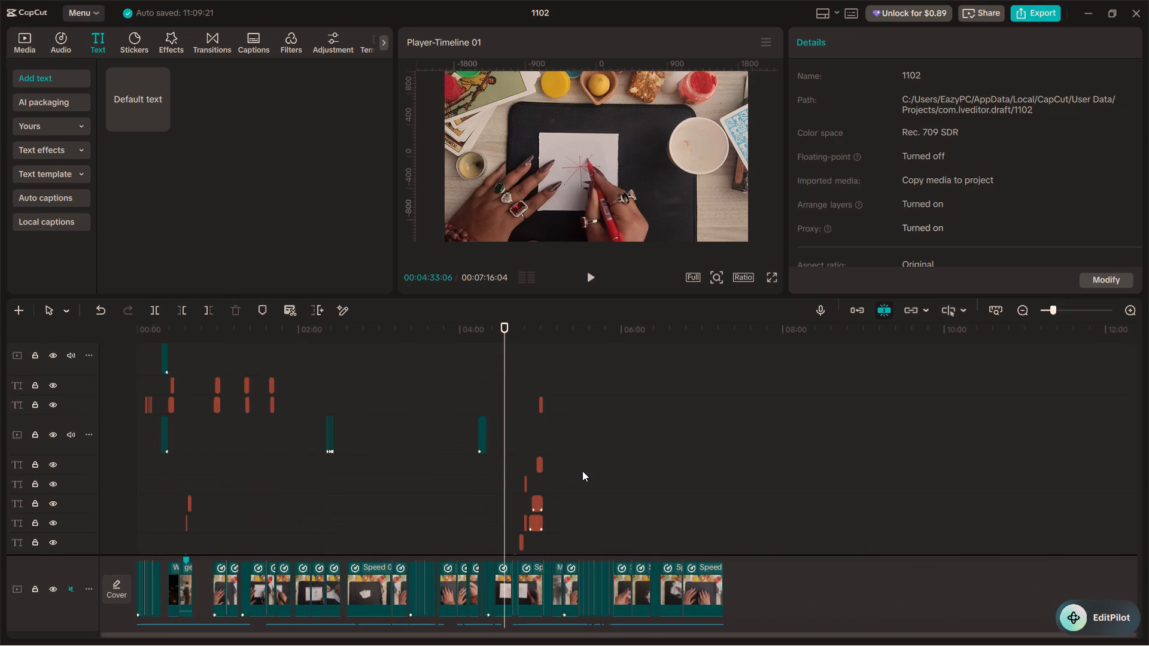
scroll(582, 471, "down", 11)
scroll(584, 423, "up", 1)
left_click(569, 425)
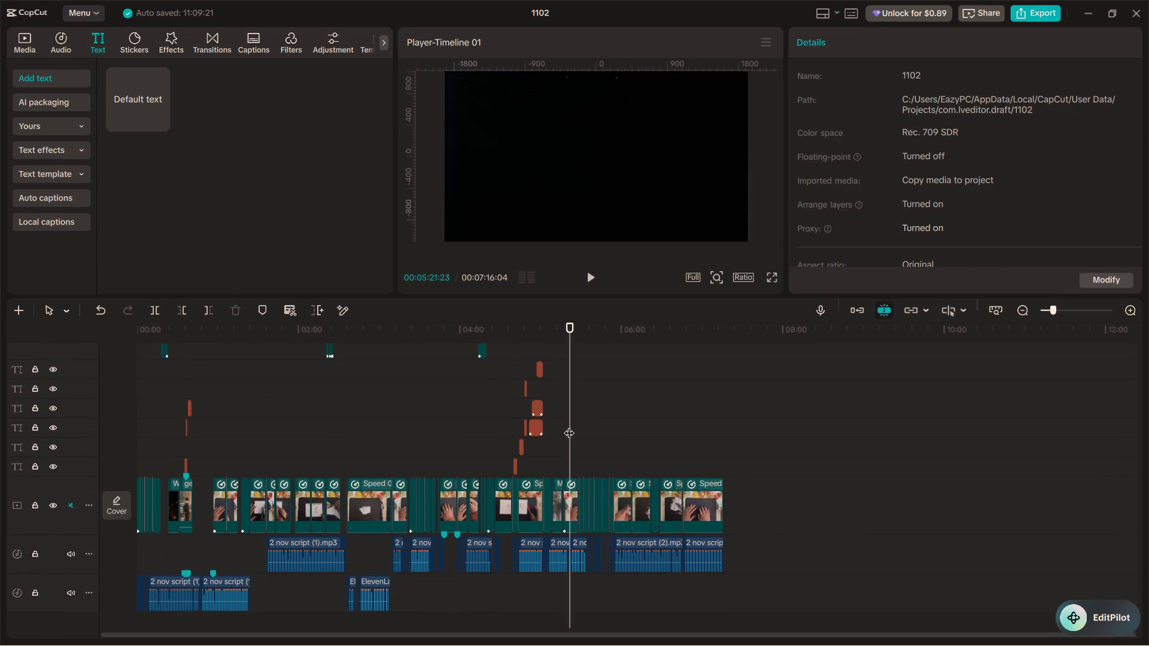
scroll(567, 435, "up", 20, "ctrl")
scroll(567, 435, "up", 9, "ctrl")
left_click(603, 450)
key("space")
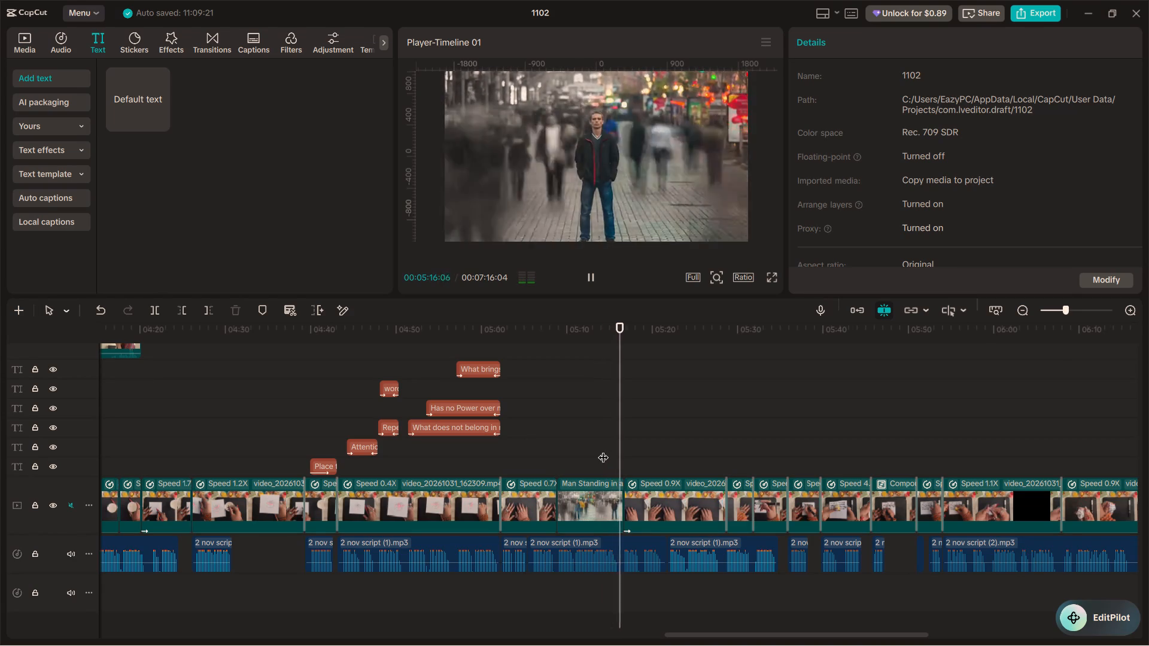
left_click_drag(634, 438, 627, 433)
key("ctrl+b")
key("ctrl+v")
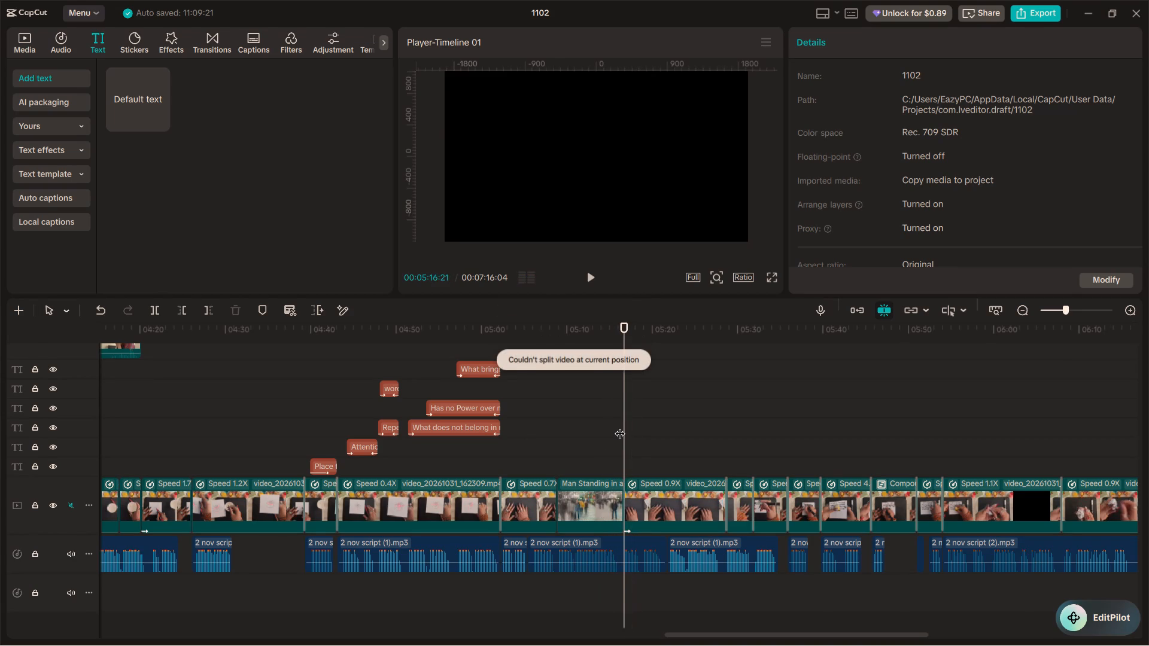
Change the pasted number caption's text to "3".
left_click(604, 457)
key("space")
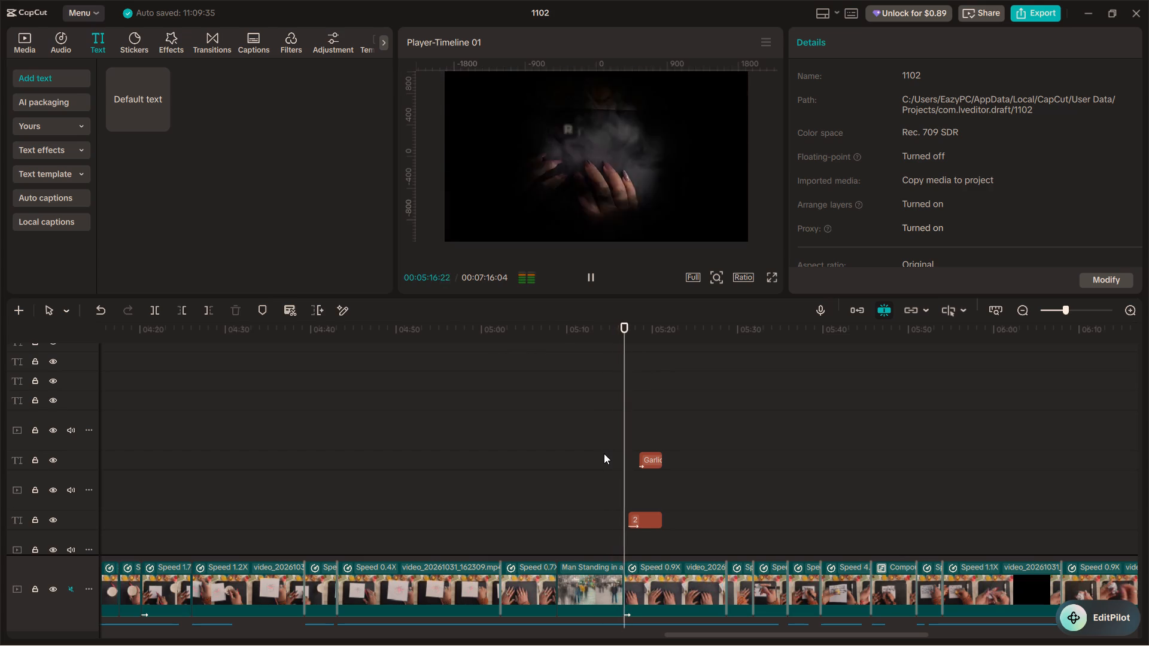
key("space")
scroll(642, 475, "down", 5)
left_click(639, 432)
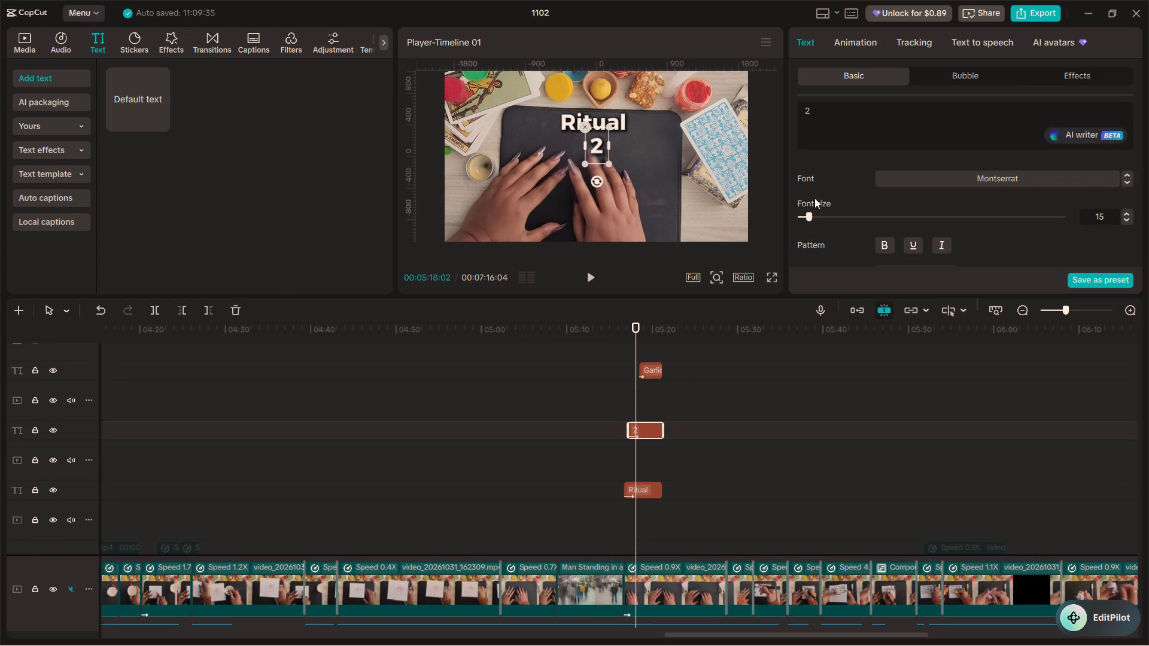
left_click_drag(811, 116, 799, 110)
key("3")
Play back the third ritual's title and replace its pasted "Garlic and Water" caption text with "Lemon".
left_click(600, 412)
key("space")
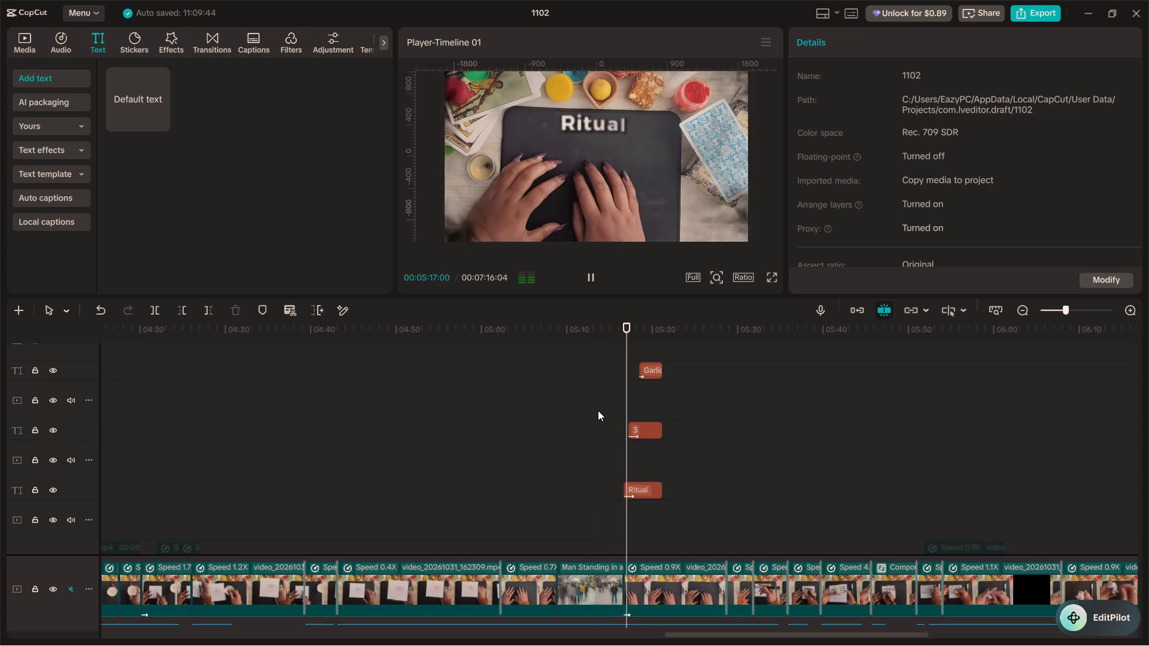
key("space")
left_click(651, 376)
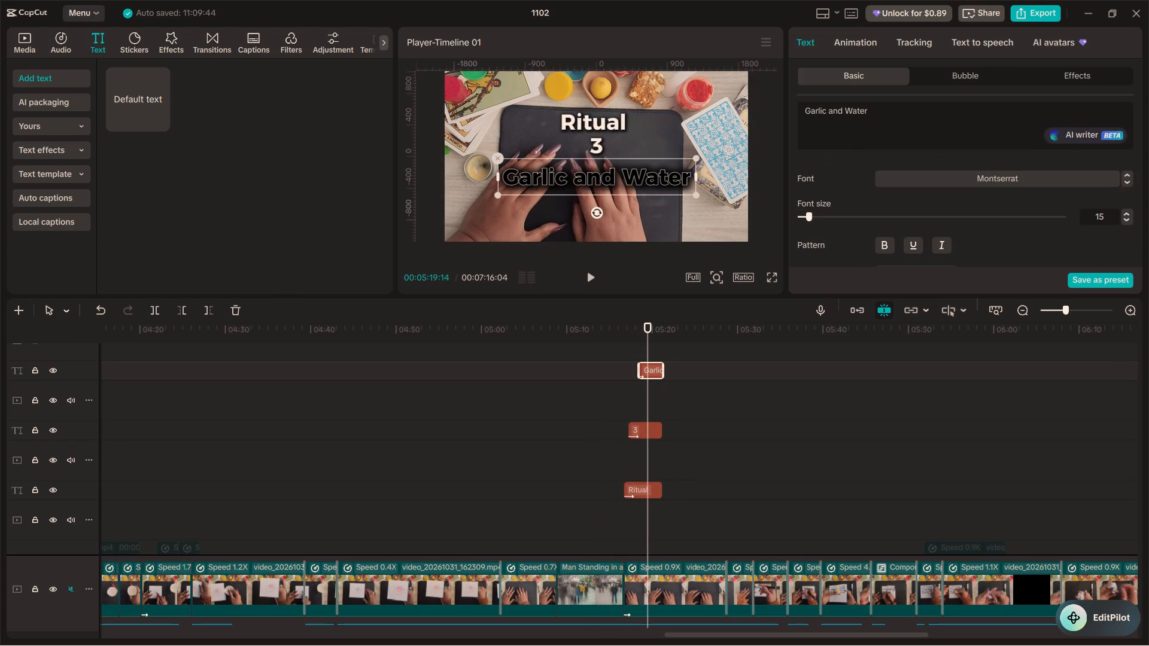
left_click_drag(870, 114, 797, 107)
type("Lemon")
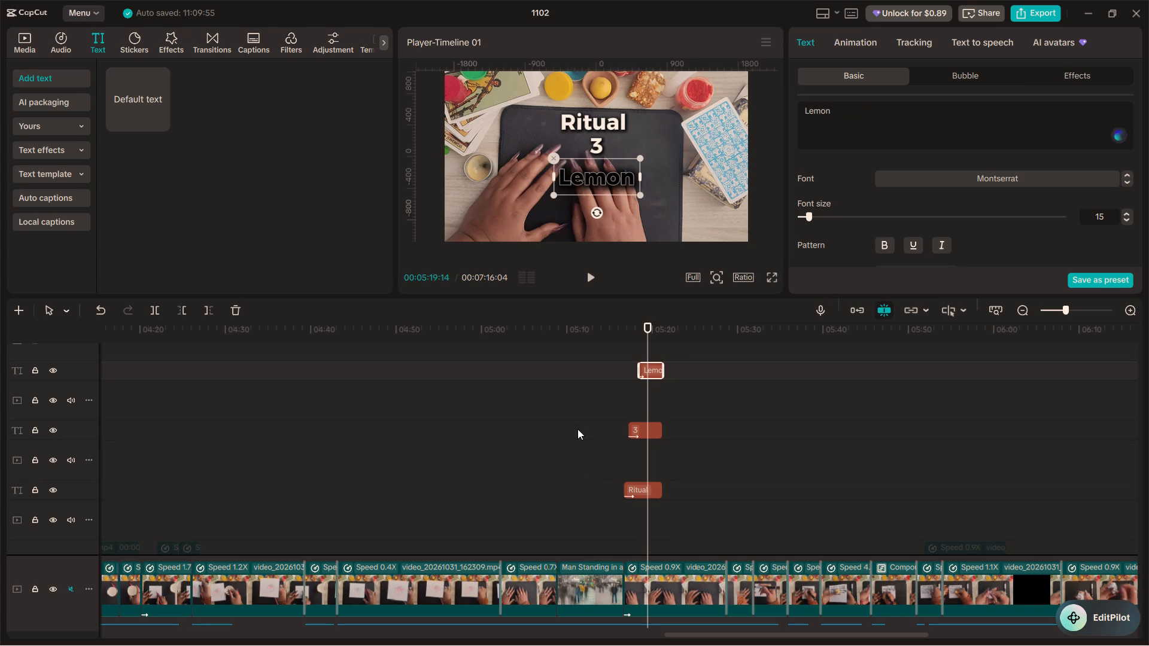
Play back the third ritual's title several times, starting just before its "Ritual" caption, to check the captions against the voice-over.
left_click(577, 423)
key("space")
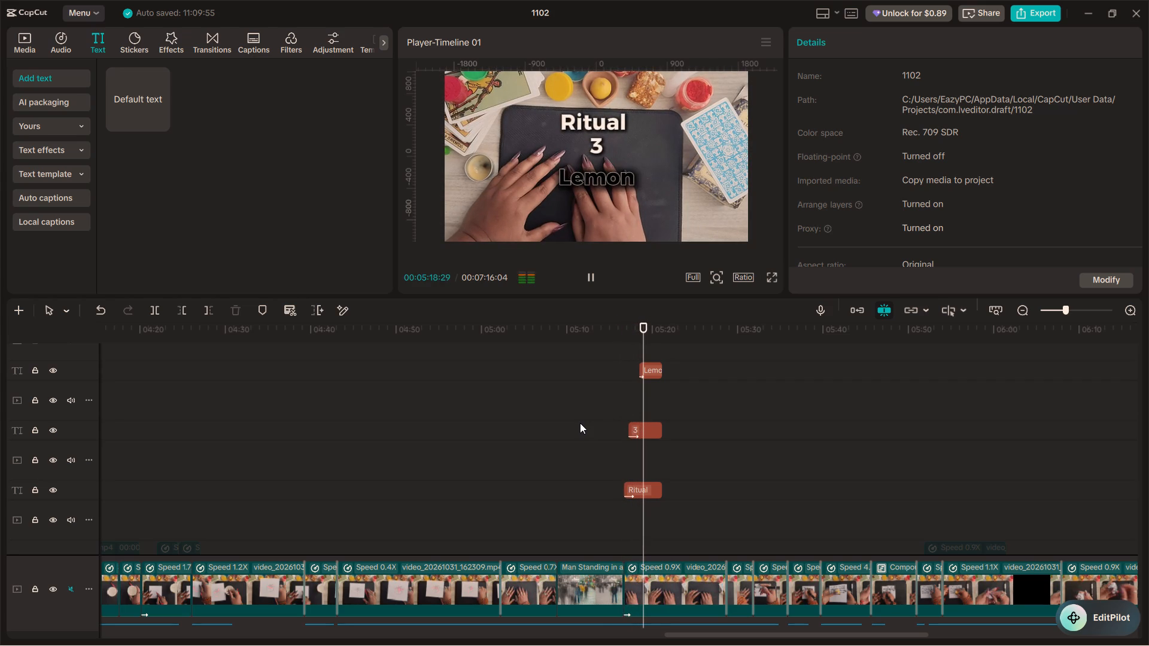
key("space")
scroll(543, 421, "down", 6, "ctrl")
scroll(540, 422, "up", 4, "ctrl")
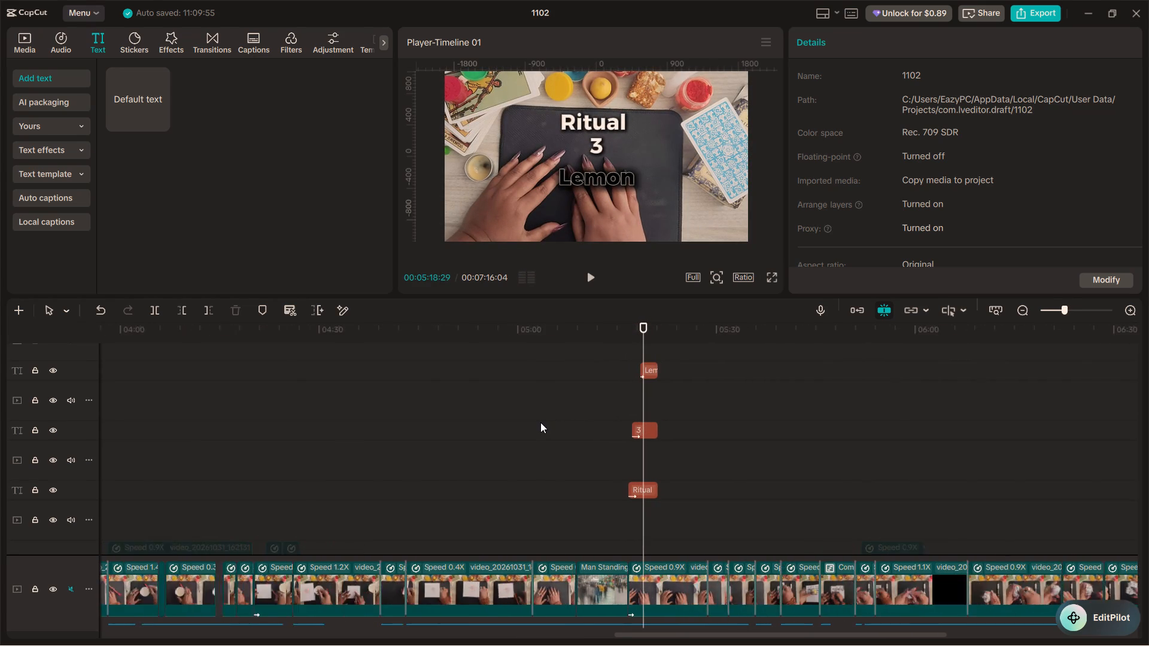
scroll(540, 422, "down", 5, "ctrl")
key("space")
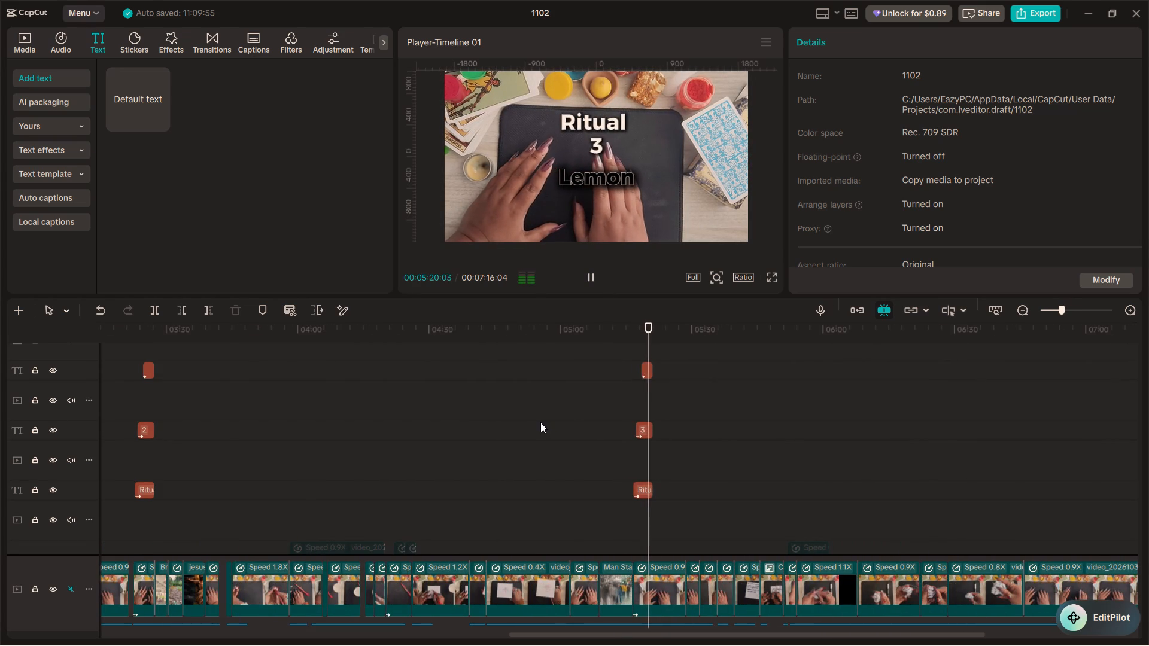
key("space")
left_click(646, 486)
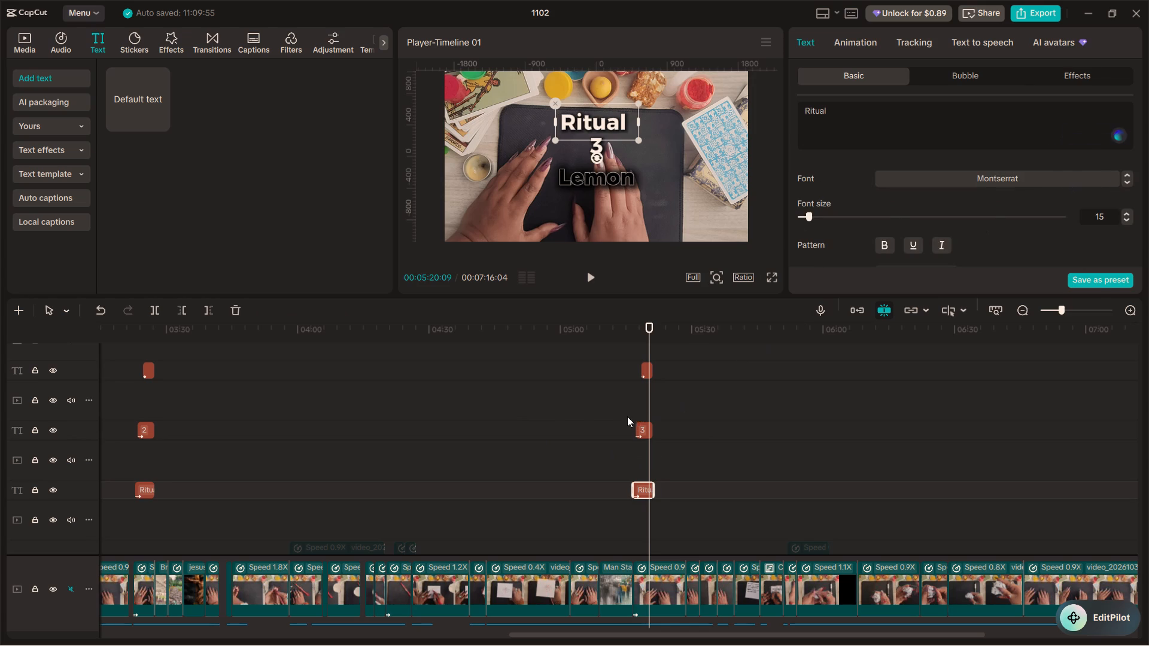
left_click(629, 376)
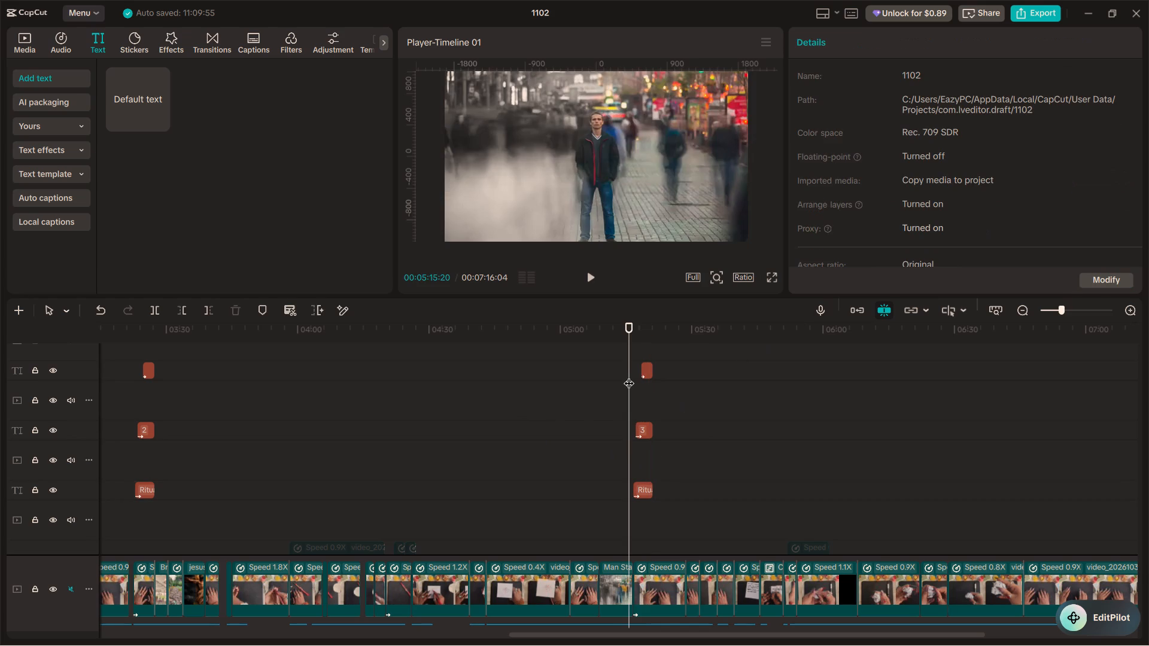
key("space")
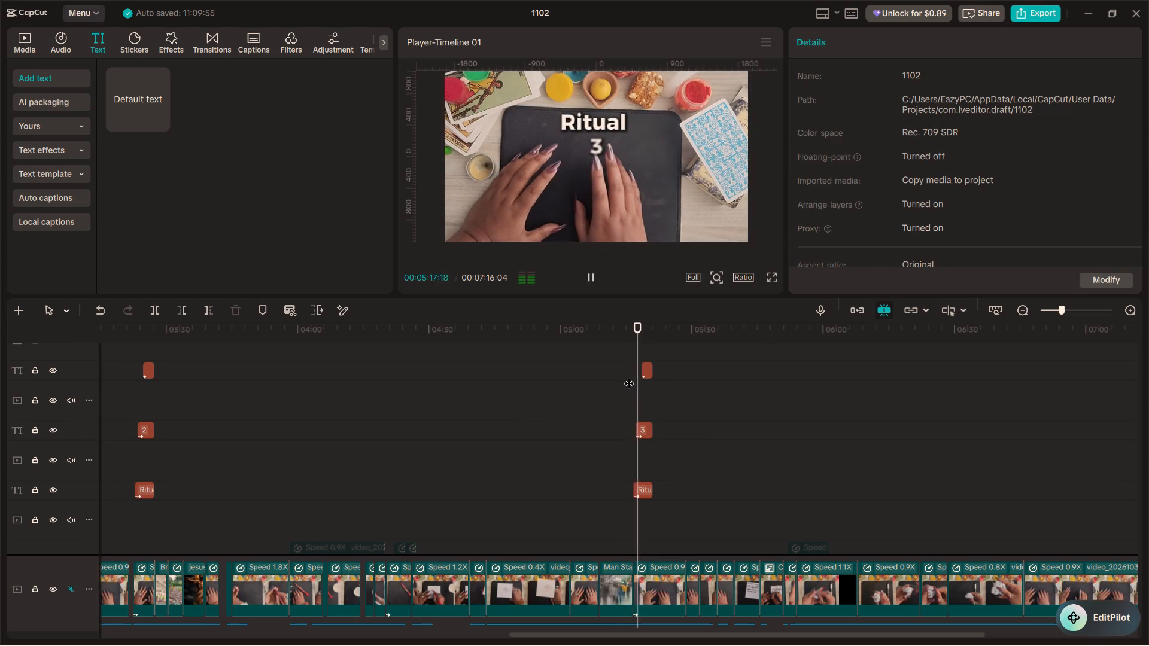
key("space")
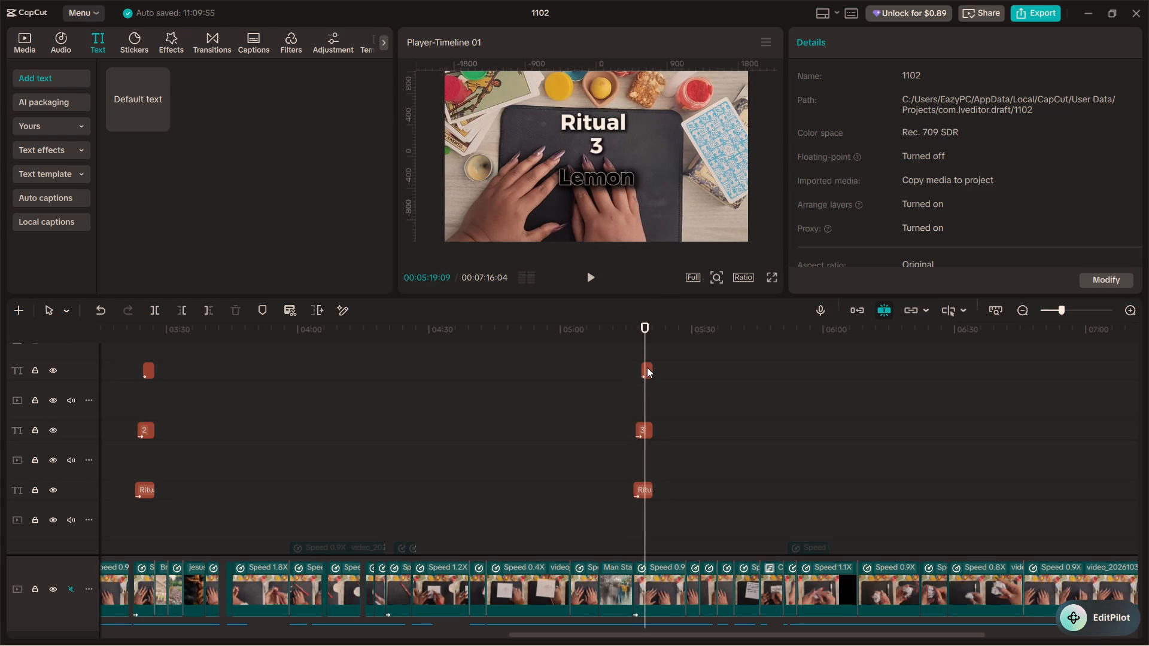
key("space")
key("space")
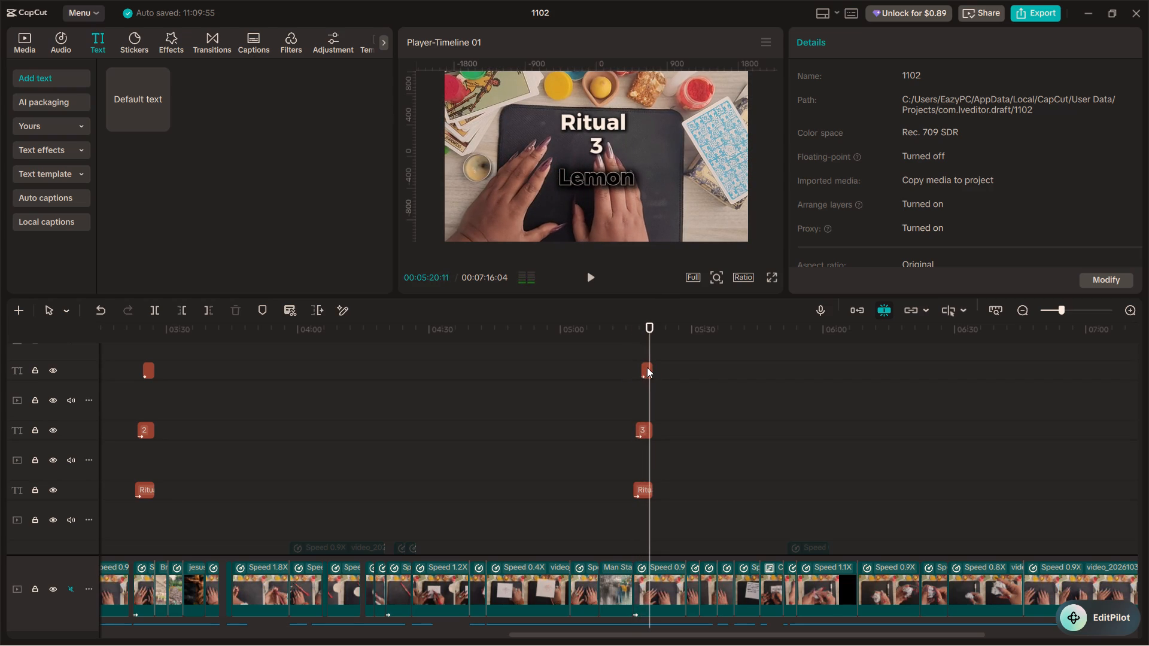
Extend the third ritual's "Lemon" caption text to read "Lemon Protection".
scroll(546, 429, "up", 18, "ctrl")
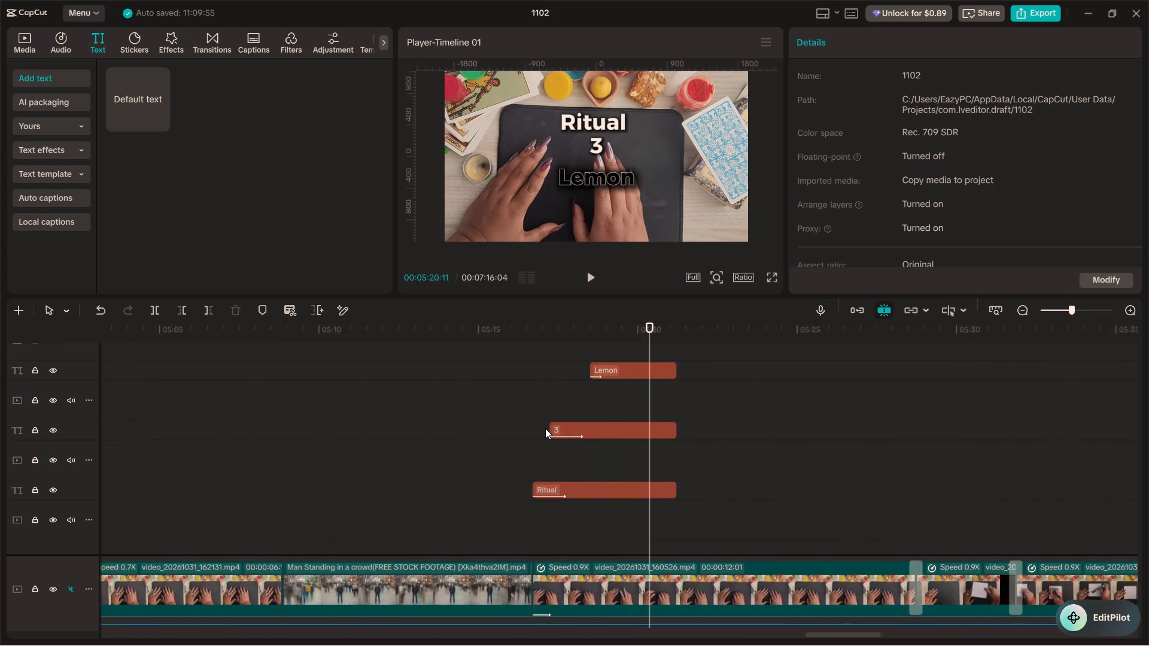
scroll(545, 428, "down", 5, "ctrl")
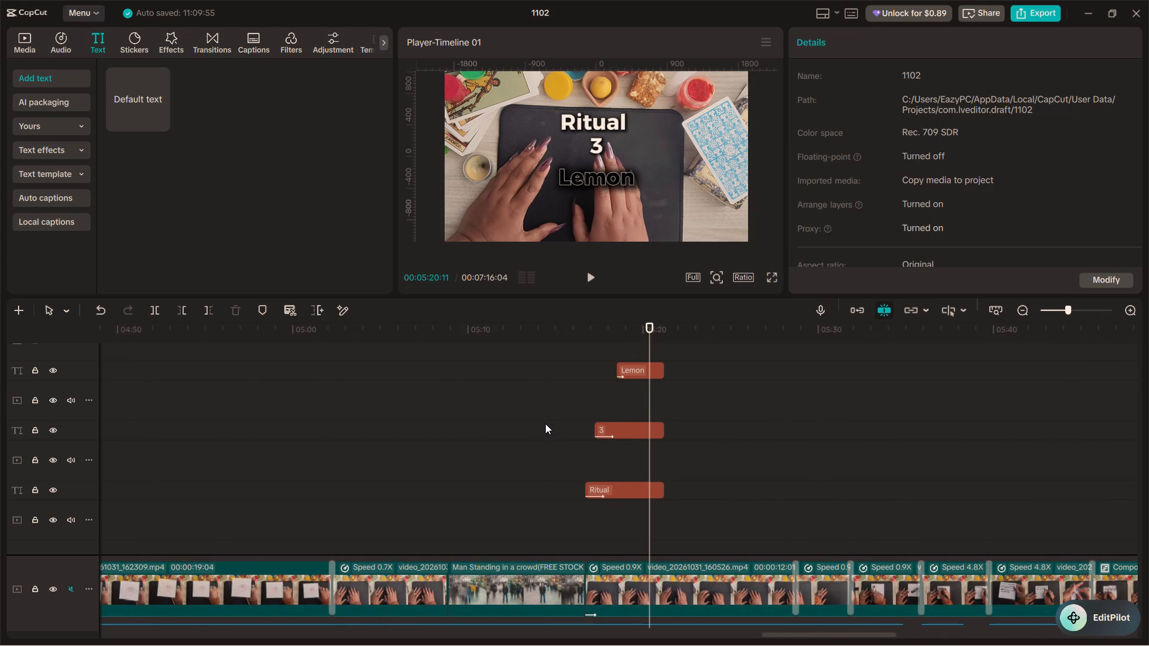
left_click(658, 366)
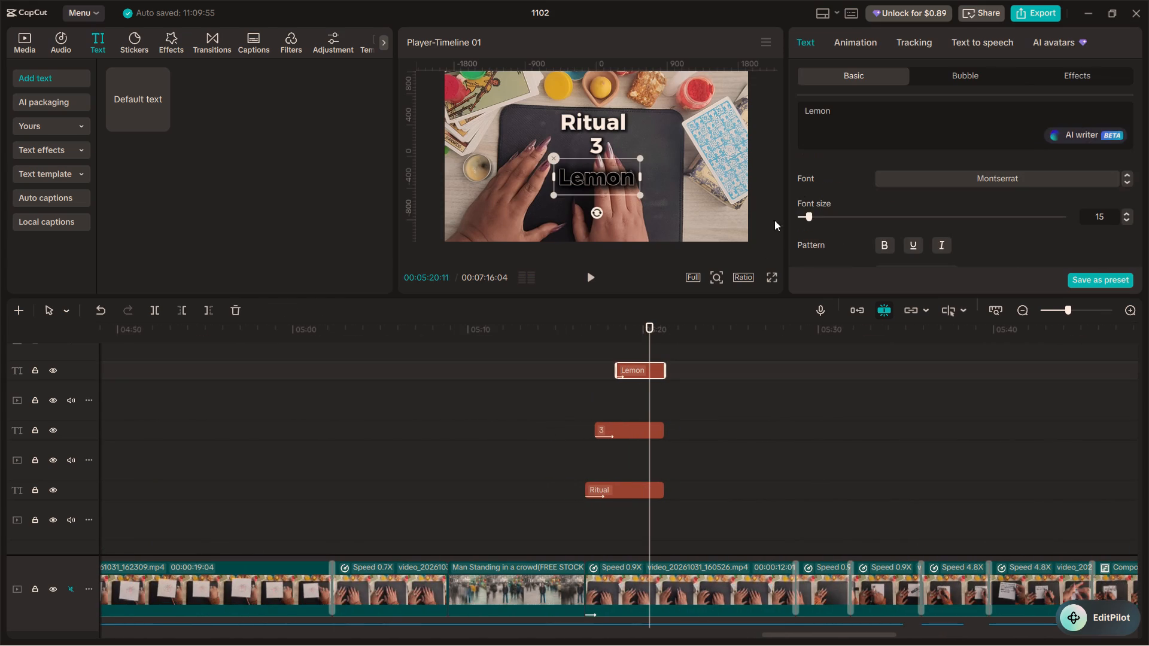
left_click(855, 122)
key("space")
type("Pr")
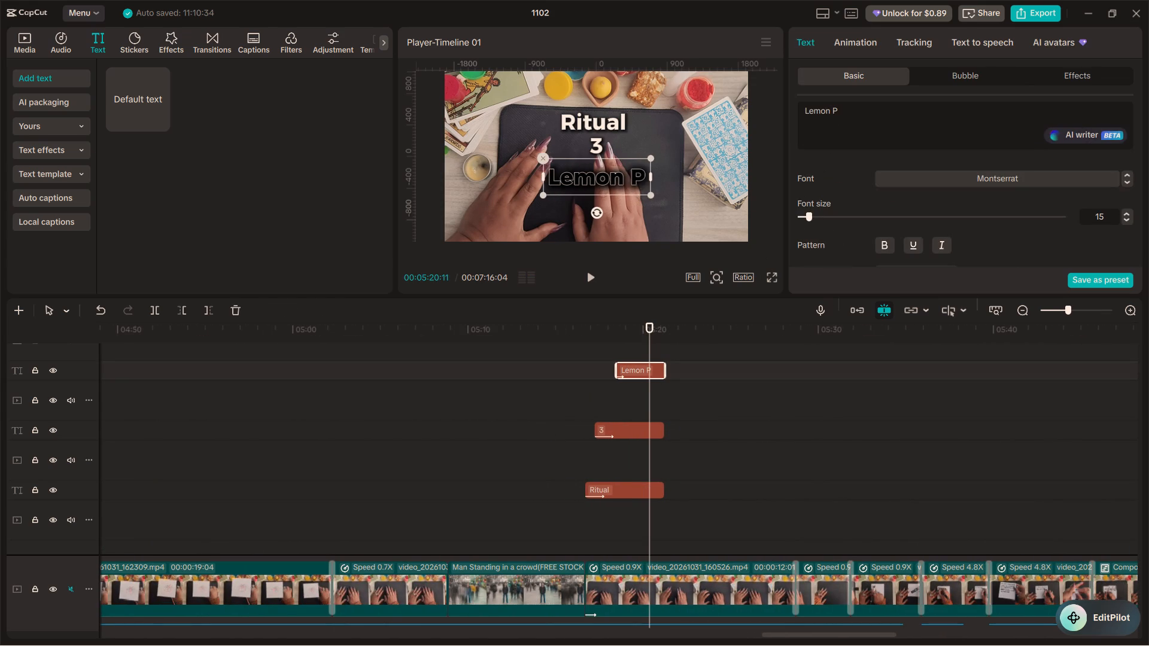
type("otecti")
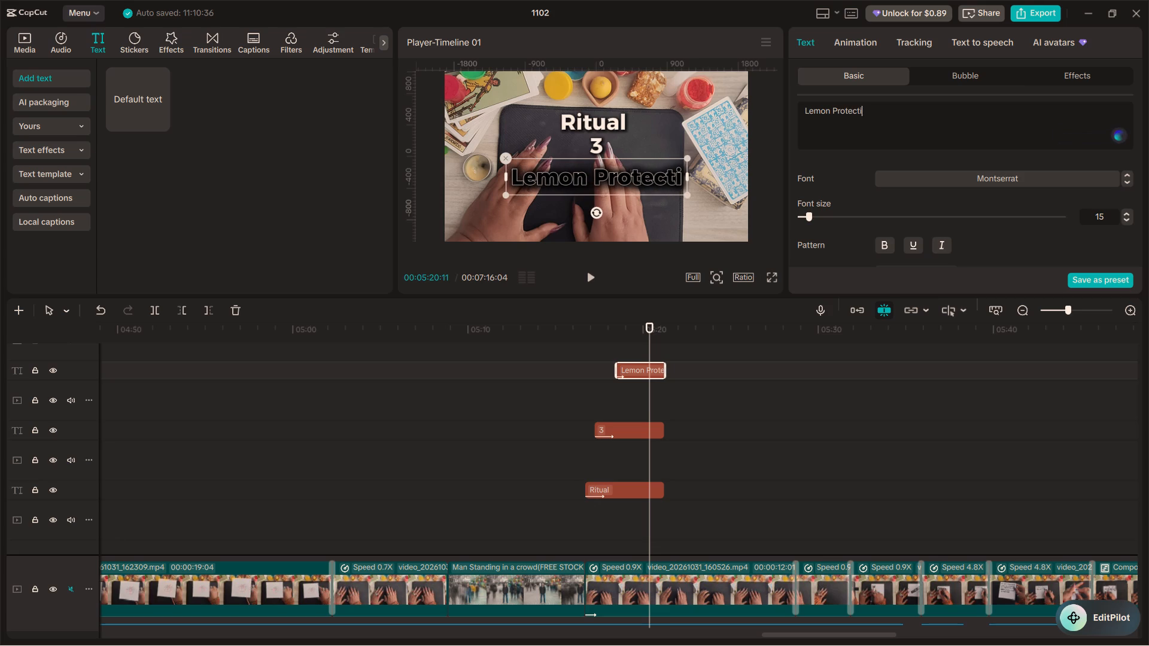
type("on")
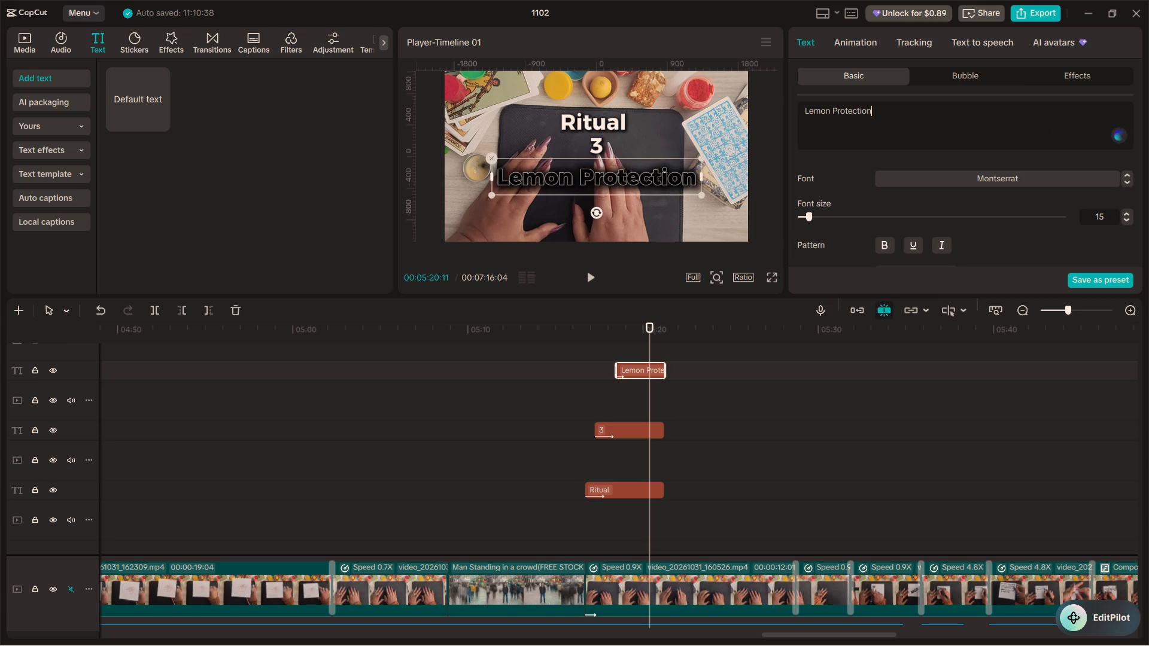
Play back the third ritual's title from the crowd clip and set its "Lemon Protection" caption to the Serif font.
left_click(519, 420)
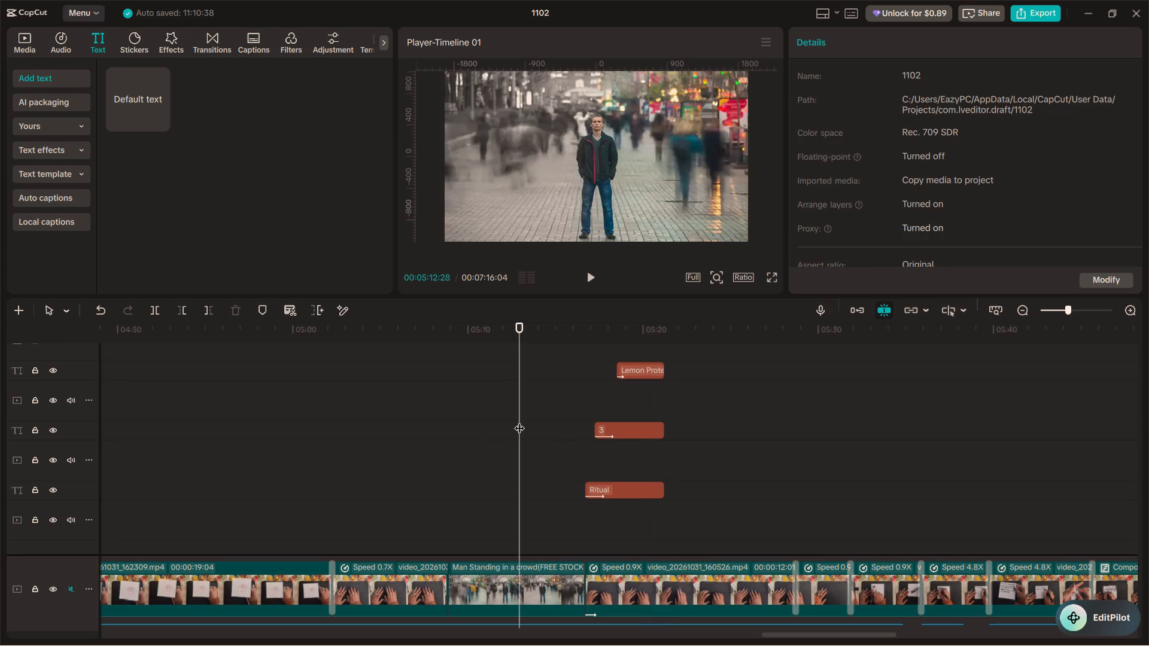
key("space")
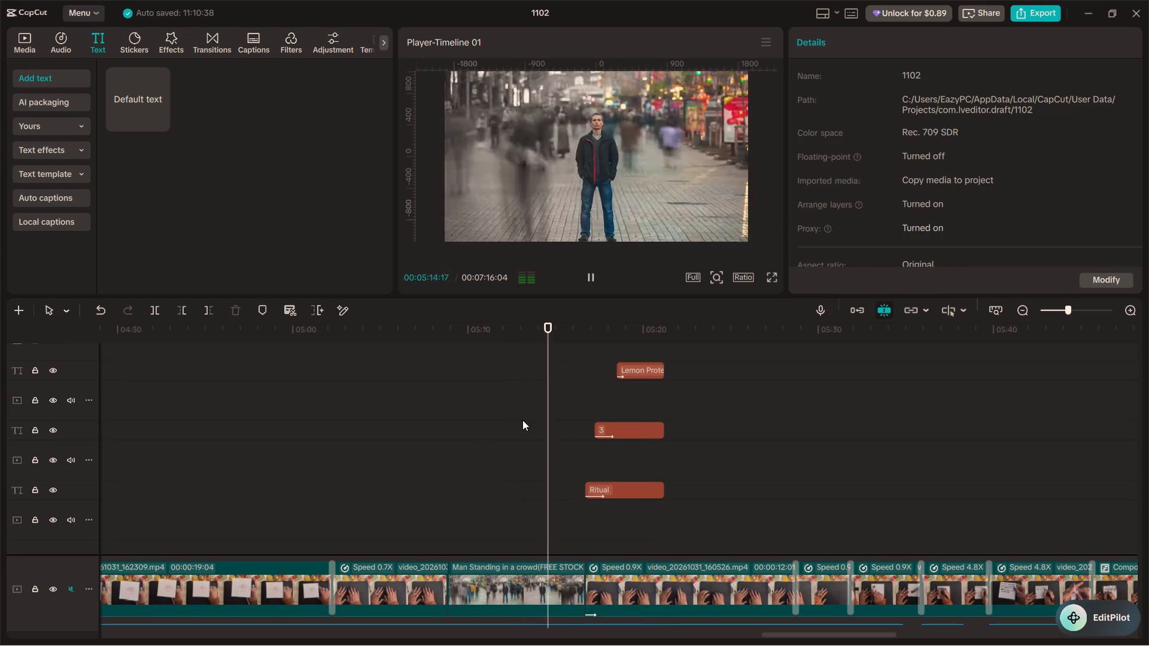
scroll(522, 420, "down", 12, "ctrl")
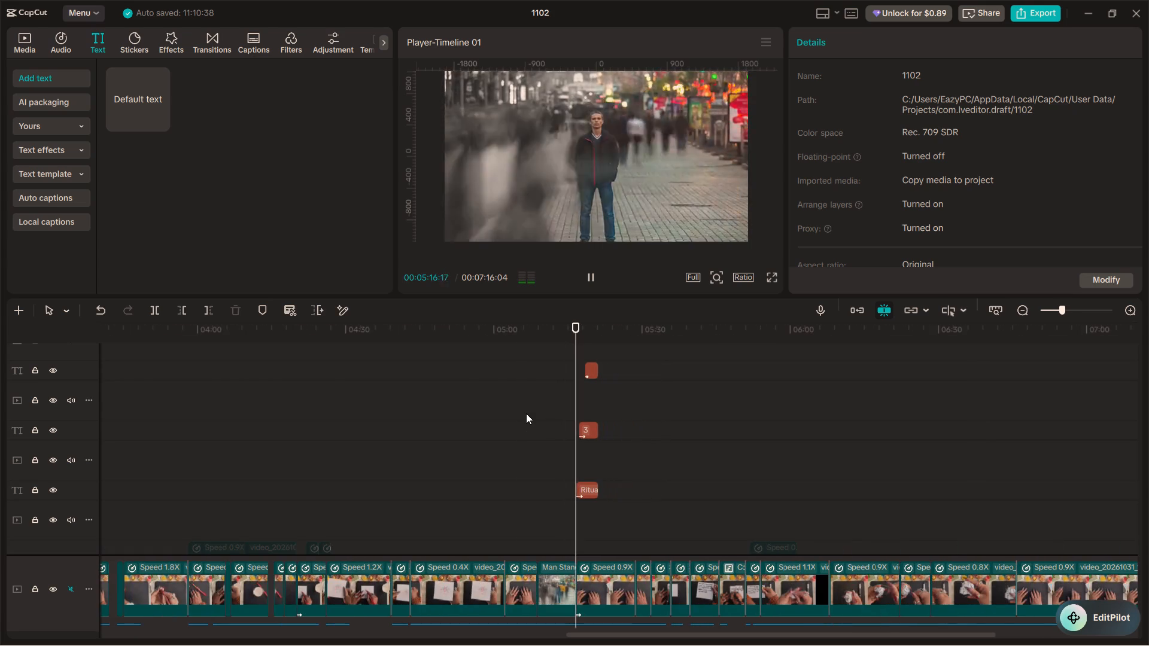
scroll(526, 413, "up", 12, "ctrl")
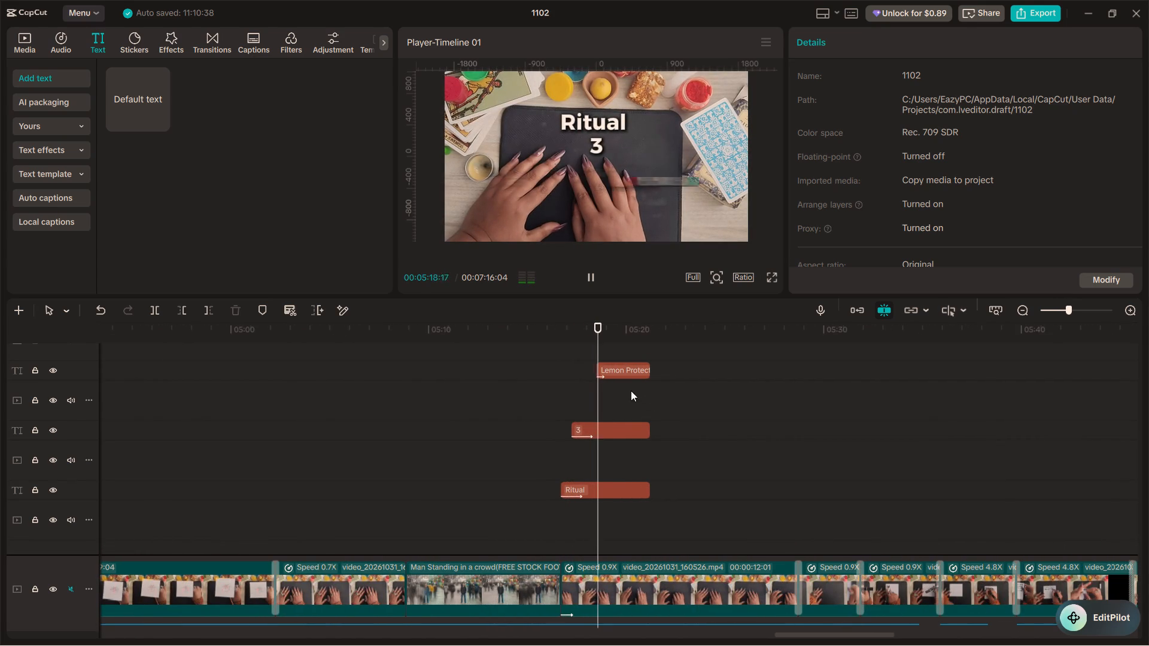
key("space")
left_click(625, 370)
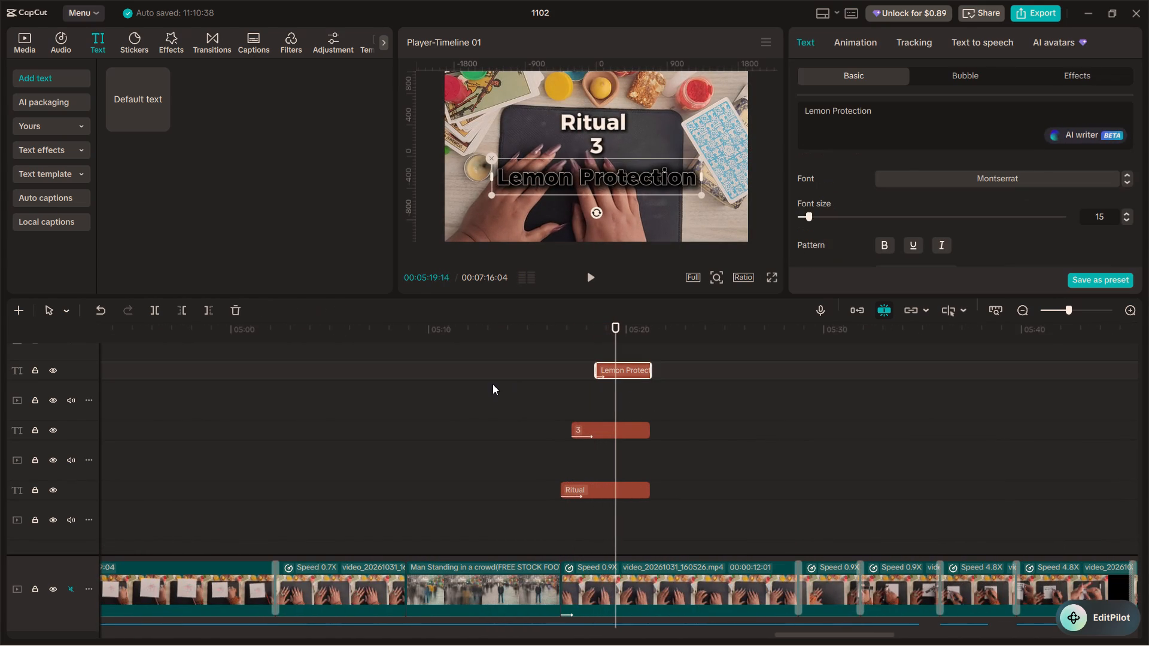
left_click(1003, 185)
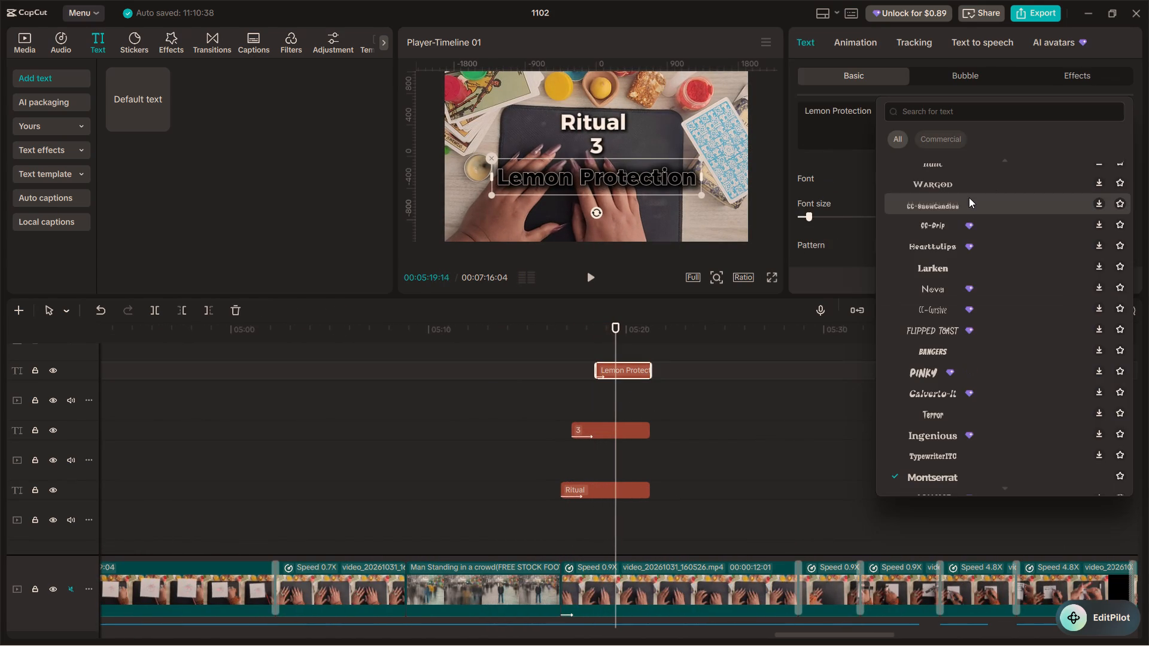
left_click(938, 188)
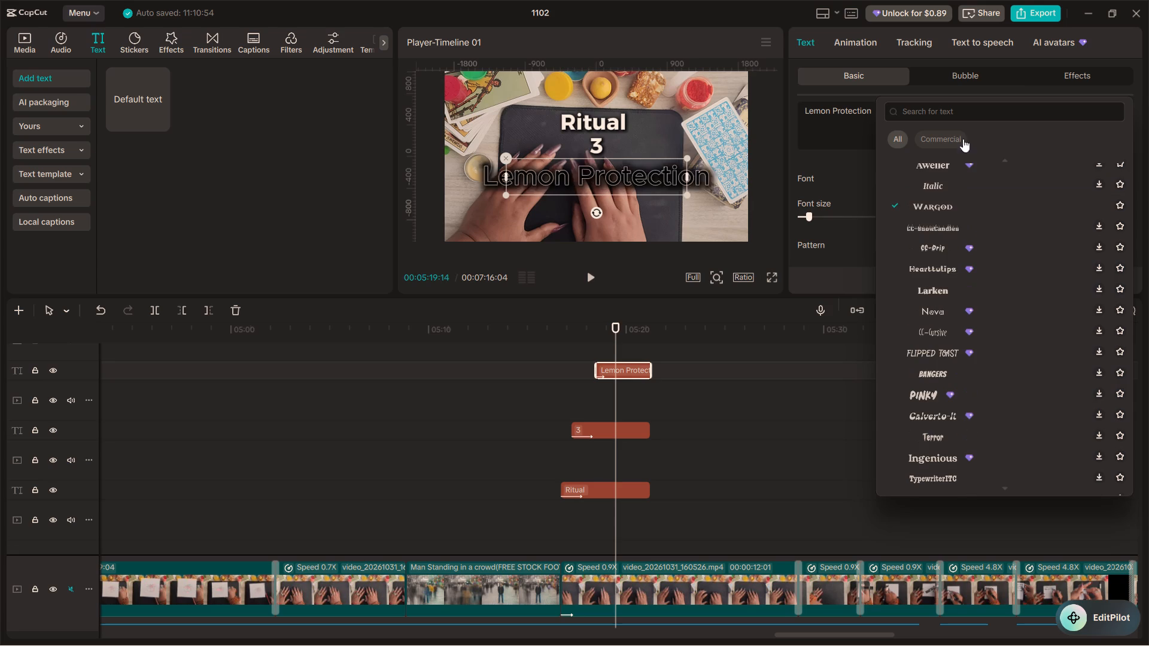
left_click(961, 109)
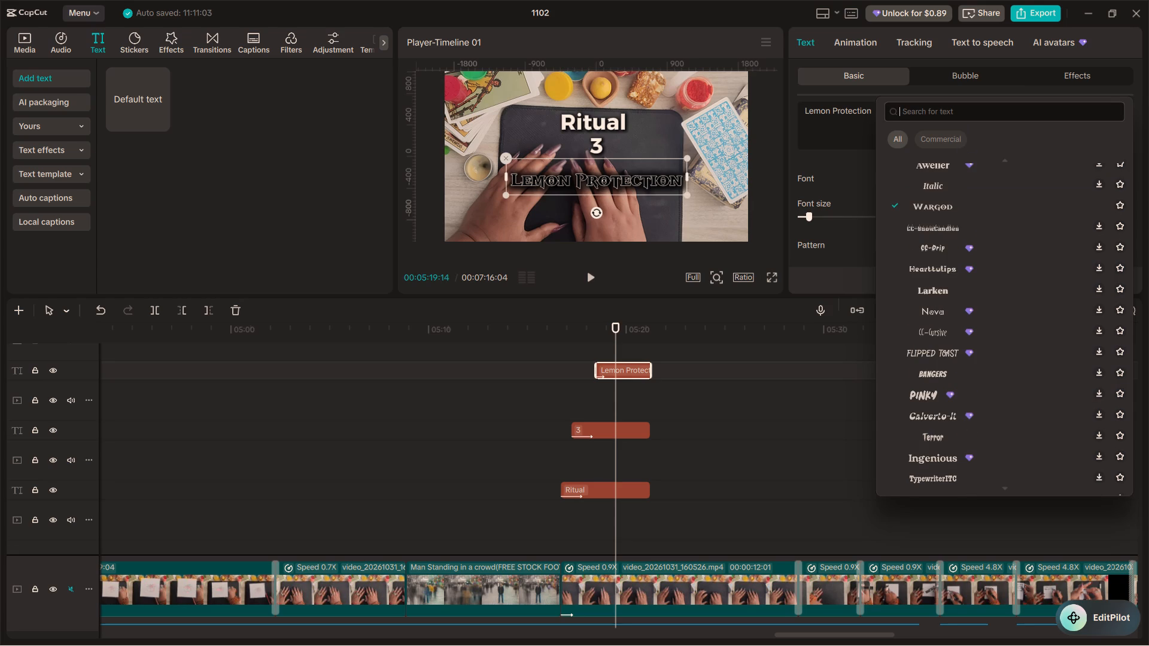
type("sr")
key("BackSpace")
type("erf")
key("BackSpace")
type("if")
key("Return")
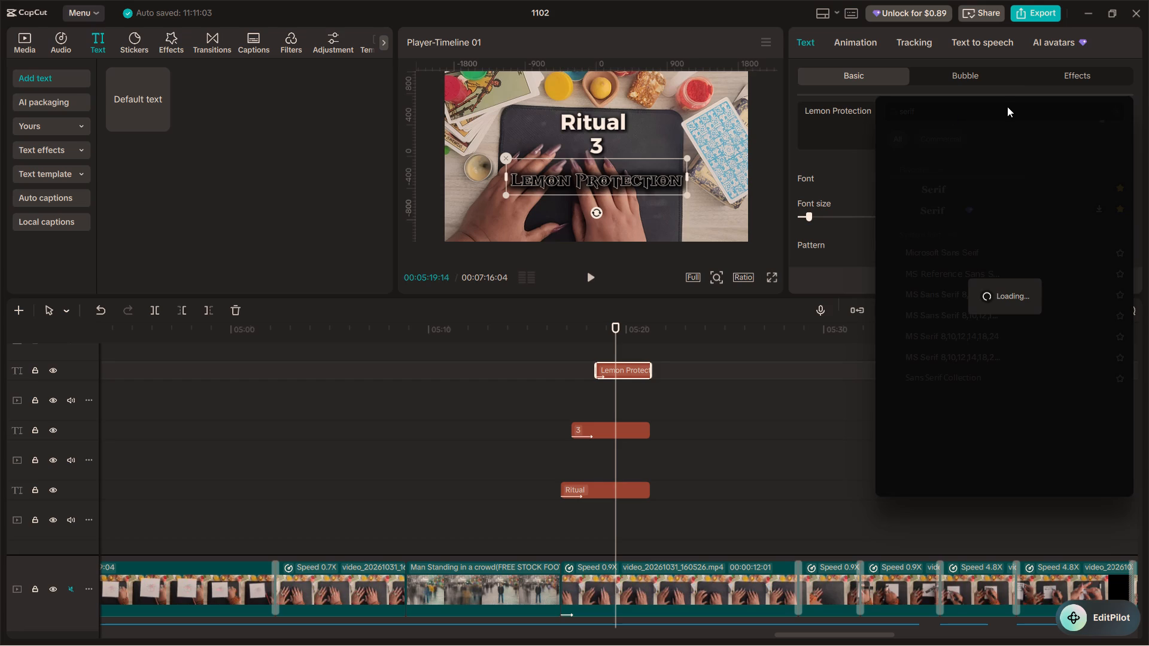
left_click(1003, 181)
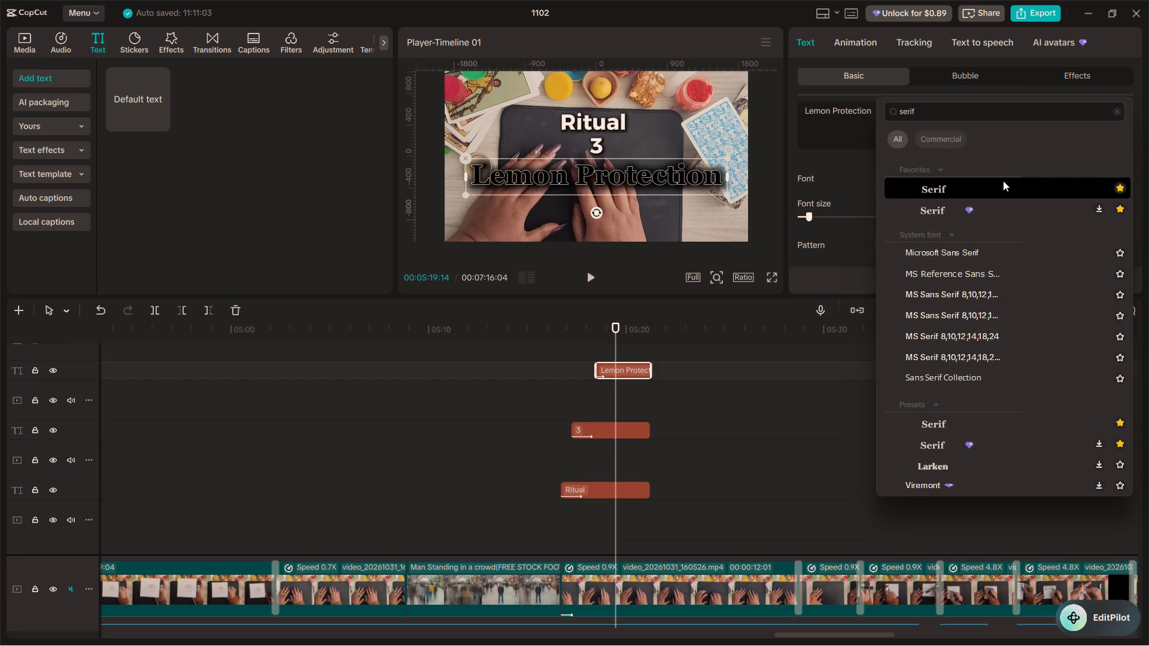
left_click(512, 393)
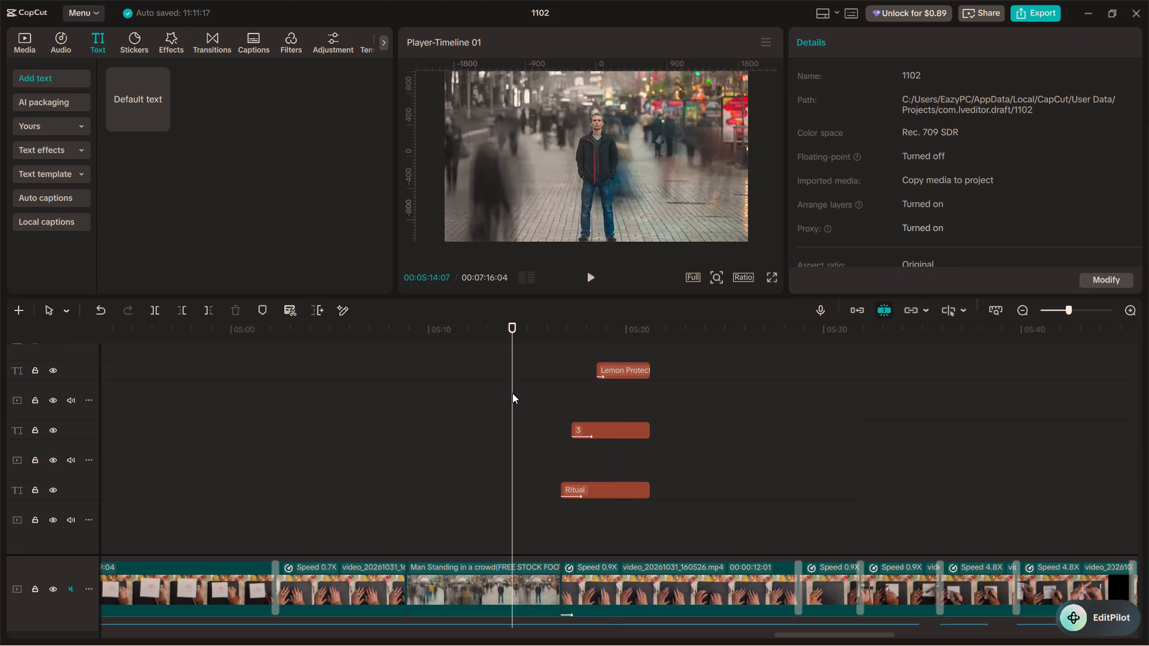
Set the second ritual's "Garlic and Water" caption to the Serif font.
scroll(512, 393, "down", 8, "ctrl")
scroll(446, 384, "up", 3, "alt")
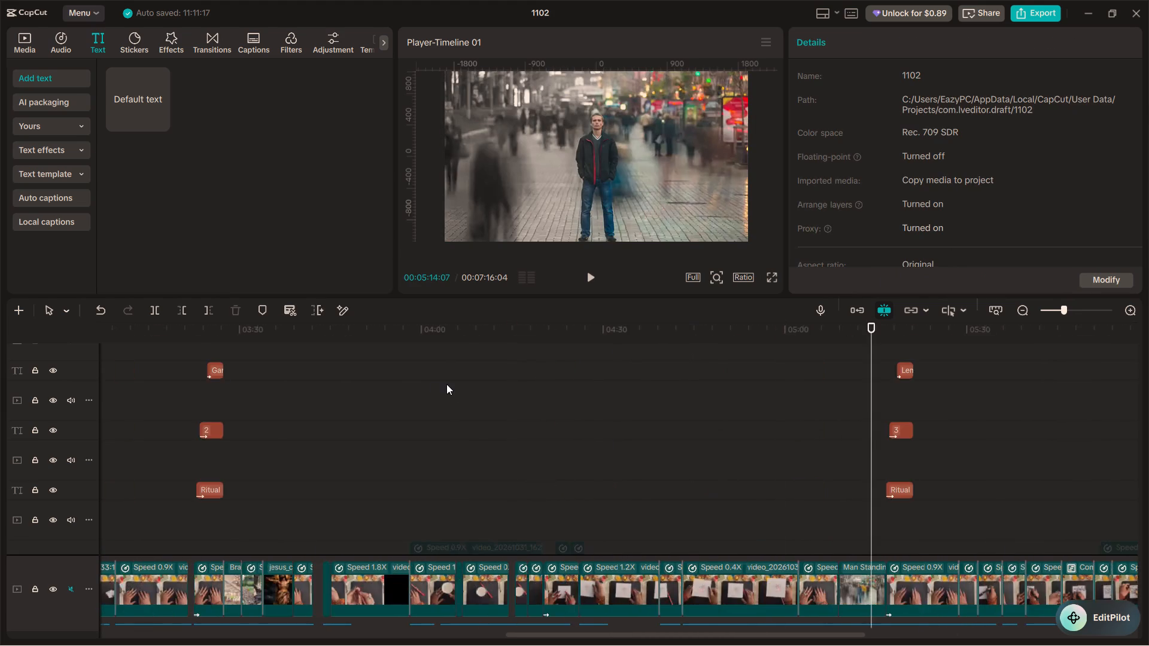
scroll(446, 384, "up", 4, "alt")
left_click(479, 355)
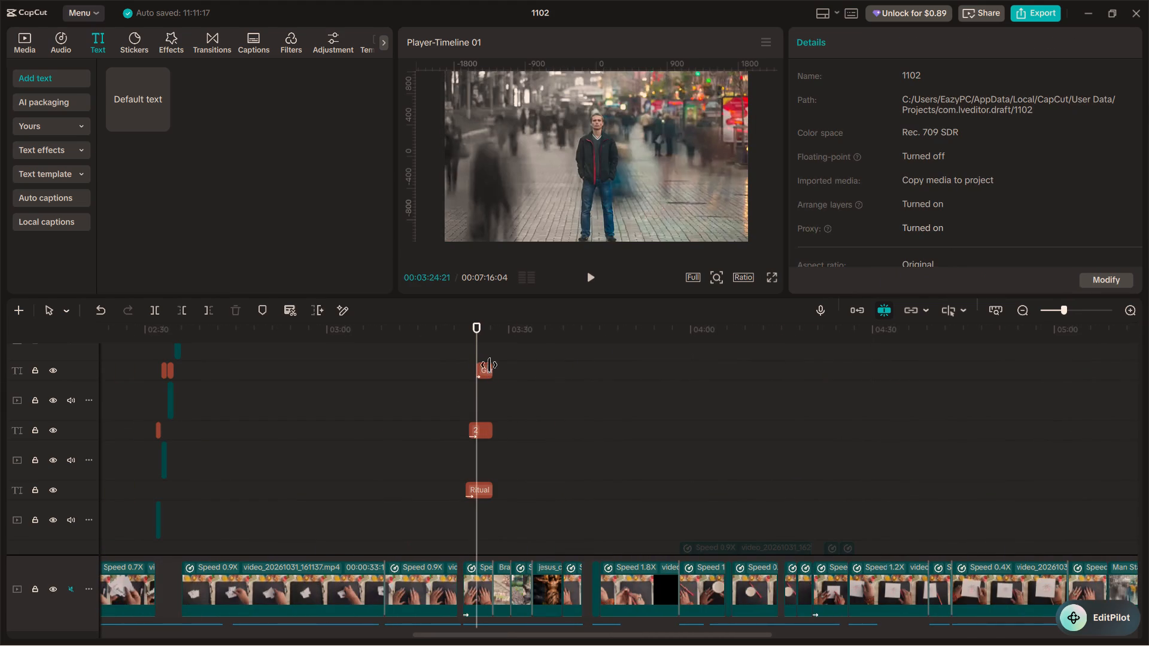
left_click(487, 371)
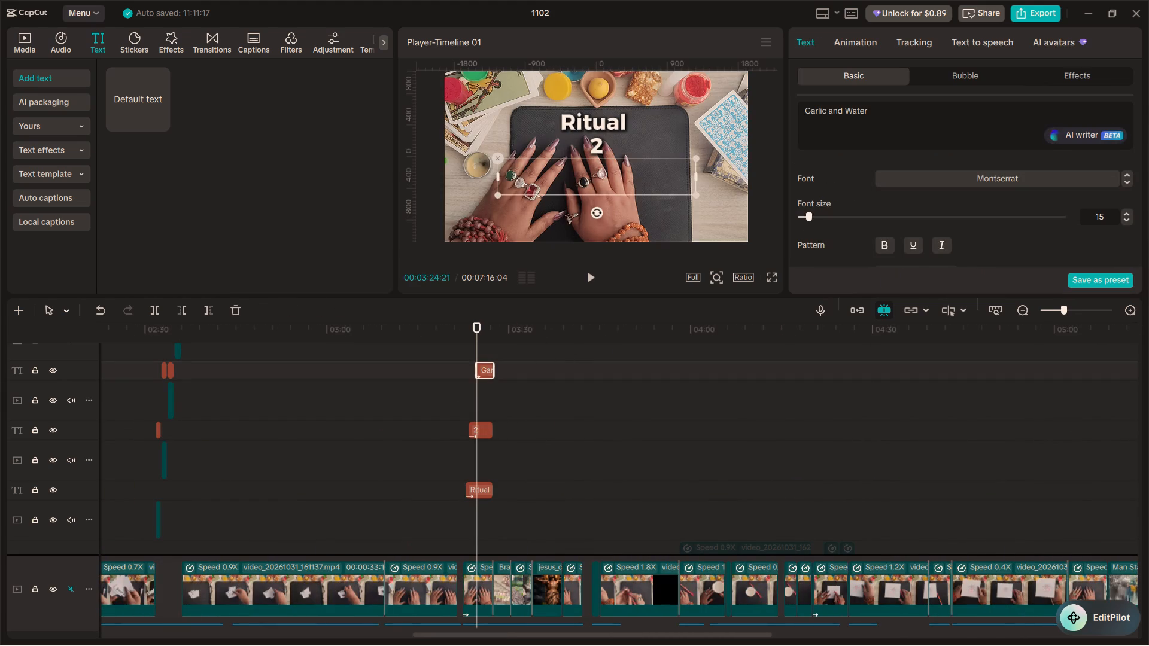
left_click(1004, 179)
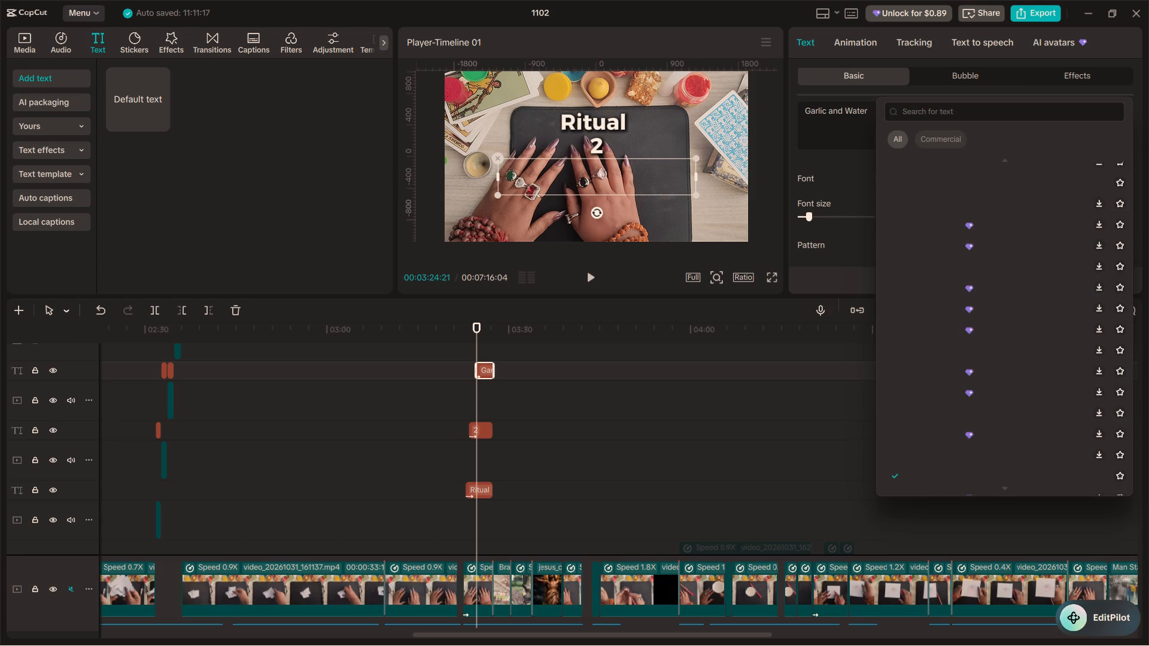
left_click(976, 118)
type("serif")
key("Return")
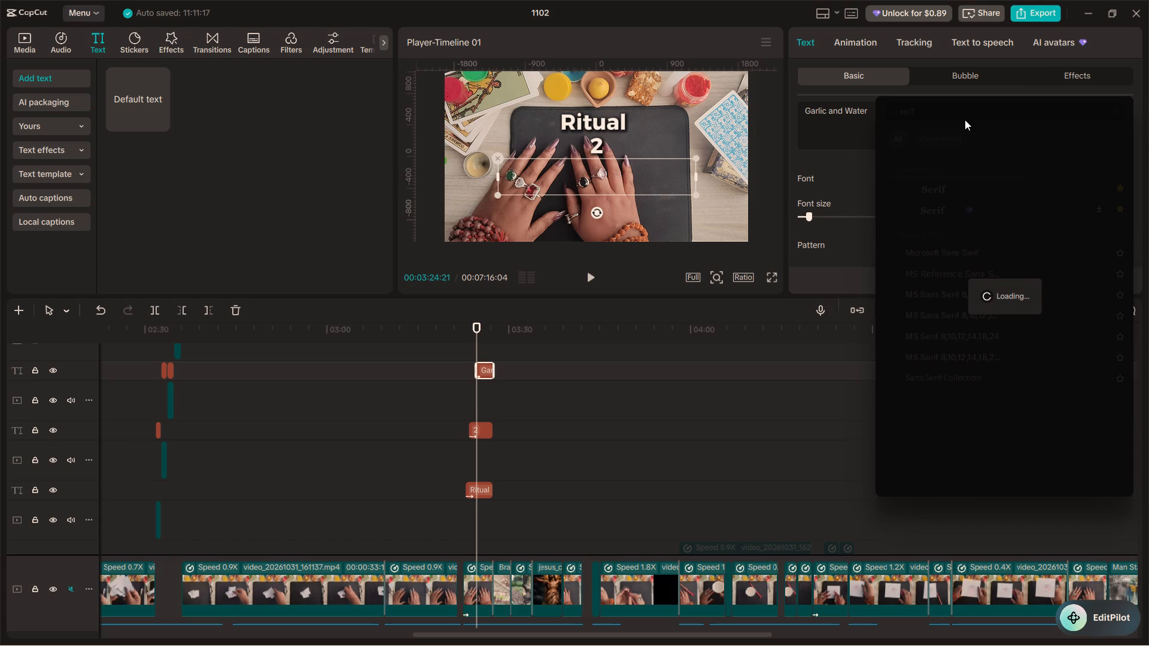
left_click(970, 193)
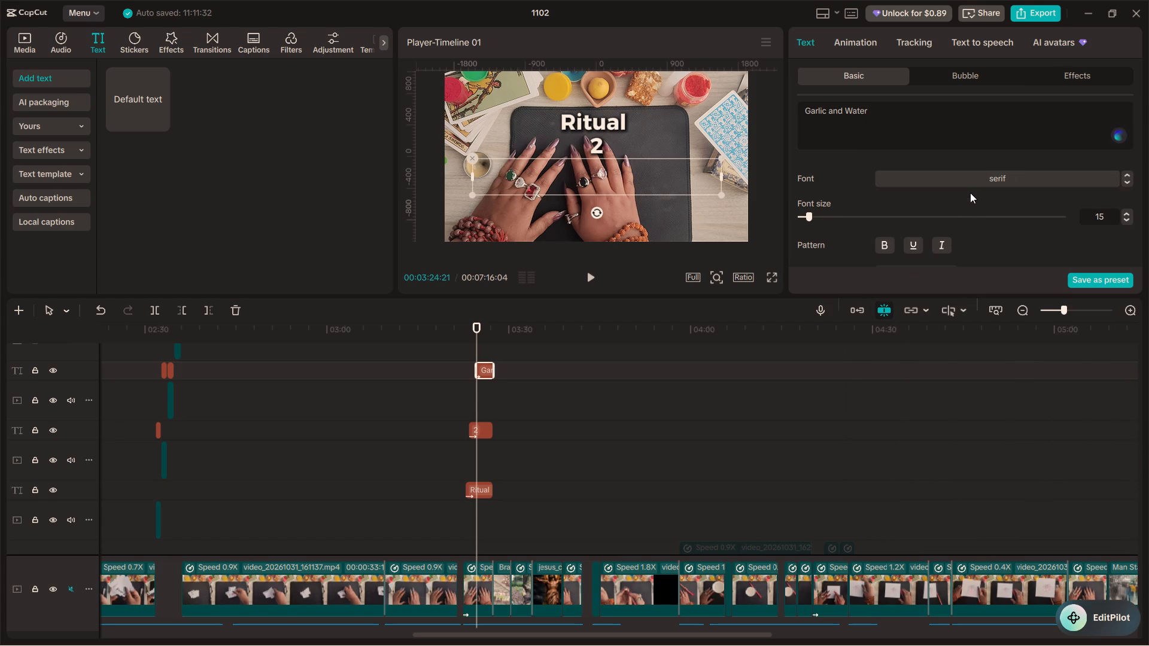
Play back the second ritual's title to check the "Garlic and Water" caption in its new font.
left_click(428, 420)
key("space")
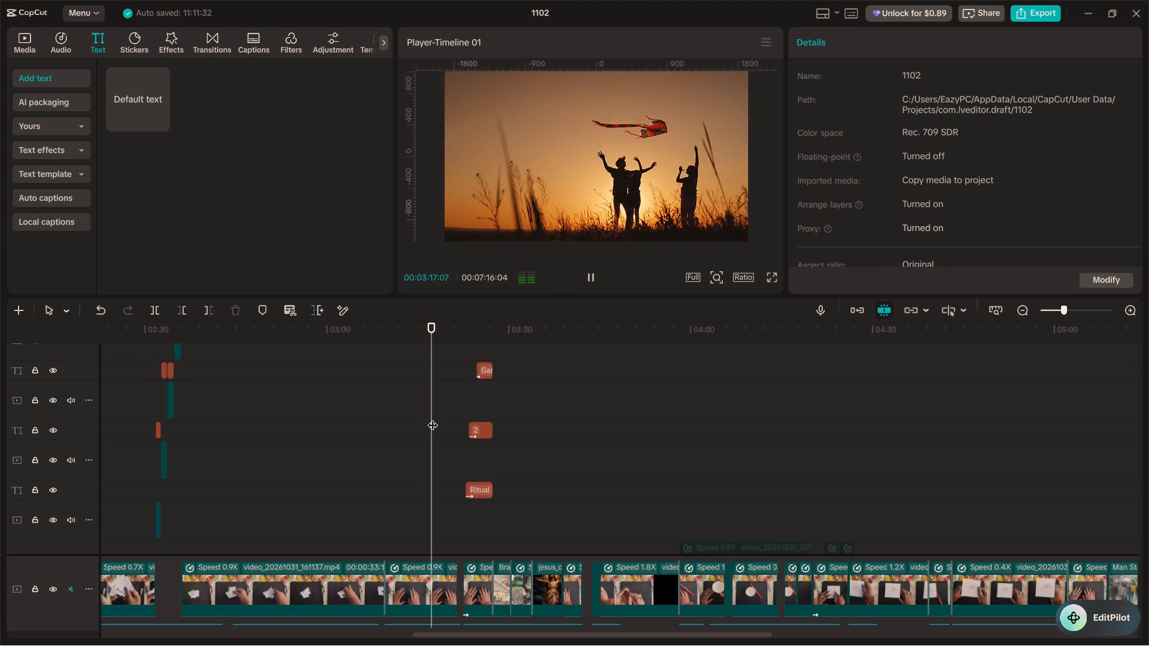
left_click(472, 348)
key("space")
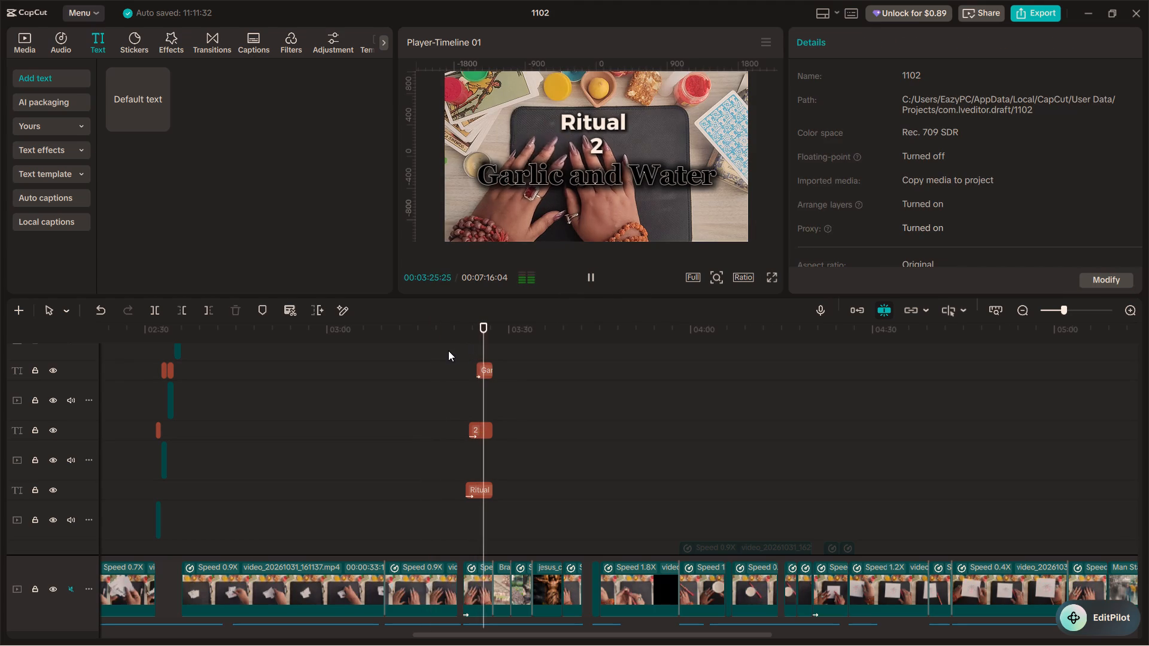
key("space")
Play back the second ritual's title once more to review its "Ritual", "2" and "Garlic and Water" captions.
scroll(413, 380, "down", 11, "ctrl")
left_click(247, 349)
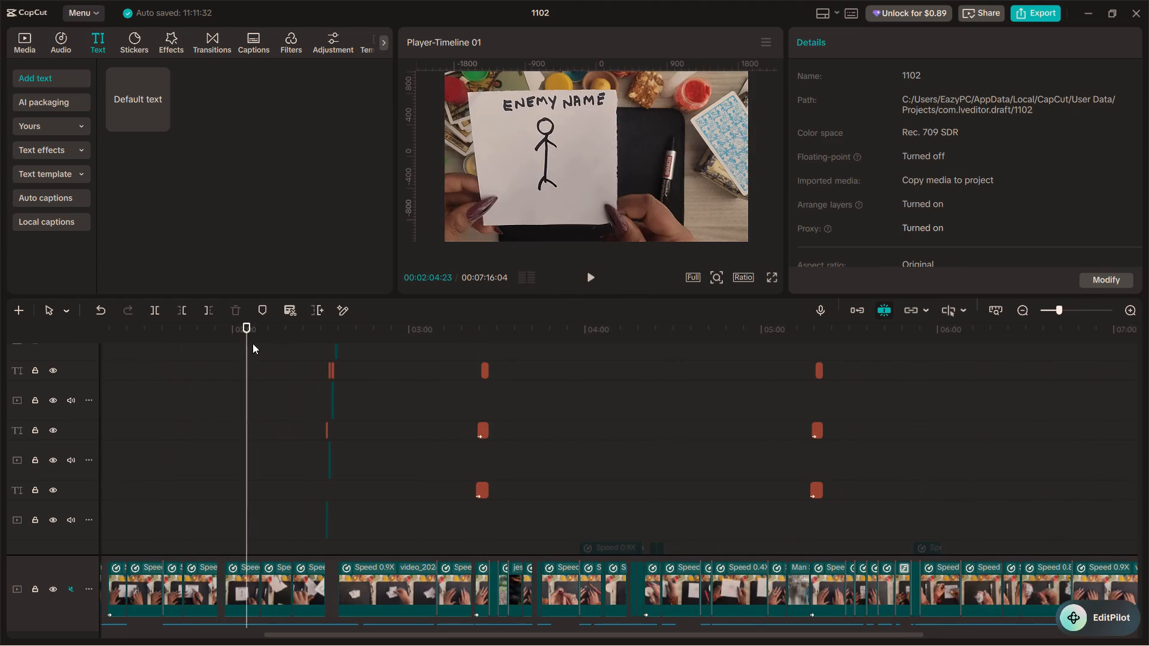
left_click_drag(252, 342, 97, 330)
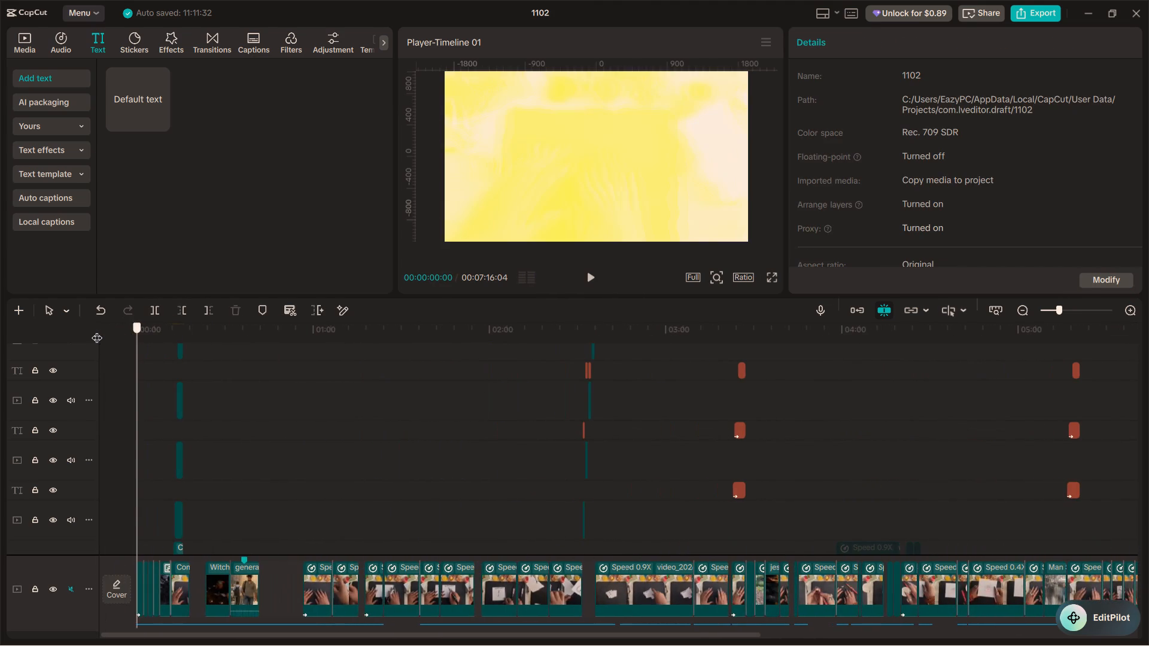
left_click_drag(97, 330, 830, 341)
left_click_drag(831, 342, 725, 330)
key("space")
scroll(730, 330, "up", 20, "ctrl")
scroll(730, 330, "up", 9, "ctrl")
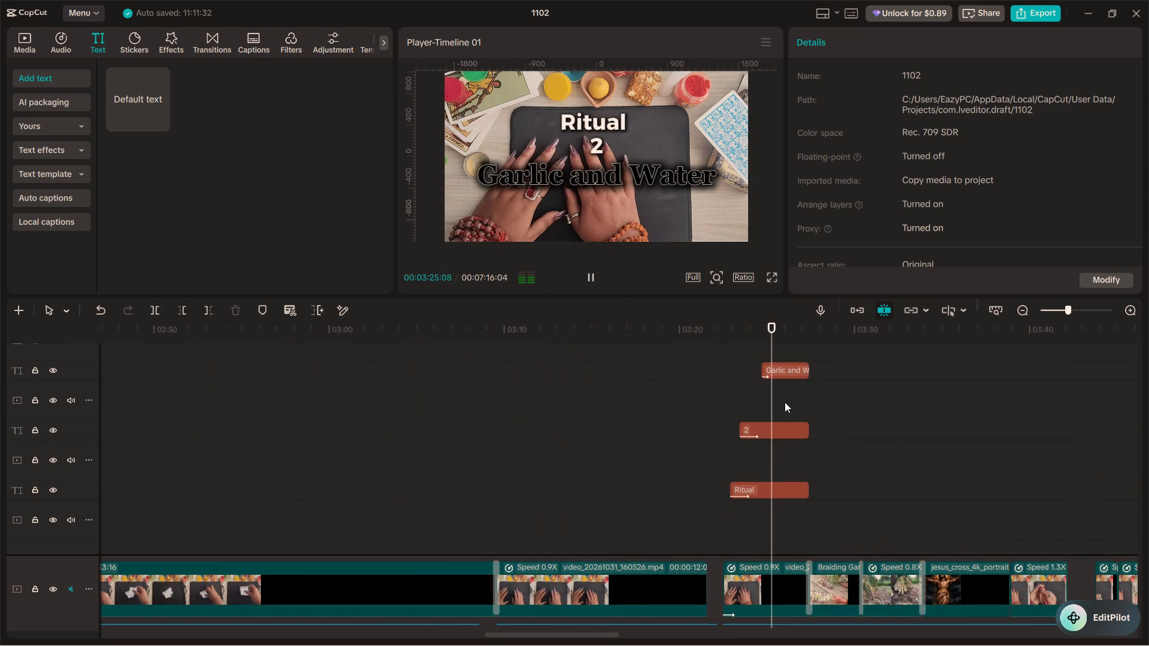
key("space")
Find the first ritual's title near the one-minute mark and play it back to review its captions.
left_click(721, 381)
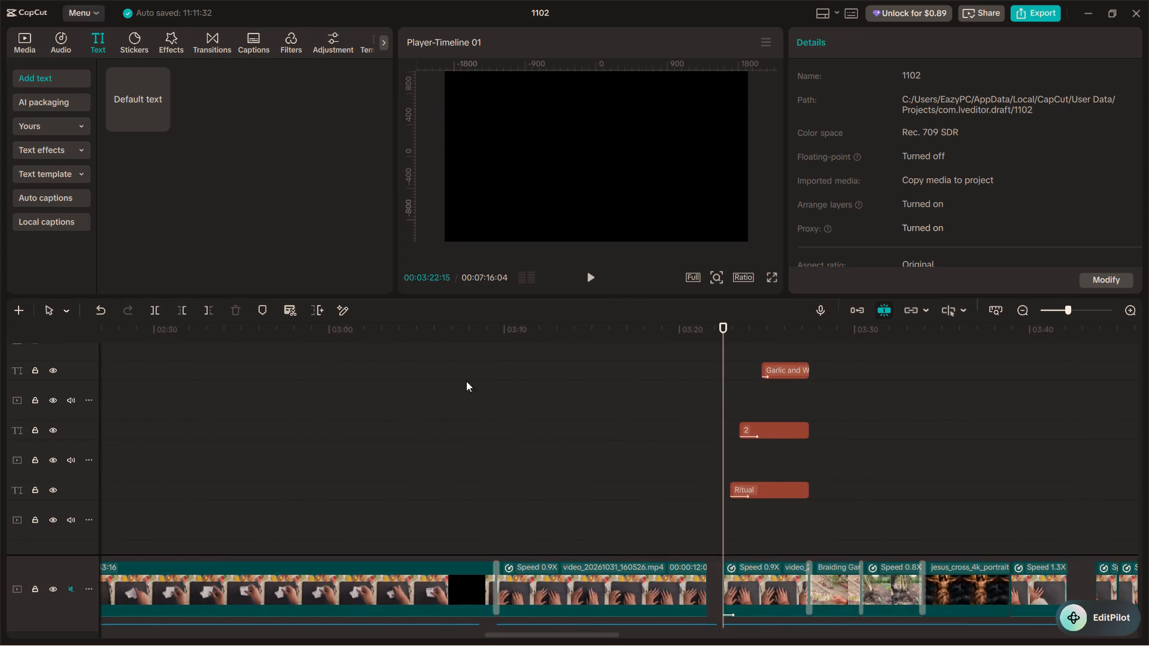
left_click_drag(281, 393, 273, 396)
left_click(223, 407)
scroll(193, 459, "down", 13, "ctrl")
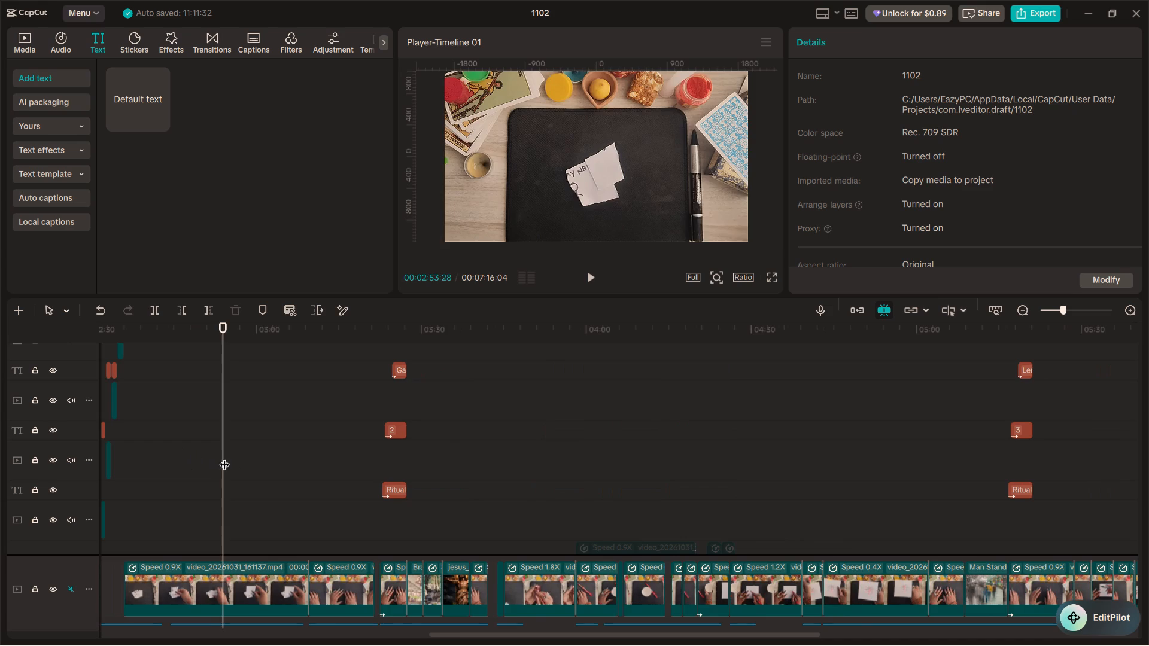
left_click_drag(224, 457, 516, 468)
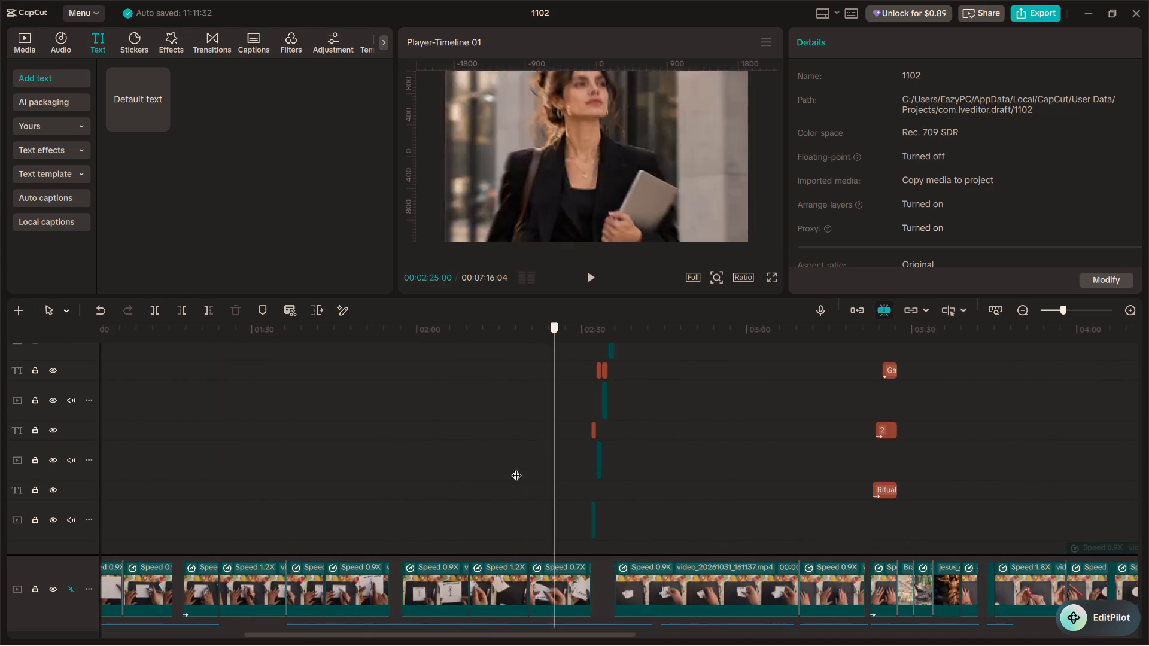
left_click_drag(516, 468, 427, 483)
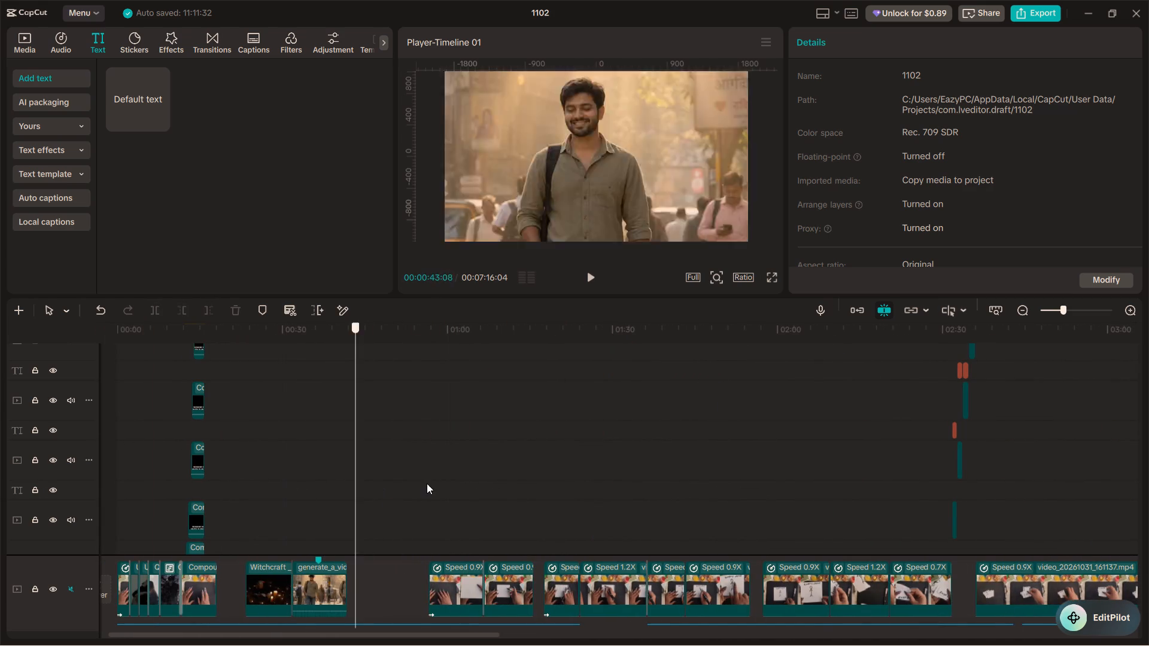
left_click_drag(427, 483, 428, 483)
key("space")
scroll(428, 483, "up", 20)
scroll(428, 483, "up", 4)
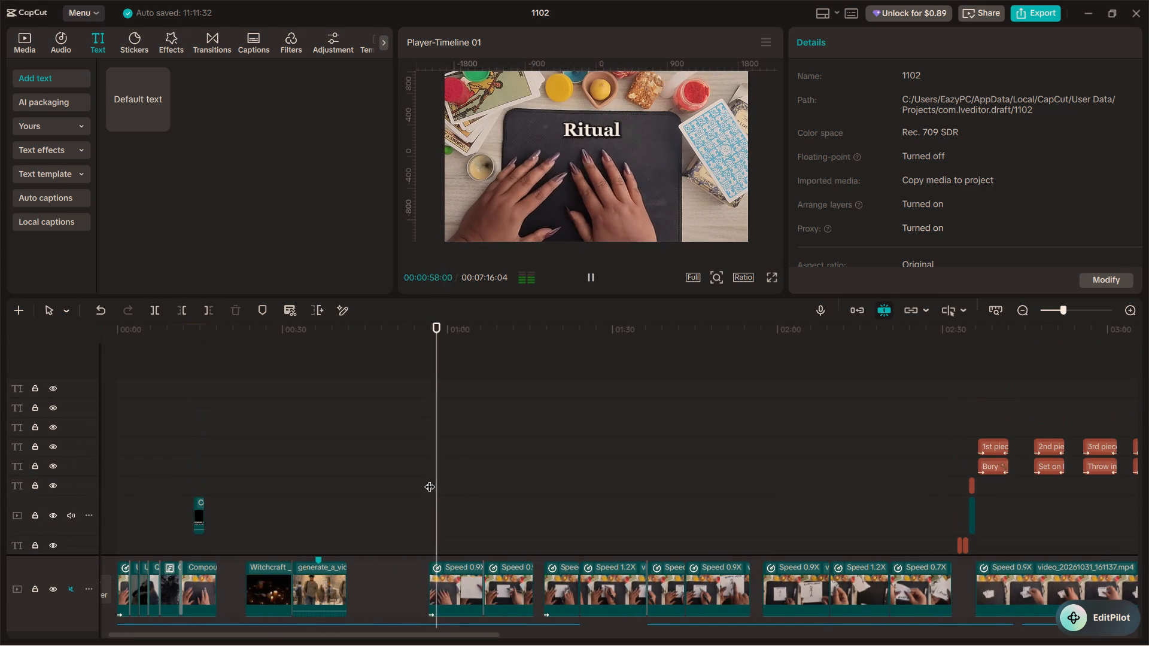
key("space")
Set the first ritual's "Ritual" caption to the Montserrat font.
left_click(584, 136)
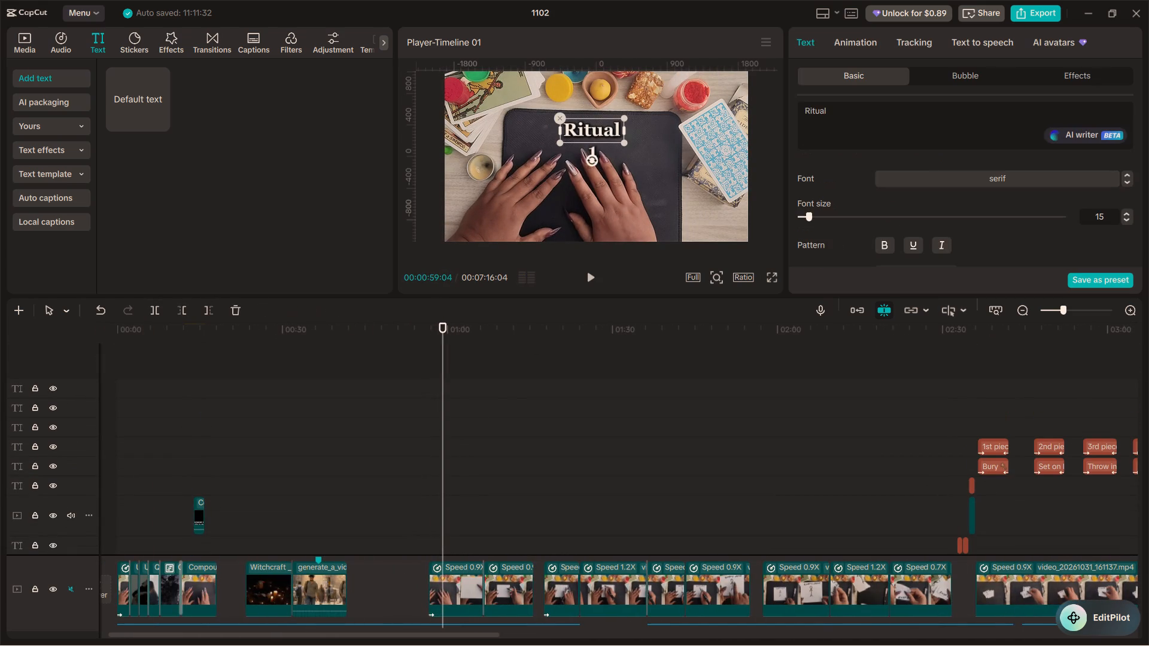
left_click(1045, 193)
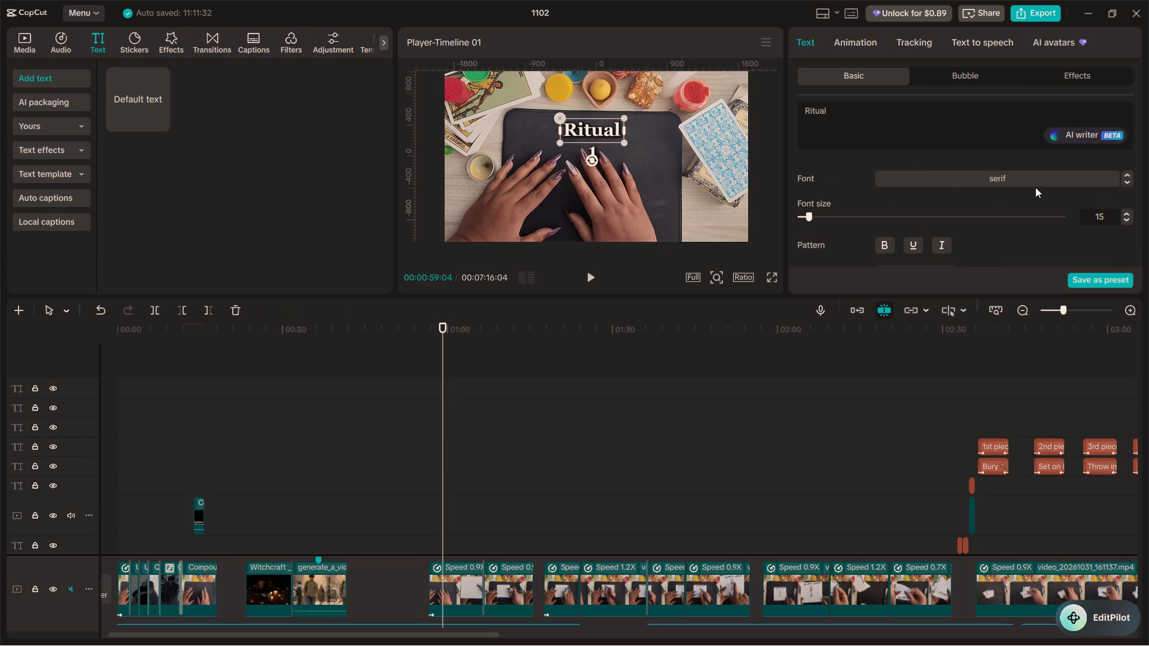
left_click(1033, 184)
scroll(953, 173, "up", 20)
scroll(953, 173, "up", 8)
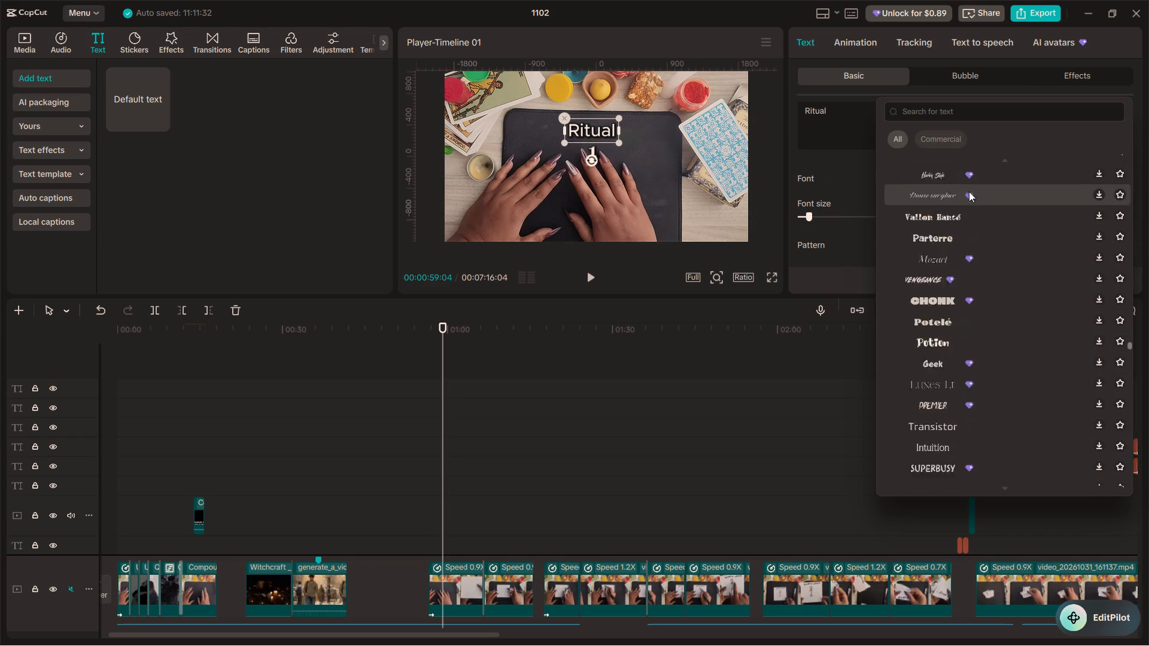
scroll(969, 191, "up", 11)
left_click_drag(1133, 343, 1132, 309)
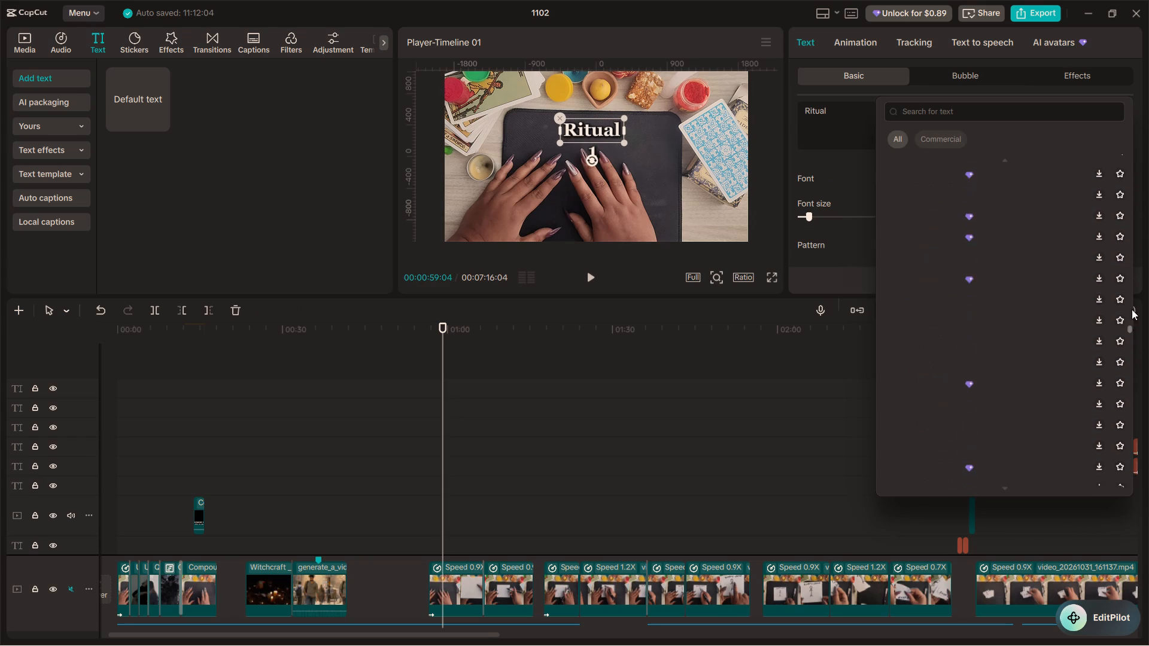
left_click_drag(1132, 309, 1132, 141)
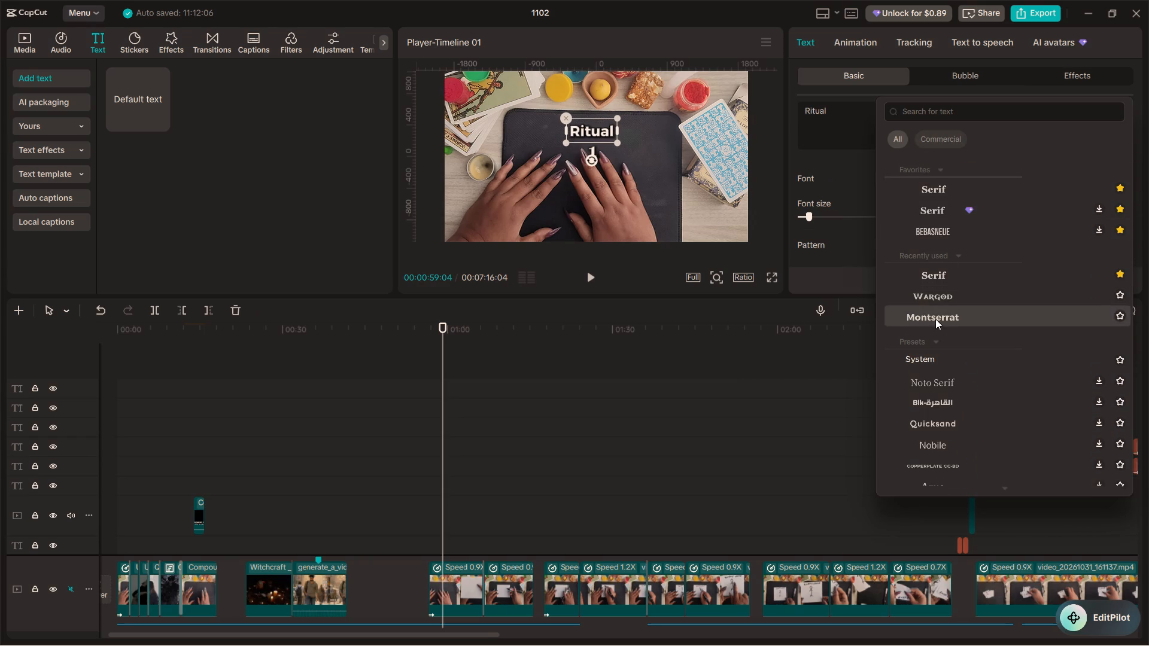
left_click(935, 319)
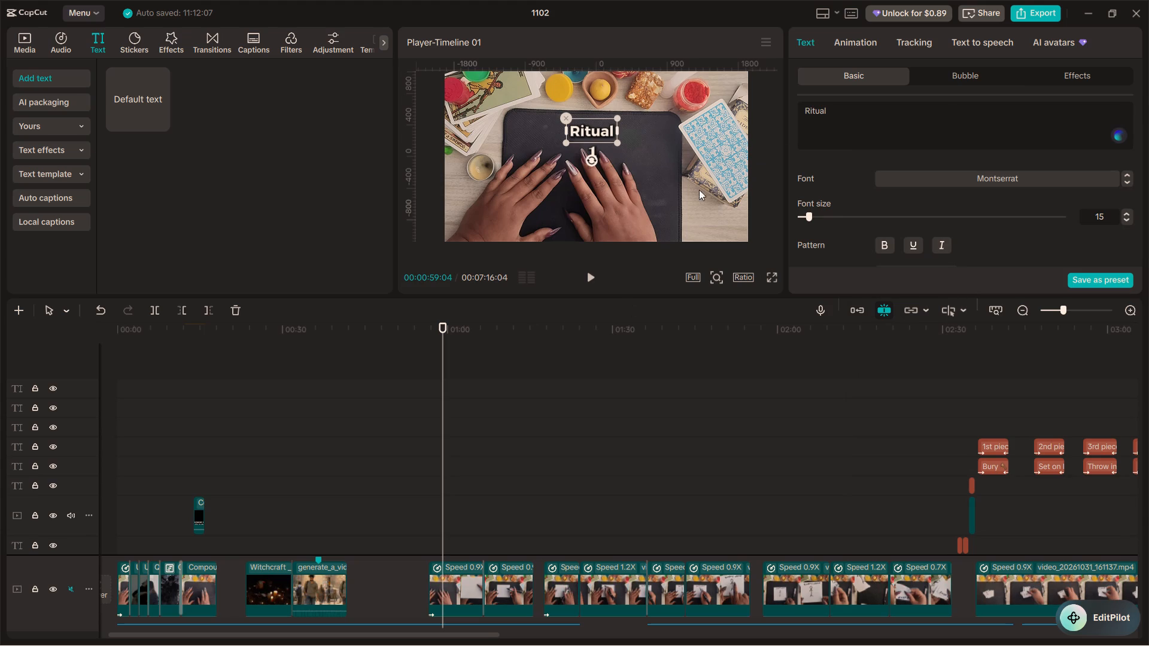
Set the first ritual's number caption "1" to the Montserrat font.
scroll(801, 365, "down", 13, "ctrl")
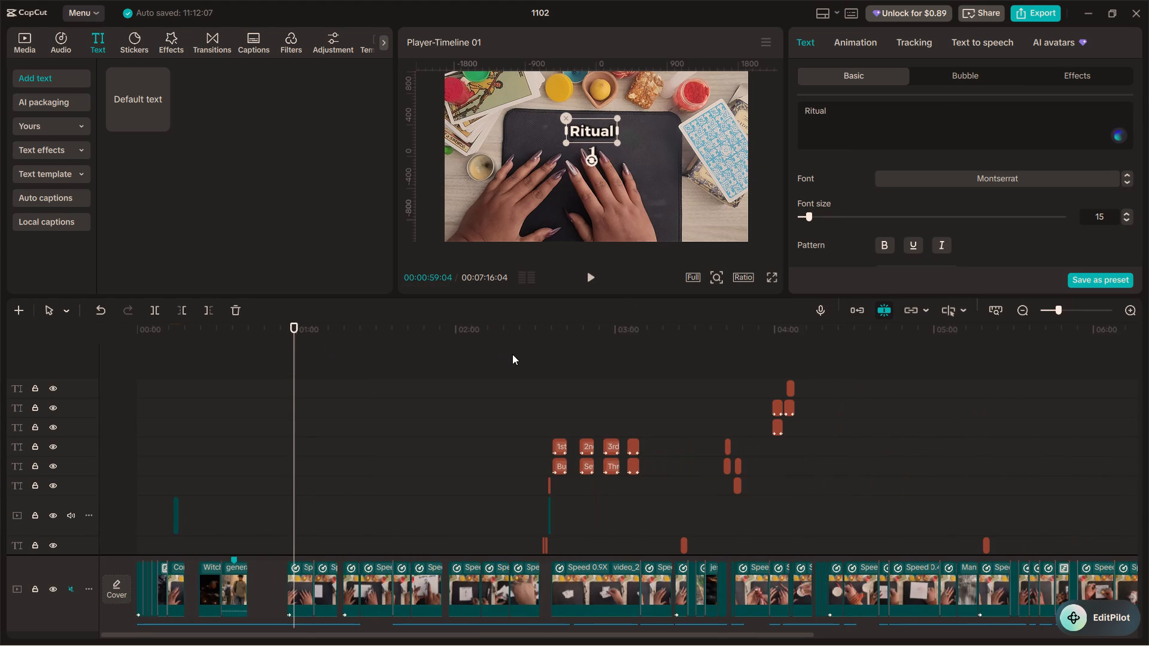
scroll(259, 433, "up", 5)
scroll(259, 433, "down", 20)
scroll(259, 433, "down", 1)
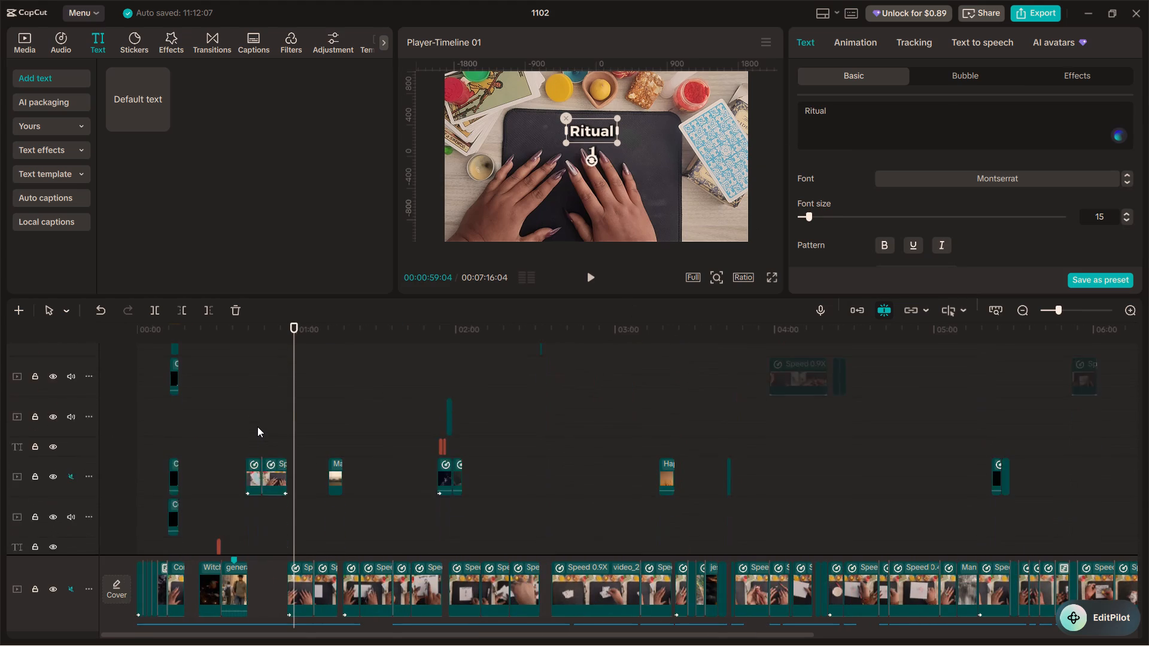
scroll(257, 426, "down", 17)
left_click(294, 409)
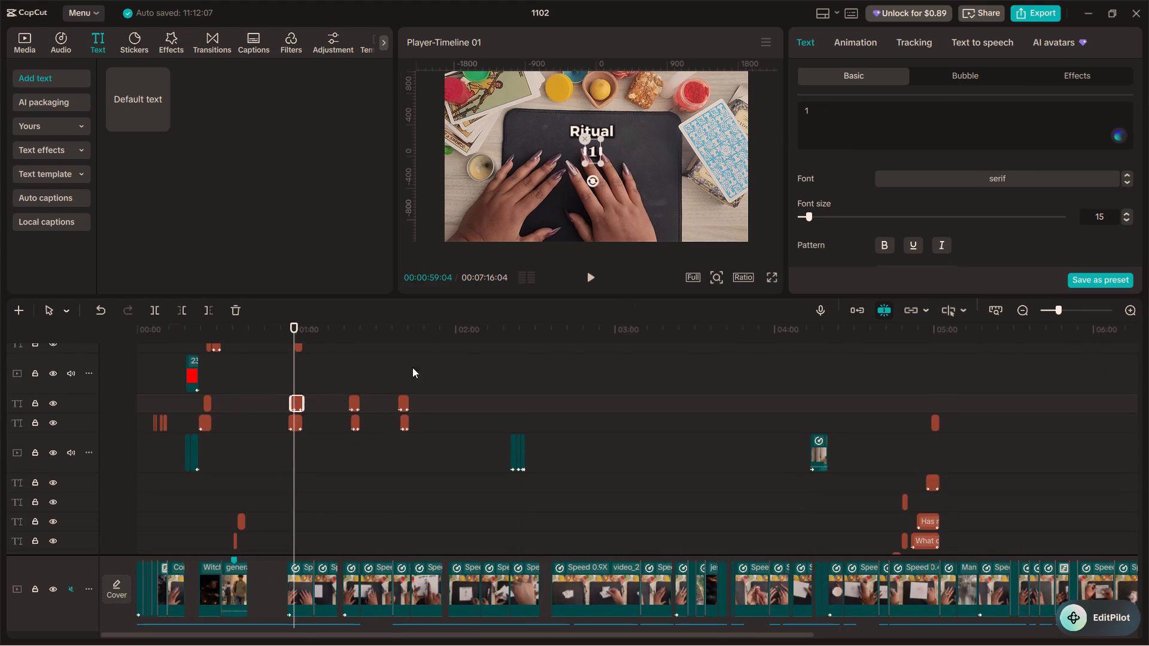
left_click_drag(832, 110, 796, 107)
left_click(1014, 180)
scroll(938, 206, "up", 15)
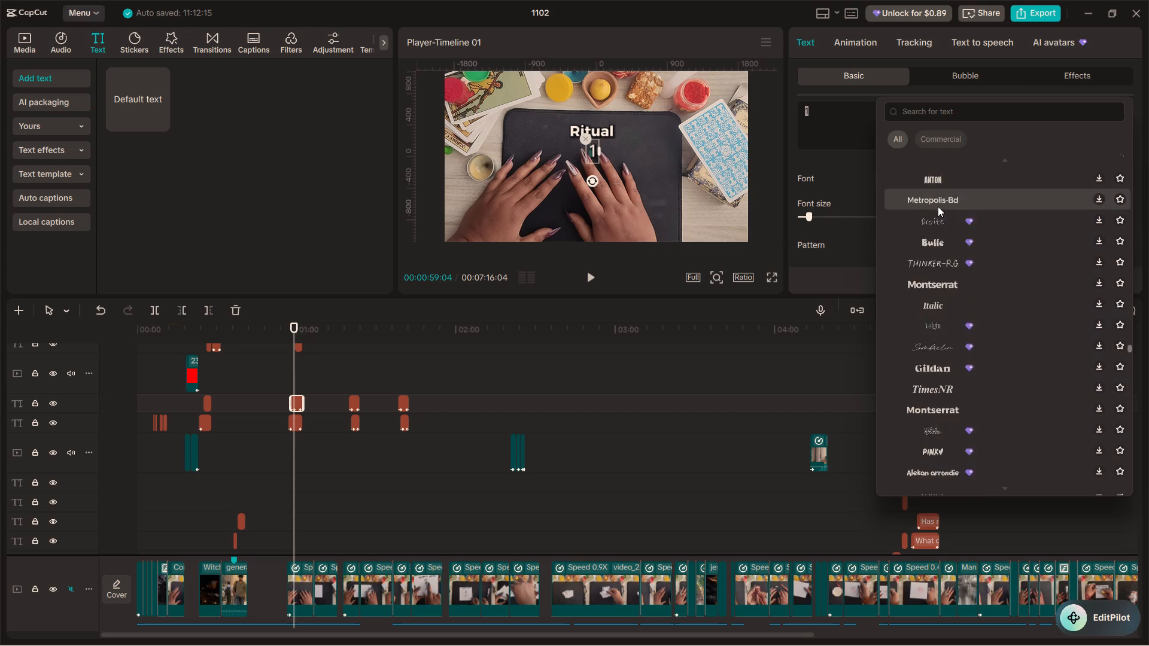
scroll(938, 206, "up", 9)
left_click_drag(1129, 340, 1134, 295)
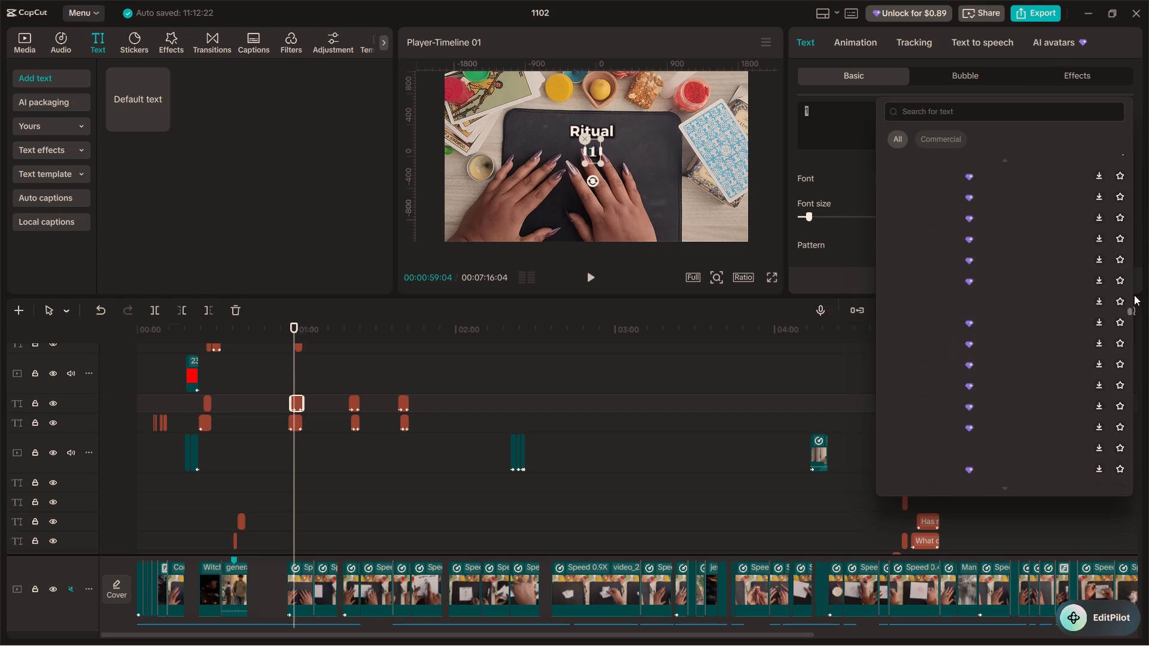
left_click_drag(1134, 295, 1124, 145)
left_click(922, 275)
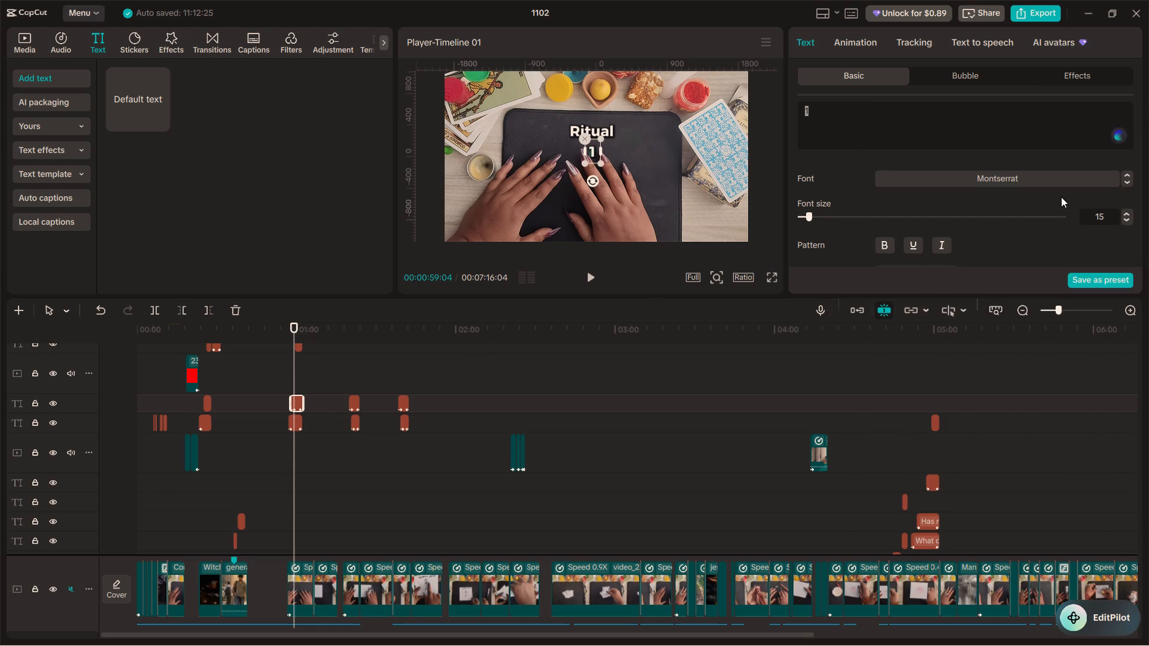
Play back the first ritual's title and delete its three text captions from the timeline.
left_click(305, 392)
key("space")
left_click(268, 372)
key("space")
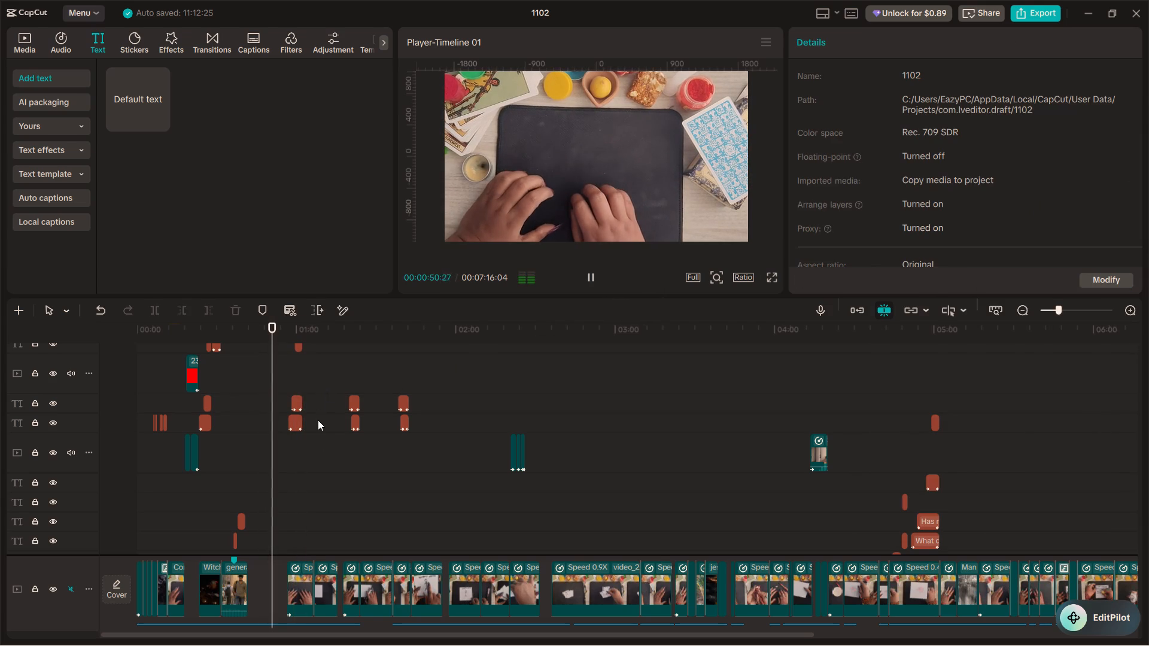
left_click_drag(315, 444, 285, 346)
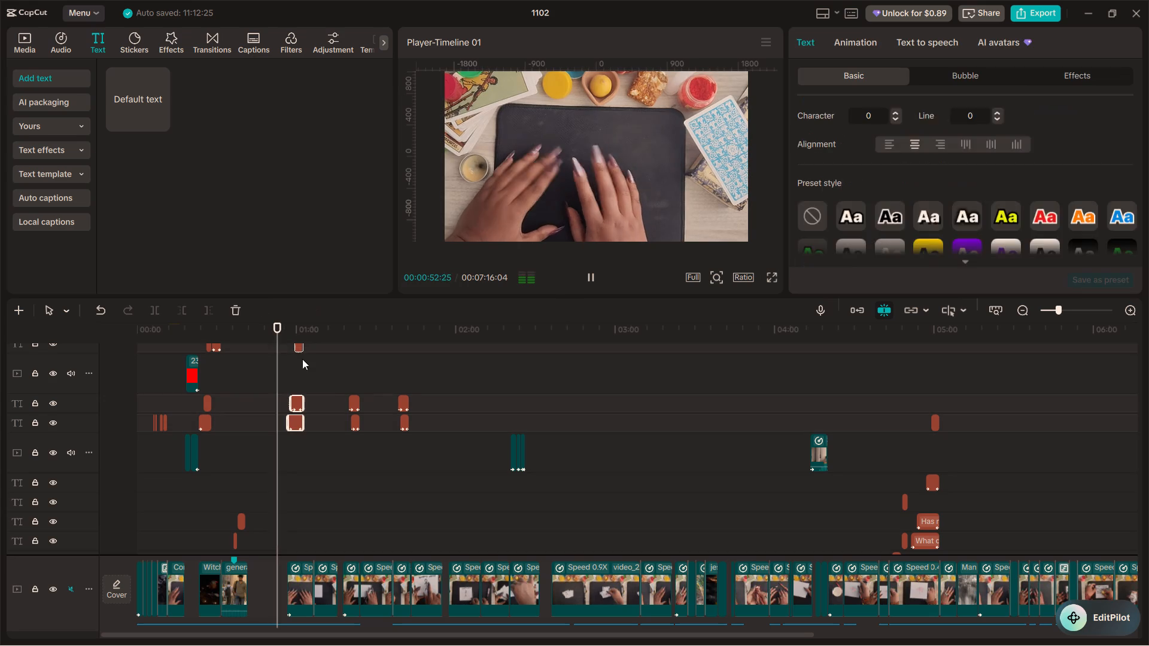
key("BackSpace")
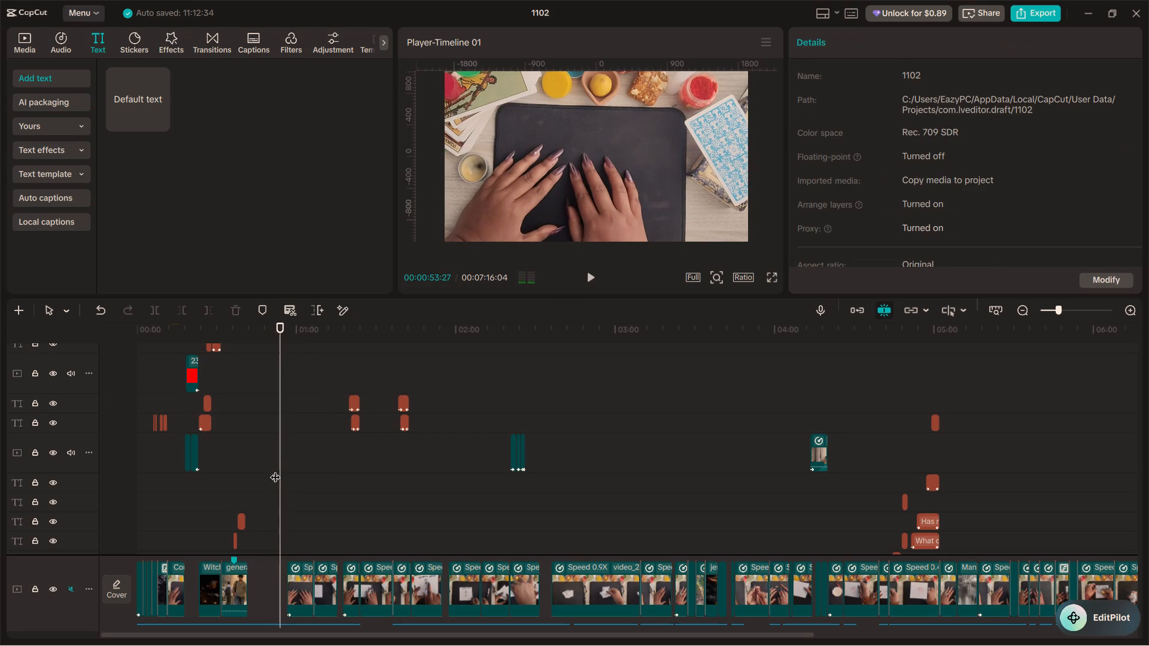
Paste the copied "Ritual", "2" and "Garlic and Water" captions at the start of the first ritual's clip, at 00:00:56:19.
left_click_drag(279, 475, 291, 479)
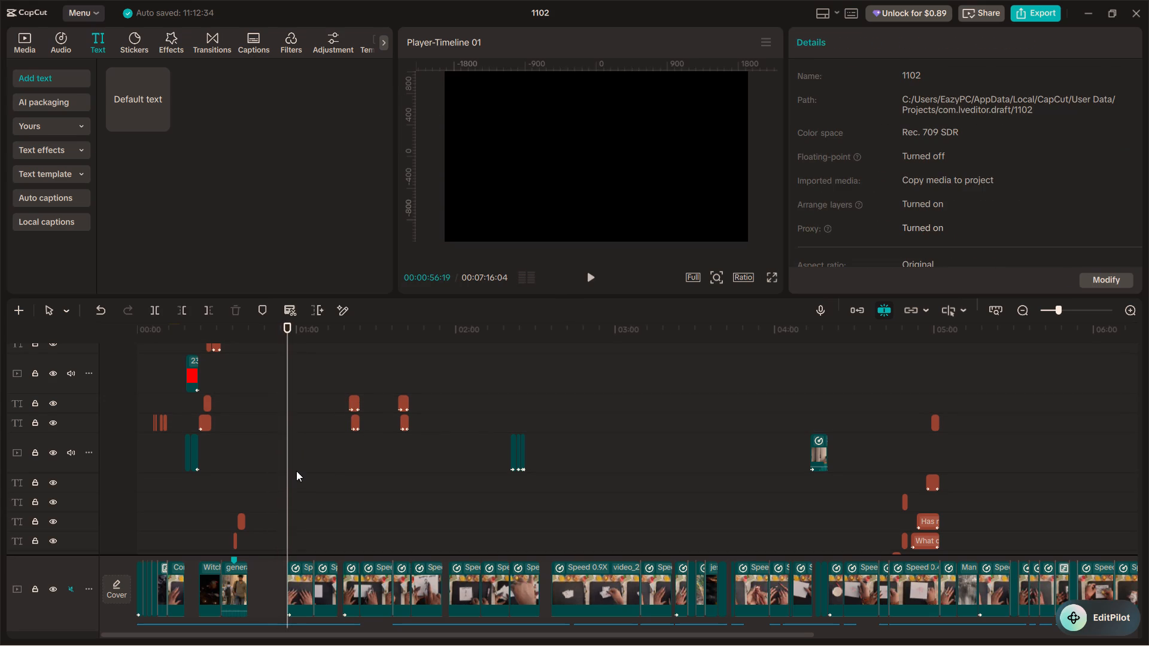
key("ctrl+v")
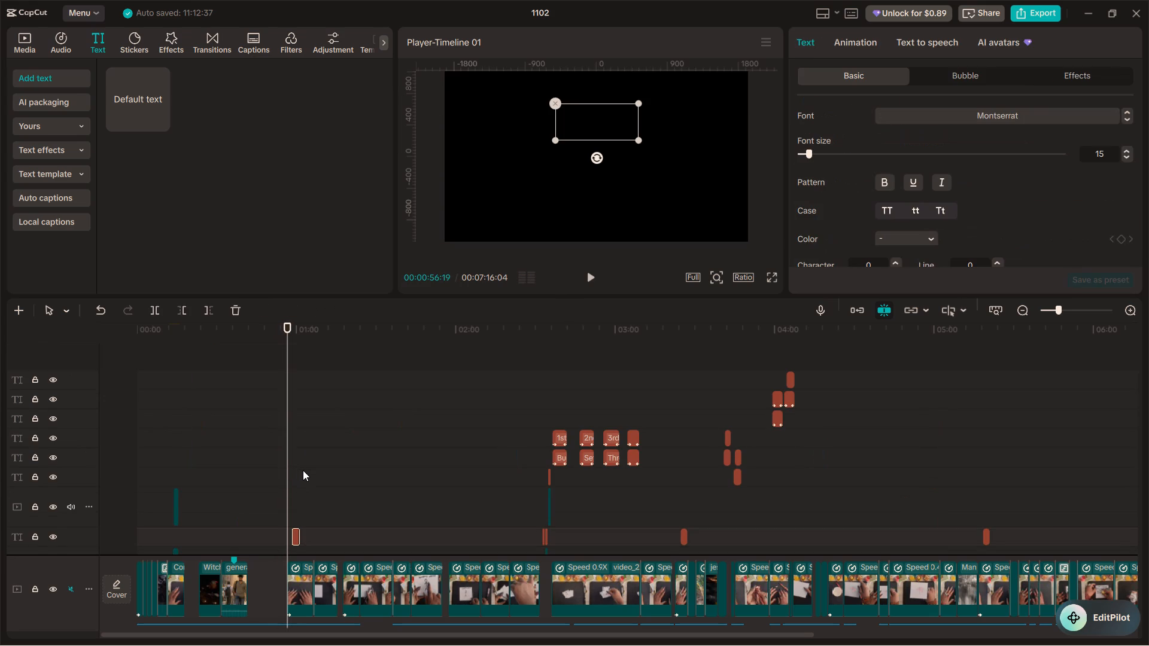
scroll(303, 470, "up", 5)
scroll(303, 470, "down", 11)
scroll(298, 469, "up", 14, "ctrl")
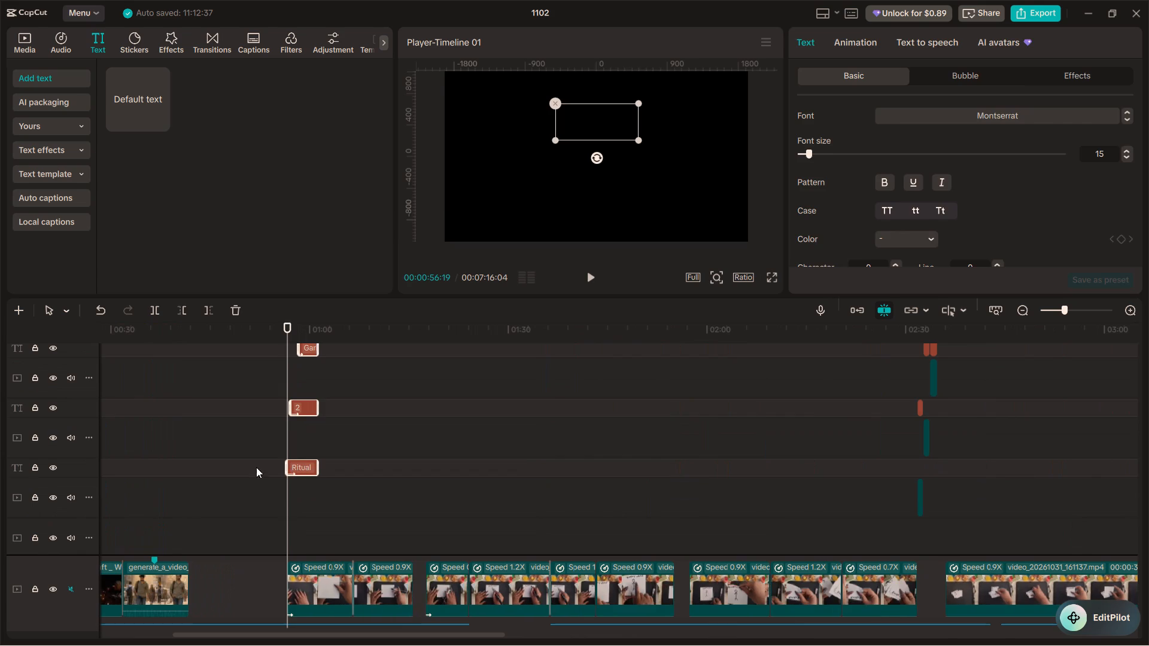
Play back the pasted first-ritual title and change its number caption to "1".
left_click(263, 448)
key("space")
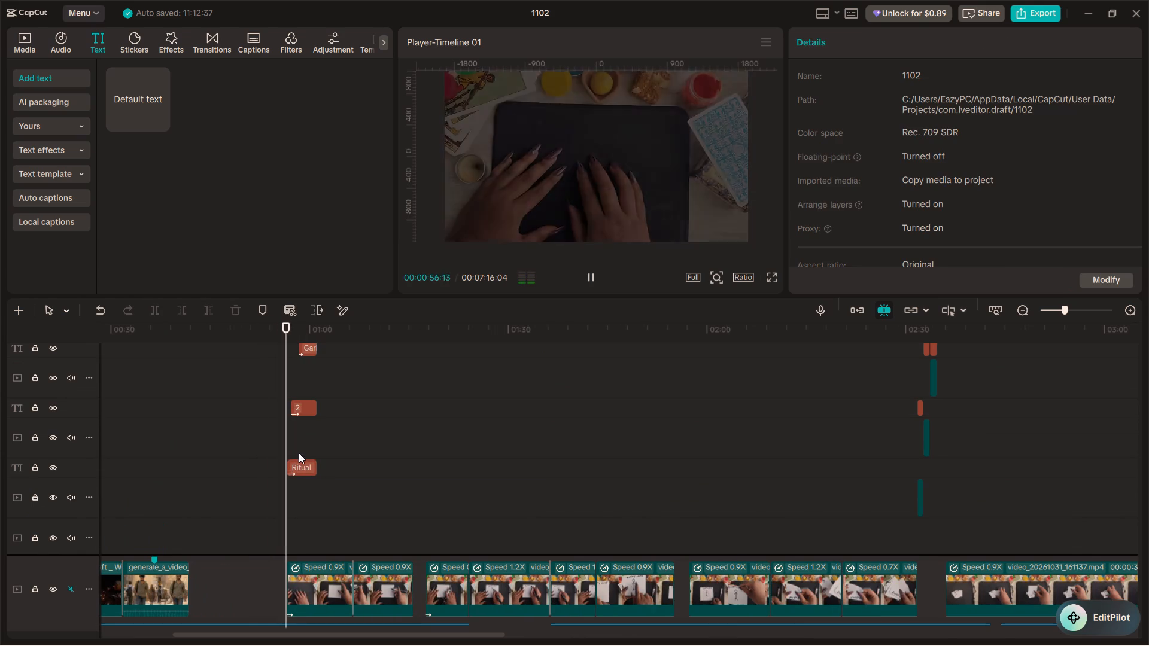
key("space")
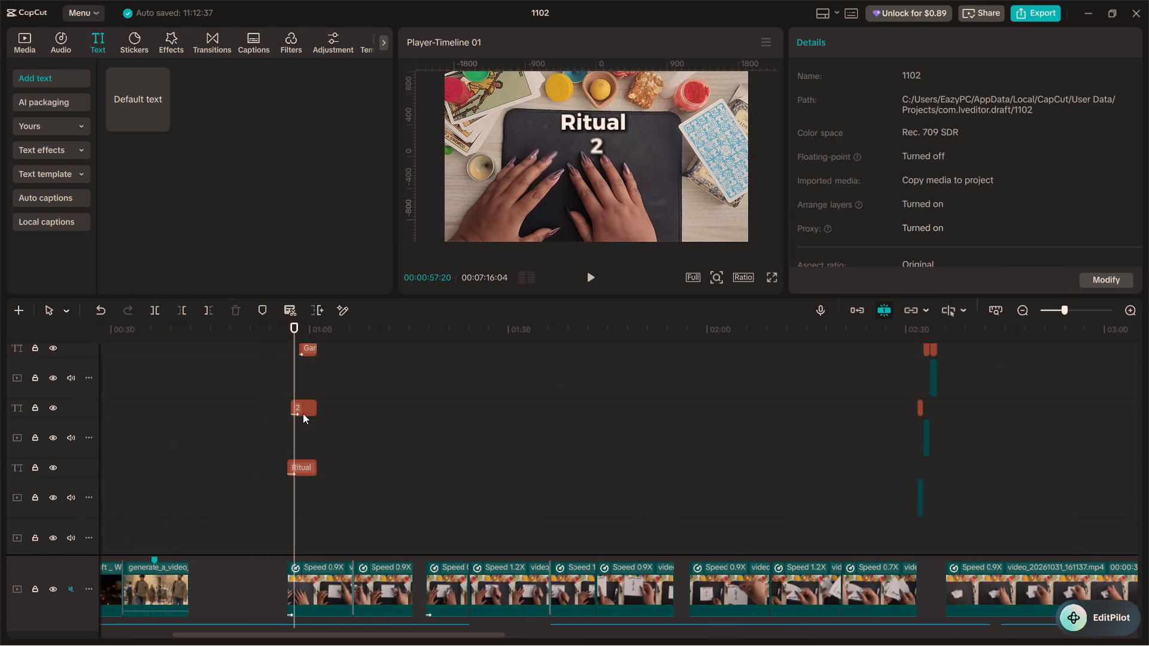
left_click(303, 413)
left_click_drag(835, 112, 788, 107)
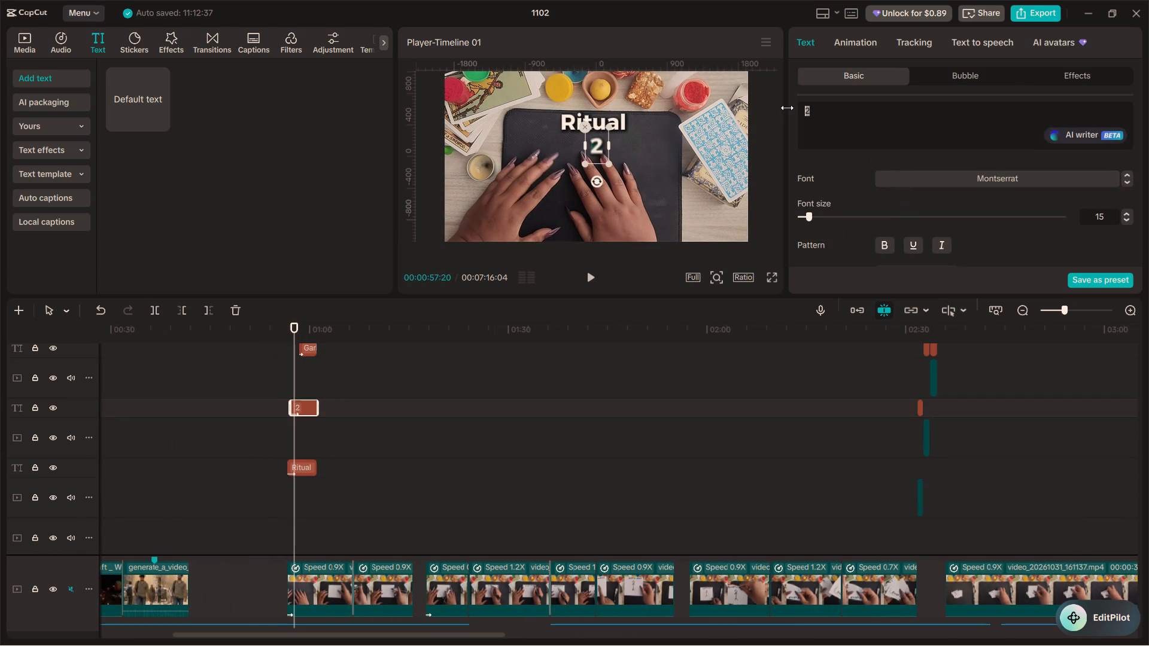
key("1")
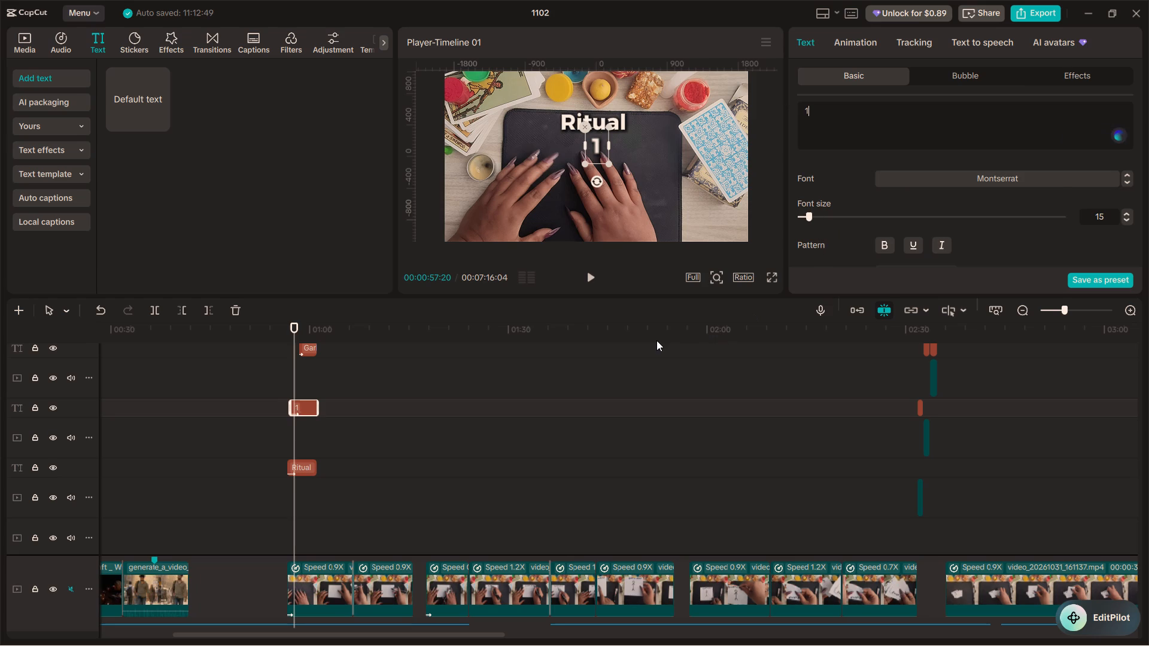
Play back the first ritual's title to check its pasted captions with the new number.
left_click(273, 363)
key("space")
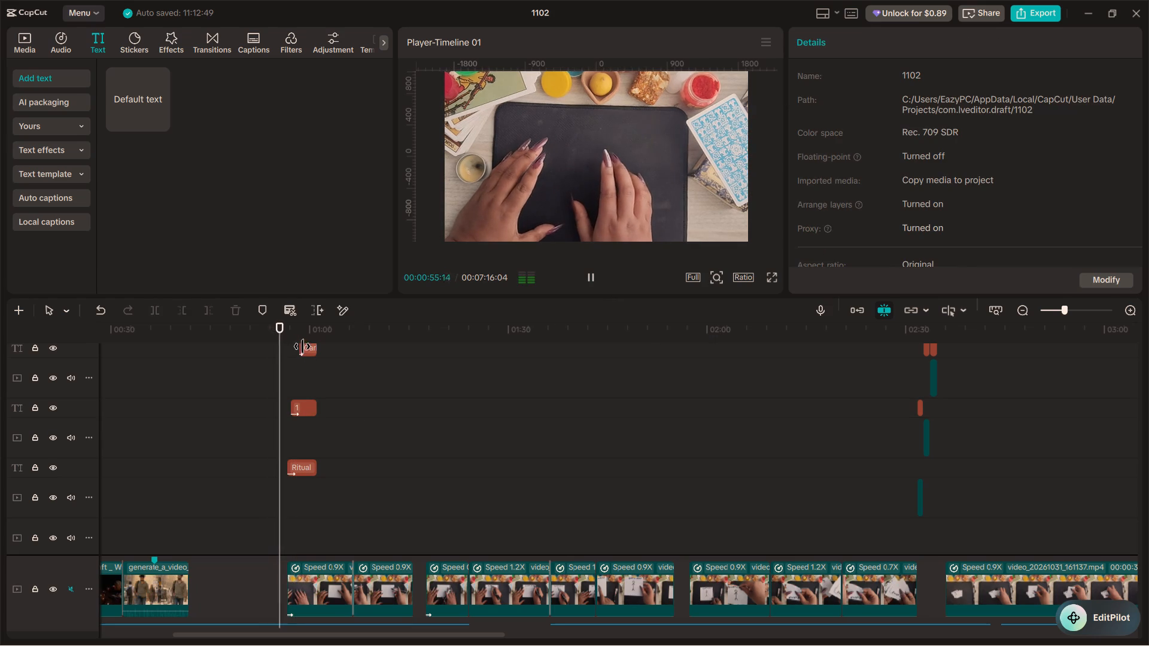
scroll(300, 343, "up", 11)
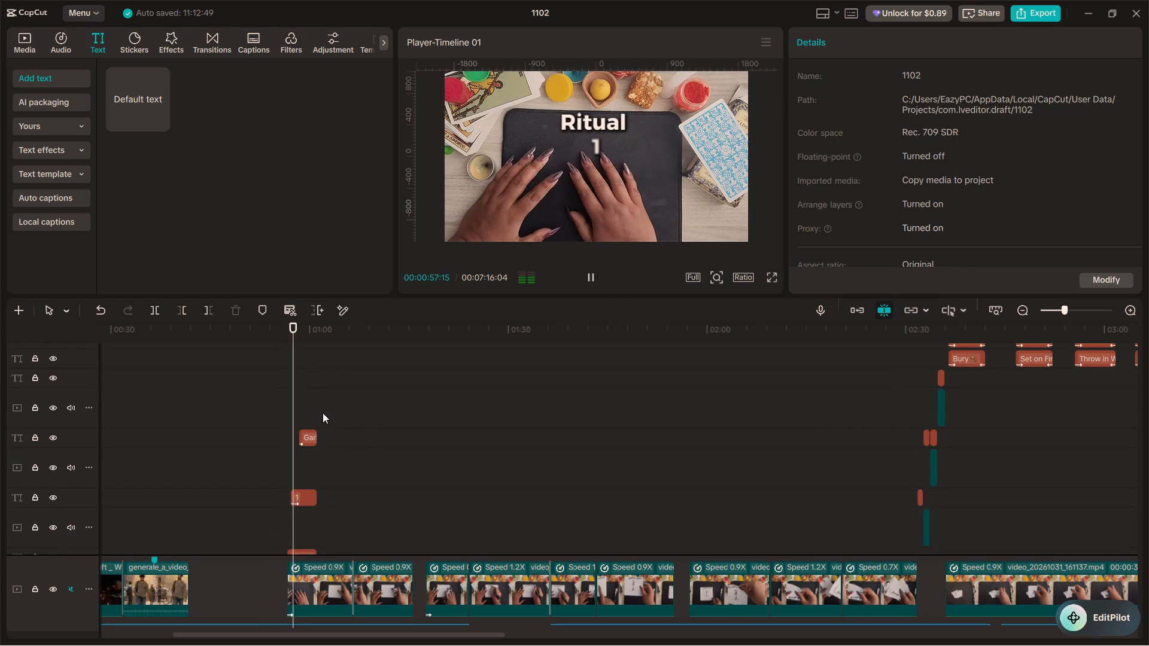
key("space")
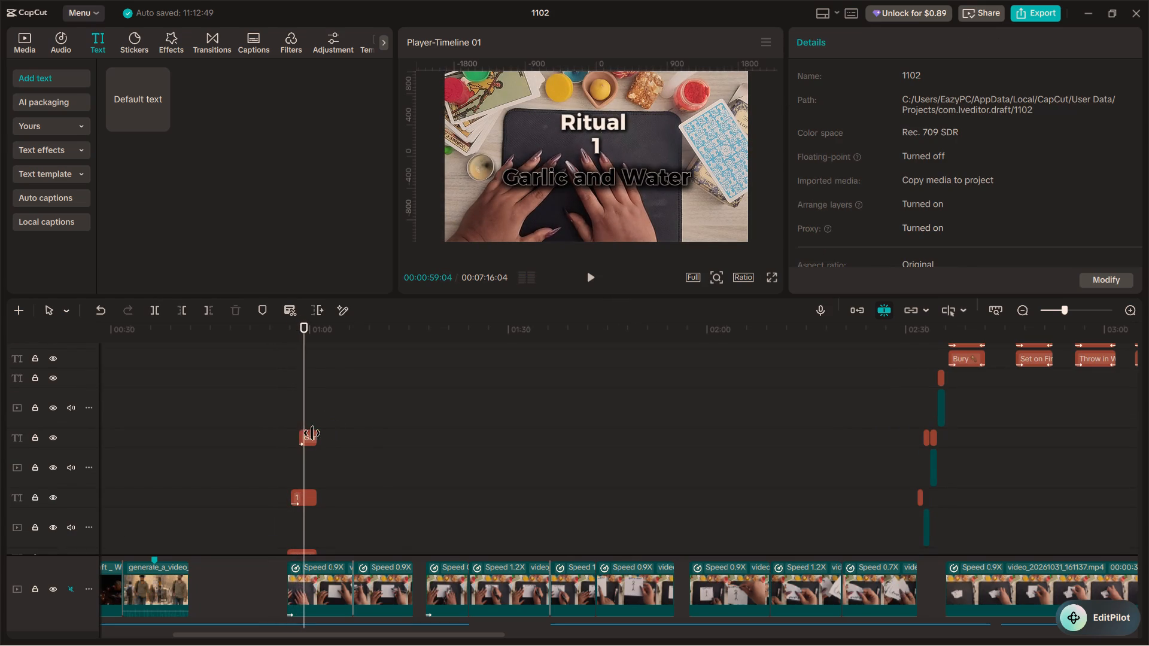
Change the font of the first ritual's "Garlic and Water" caption to Serif.
left_click(308, 436)
left_click(1077, 180)
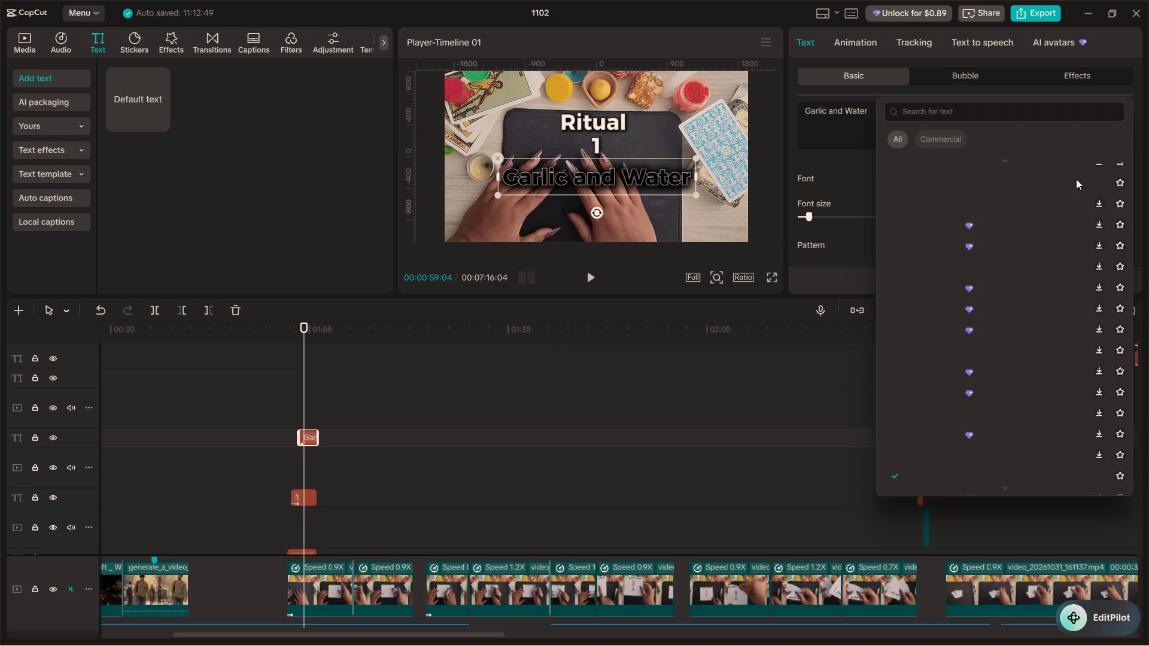
scroll(1019, 165, "up", 9)
left_click_drag(1130, 189, 1129, 127)
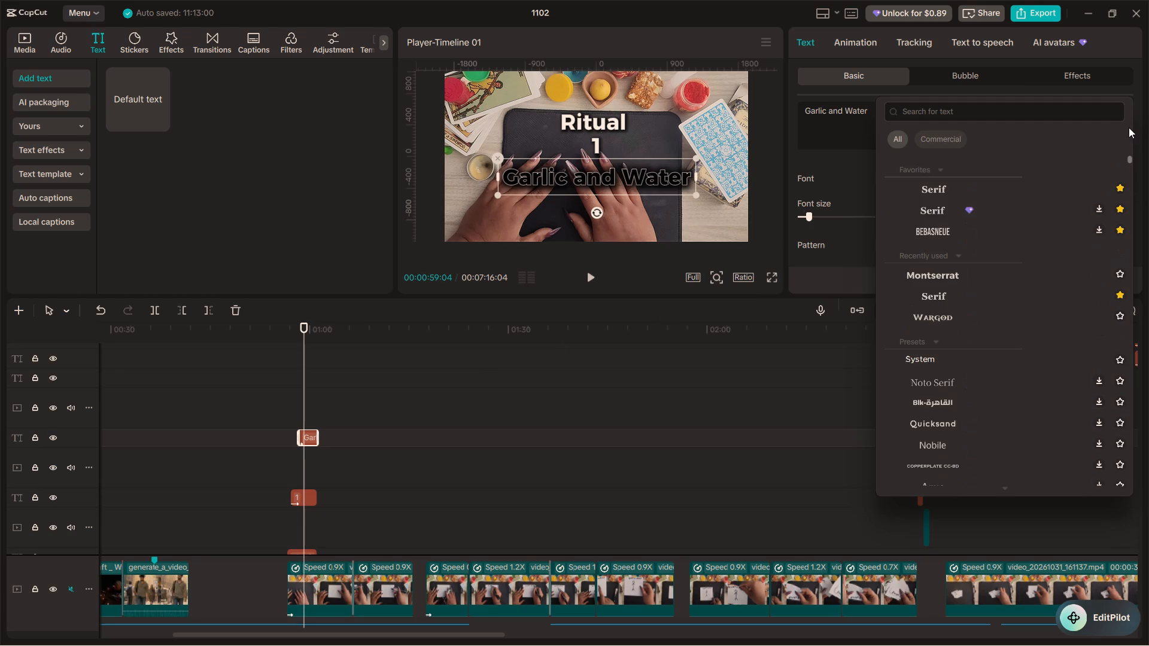
left_click_drag(1129, 127, 1126, 112)
left_click(946, 192)
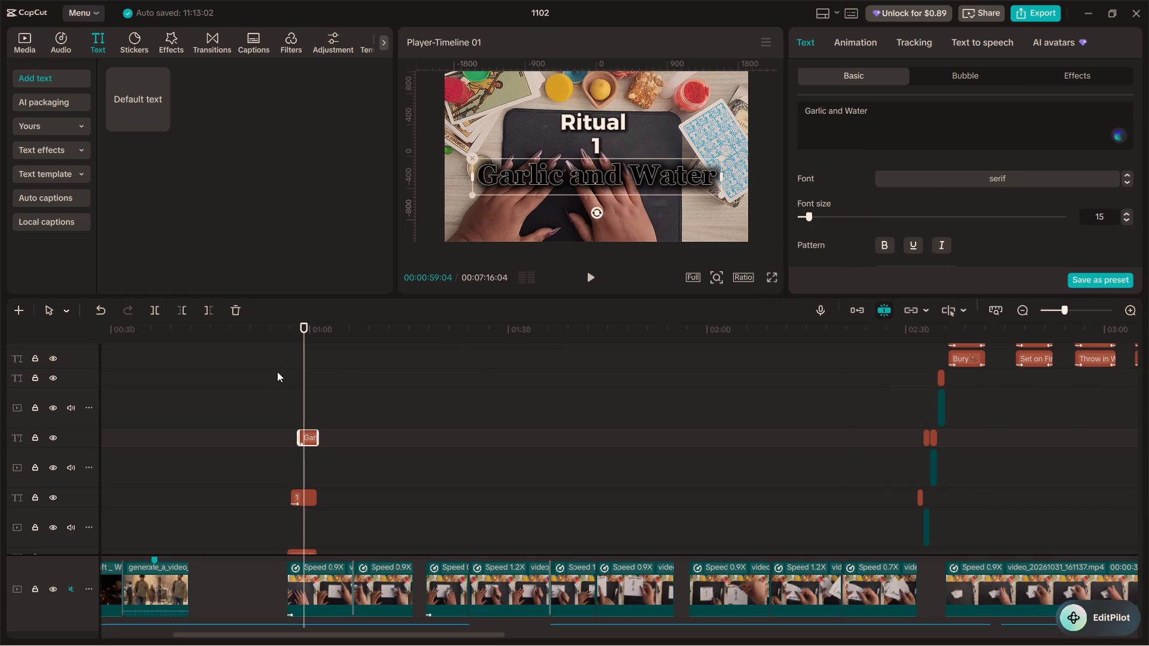
Play back the end of the first ritual's title to check the caption with its new font.
left_click(276, 372)
key("space")
scroll(276, 372, "down", 14)
scroll(278, 372, "down", 6, "ctrl")
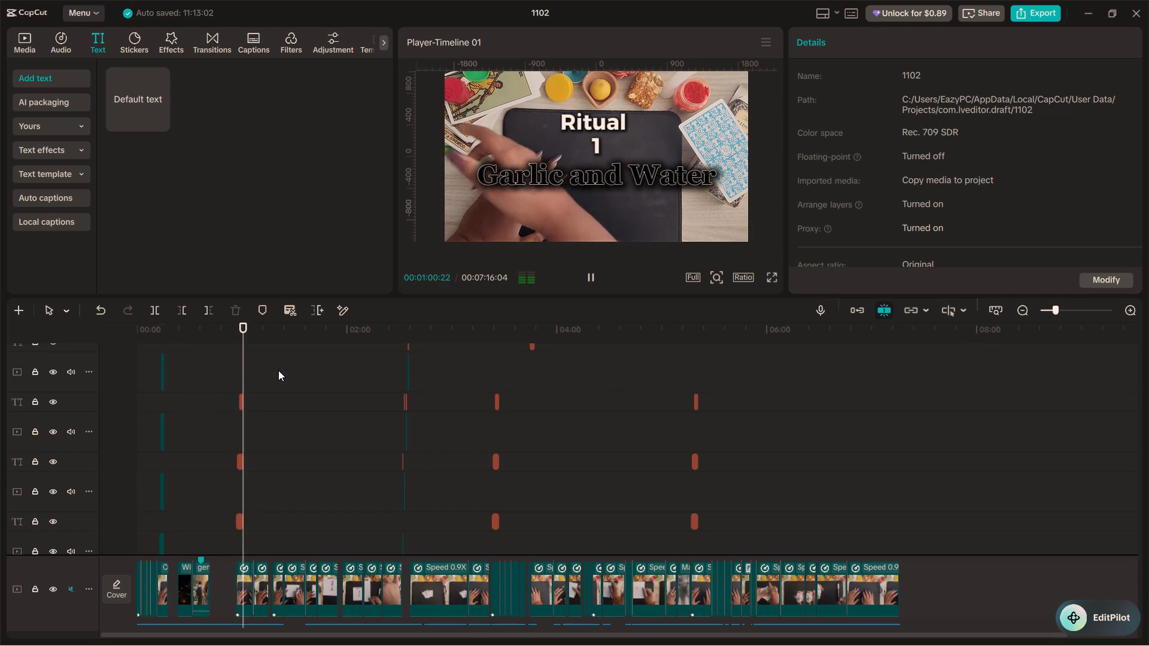
key("space")
scroll(285, 443, "down", 7, "ctrl")
scroll(279, 440, "up", 20, "ctrl")
scroll(279, 440, "up", 2, "ctrl")
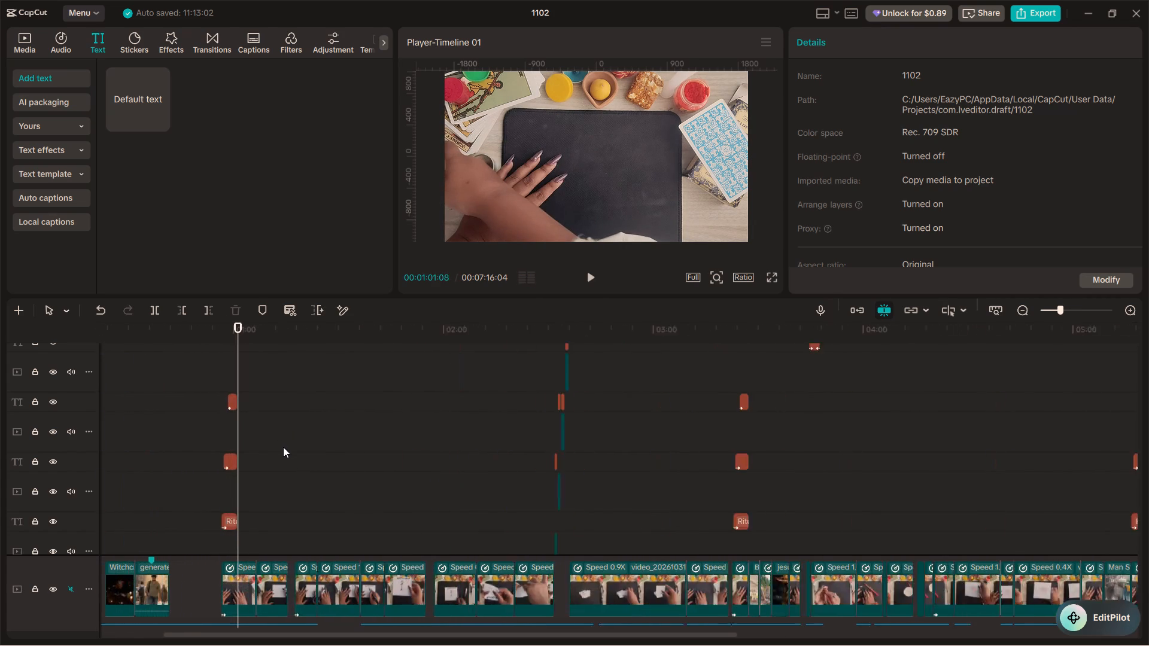
scroll(283, 447, "up", 1, "ctrl")
scroll(283, 447, "down", 8)
left_click(250, 397)
left_click(226, 367)
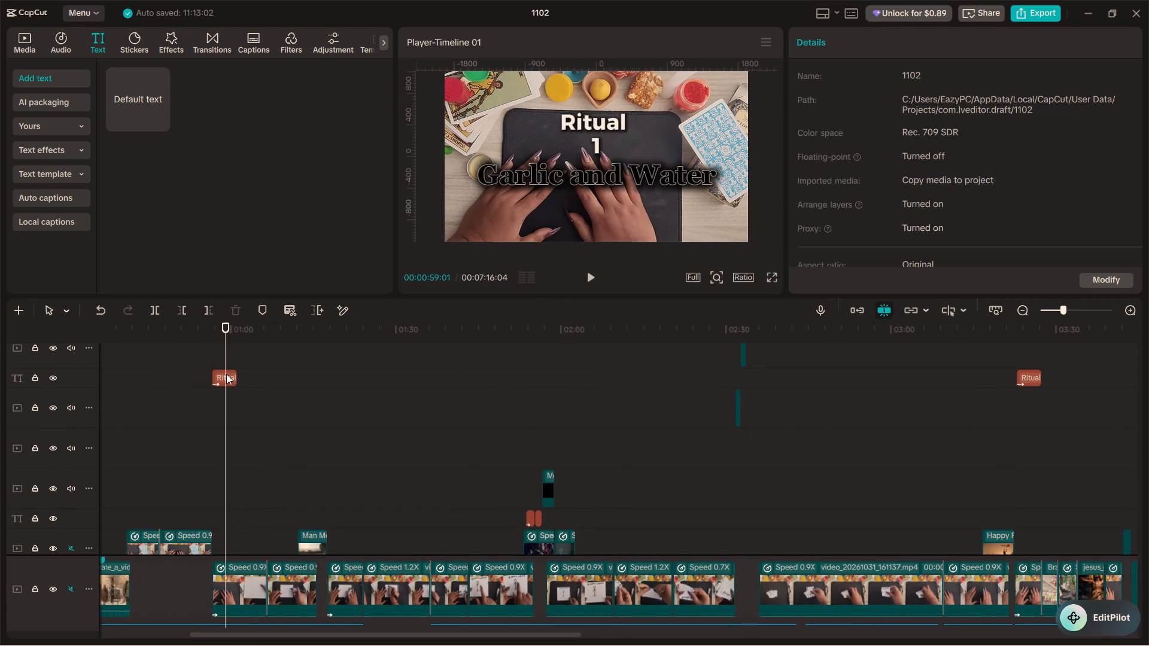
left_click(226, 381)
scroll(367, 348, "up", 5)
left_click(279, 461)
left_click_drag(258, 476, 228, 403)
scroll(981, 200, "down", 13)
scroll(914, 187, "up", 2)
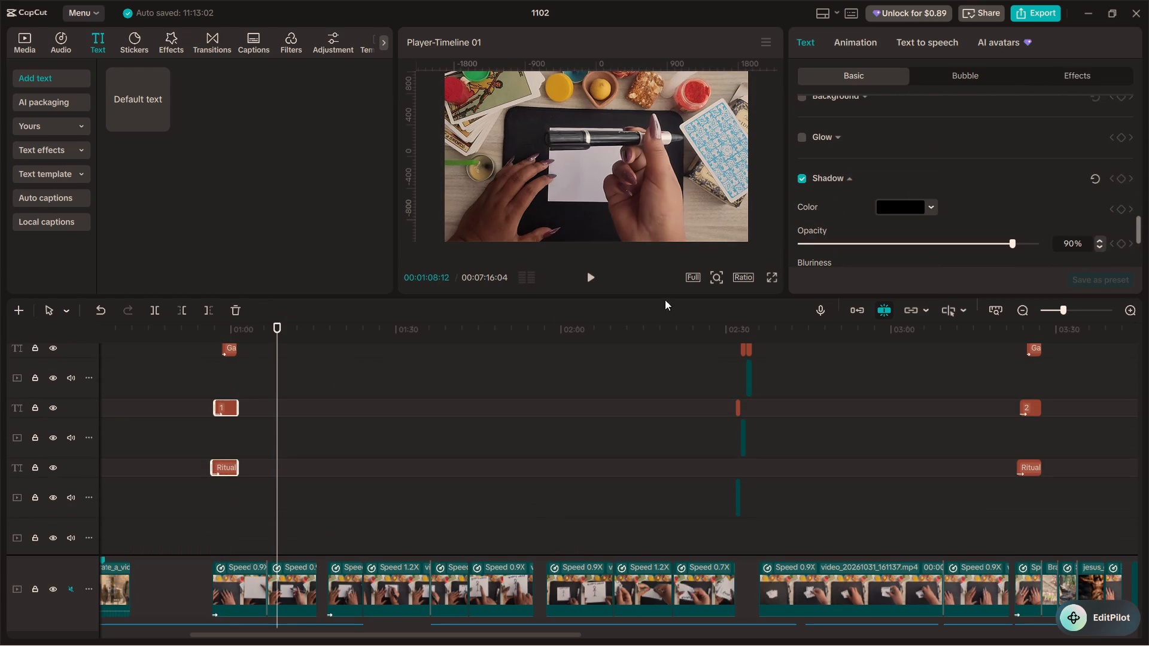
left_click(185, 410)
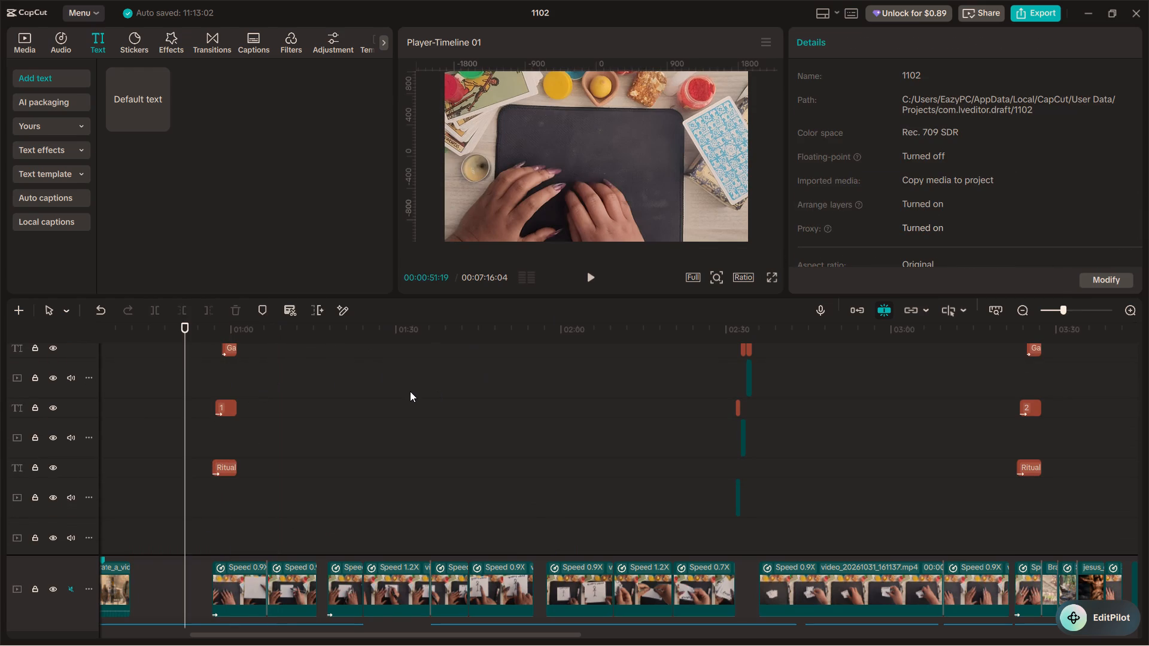
Move the playhead to 00:05:51:26 in the third ritual and lower the system volume to 6.
scroll(410, 391, "down", 18, "ctrl")
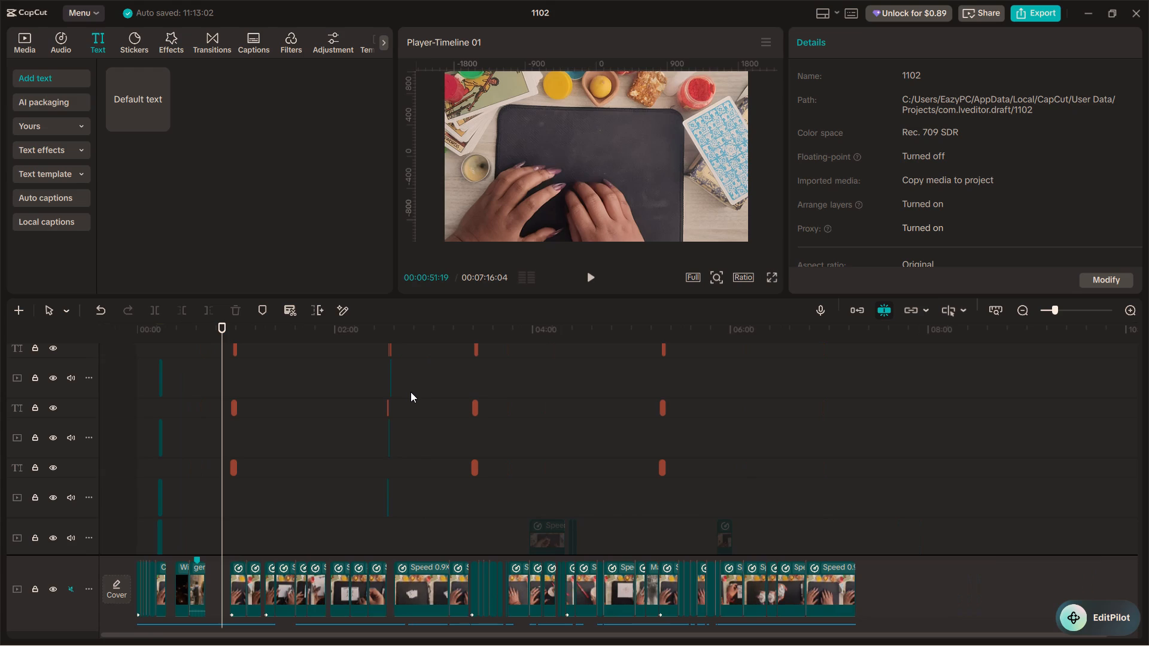
scroll(475, 407, "down", 6, "ctrl")
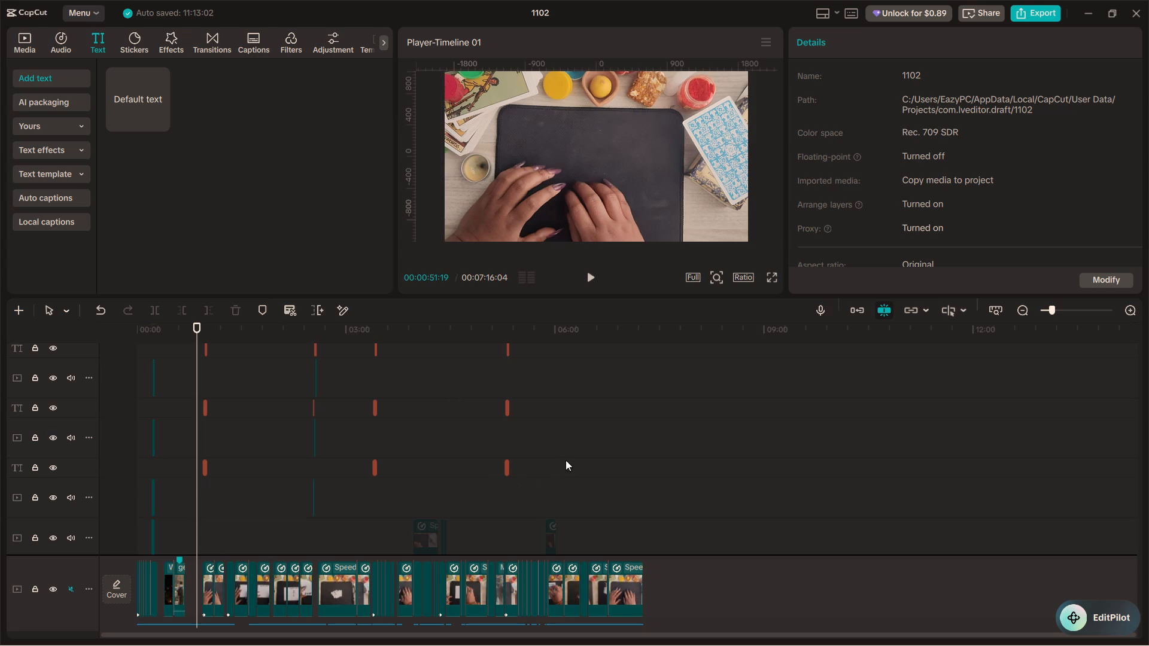
left_click_drag(555, 453, 549, 453)
left_click(542, 451)
scroll(621, 645, "down", 6)
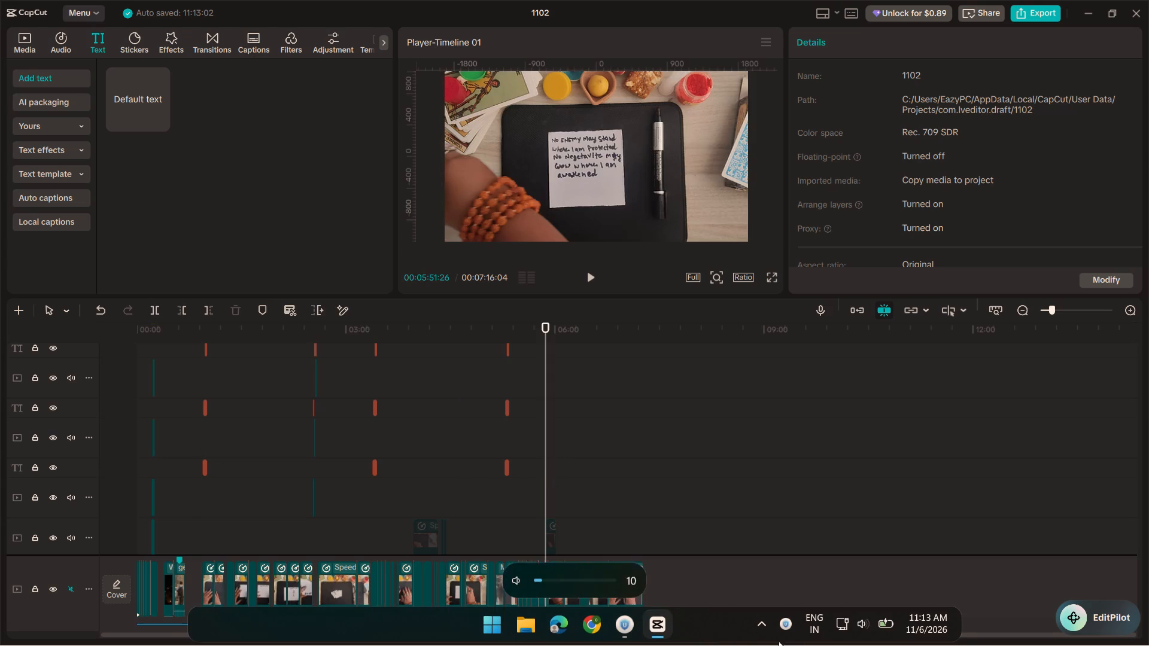
scroll(779, 641, "down", 4)
scroll(692, 645, "up", 4)
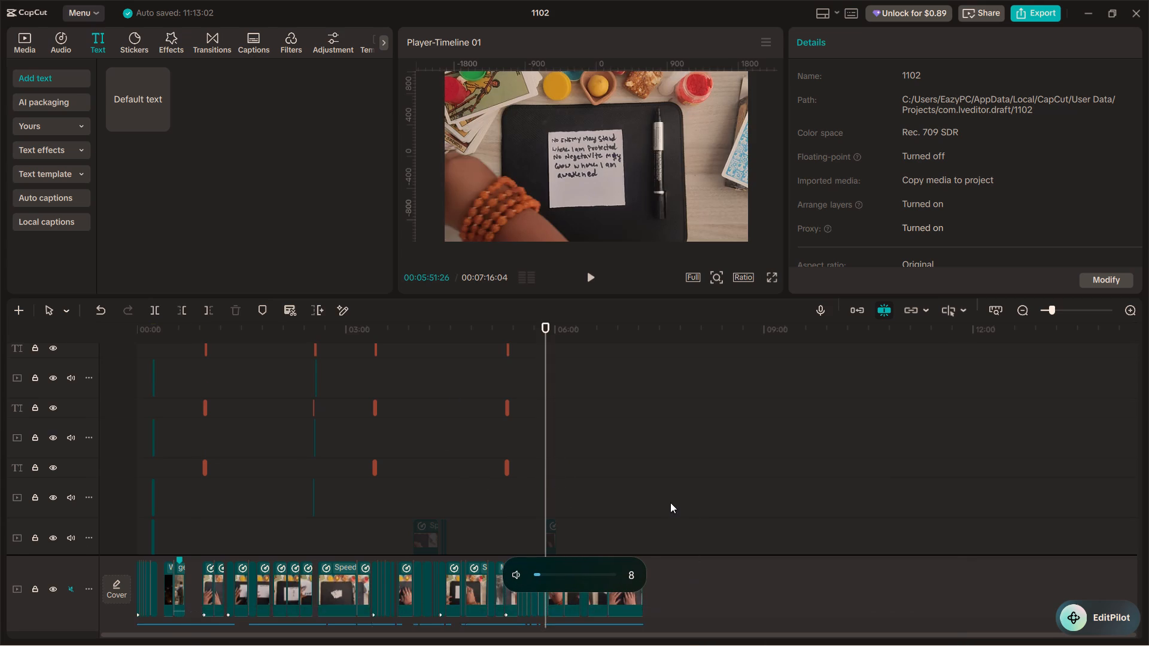
scroll(670, 502, "down", 2)
scroll(688, 645, "down", 1)
Play back the third ritual's lemon and paper footage from 00:05:51:26 to past 00:06:01.
key("space")
scroll(588, 458, "up", 14, "ctrl")
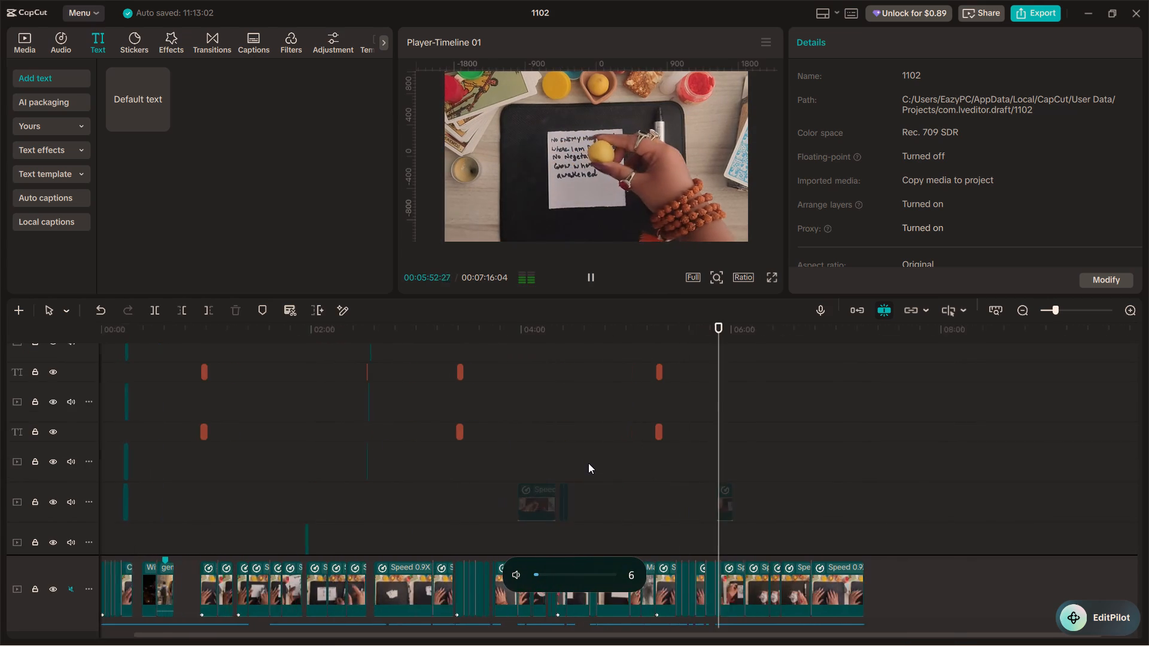
scroll(707, 495, "down", 4, "alt")
key("space")
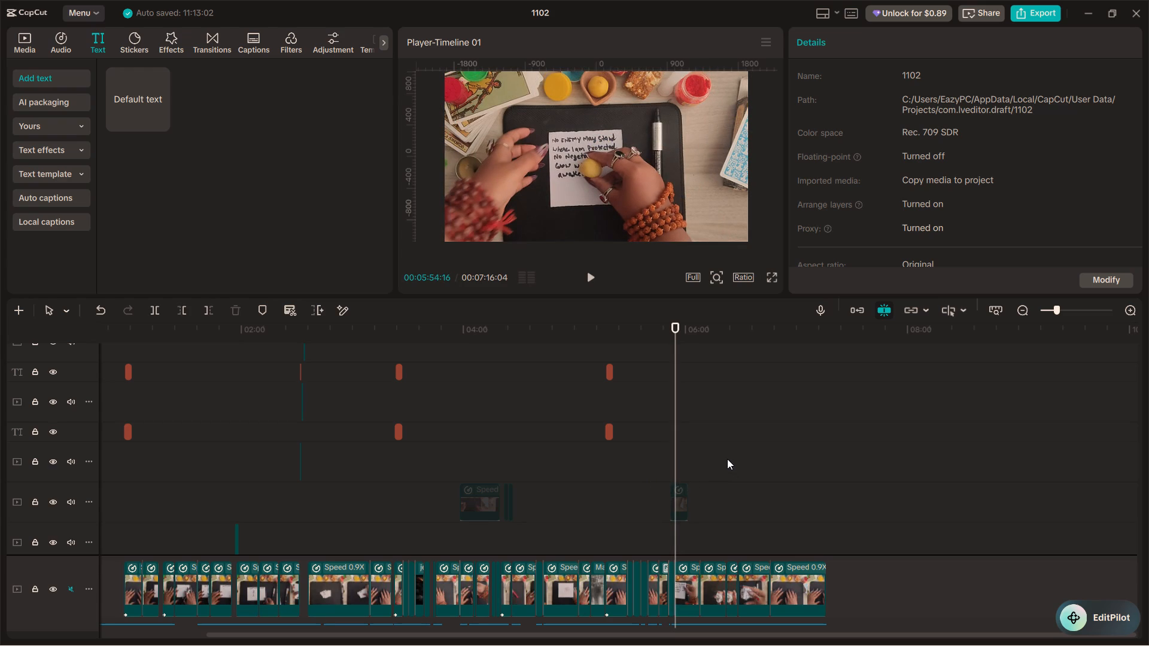
scroll(727, 459, "up", 11, "ctrl")
key("space")
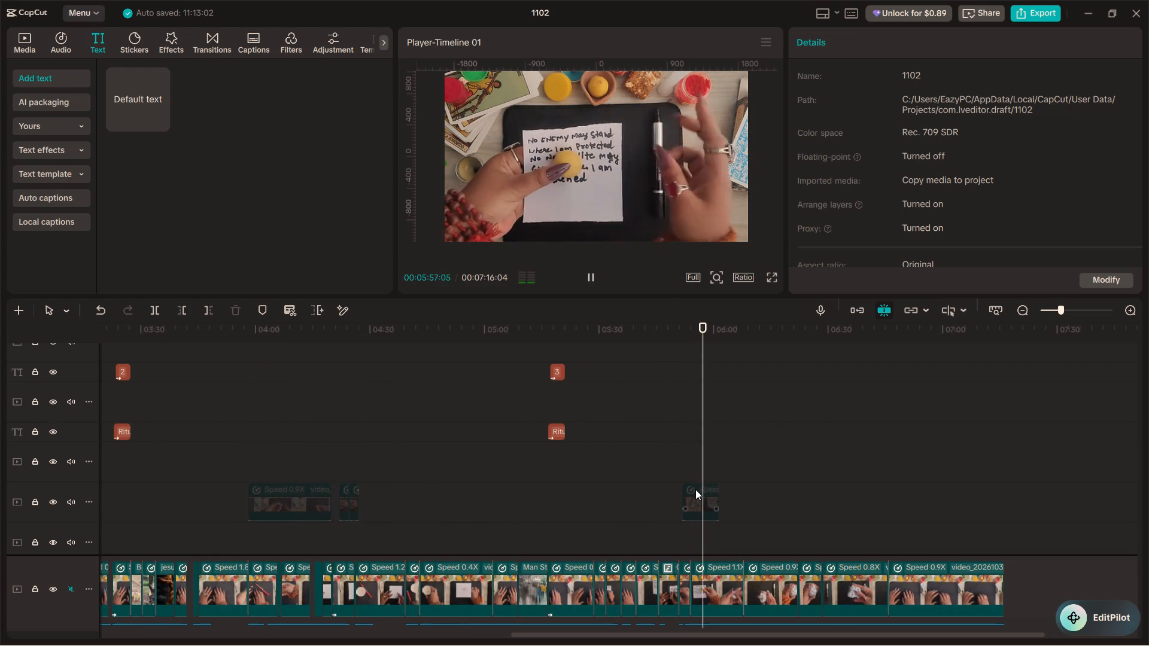
scroll(751, 473, "up", 4, "ctrl")
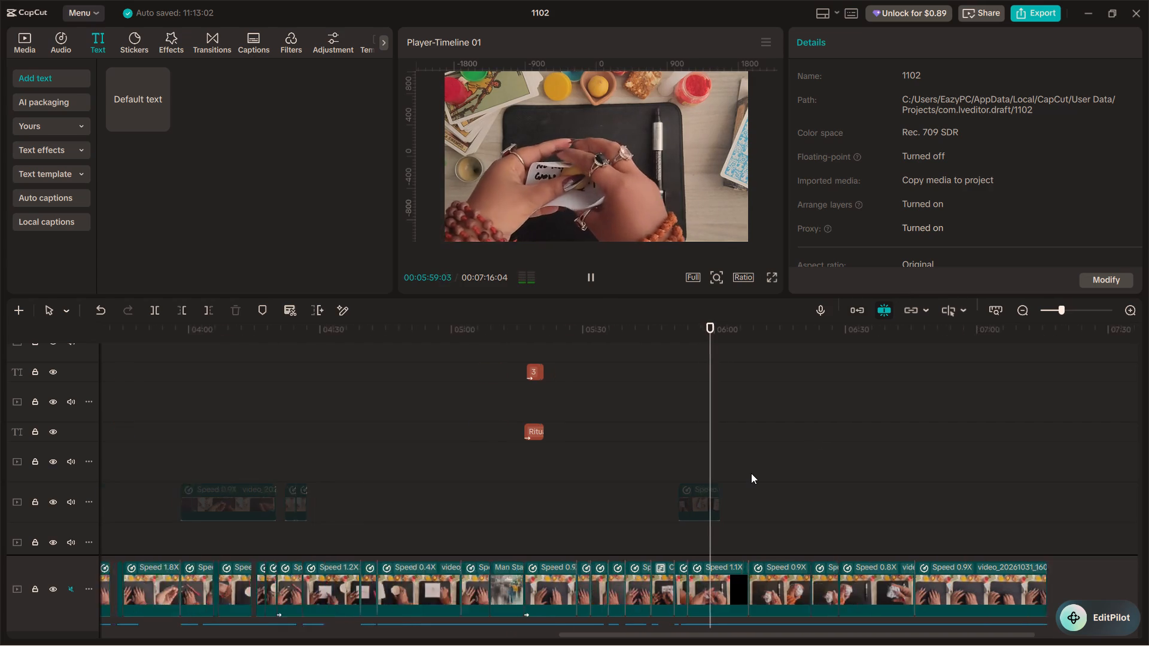
scroll(751, 473, "up", 3, "ctrl")
scroll(666, 529, "down", 3)
scroll(711, 568, "down", 17)
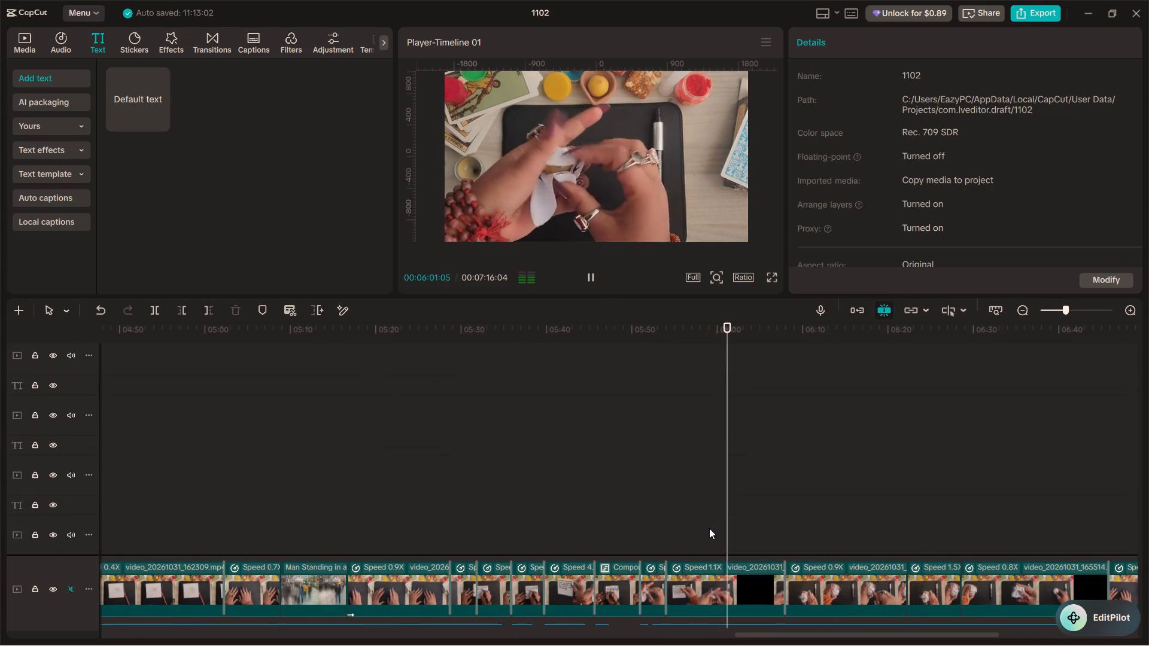
scroll(709, 528, "down", 19)
Stop playback at 00:06:02:17 and check the audio settings of the 1.1X clip there.
left_click(735, 488)
key("space")
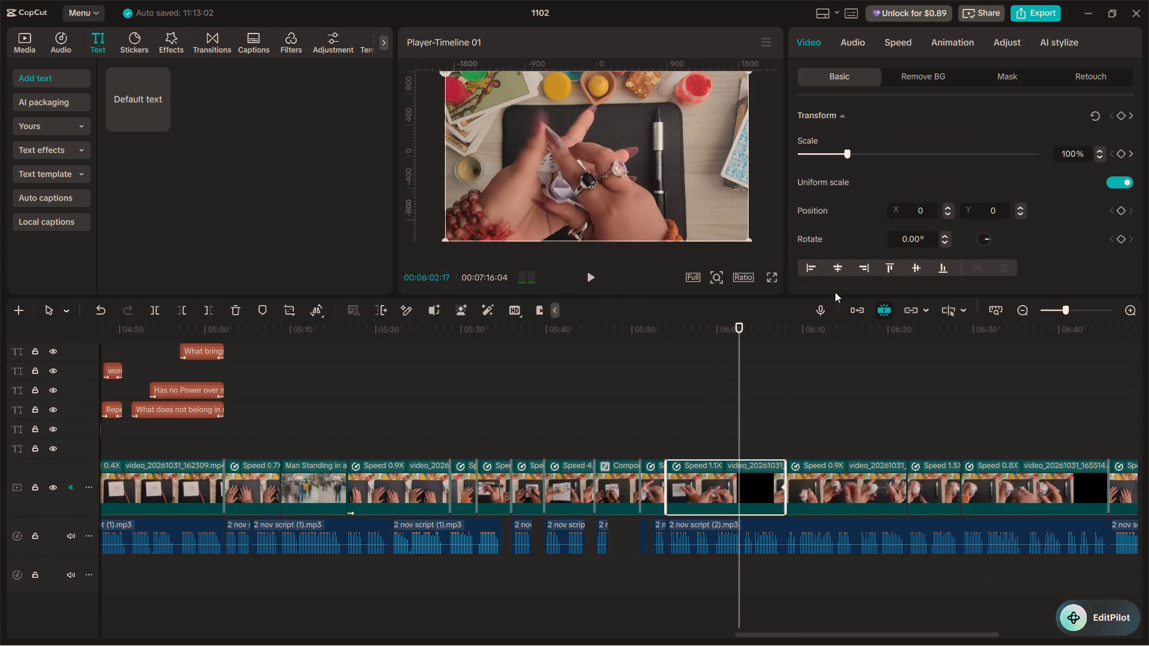
left_click(860, 44)
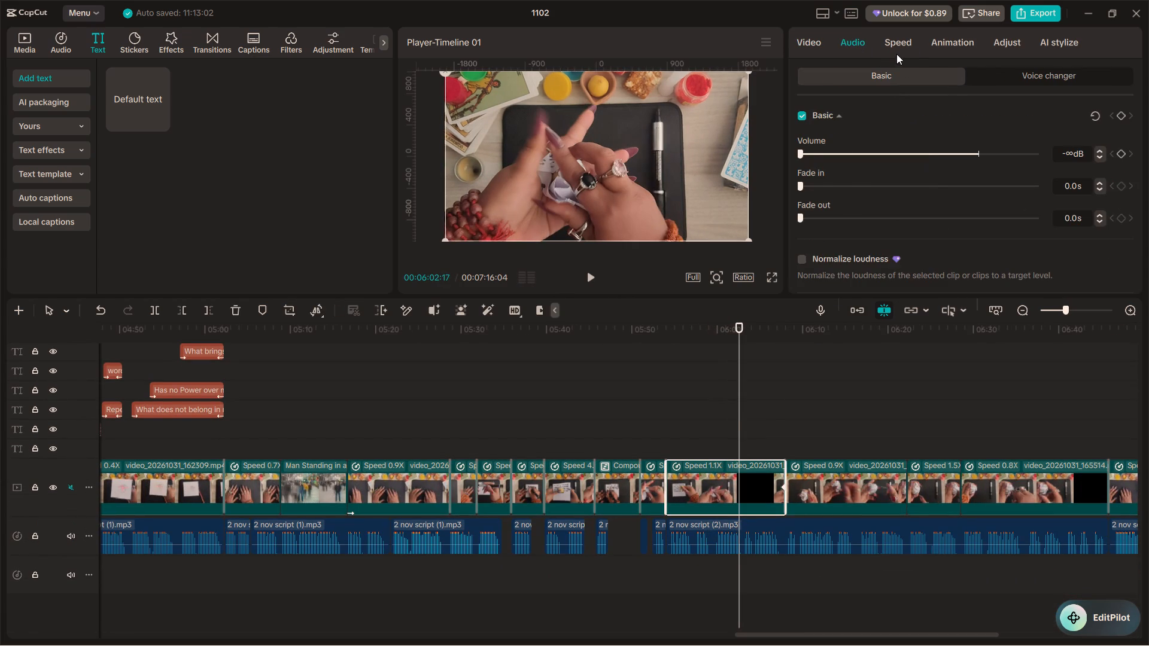
left_click(896, 54)
scroll(890, 234, "down", 5)
left_click(678, 440)
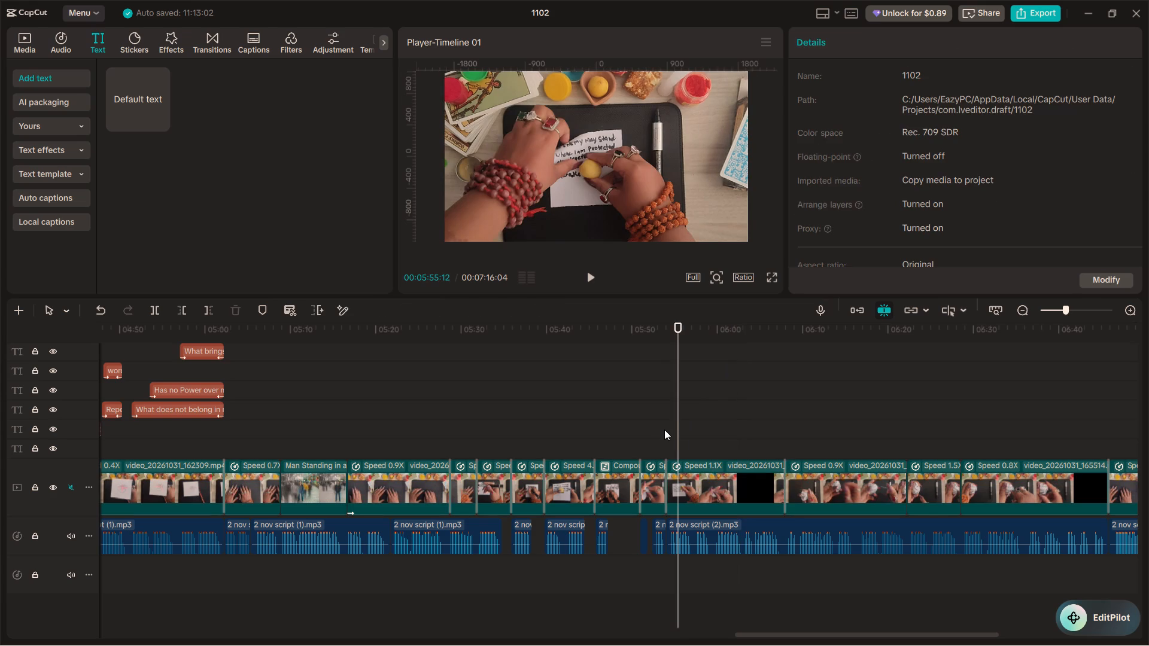
Replay the third ritual's wrapping footage from about 00:05:52, and its writing footage from about 00:05:46.
left_click(653, 420)
left_click(586, 281)
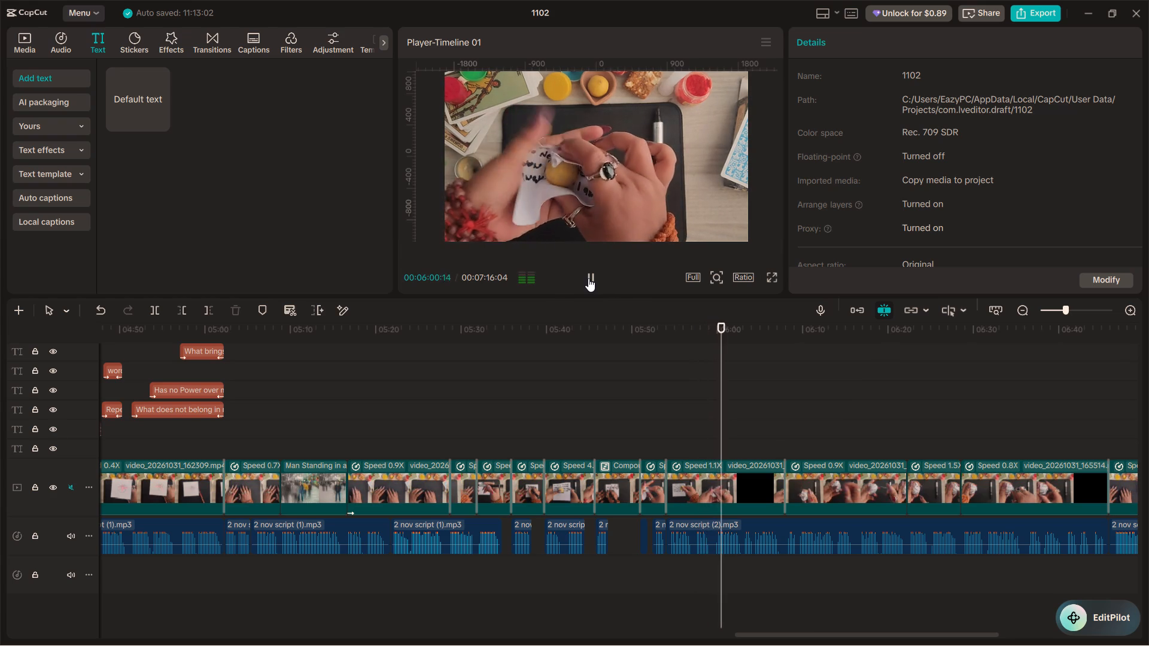
left_click(588, 278)
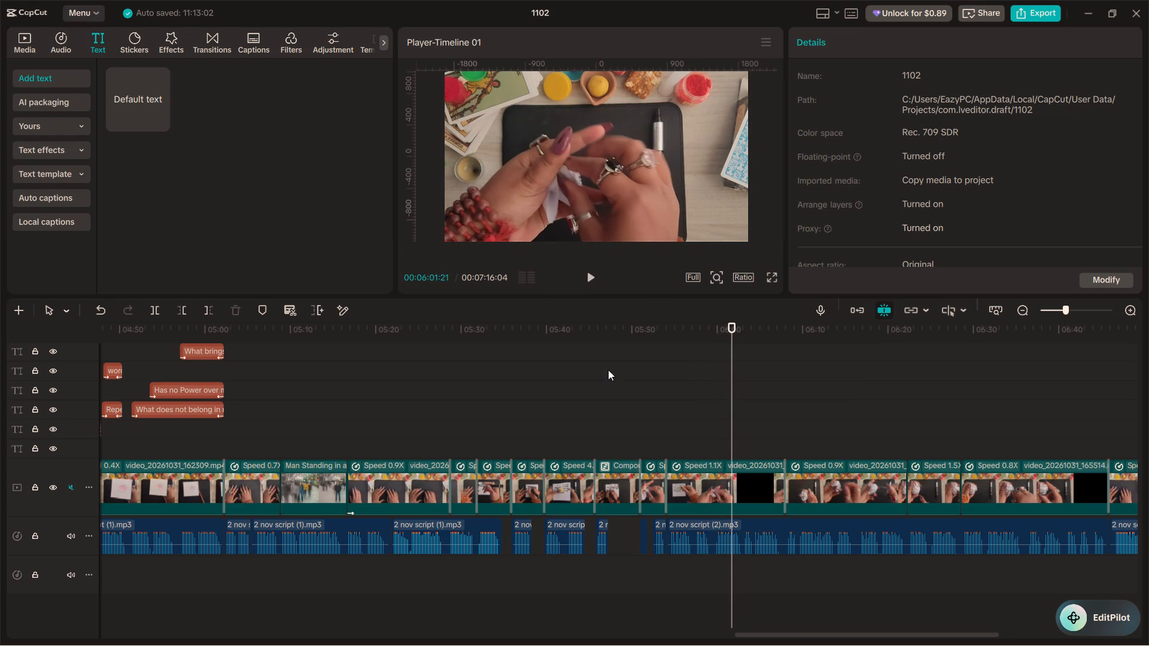
left_click(597, 383)
key("space")
scroll(627, 440, "up", 6, "ctrl")
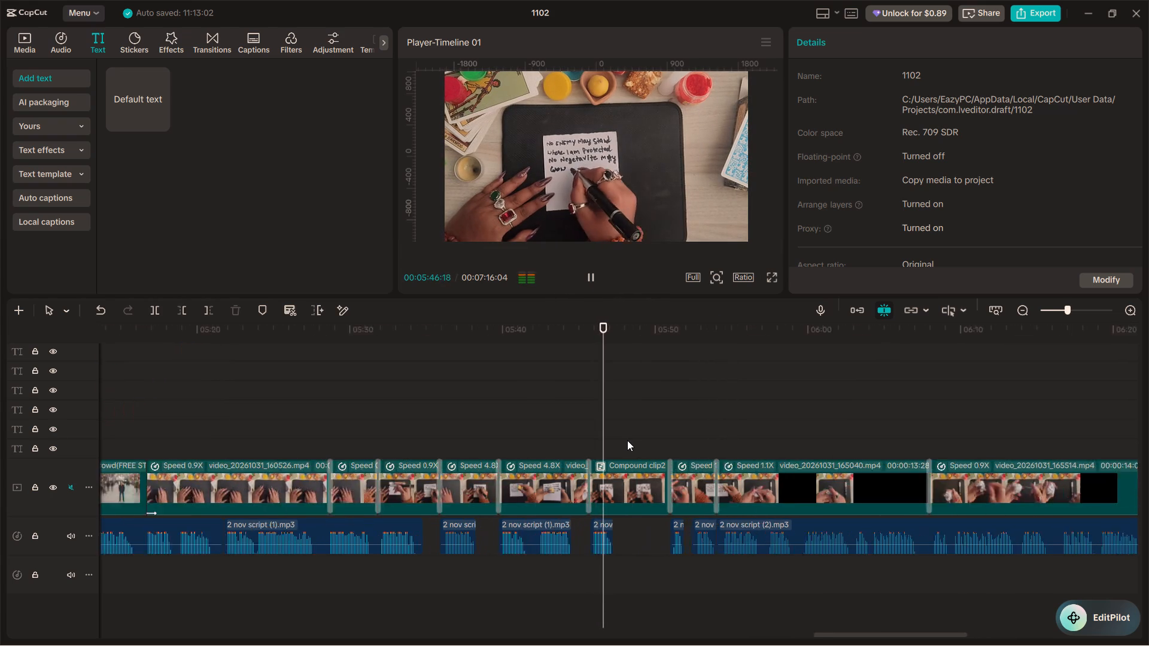
scroll(627, 440, "up", 8, "ctrl")
scroll(627, 440, "up", 8)
scroll(627, 440, "up", 14)
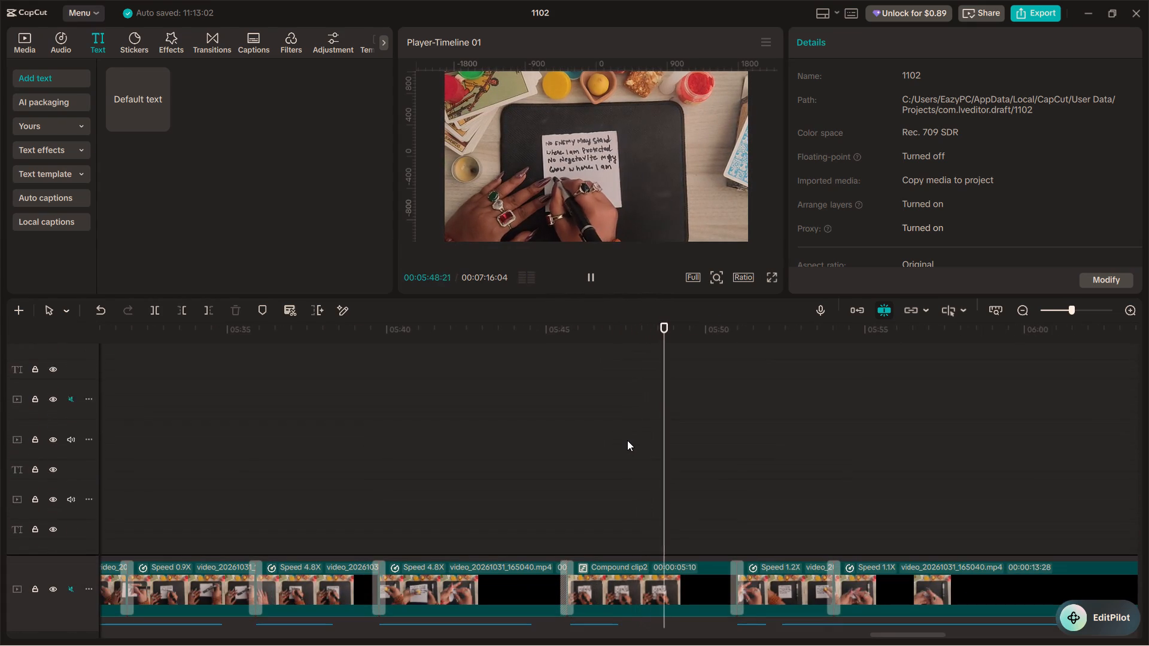
scroll(627, 440, "up", 18)
scroll(627, 440, "down", 20)
scroll(627, 440, "down", 7)
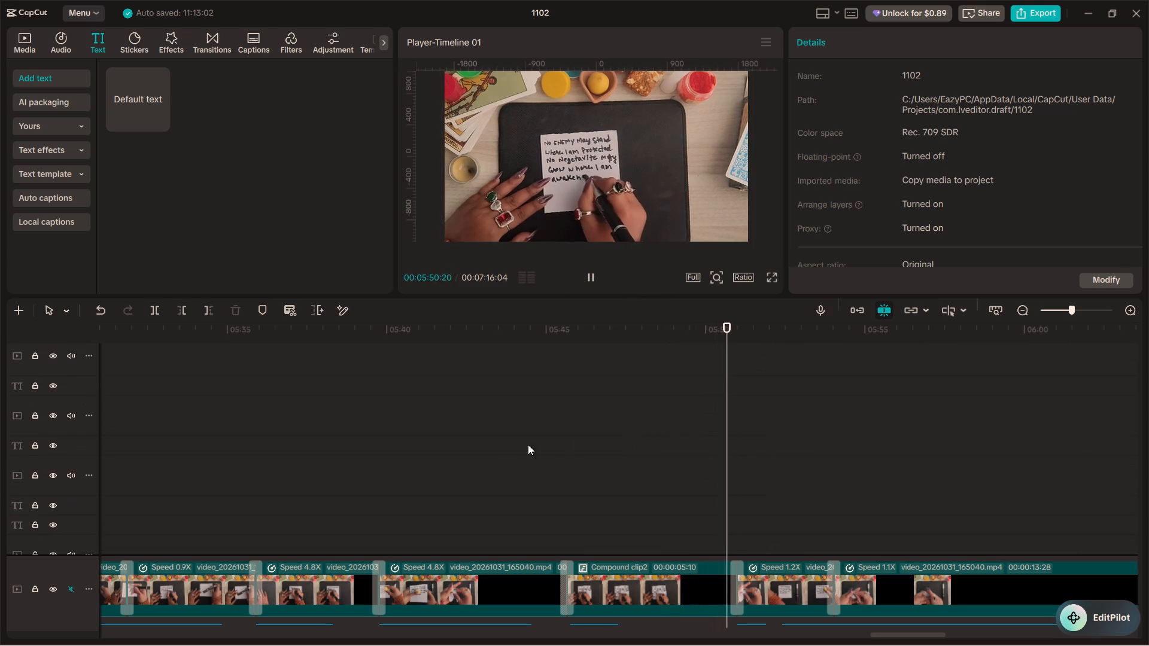
Go back to 00:05:35:27 and examine the third ritual's caption, overlay and voice-over tracks.
left_click(419, 455)
left_click(324, 446)
left_click(257, 447)
scroll(300, 464, "down", 5, "ctrl")
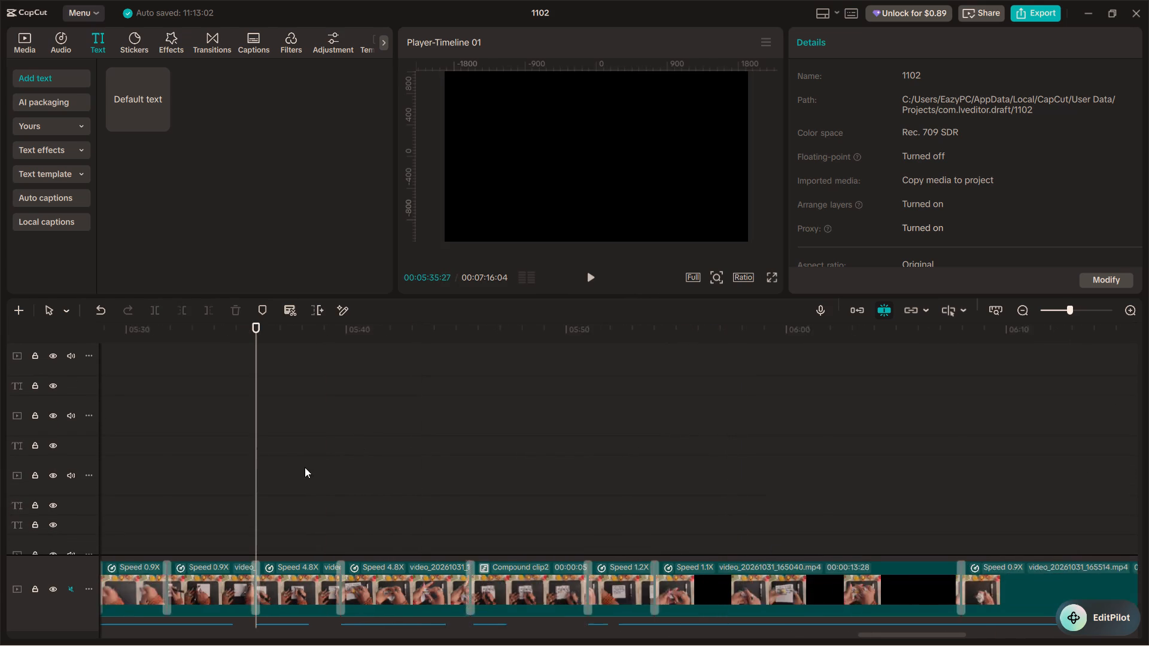
scroll(305, 467, "down", 14, "ctrl")
scroll(284, 467, "up", 7, "alt")
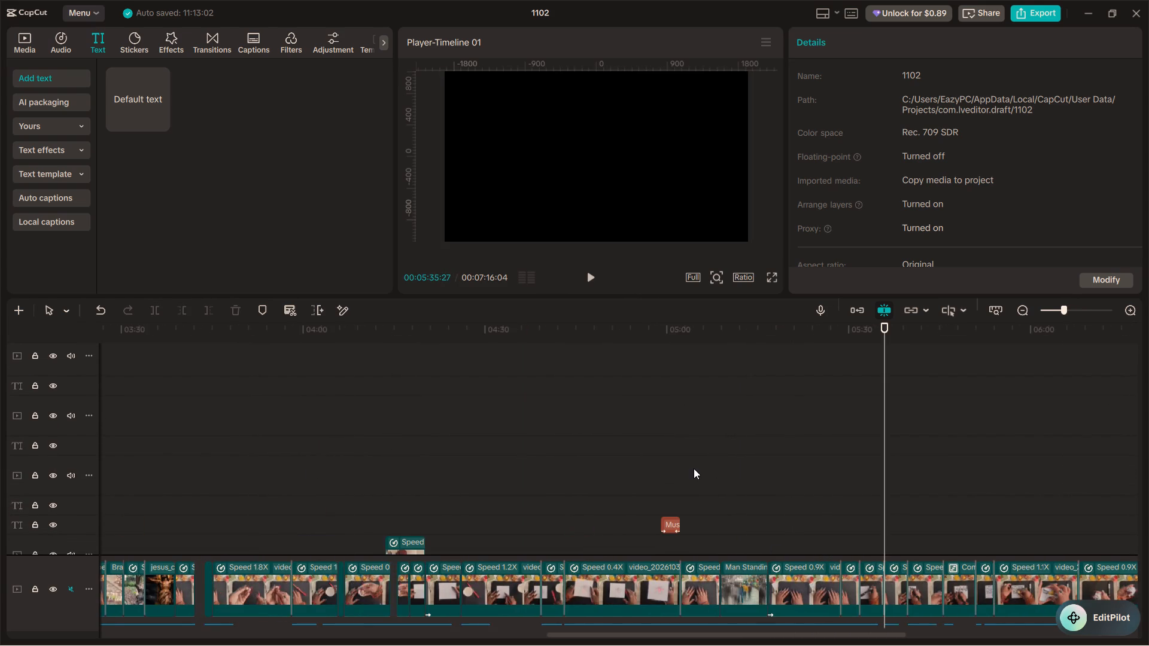
scroll(694, 468, "down", 4, "alt")
scroll(476, 459, "down", 15)
scroll(463, 458, "up", 3)
scroll(463, 458, "down", 1)
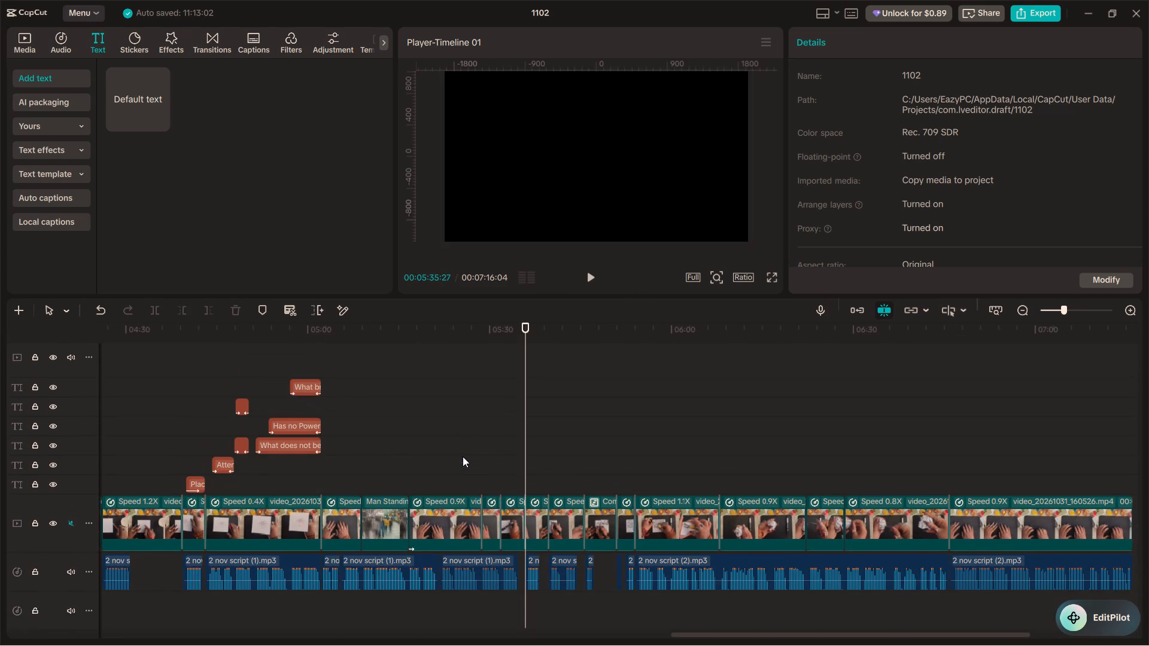
scroll(463, 456, "up", 3)
scroll(463, 456, "down", 2)
scroll(463, 456, "up", 20)
scroll(463, 456, "up", 2)
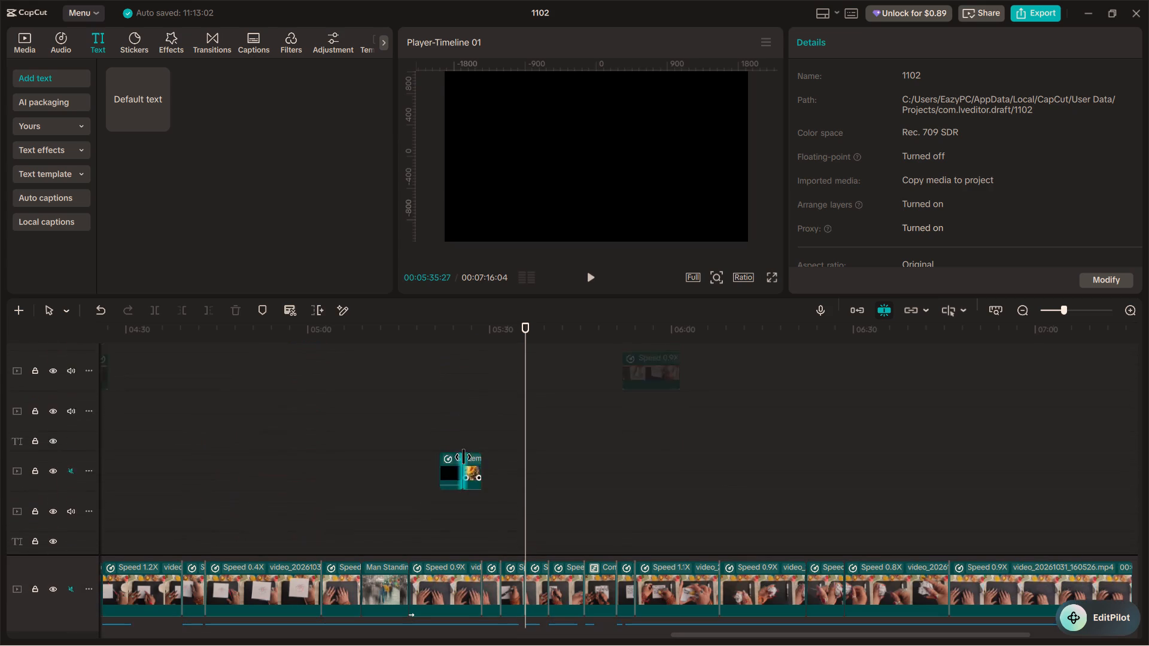
scroll(463, 457, "up", 16)
Play back the third ritual's opening from about 00:05:11, through the lemon overlays, to the writing footage past 00:05:36.
left_click(377, 461)
key("space")
left_click(416, 441)
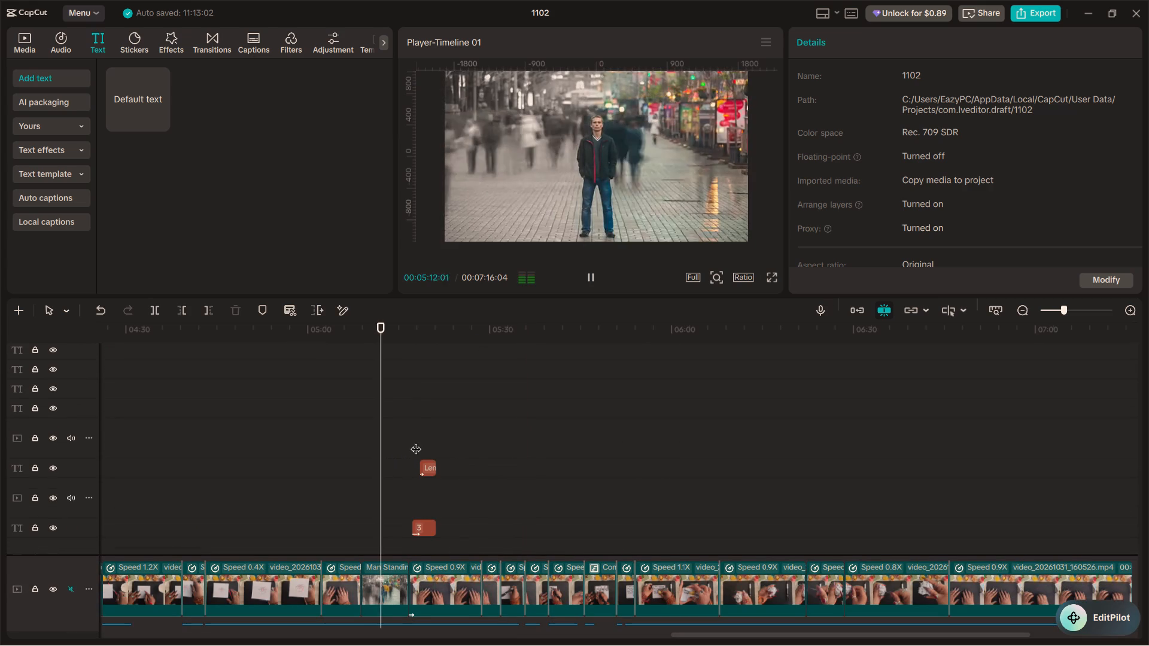
left_click_drag(414, 440, 433, 441)
scroll(469, 463, "down", 14)
key("space")
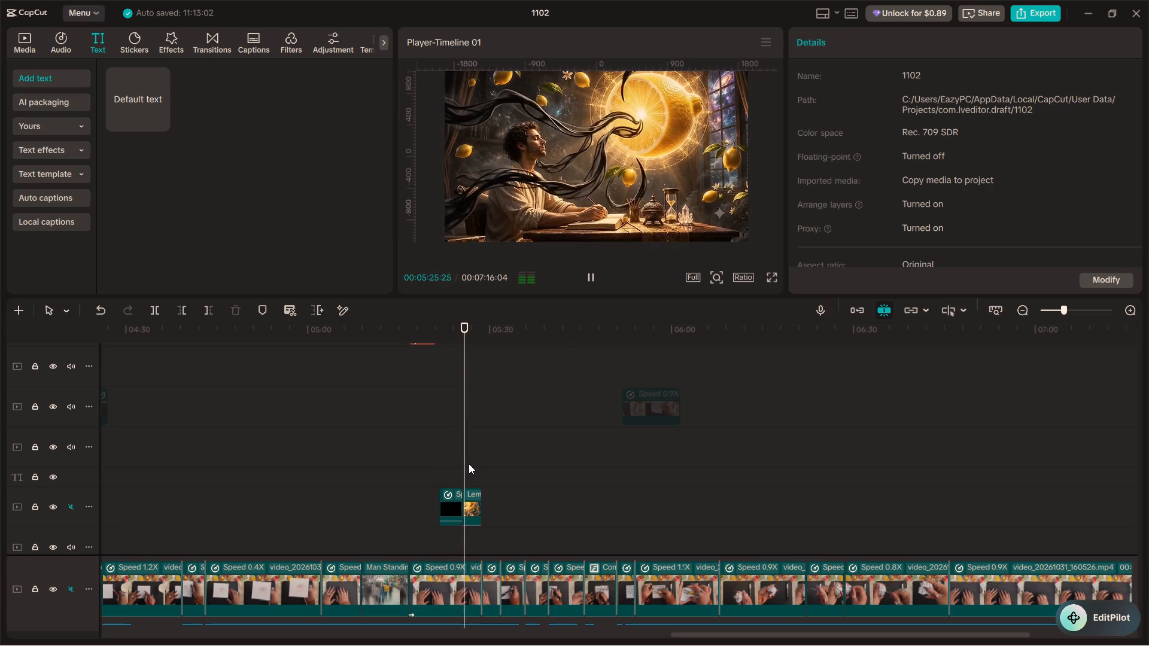
scroll(499, 476, "down", 1, "ctrl")
scroll(515, 497, "up", 7, "ctrl")
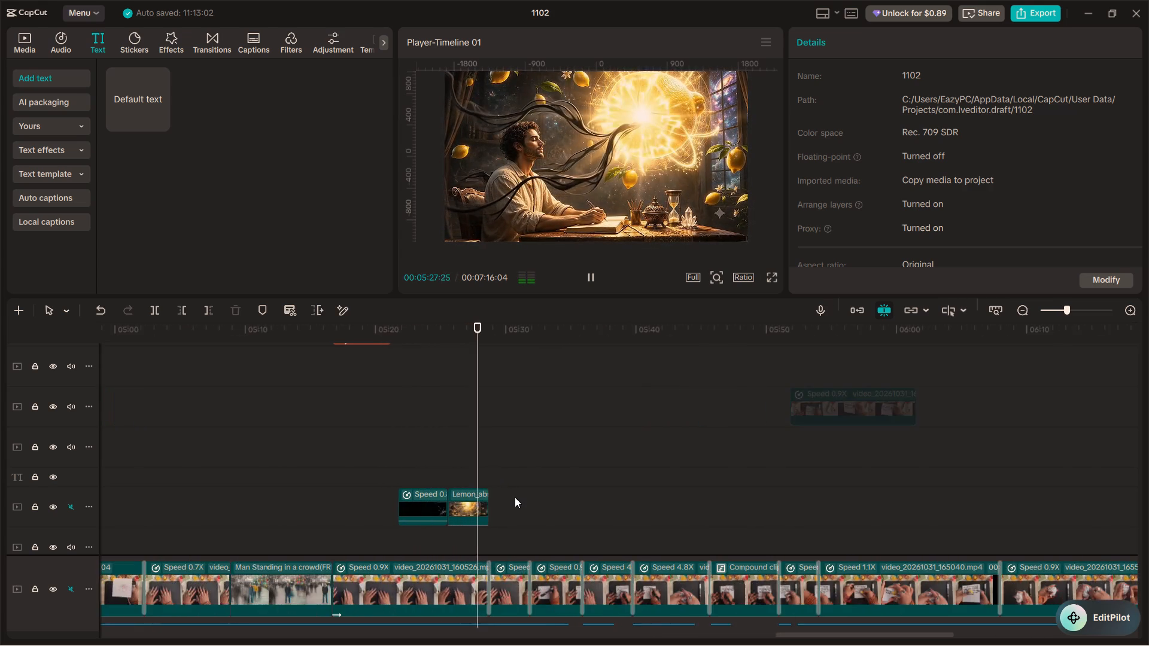
scroll(515, 497, "up", 8, "ctrl")
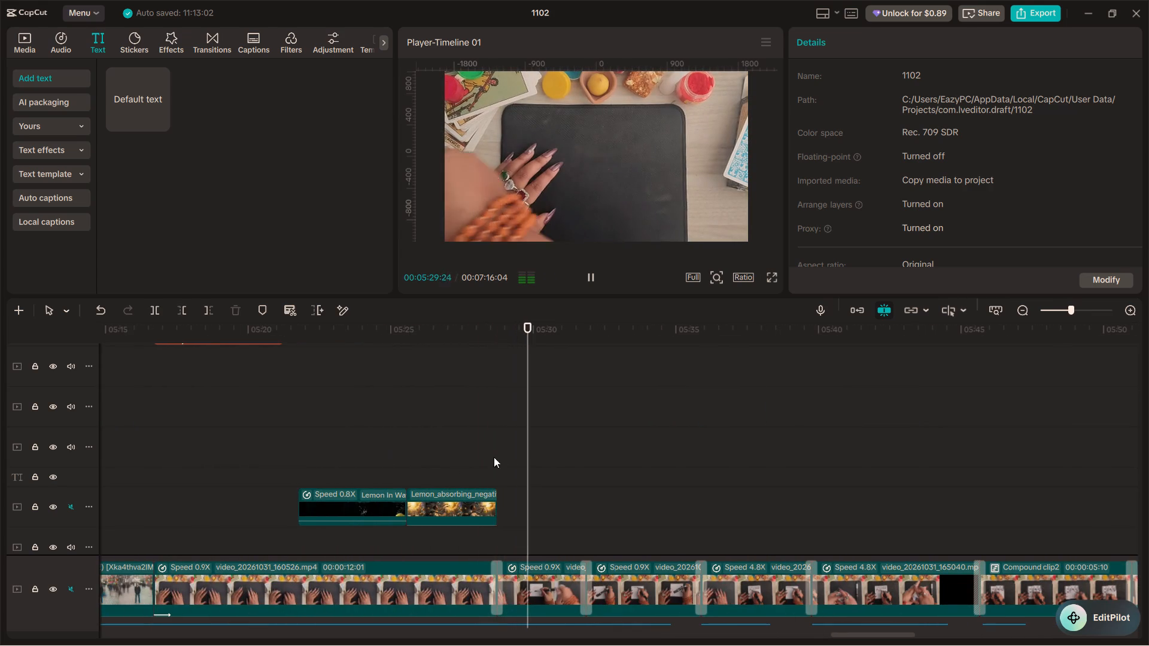
scroll(548, 452, "down", 4)
left_click(486, 390)
key("space")
key("space")
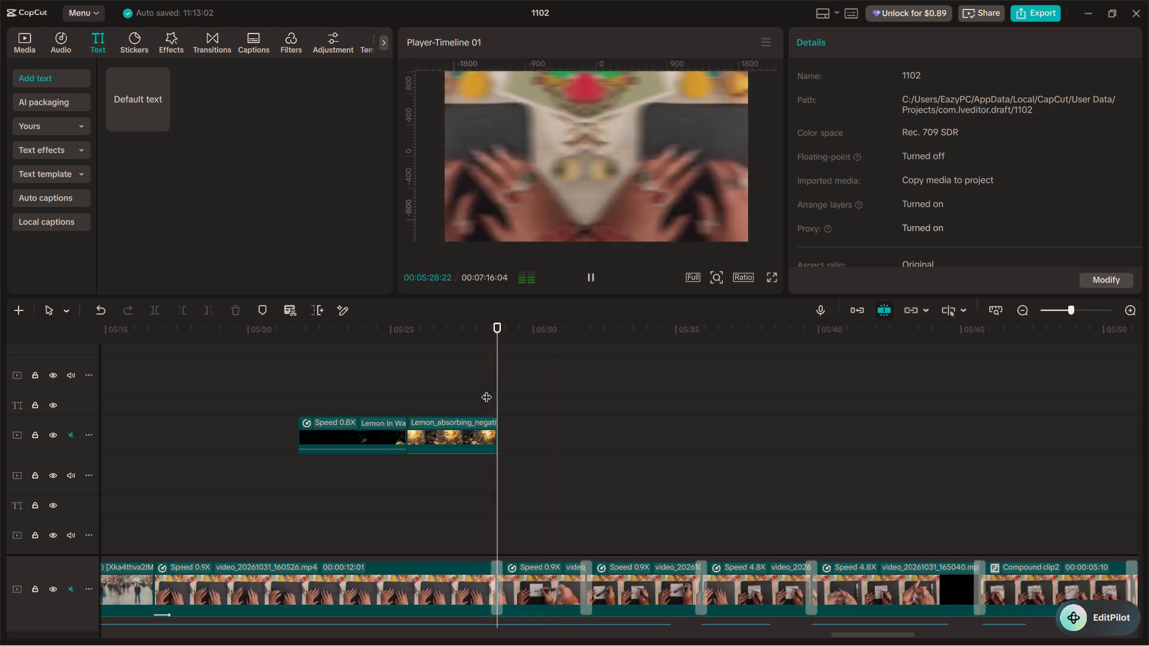
scroll(590, 432, "down", 4)
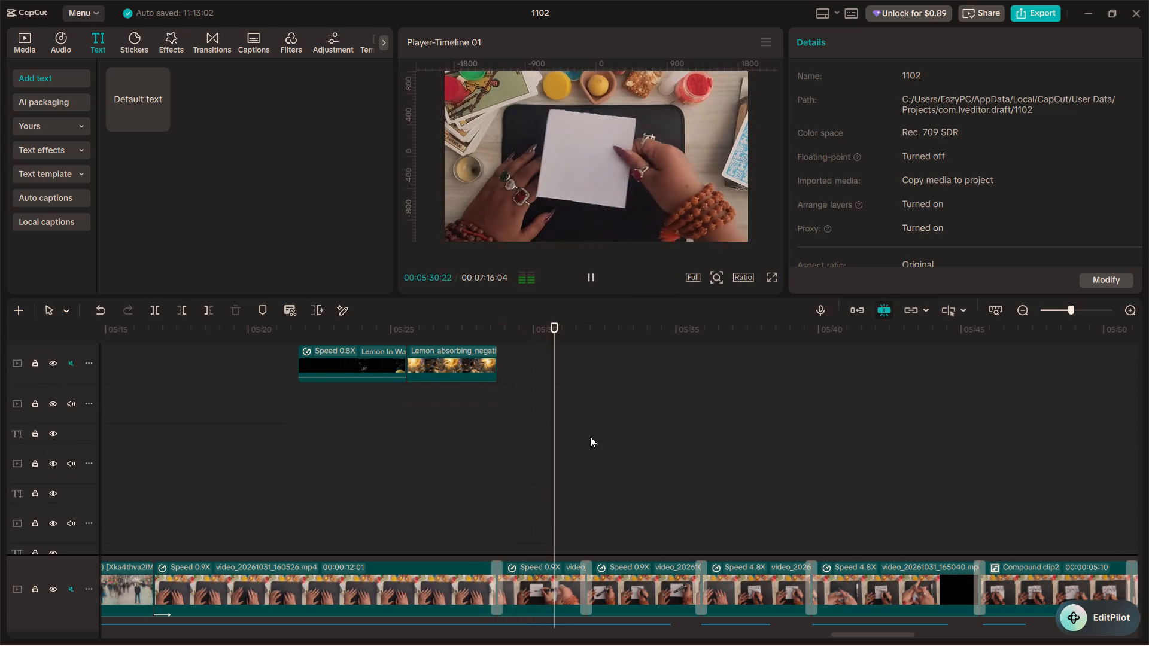
scroll(590, 437, "down", 6)
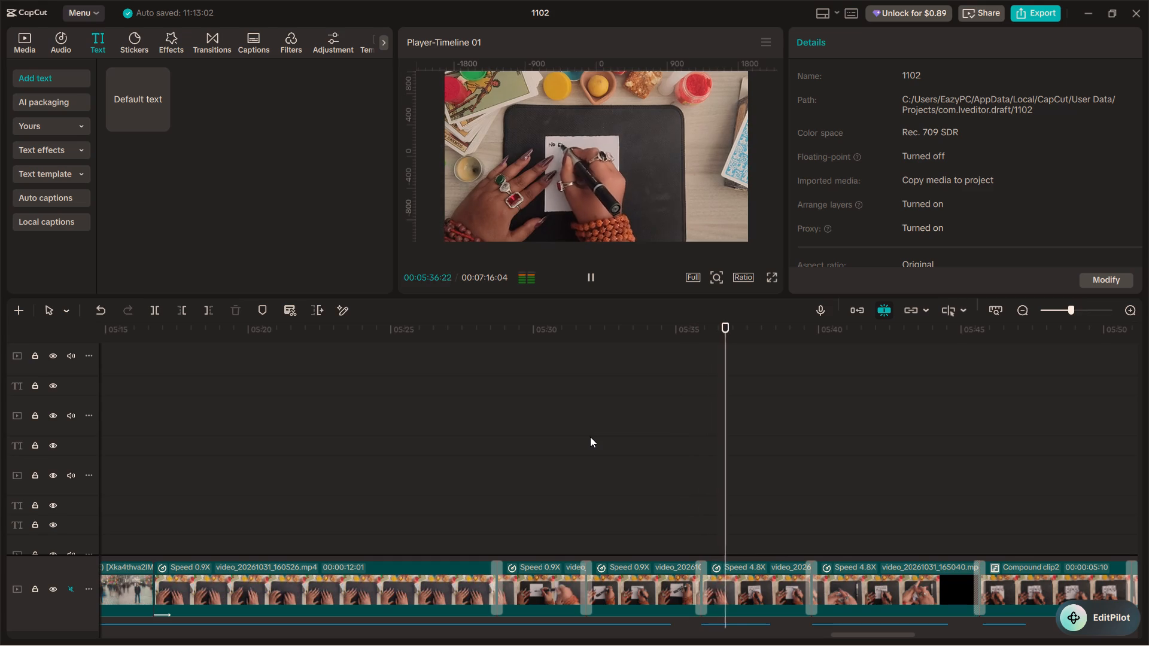
Set the closing scale keyframe at 00:05:35:27, on the 0.9X clip before the writing footage, to 103%.
left_click(632, 516)
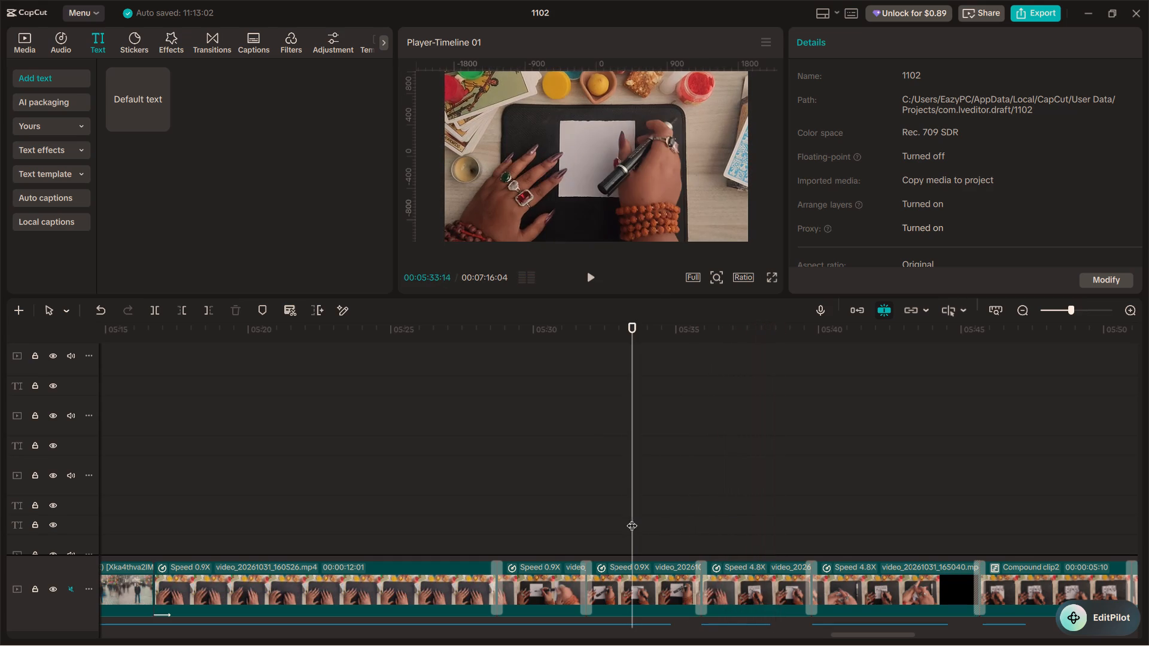
left_click(657, 578)
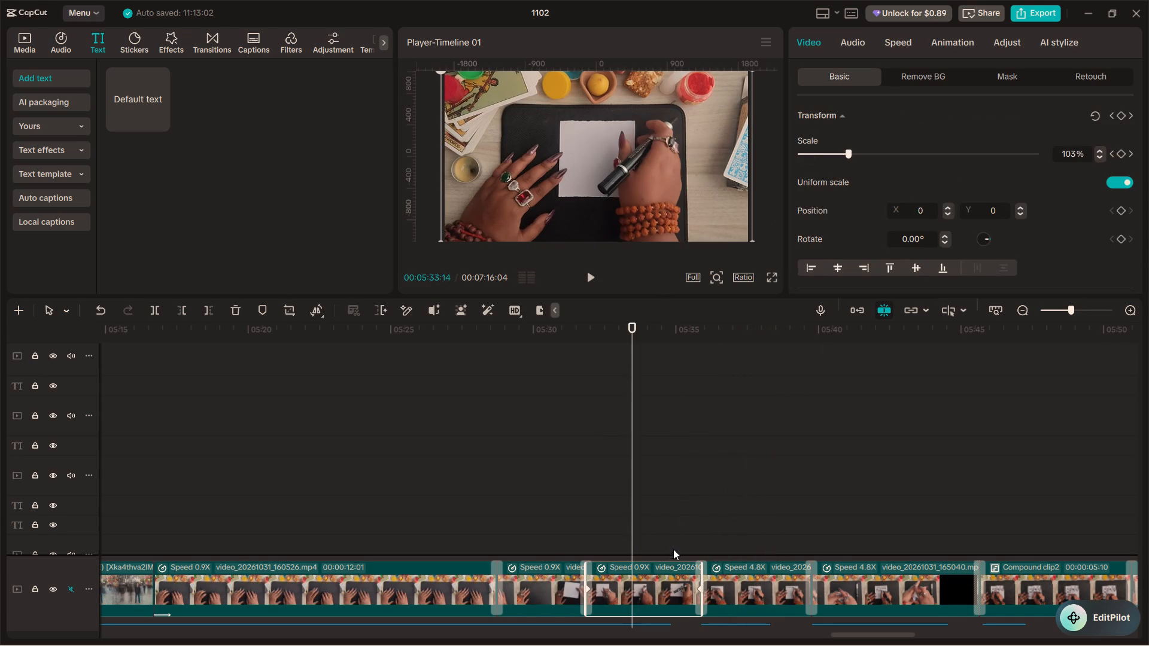
left_click(1129, 157)
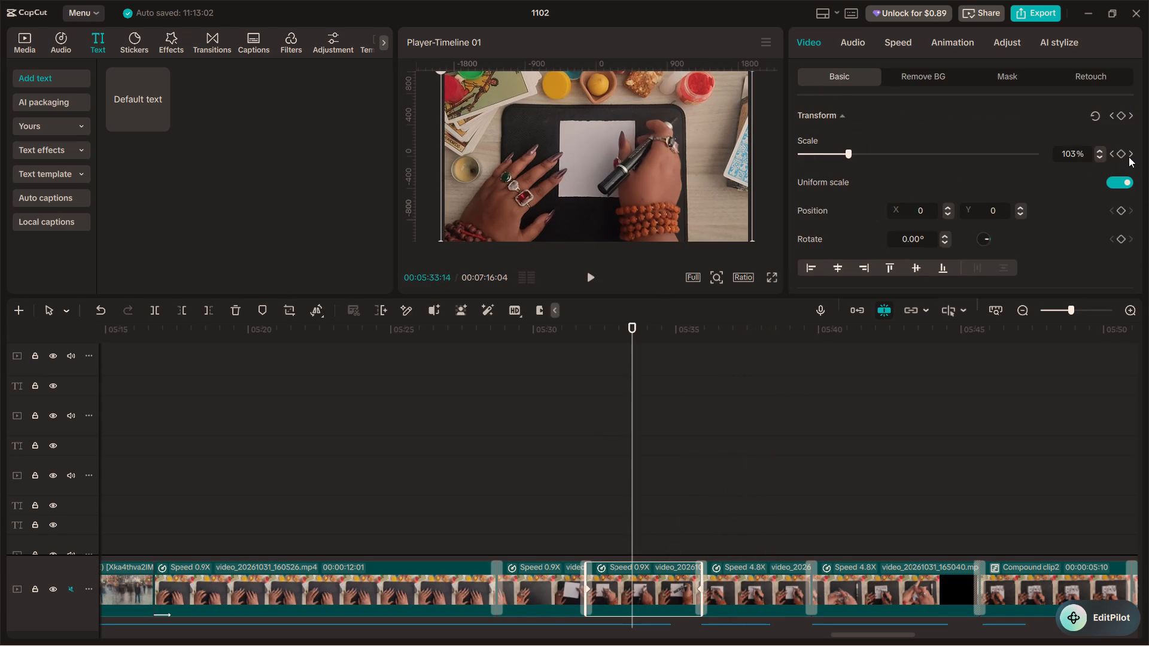
left_click(1129, 154)
left_click(1130, 150)
left_click(1099, 156)
left_click(1099, 156)
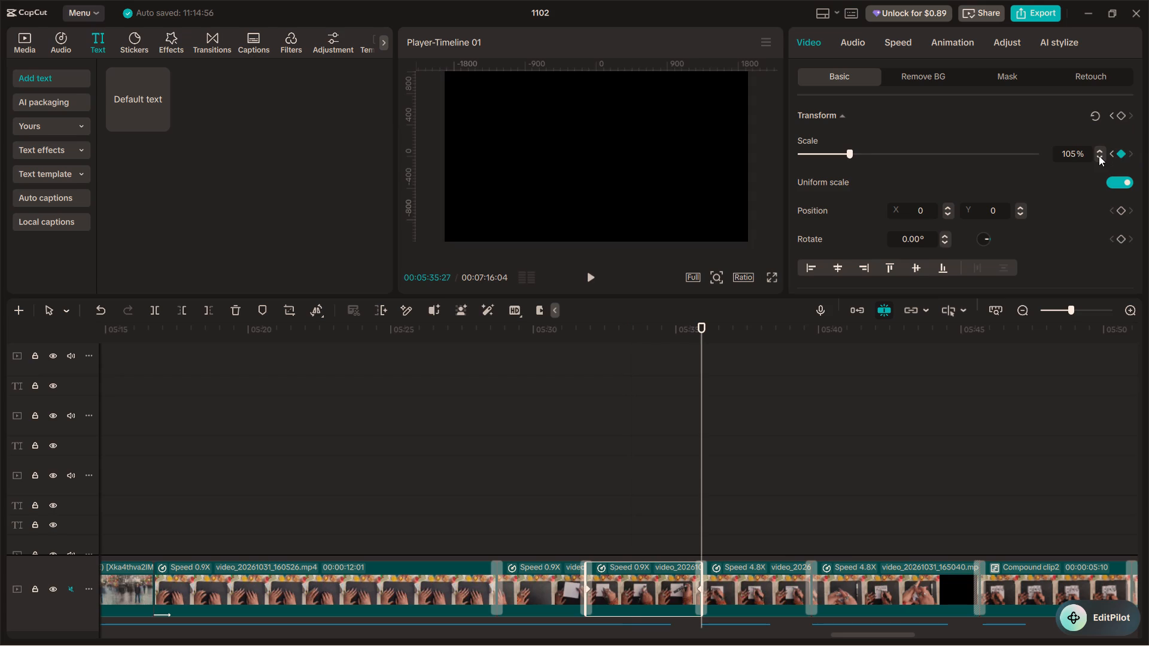
left_click(576, 501)
key("space")
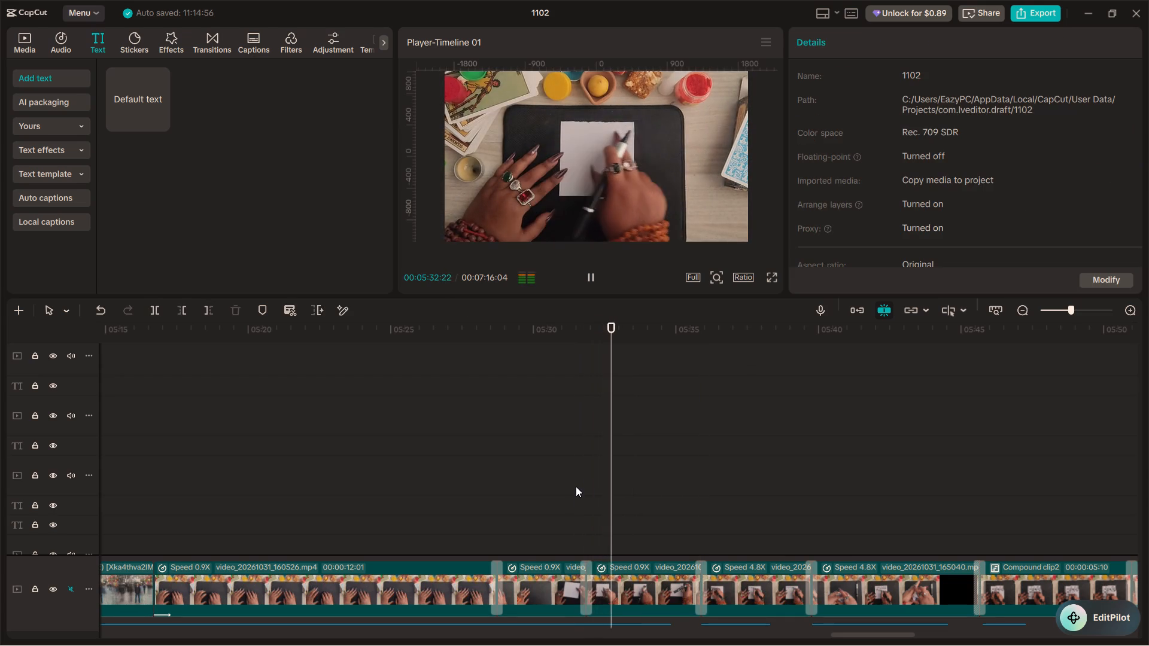
left_click(613, 581)
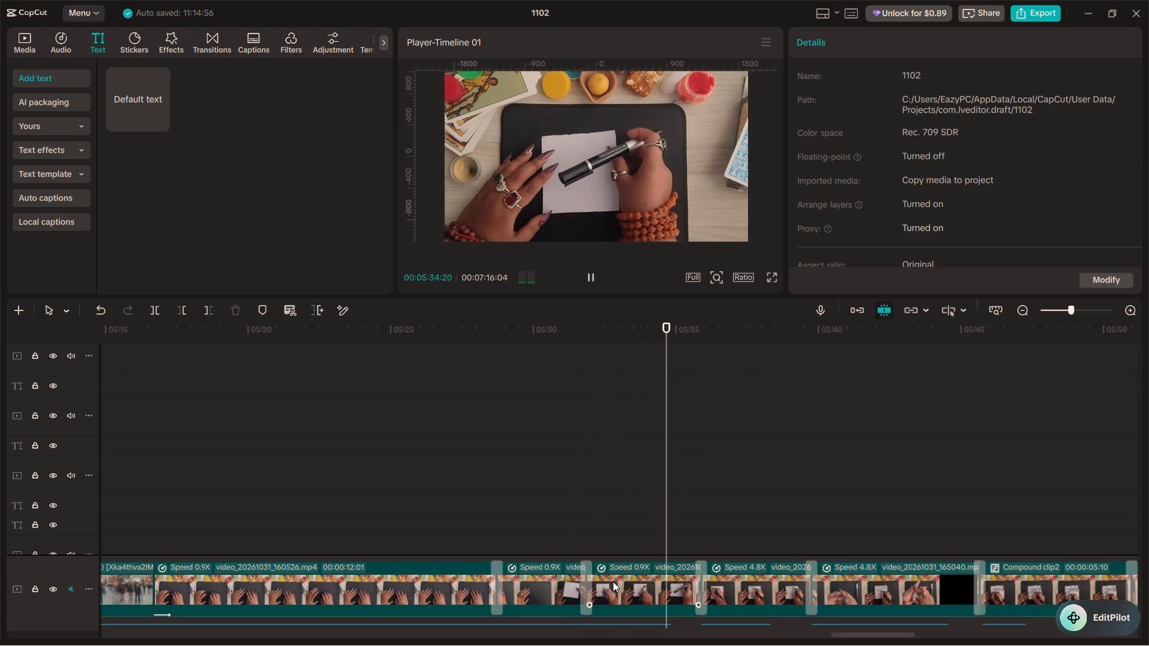
key("space")
left_click(1129, 151)
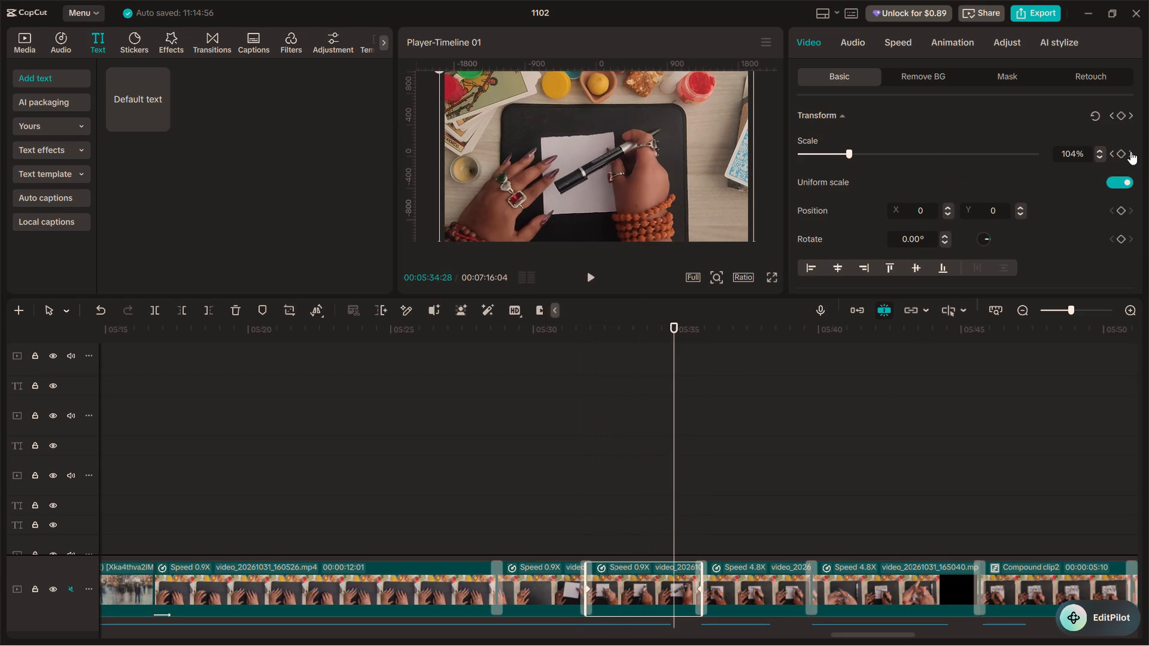
left_click(1130, 151)
left_click(1098, 157)
left_click(1098, 157)
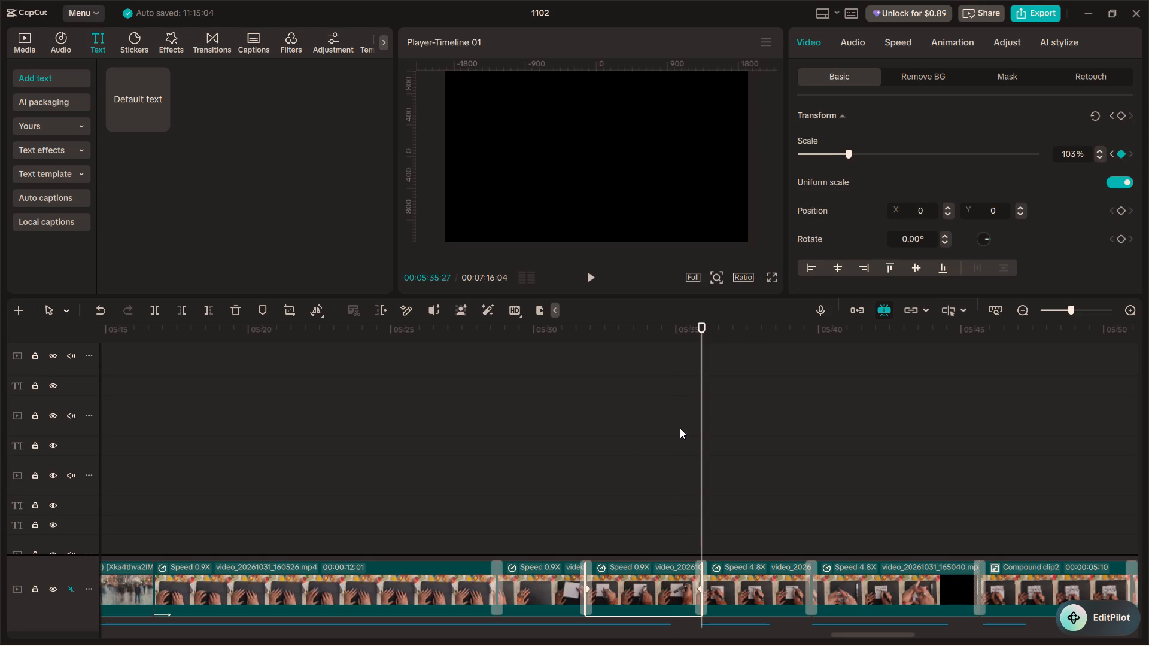
Replay the footage from about 00:05:32 into the 4.8X writing clip and check that clip's transform settings.
left_click(575, 497)
key("space")
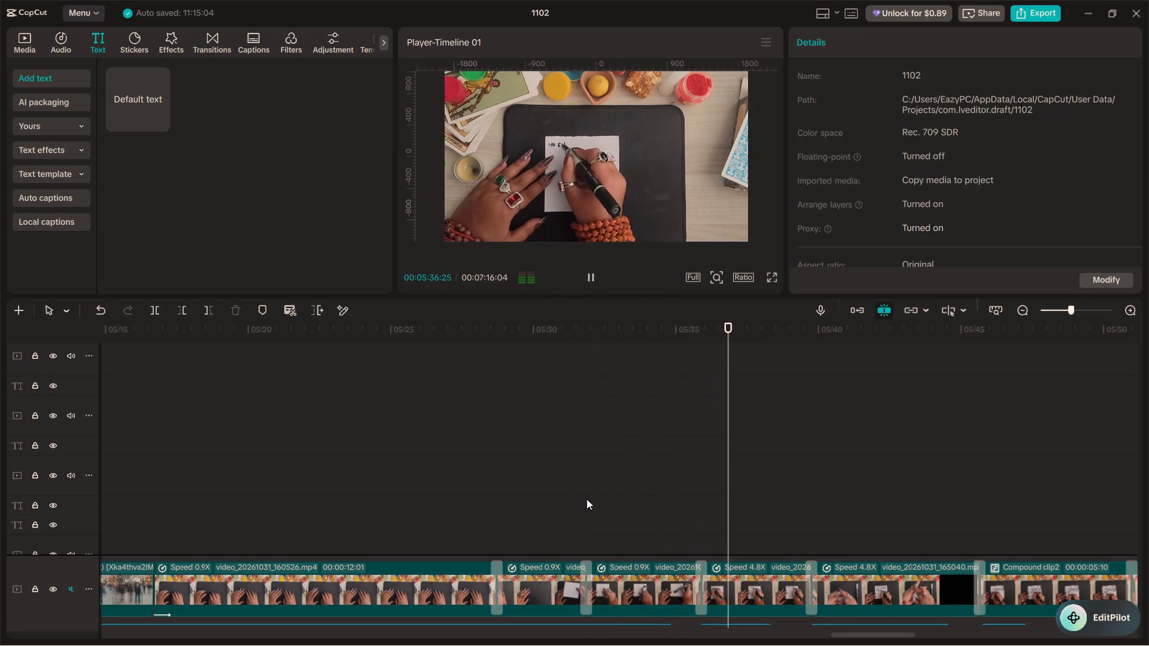
key("space")
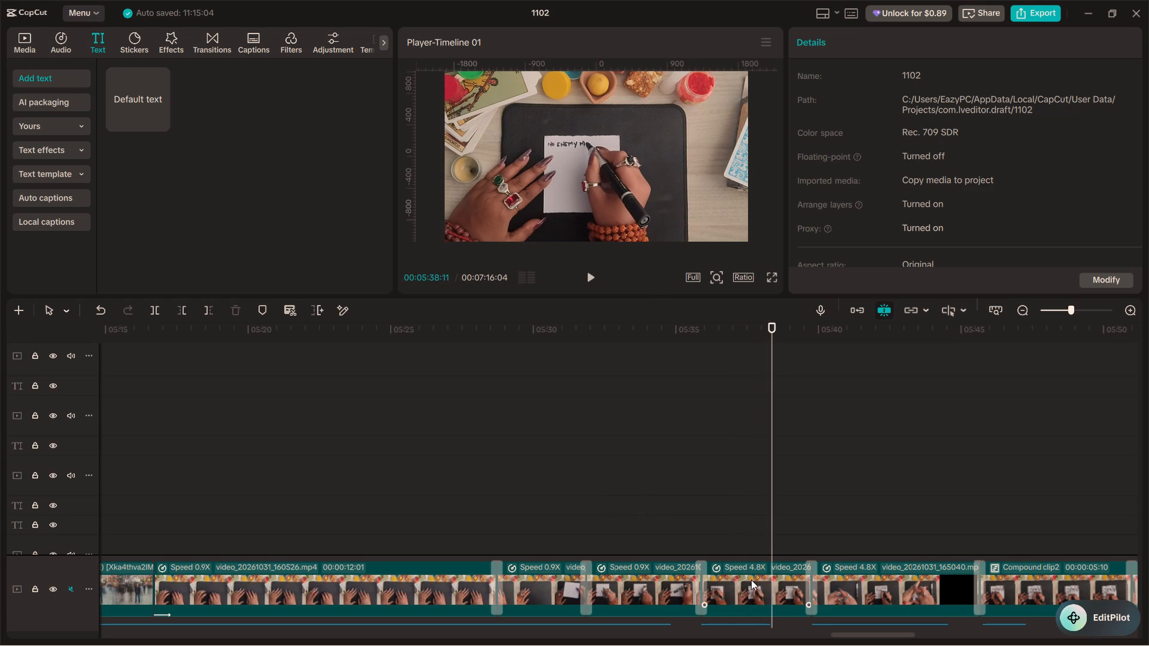
left_click(751, 580)
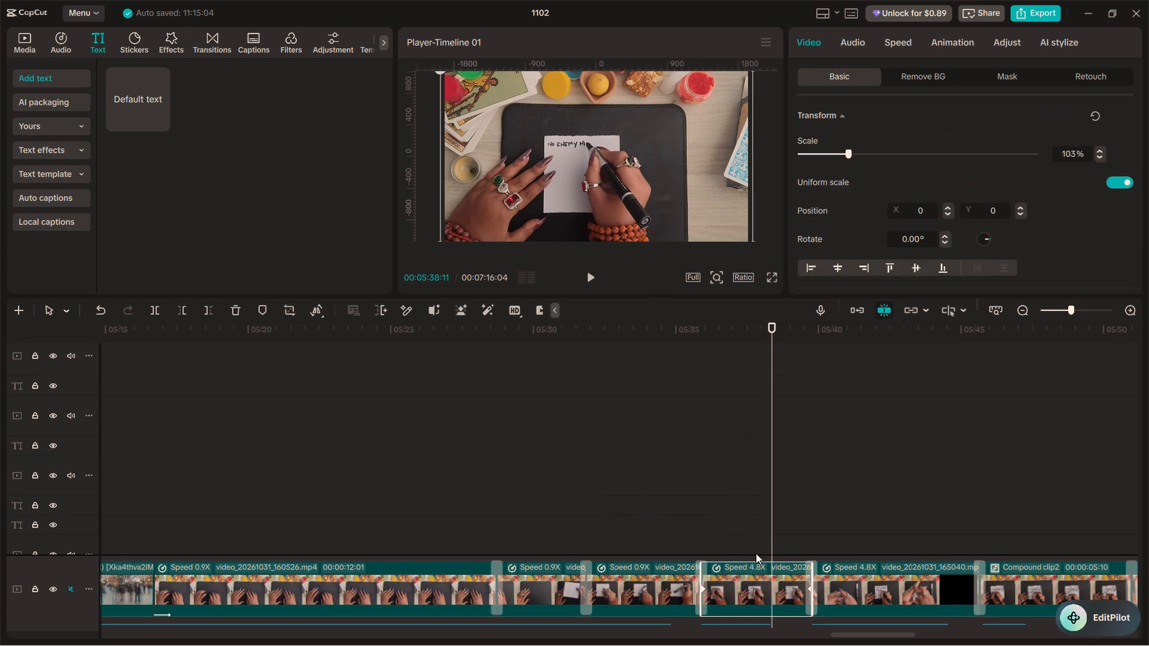
left_click(688, 509)
key("space")
key("space")
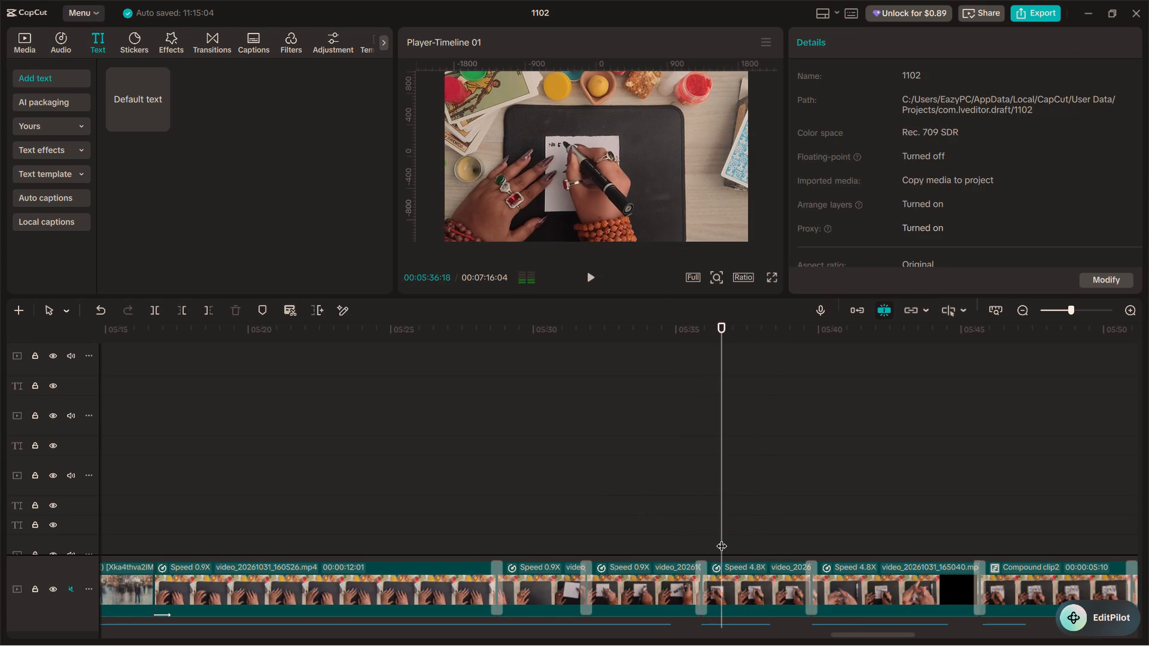
Add a default text at 00:05:35:27, where the 4.8X writing clip starts.
scroll(722, 538, "up", 16, "ctrl")
left_click_drag(722, 532, 669, 517)
left_click_drag(139, 88, 670, 536)
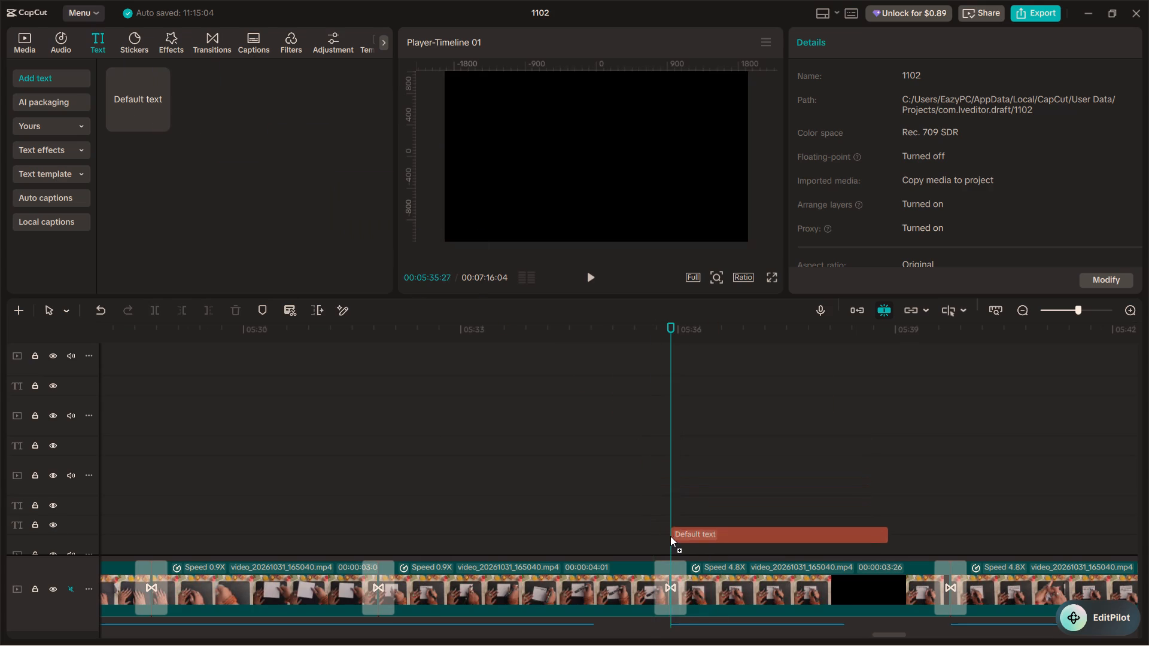
left_click_drag(670, 536, 672, 537)
scroll(697, 430, "up", 6)
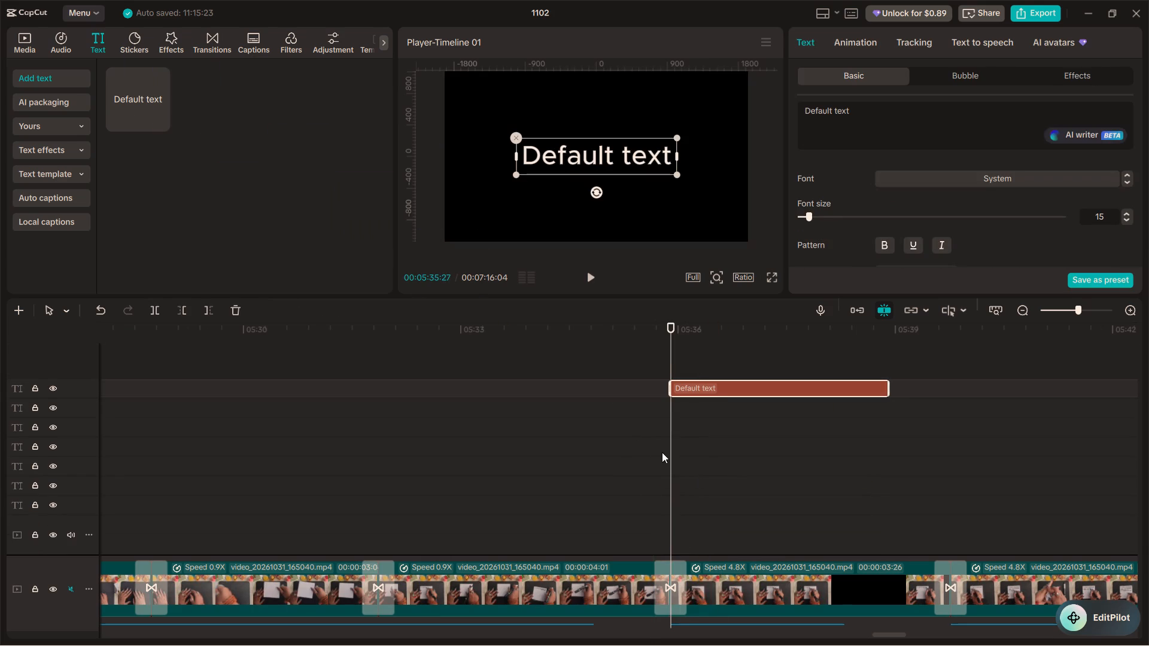
scroll(660, 453, "down", 6)
scroll(652, 460, "up", 11)
scroll(652, 460, "down", 14, "ctrl")
Extend the new default text to the end of the 4.8X writing clip, just before 00:05:40.
left_click(648, 342)
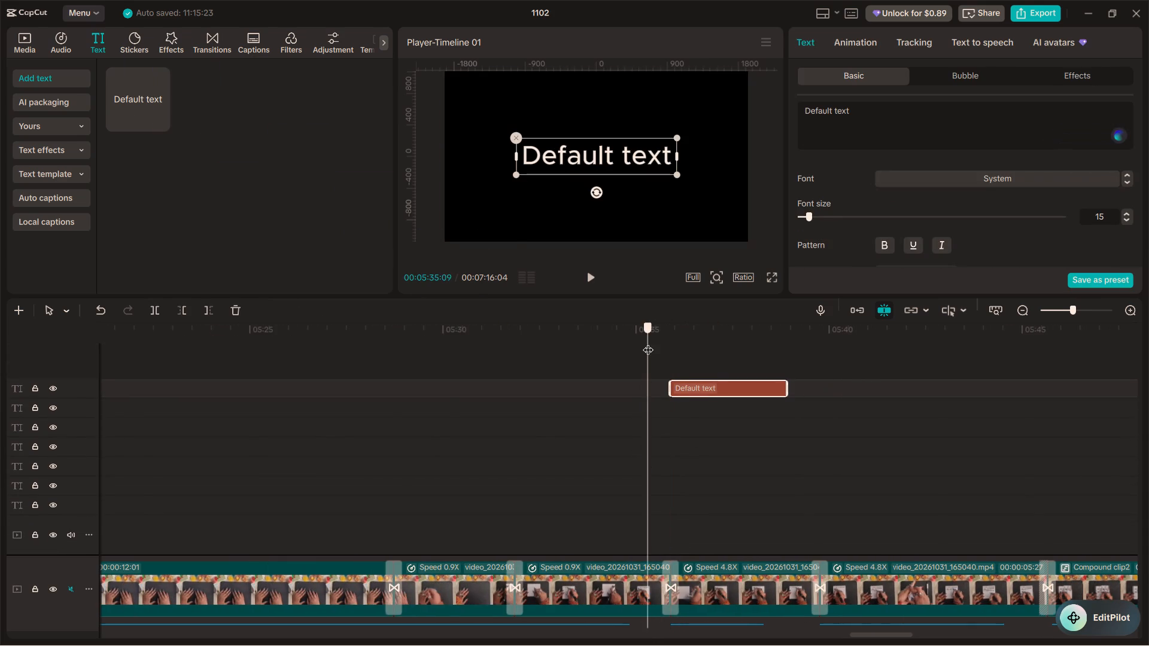
key("space")
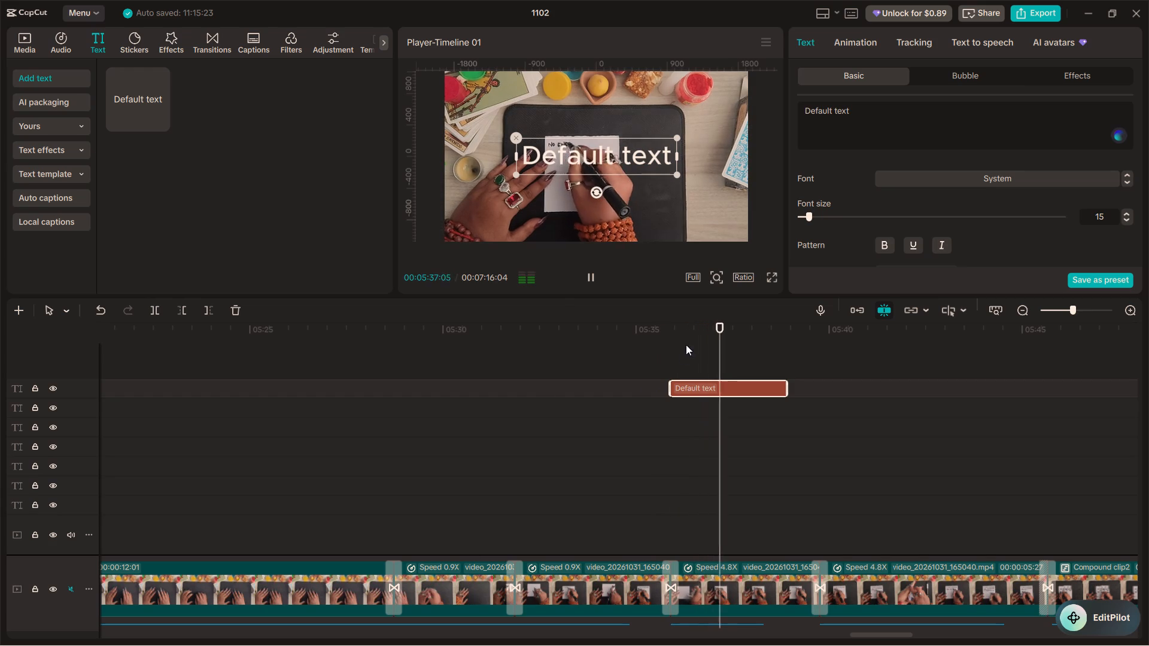
key("space")
left_click(760, 388)
left_click_drag(783, 388, 792, 389)
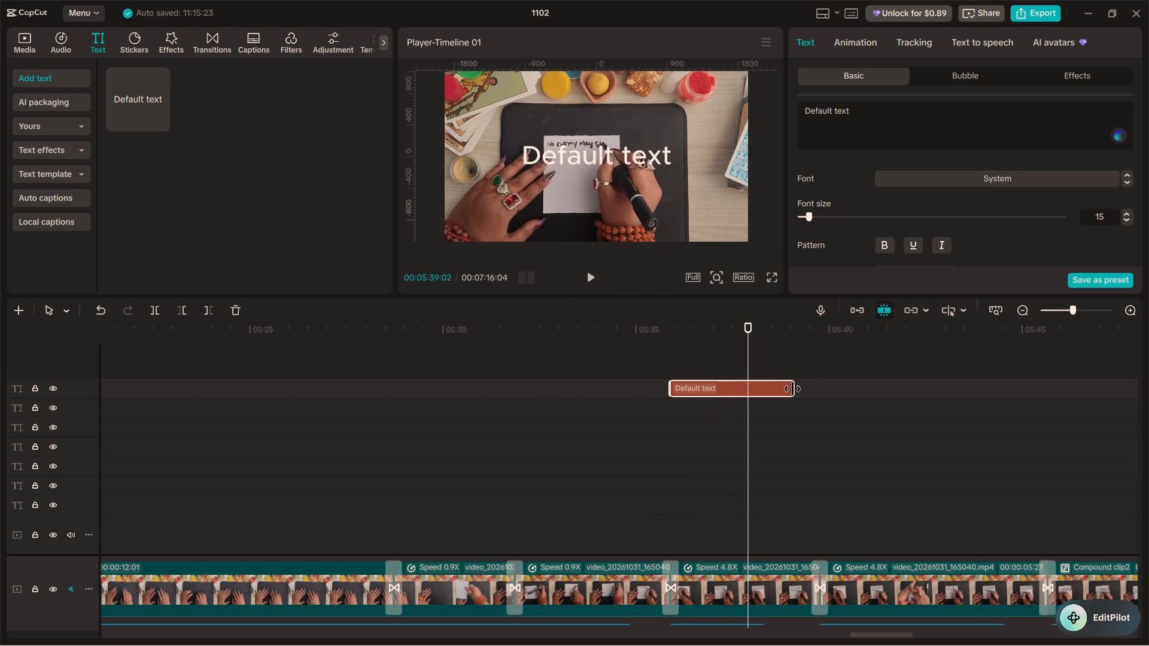
left_click_drag(792, 389, 814, 398)
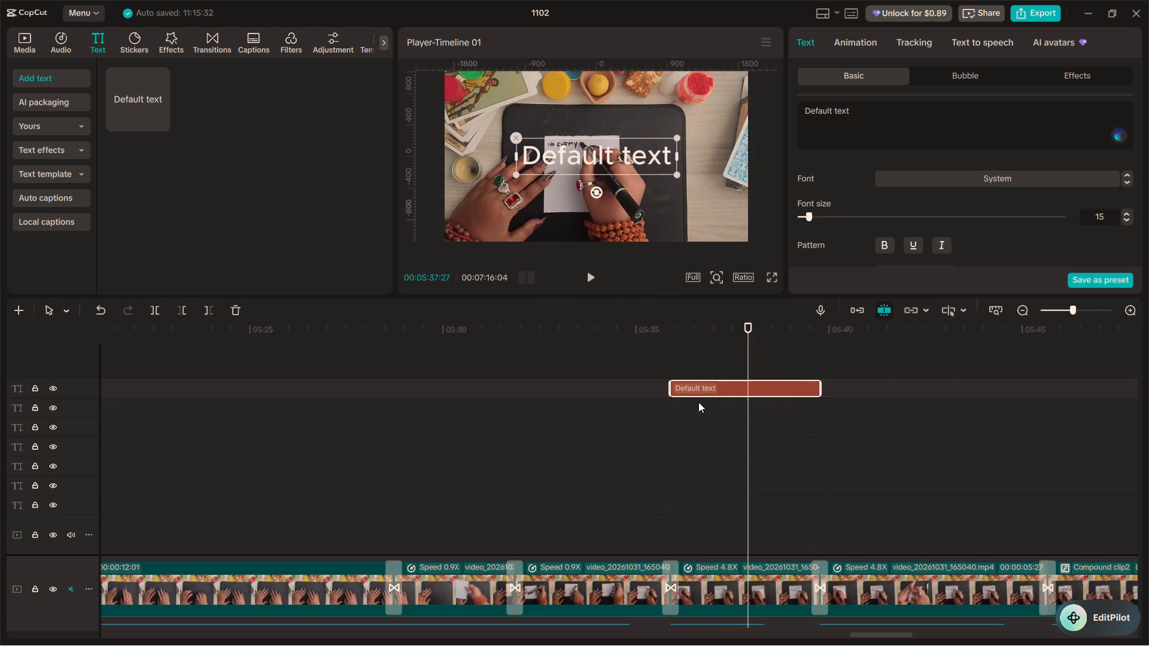
Play back the new text's opening and locate the start of the spoken words on the voice-over waveform, near 00:05:36:04.
left_click(651, 374)
key("space")
key("space")
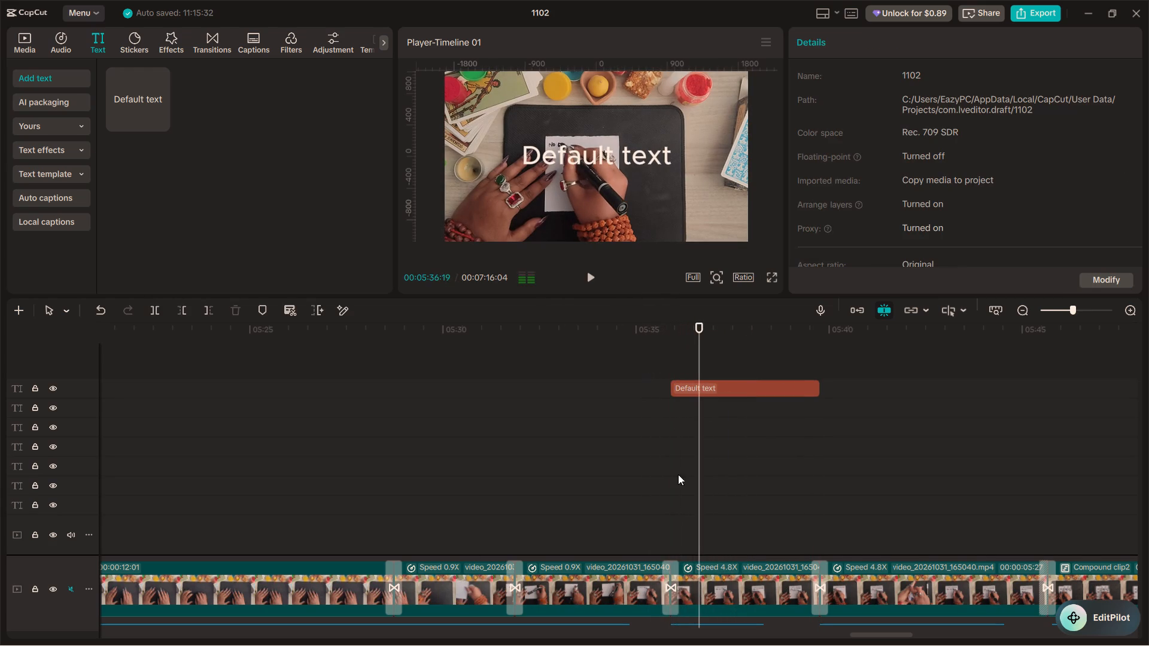
scroll(687, 529, "up", 12, "ctrl")
scroll(687, 529, "down", 20)
scroll(687, 529, "down", 12)
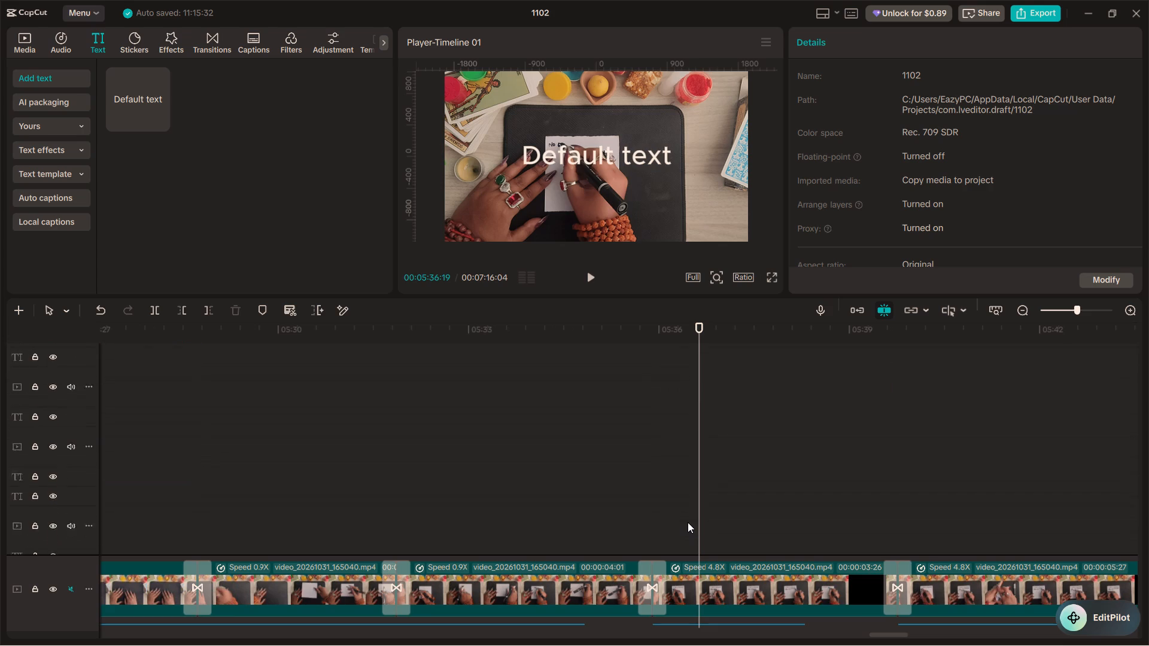
scroll(688, 522, "down", 20)
scroll(688, 522, "down", 1)
left_click_drag(701, 422, 683, 414)
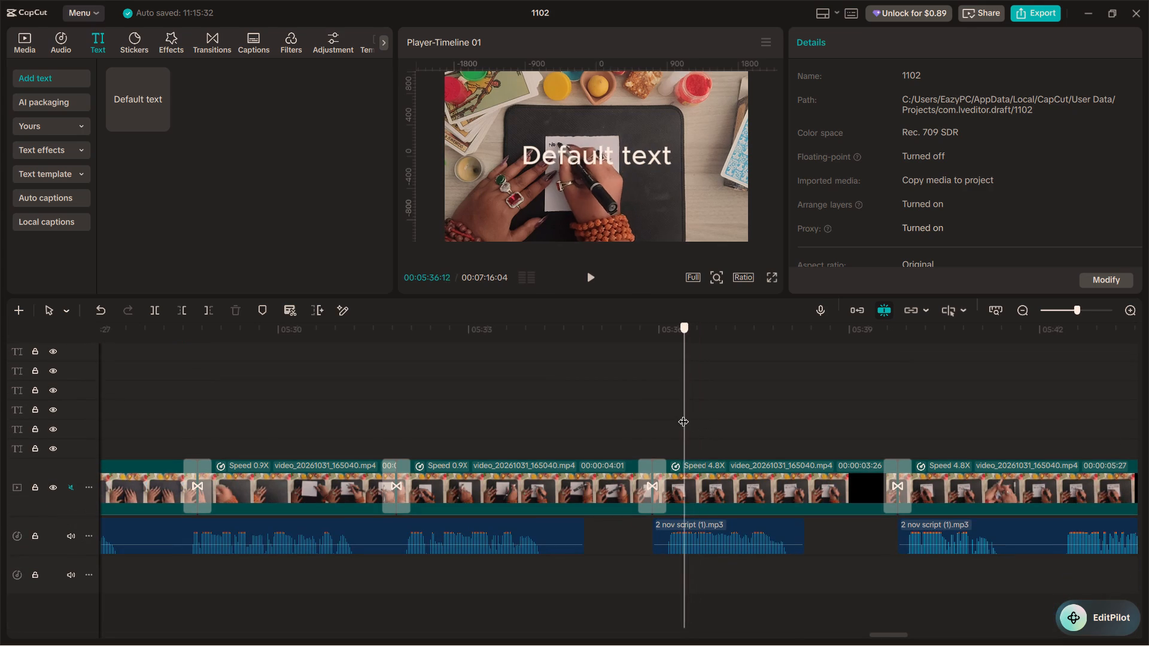
left_click_drag(683, 414, 666, 410)
scroll(679, 466, "up", 20, "ctrl")
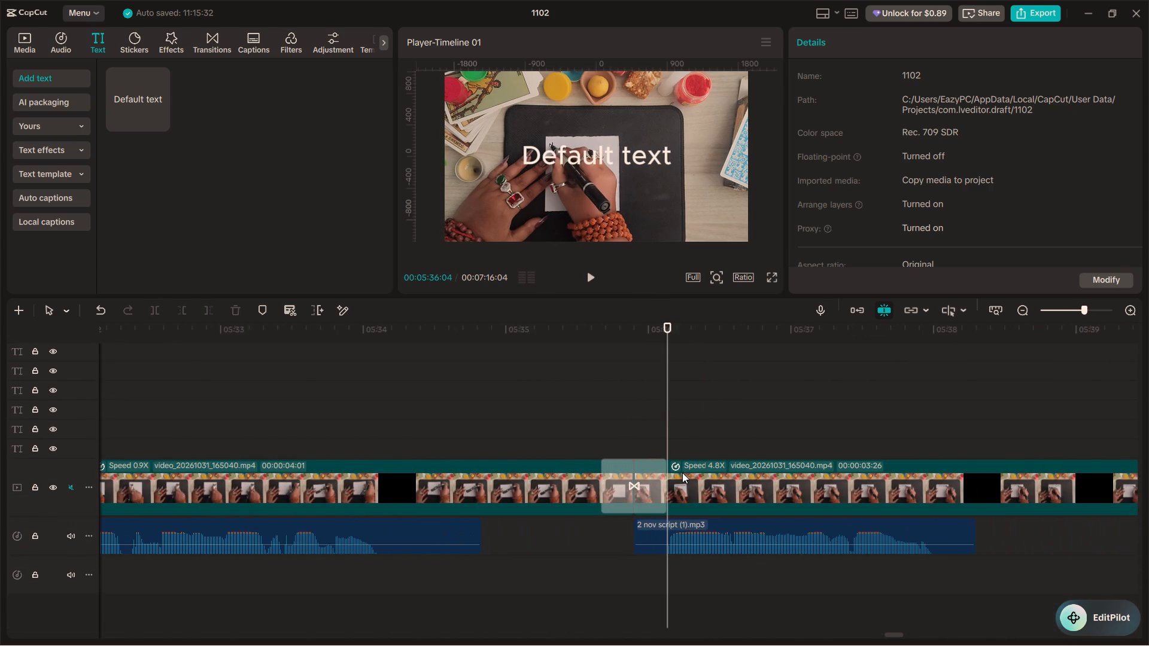
Replay the voice-over's first words after 00:05:36 in short bursts to check their timing.
key("space")
key("space")
left_click_drag(724, 440, 730, 440)
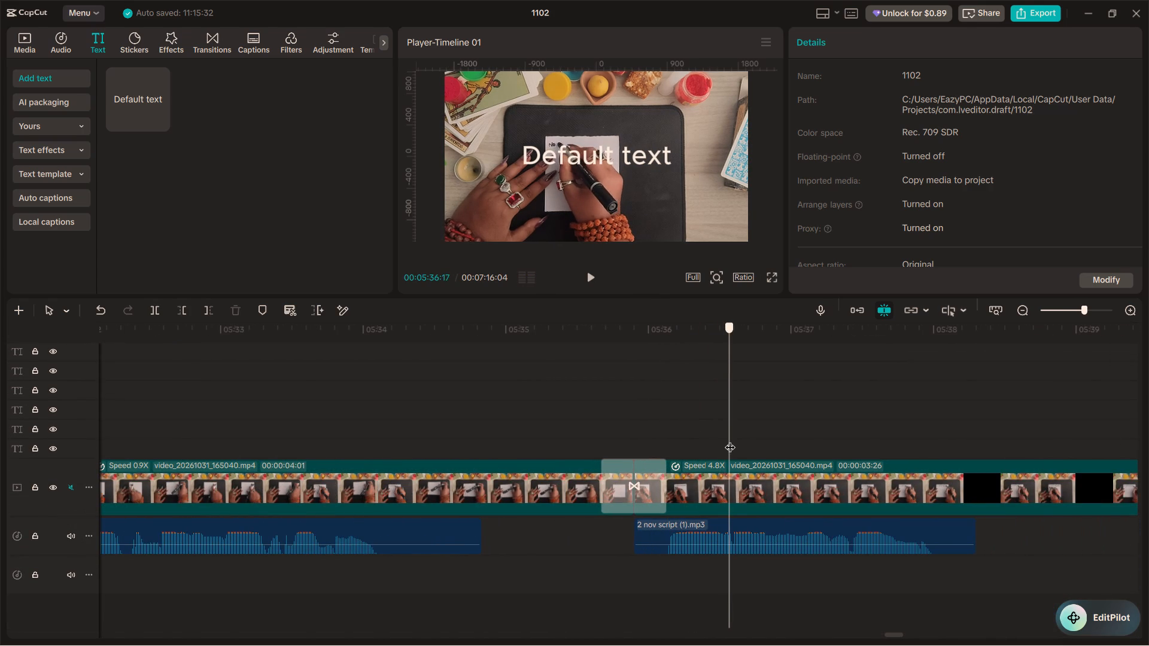
left_click_drag(730, 440, 662, 432)
key("space")
key("space")
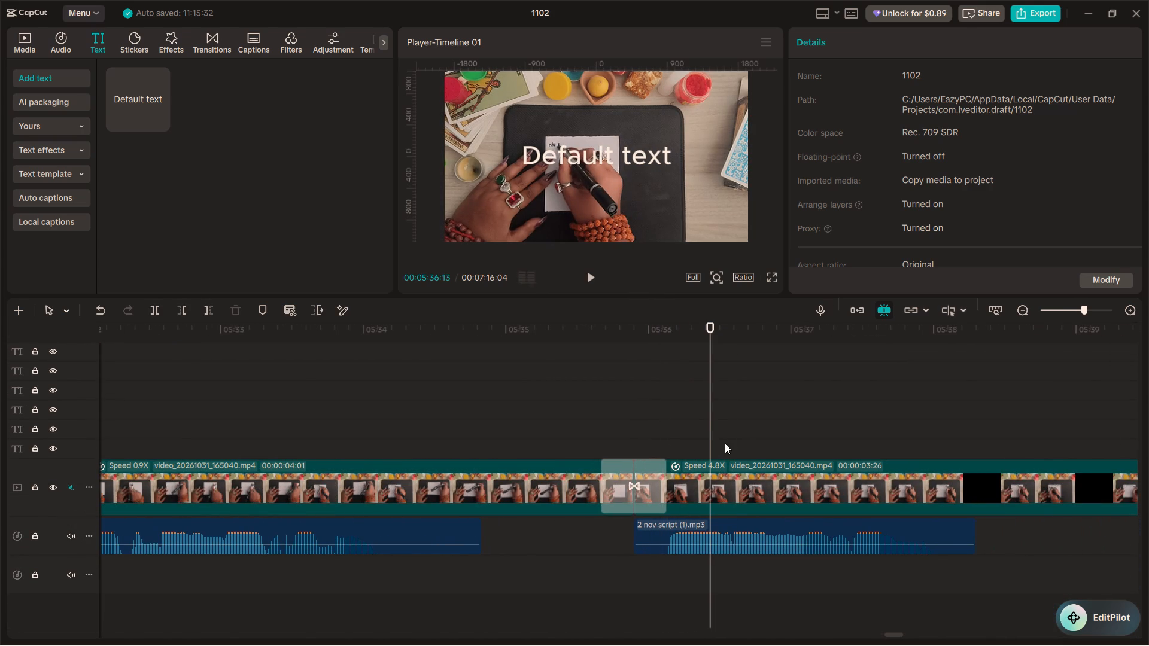
key("space")
key("space")
Scrub and play back the voice-over between 00:05:36:10 and 00:05:36:18 to hear where the first word ends.
left_click_drag(752, 432, 725, 428)
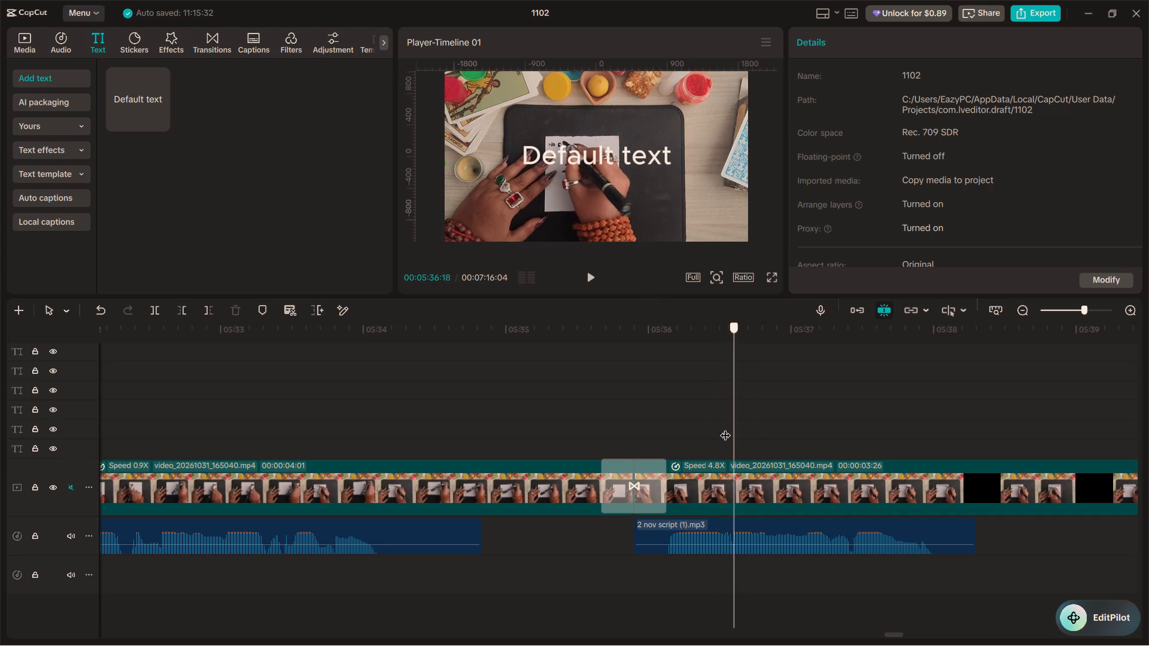
left_click_drag(725, 428, 706, 428)
scroll(708, 451, "down", 1, "ctrl")
scroll(711, 457, "up", 20, "ctrl")
scroll(711, 457, "up", 16, "ctrl")
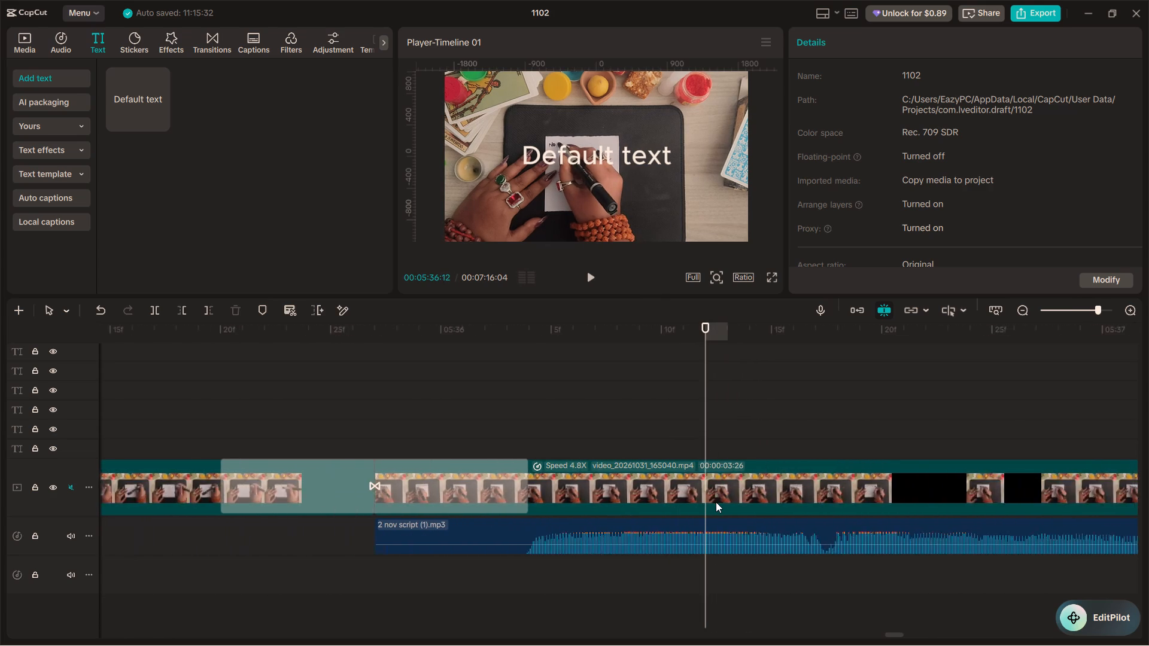
scroll(716, 502, "up", 15, "ctrl")
scroll(716, 502, "down", 15, "ctrl")
left_click(652, 409)
left_click(612, 409)
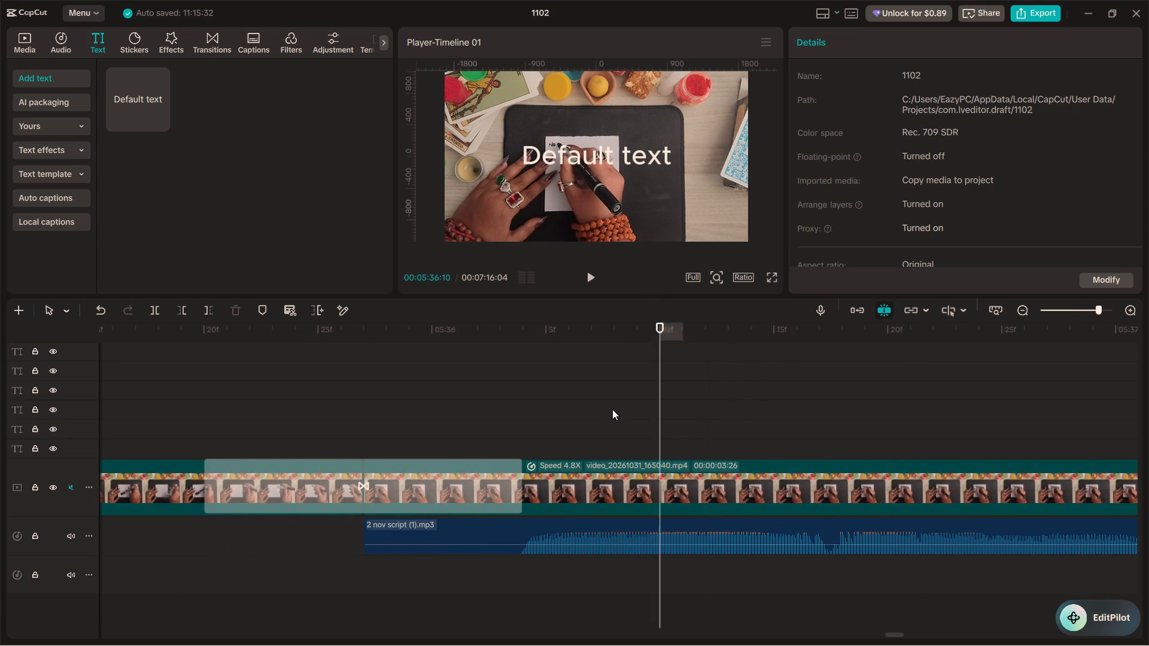
key("space")
key("space")
Raise the system volume to 22 for listening to the voice-over.
scroll(643, 641, "up", 7)
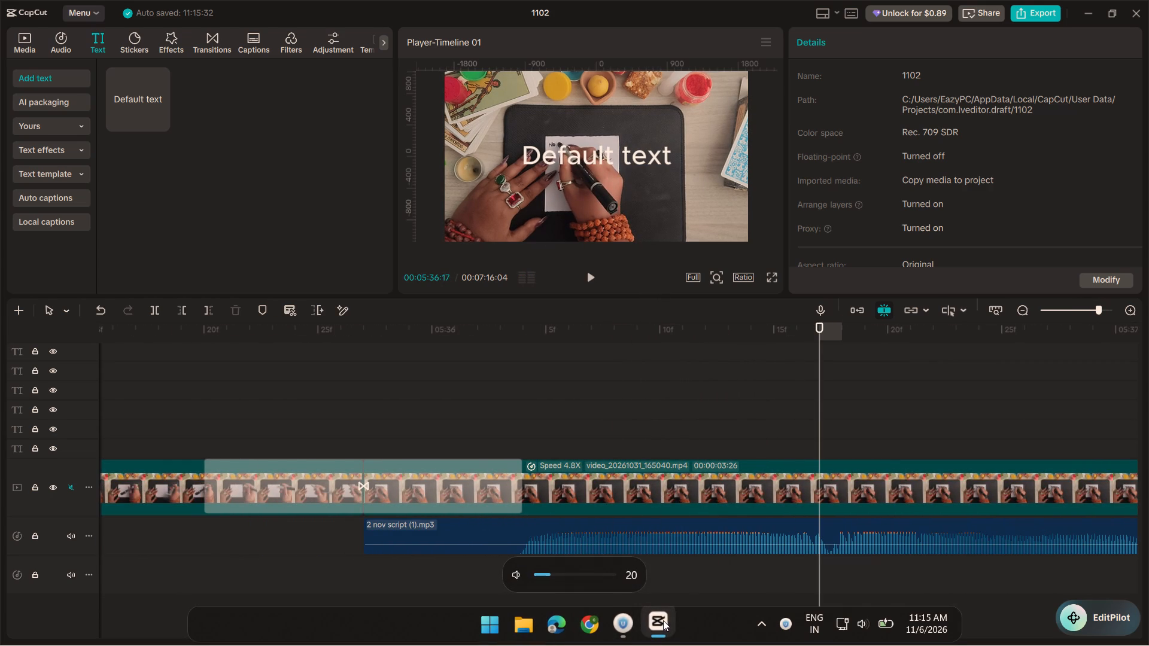
scroll(663, 620, "up", 1)
Replay the voice-over's opening after 00:05:36:05 in short bursts to identify its first word.
left_click(576, 398)
key("space")
key("space")
left_click(632, 419)
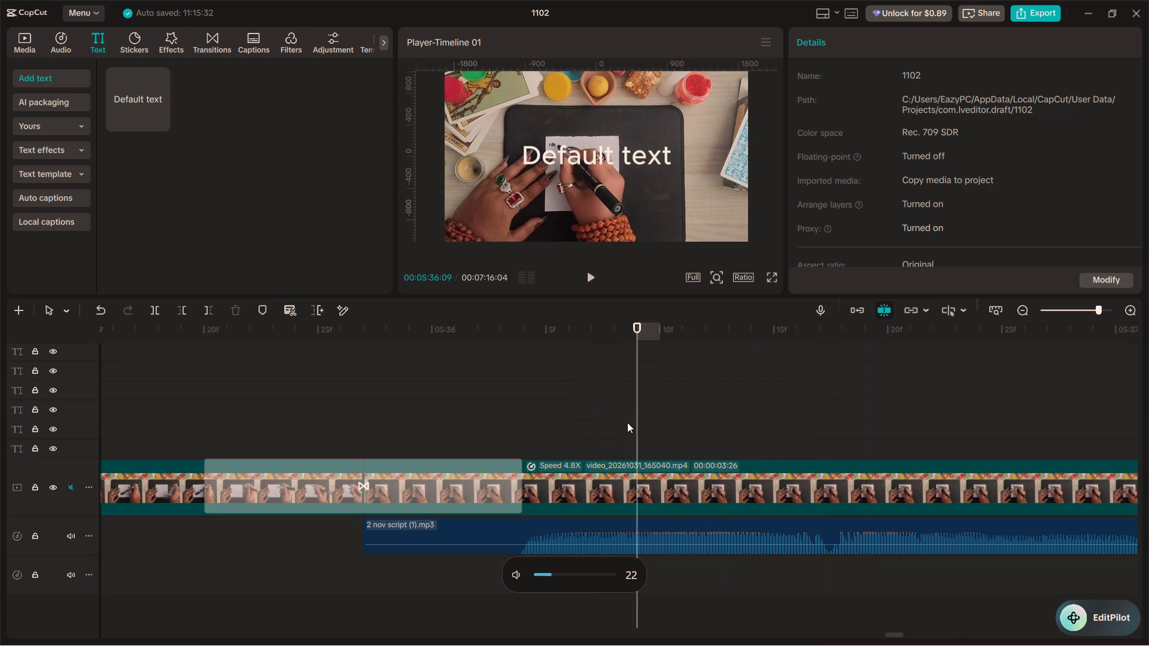
left_click(566, 422)
left_click(558, 419)
key("space")
key("space")
key("space")
key("space")
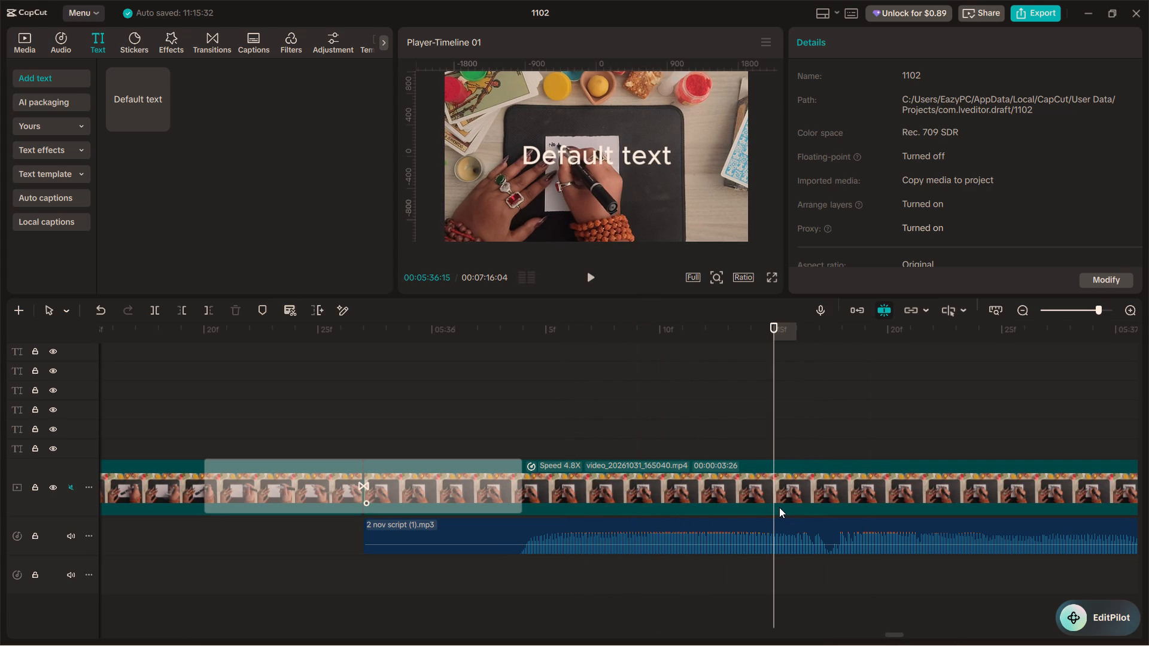
Scrub and replay the voice-over around the waveform dip near 00:05:36:17 to pinpoint the word break.
left_click_drag(771, 425, 828, 437)
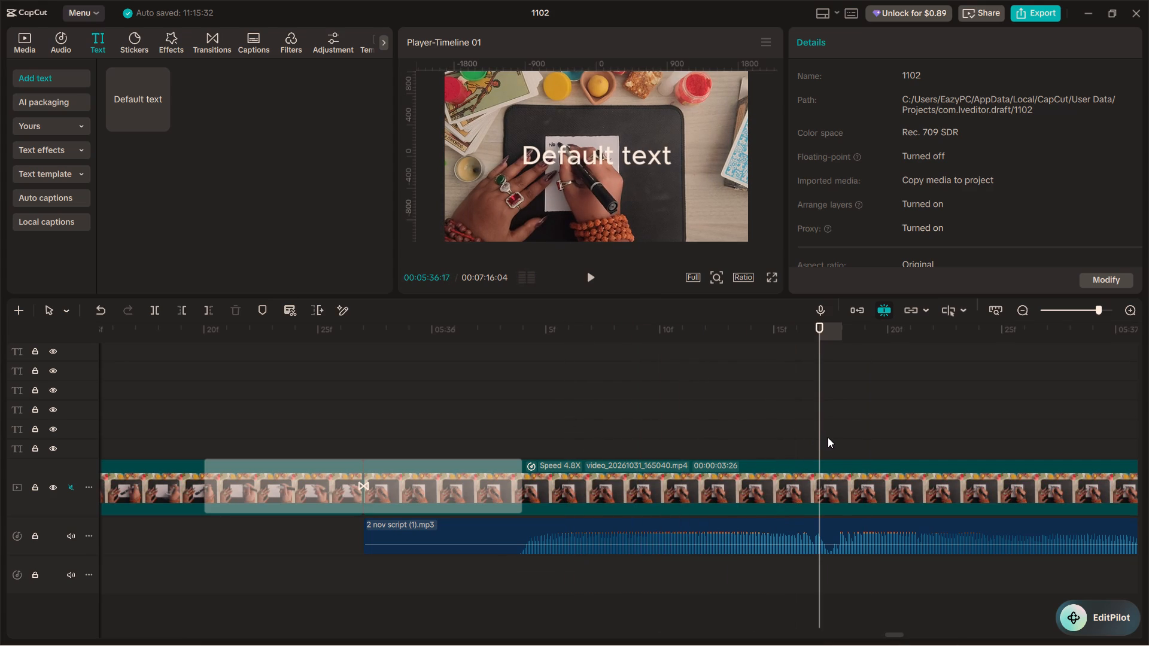
key("space")
key("space")
left_click(817, 426)
left_click_drag(816, 426, 810, 426)
left_click_drag(811, 428, 801, 428)
key("space")
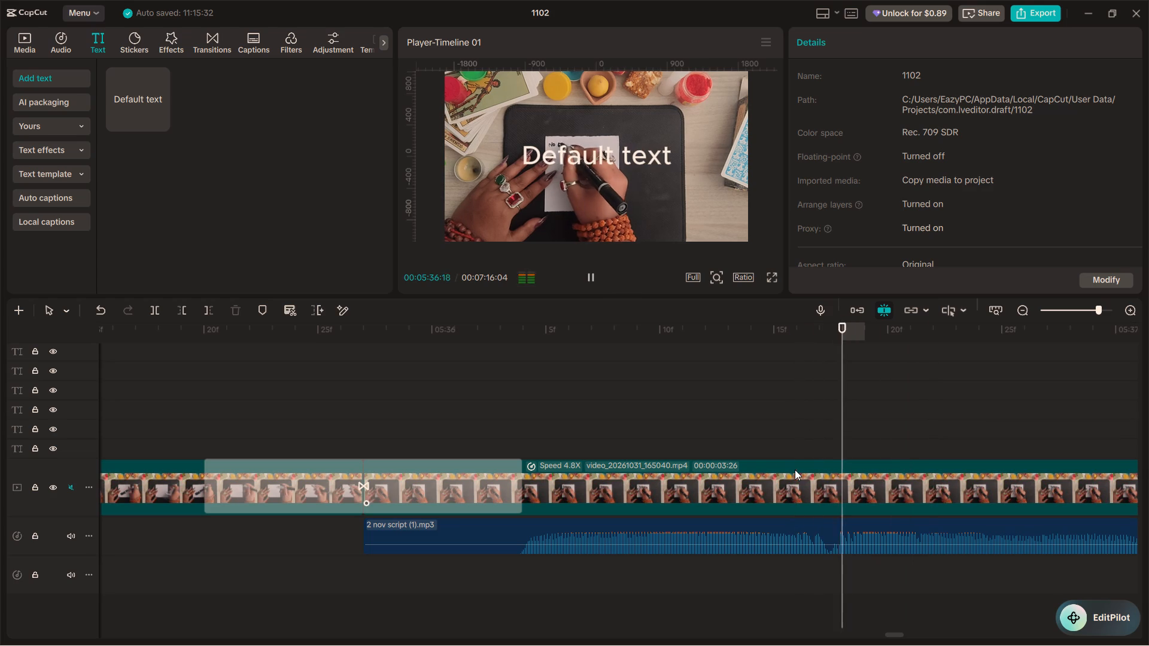
key("space")
left_click(796, 426)
Split the default text over the 4.8X writing clip at 00:05:36:16.
scroll(793, 486, "down", 15, "ctrl")
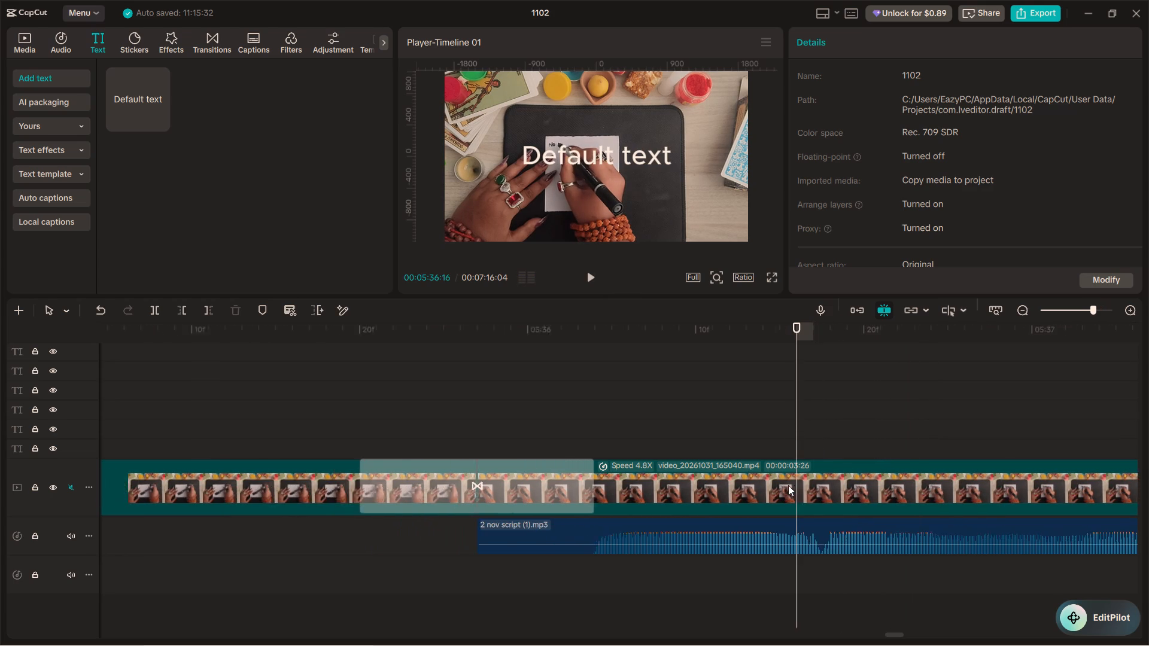
scroll(788, 485, "down", 20, "ctrl")
scroll(788, 485, "down", 2, "ctrl")
scroll(795, 493, "up", 20)
scroll(795, 493, "up", 10)
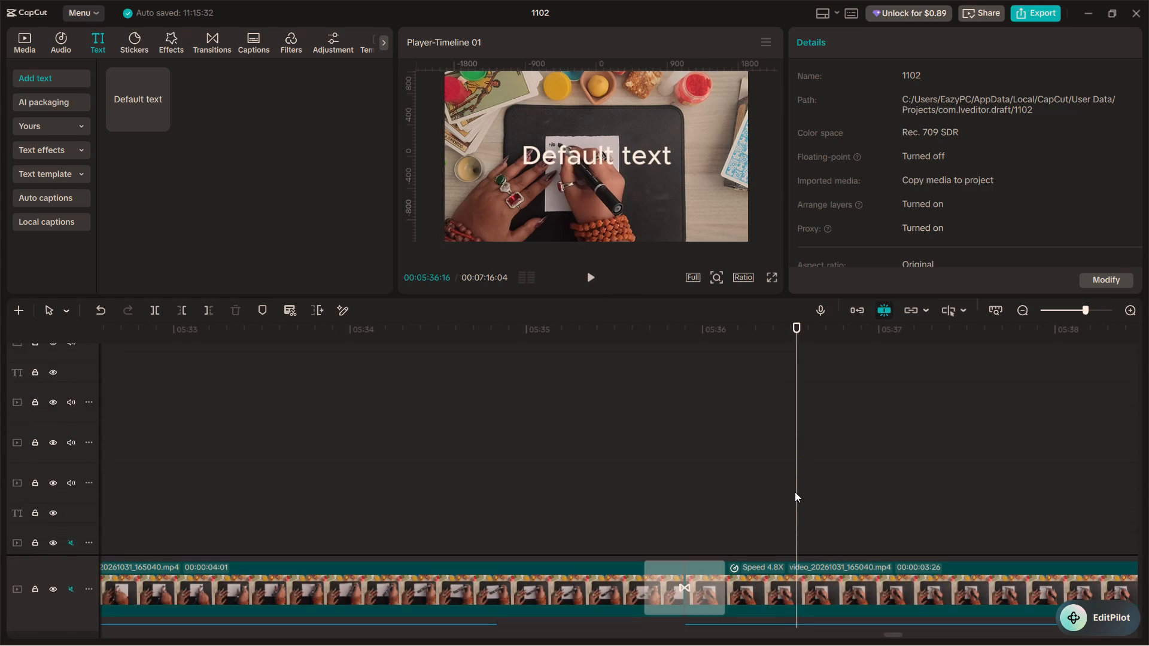
scroll(795, 492, "up", 20)
scroll(795, 492, "up", 4)
left_click(789, 391)
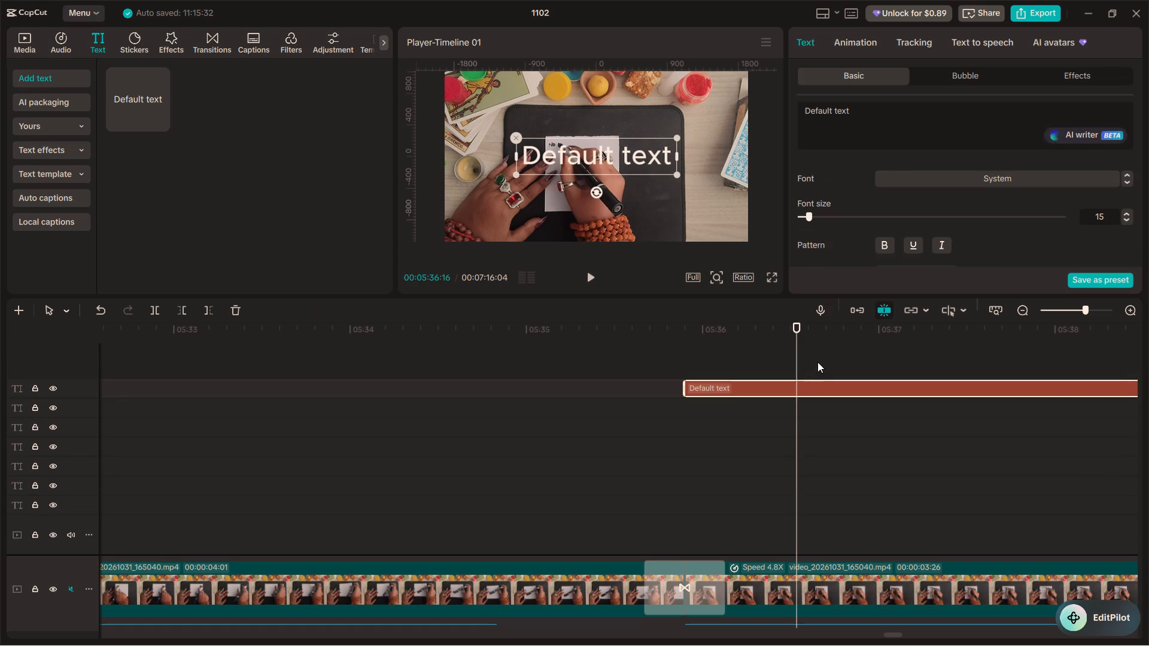
key("ctrl+b")
Select the wording of the text piece after the split and move the playhead back to 00:05:36:07, over the first piece.
left_click_drag(853, 112, 800, 96)
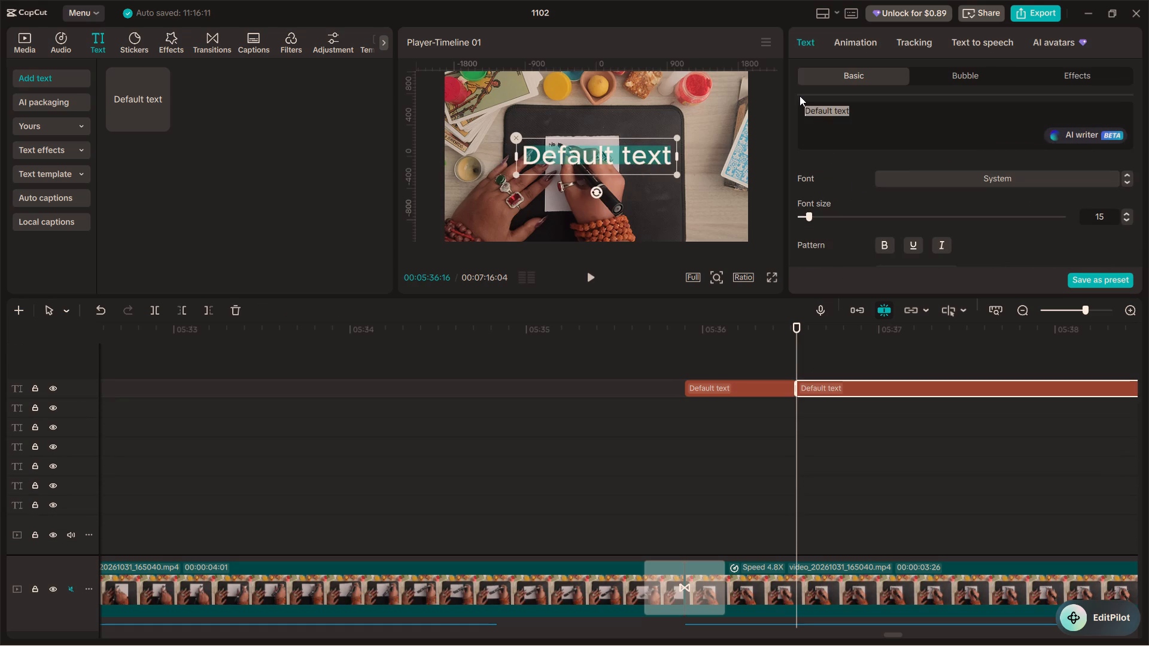
left_click(744, 453)
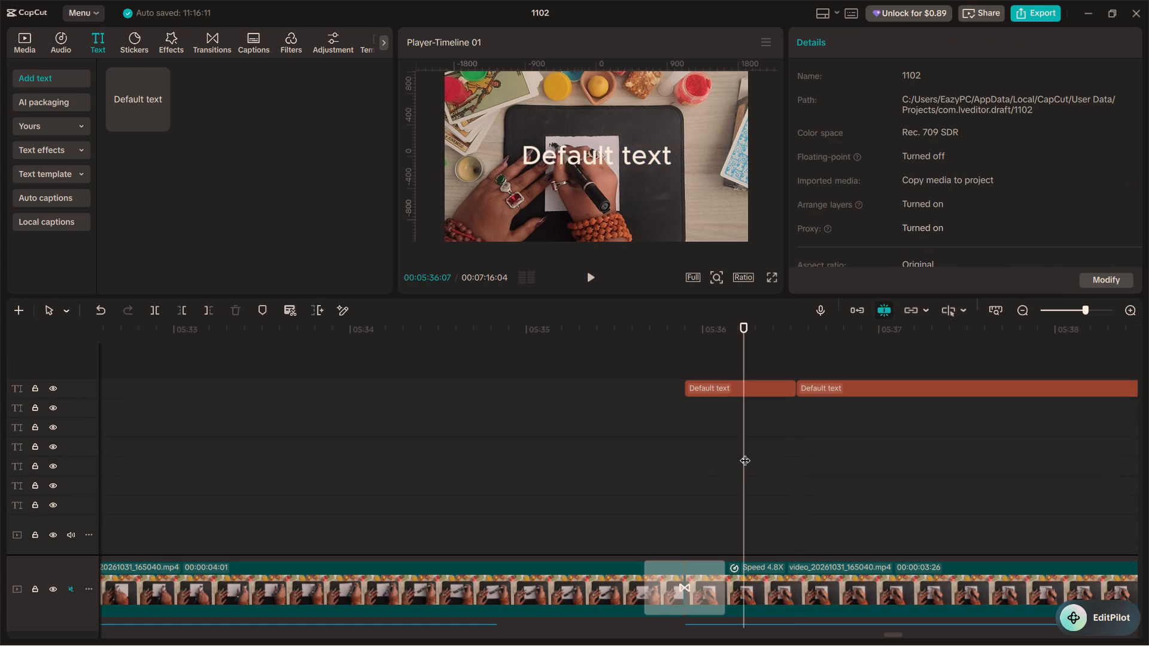
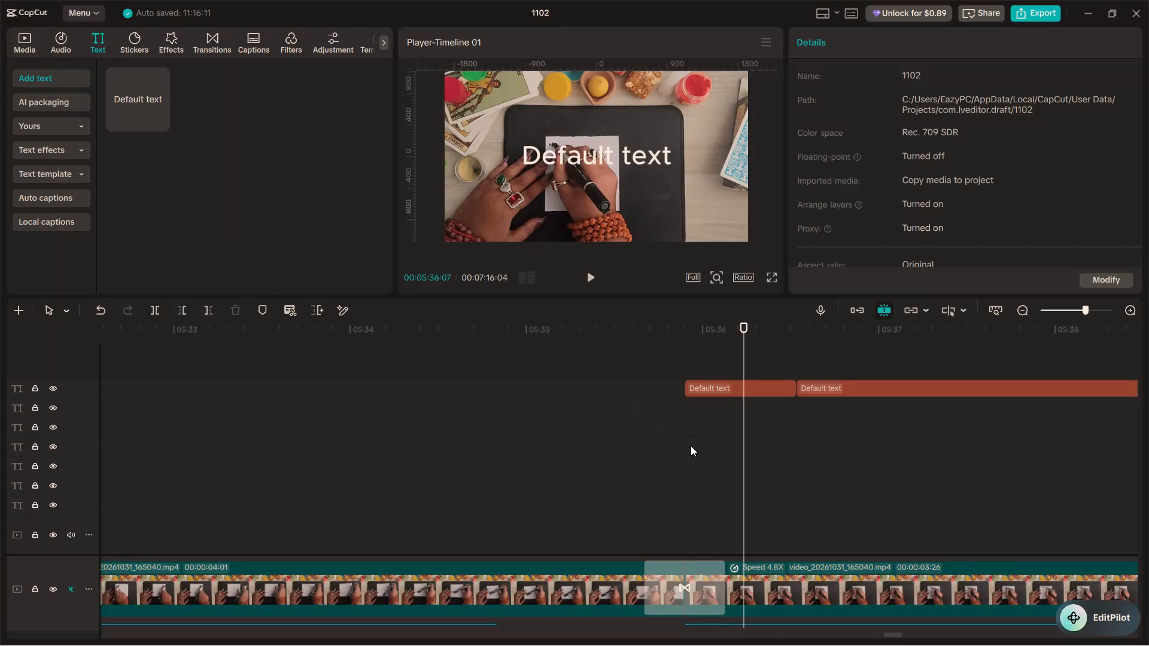
Play the voice-over in short bursts from 00:05:36:07, past the text split, to judge its word timing.
left_click(691, 446)
key("space")
key("space")
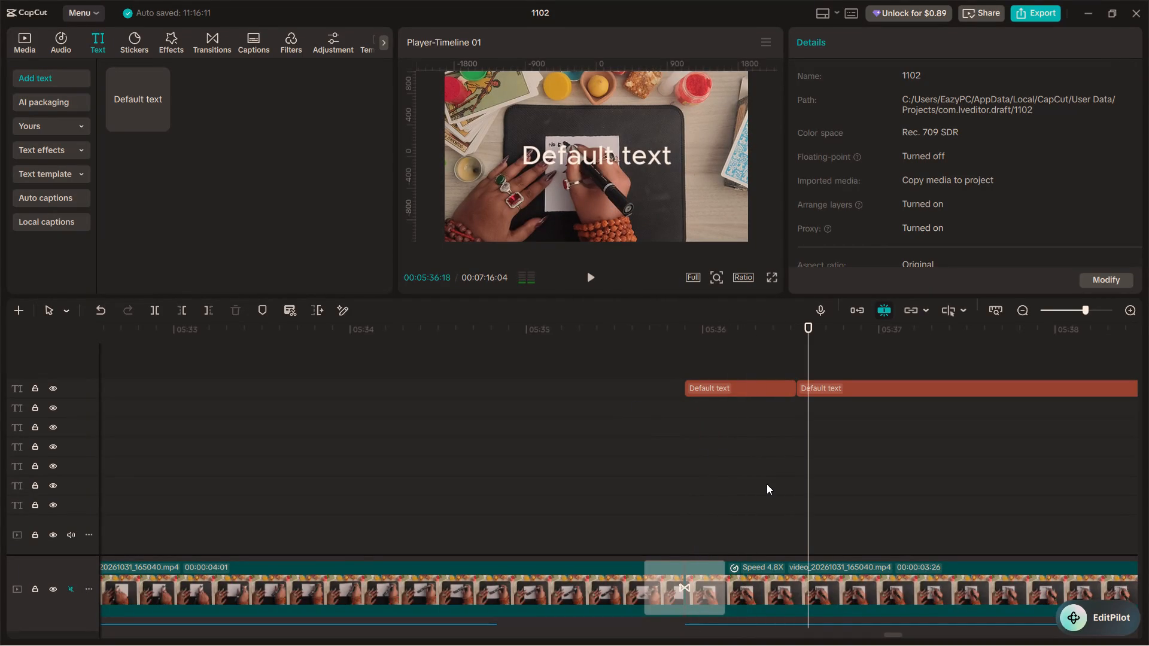
scroll(768, 484, "down", 4, "ctrl")
key("space")
key("space")
scroll(791, 486, "up", 6, "ctrl")
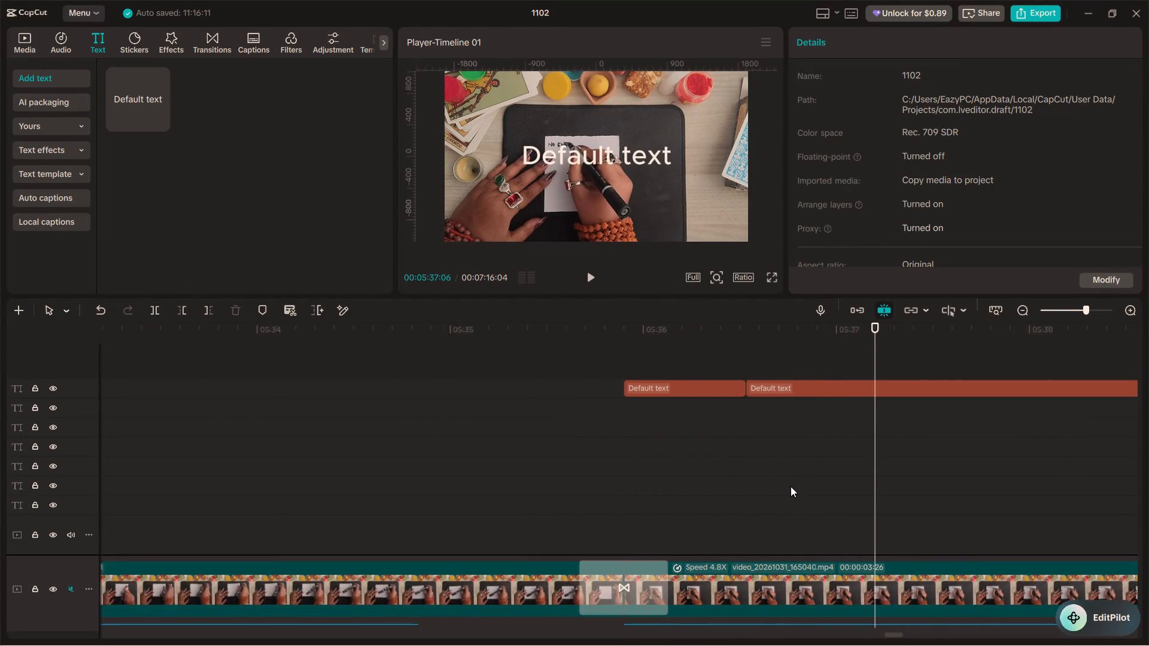
scroll(791, 486, "up", 13, "ctrl")
scroll(704, 503, "down", 13)
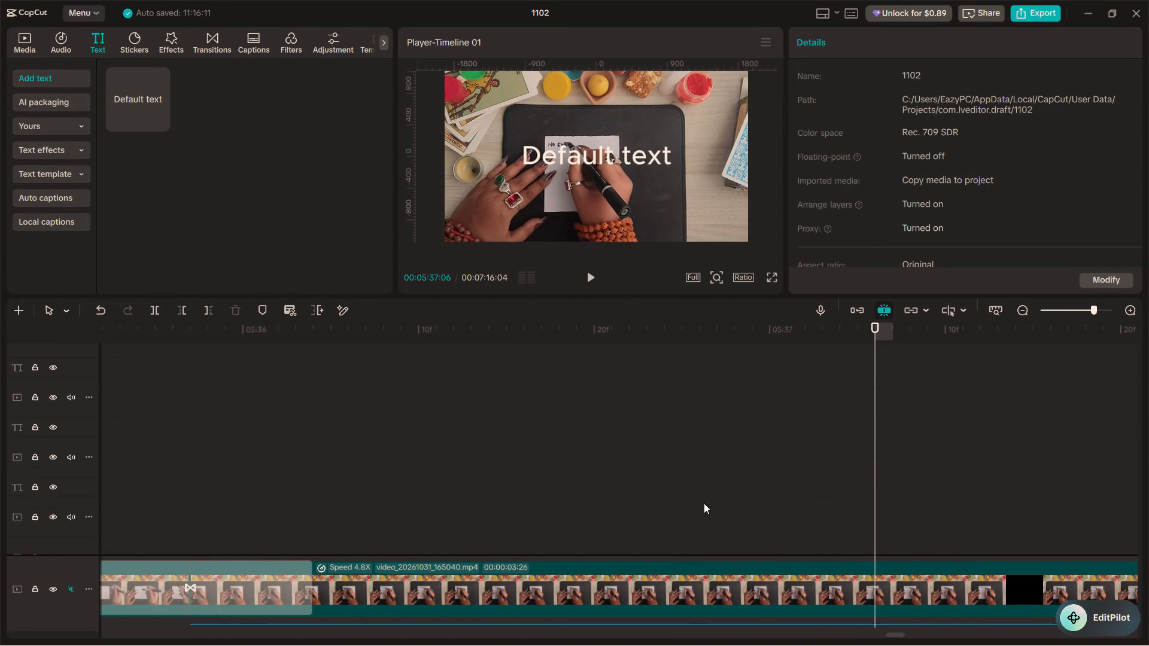
scroll(704, 503, "down", 12)
scroll(704, 503, "up", 16)
key("space")
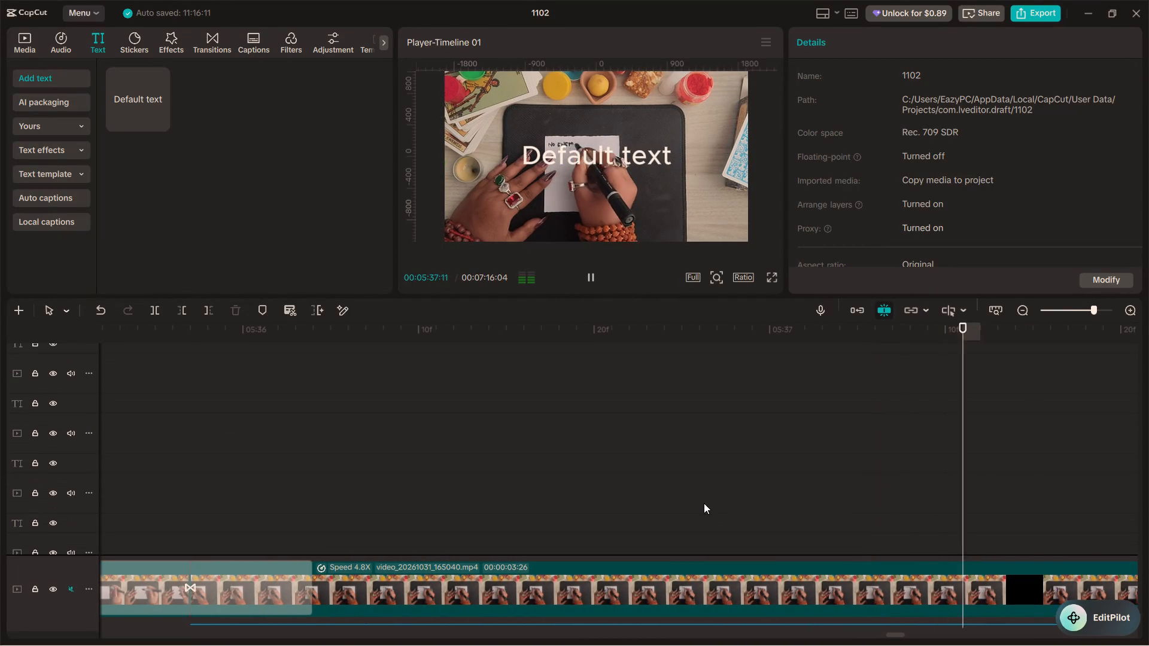
key("space")
Replay the voice-over from 00:05:35:27 across the 4.8X writing clip while viewing its waveform.
scroll(704, 503, "down", 20, "ctrl")
scroll(704, 503, "down", 20, "ctrl")
scroll(704, 503, "down", 8, "ctrl")
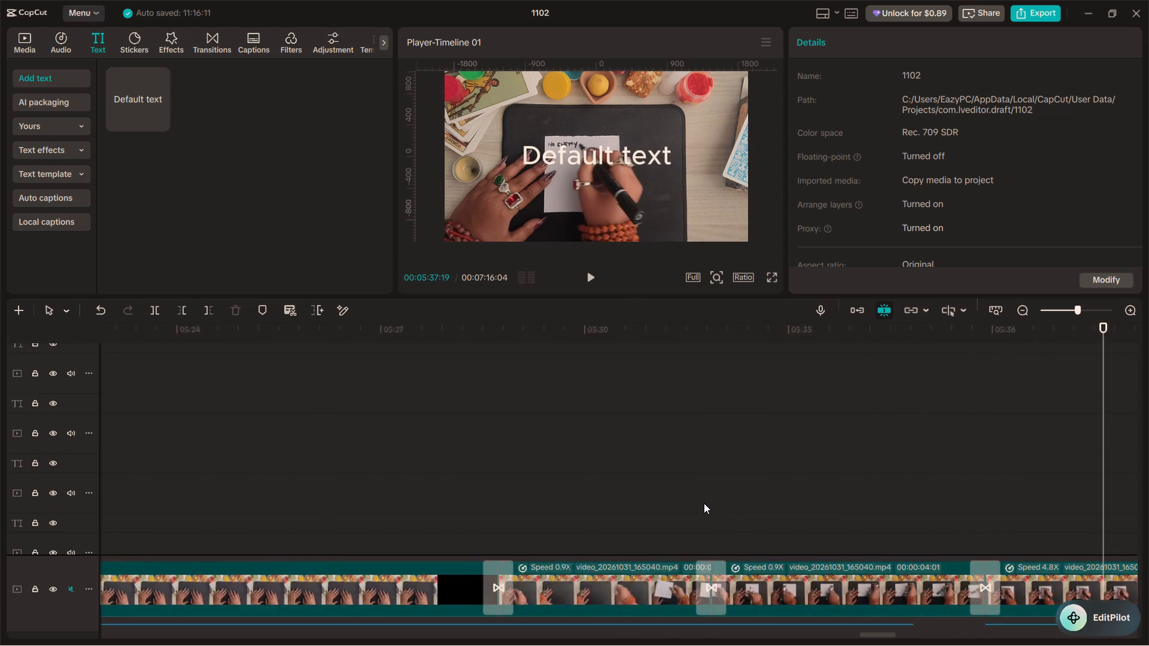
scroll(704, 503, "down", 9, "ctrl")
scroll(811, 503, "down", 6, "alt")
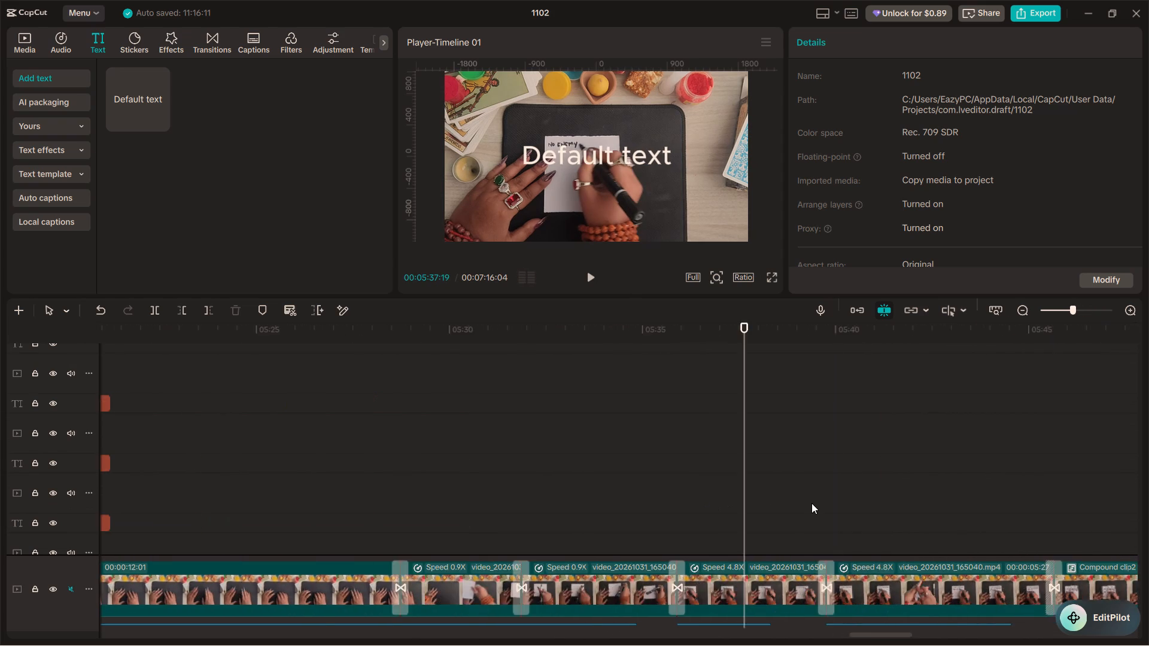
scroll(811, 503, "down", 2, "alt")
scroll(580, 511, "down", 20)
scroll(580, 511, "down", 19)
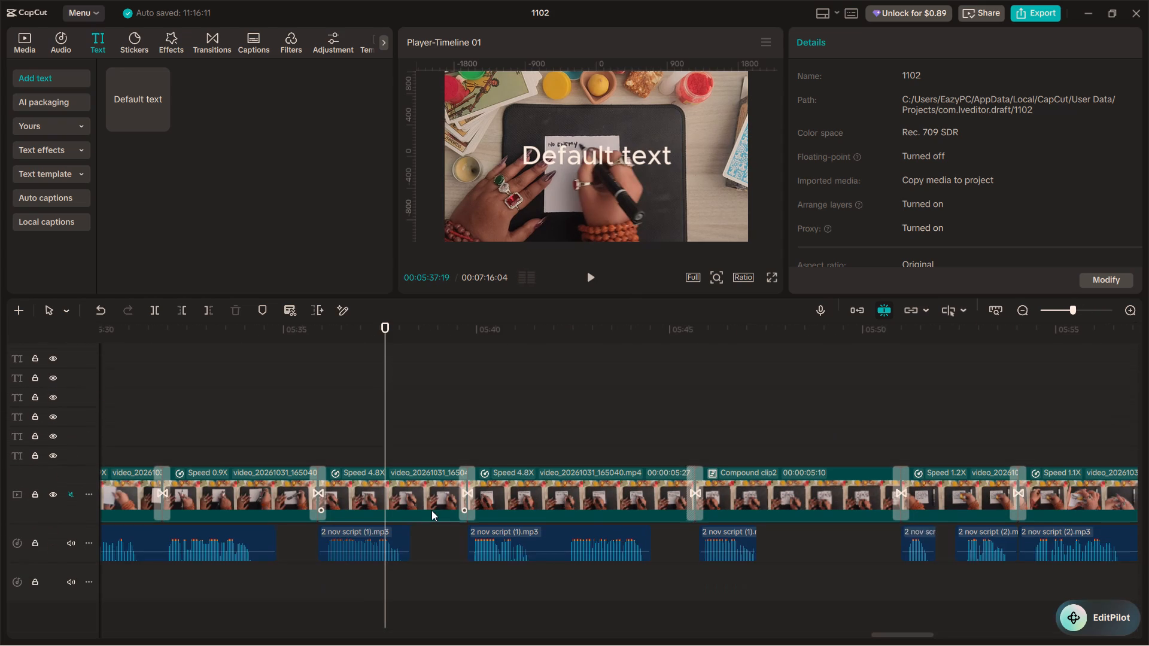
scroll(431, 510, "down", 6)
left_click_drag(387, 438, 314, 434)
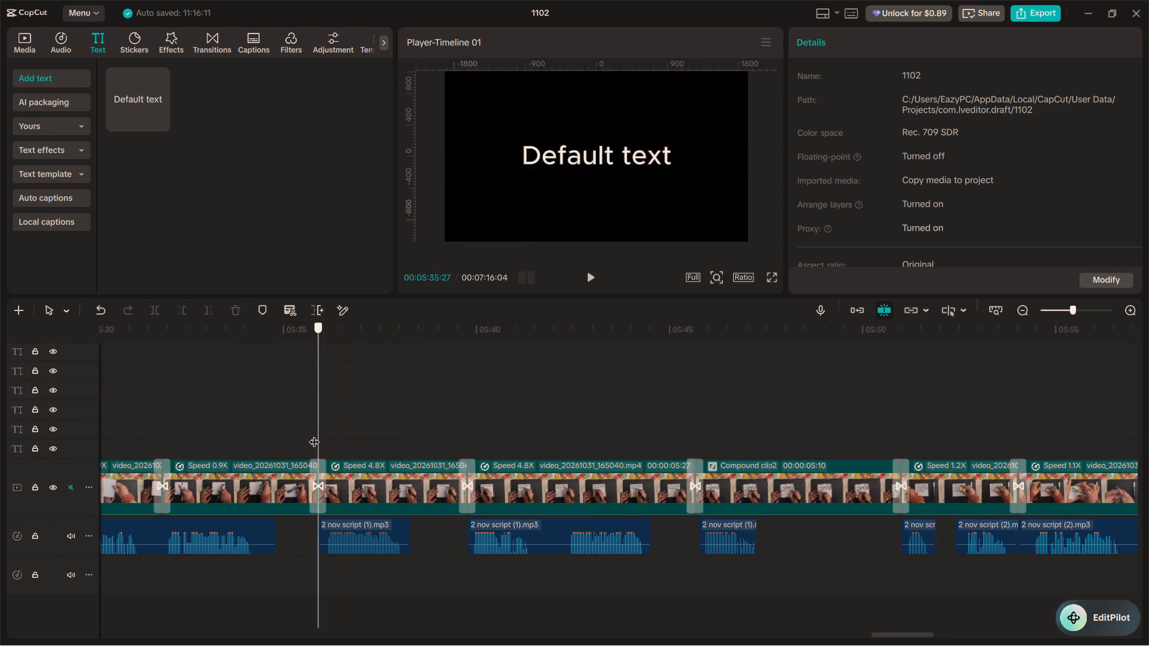
left_click_drag(314, 434, 318, 434)
key("space")
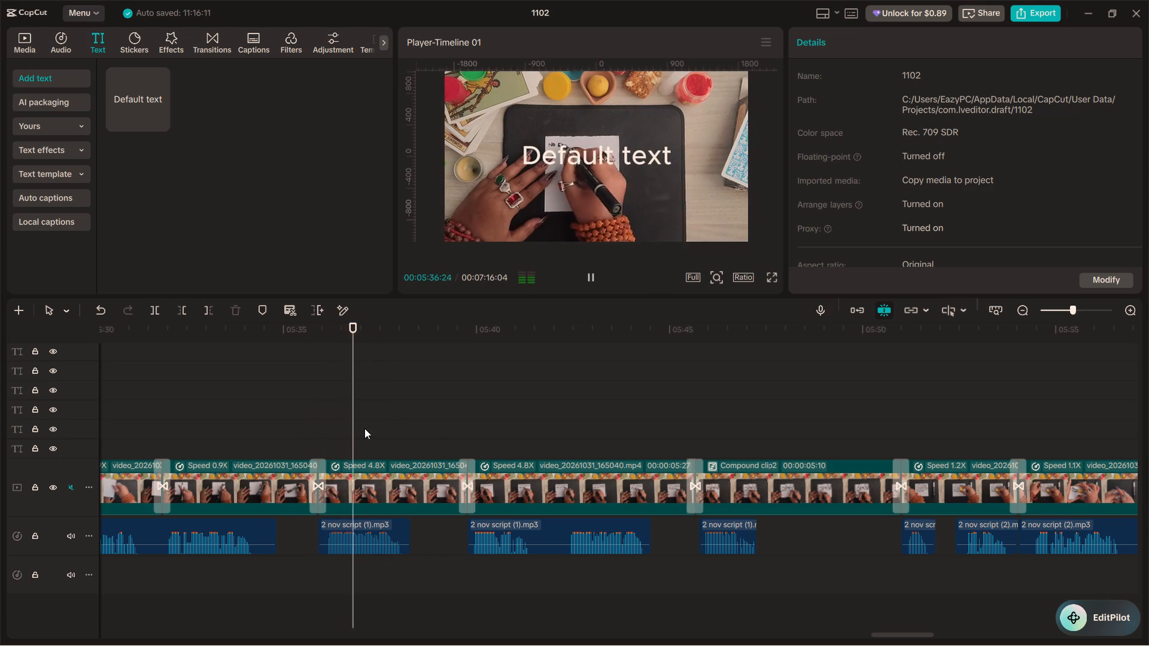
key("space")
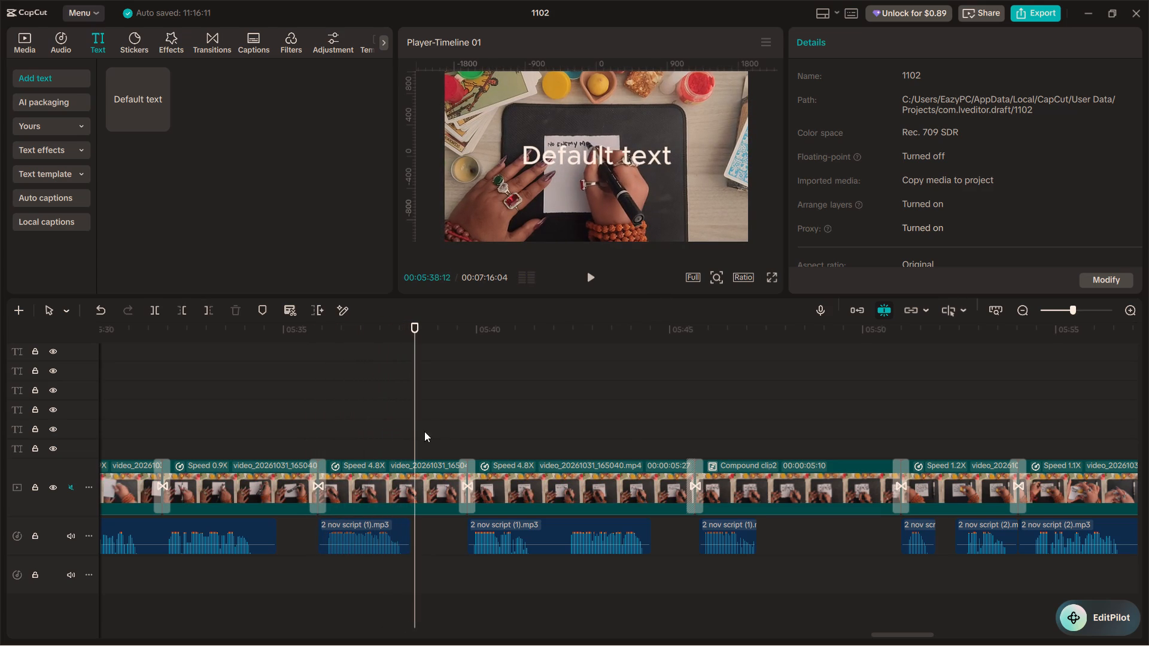
Delete the second default text piece and extend the first one to 00:05:39:23, the start of the second 4.8X clip.
left_click_drag(416, 408, 463, 402)
scroll(464, 402, "up", 8)
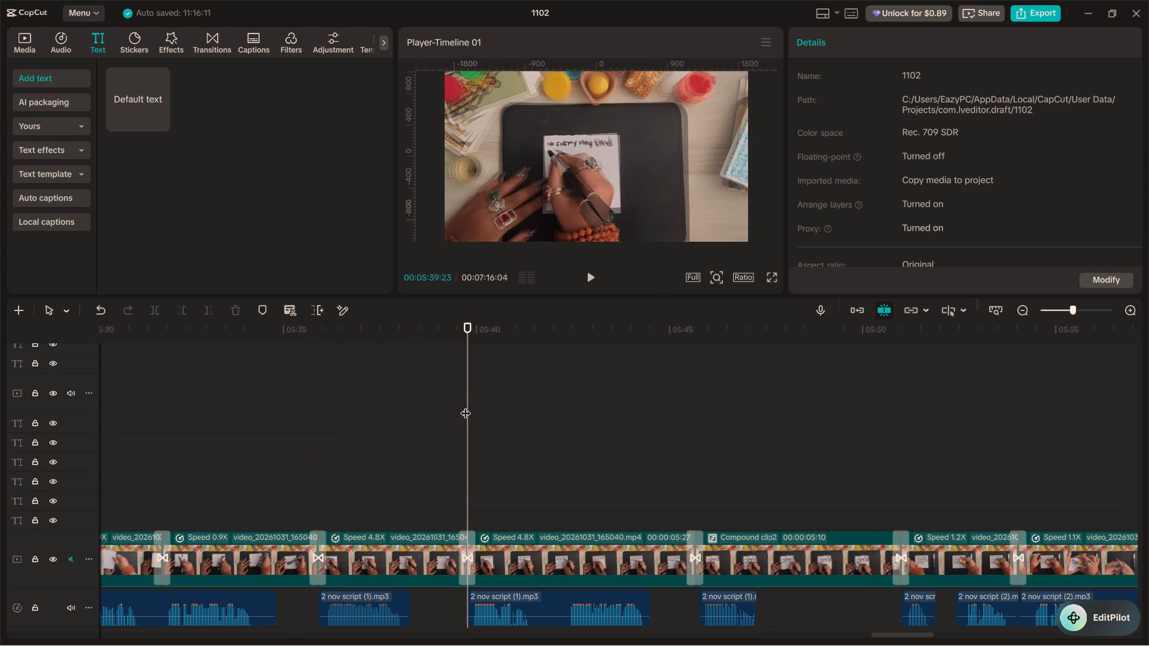
scroll(466, 406, "up", 20)
scroll(466, 406, "up", 20)
scroll(466, 406, "up", 6)
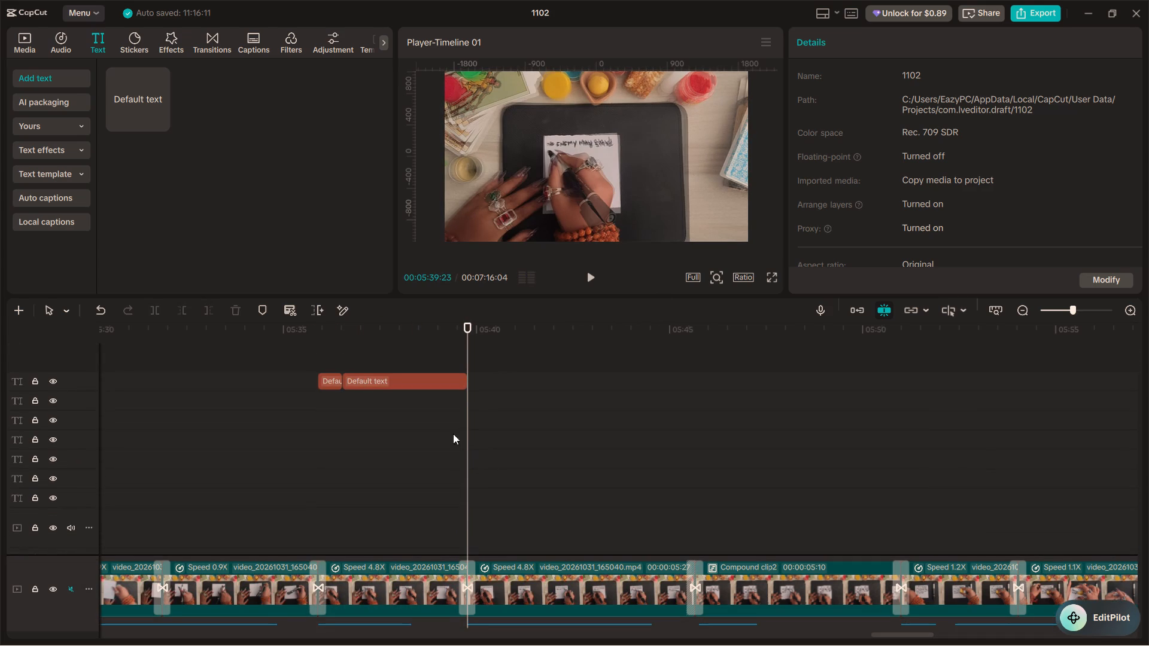
left_click(394, 392)
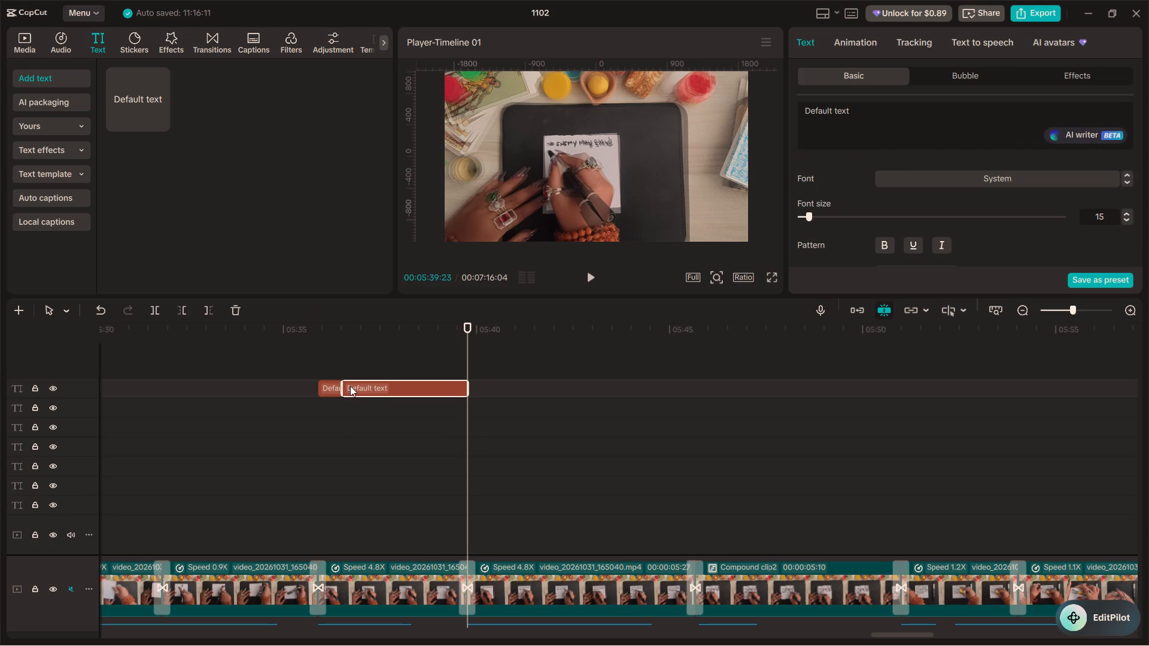
key("BackSpace")
left_click(339, 391)
left_click_drag(344, 386, 374, 385)
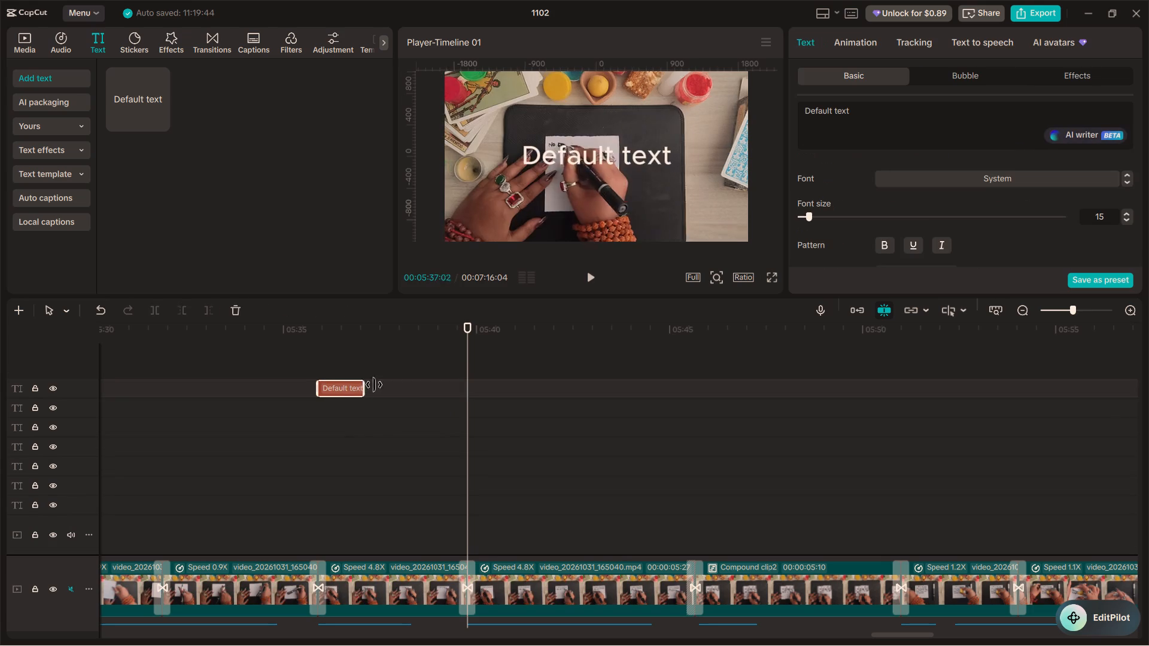
left_click_drag(374, 385, 464, 391)
left_click(431, 409)
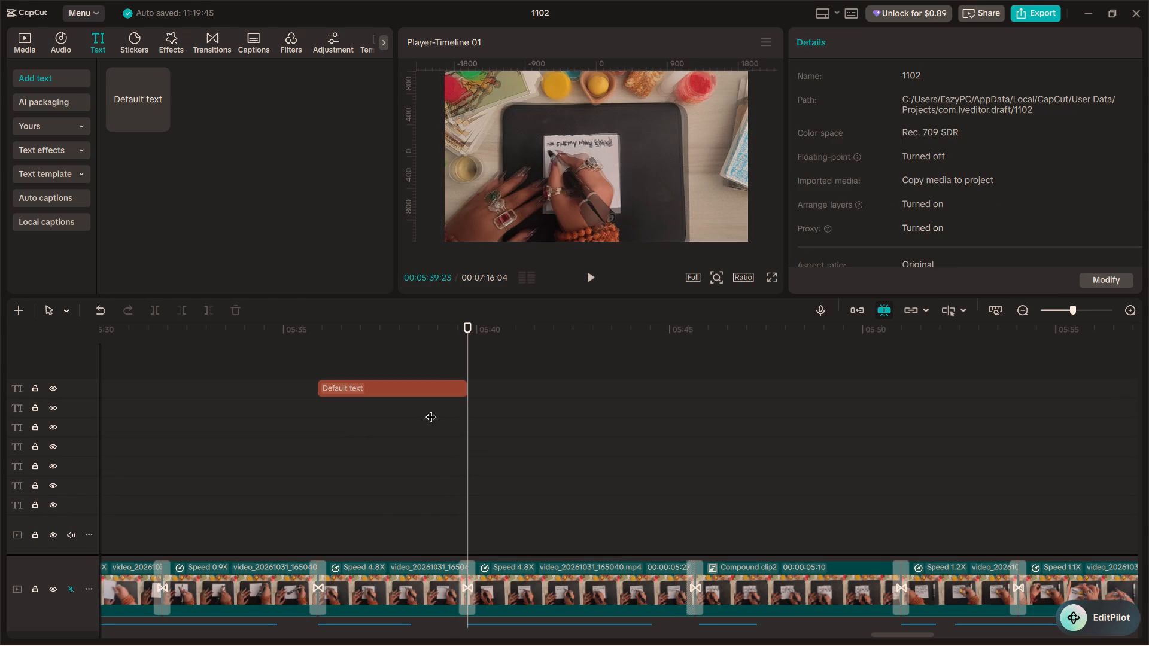
Duplicate the default text on the same track so the copy starts at 00:05:39:23, over the second 4.8X clip.
key("space")
key("space")
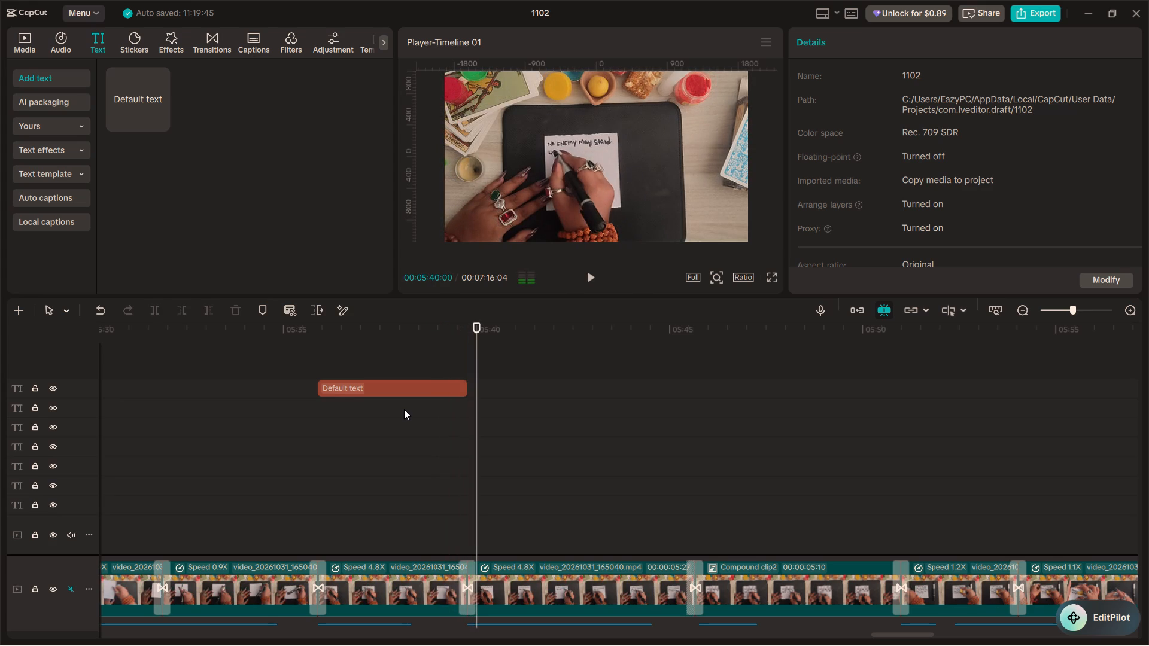
scroll(525, 457, "down", 13)
scroll(509, 437, "up", 12)
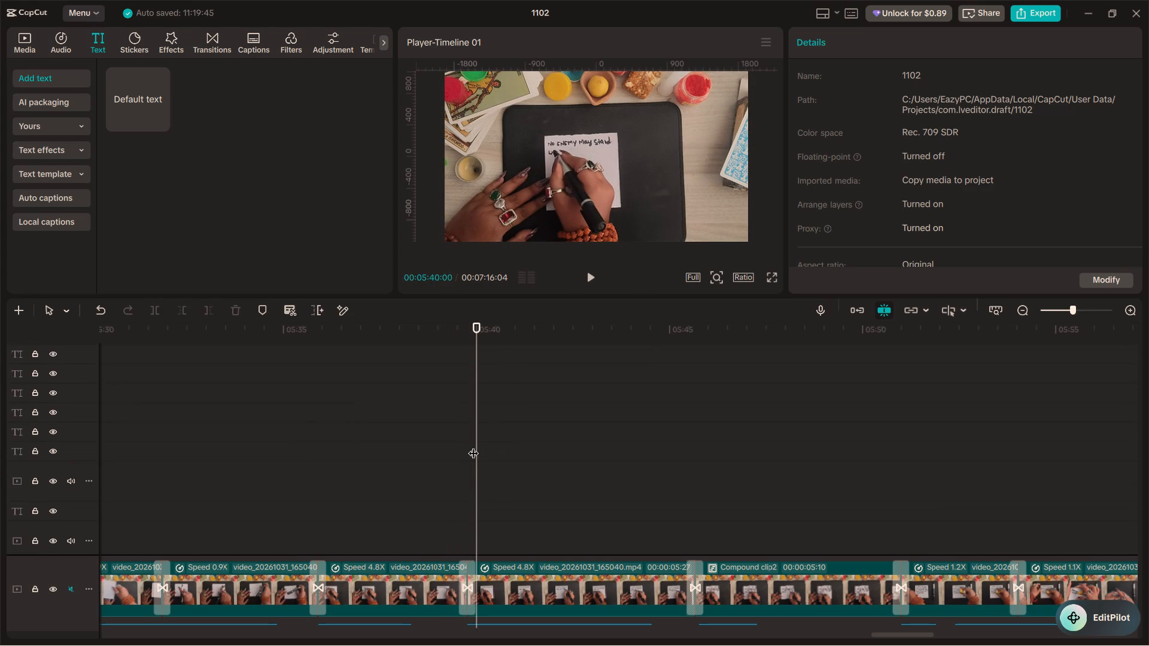
left_click_drag(475, 447, 466, 446)
left_click_drag(432, 371, 509, 361, "alt")
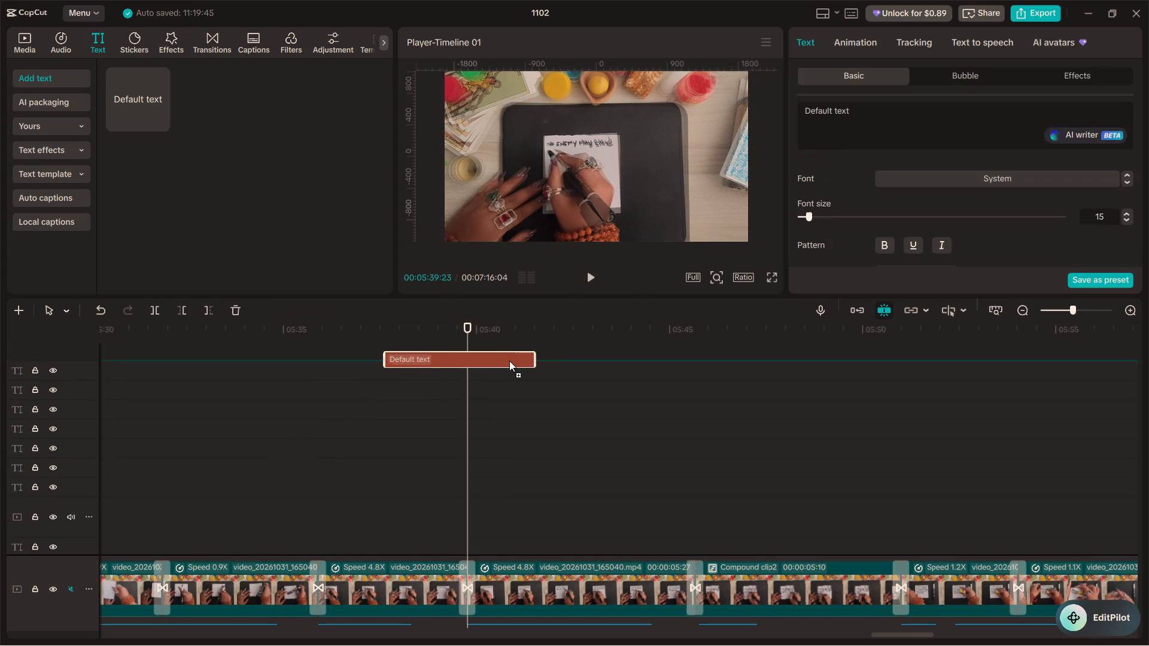
left_click_drag(509, 361, 582, 373, "alt")
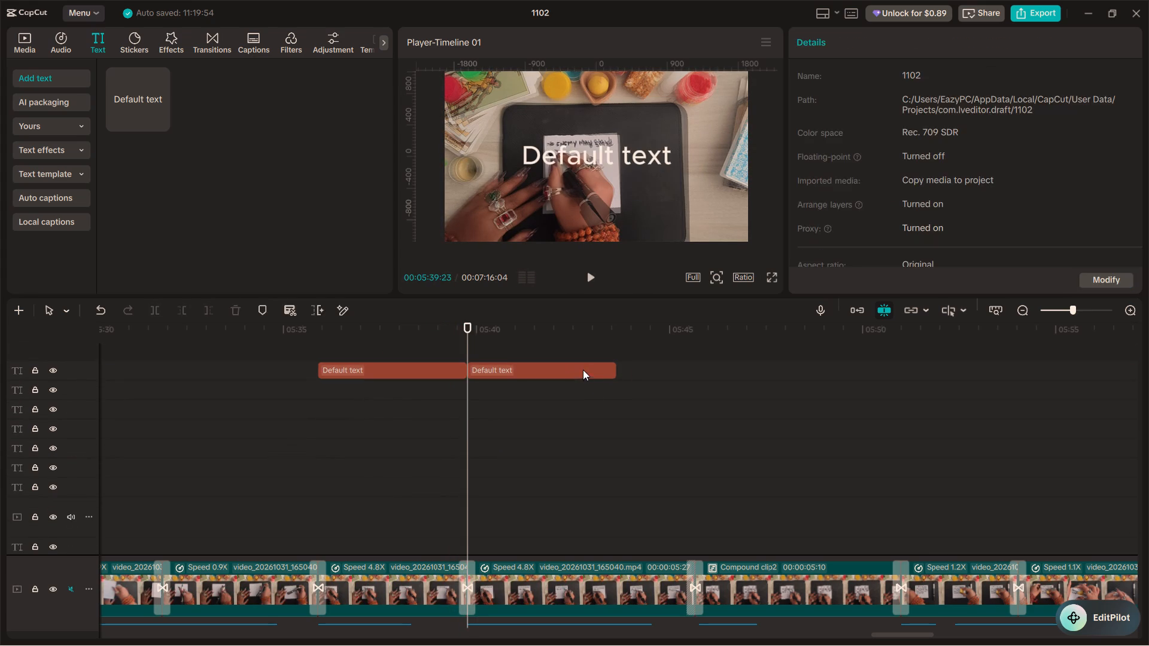
Play the voice-over along the second 4.8X clip up to 00:05:45:21 to check where its phrase ends.
left_click(583, 370)
left_click_drag(621, 365, 637, 365)
left_click(594, 367)
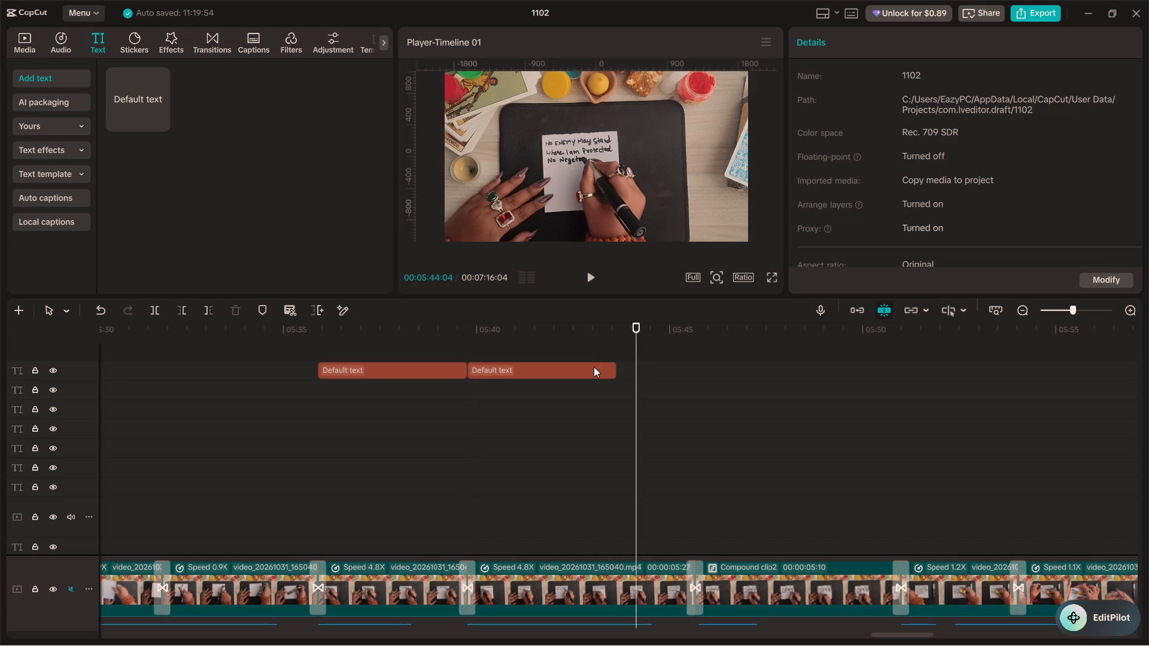
left_click(570, 345)
key("space")
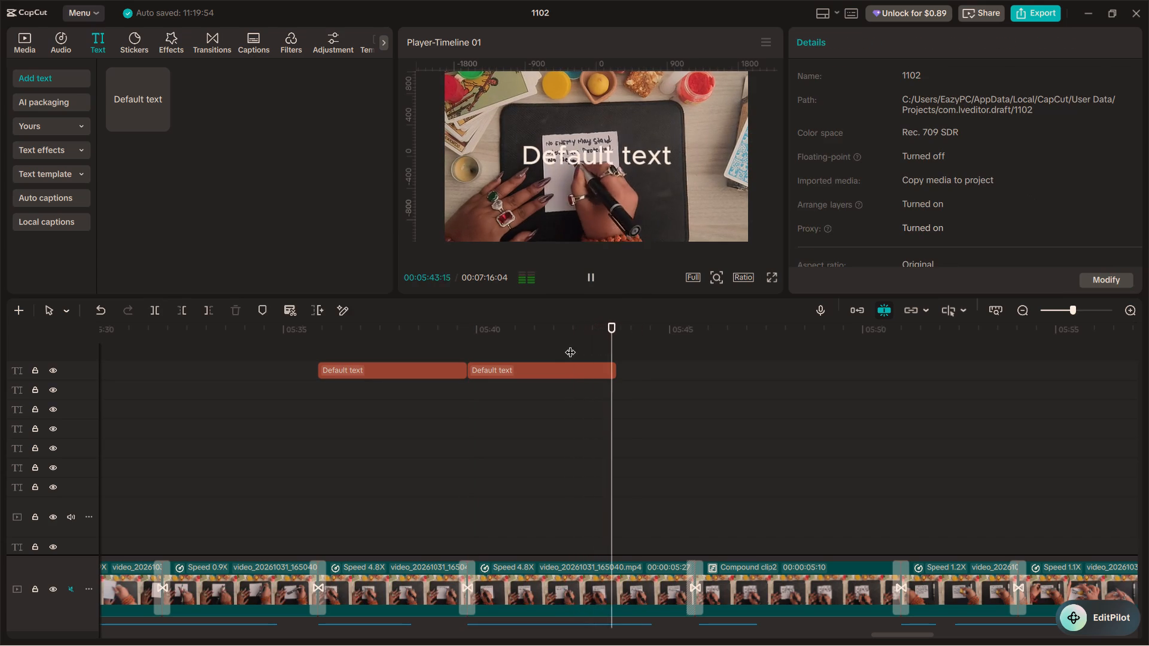
key("space")
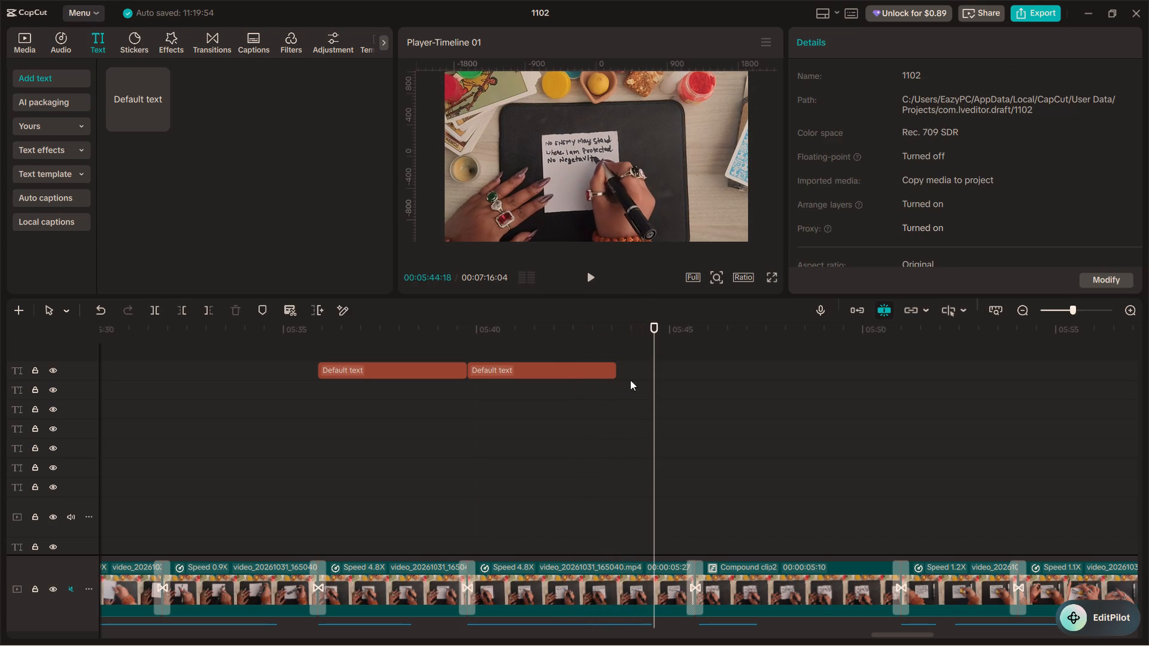
key("space")
key("space")
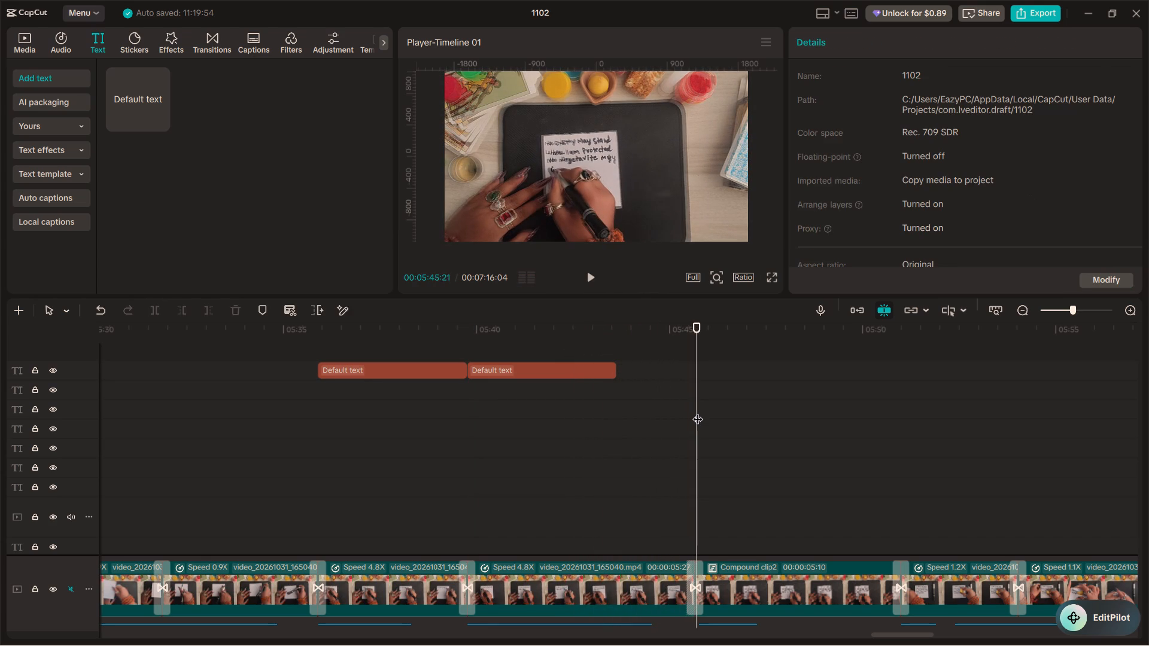
Move the second default text to the track below and extend the first one to the end of Compound clip2.
left_click_drag(534, 372, 534, 385)
left_click(460, 367)
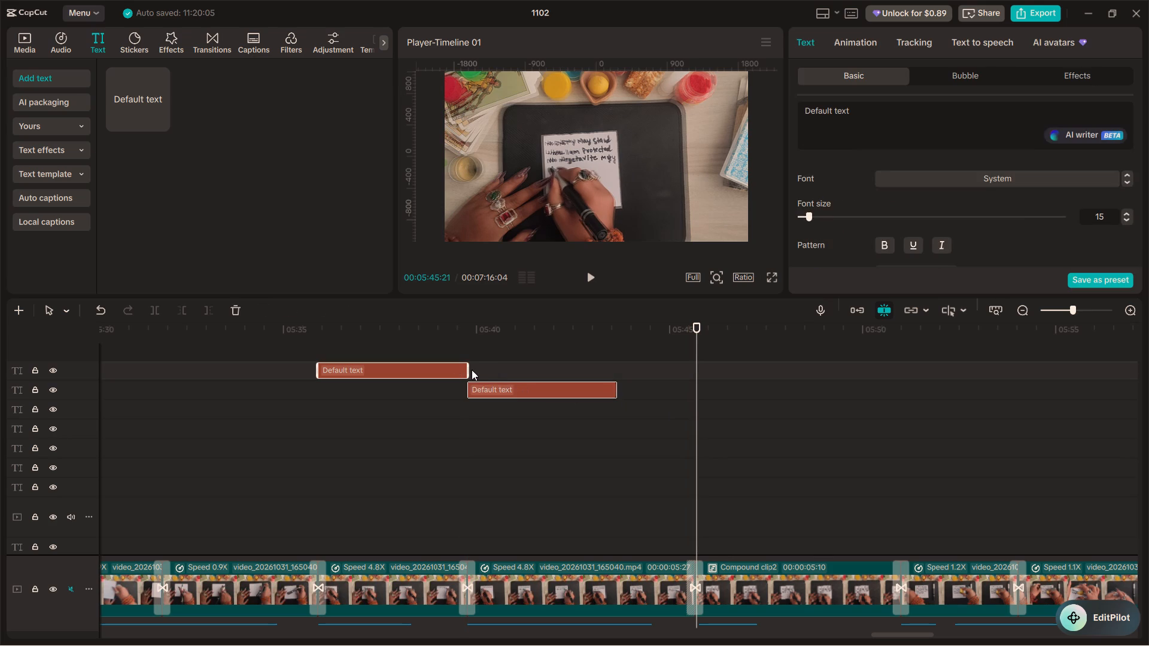
left_click_drag(470, 368, 841, 380)
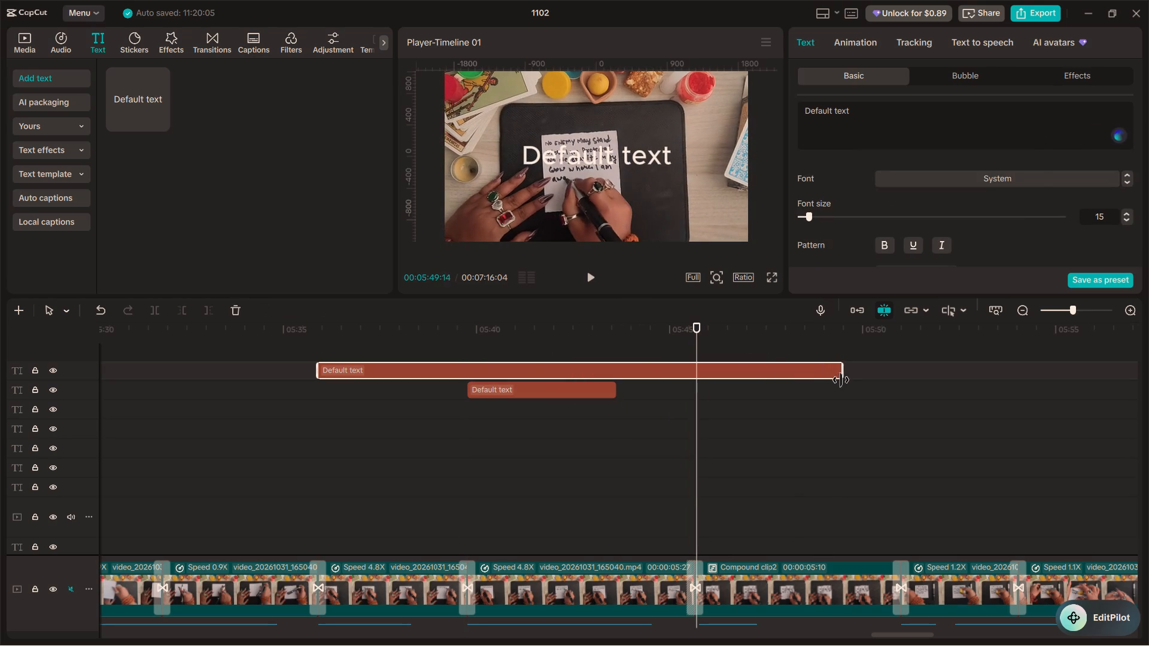
left_click_drag(841, 380, 904, 401)
Extend the second default text to the end of Compound clip2, matching the first one's end.
left_click(590, 388)
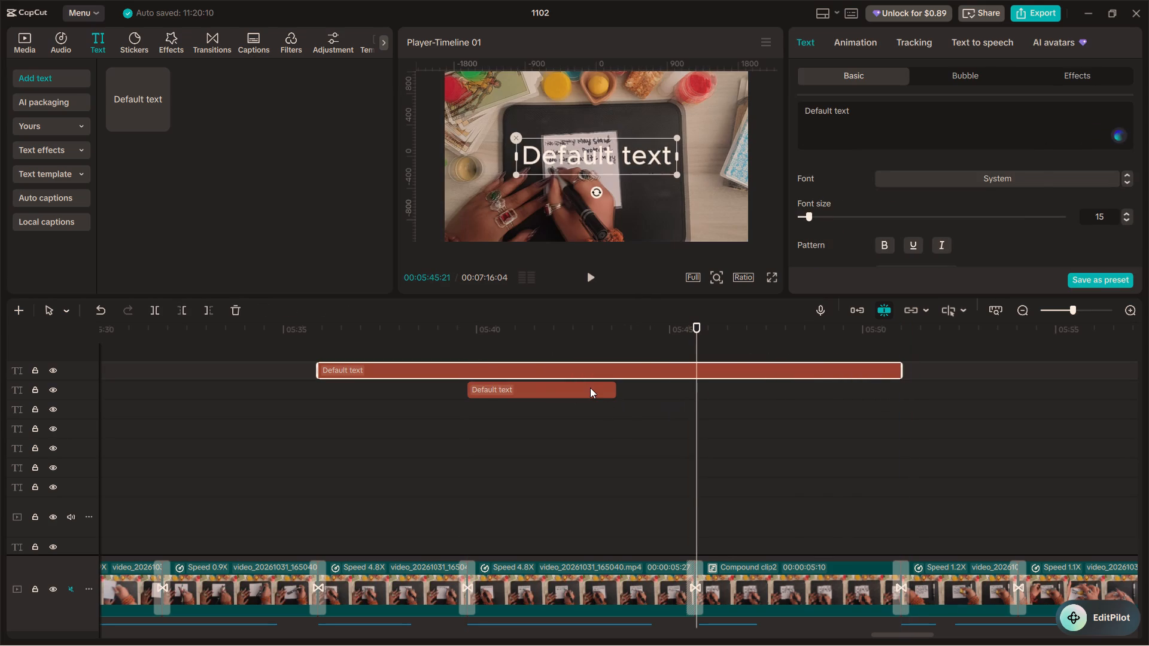
left_click(569, 346)
key("space")
key("space")
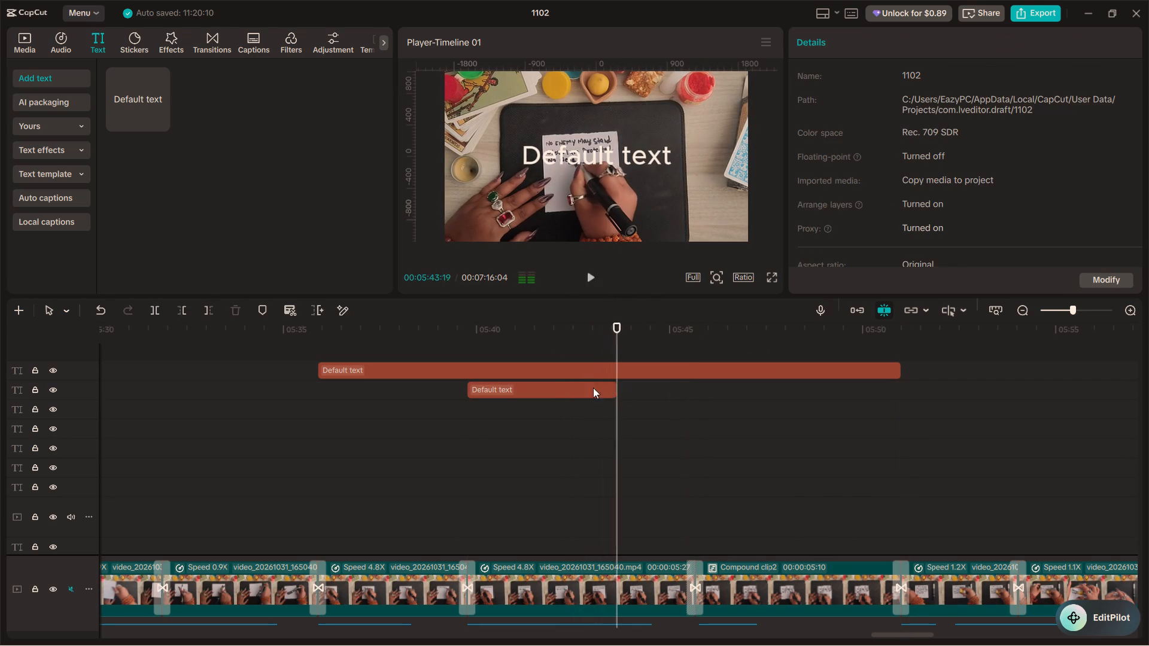
left_click(583, 391)
left_click_drag(619, 392, 867, 395)
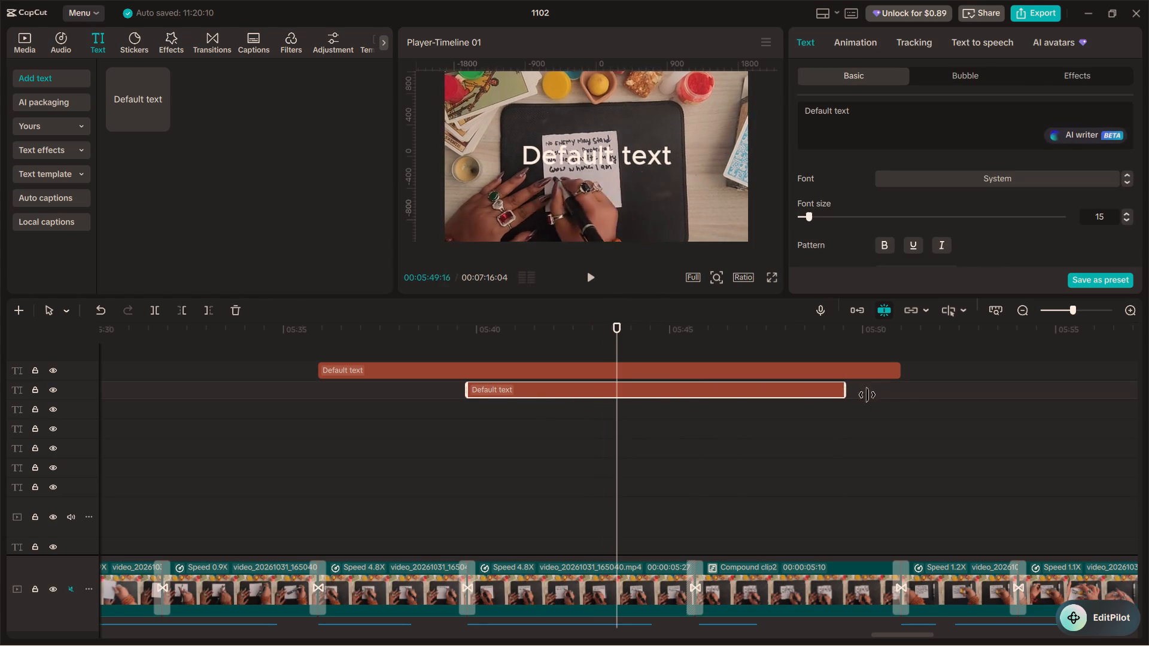
left_click_drag(867, 395, 899, 400)
Duplicate the second default text onto the third text track so the copy starts at 00:05:45:23, near the start of Compound clip2.
left_click(490, 343)
key("space")
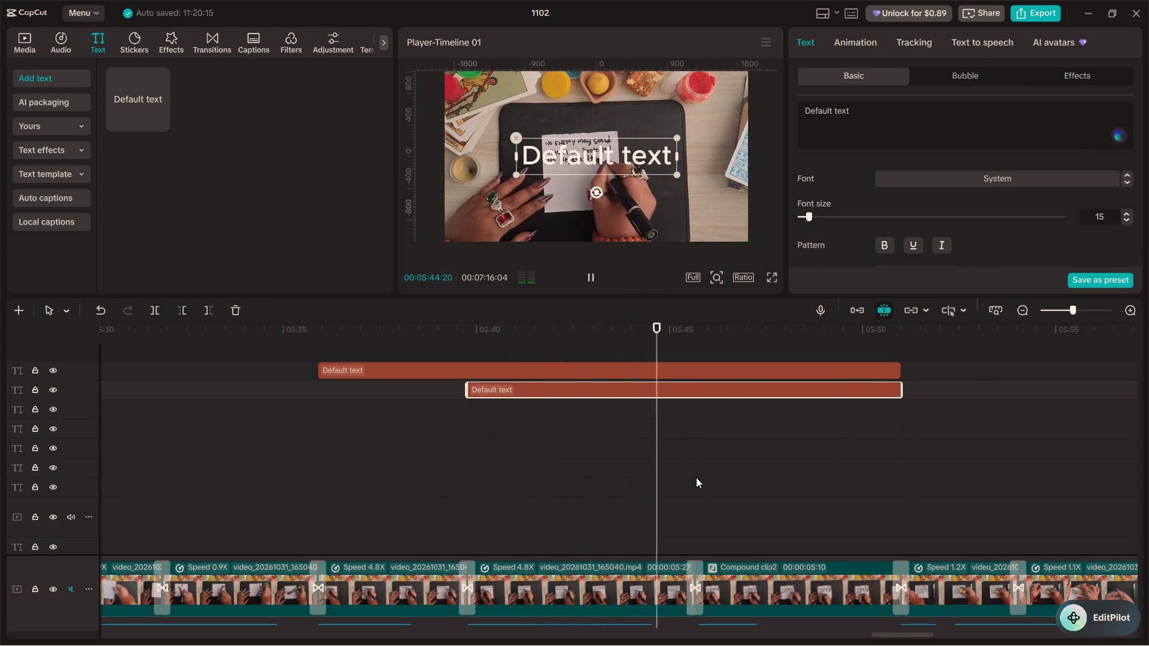
scroll(696, 477, "up", 11, "ctrl")
scroll(696, 477, "down", 5, "ctrl")
key("space")
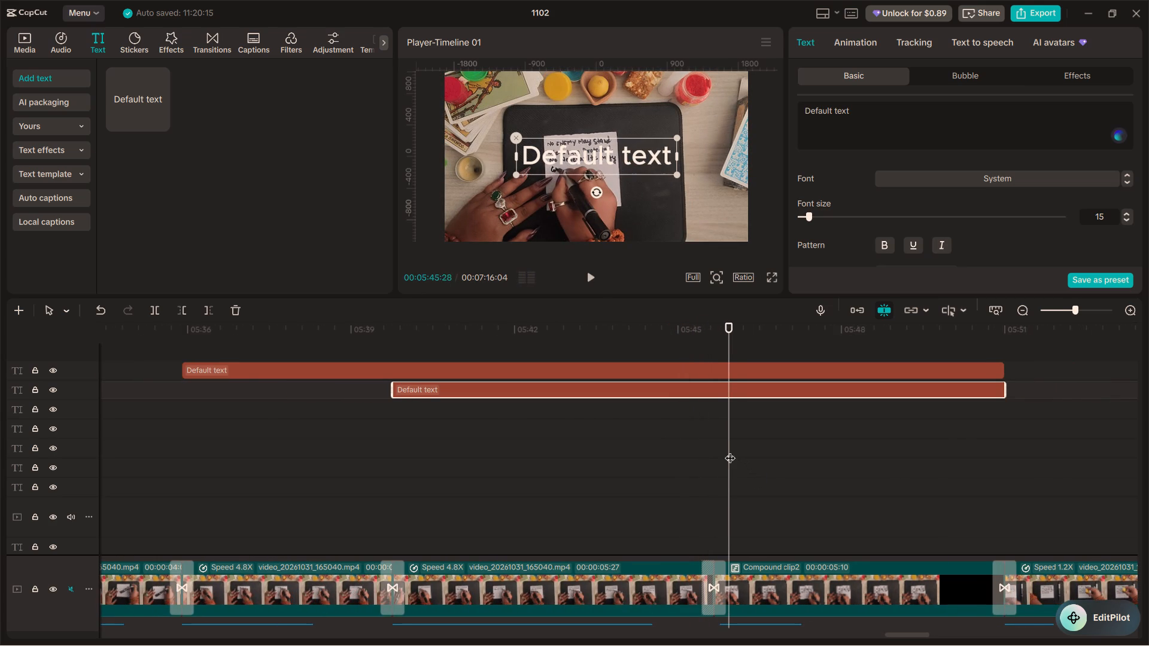
left_click_drag(730, 450, 721, 452)
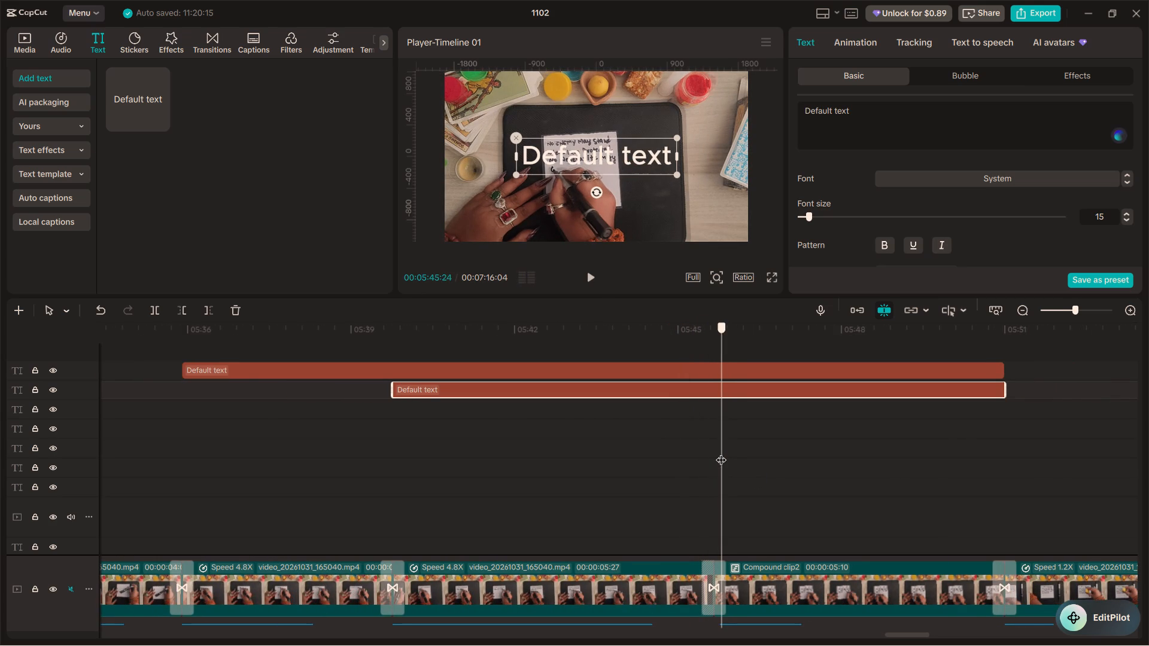
left_click_drag(721, 452, 722, 454)
left_click_drag(722, 454, 719, 454)
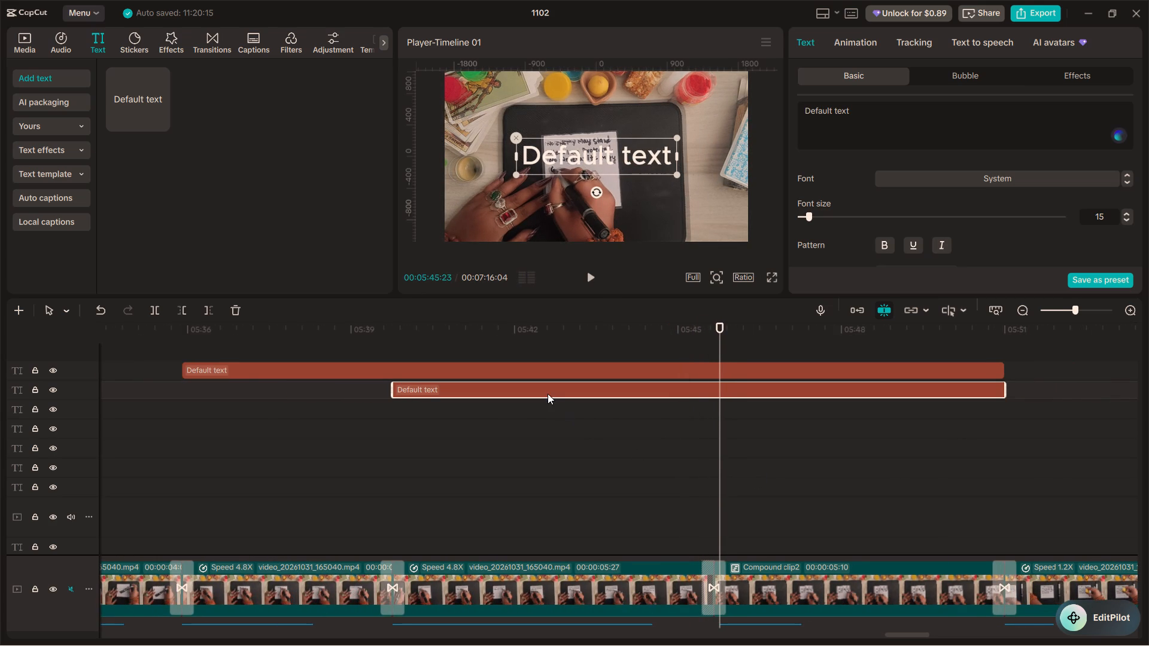
left_click_drag(546, 387, 878, 410, "alt")
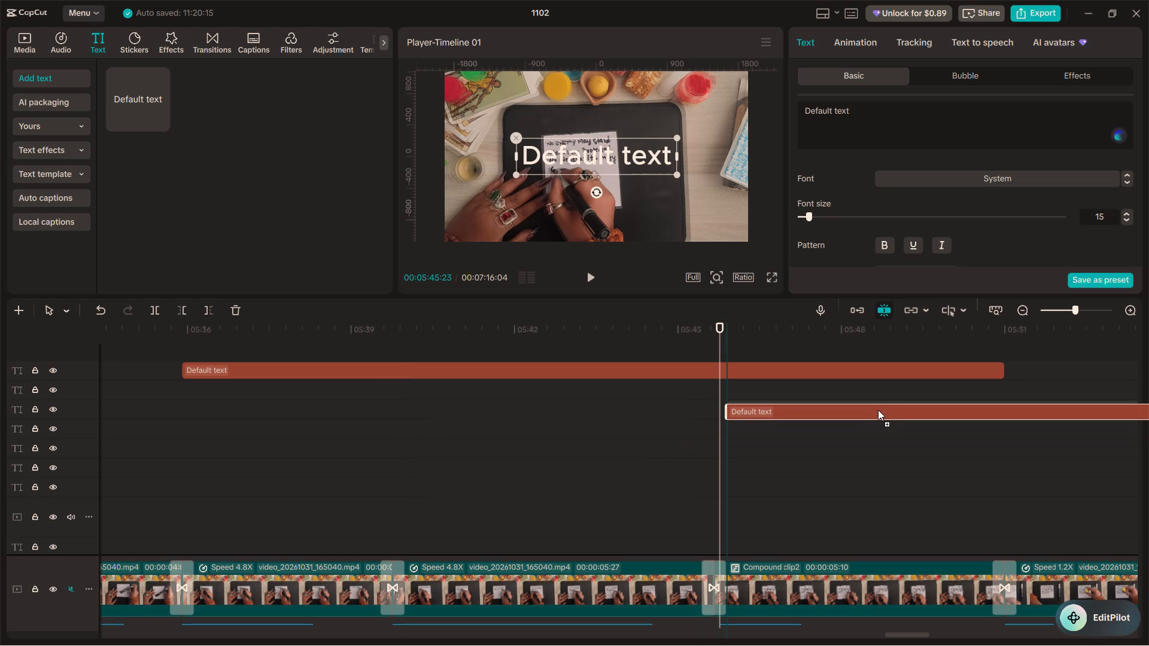
left_click_drag(878, 410, 876, 410, "alt")
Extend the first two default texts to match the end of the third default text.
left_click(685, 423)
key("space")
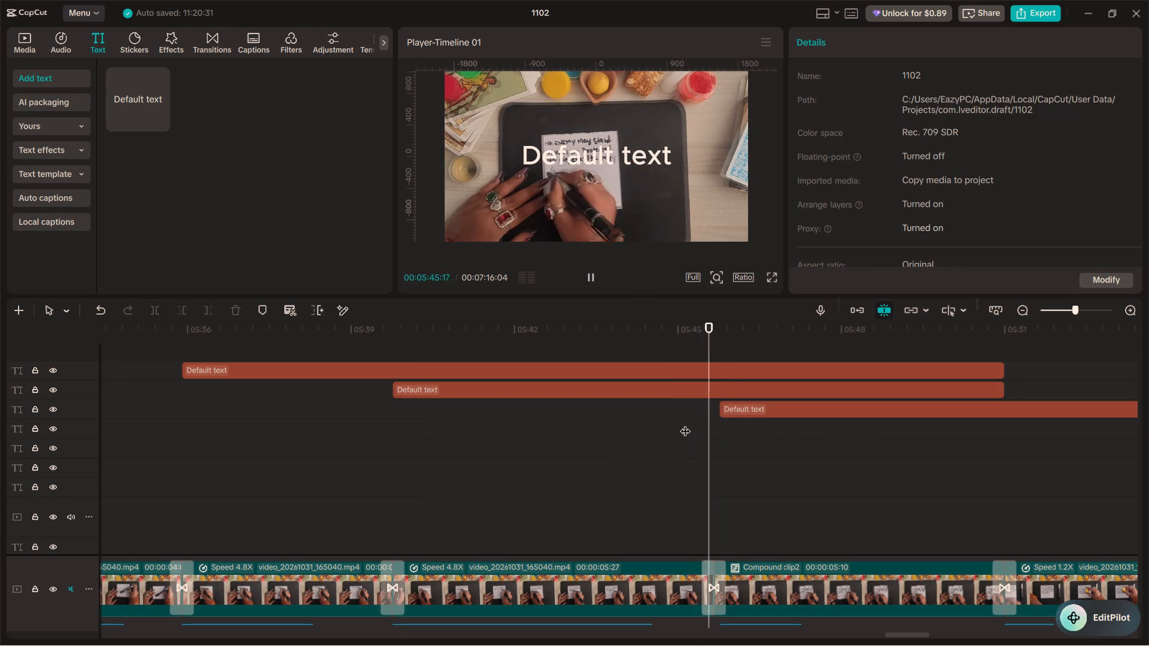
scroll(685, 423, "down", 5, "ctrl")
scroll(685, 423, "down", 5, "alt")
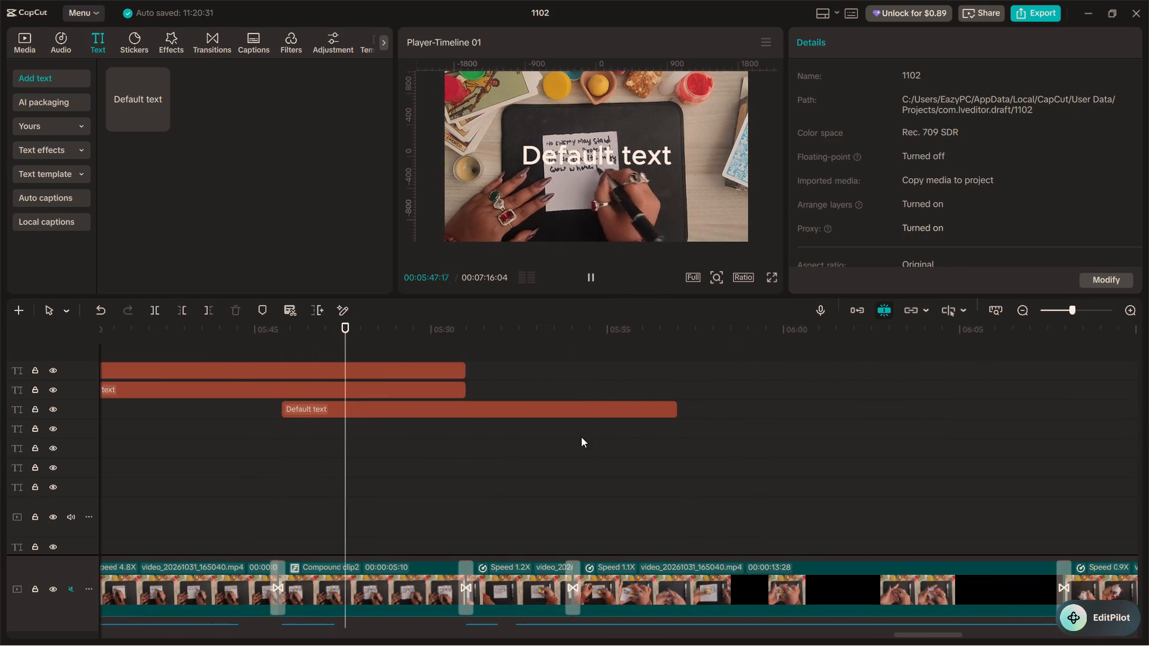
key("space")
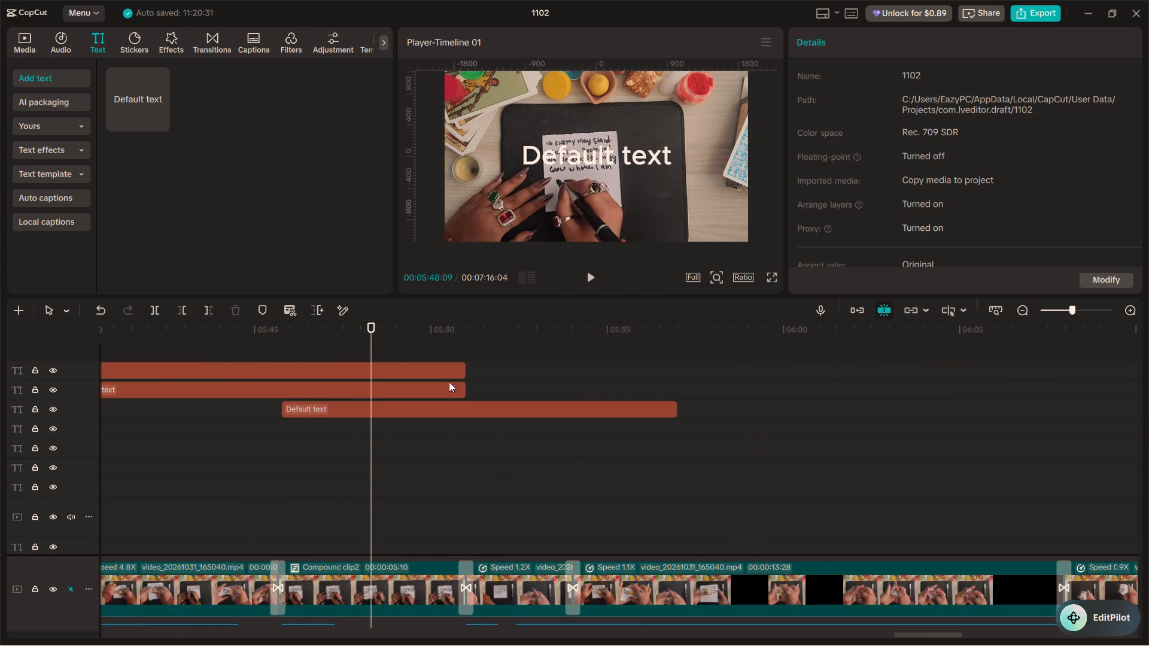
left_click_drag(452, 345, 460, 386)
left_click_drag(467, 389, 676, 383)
Cut all three default texts at 00:05:51:00, the end of Compound clip2, and delete the parts after it.
left_click(490, 462)
key("space")
key("space")
left_click(431, 461)
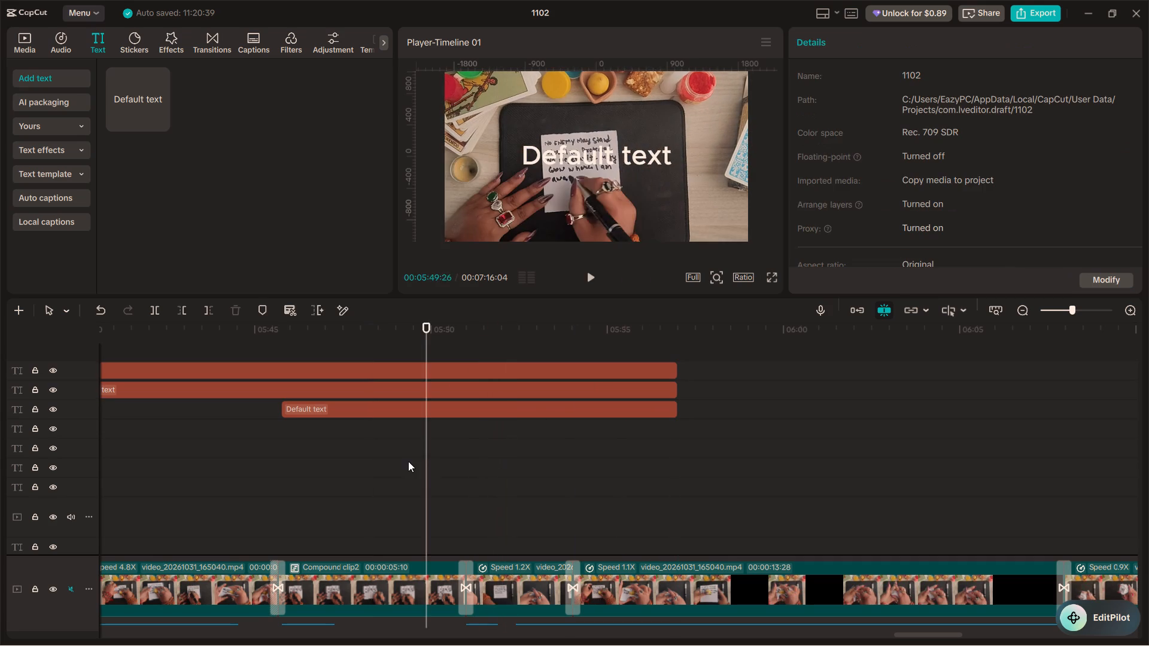
left_click(408, 461)
key("space")
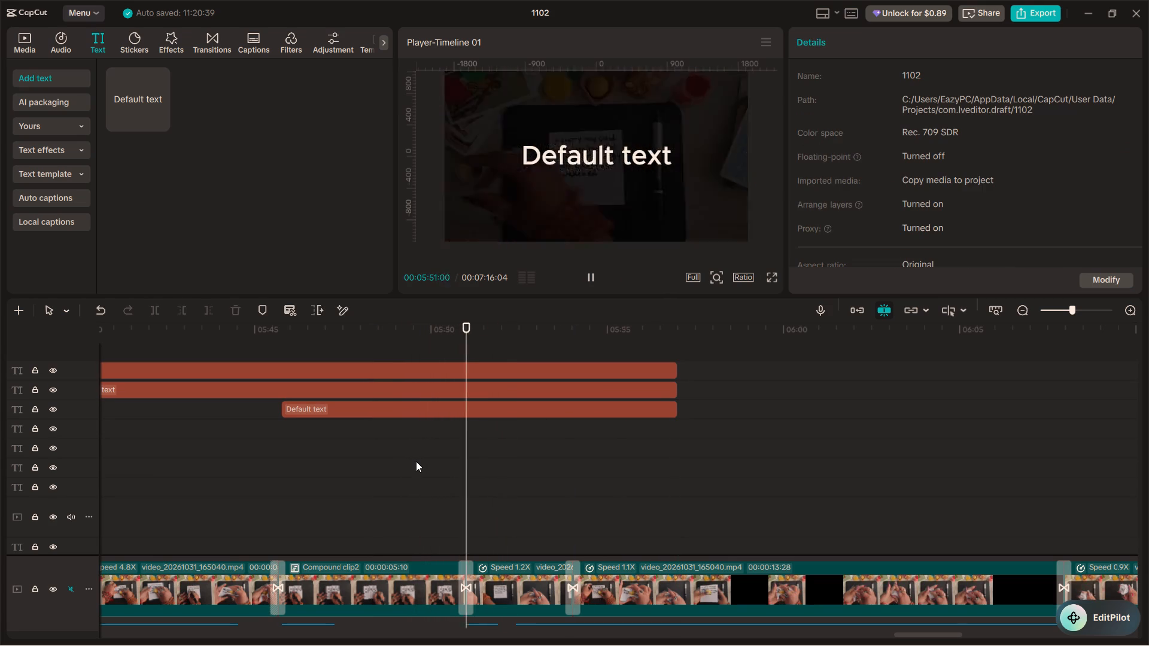
key("space")
left_click(422, 450)
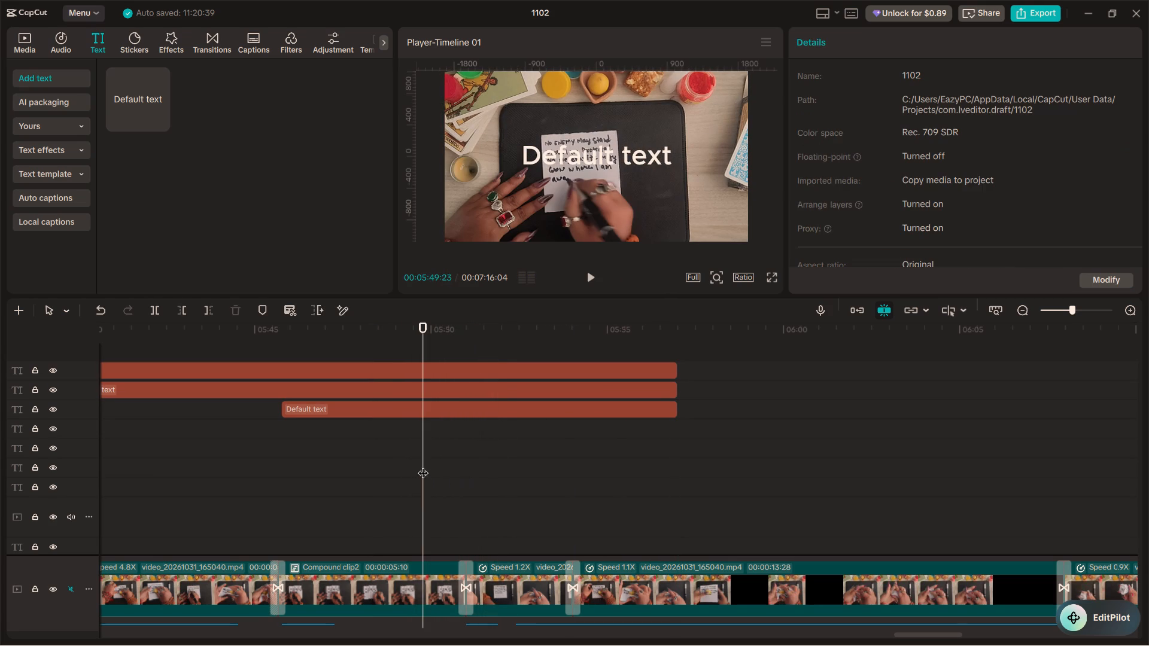
left_click_drag(423, 465, 469, 469)
left_click_drag(616, 437, 596, 360)
key("ctrl+b")
key("BackSpace")
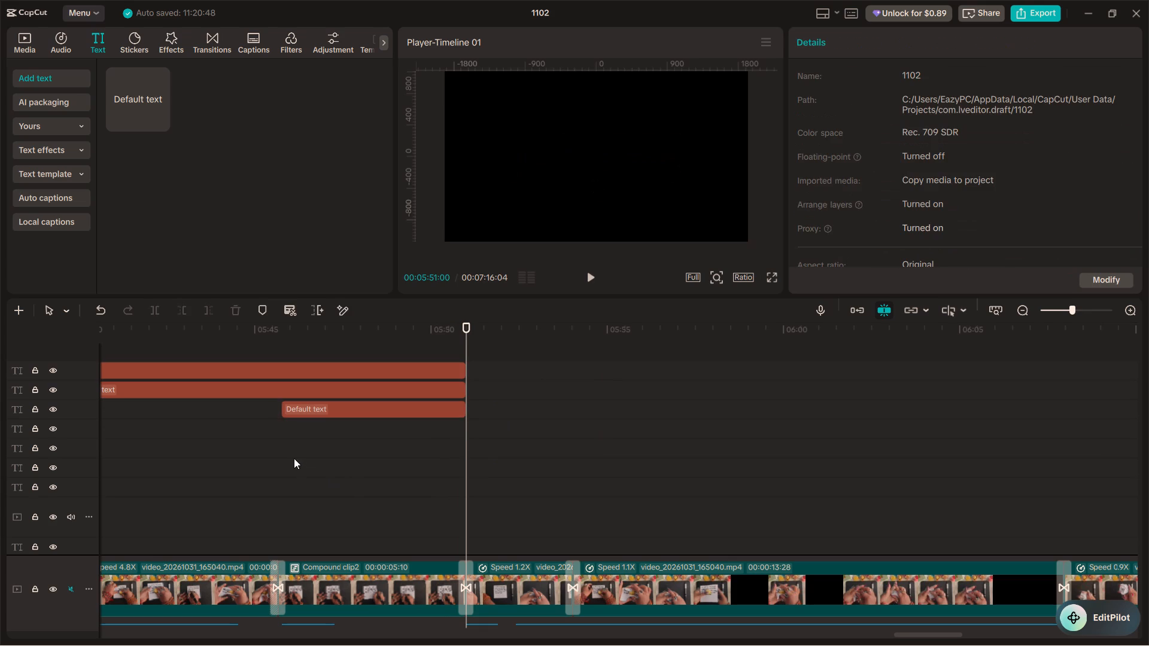
Move the first default text up near the top of the frame, at about Y 483, keeping it horizontally centred.
scroll(294, 458, "down", 12, "ctrl")
left_click(297, 348)
key("space")
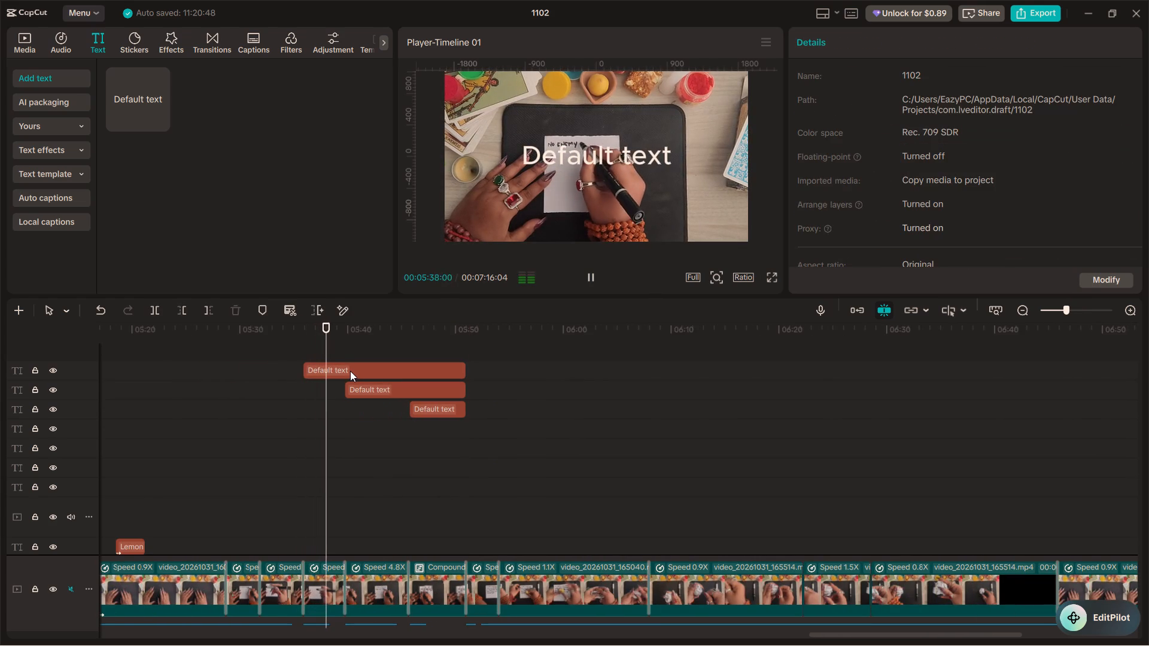
key("space")
left_click(350, 371)
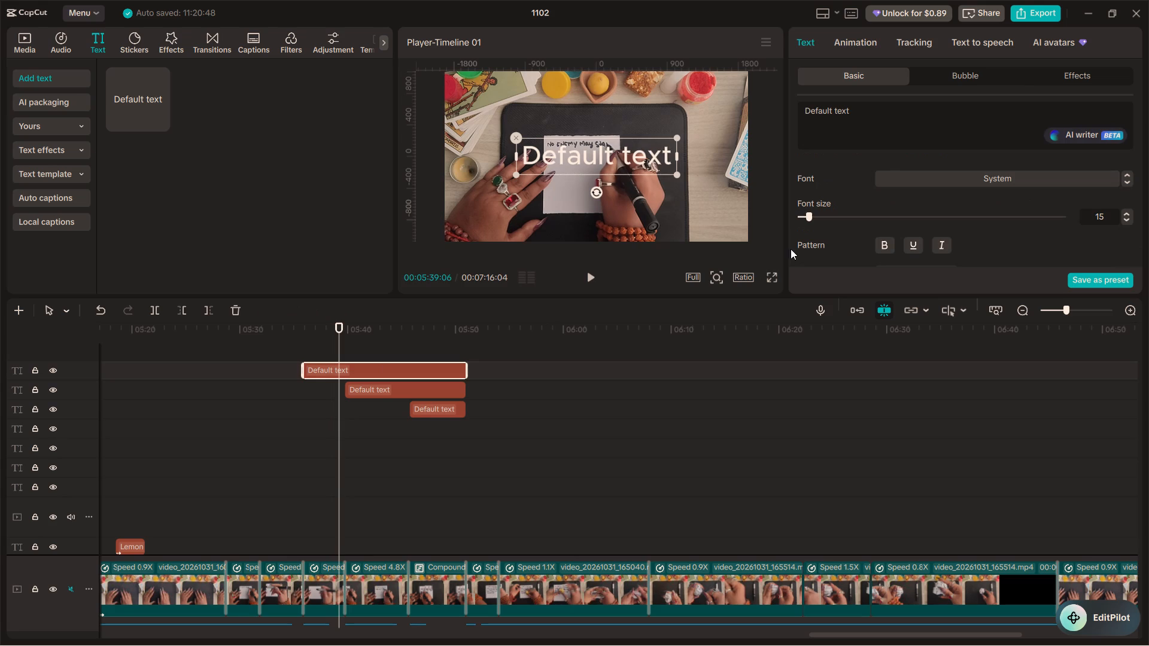
scroll(443, 538, "down", 3)
scroll(443, 538, "up", 3)
key("space")
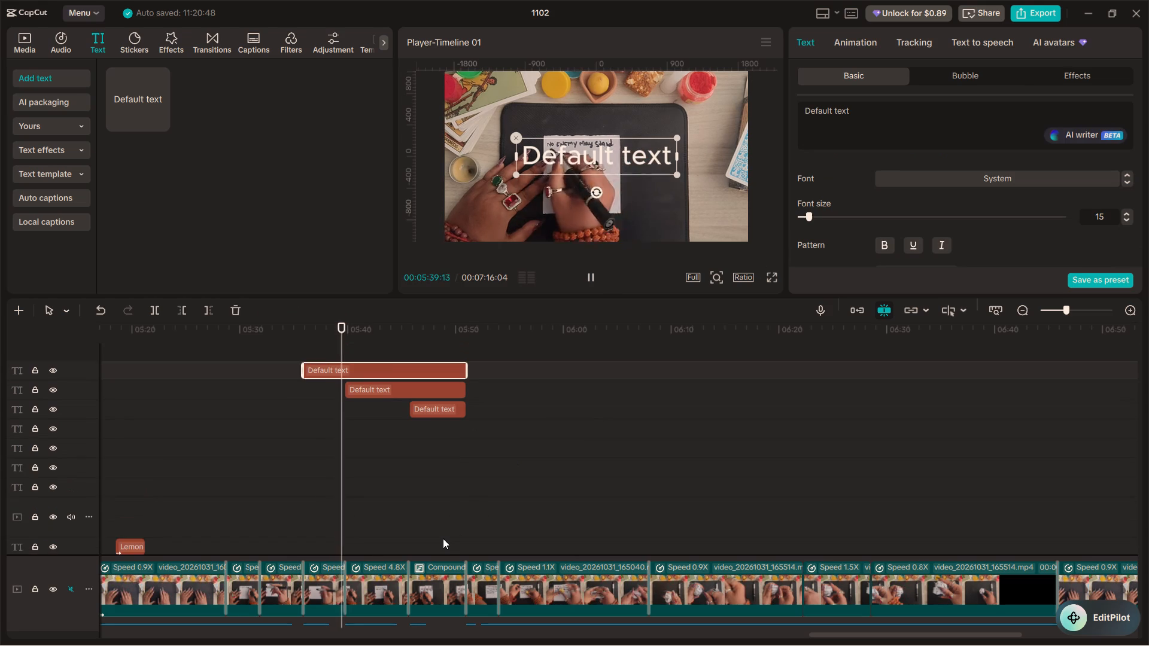
key("space")
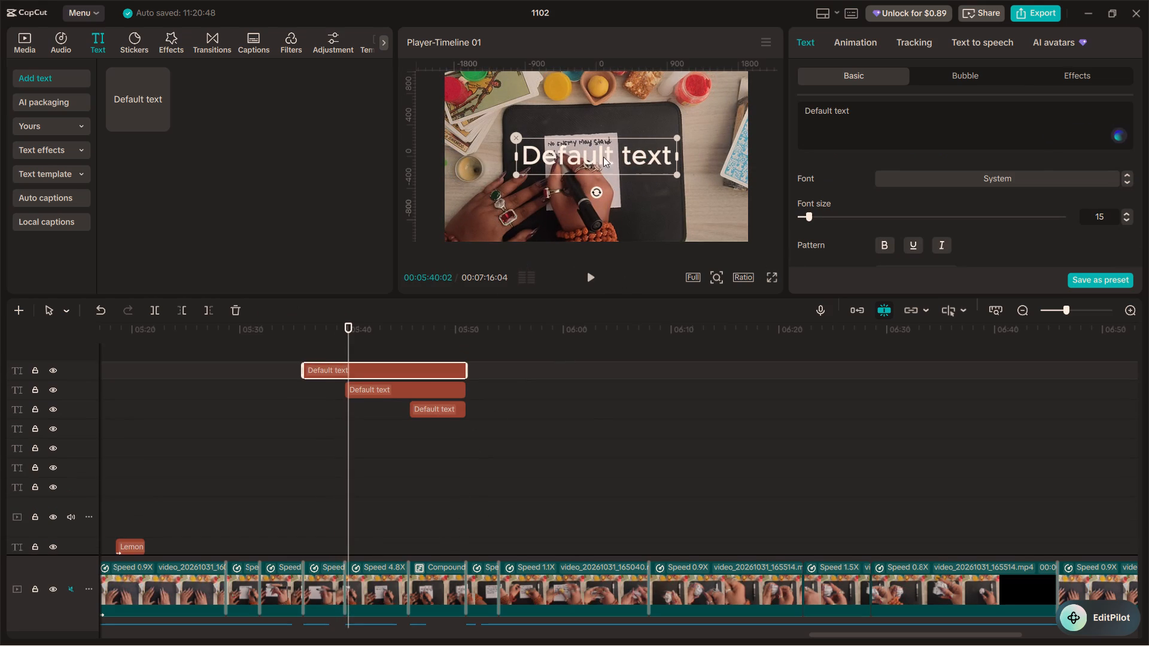
left_click_drag(591, 153, 590, 115)
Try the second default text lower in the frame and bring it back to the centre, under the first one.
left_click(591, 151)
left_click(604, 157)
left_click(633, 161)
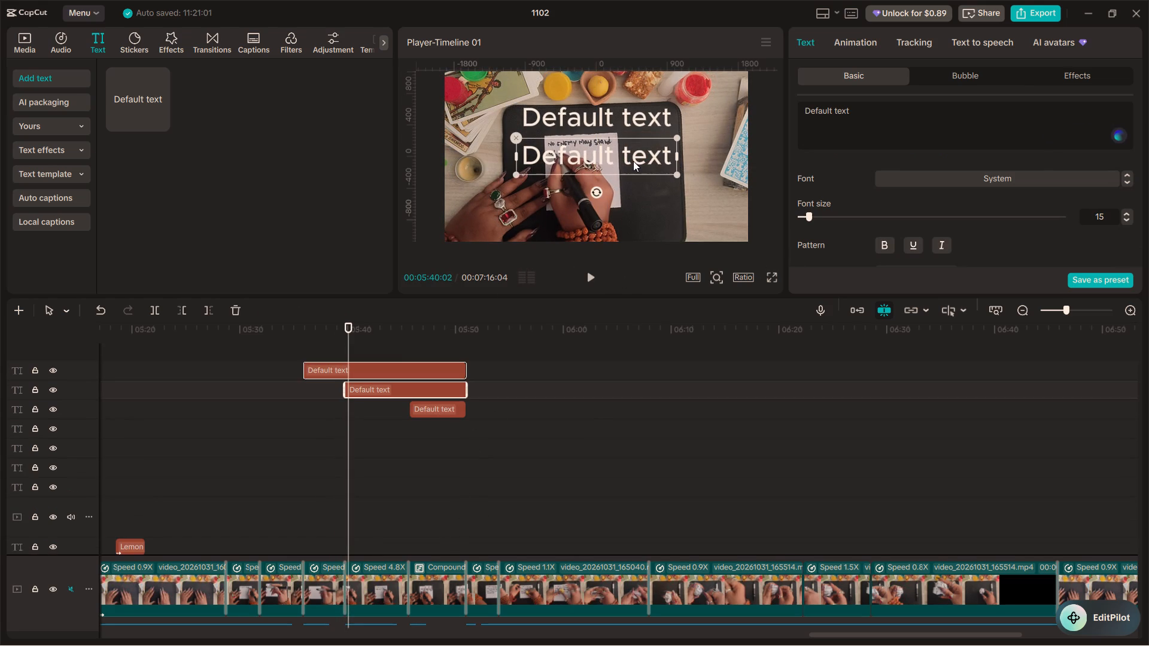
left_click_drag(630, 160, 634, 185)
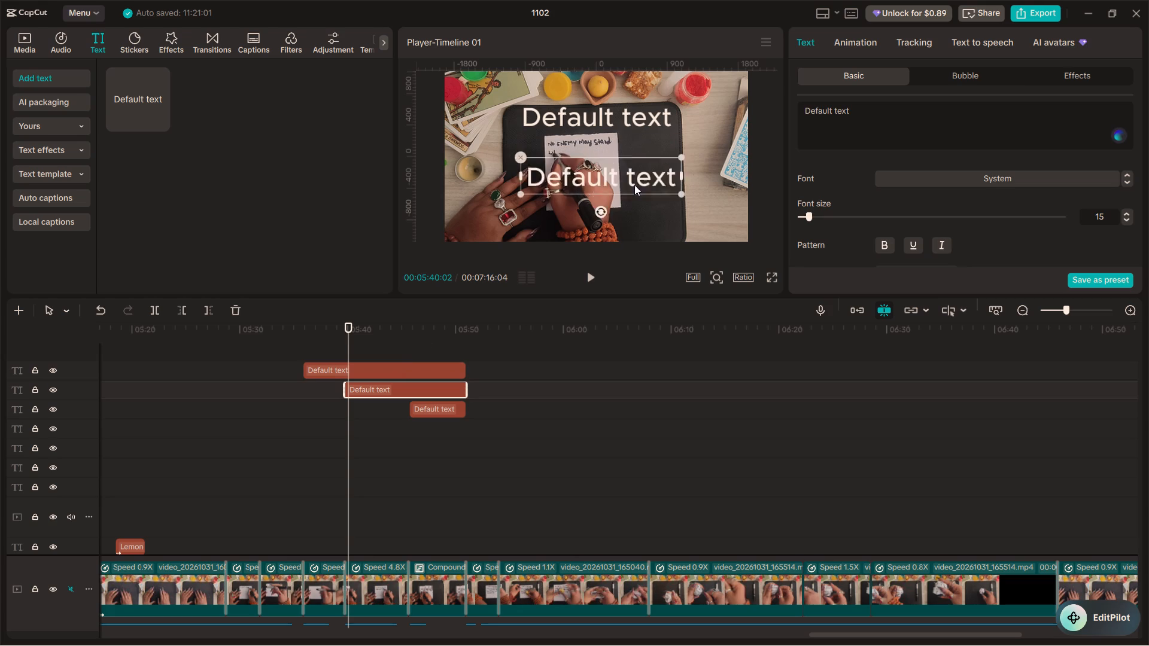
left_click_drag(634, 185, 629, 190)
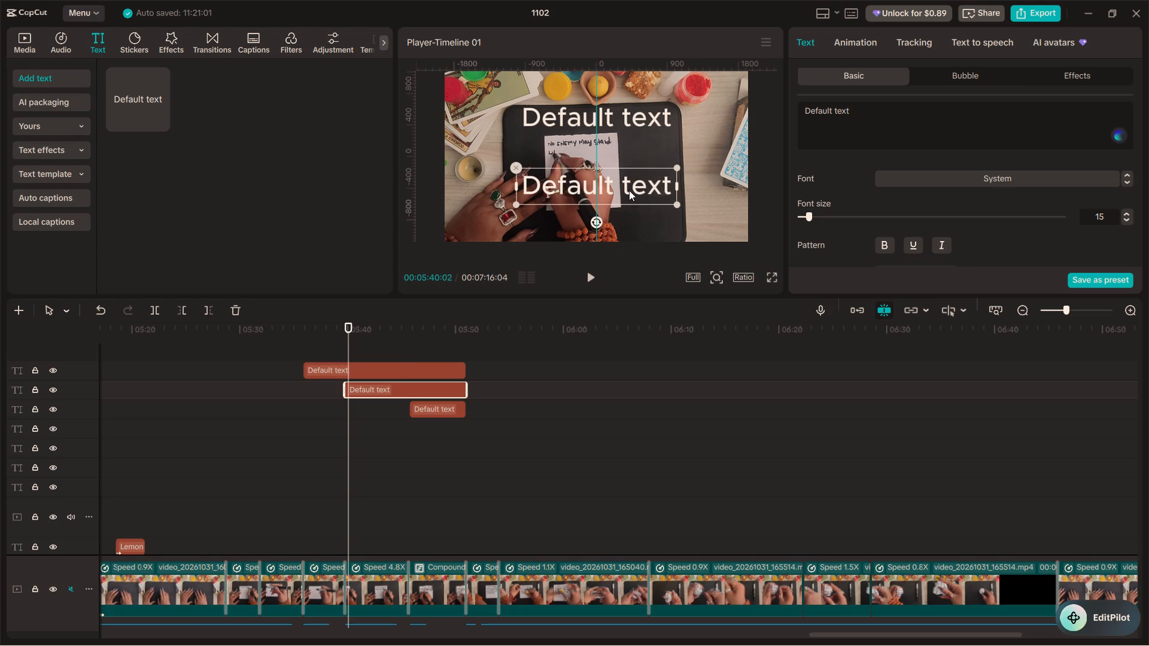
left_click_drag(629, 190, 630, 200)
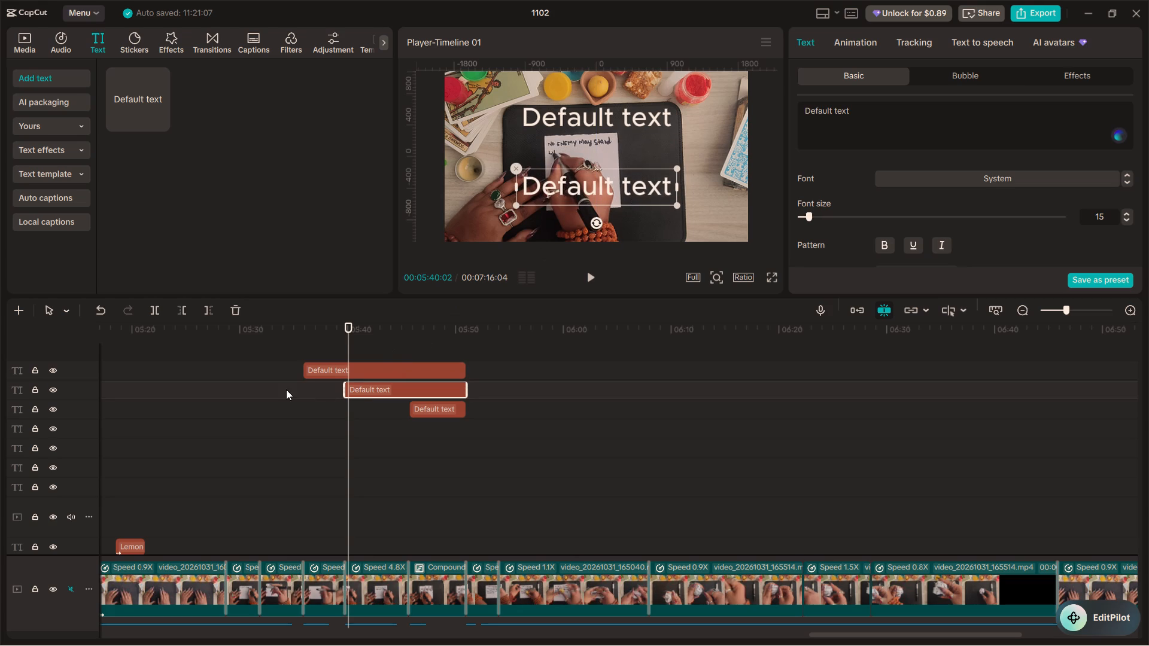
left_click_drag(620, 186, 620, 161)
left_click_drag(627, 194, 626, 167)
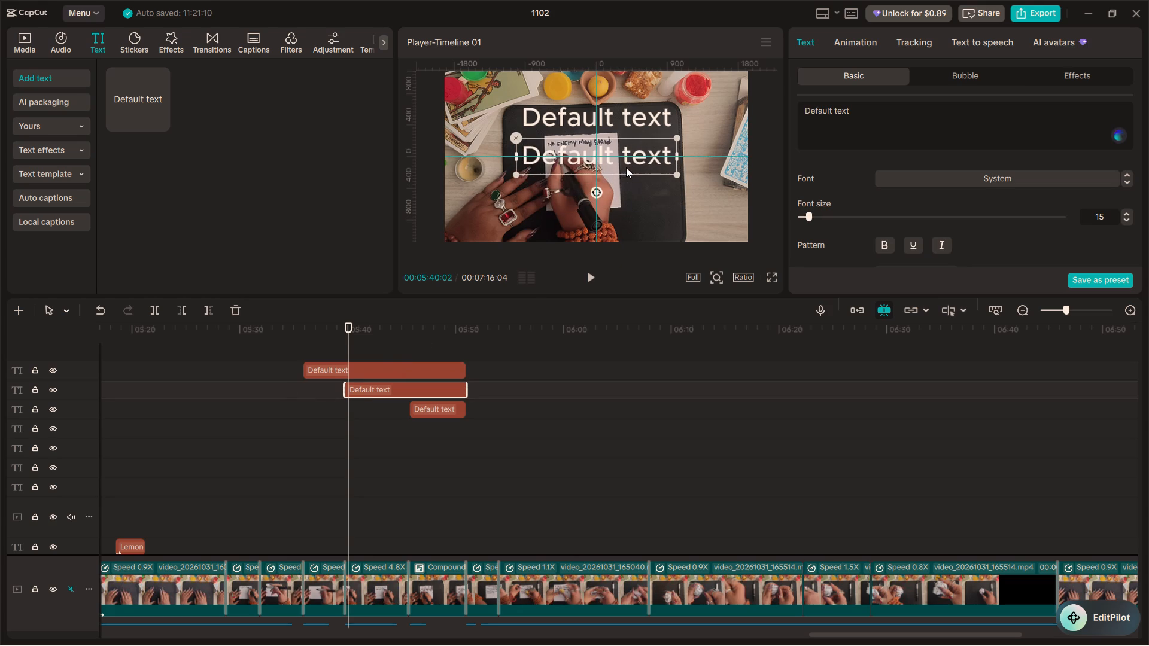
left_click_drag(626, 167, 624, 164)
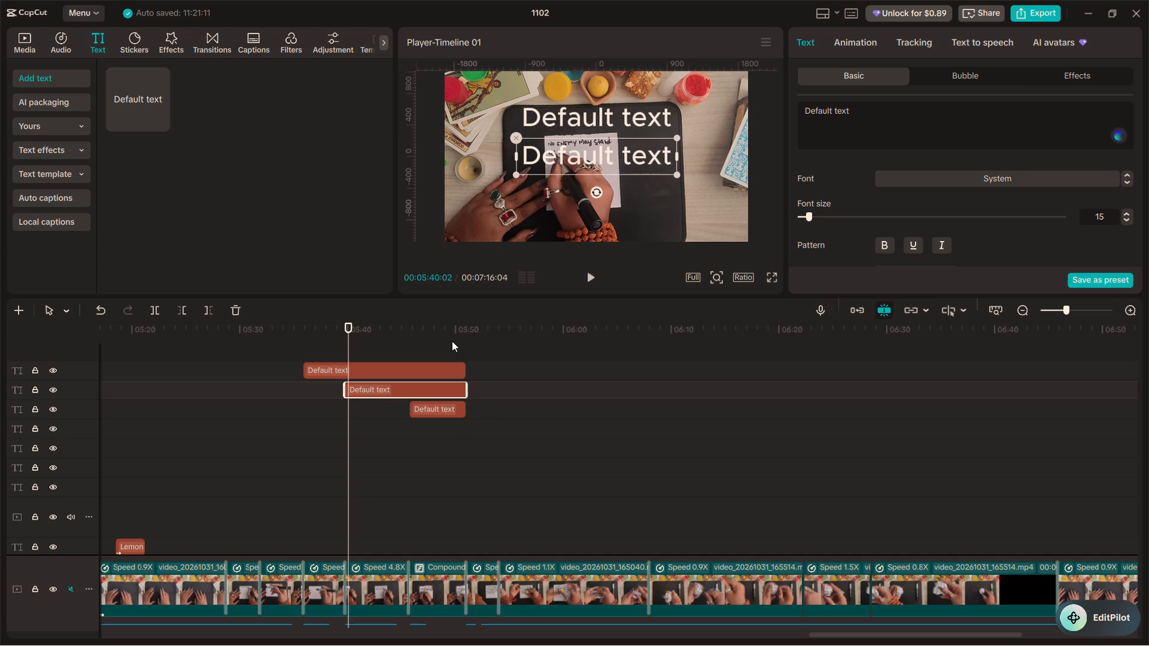
Move the third default text down below the second one, keeping it horizontally centred.
left_click(452, 341)
left_click(444, 406)
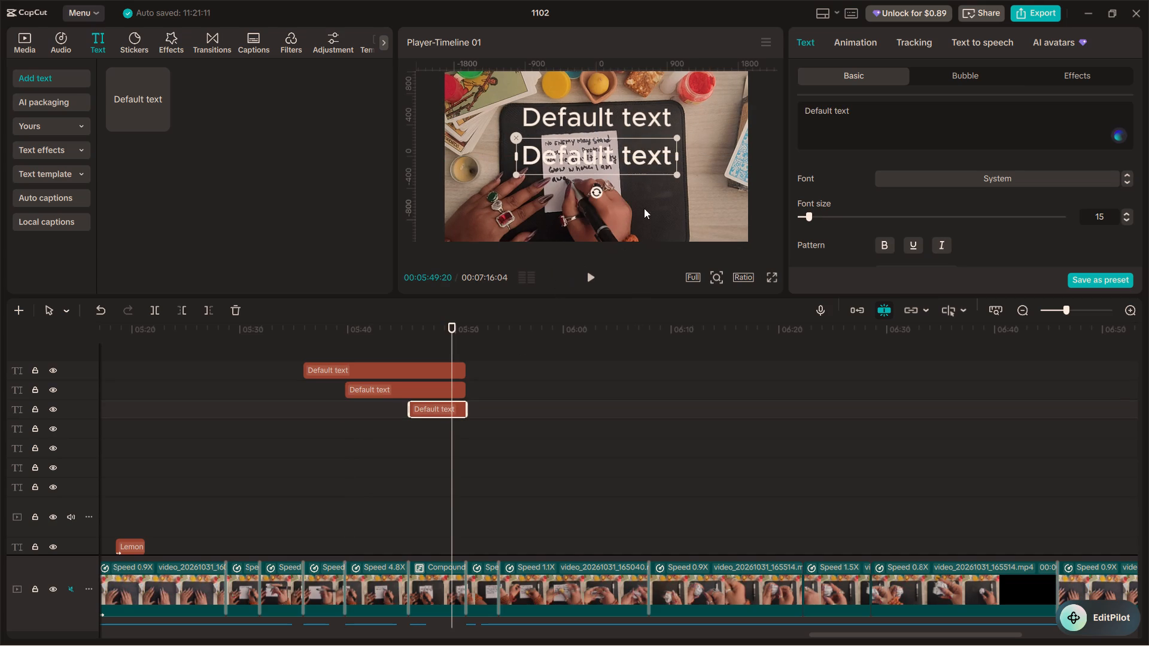
left_click_drag(615, 156, 615, 188)
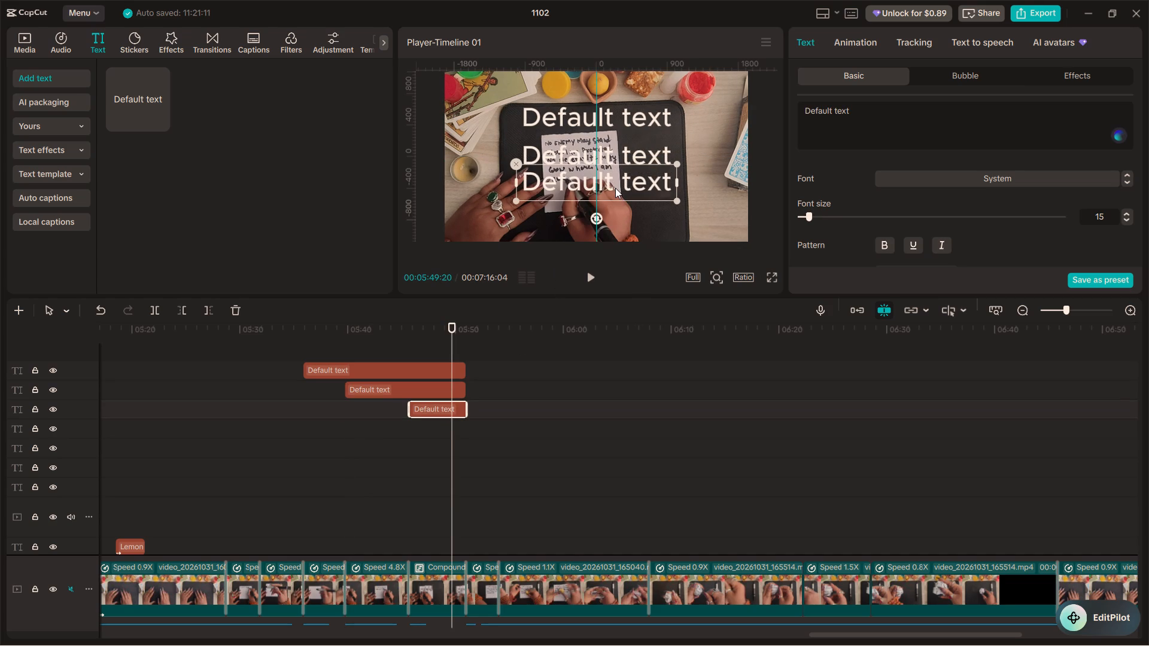
left_click_drag(615, 188, 615, 191)
Replace the first default text's wording with "No enemy may stand".
left_click(276, 350)
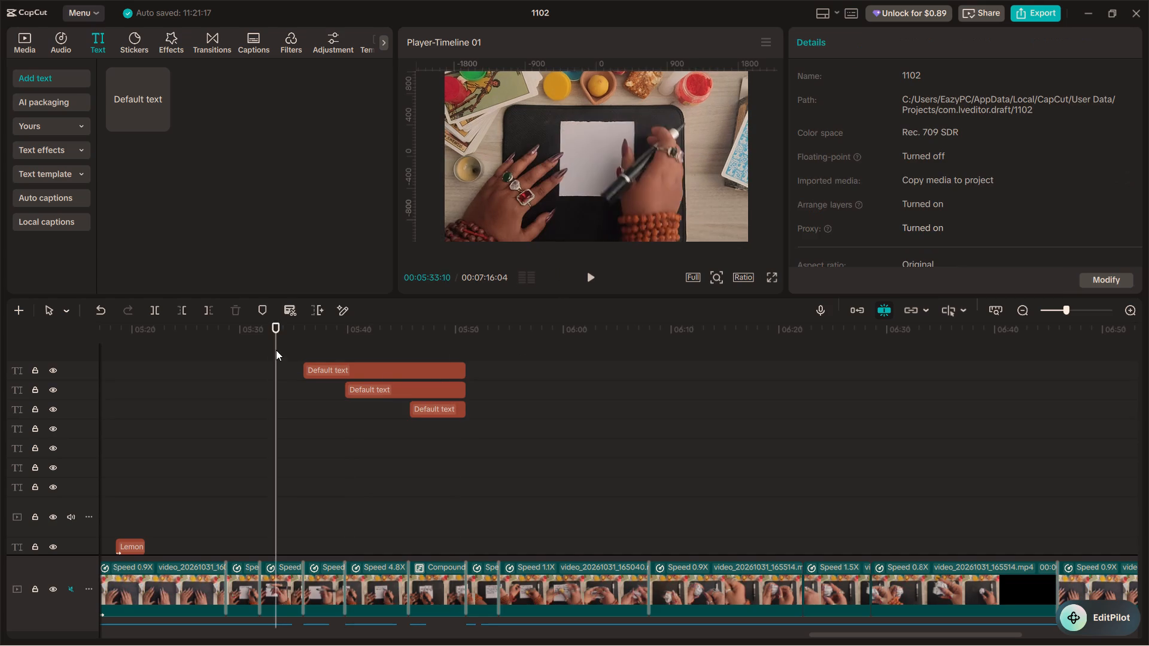
key("space")
left_click(328, 365)
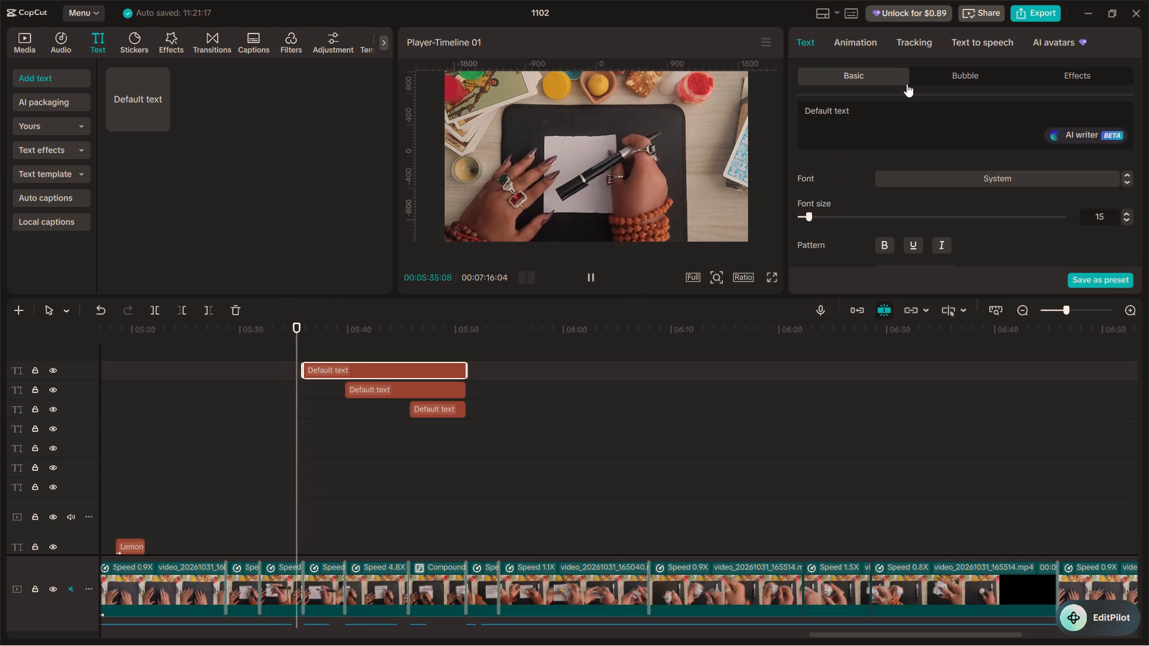
key("space")
left_click(865, 111)
key("ctrl+a")
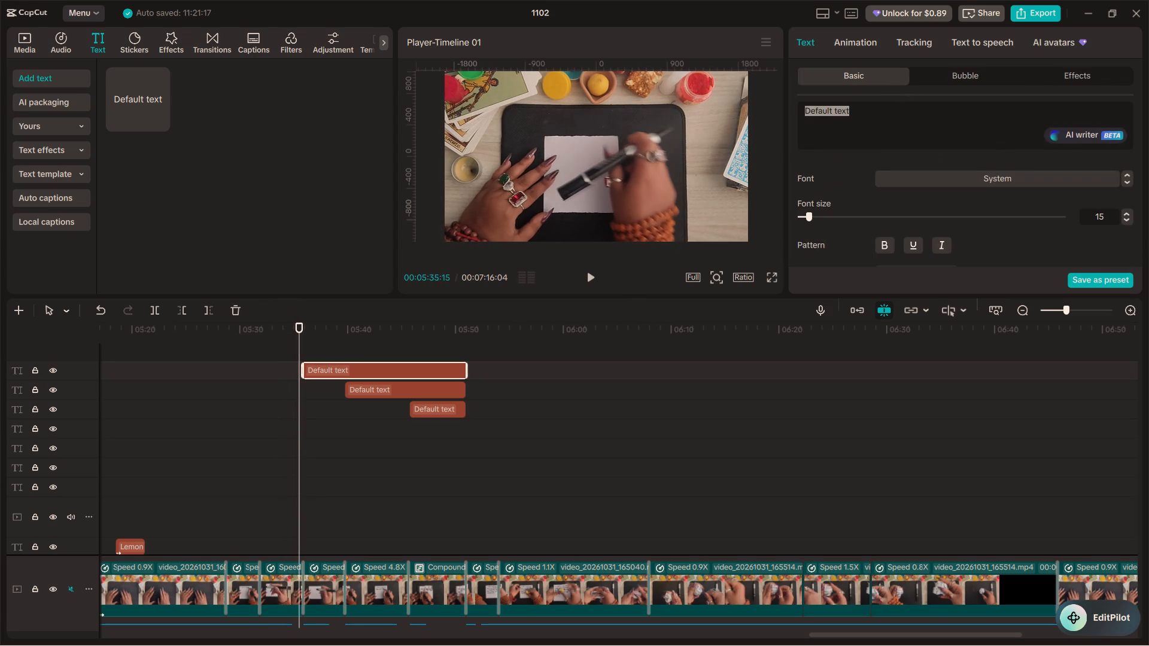
type("no")
key("space")
key("BackSpace")
key("BackSpace")
key("BackSpace")
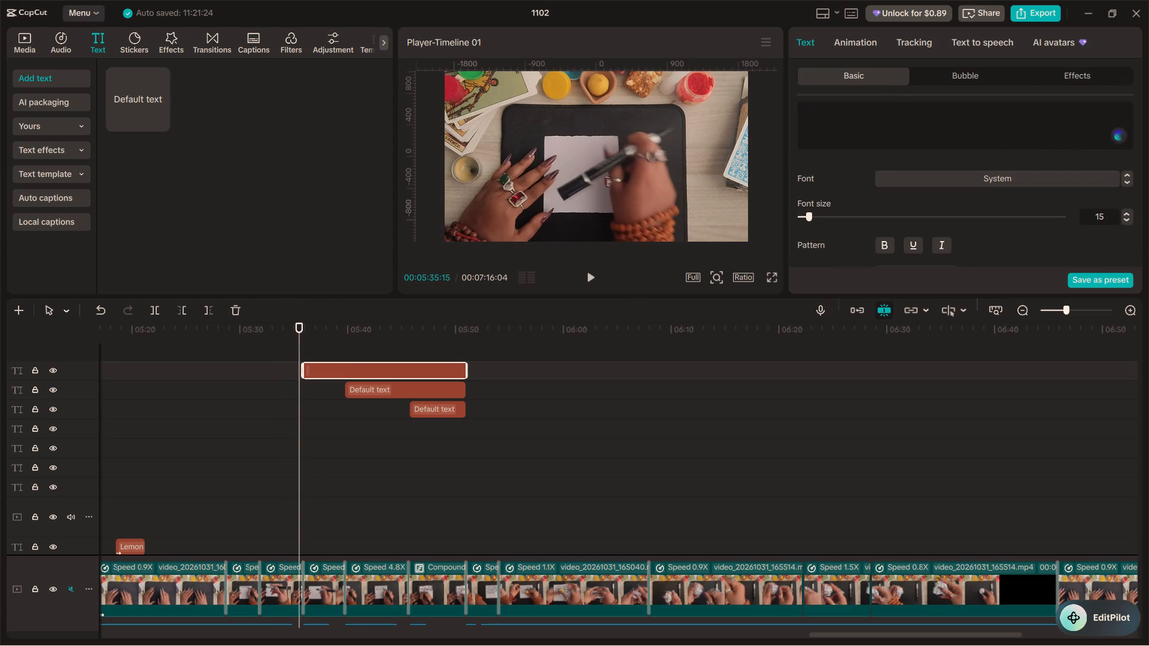
type("No emey")
key("BackSpace")
key("BackSpace")
key("BackSpace")
type("nemy may stand")
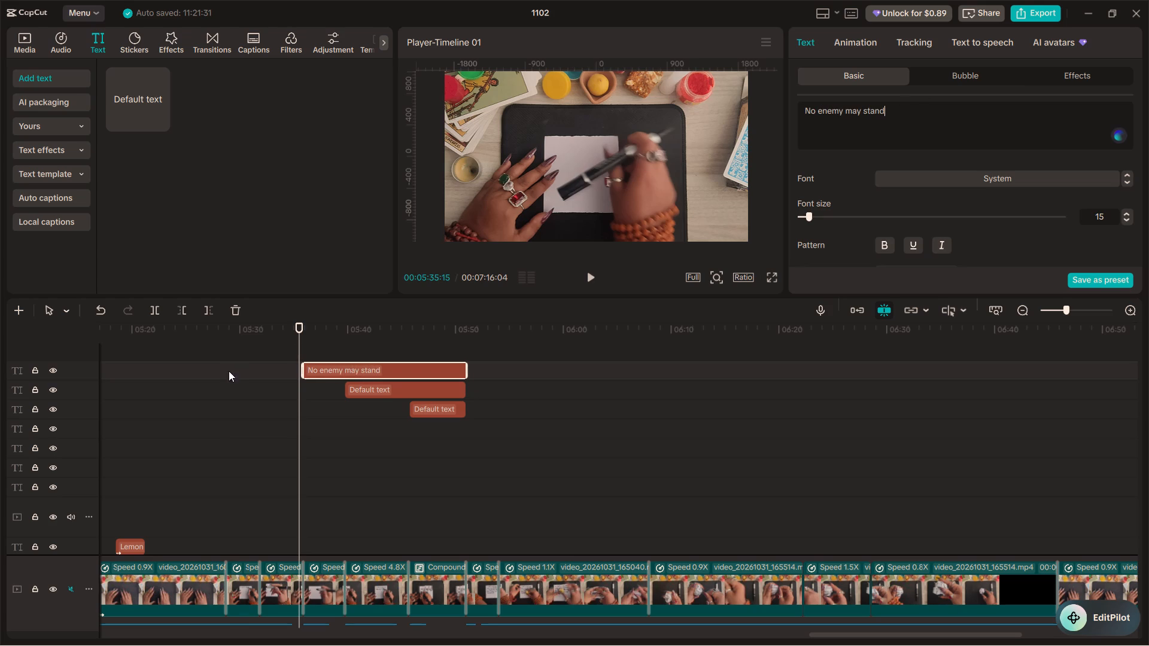
left_click(229, 371)
key("c")
Scale the "No enemy may stand" caption to 60%.
left_click(279, 338)
key("space")
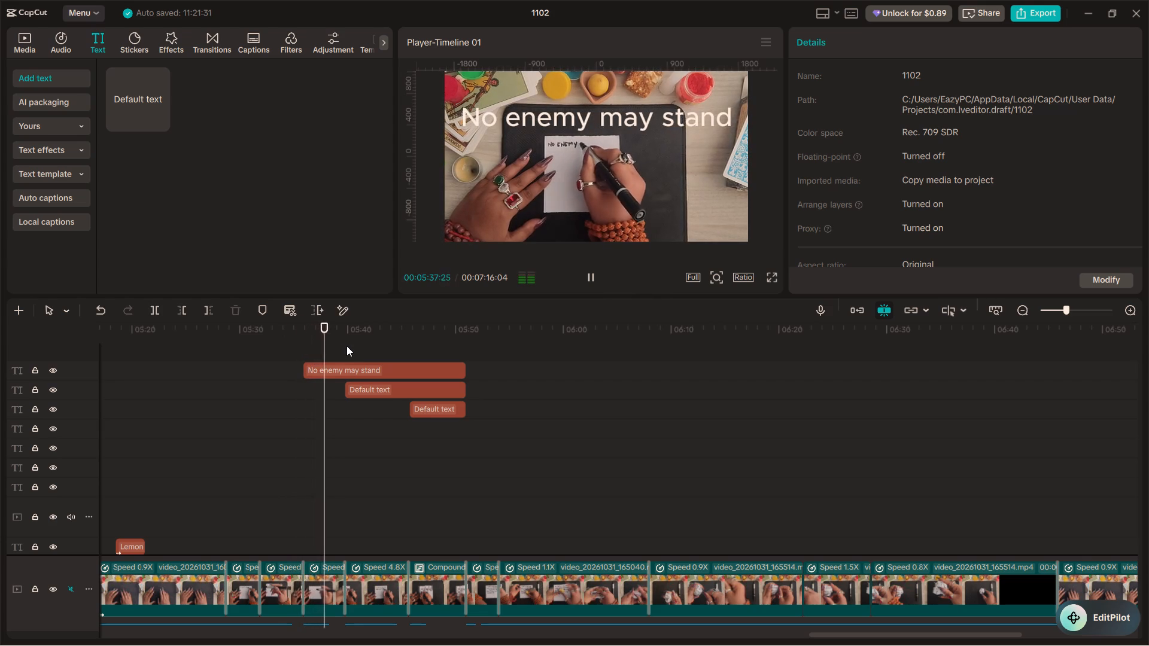
key("space")
left_click(348, 367)
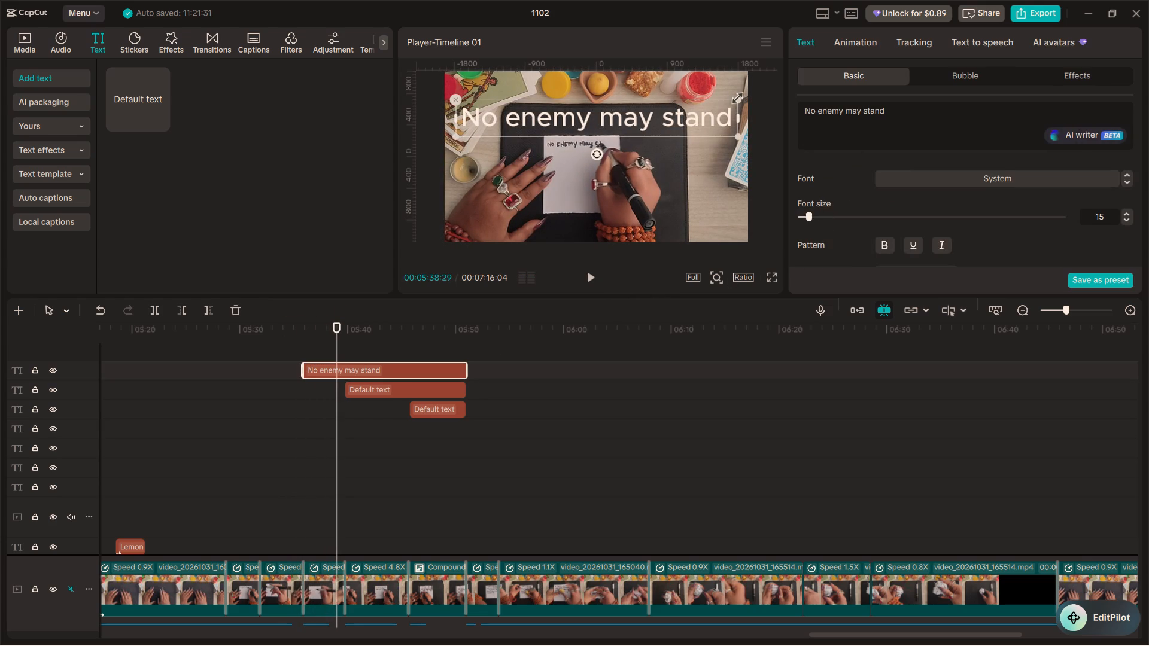
scroll(850, 185, "down", 4)
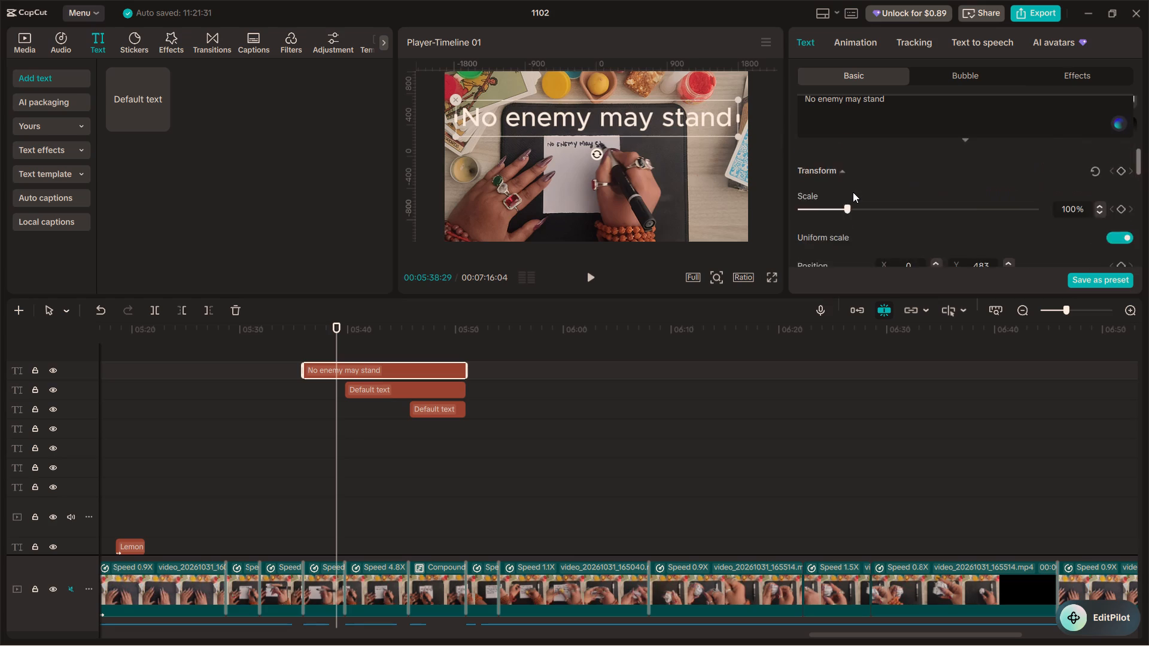
scroll(853, 192, "down", 2)
scroll(853, 192, "up", 1)
left_click_drag(839, 208, 832, 208)
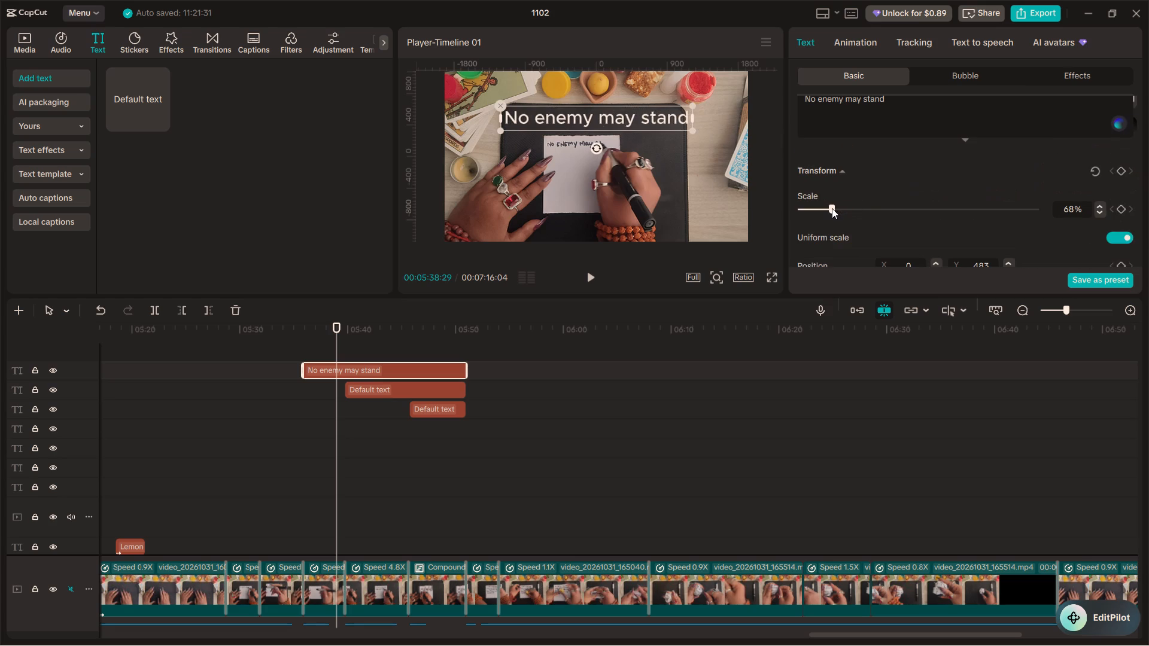
left_click_drag(832, 208, 832, 209)
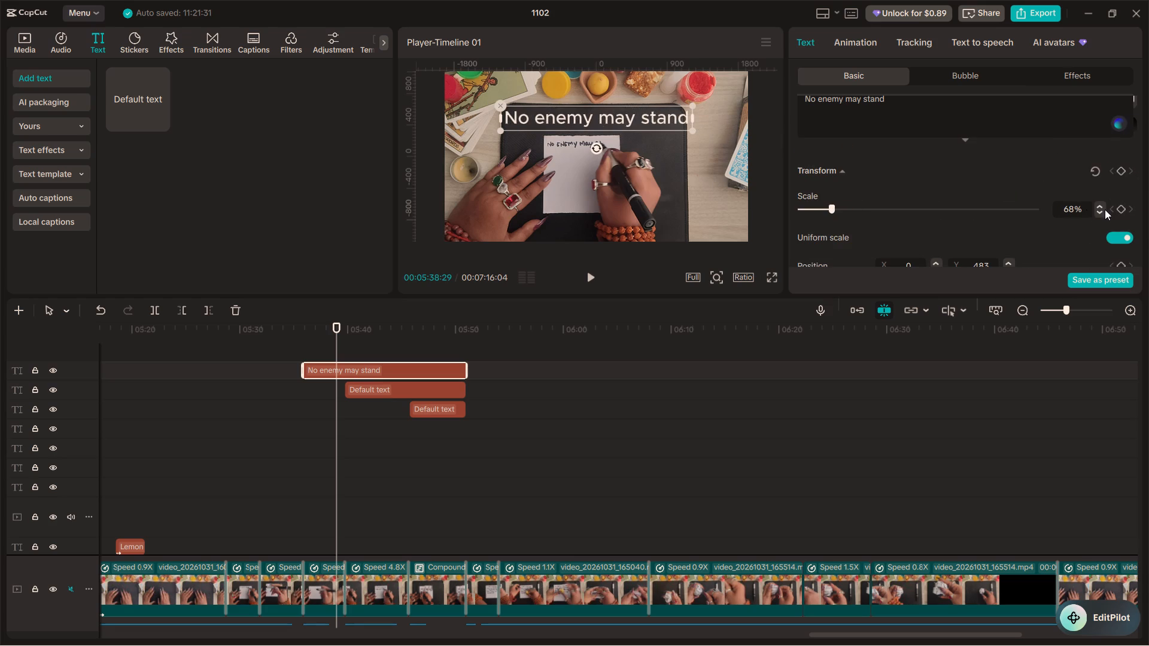
left_click(1099, 206)
triple_click(1099, 212)
double_click(1099, 212)
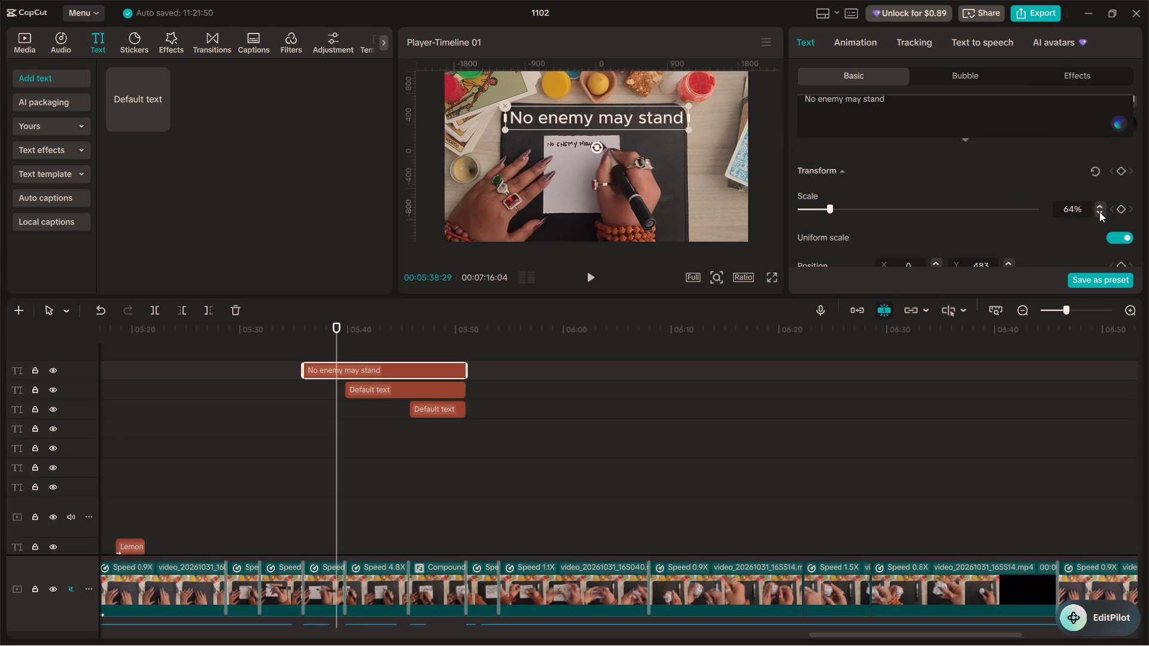
double_click(1099, 212)
double_click(1099, 212)
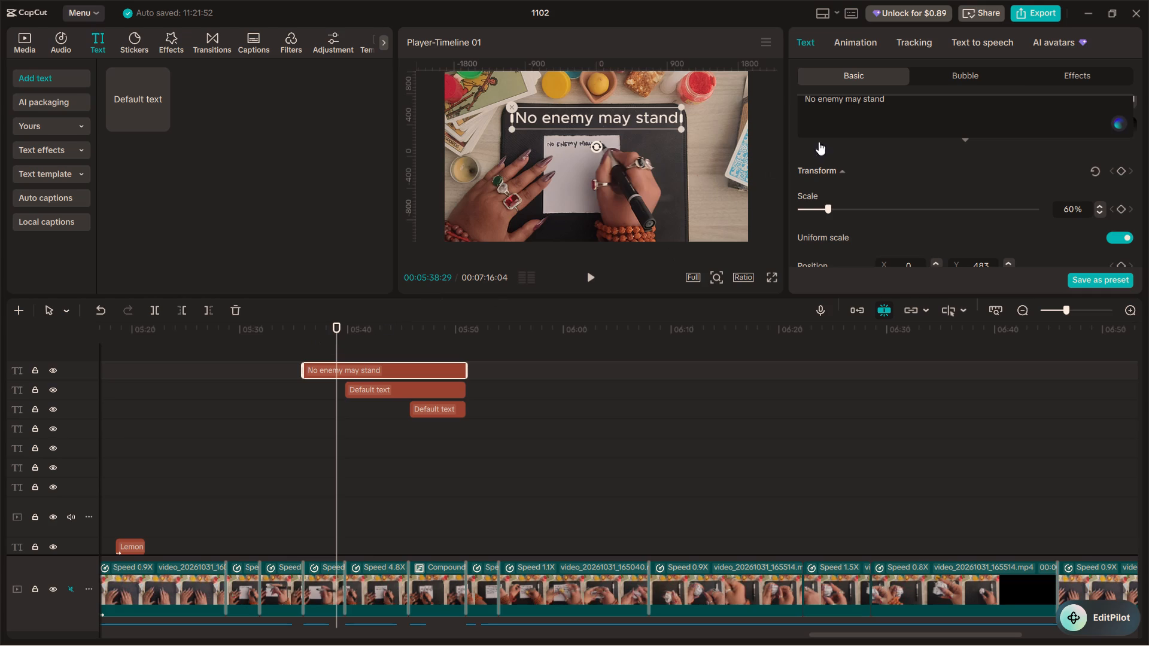
Set the "No enemy may stand" caption's font to serif and make it italic.
scroll(910, 162, "up", 5)
scroll(910, 164, "down", 2)
scroll(919, 163, "up", 2)
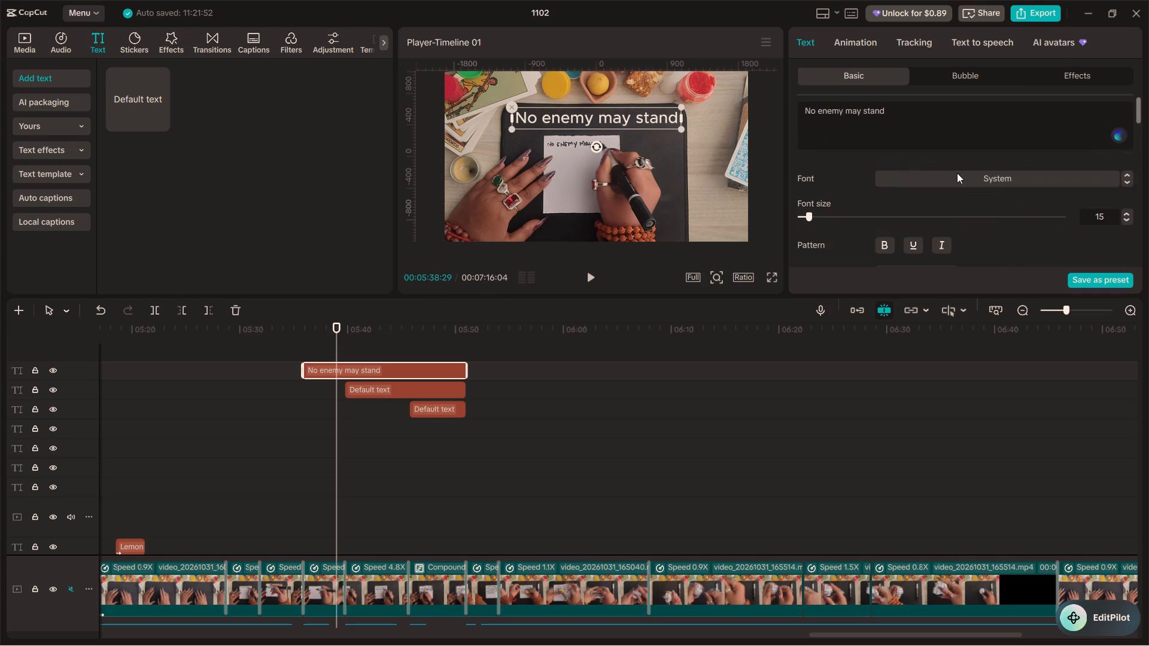
left_click(957, 176)
left_click(944, 187)
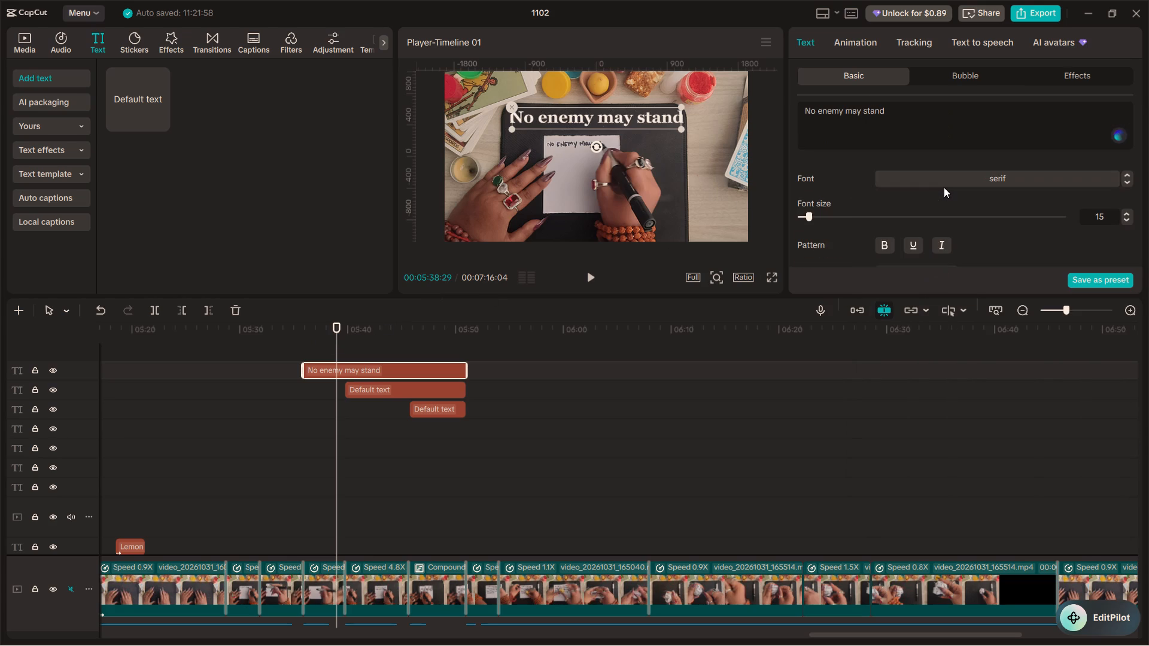
left_click(937, 239)
Set the font of the second and third default texts to serif and make both italic.
left_click(323, 351)
key("space")
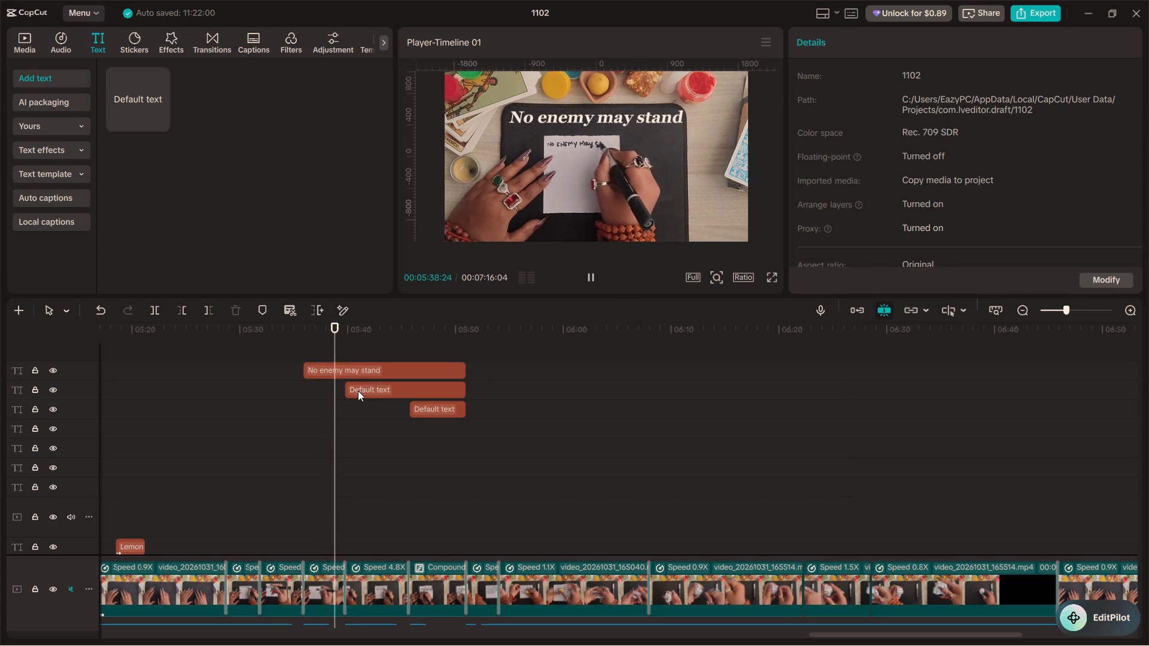
left_click(358, 391)
left_click(355, 364)
key("space")
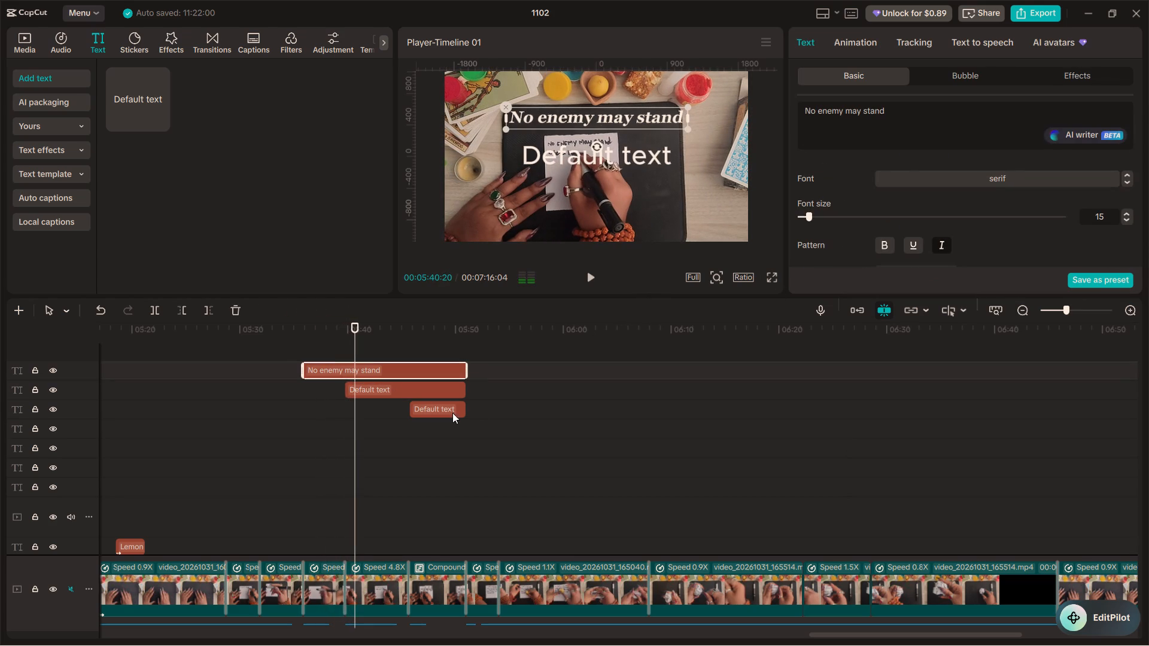
left_click_drag(464, 433, 417, 389)
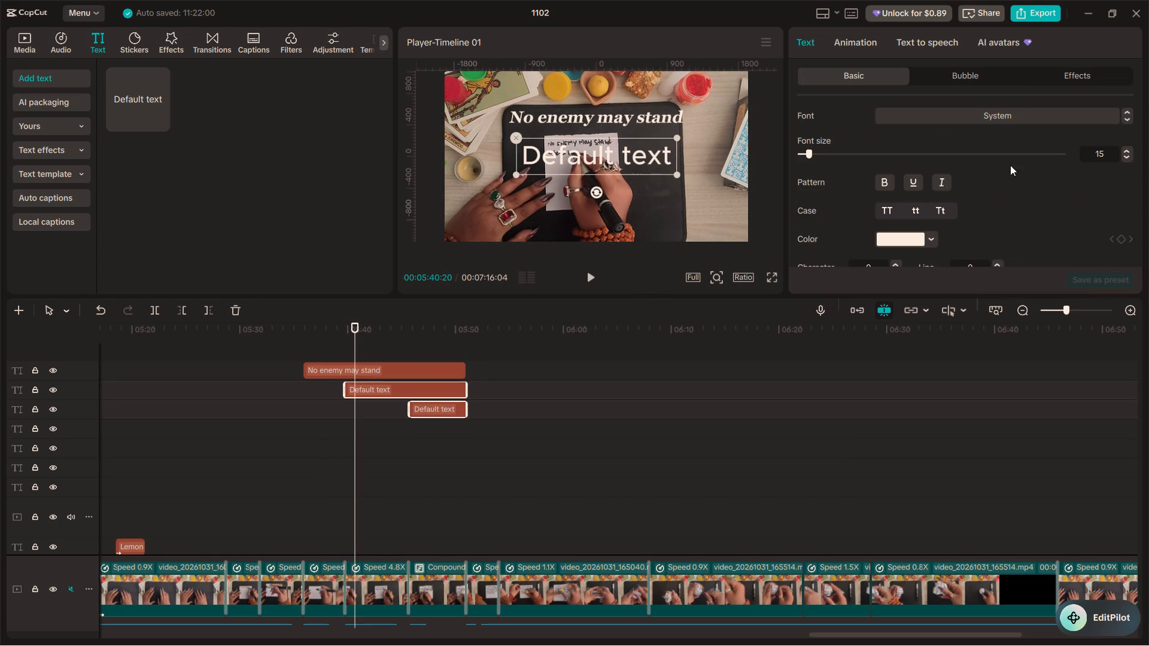
left_click(1089, 121)
left_click(974, 197)
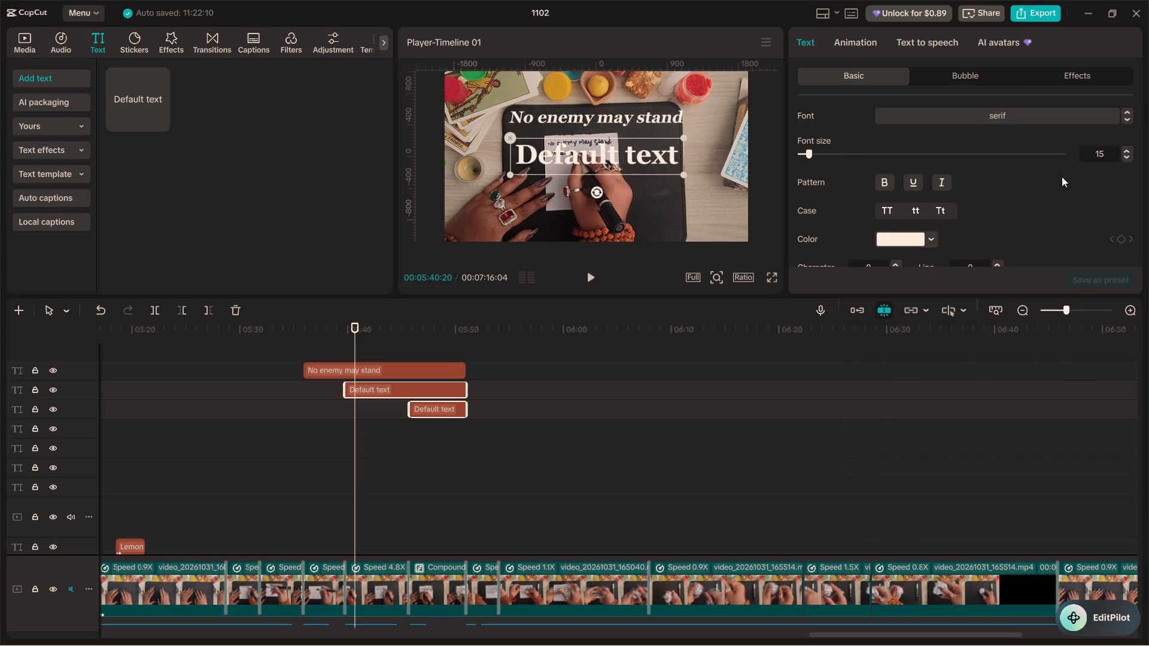
left_click(1069, 117)
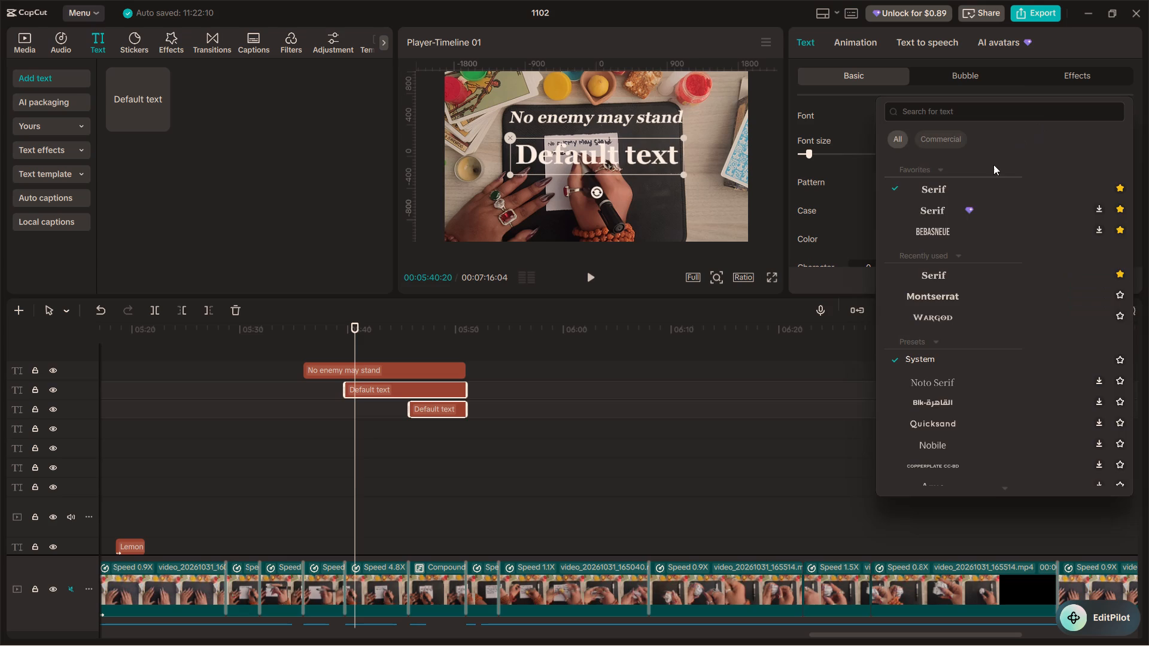
left_click(941, 182)
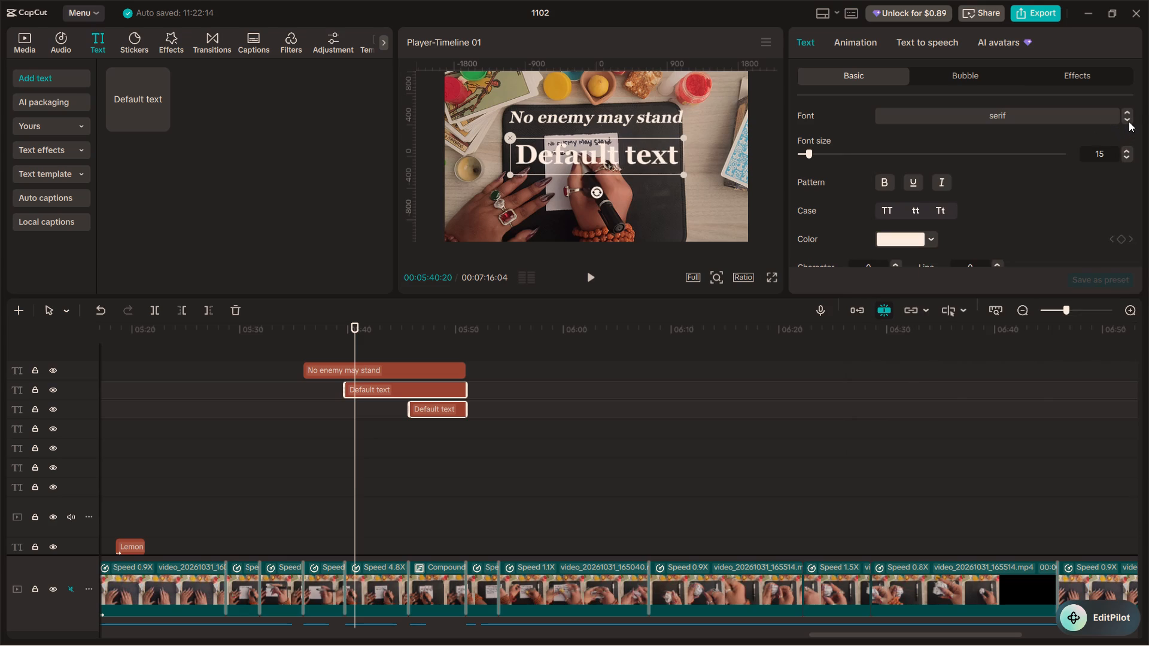
left_click(946, 181)
Scale the second and third default texts together to 60%, matching the "No enemy may stand" caption.
scroll(966, 191, "down", 6)
left_click(410, 367)
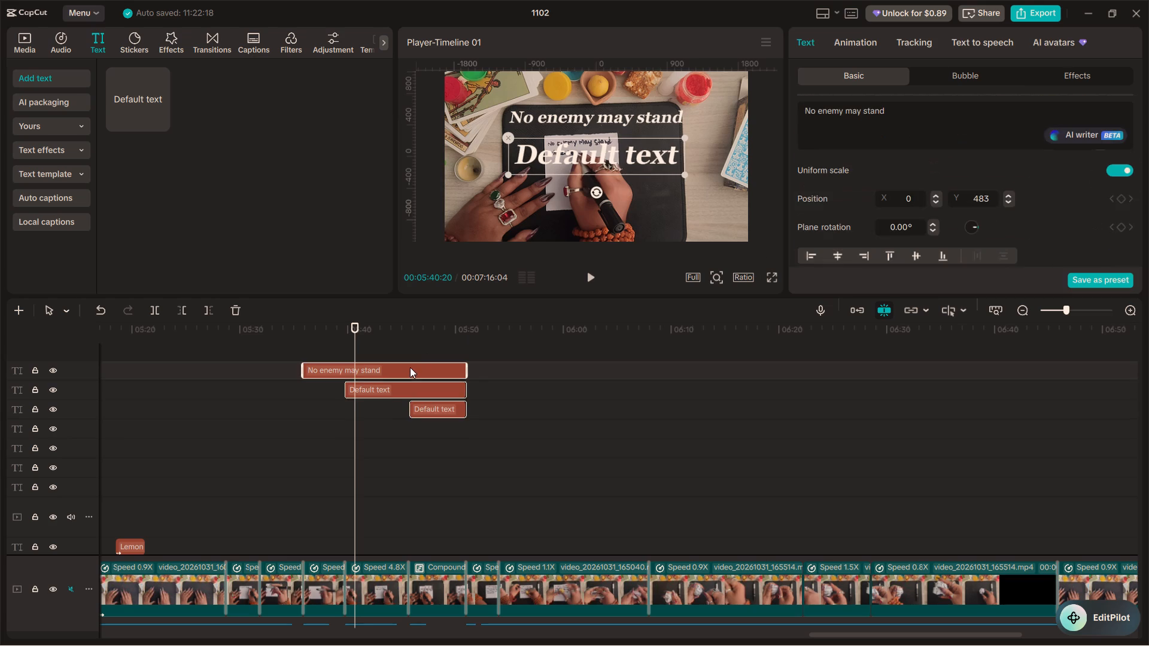
scroll(982, 192, "down", 7)
scroll(982, 192, "up", 5)
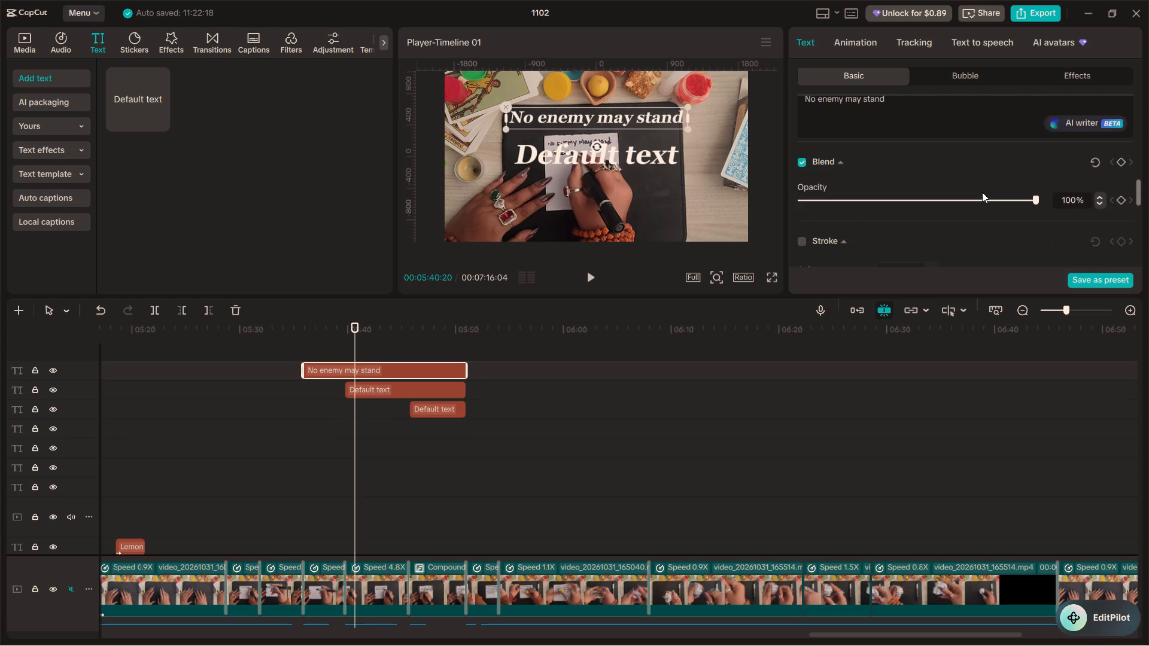
scroll(982, 192, "up", 4)
scroll(982, 192, "down", 1)
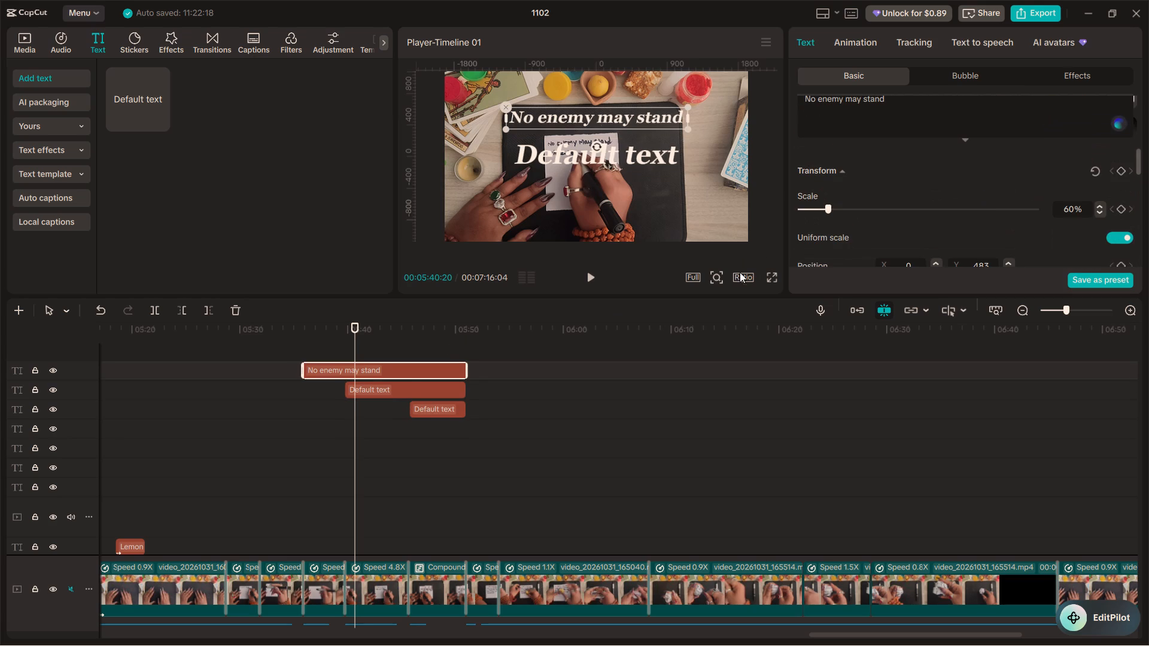
left_click(402, 388)
left_click_drag(446, 423, 443, 417)
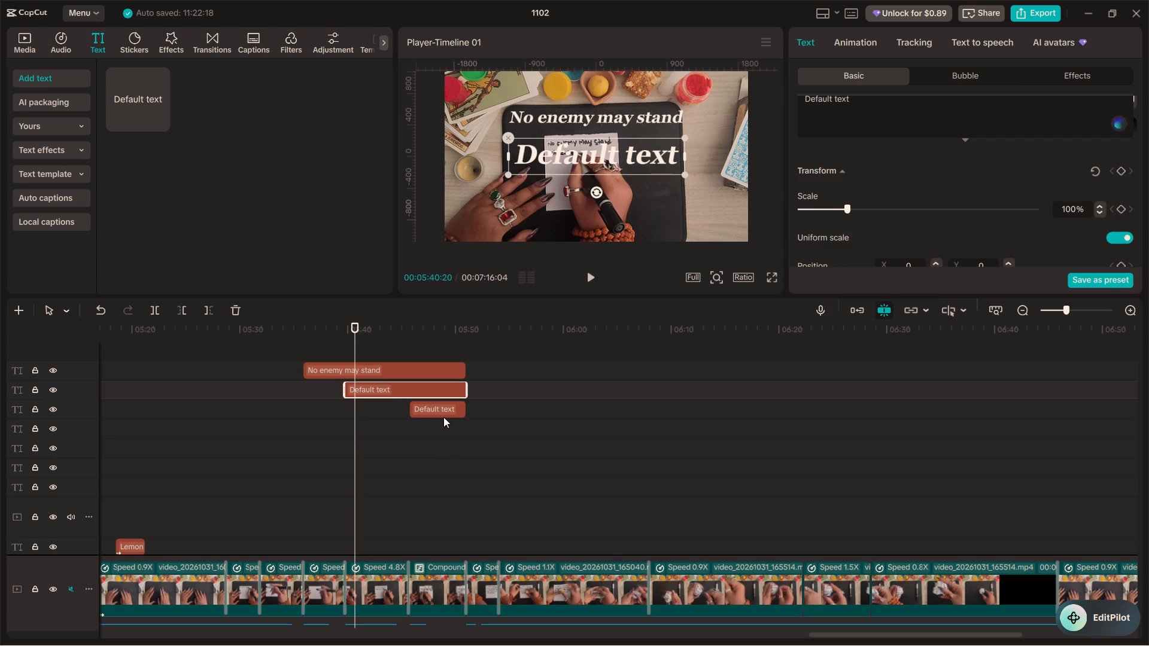
left_click_drag(443, 417, 428, 394)
scroll(970, 168, "down", 4)
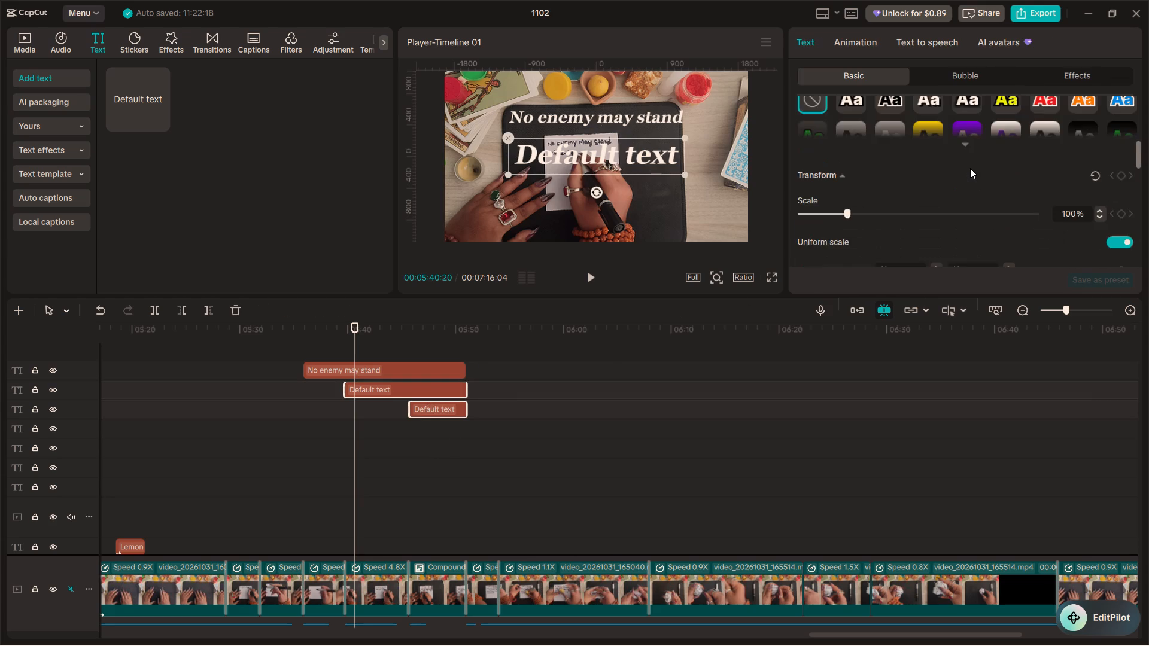
scroll(970, 168, "down", 1)
left_click(1075, 145)
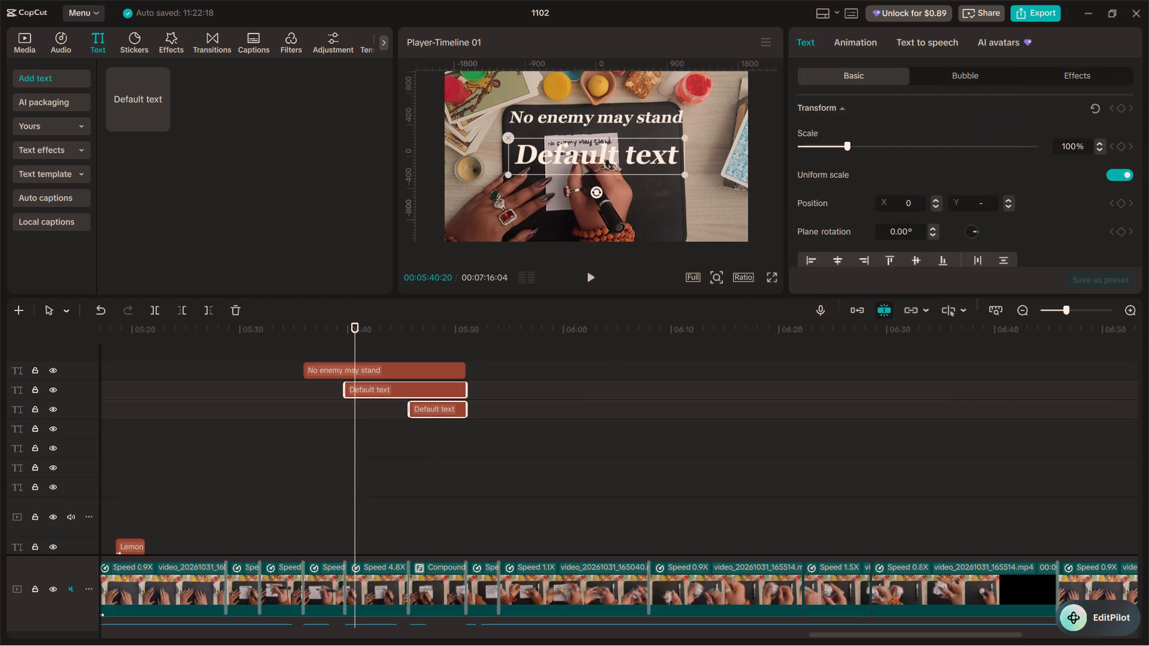
left_click_drag(1075, 145, 1067, 145)
left_click(1068, 145)
left_click_drag(1077, 148, 1052, 148)
type("60")
key("Return")
Move the second default text up to just below "No enemy may stand", at about X 0, Y 246.
left_click(312, 343)
key("space")
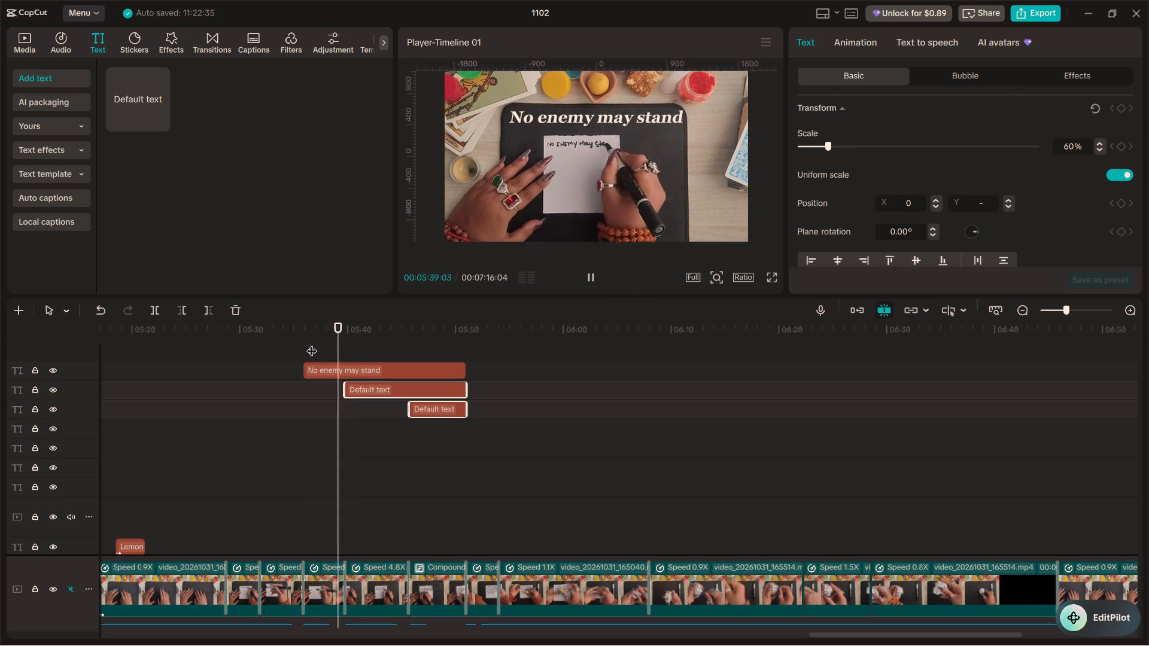
key("space")
left_click(379, 392)
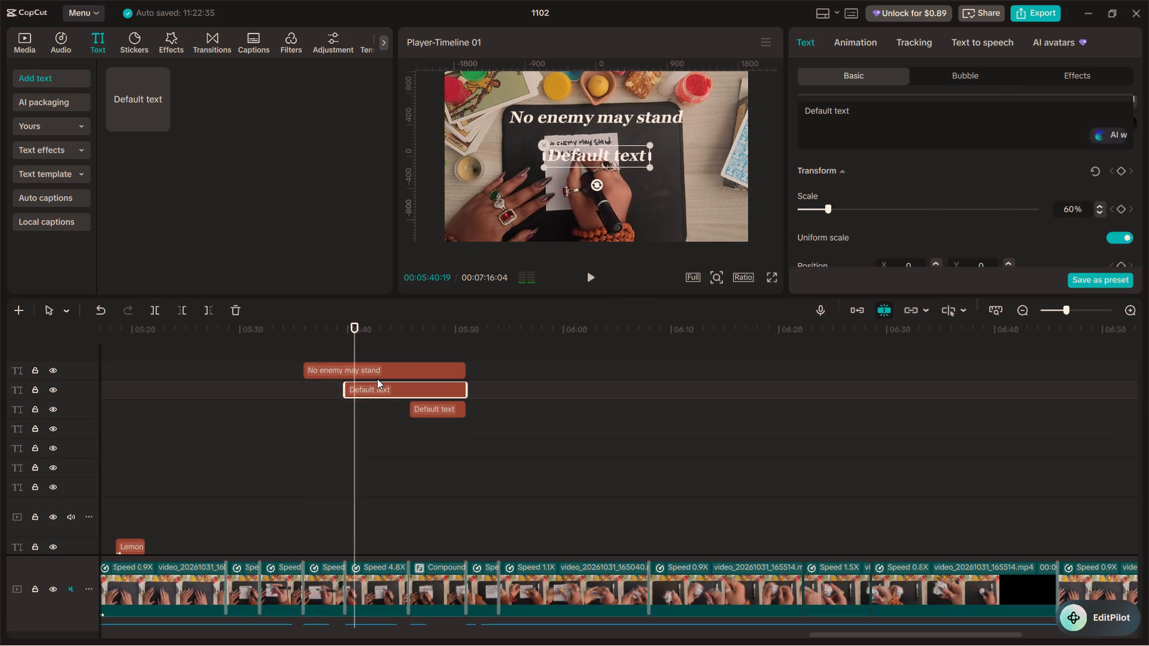
left_click_drag(590, 155, 591, 155)
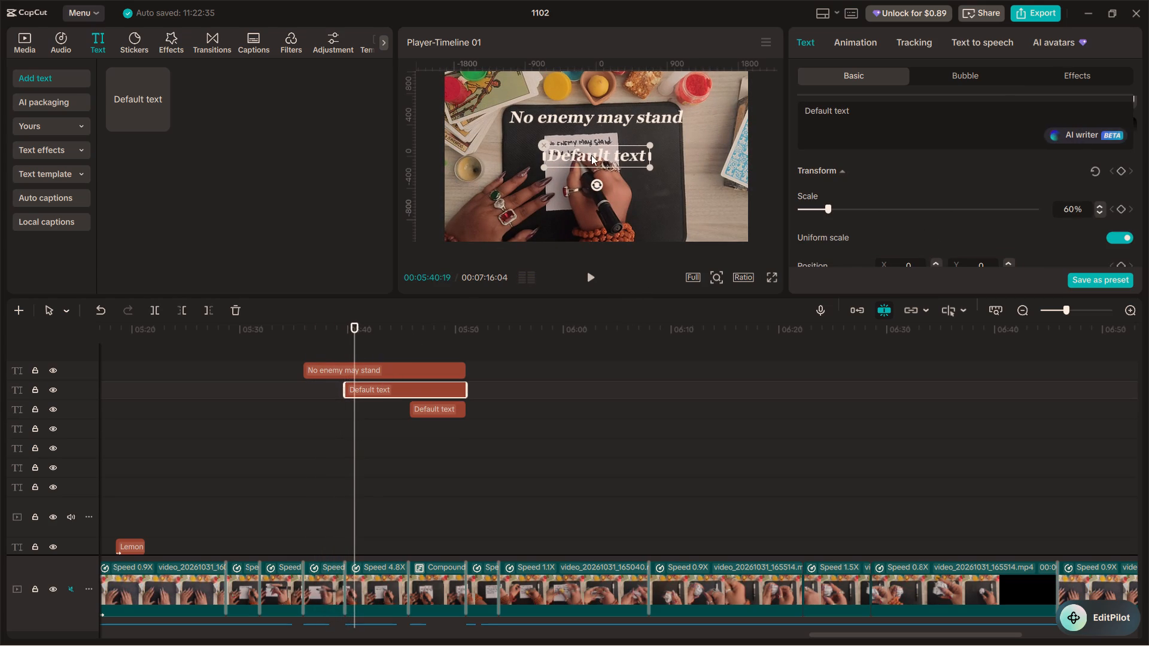
left_click_drag(591, 155, 592, 136)
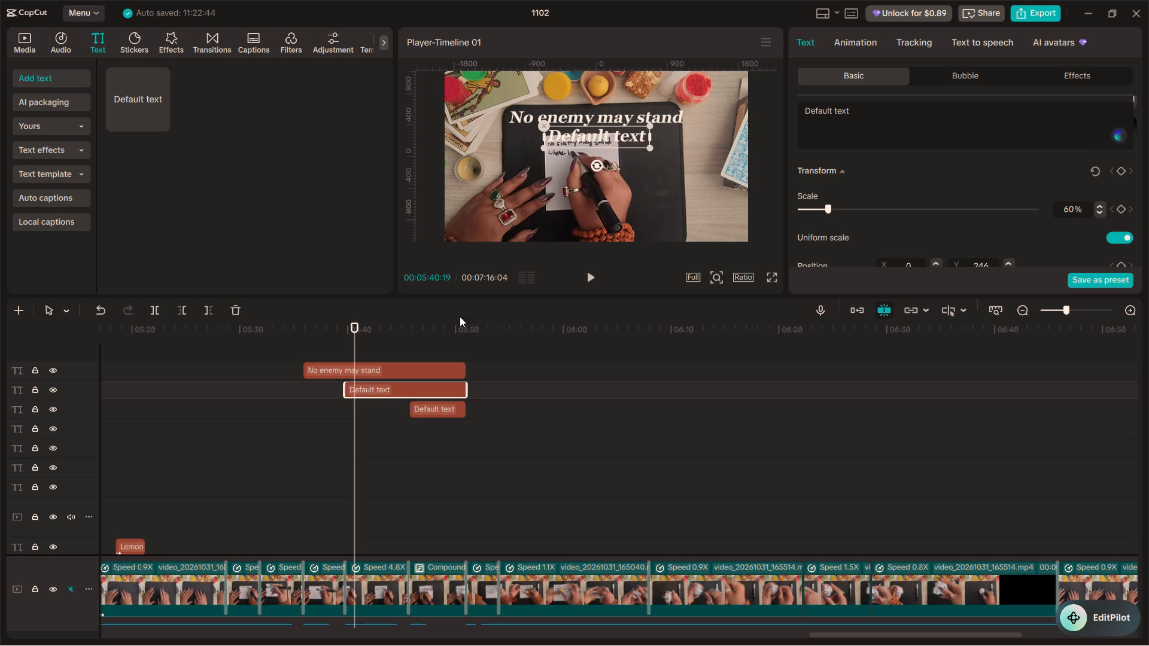
Move the third default text up to just below the second one, at X 0, Y 0.
left_click(392, 331)
key("space")
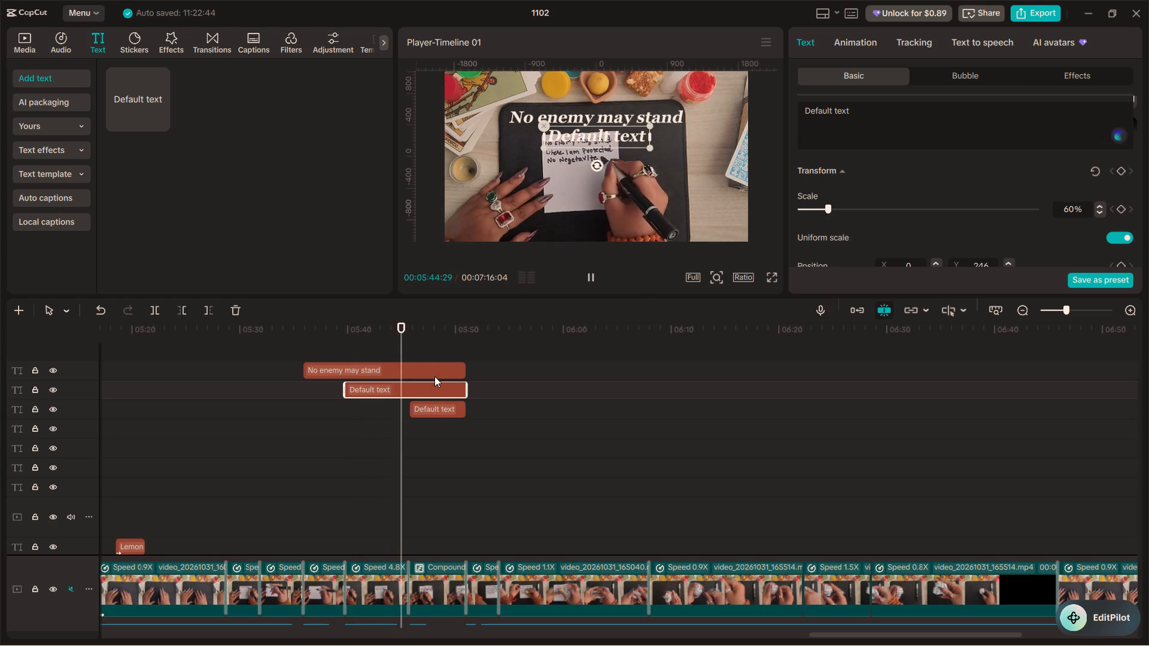
key("space")
left_click(434, 413)
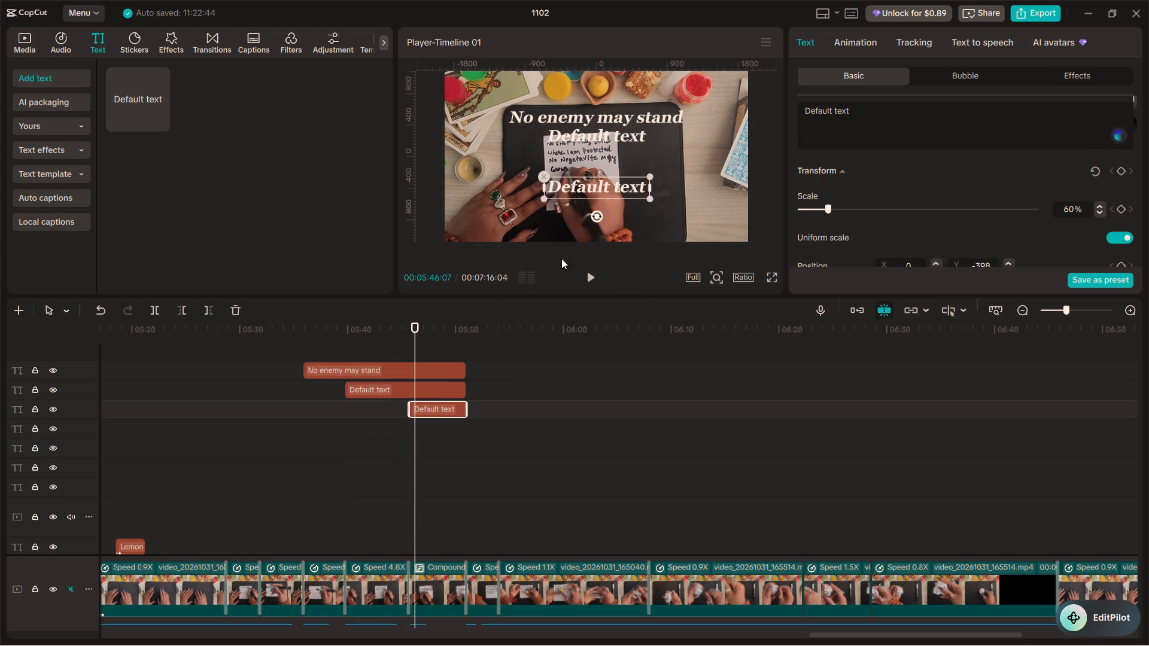
left_click_drag(599, 185, 599, 157)
left_click_drag(588, 188, 589, 159)
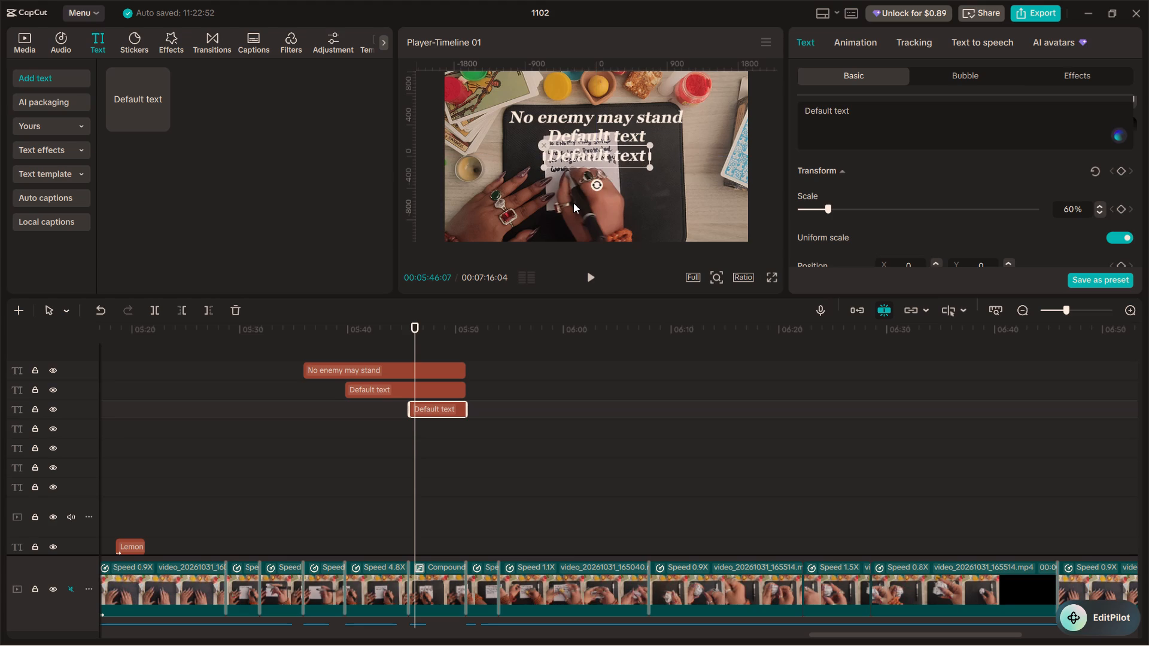
Listen to the voice-over and replace the second default text's wording with "No negativity may grow".
left_click(382, 339)
key("space")
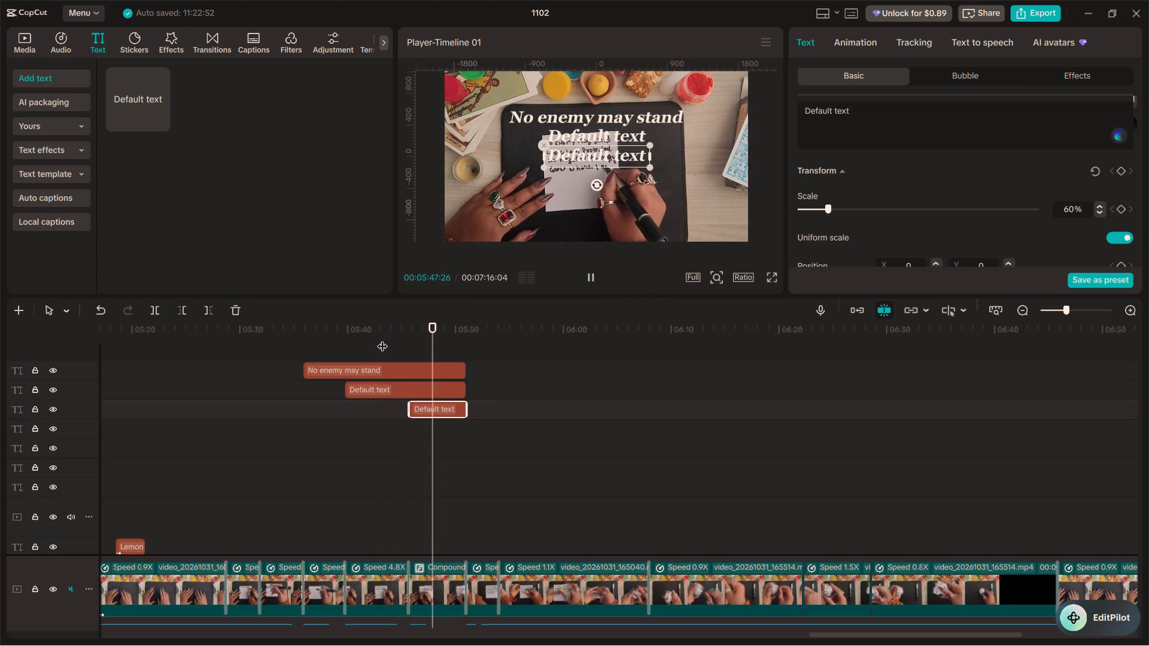
key("space")
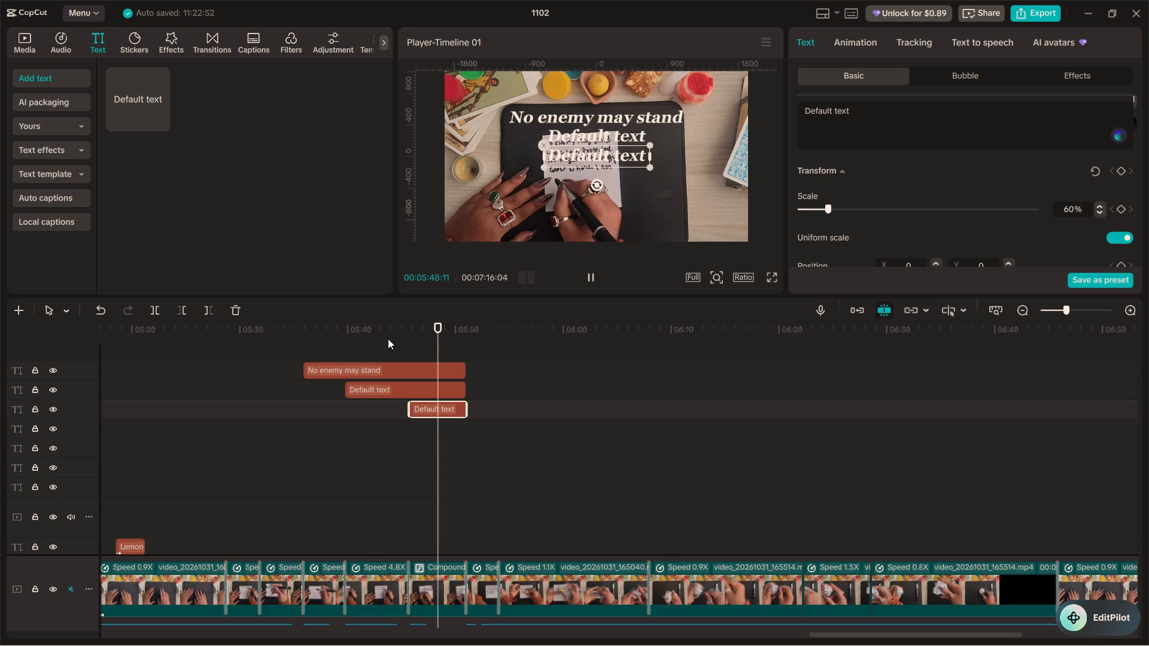
left_click(297, 341)
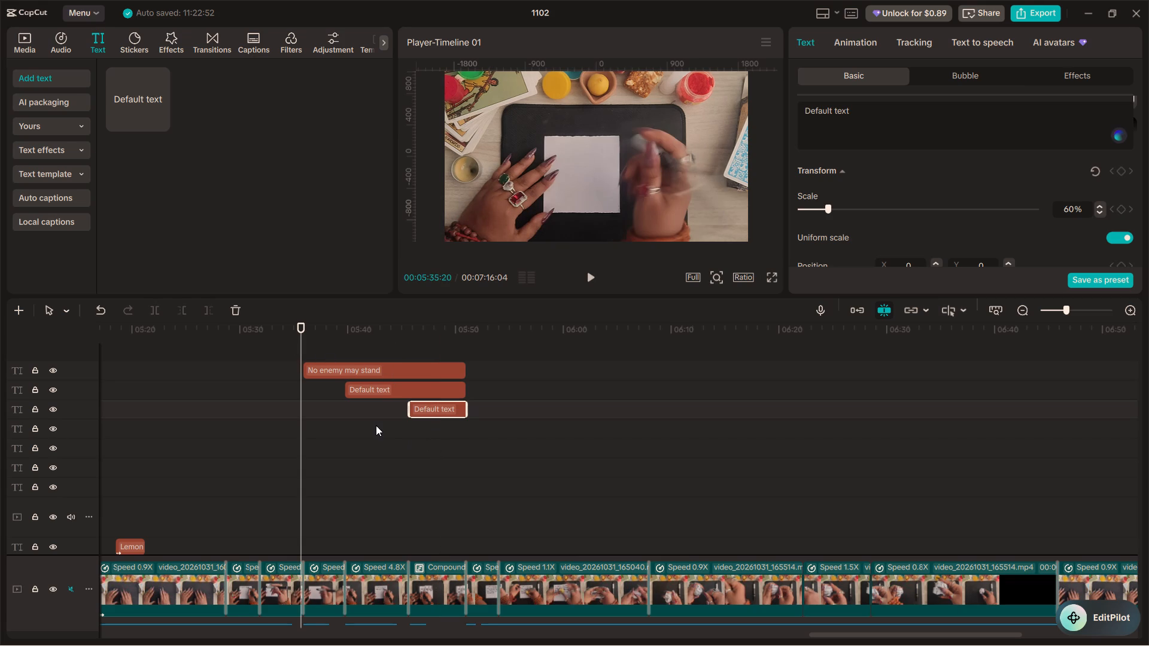
left_click(380, 389)
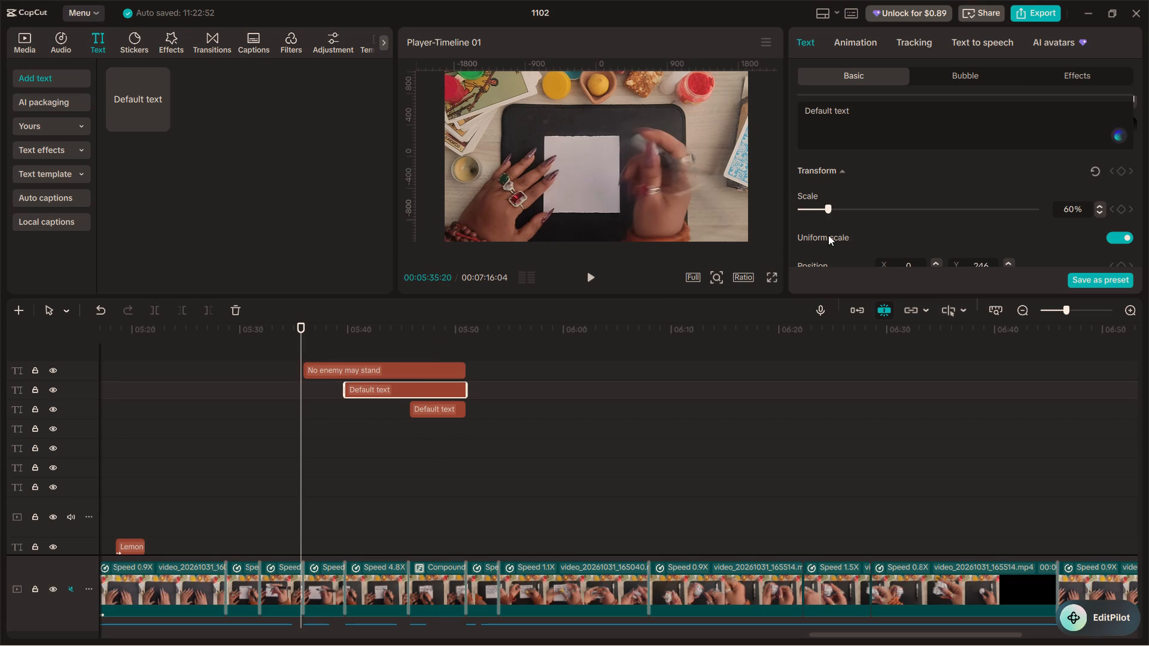
left_click_drag(869, 115, 785, 91)
type("No g")
key("BackSpace")
type("negativ")
type("ity may grwo")
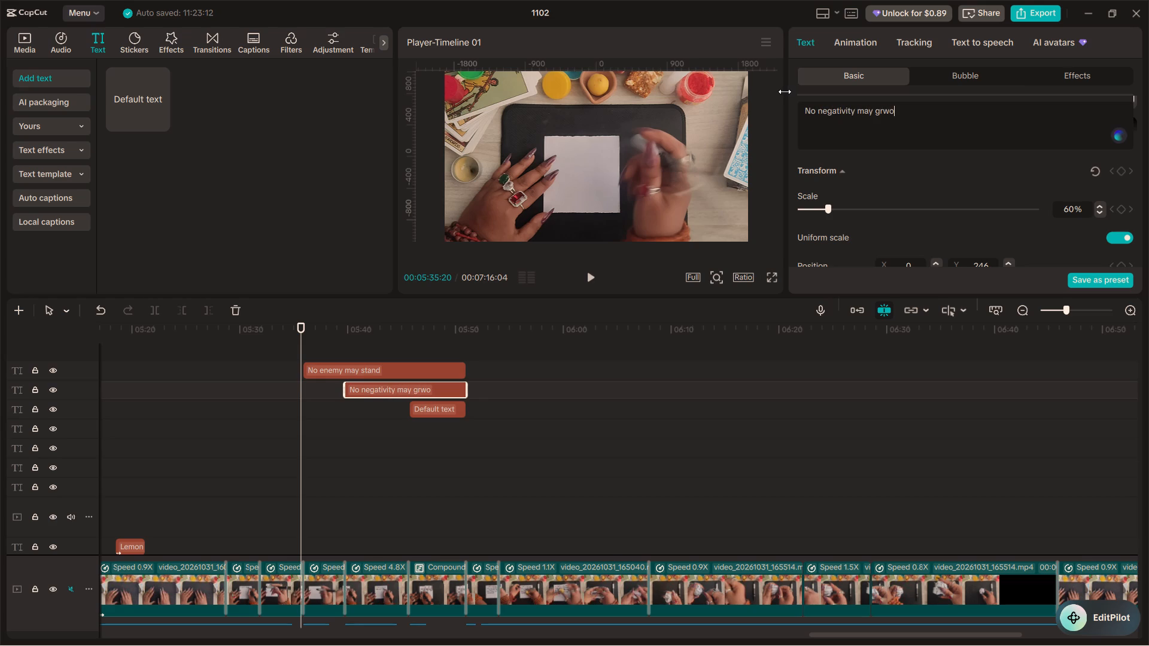
key("backslash")
key("BackSpace")
key("BackSpace")
key("BackSpace")
type("ow")
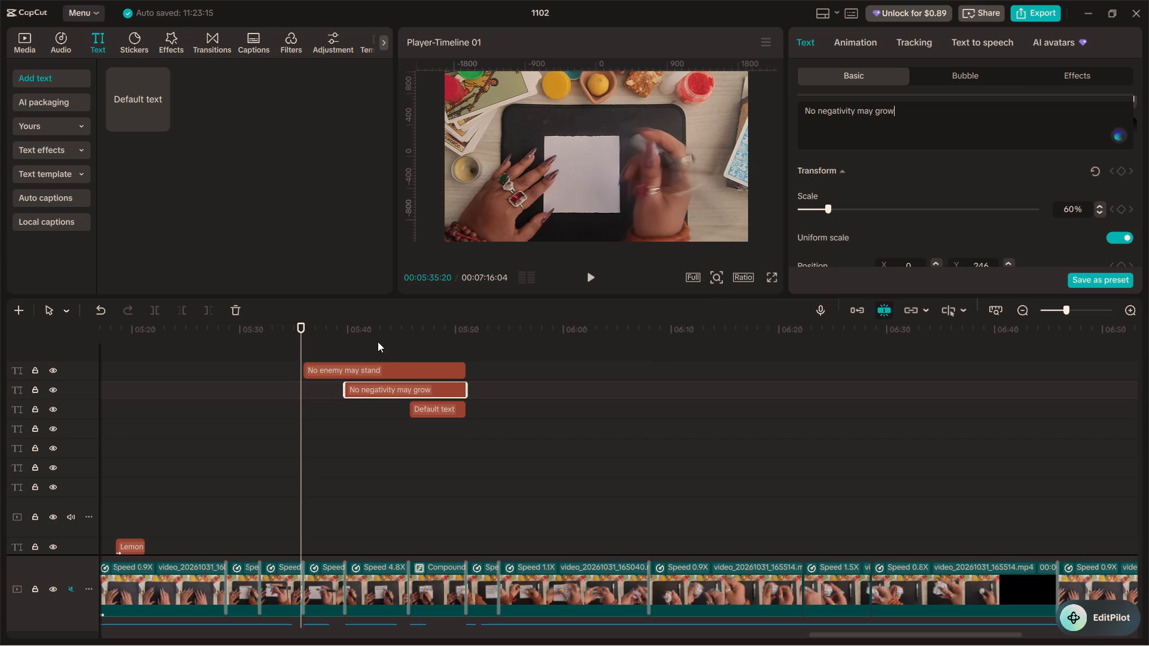
Replace the third default text's wording with "where i am awakened".
left_click(378, 339)
key("space")
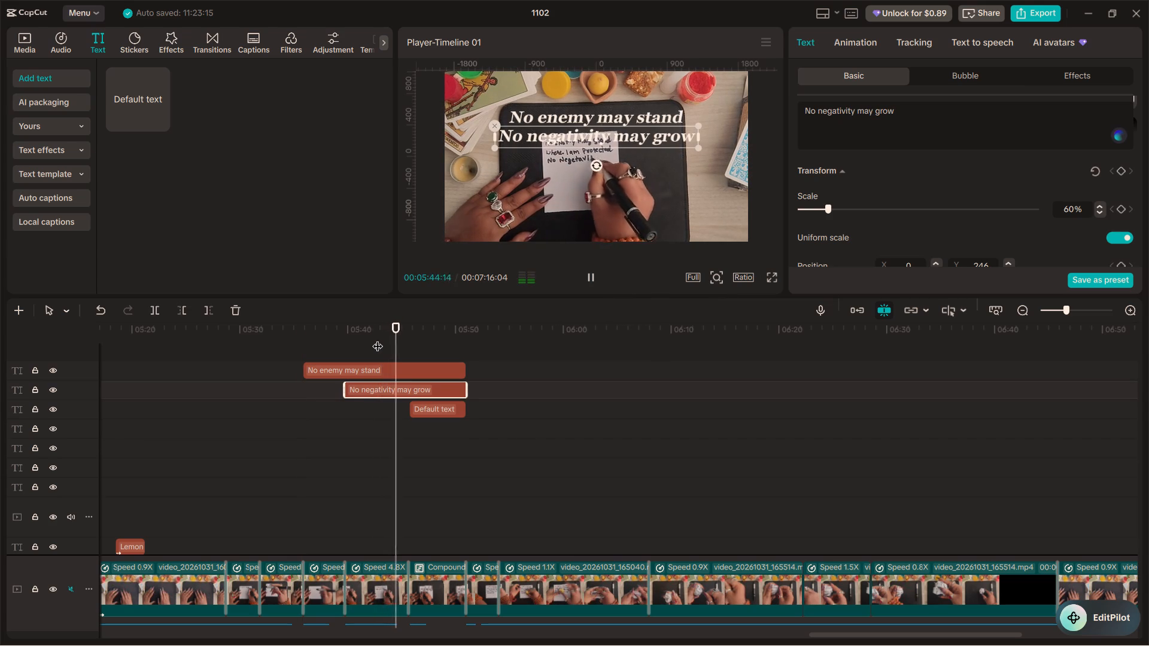
key("space")
left_click(424, 342)
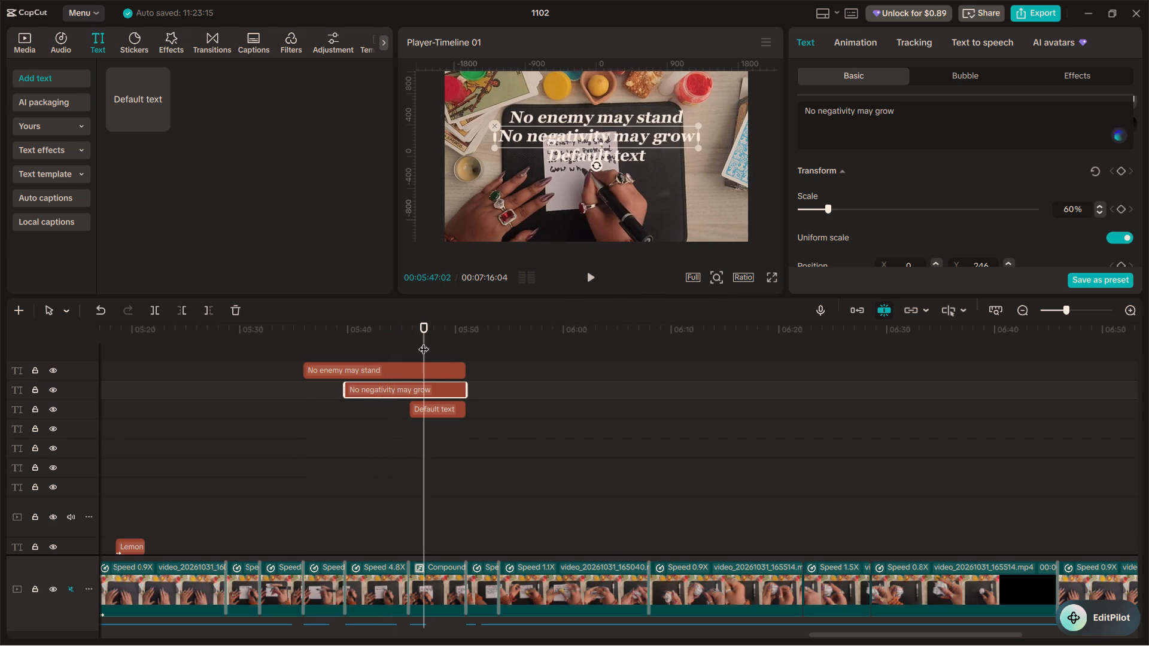
left_click(449, 409)
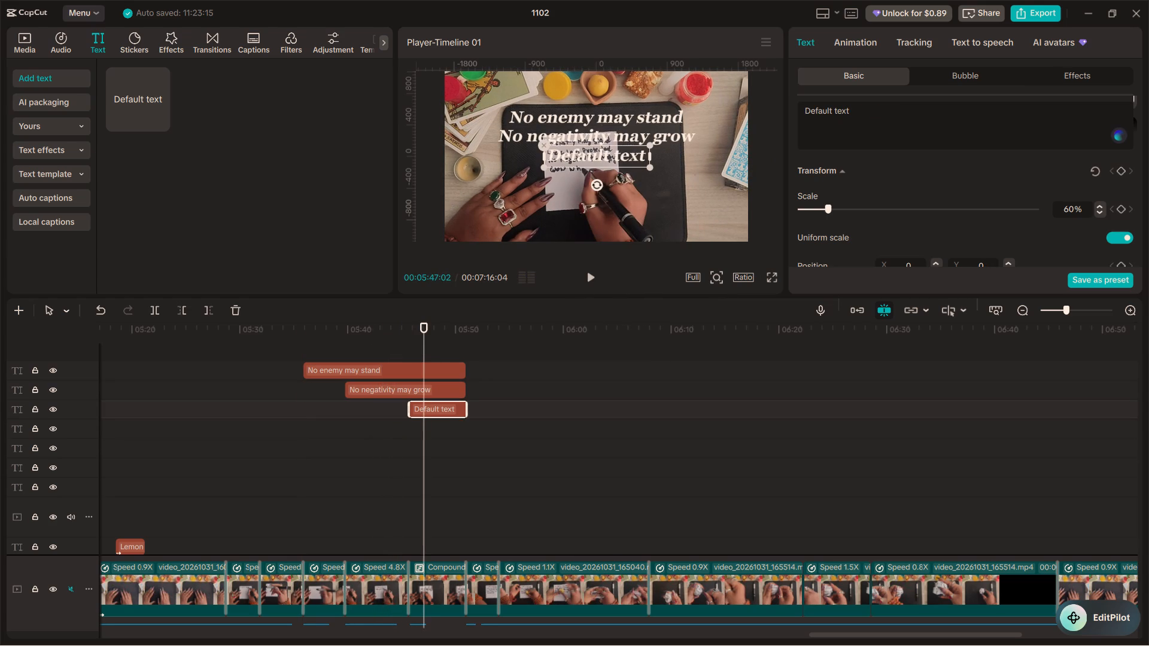
left_click_drag(858, 121, 788, 90)
key("w")
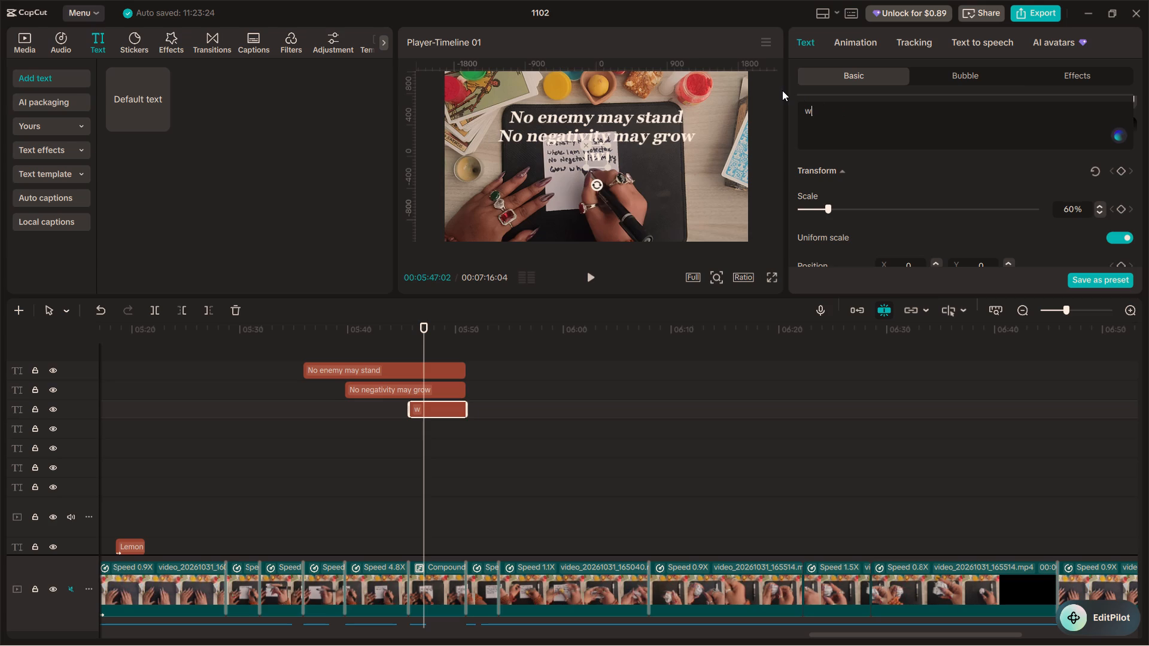
type("here i am awakened")
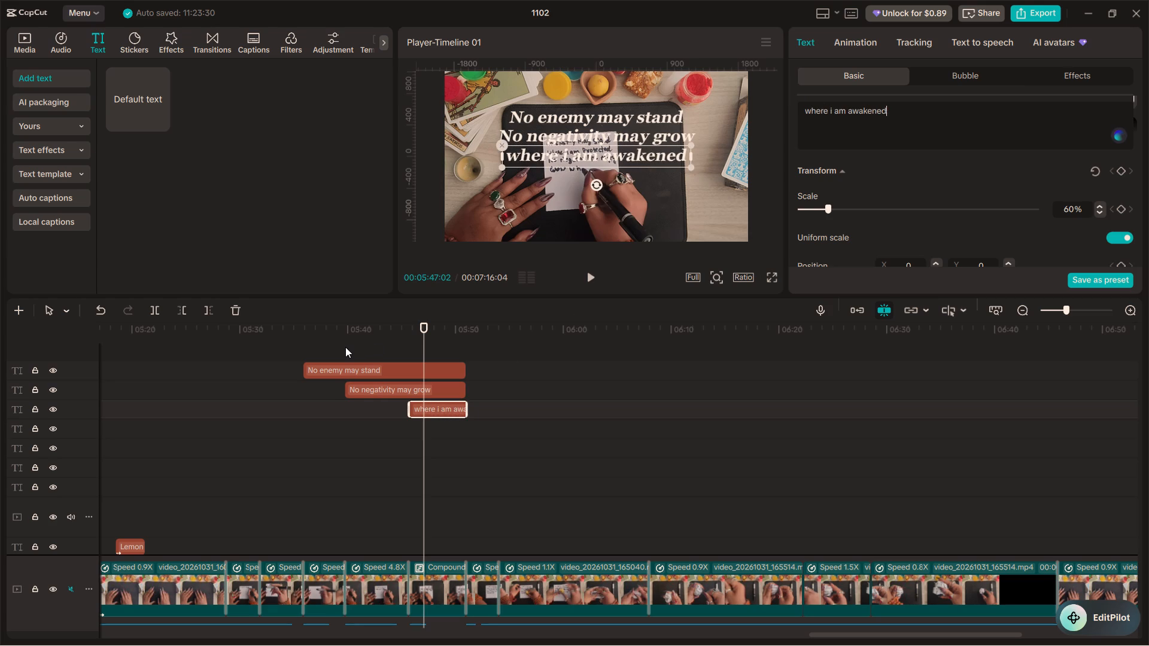
Capitalise the "i" in the third caption so that it reads "where I am awakened".
left_click(832, 109)
key("BackSpace")
key("shift+i")
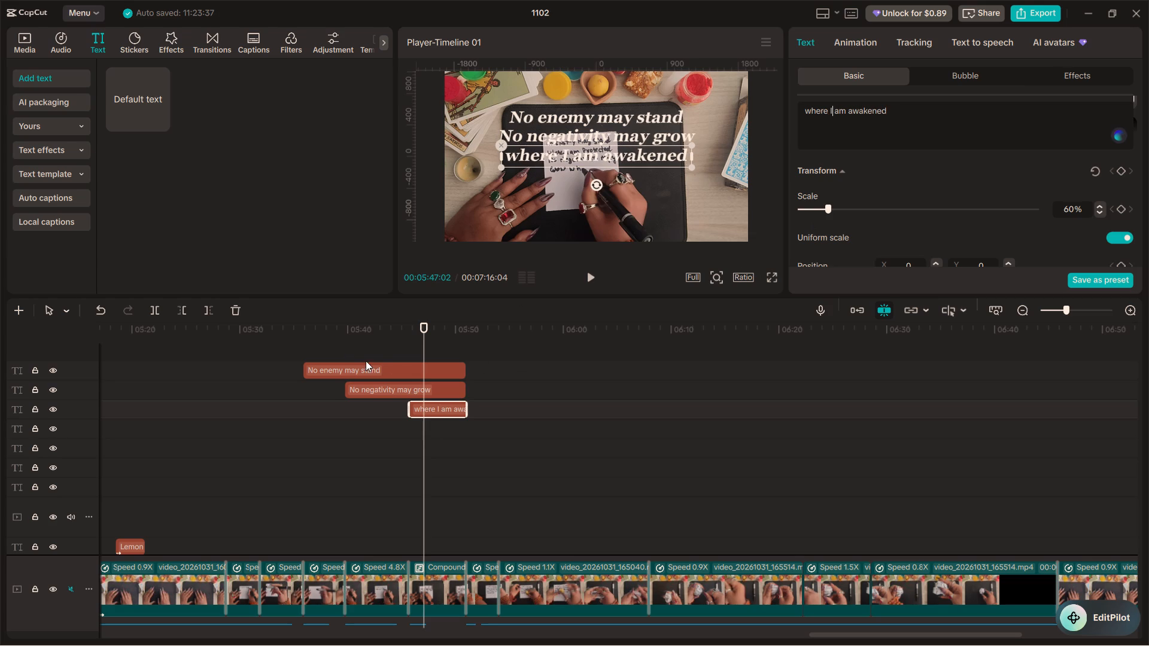
Play back the three captions against the voice-over to check their wording and timing.
left_click(279, 347)
key("space")
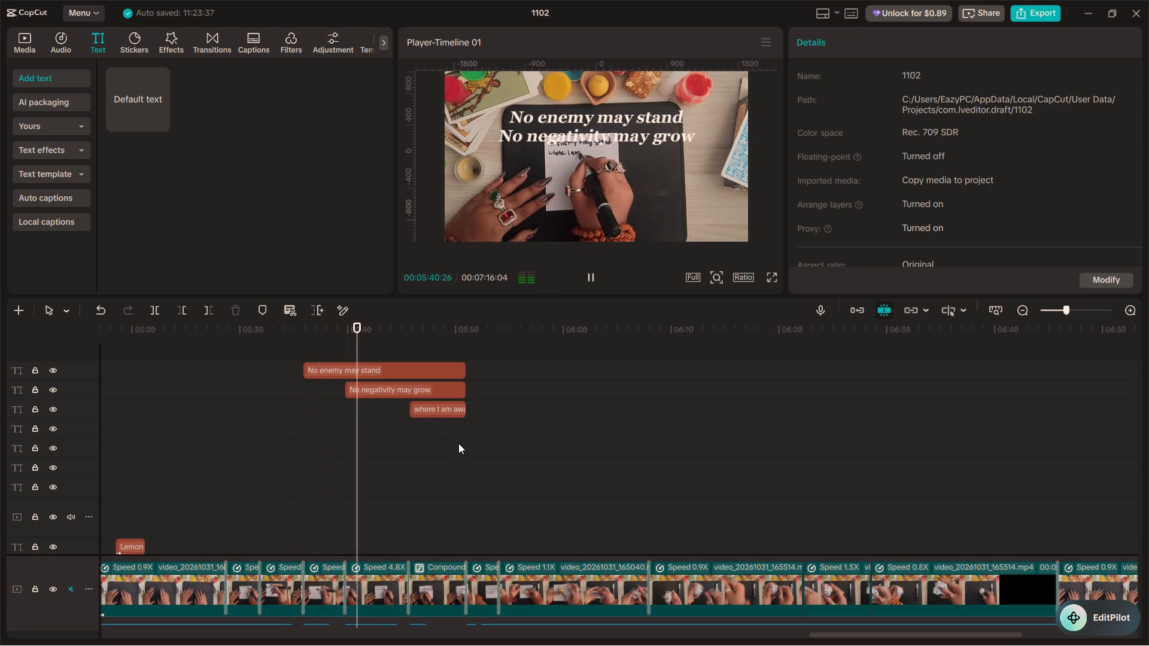
key("space")
left_click(374, 372)
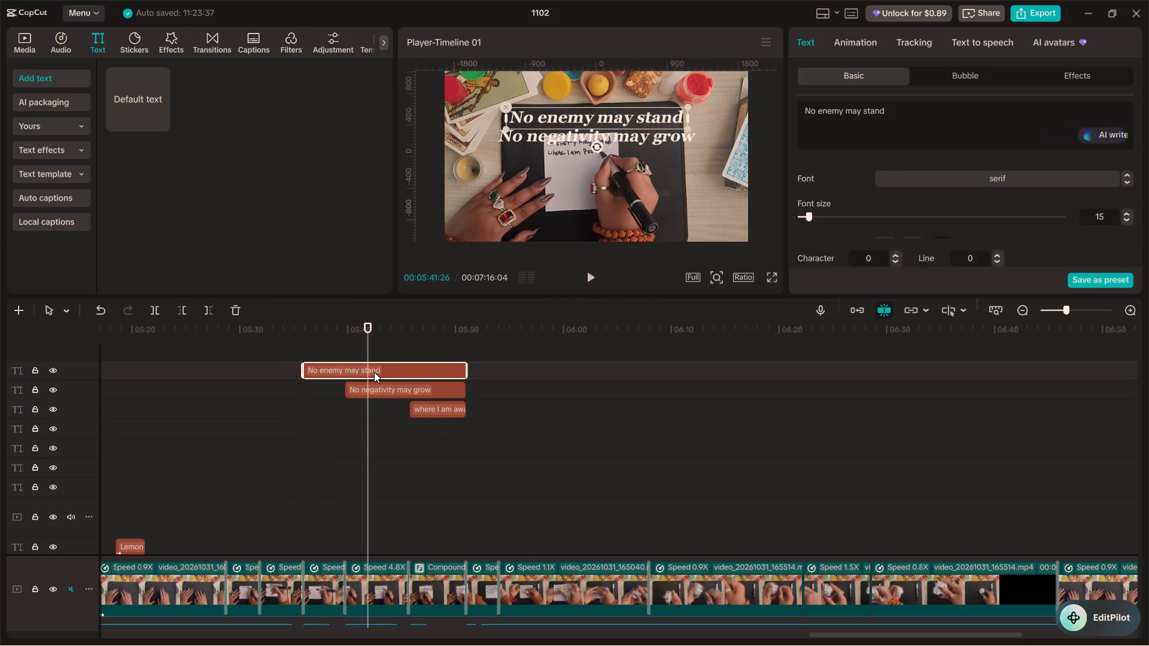
left_click_drag(367, 339, 346, 339)
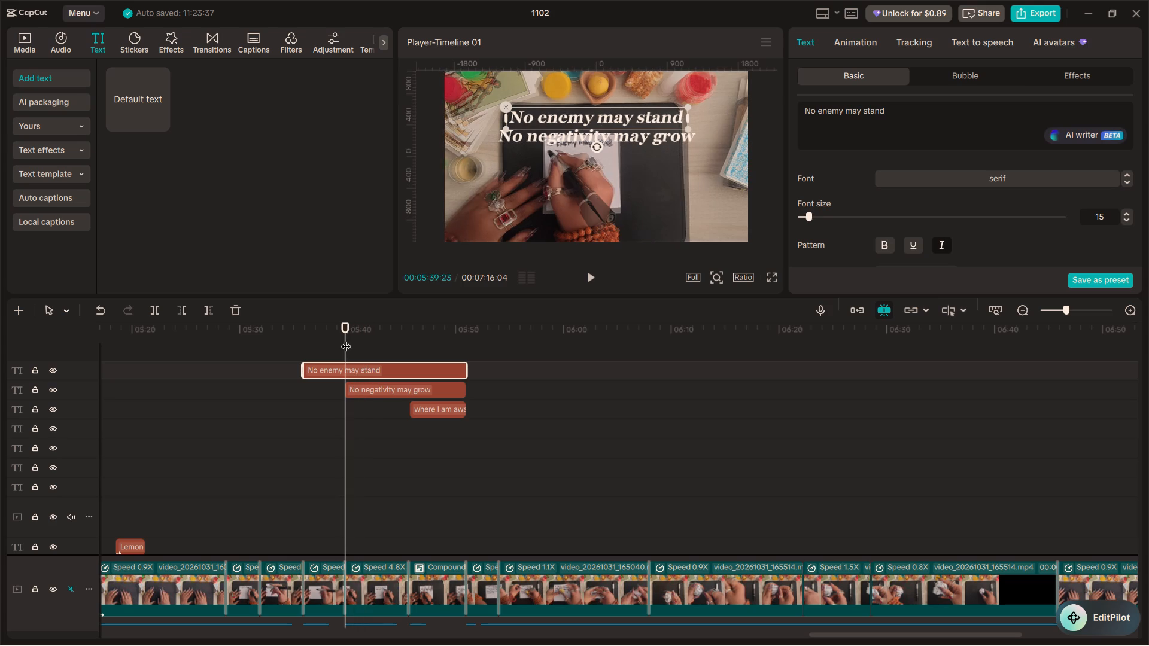
key("space")
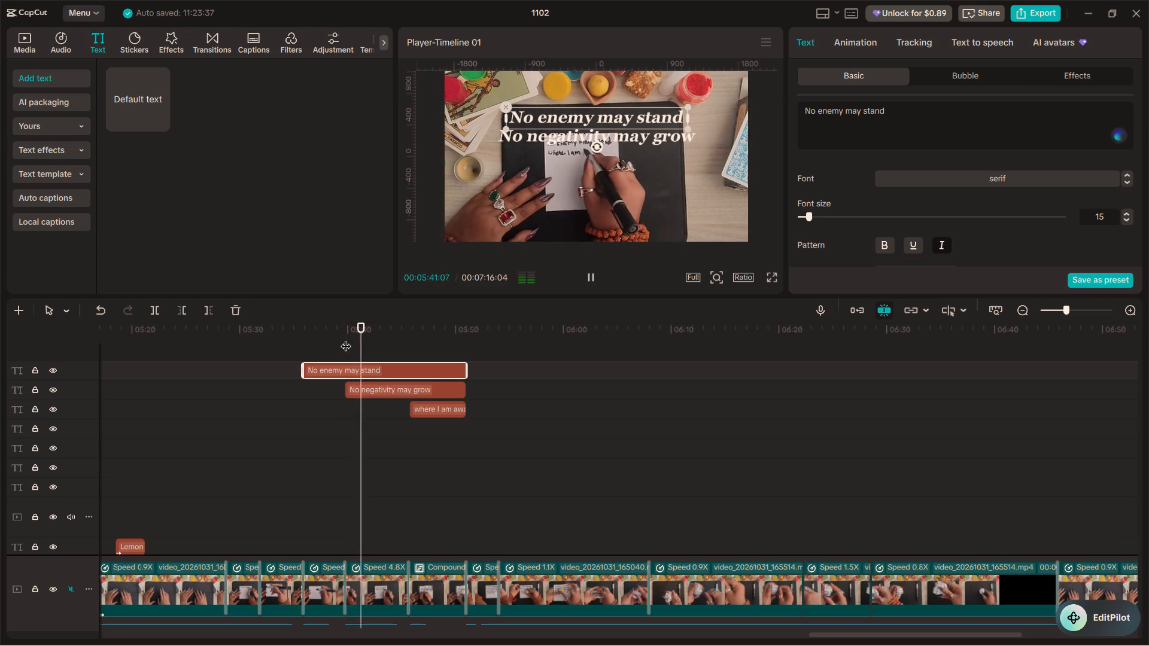
key("space")
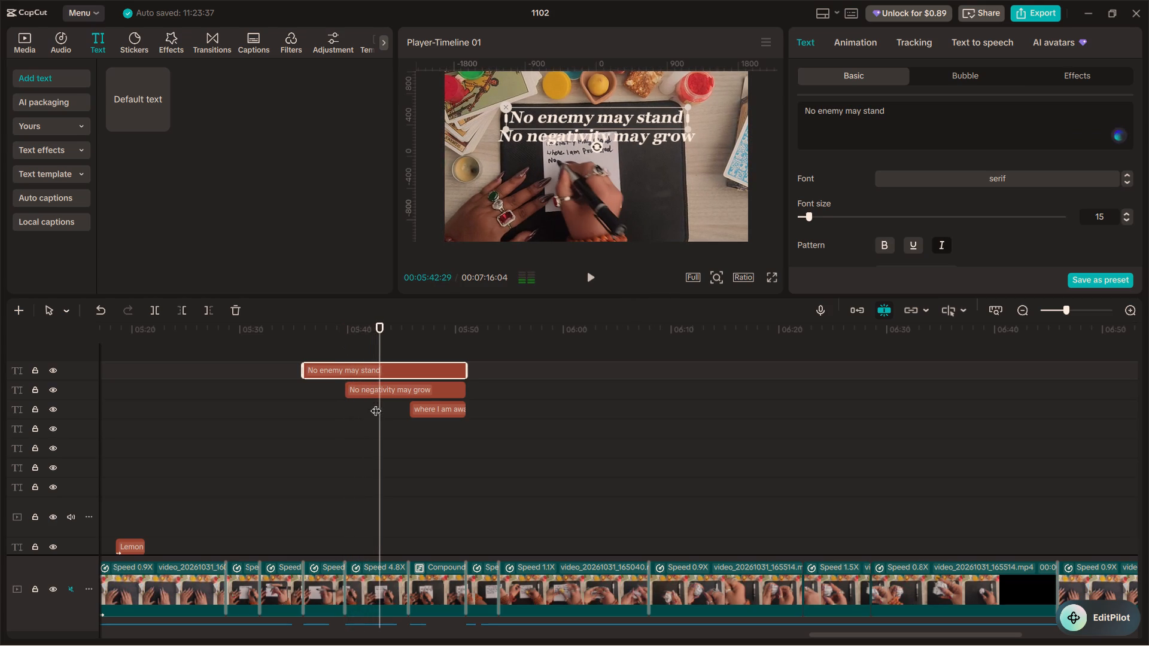
Duplicate "No negativity may grow" onto a track below, starting at 00:05:42:12 with its voice-over phrase, and trim its end flush with the other captions.
scroll(376, 419, "up", 15, "ctrl")
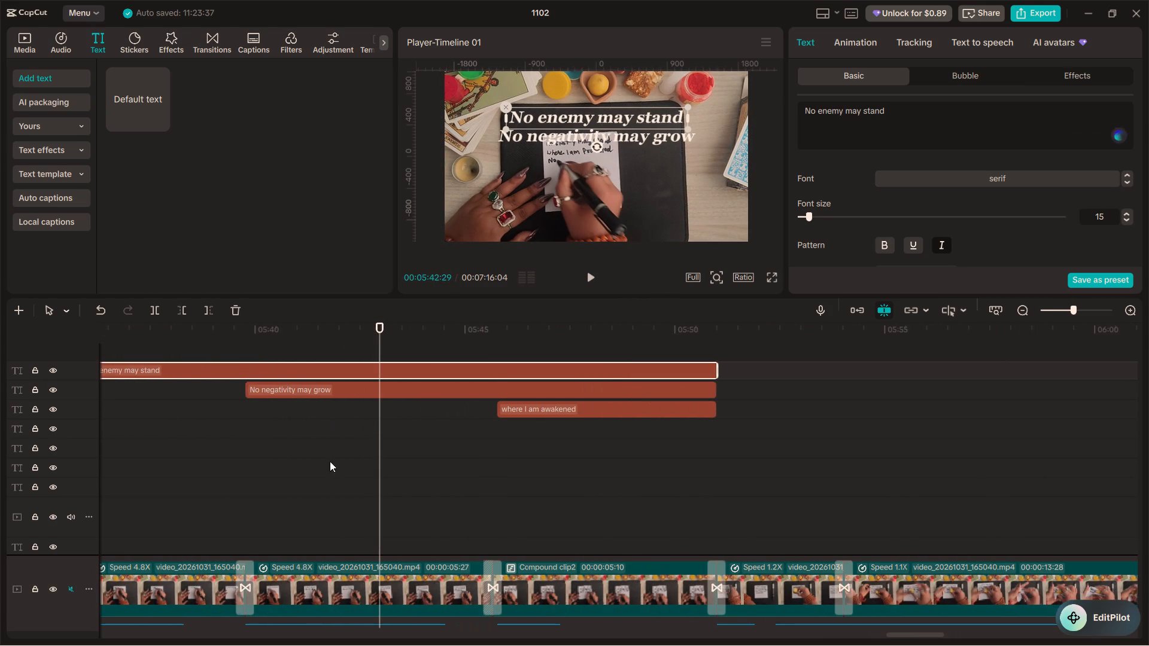
scroll(337, 491, "down", 10)
left_click_drag(378, 477, 338, 477)
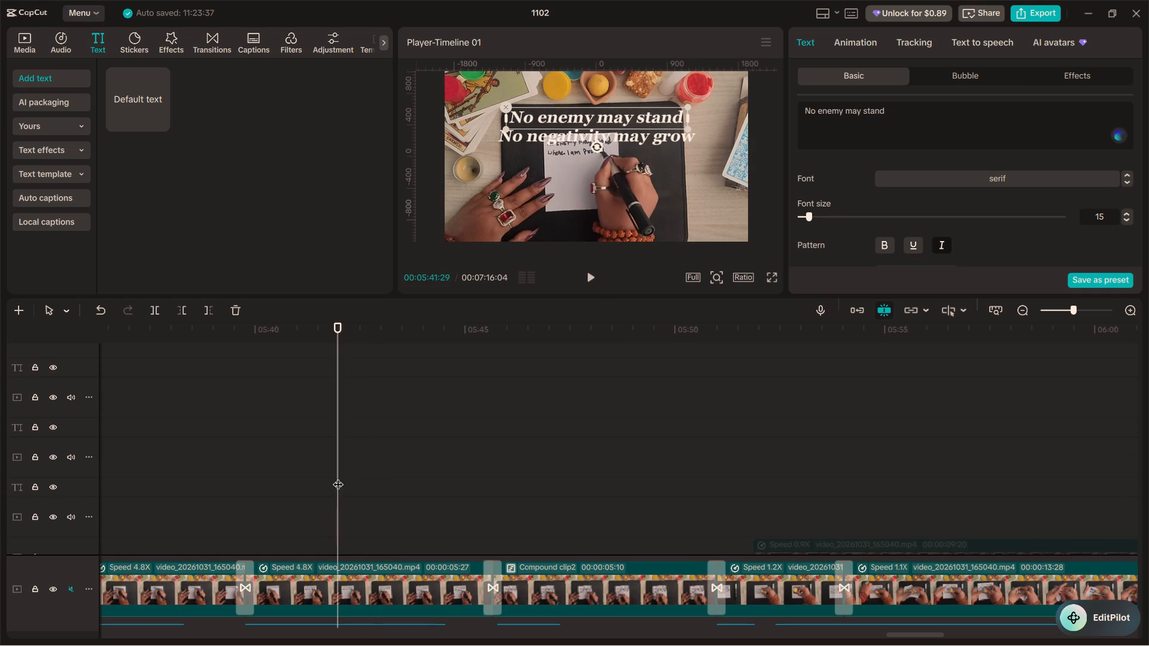
scroll(328, 483, "down", 20)
scroll(328, 483, "down", 19)
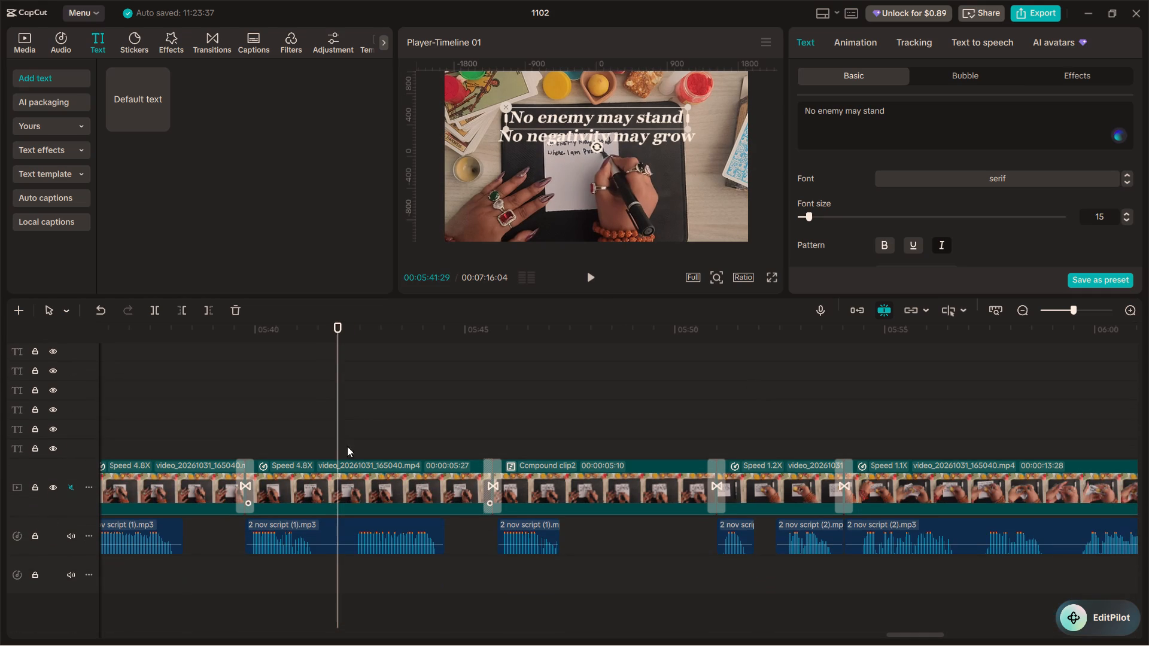
left_click_drag(337, 425, 355, 422)
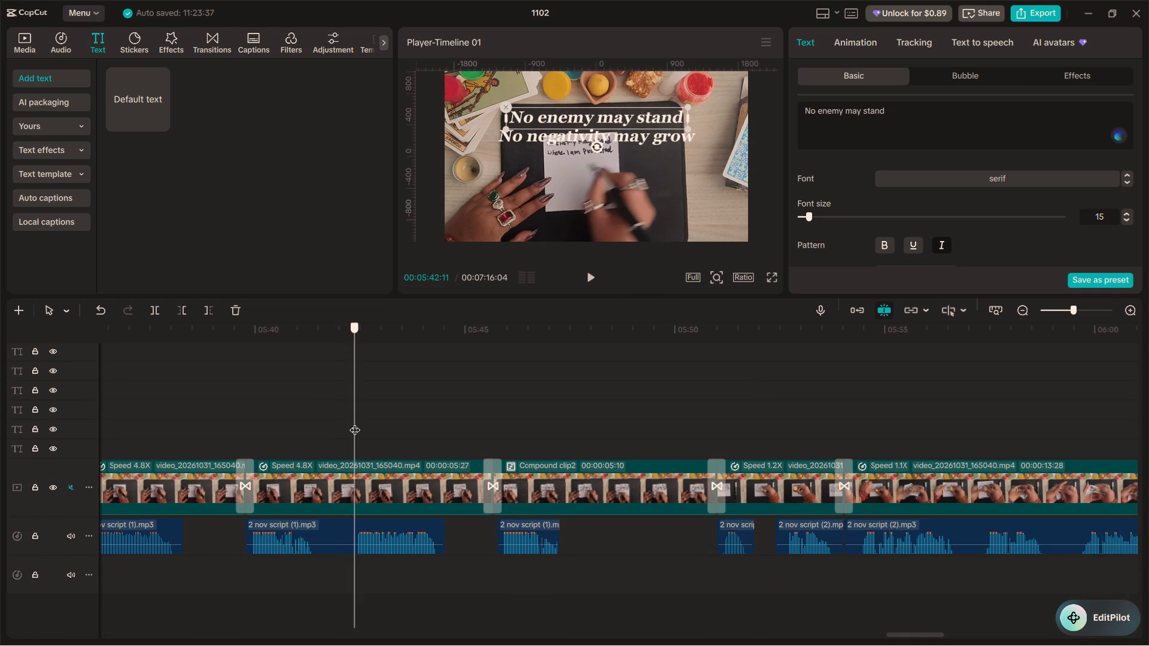
left_click_drag(355, 422, 356, 422)
scroll(357, 422, "up", 20)
scroll(357, 422, "up", 17)
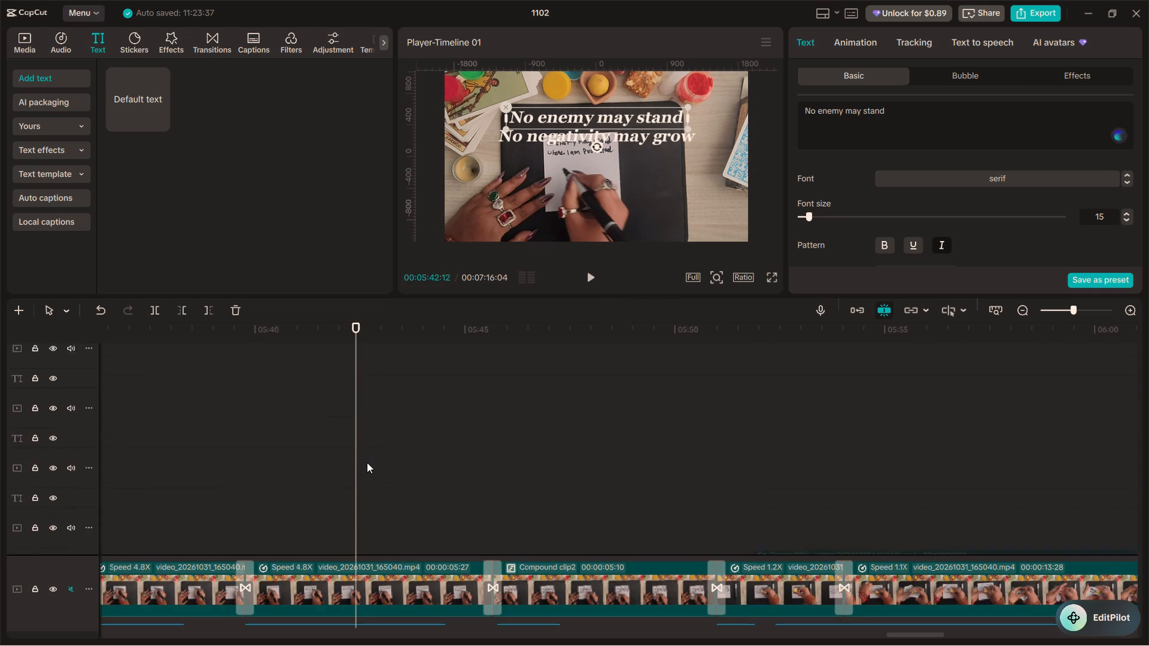
scroll(367, 462, "up", 15)
left_click(369, 412)
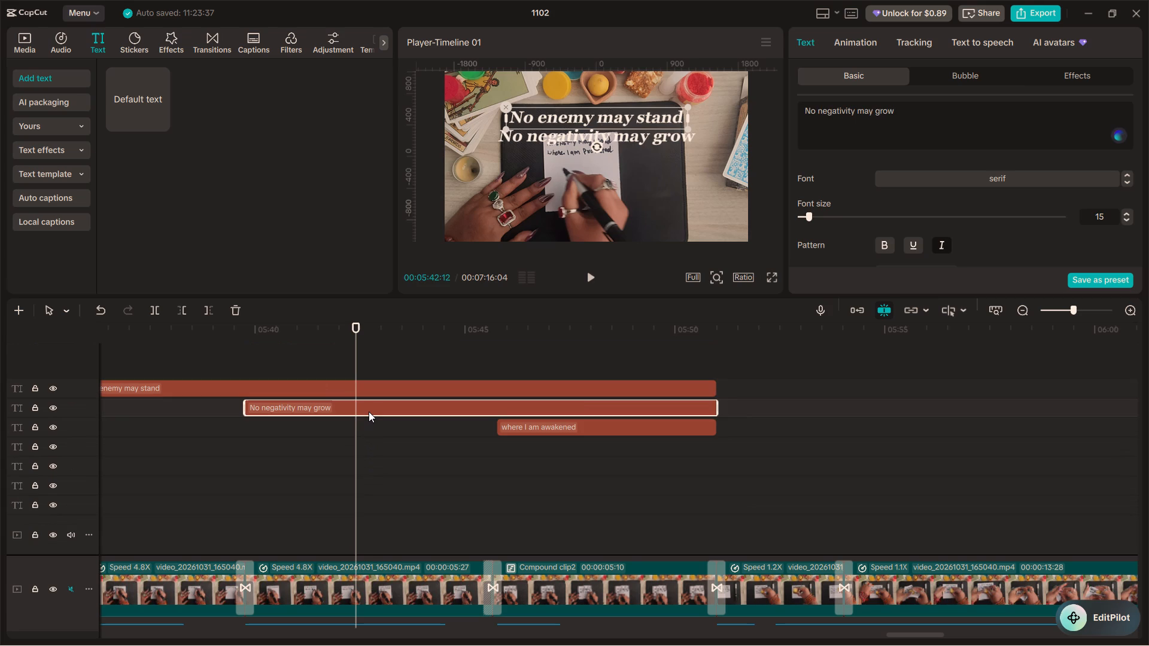
left_click_drag(369, 412, 476, 426, "alt")
left_click(767, 422)
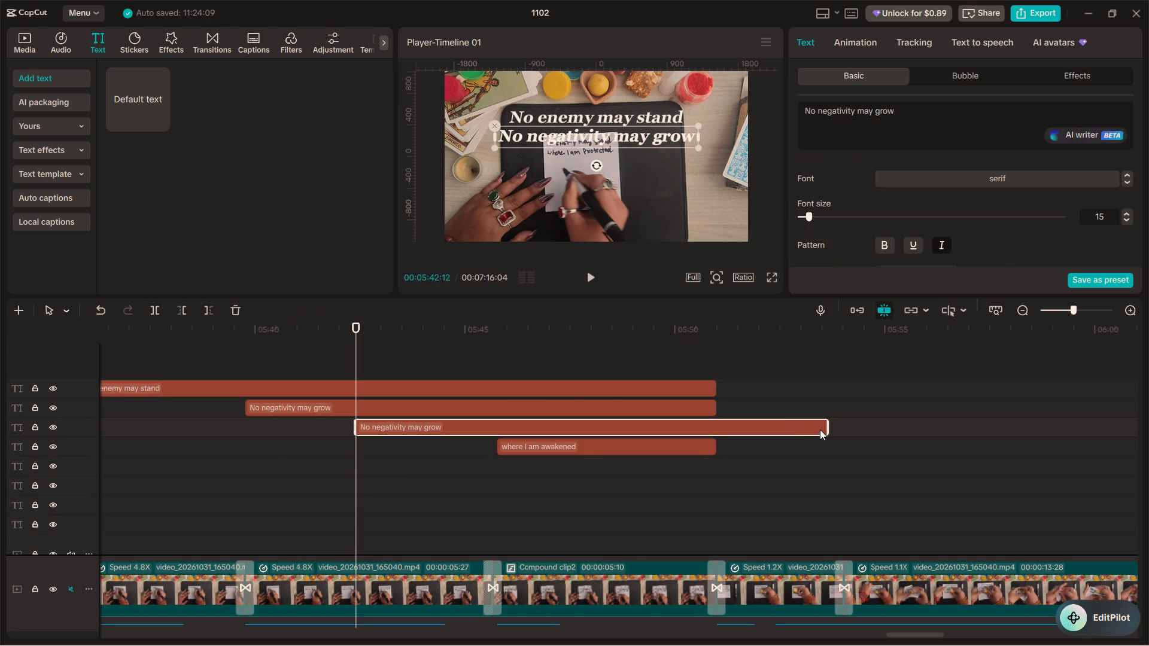
left_click_drag(826, 428, 717, 415)
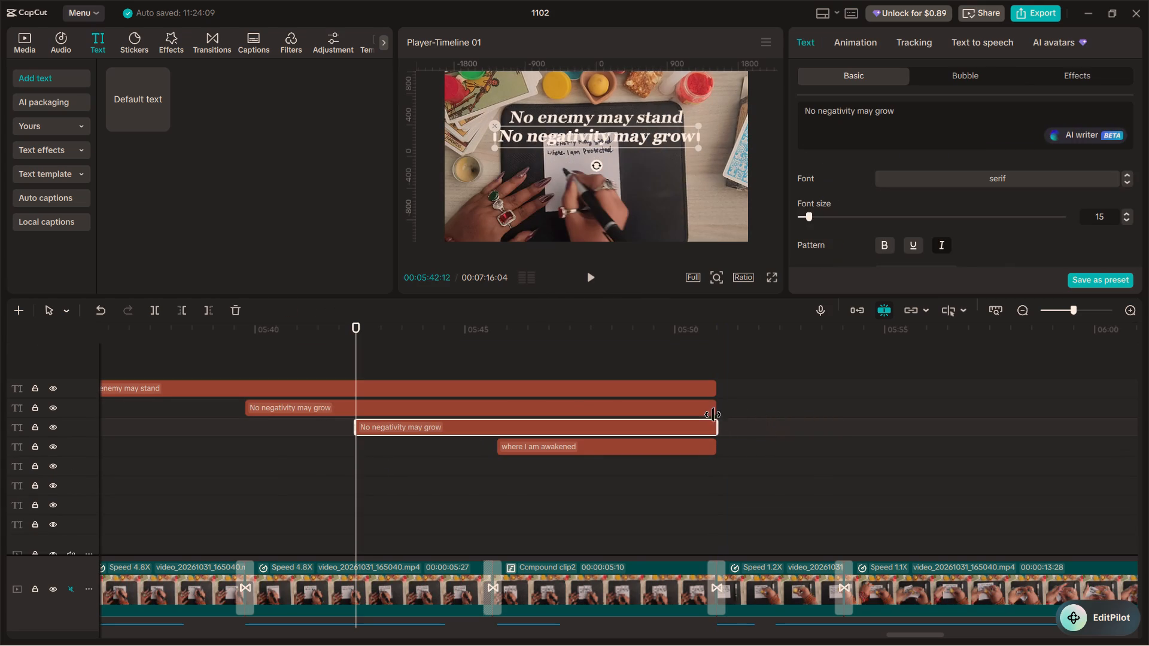
Replace the wording of the earlier-starting "No negativity may grow" caption with "Where I am protected".
left_click(324, 404)
left_click_drag(908, 111, 902, 109)
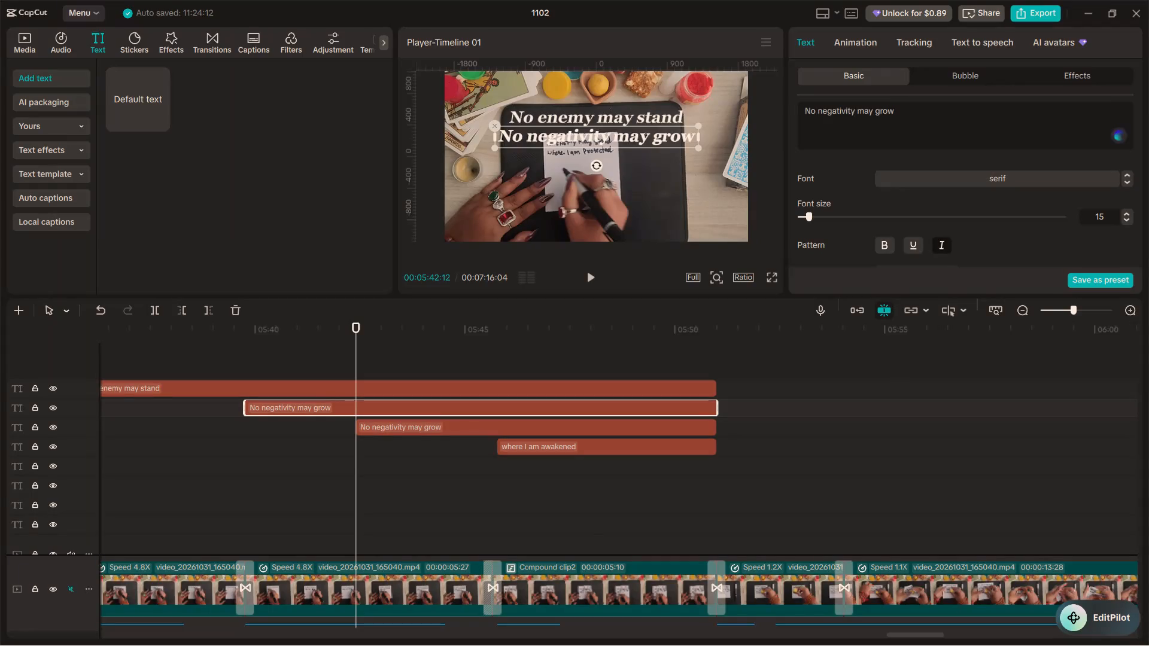
left_click_drag(902, 109, 762, 97)
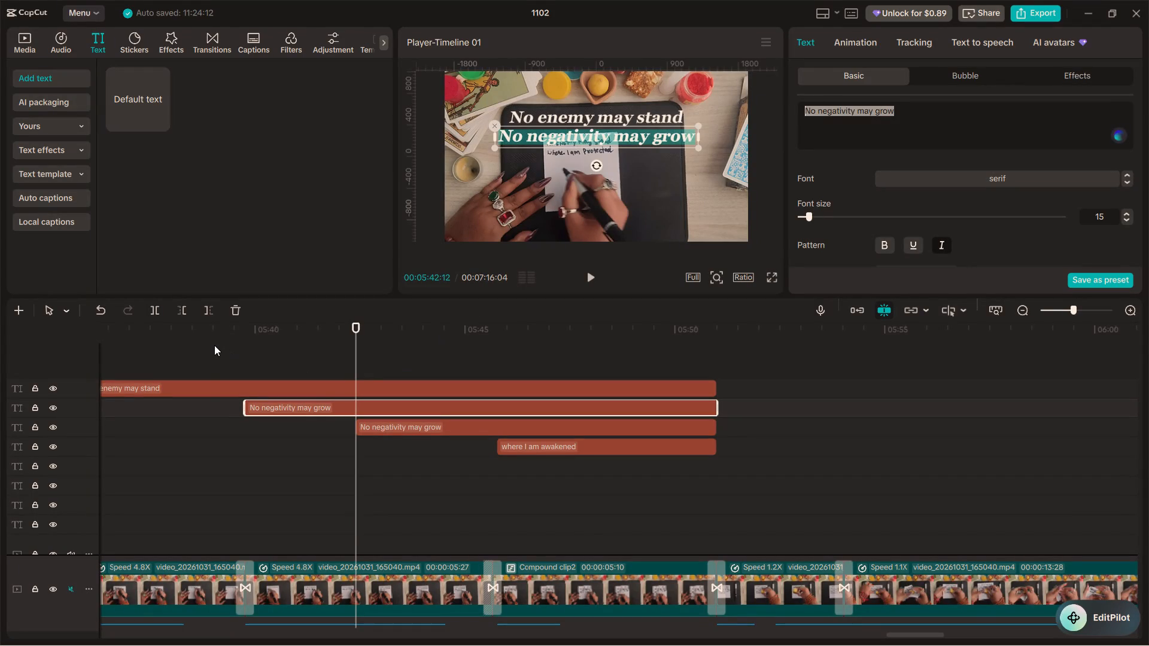
type("Where i")
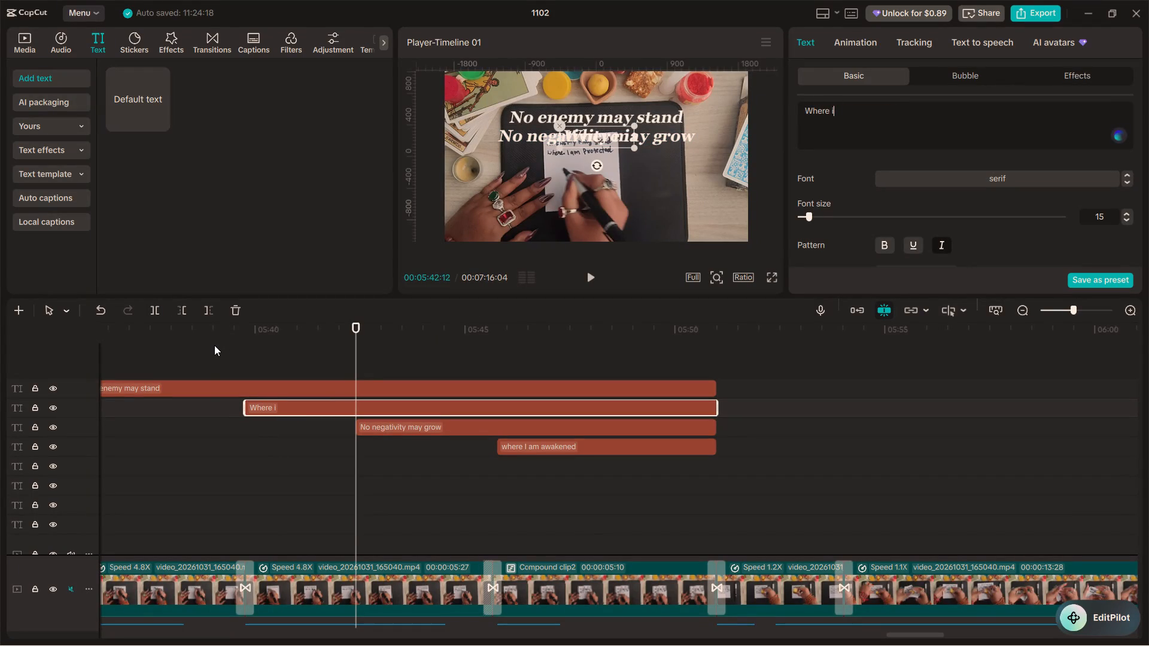
key("BackSpace")
type("I am")
key("space")
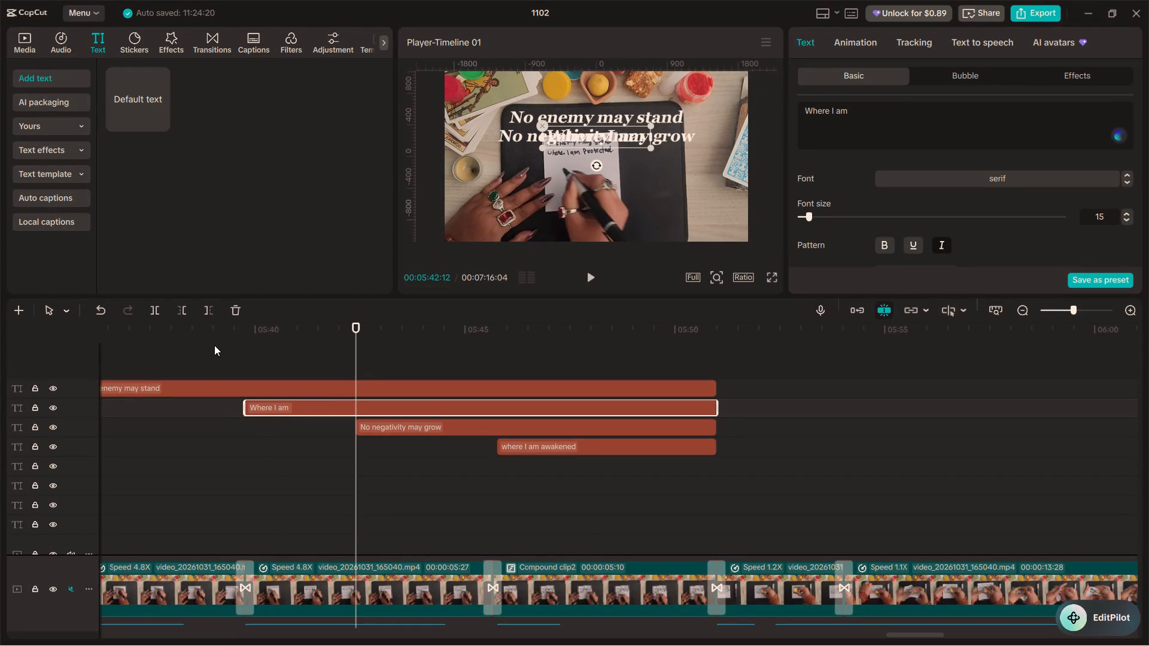
type("protected")
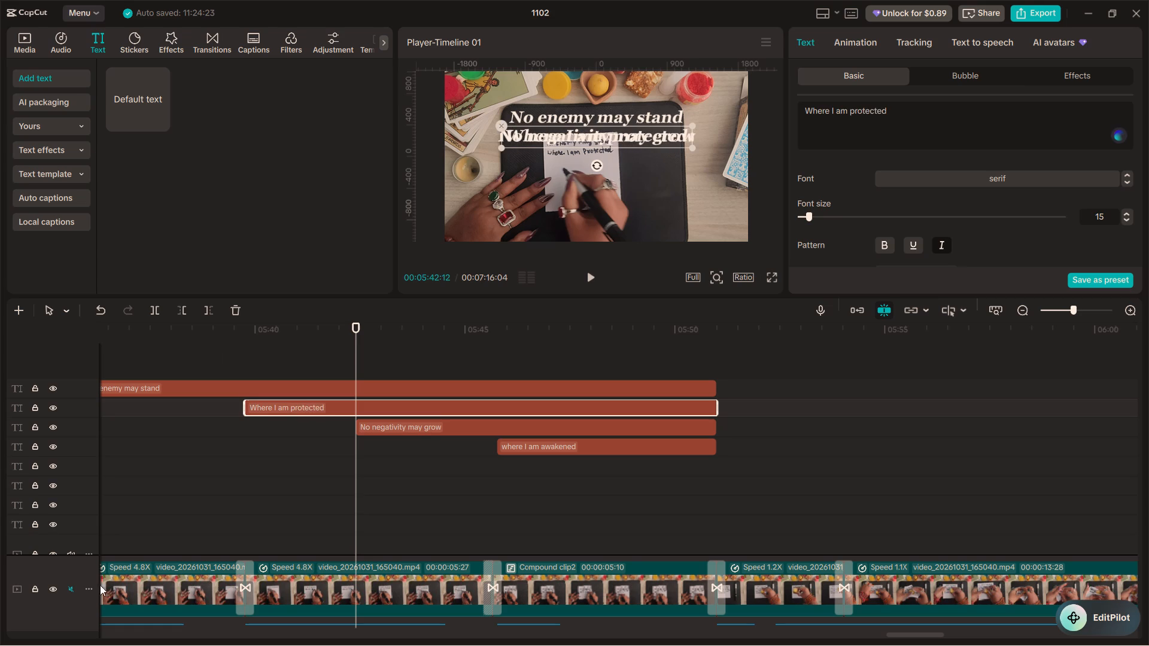
Move the "No negativity may grow" caption down to the frame's centre, just below "Where I am protected".
left_click(250, 357)
key("space")
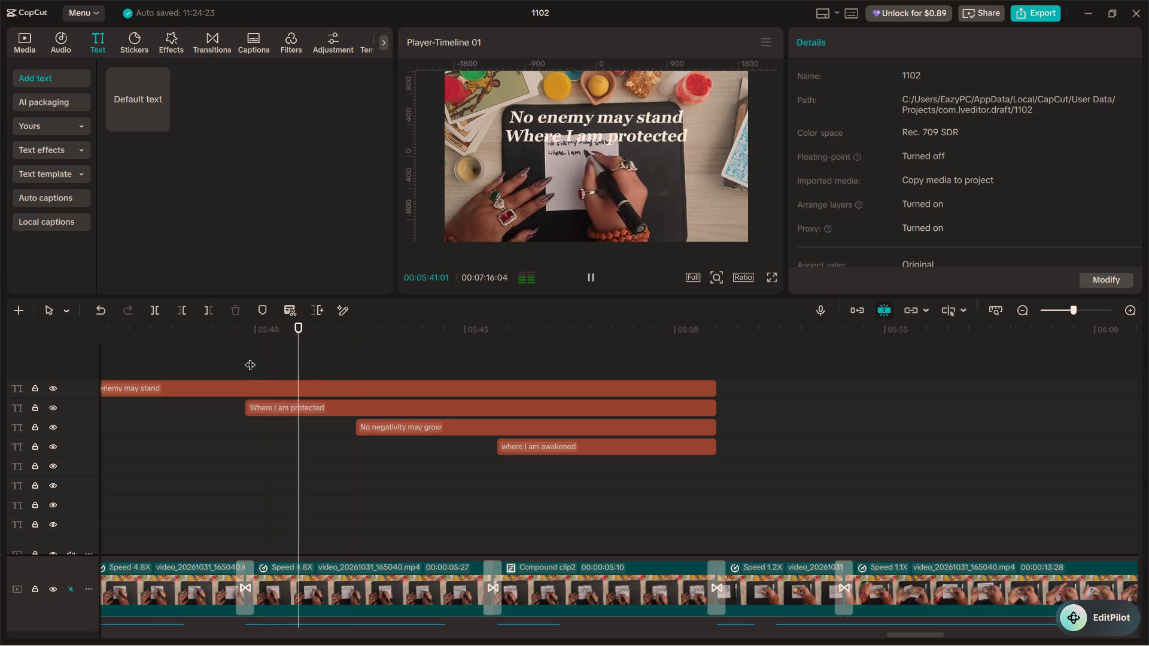
key("space")
left_click(415, 429)
key("space")
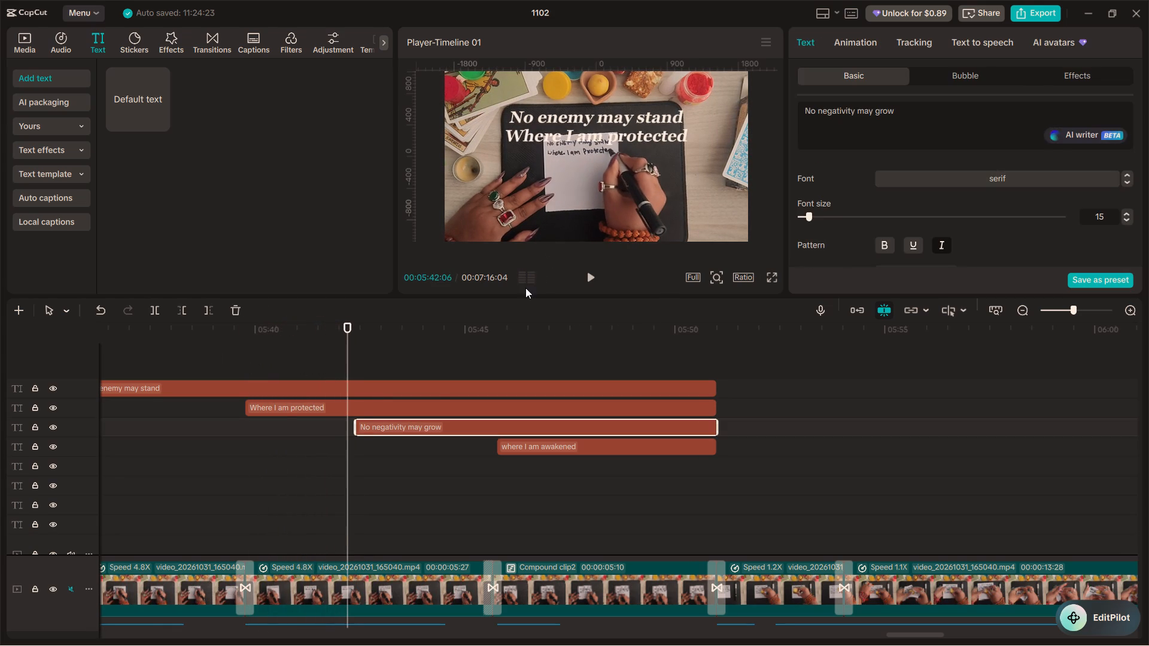
key("space")
left_click_drag(592, 138, 592, 155)
left_click_drag(587, 135, 586, 151)
left_click_drag(589, 136, 589, 156)
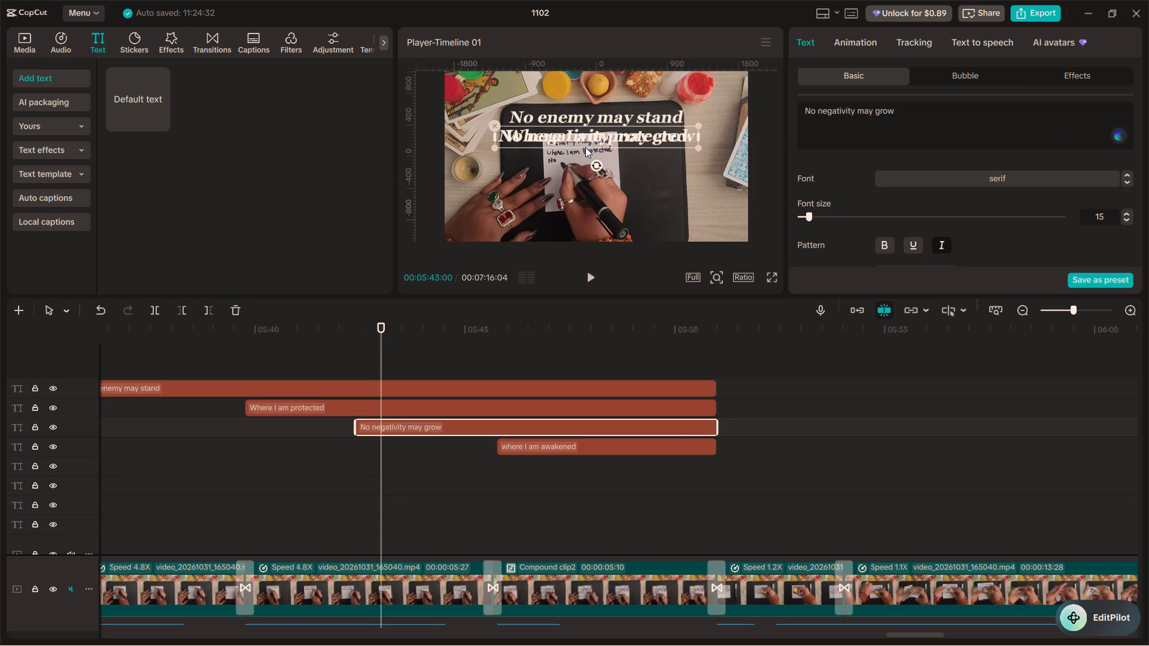
left_click(585, 147)
left_click_drag(585, 147, 585, 163)
left_click(421, 429)
left_click_drag(574, 134, 574, 155)
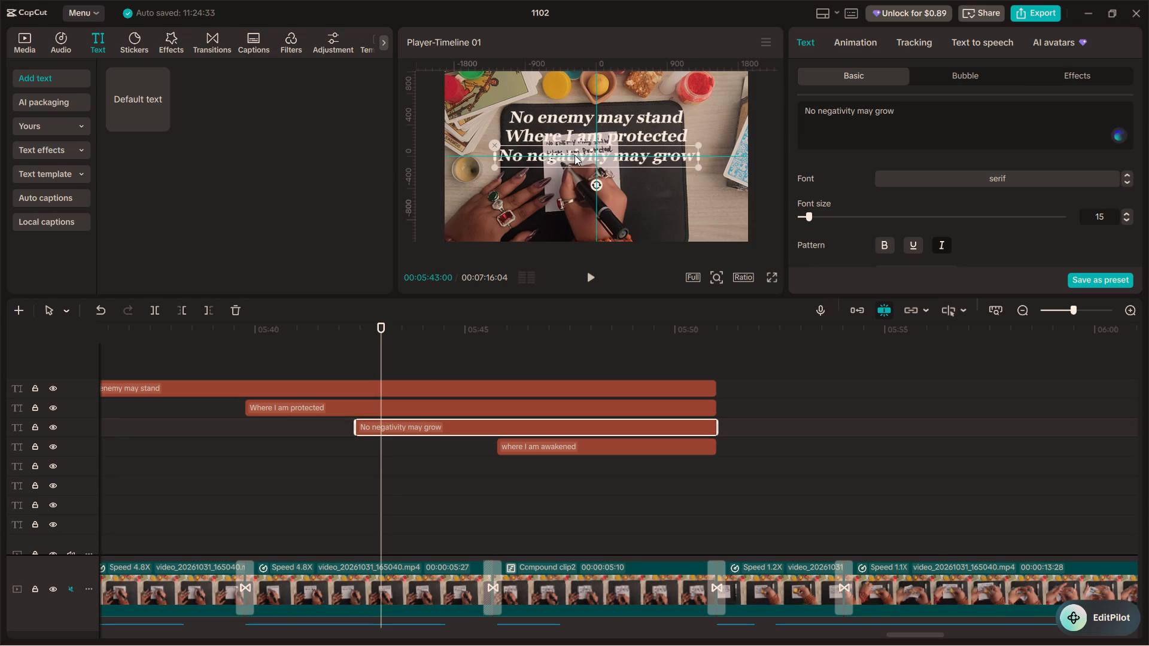
left_click_drag(574, 155, 573, 151)
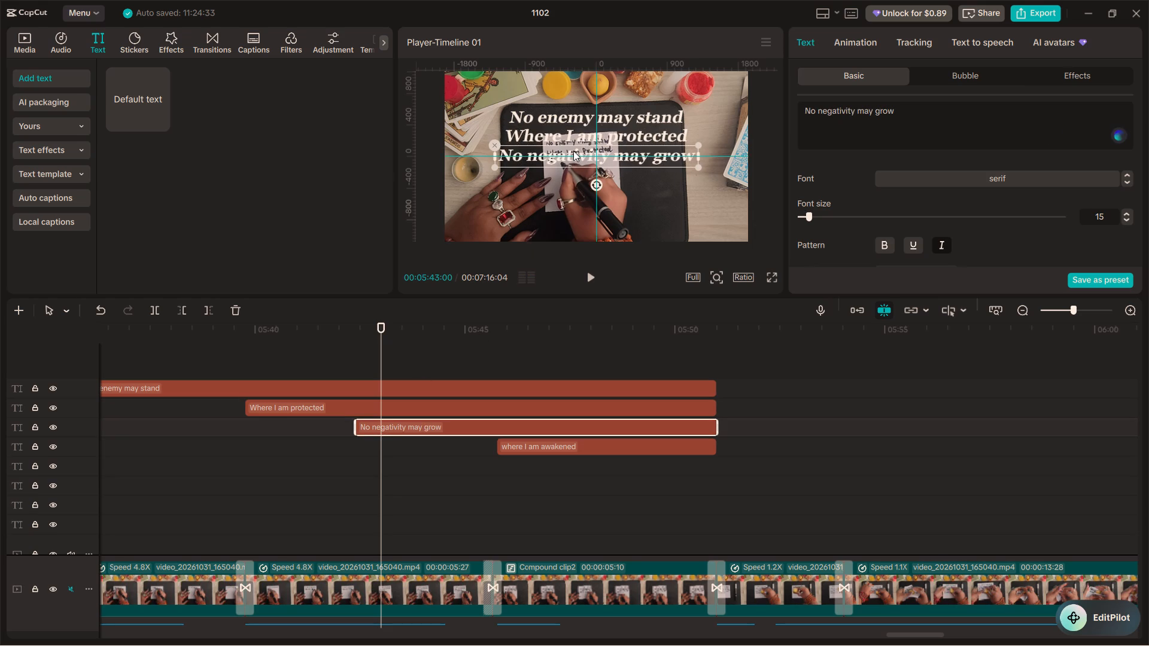
left_click_drag(573, 151, 573, 150)
left_click_drag(586, 157, 586, 173)
left_click(580, 154)
Move the "where I am awakened" caption down to just below "No negativity may grow".
left_click(526, 354)
left_click(530, 446)
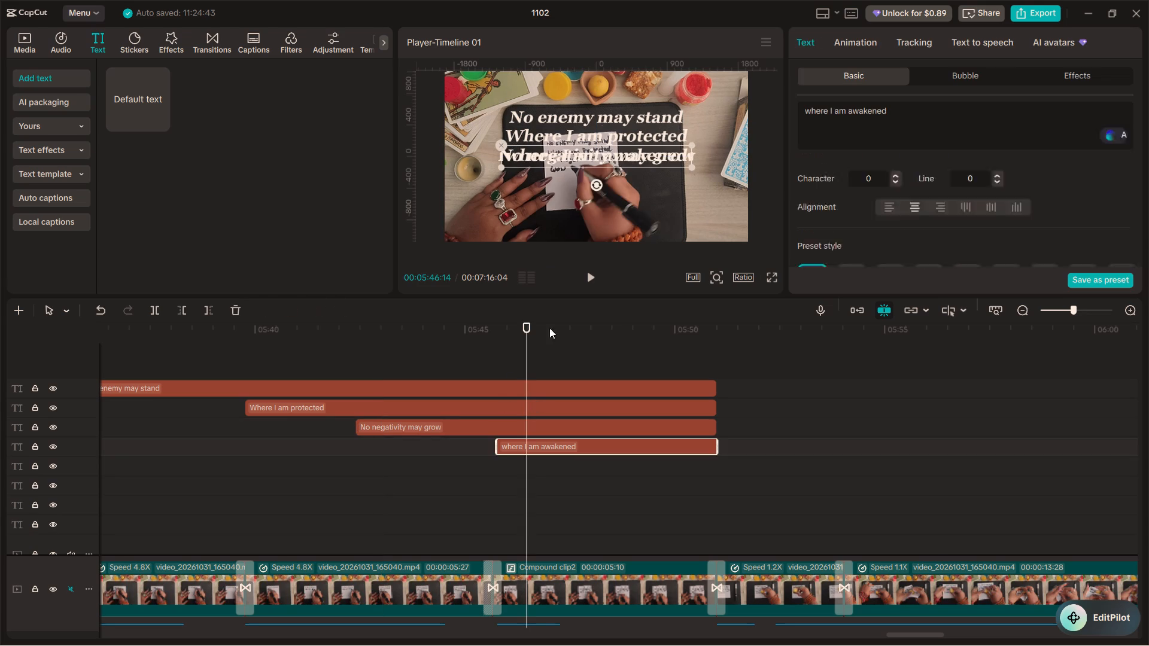
left_click_drag(602, 156, 604, 173)
Play back the four stacked captions to check that each one starts with its voice-over phrase.
left_click(223, 354)
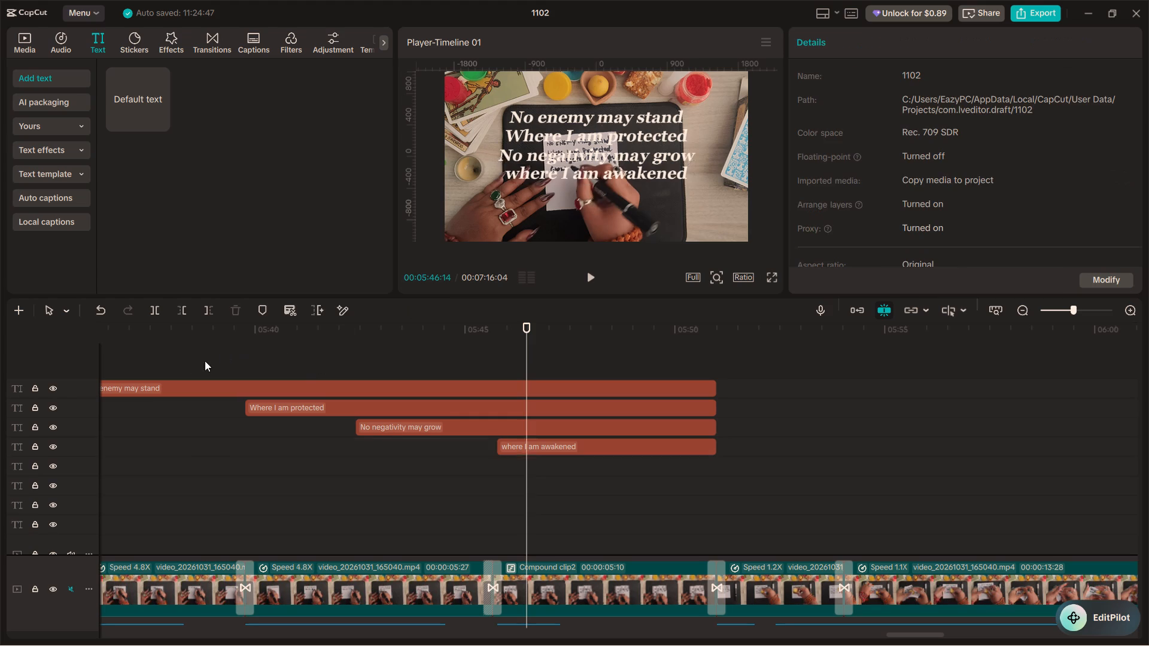
left_click(183, 364)
key("space")
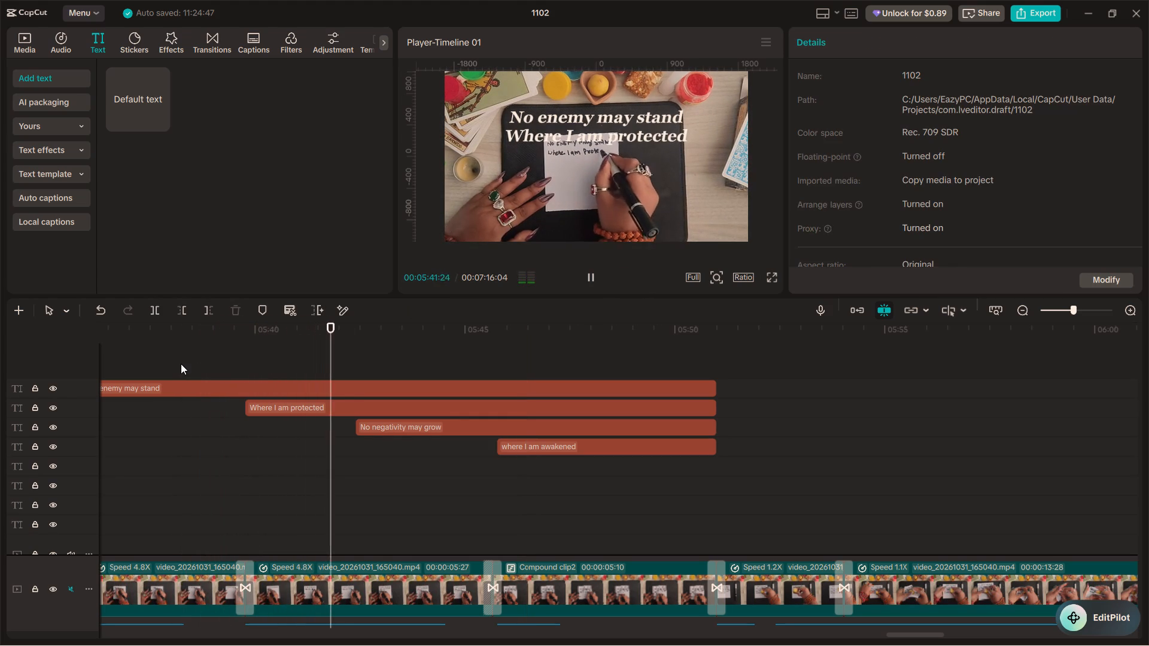
key("space")
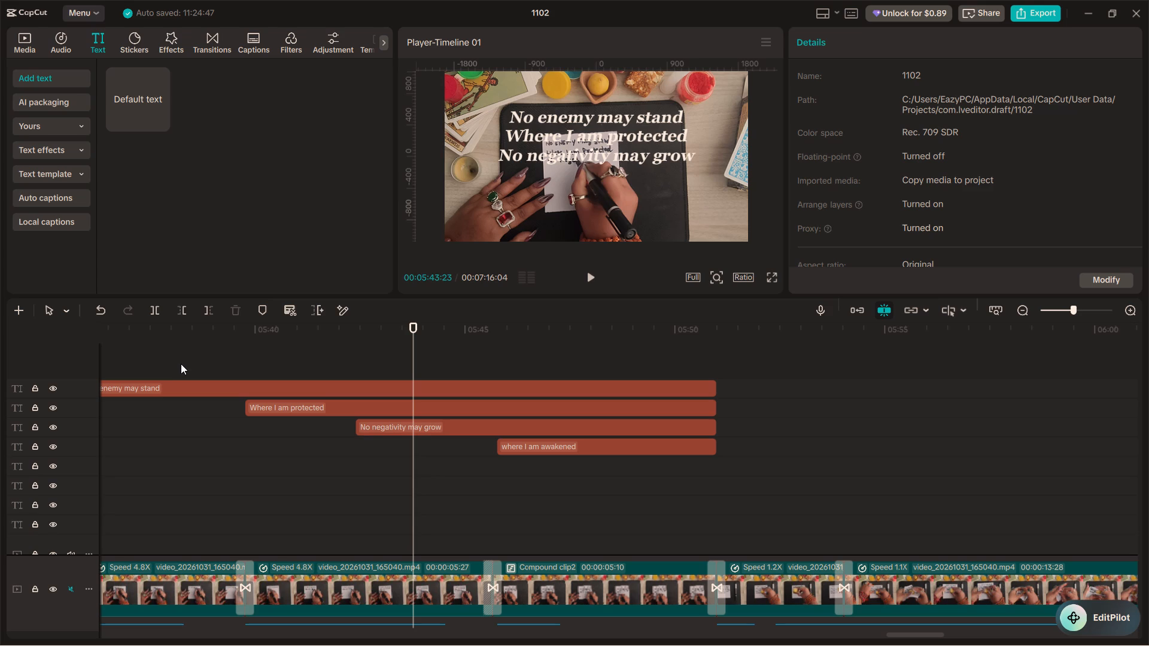
left_click(436, 488)
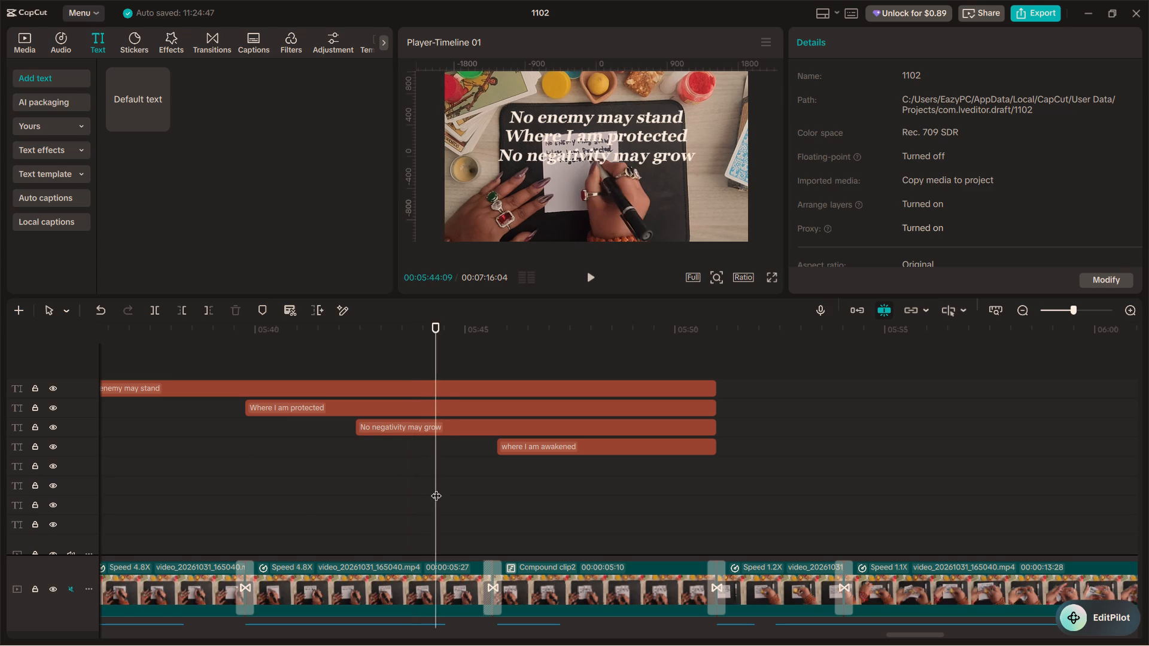
key("space")
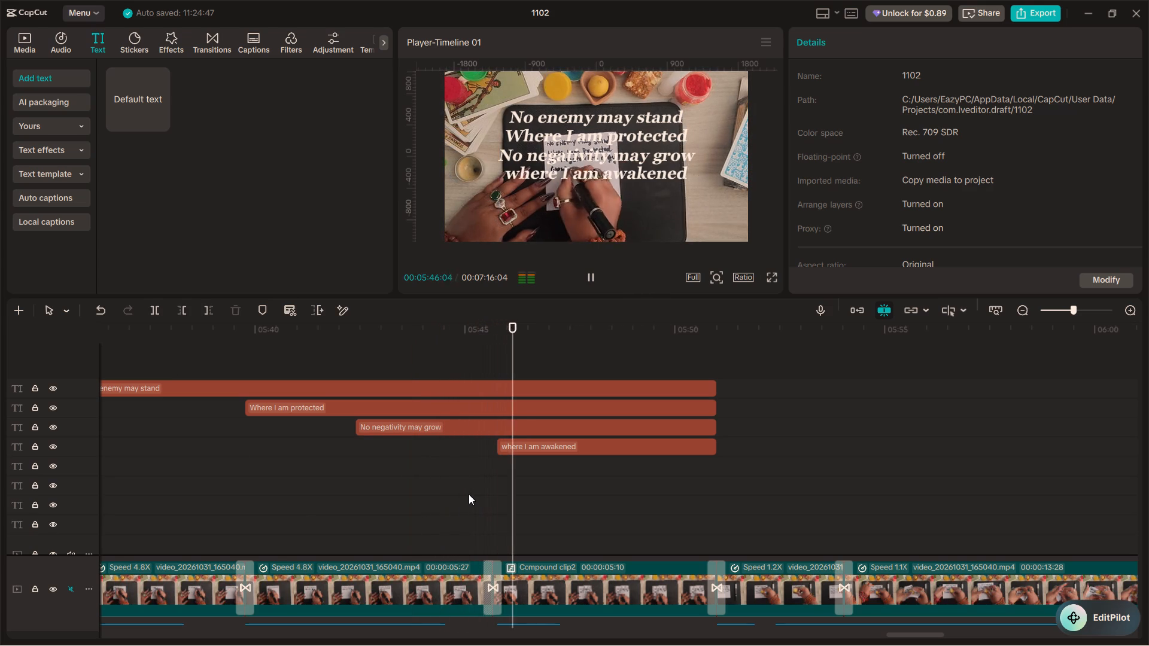
key("space")
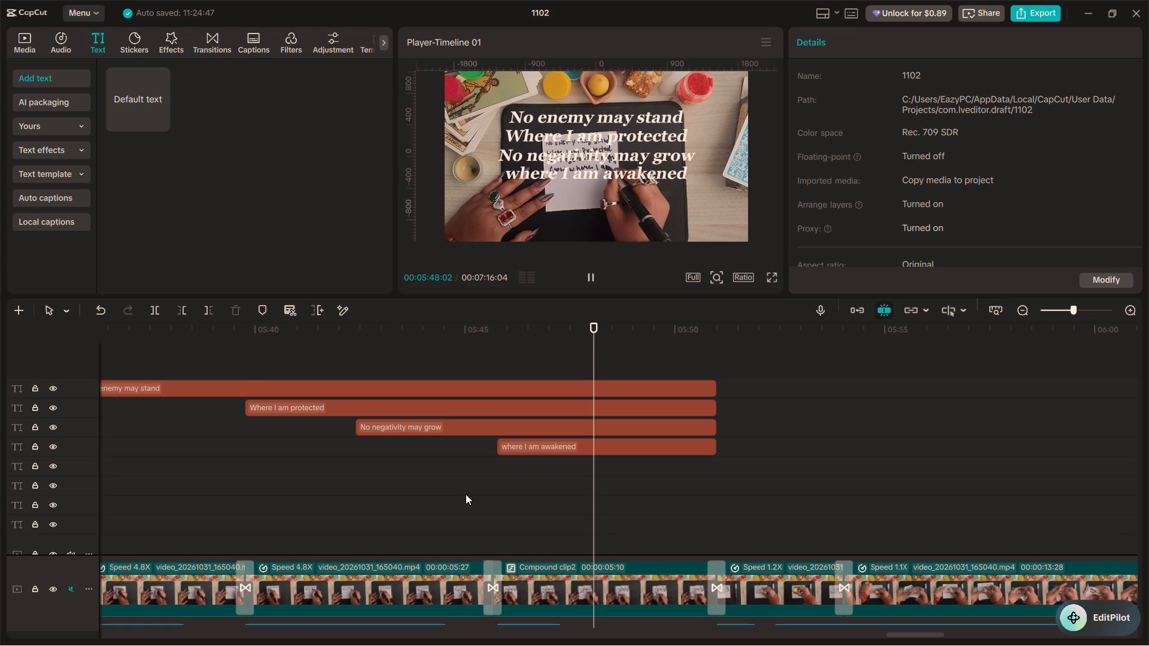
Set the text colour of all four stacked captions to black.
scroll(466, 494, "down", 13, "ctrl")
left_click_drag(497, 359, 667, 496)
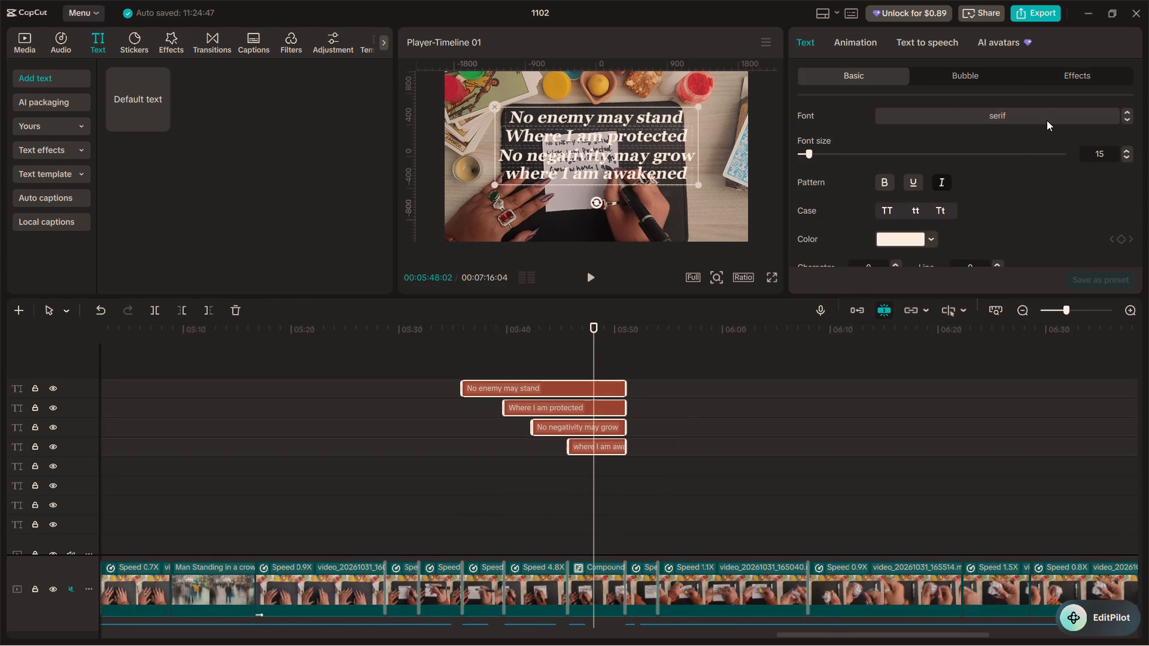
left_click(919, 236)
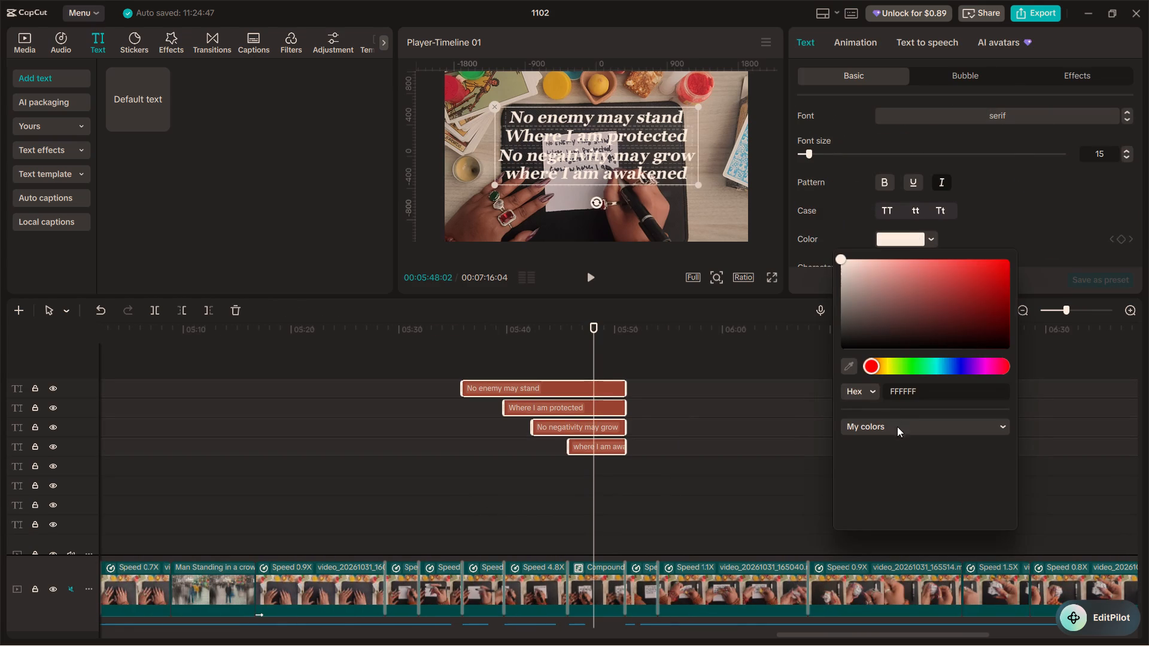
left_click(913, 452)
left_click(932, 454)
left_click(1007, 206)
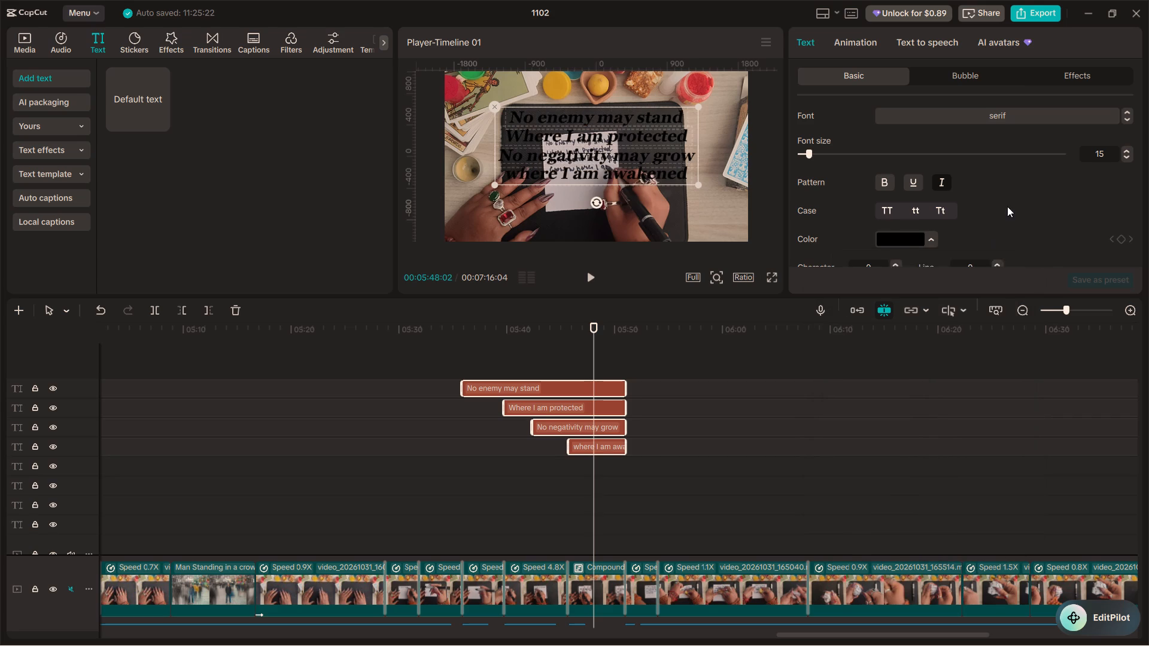
Add a white stroke with a thickness of 10 to the four stacked captions.
scroll(978, 191, "down", 6)
scroll(827, 192, "down", 3)
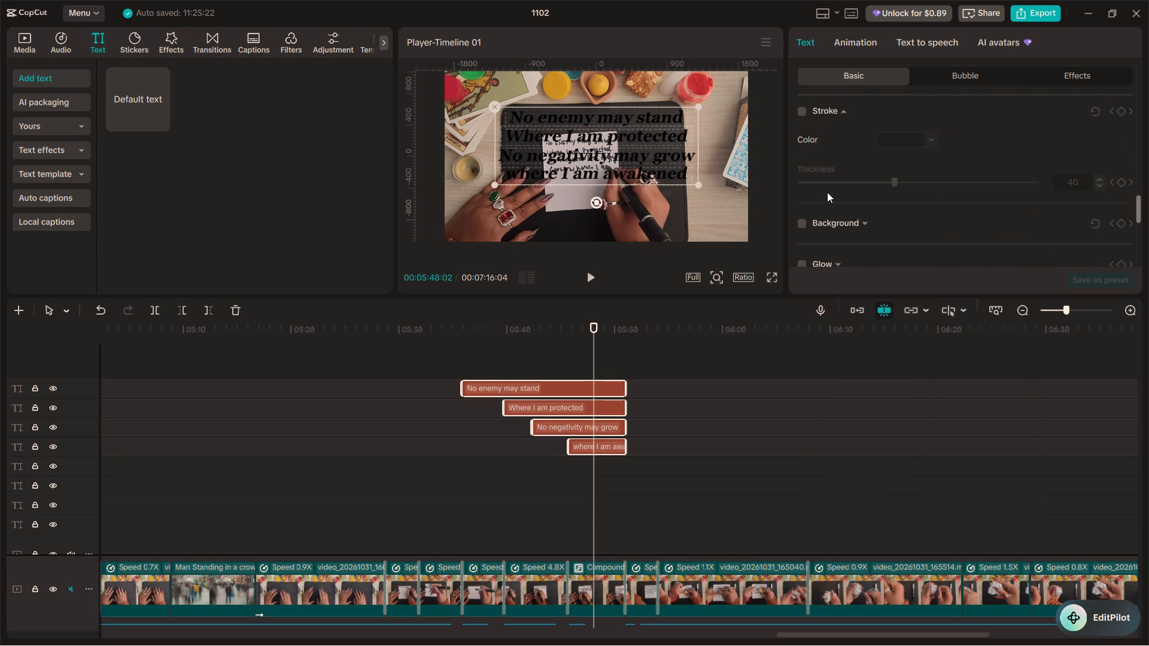
left_click(796, 111)
left_click(803, 114)
left_click(925, 141)
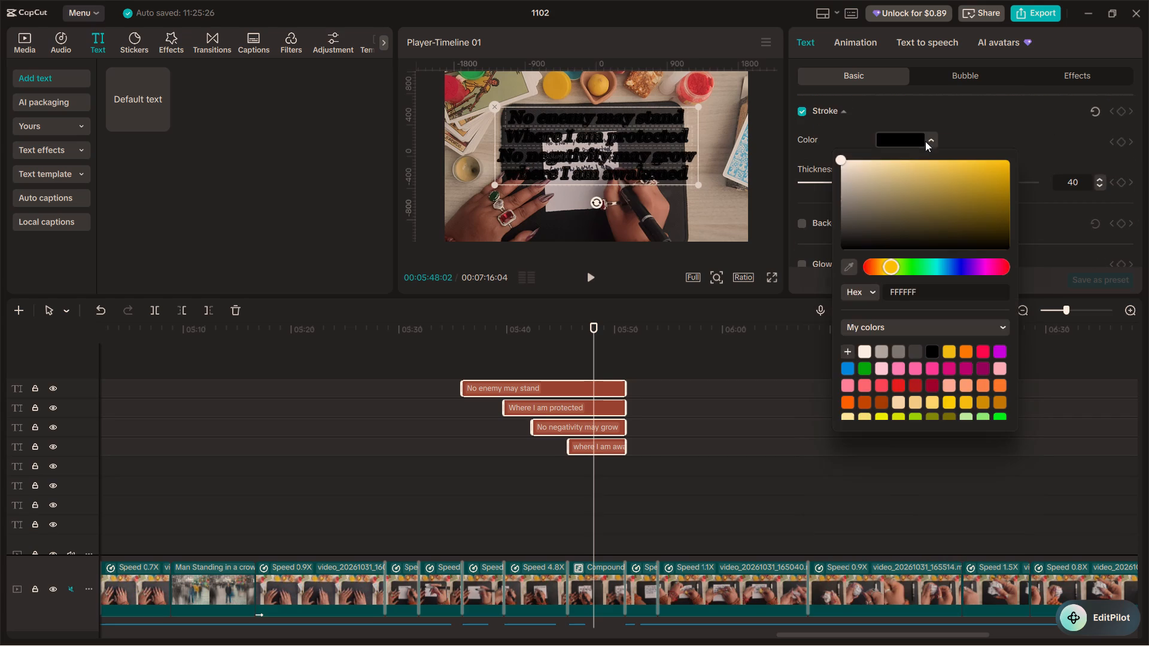
left_click(896, 352)
left_click(877, 349)
left_click(866, 349)
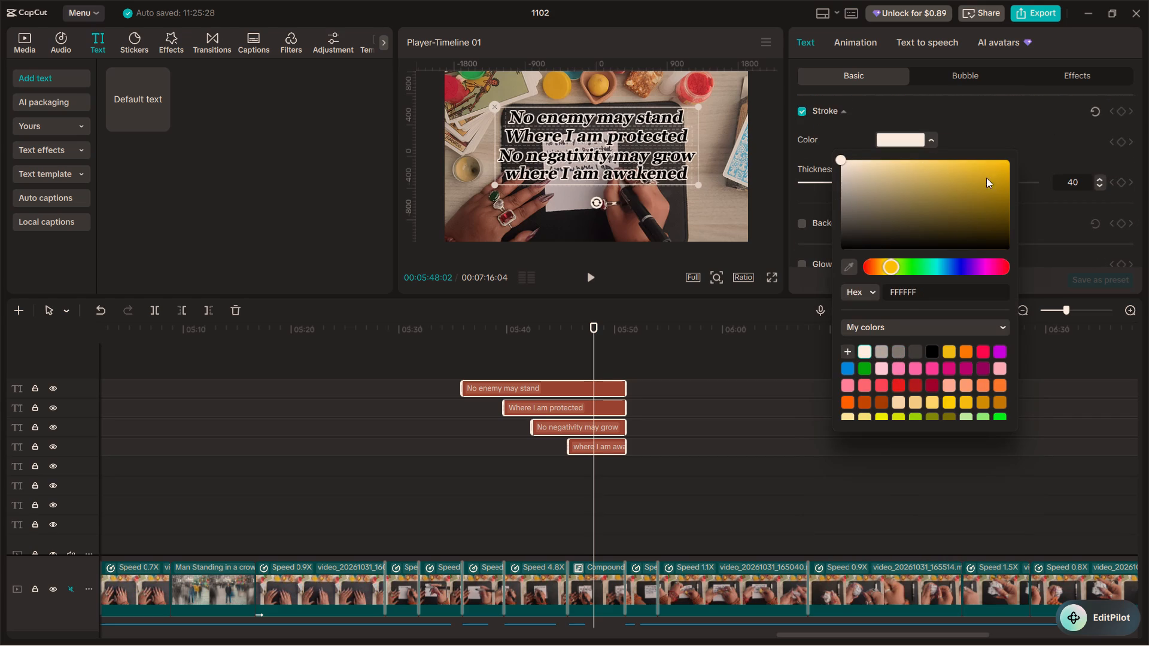
left_click(998, 151)
left_click(936, 132)
left_click_drag(870, 184, 820, 182)
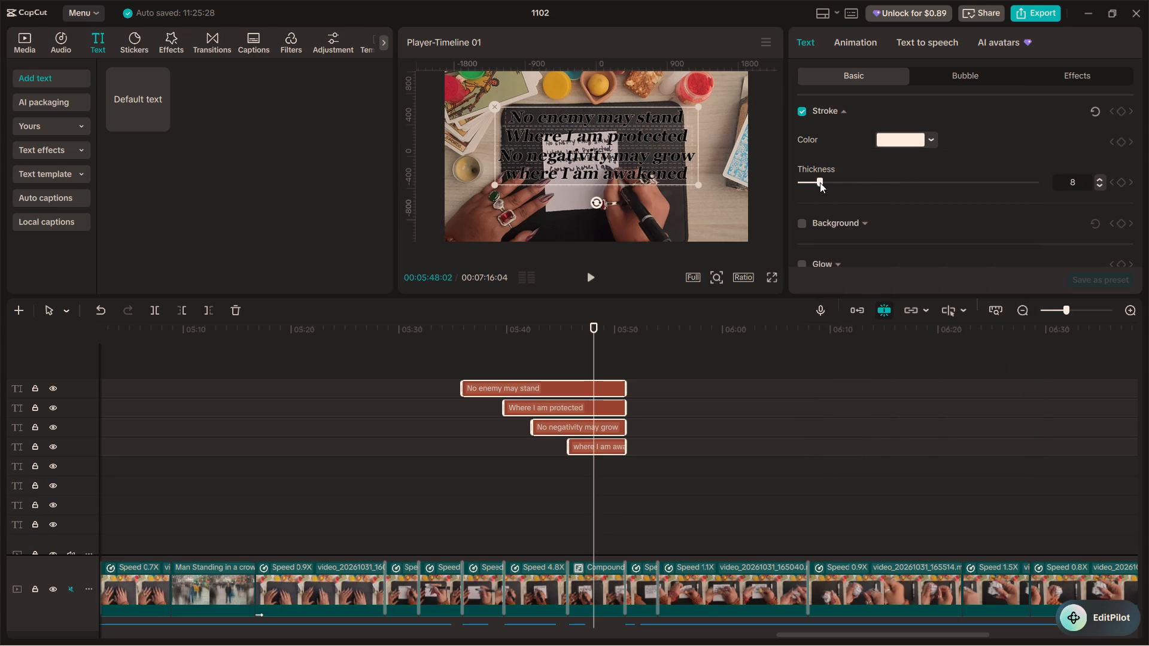
left_click_drag(820, 182, 823, 184)
Turn on a black shadow for the four stacked captions.
scroll(861, 248, "down", 2)
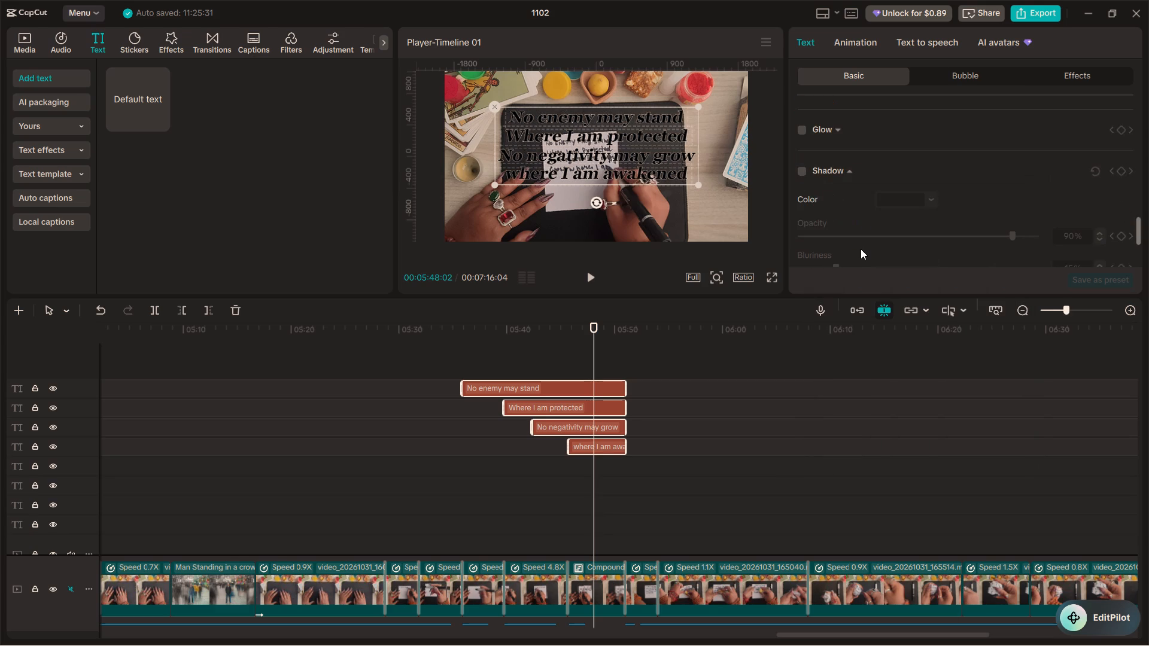
left_click(805, 175)
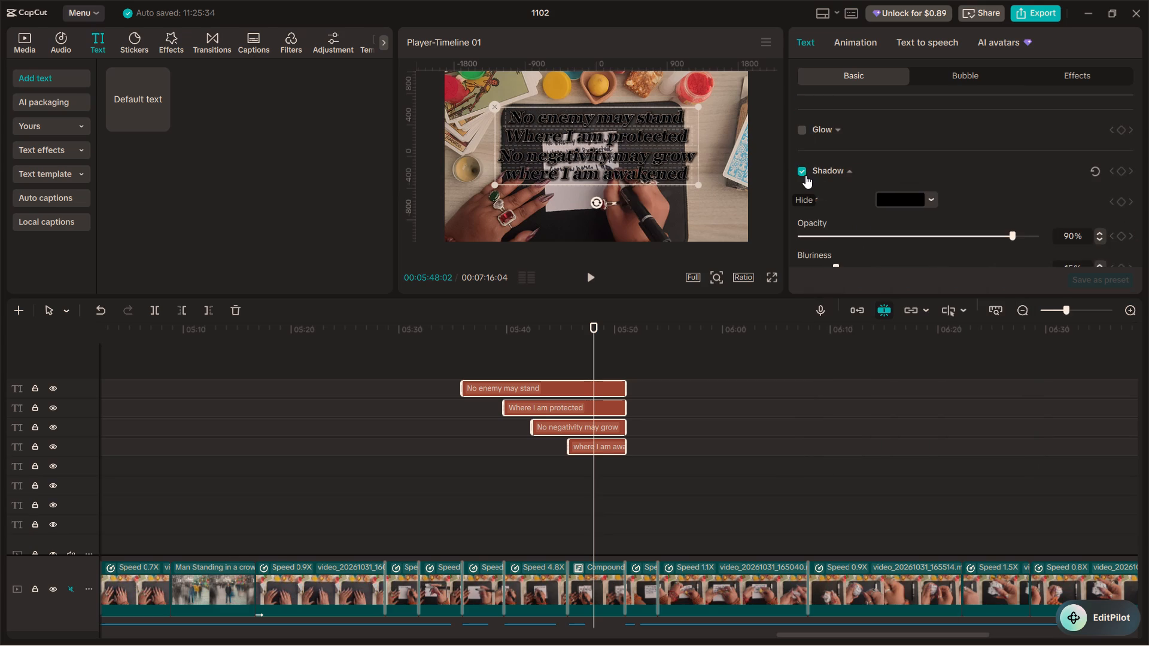
Play back the restyled captions full screen from before "No enemy may stand" to check how they read over the footage.
left_click(421, 361)
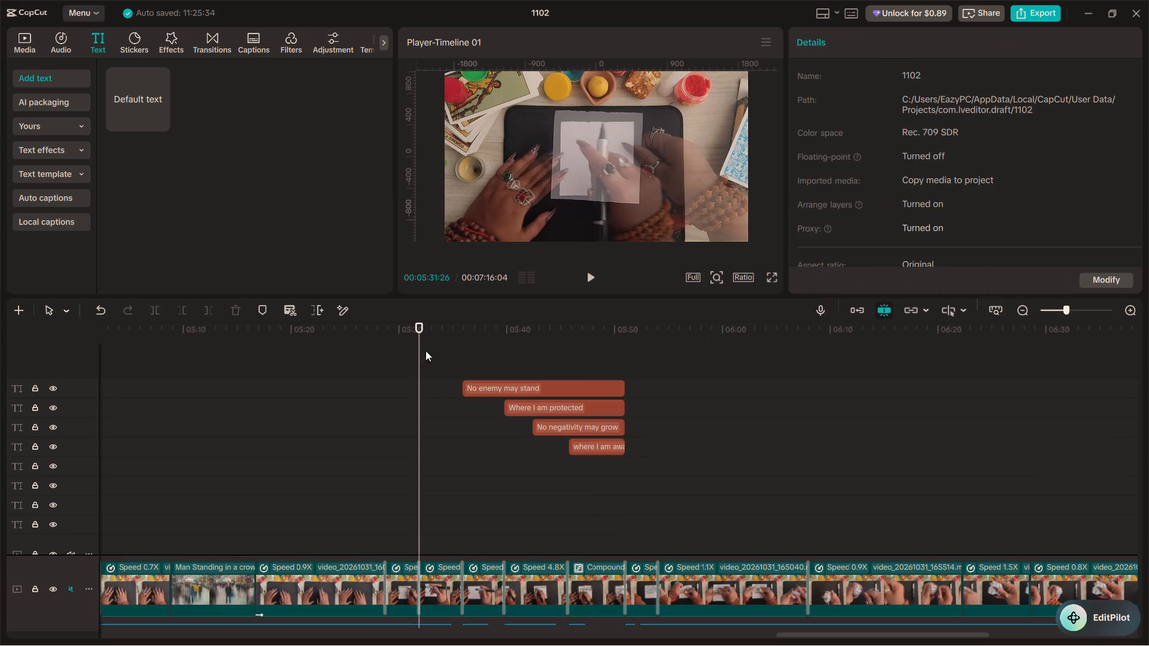
left_click(769, 277)
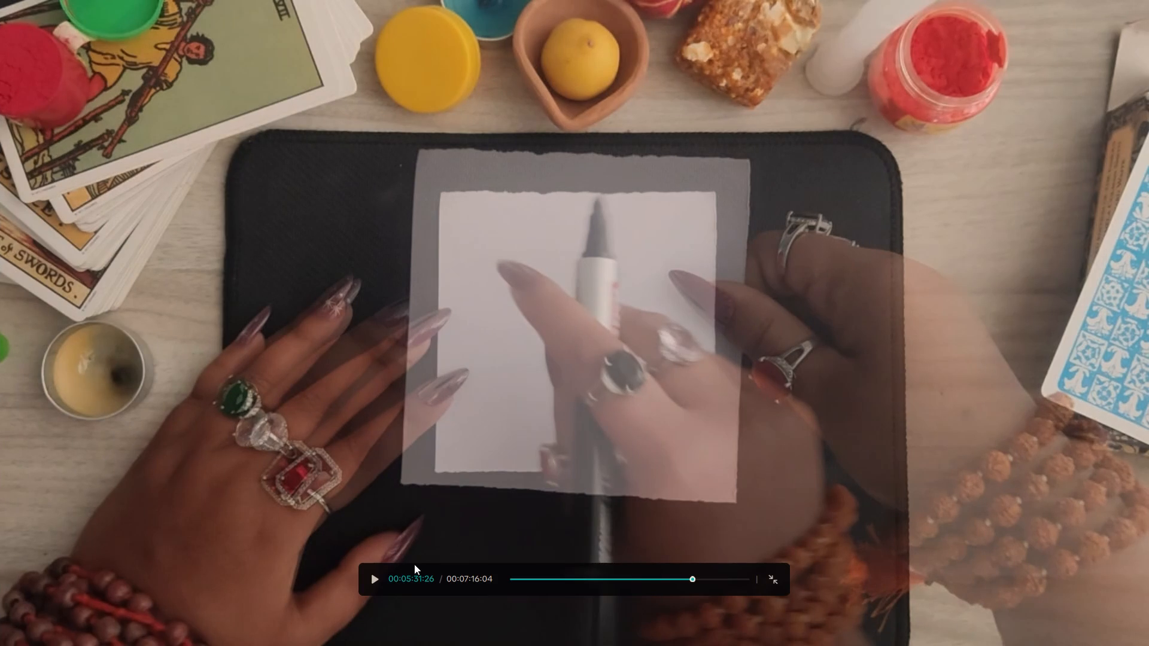
left_click(375, 574)
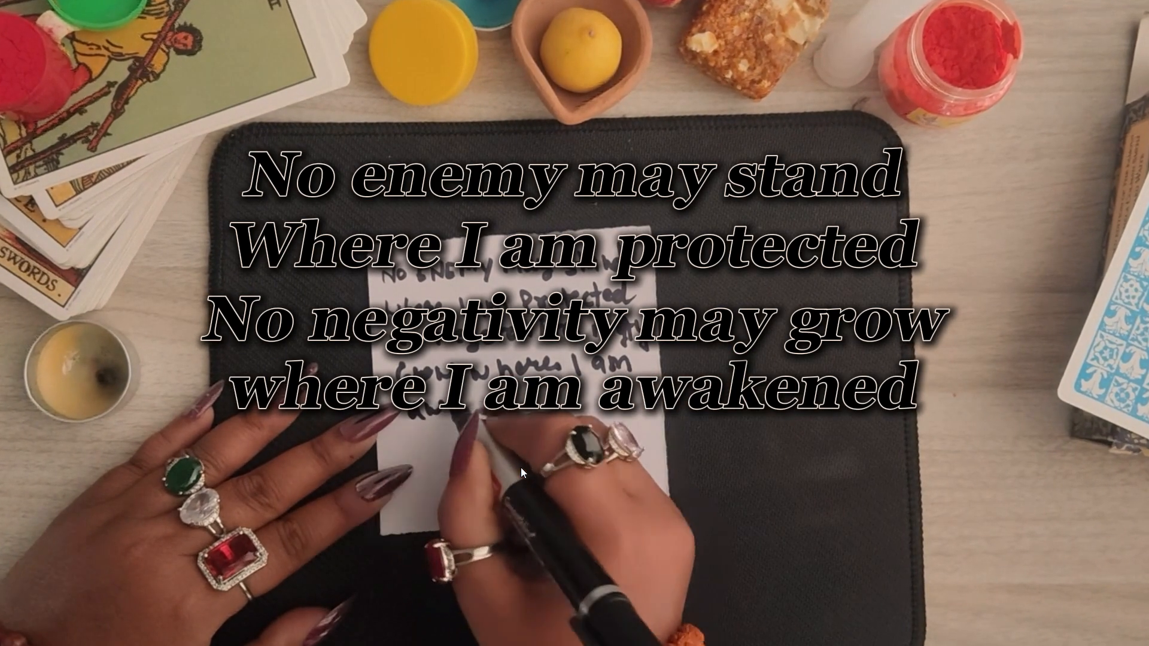
key("space")
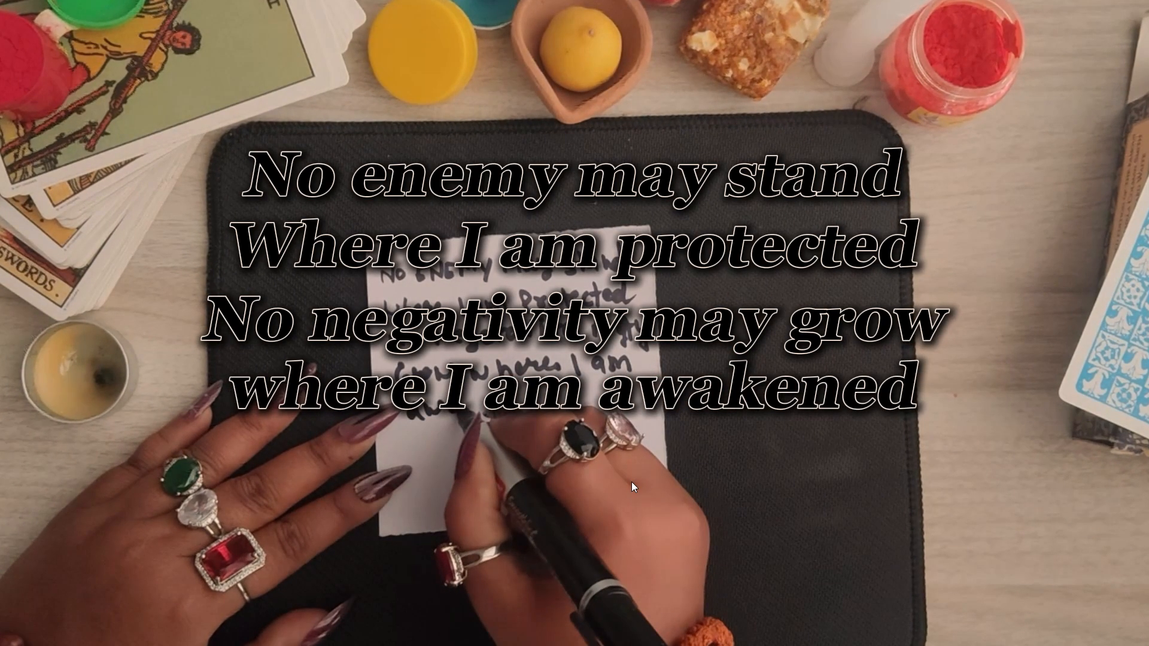
key("Escape")
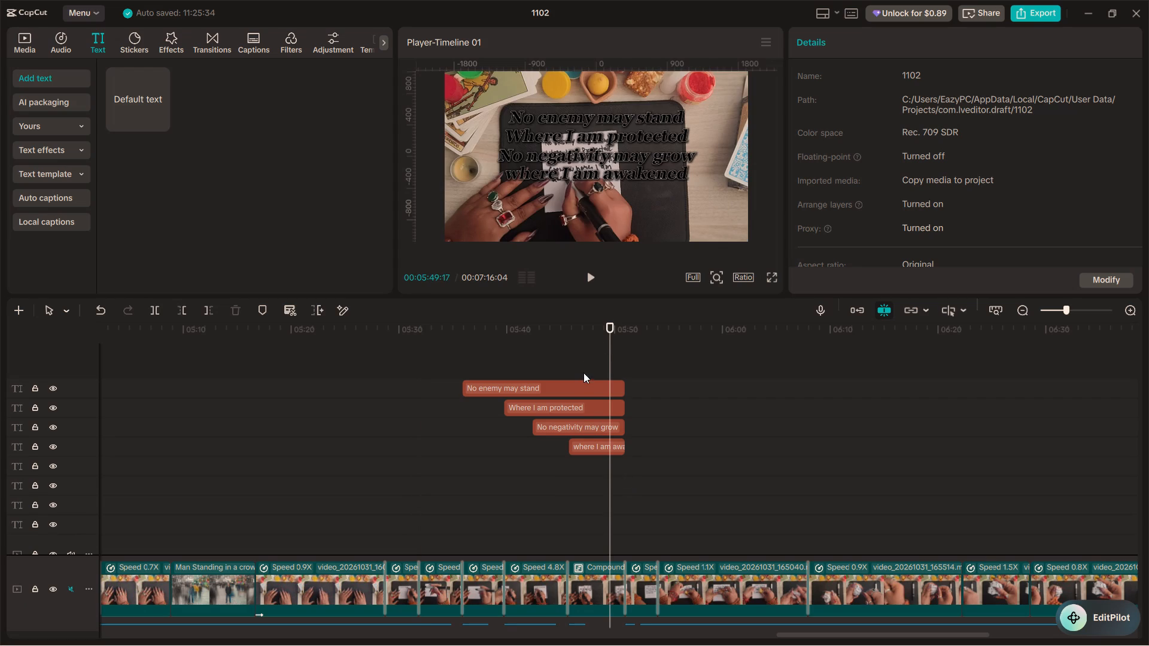
Set the text colour of all four stacked captions to white.
left_click_drag(576, 368, 651, 490)
scroll(882, 183, "down", 2)
scroll(892, 201, "up", 2)
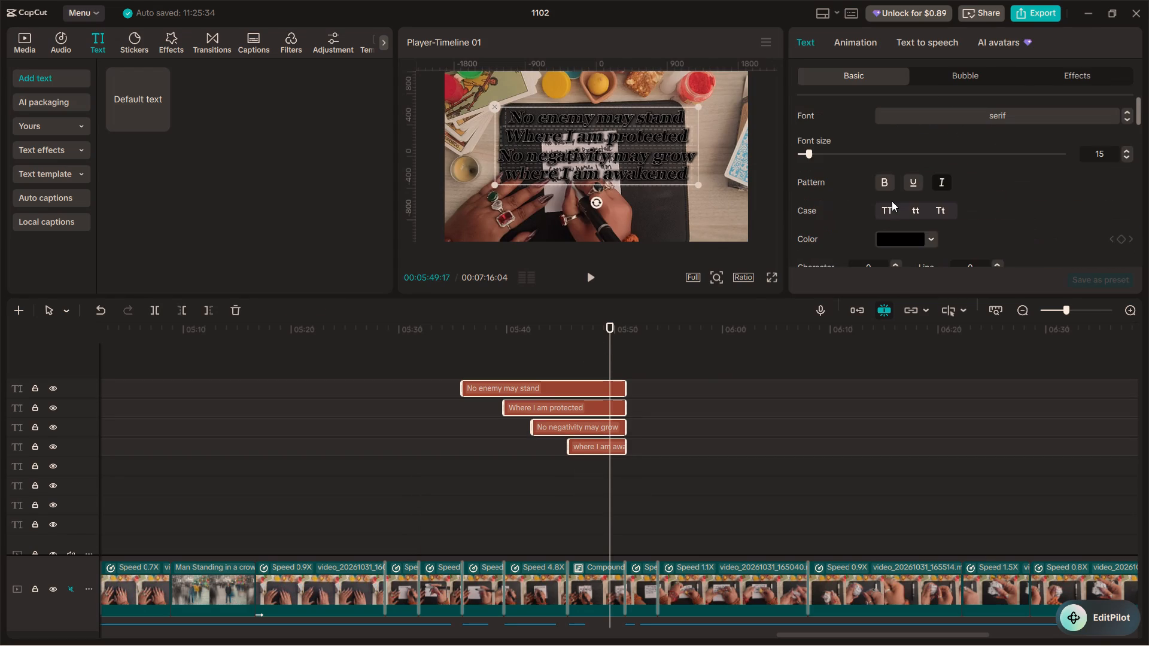
left_click(914, 240)
left_click(911, 450)
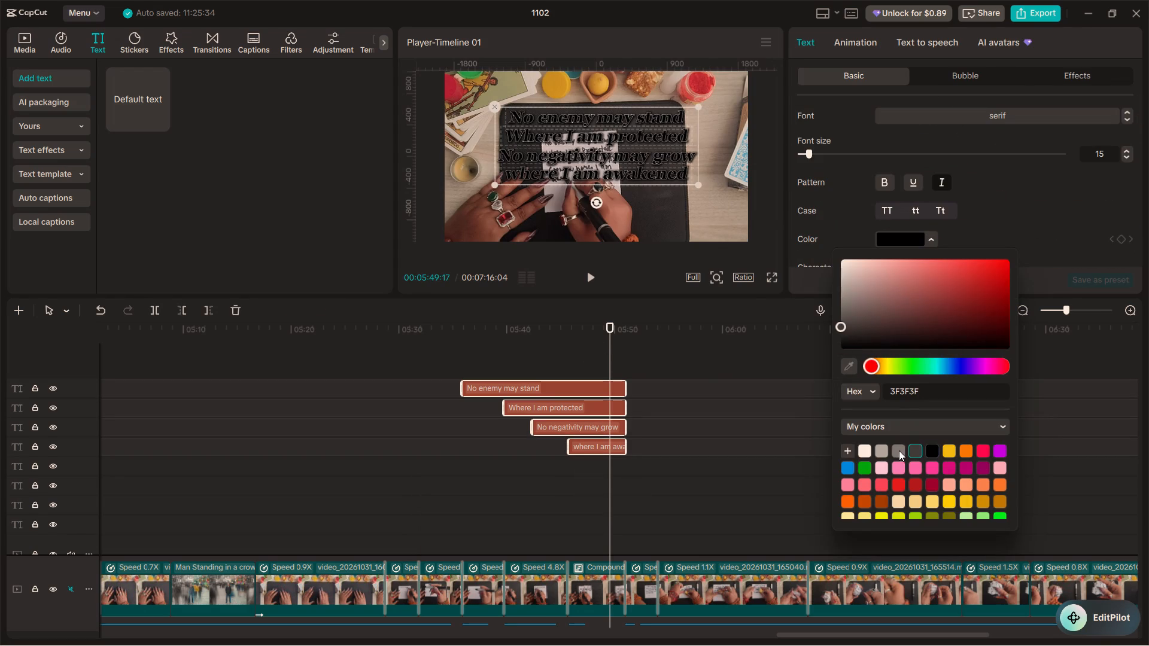
left_click(866, 452)
left_click(1010, 218)
scroll(996, 193, "up", 10)
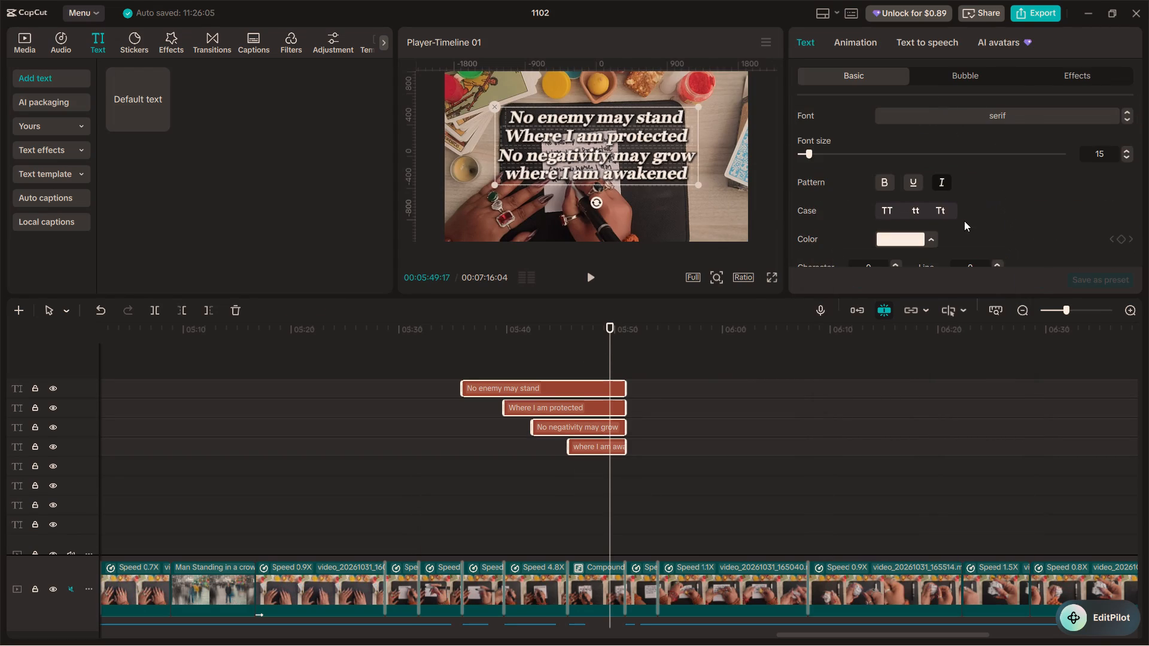
Set the stroke colour of the four stacked captions to black (000000).
left_click(449, 349)
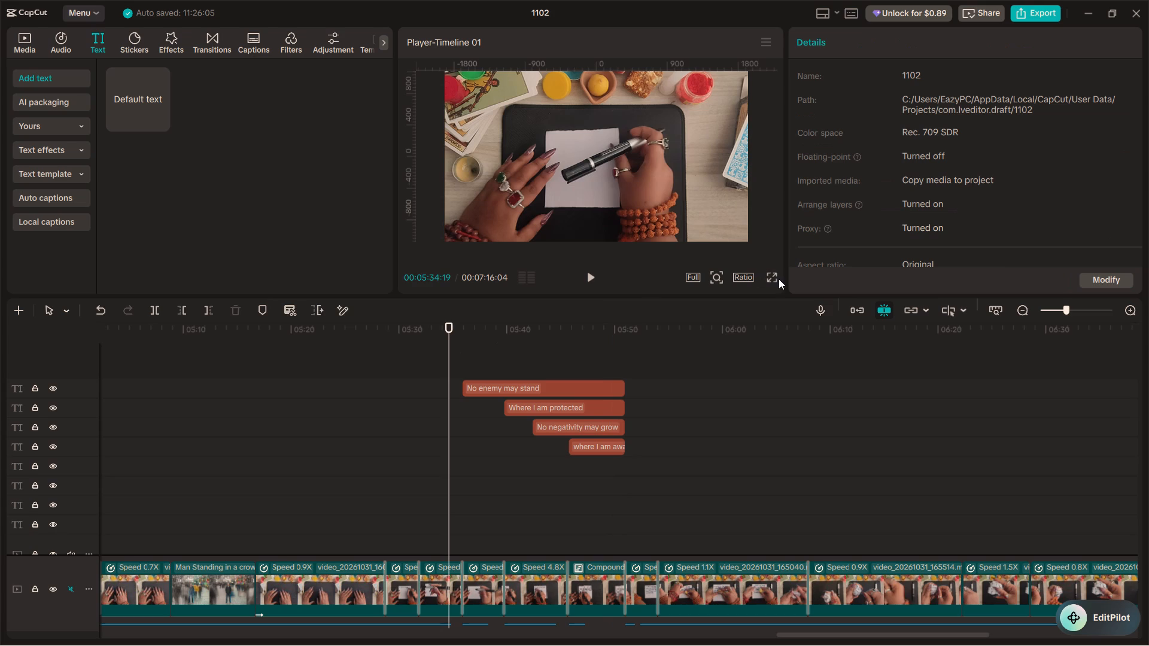
left_click(779, 281)
left_click_drag(530, 361, 583, 456)
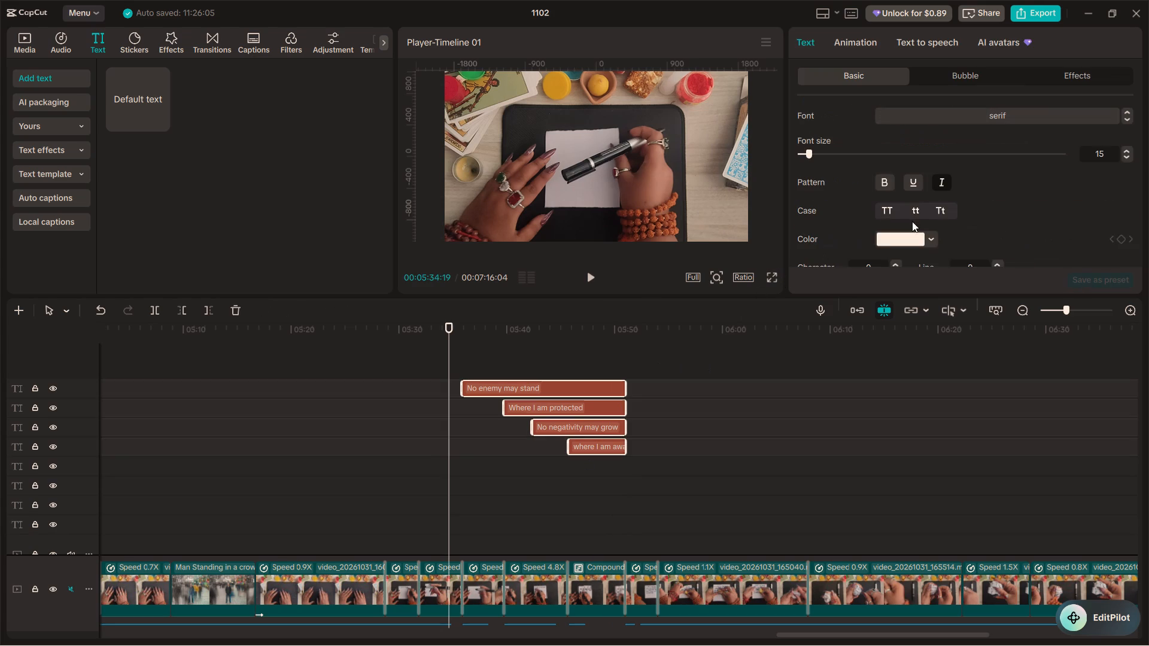
scroll(910, 206, "down", 8)
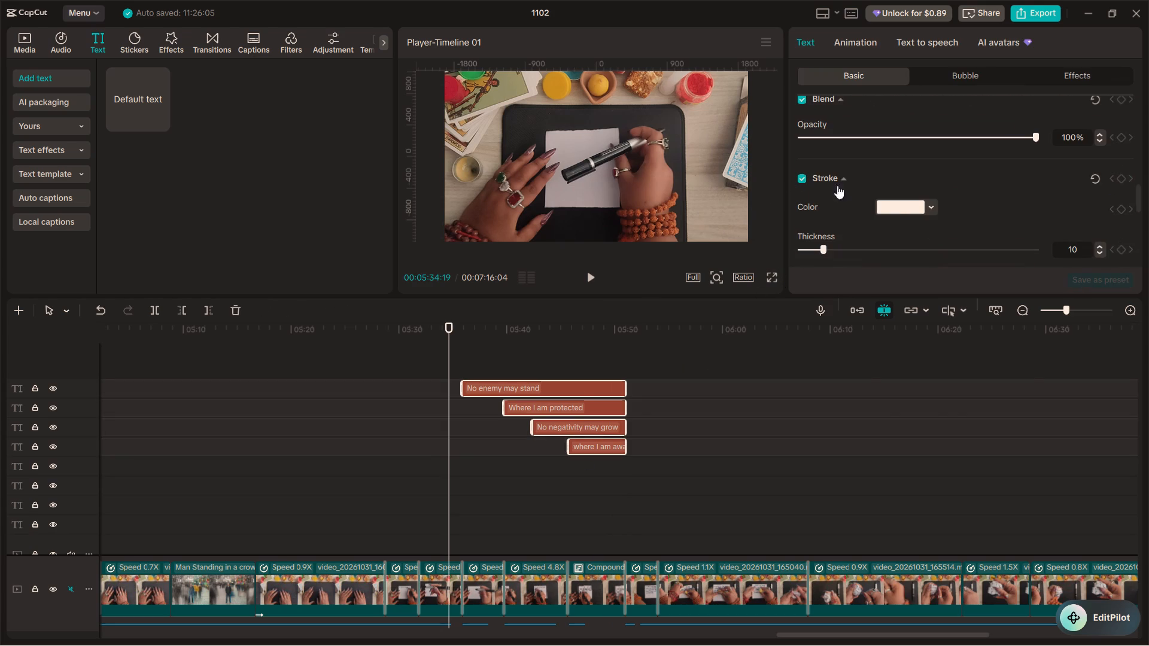
left_click(896, 203)
left_click(926, 416)
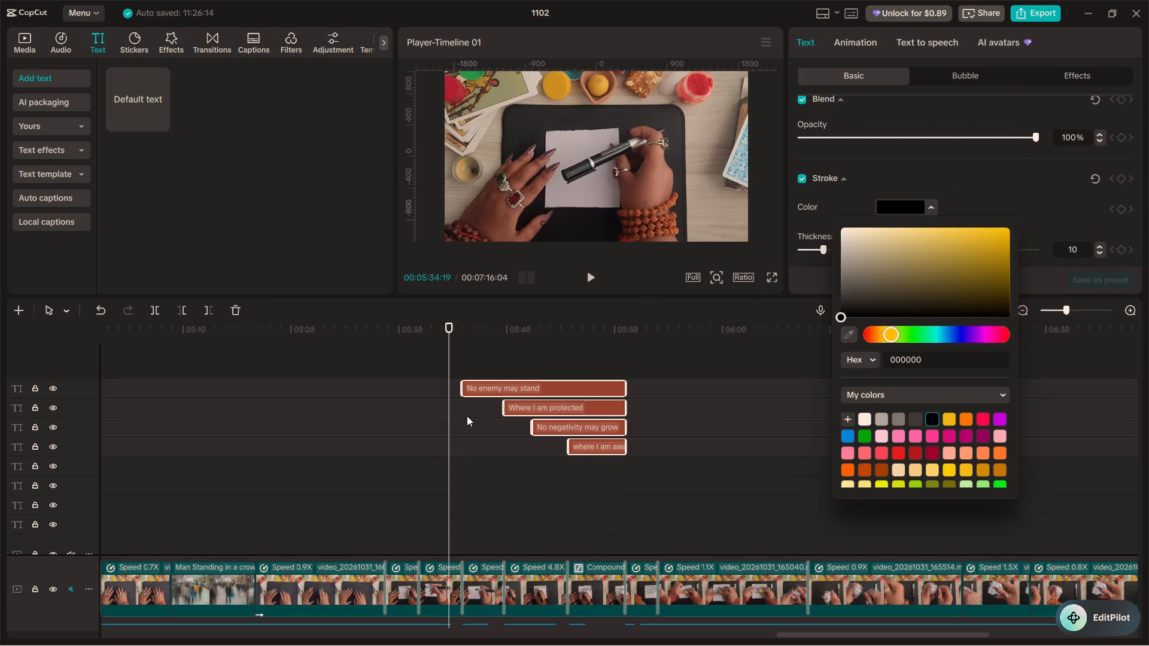
Play back the white captions with black stroke full screen to check their legibility over the writing footage.
left_click(458, 362)
key("space")
left_click(774, 276)
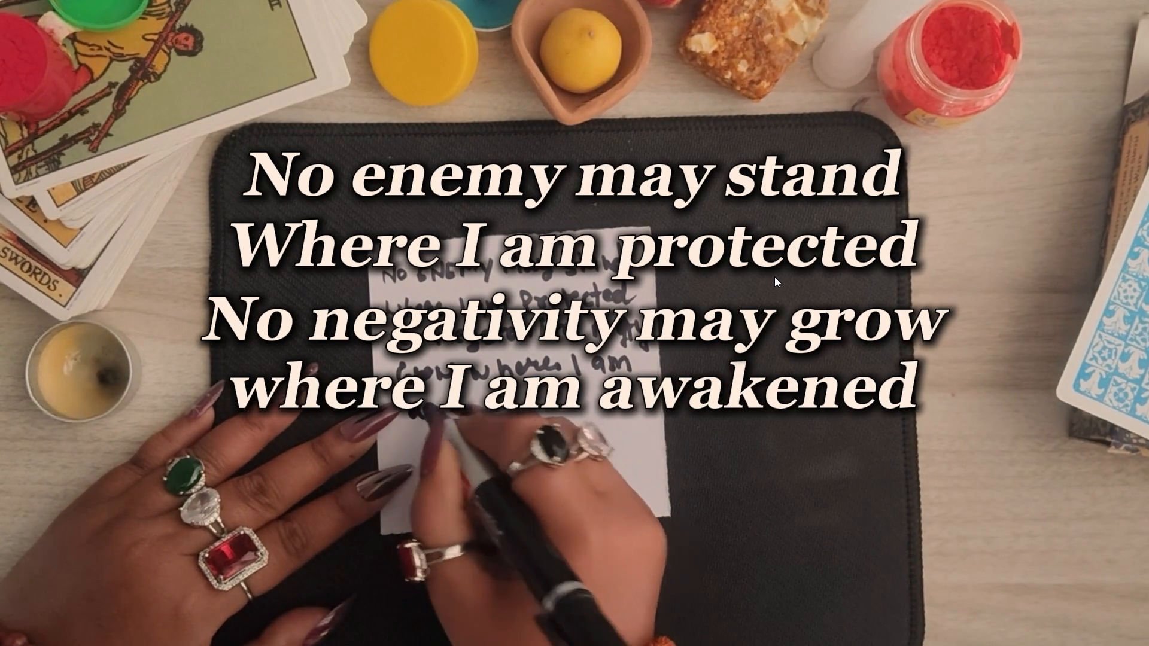
key("space")
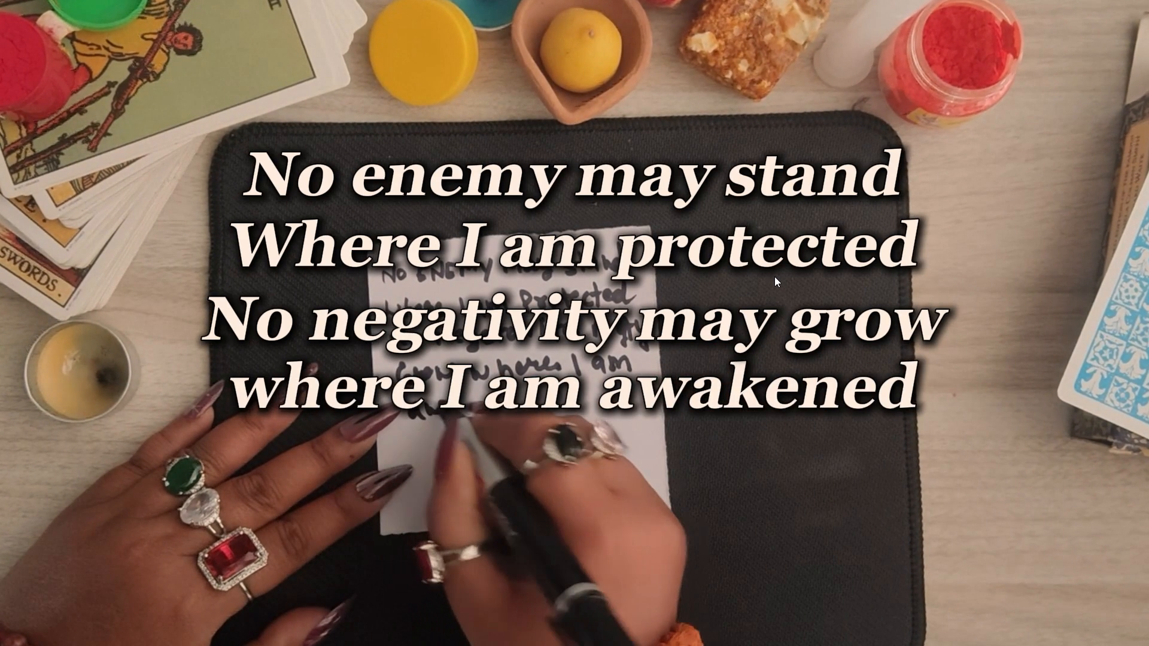
key("Escape")
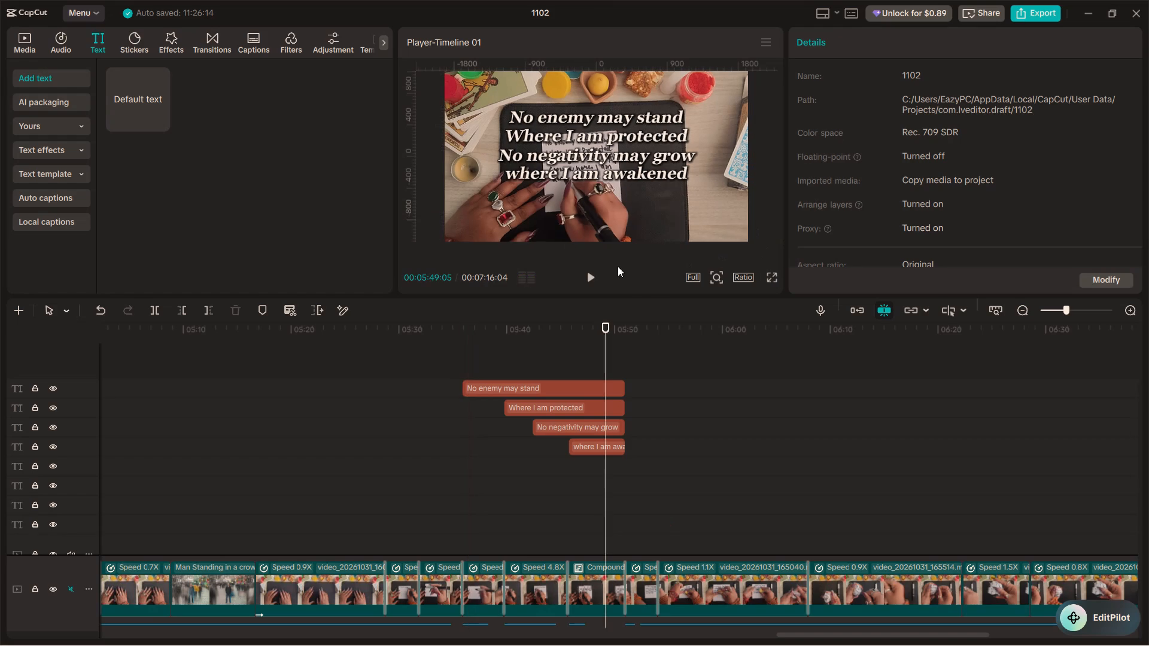
Scale the four captions down together to roughly half size and place them beside the paper, toward the frame's right side.
left_click_drag(555, 353, 656, 531)
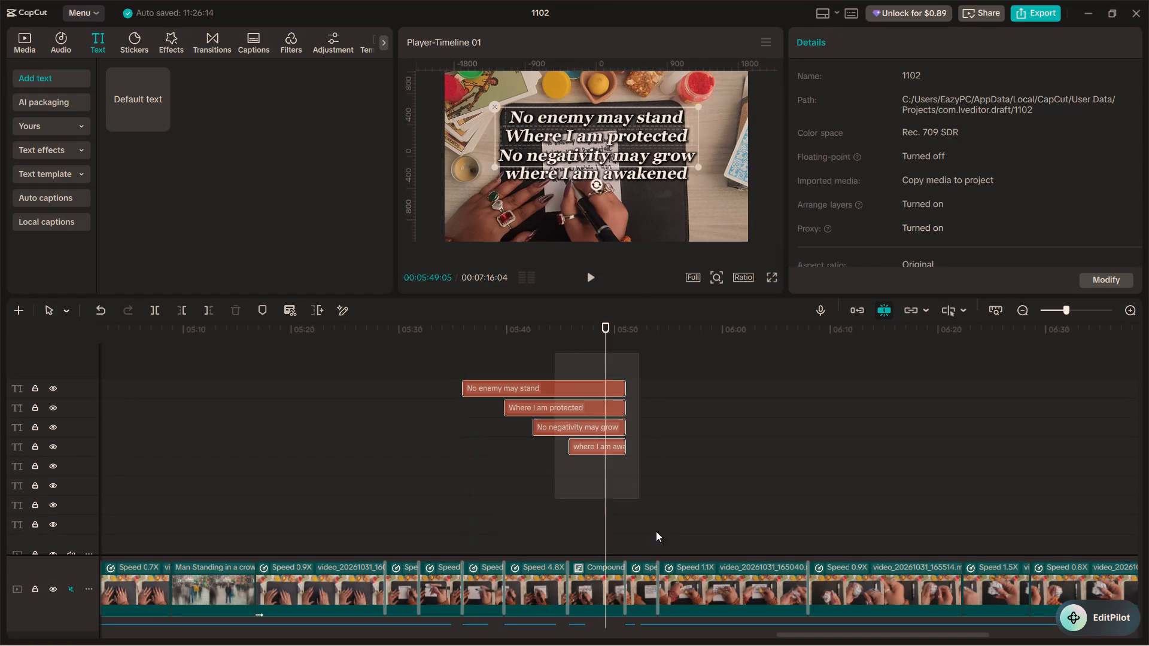
left_click_drag(656, 531, 655, 531)
left_click_drag(697, 108, 649, 120)
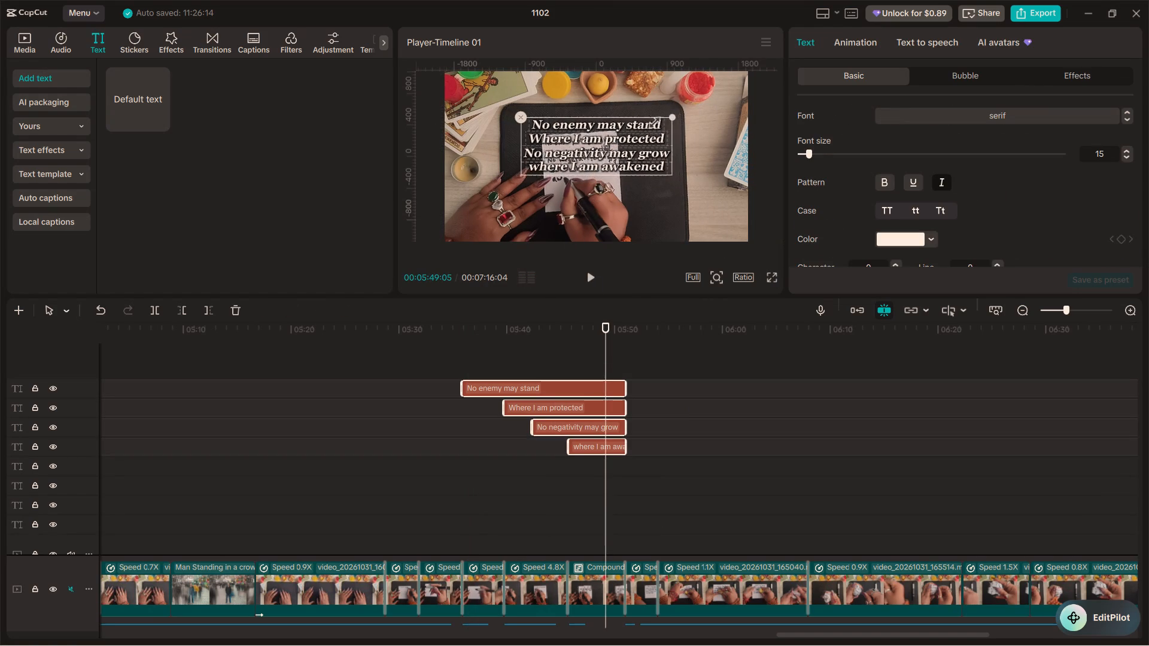
left_click_drag(649, 120, 618, 129)
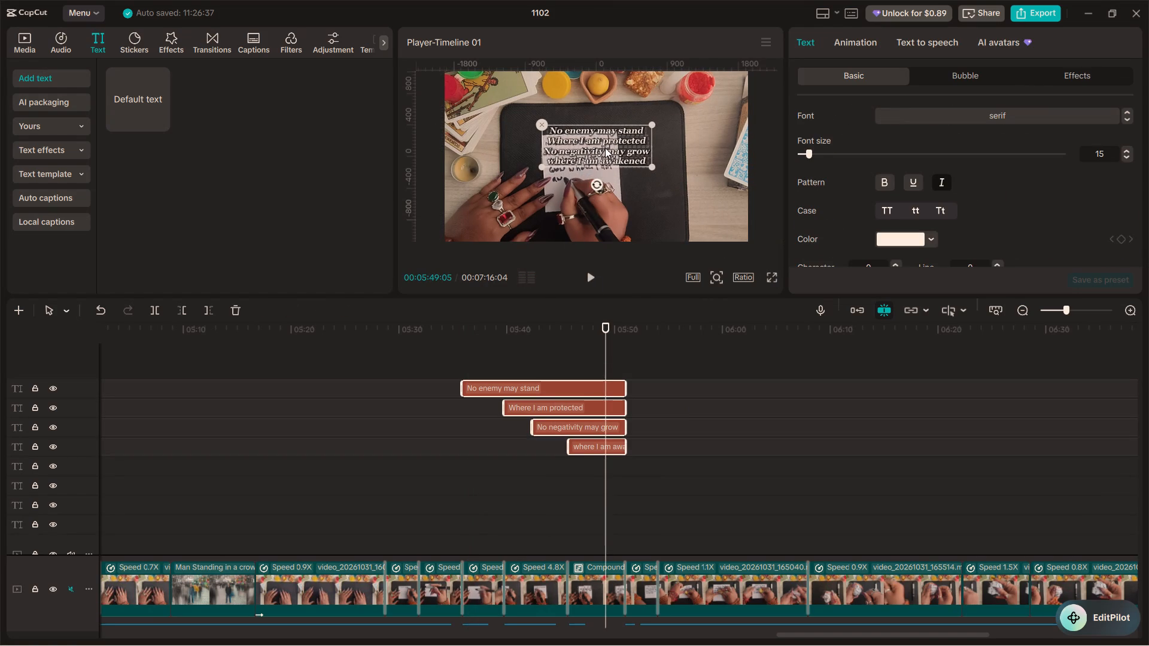
left_click_drag(605, 148, 688, 156)
Play back the smaller captions to check that they stay clear of the handwriting.
left_click_drag(450, 354, 445, 356)
key("space")
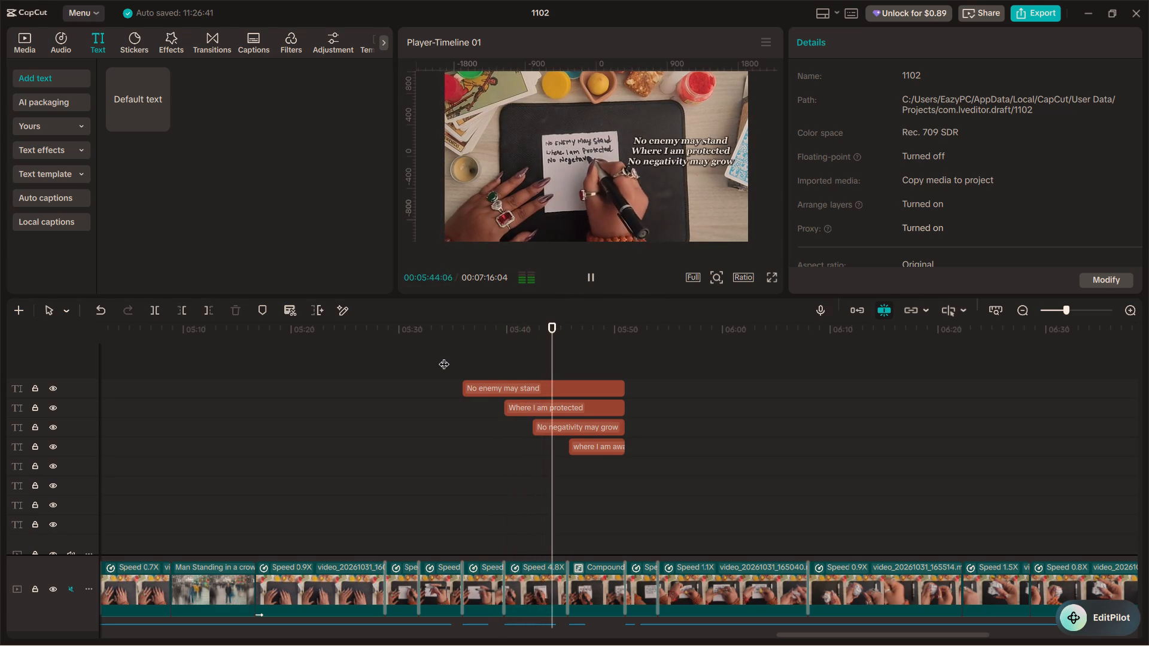
key("space")
Apply the Manifest entrance animation to all four stacked captions.
left_click_drag(619, 474, 516, 339)
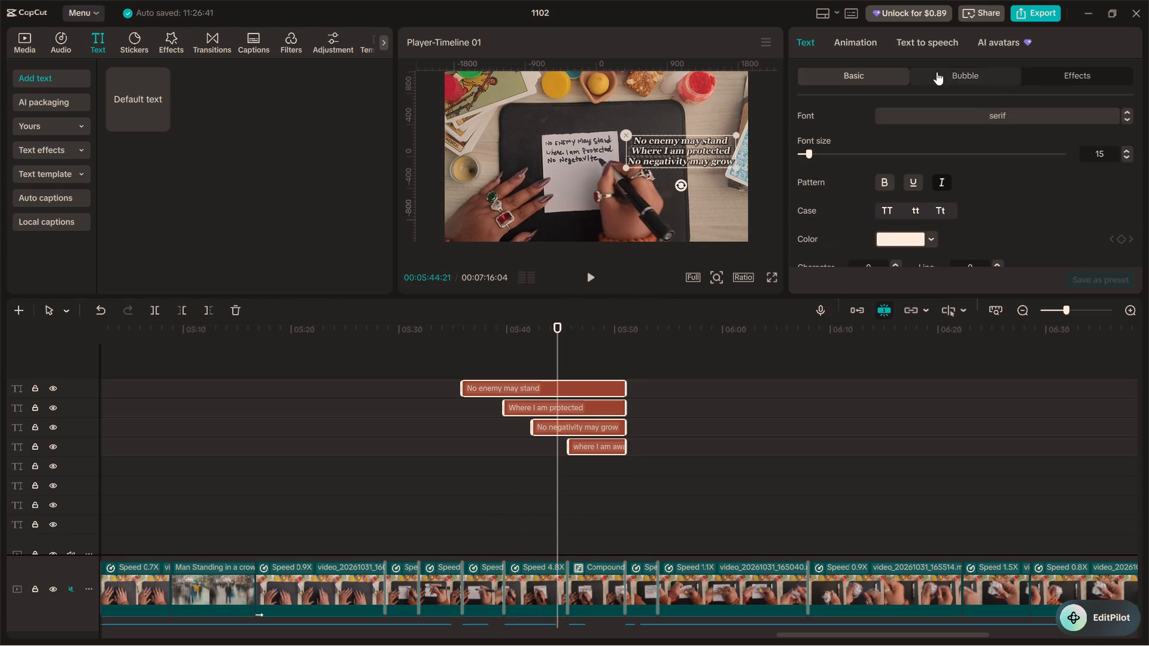
left_click(859, 45)
left_click(863, 86)
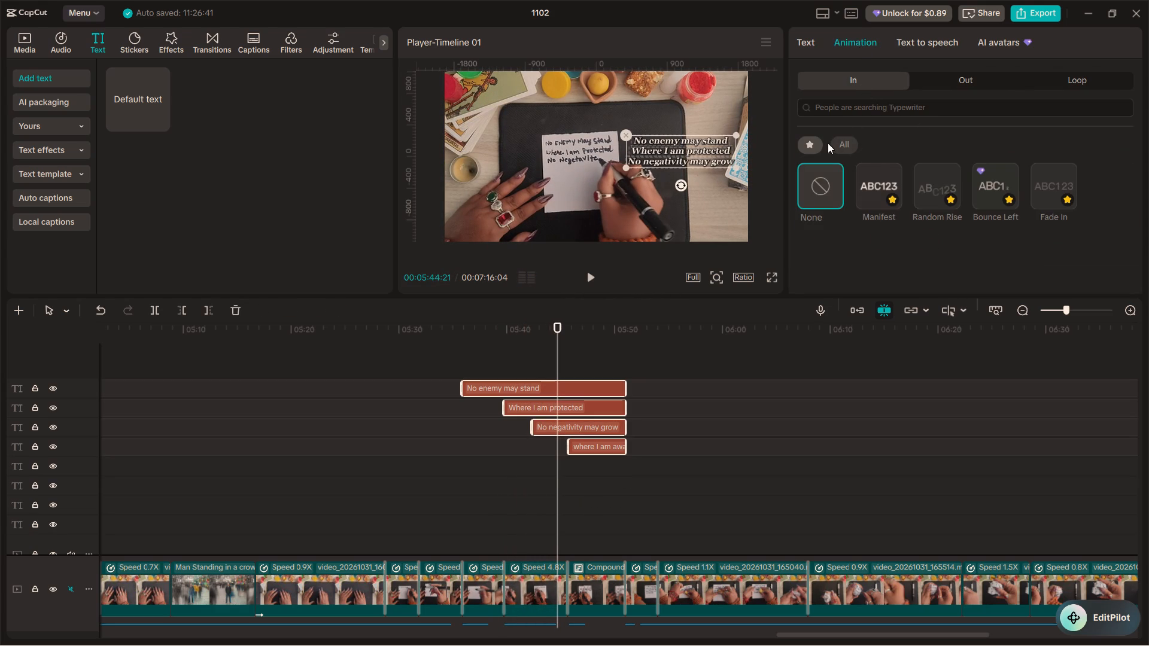
left_click(882, 187)
Play back the four captions full screen to check their entrance animation beside the paper.
left_click(431, 341)
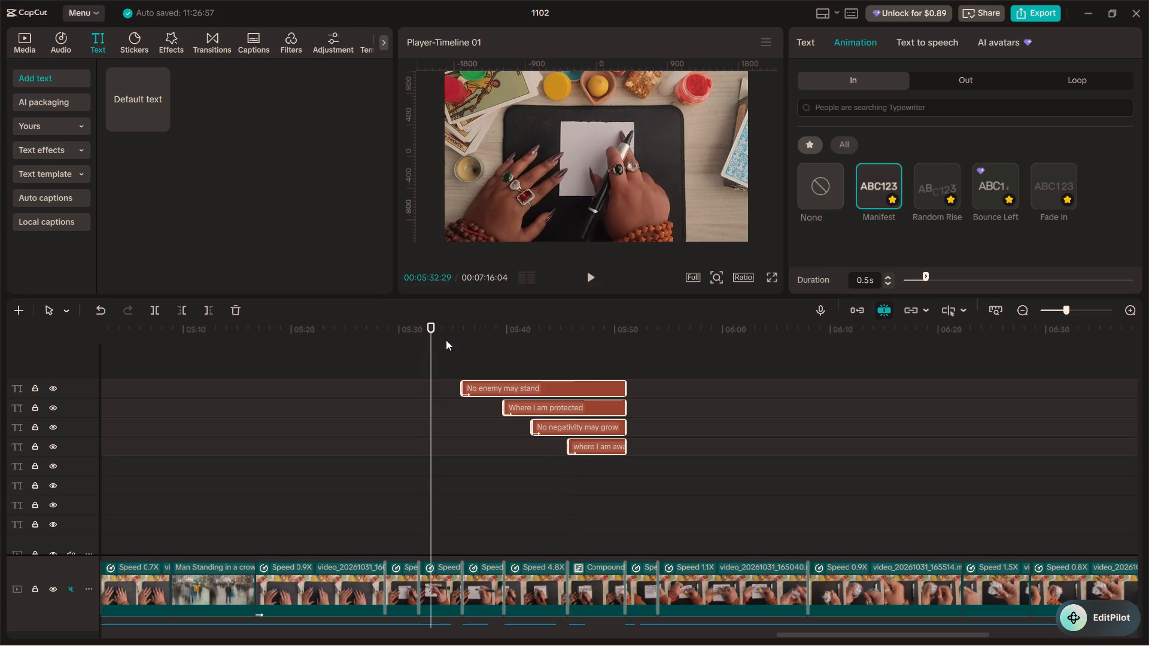
key("space")
left_click(766, 276)
left_click(772, 276)
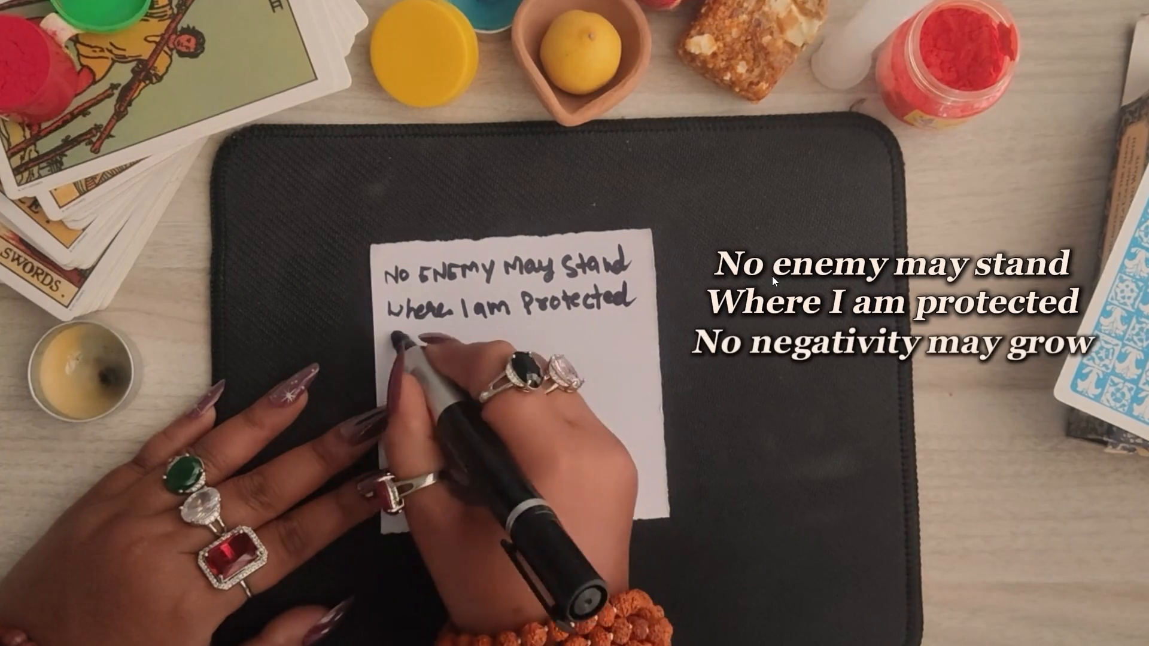
key("Escape")
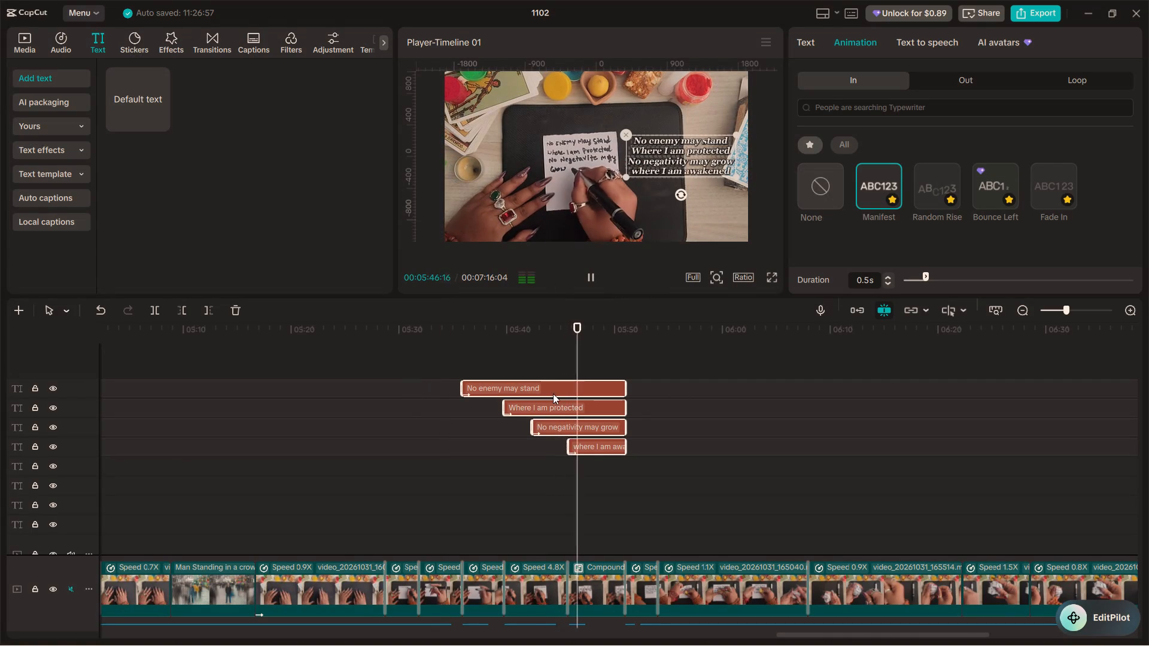
left_click(417, 395)
Play back the earlier chant captions from "Repeat these words" through "What brings negativity," to review their size and placement.
scroll(411, 392, "down", 9, "ctrl")
scroll(411, 392, "up", 6, "alt")
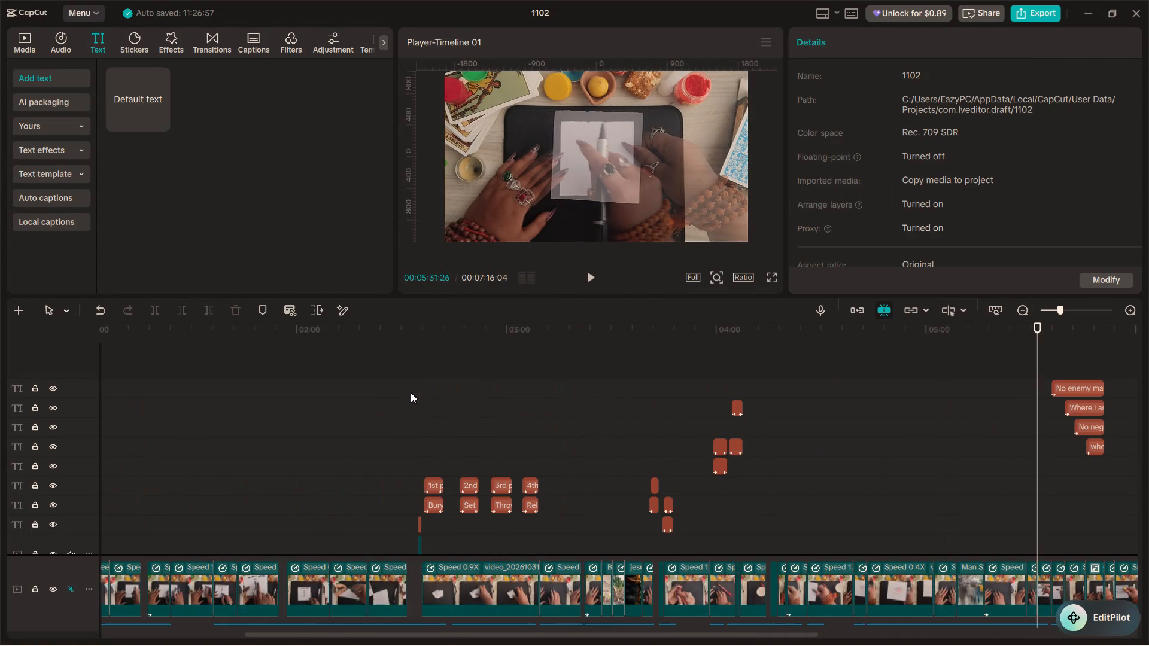
scroll(755, 462, "down", 2, "alt")
scroll(582, 444, "down", 10)
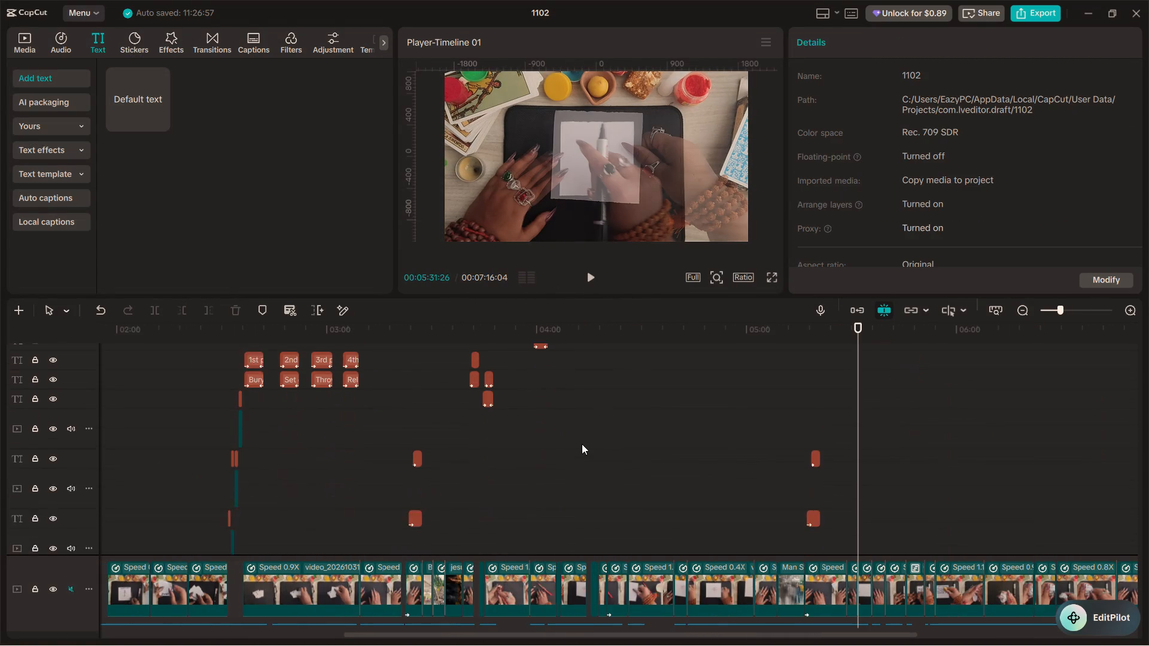
scroll(582, 444, "down", 11)
scroll(582, 444, "down", 20)
scroll(582, 444, "down", 7)
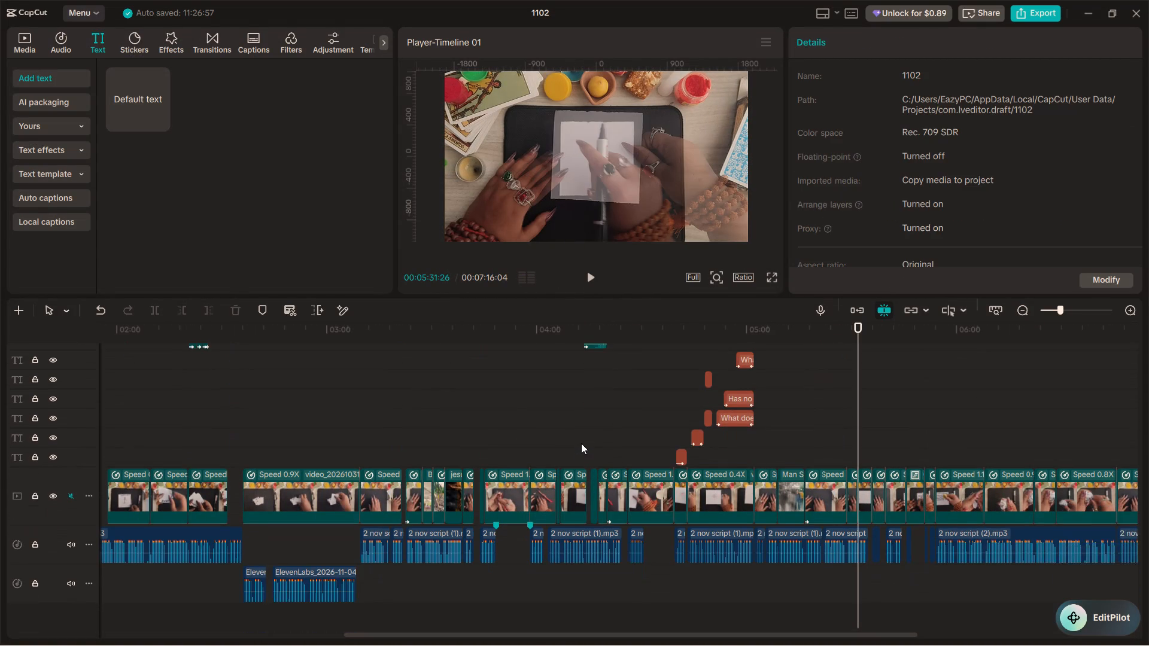
scroll(586, 440, "up", 2)
left_click(706, 386)
key("space")
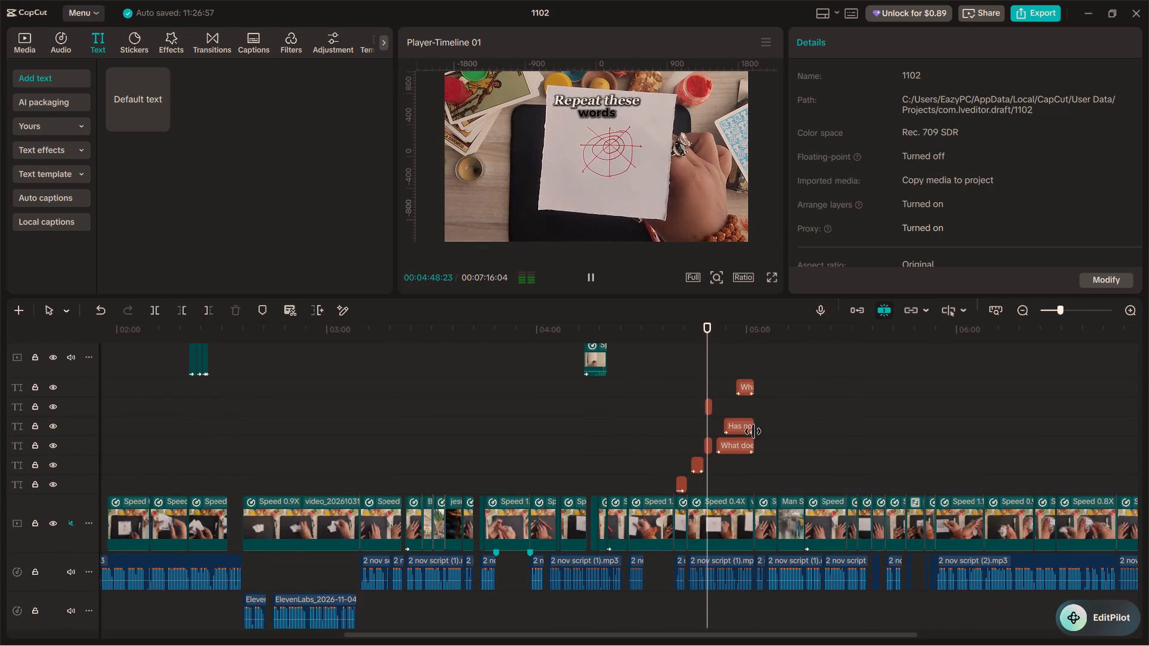
scroll(755, 438, "up", 20, "ctrl")
scroll(755, 438, "up", 3, "ctrl")
scroll(758, 444, "down", 5, "alt")
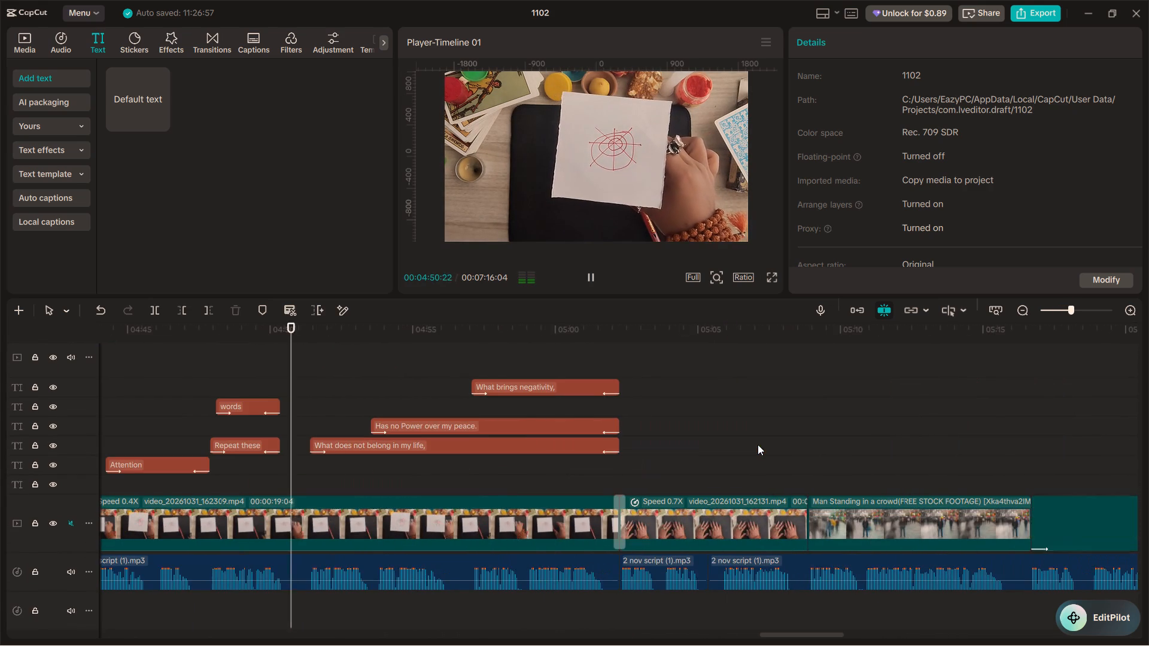
scroll(600, 441, "down", 9, "ctrl")
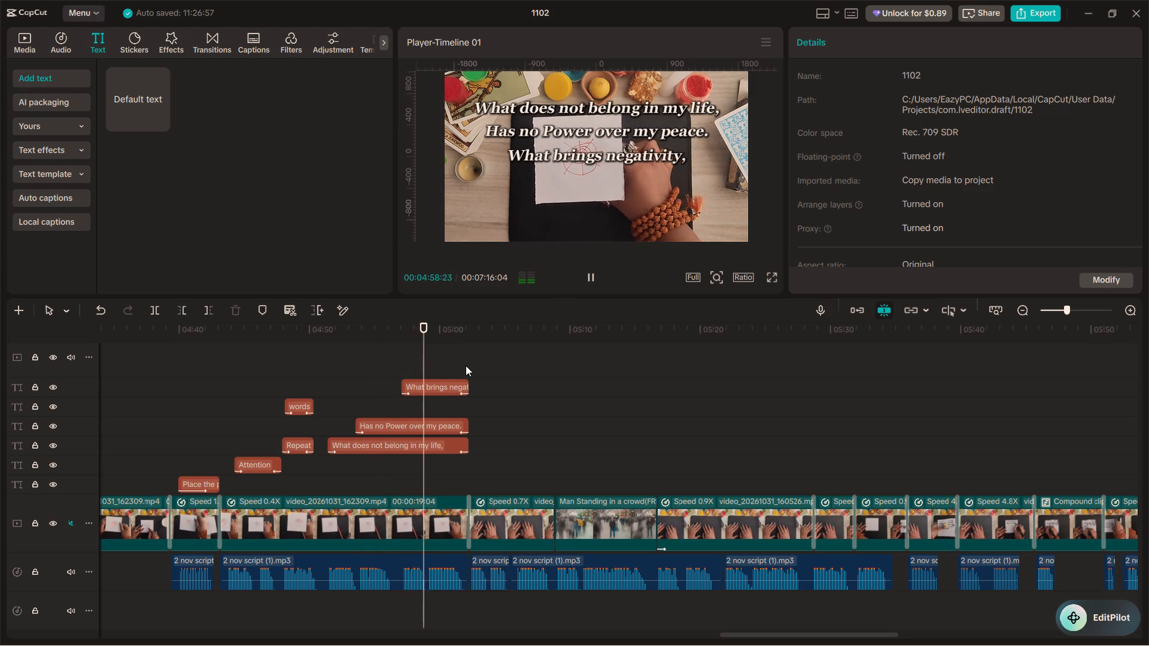
key("space")
Move the "Must remain outside my boundaries." caption slightly up, closer to the three lines above it.
left_click_drag(485, 459, 446, 412)
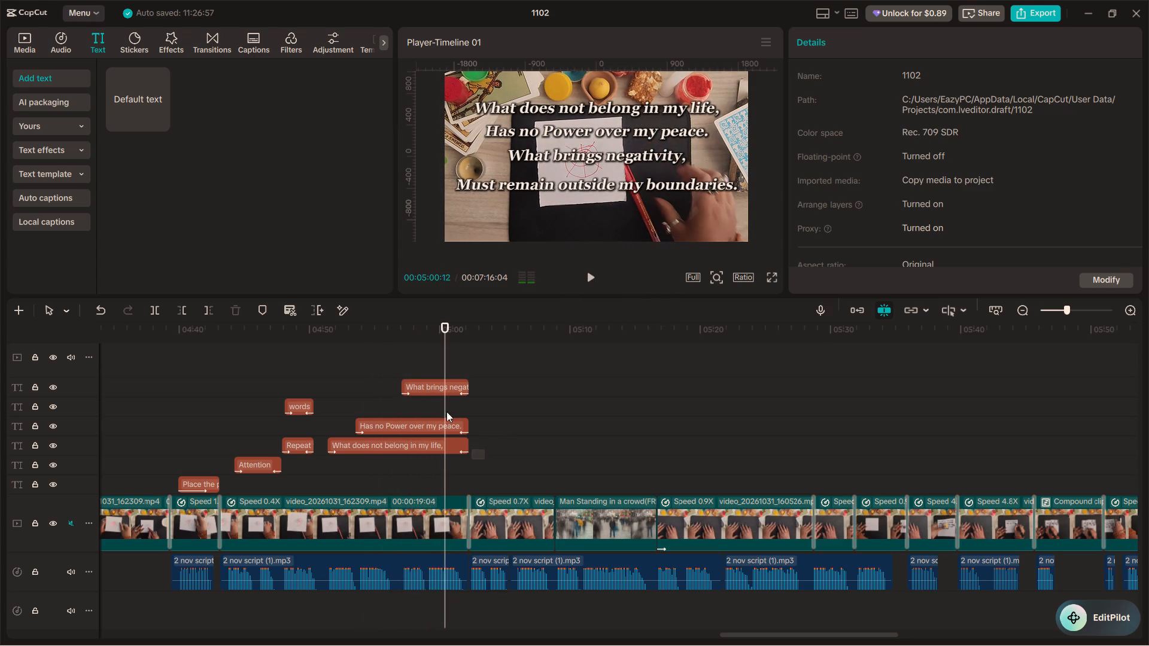
left_click_drag(446, 412, 431, 385)
scroll(494, 421, "down", 6, "ctrl")
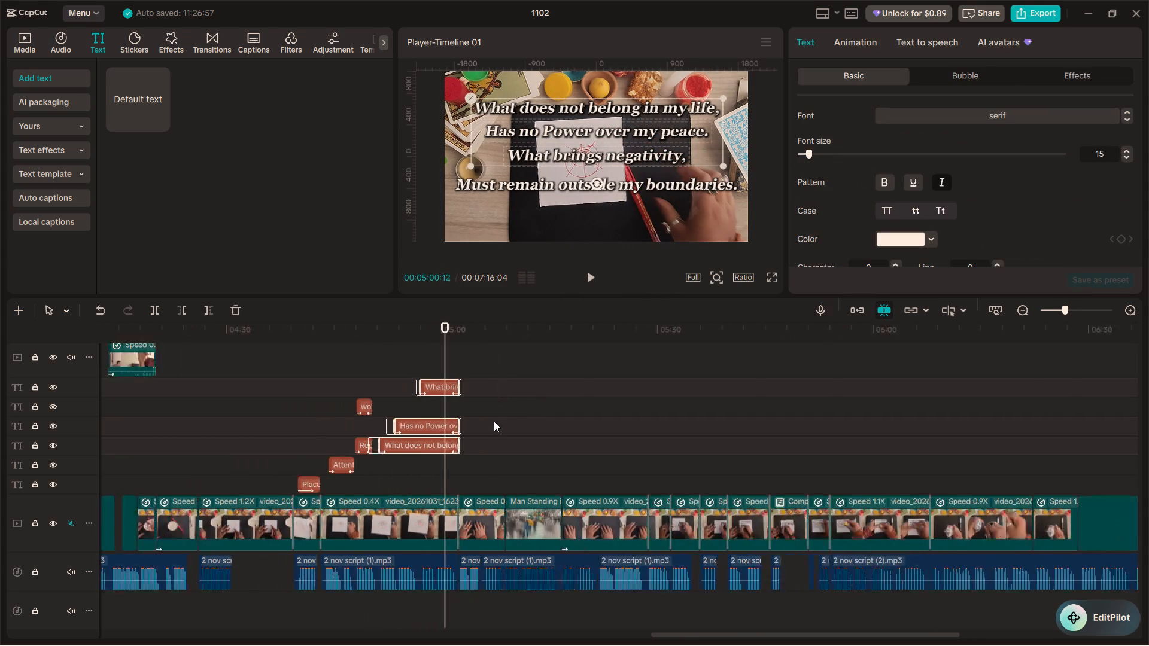
scroll(494, 421, "up", 13, "ctrl")
scroll(494, 421, "down", 12, "ctrl")
scroll(494, 421, "up", 7)
scroll(494, 421, "down", 3)
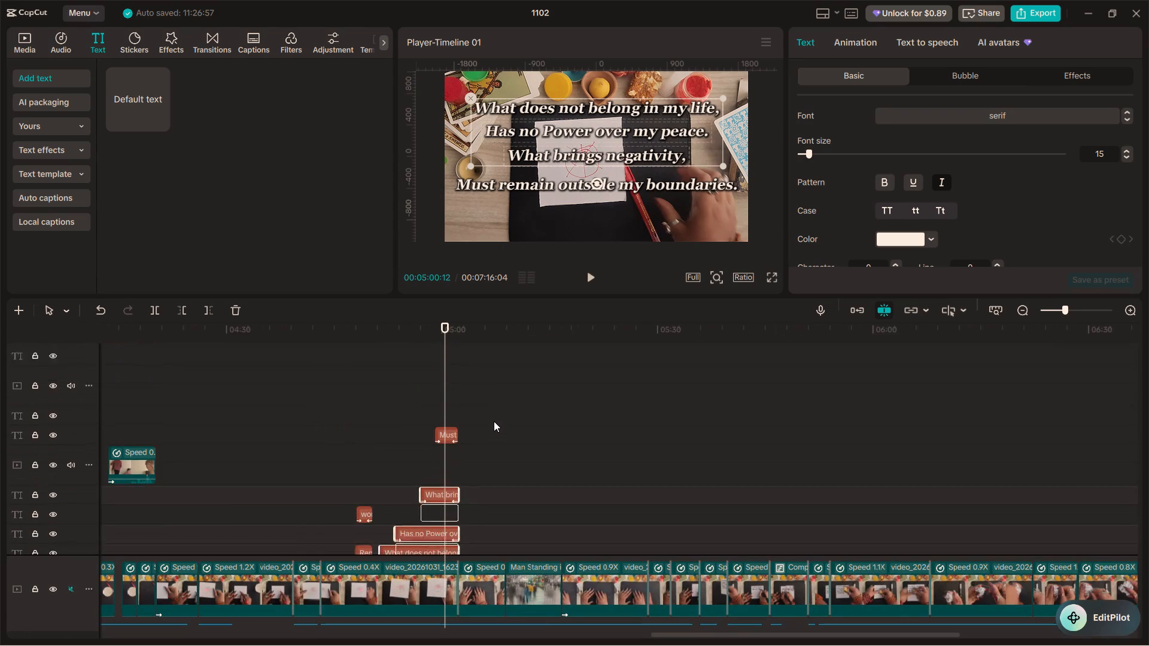
left_click_drag(482, 528, 442, 395)
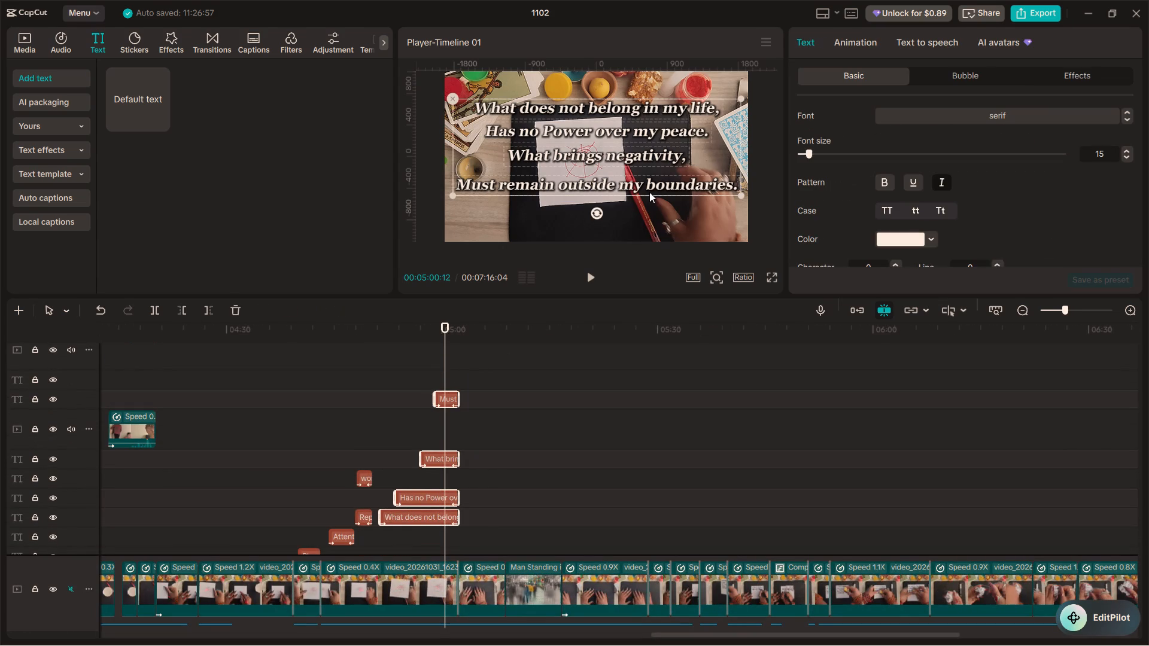
left_click(482, 435)
left_click(440, 398)
left_click(457, 348)
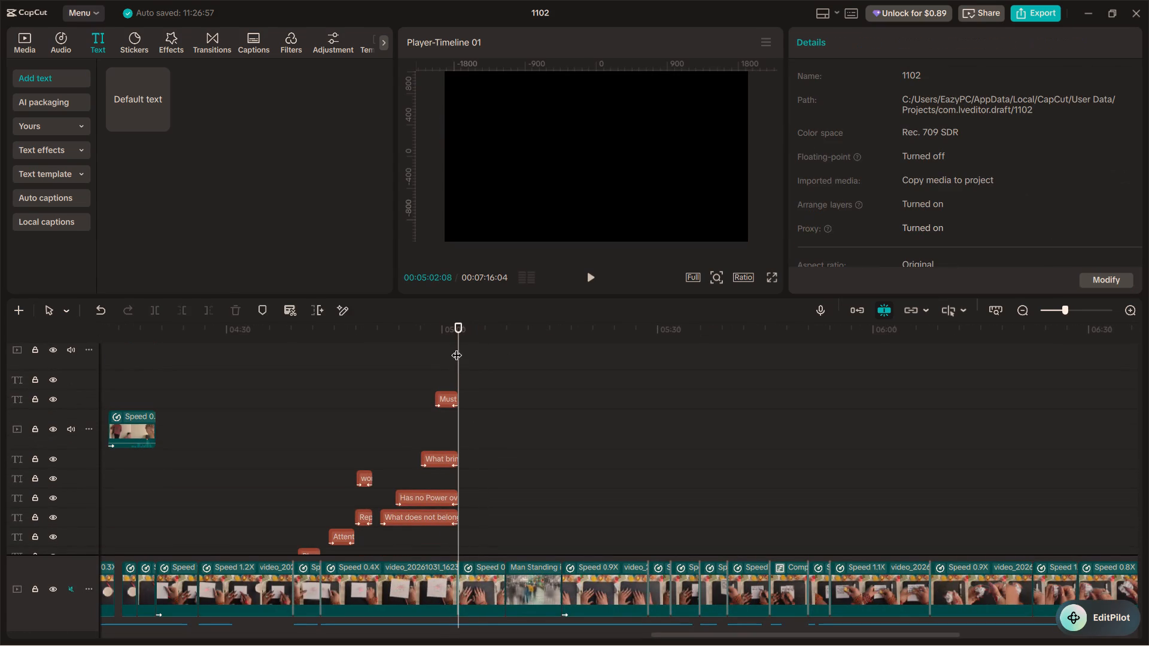
left_click(448, 357)
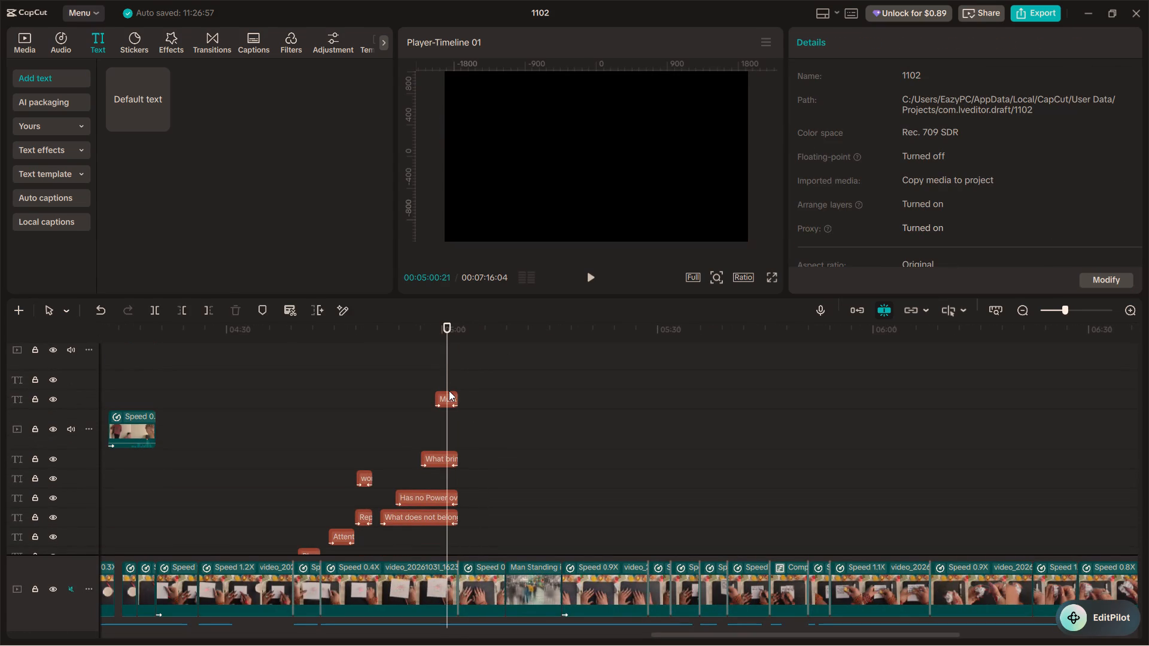
left_click(595, 188)
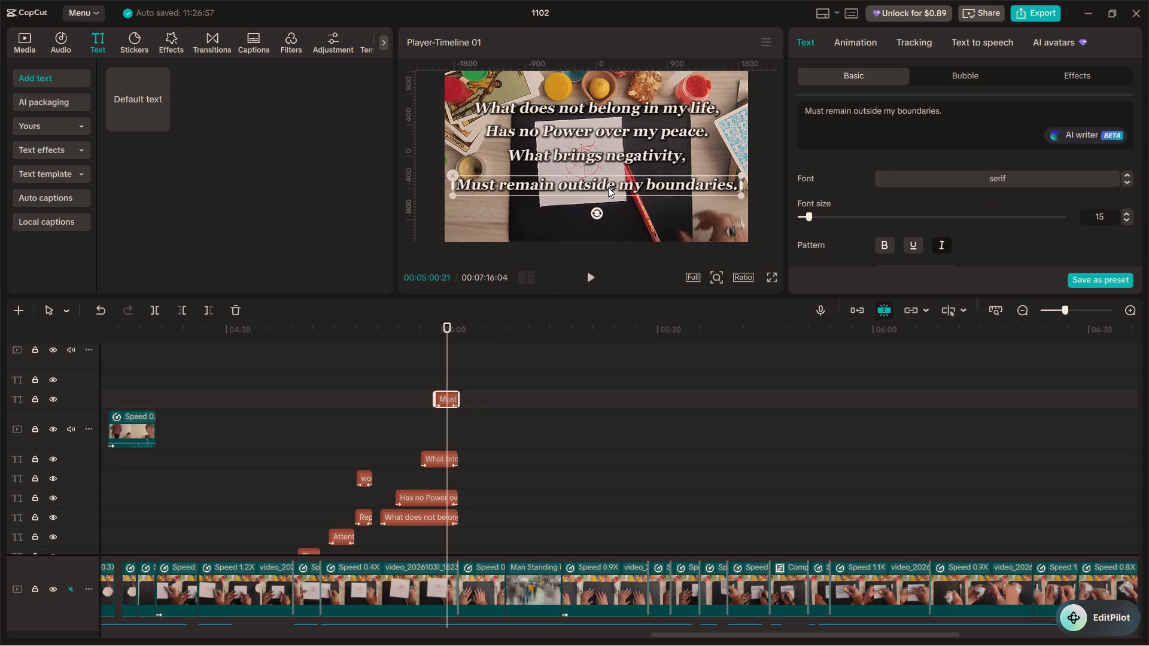
left_click(610, 187)
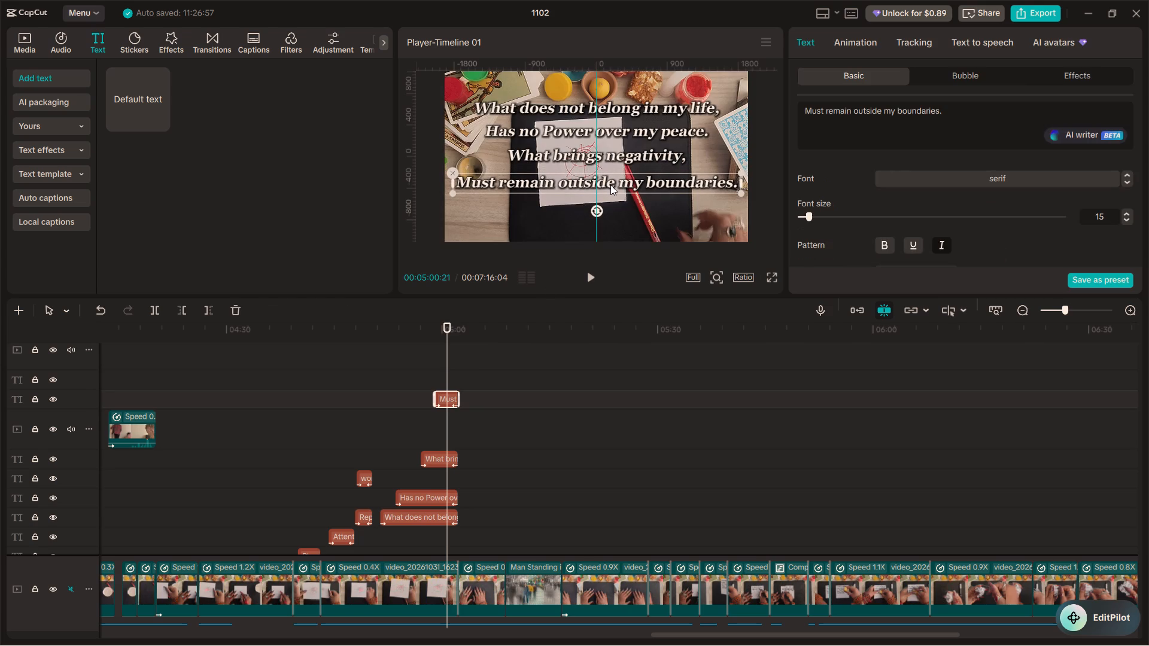
left_click(537, 352)
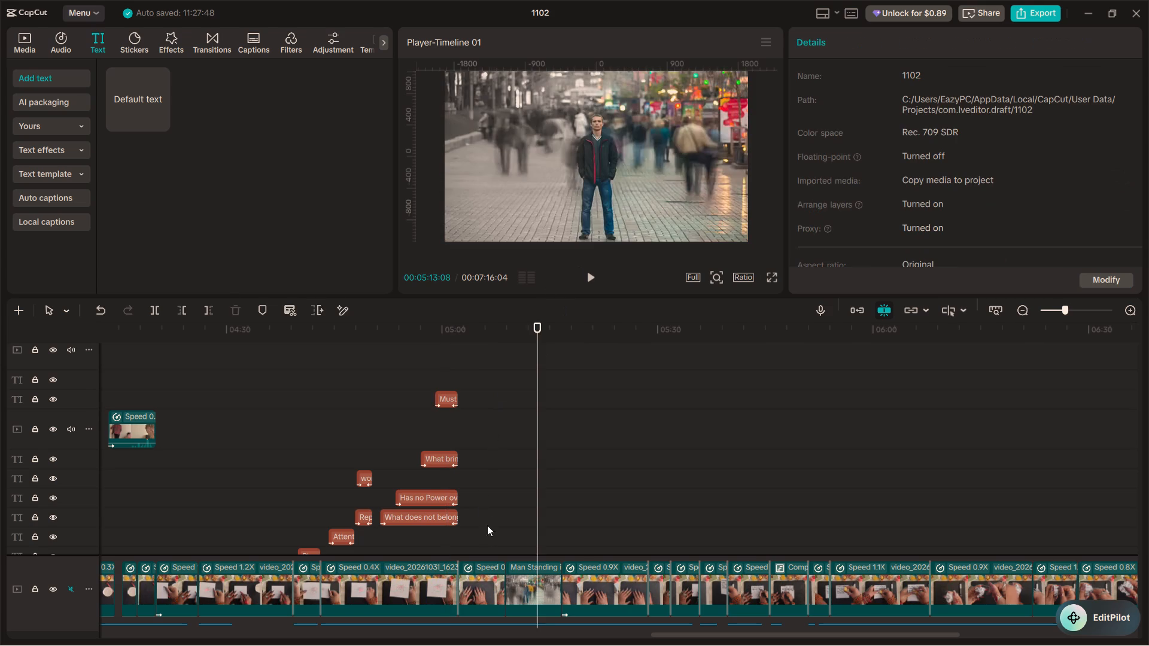
Scale the four stacked captions, from "What does not belong in my life," to "Must remain outside my boundaries.", down together to about three-quarters size.
left_click_drag(482, 541, 444, 365)
left_click(449, 338)
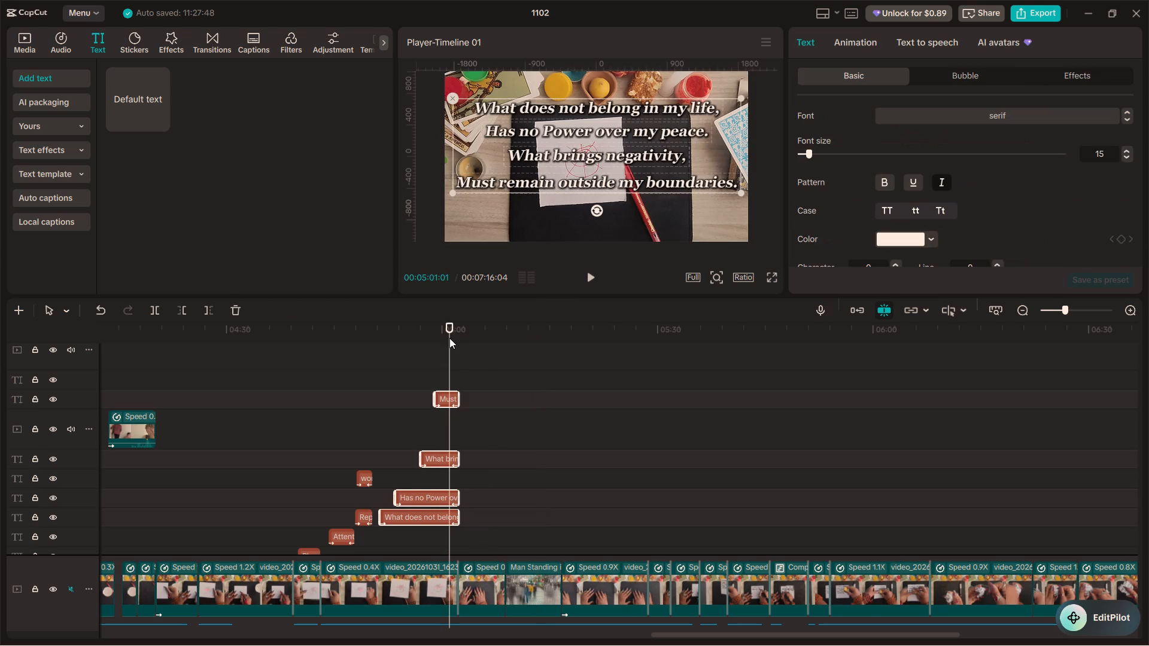
left_click_drag(741, 96, 683, 113)
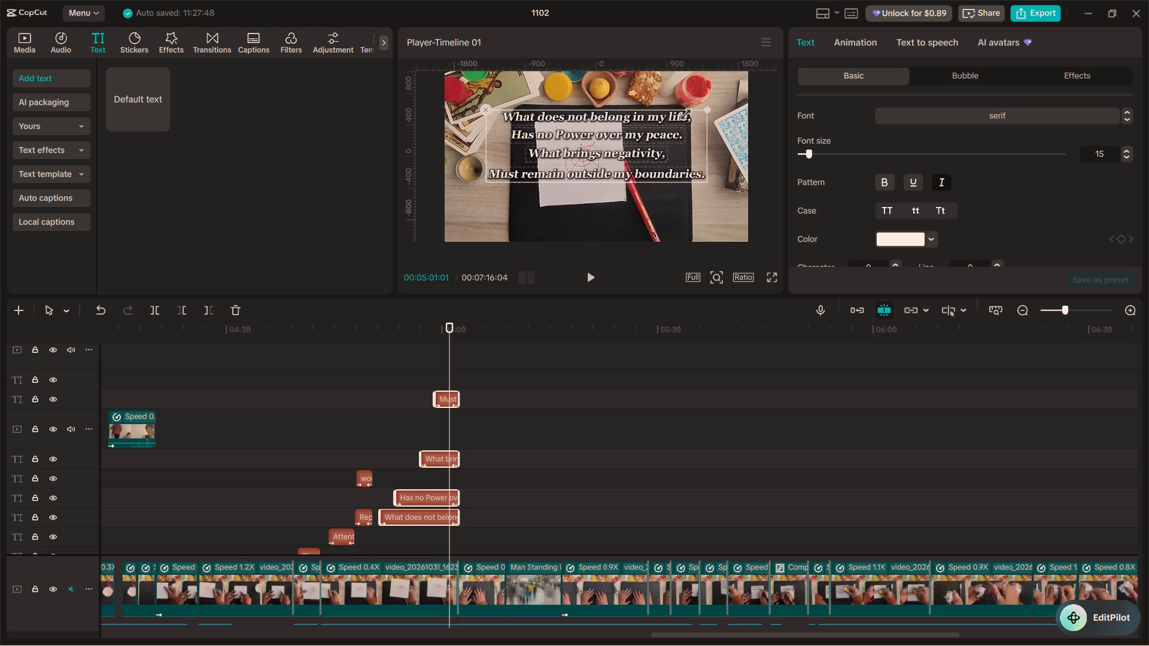
left_click_drag(683, 113, 677, 114)
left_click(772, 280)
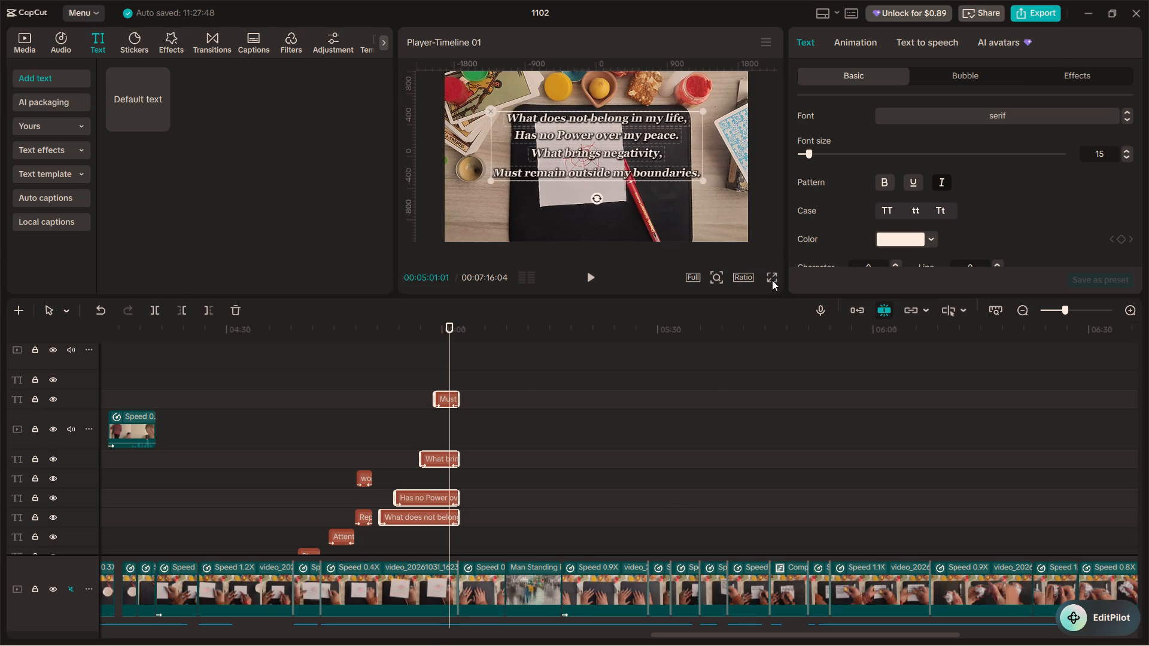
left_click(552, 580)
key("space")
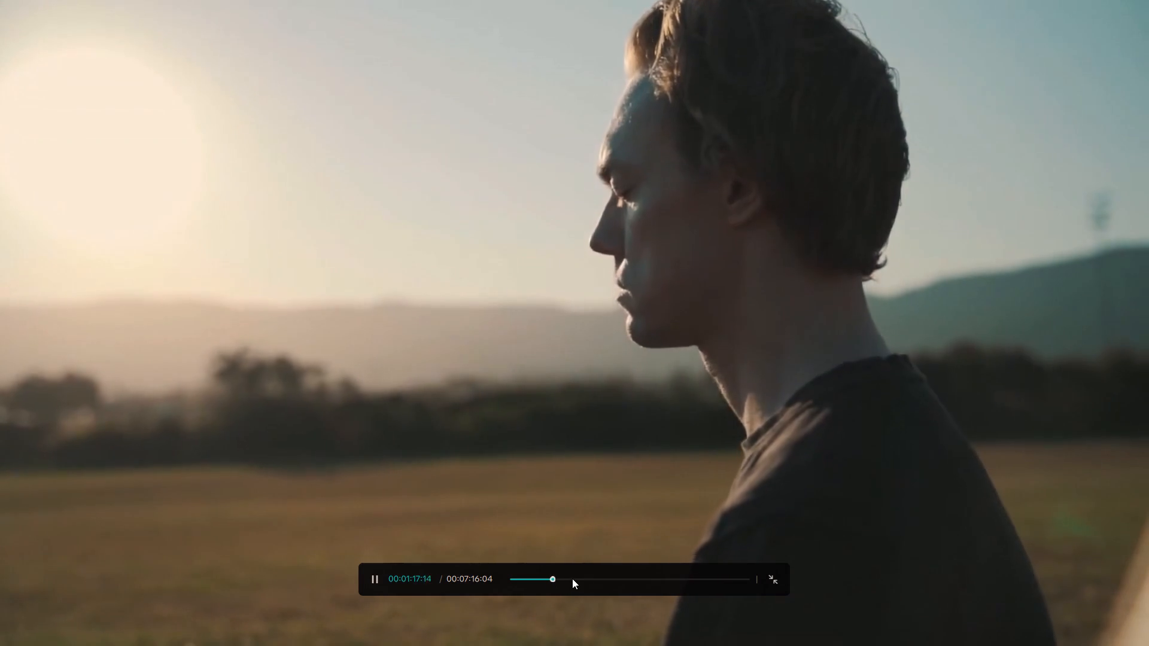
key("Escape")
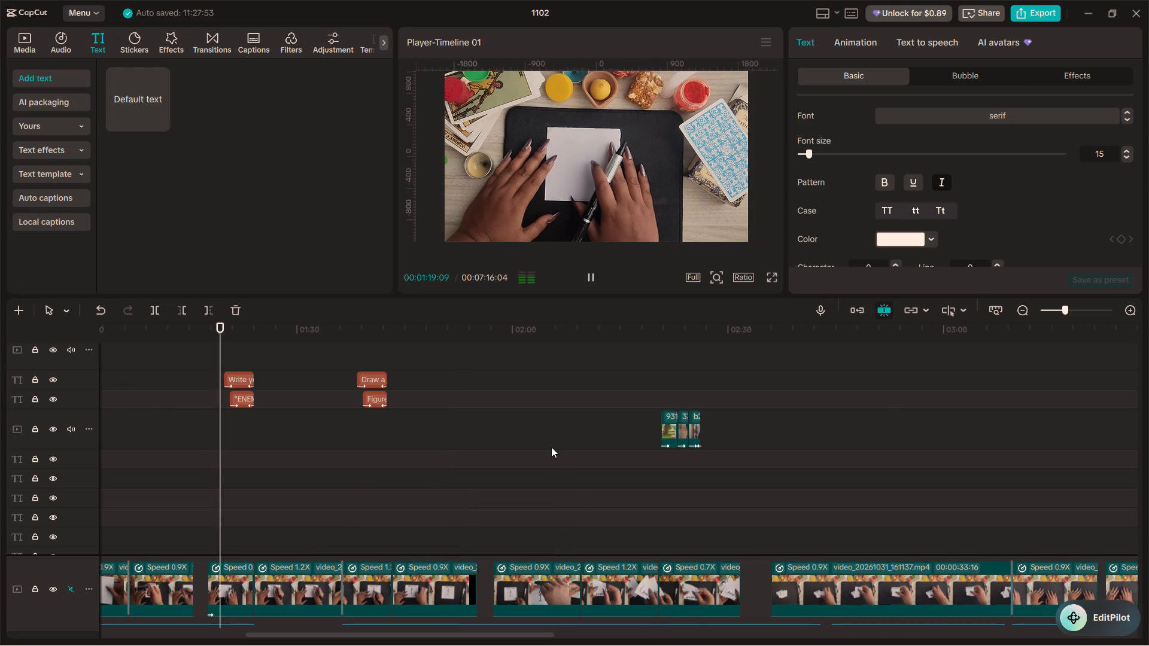
Play back the smaller chant captions, starting just before "Attention Focused !", to check their size and timing.
left_click(649, 348)
key("space")
scroll(536, 466, "down", 6, "ctrl")
scroll(534, 467, "up", 2, "alt")
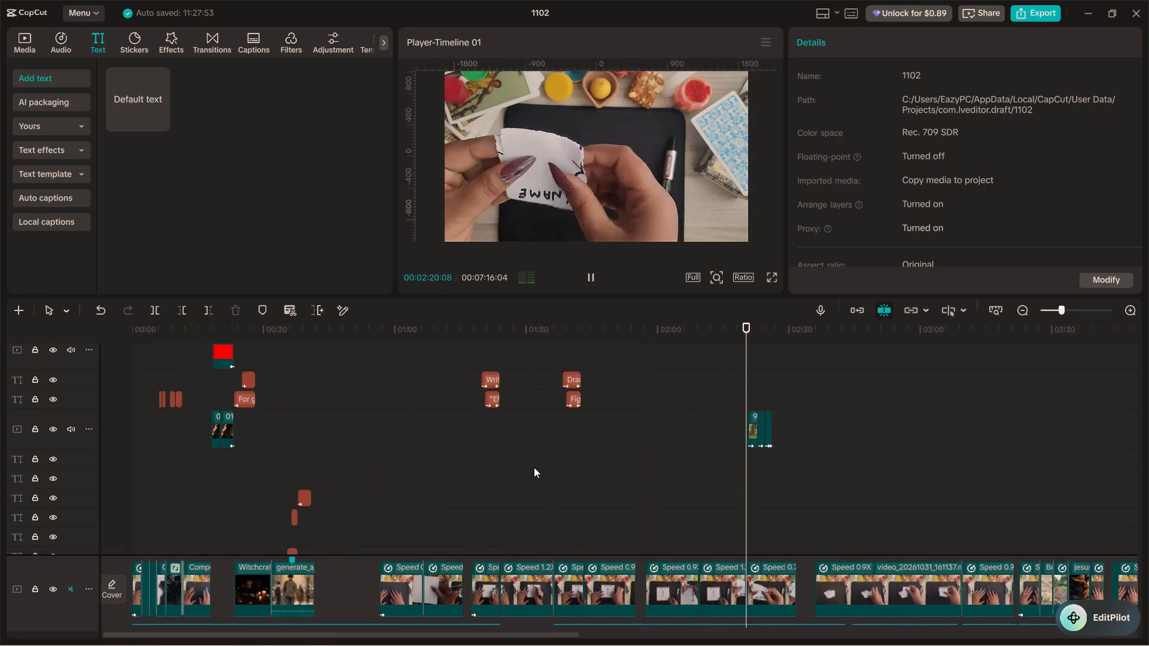
scroll(534, 467, "up", 1, "alt")
scroll(534, 467, "down", 6, "alt")
left_click(835, 429)
key("space")
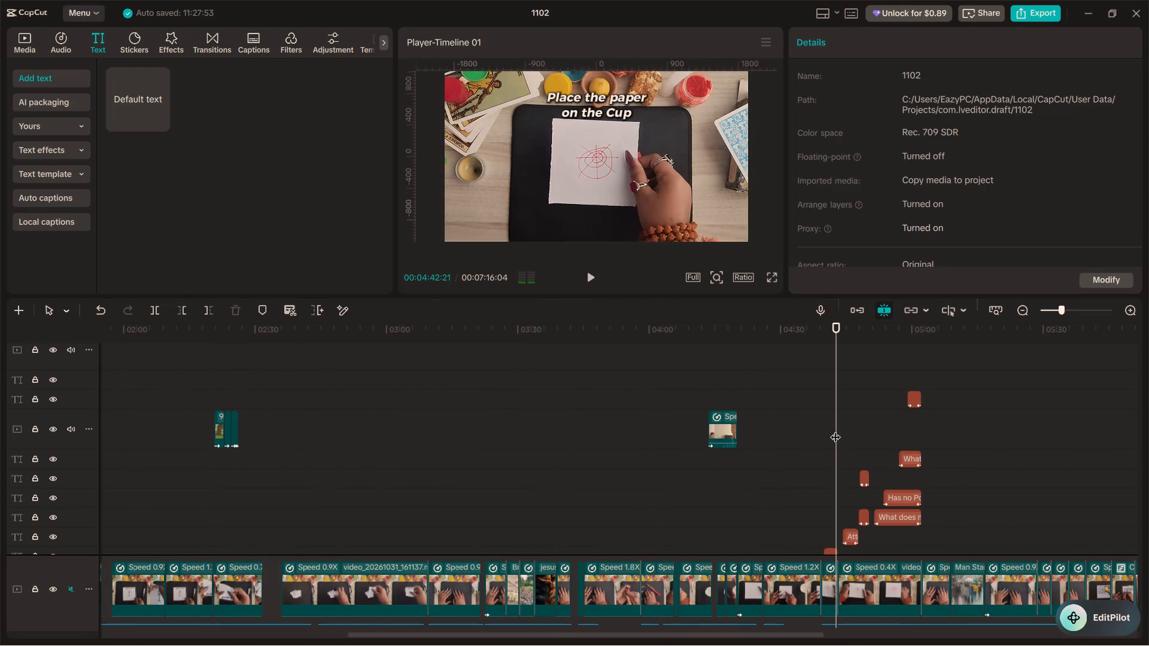
scroll(835, 429, "down", 4, "alt")
scroll(624, 446, "down", 3, "alt")
scroll(361, 476, "up", 2, "alt")
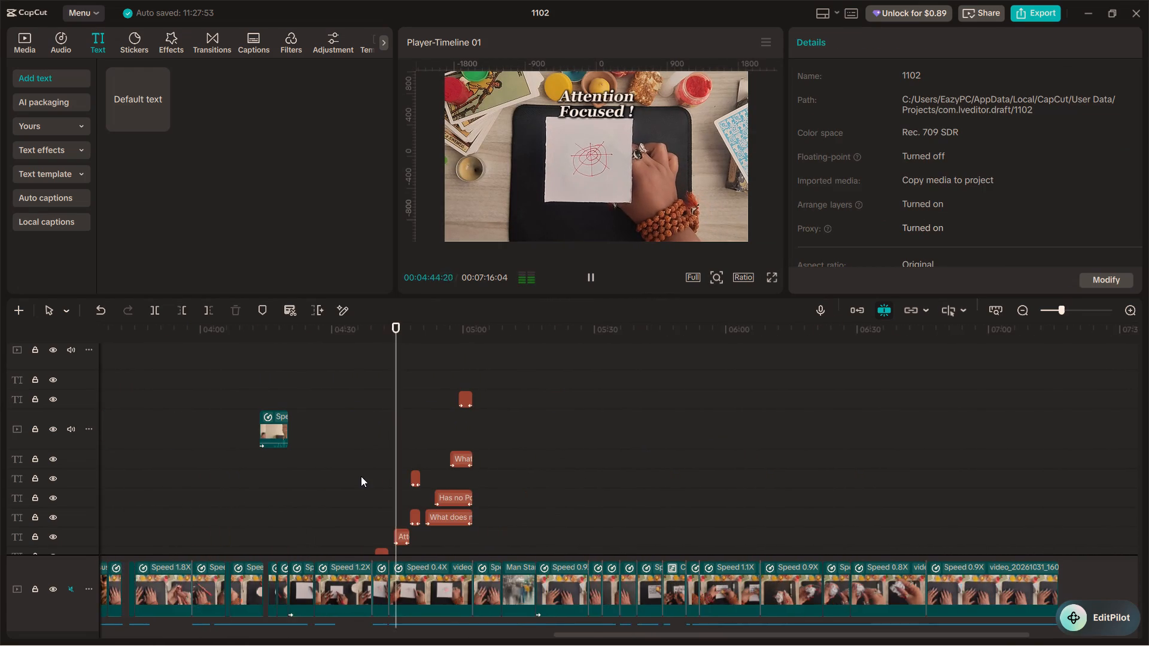
scroll(361, 476, "down", 1, "alt")
scroll(361, 476, "up", 9, "ctrl")
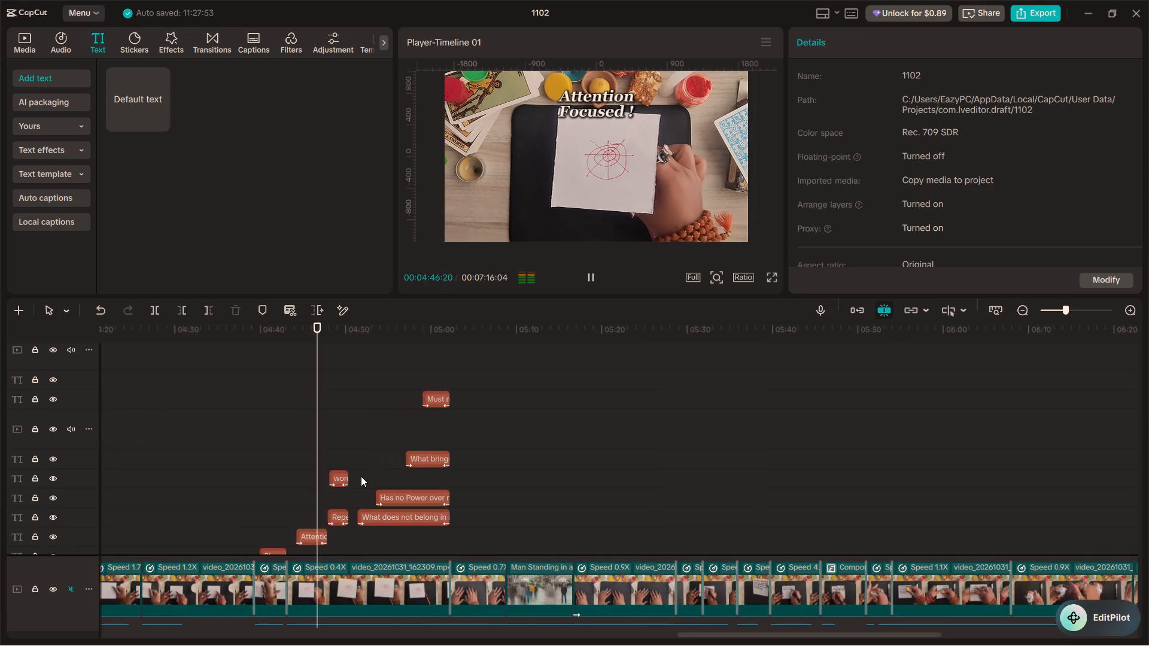
scroll(361, 476, "down", 6)
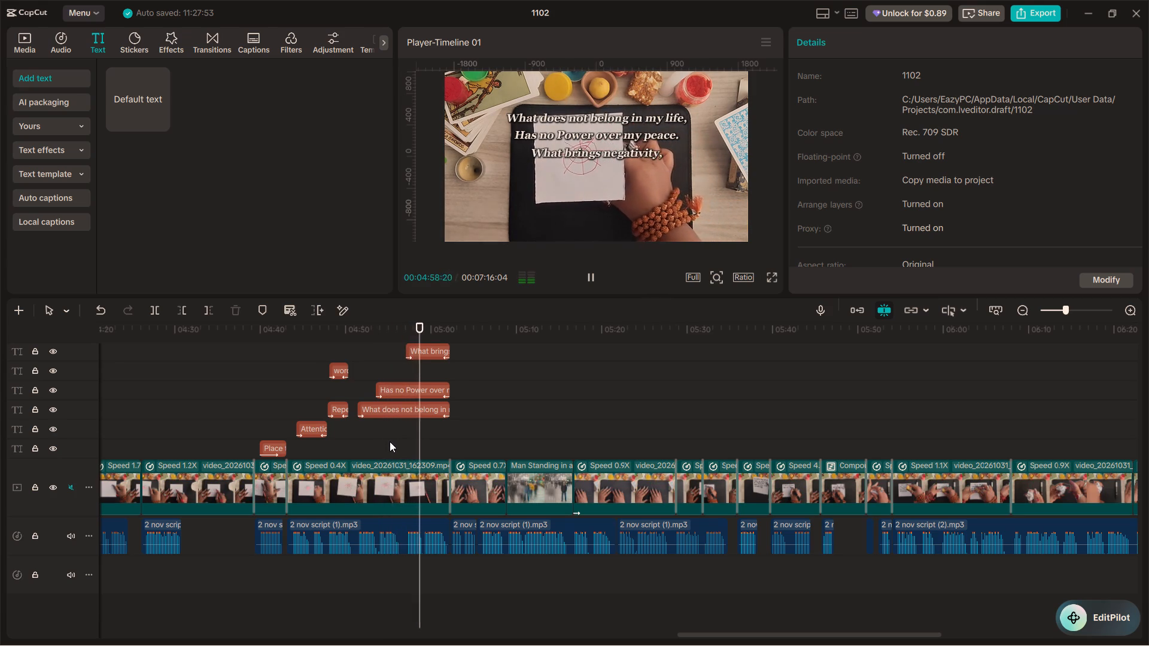
key("space")
Select the four chant captions together and examine their shared text style settings.
left_click_drag(461, 428, 445, 410)
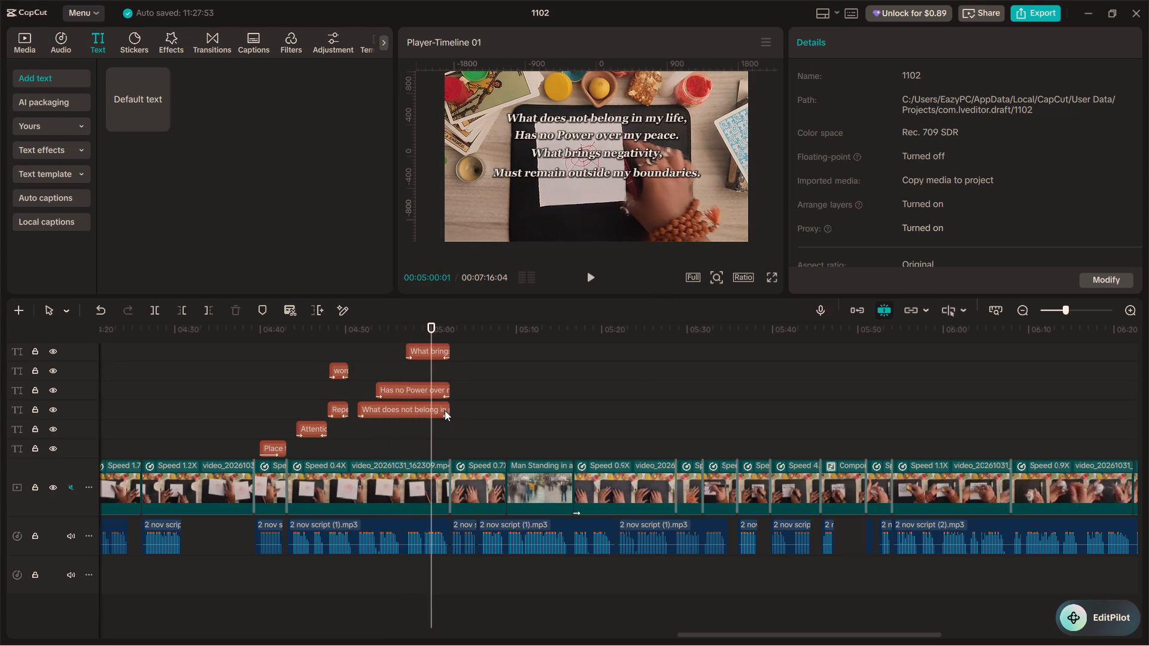
left_click_drag(445, 410, 419, 351)
scroll(425, 406, "up", 2)
scroll(475, 439, "up", 3)
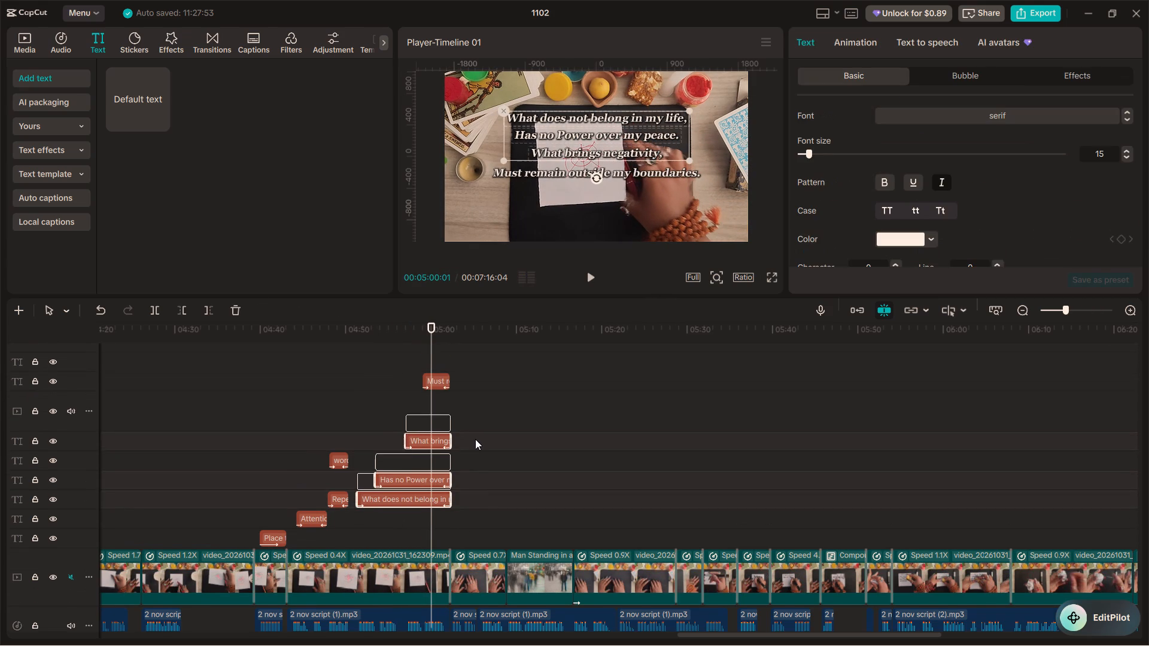
left_click_drag(480, 494, 434, 377)
scroll(843, 214, "down", 2)
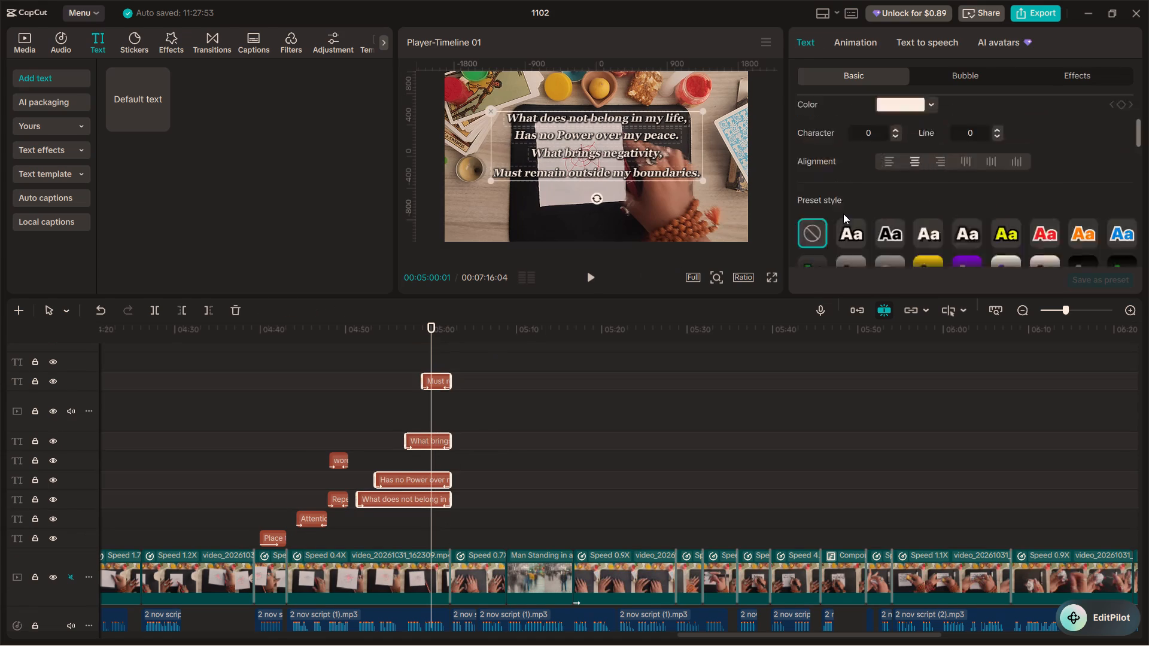
scroll(843, 214, "down", 1)
scroll(843, 214, "up", 8)
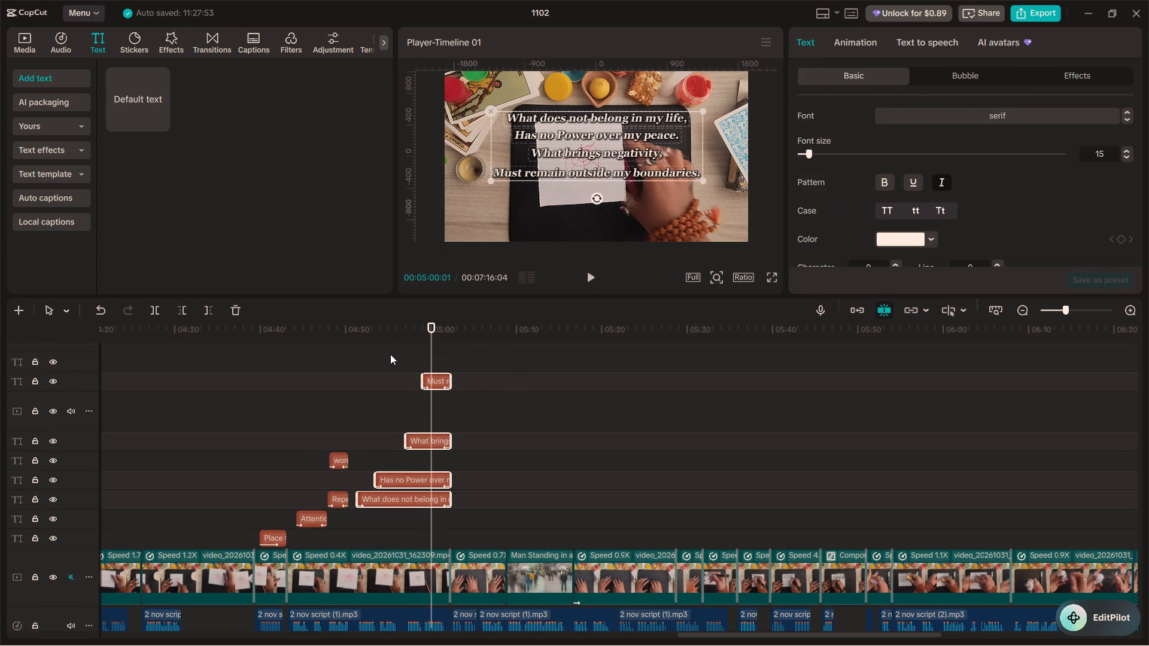
left_click(384, 354)
Enclose the chant in double quotation marks, opening before "What does not belong in my life," and closing after "Must remain outside my boundaries.".
left_click(396, 501)
left_click_drag(381, 429, 364, 426)
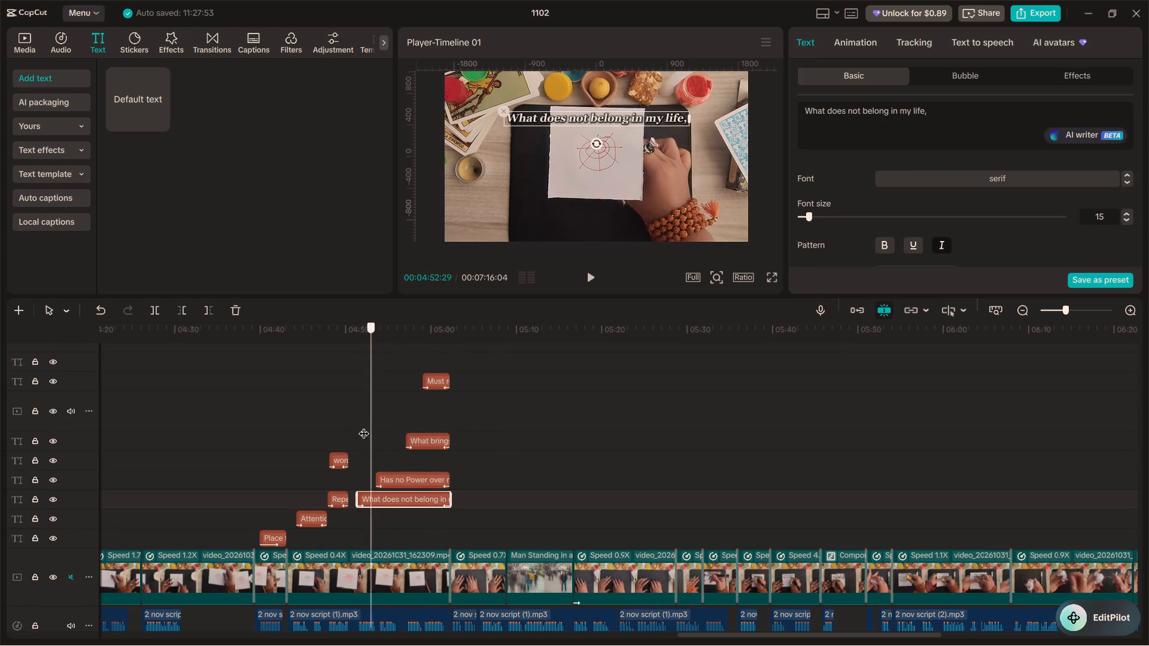
left_click_drag(364, 426, 354, 423)
left_click(805, 106)
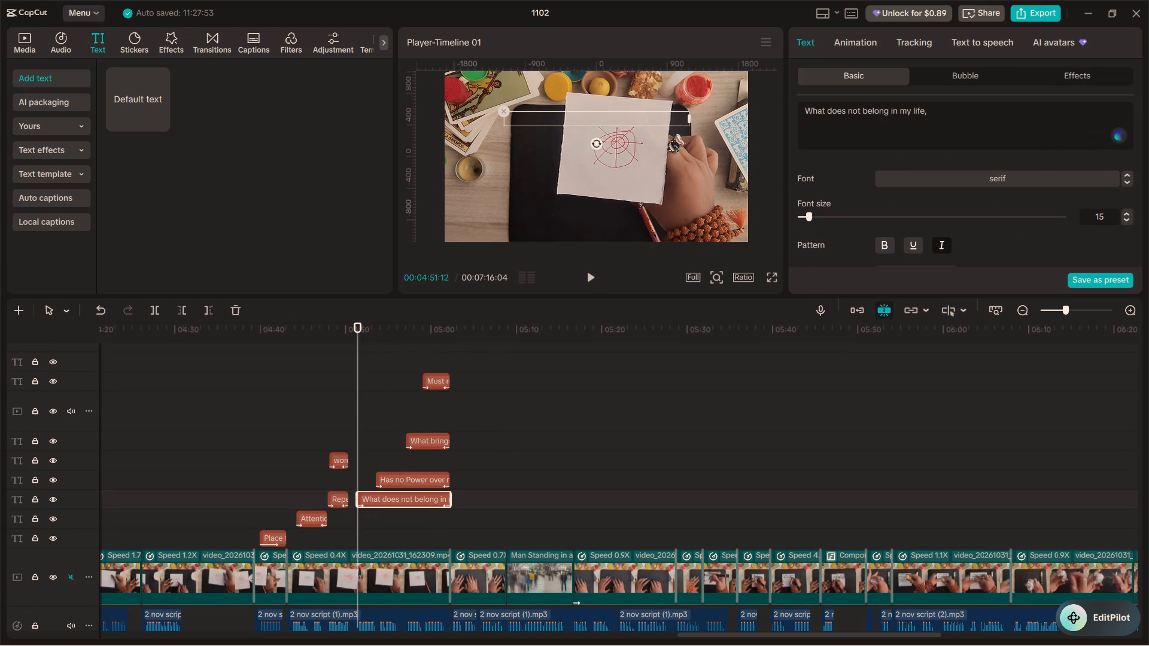
key("shift+quotedbl")
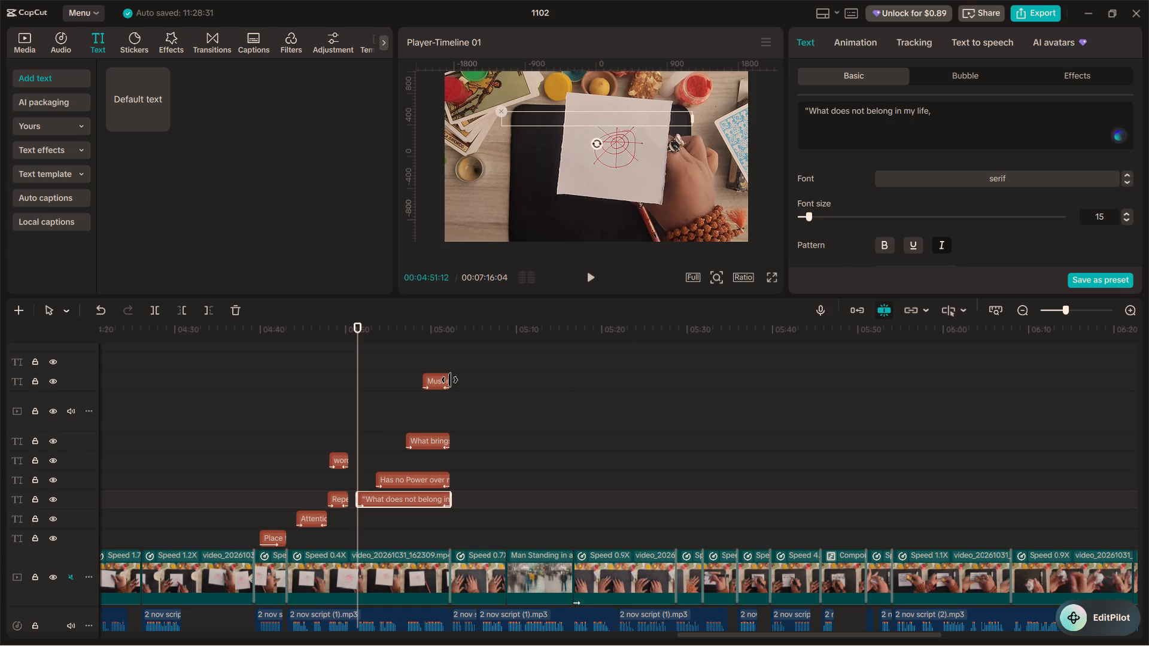
left_click(448, 379)
left_click(976, 112)
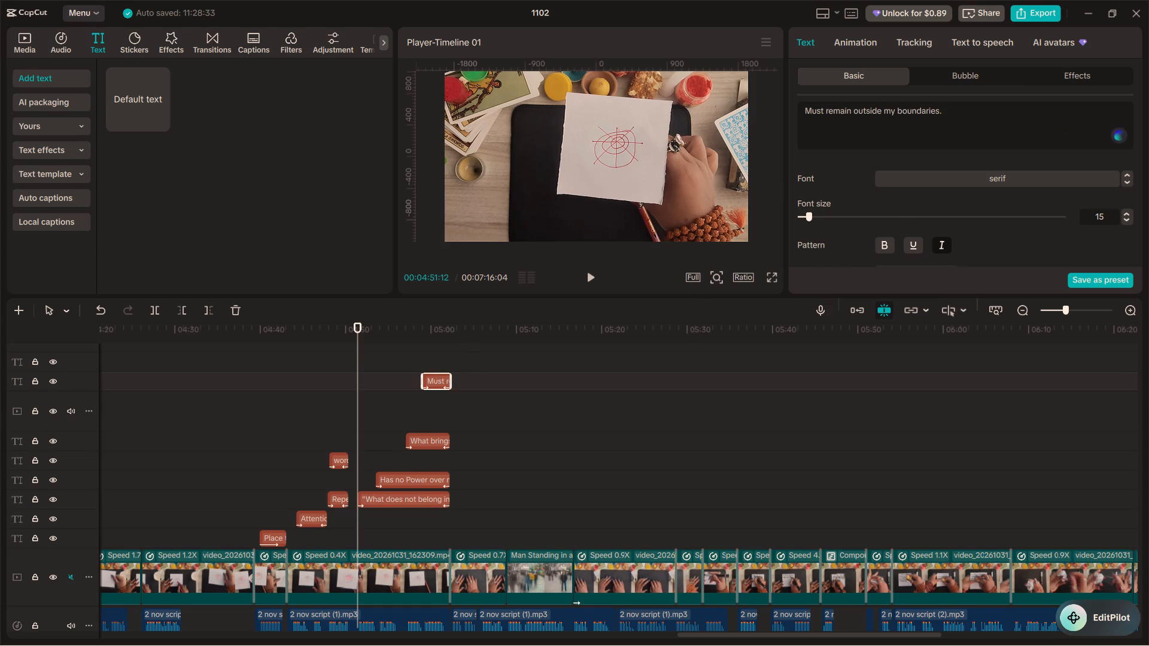
key("shift+quotedbl")
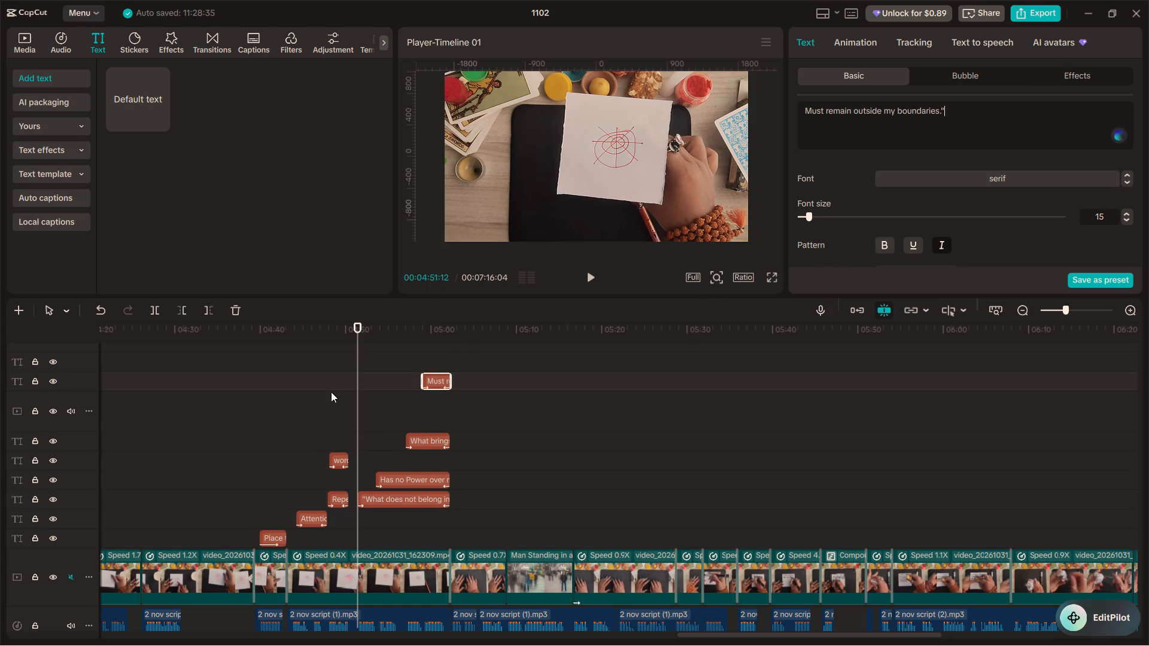
Play back the quoted chant captions, starting from "Repeat these words".
left_click(331, 392)
key("space")
key("space")
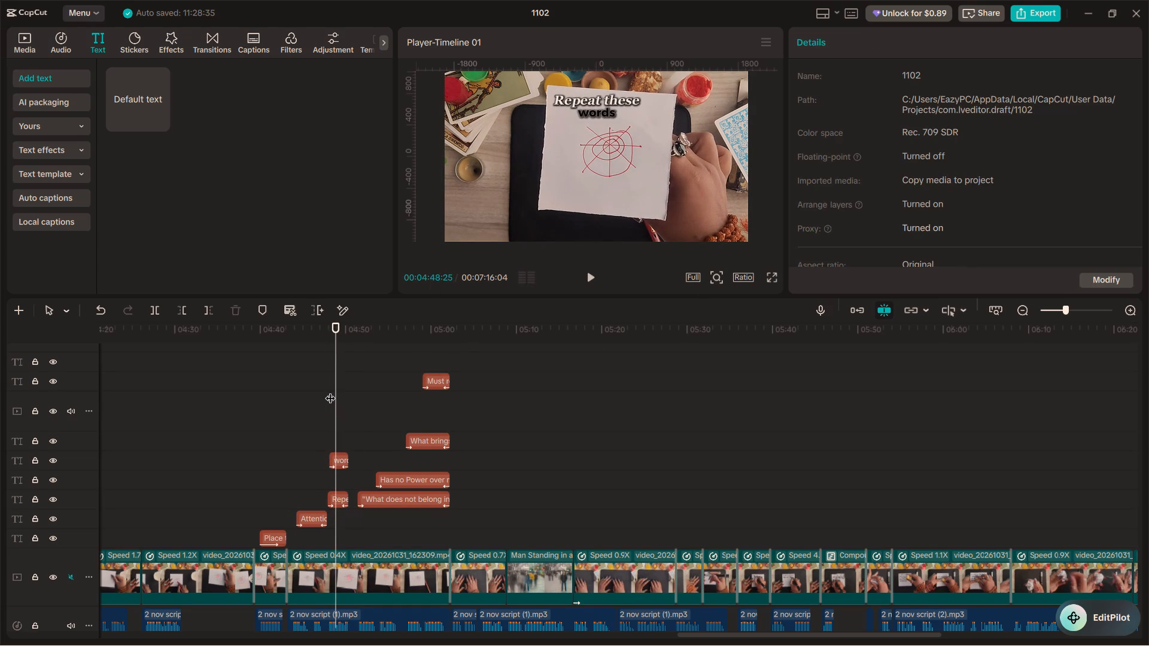
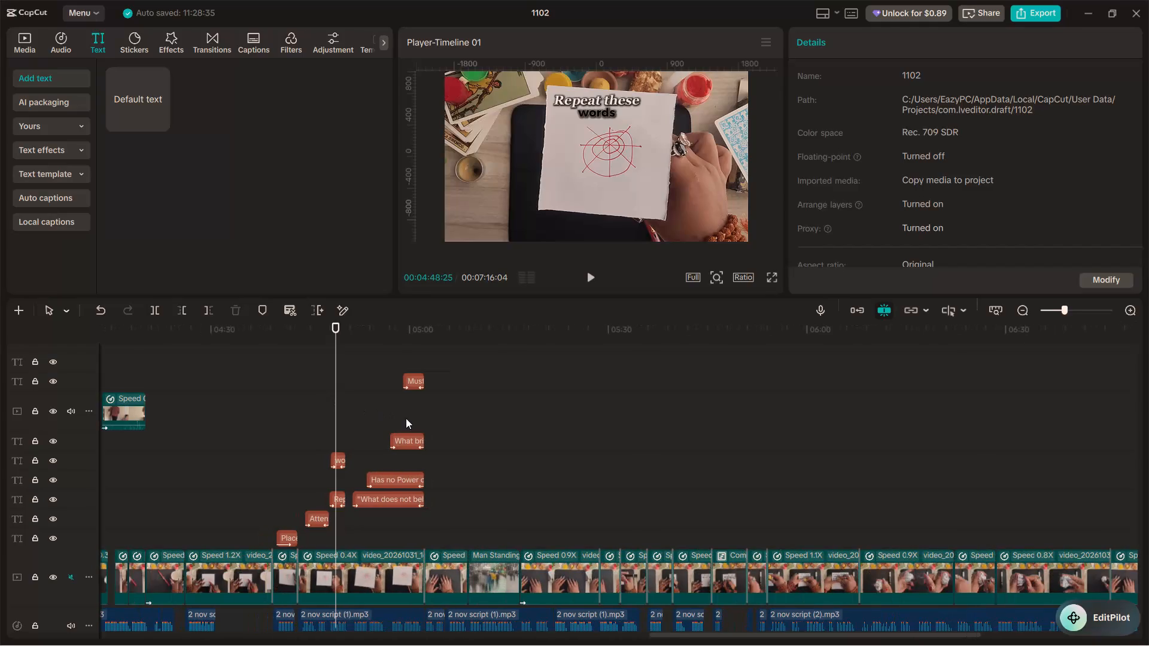
Play back the quoted chant captions from about 04:53, around "Has no Power over my peace.".
left_click(367, 407)
key("space")
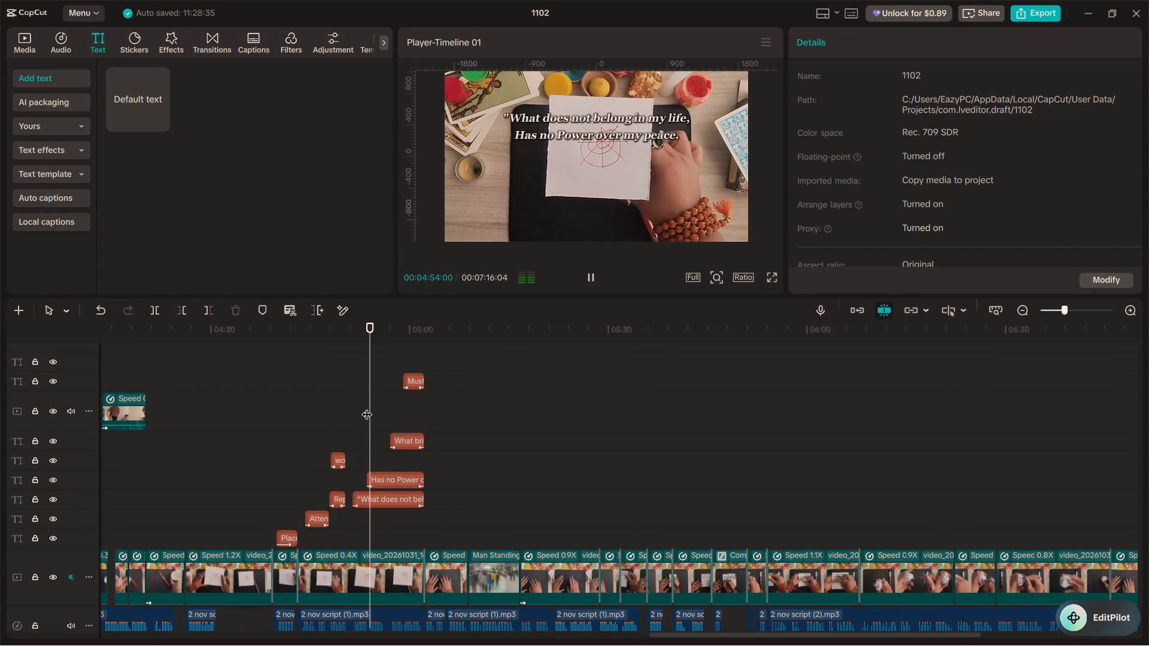
scroll(388, 407, "up", 15, "ctrl")
scroll(392, 413, "down", 4, "ctrl")
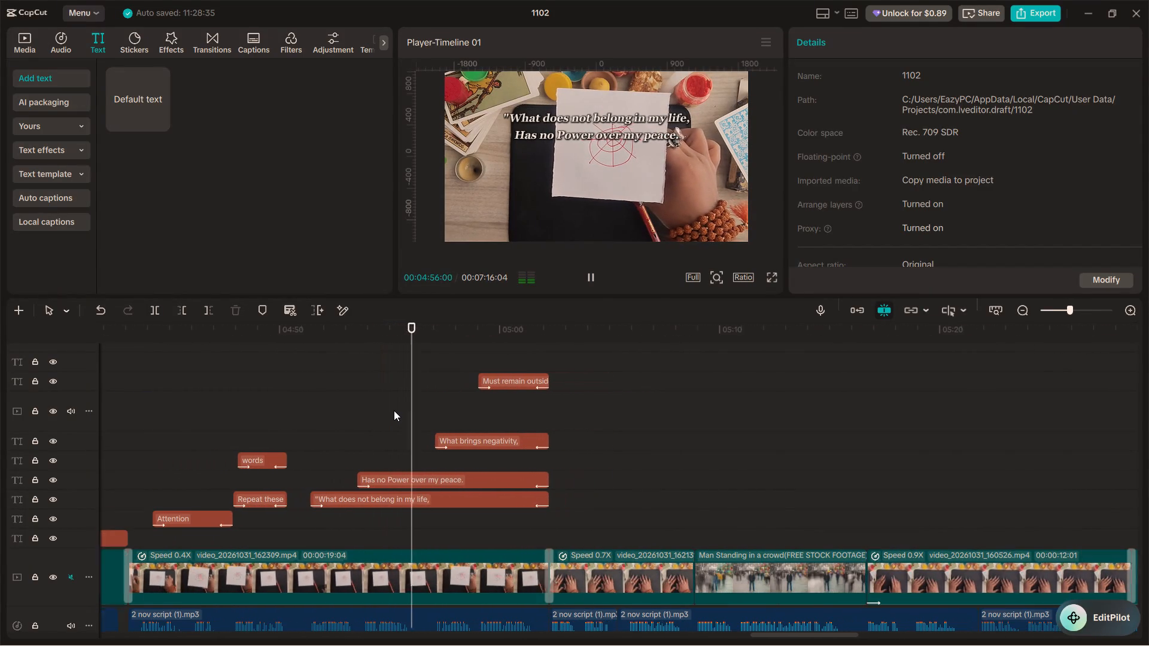
Play back the "No enemy may stand" caption group from about 05:45 and continue into the uncaptioned footage after "where I am awakened".
scroll(394, 410, "down", 6, "alt")
scroll(394, 410, "down", 10, "ctrl")
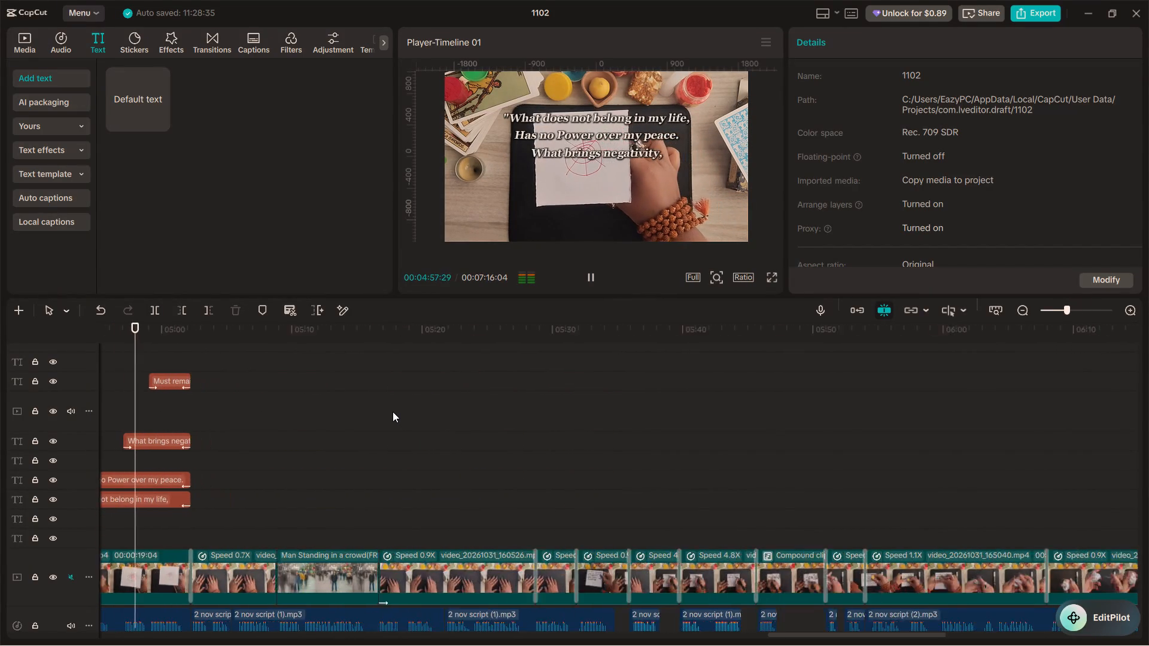
scroll(393, 412, "down", 10, "ctrl")
left_click(414, 392)
scroll(414, 392, "up", 8)
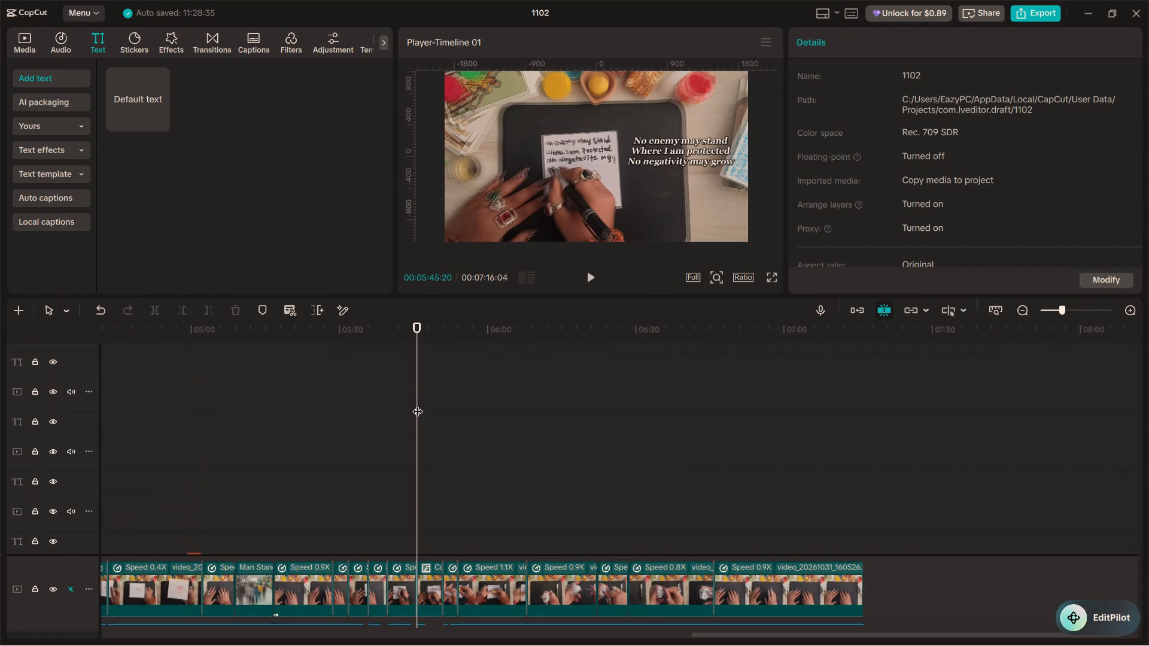
scroll(418, 404, "up", 20)
scroll(418, 404, "up", 11)
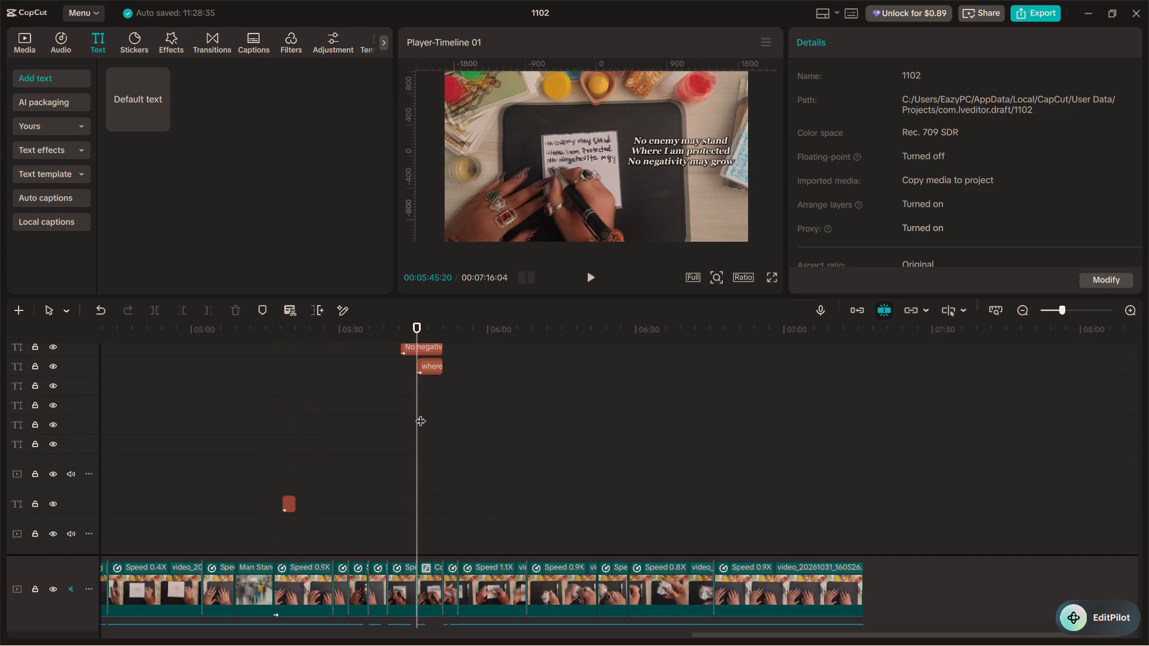
scroll(421, 413, "up", 8)
key("space")
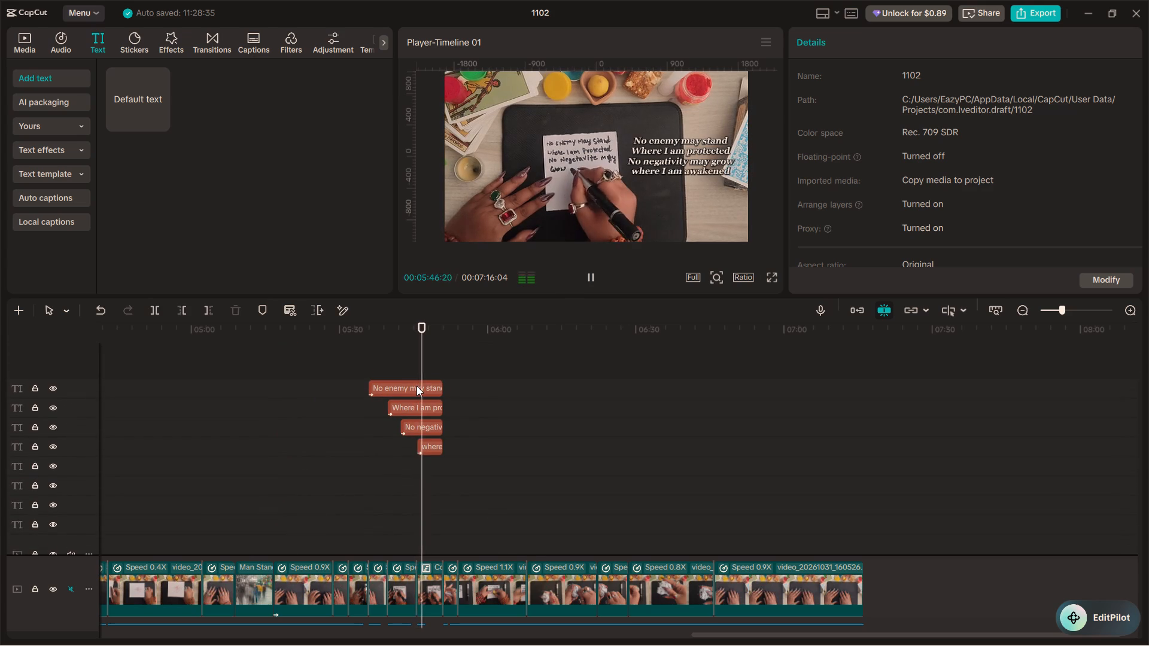
scroll(449, 379, "up", 19, "ctrl")
scroll(470, 389, "up", 18, "ctrl")
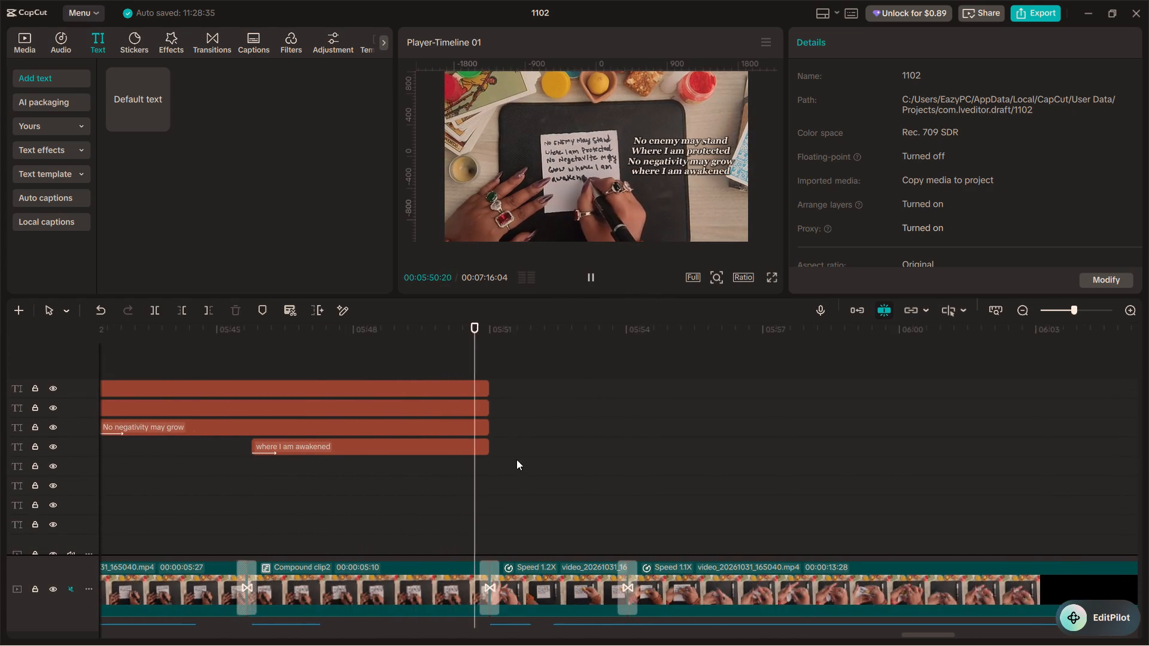
scroll(516, 459, "up", 4, "ctrl")
scroll(551, 482, "down", 20, "ctrl")
scroll(551, 482, "down", 6, "ctrl")
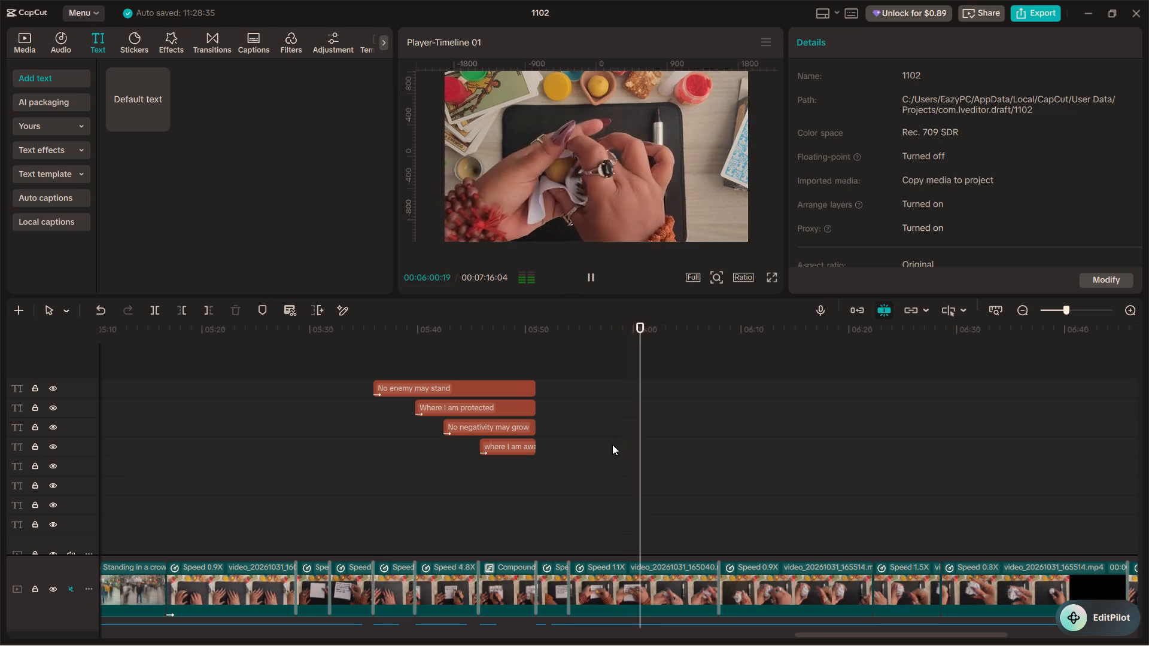
Replay the uncaptioned paper-folding section from about 05:54 several times, listening for where the voice-over needs its next caption.
key("space")
left_click(587, 360)
key("space")
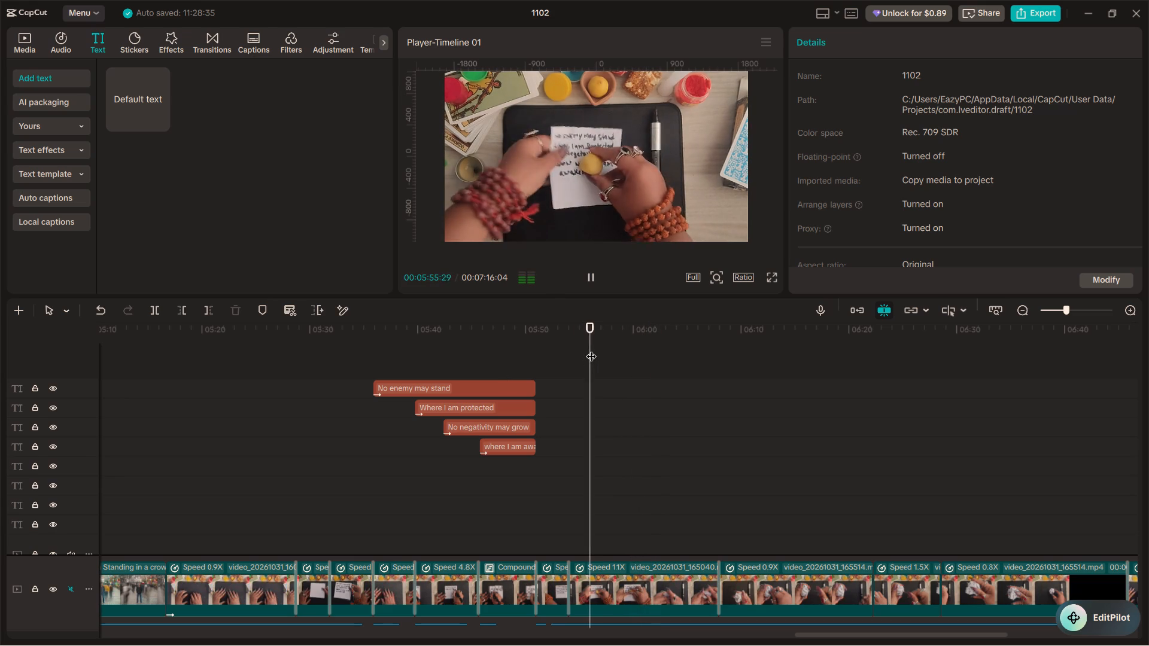
scroll(595, 345, "up", 16, "ctrl")
scroll(592, 389, "down", 5)
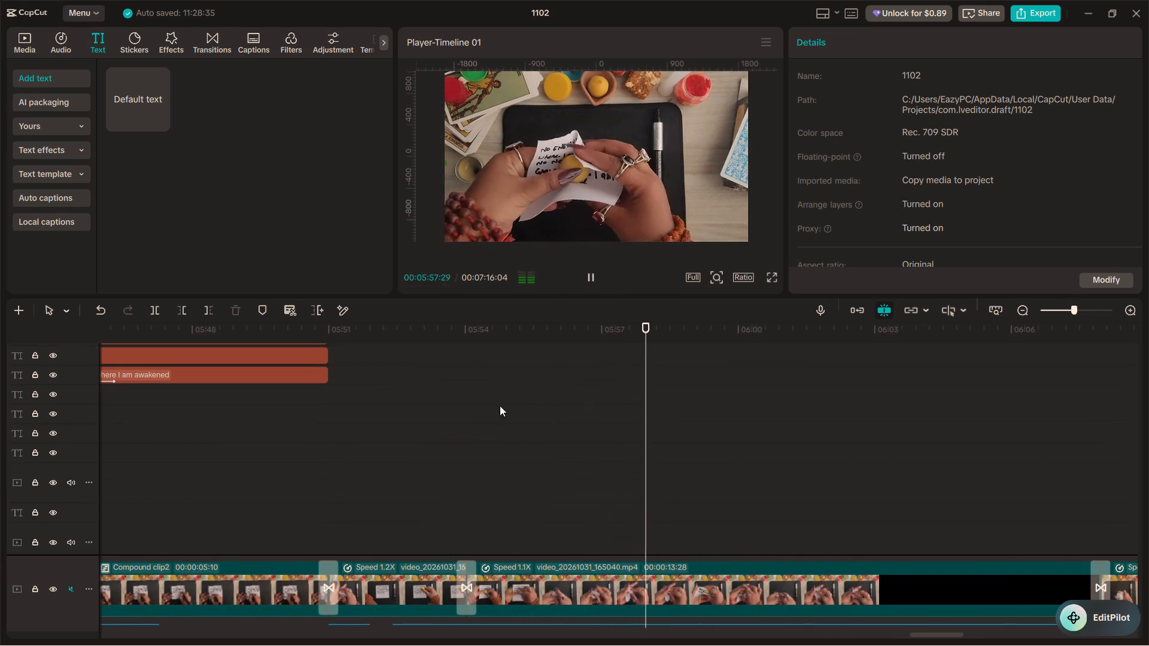
left_click(455, 461)
key("space")
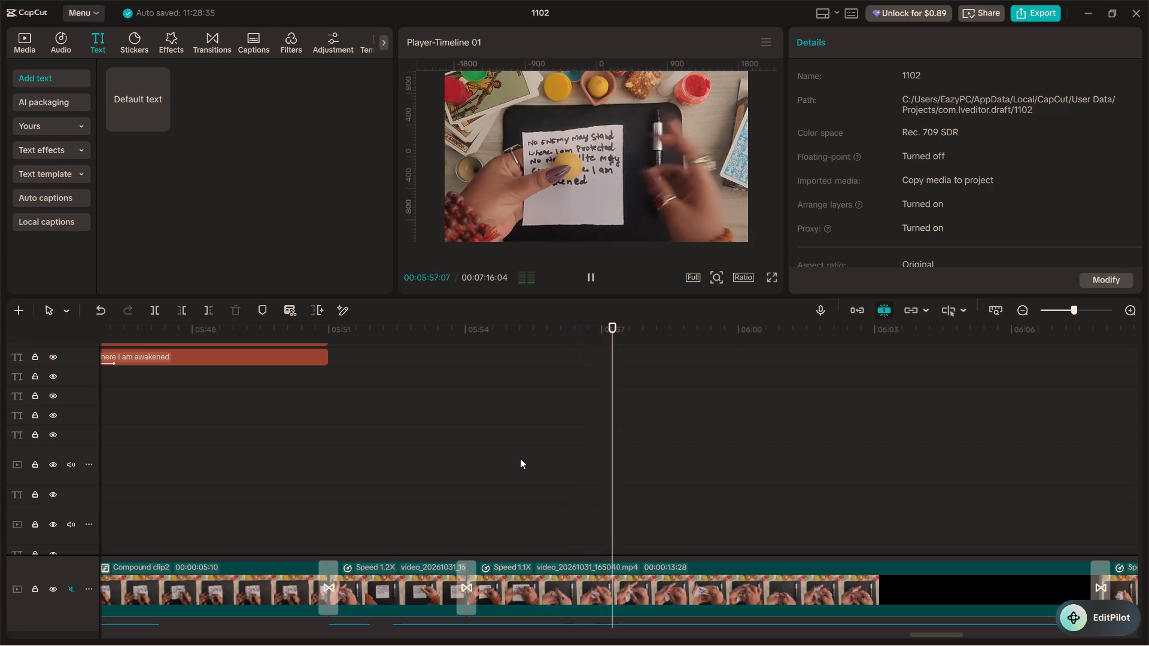
key("space")
left_click(466, 499)
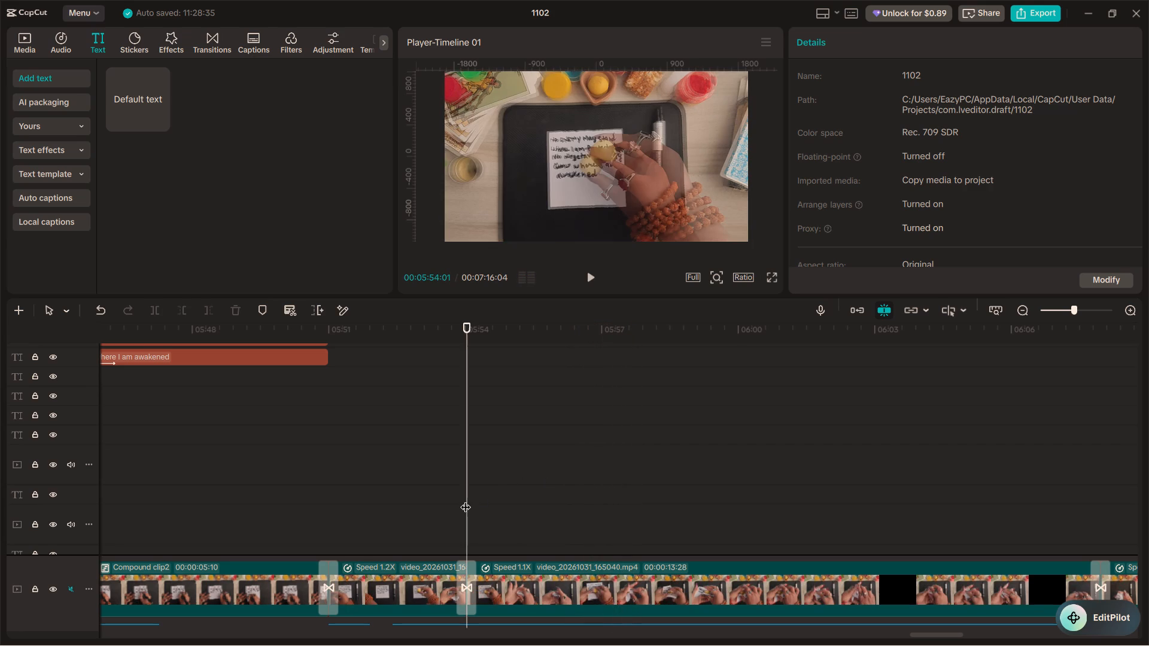
left_click(466, 499)
key("space")
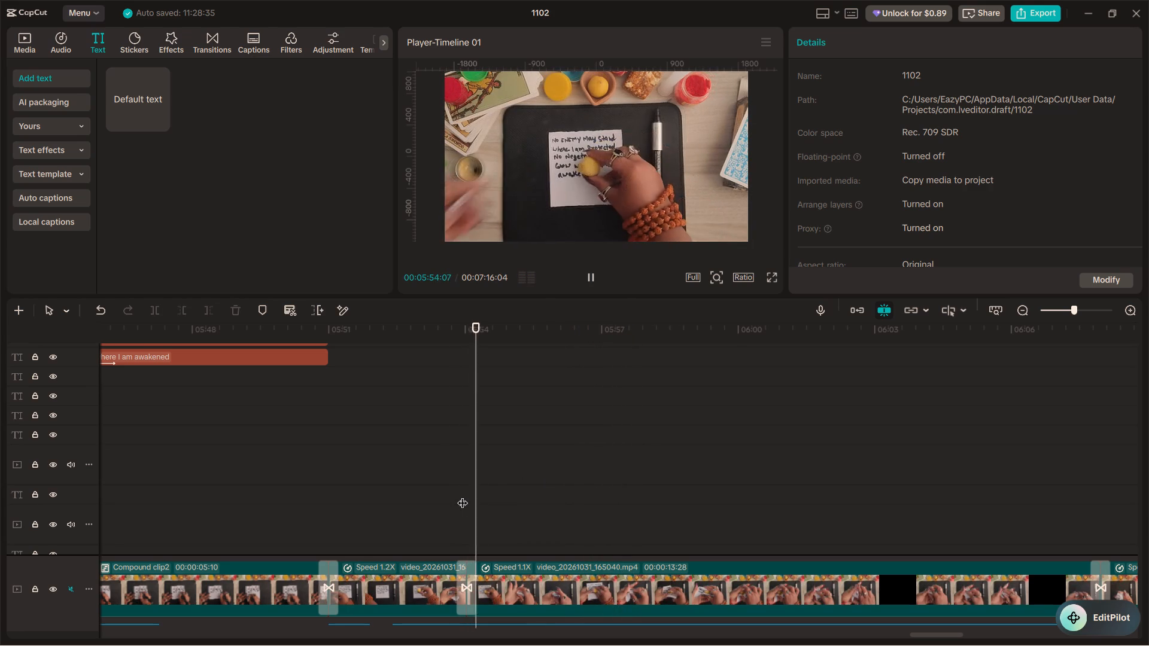
key("space")
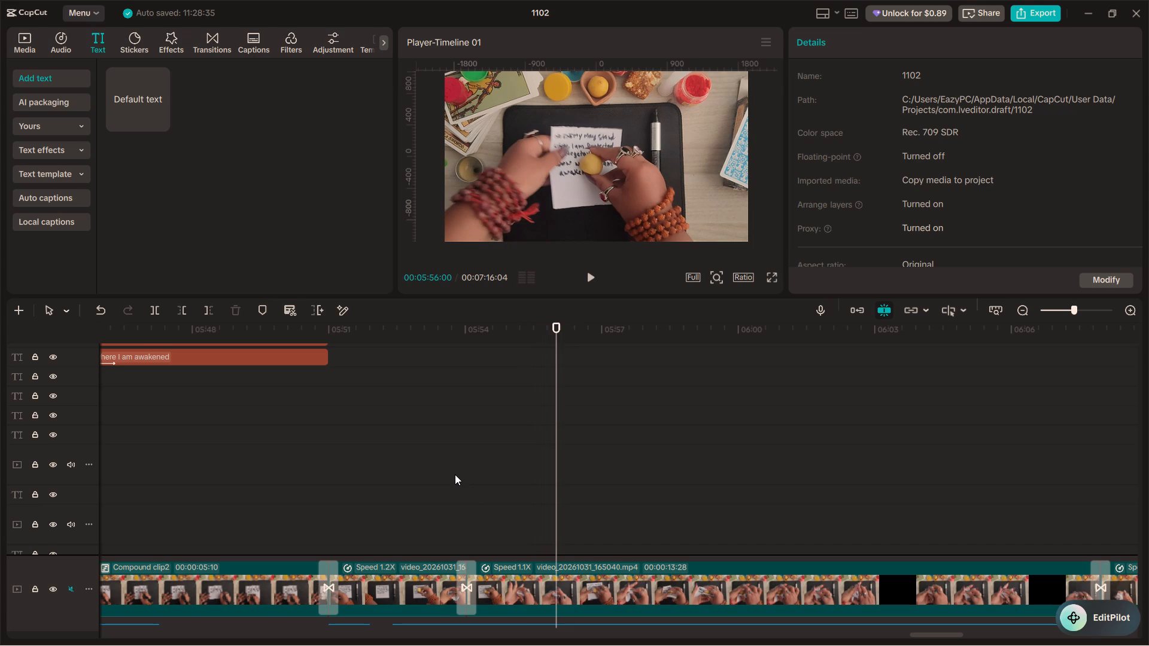
key("space")
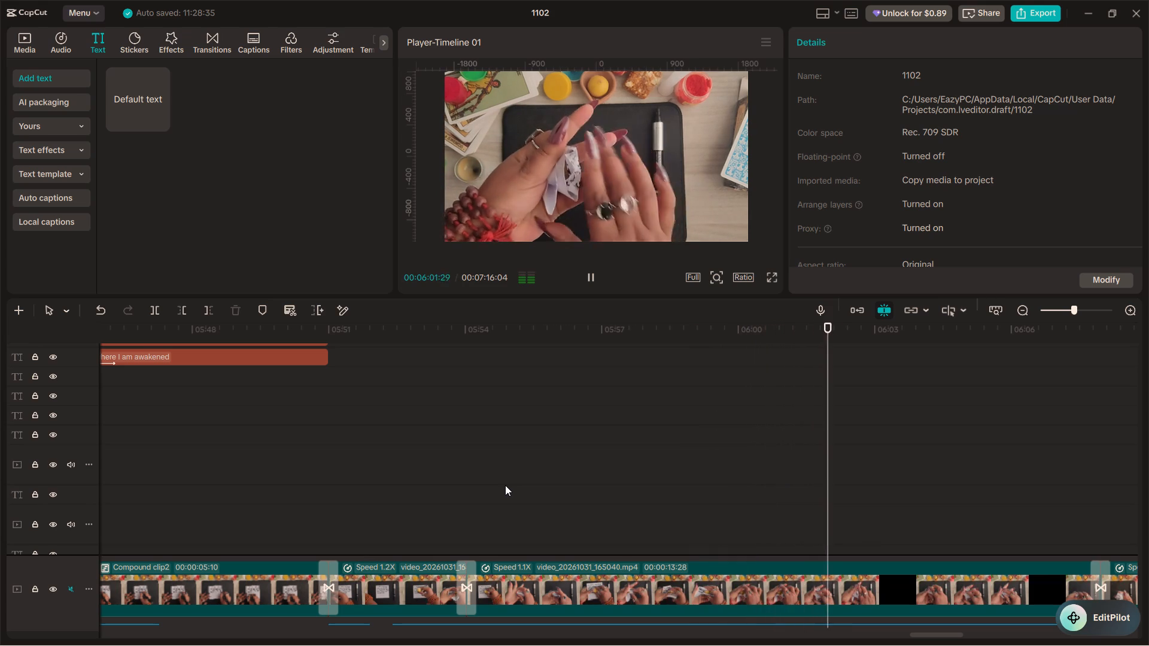
key("space")
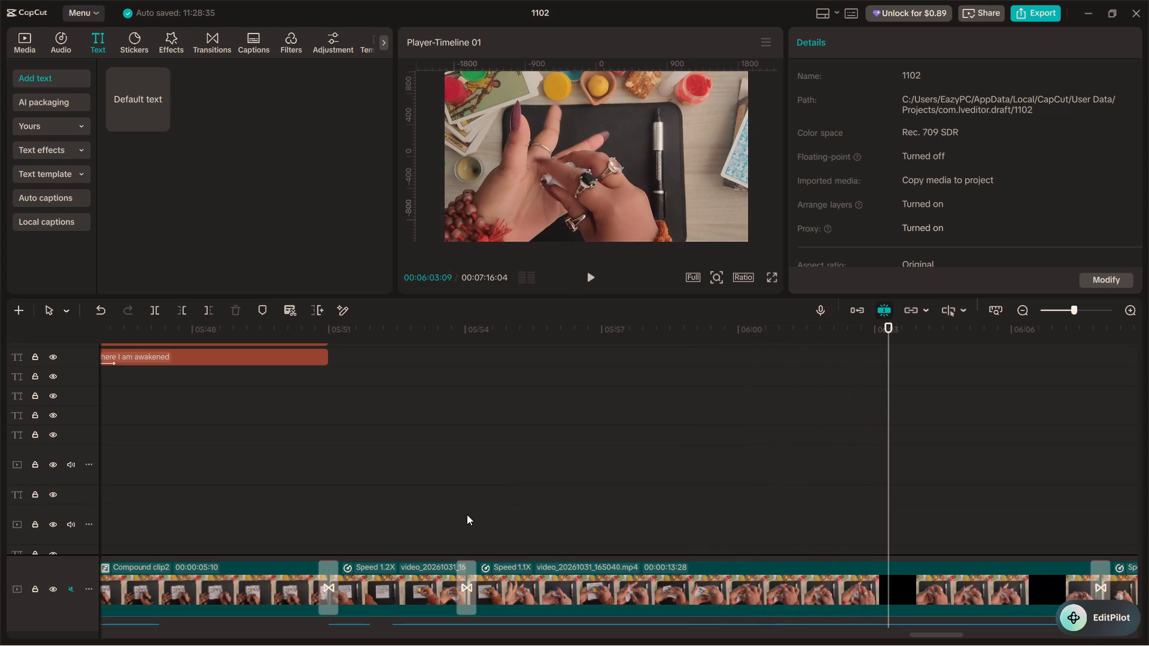
left_click(455, 507)
key("space")
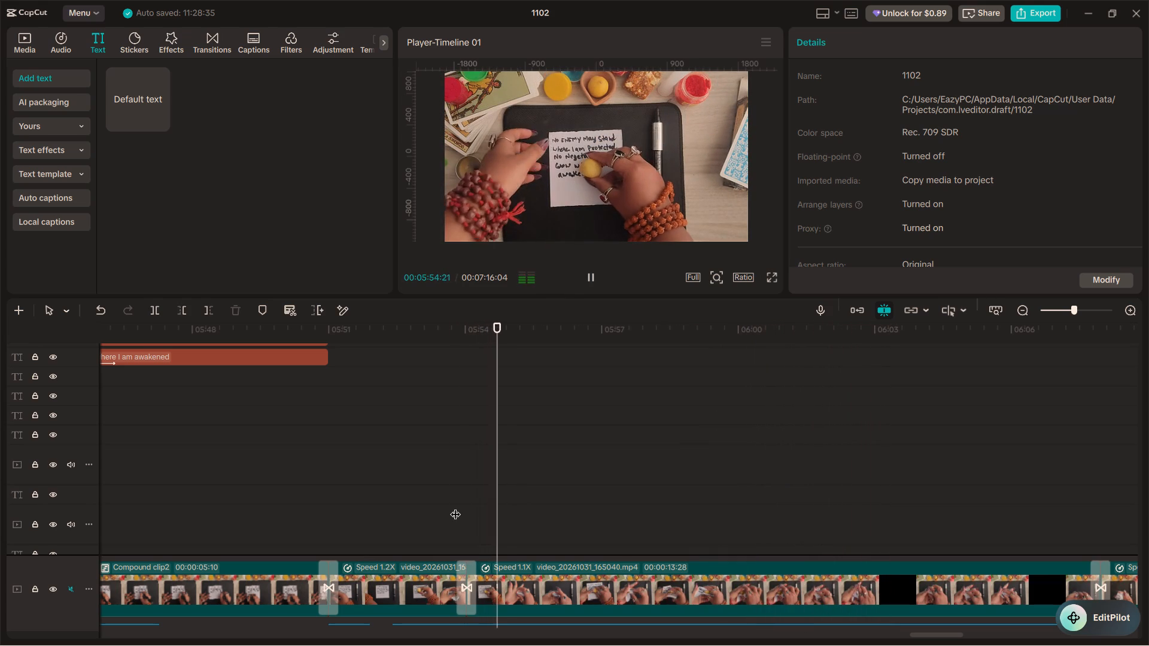
key("space")
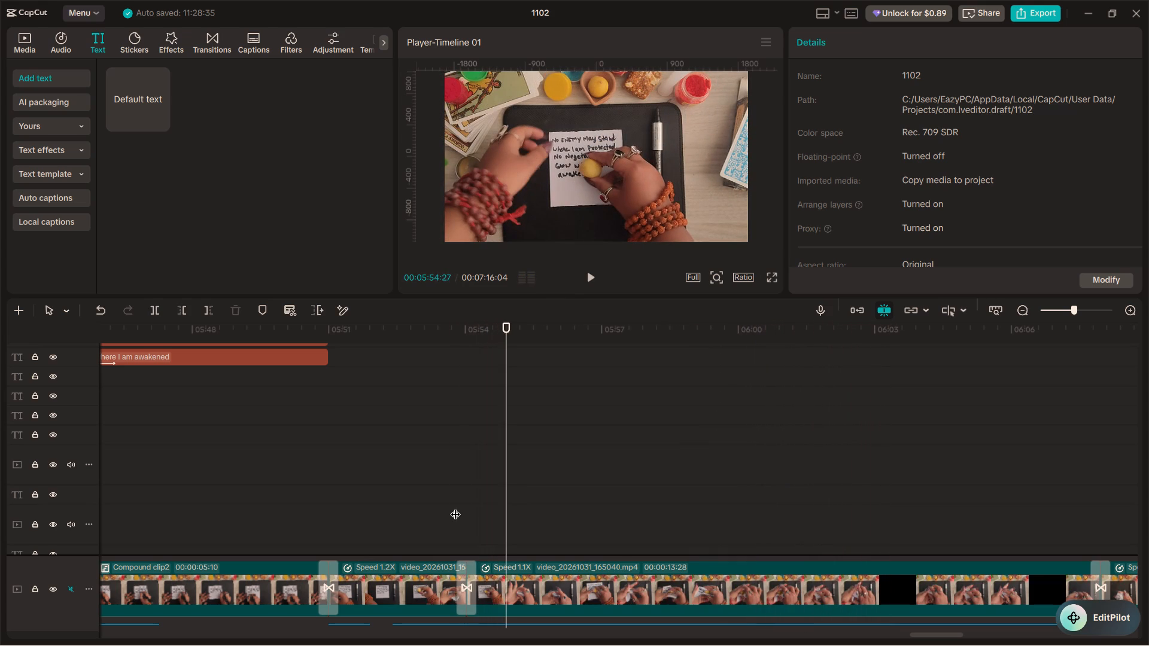
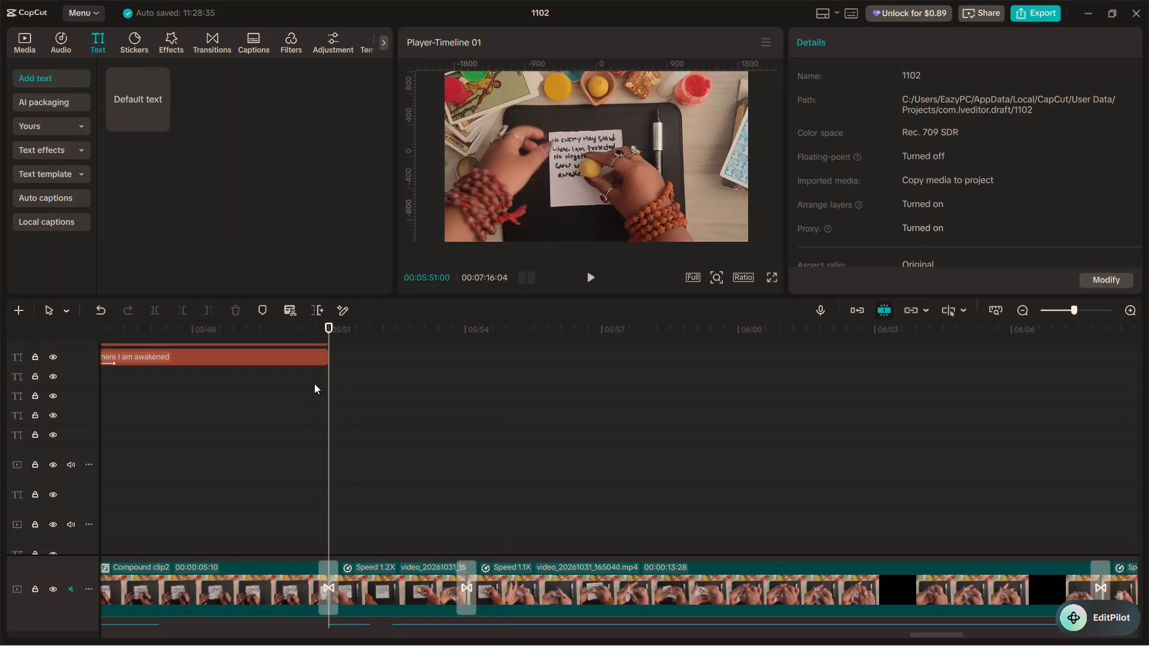
Replay the uncaptioned paper-folding section between about 05:51 and 05:56 to find where the next spoken phrase starts.
key("space")
scroll(424, 452, "up", 12, "ctrl")
scroll(428, 454, "down", 4, "ctrl")
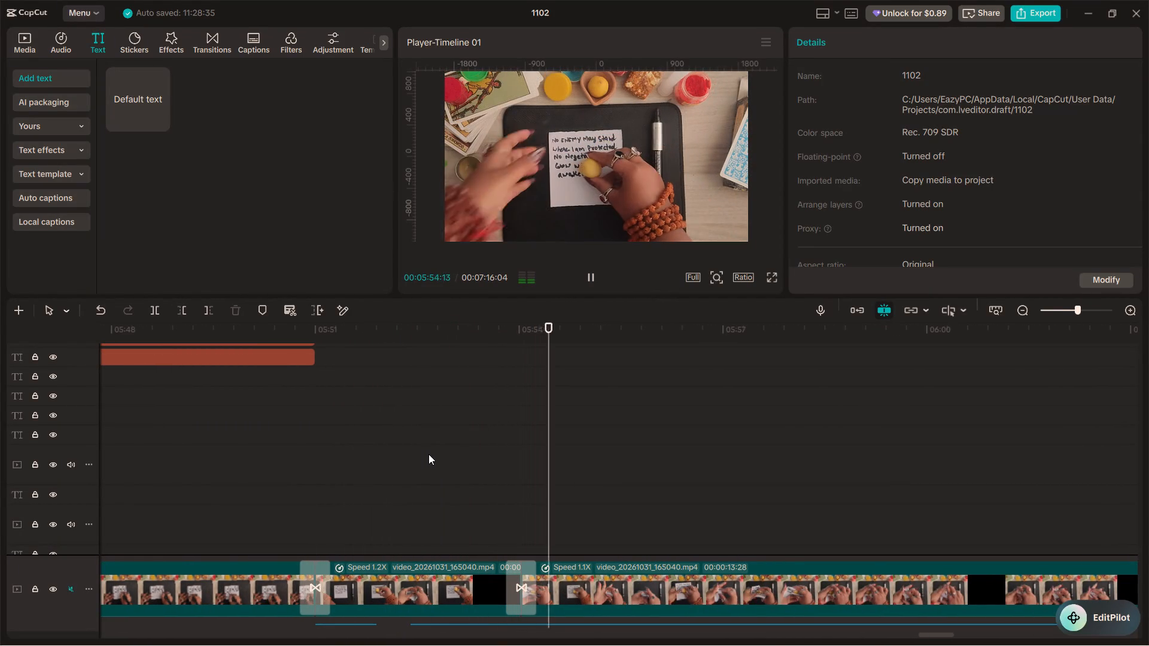
key("space")
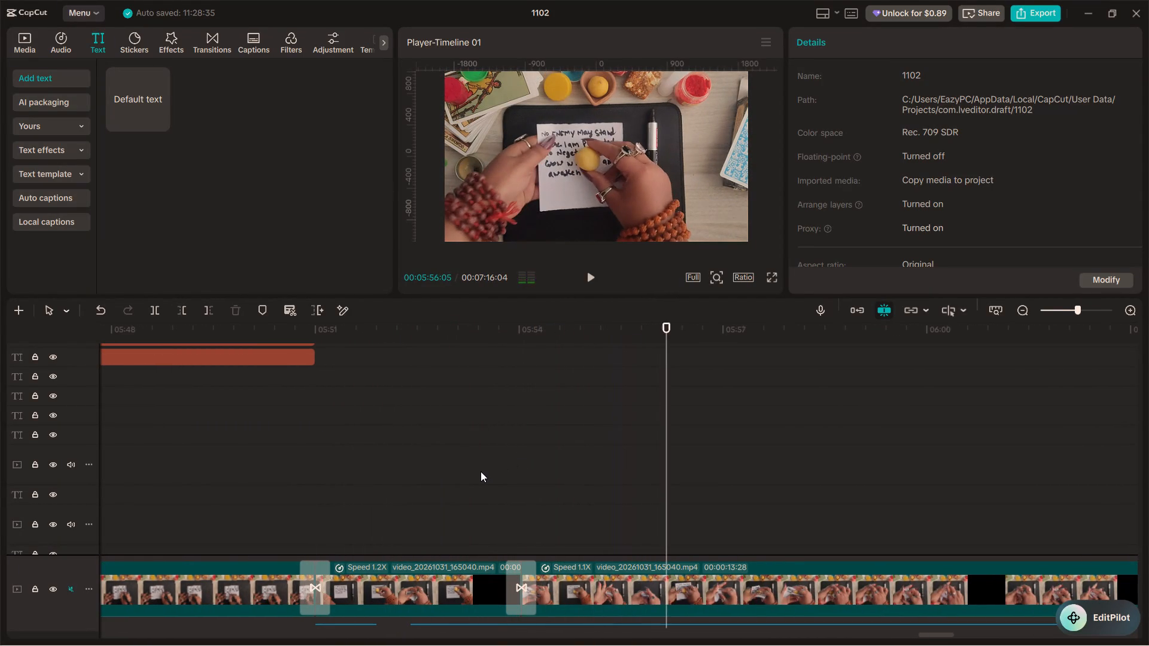
left_click(481, 471)
key("space")
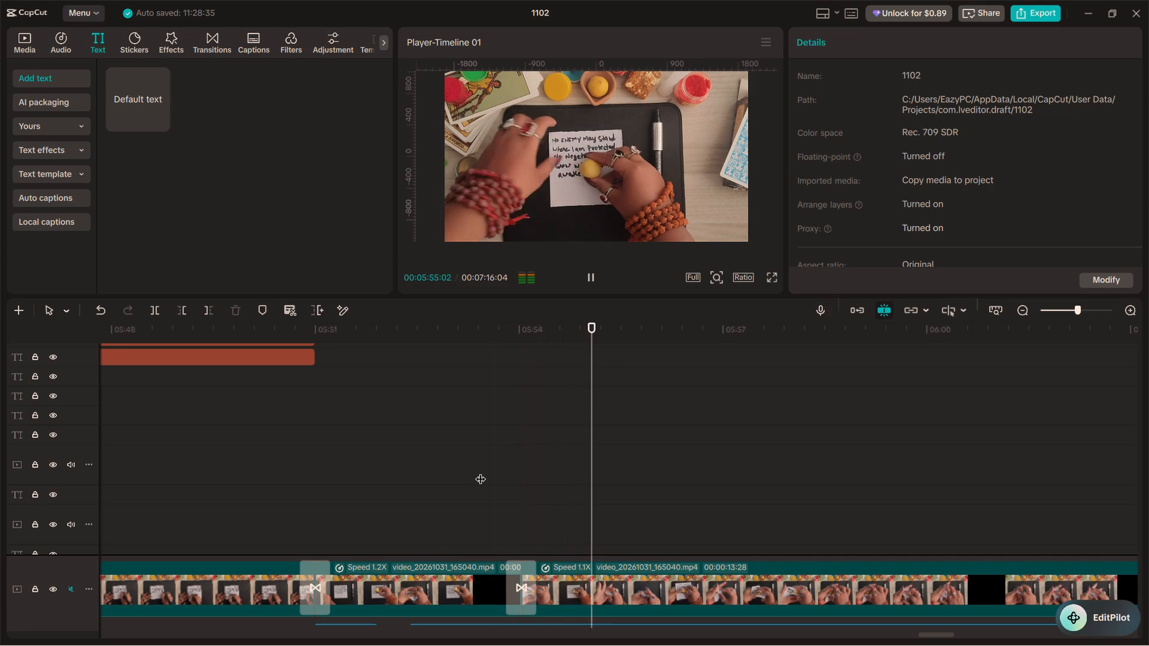
key("space")
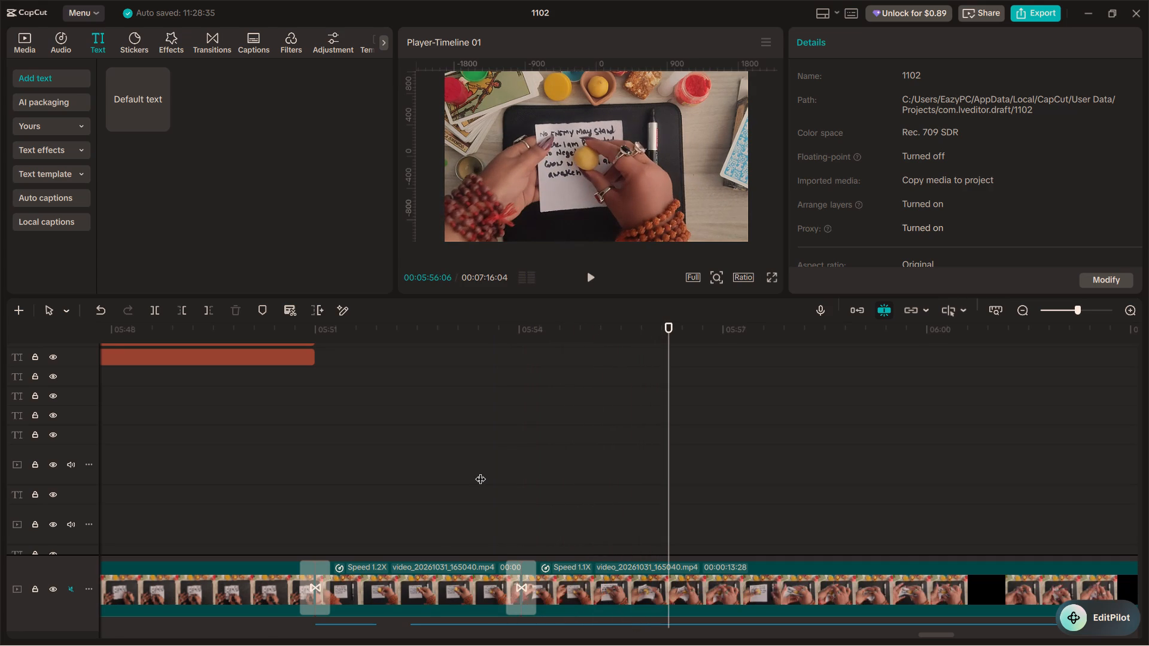
scroll(481, 471, "up", 10, "ctrl")
scroll(481, 472, "down", 11, "ctrl")
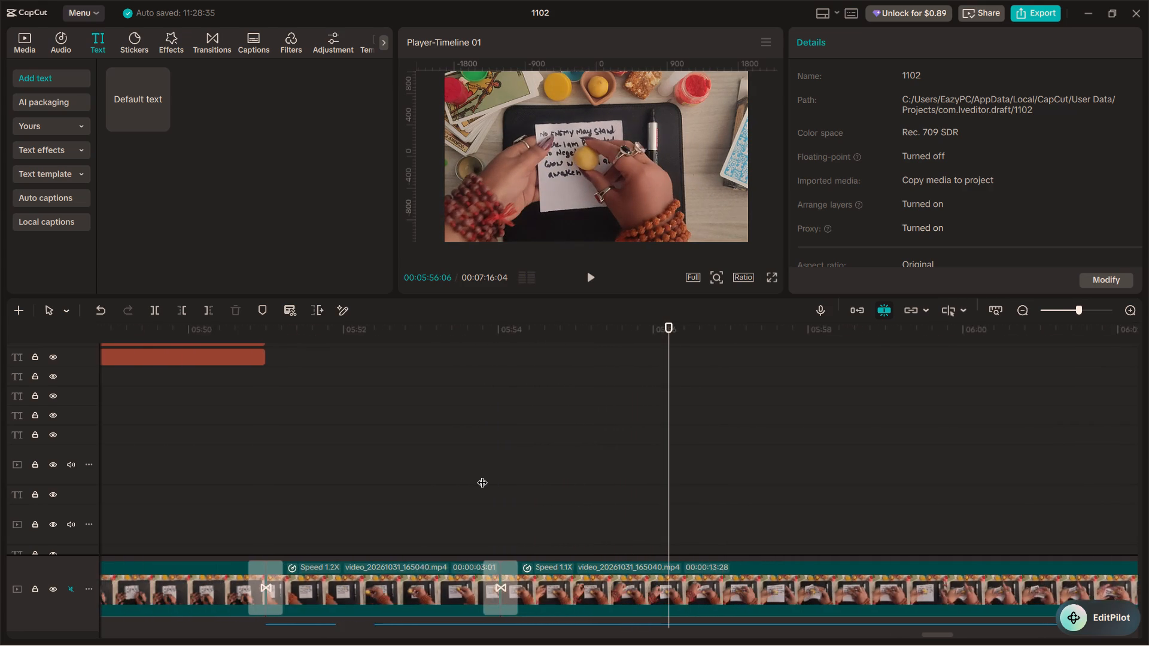
scroll(482, 475, "down", 4, "ctrl")
scroll(482, 475, "up", 17)
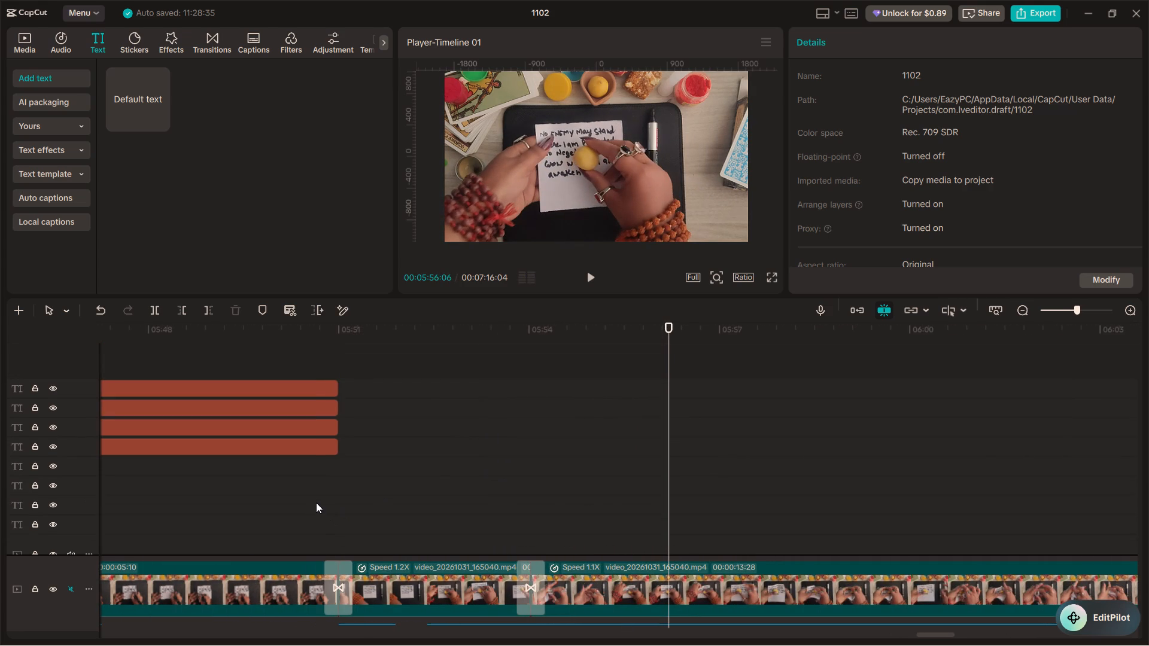
left_click(316, 501)
key("space")
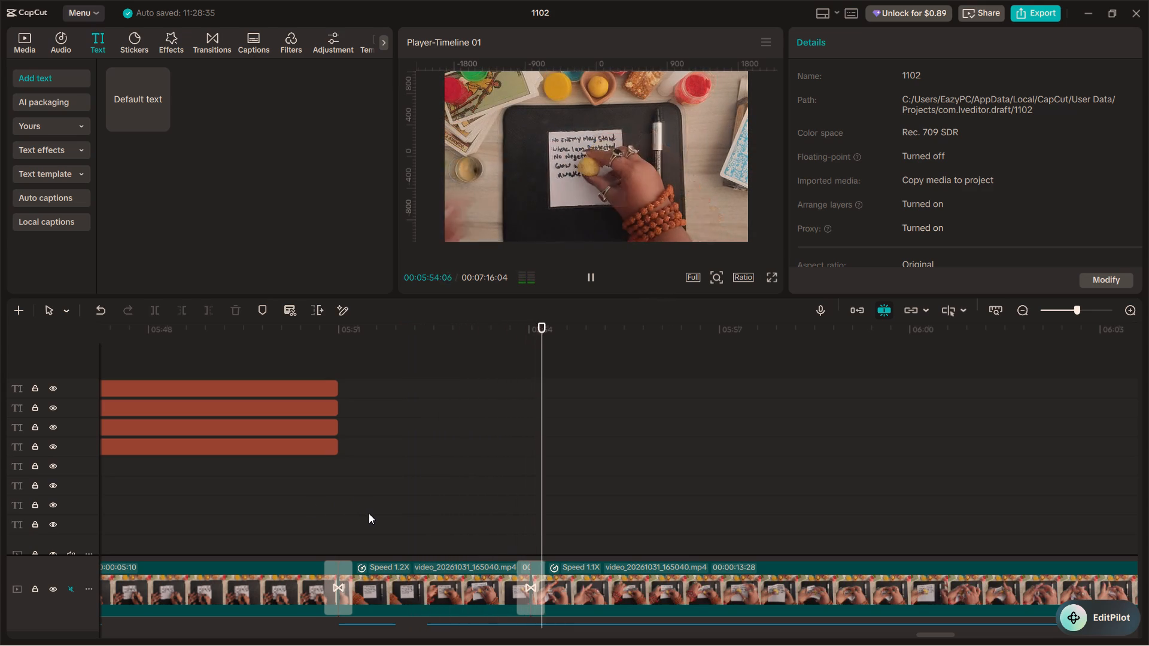
key("space")
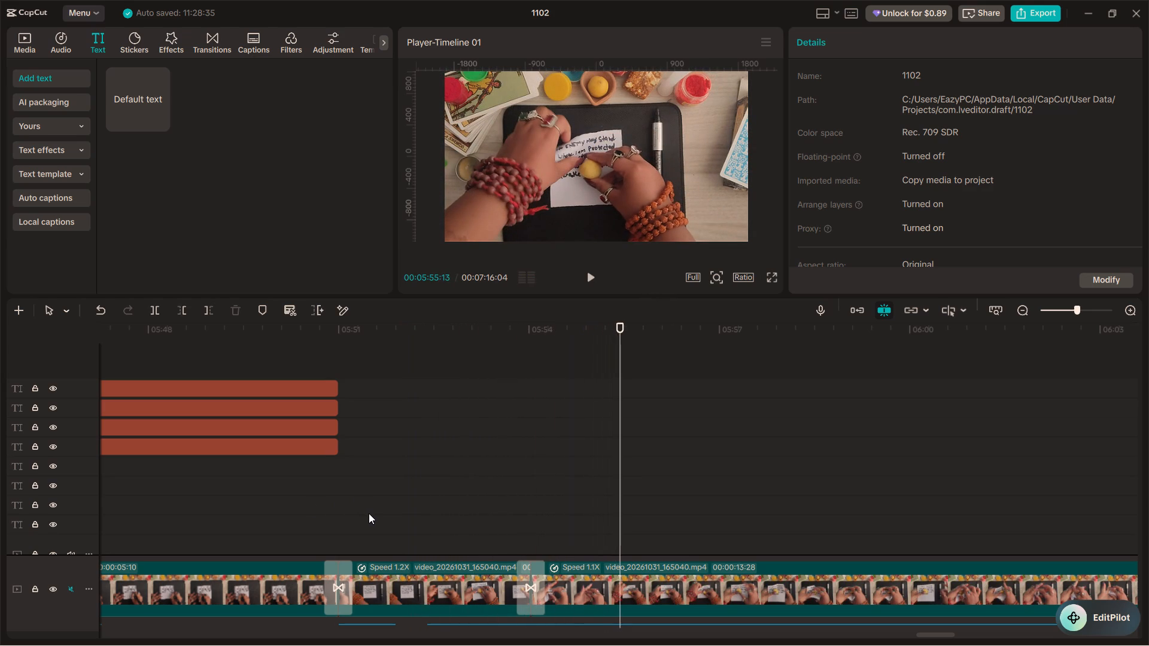
Add a default text clip at 00:05:54:12, where the voice-over phrase starts, and set its wording to "Wrap the paper".
left_click_drag(620, 518, 546, 497)
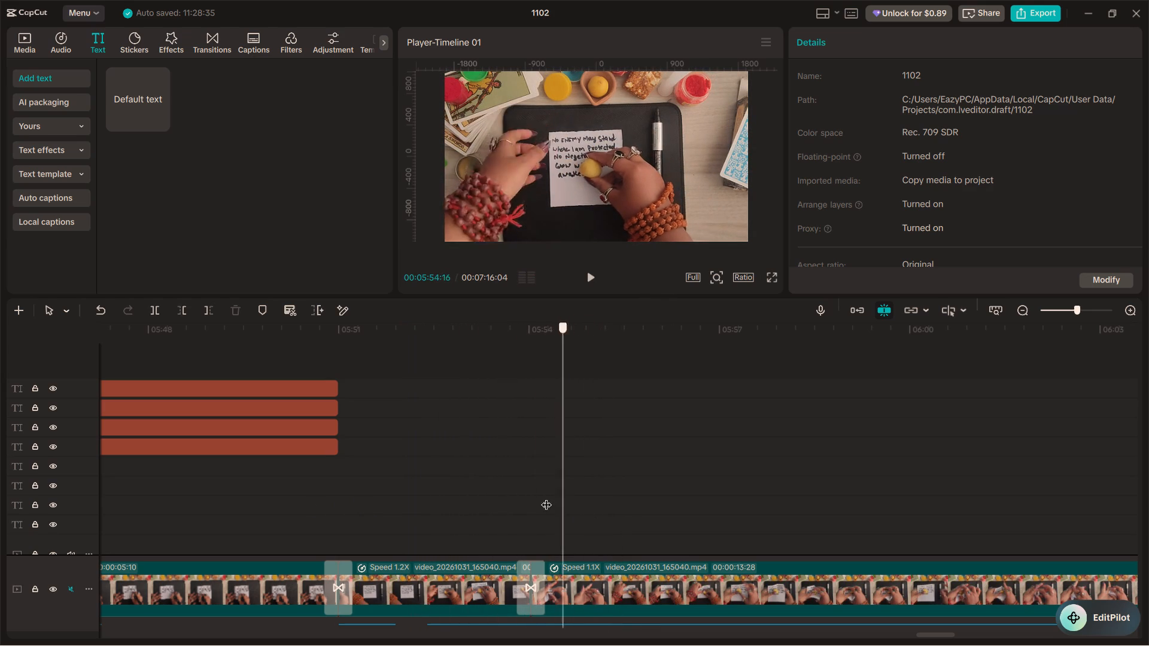
left_click_drag(546, 497, 531, 492)
scroll(565, 536, "down", 20)
scroll(565, 536, "down", 10)
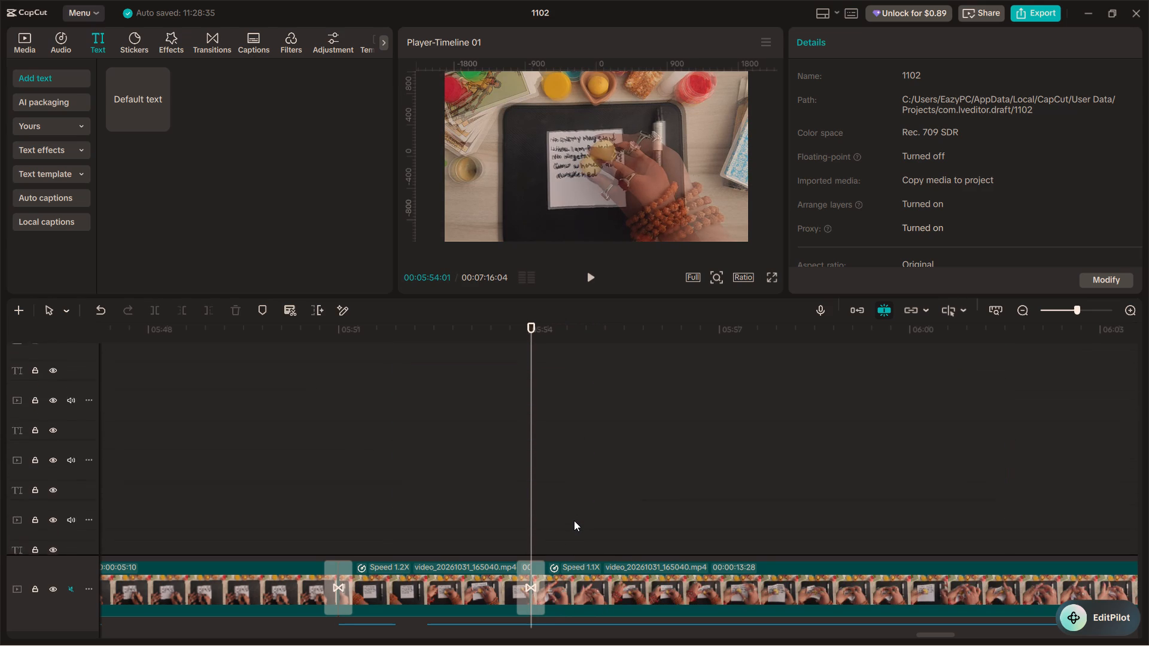
scroll(574, 520, "down", 19)
left_click_drag(534, 437, 551, 440)
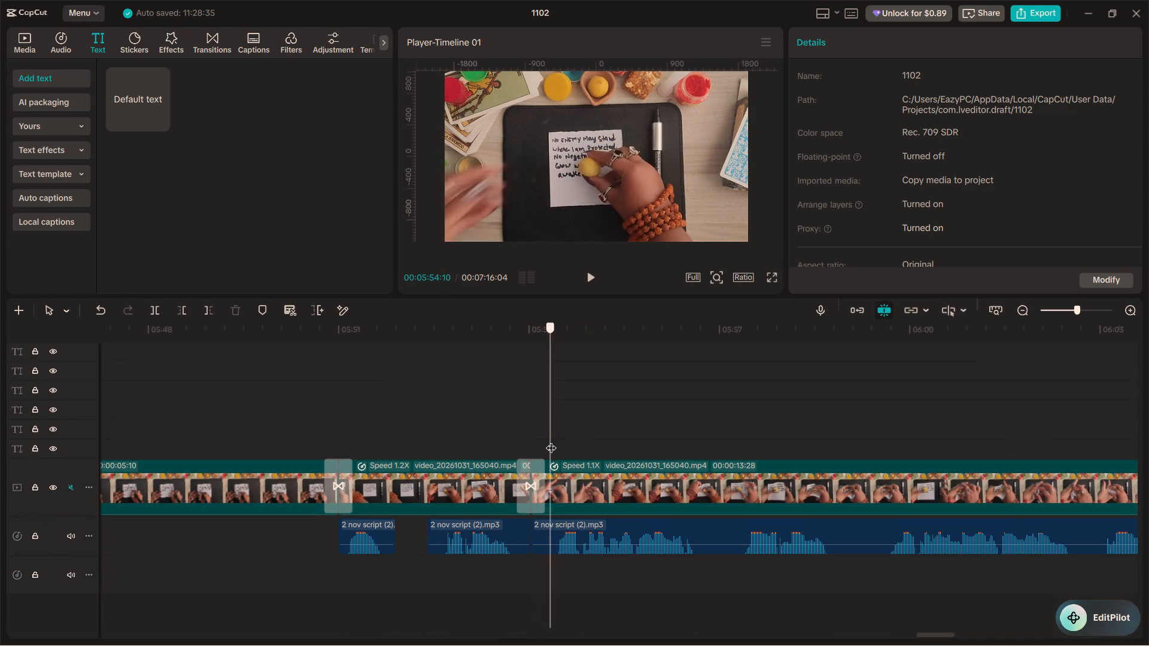
left_click_drag(551, 440, 554, 441)
scroll(552, 450, "up", 20)
scroll(552, 450, "up", 16)
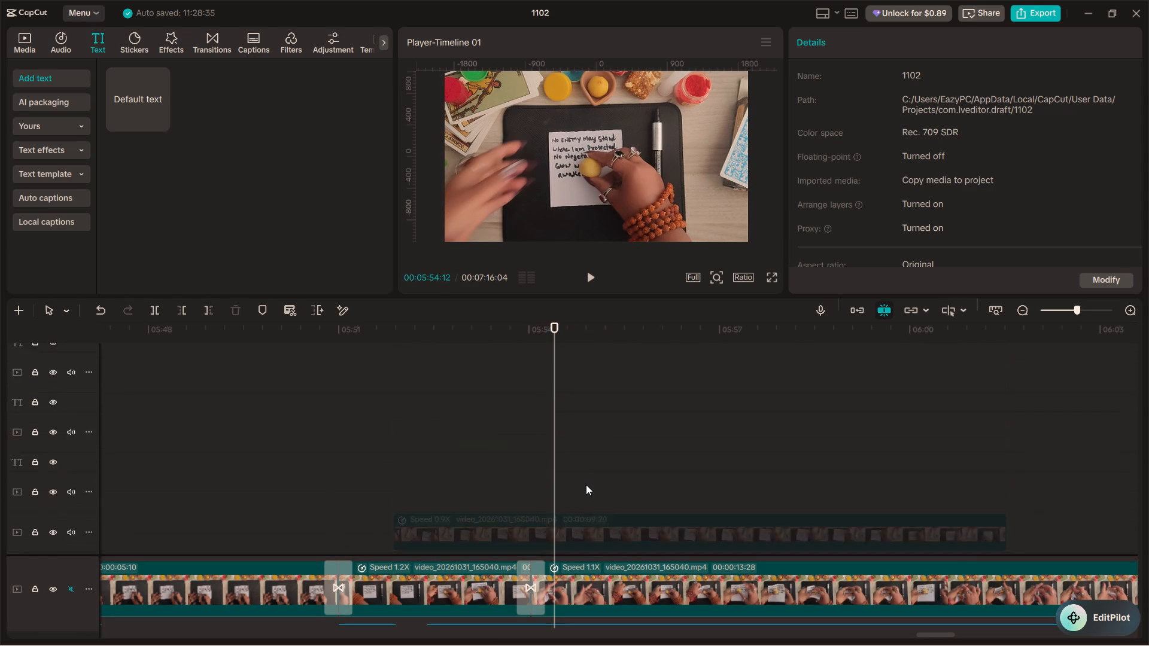
scroll(586, 484, "up", 14)
left_click_drag(150, 93, 574, 380)
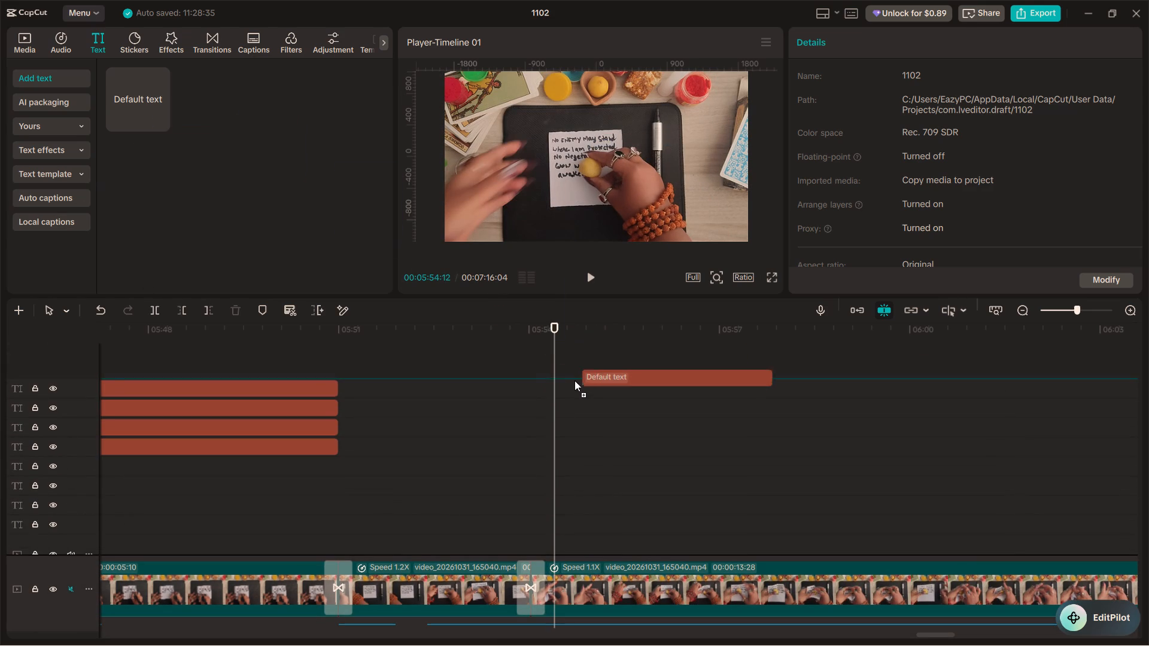
left_click_drag(574, 380, 554, 385)
left_click_drag(855, 109, 811, 109)
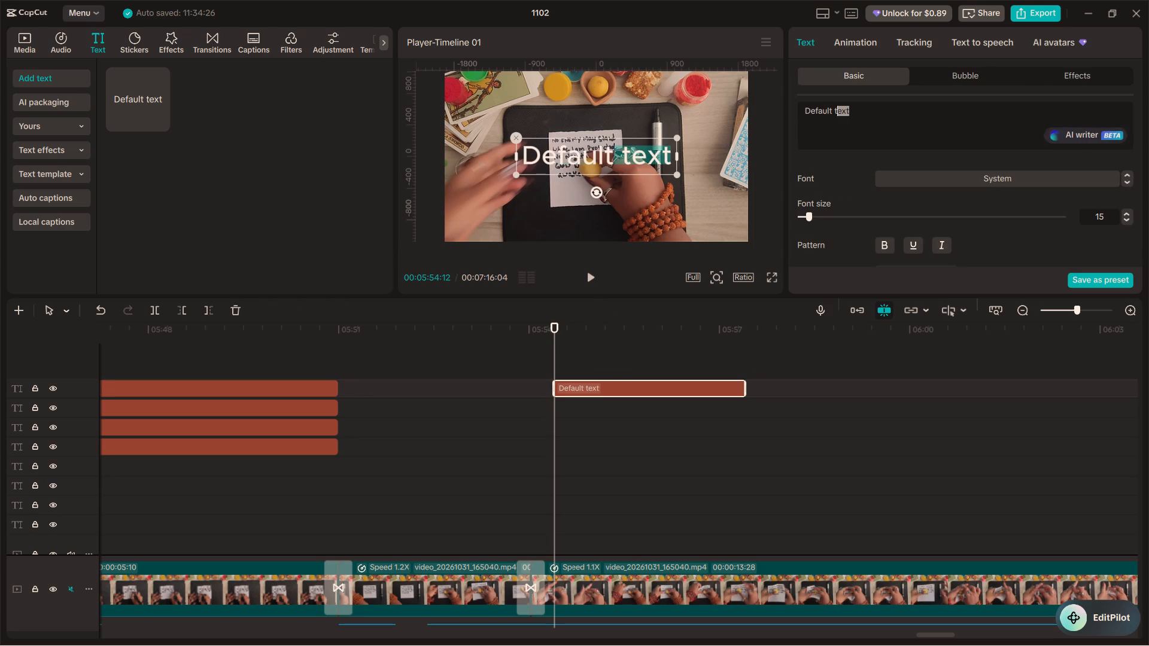
left_click_drag(811, 109, 773, 109)
type("Wrap the")
key("space")
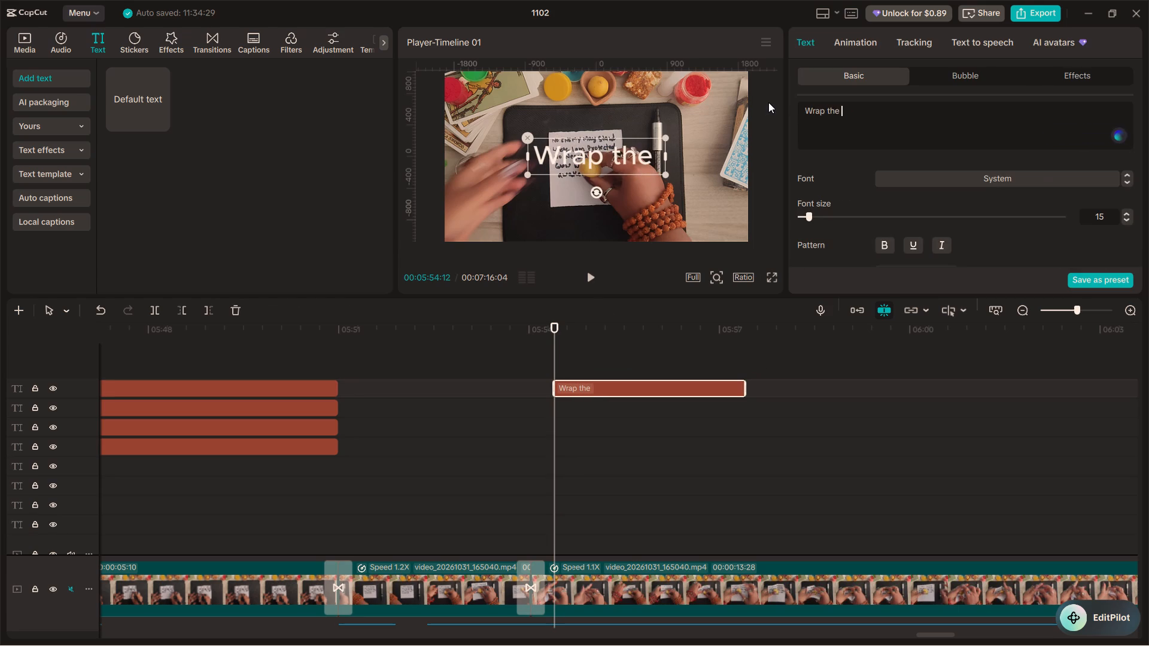
type("paper")
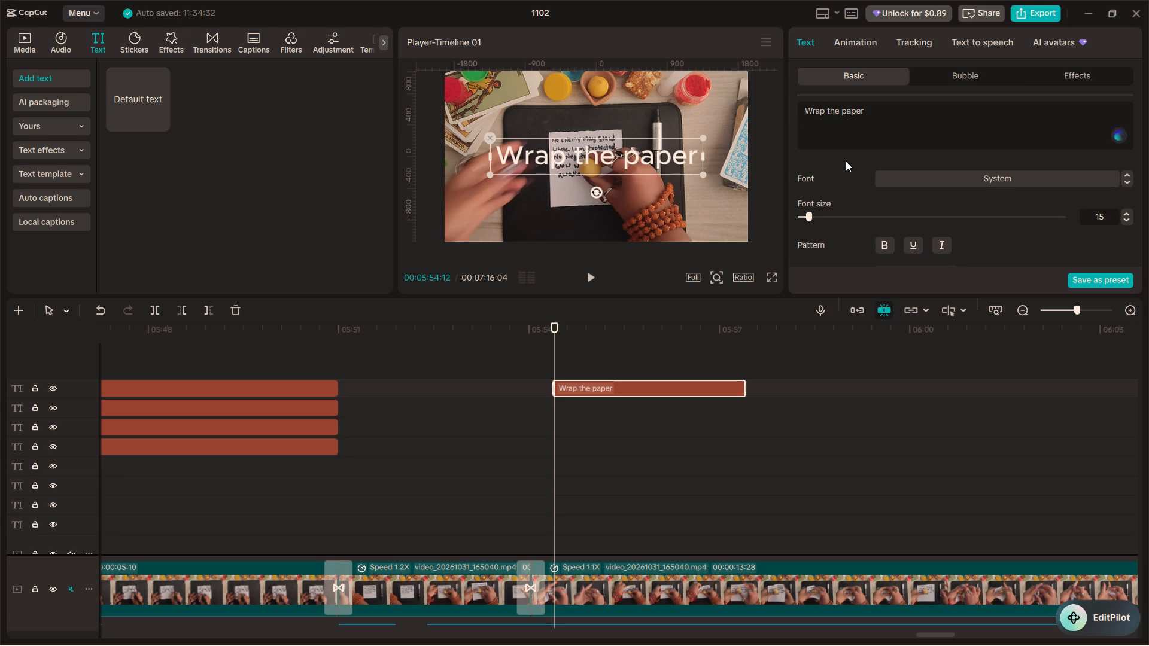
Check the new caption against the voice-over from about 05:54 and change its wording to "Wrap the Lemon".
left_click(547, 355)
key("space")
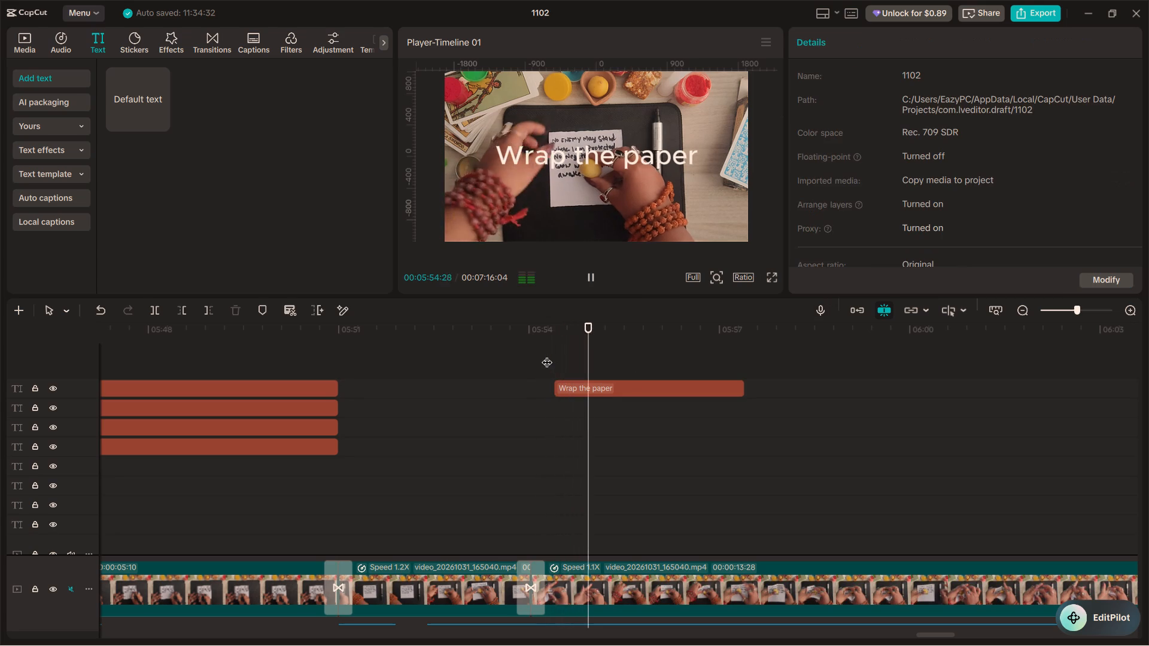
key("space")
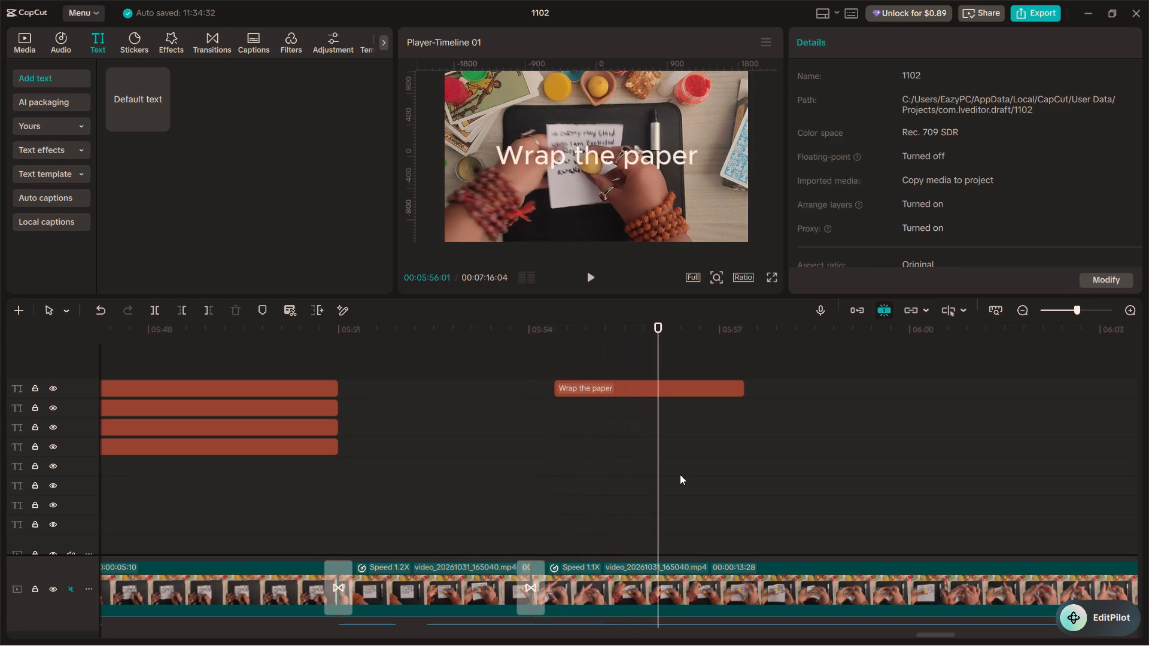
left_click(587, 348)
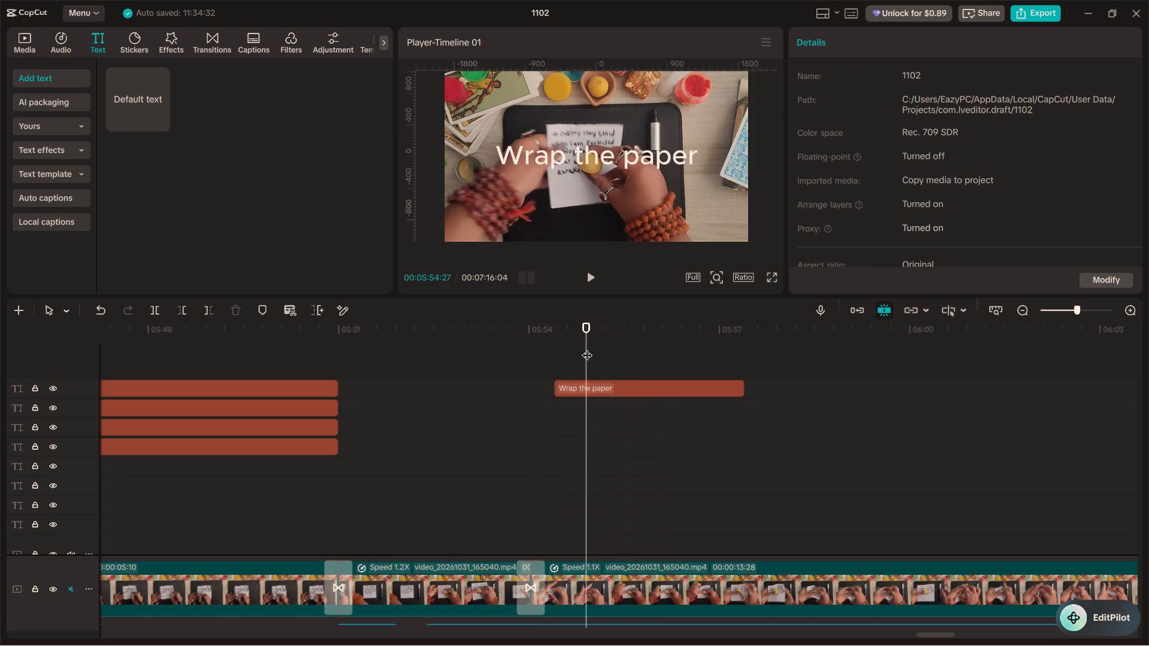
key("space")
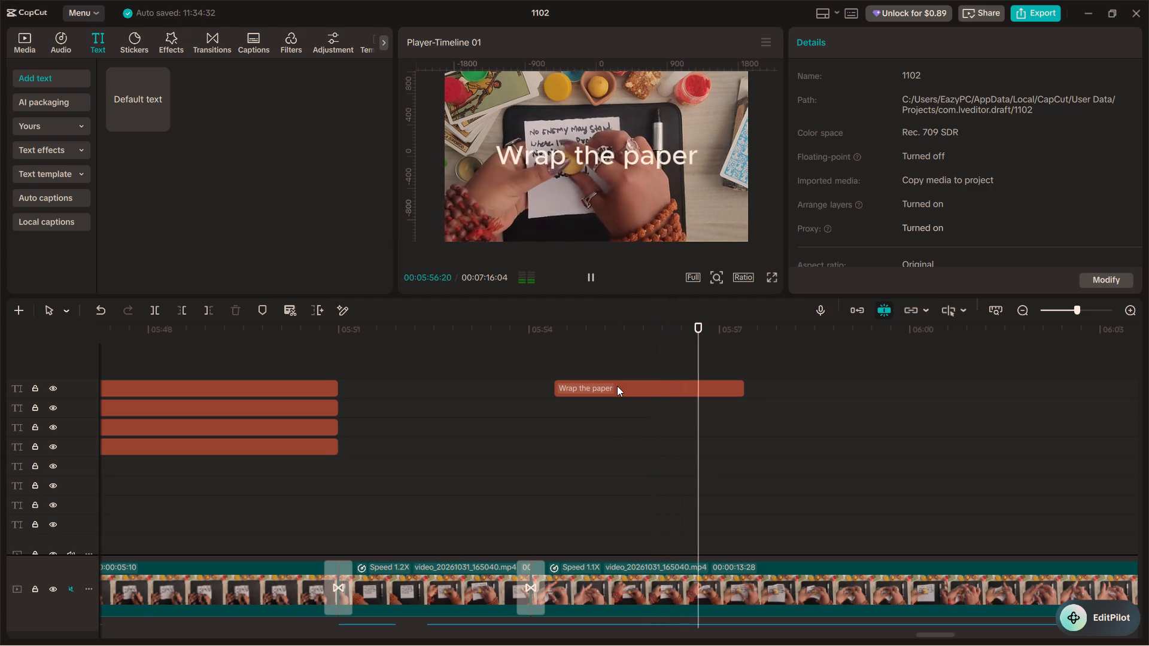
key("space")
left_click(624, 392)
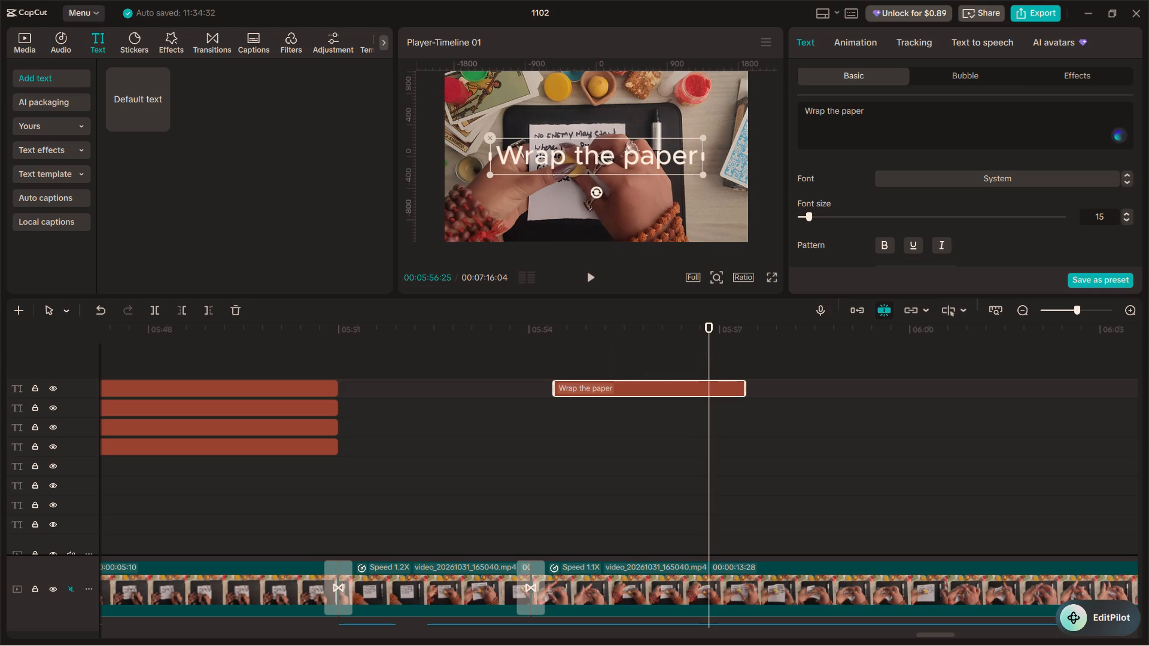
left_click_drag(867, 111, 841, 114)
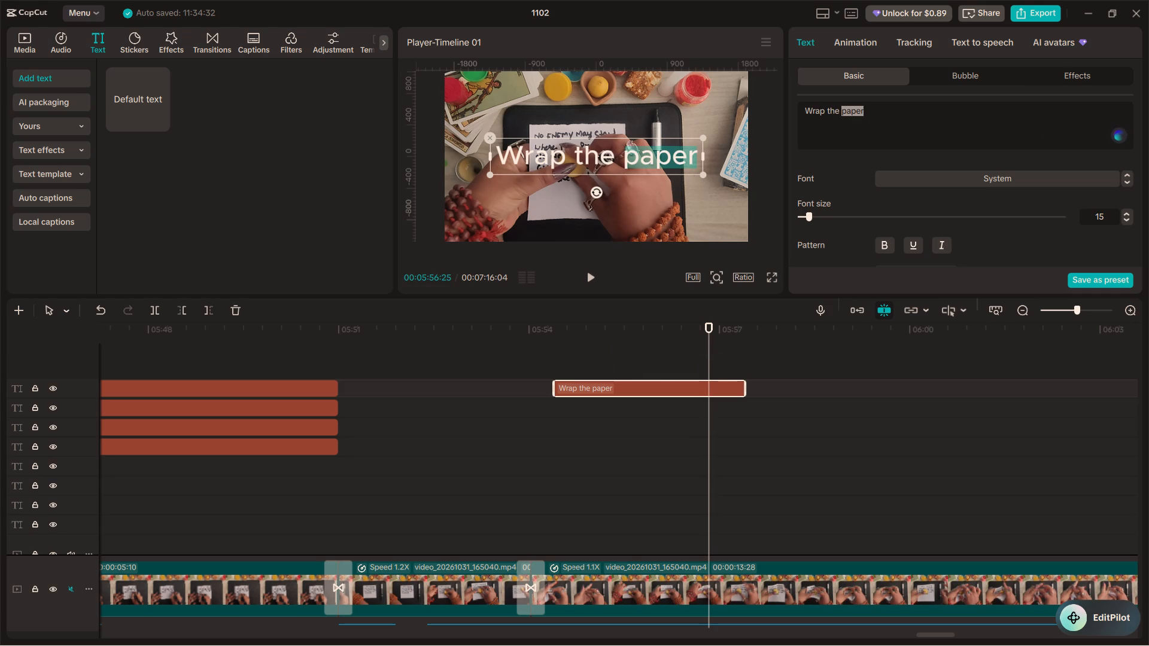
key("l")
key("BackSpace")
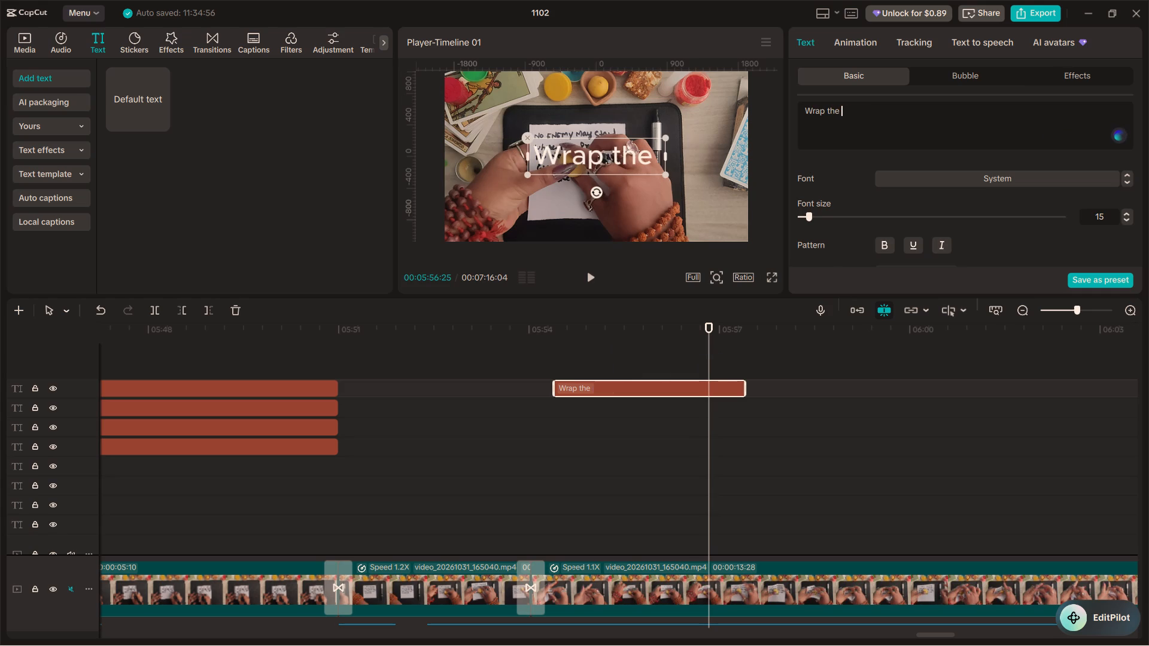
type("Lemon")
key("space")
key("BackSpace")
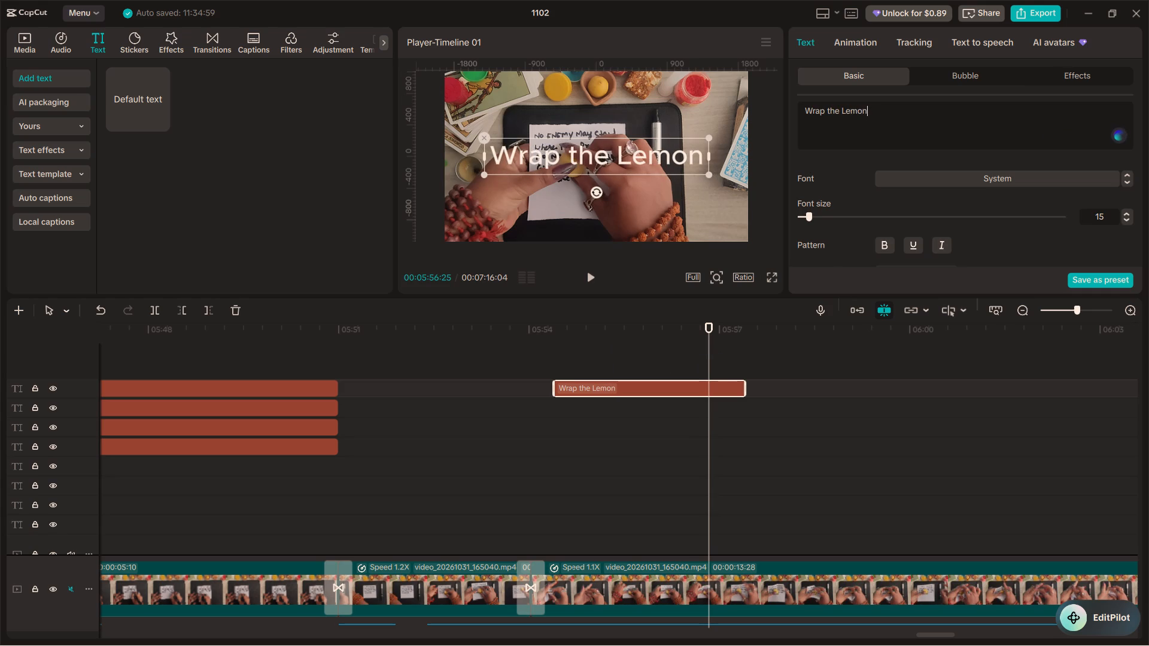
Play the "Wrap the Lemon" caption briefly, move it to the top centre of the video frame and shrink it to about two-thirds size.
left_click(582, 345)
key("space")
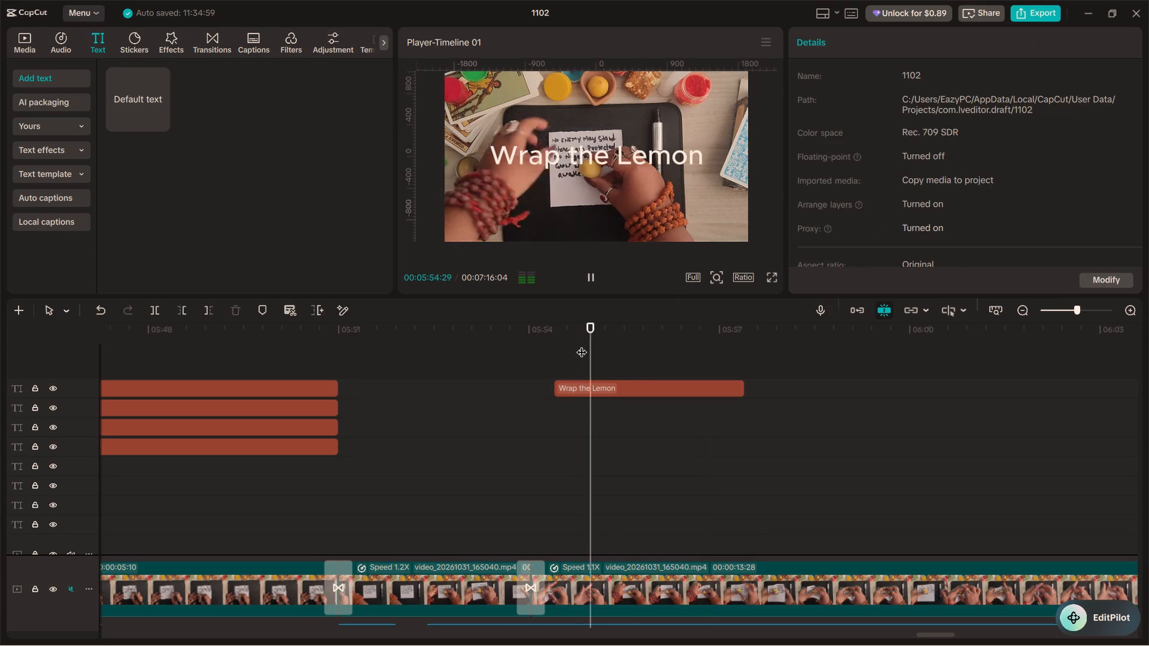
key("space")
left_click(607, 389)
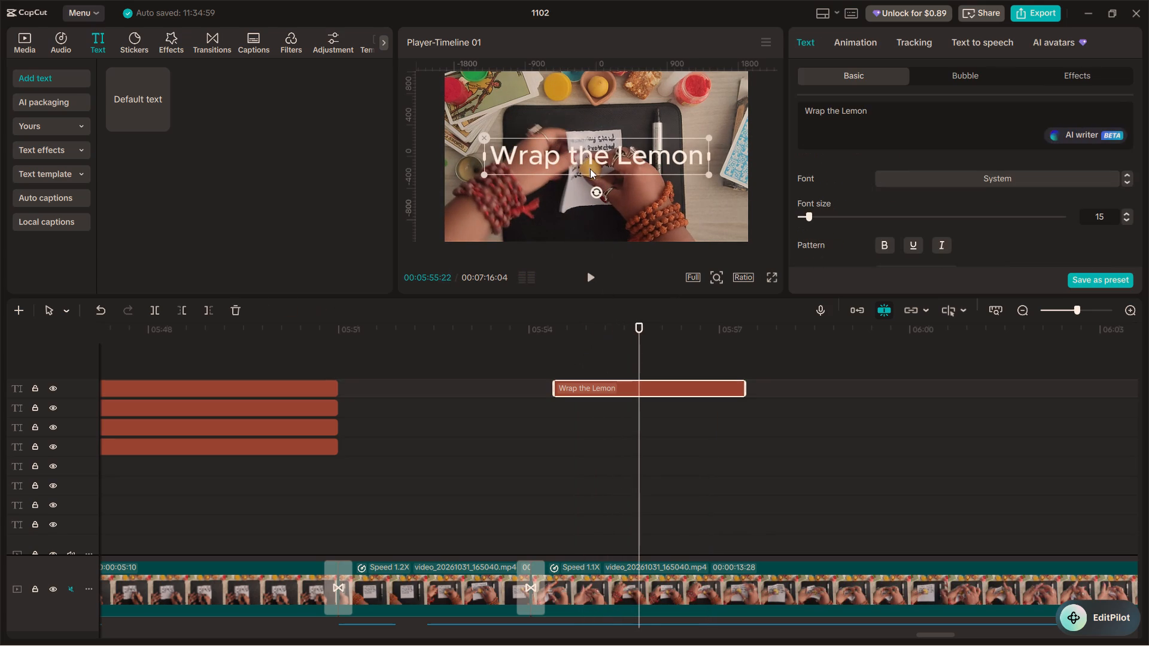
left_click_drag(585, 160, 586, 103)
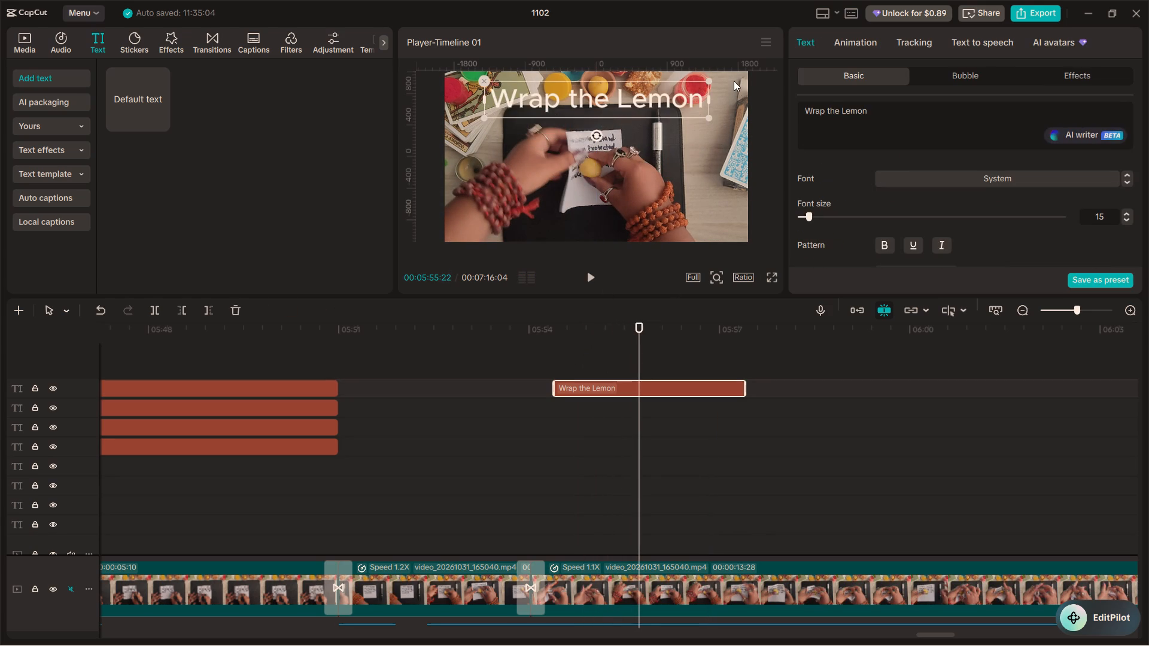
left_click_drag(707, 77, 648, 101)
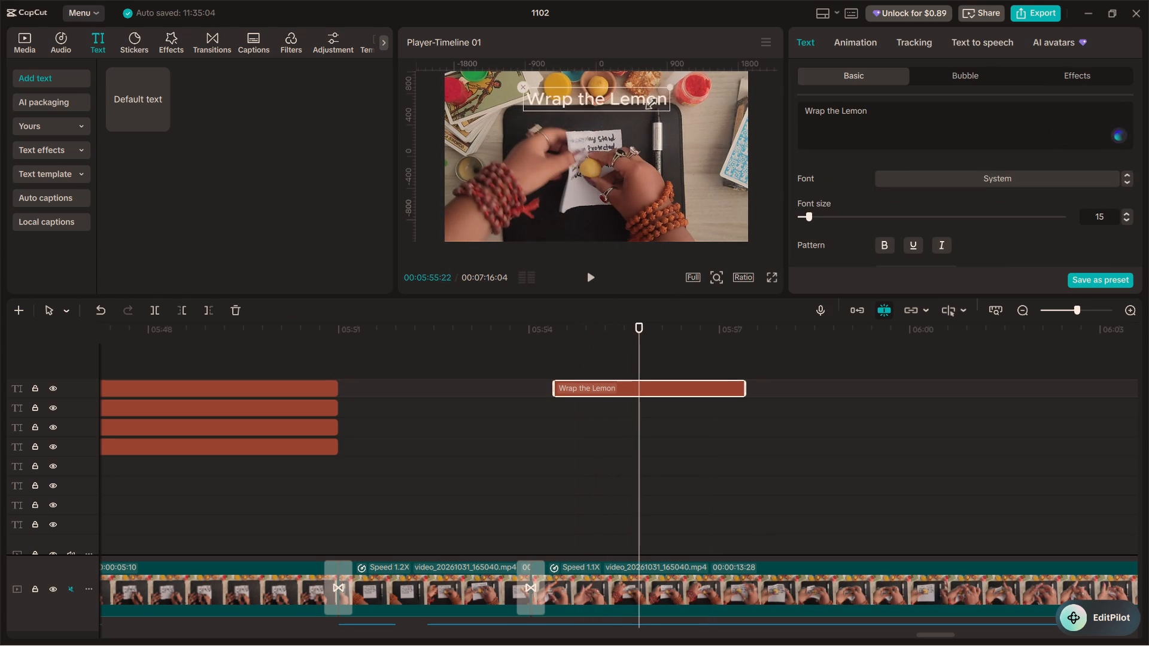
left_click_drag(648, 101, 644, 103)
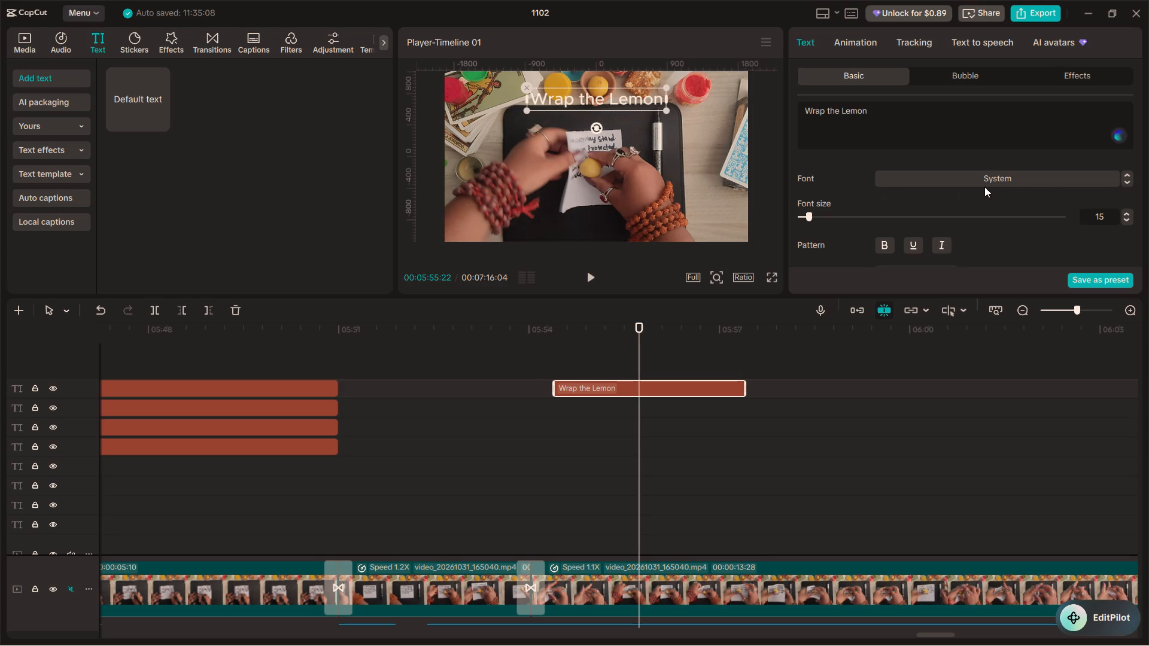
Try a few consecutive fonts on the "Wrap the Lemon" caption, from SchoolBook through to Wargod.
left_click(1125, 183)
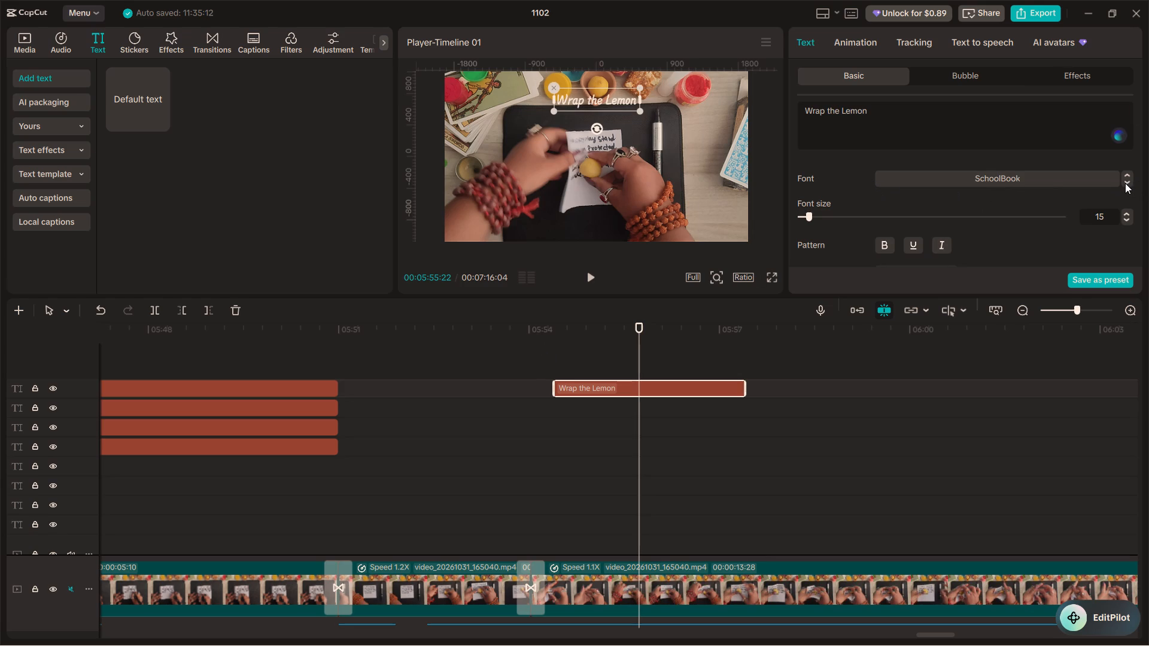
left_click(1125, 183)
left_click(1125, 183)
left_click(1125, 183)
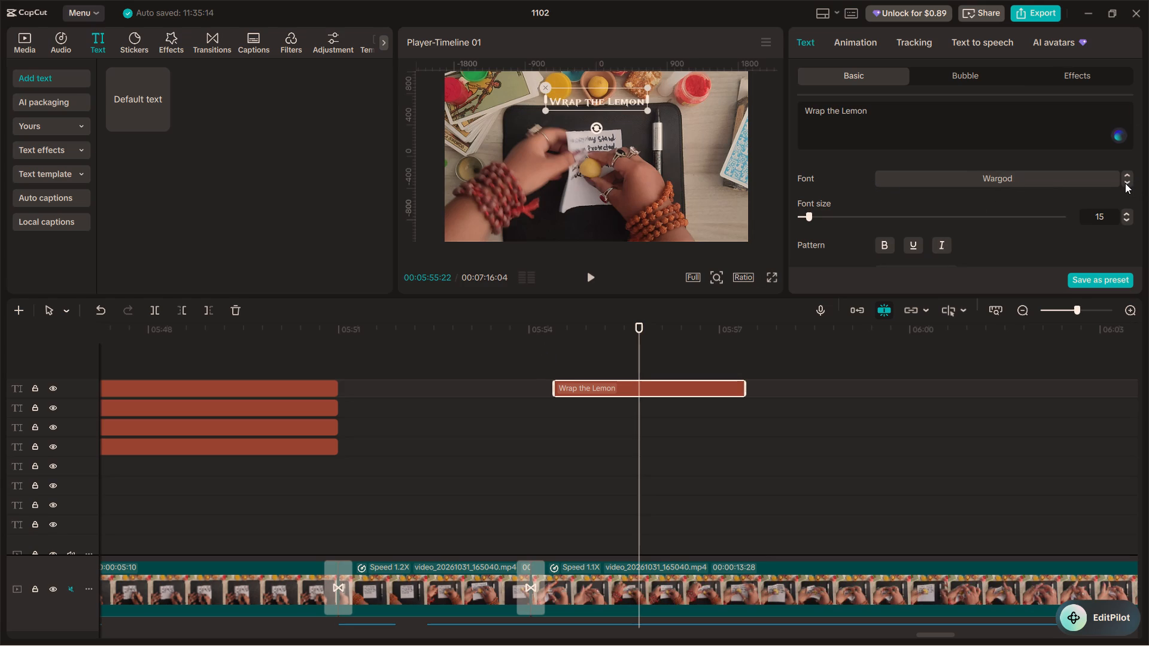
Browse the font list for the "Wrap the Lemon" caption, search it for "monte" and apply the bold Montserrat font.
left_click(995, 175)
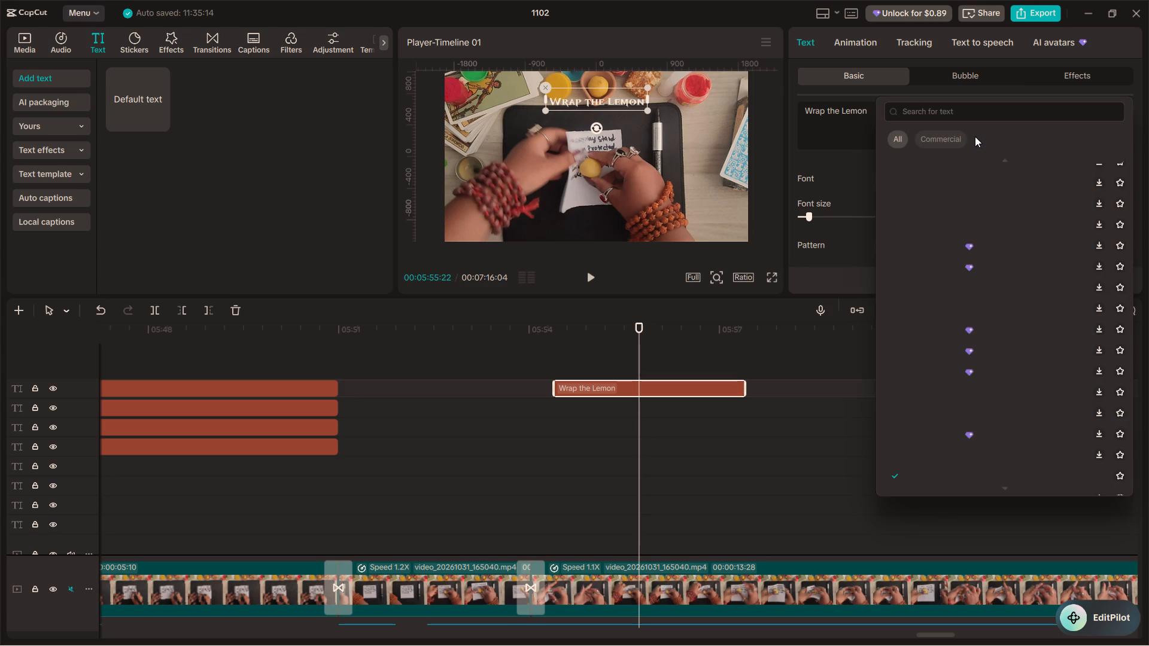
scroll(968, 226, "up", 10)
left_click_drag(1128, 180, 1119, 147)
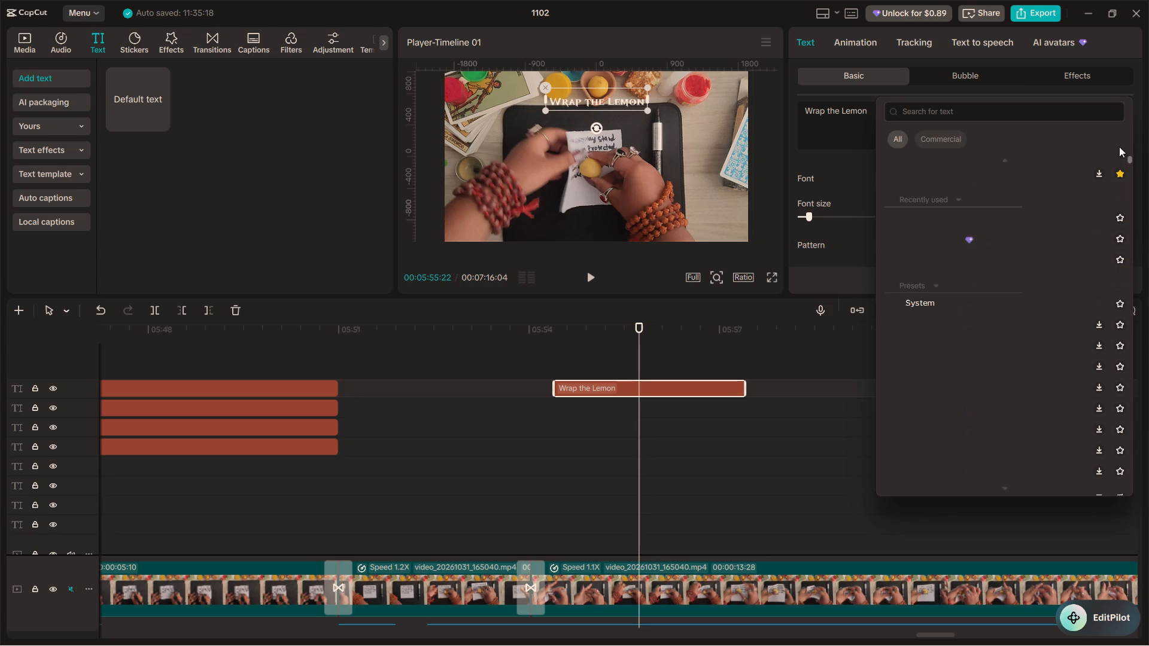
left_click_drag(1119, 147, 1119, 127)
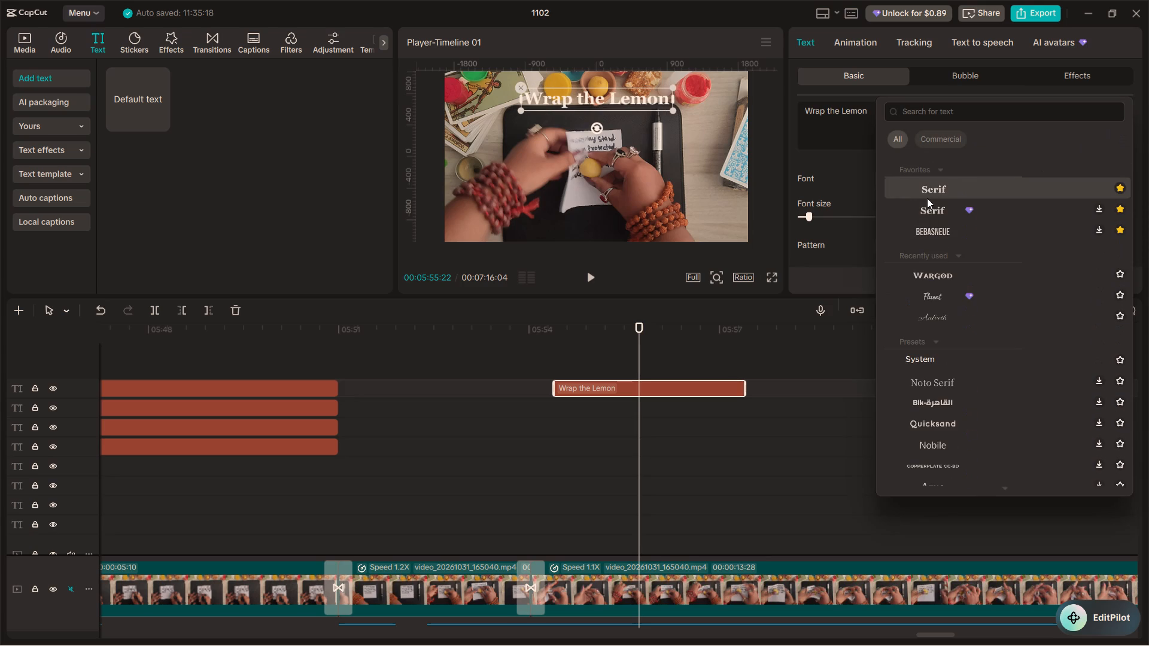
scroll(946, 316, "down", 1)
left_click(955, 190)
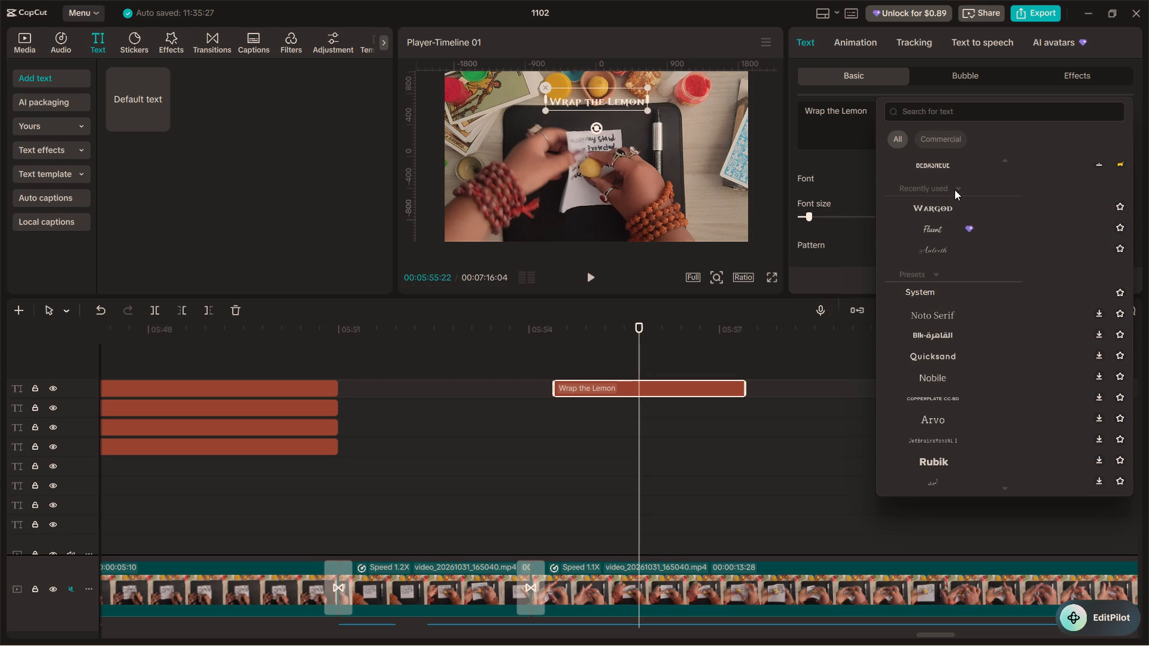
left_click(955, 190)
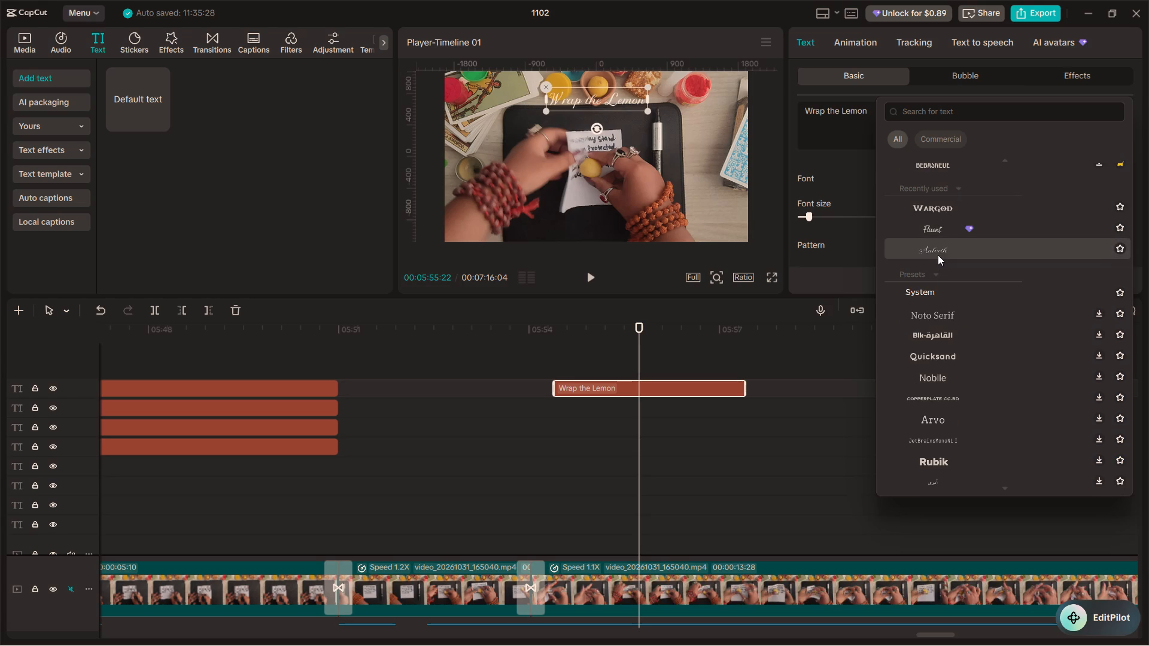
scroll(939, 243, "down", 1)
scroll(939, 243, "up", 1)
left_click(936, 111)
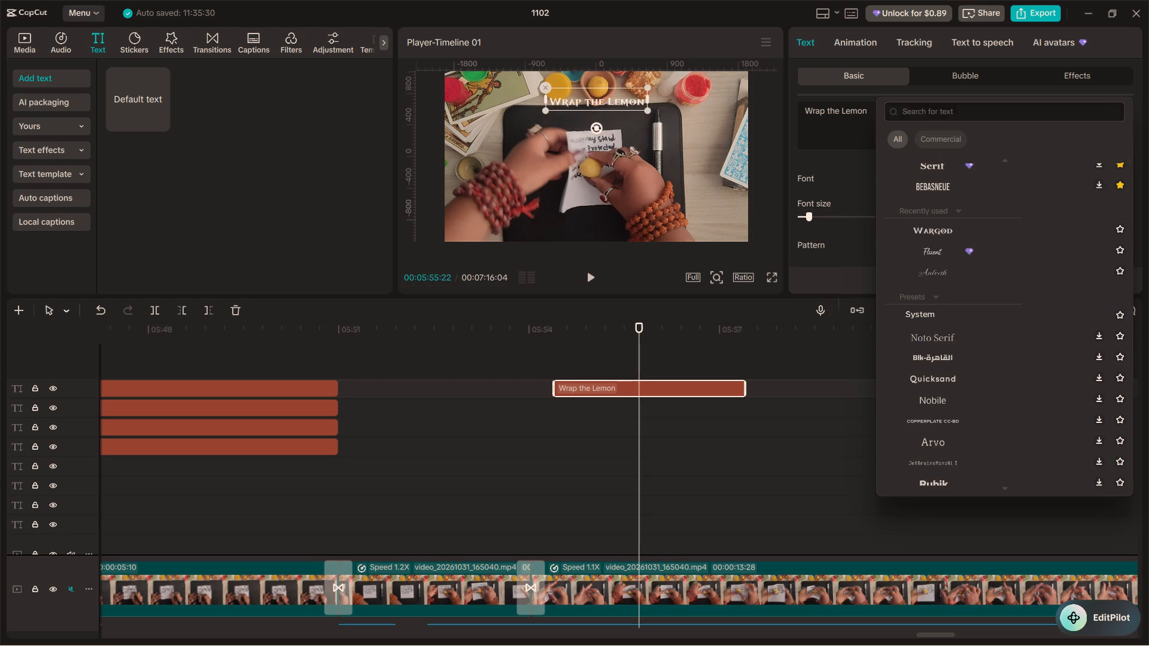
type("monte")
key("Return")
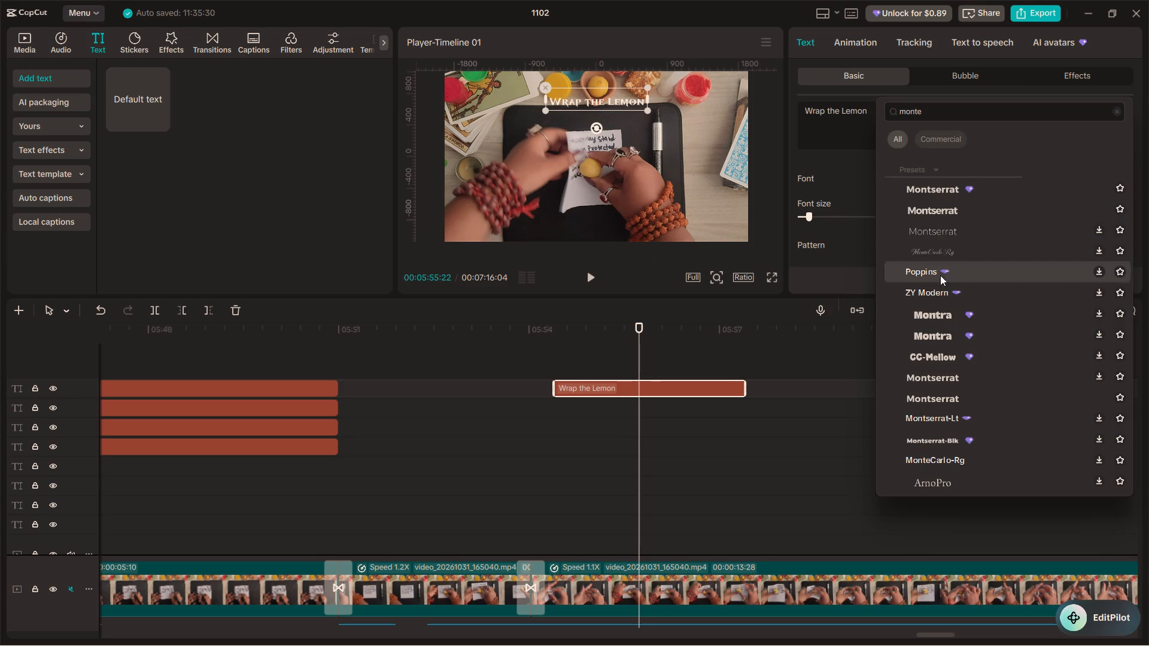
left_click(947, 190)
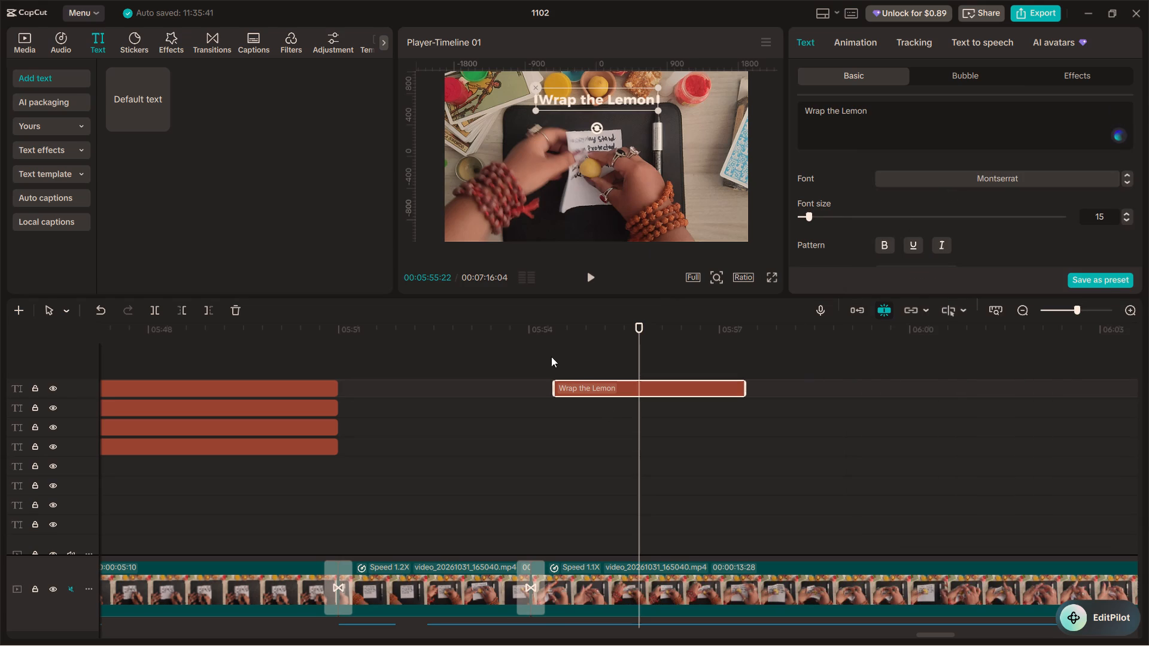
Play the "Wrap the Lemon" caption from its start at 00:05:54:12 to check it against the voice-over.
left_click(549, 355)
key("space")
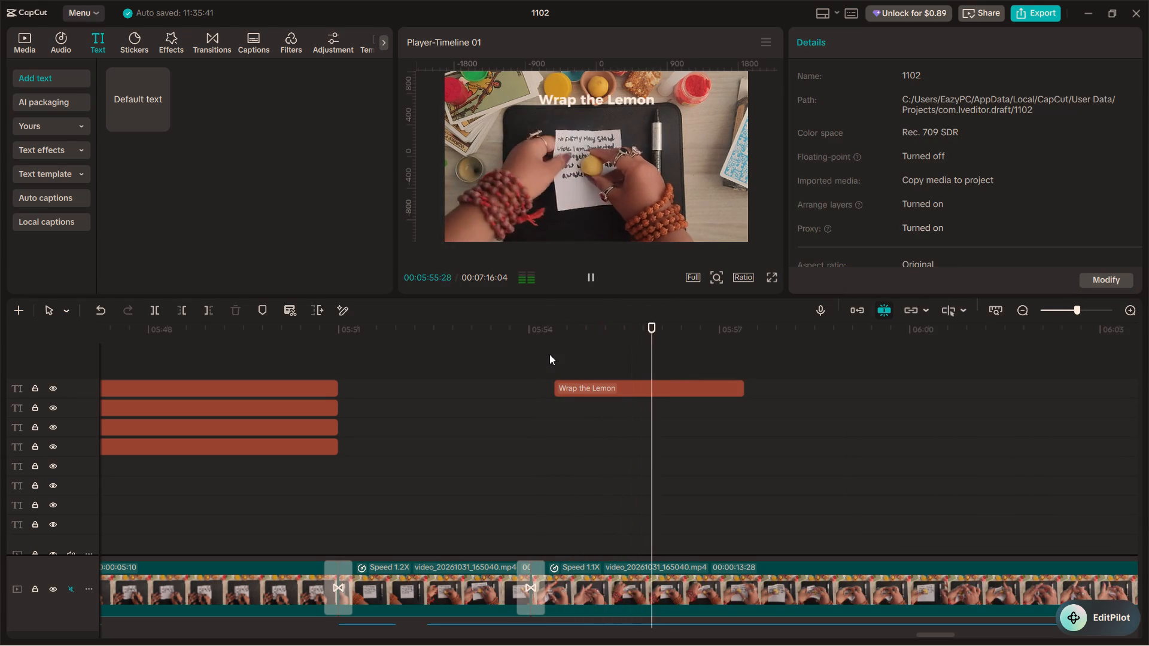
key("space")
left_click(661, 386)
left_click(557, 351)
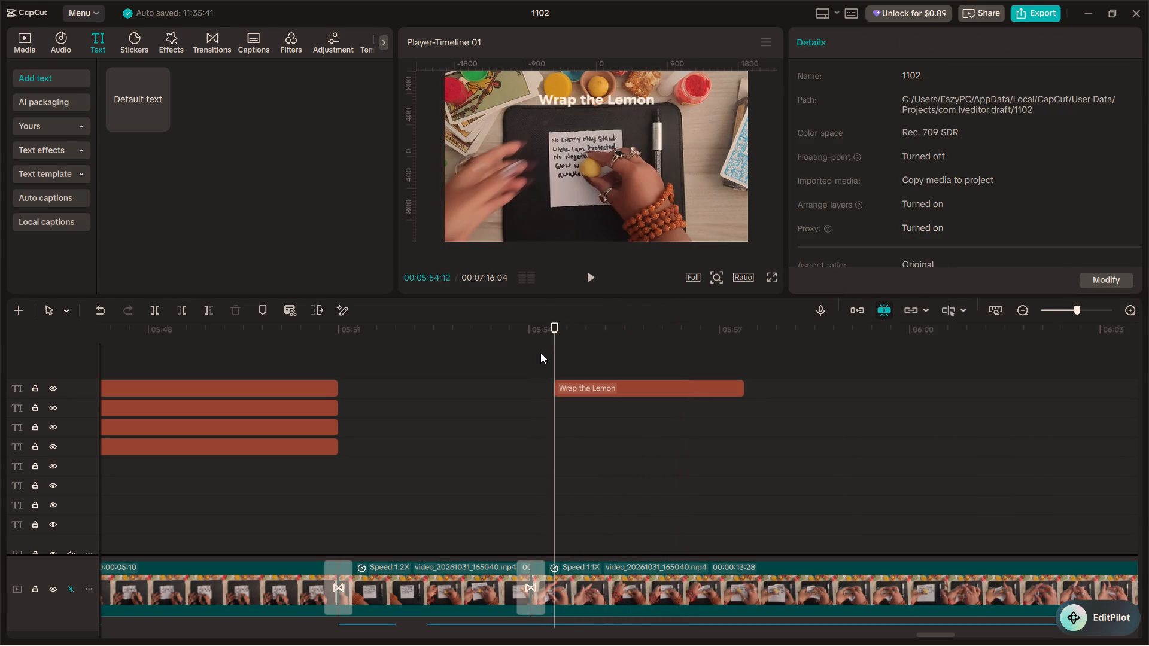
left_click(540, 353)
key("space")
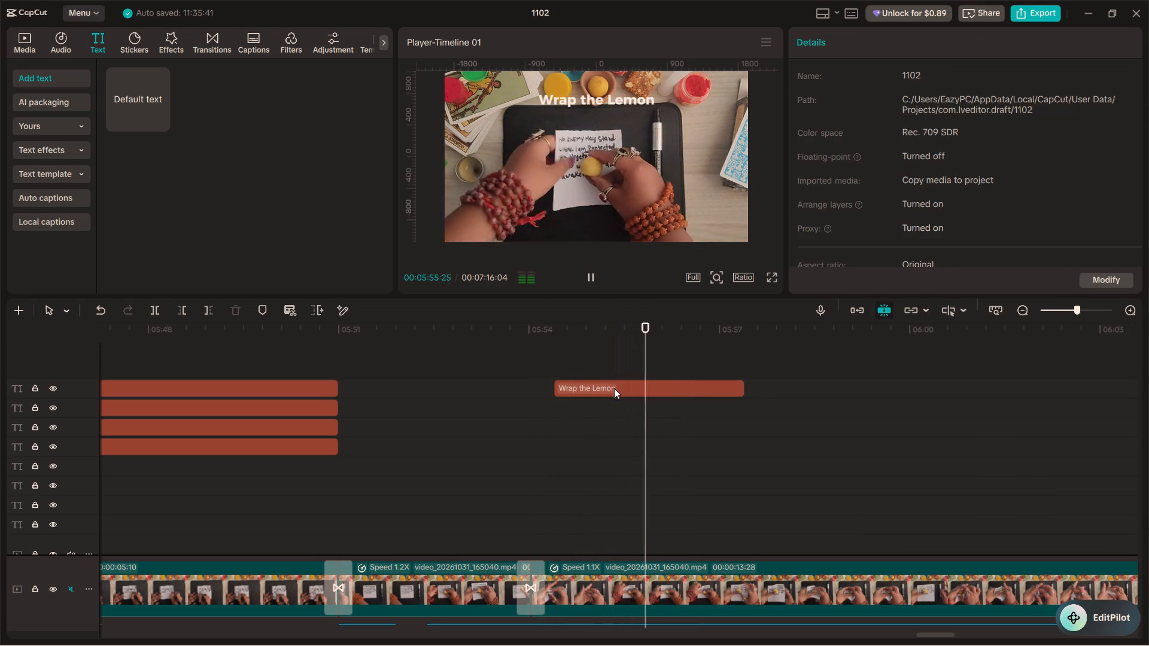
key("space")
Duplicate the "Wrap the Lemon" caption onto a new track above, starting slightly later, and trim its end to match the original's.
left_click(621, 391)
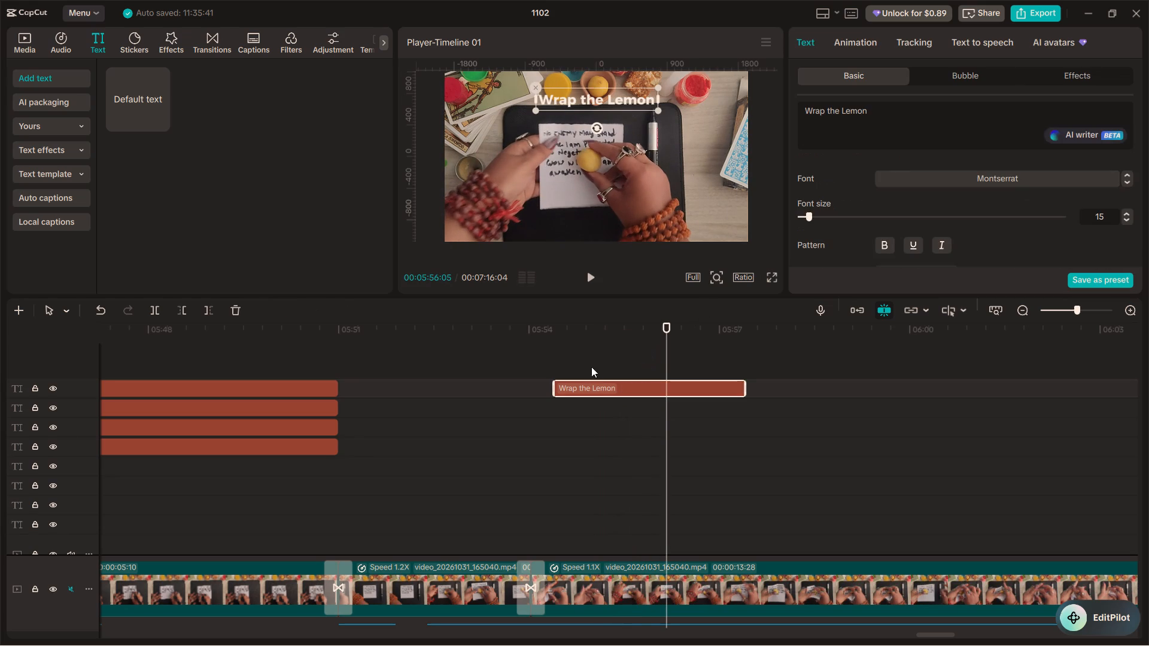
left_click_drag(606, 391, 614, 370, "alt")
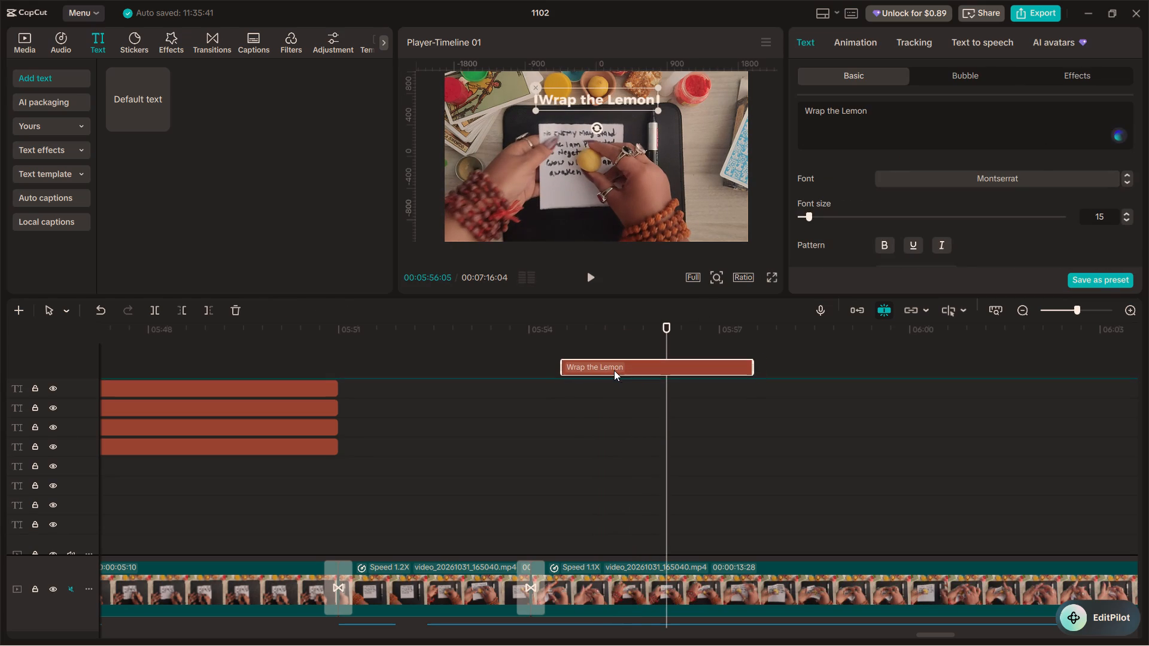
left_click(710, 386)
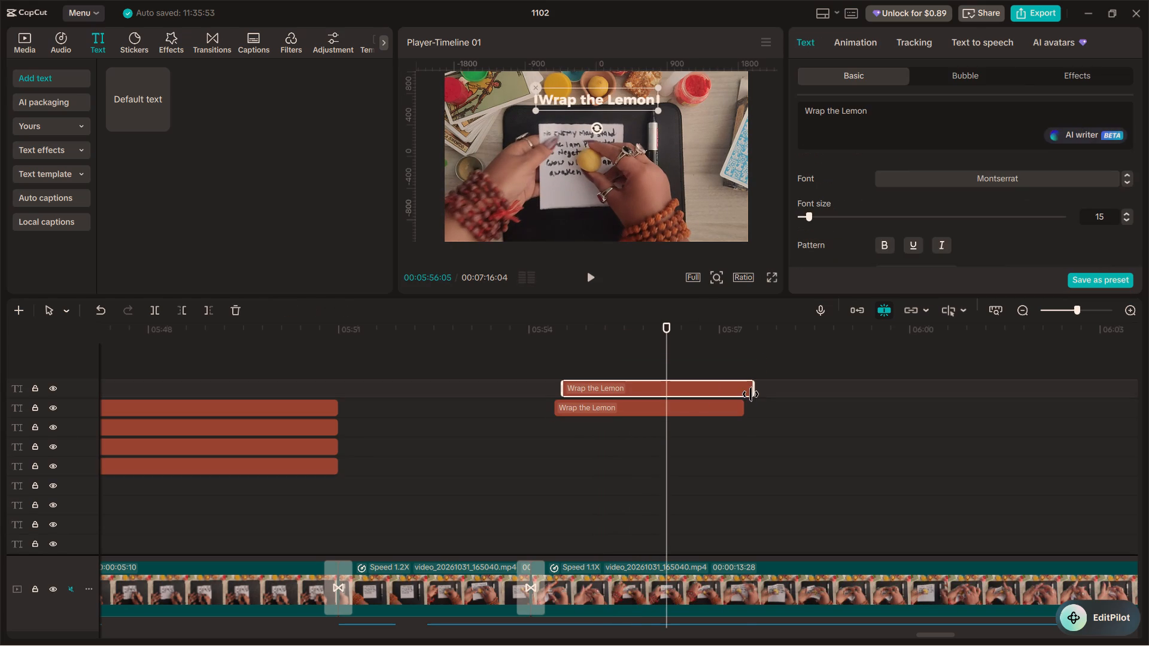
left_click_drag(750, 394, 738, 390)
Play the overlapping captions briefly from about 05:54 and move the duplicate just below the original in the video frame.
left_click(549, 368)
key("space")
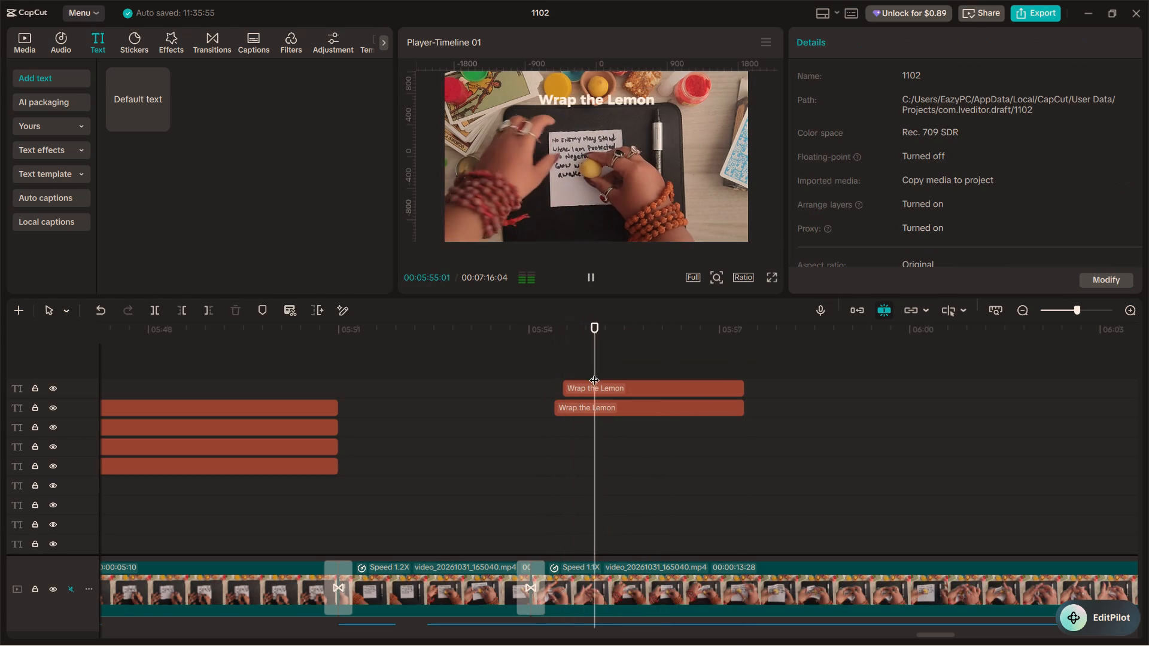
key("space")
left_click(600, 377)
left_click(604, 394)
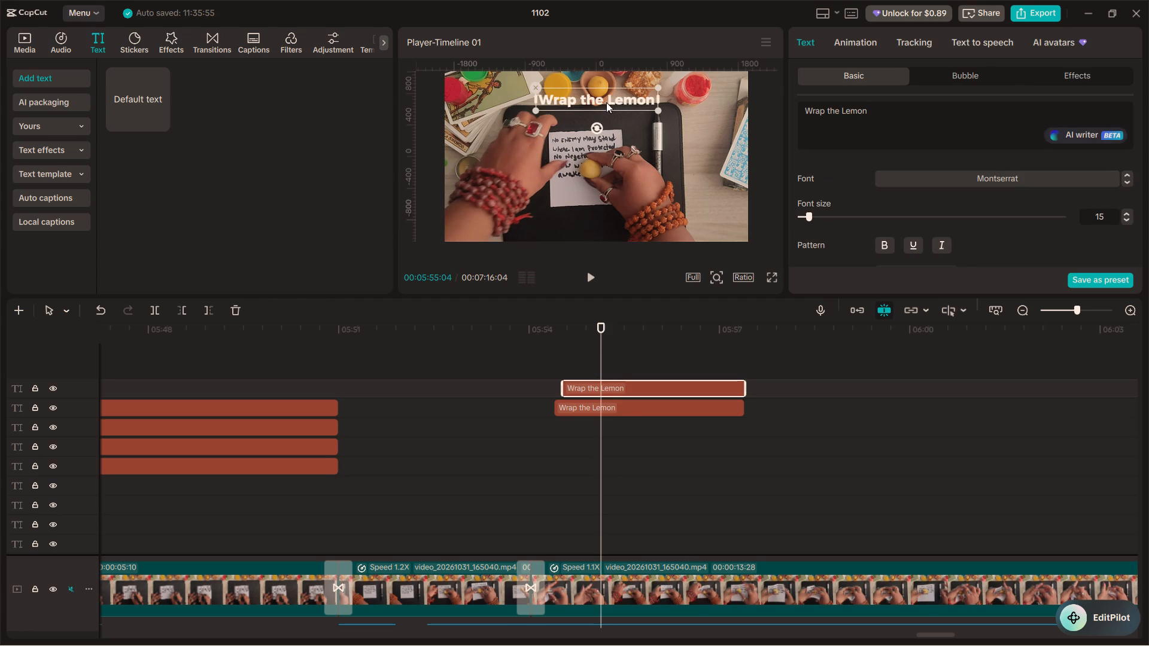
left_click_drag(600, 99, 599, 111)
Change the duplicate caption's wording to "with the paper".
left_click_drag(879, 106, 877, 114)
left_click_drag(876, 114, 873, 114)
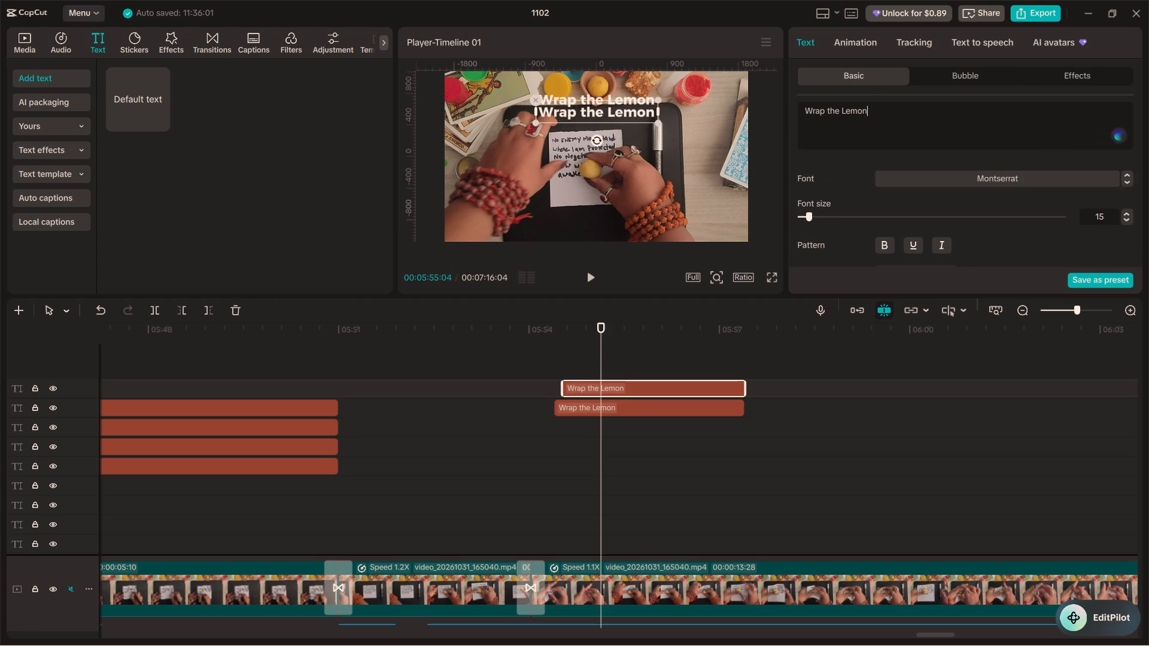
left_click_drag(873, 114, 800, 111)
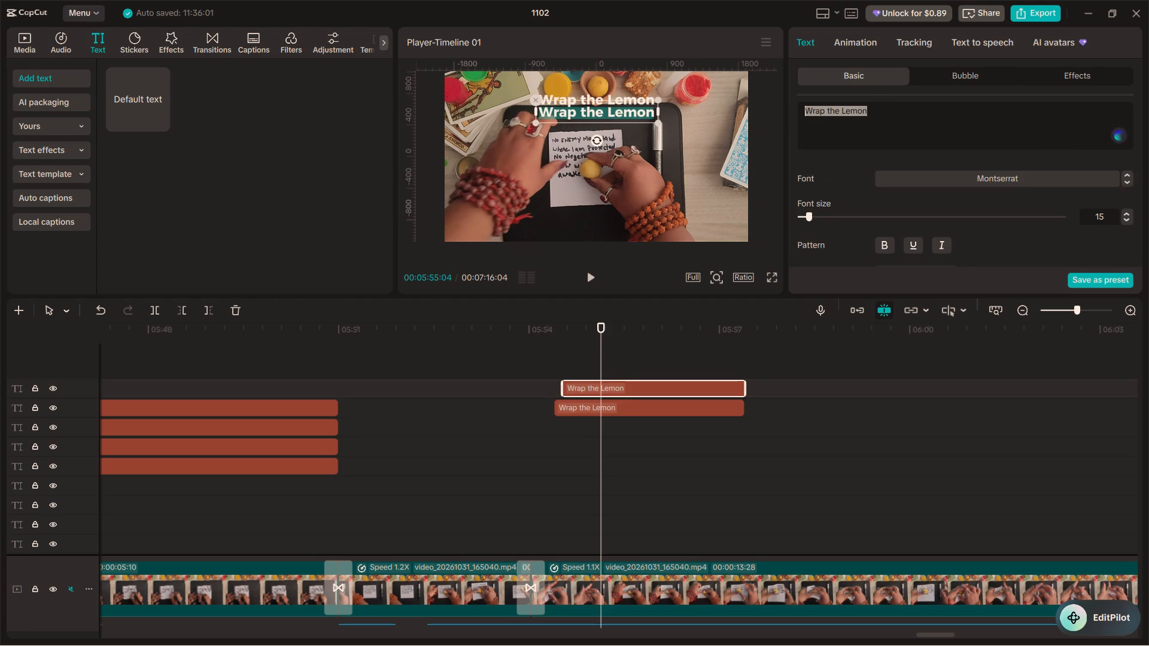
type("with")
key("space")
type("the paper")
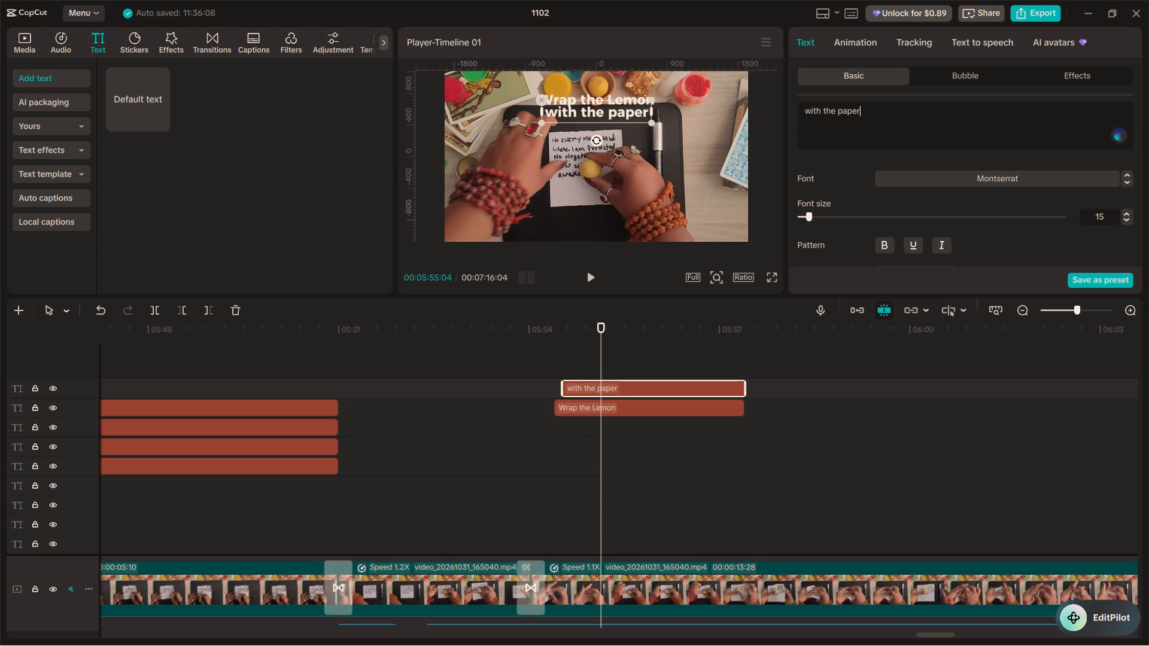
Set the "with the paper" caption's font to the favourite serif and shrink the caption to about 44% scale.
left_click(1086, 180)
scroll(965, 194, "up", 19)
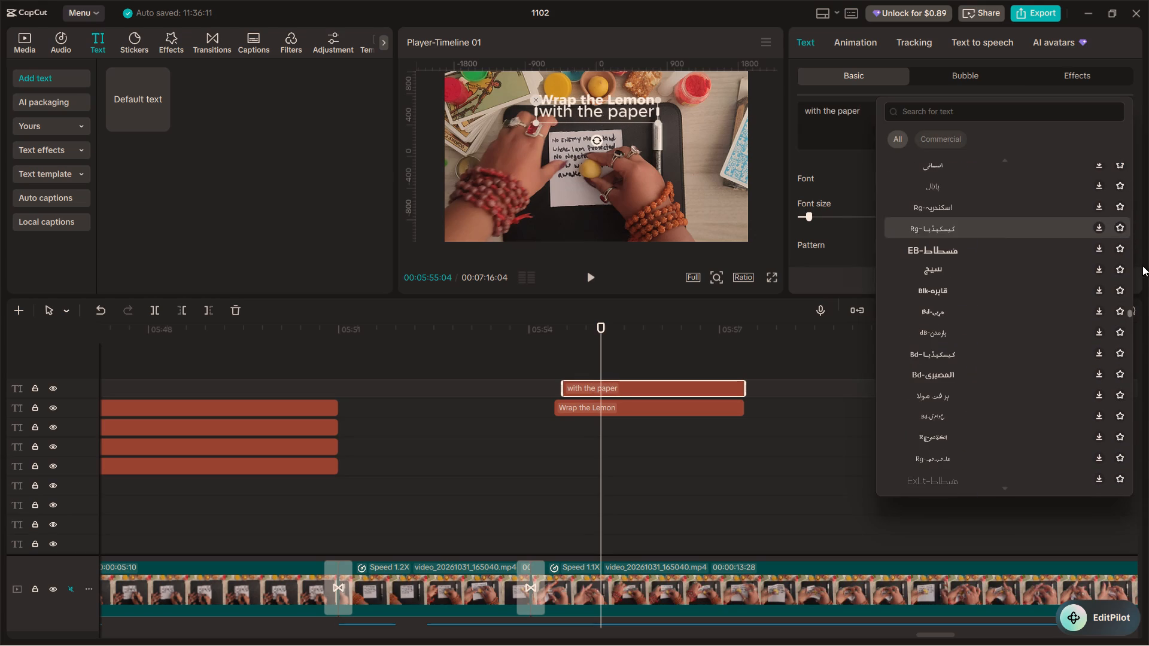
left_click_drag(1130, 281, 1126, 114)
left_click(965, 192)
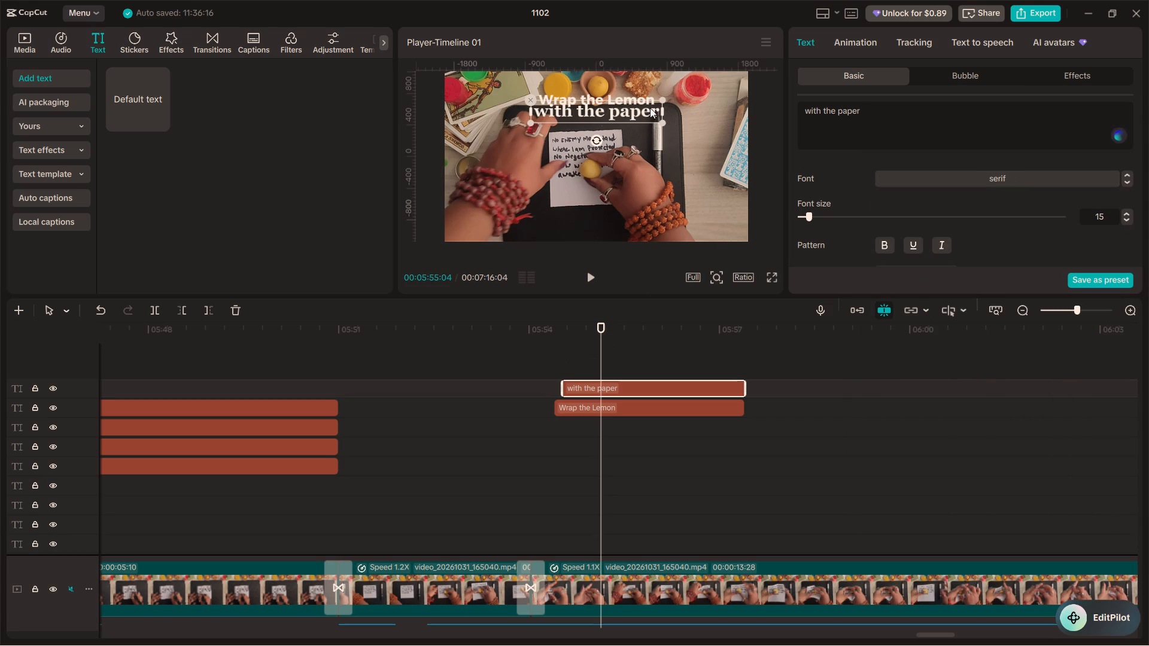
left_click_drag(659, 100, 627, 108)
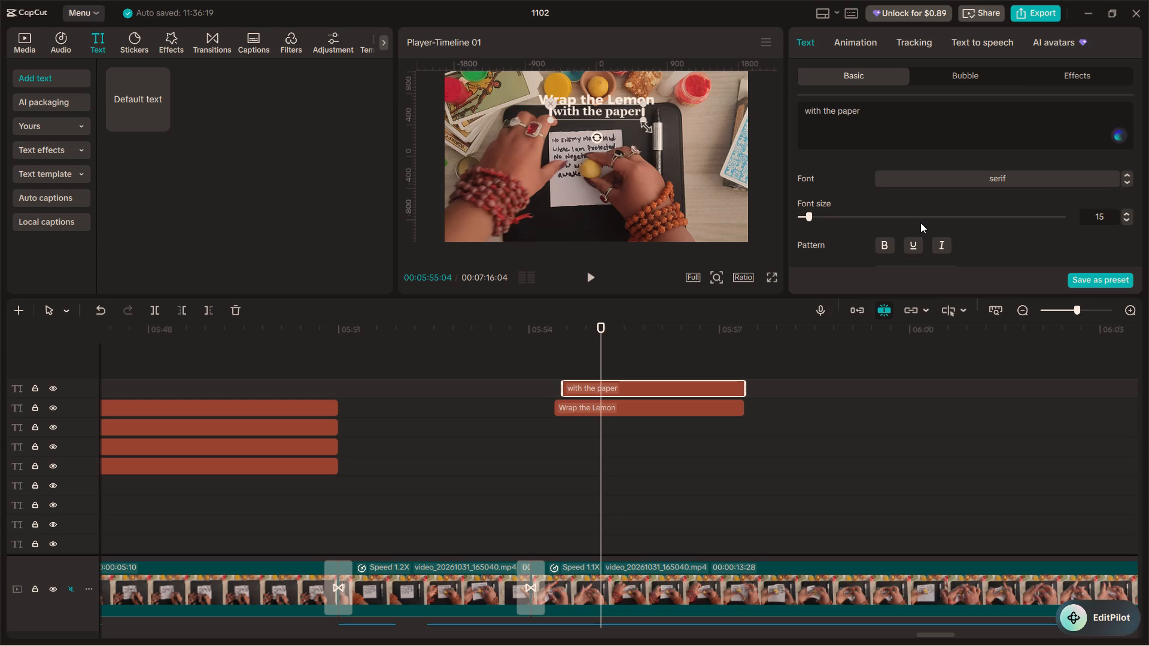
Examine the text and transform settings of the "with the paper" and "Wrap the Lemon" captions.
scroll(944, 251, "down", 2)
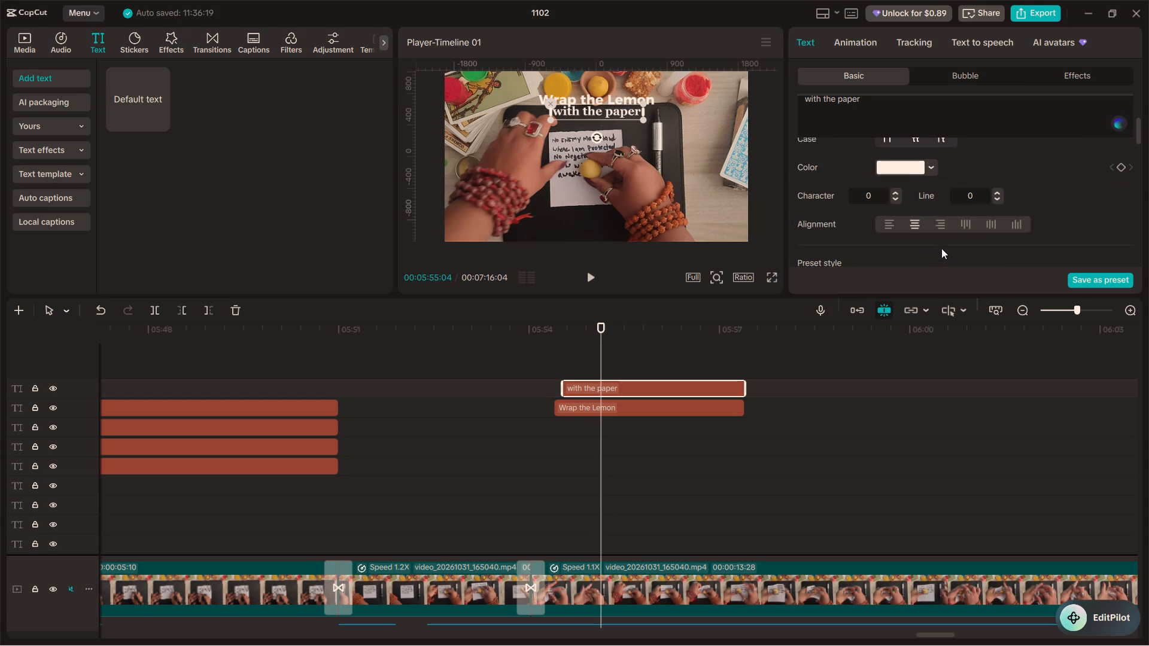
scroll(941, 248, "down", 3)
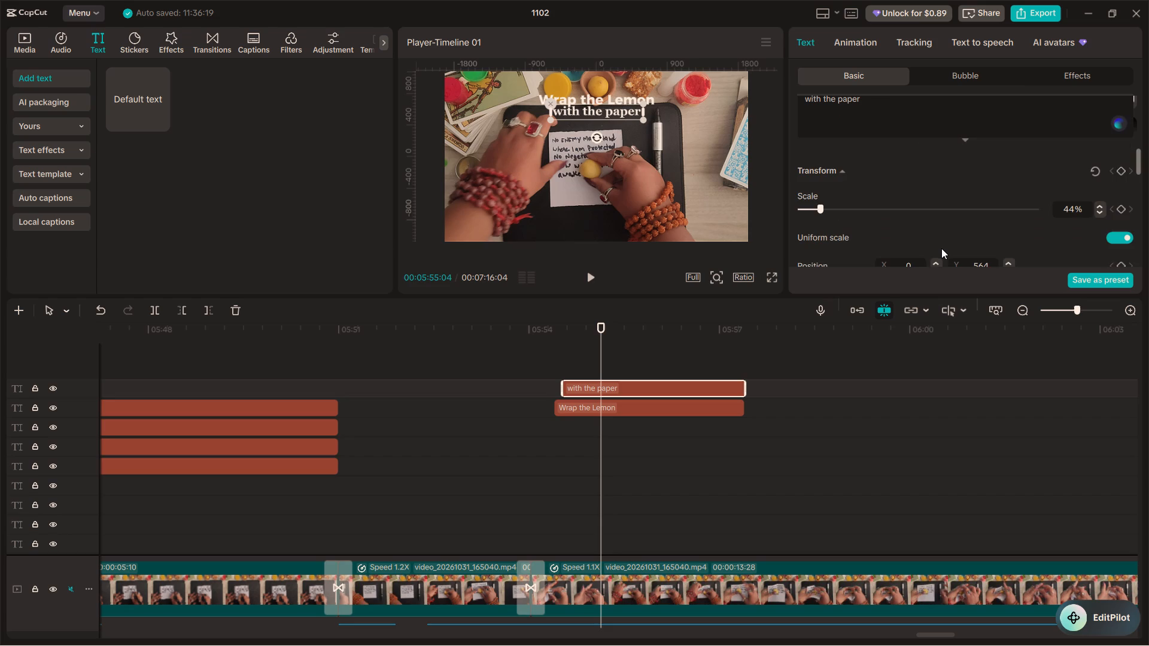
scroll(941, 248, "down", 1)
scroll(941, 248, "up", 1)
left_click(655, 409)
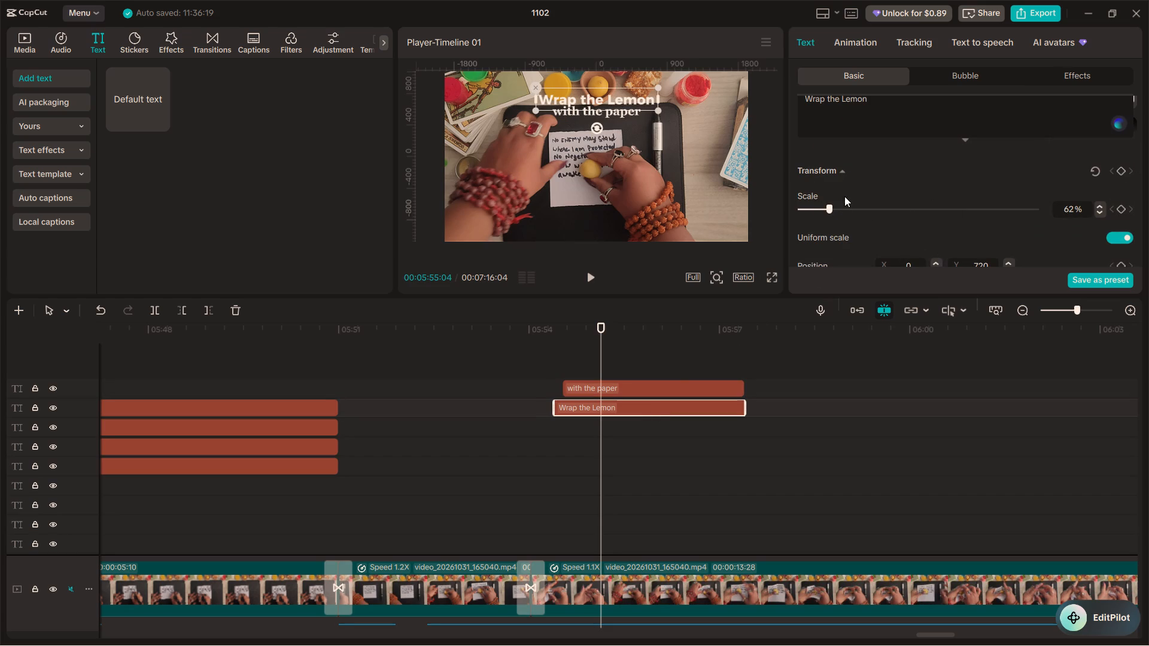
left_click_drag(654, 364, 643, 410)
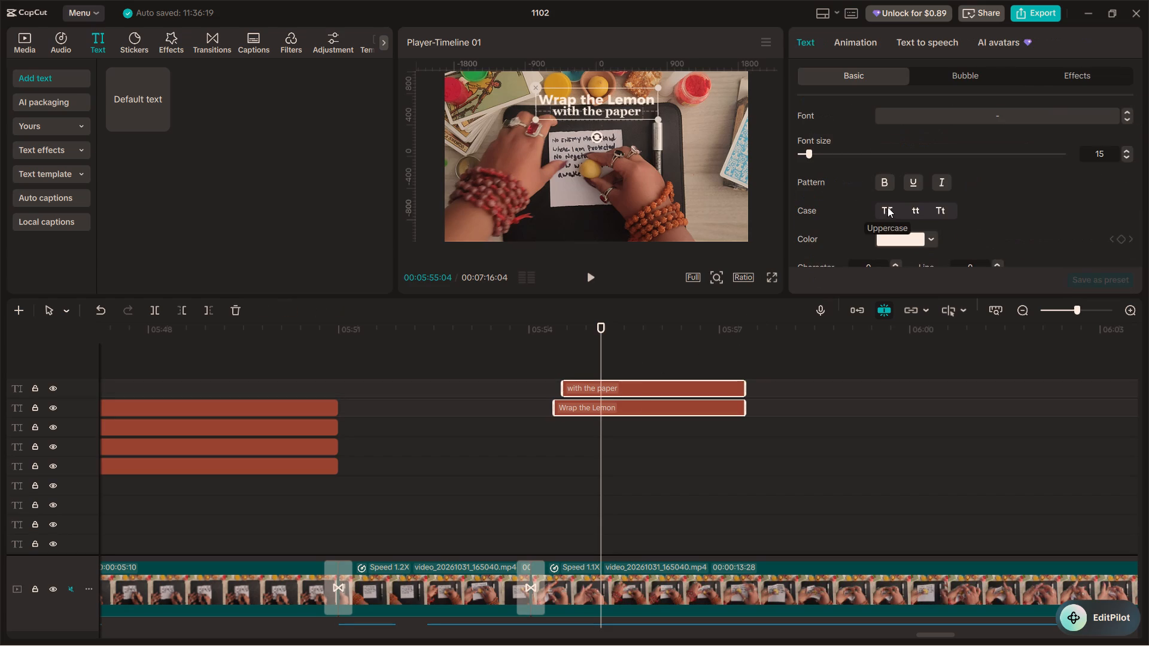
Apply the white preset style with a black outline to the "with the paper" and "Wrap the Lemon" captions.
left_click(651, 374)
left_click(643, 392)
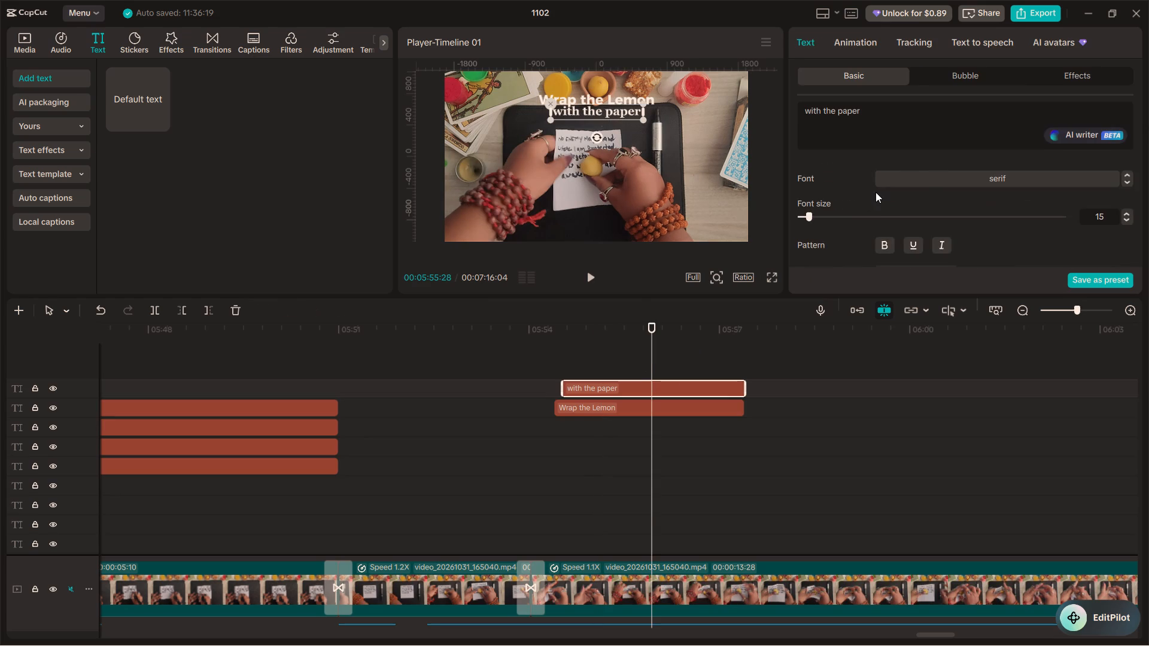
scroll(876, 192, "down", 1)
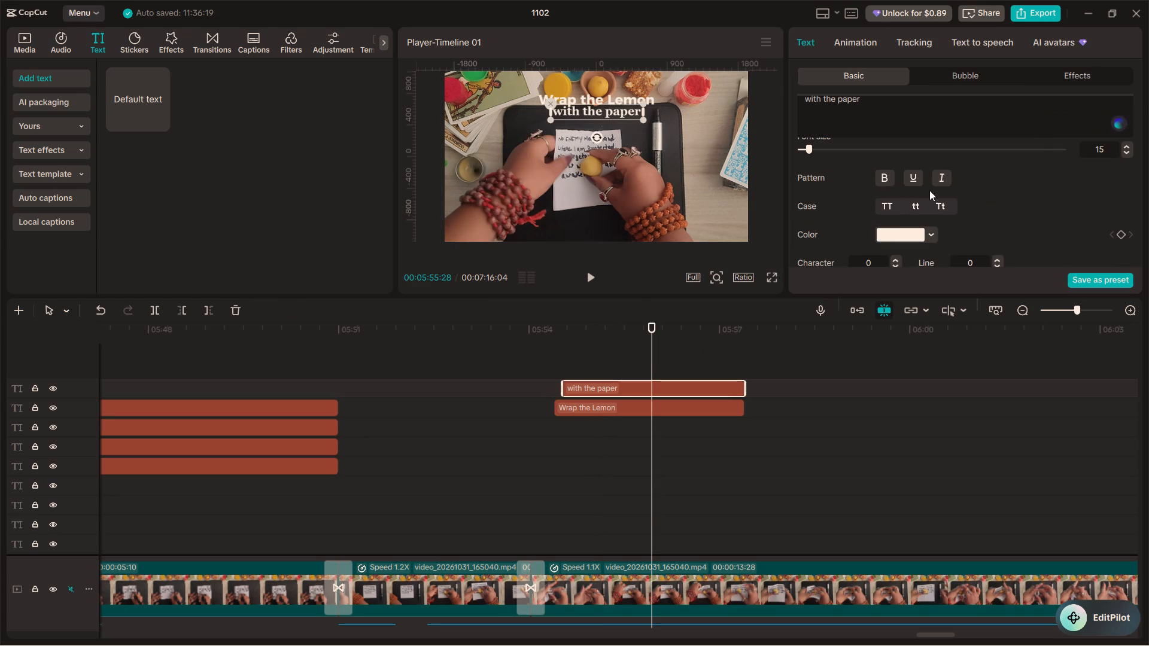
scroll(997, 188, "down", 1)
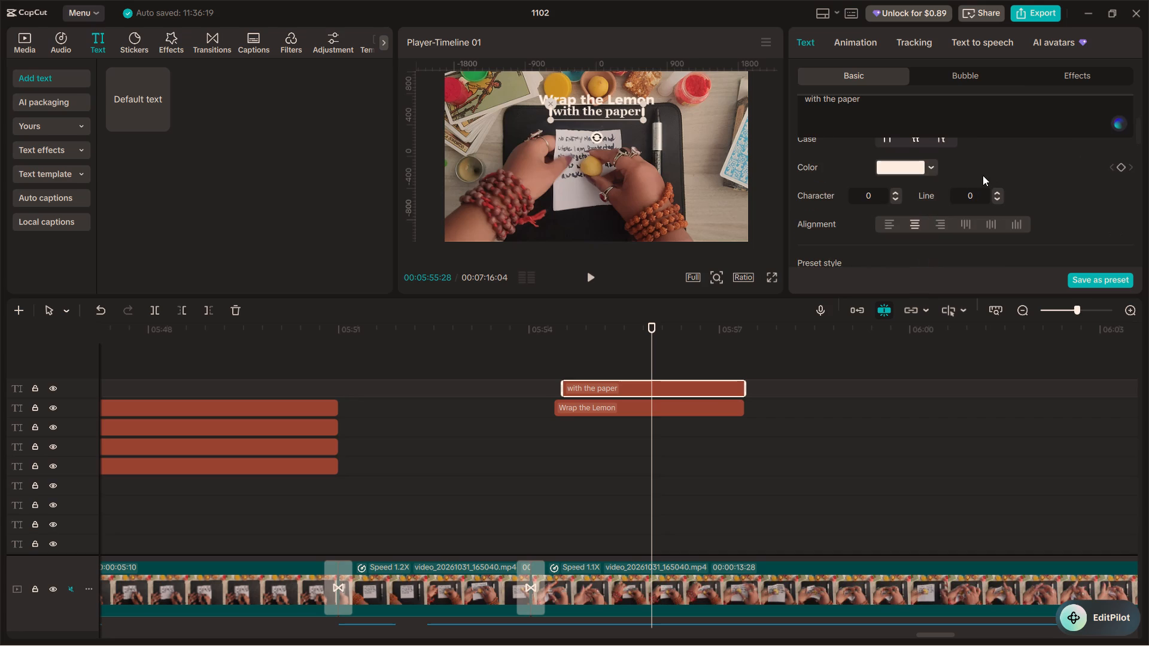
scroll(986, 175, "down", 1)
scroll(932, 188, "down", 1)
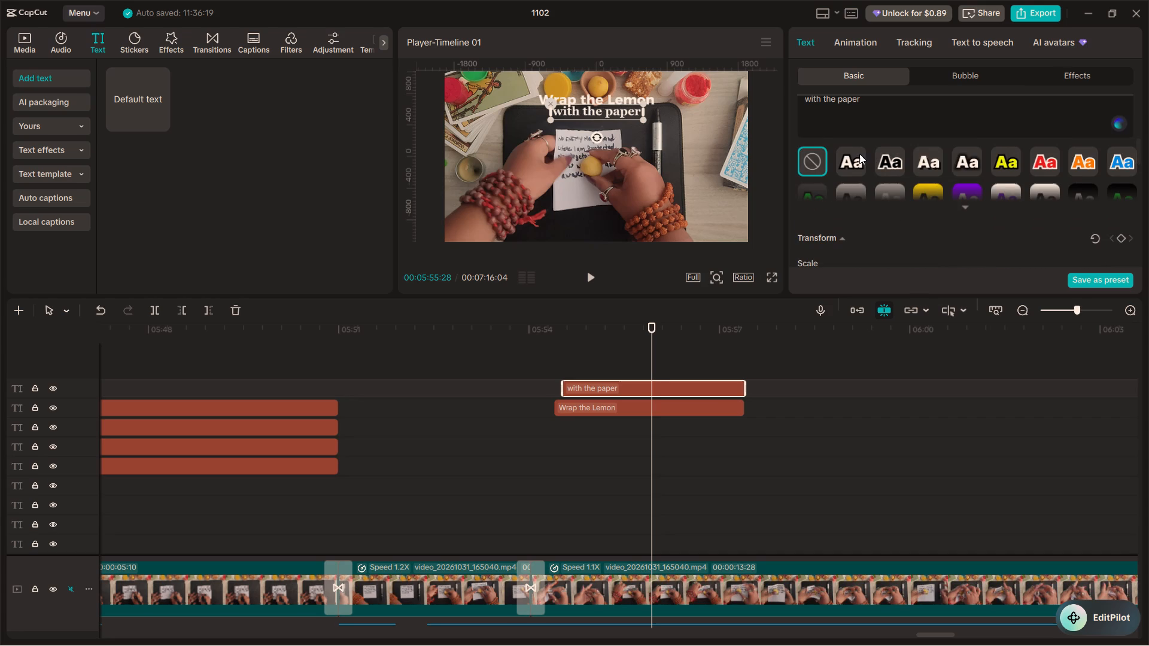
left_click(859, 155)
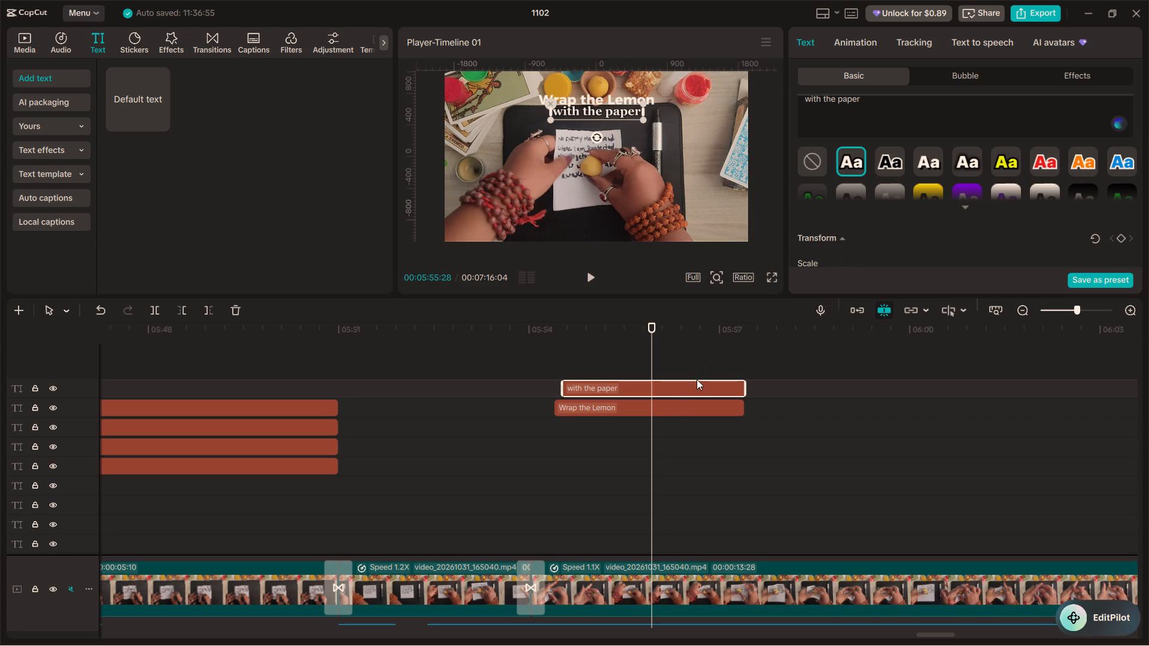
left_click(668, 404)
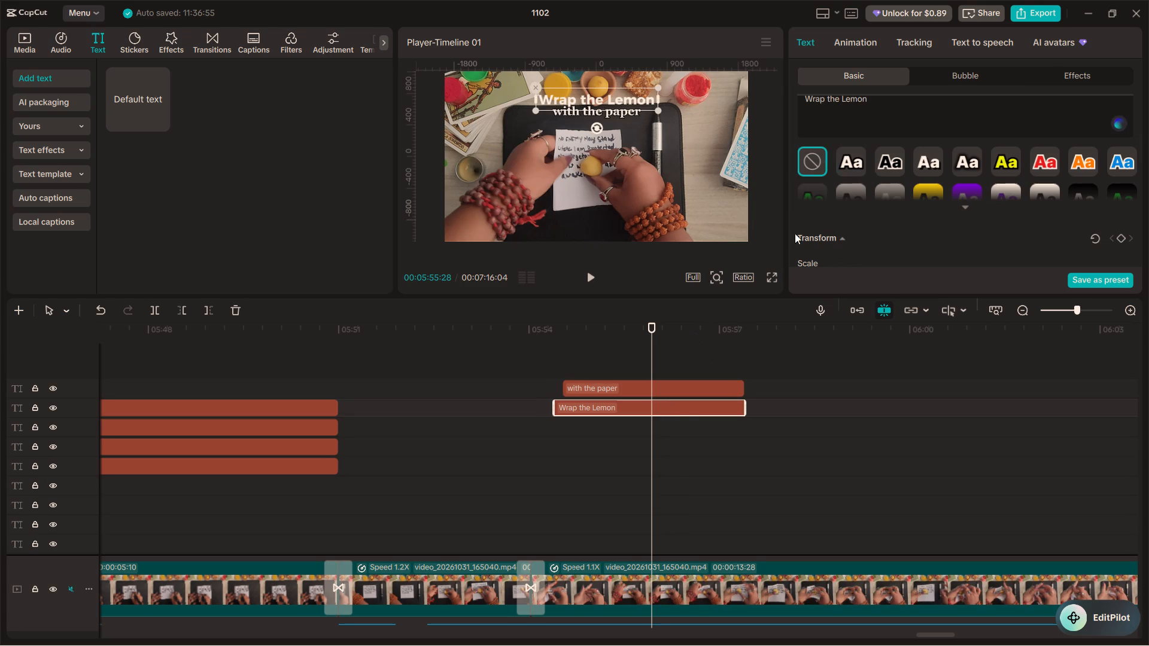
left_click(850, 156)
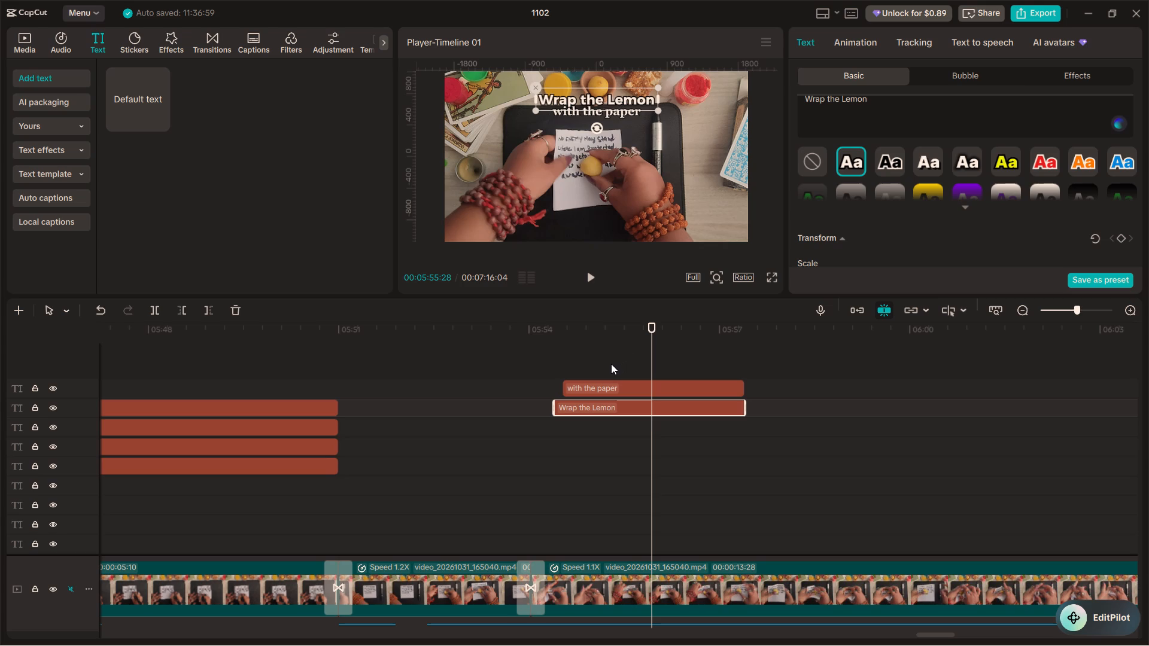
Play the captions from about 05:54, and give both of them the Manifest entrance animation.
left_click(552, 377)
key("space")
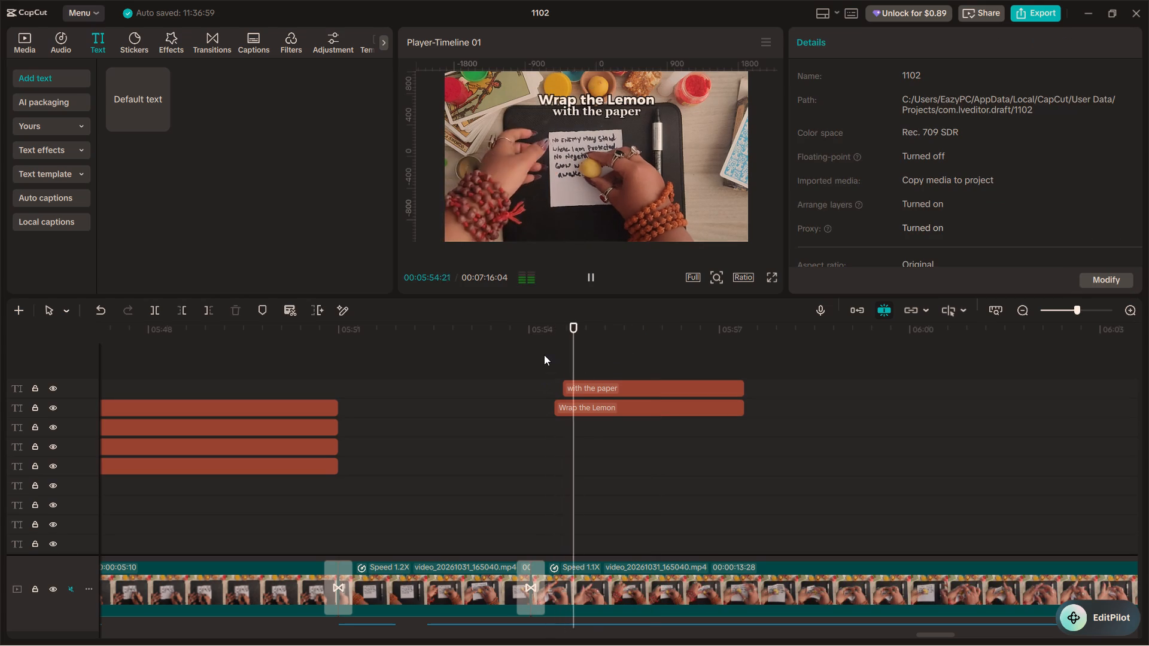
left_click(539, 366)
key("space")
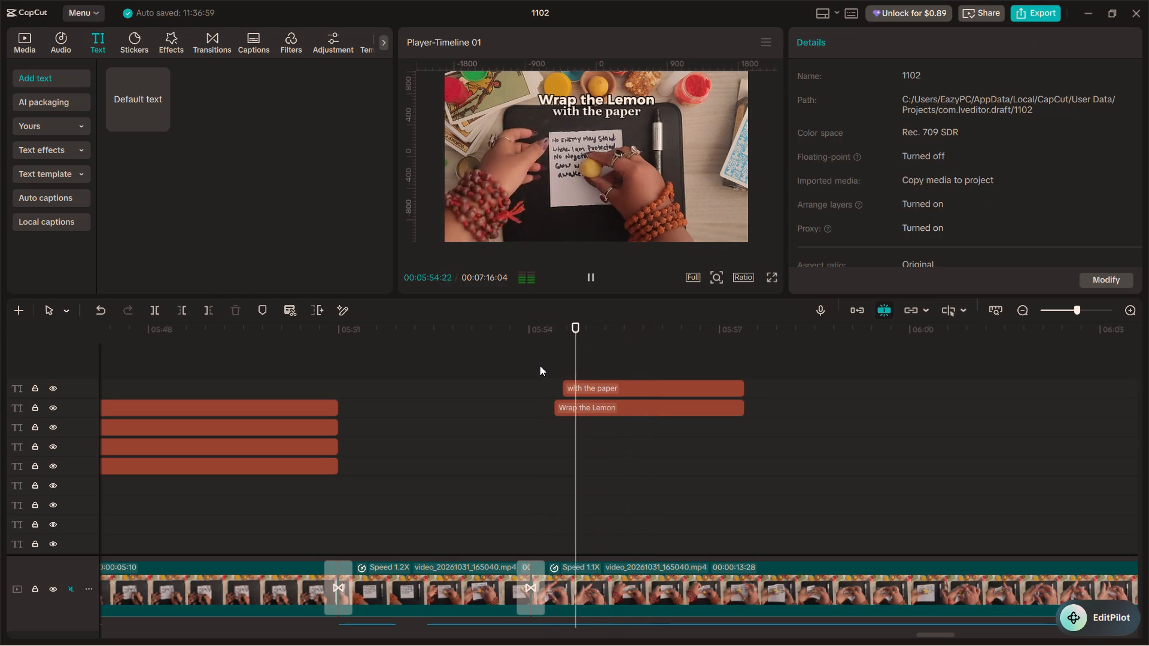
key("space")
left_click_drag(633, 365, 618, 420)
left_click(858, 39)
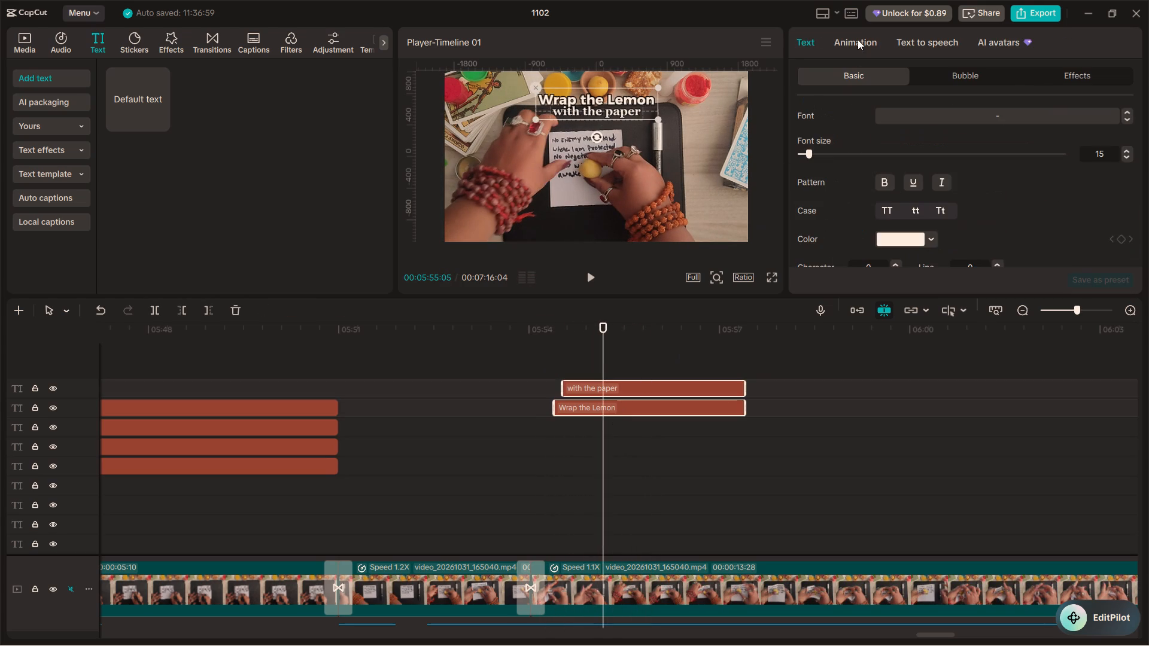
left_click(859, 180)
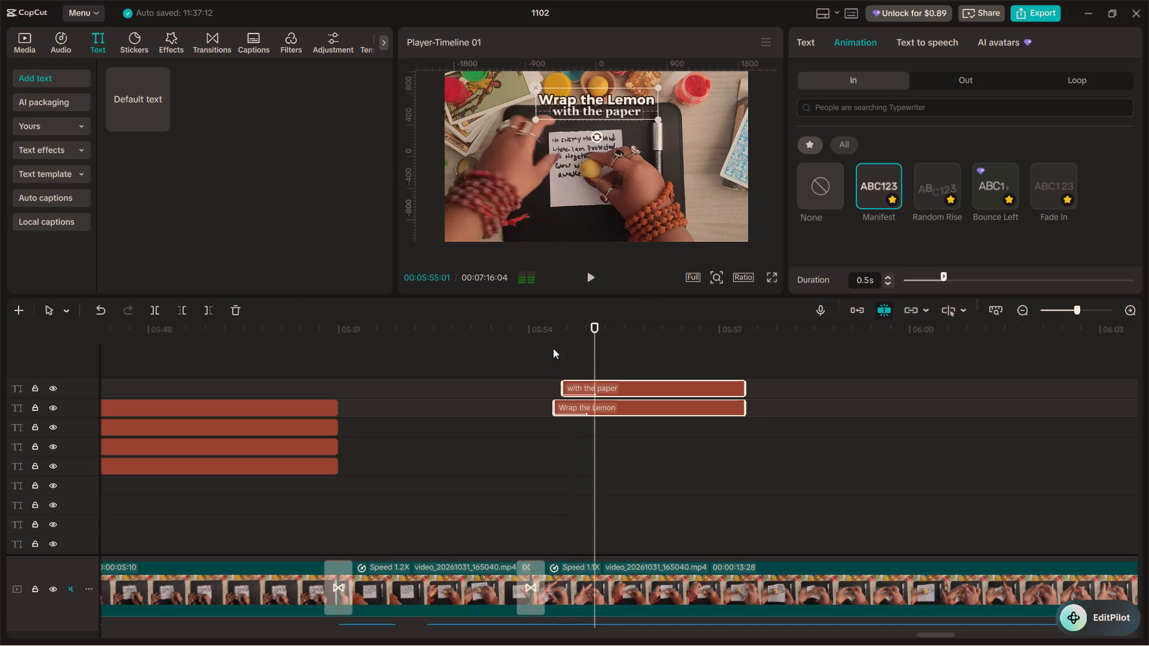
Play the "Wrap the Lemon" and "with the paper" captions from about 05:54 to review their entrance animation.
left_click(553, 348)
scroll(574, 645, "down", 5)
key("space")
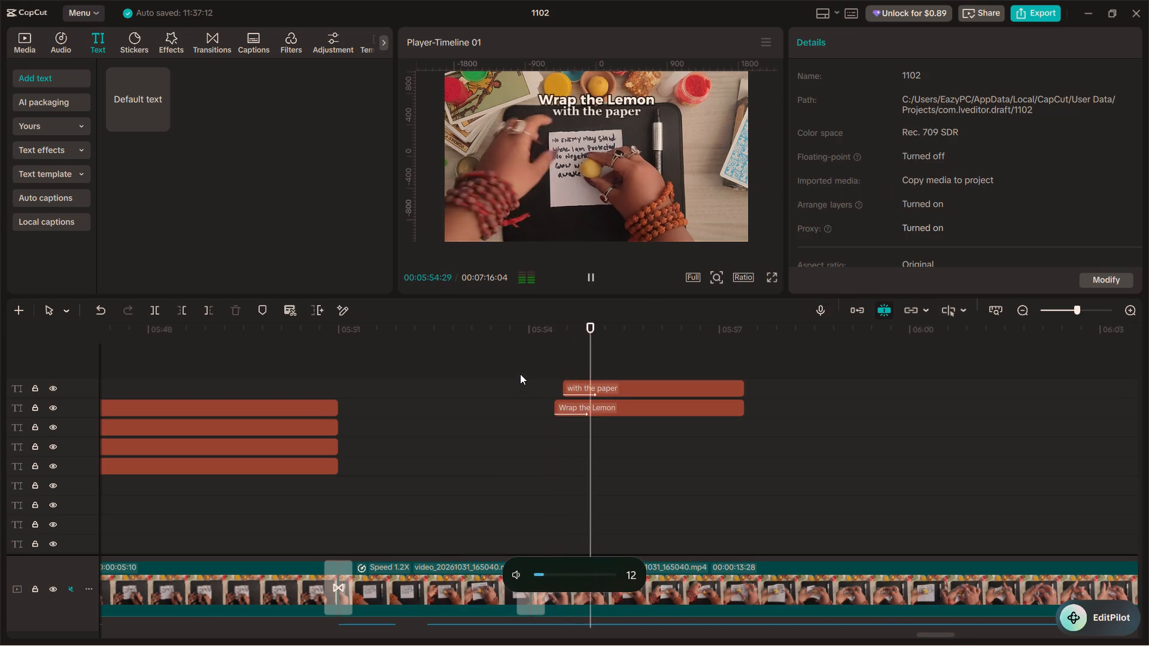
left_click(520, 365)
key("space")
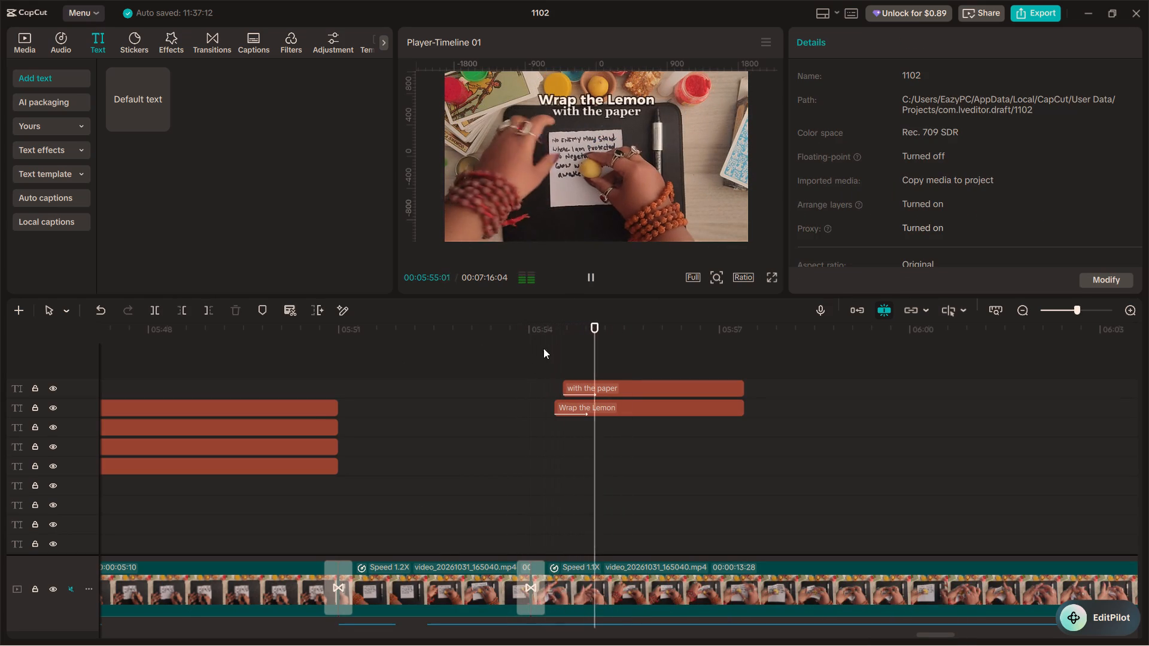
key("space")
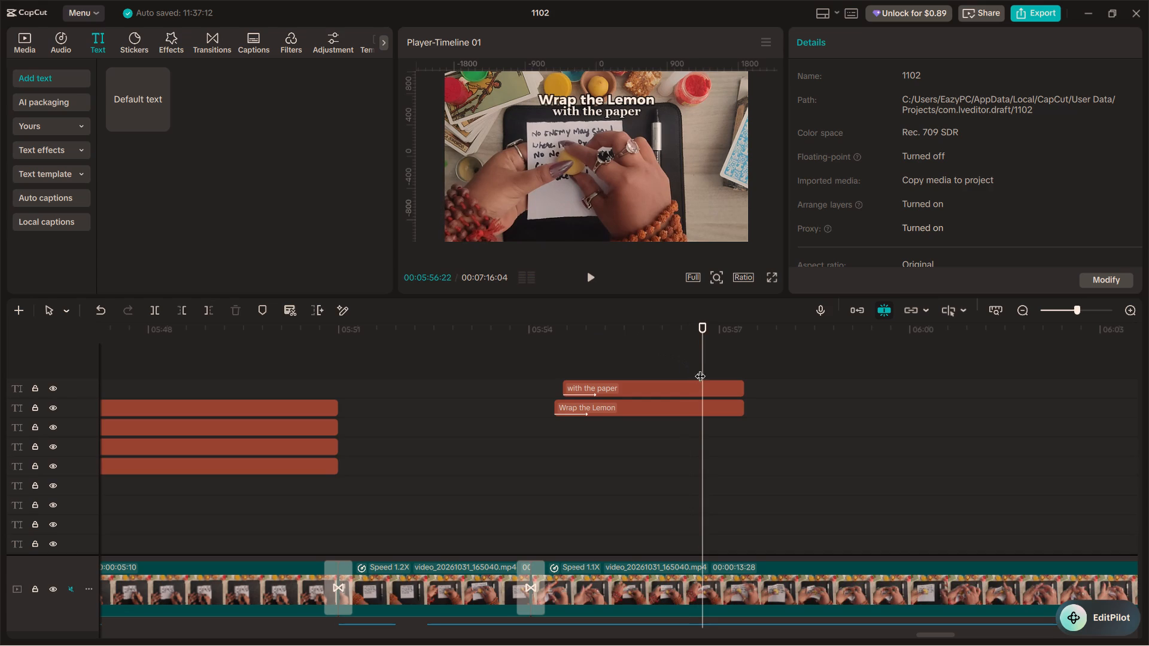
left_click(659, 351)
key("space")
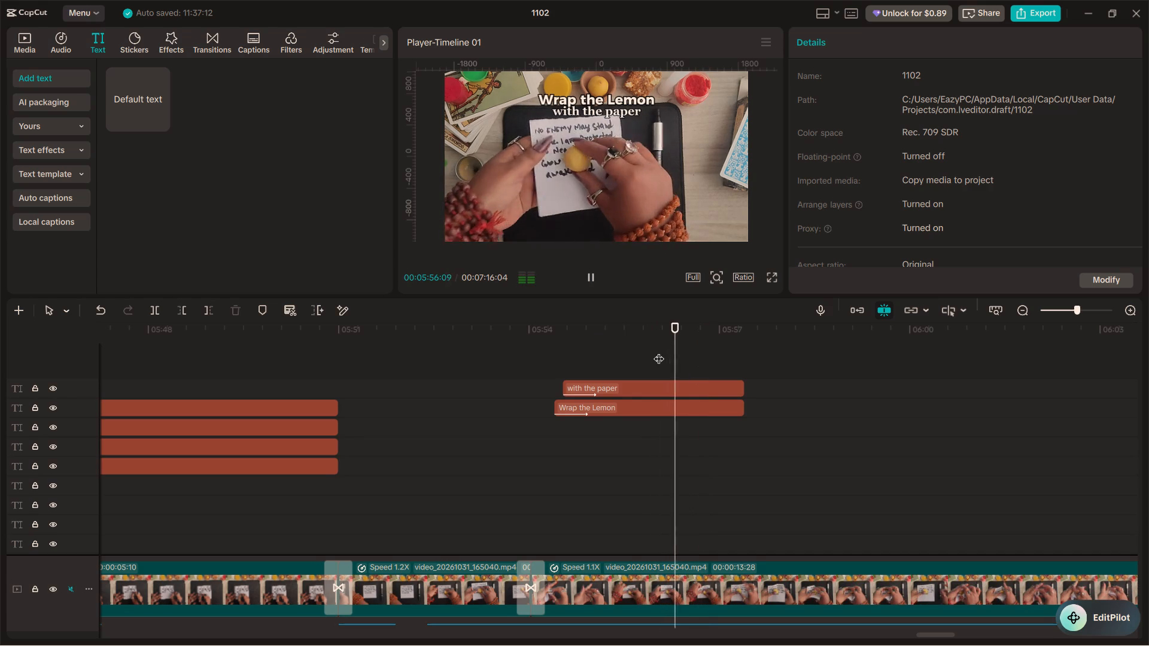
Turn on the shadow for both captions and play them back from about 05:53.
left_click_drag(674, 358, 699, 423)
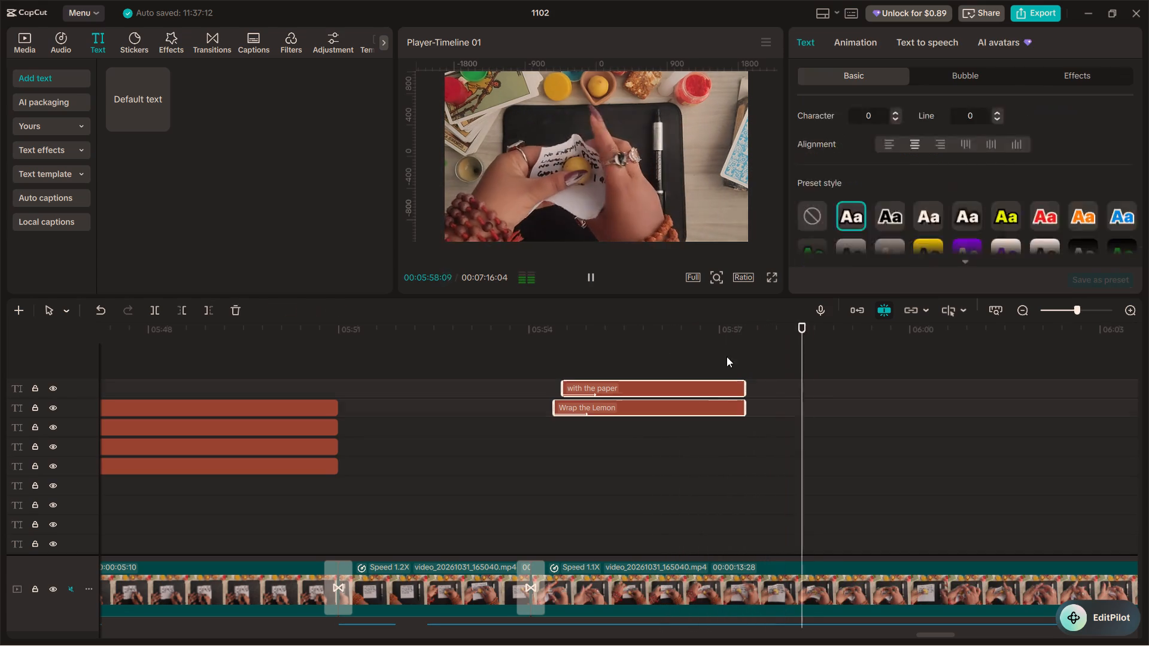
key("space")
scroll(923, 167, "down", 10)
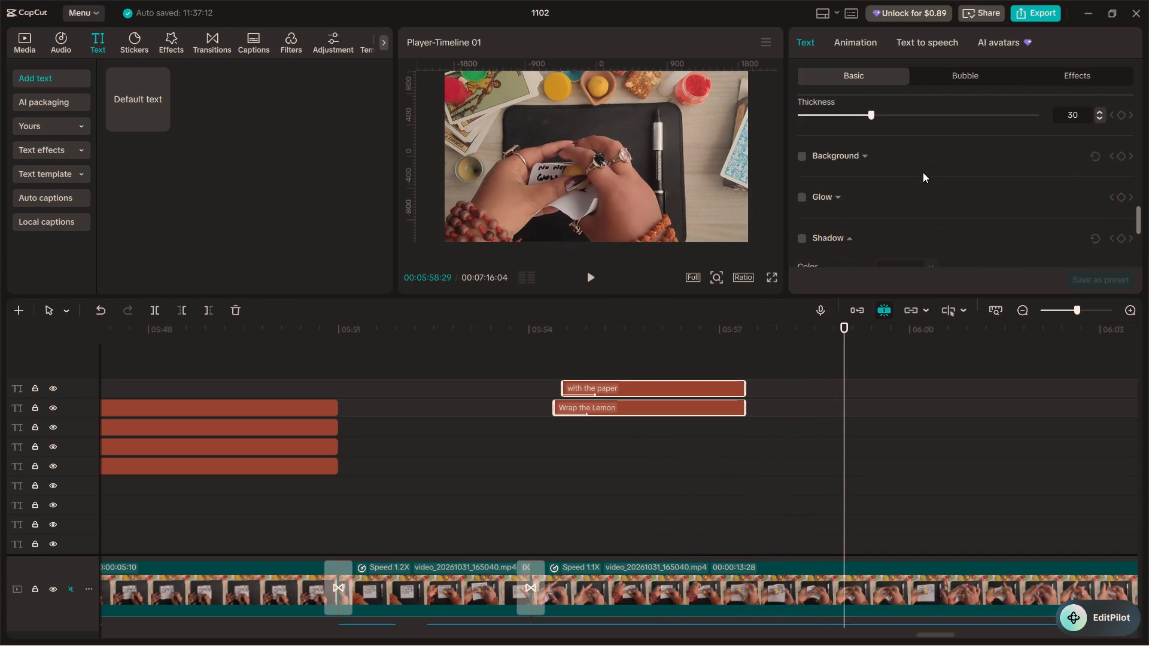
left_click(800, 237)
left_click(569, 322)
left_click(505, 330)
key("space")
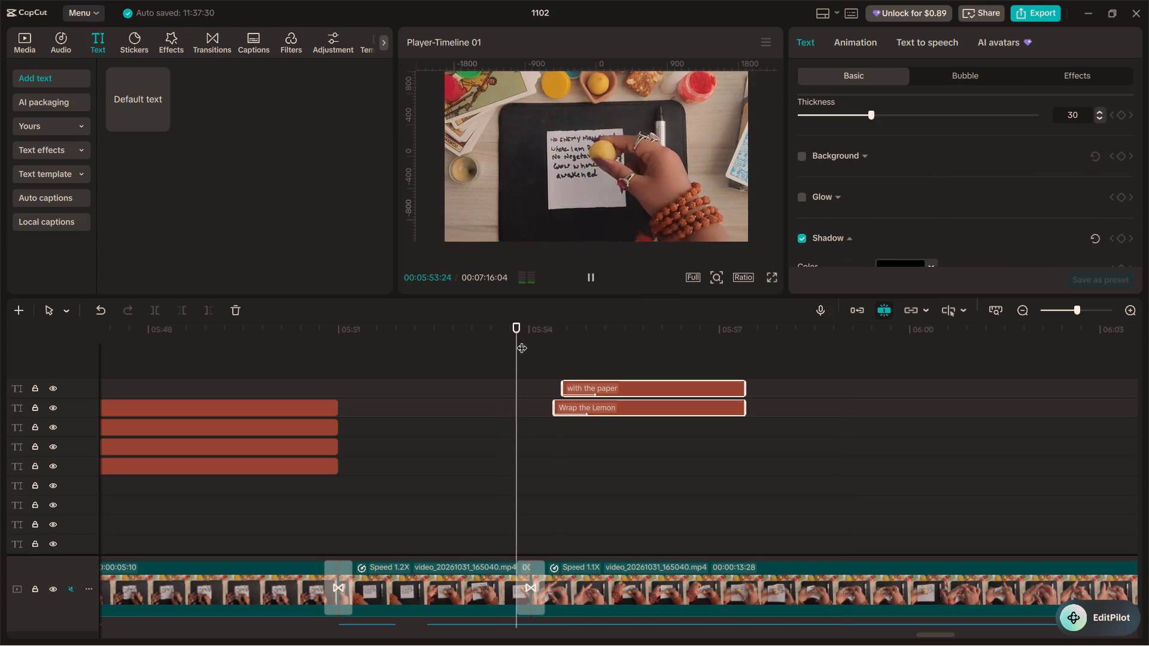
key("space")
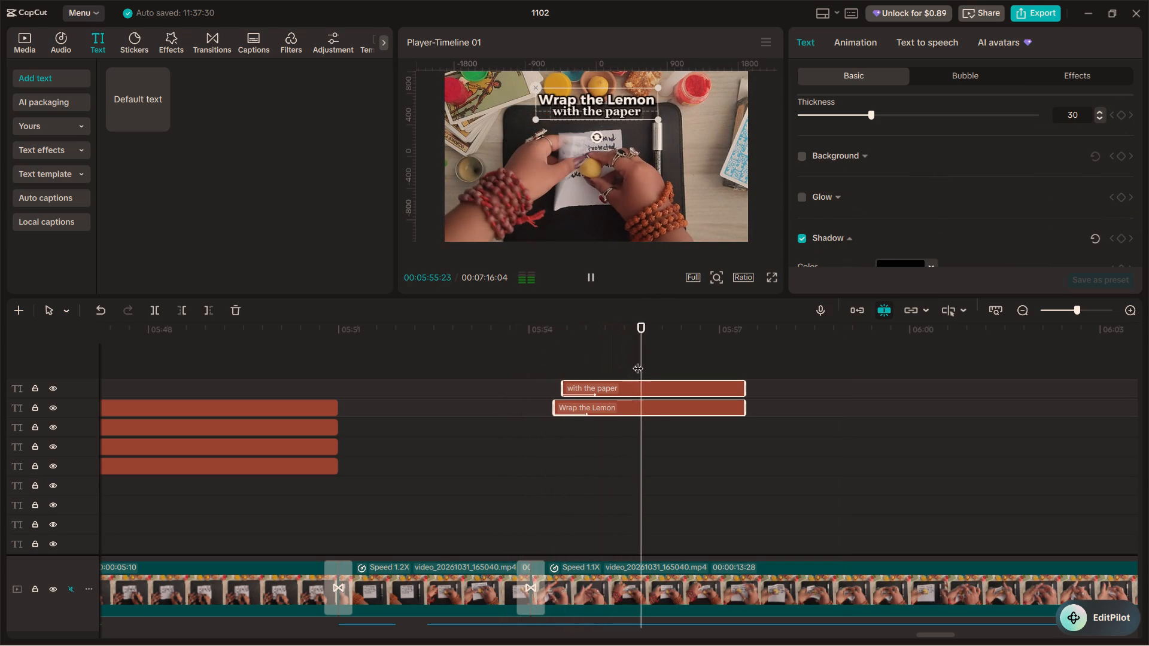
Change the "with the paper" caption's text color to black.
left_click(610, 361)
left_click(618, 387)
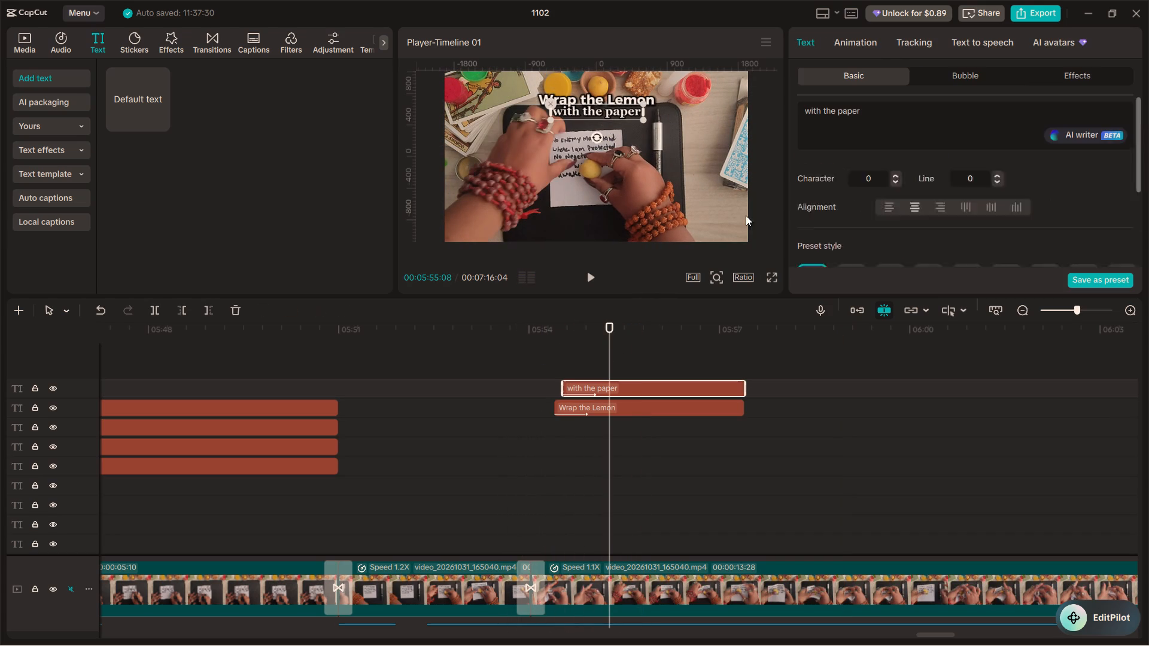
scroll(861, 127, "down", 5)
scroll(859, 212, "up", 1)
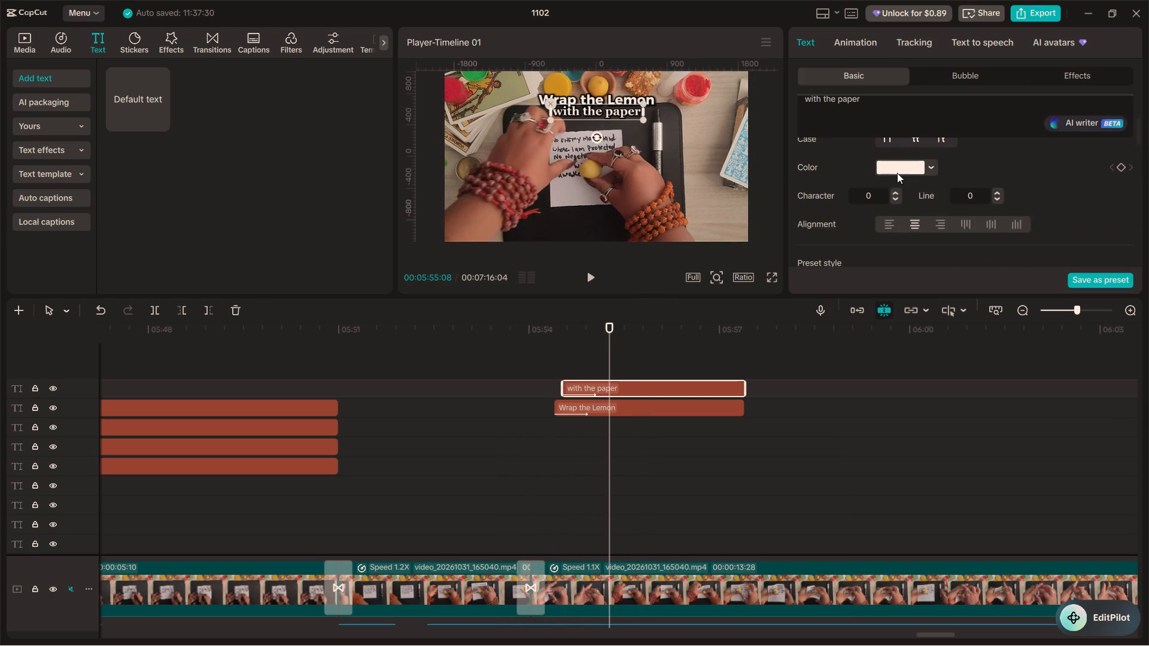
left_click(897, 157)
left_click(892, 169)
left_click(917, 380)
left_click(932, 375)
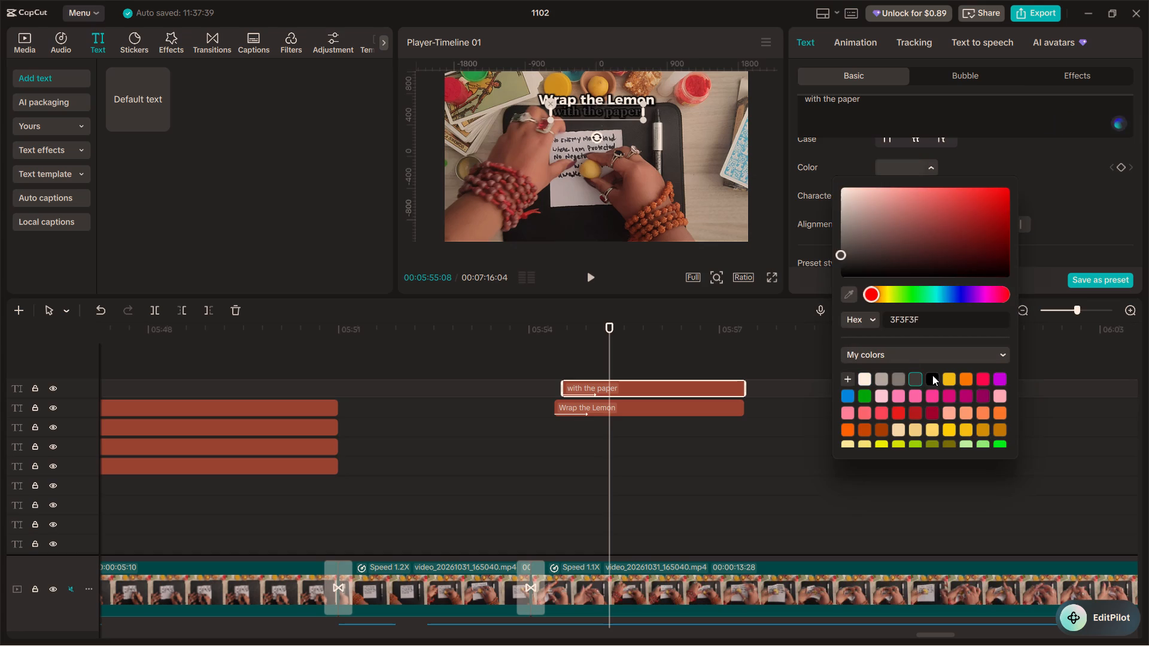
left_click(1041, 200)
Change the stroke color of the "with the paper" caption to white.
scroll(940, 181, "down", 5)
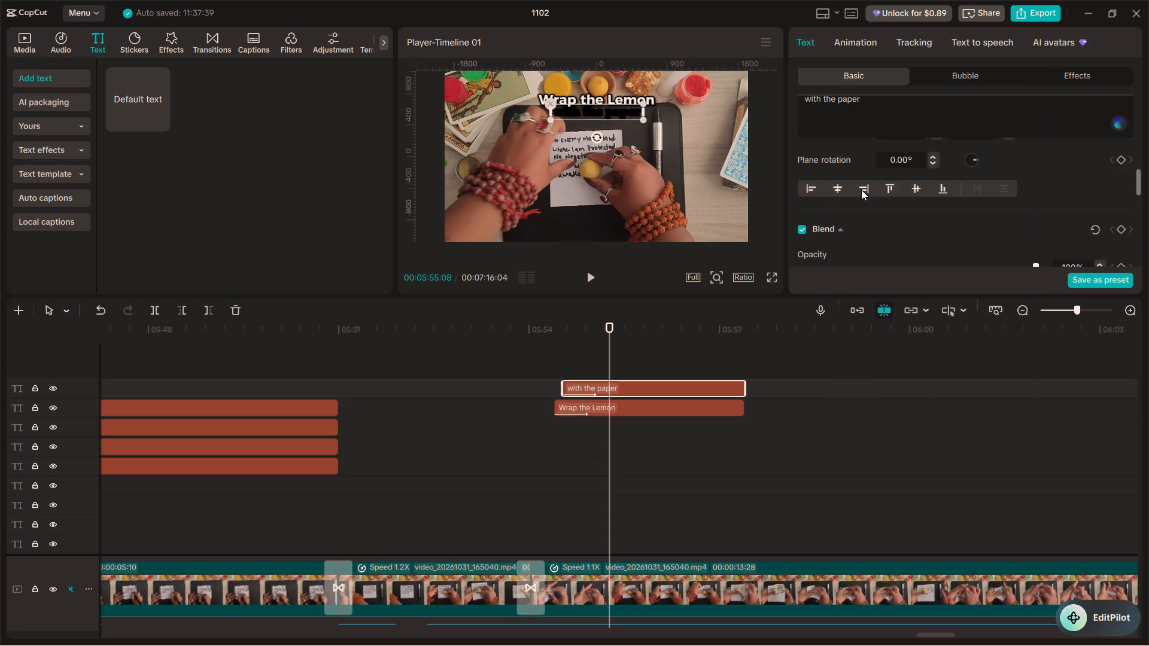
scroll(849, 220, "down", 2)
left_click(896, 203)
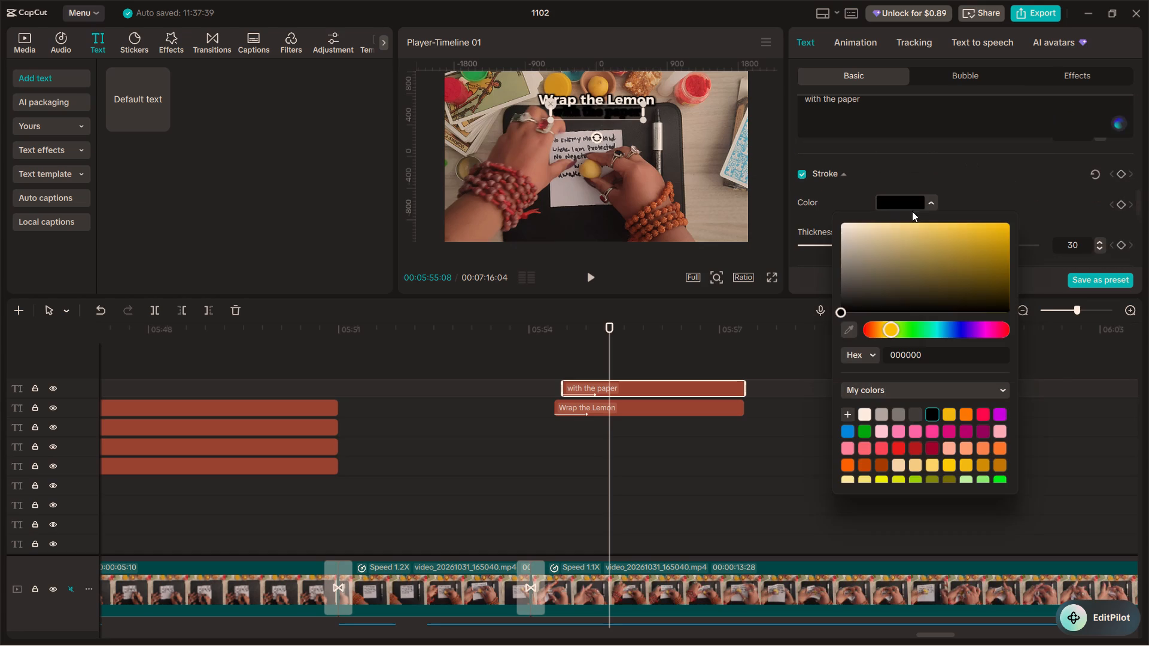
left_click(894, 410)
left_click(875, 411)
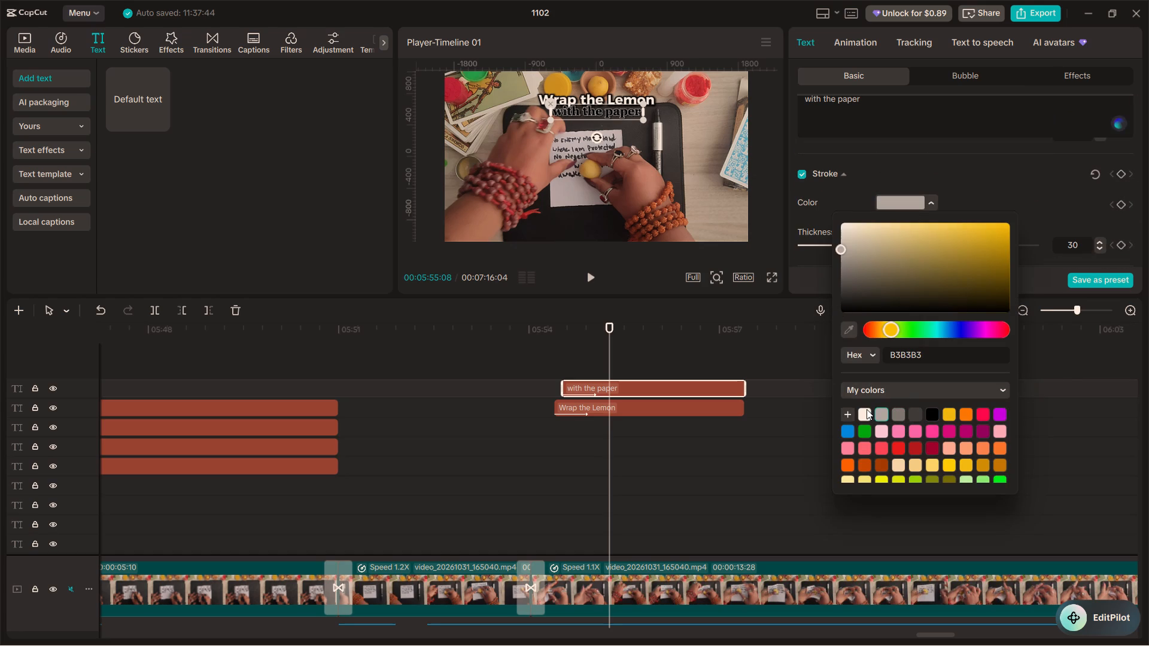
left_click(867, 409)
left_click(1045, 137)
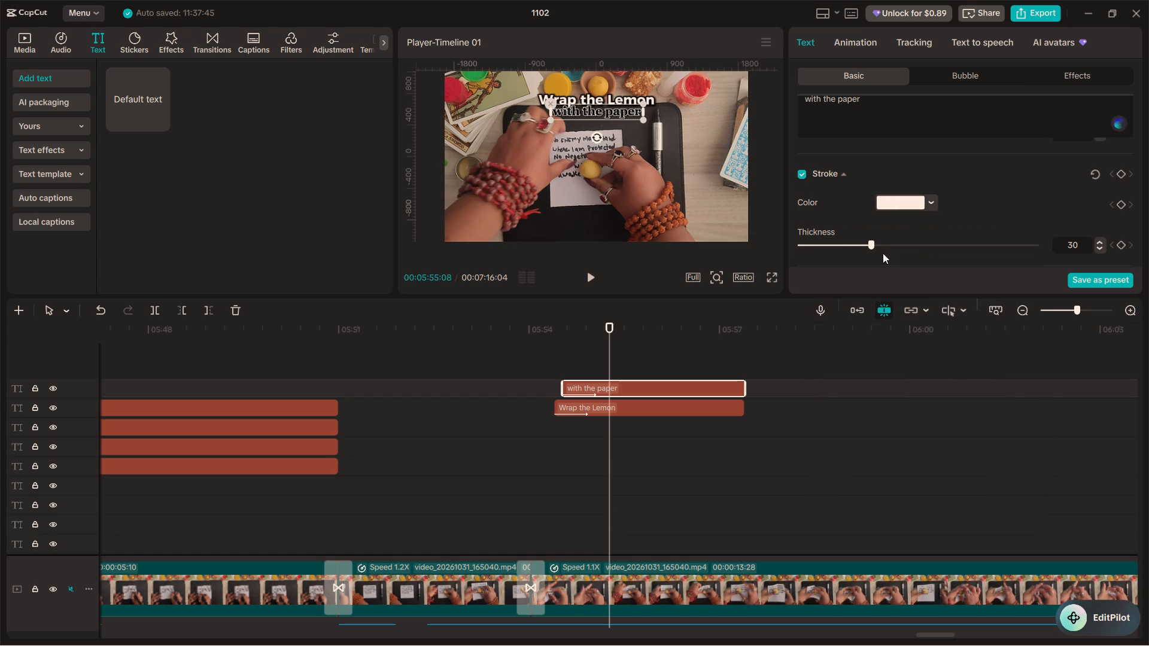
Reduce the "with the paper" caption's stroke thickness to about 12 and play both captions from about 05:54.
left_click_drag(868, 239, 826, 248)
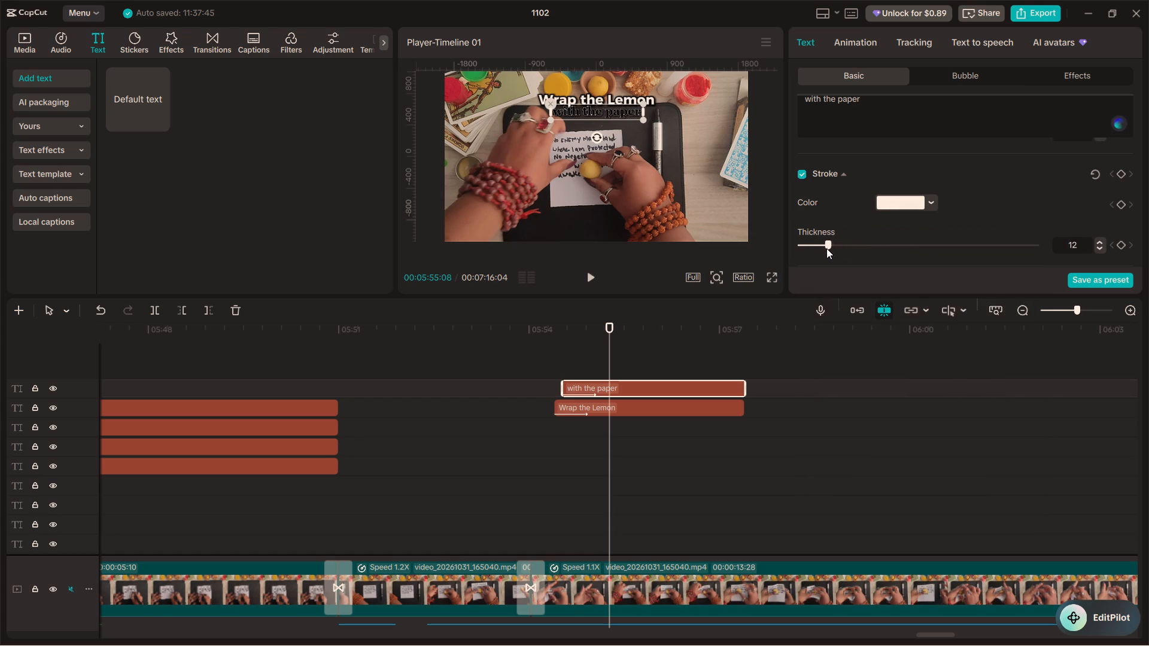
left_click_drag(826, 248, 823, 250)
left_click(533, 361)
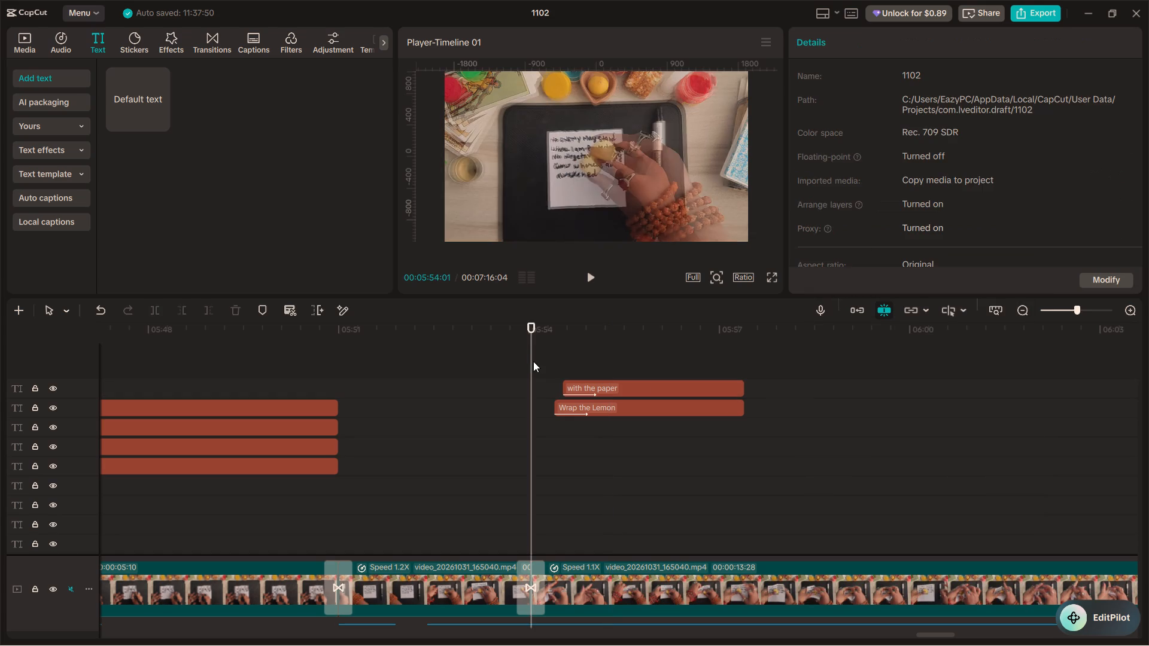
key("space")
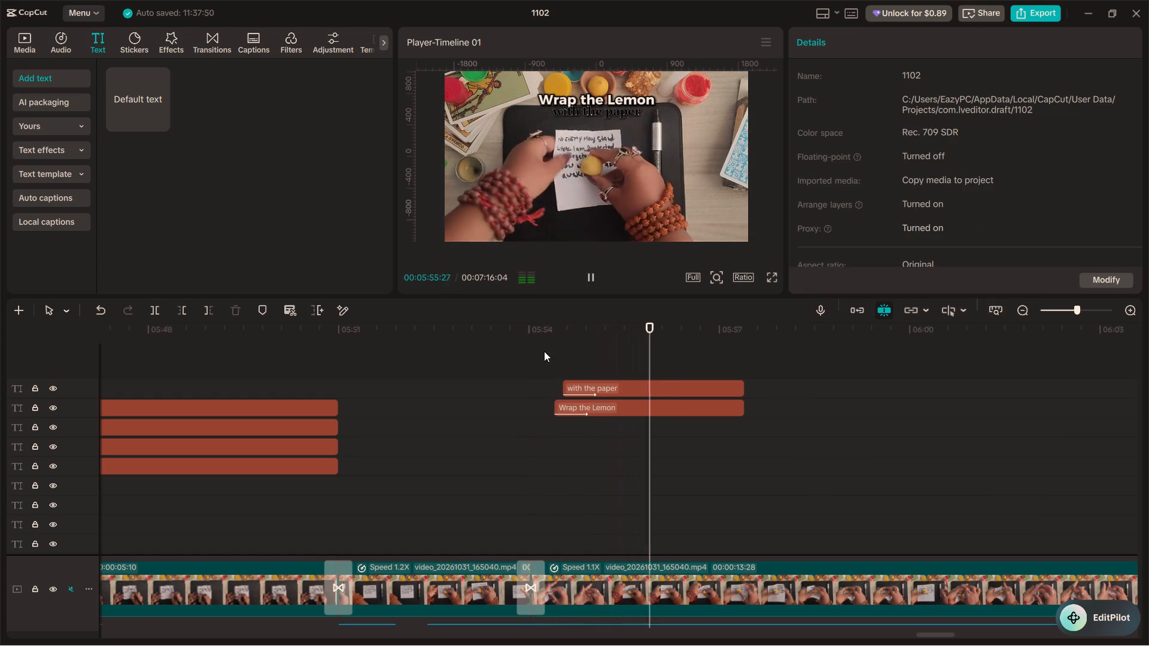
key("space")
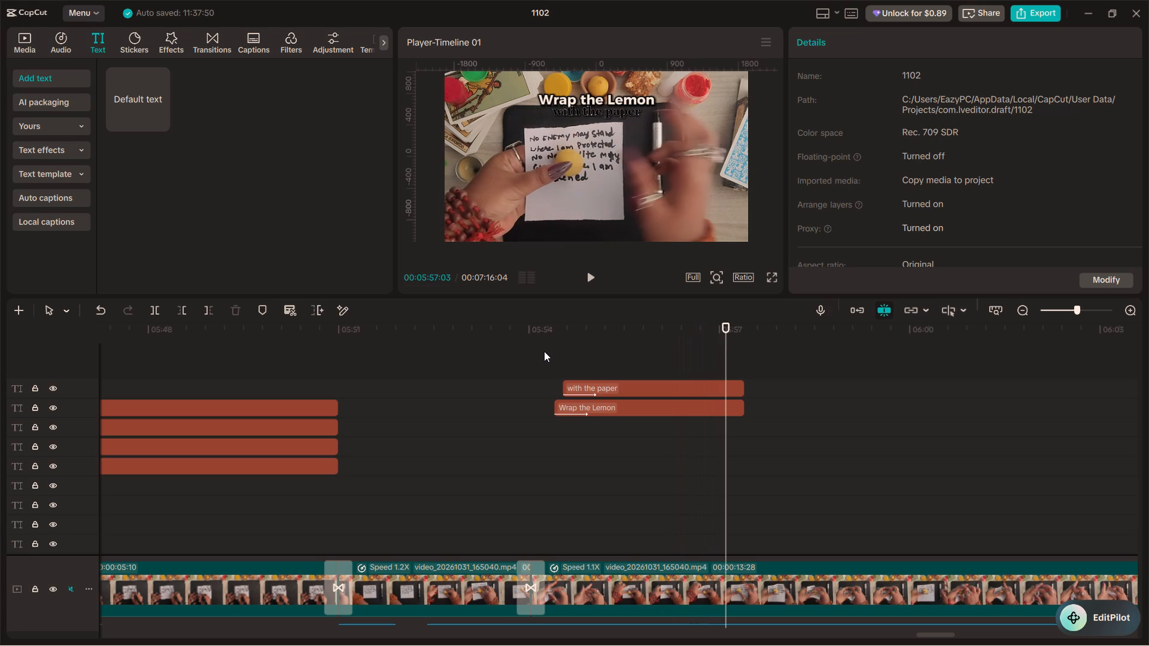
Examine the new captions full screen near 05:57, and play the earlier "No enemy may stand" captions around 05:40 for comparison.
left_click(772, 281)
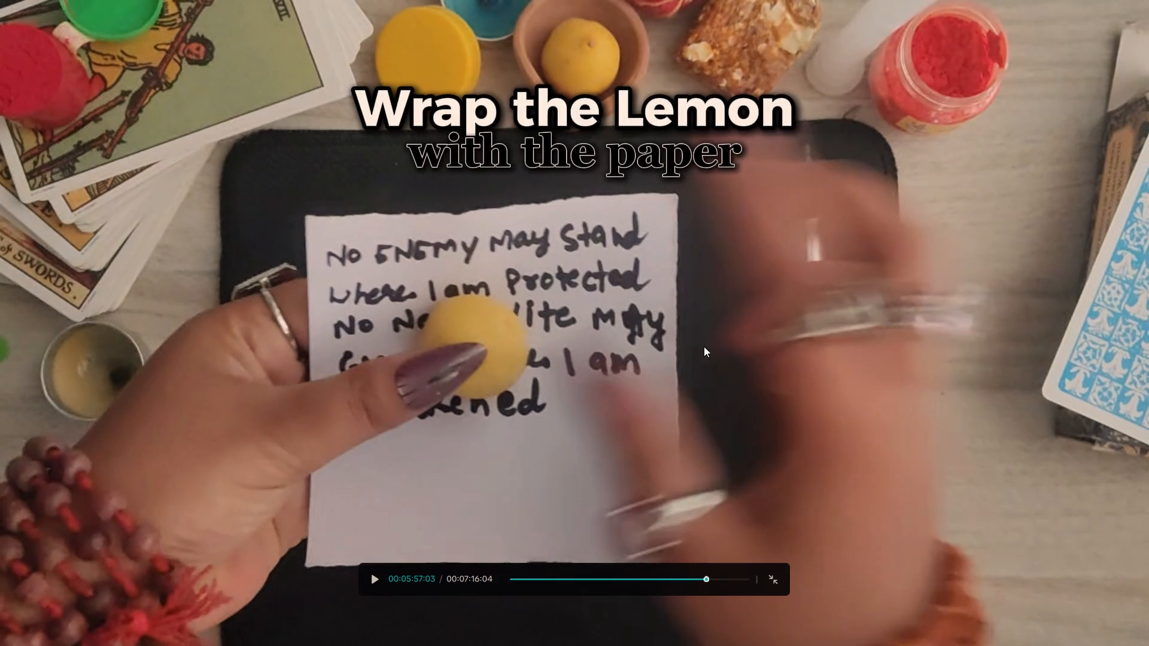
key("space")
key("space")
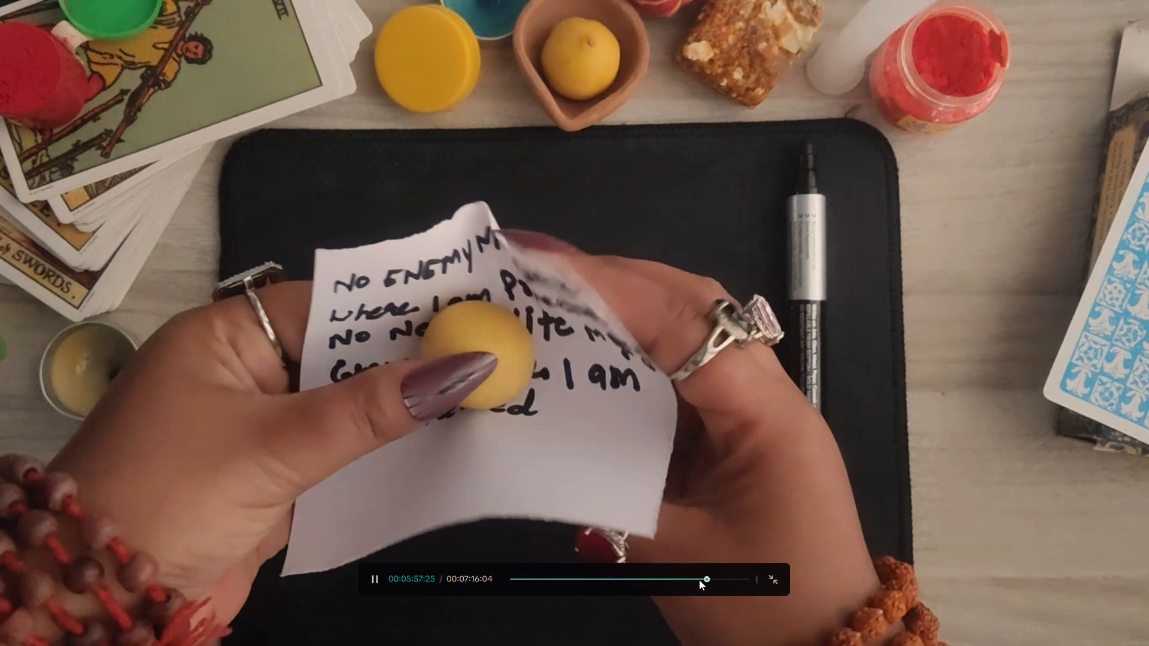
left_click_drag(697, 578, 692, 575)
key("space")
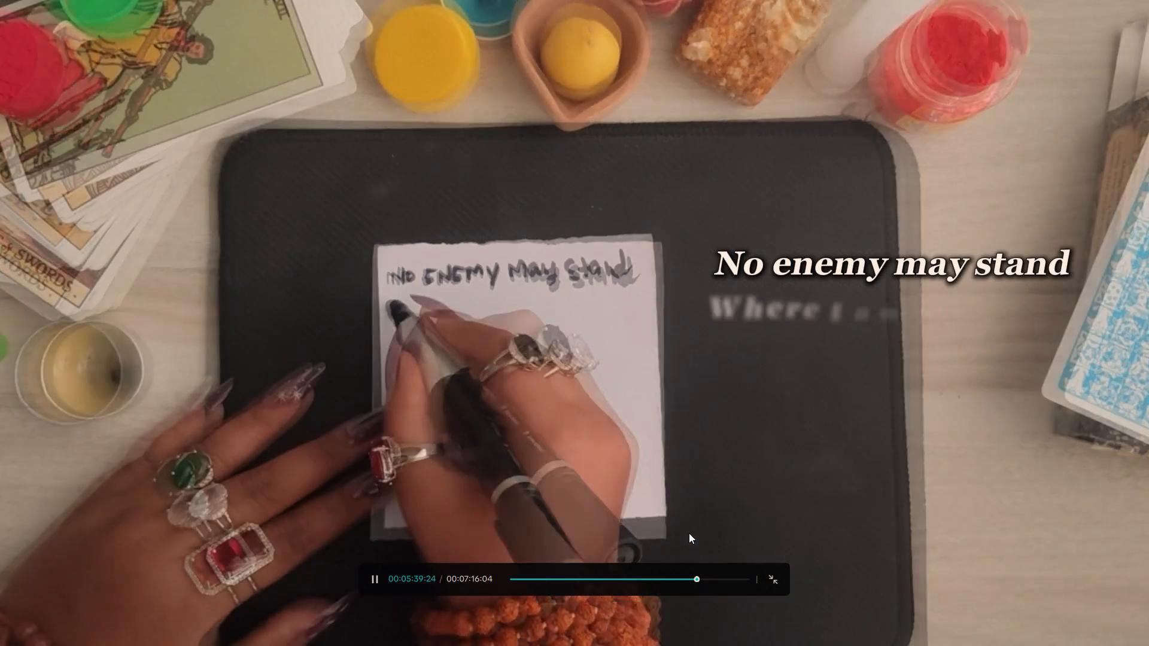
key("space")
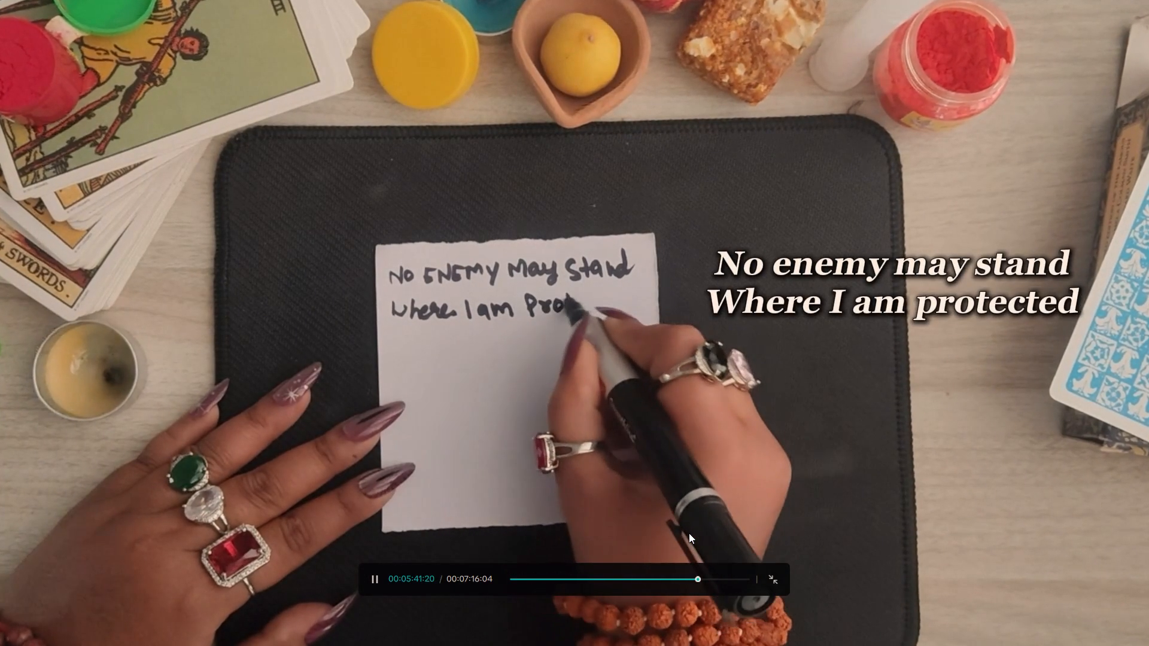
key("Escape")
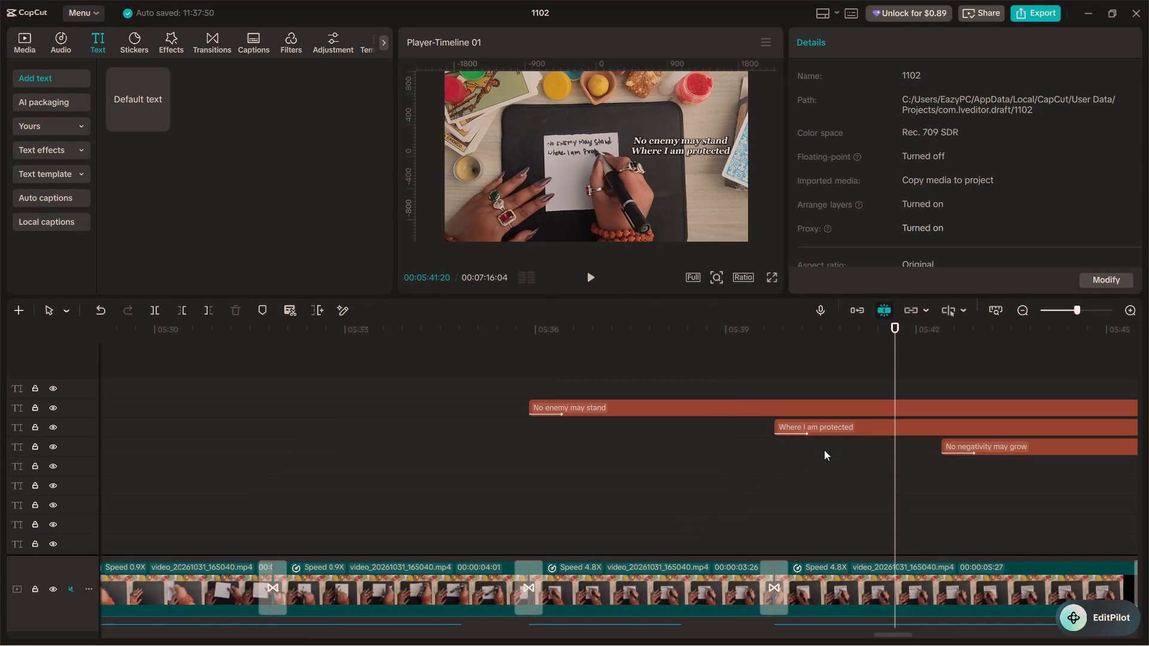
Enclose the spell captions in quotation marks, opening before "No enemy may stand" and closing after "where I am awakened".
scroll(824, 450, "down", 6, "ctrl")
left_click(741, 404)
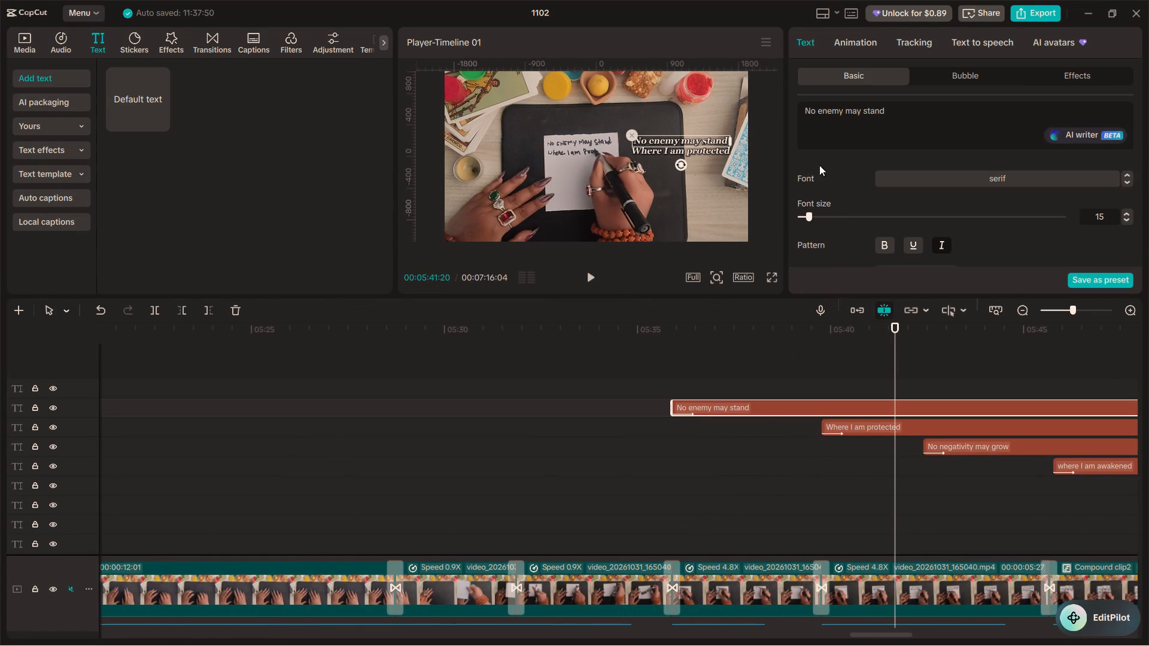
left_click(804, 108)
key("shift+quotedbl")
scroll(579, 336, "down", 3, "alt")
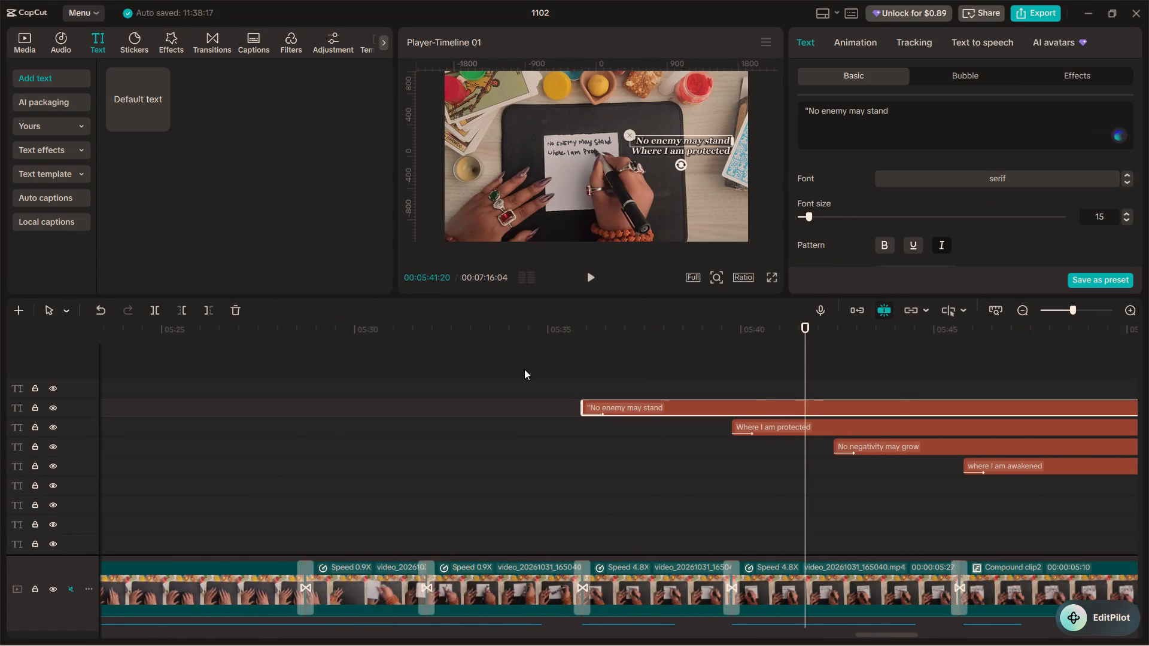
scroll(524, 369, "down", 3, "alt")
scroll(564, 452, "down", 2, "alt")
left_click(594, 471)
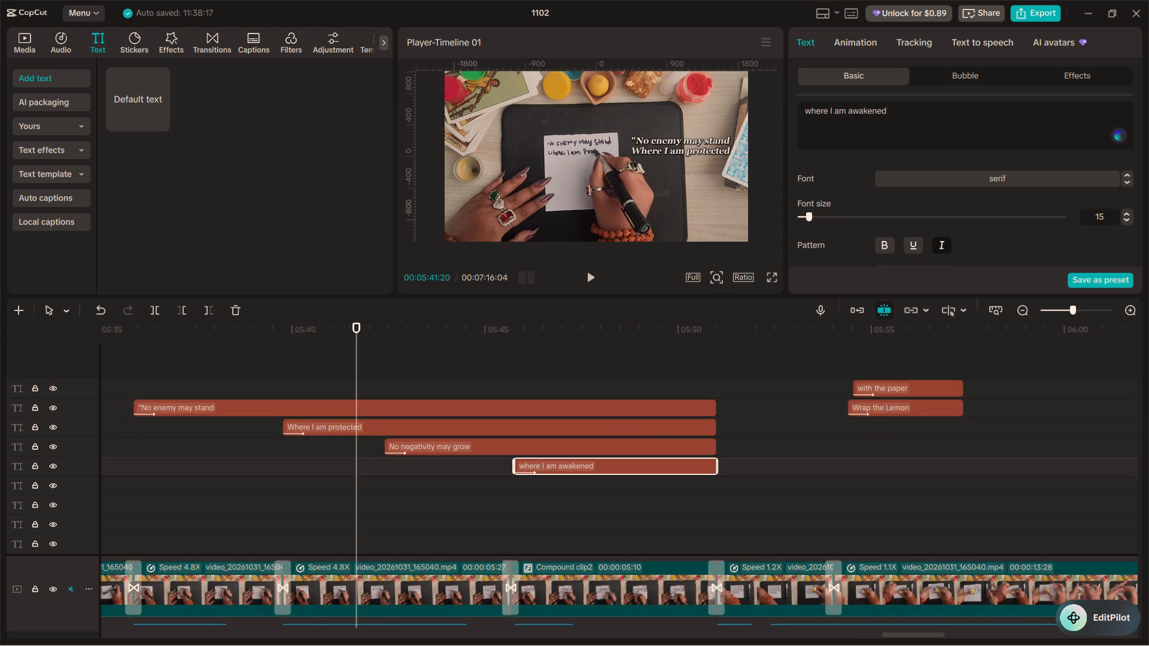
left_click(907, 108)
key("shift+quotedbl")
Play the spell captions from about 05:36 and add a comma at the end of the "No enemy may stand" caption.
left_click(135, 377)
key("space")
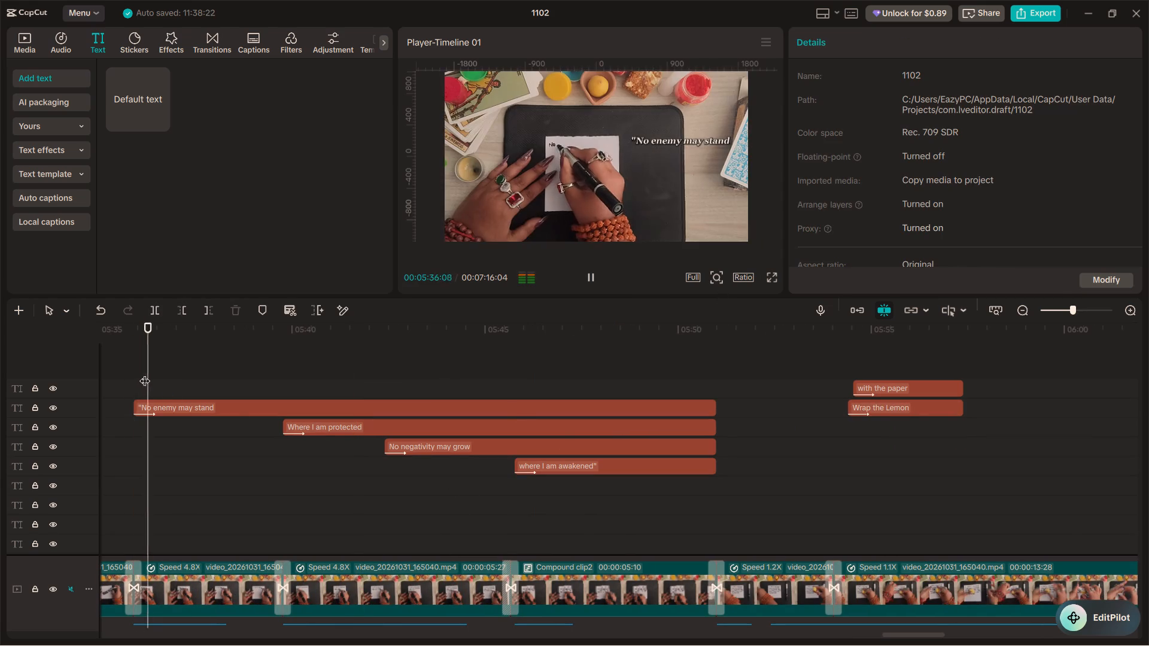
left_click(213, 403)
key("space")
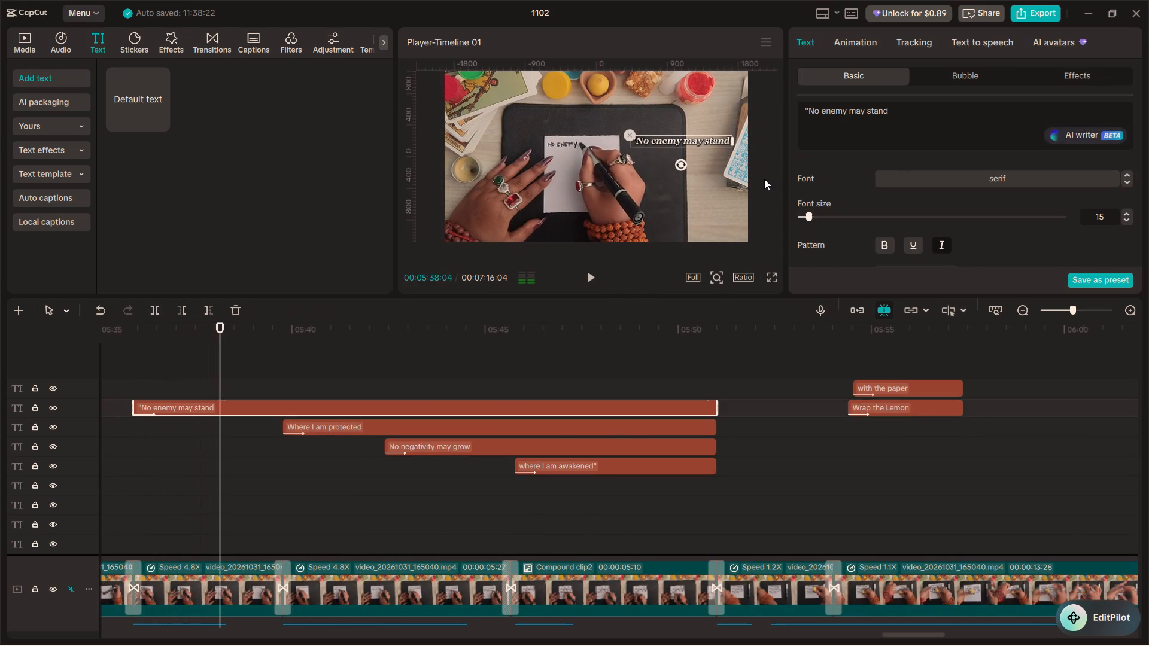
left_click(888, 111)
key("comma")
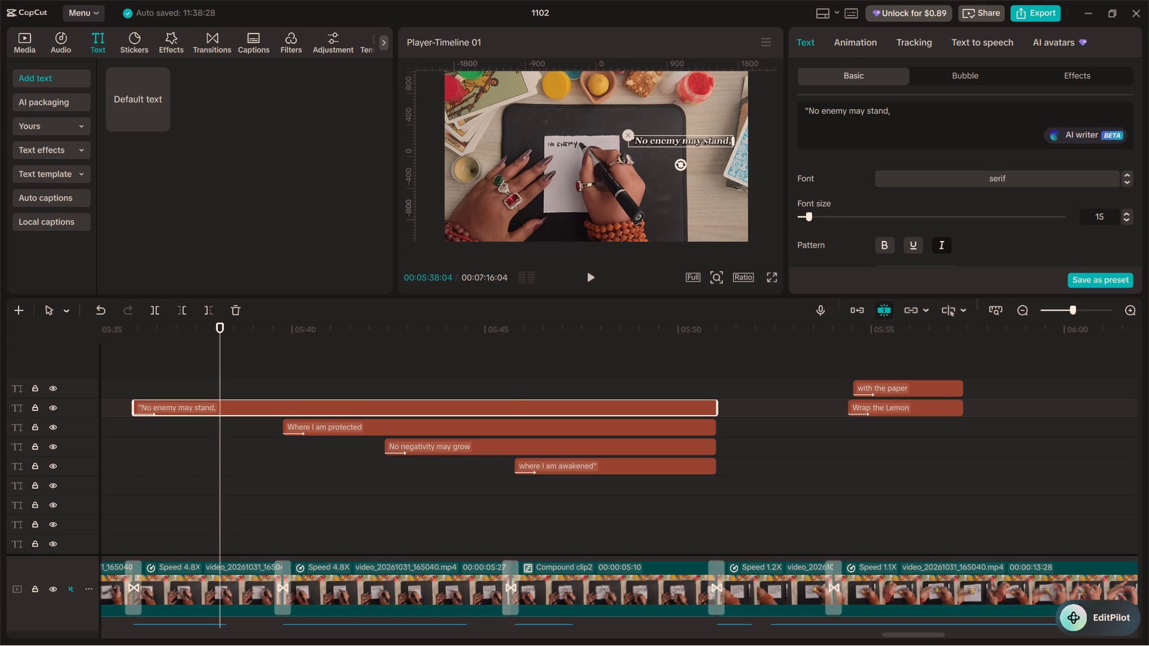
Add a period at the end of the "Where I am protected" caption.
left_click(368, 387)
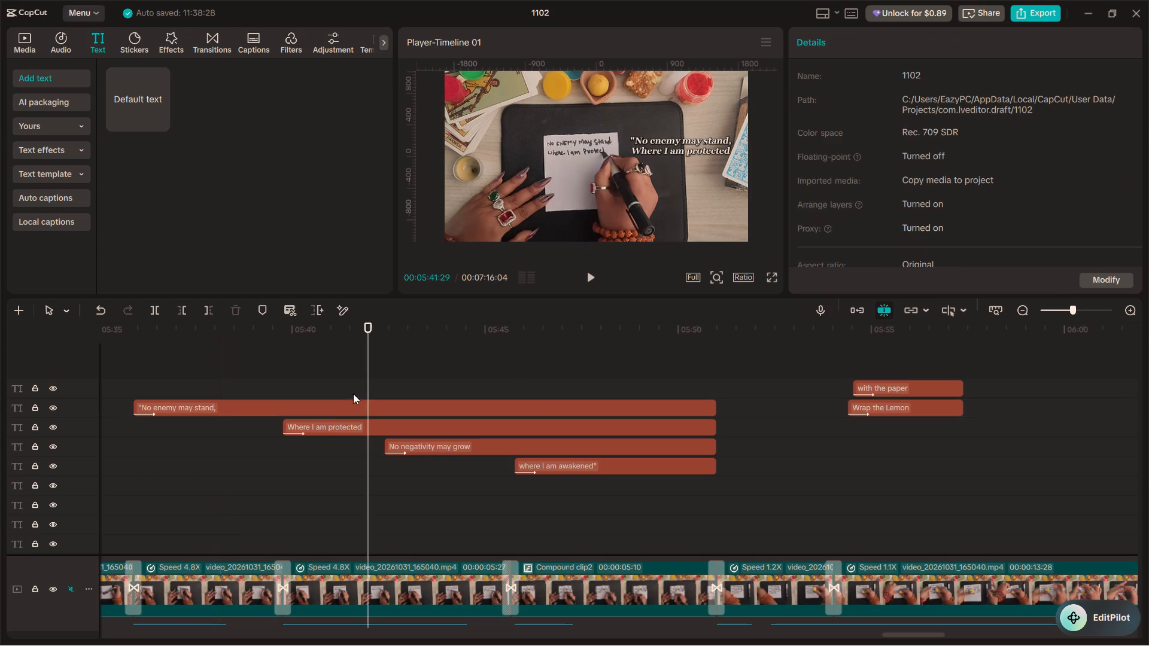
key("space")
key("space")
left_click(393, 429)
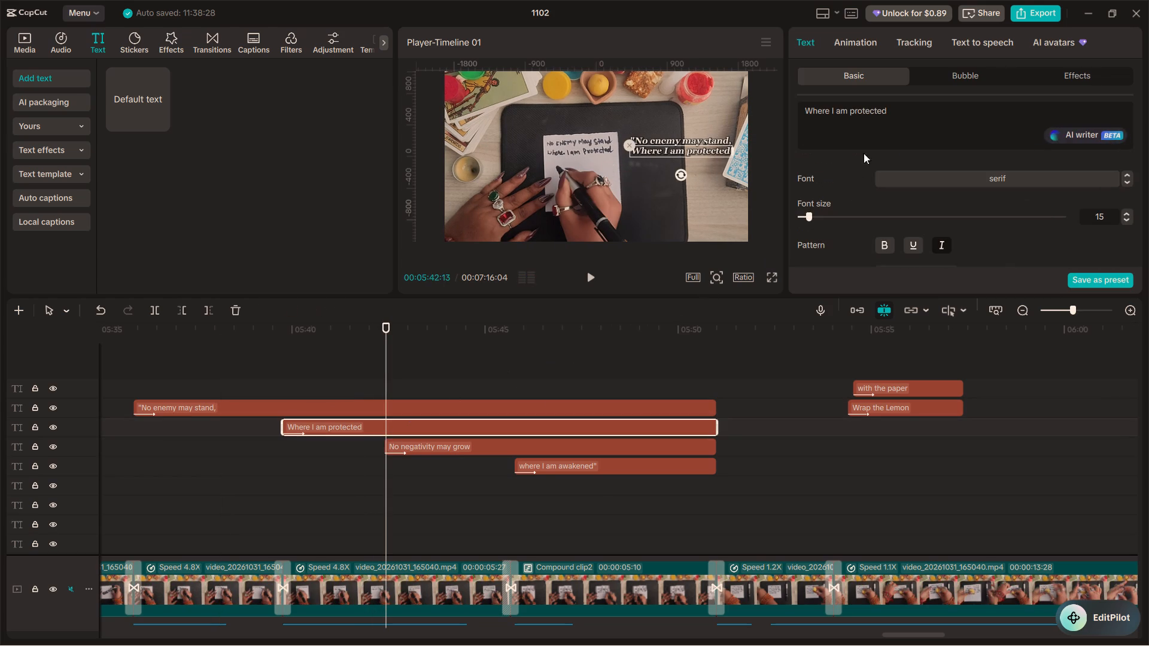
left_click(895, 113)
key("period")
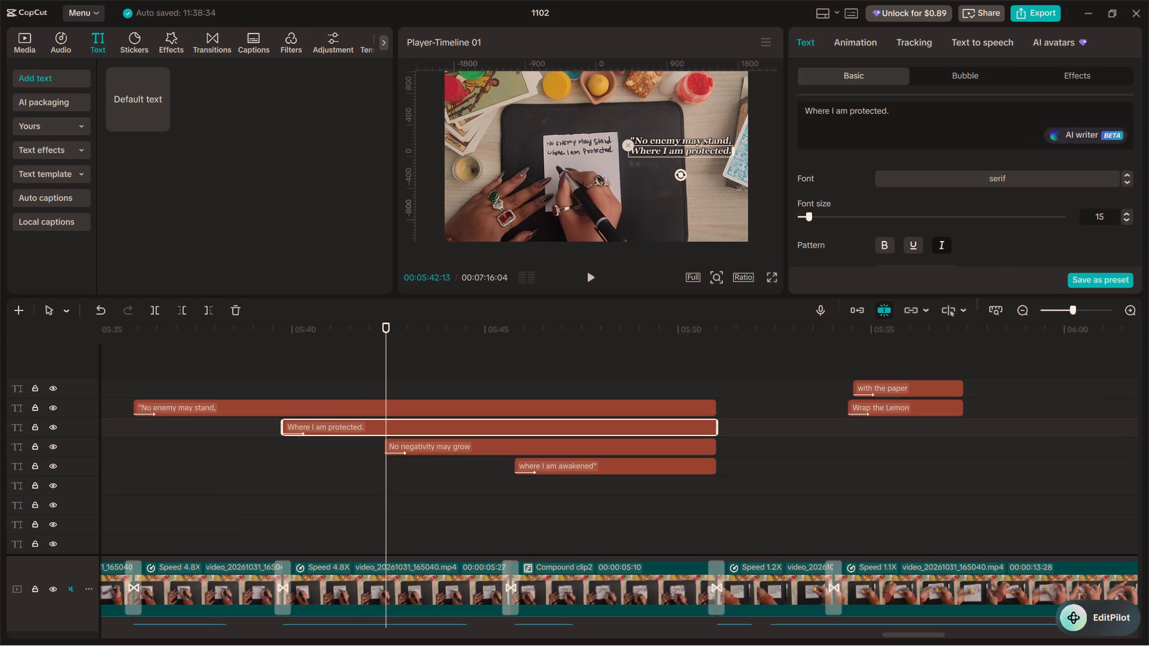
Add a comma at the end of the "No negativity may grow" caption.
left_click(416, 384)
left_click(448, 452)
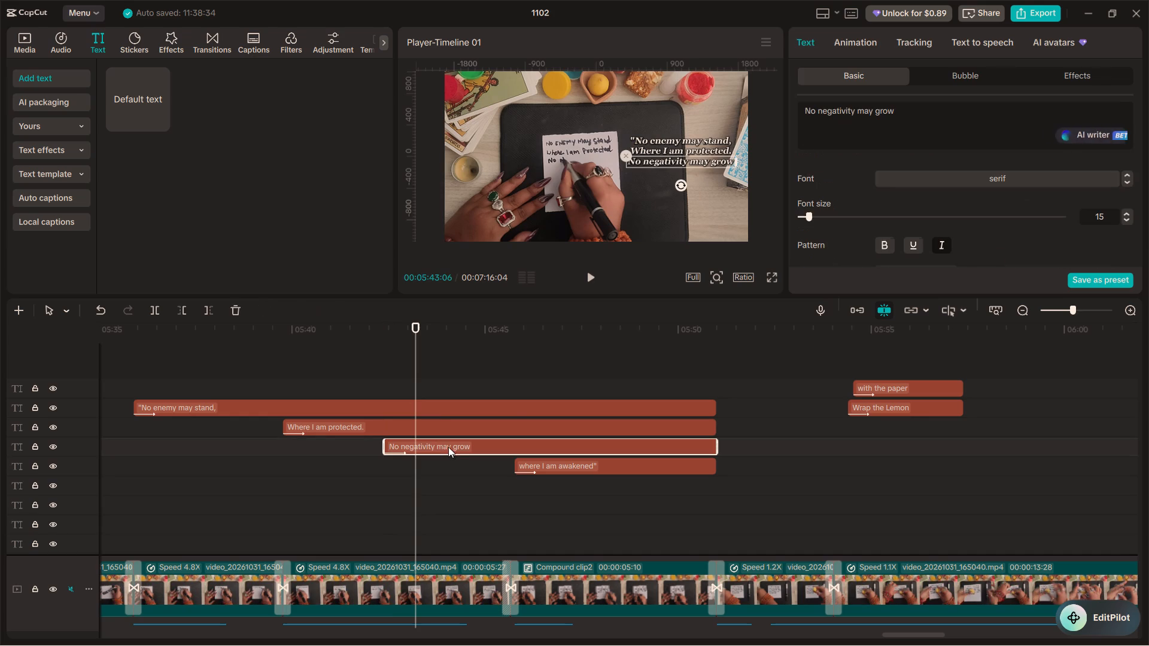
left_click(903, 112)
key("comma")
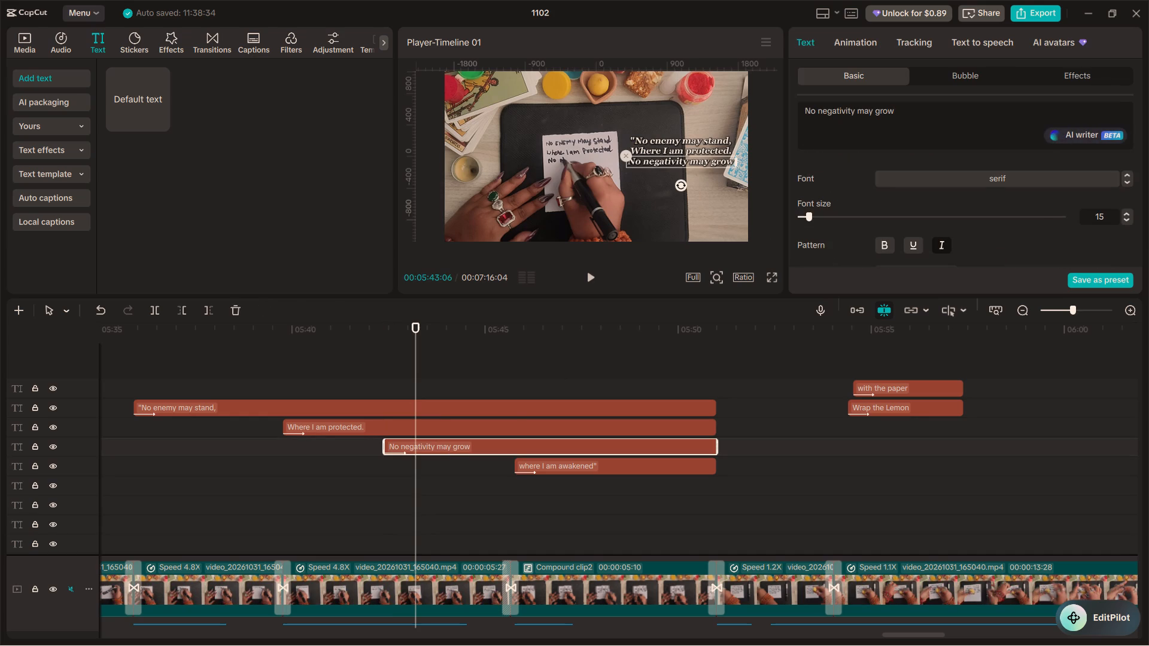
Insert a period before the closing quotation mark in the "where I am awakened" caption.
left_click(578, 380)
left_click(590, 464)
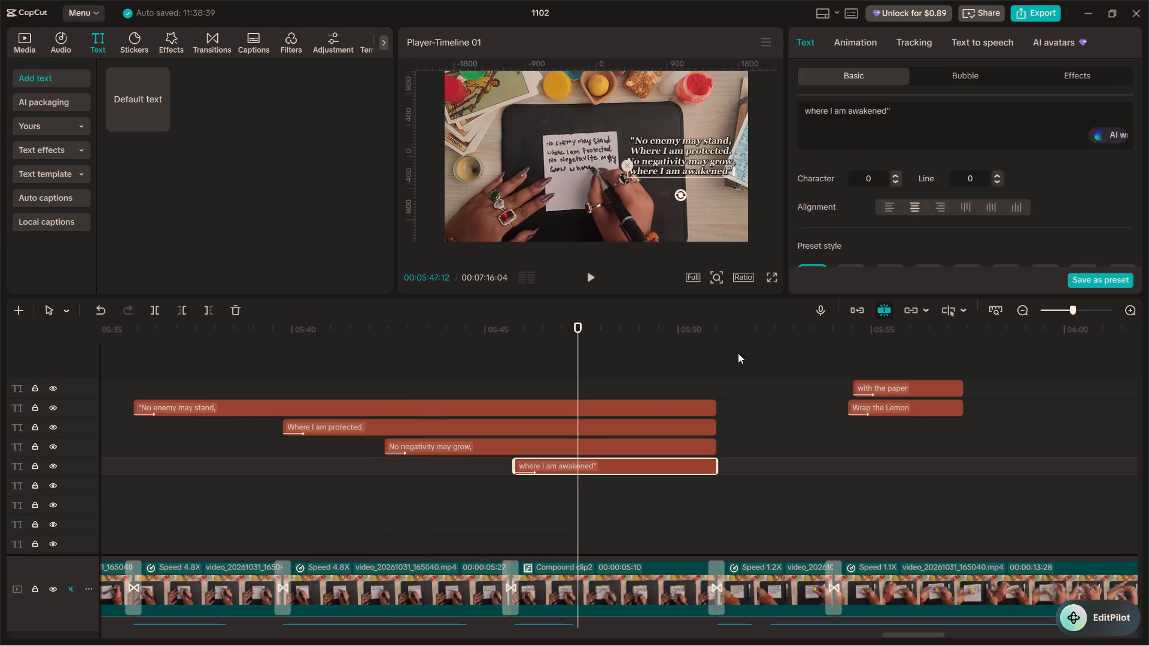
left_click(896, 107)
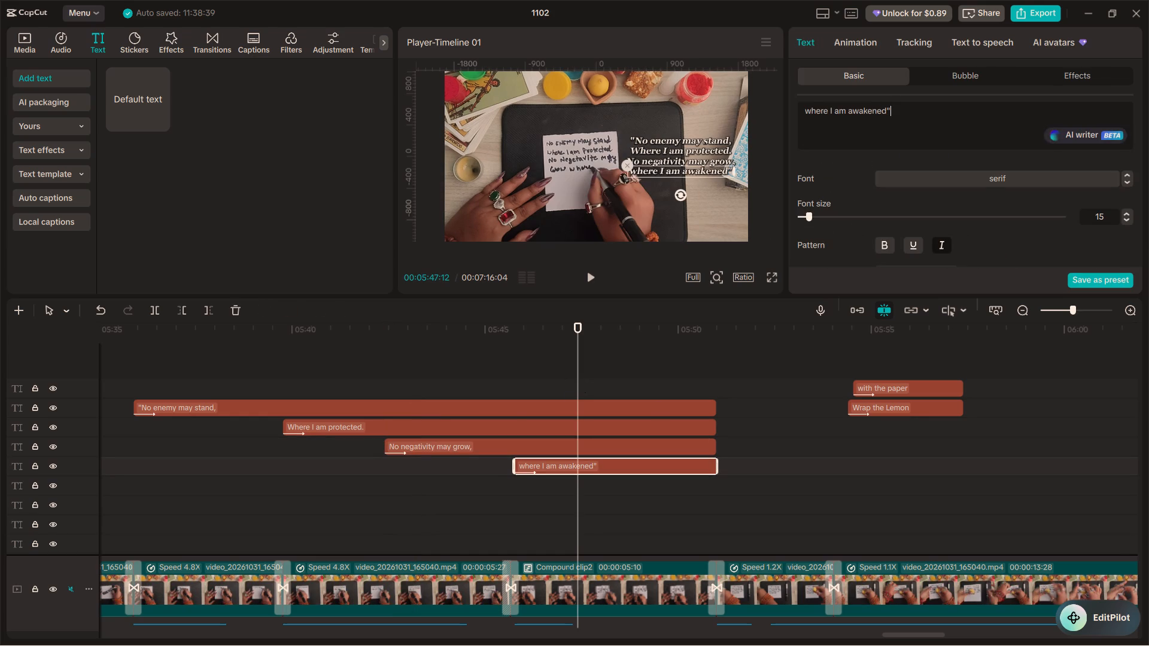
key("Left")
key("period")
Play the punctuated captions from about 05:40 and examine the "Wrap the Lemon" captions full screen near 05:55.
left_click(312, 364)
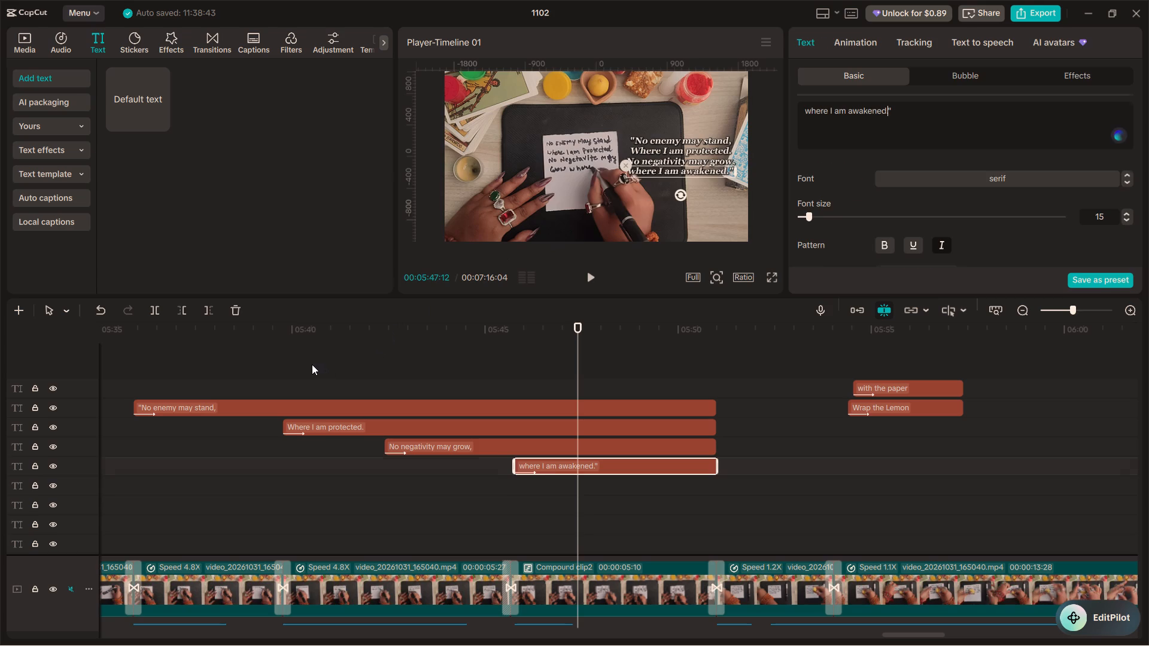
key("space")
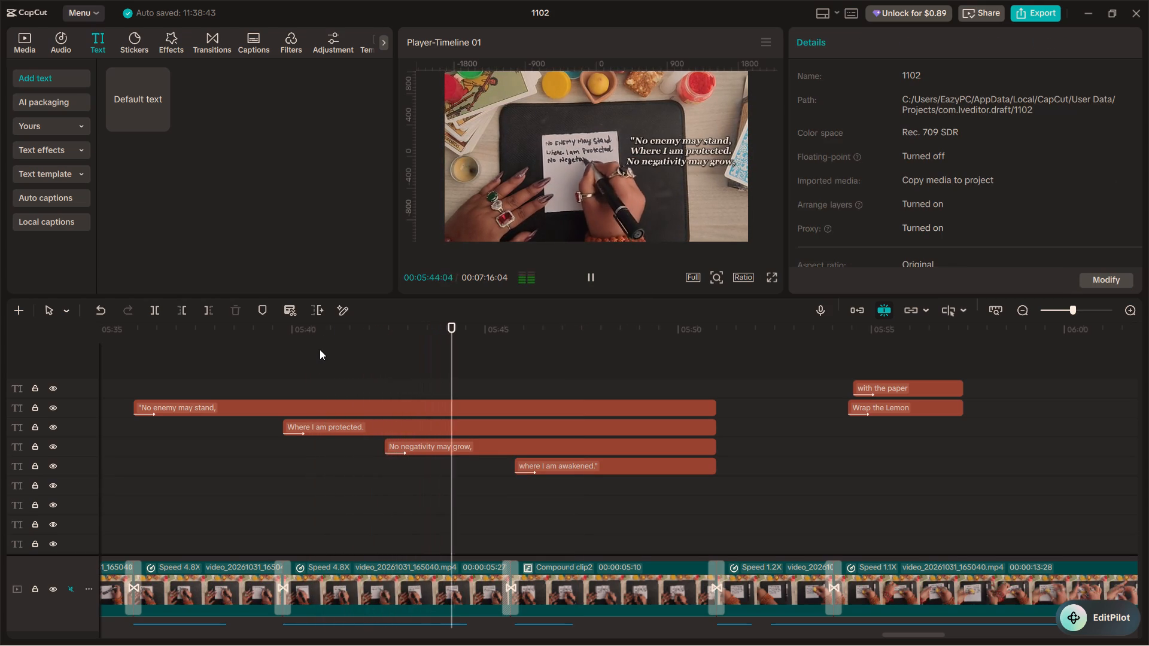
scroll(320, 349, "down", 8, "ctrl")
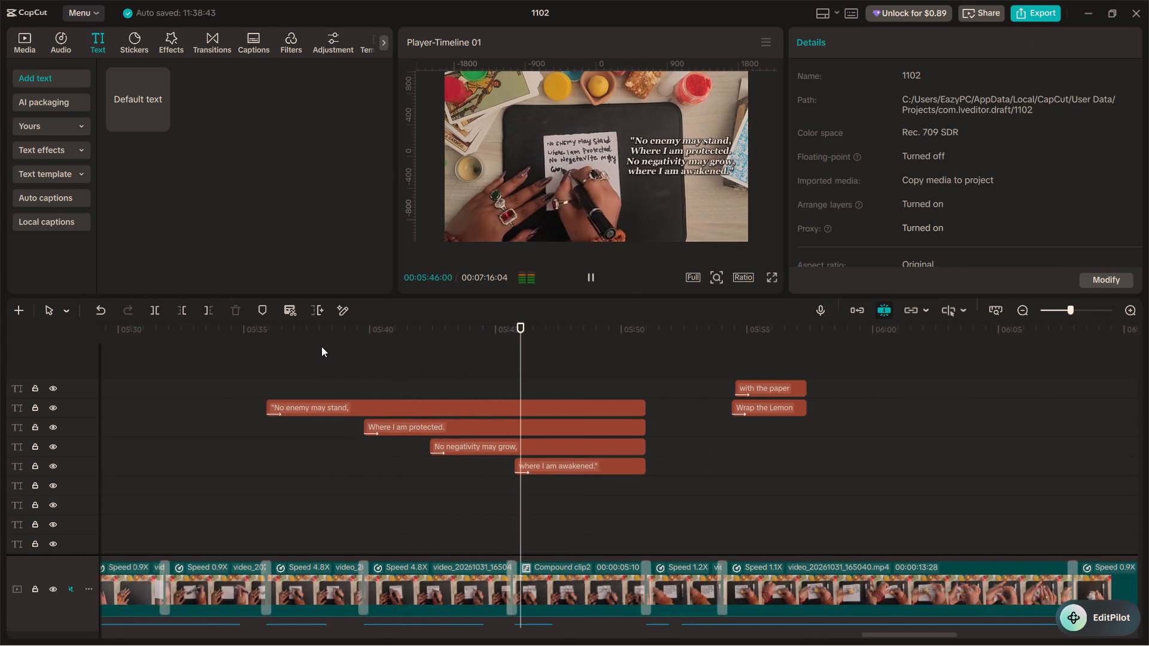
scroll(321, 346, "down", 7, "ctrl")
scroll(696, 439, "down", 1)
scroll(696, 439, "down", 2, "ctrl")
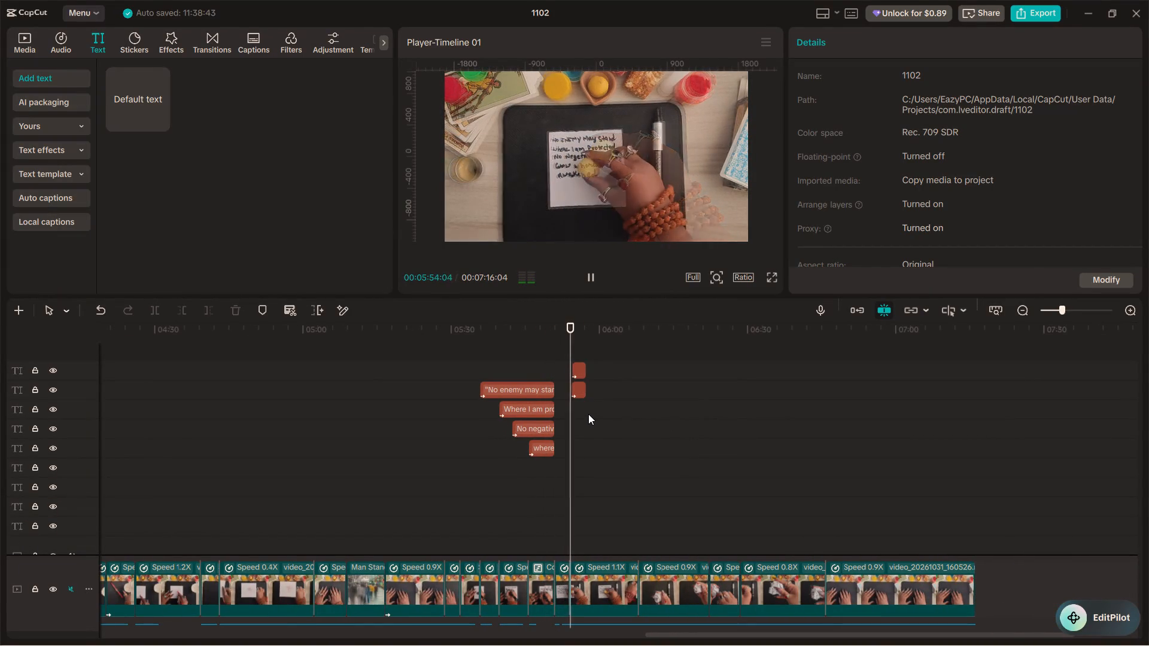
key("space")
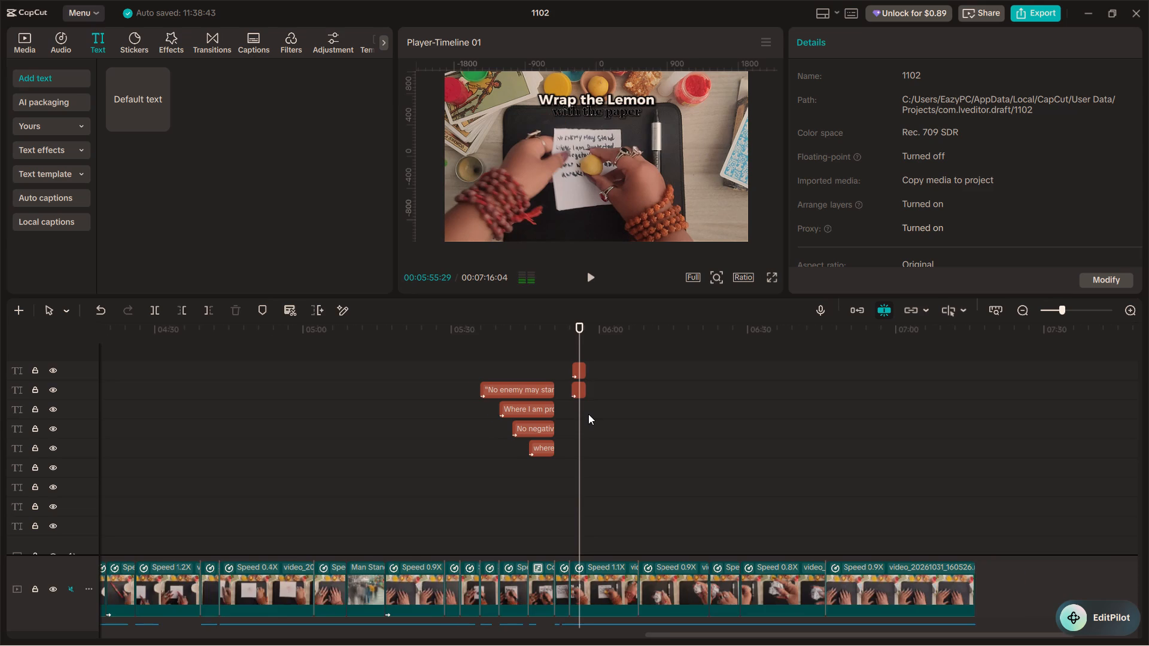
scroll(588, 414, "up", 20, "ctrl")
left_click(776, 273)
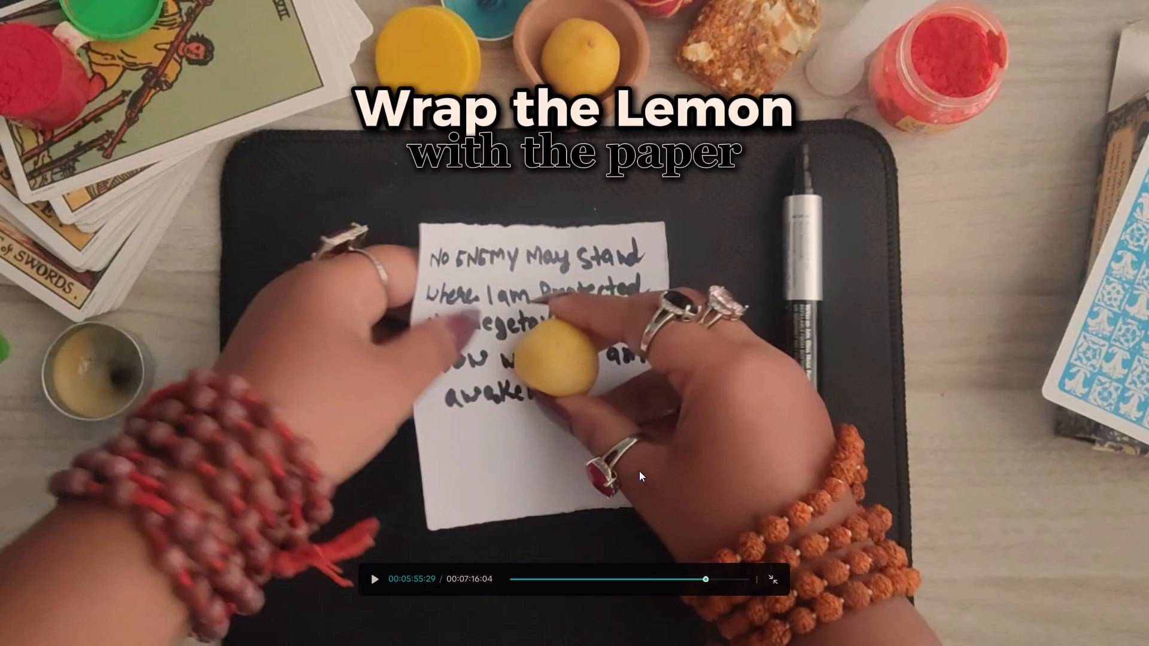
key("Escape")
Set the "Wrap the Lemon" caption's black stroke thickness to 10 and check it full screen.
left_click(601, 110)
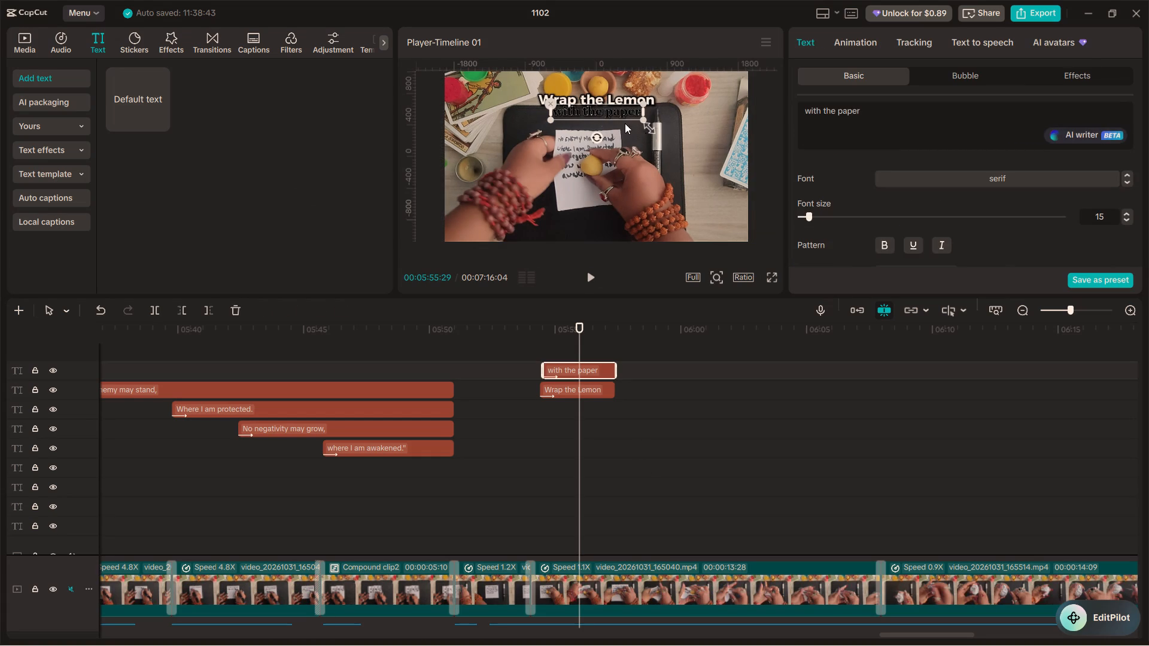
left_click(633, 93)
scroll(875, 236, "down", 7)
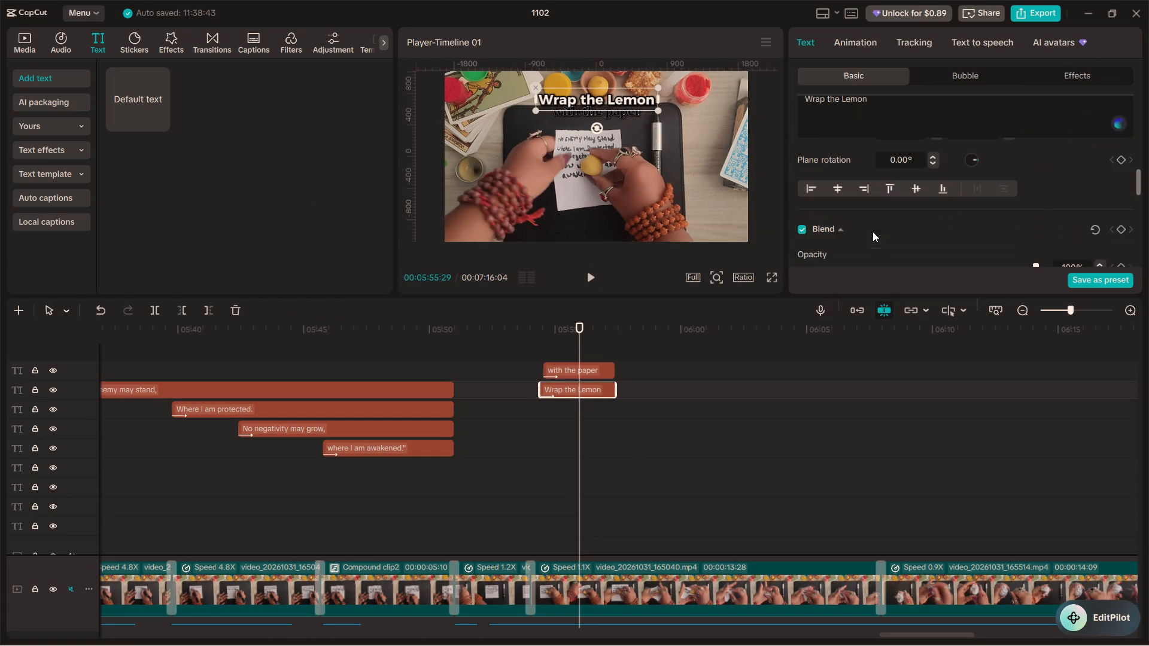
scroll(873, 231, "down", 1)
scroll(873, 231, "up", 1)
scroll(873, 231, "down", 2)
left_click_drag(850, 243, 822, 243)
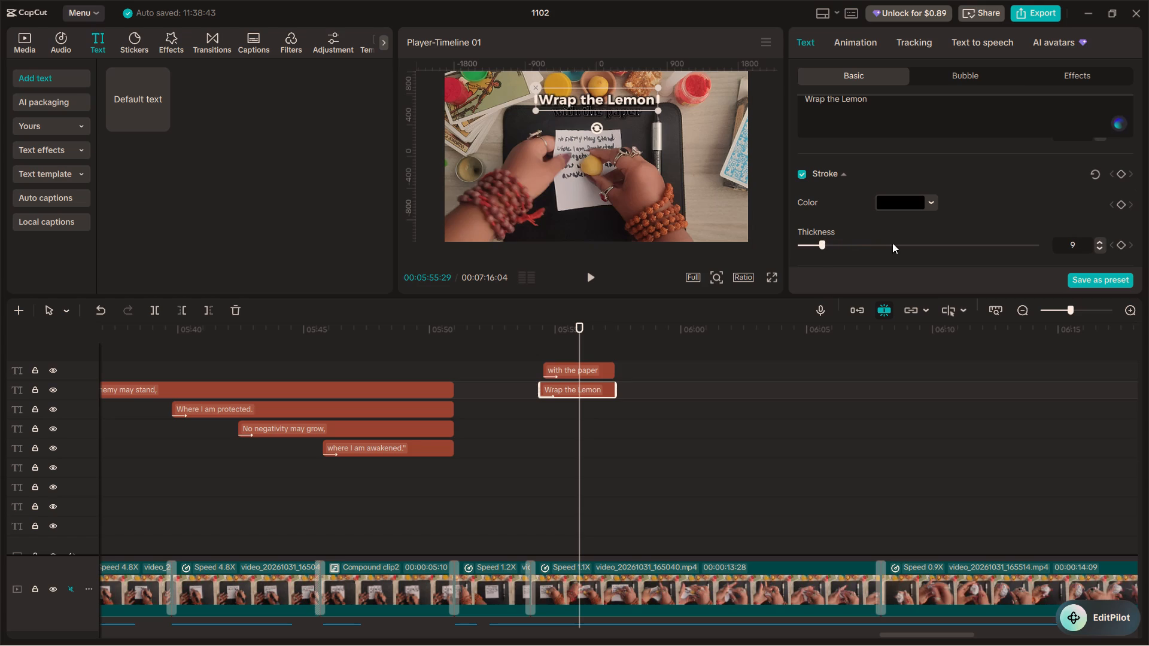
left_click(1100, 242)
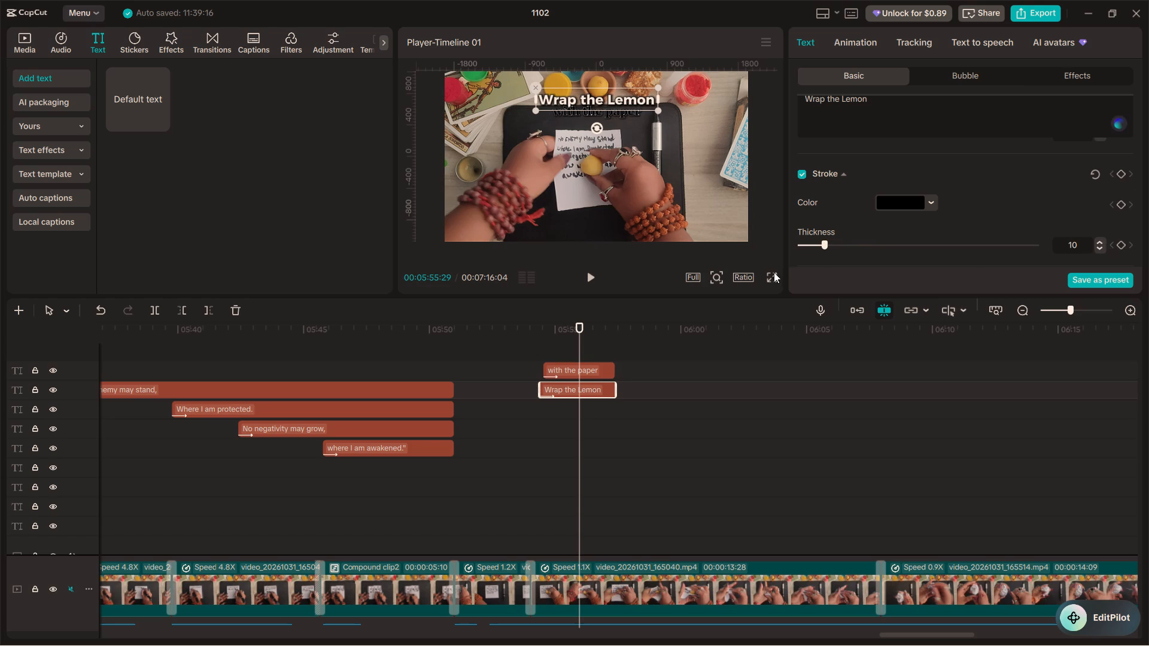
left_click(772, 278)
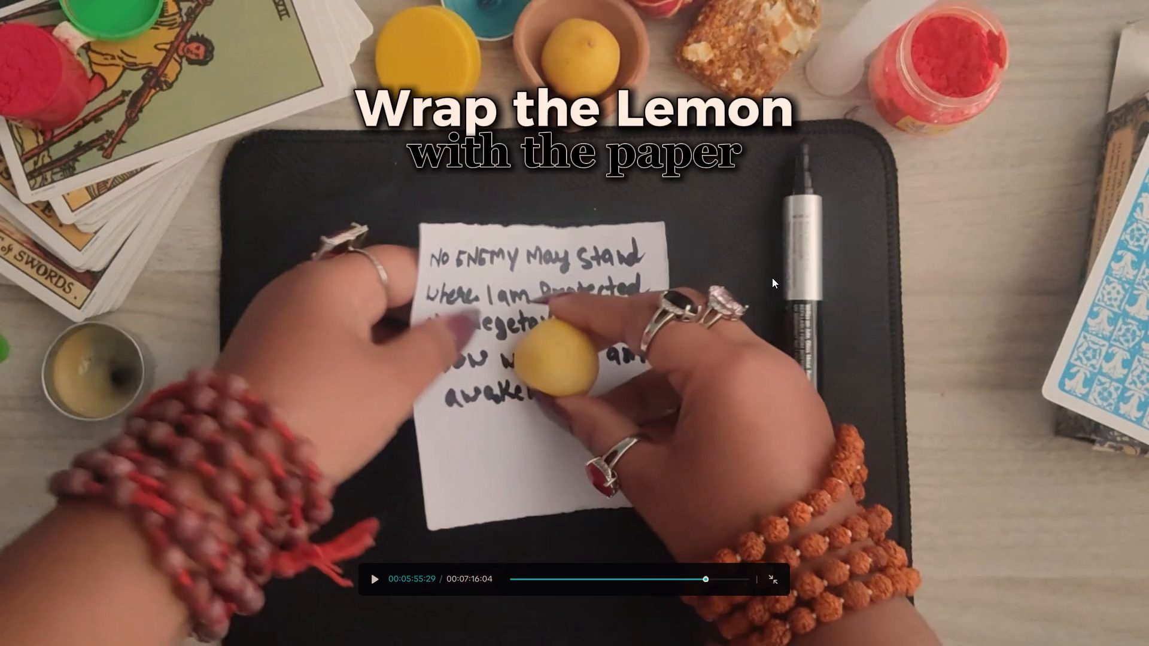
key("Escape")
Move the "with the paper" caption slightly lower in the frame to clear "Wrap the Lemon", and check the spacing full screen.
left_click(598, 367)
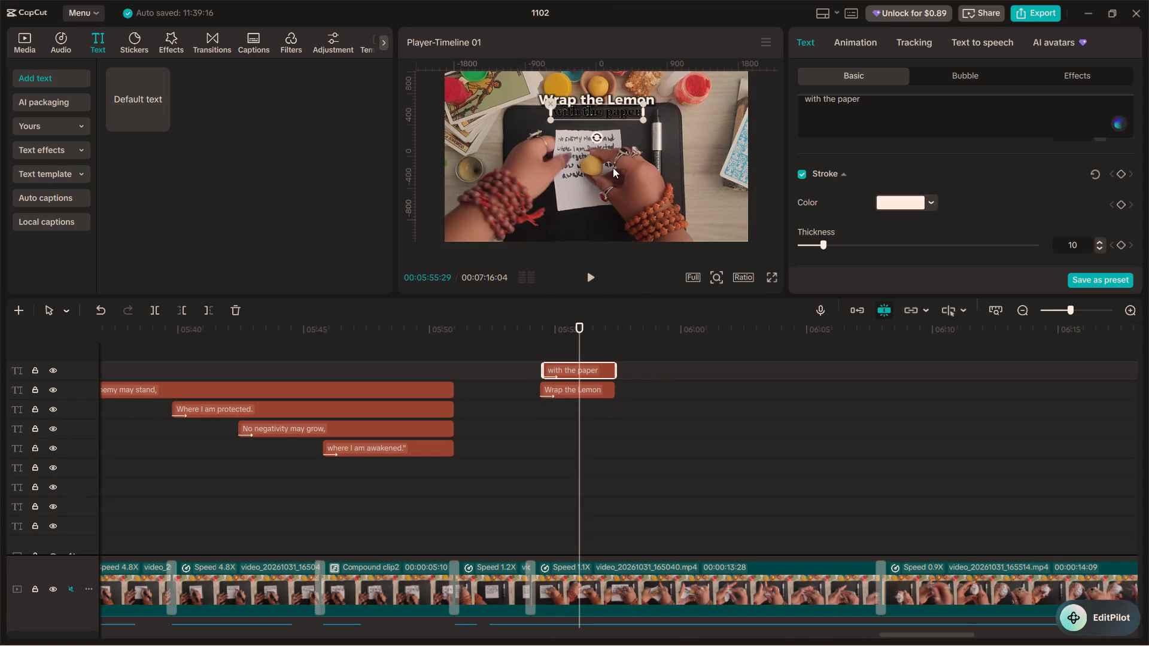
left_click_drag(598, 112, 598, 119)
left_click(595, 109)
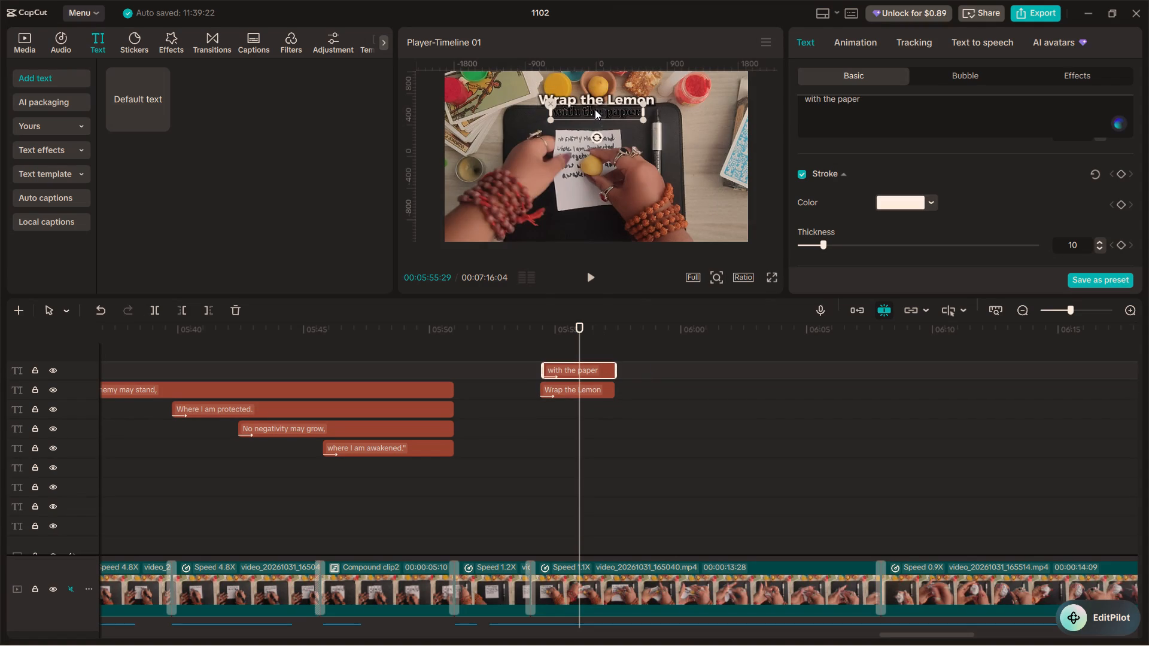
left_click(595, 113)
left_click(592, 111)
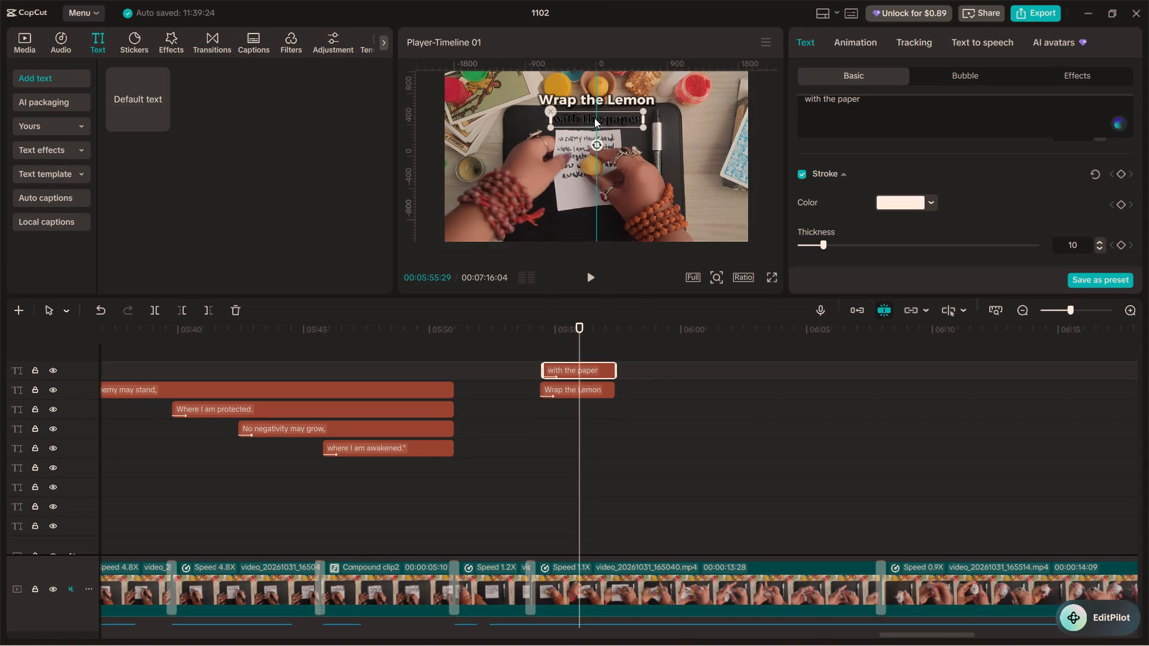
left_click(770, 273)
key("Escape")
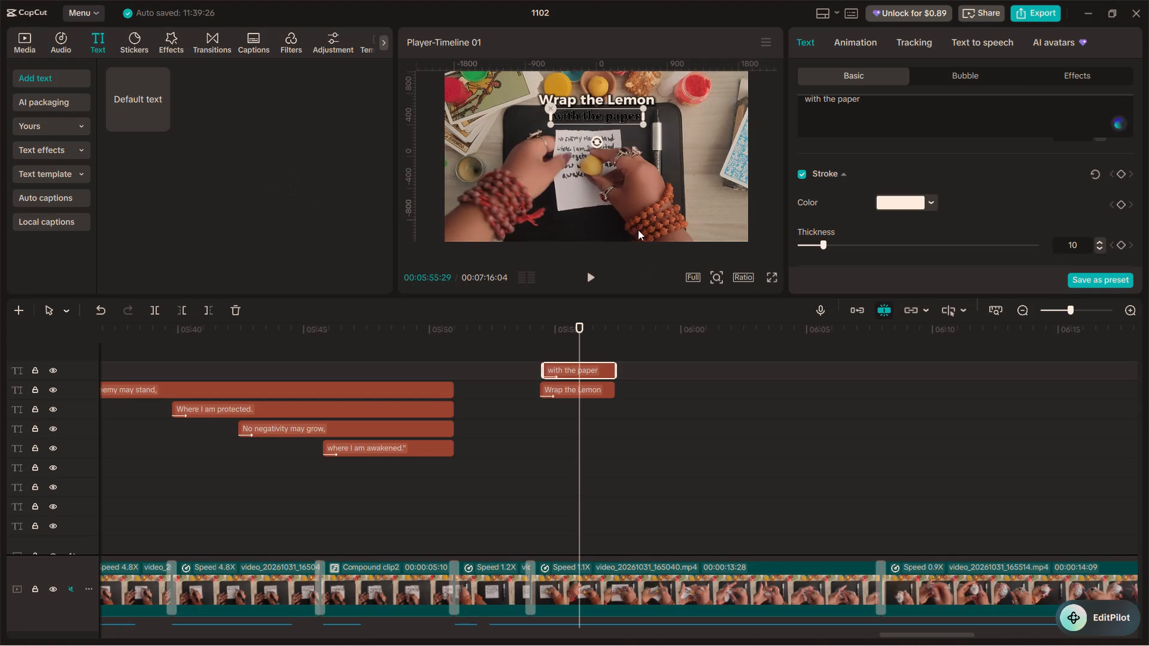
left_click(608, 115)
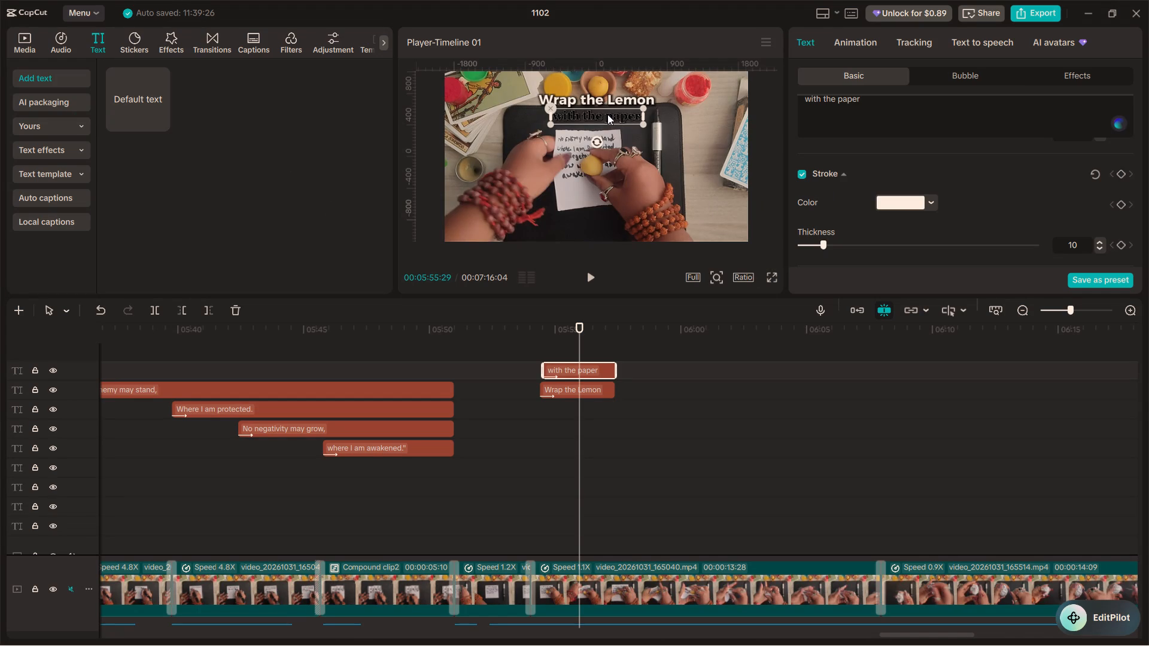
left_click(604, 112)
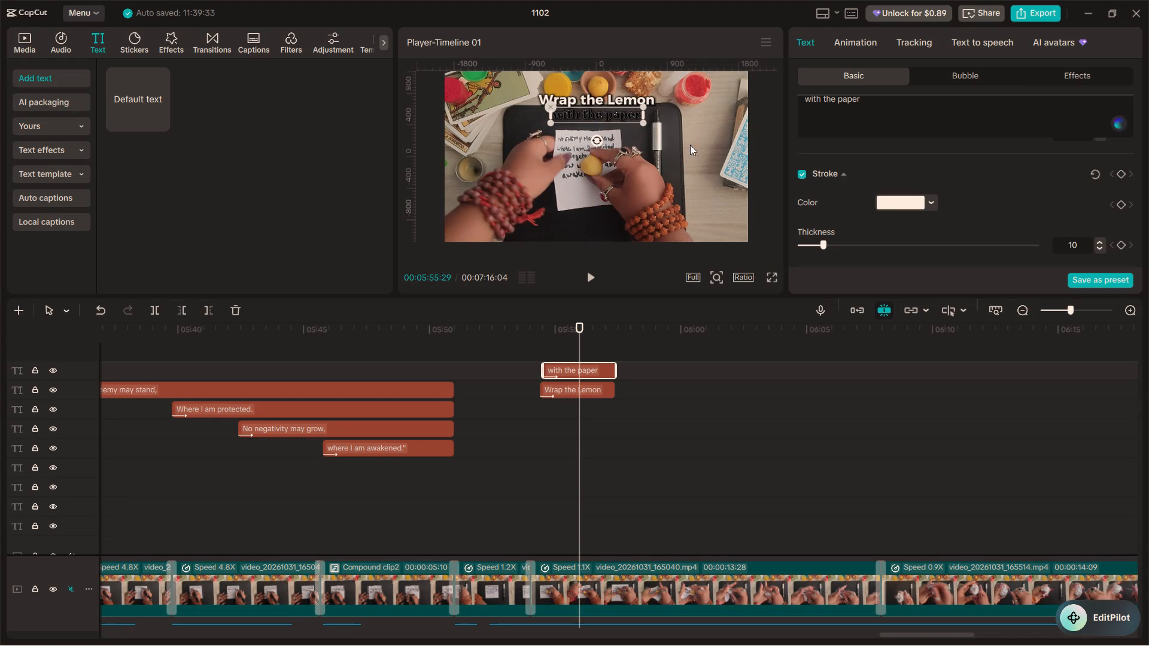
left_click(774, 278)
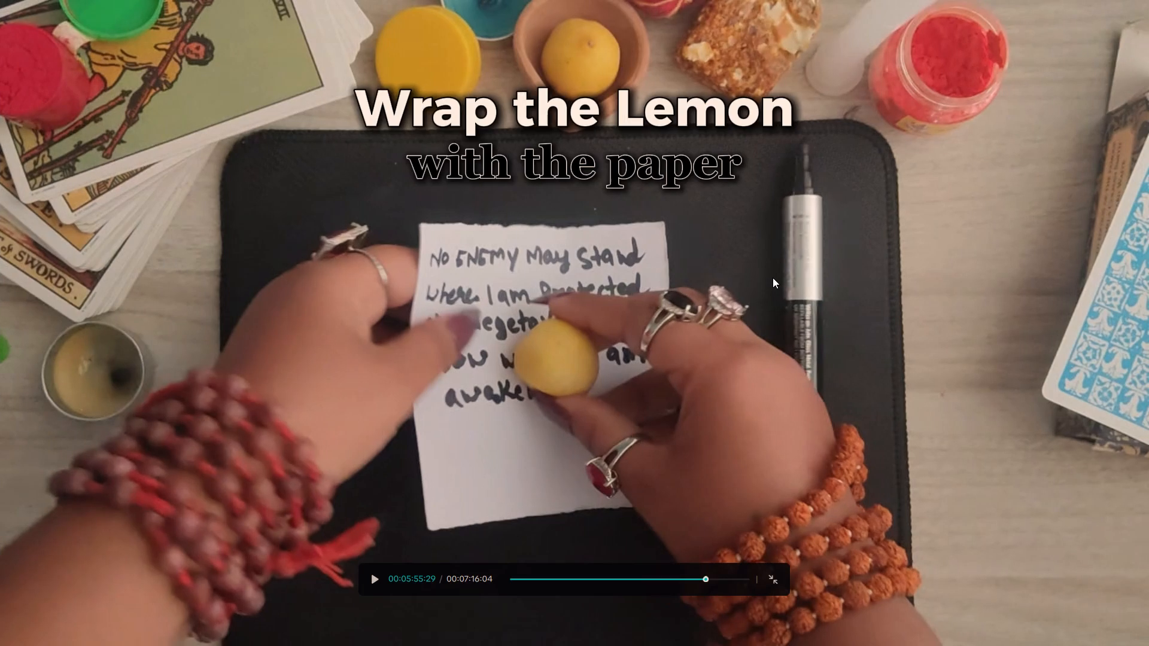
key("Escape")
Extend the "Wrap the Lemon" and "with the paper" captions together to end at about 06:04, playing the section to check.
left_click(490, 359)
key("space")
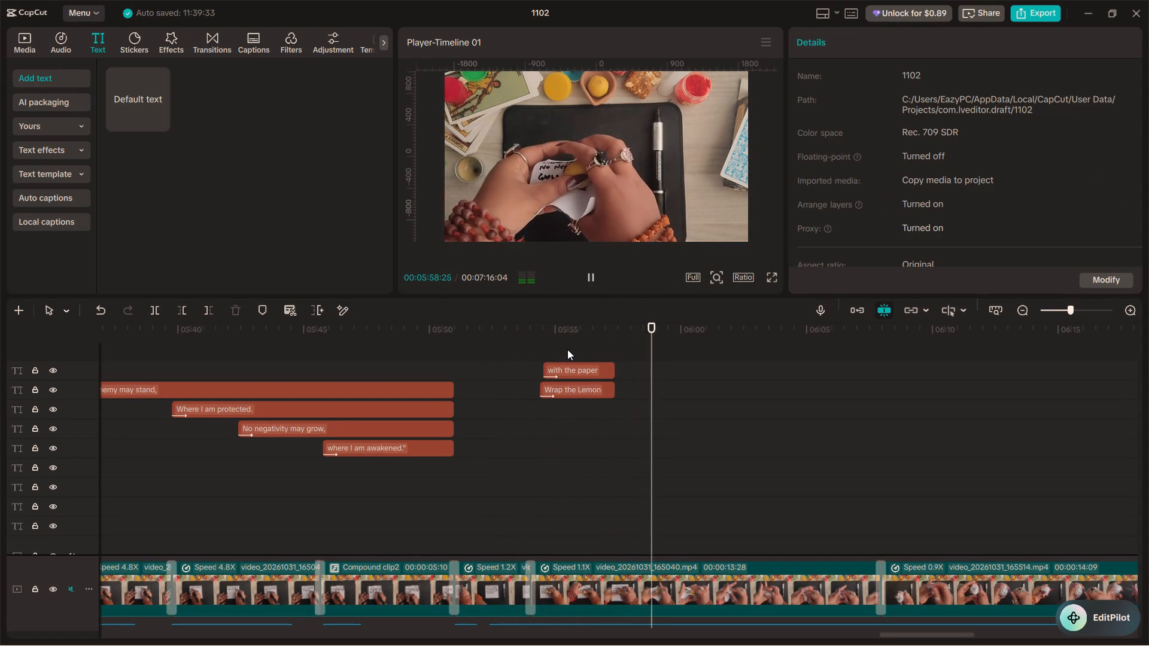
key("space")
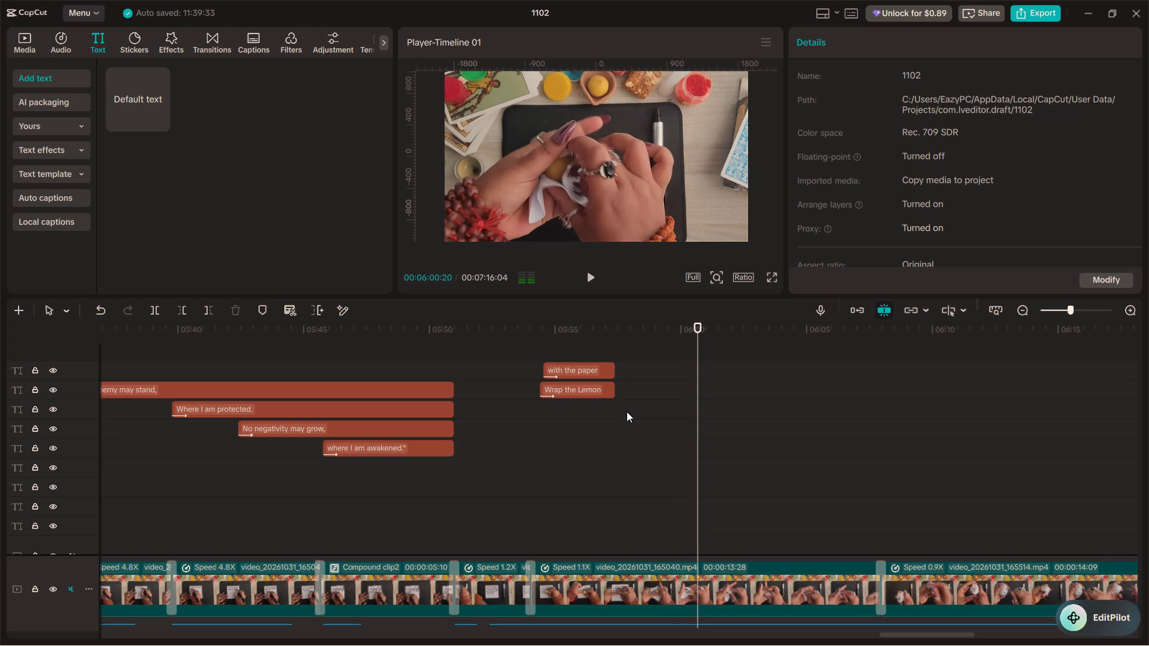
left_click_drag(634, 416, 604, 365)
left_click_drag(604, 365, 604, 363)
left_click(620, 367)
left_click_drag(612, 400, 603, 380)
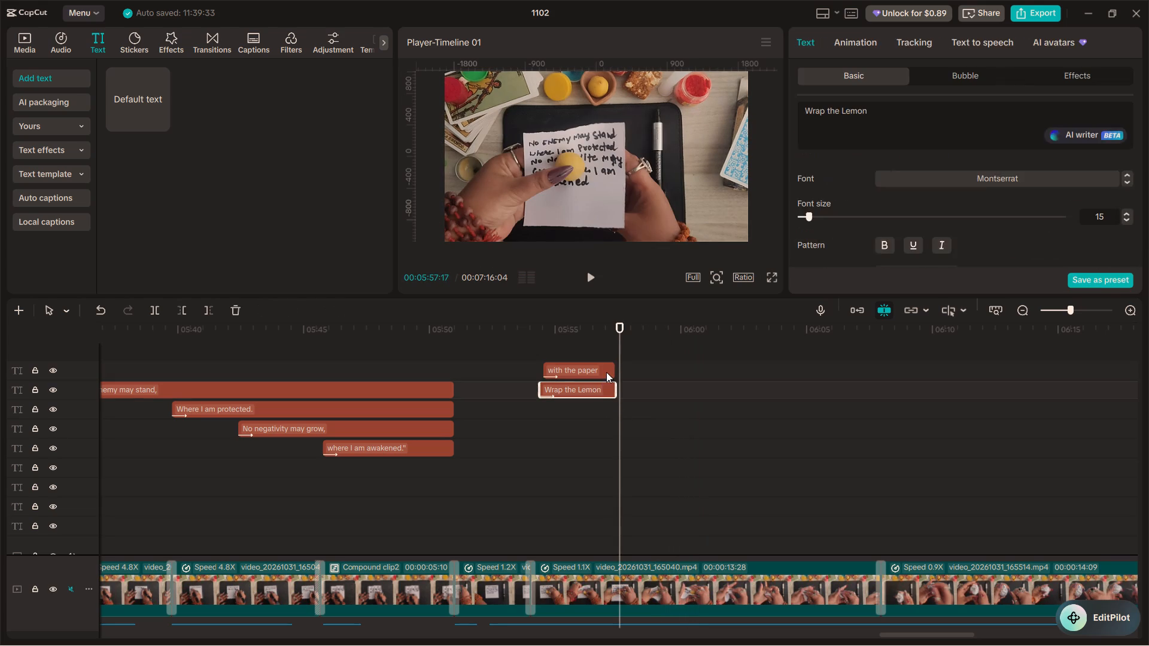
left_click(608, 413)
left_click_drag(601, 400, 605, 363)
left_click_drag(614, 369, 791, 379)
left_click(522, 377)
key("space")
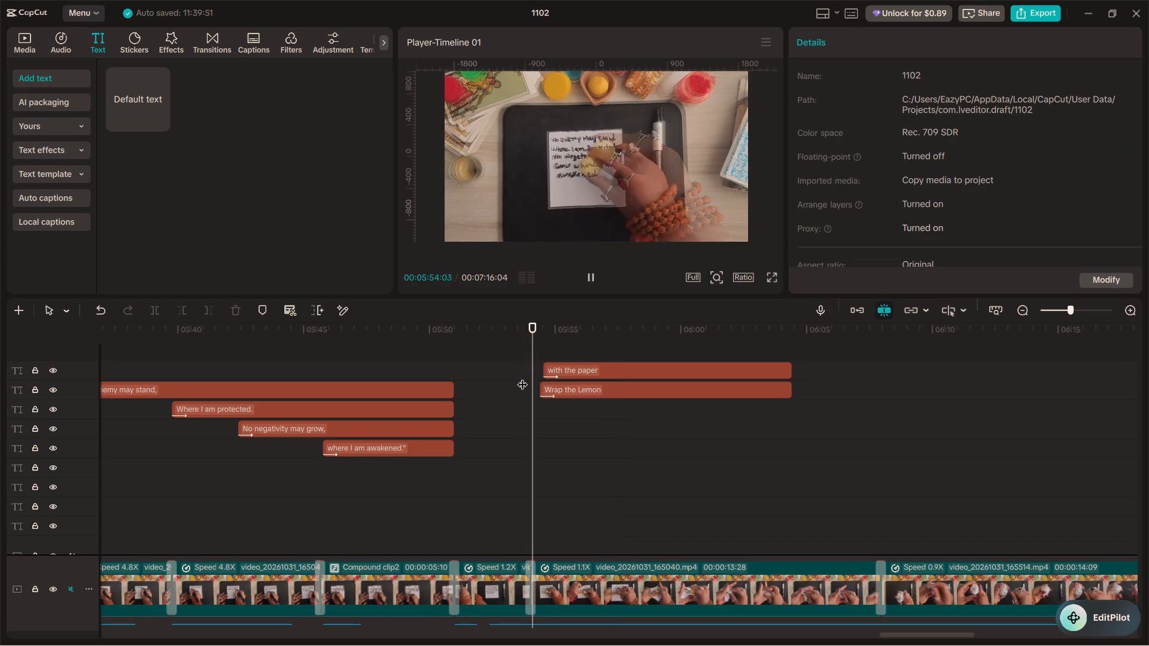
key("space")
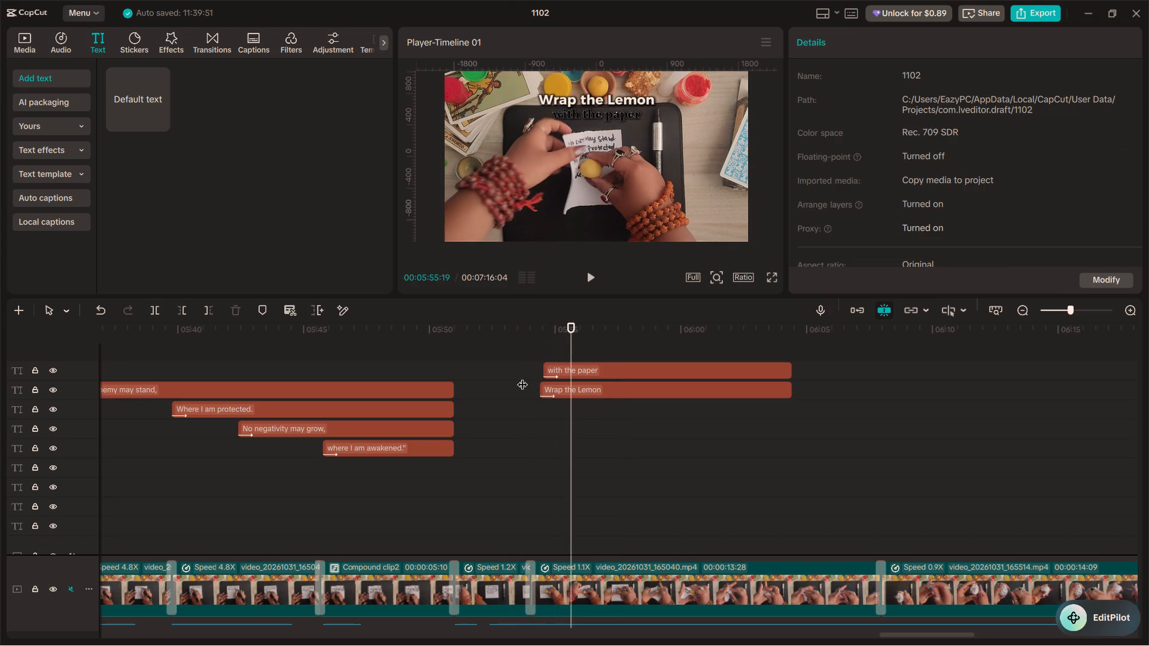
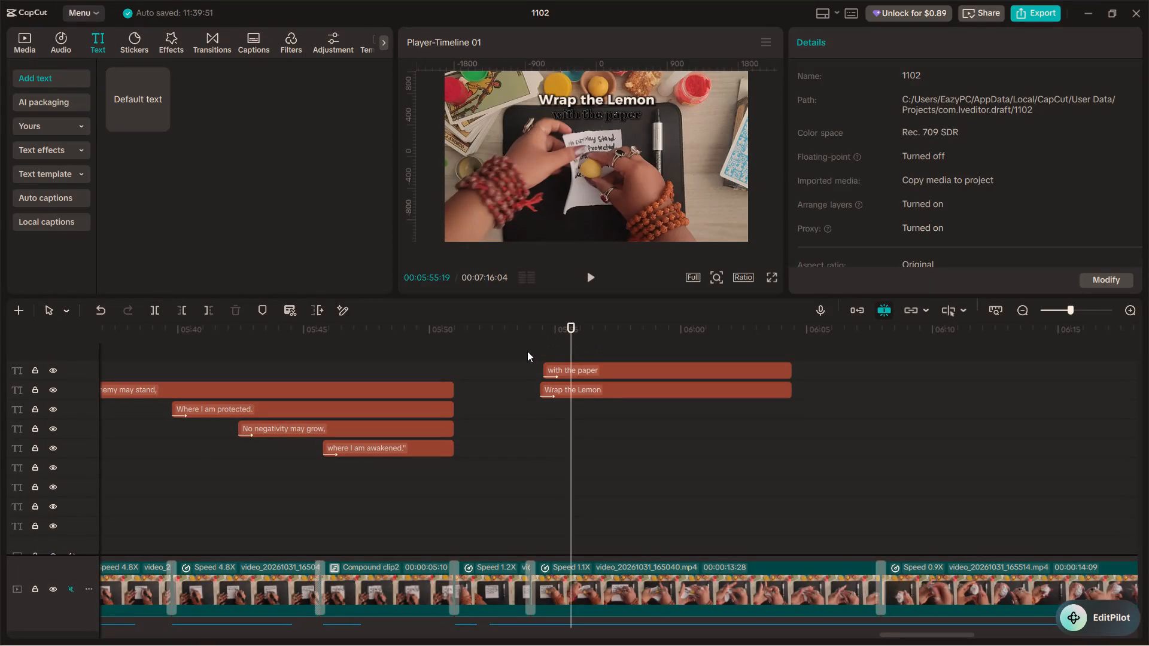
Move the playhead to about 05:53, just before the "Wrap the Lemon" and "with the paper" captions begin.
left_click(518, 349)
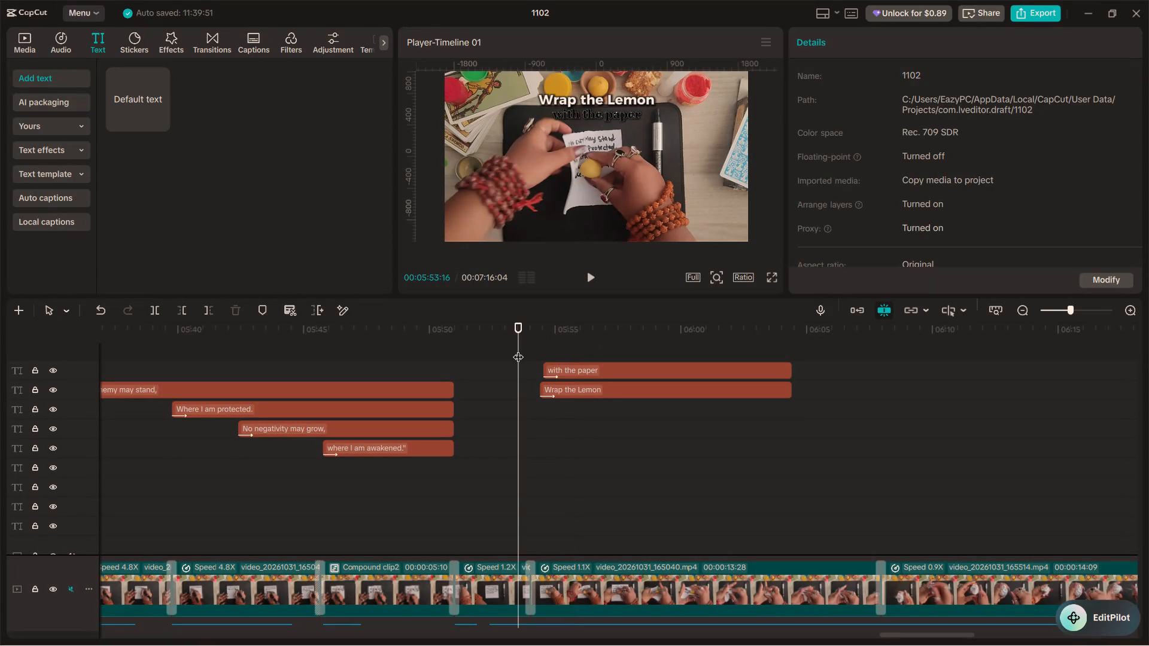
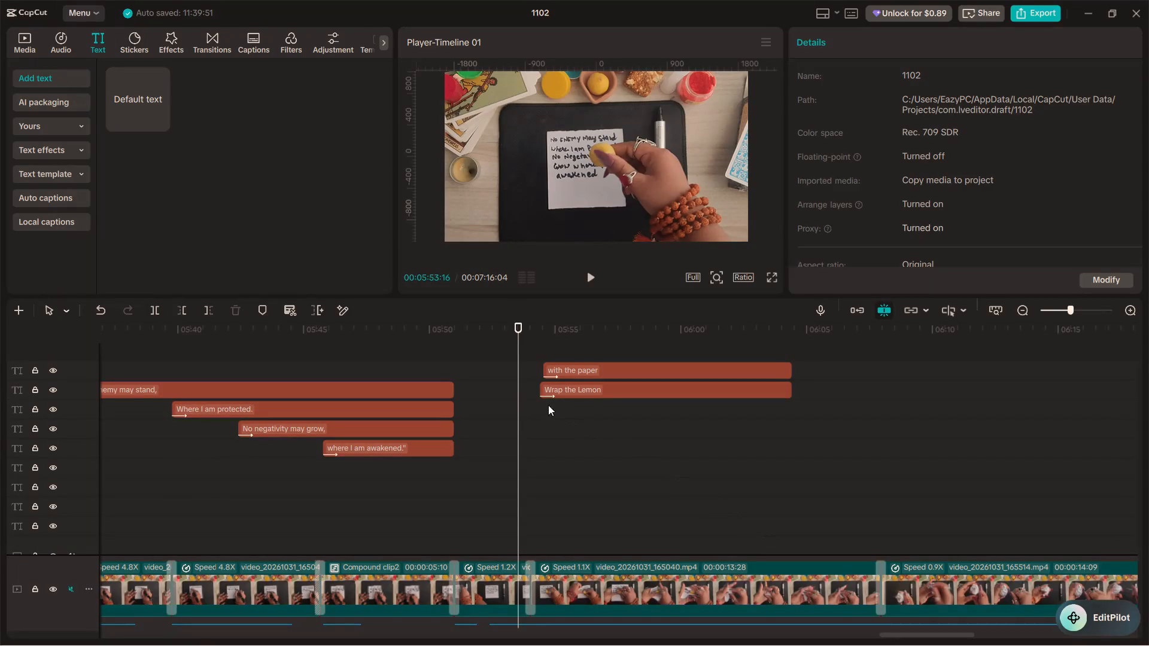
Play the section from about 05:53 to 06:07 to check the "Wrap the Lemon" and "with the paper" captions against the voice-over.
left_click(515, 384)
key("space")
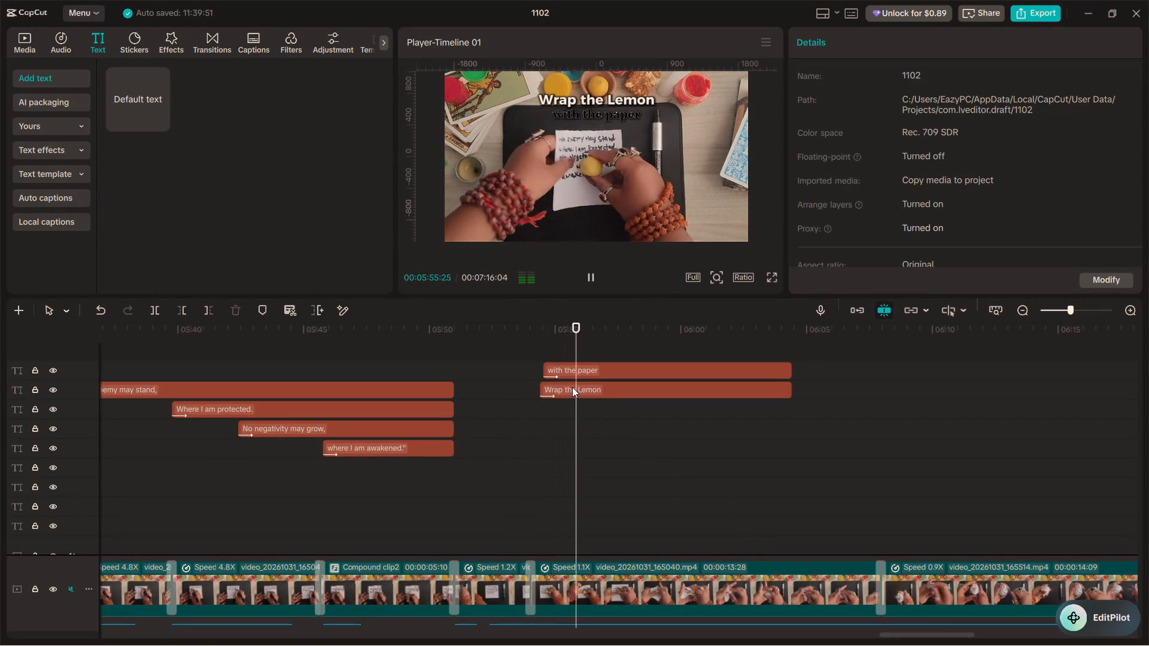
scroll(581, 418, "up", 18, "ctrl")
scroll(585, 420, "down", 4)
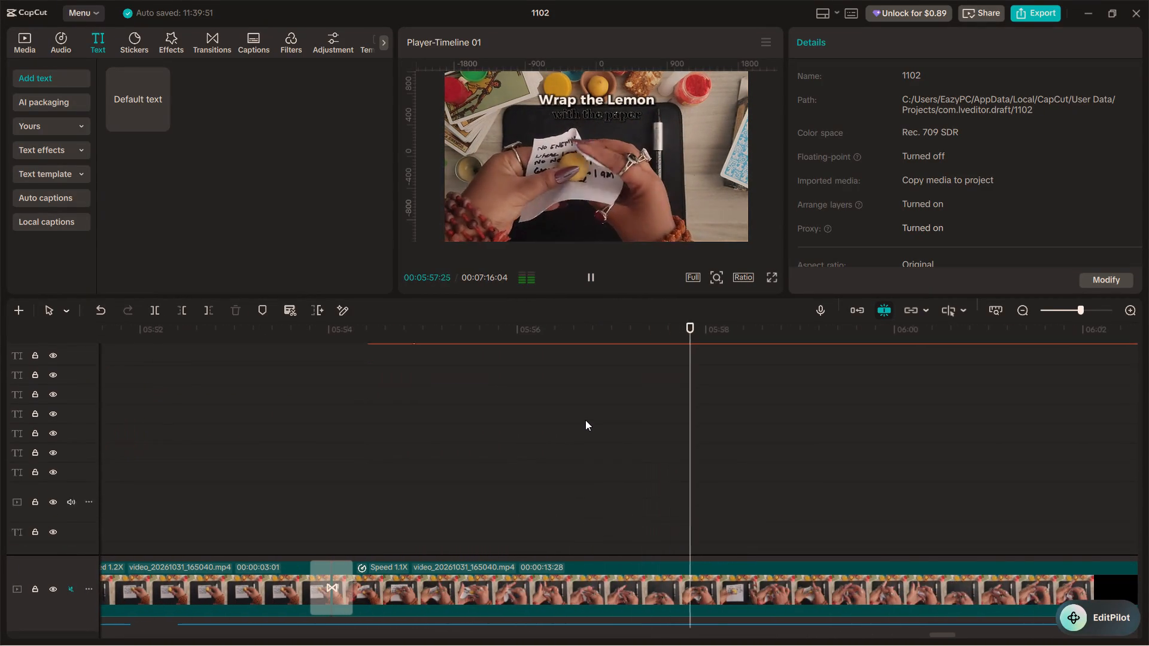
scroll(585, 420, "down", 20)
scroll(585, 420, "down", 16)
left_click(553, 463)
key("space")
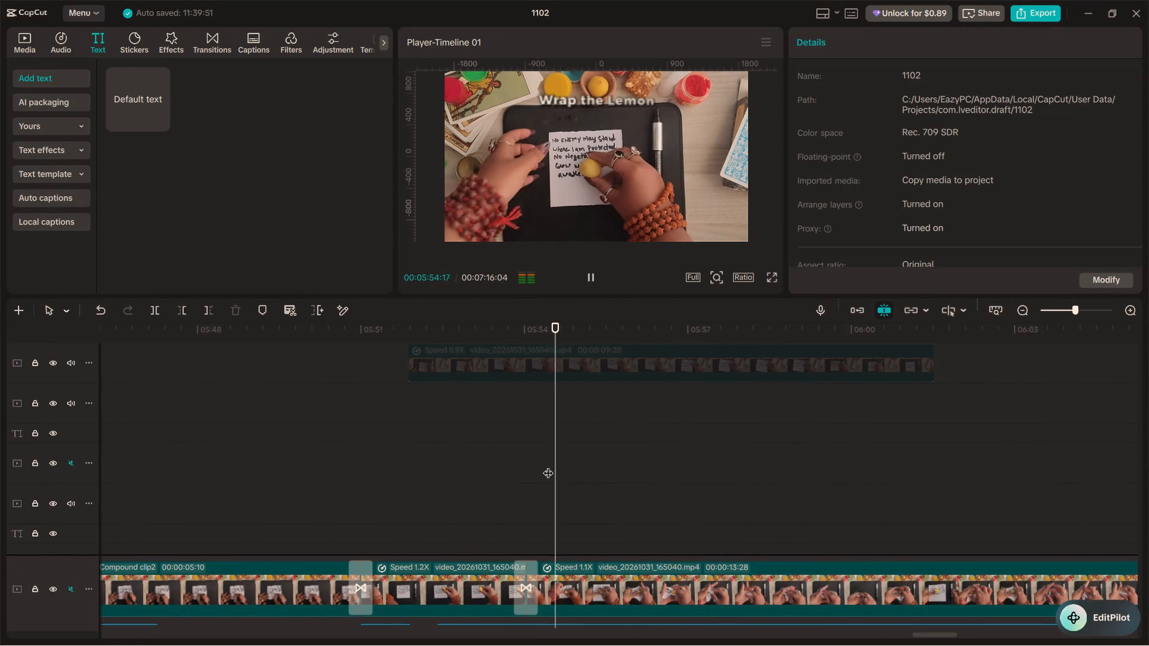
scroll(609, 486, "down", 20)
scroll(609, 486, "down", 12)
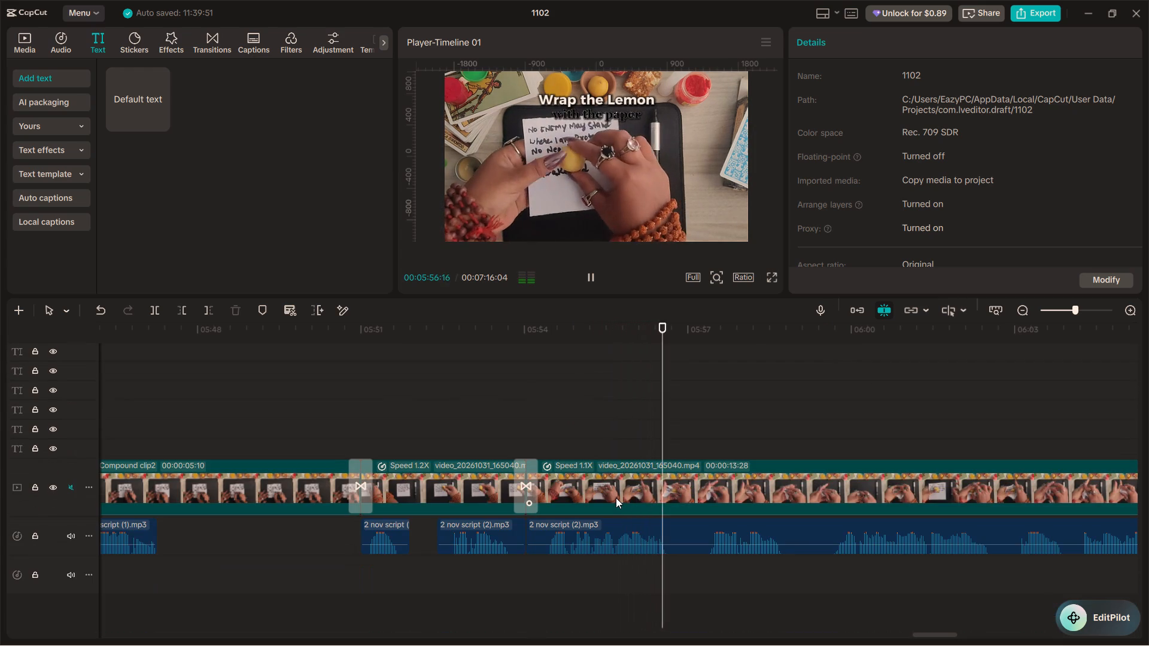
key("space")
key("space")
scroll(616, 482, "down", 4, "ctrl")
scroll(616, 482, "up", 9, "ctrl")
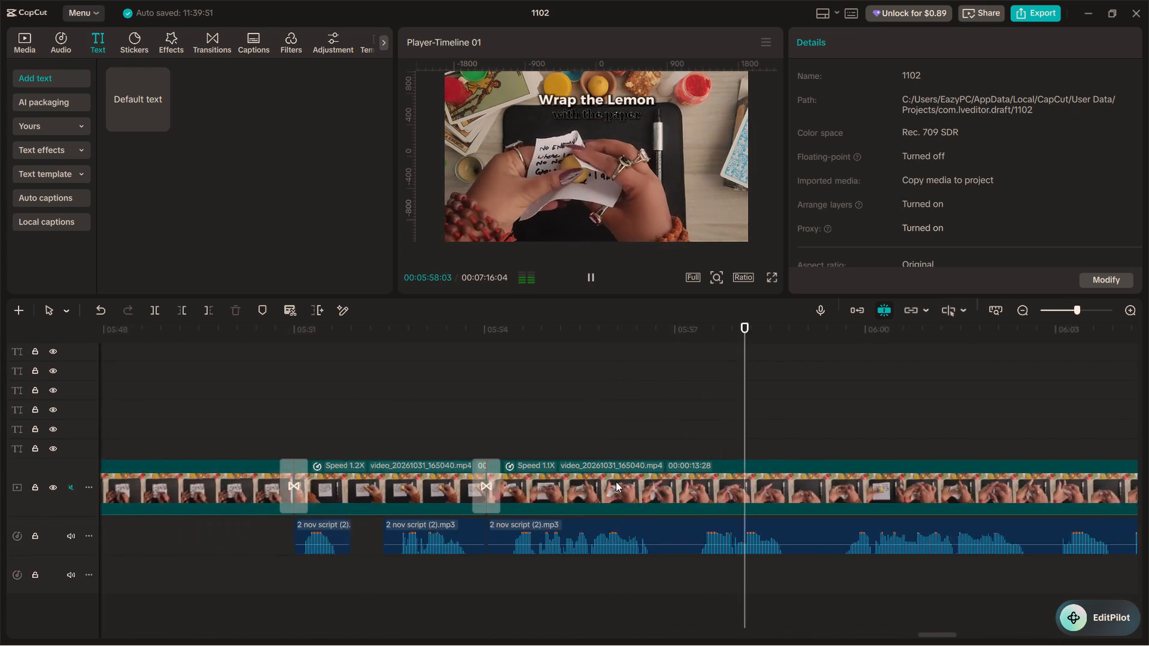
scroll(616, 482, "up", 5, "ctrl")
scroll(616, 482, "down", 7, "ctrl")
scroll(624, 475, "down", 7, "alt")
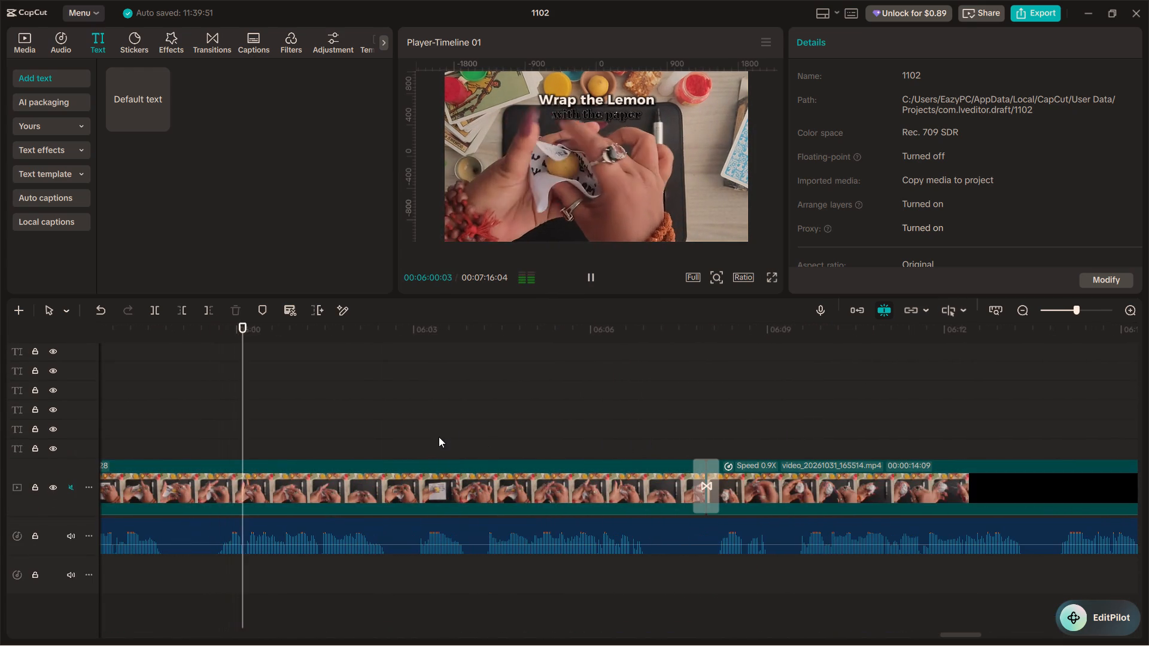
scroll(451, 429, "up", 3, "alt")
scroll(540, 406, "down", 13, "ctrl")
scroll(616, 392, "up", 7, "alt")
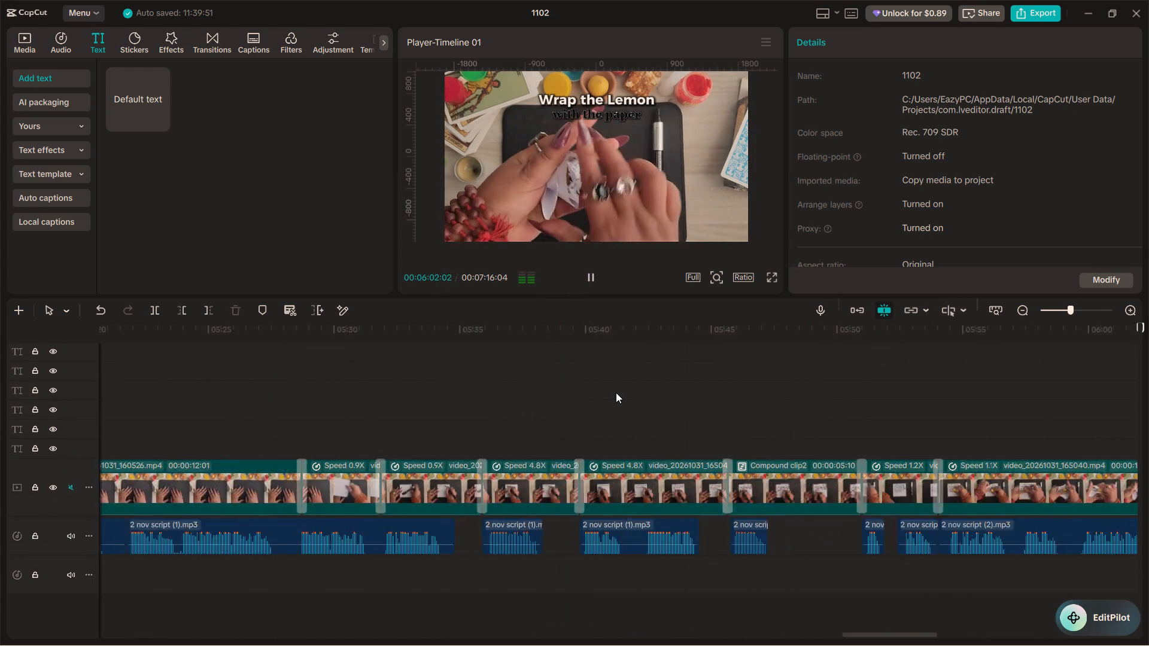
scroll(616, 392, "up", 1, "alt")
scroll(618, 393, "down", 8, "alt")
scroll(592, 400, "up", 1, "alt")
scroll(494, 416, "up", 20)
scroll(494, 416, "up", 1)
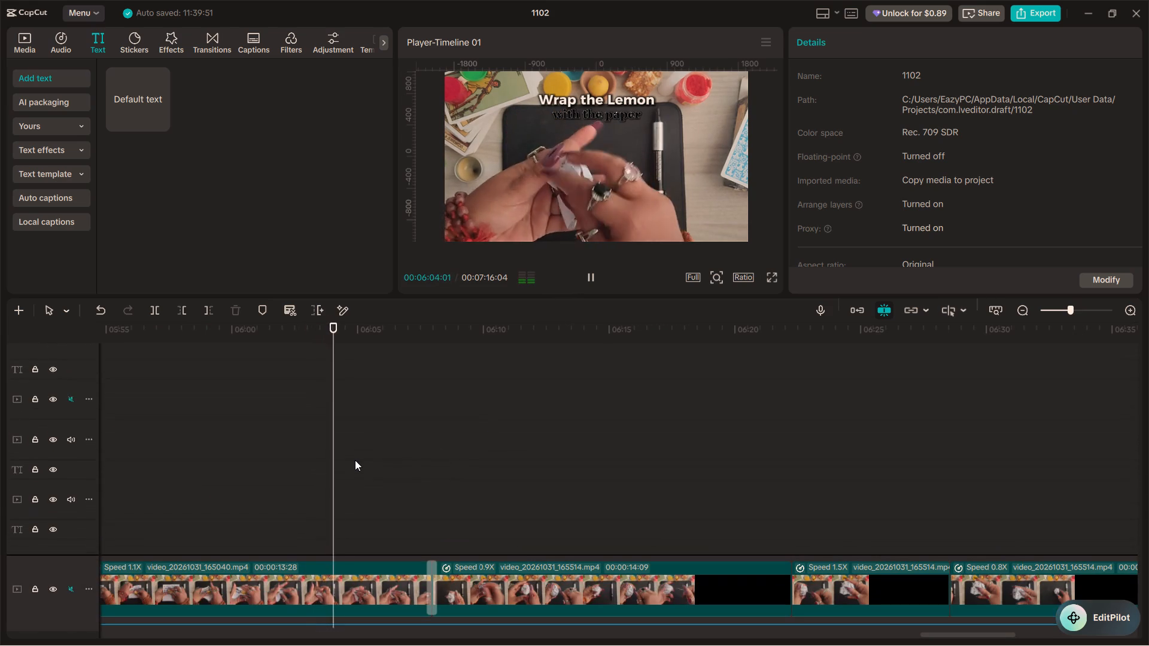
scroll(355, 460, "up", 13)
scroll(360, 461, "up", 19)
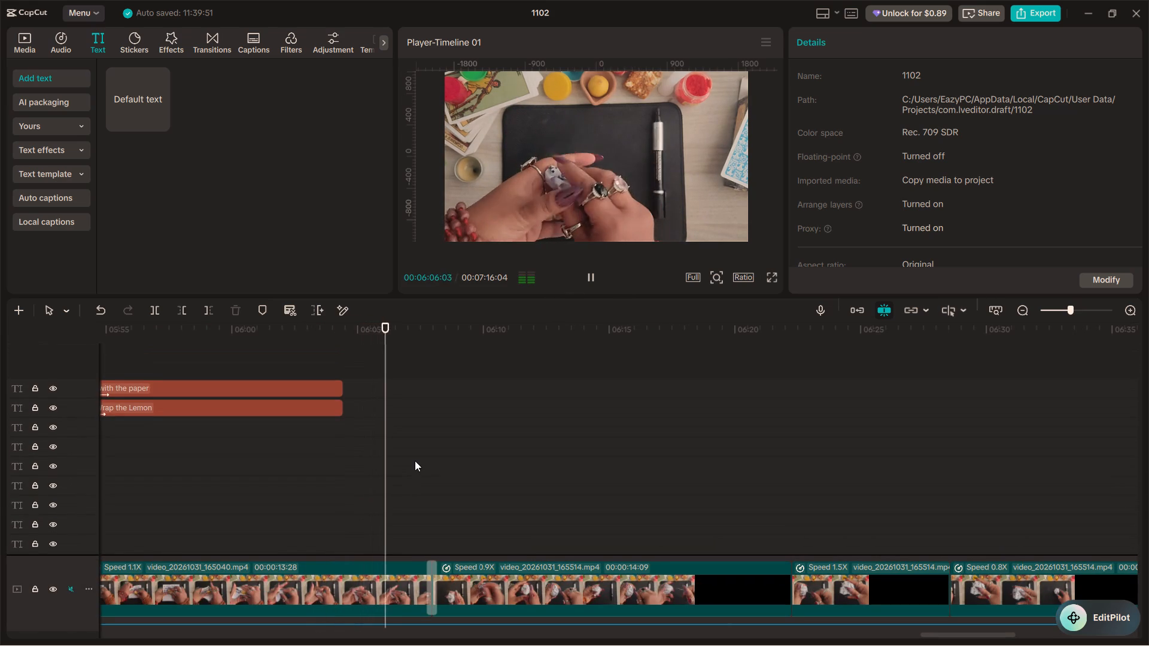
key("space")
key("space")
key("space")
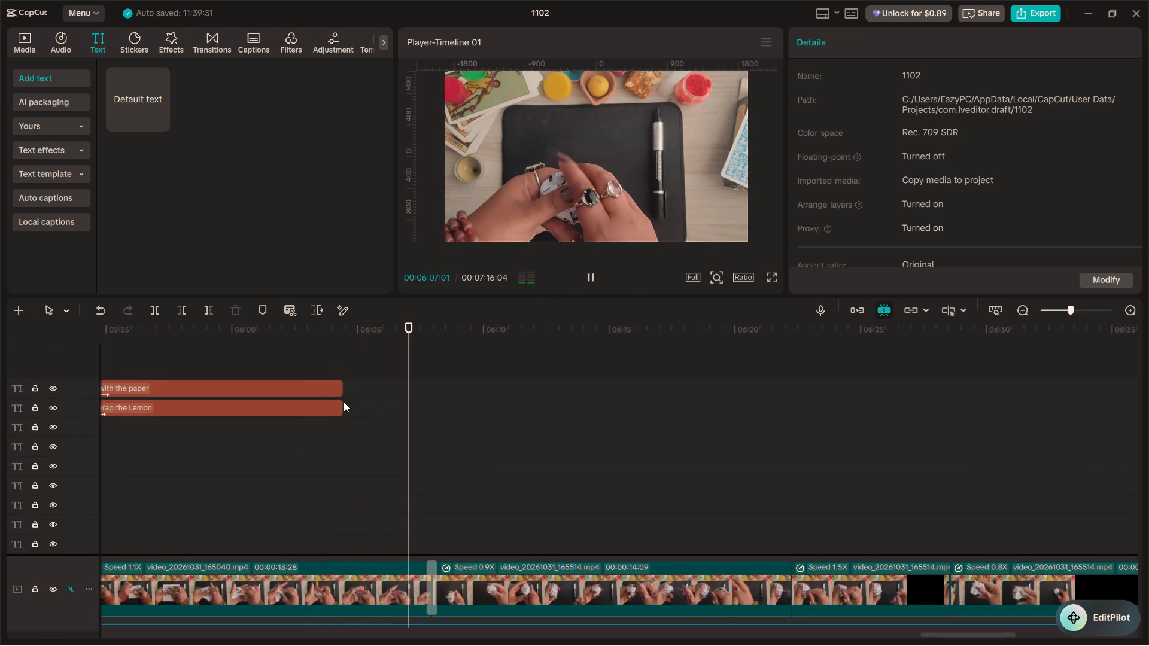
Extend the "Wrap the Lemon" and "with the paper" captions together so both end at about 06:07:22.
left_click_drag(340, 356, 339, 418)
left_click_drag(341, 409, 422, 435)
left_click(422, 435)
Apply the Fade Out exit animation to both the "Wrap the Lemon" and "with the paper" captions.
left_click_drag(403, 381, 411, 419)
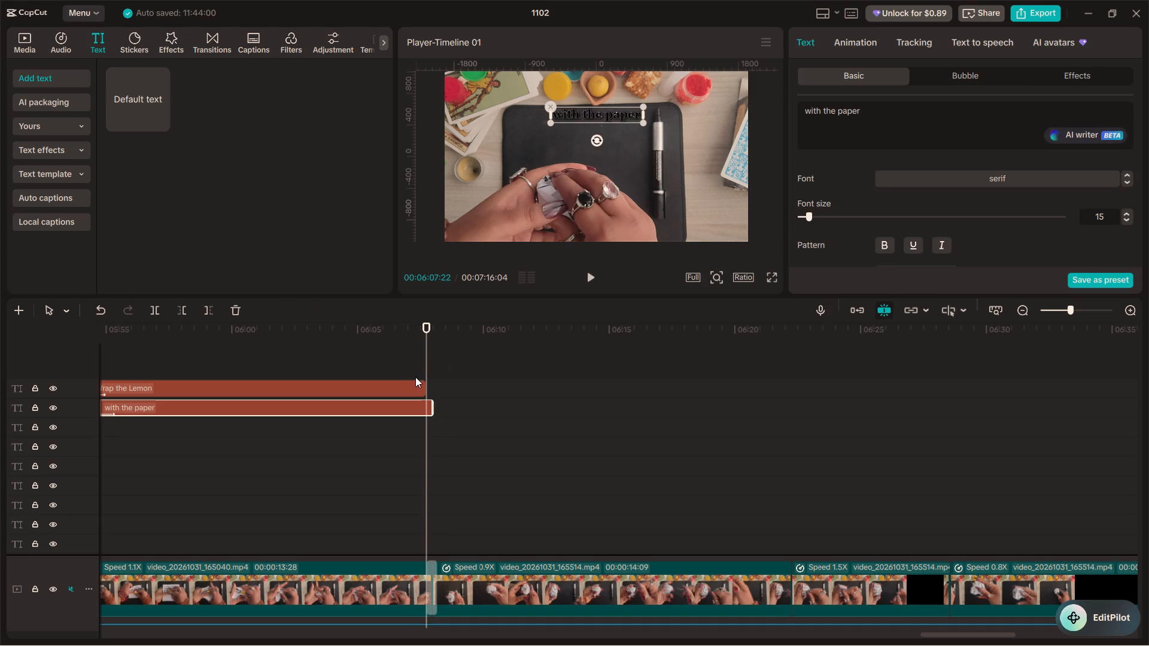
key("ctrl+z")
left_click_drag(406, 361, 396, 432)
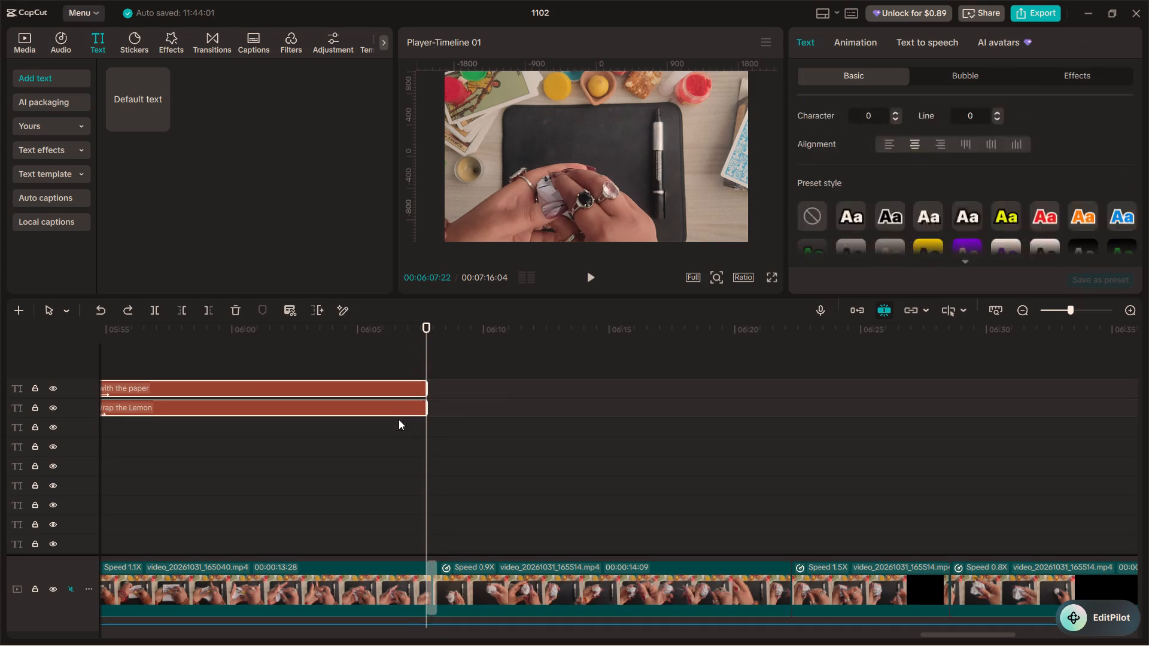
left_click(862, 42)
left_click(926, 81)
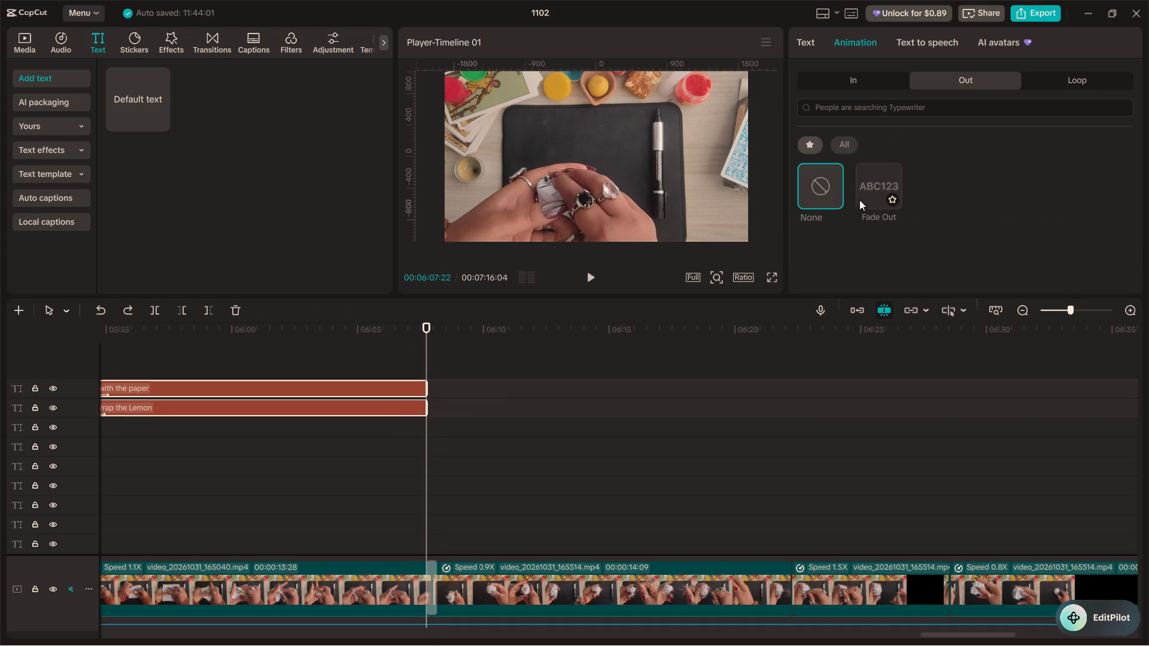
left_click(859, 203)
Play back the end of the two lemon-wrapping captions to check their fade-out and the footage up to about 06:11.
left_click(379, 348)
key("space")
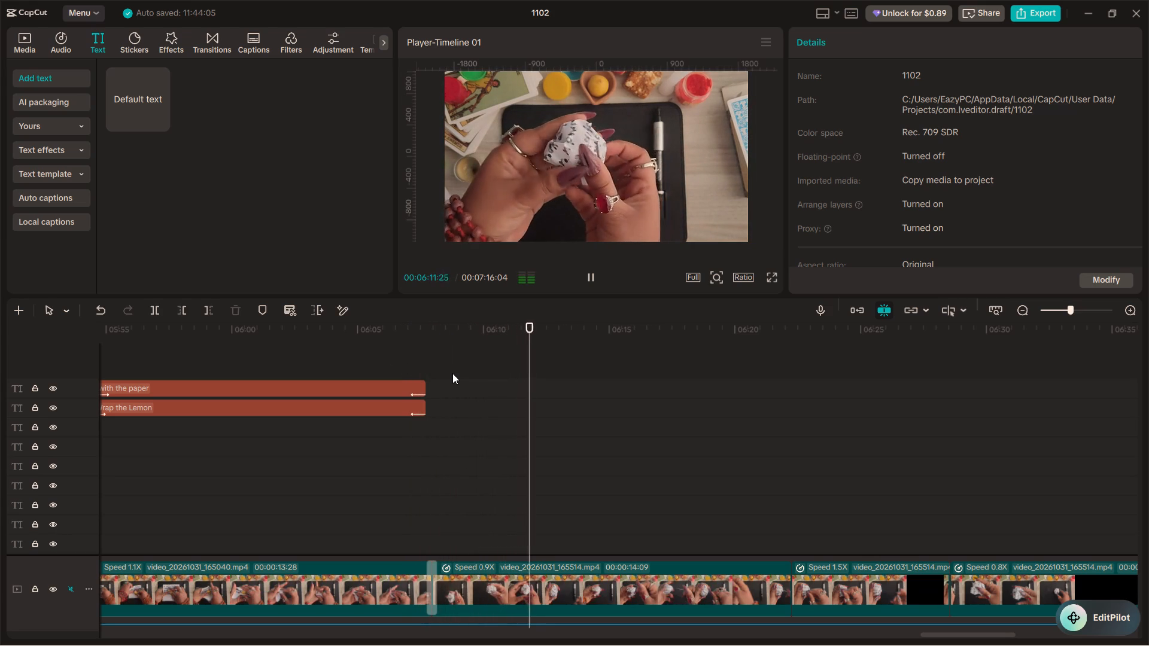
key("space")
Replay the voice-over between about 06:09 and 06:11 against its audio waveform to locate the next spoken phrase.
left_click(463, 342)
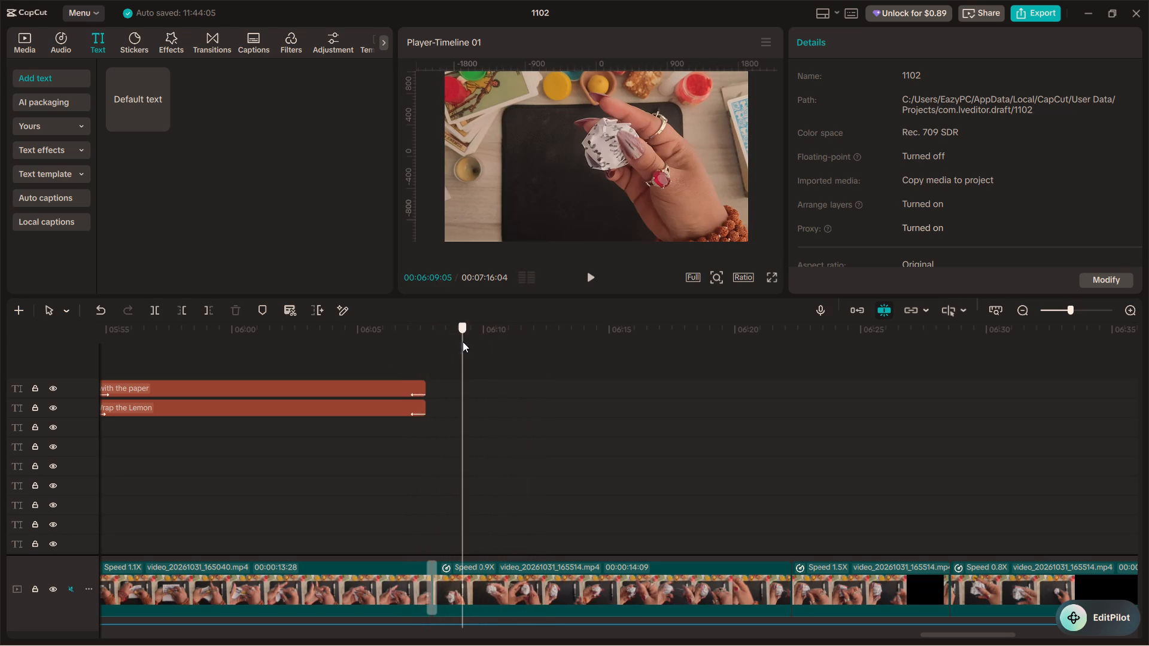
key("space")
key("space")
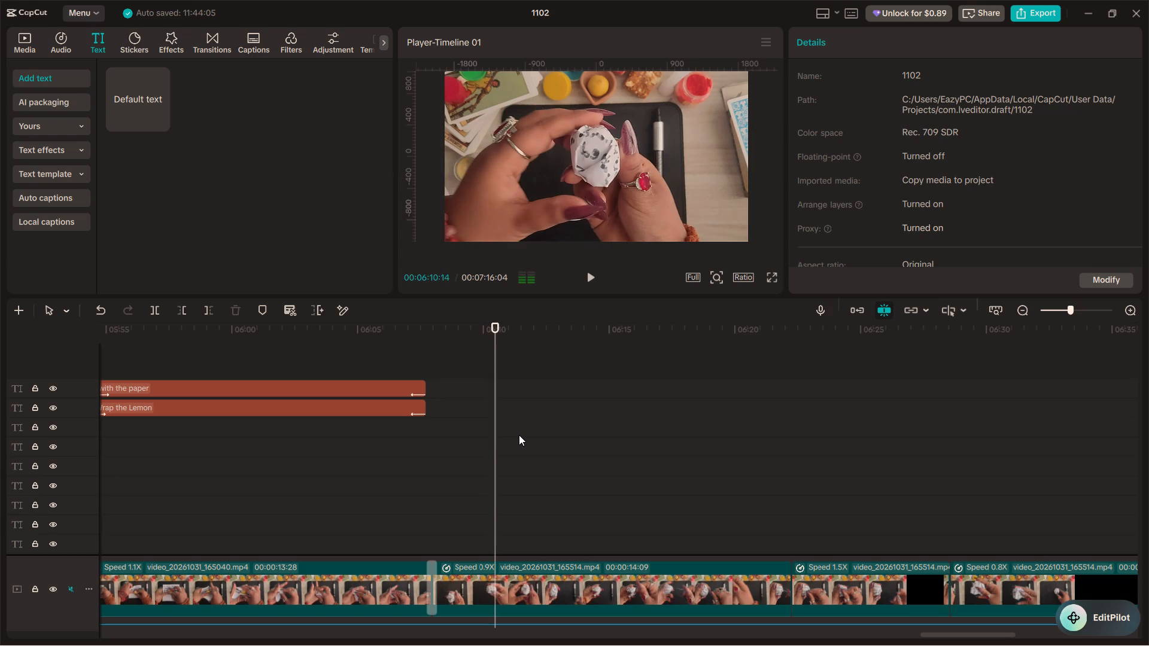
scroll(519, 435, "down", 20)
scroll(519, 435, "down", 13)
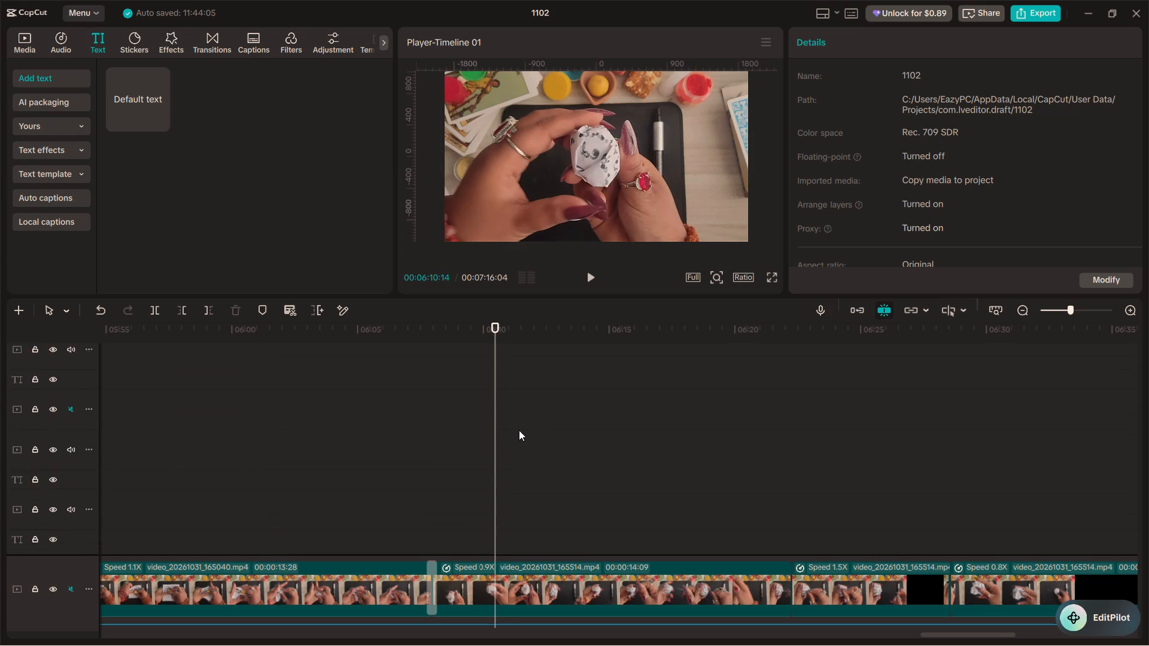
scroll(519, 430, "down", 19)
key("space")
key("space")
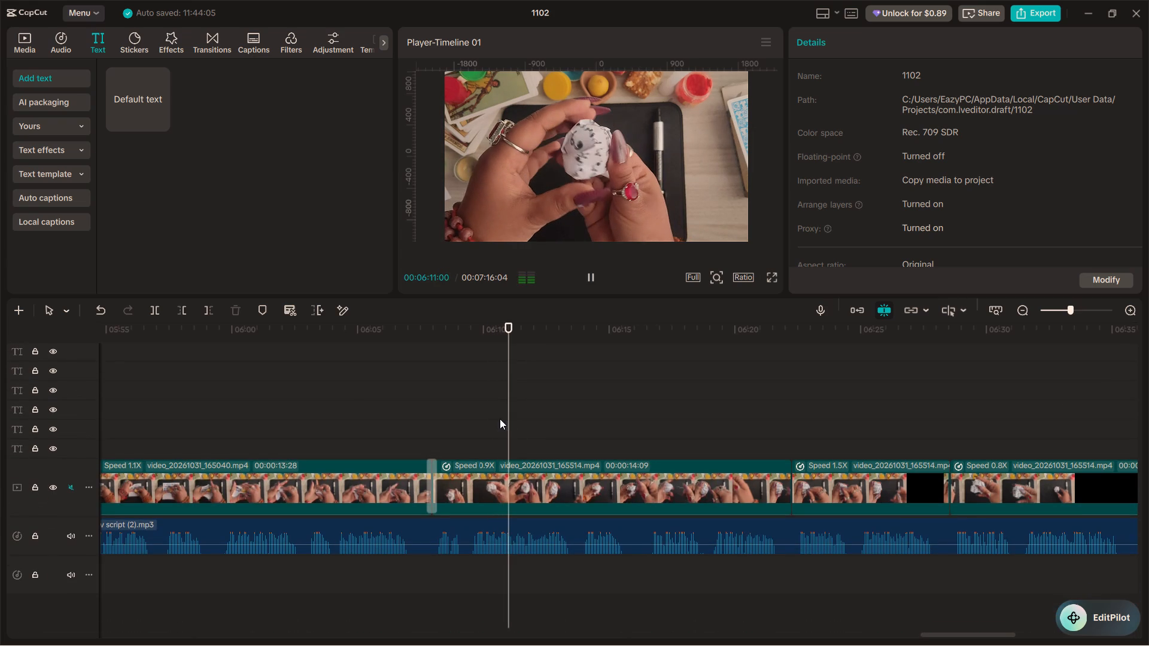
left_click_drag(504, 421, 475, 423)
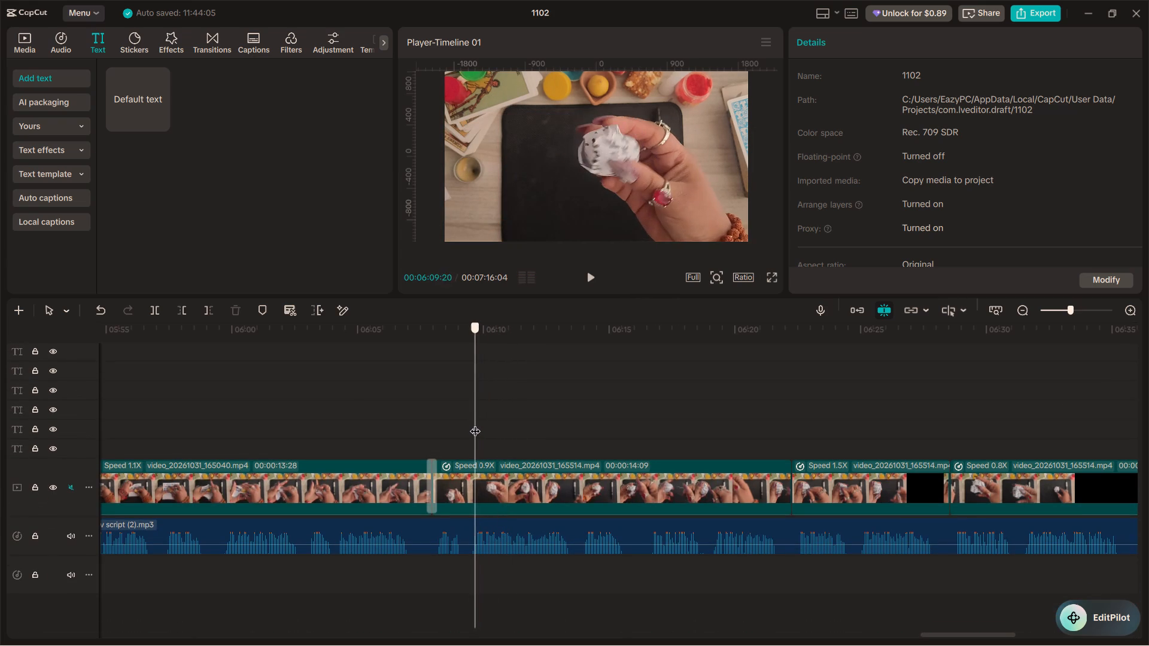
left_click_drag(475, 423, 470, 422)
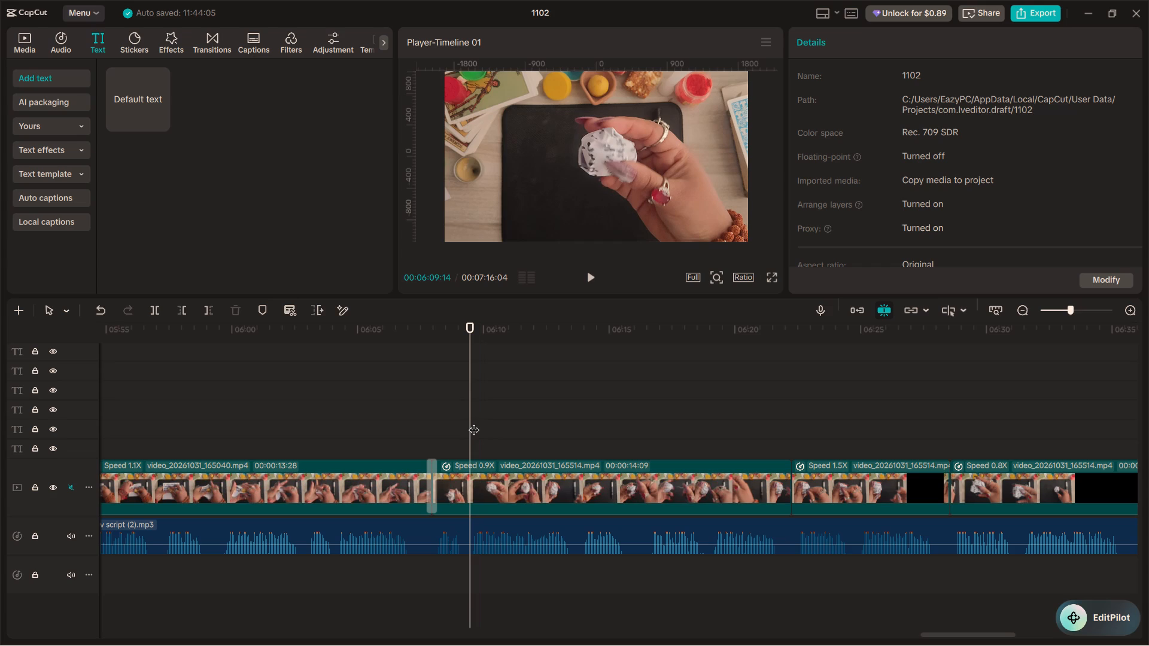
key("space")
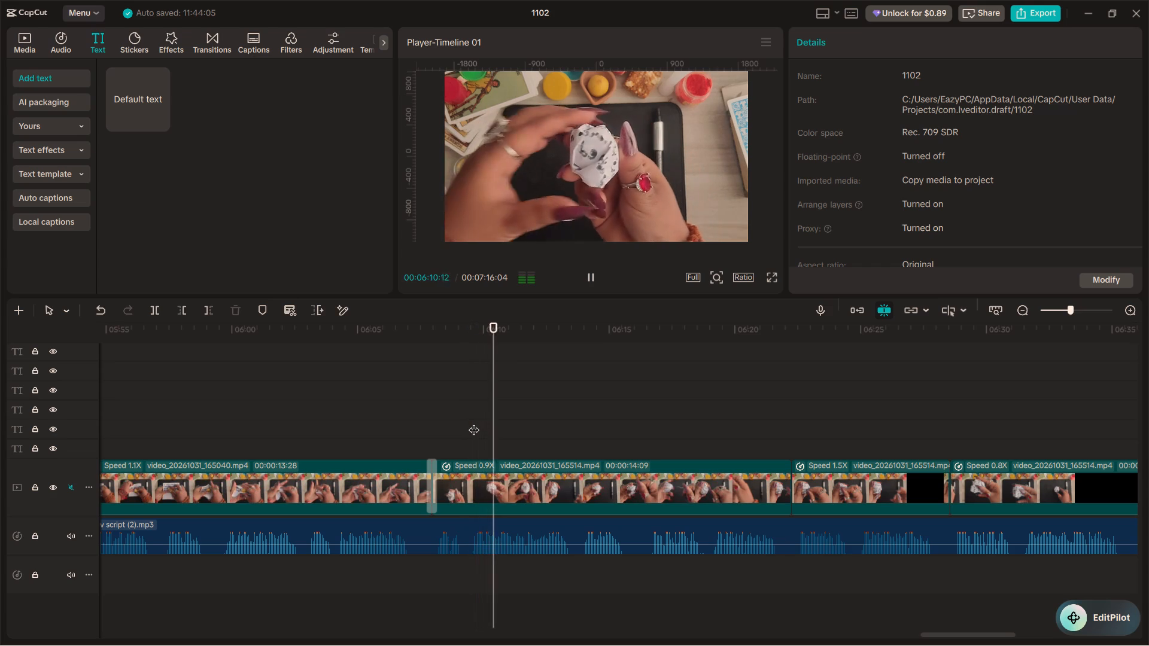
key("space")
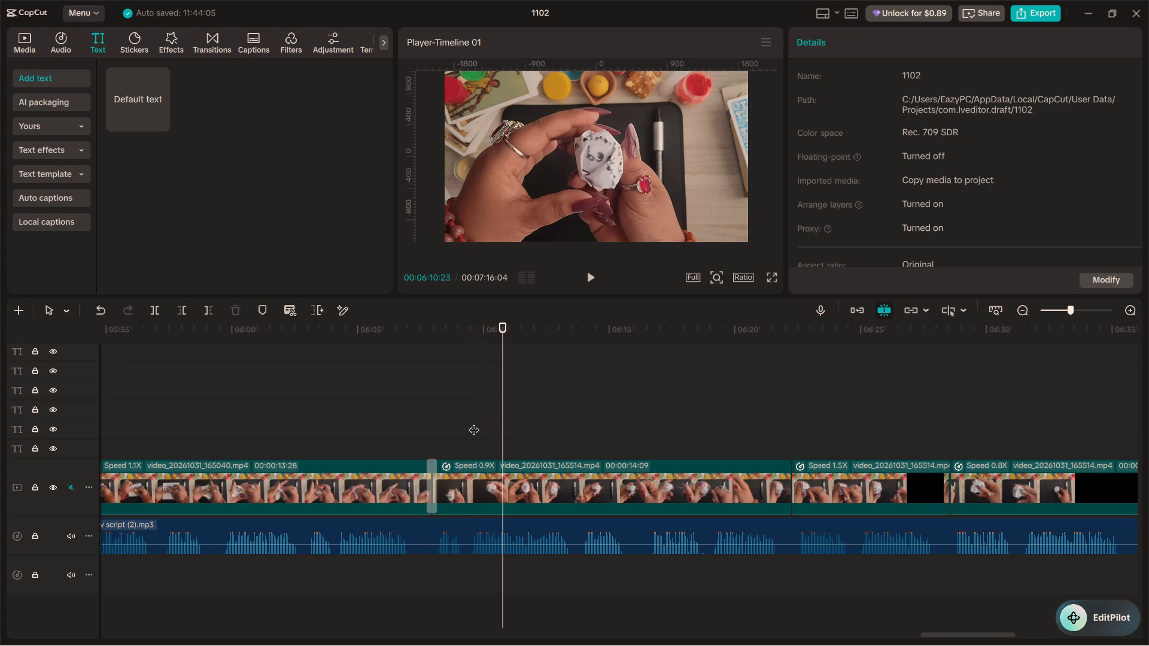
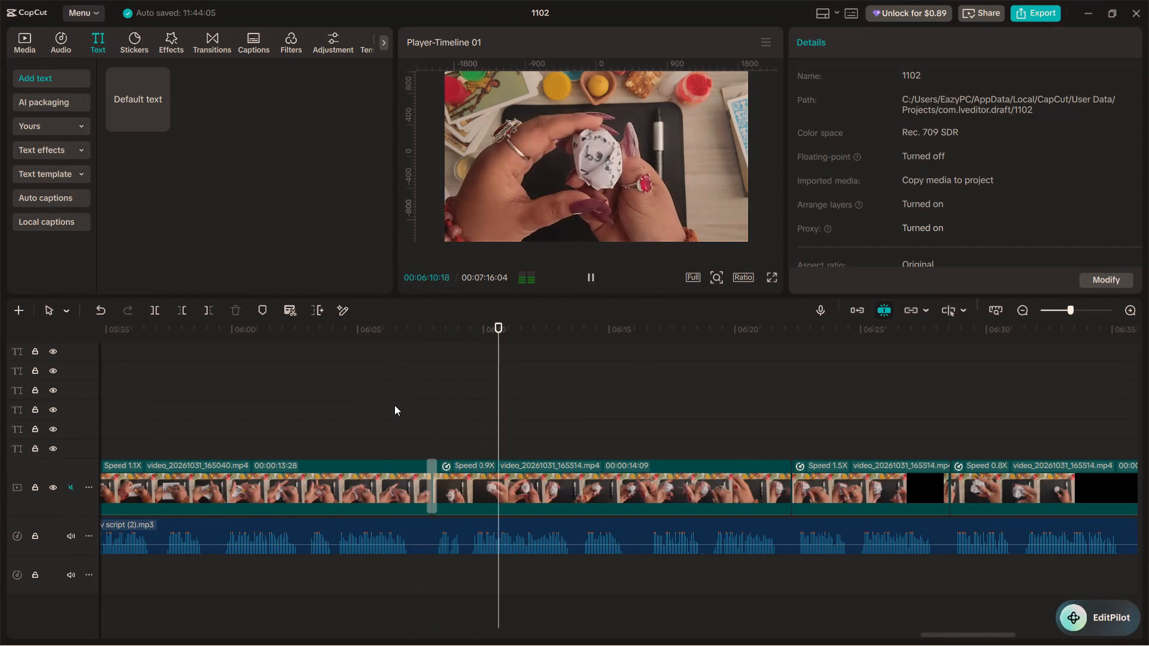
Add a default text clip to the timeline at about 00:06:09:12, above the 0.9X hands footage.
key("space")
left_click(484, 431)
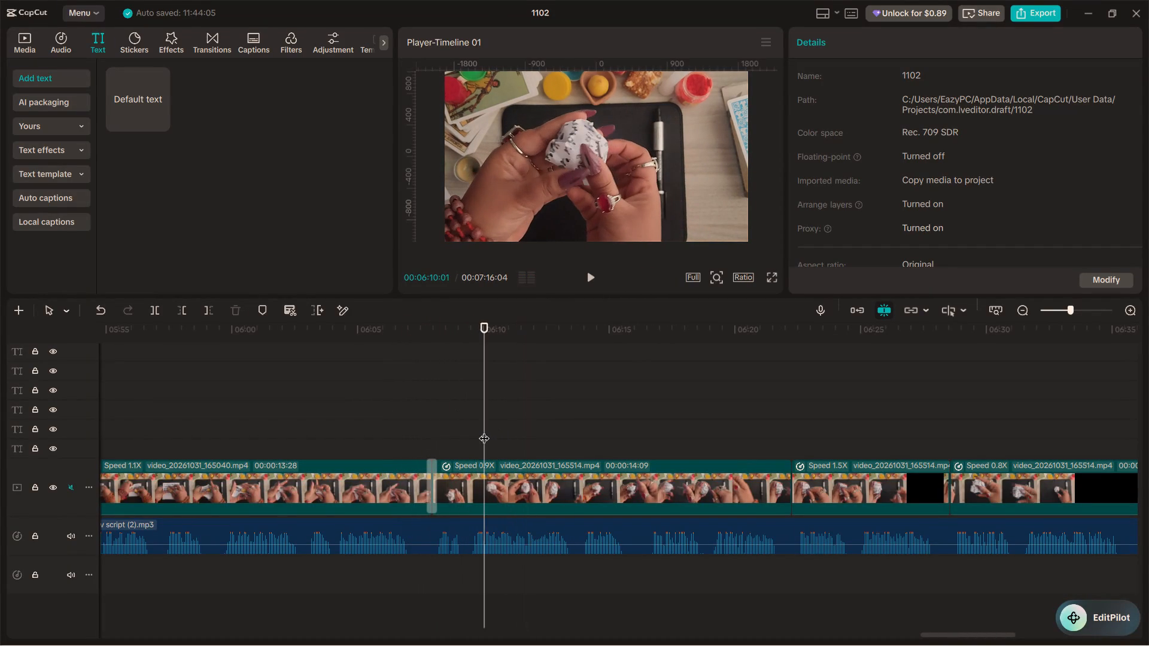
key("space")
key("space")
key("space")
key("space")
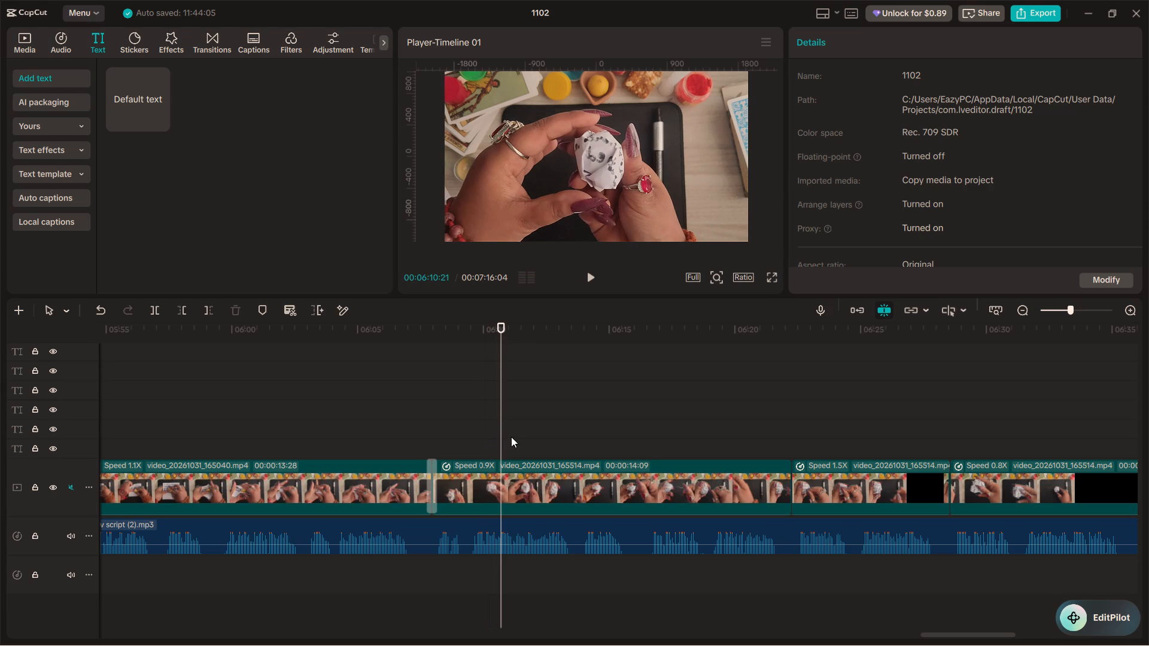
left_click_drag(501, 429, 469, 432)
scroll(565, 488, "up", 1)
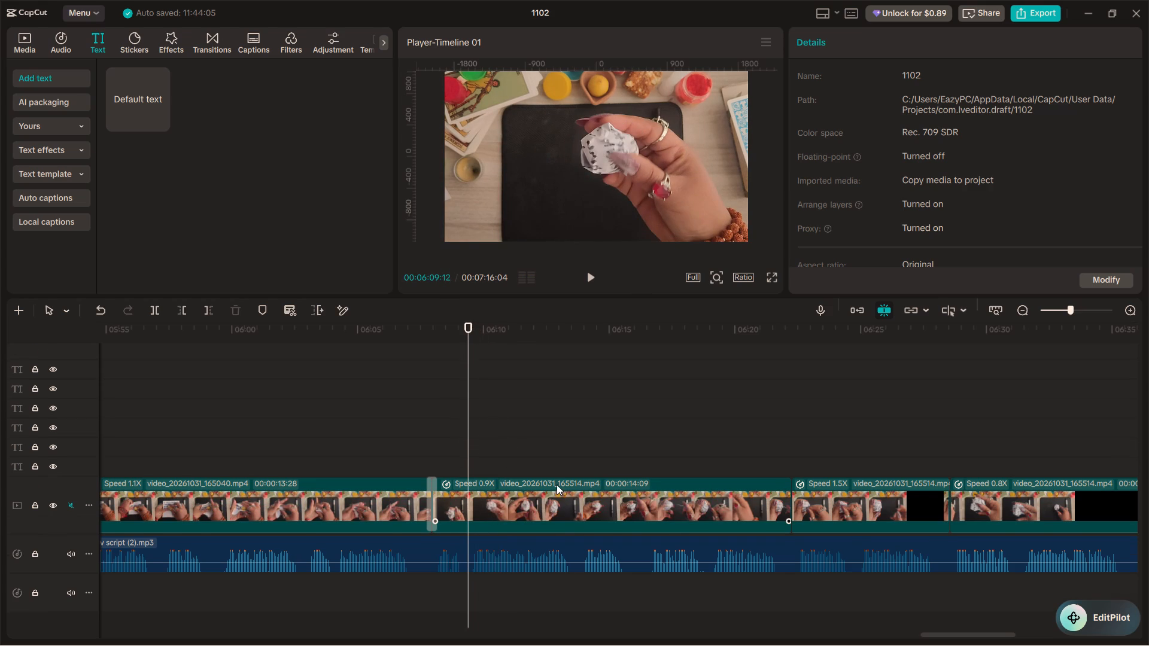
scroll(557, 484, "up", 1)
scroll(512, 485, "up", 20)
scroll(512, 485, "up", 12)
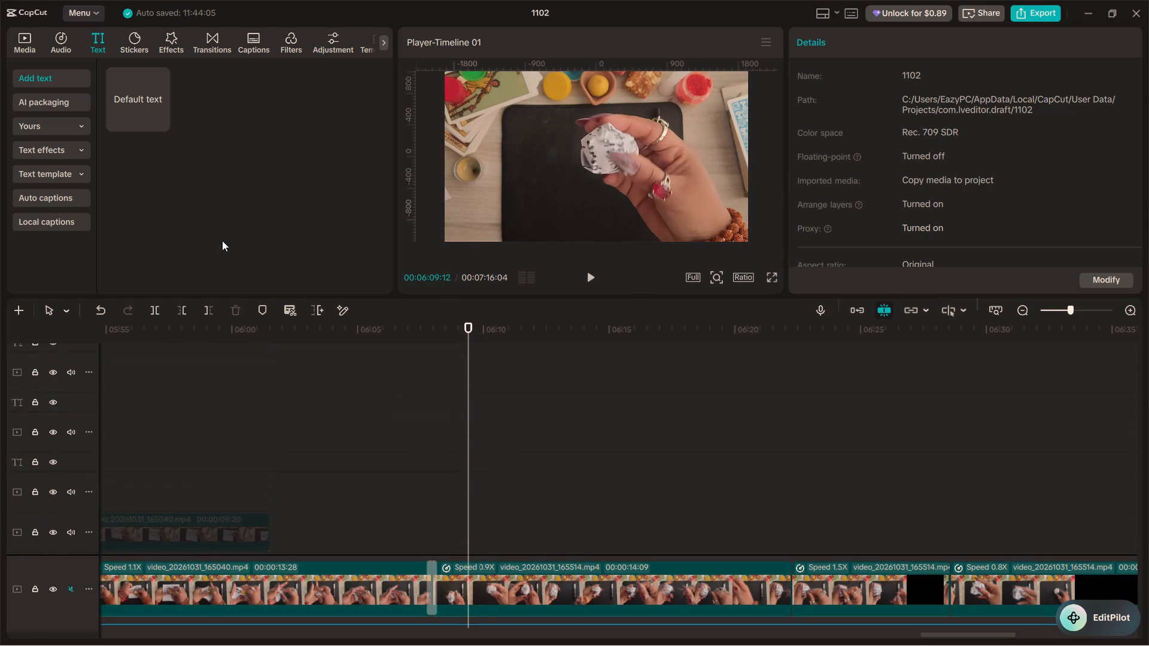
left_click_drag(150, 93, 466, 383)
Move the default text up to the horizontally centred top area of the frame, at about X 0, Y 663.
left_click(454, 362)
key("space")
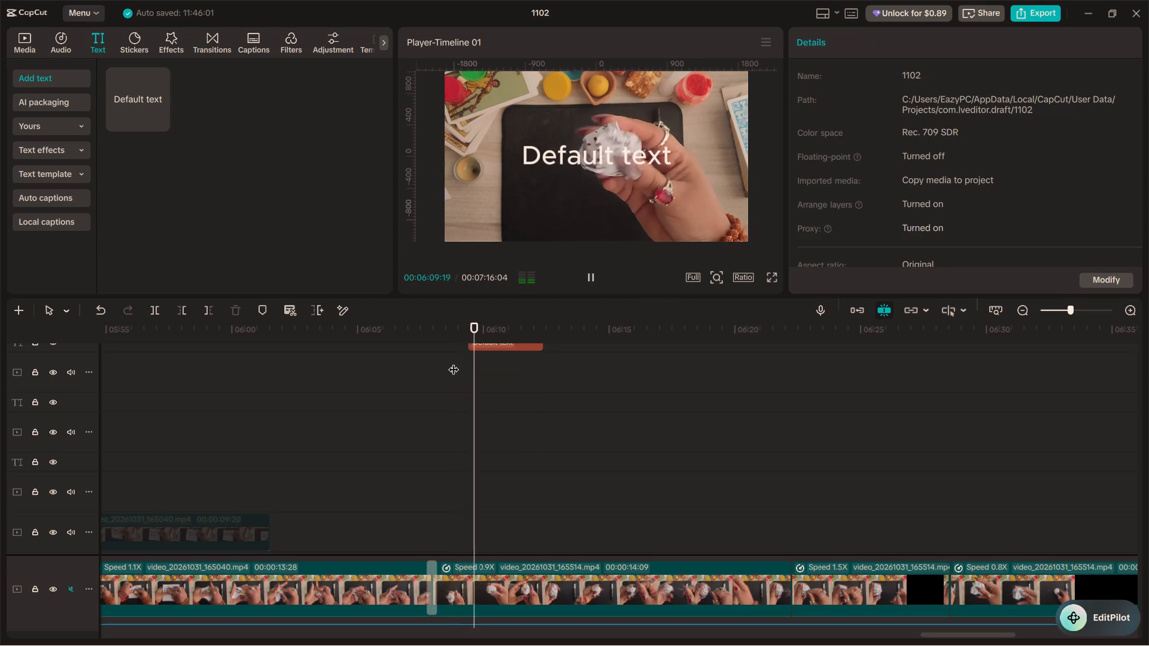
scroll(501, 380, "up", 6)
key("space")
left_click(516, 454)
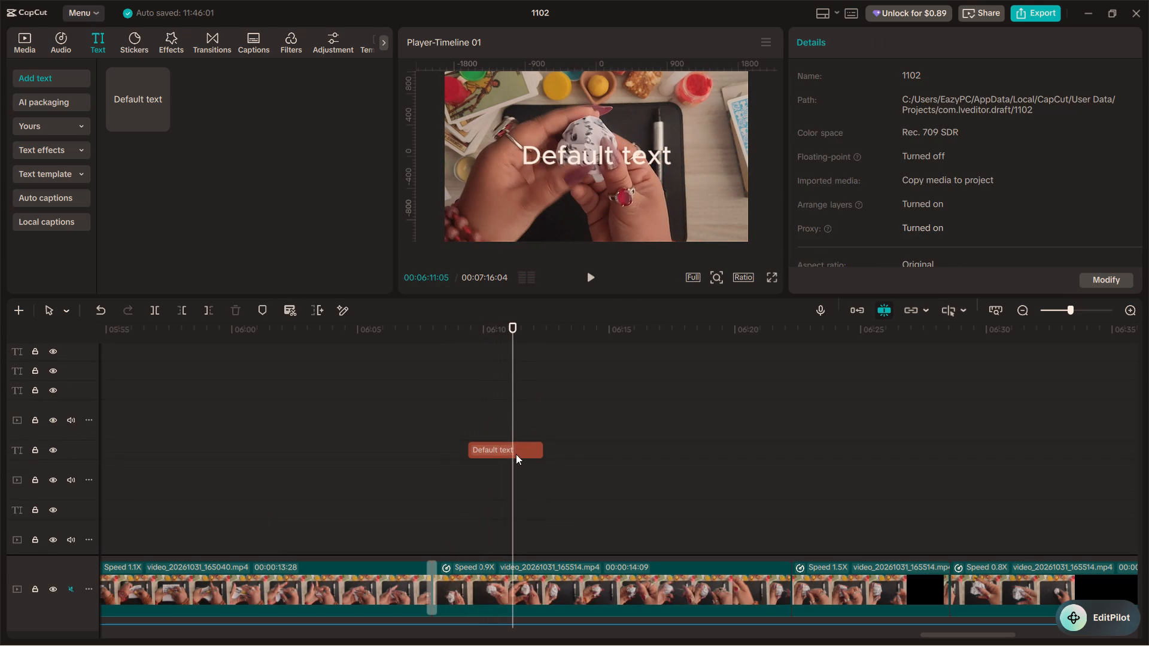
left_click_drag(588, 157, 588, 125)
left_click_drag(589, 163, 590, 126)
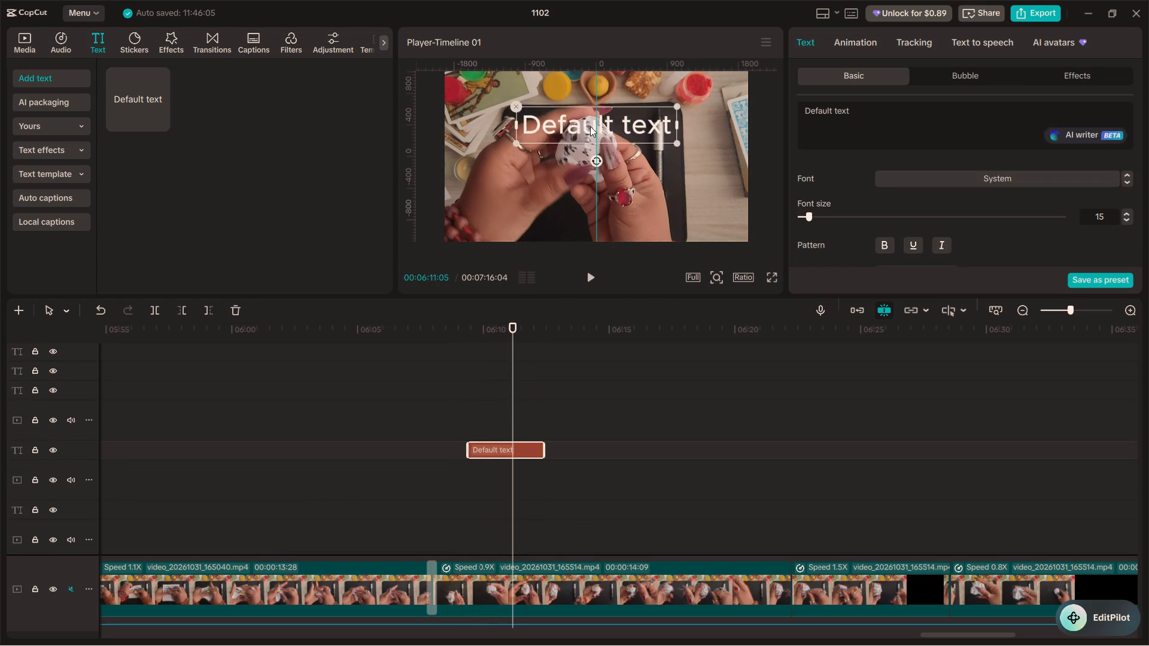
left_click_drag(590, 126, 592, 111)
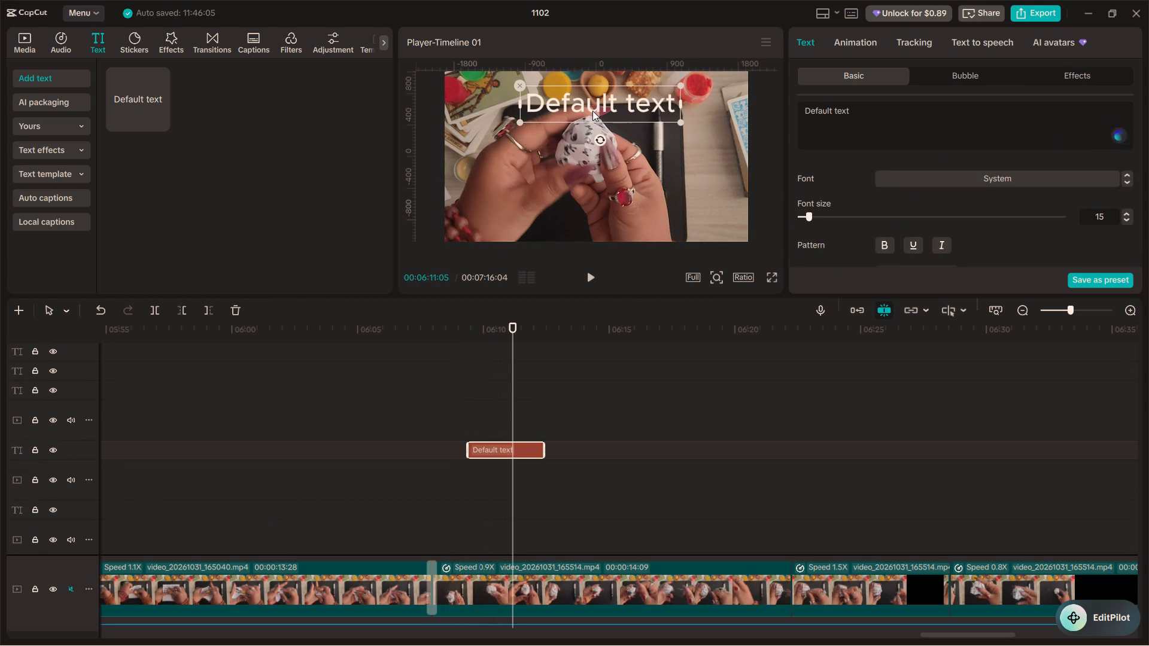
left_click_drag(592, 111, 591, 111)
Replace the default text with "Insert 3 pins".
left_click_drag(897, 107, 826, 105)
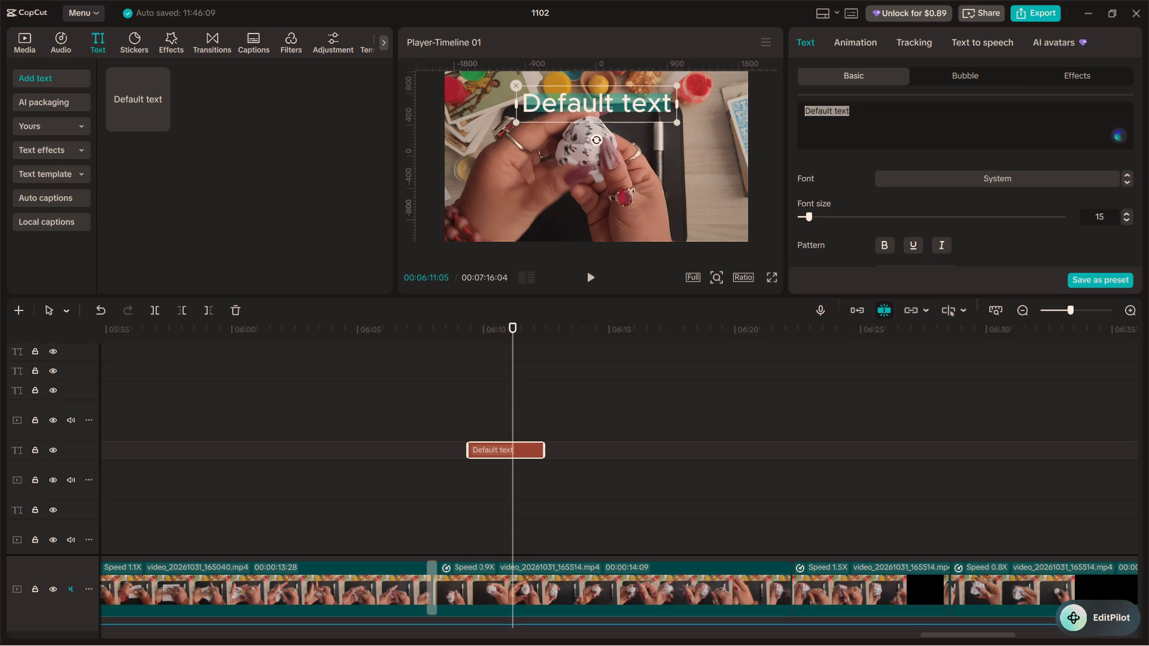
left_click_drag(826, 105, 801, 105)
type("Inster")
key("BackSpace")
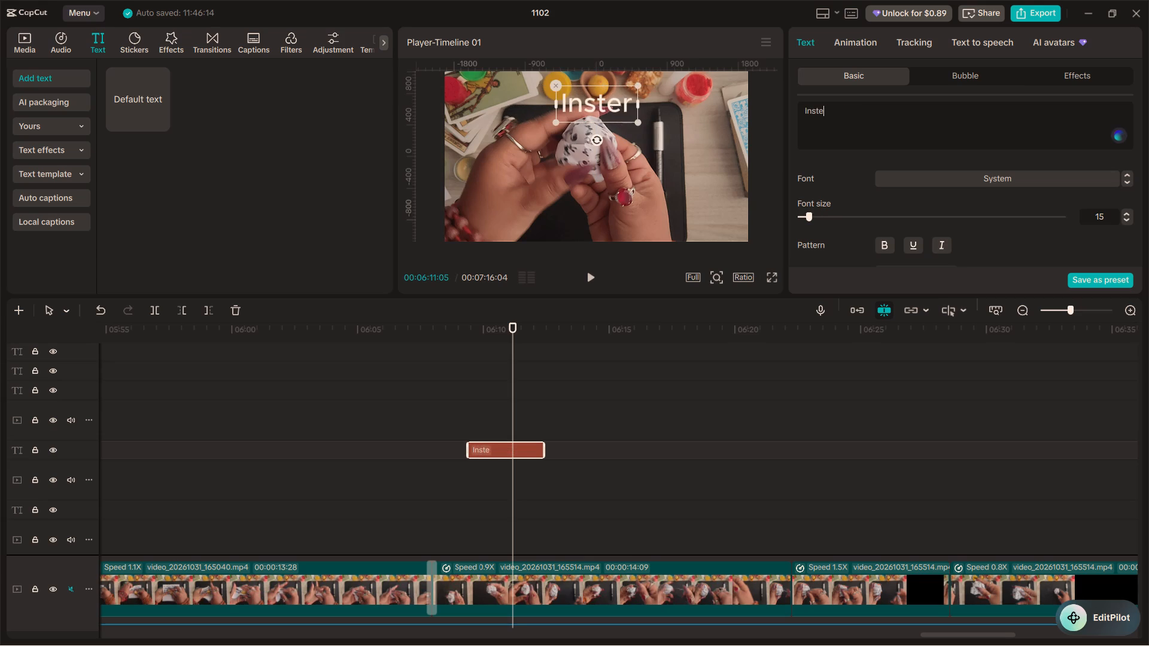
key("BackSpace")
key("BackSpace")
type("ert")
key("space")
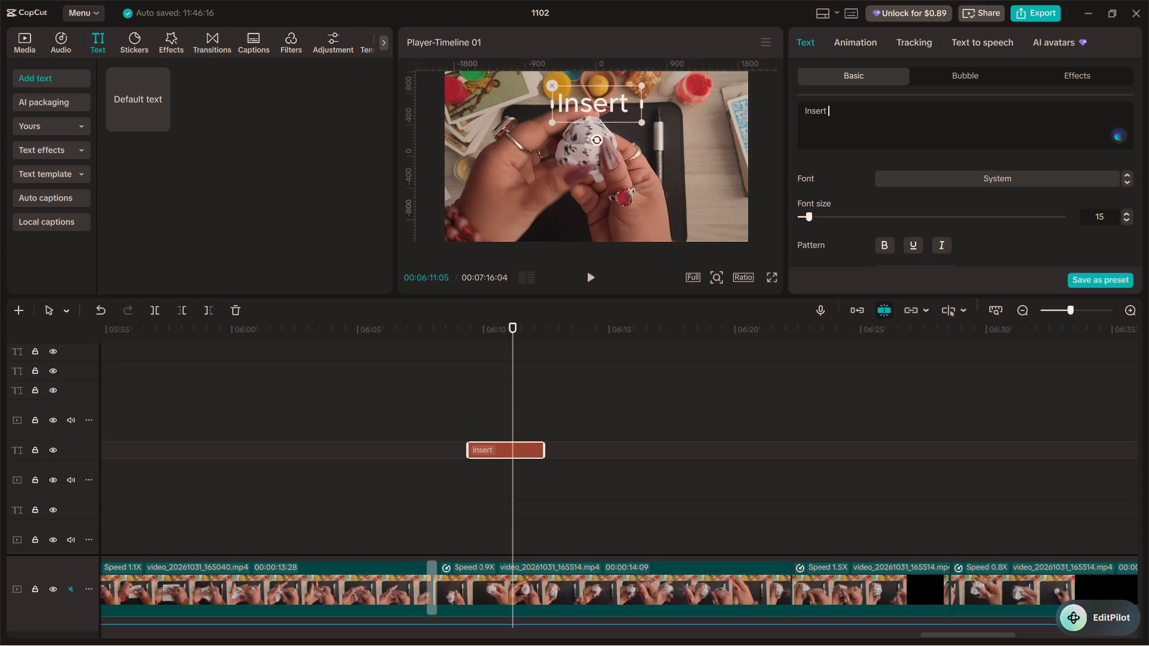
type("3 pins")
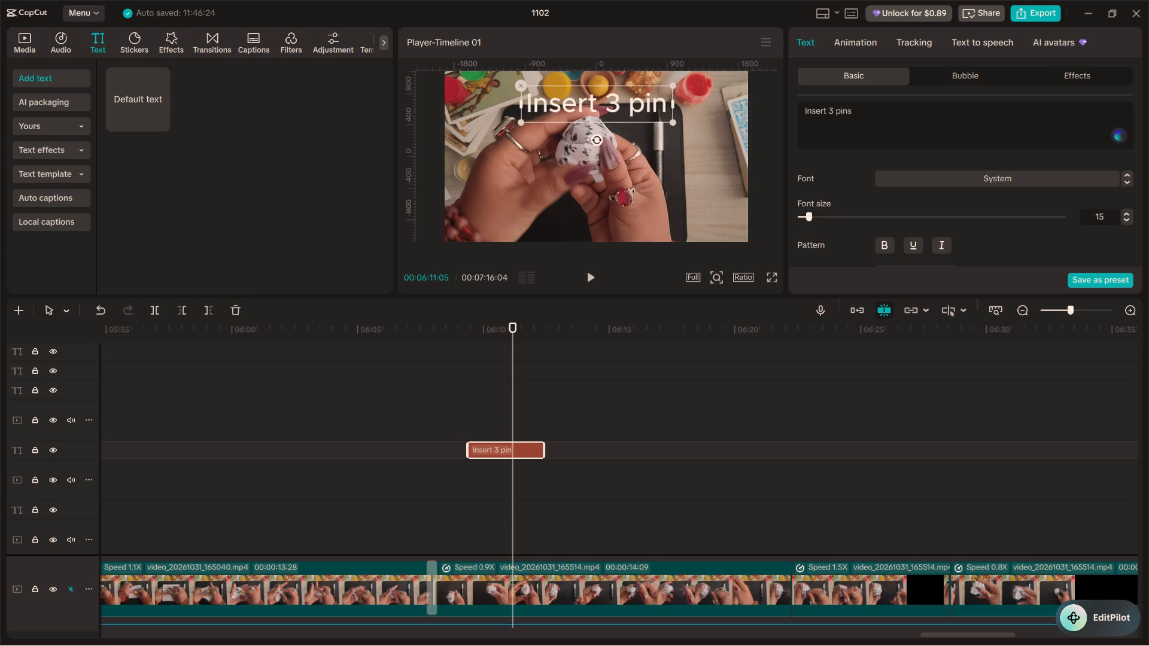
Set the "Insert 3 pins" caption's font to Montserrat, in upright style.
left_click(1124, 179)
left_click(1124, 179)
left_click(1124, 179)
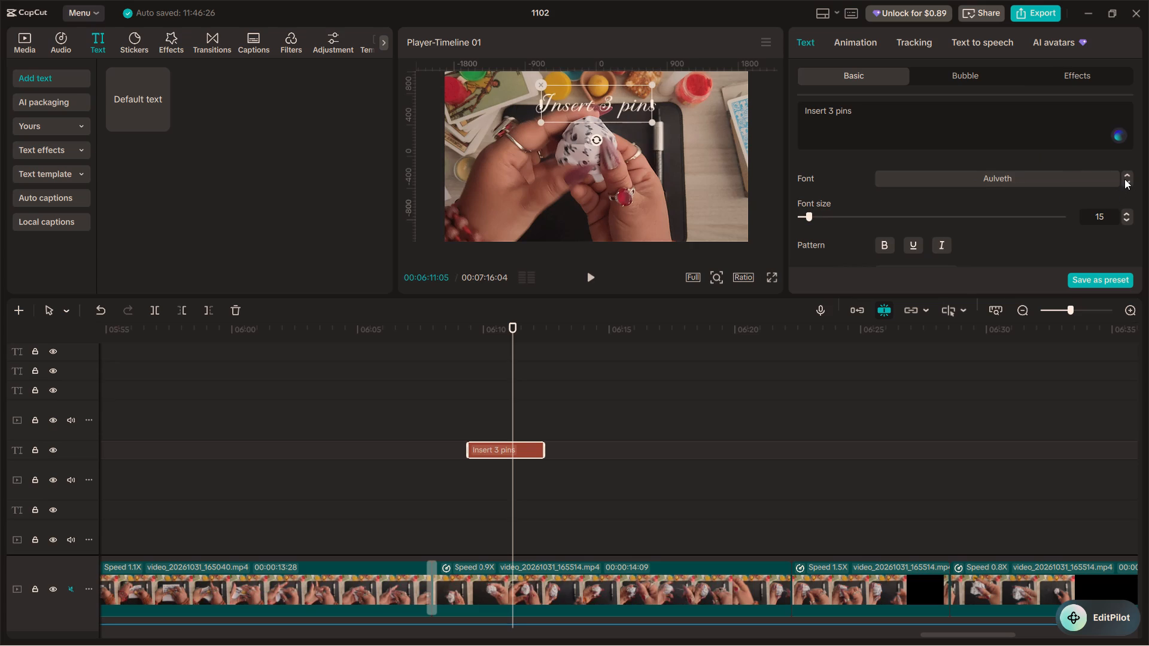
left_click(1124, 179)
left_click(1124, 179)
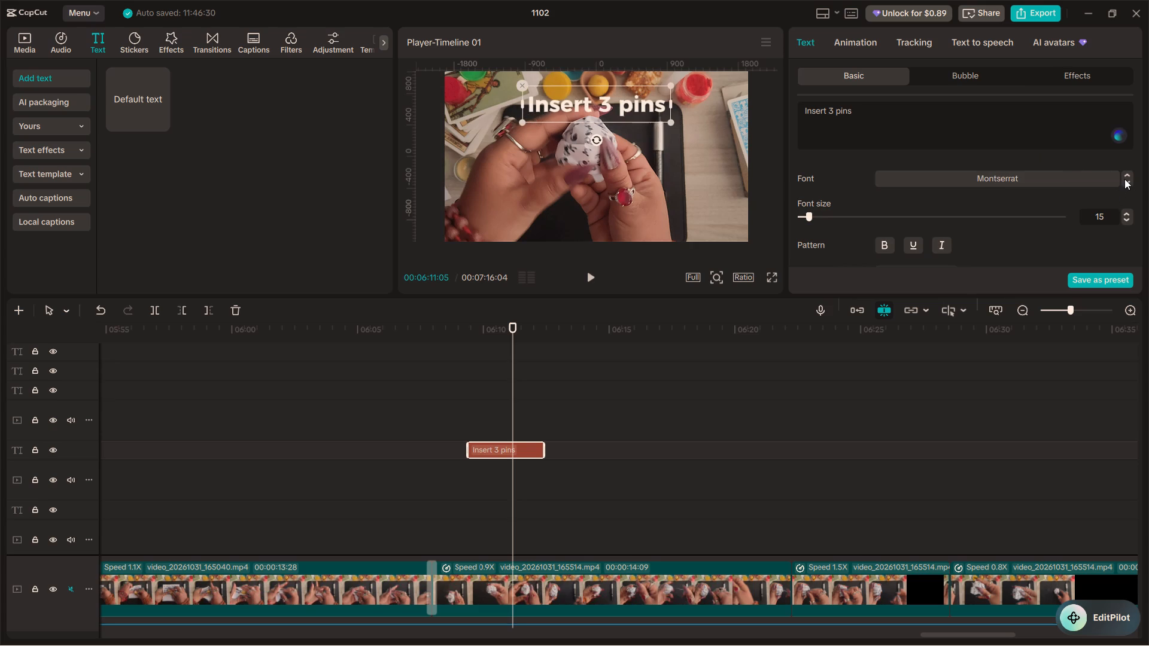
left_click(946, 242)
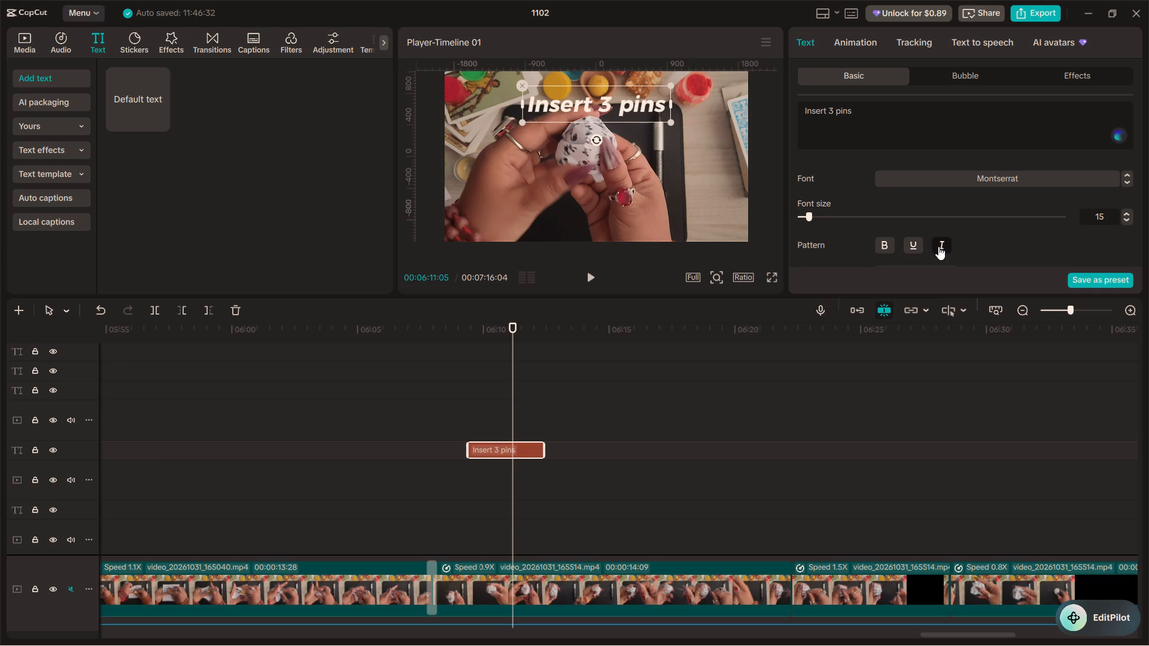
left_click(938, 246)
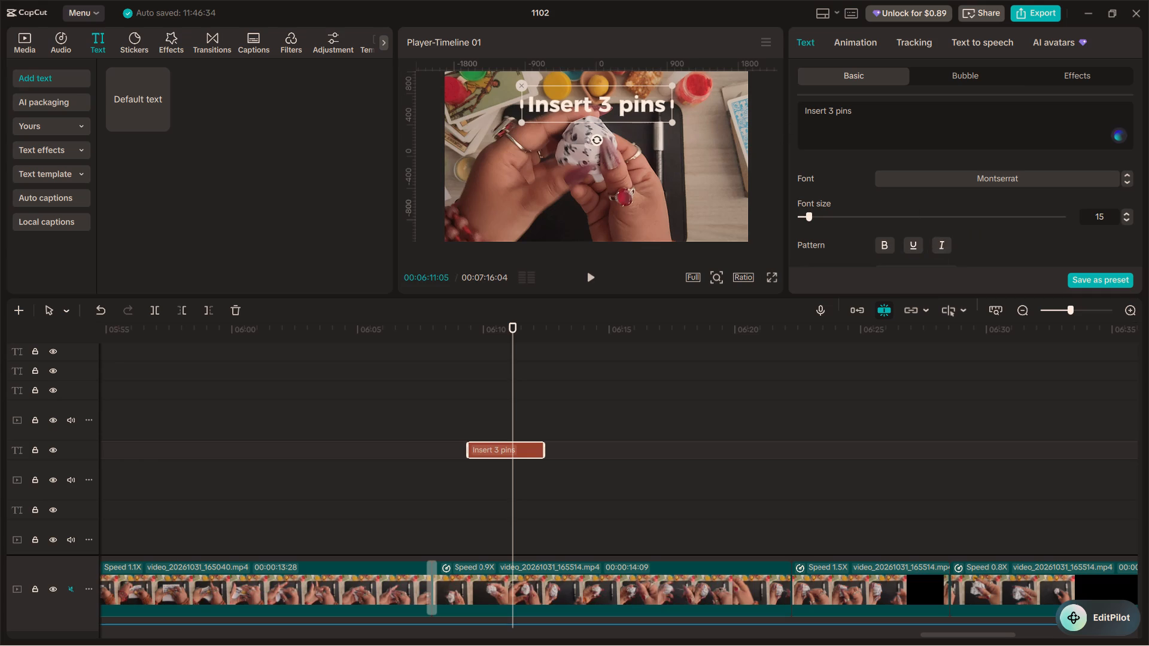
left_click(881, 111)
Set the "Insert 3 pins" caption's scale to 60%.
scroll(921, 167, "down", 1)
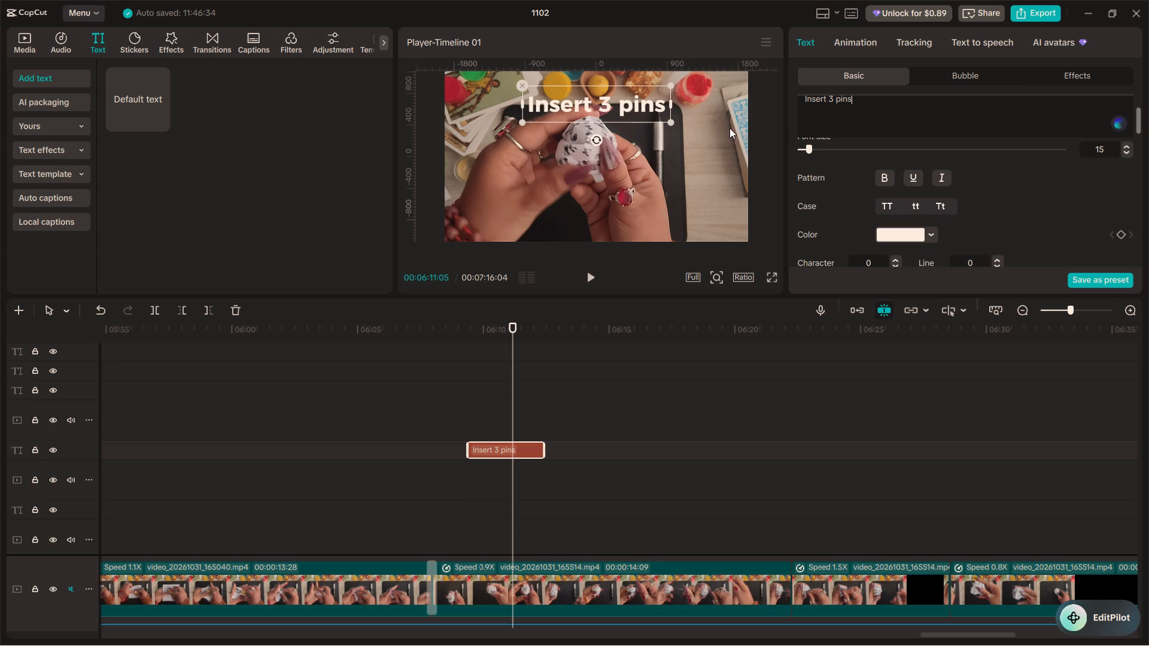
scroll(779, 136, "down", 1)
scroll(833, 203, "down", 2)
scroll(883, 206, "down", 3)
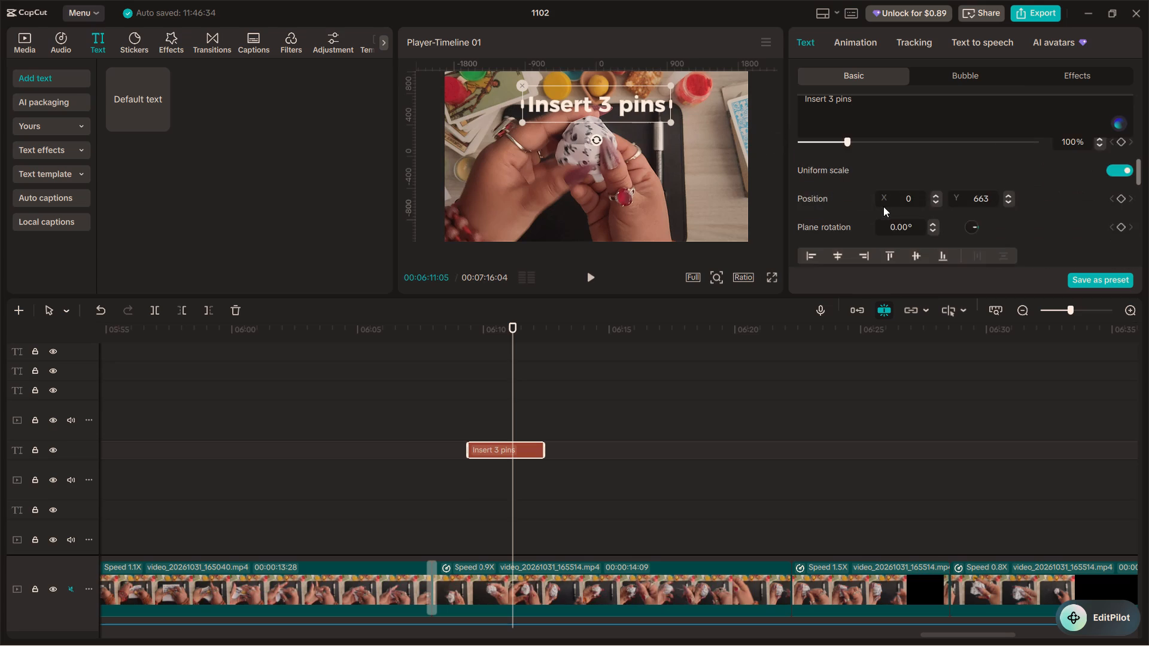
scroll(877, 200, "up", 1)
left_click_drag(847, 205, 835, 206)
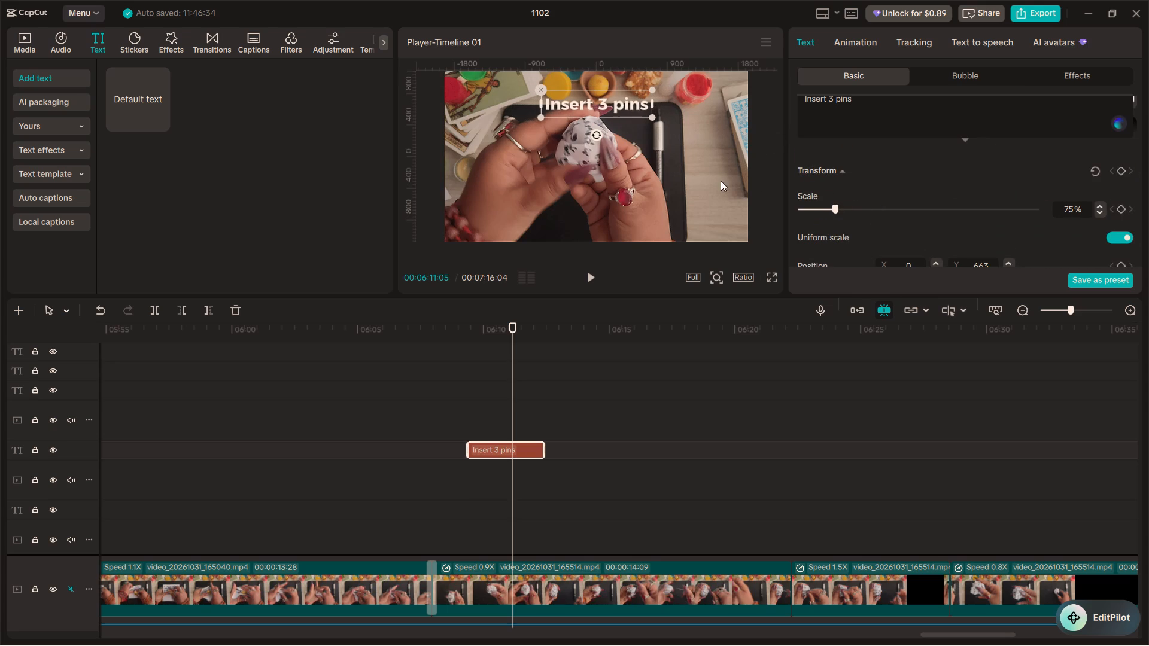
double_click(834, 207)
left_click_drag(835, 209, 832, 207)
left_click_drag(832, 207, 826, 208)
double_click(1098, 211)
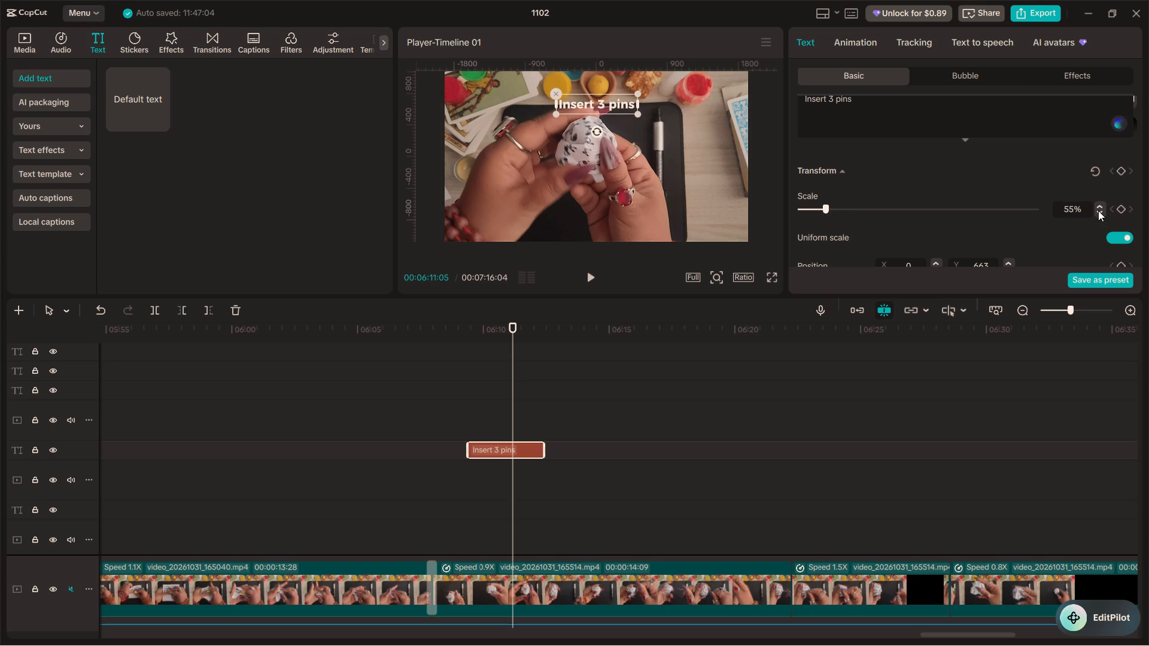
triple_click(1100, 204)
double_click(1100, 204)
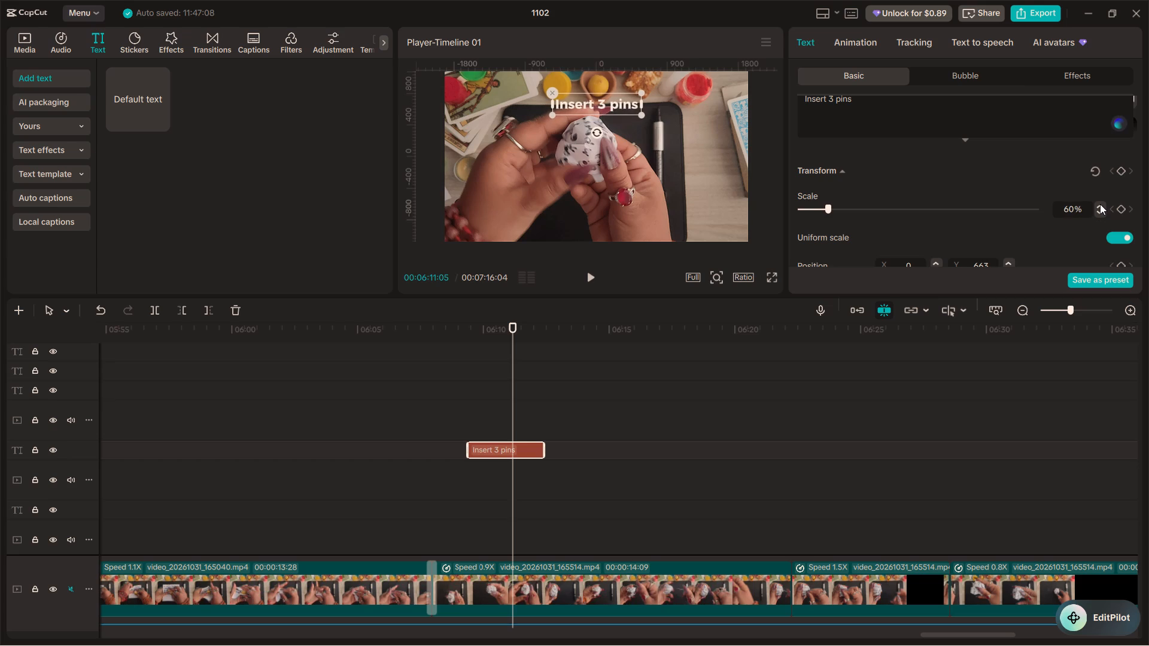
Duplicate the "Insert 3 pins" clip onto a higher text track at 00:06:09:23 and trim its end to match the original's.
left_click(478, 426)
left_click_drag(496, 447, 504, 430, "alt")
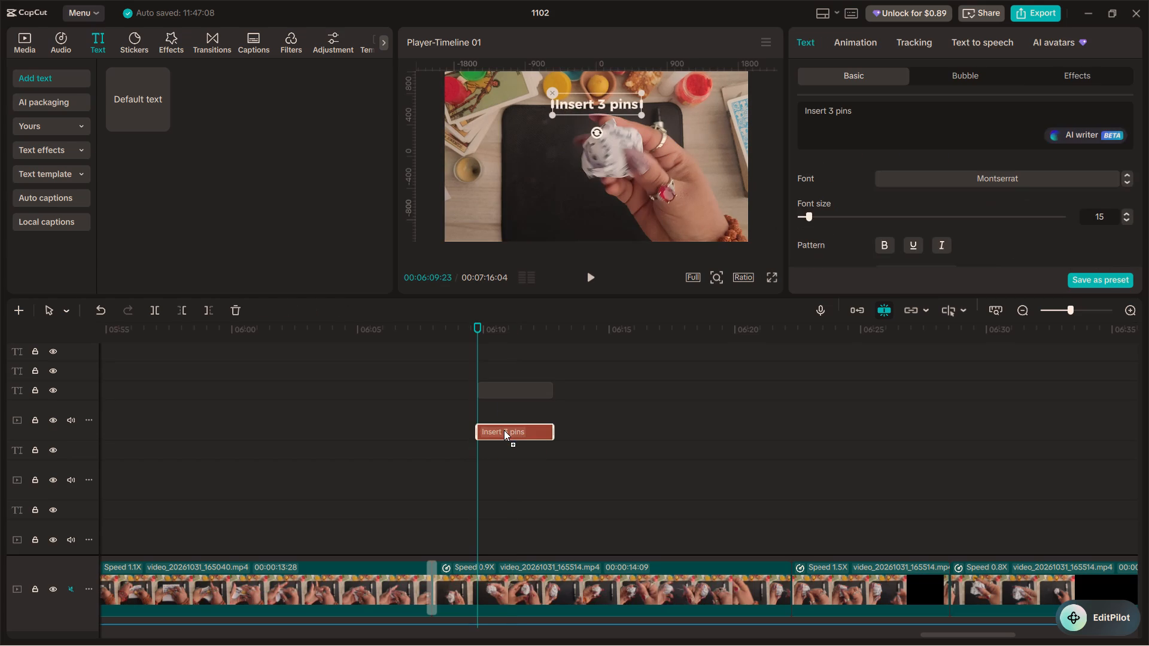
left_click_drag(504, 430, 504, 429, "alt")
left_click(535, 388)
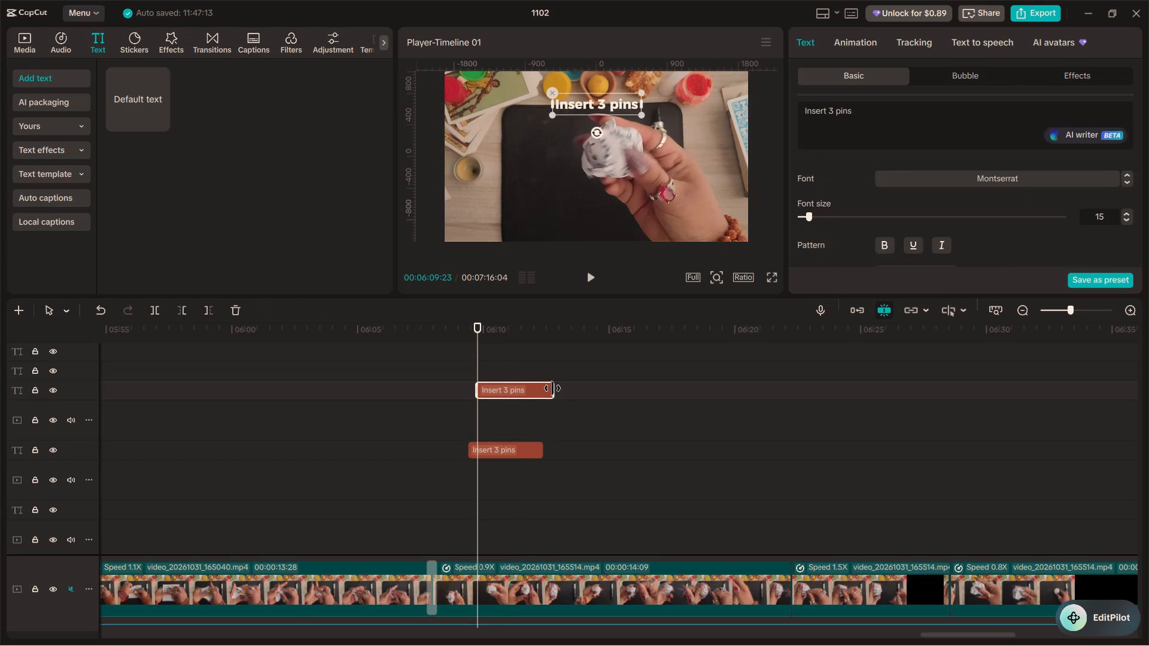
left_click_drag(552, 388, 542, 388)
Move the duplicated caption down in the frame, centred directly below the original "Insert 3 pins" line.
left_click(463, 384)
key("space")
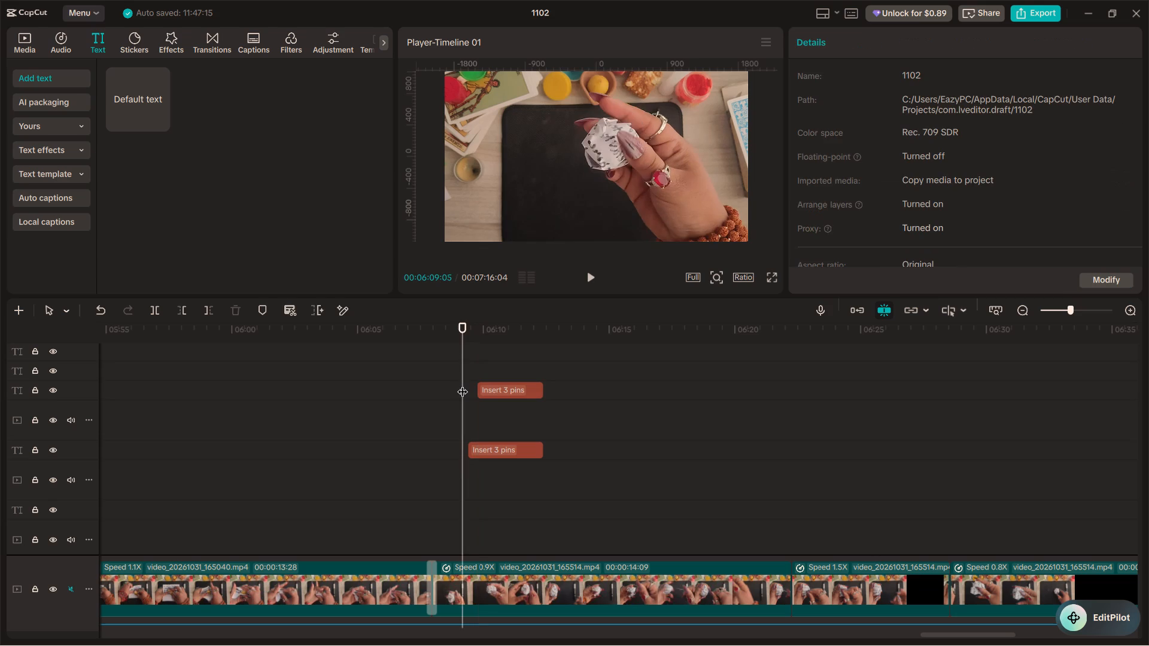
key("space")
left_click(520, 387)
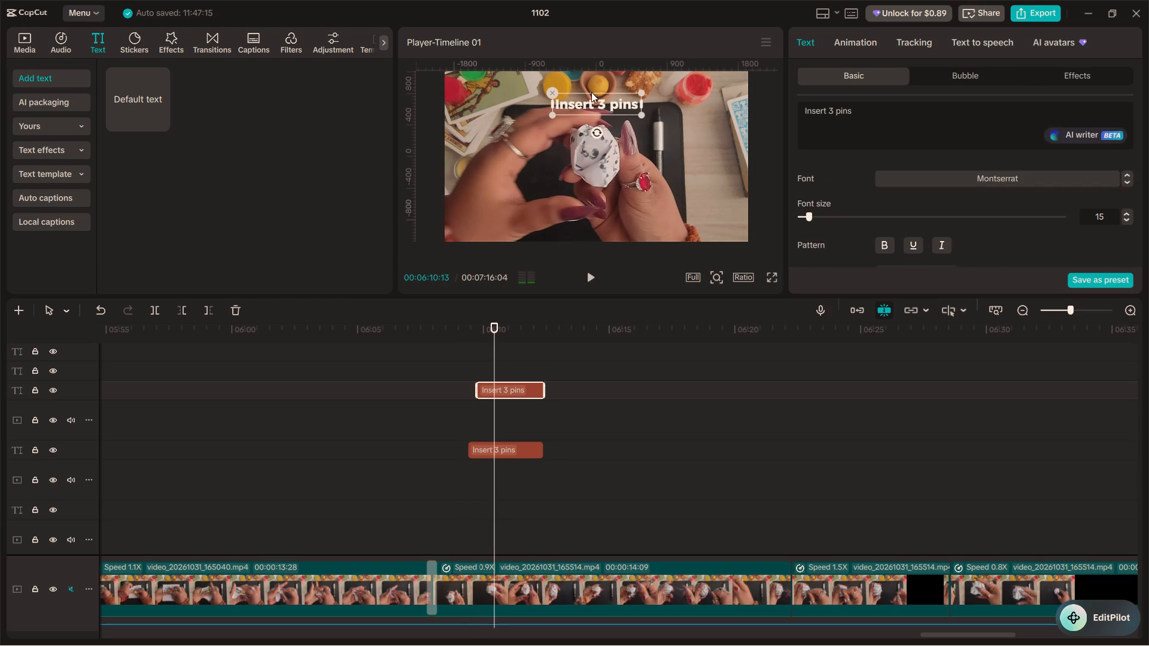
left_click_drag(592, 108, 592, 114)
left_click_drag(594, 102, 594, 114)
left_click_drag(600, 104, 599, 117)
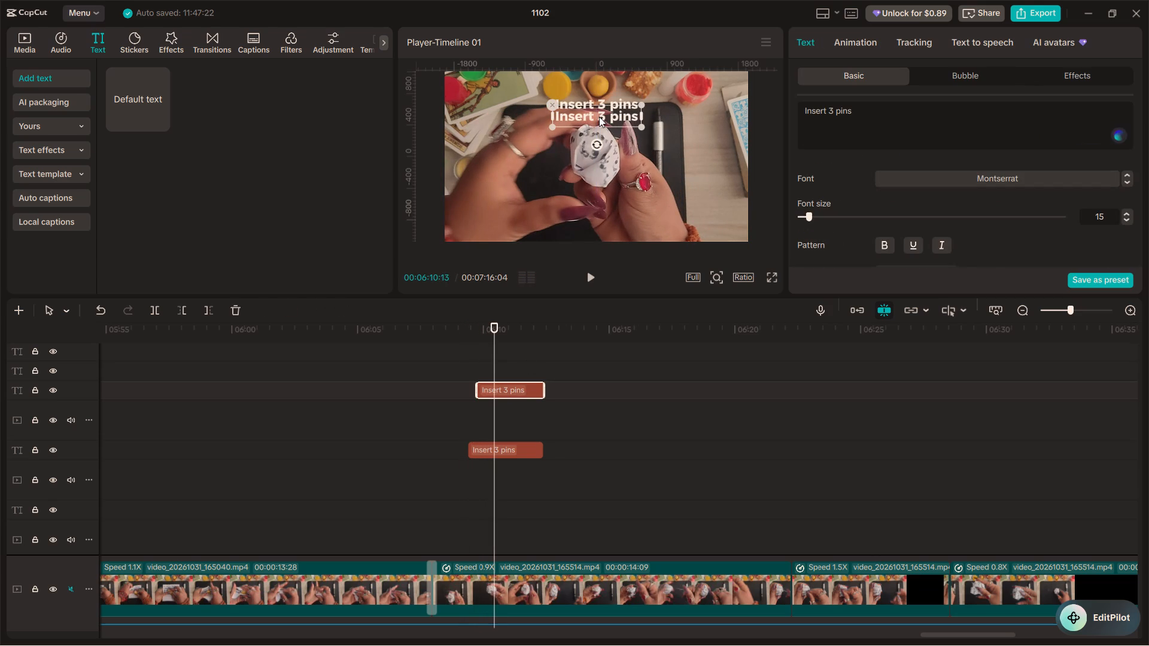
left_click_drag(599, 117, 599, 137)
left_click(596, 119)
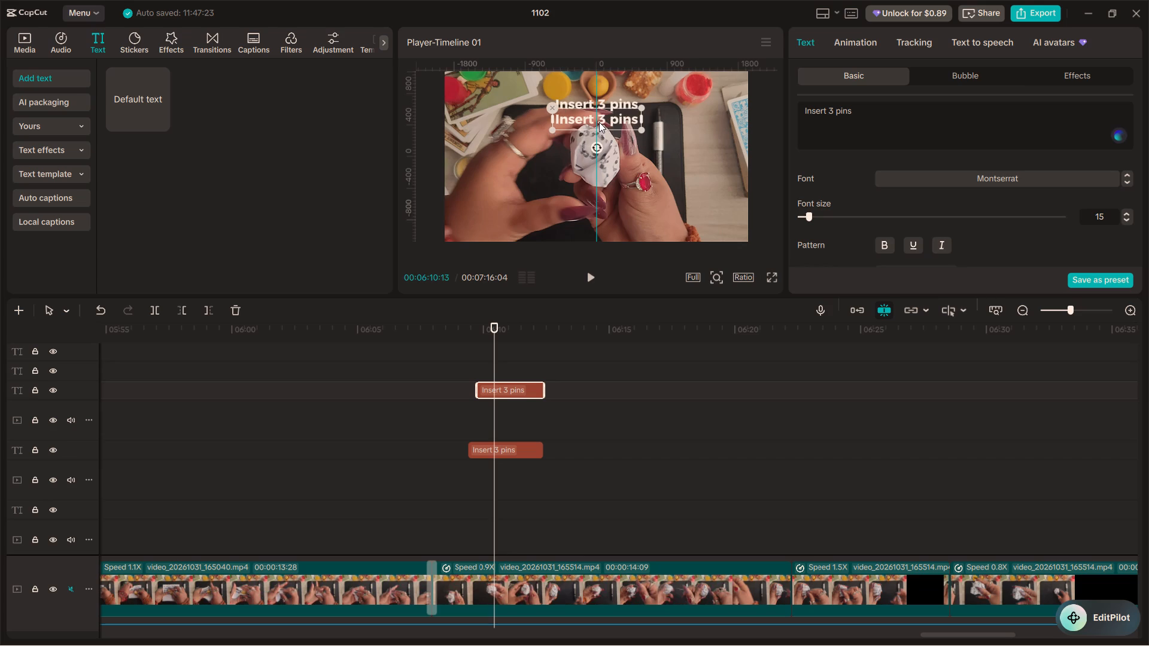
Change the duplicated caption's text to "in the lemon".
left_click_drag(863, 114, 780, 110)
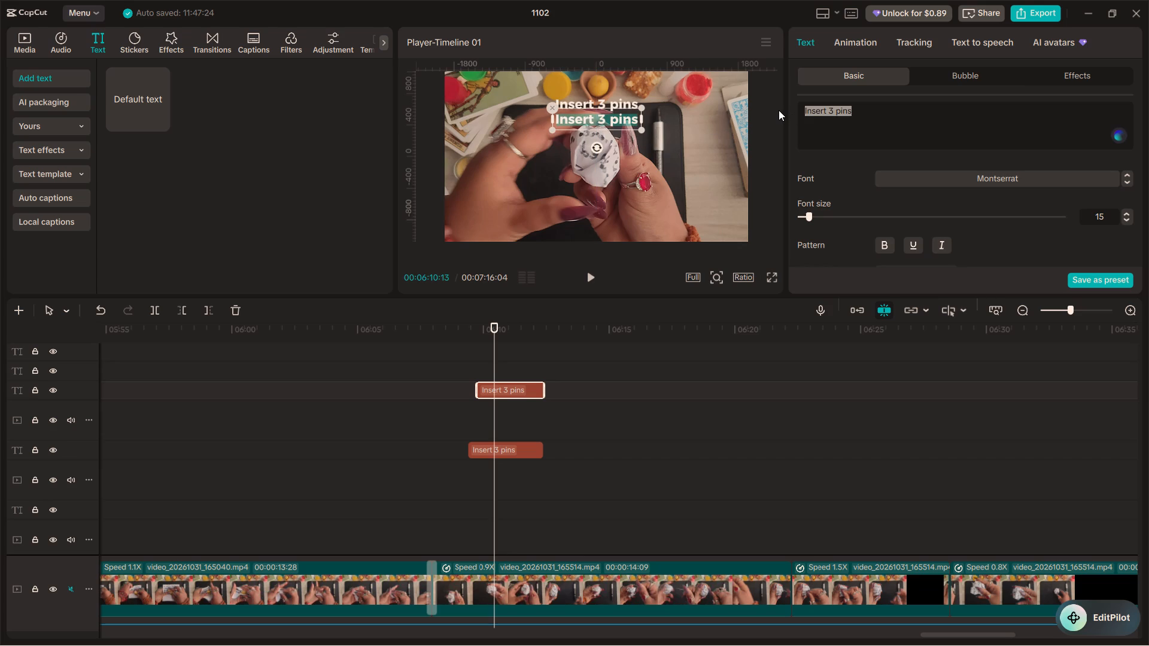
type("in the lemon")
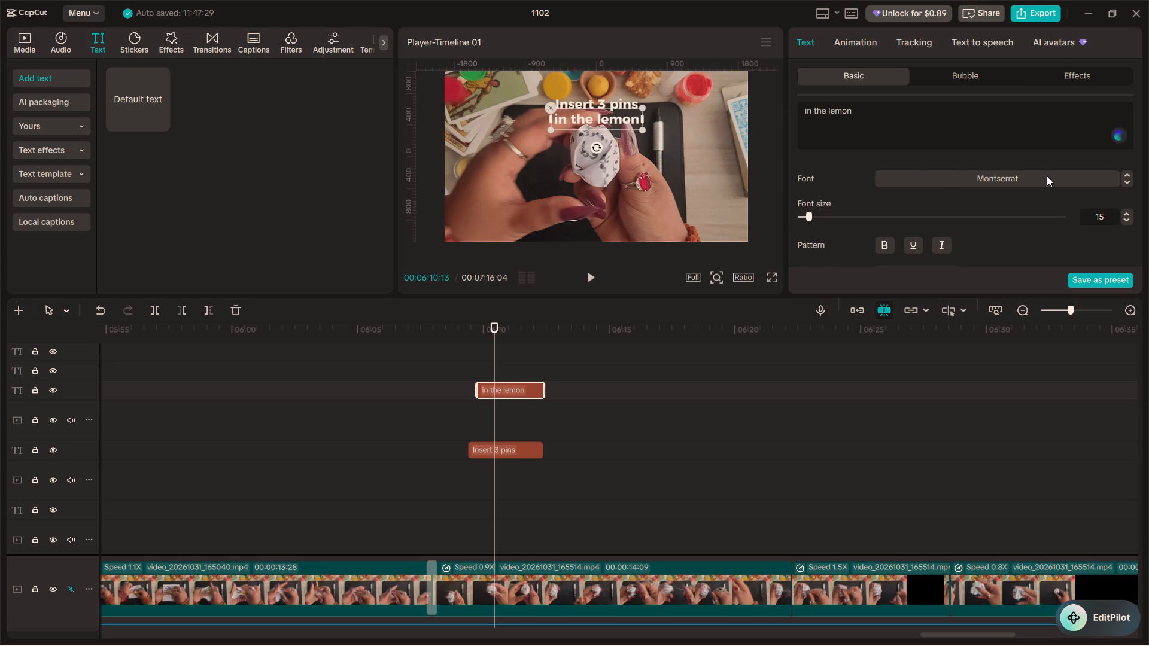
Set the "in the lemon" caption's font to serif.
left_click(1128, 182)
left_click(1128, 182)
triple_click(1128, 182)
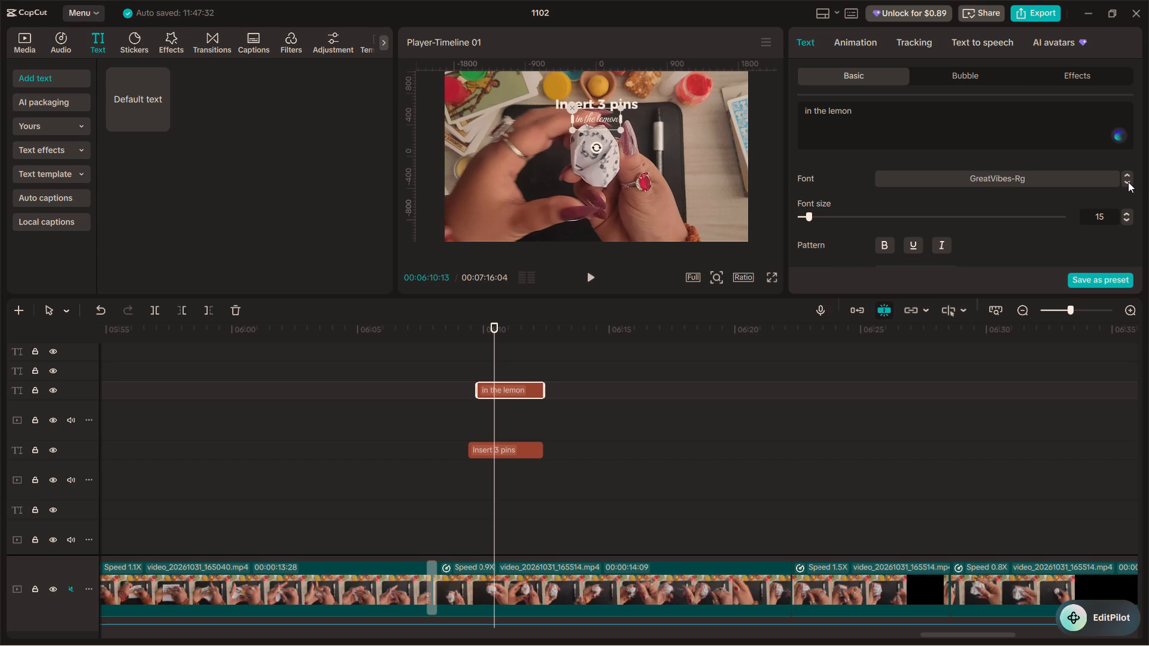
left_click(1127, 182)
left_click(1127, 182)
left_click(1127, 182)
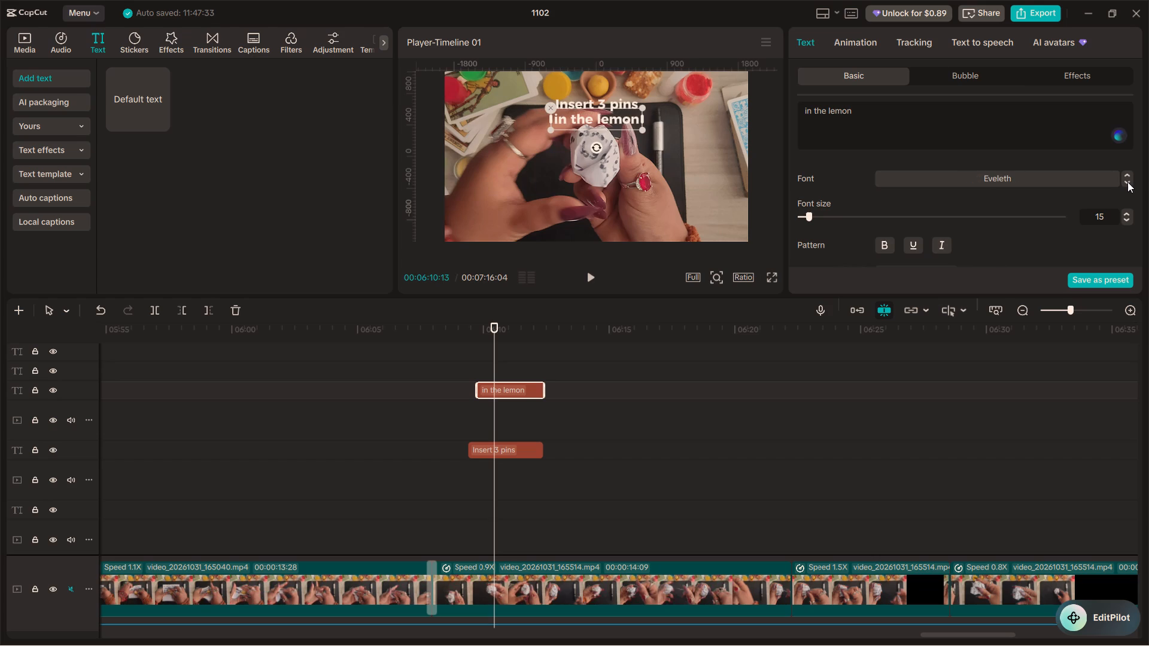
left_click(1126, 180)
left_click(1126, 180)
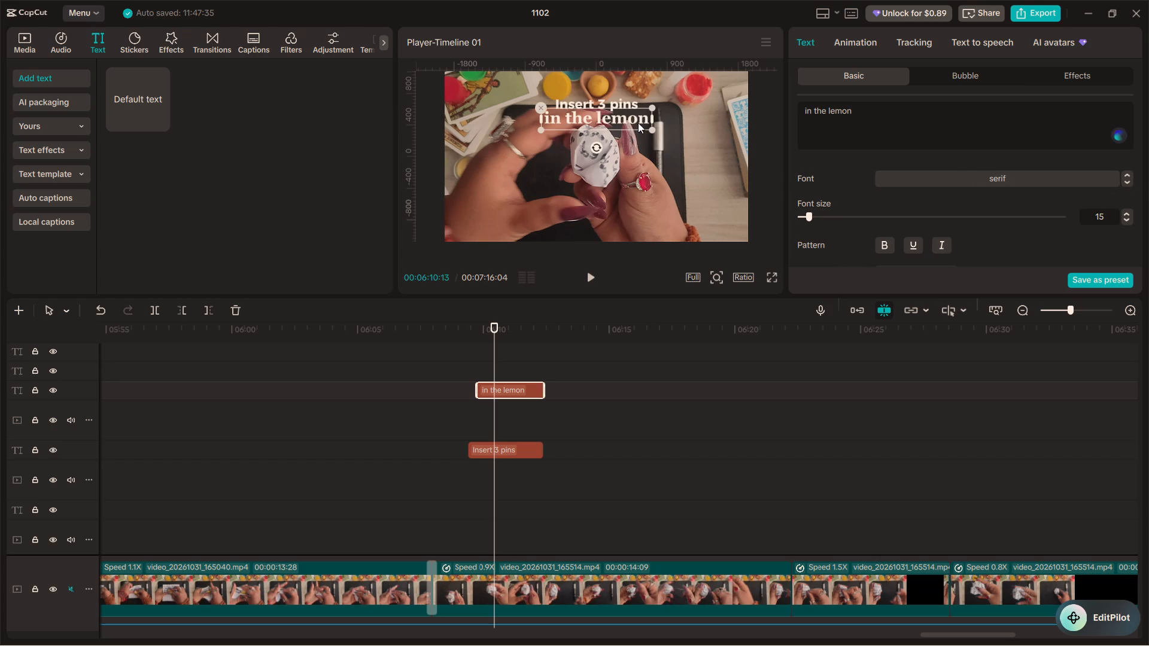
Scale down the "in the lemon" caption so it is clearly narrower than the "Insert 3 pins" line above it.
left_click_drag(648, 110, 607, 116)
left_click(599, 118)
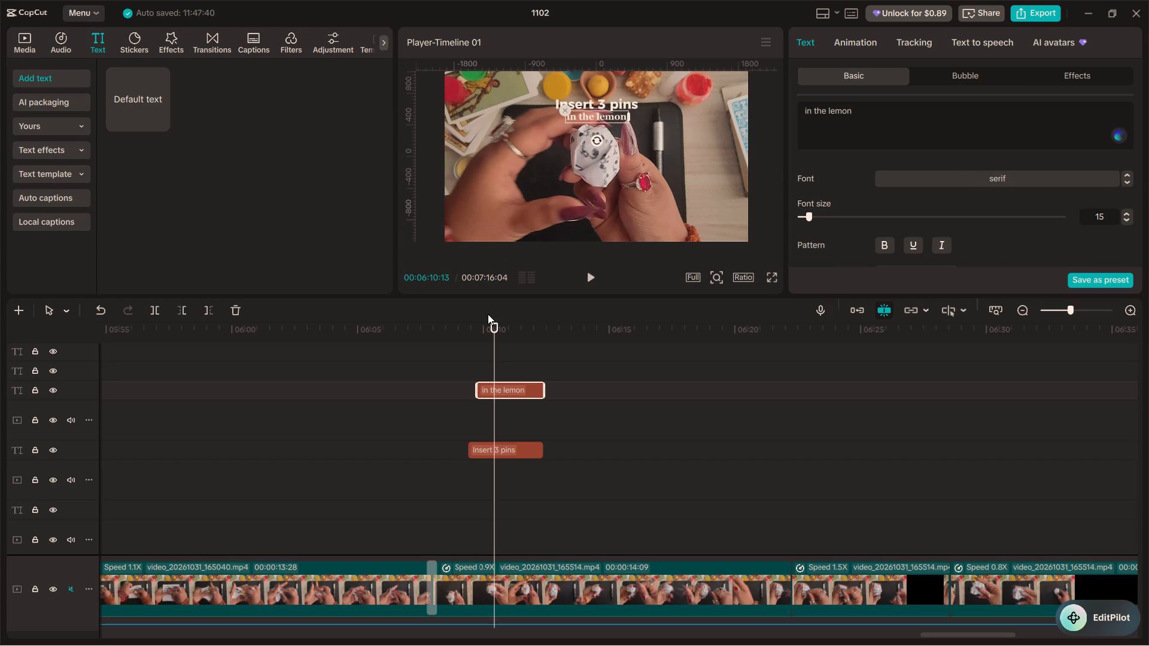
Play back the earlier "Ritual 3" and "Wrap the Lemon / with the paper" captions, partly in full screen, to examine their styling.
left_click(454, 341)
scroll(440, 349, "down", 12, "ctrl")
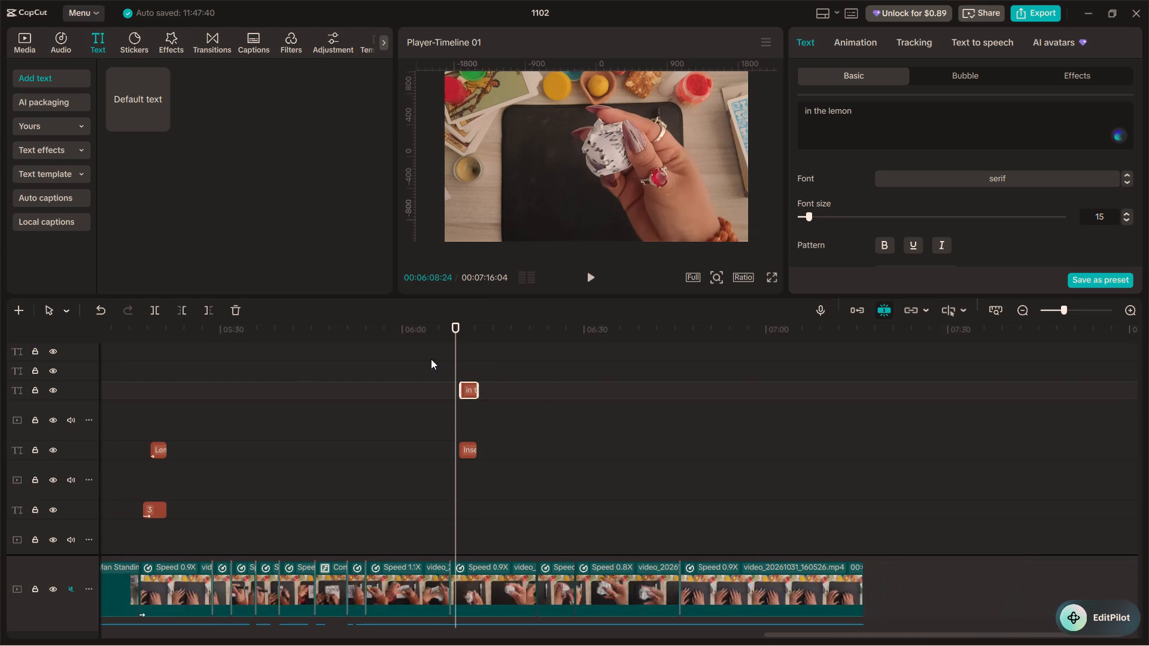
left_click(146, 390)
key("space")
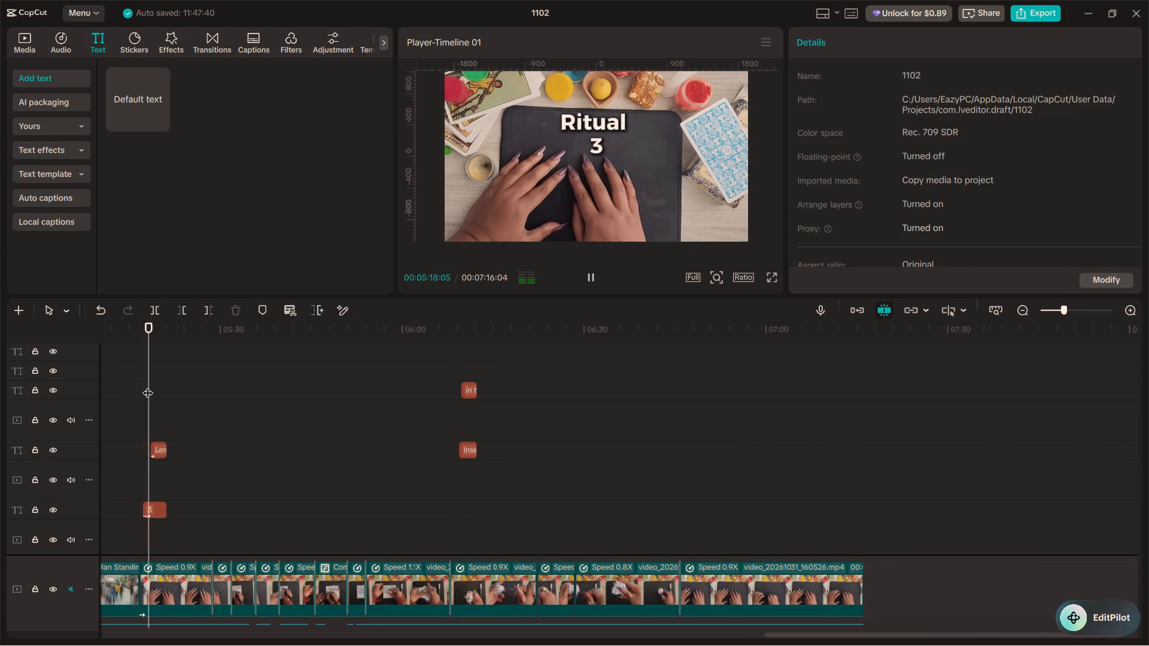
scroll(330, 371, "down", 19)
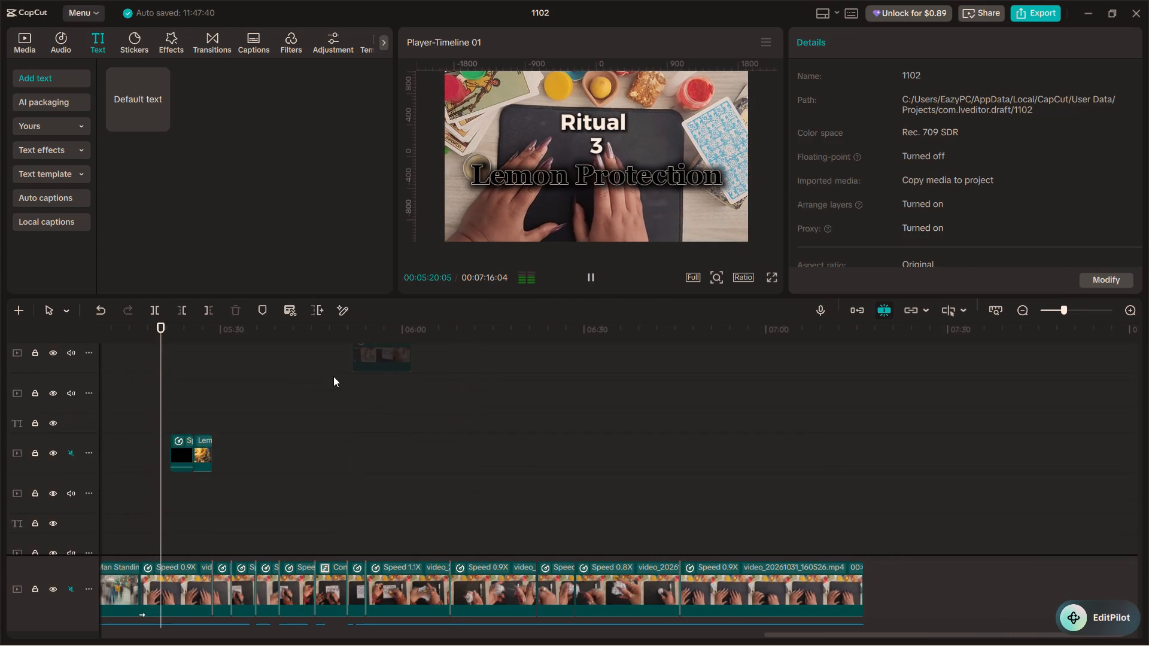
scroll(333, 376, "down", 20)
scroll(333, 376, "down", 10)
scroll(339, 379, "up", 20)
scroll(339, 379, "up", 3)
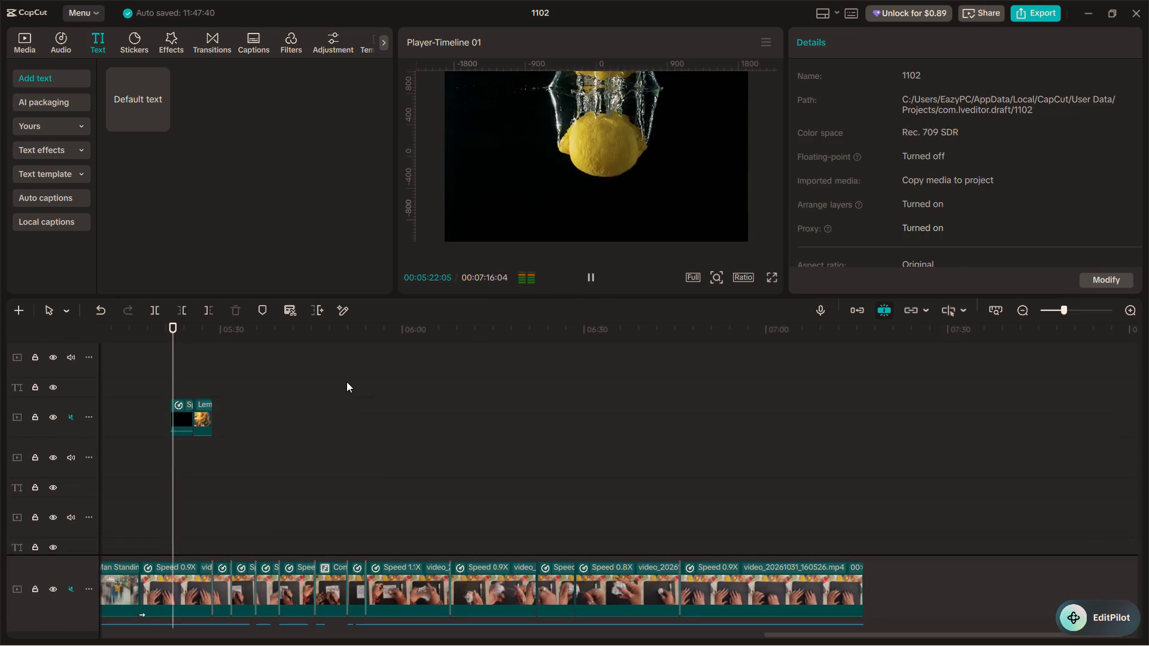
scroll(346, 382, "up", 20)
scroll(346, 382, "up", 11)
left_click(366, 368)
key("space")
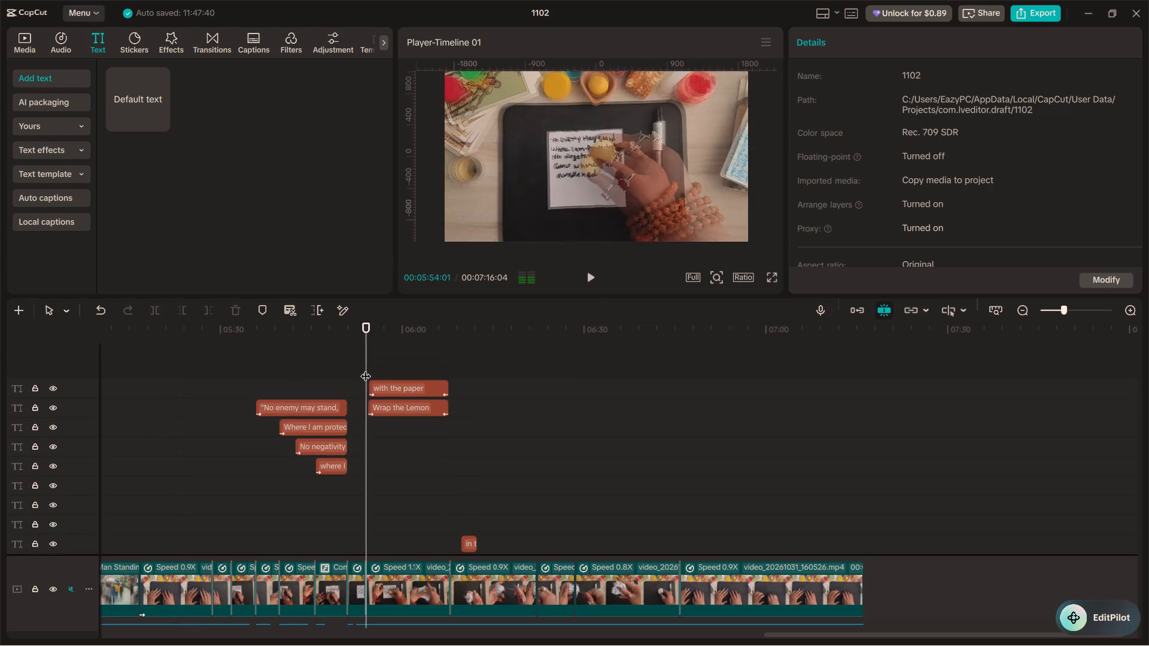
left_click(778, 275)
left_click(778, 275)
left_click(771, 275)
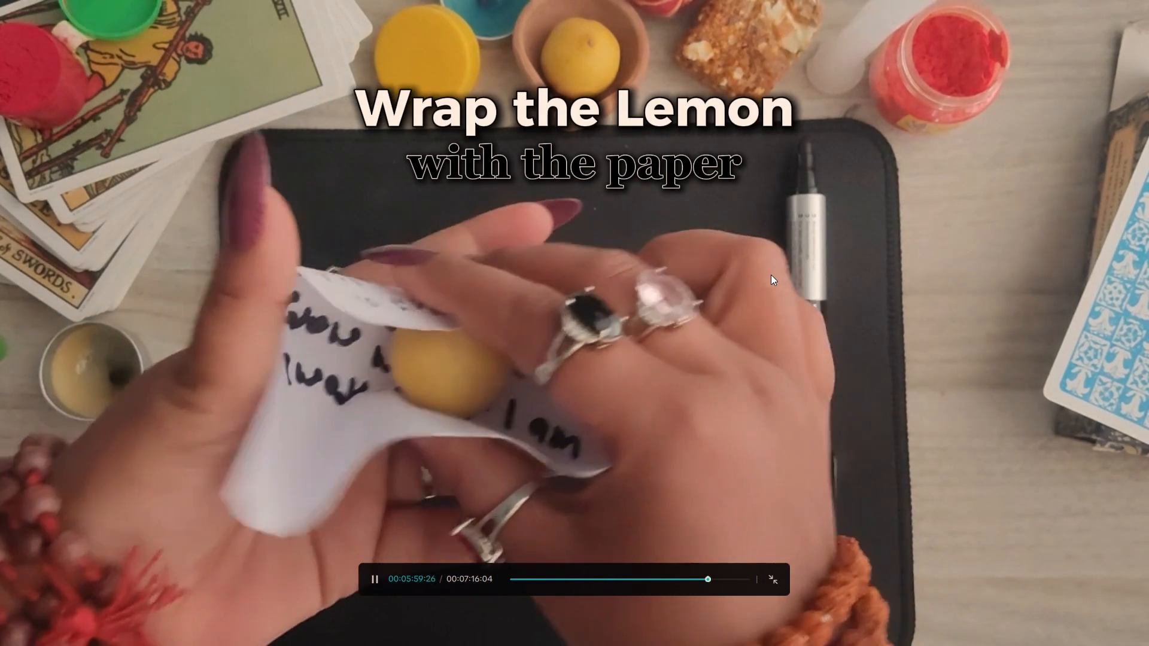
key("Escape")
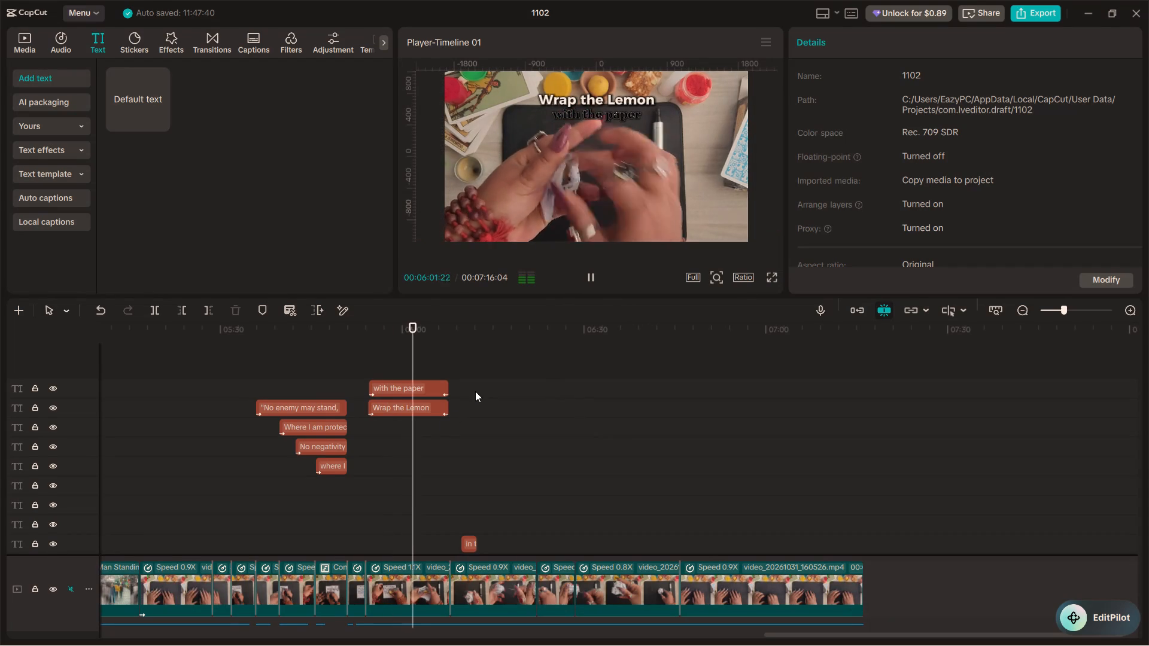
Enlarge the "Insert 3 pins" and "in the lemon" captions together, to 70% and 40% scale respectively, and play them back.
scroll(475, 395, "down", 5)
left_click(469, 406)
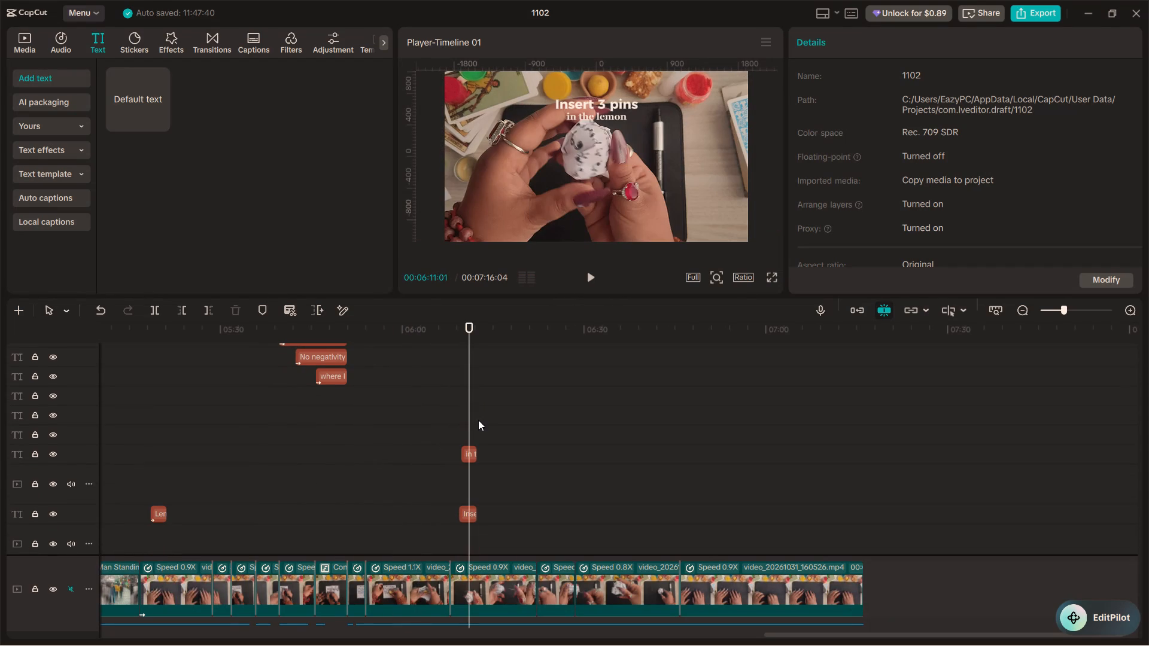
left_click_drag(478, 420, 472, 532)
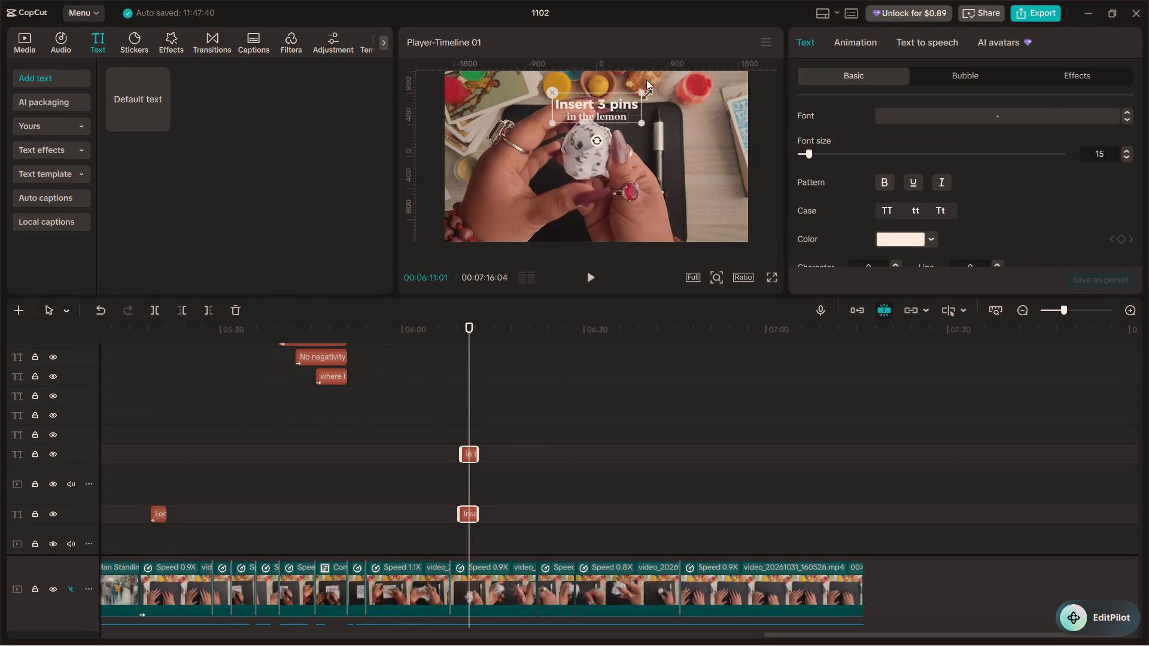
left_click_drag(643, 89, 657, 89)
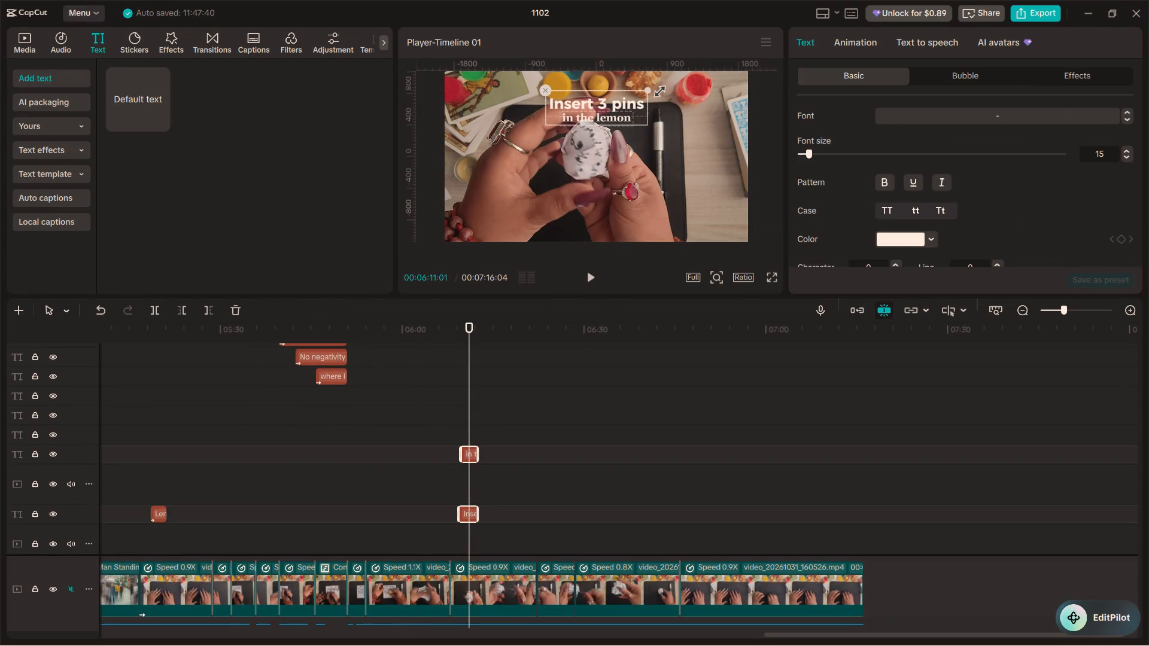
left_click_drag(657, 89, 659, 89)
left_click(451, 412)
key("space")
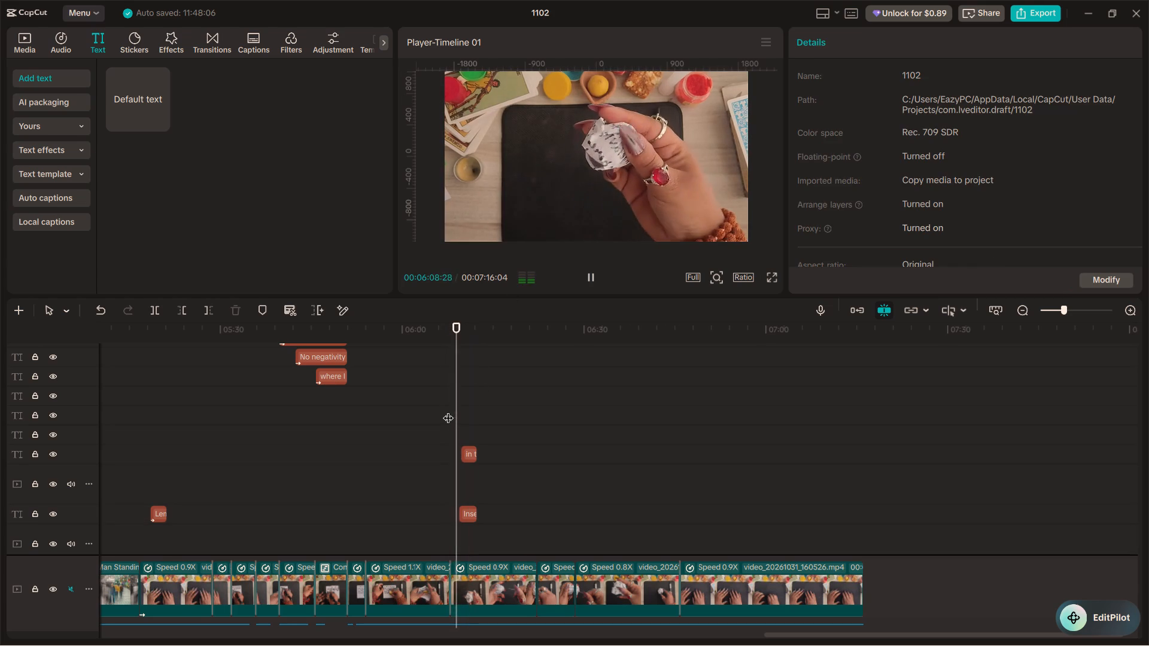
key("space")
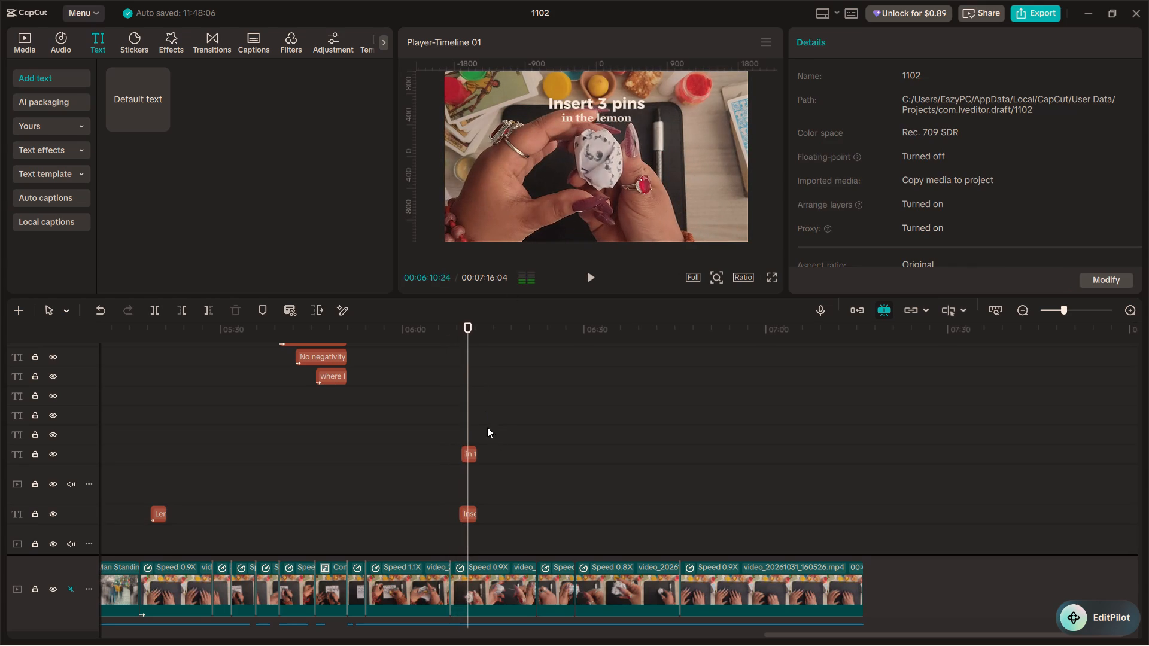
Apply the white-fill, black-outline preset style to the "Insert 3 pins" caption.
left_click_drag(485, 420, 476, 505)
left_click_drag(476, 505, 472, 513)
left_click(489, 410)
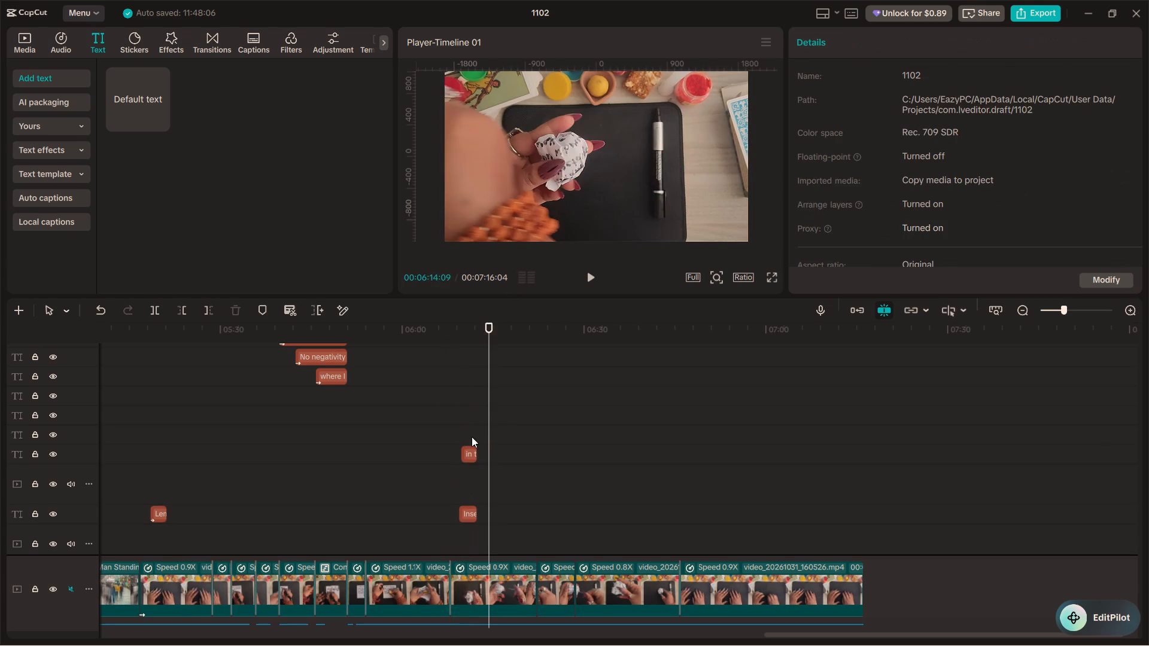
left_click(463, 428)
left_click(461, 425)
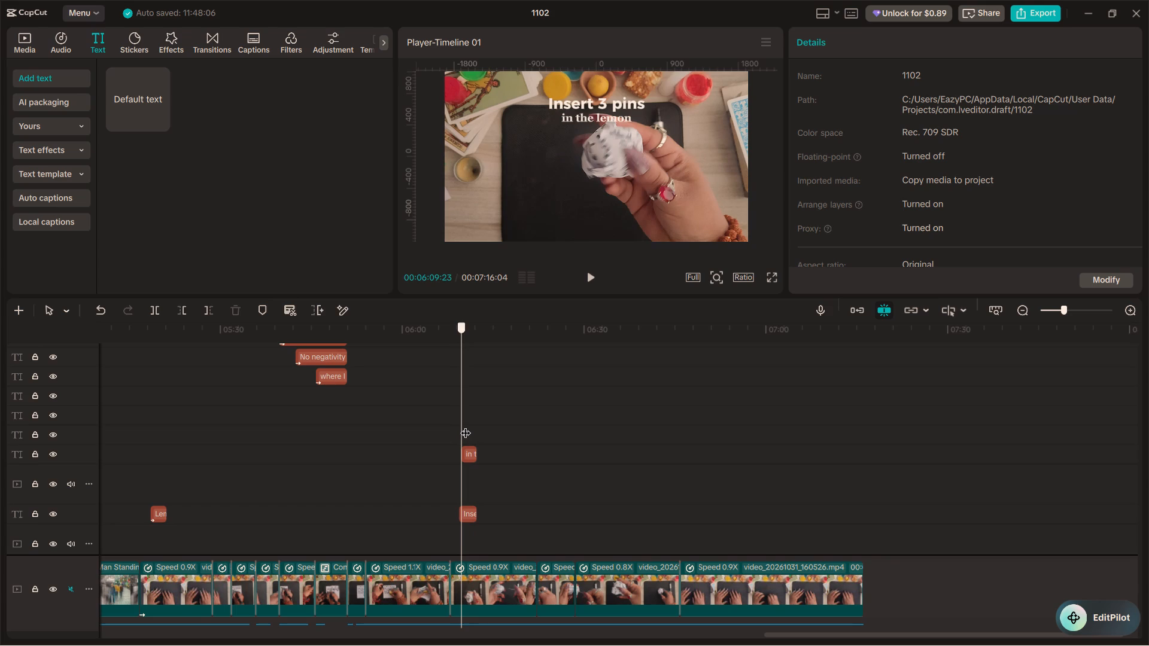
left_click(467, 513)
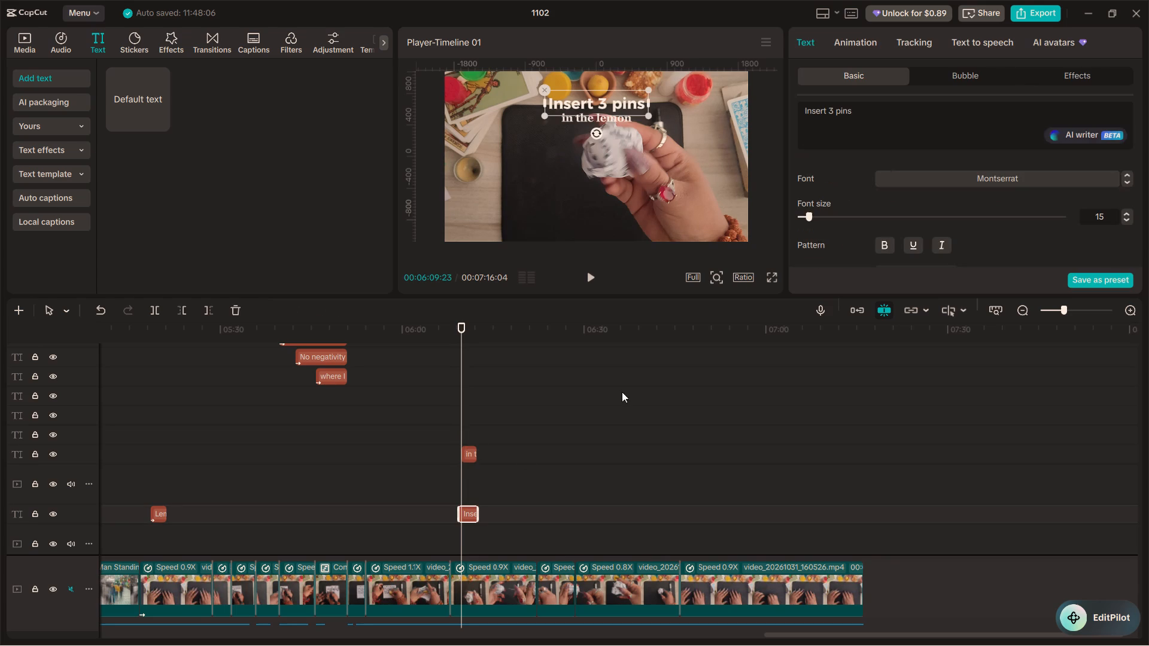
scroll(865, 149, "down", 4)
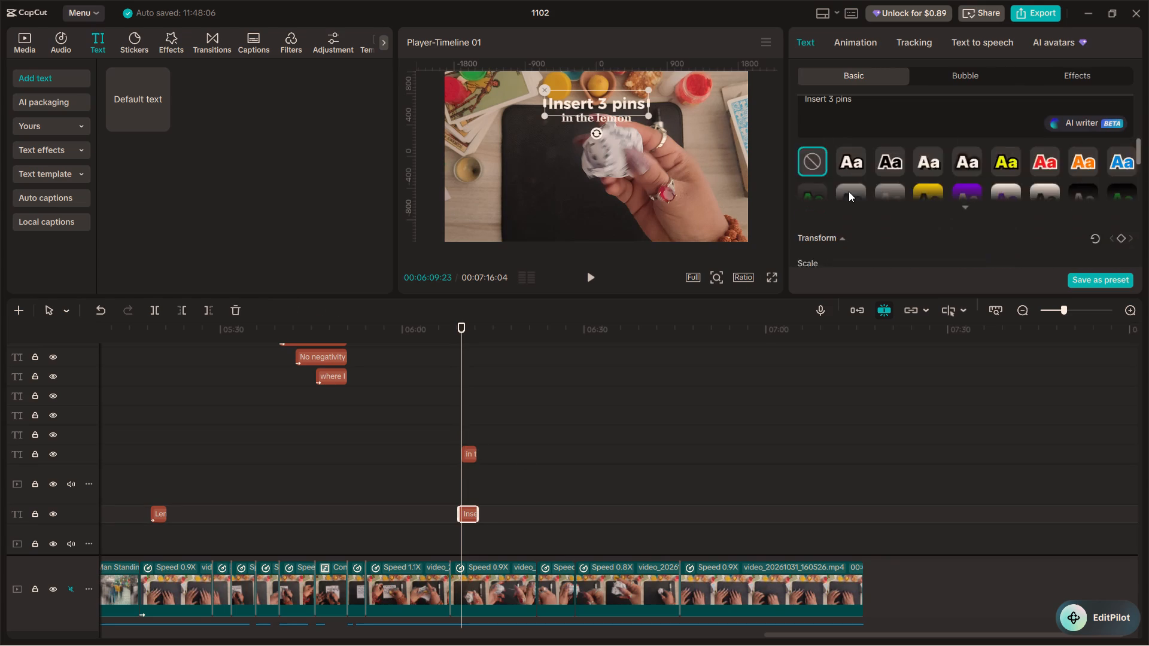
scroll(849, 191, "down", 3)
scroll(849, 191, "up", 2)
left_click(841, 165)
Set the stroke thickness of the "Insert 3 pins" caption to 10.
scroll(842, 220, "down", 1)
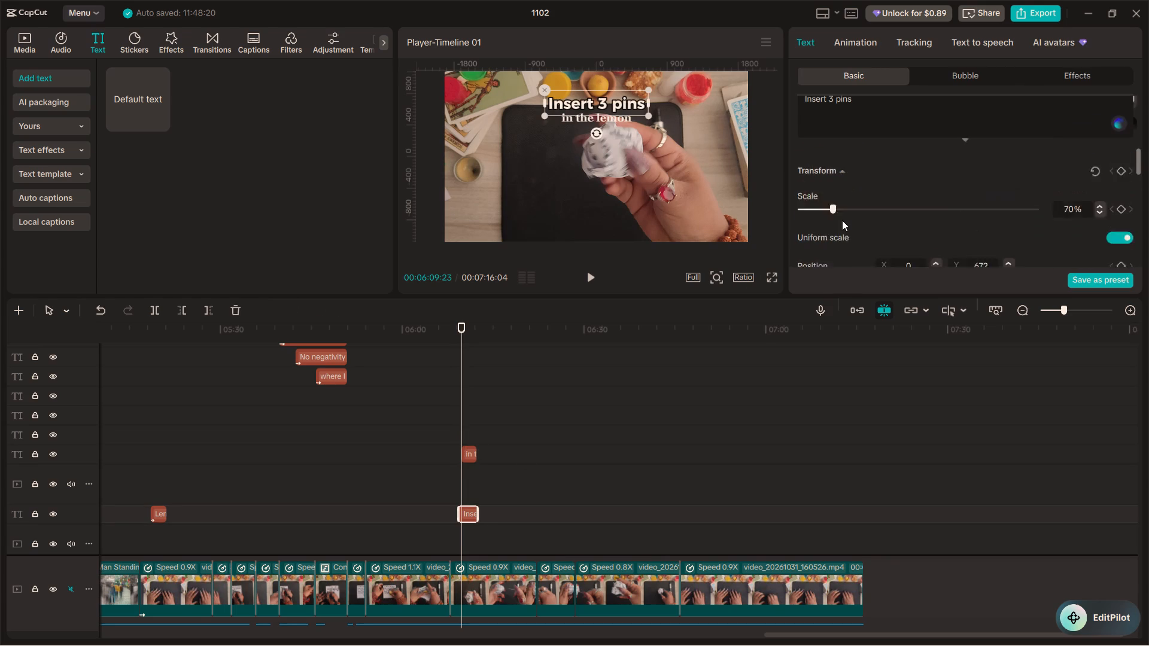
scroll(842, 220, "down", 4)
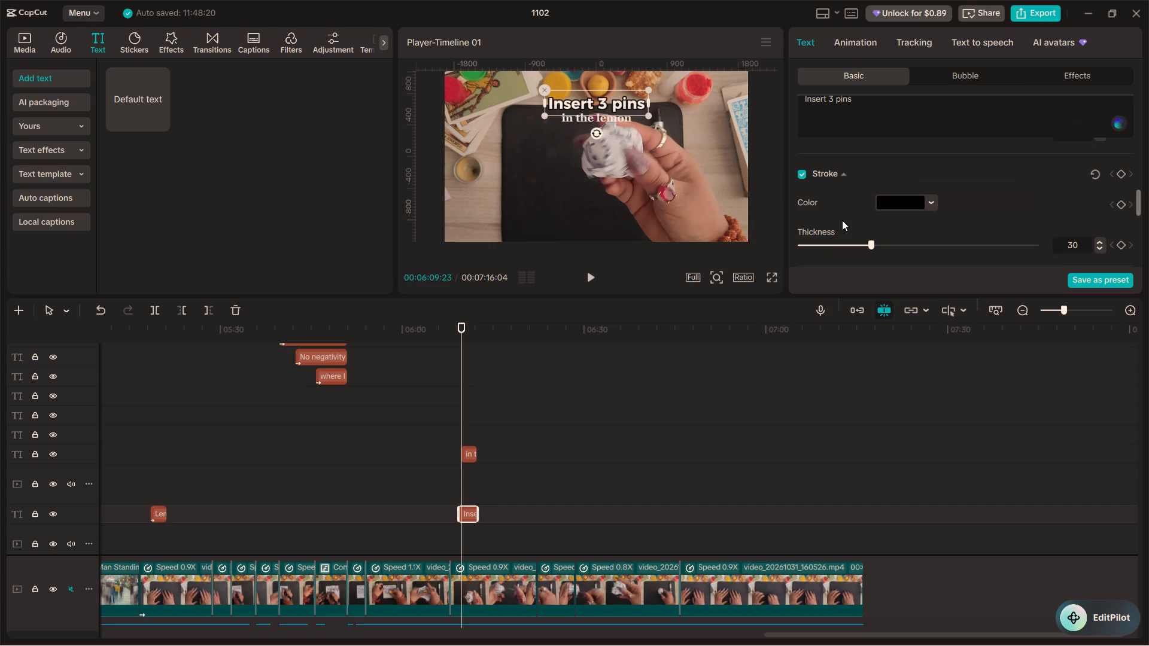
left_click_drag(855, 242, 828, 242)
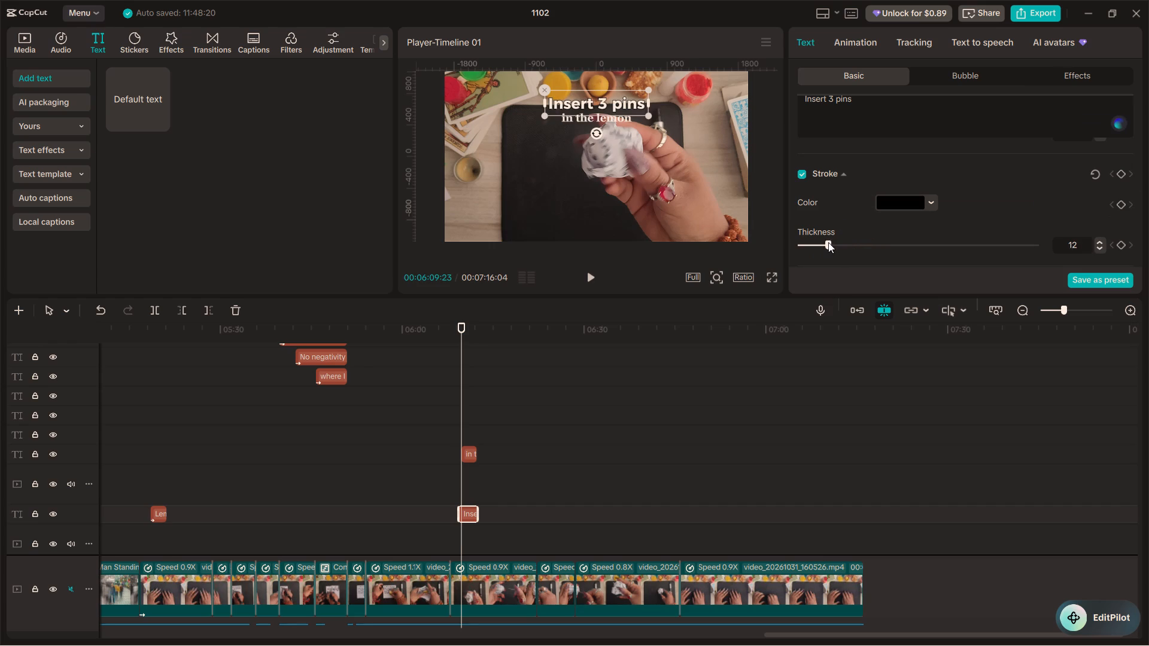
left_click_drag(828, 242, 823, 243)
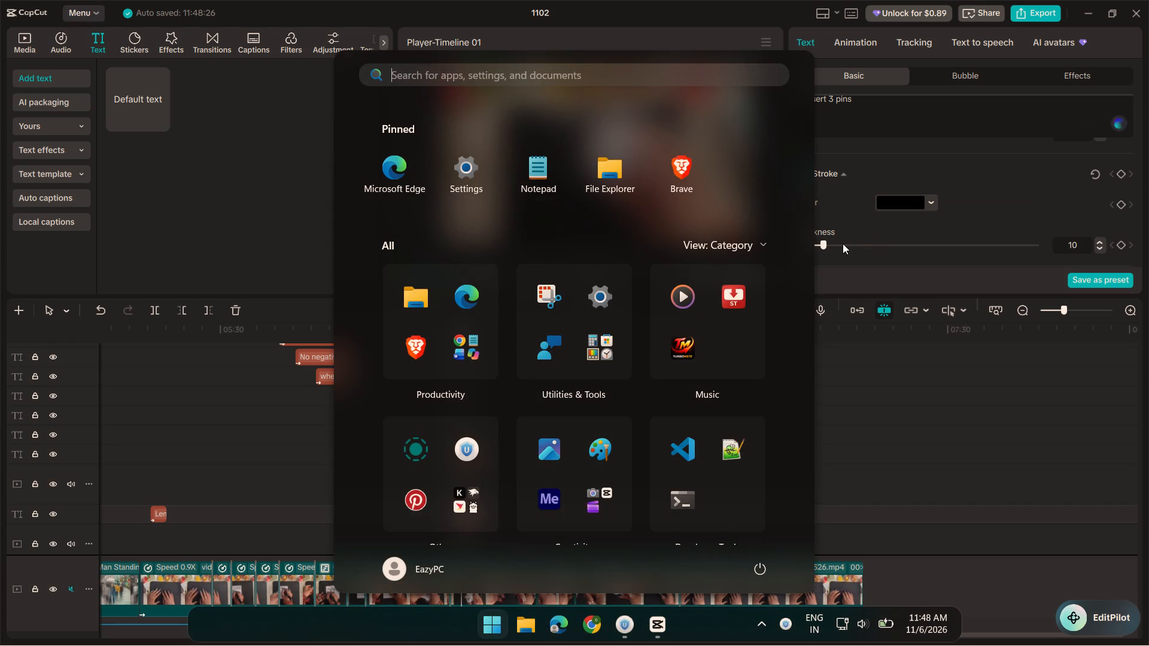
Turn on the shadow for the "Insert 3 pins" caption and play it back from about 00:06:08.
scroll(880, 206, "down", 2)
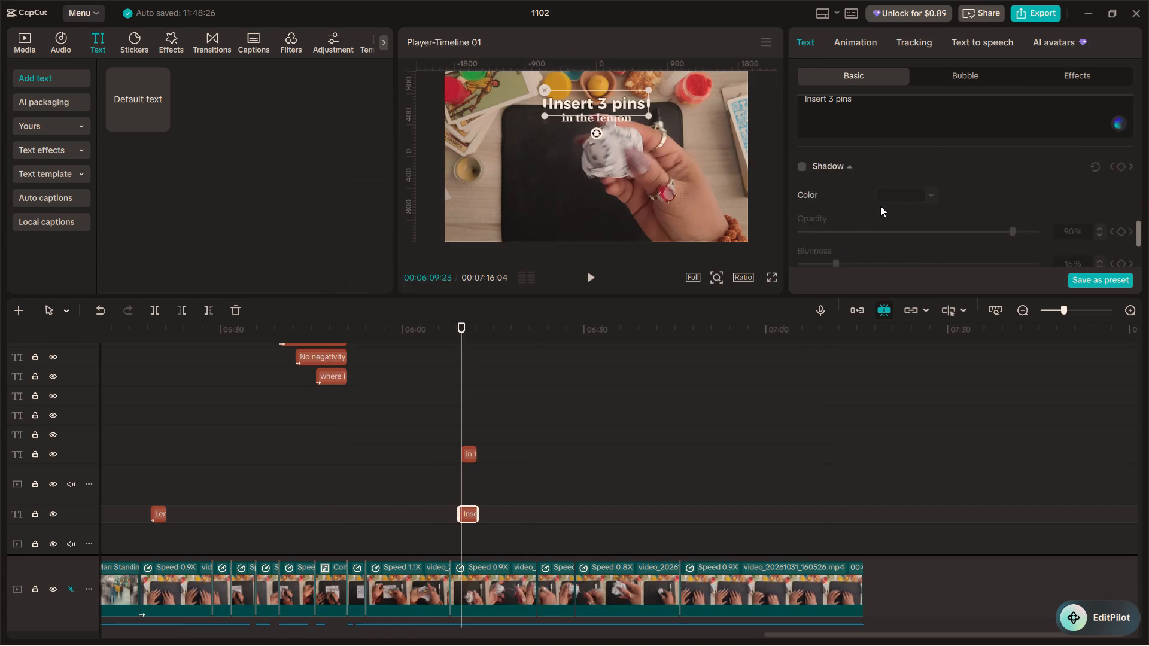
scroll(880, 206, "down", 4)
scroll(806, 214, "up", 3)
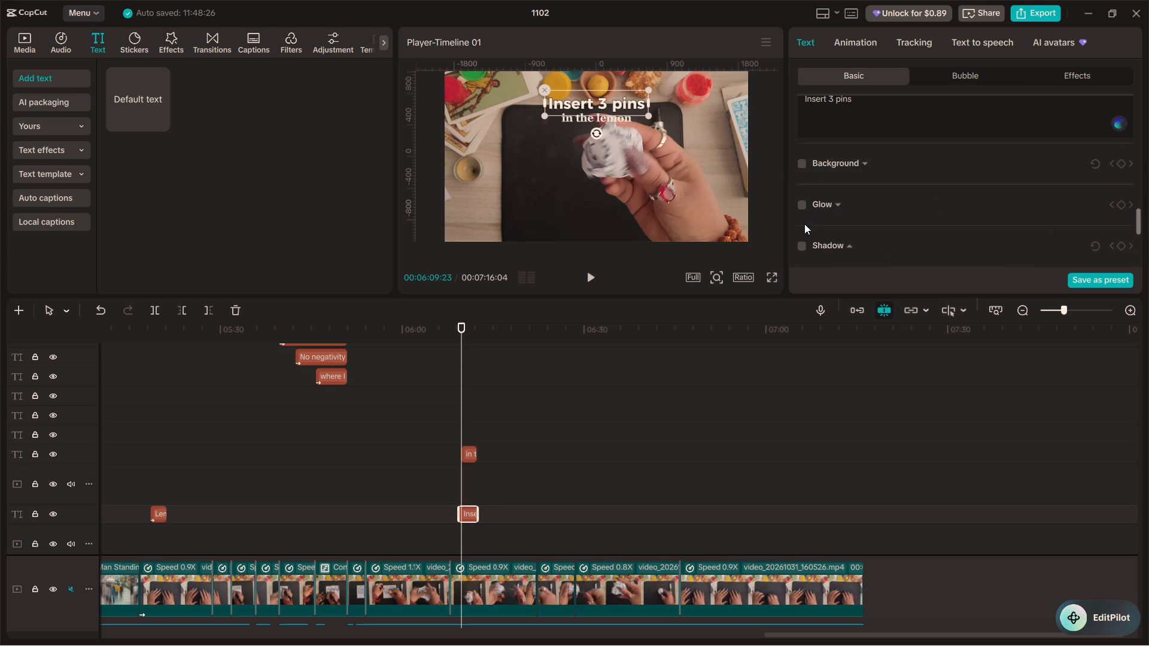
left_click(805, 244)
scroll(850, 227, "down", 2)
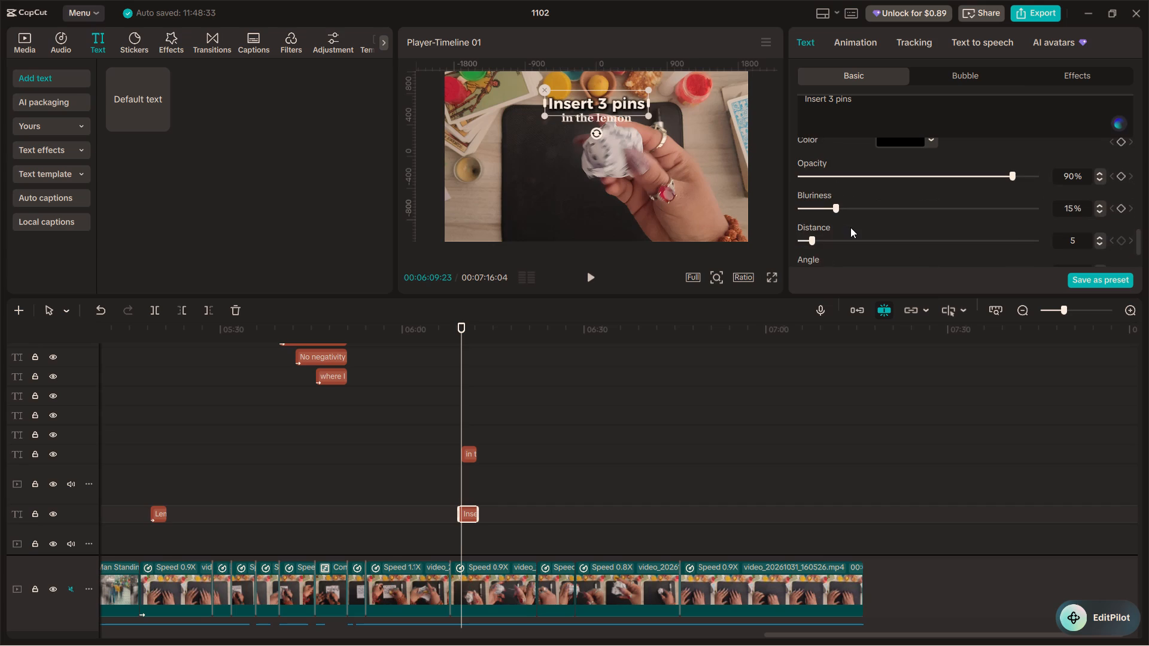
scroll(850, 227, "down", 1)
scroll(850, 227, "up", 1)
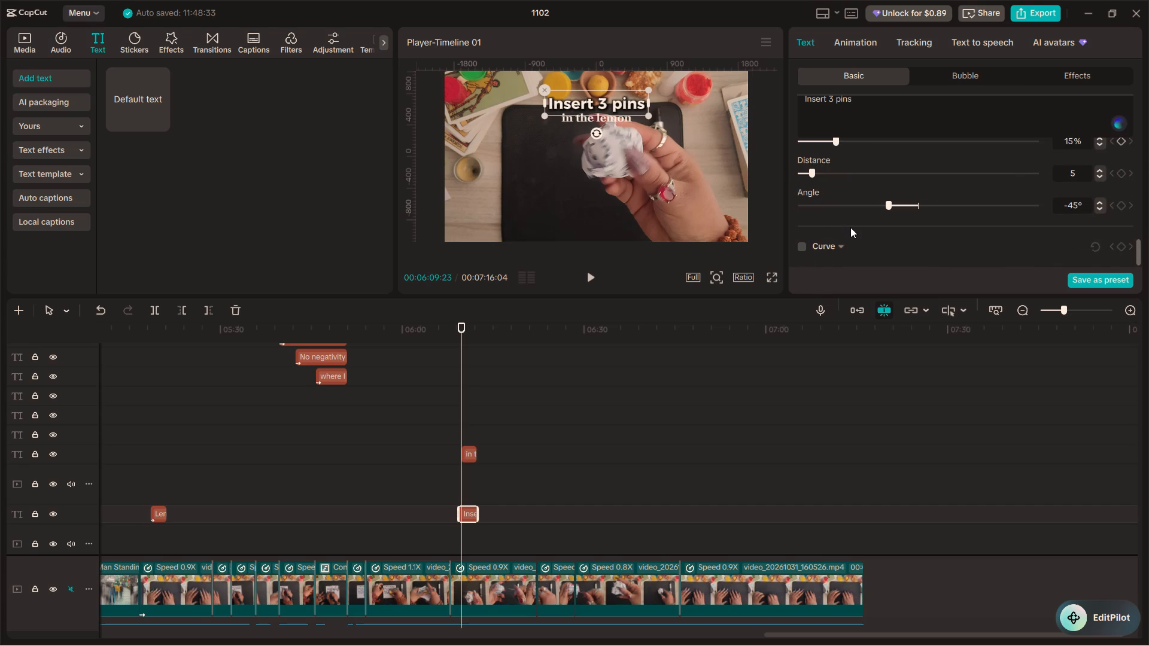
left_click(454, 410)
key("space")
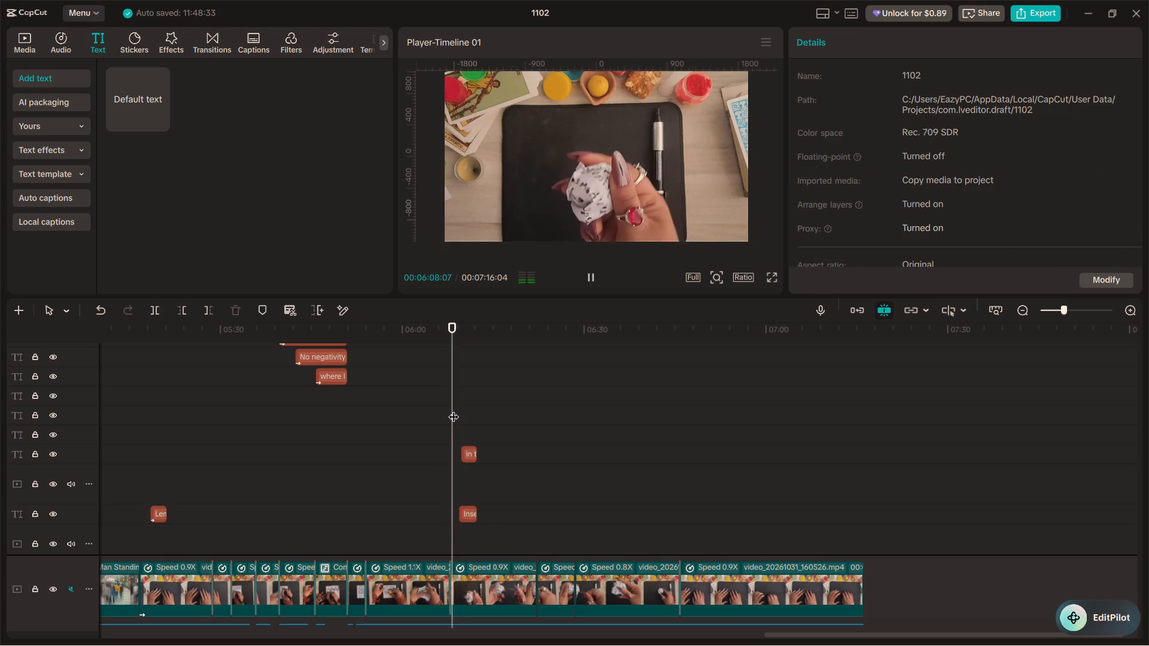
Apply the black-fill, white-outline preset style to the "in the lemon" caption.
left_click(466, 454)
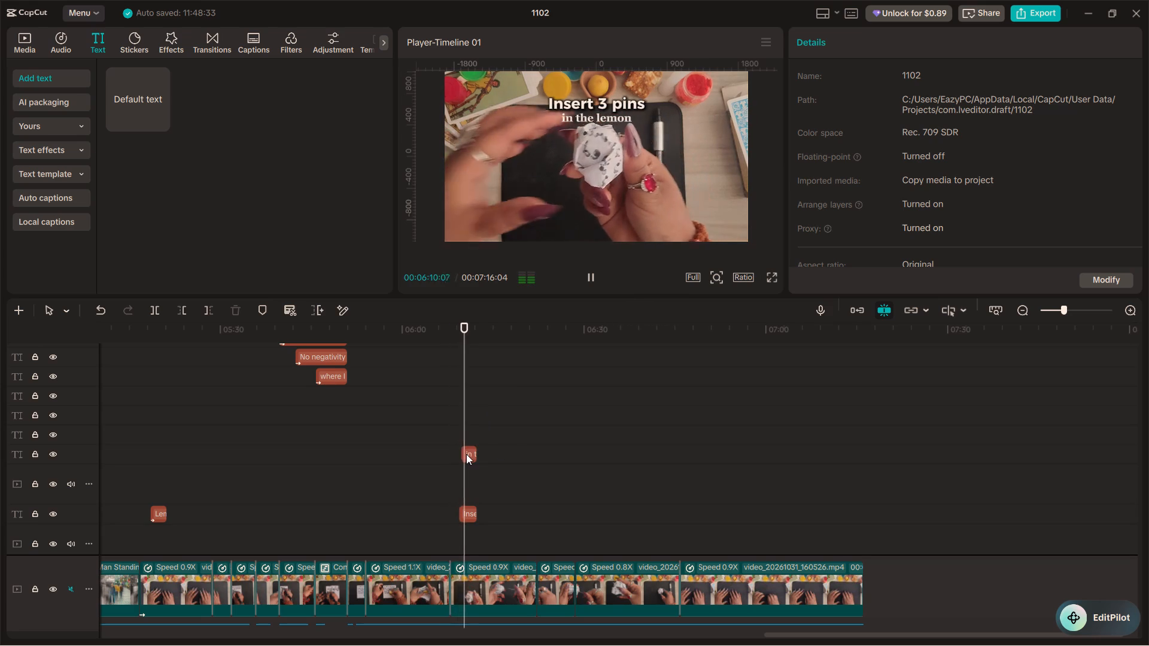
key("space")
scroll(872, 139, "down", 3)
scroll(866, 200, "down", 2)
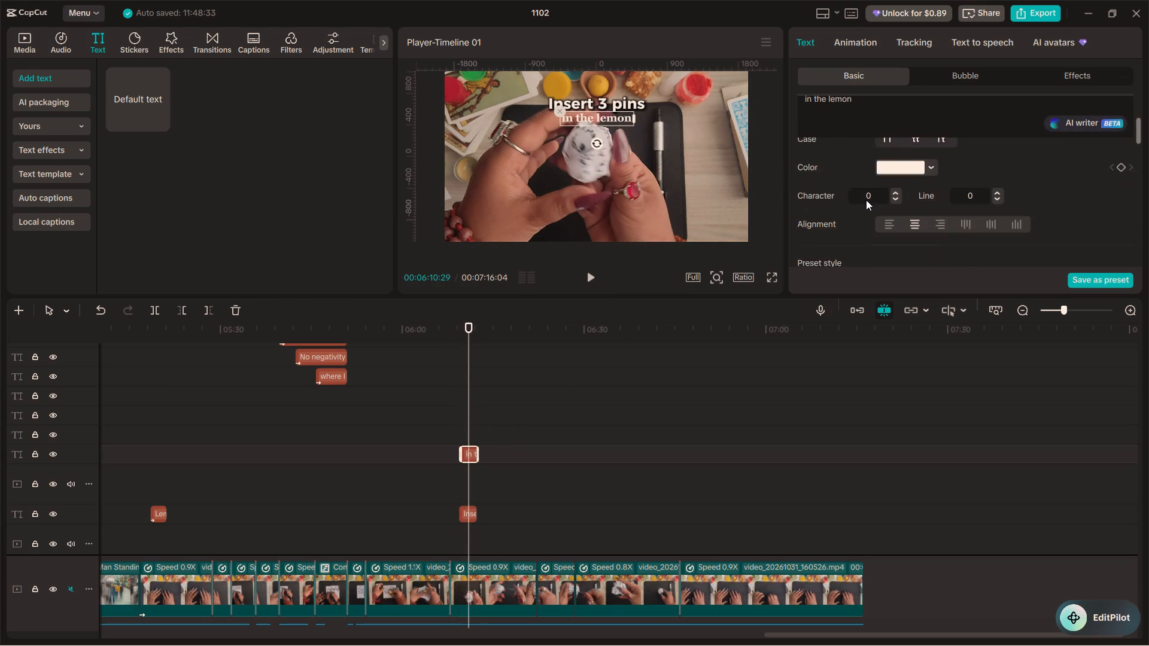
scroll(866, 200, "down", 2)
left_click(889, 164)
Reduce the stroke thickness of the "in the lemon" caption to match the "Insert 3 pins" line.
scroll(853, 224, "down", 1)
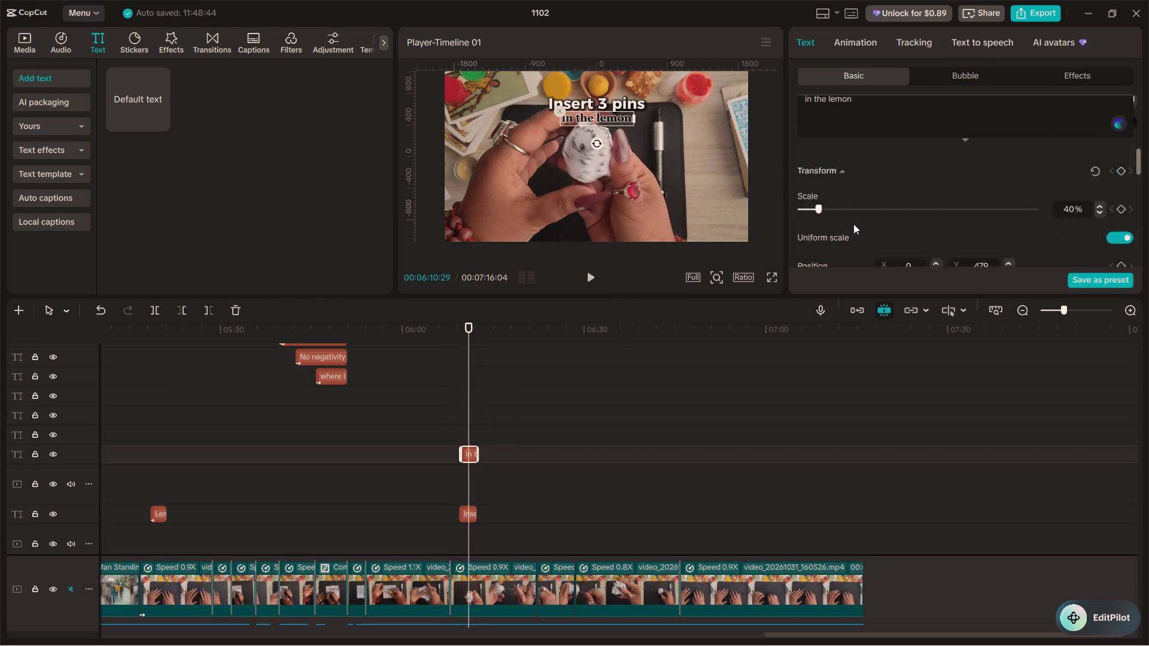
scroll(853, 224, "down", 5)
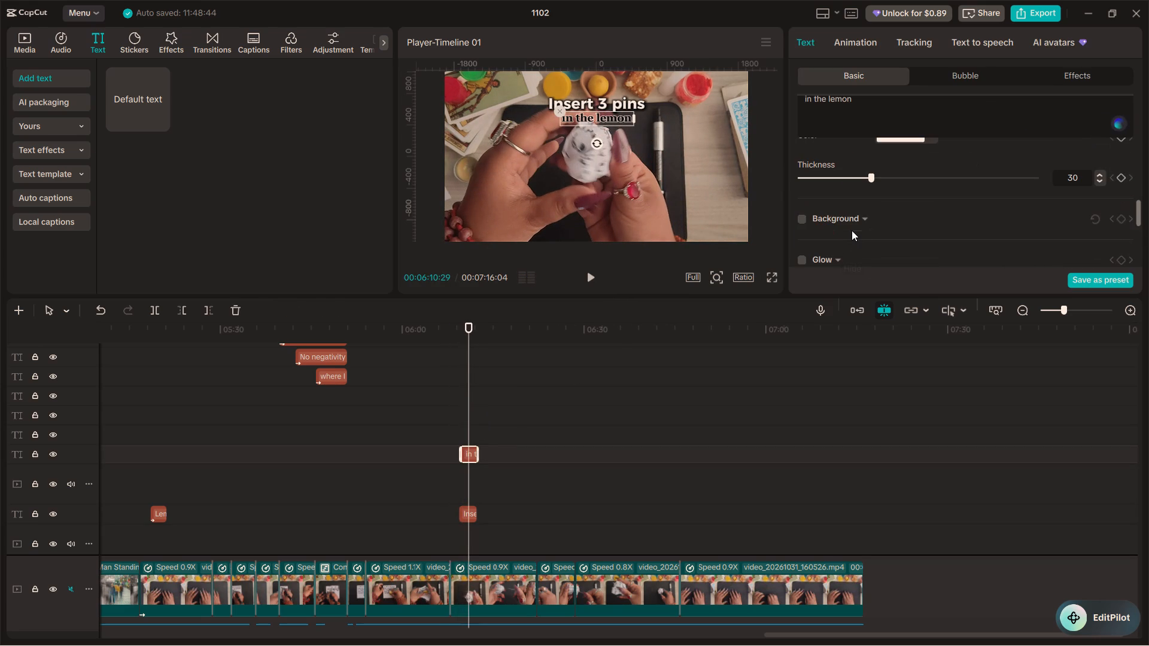
left_click_drag(862, 177, 823, 177)
Turn on the shadow for the "in the lemon" caption and play the two-line caption back in full screen.
scroll(869, 249, "down", 2)
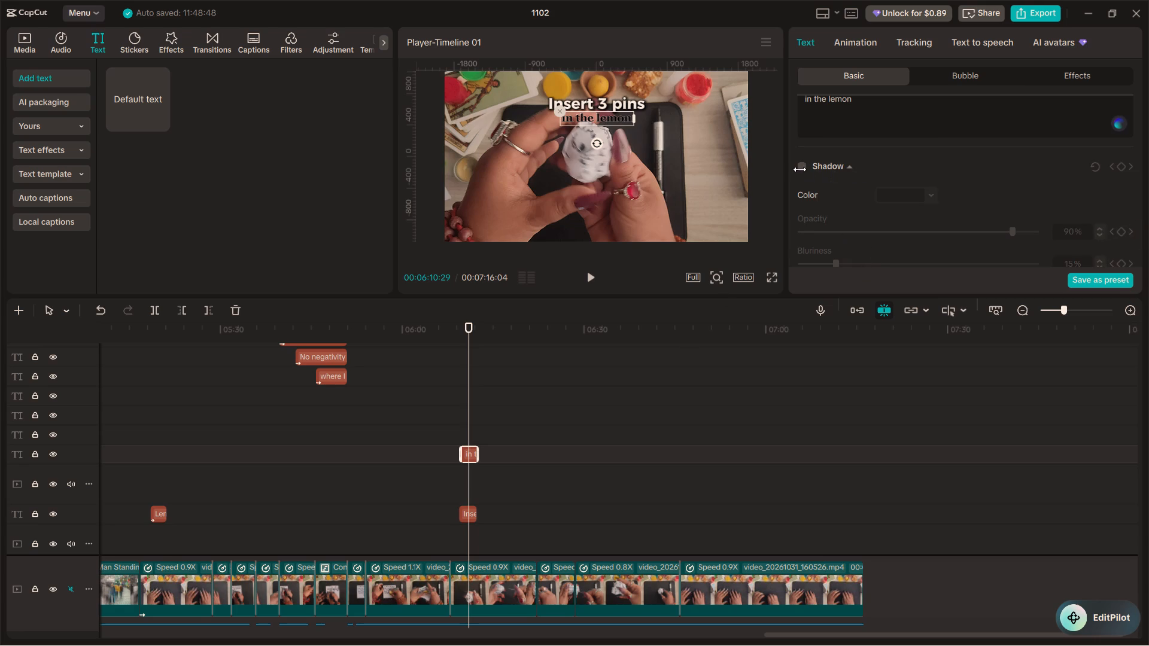
left_click(800, 169)
left_click(430, 378)
key("space")
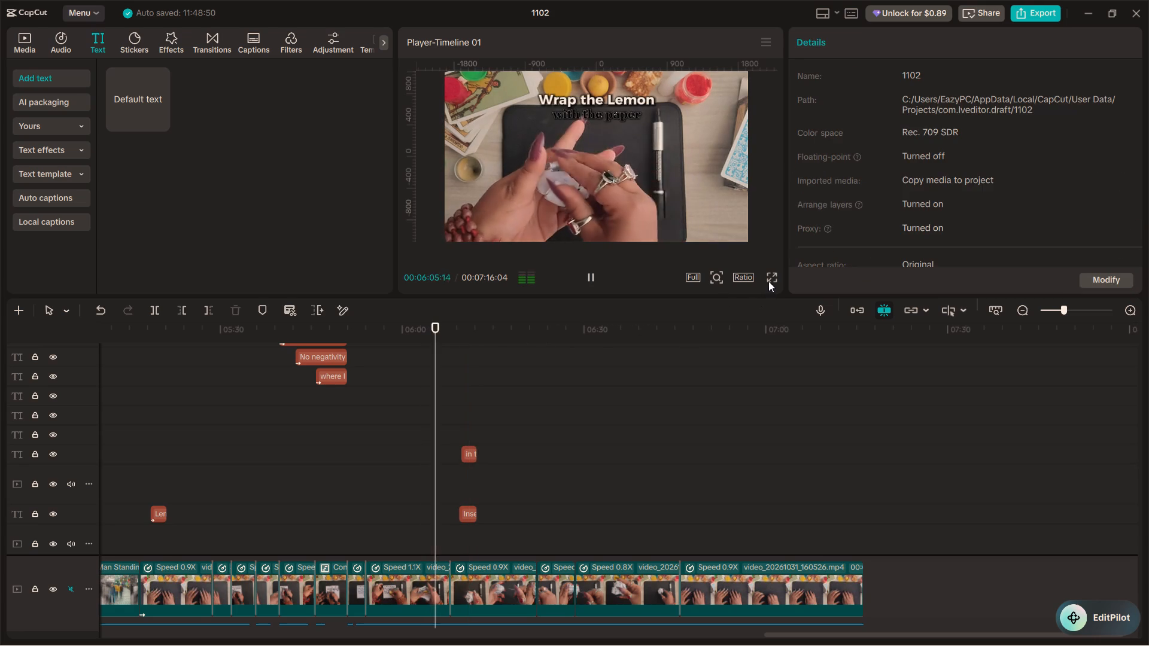
left_click(771, 278)
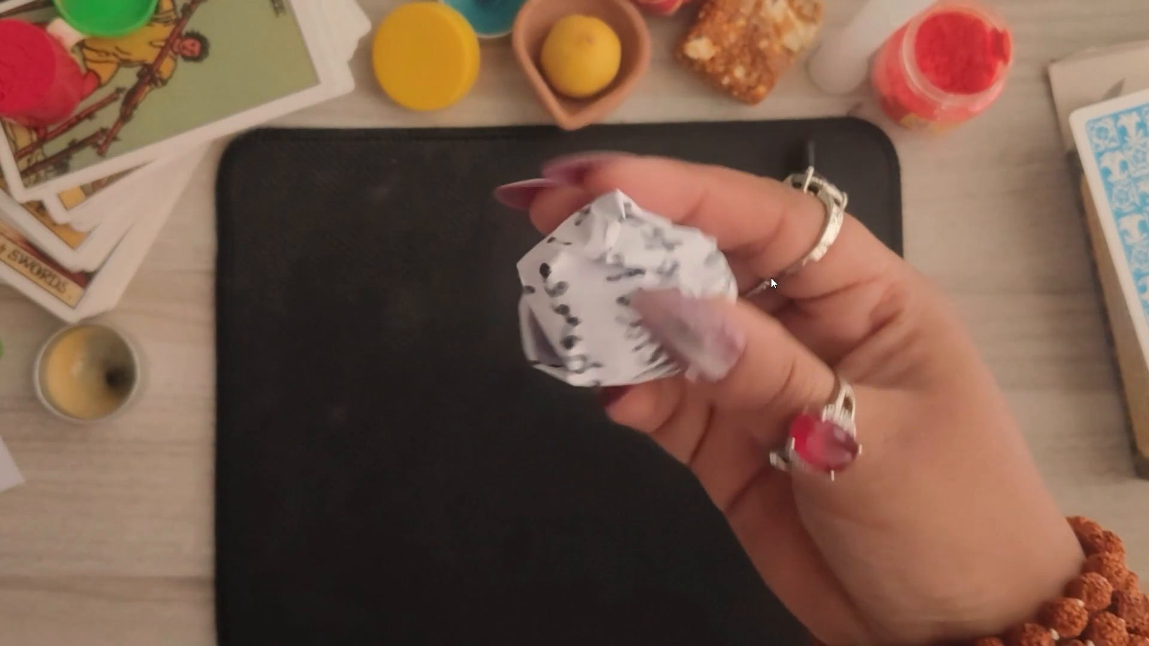
key("space")
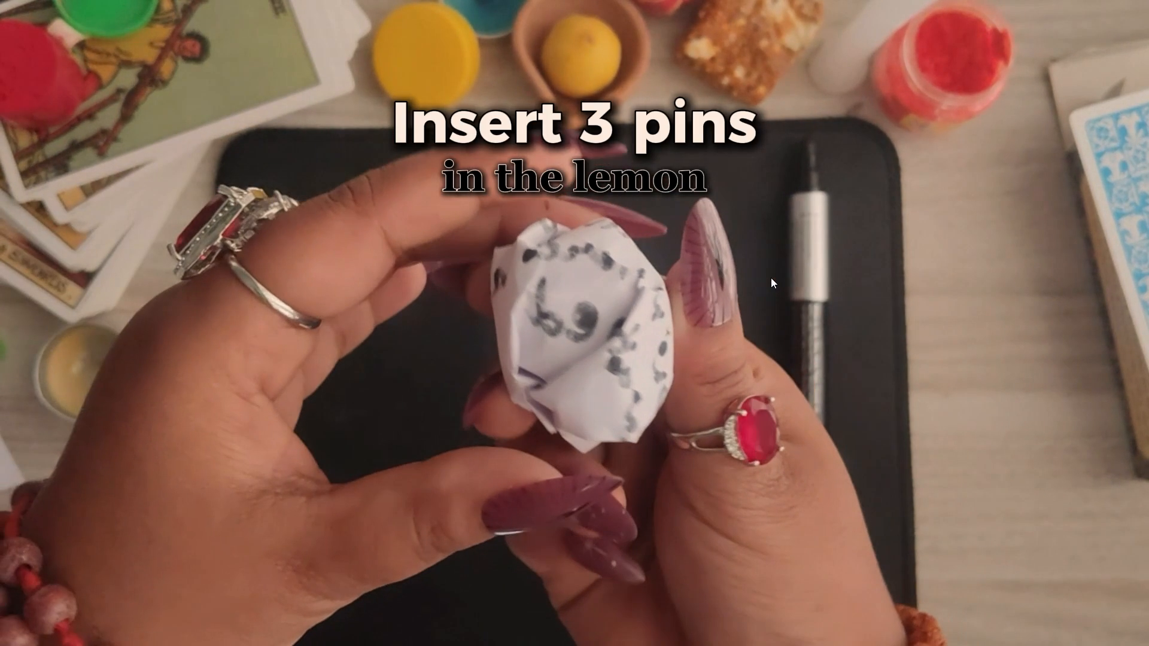
key("Escape")
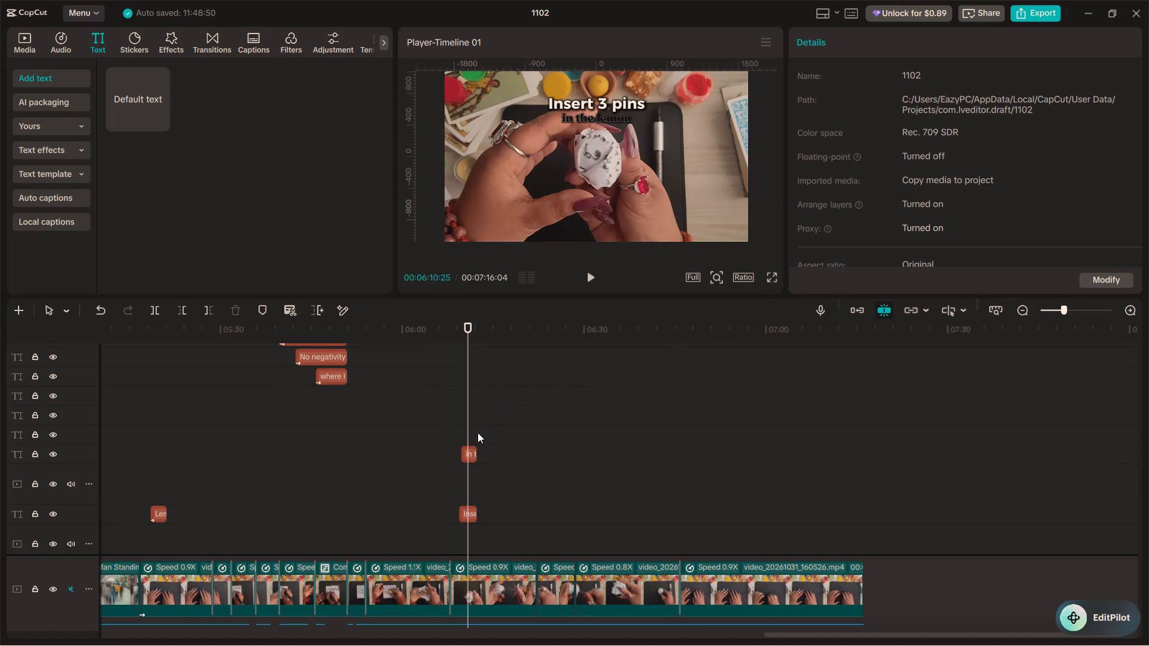
Apply the Manifest in-animation and the Fade Out out-animation to both the "Insert 3 pins" and "in the lemon" captions, and start playback to check them.
left_click_drag(483, 416, 437, 517)
left_click(861, 42)
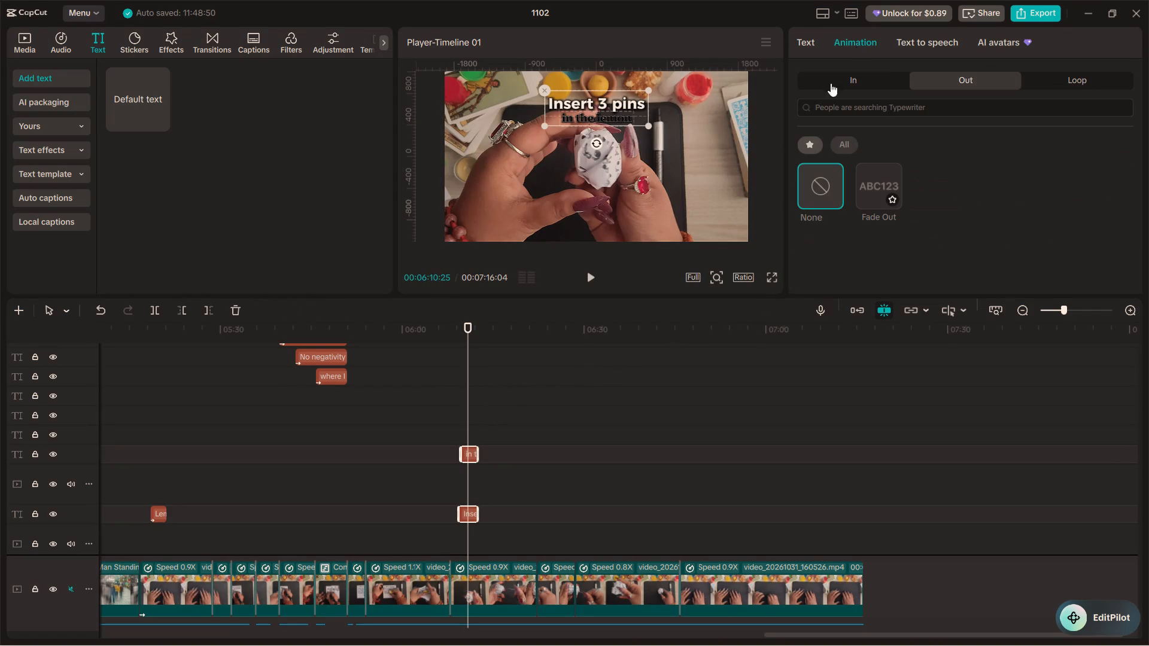
left_click(862, 78)
left_click(870, 178)
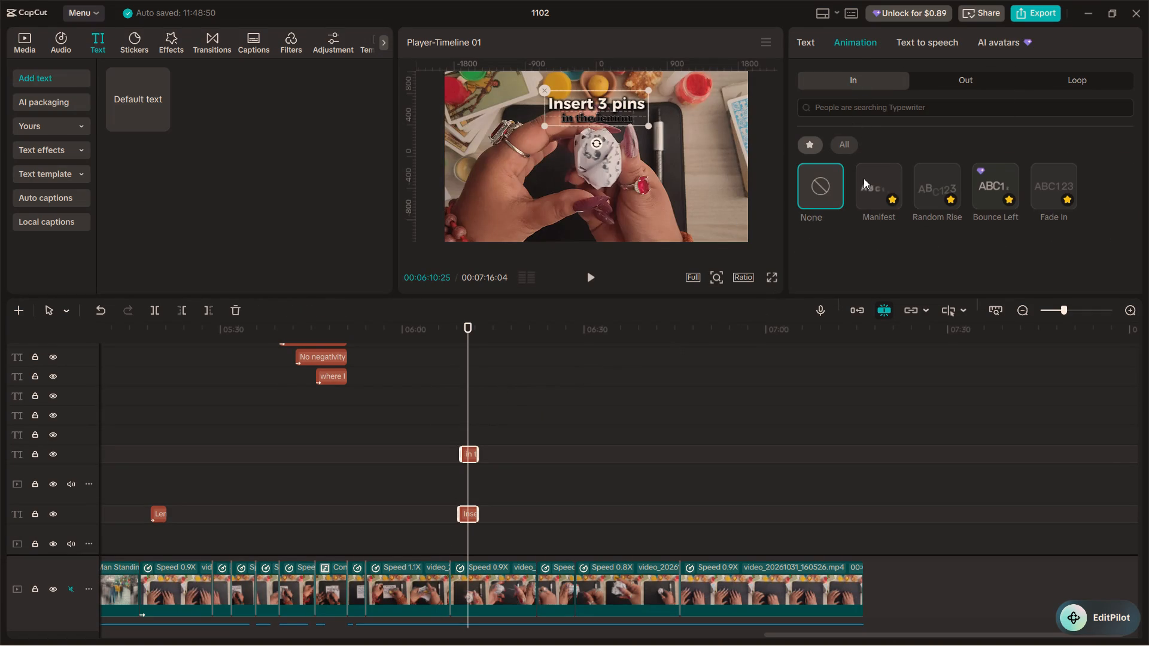
left_click(933, 78)
left_click(867, 179)
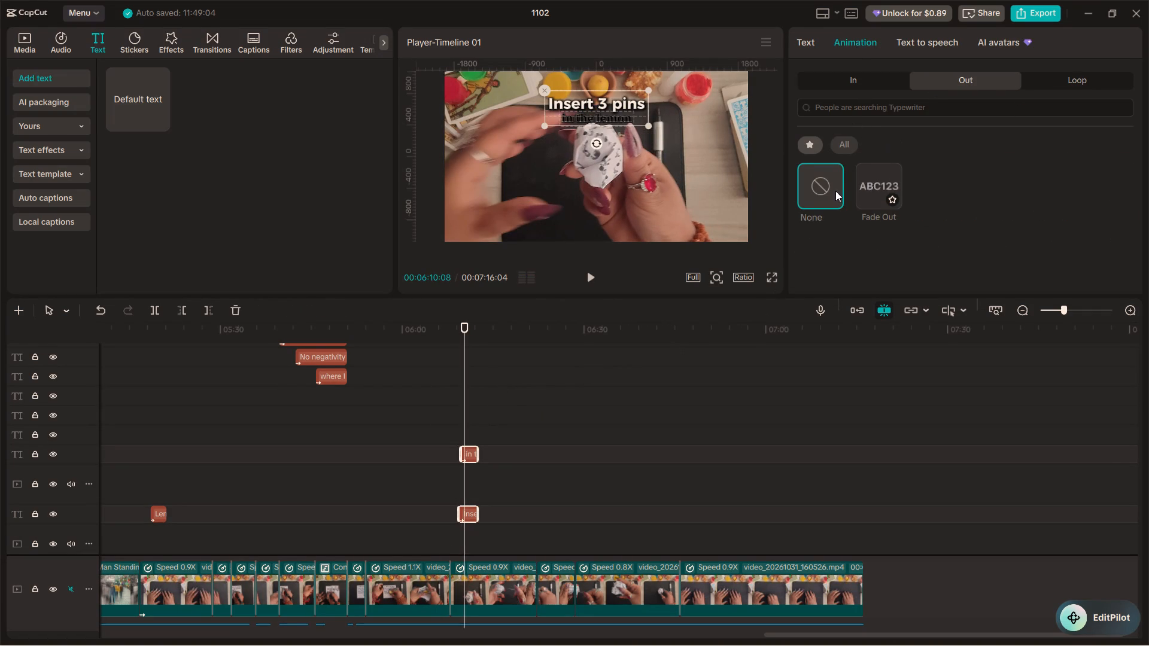
left_click(433, 418)
key("space")
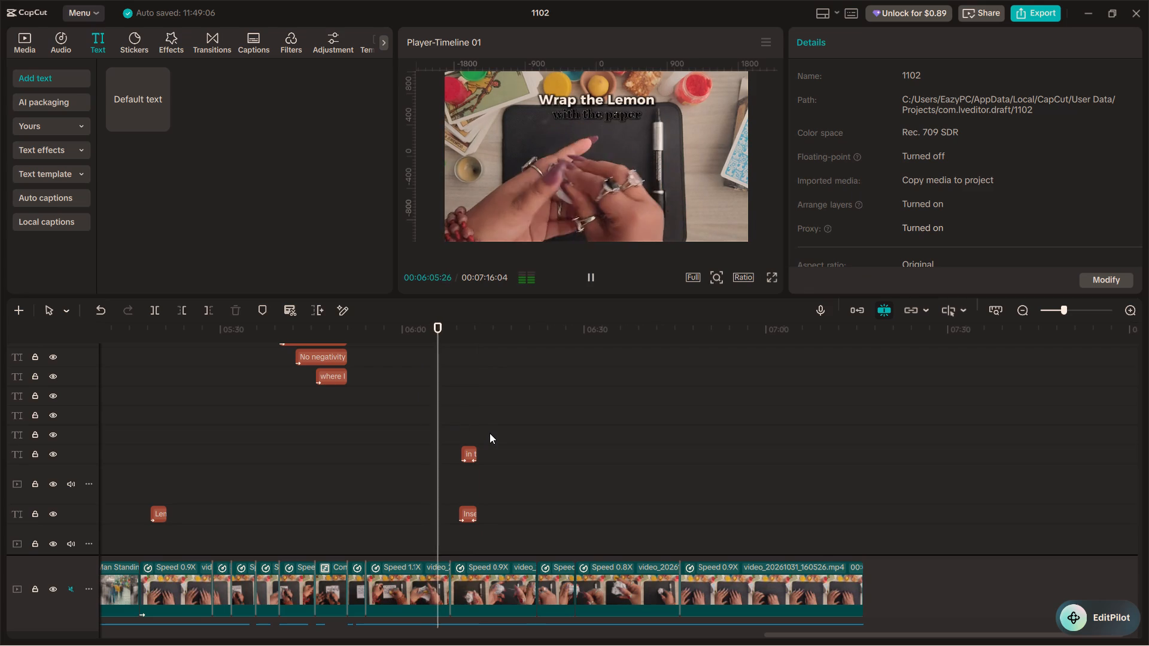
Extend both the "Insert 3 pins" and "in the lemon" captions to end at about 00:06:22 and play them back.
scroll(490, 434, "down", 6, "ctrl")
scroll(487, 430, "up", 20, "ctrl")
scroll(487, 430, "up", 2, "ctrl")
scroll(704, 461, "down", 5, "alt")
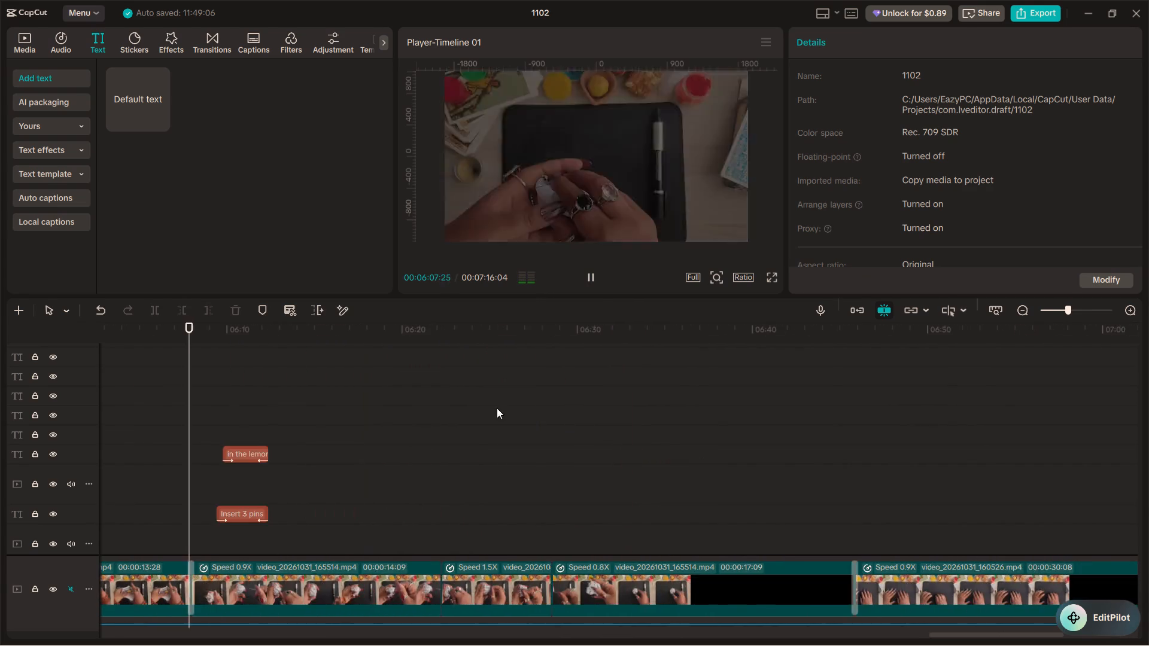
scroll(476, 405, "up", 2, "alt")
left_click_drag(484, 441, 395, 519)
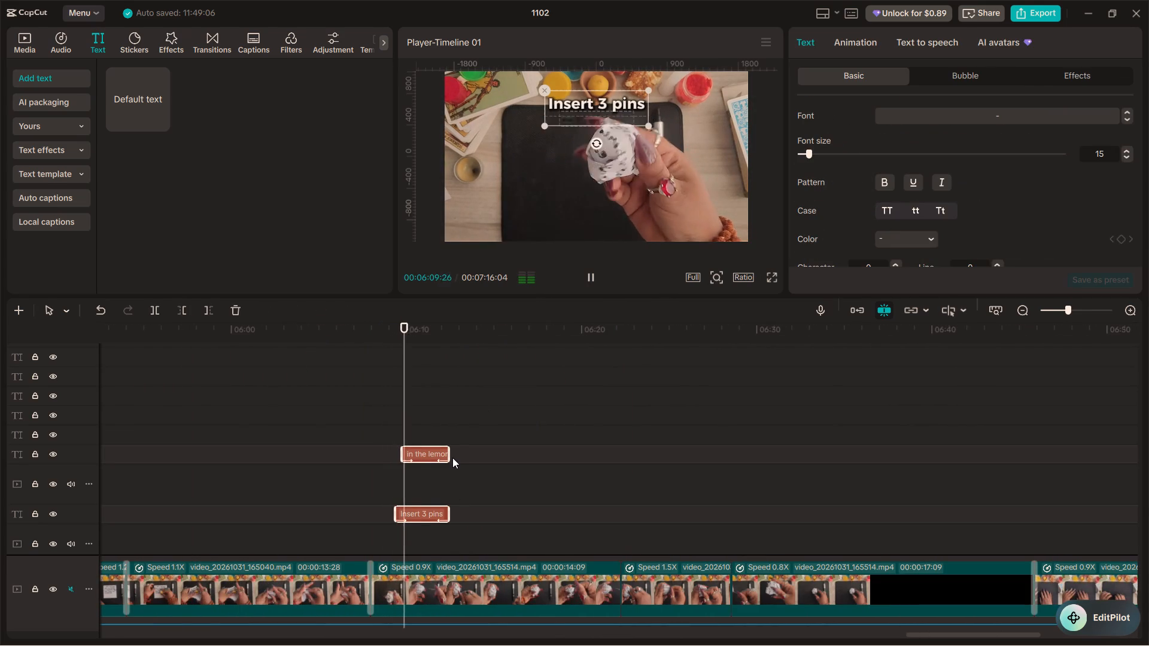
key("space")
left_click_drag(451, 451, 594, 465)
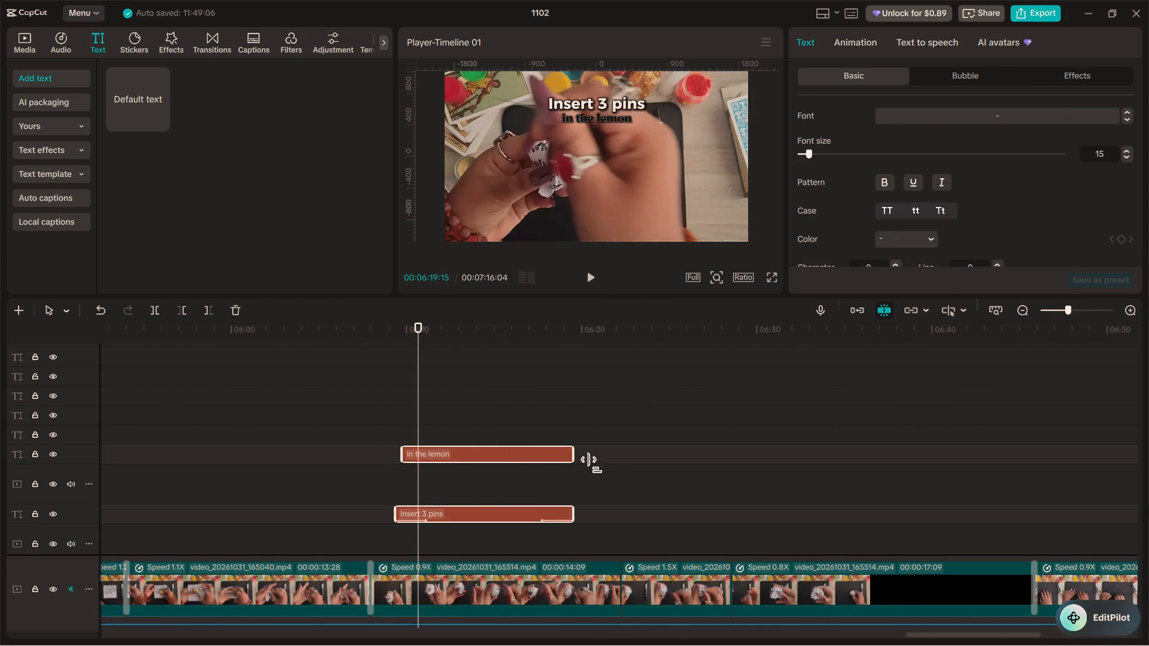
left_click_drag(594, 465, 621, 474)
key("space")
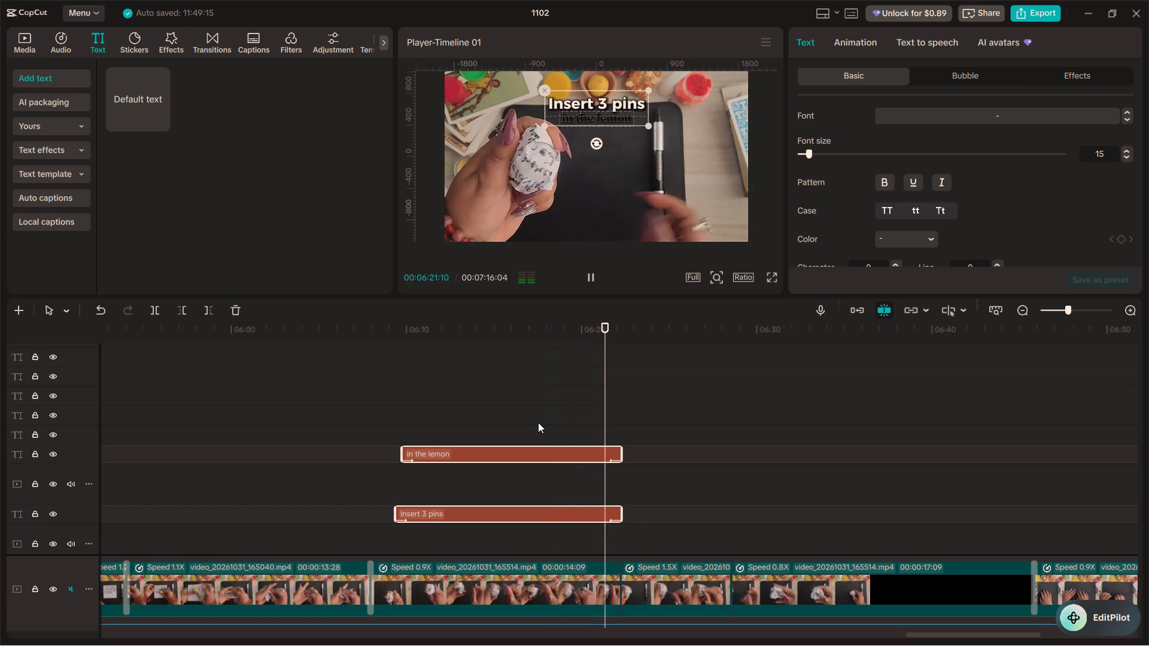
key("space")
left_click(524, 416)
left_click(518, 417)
Locate the pause in the voice-over and trim both caption lines to end together at 00:06:16:19.
scroll(540, 432, "down", 12)
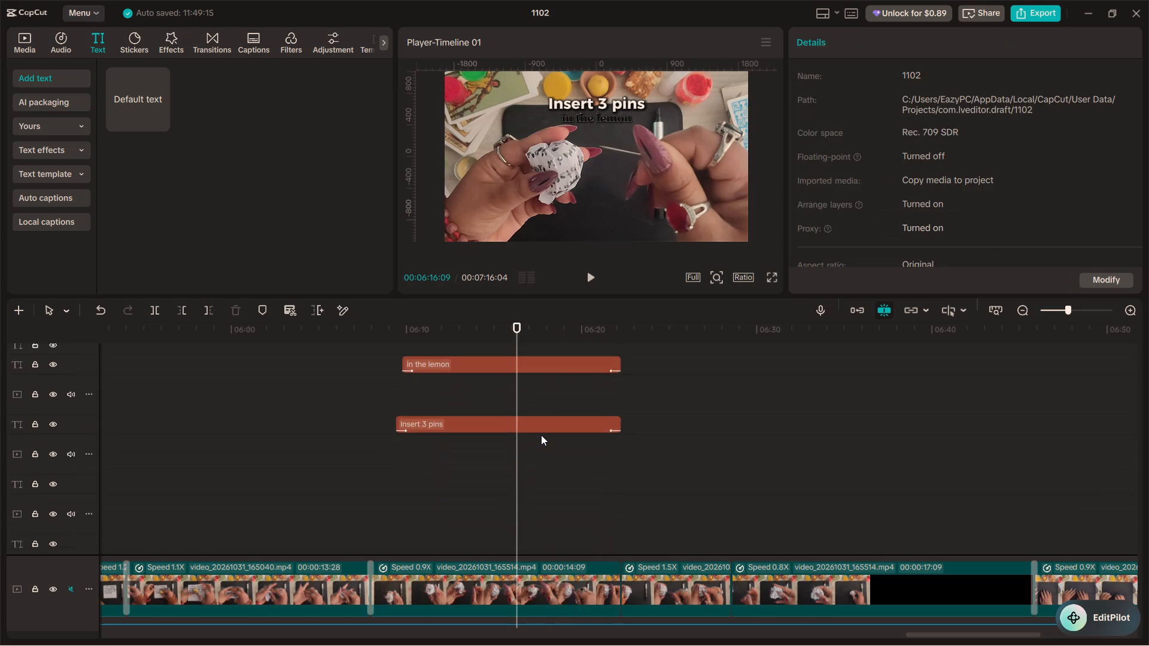
scroll(541, 435, "down", 20)
scroll(541, 435, "down", 20)
scroll(541, 435, "down", 1)
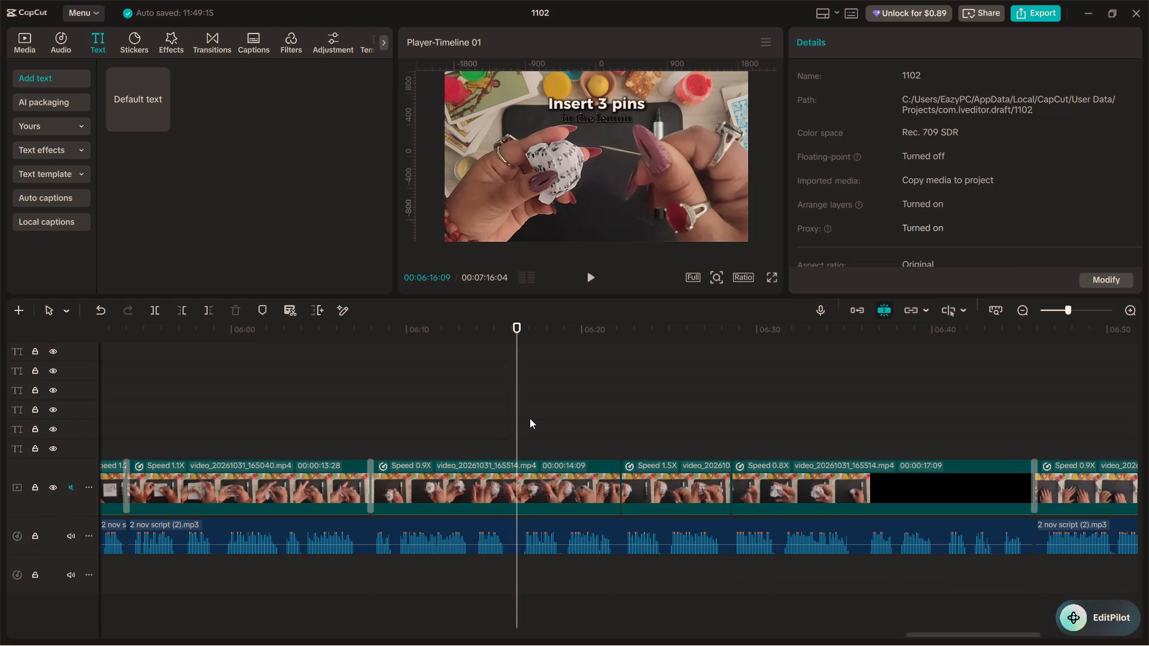
key("space")
key("space")
left_click_drag(530, 418, 526, 416)
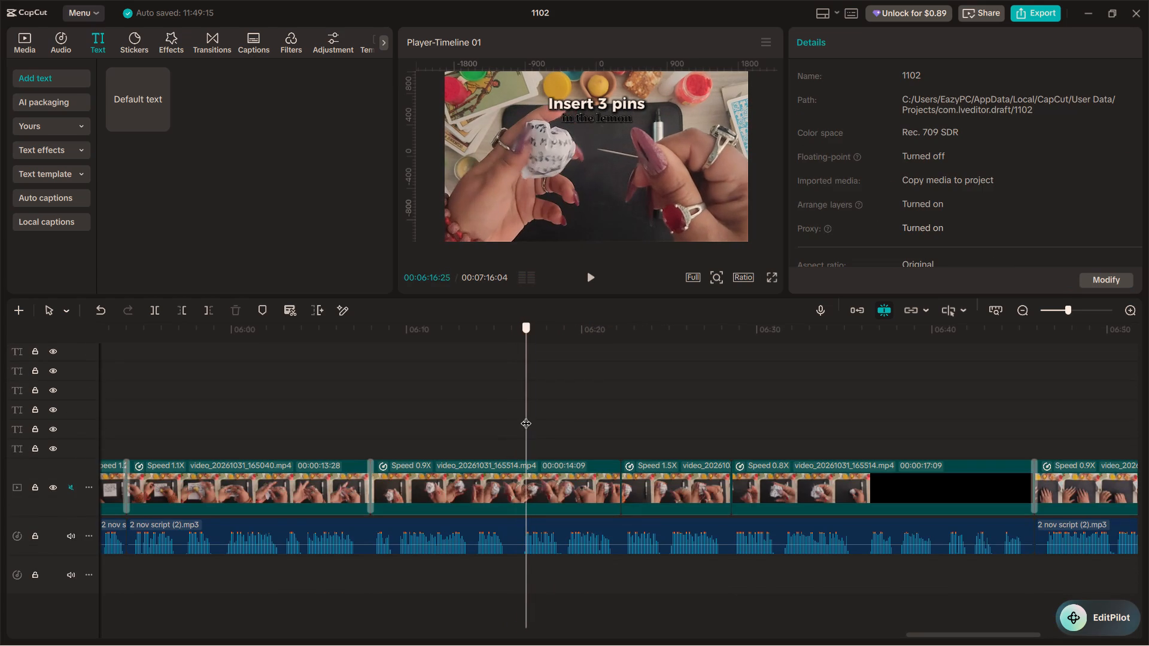
left_click_drag(526, 416, 522, 413)
scroll(522, 413, "up", 20)
scroll(522, 413, "up", 3)
scroll(525, 416, "down", 1)
scroll(525, 416, "up", 12)
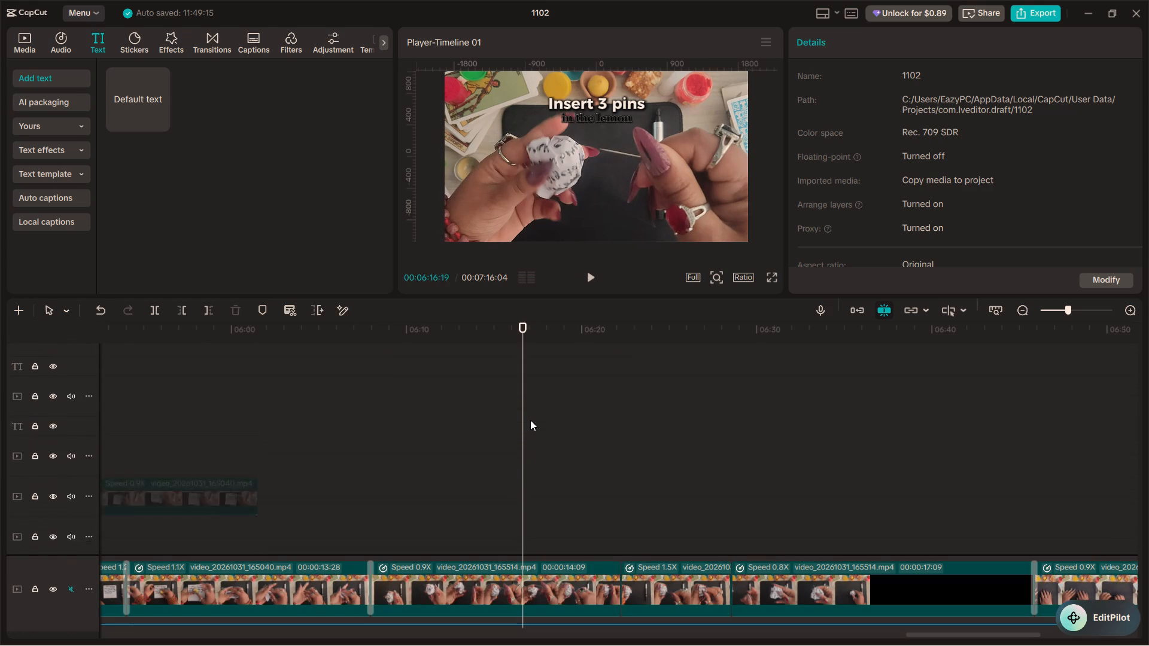
scroll(530, 420, "up", 9)
left_click_drag(543, 508, 537, 431)
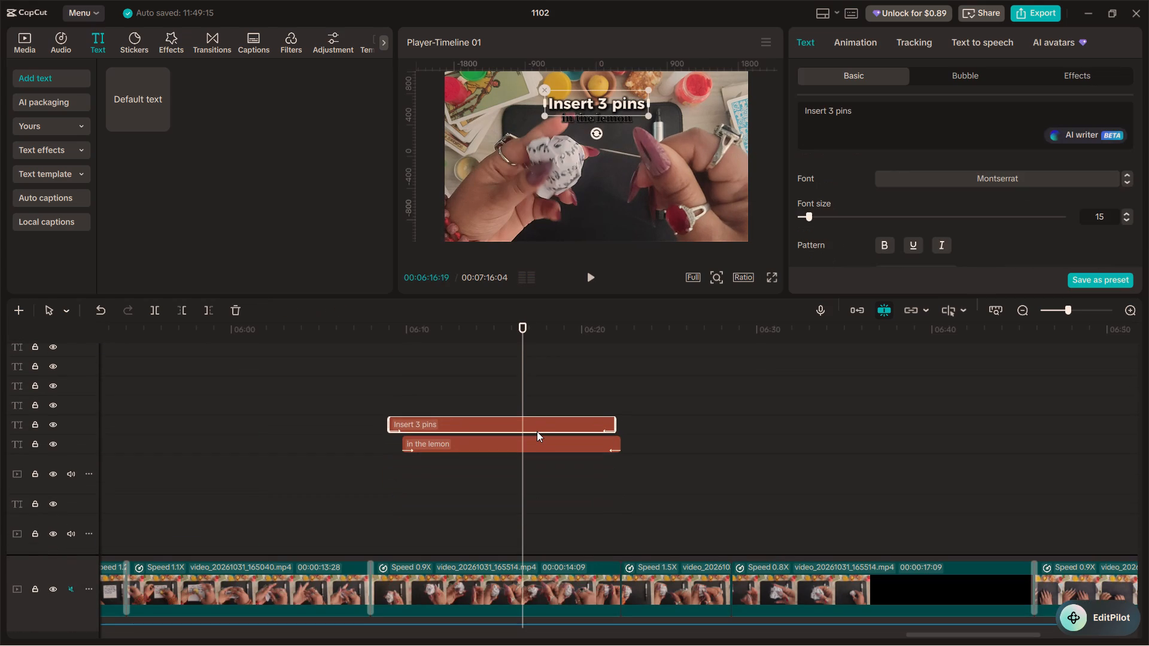
key("ctrl+z")
left_click_drag(572, 528, 555, 455)
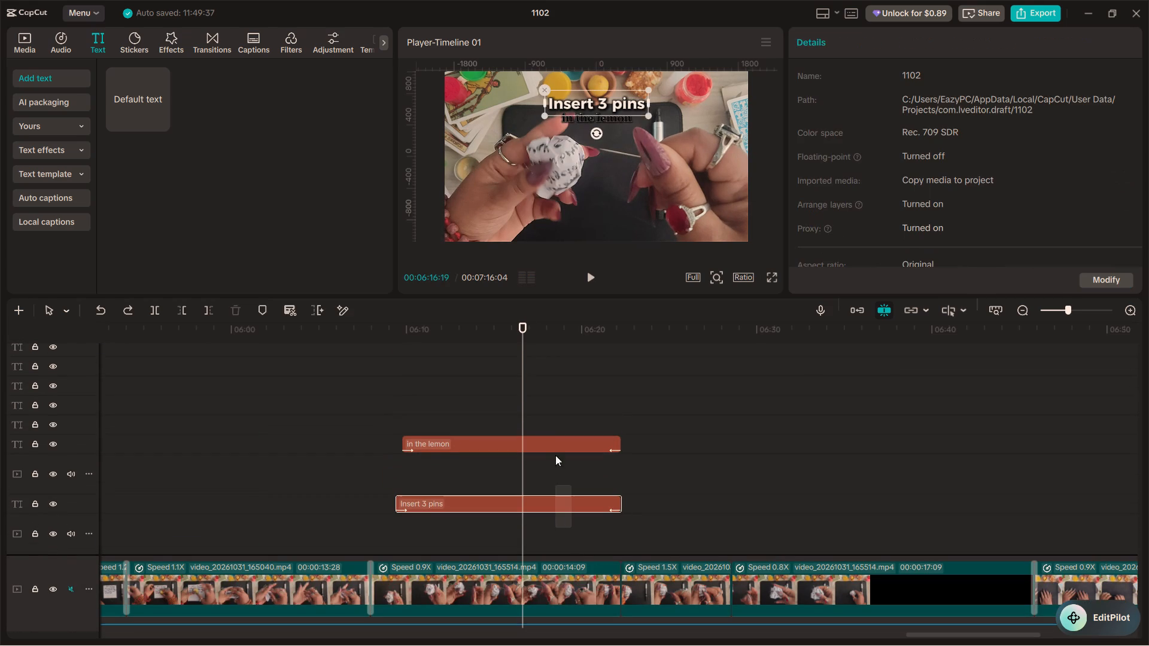
left_click_drag(555, 455, 546, 438)
left_click_drag(621, 442, 584, 442)
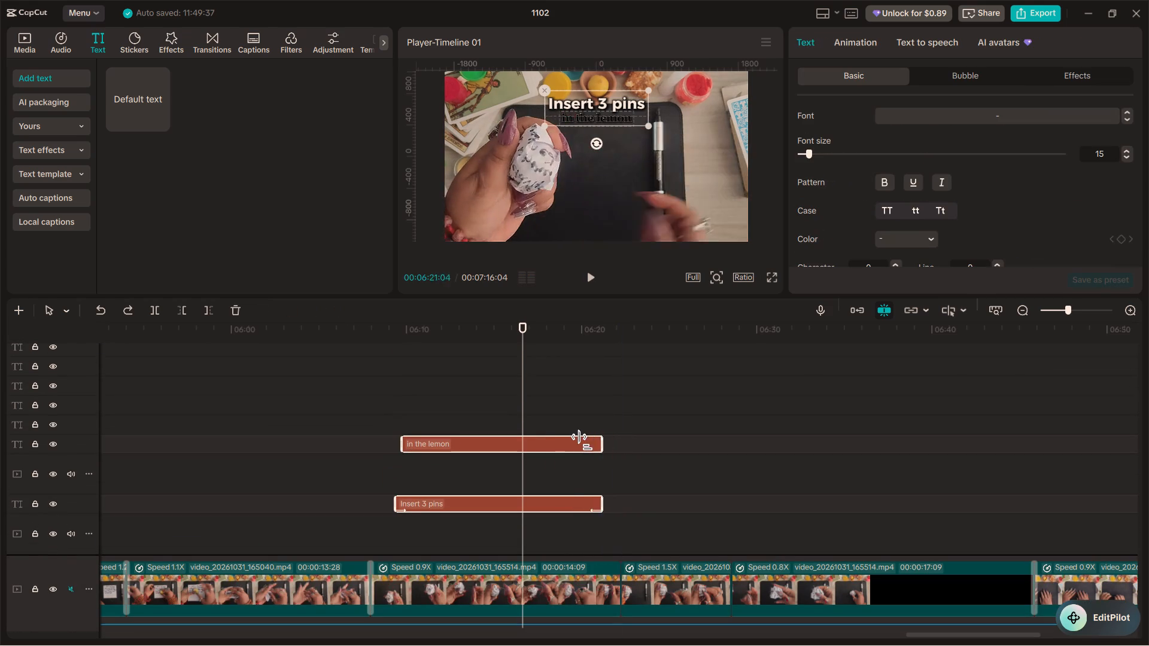
left_click_drag(584, 442, 519, 431)
Play the video on from about 00:06:15 to 00:06:45 to review the pin-insertion section.
left_click(498, 431)
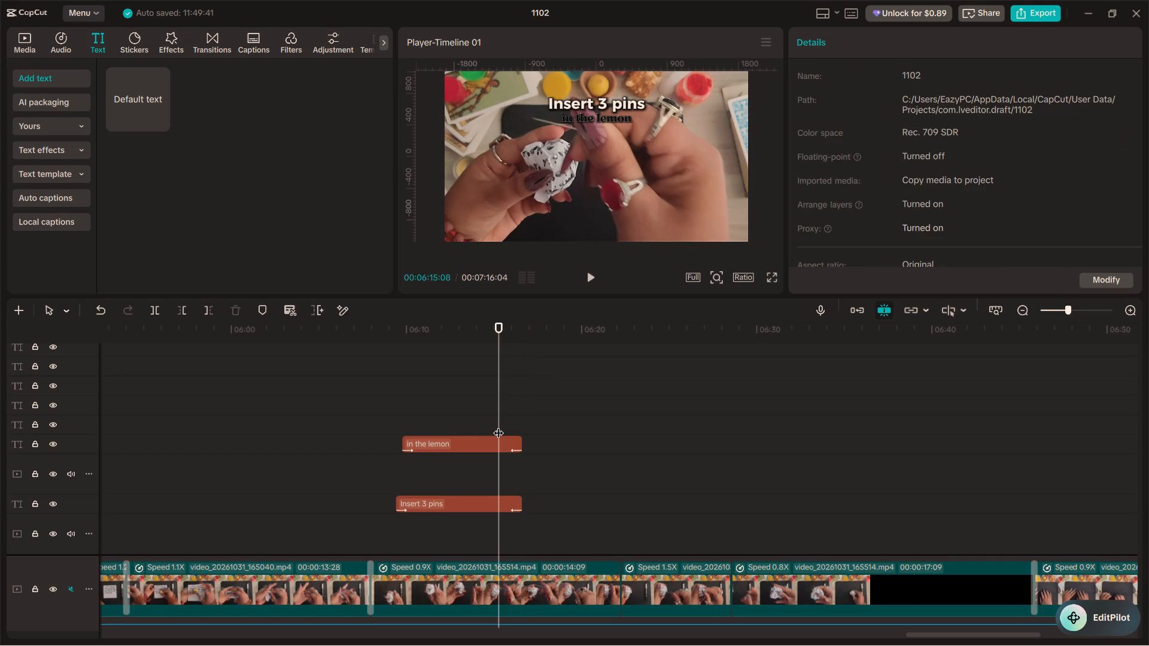
key("space")
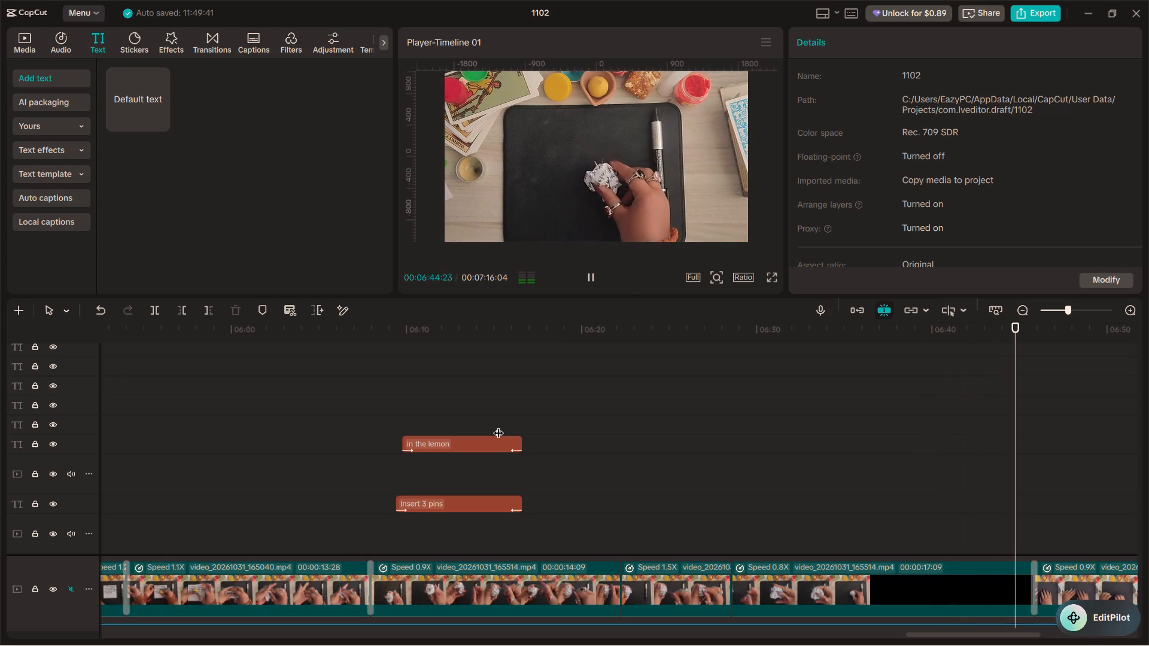
key("space")
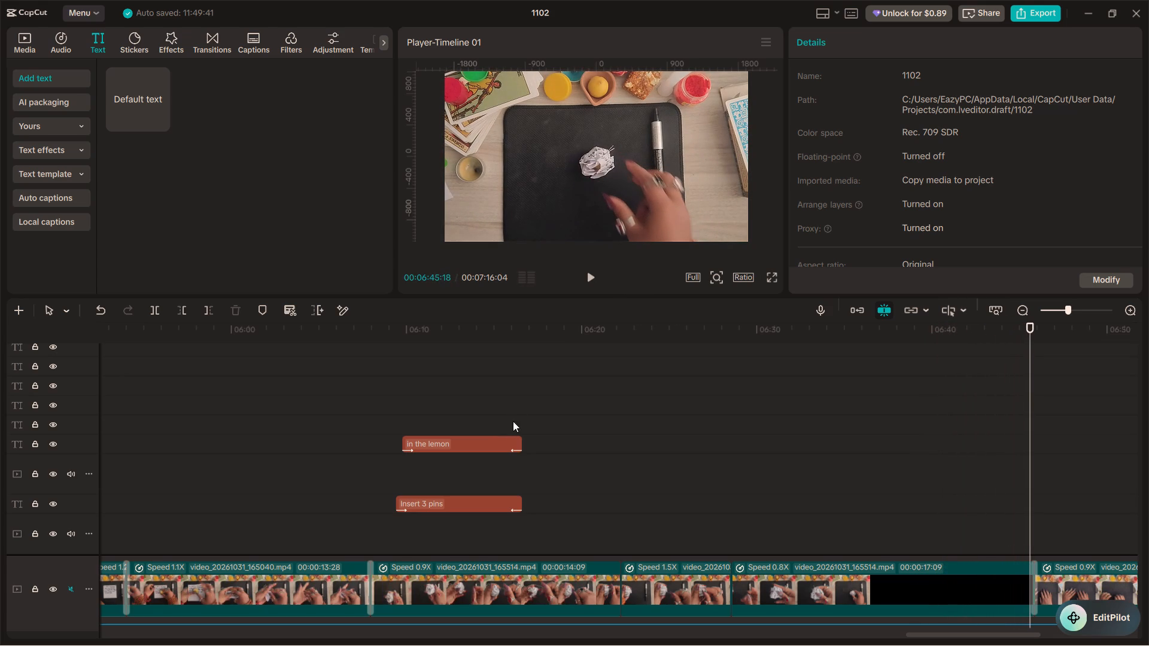
Replay the footage against the voice-over between about 00:06:15 and 00:06:19 to examine where the next phrase starts.
left_click(501, 402)
key("space")
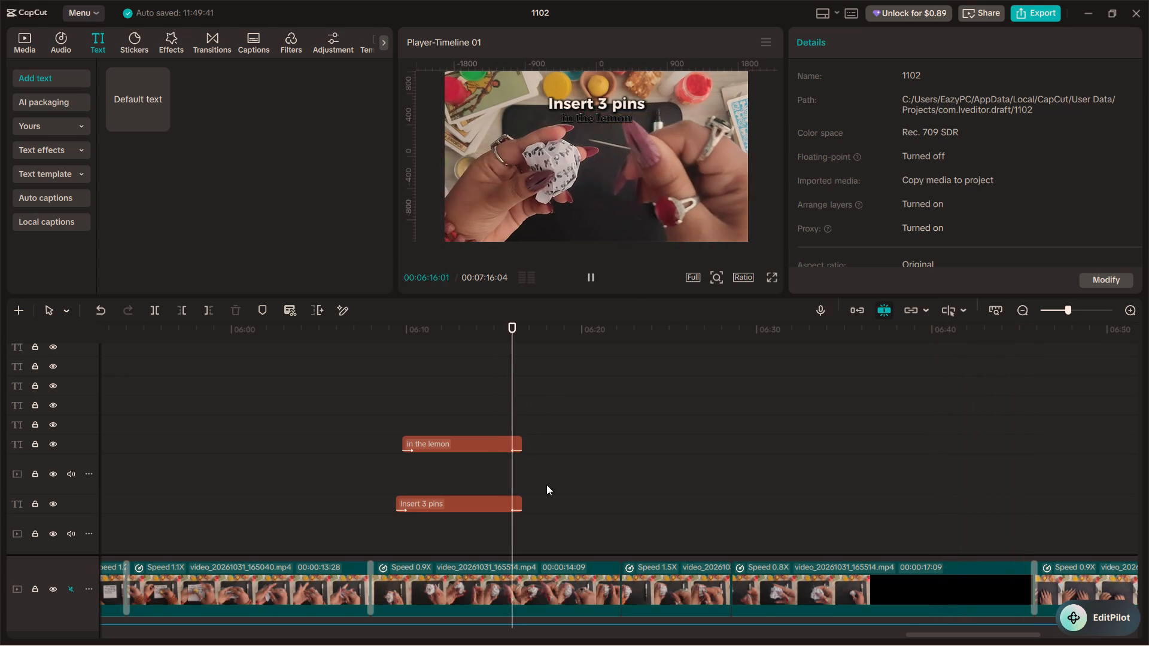
scroll(555, 482, "up", 13, "ctrl")
scroll(564, 486, "down", 12)
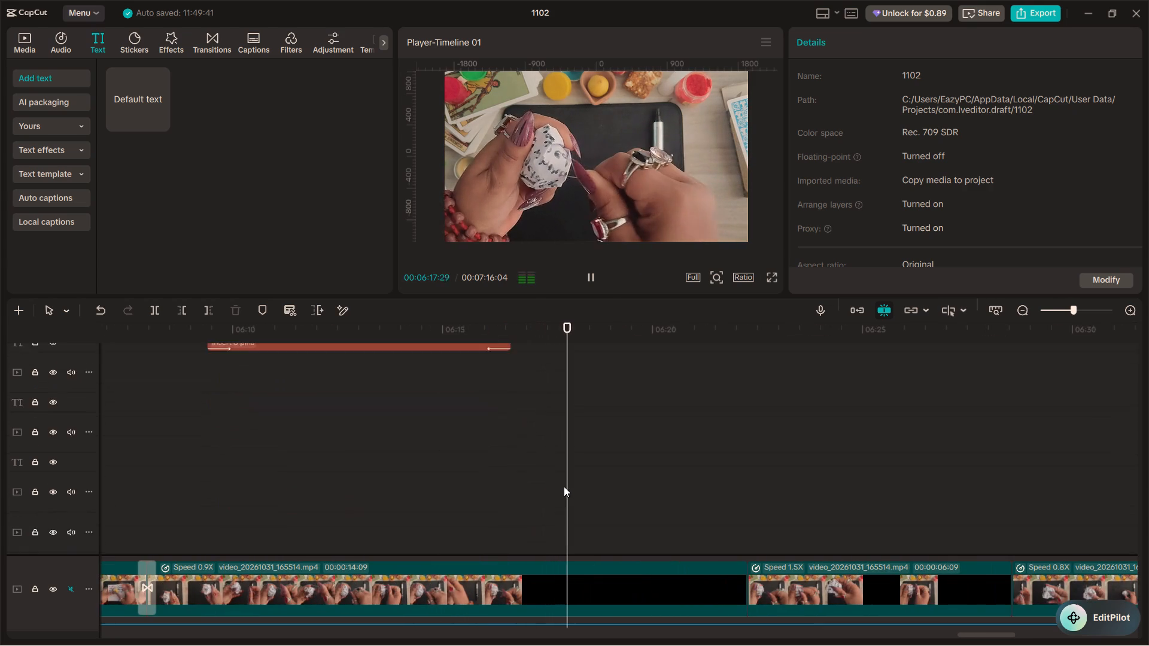
scroll(564, 486, "down", 15)
scroll(566, 483, "down", 20)
scroll(570, 476, "up", 8)
left_click(530, 465)
left_click(497, 464)
key("space")
scroll(511, 477, "down", 12)
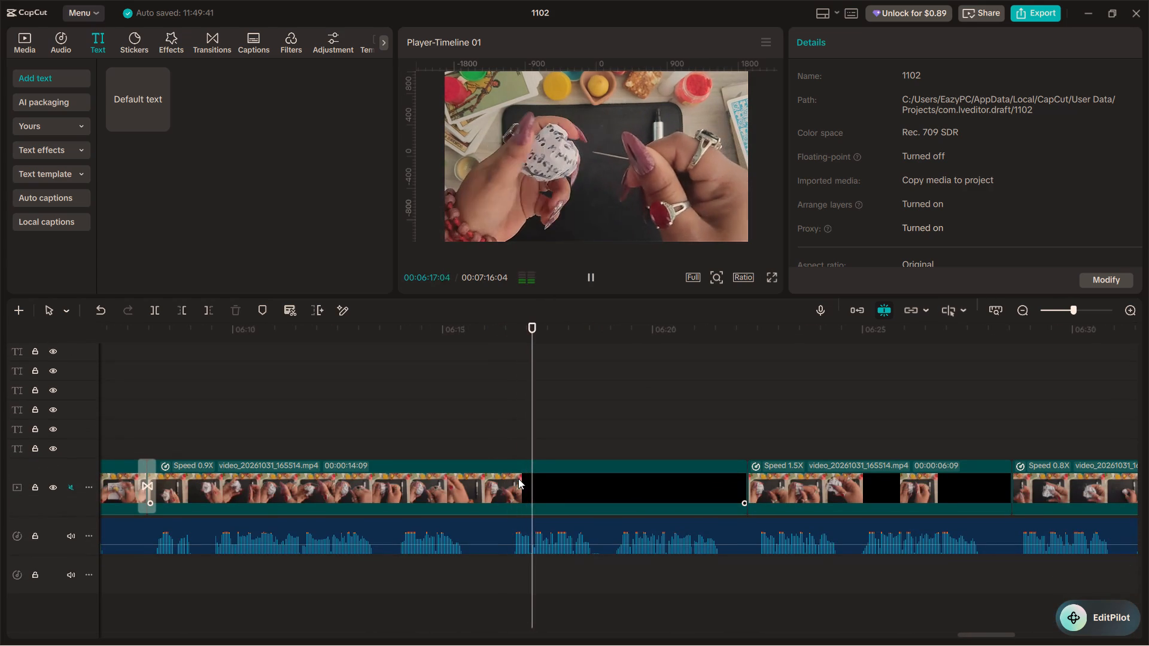
key("space")
left_click(506, 427)
key("space")
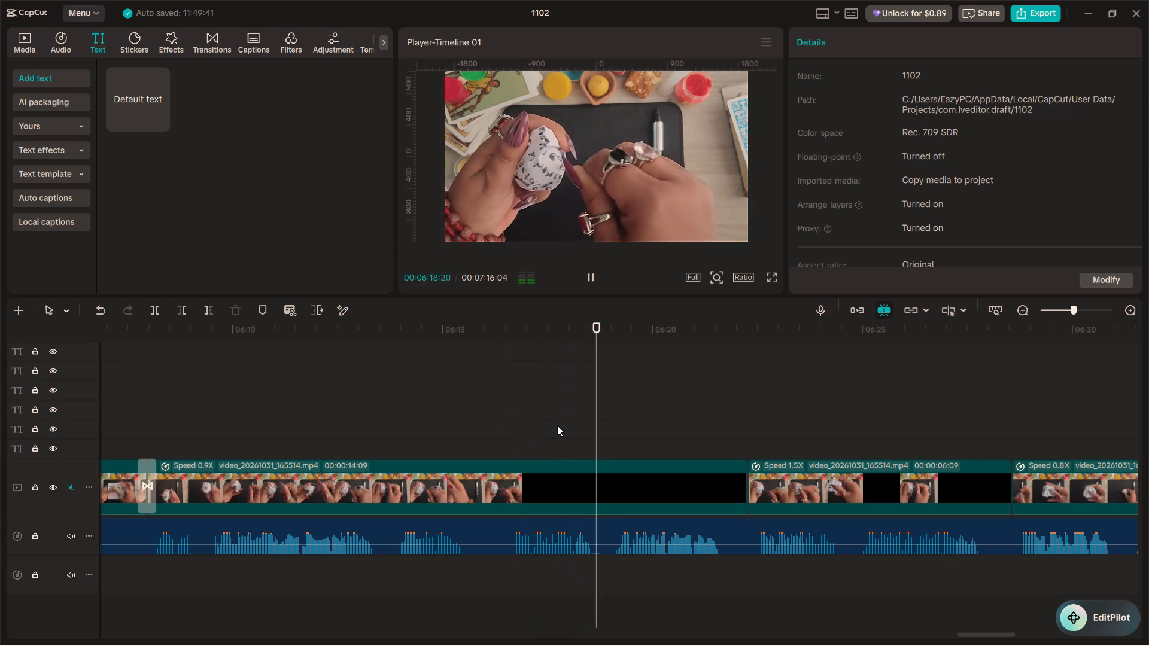
key("space")
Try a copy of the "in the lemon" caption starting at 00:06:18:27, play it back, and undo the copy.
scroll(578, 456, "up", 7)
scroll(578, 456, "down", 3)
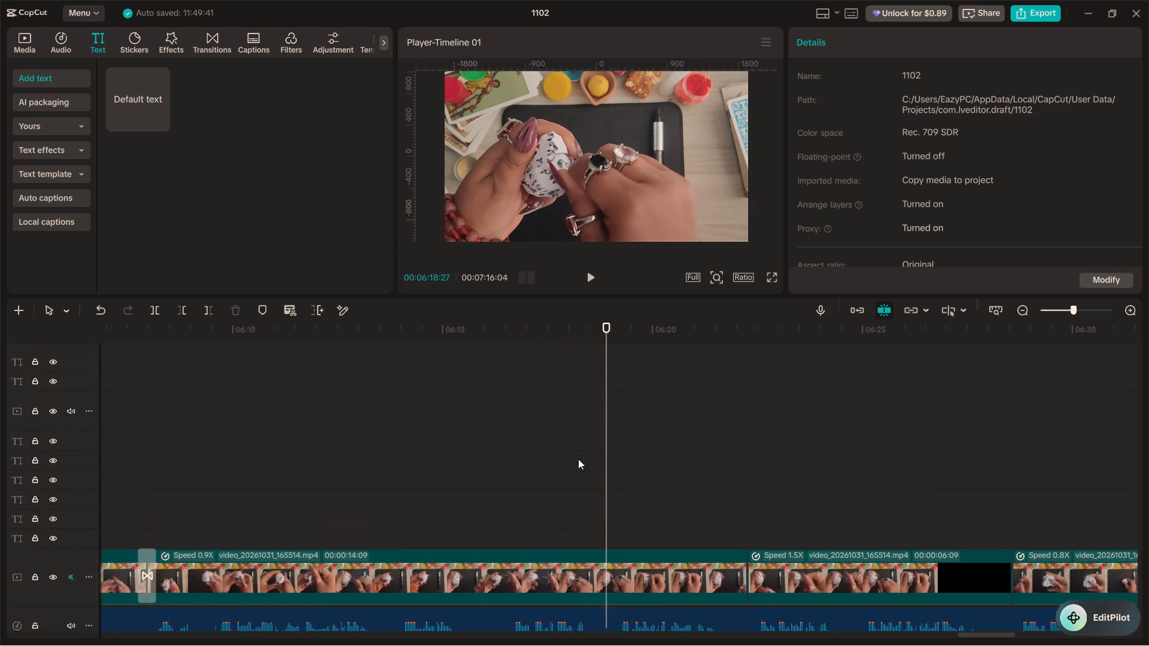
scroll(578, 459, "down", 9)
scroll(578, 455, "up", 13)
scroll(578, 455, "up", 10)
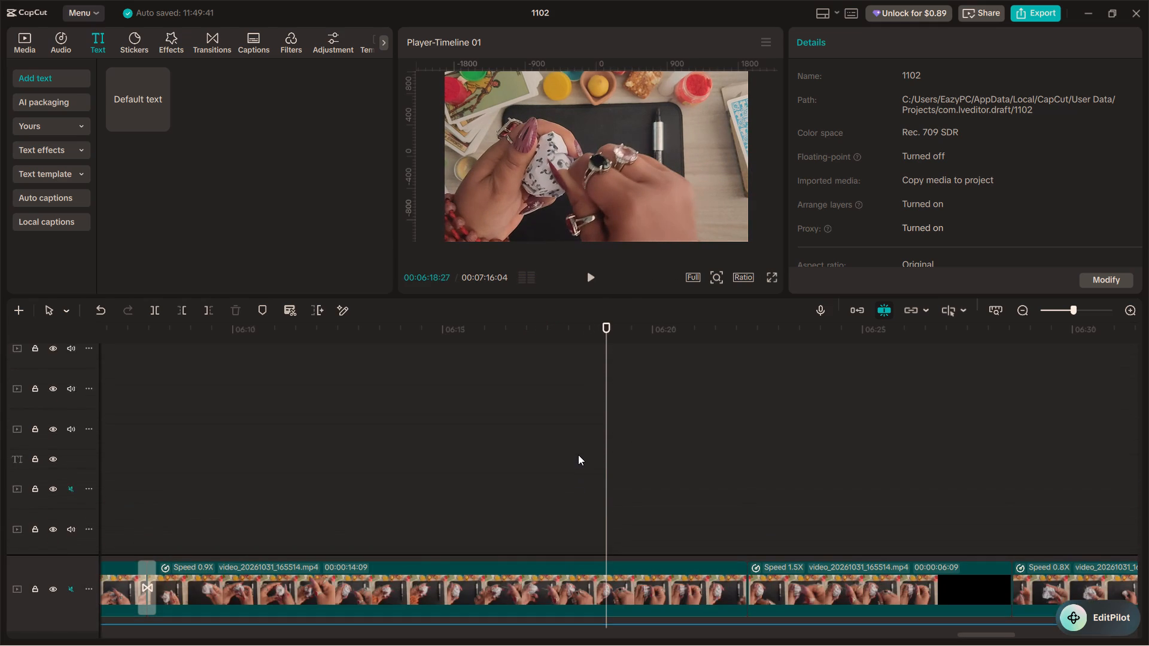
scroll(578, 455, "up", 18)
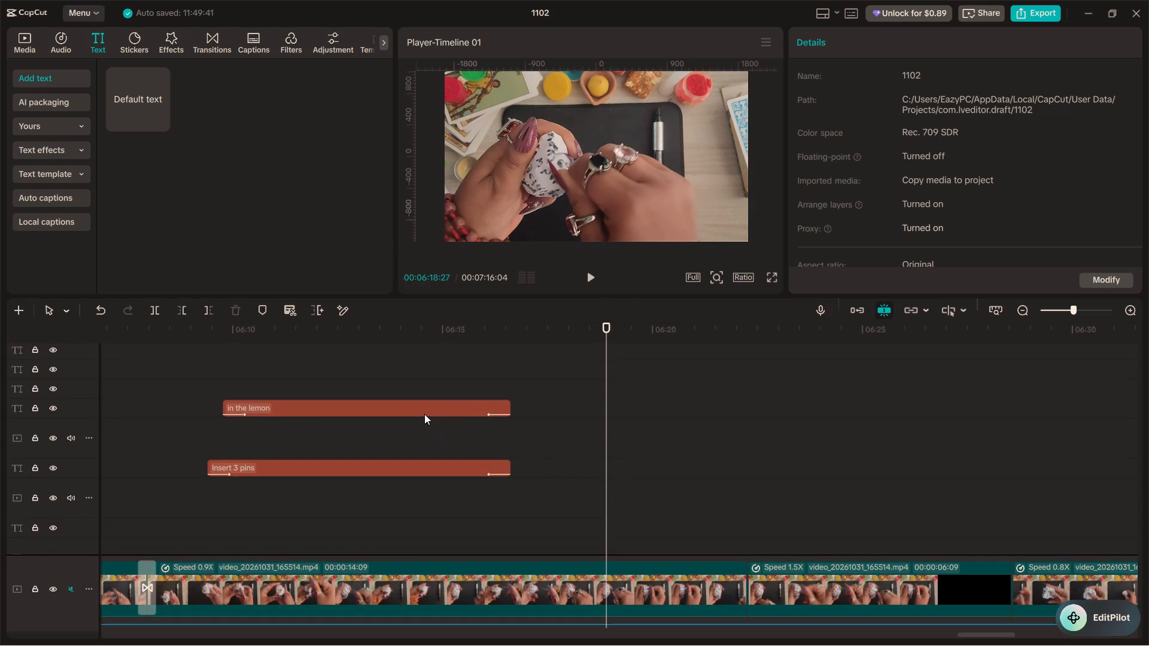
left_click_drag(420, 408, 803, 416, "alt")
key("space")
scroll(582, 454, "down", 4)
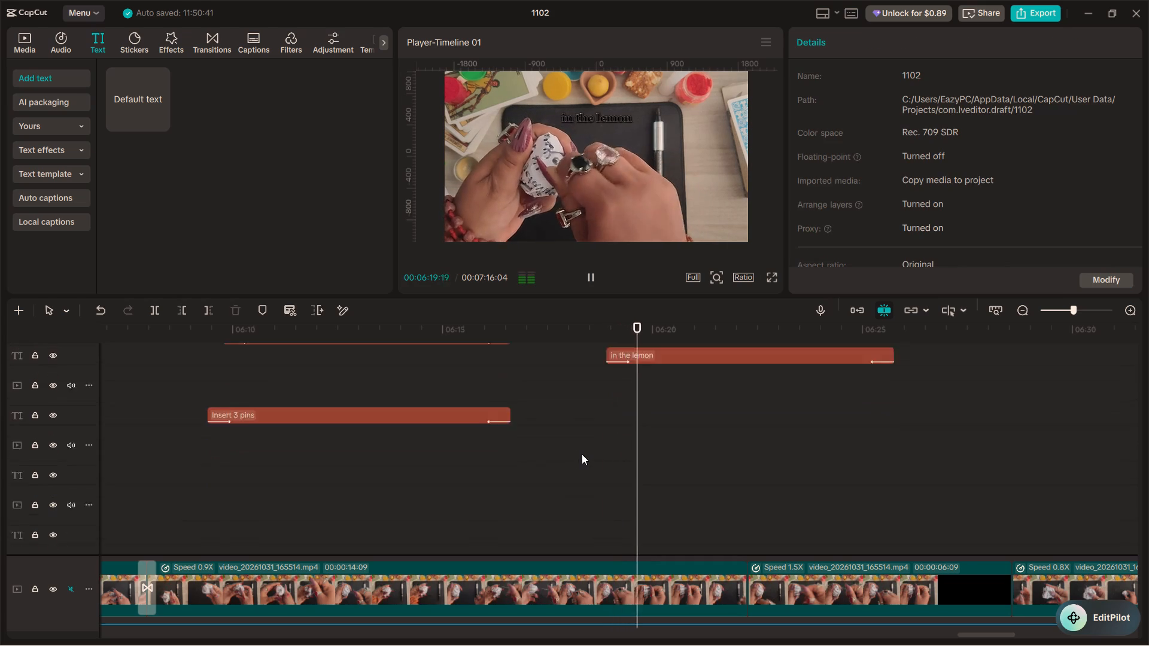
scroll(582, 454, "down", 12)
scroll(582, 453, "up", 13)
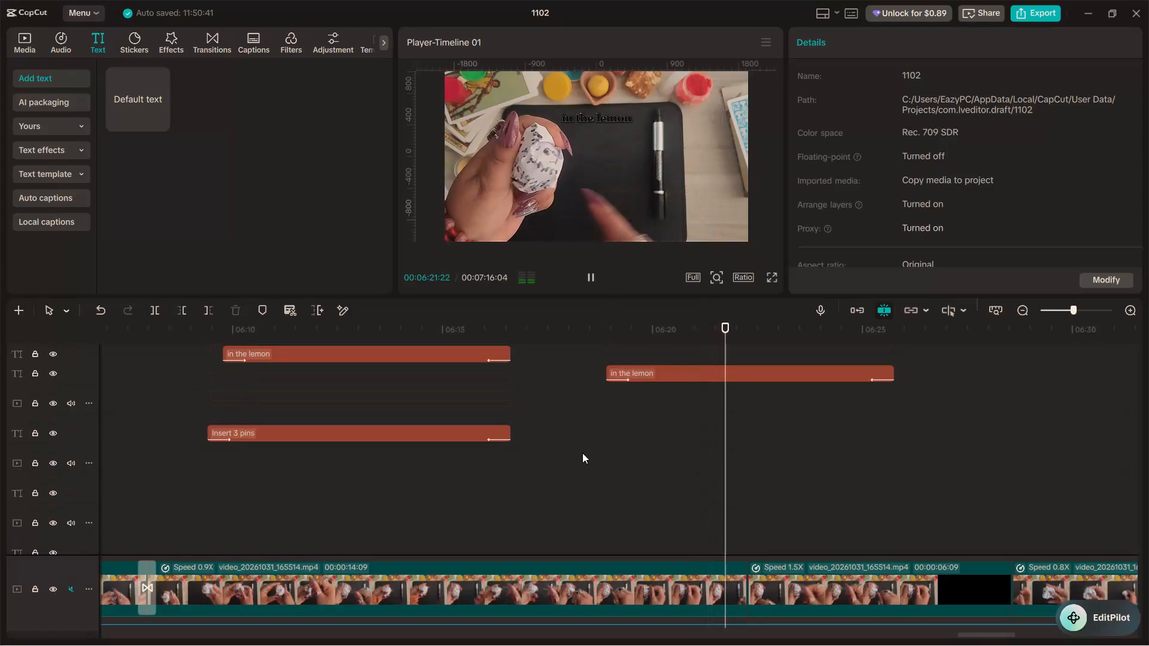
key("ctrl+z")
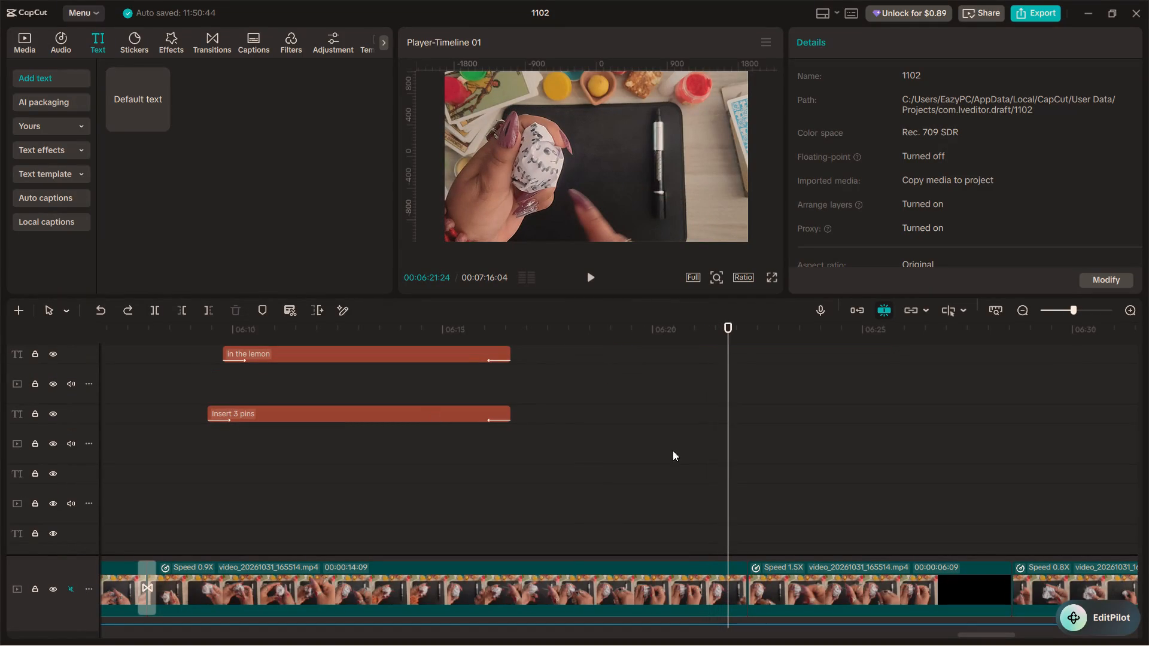
Replay the voice-over between about 00:06:19 and 00:06:20 to locate the next caption's starting point, stopping at 00:06:20:02.
scroll(667, 471, "down", 20)
scroll(667, 471, "down", 20)
scroll(667, 471, "down", 2)
left_click(617, 413)
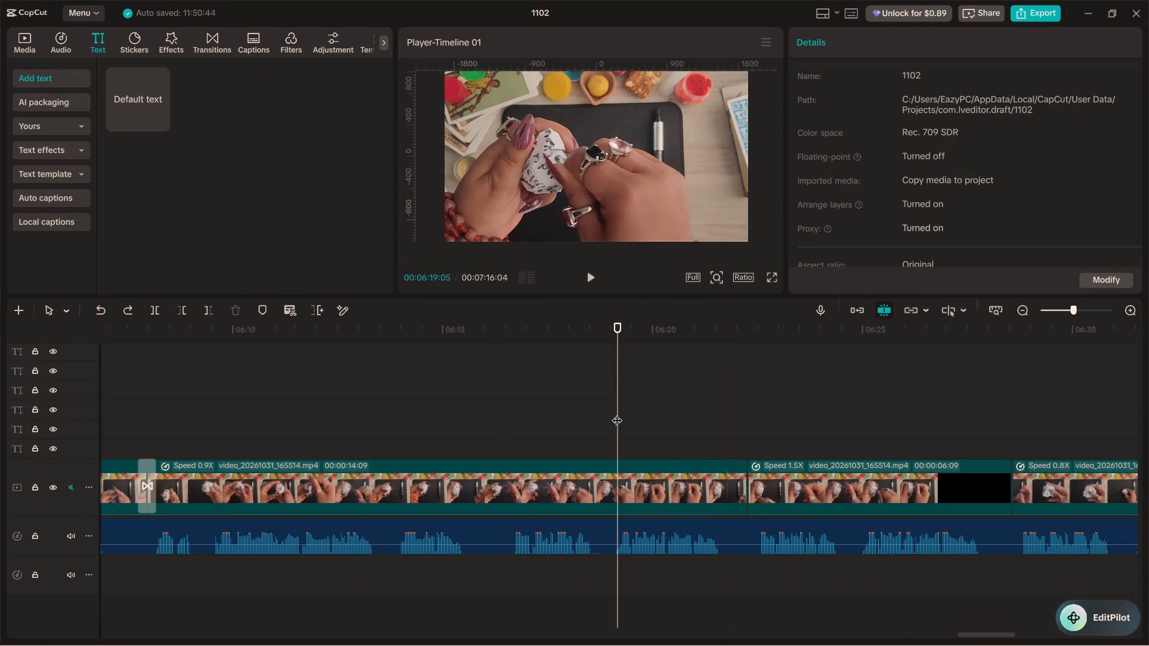
double_click(615, 413)
key("space")
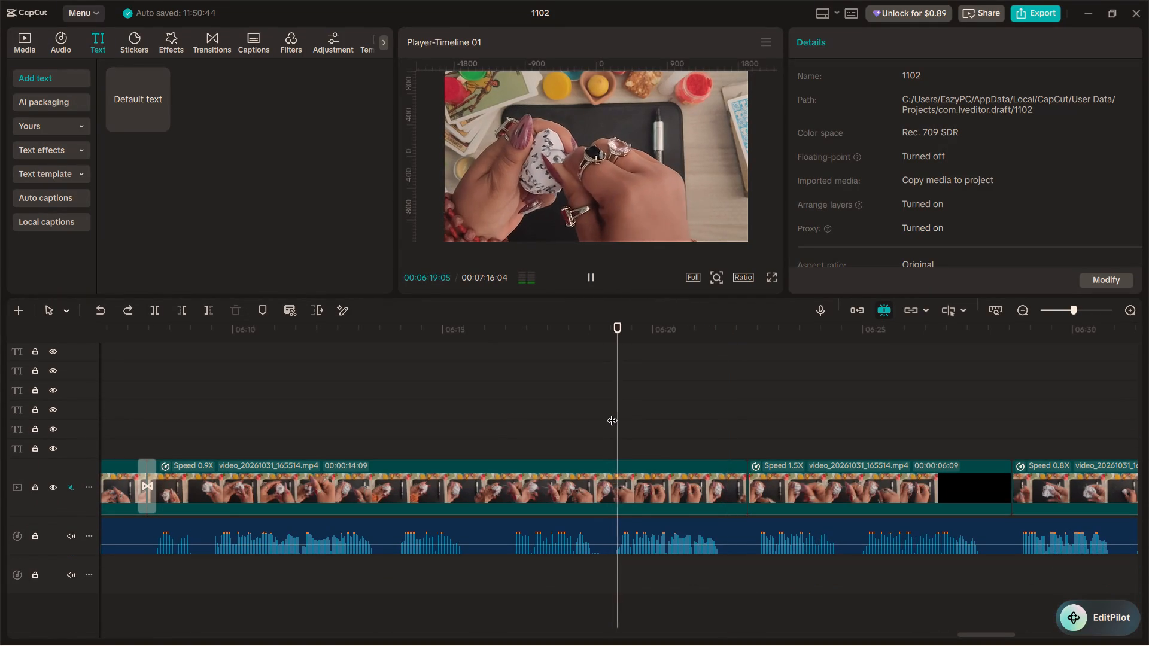
key("space")
scroll(646, 426, "up", 9, "ctrl")
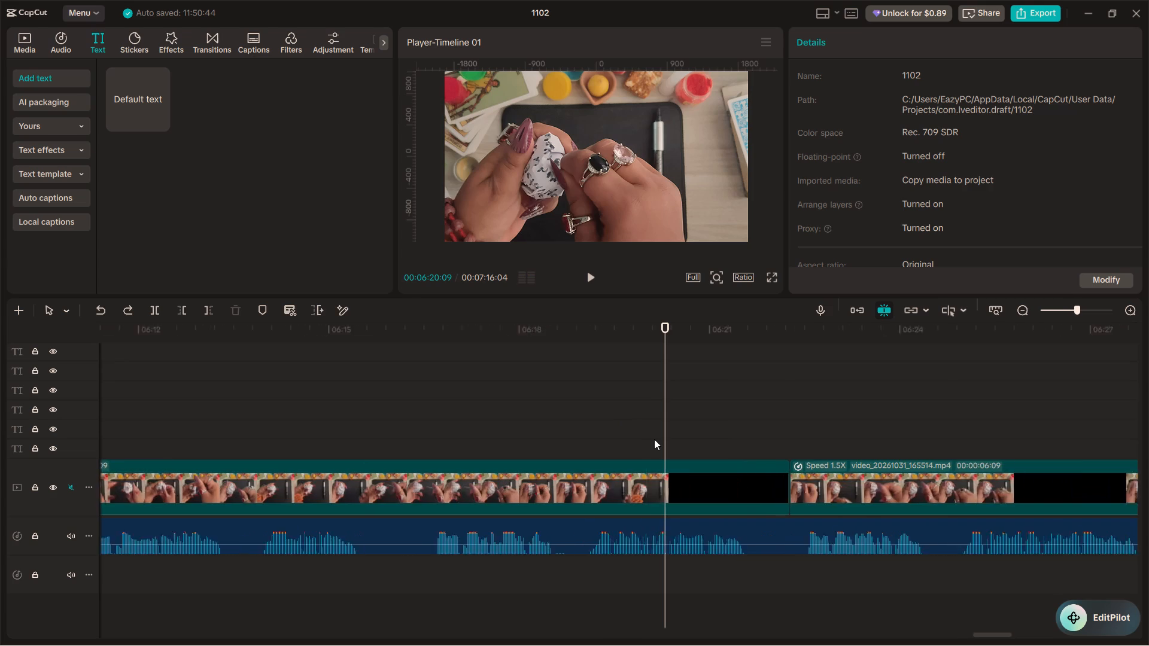
scroll(654, 439, "up", 10, "ctrl")
left_click(618, 429)
key("space")
key("space")
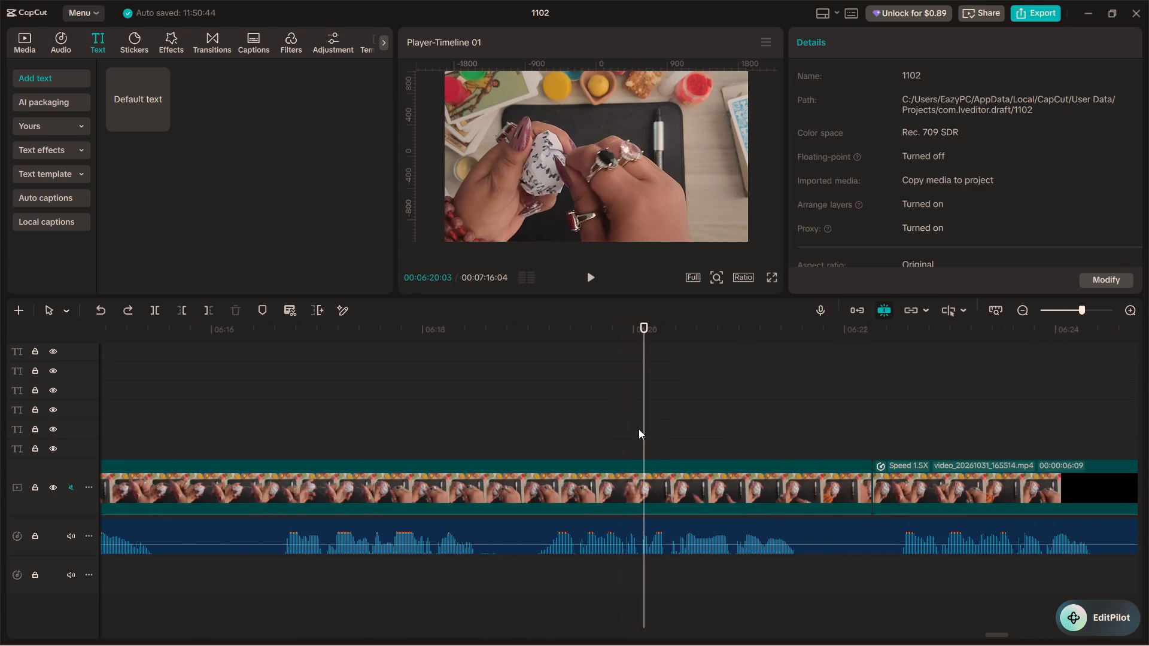
left_click(644, 424)
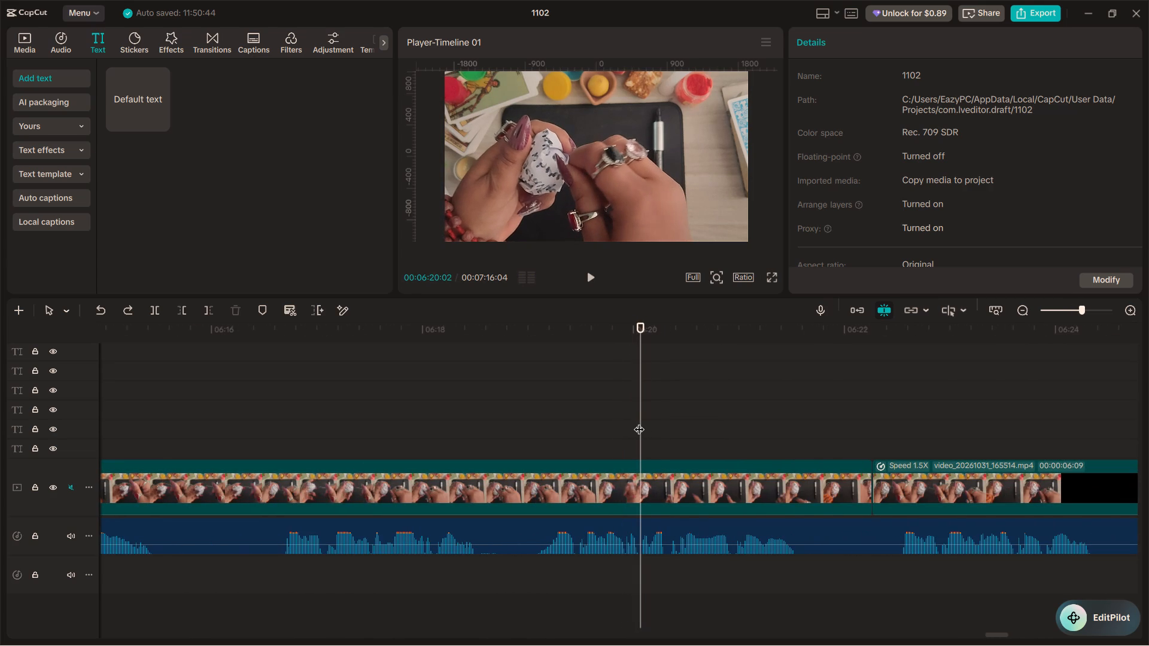
Place a copy of the "Insert 3 pins" caption on the timeline, starting at 00:06:20:02.
scroll(641, 424, "up", 20)
scroll(641, 424, "up", 20)
scroll(641, 424, "up", 1)
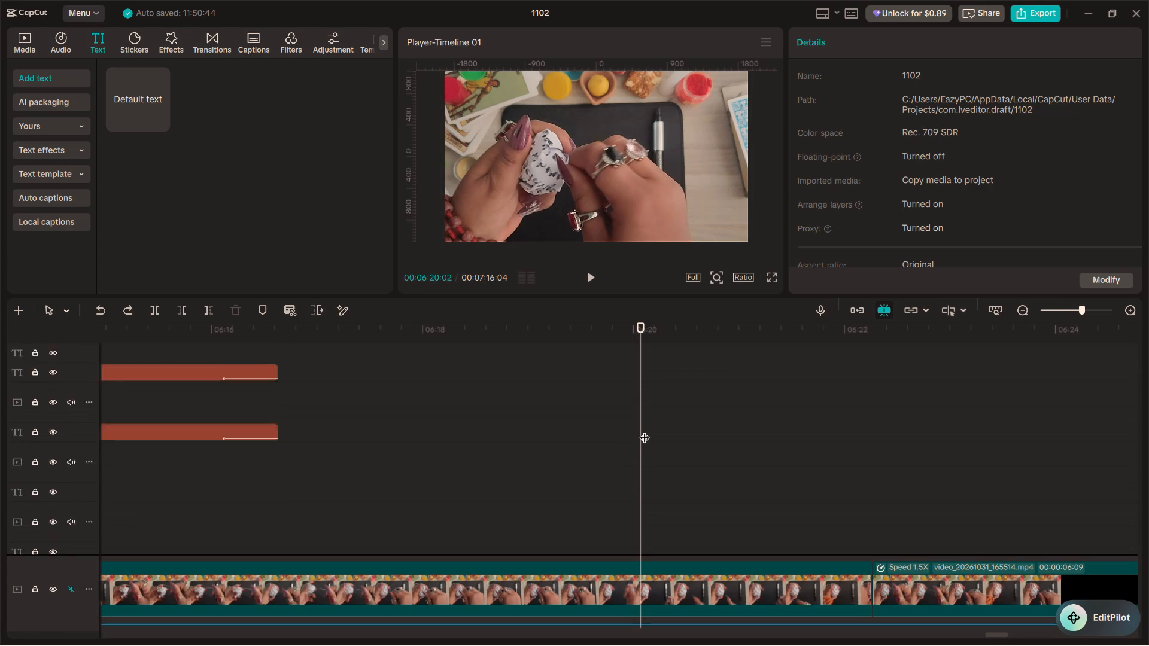
scroll(645, 430, "up", 10)
scroll(645, 430, "down", 13)
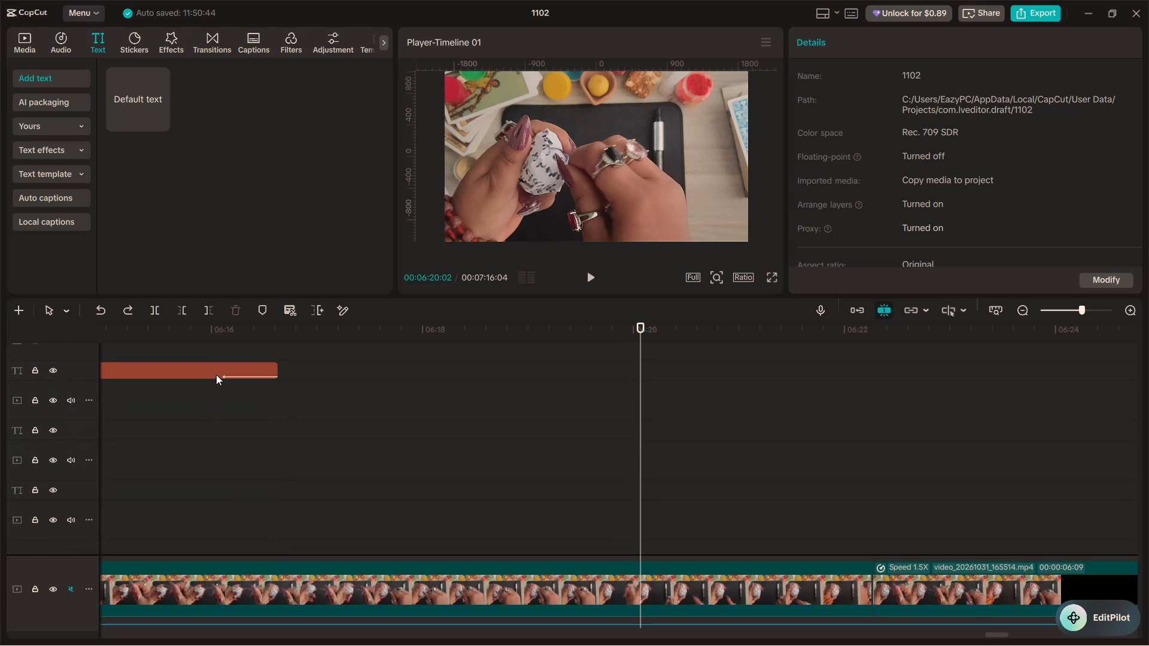
left_click_drag(211, 368, 1148, 376, "alt")
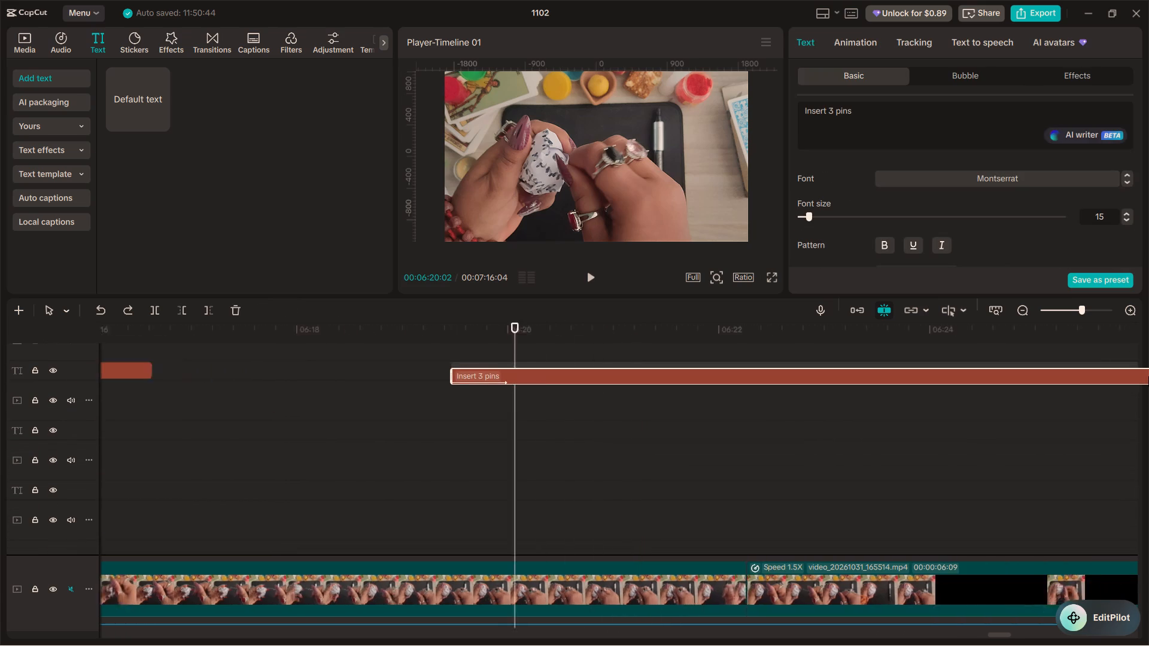
left_click_drag(1148, 376, 996, 379, "alt")
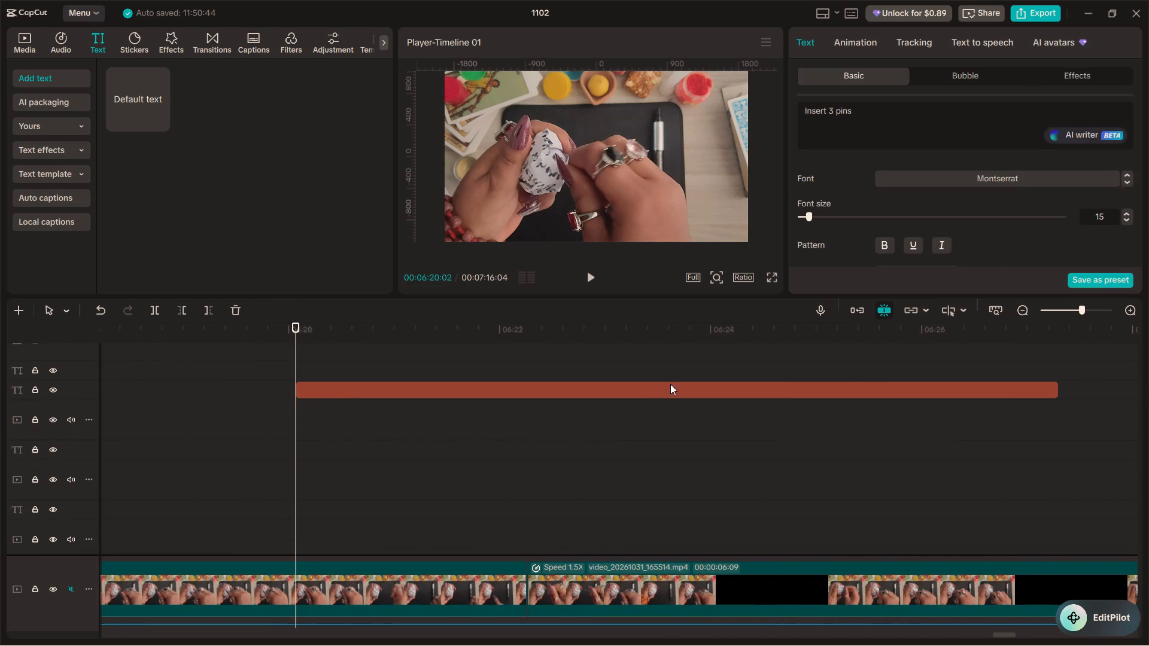
Move the copied caption to the upper right area of the video frame, over the marker pen.
left_click(332, 343)
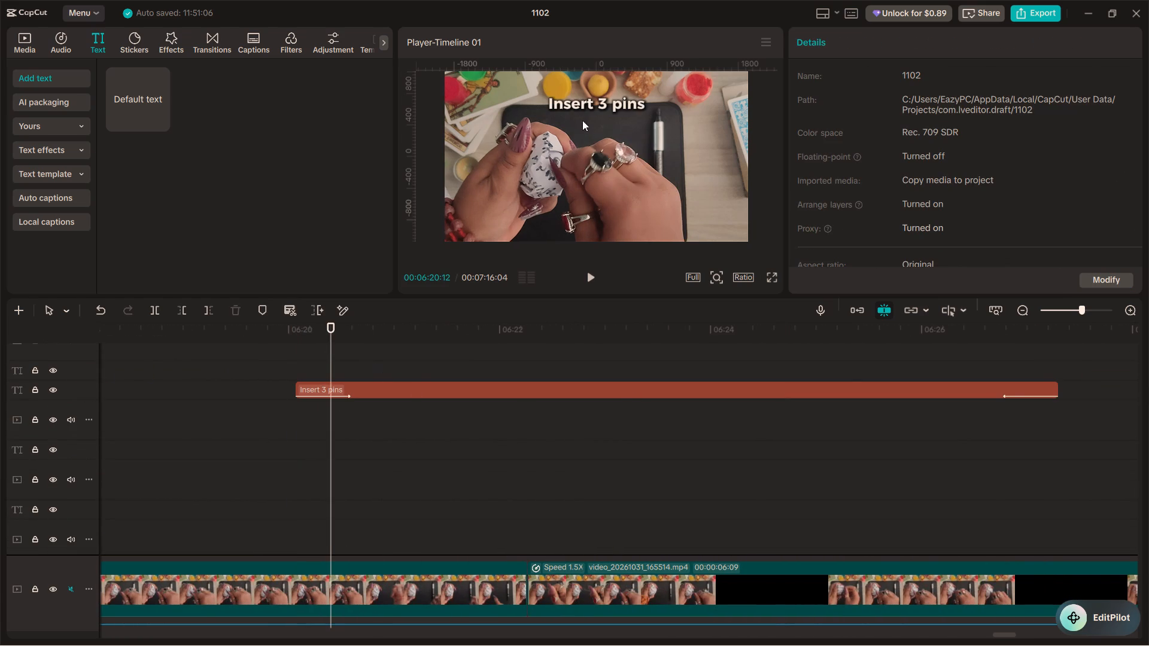
left_click(580, 105)
left_click_drag(584, 104, 681, 133)
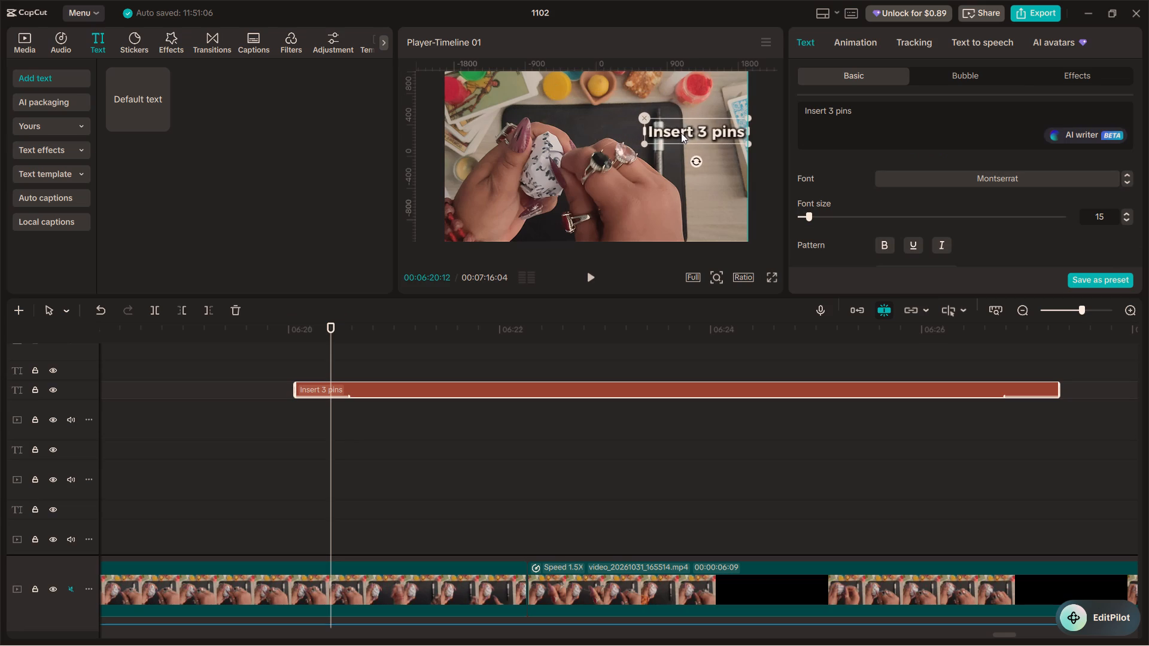
left_click_drag(681, 133, 677, 133)
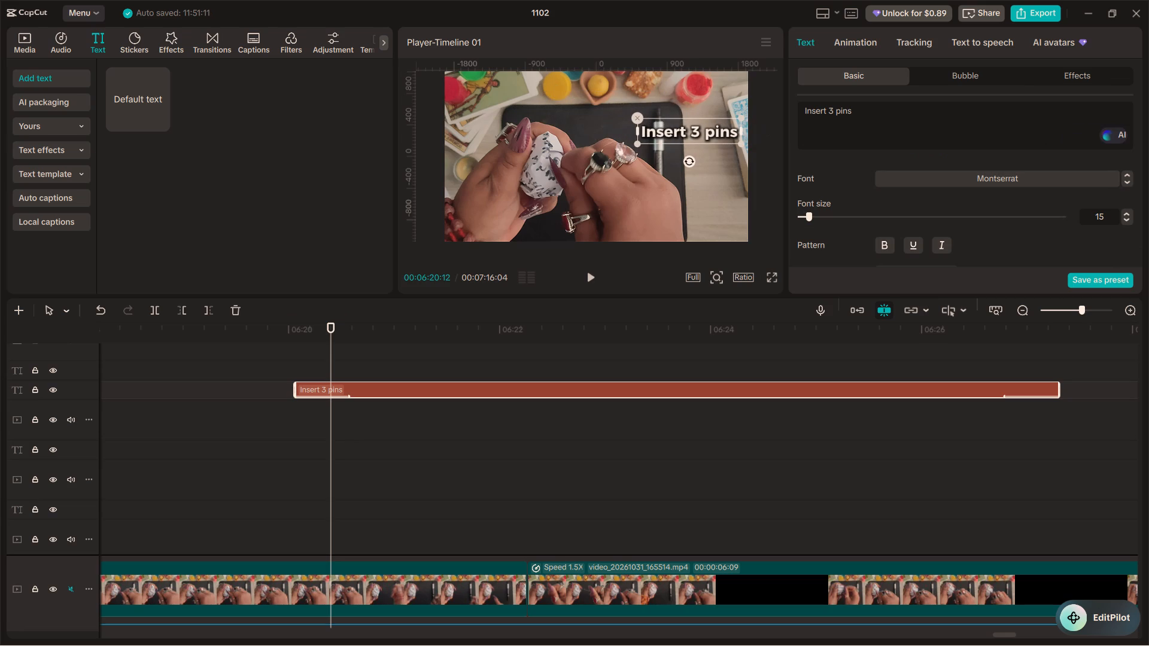
Go through the available fonts for the copied caption's full text and set it to serif.
left_click_drag(867, 111, 801, 110)
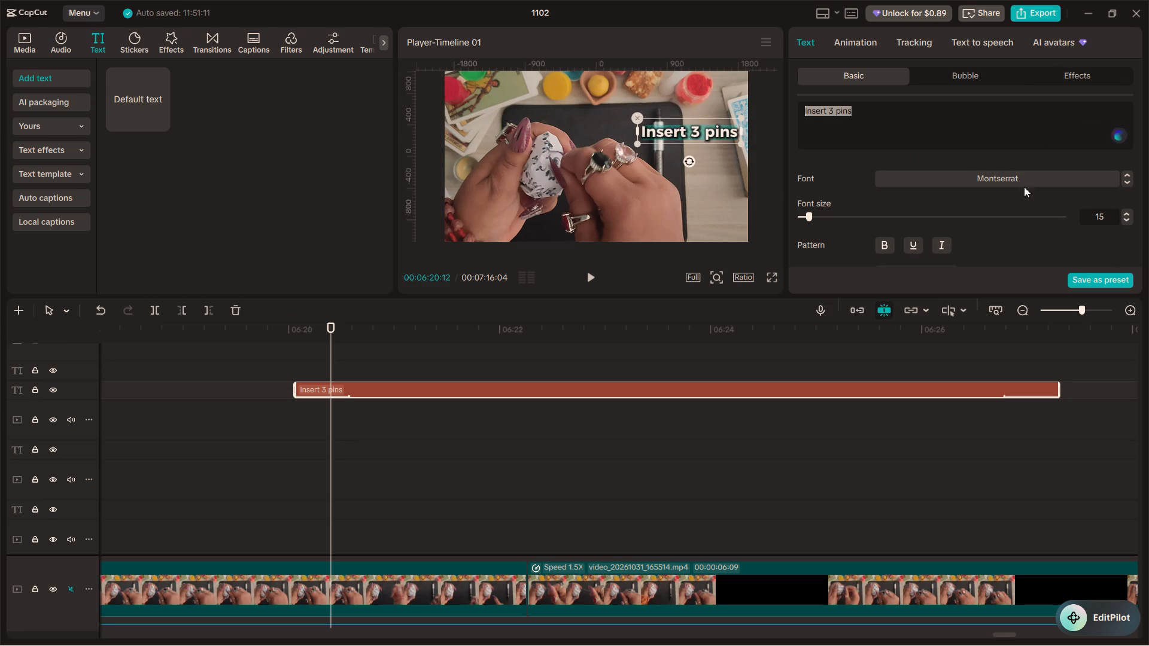
left_click(1126, 182)
left_click(1126, 182)
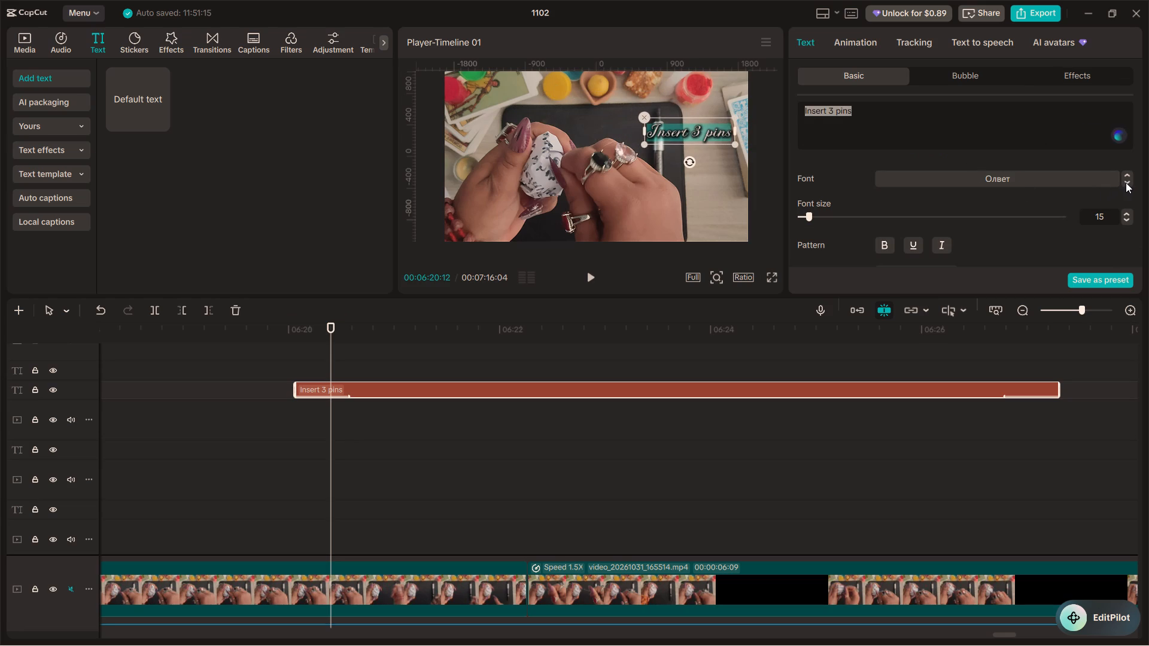
double_click(1126, 182)
left_click(1126, 182)
left_click(1126, 182)
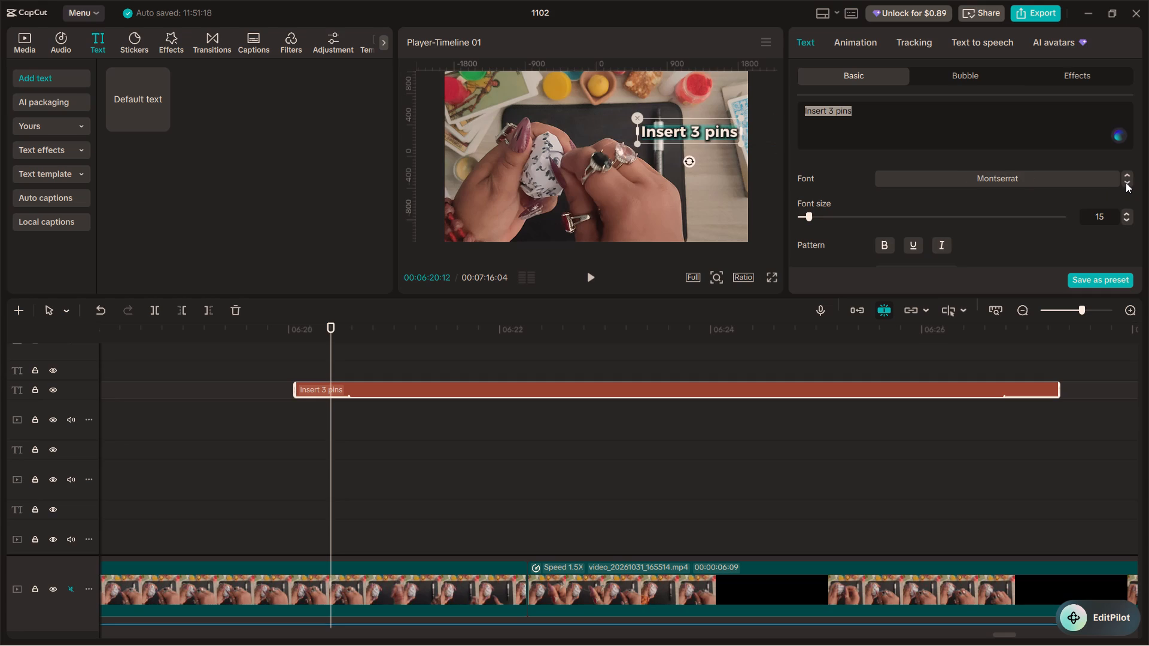
left_click(1126, 182)
left_click(1126, 182)
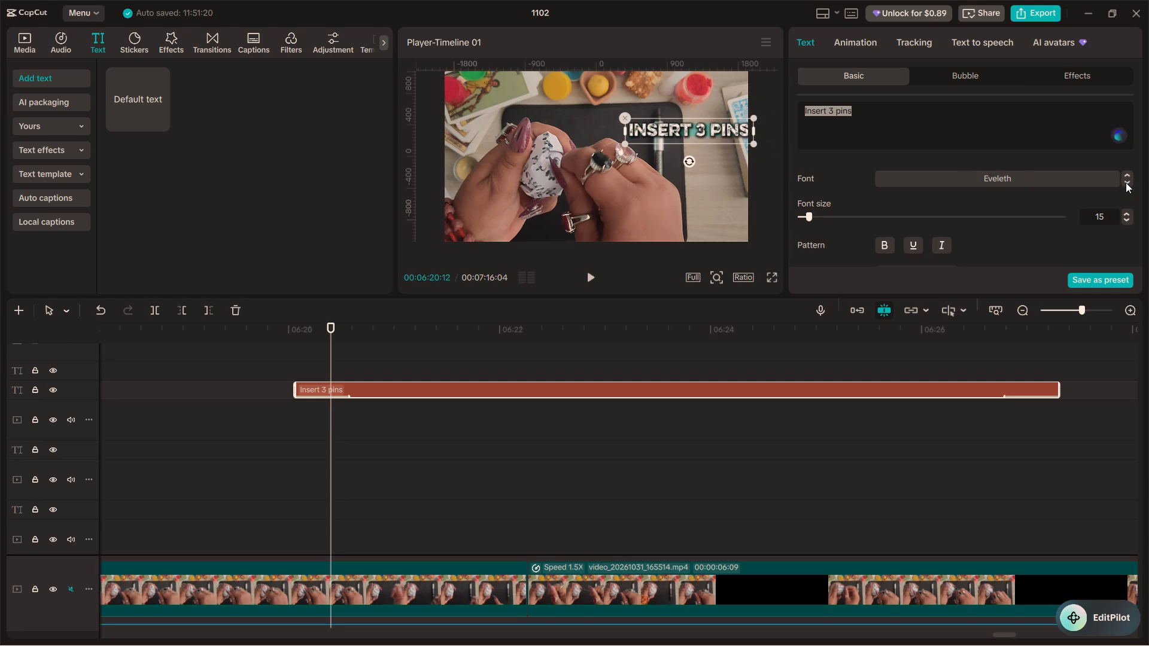
left_click(1126, 182)
left_click(1126, 182)
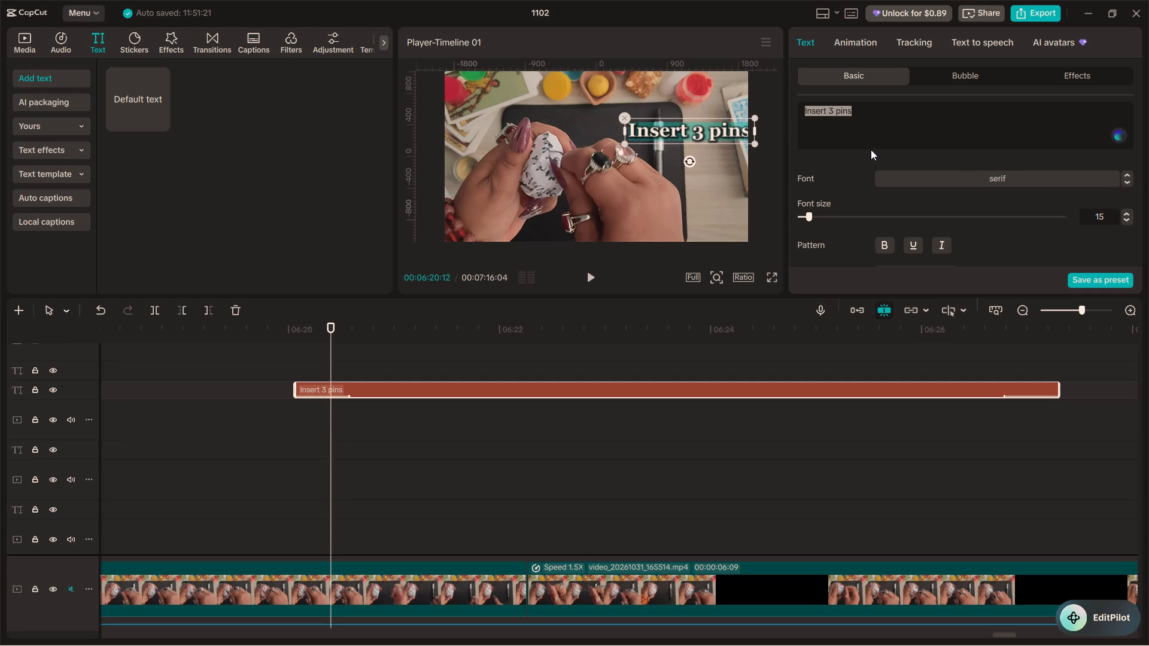
Make the copied caption's text italic.
scroll(868, 254, "down", 2)
scroll(867, 234, "up", 1)
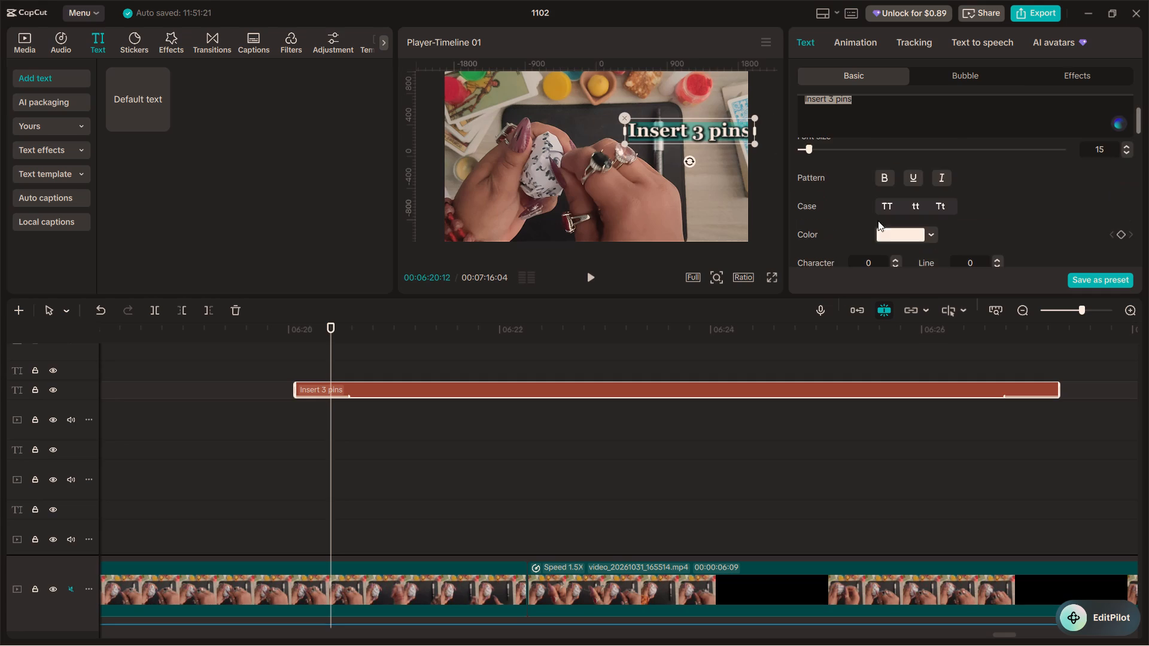
left_click(938, 176)
scroll(868, 223, "up", 4)
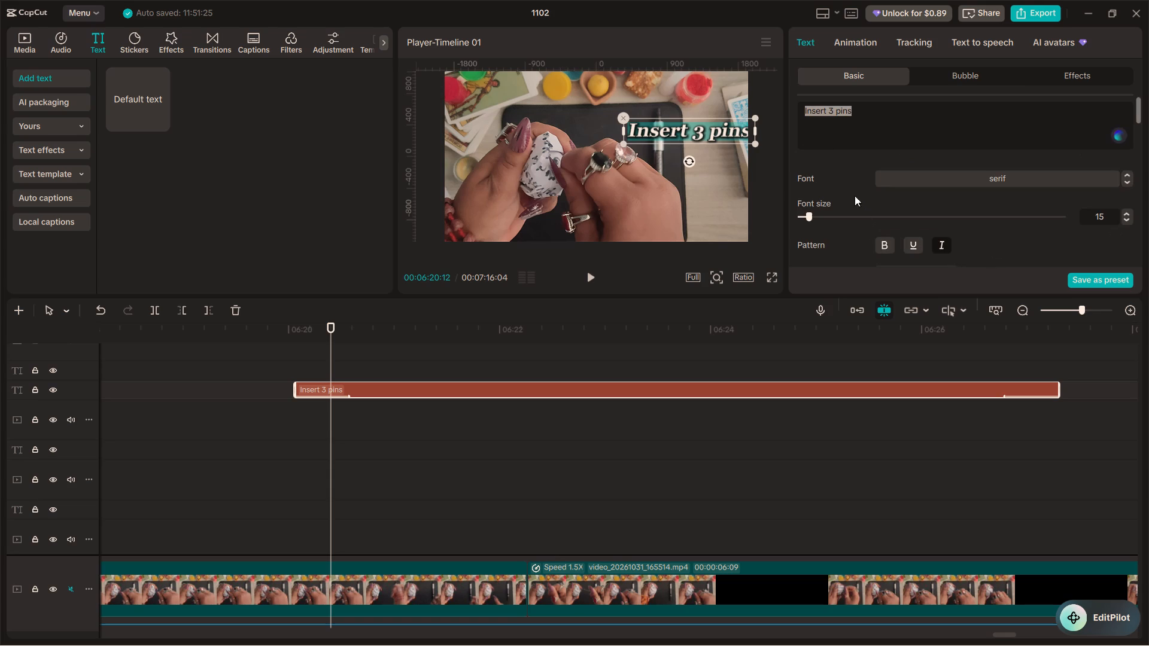
Replace the copied caption's text with two lines reading "protection of" and "peace".
left_click_drag(864, 115, 807, 103)
type("prot")
type("ection of pe")
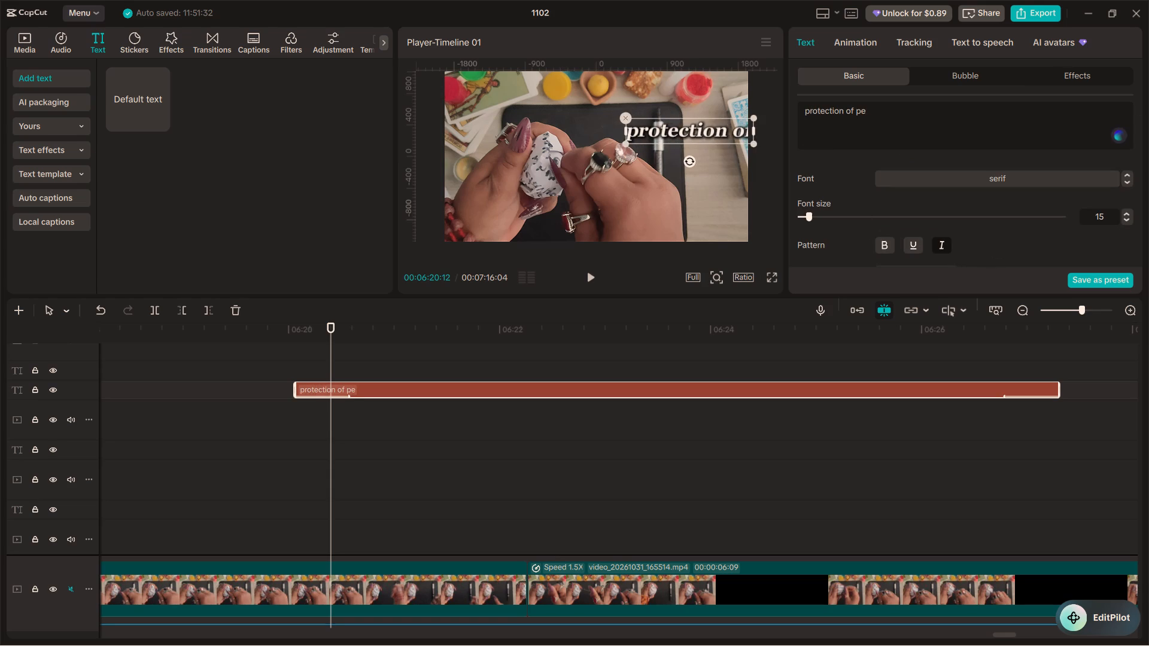
key("BackSpace")
key("BackSpace")
key("shift+Return")
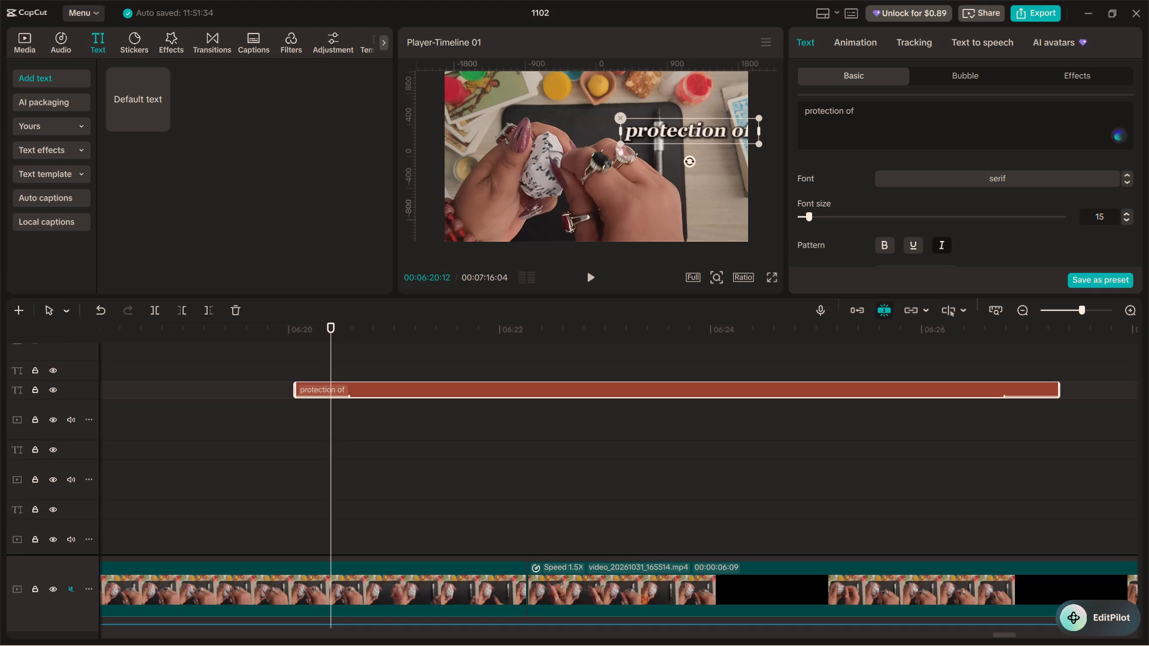
type("peace")
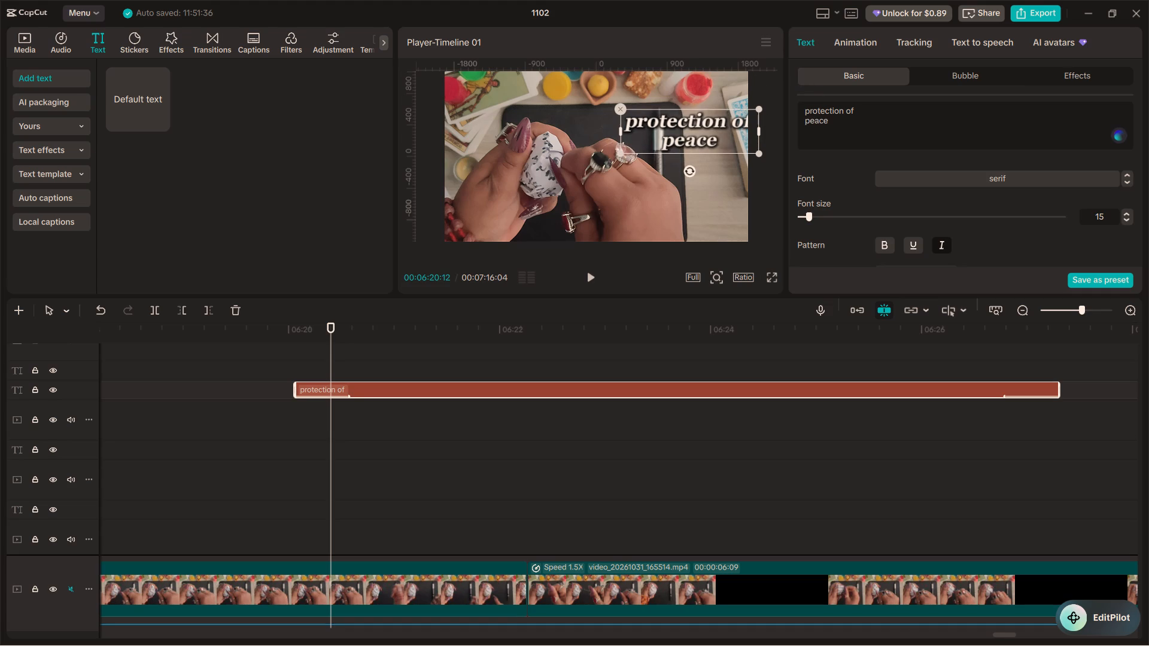
Scale down the "protection of peace" caption so that it fits inside the video frame.
left_click_drag(759, 108, 724, 136)
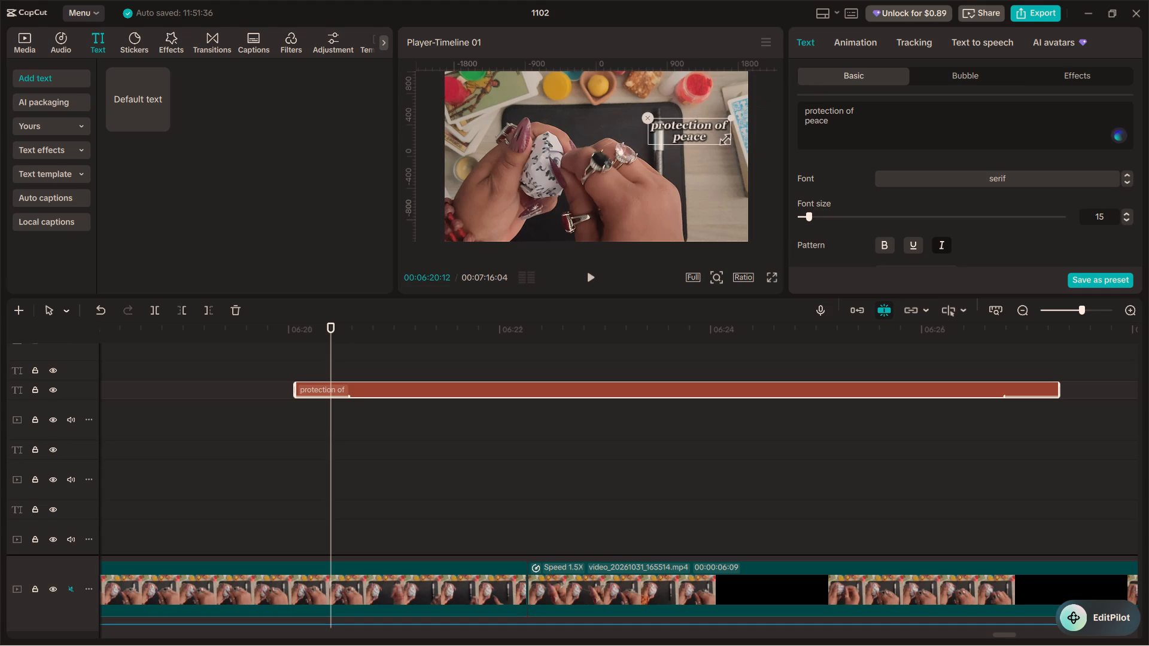
left_click_drag(724, 136, 724, 150)
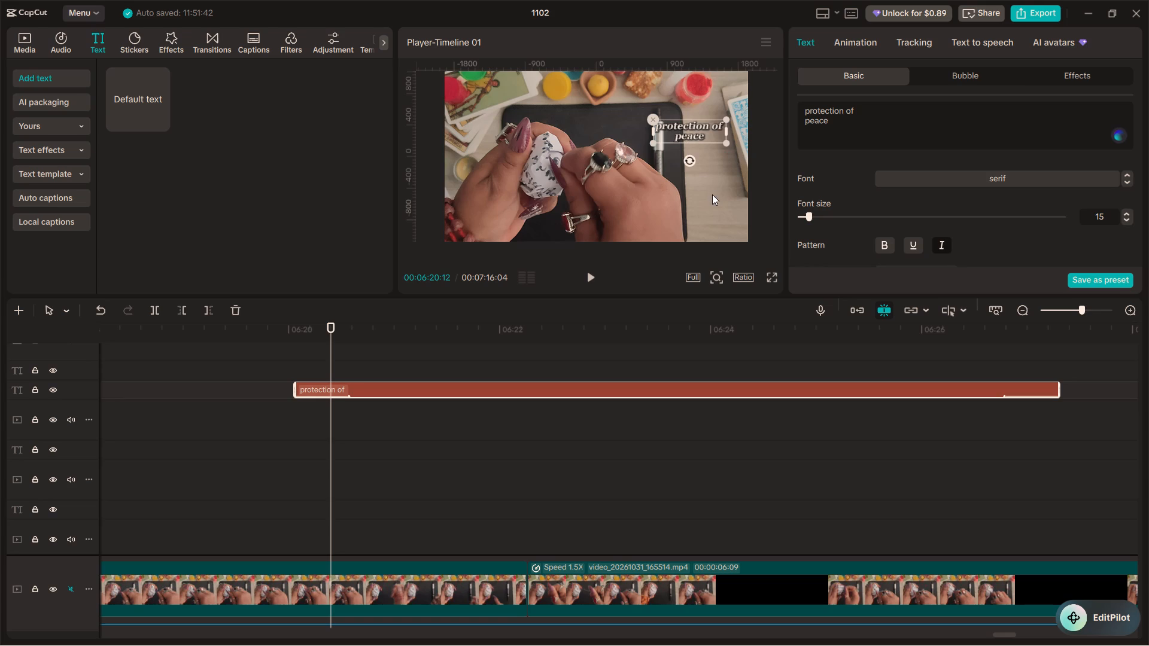
Play the new caption full screen from 00:06:19:24 to review its look and timing against the footage.
scroll(375, 435, "up", 4)
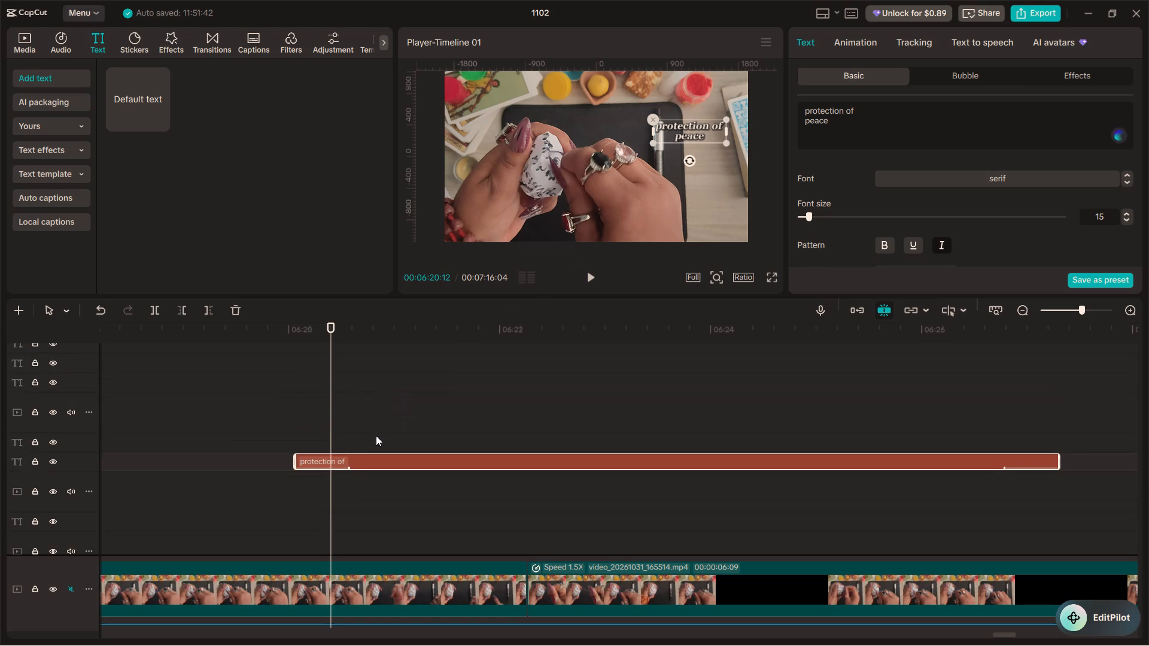
scroll(376, 435, "down", 11)
scroll(378, 438, "up", 6)
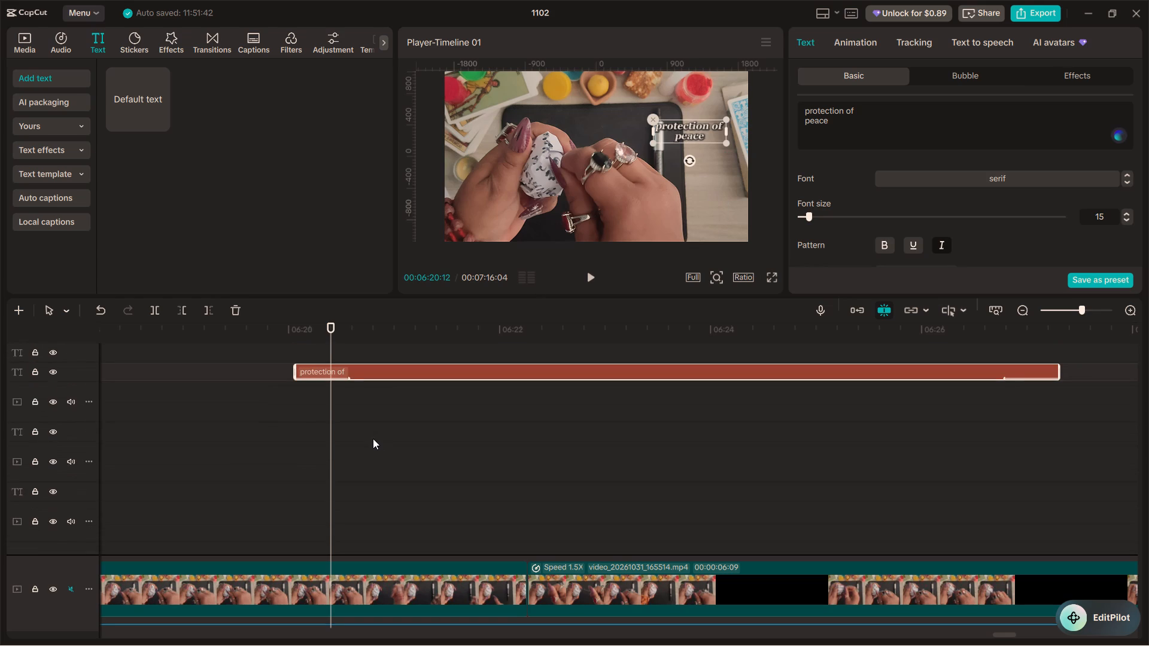
left_click(268, 454)
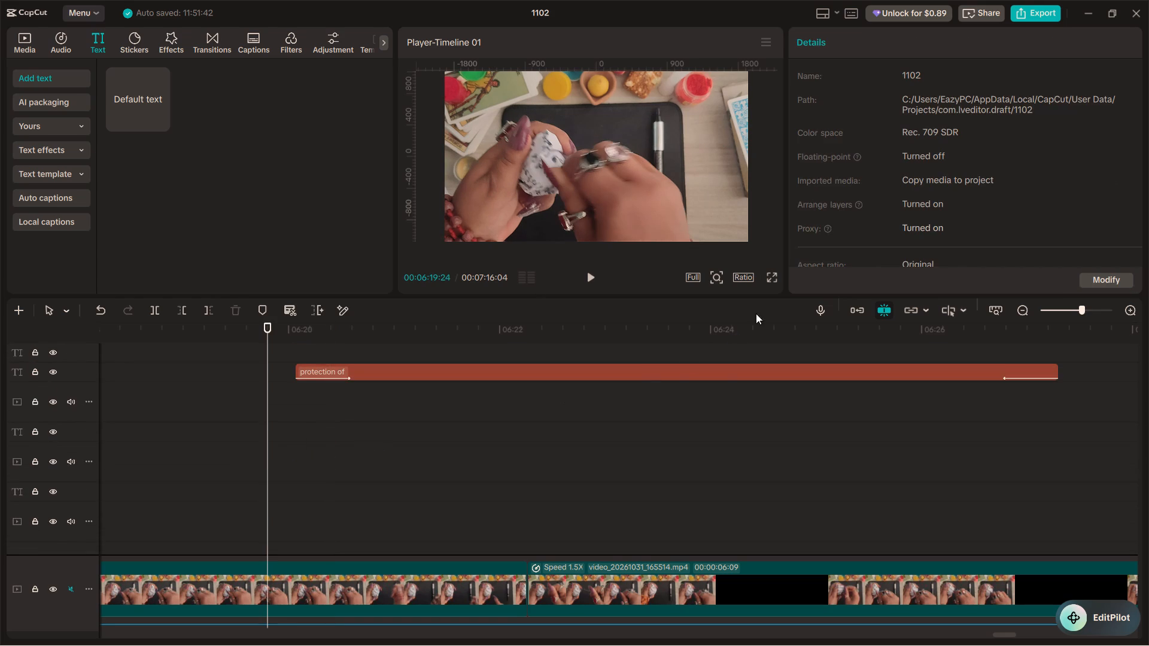
left_click(773, 275)
key("space")
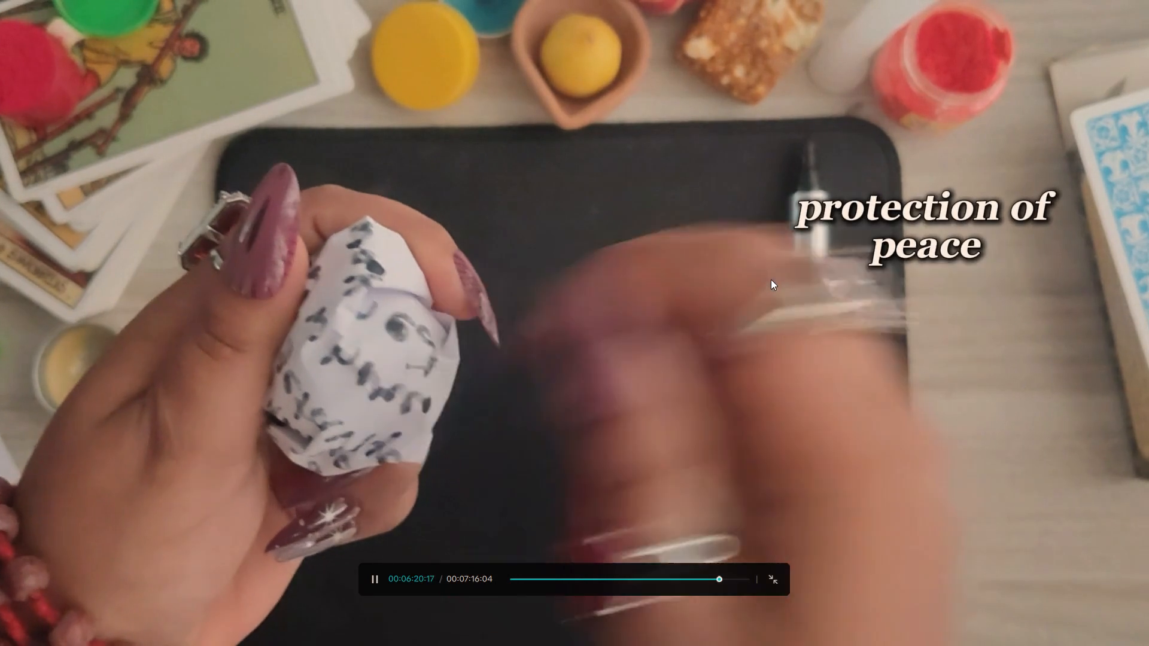
key("space")
key("grave")
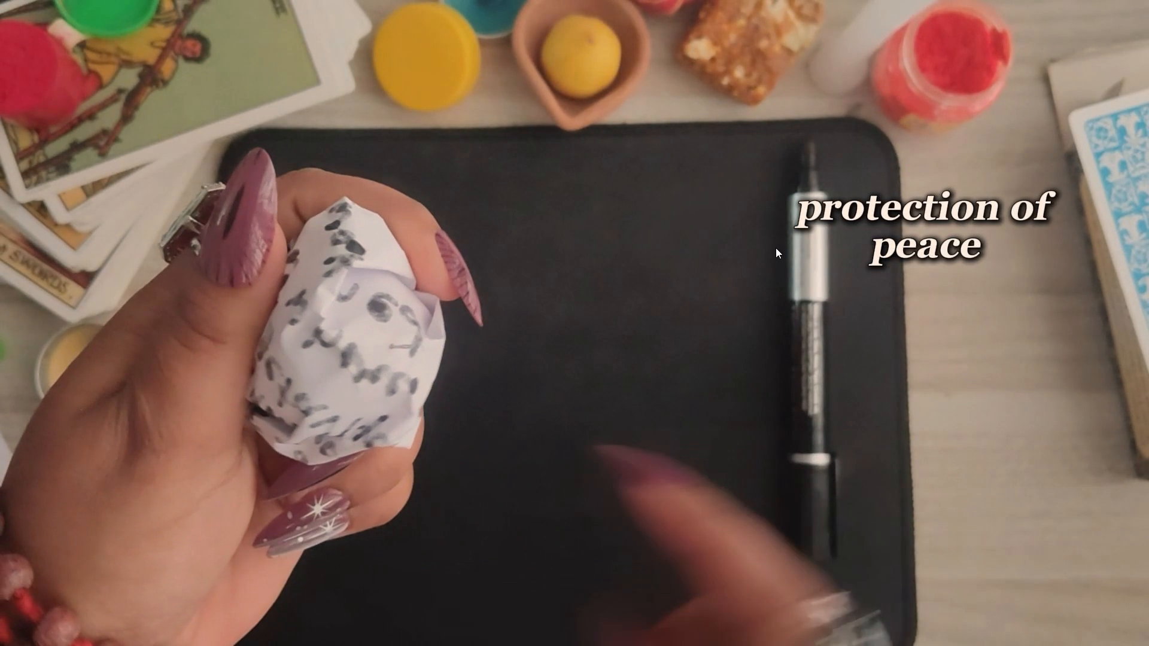
key("Escape")
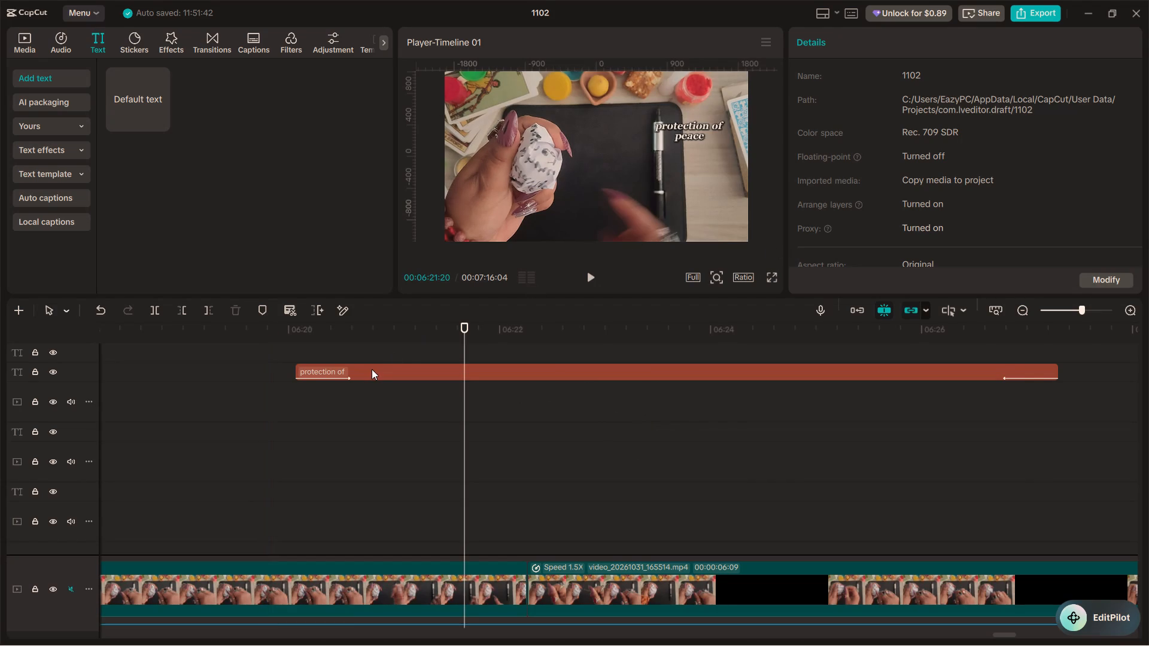
Add "1. " before "protection of" in the caption and enlarge the caption slightly.
left_click(372, 369)
left_click(805, 110)
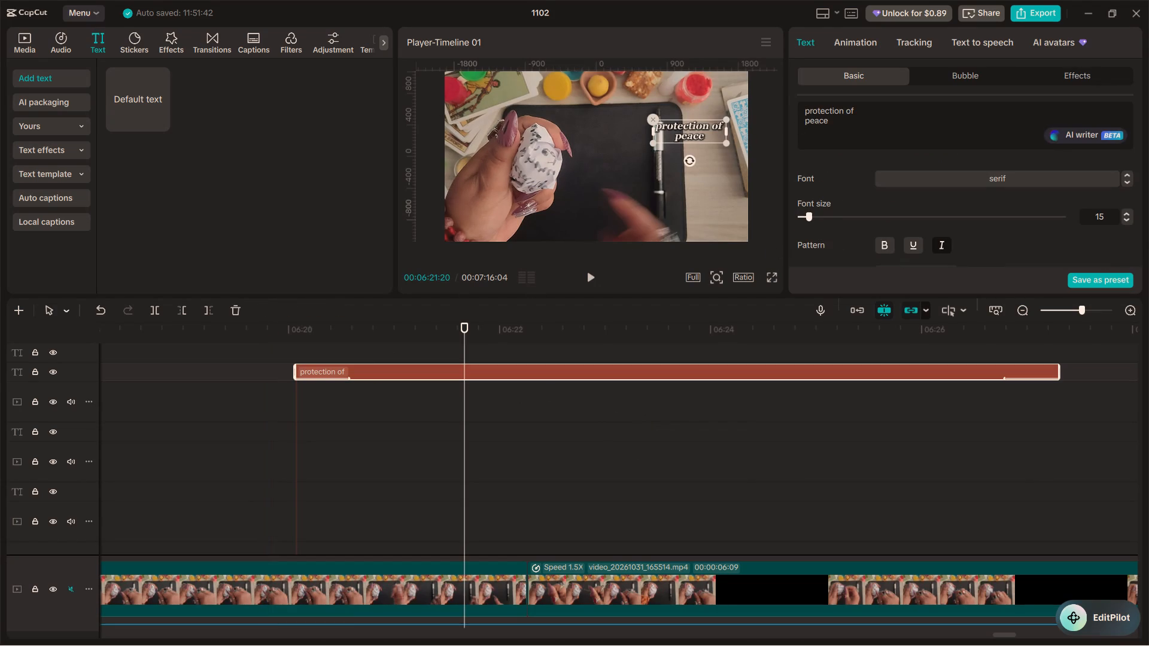
key("Left")
type("1.")
key("space")
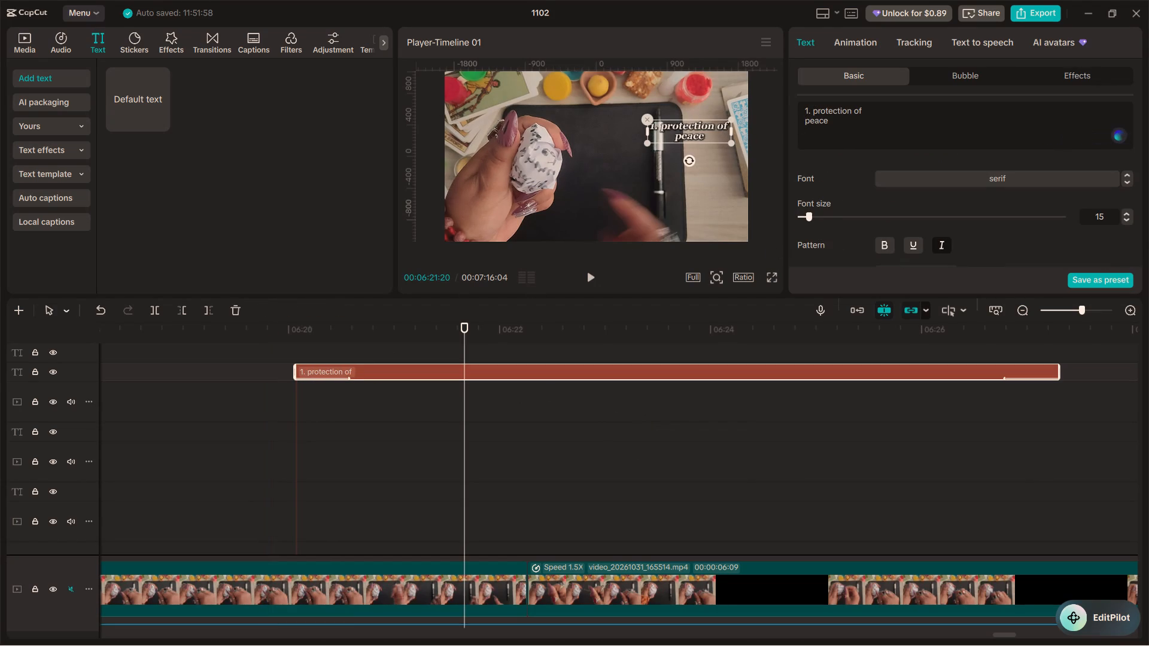
left_click_drag(734, 116, 744, 114)
Play the timeline from 00:06:19:28 alongside the voice-over waveform to find where the second point begins.
left_click(283, 331)
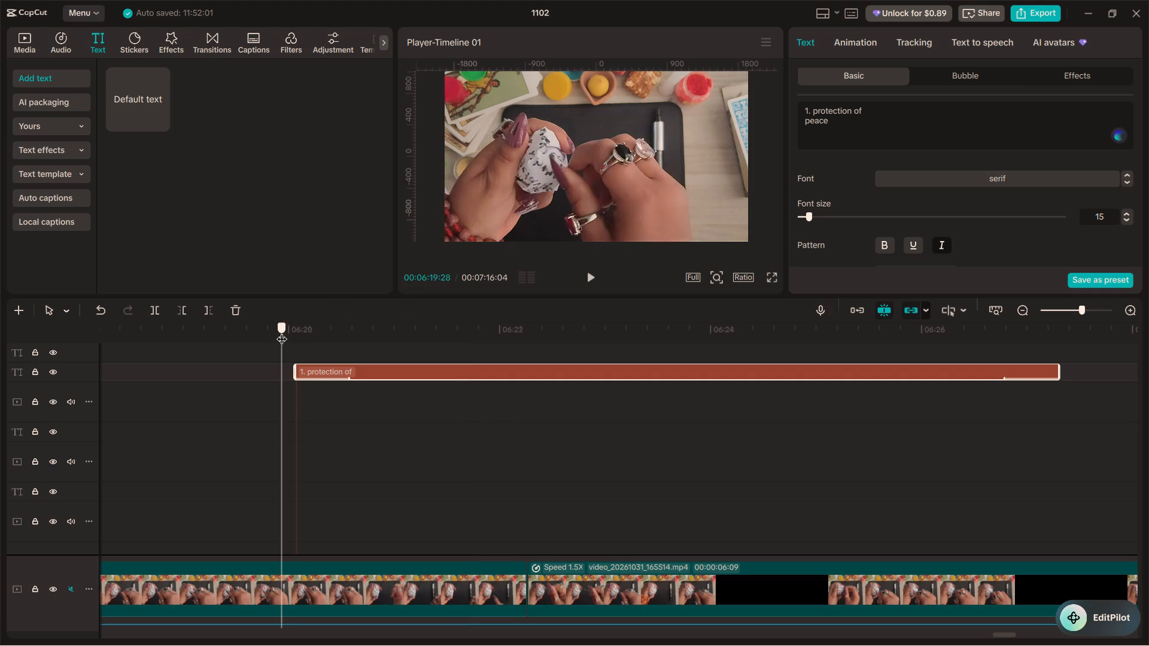
key("space")
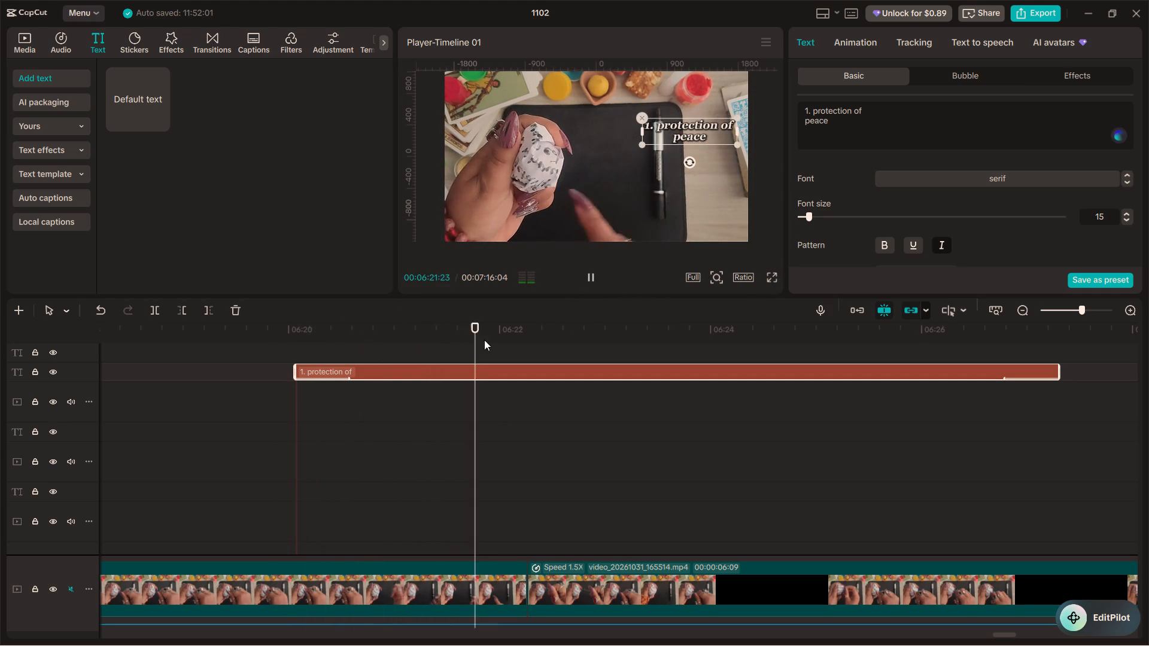
key("space")
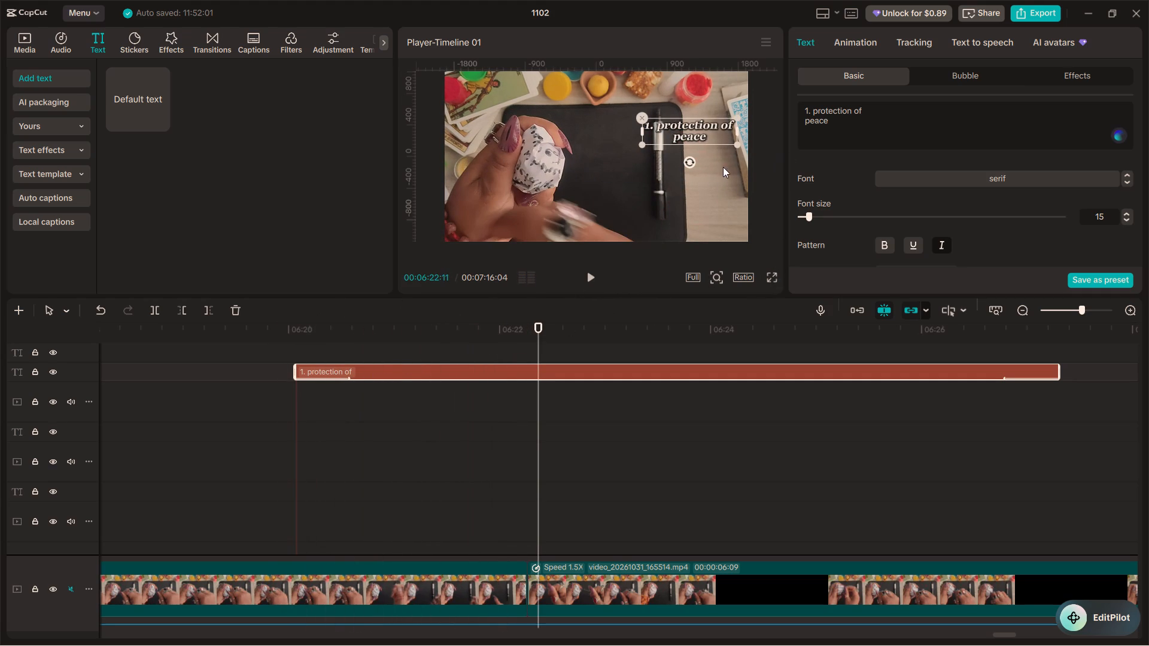
scroll(204, 376, "down", 4)
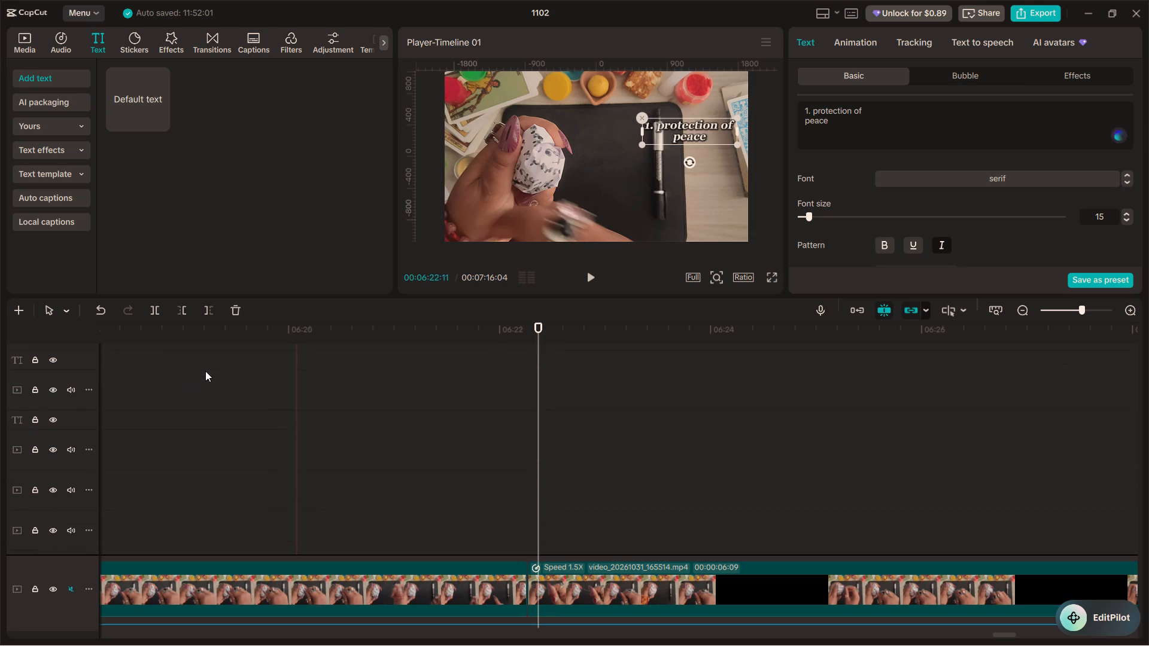
scroll(205, 371, "down", 20)
scroll(205, 371, "down", 13)
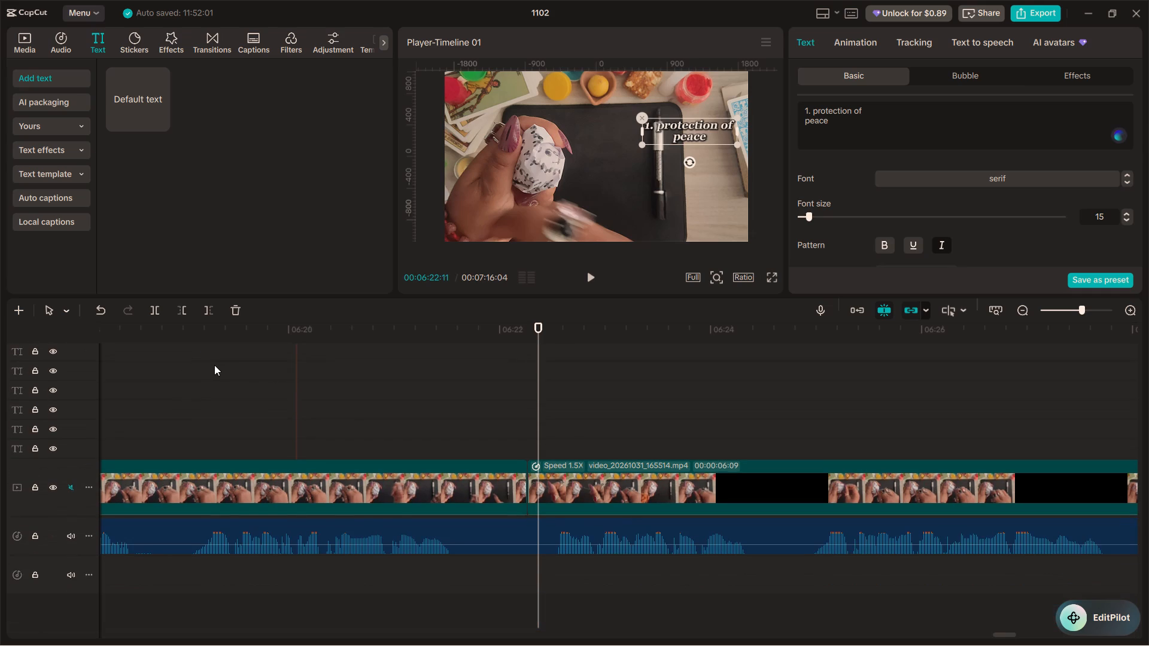
left_click(294, 400)
key("space")
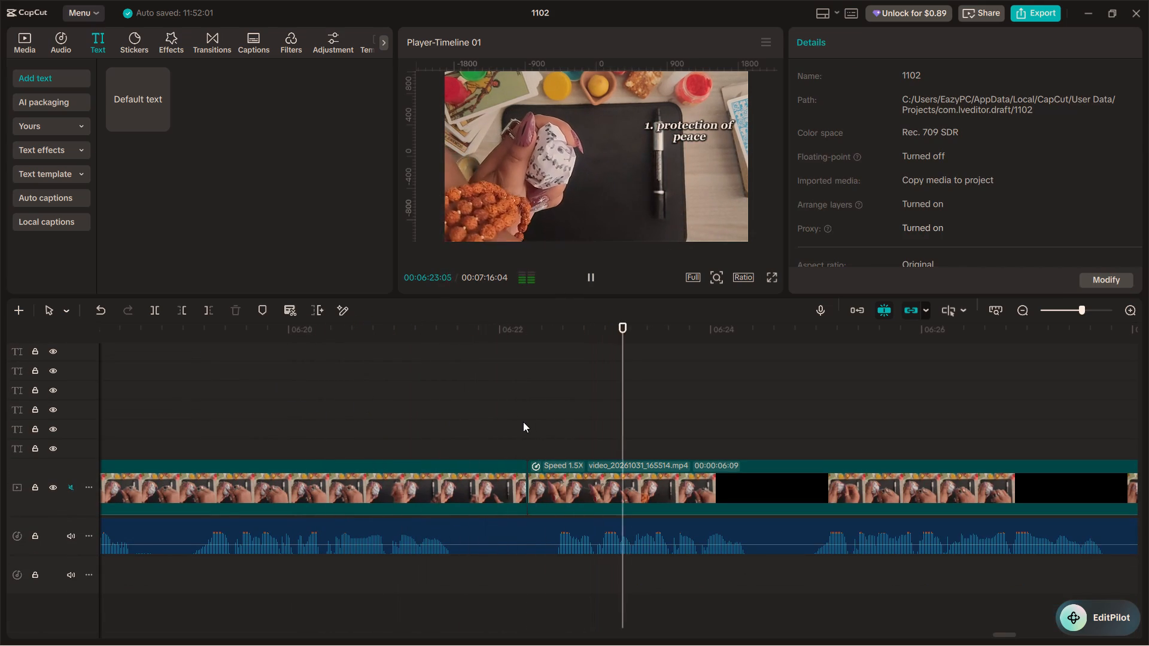
key("space")
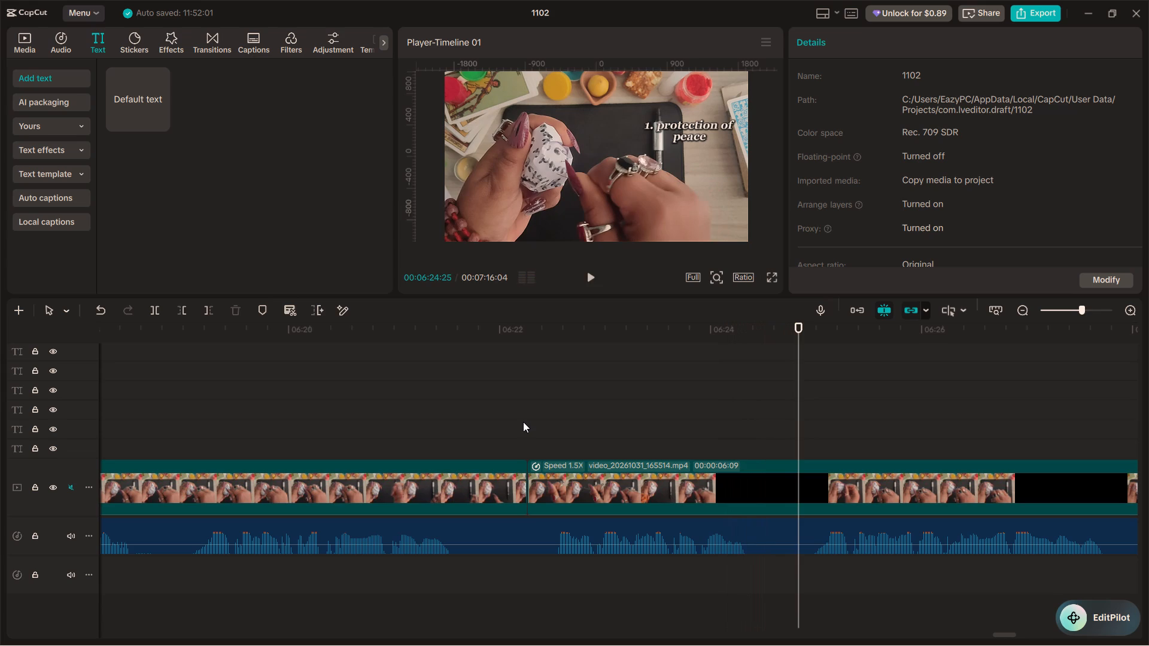
key("space")
key("space")
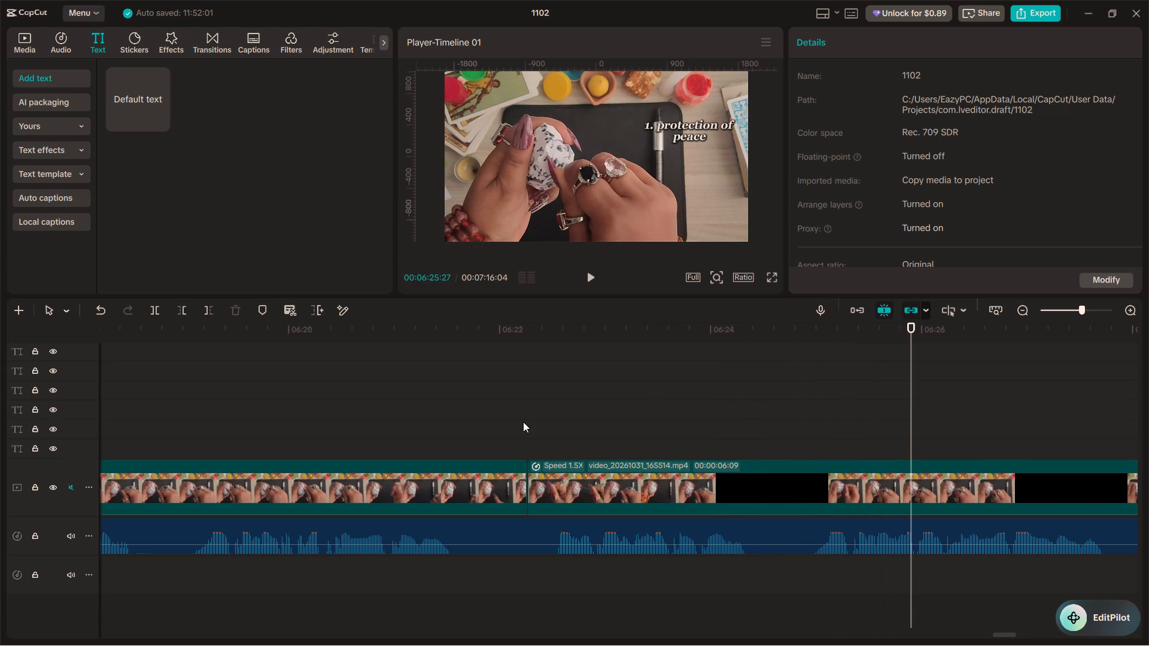
Duplicate the "1. protection of peace" caption onto a track below it, starting at the playhead at 00:06:25:27.
scroll(597, 407, "up", 20)
scroll(597, 407, "up", 12)
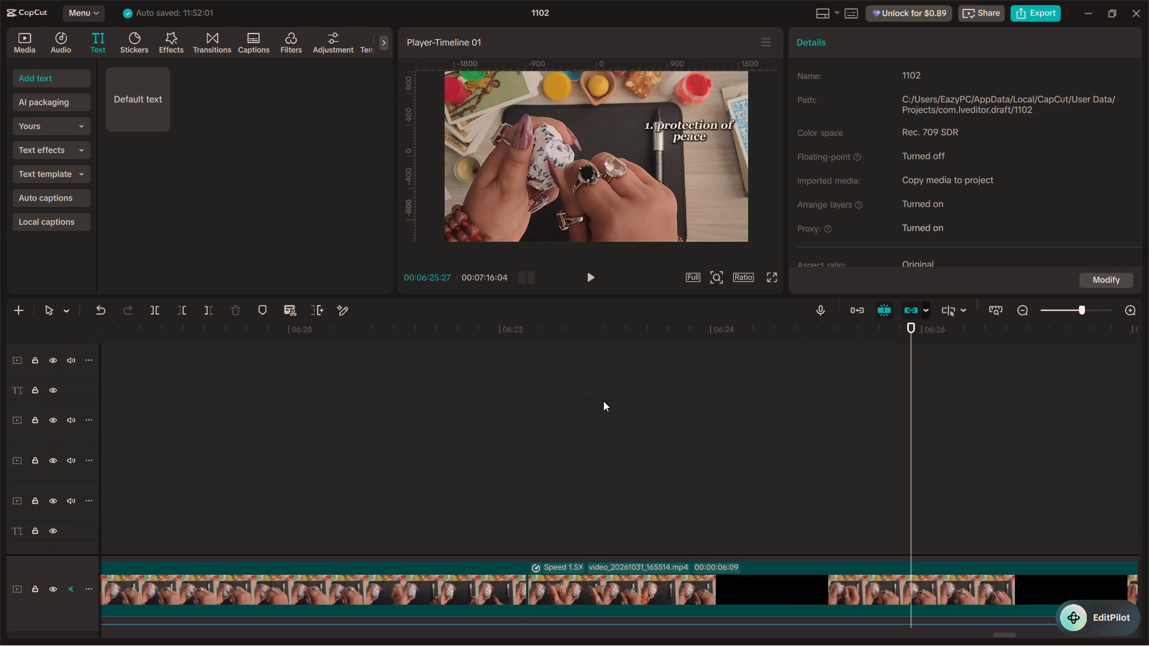
scroll(603, 401, "up", 8)
scroll(603, 401, "down", 20)
scroll(603, 401, "down", 8)
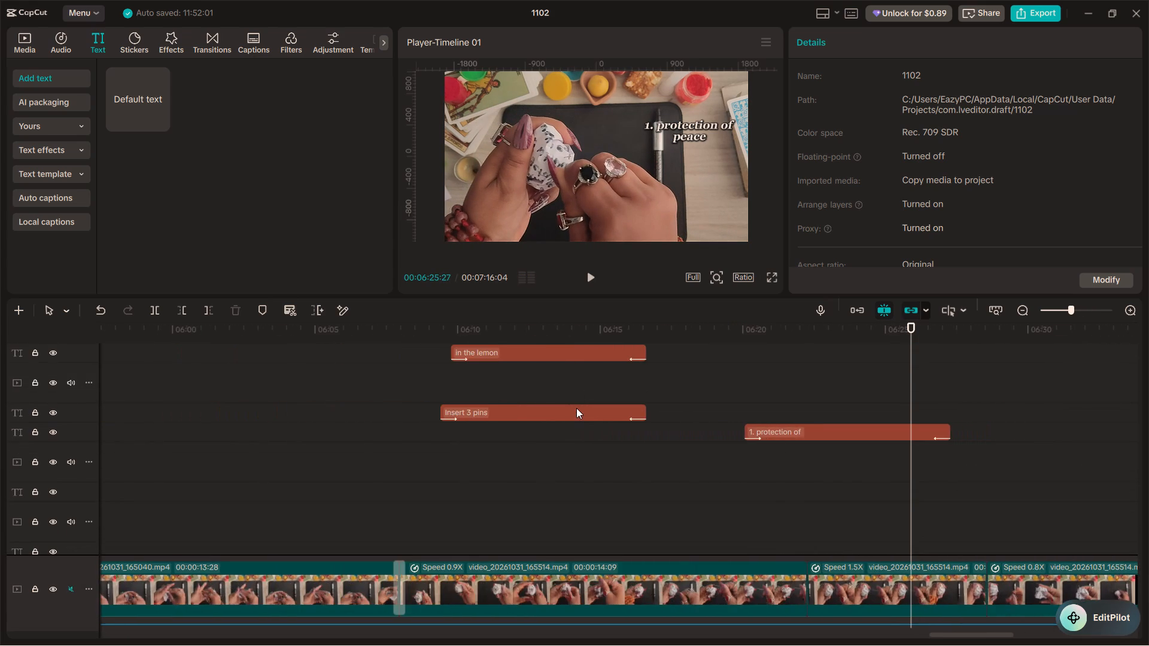
scroll(576, 407, "down", 6, "alt")
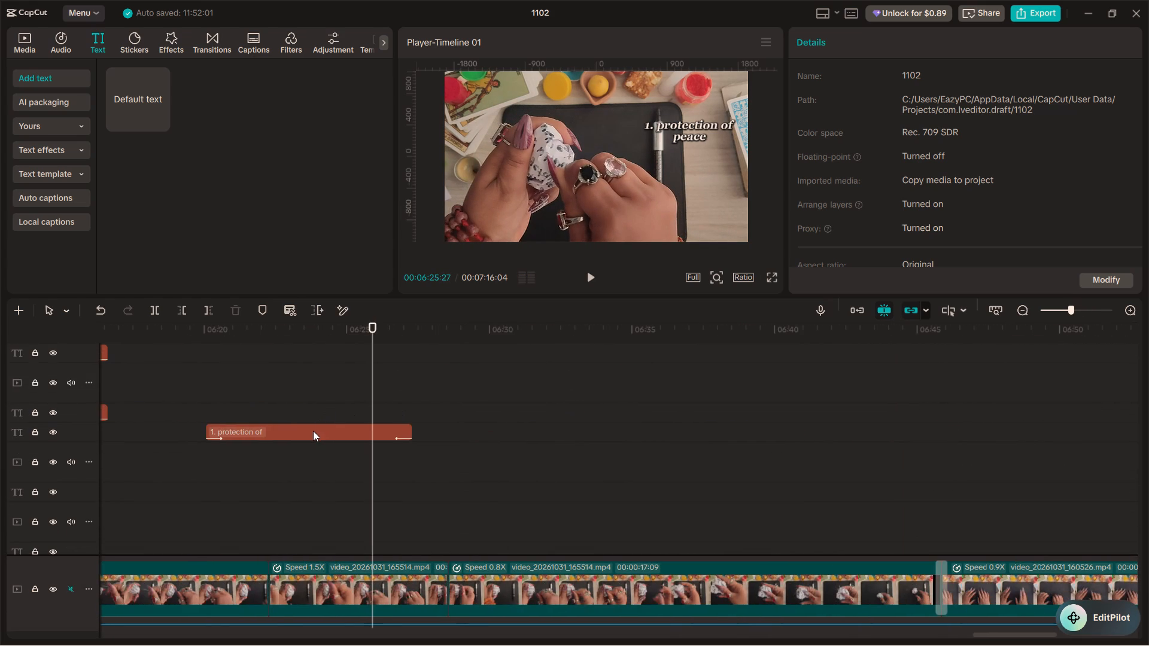
left_click_drag(313, 431, 479, 454, "alt")
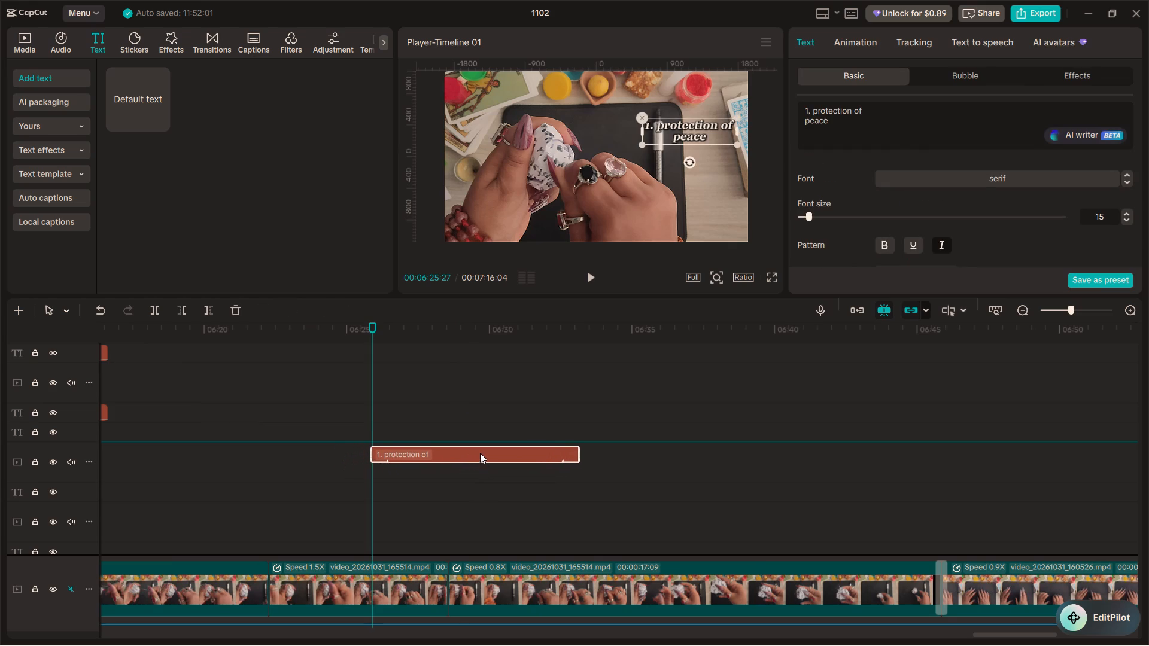
Extend the end of the original "1. protection of peace" caption to line up with the end of its copy.
left_click(401, 433)
left_click_drag(409, 429, 555, 436)
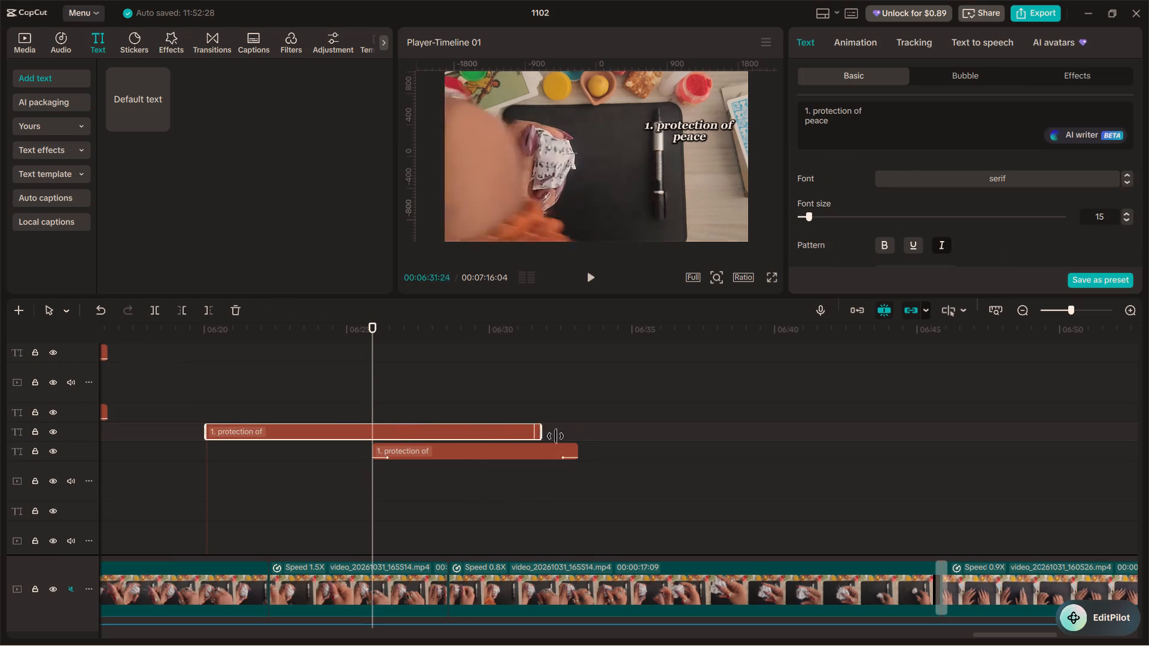
left_click_drag(555, 436, 576, 439)
Move the copied caption directly beneath the first caption in the video frame, keeping both aligned.
left_click(342, 439)
key("space")
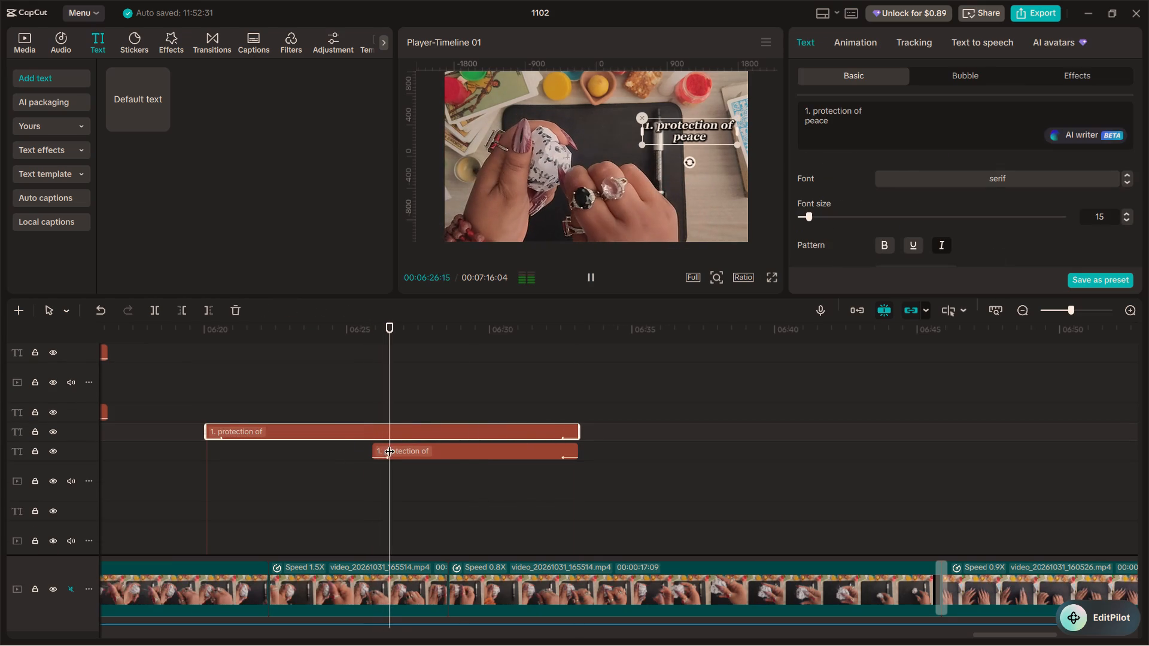
key("space")
left_click(418, 457)
left_click_drag(703, 122, 699, 144)
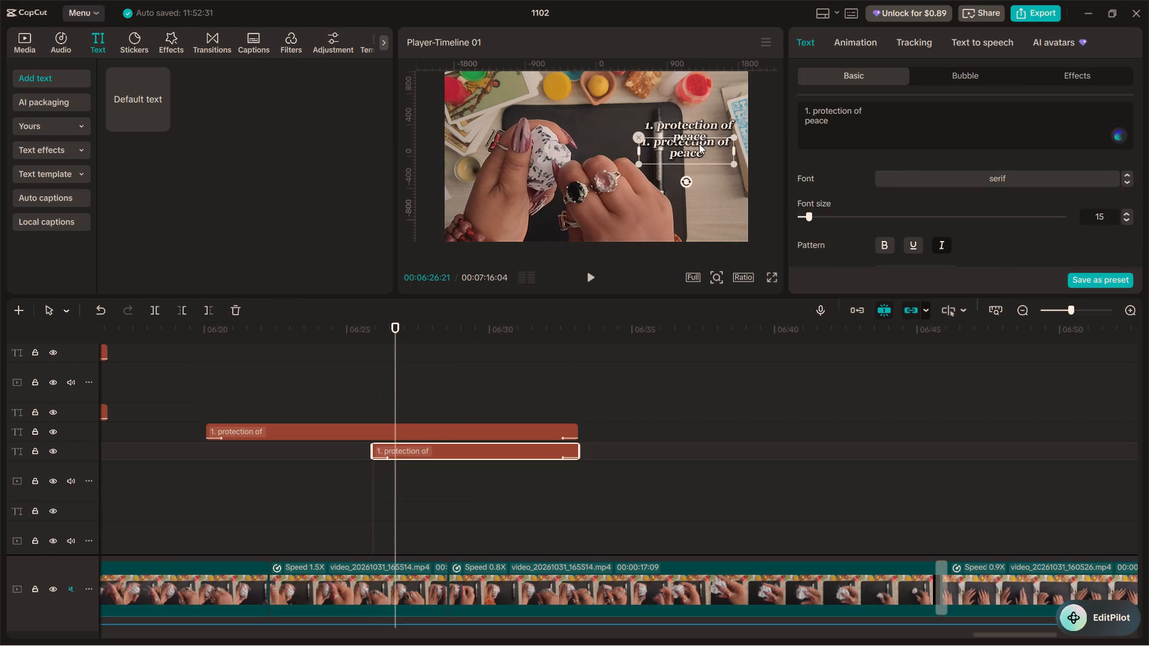
left_click_drag(699, 144, 702, 147)
Replace the copied caption's text with "2. strengthing".
left_click_drag(843, 126, 832, 118)
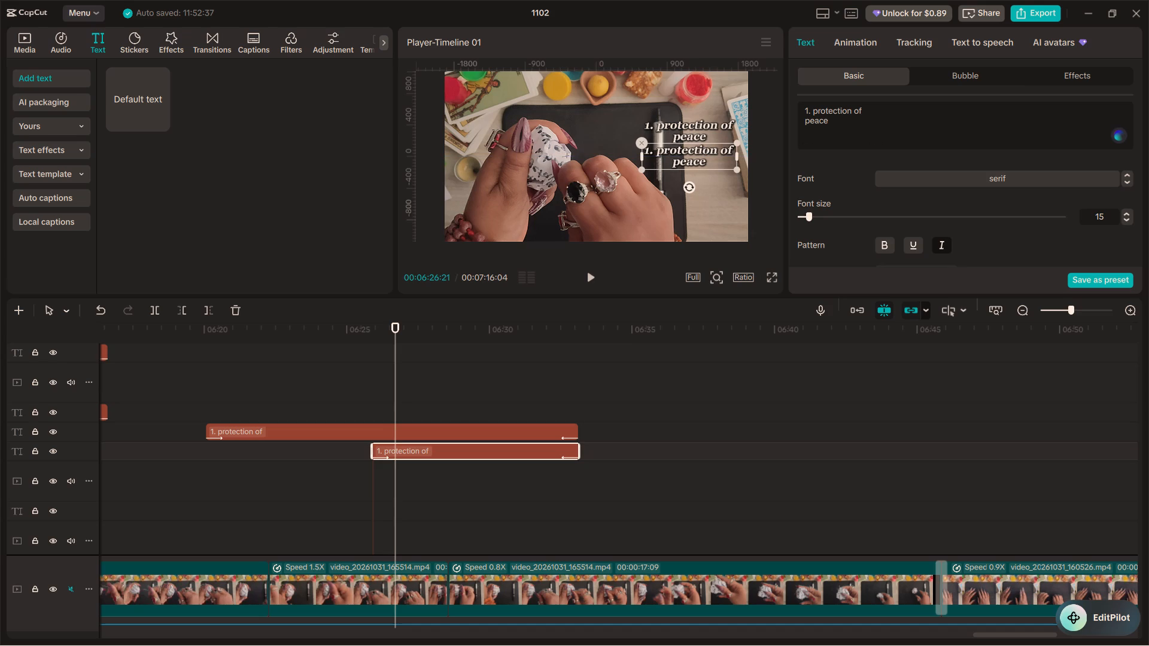
left_click_drag(832, 118, 814, 106)
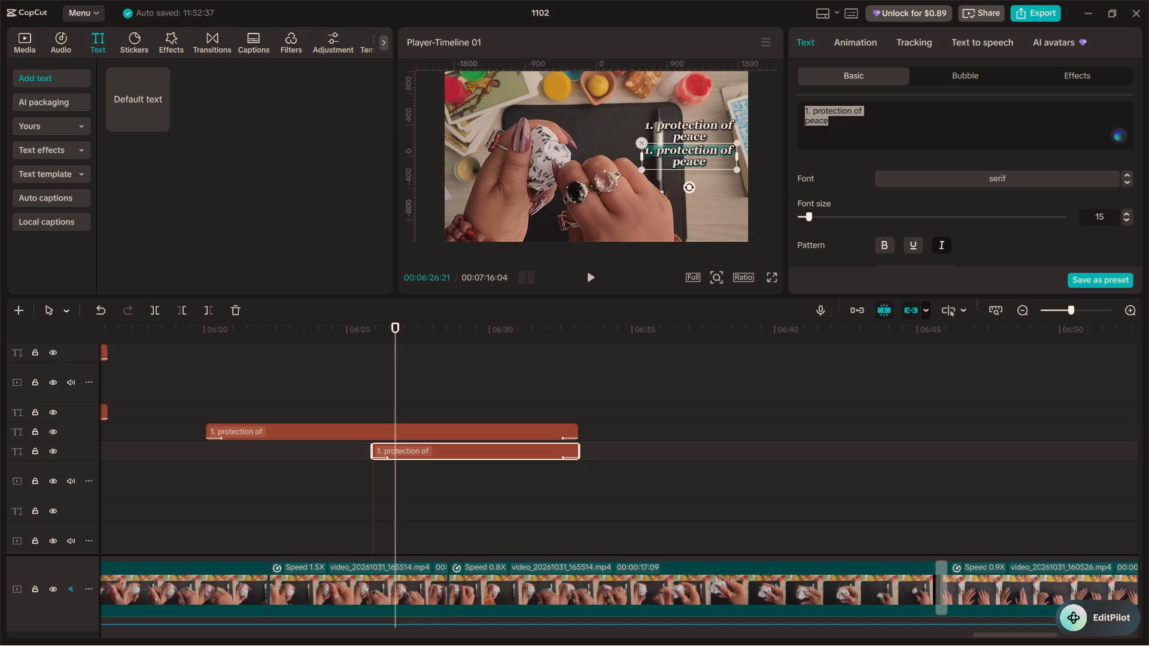
type("2.")
key("space")
key("s")
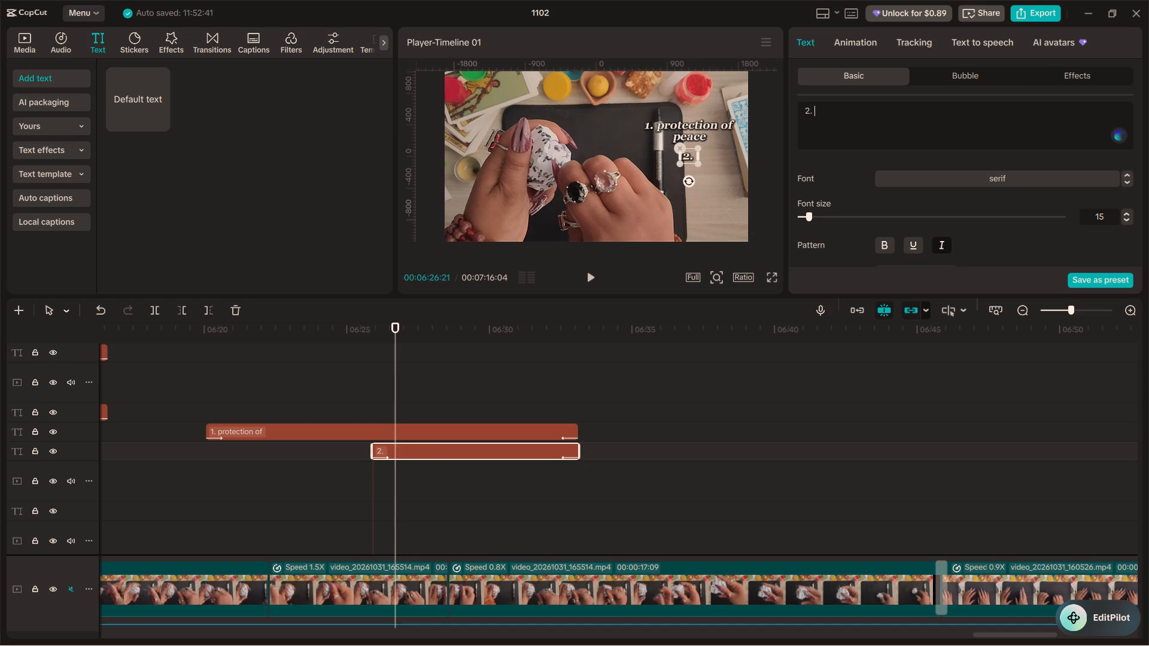
type("tren")
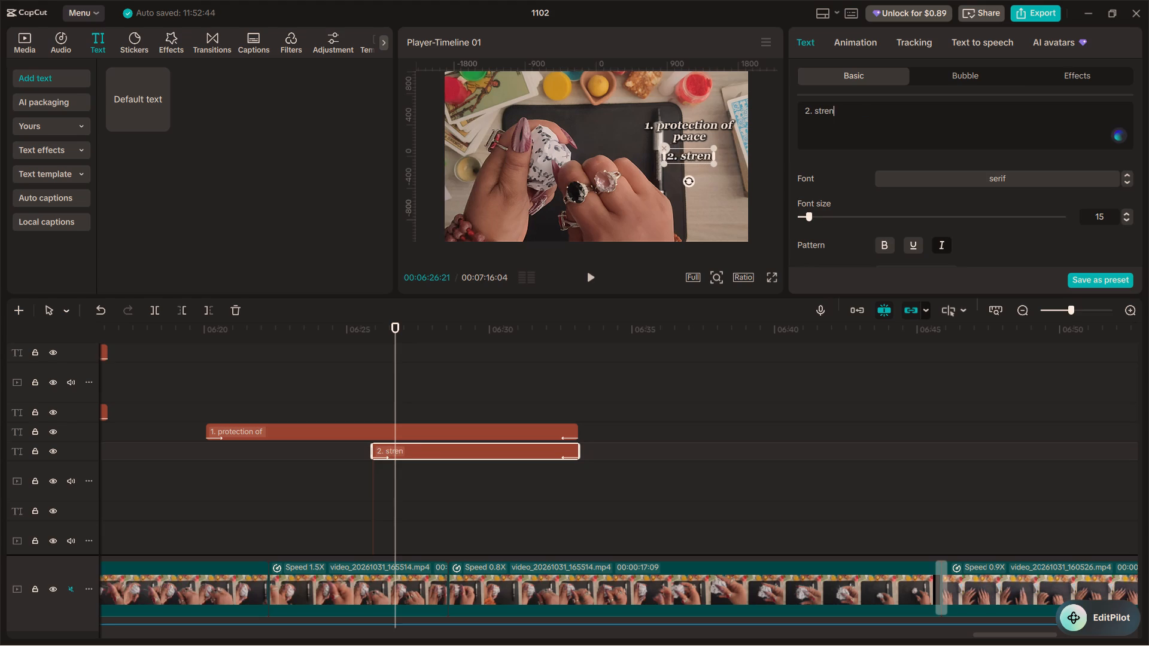
key("g")
key("BackSpace")
type("thening")
key("BackSpace")
key("BackSpace")
key("BackSpace")
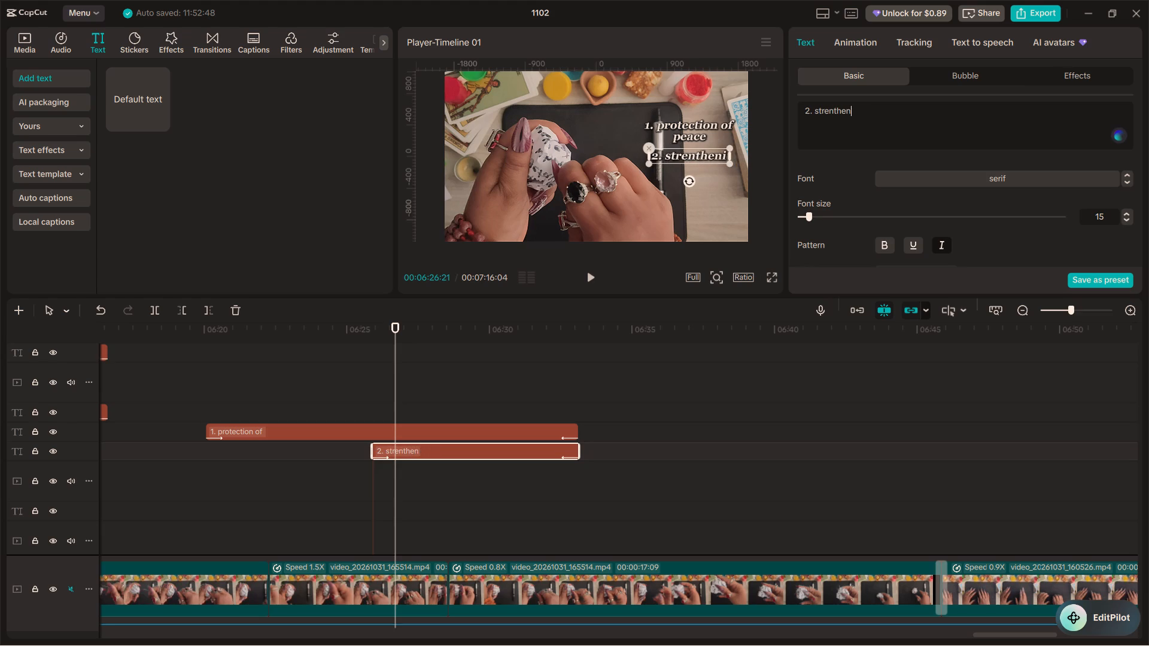
key("BackSpace")
key("BackSpace")
key("BackSpace")
key("BackSpace")
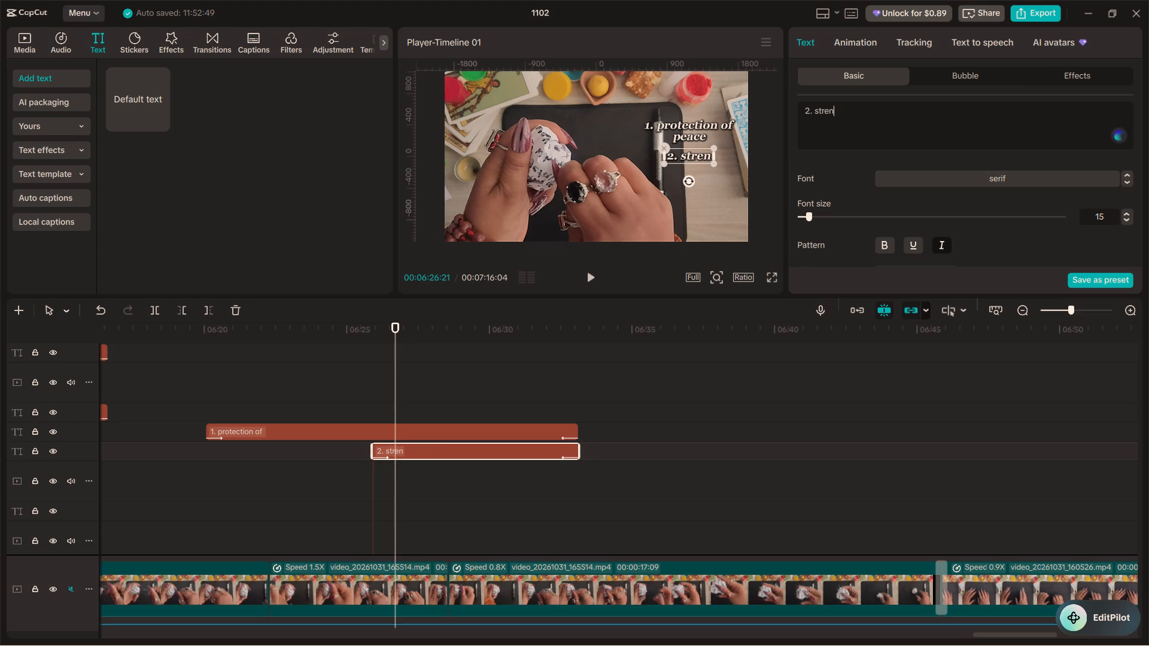
key("g")
type("thing")
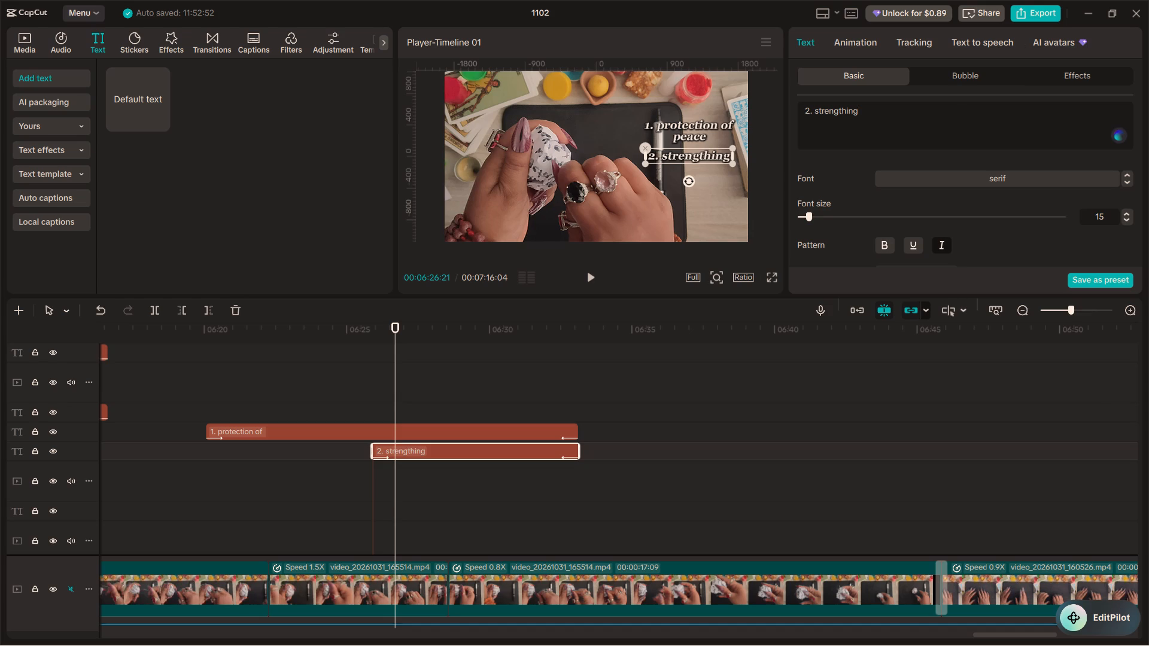
Correct the spelling in the second caption so that it reads "2. strengthening".
left_click(844, 114)
key("BackSpace")
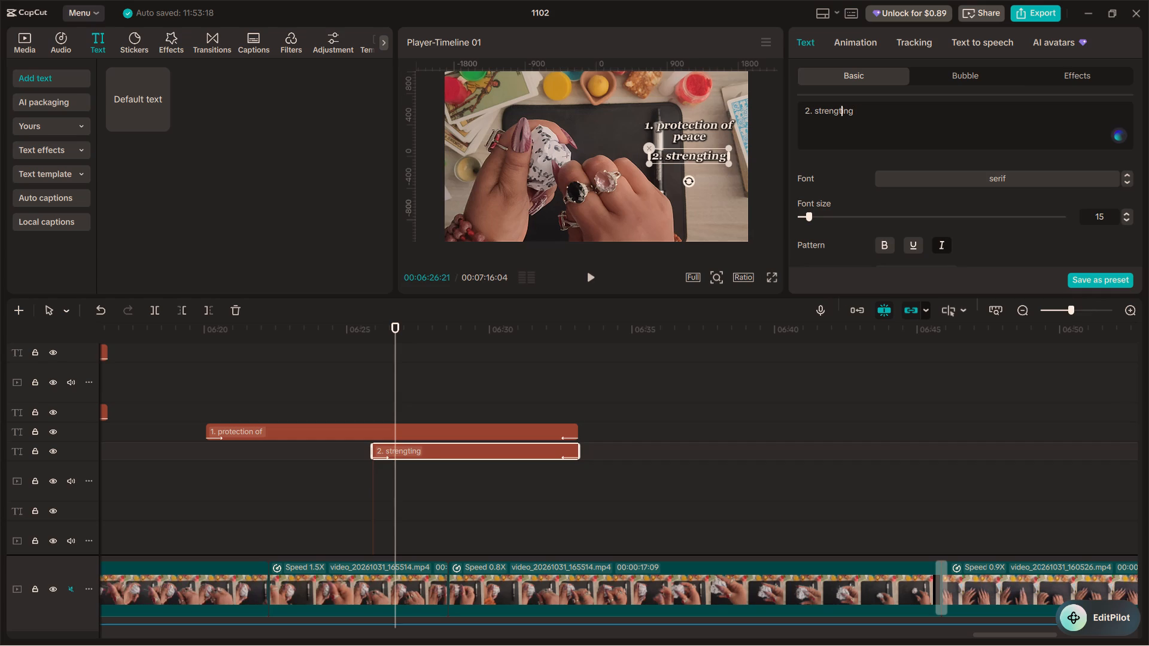
key("Right")
key("BackSpace")
type("he")
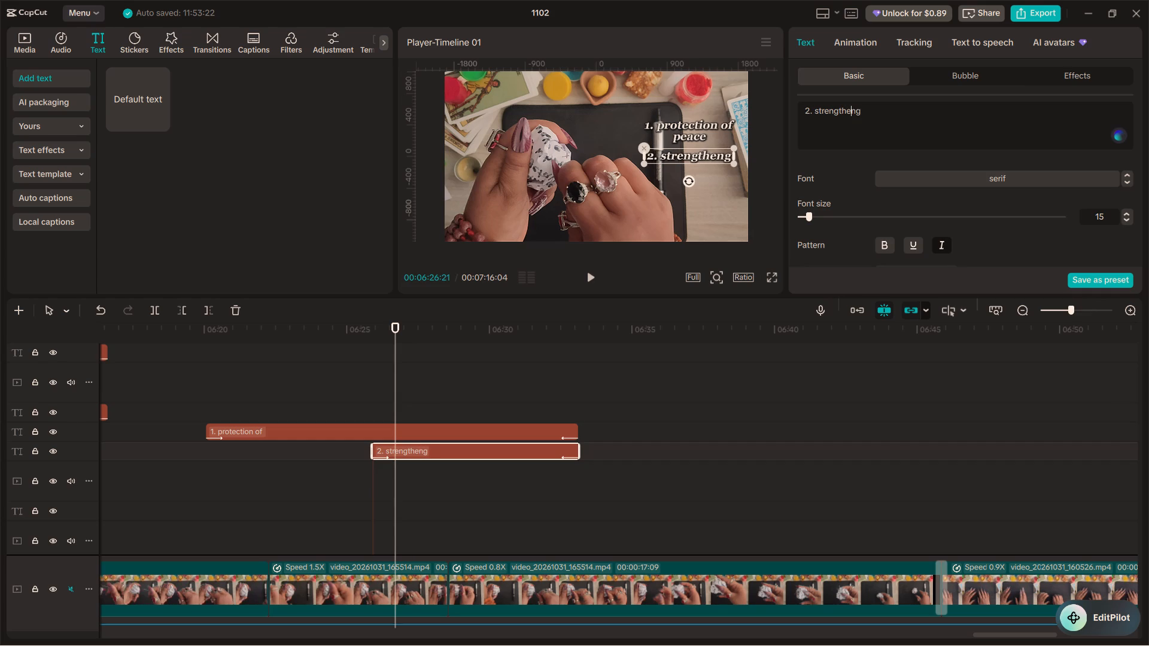
key("Right")
type("in")
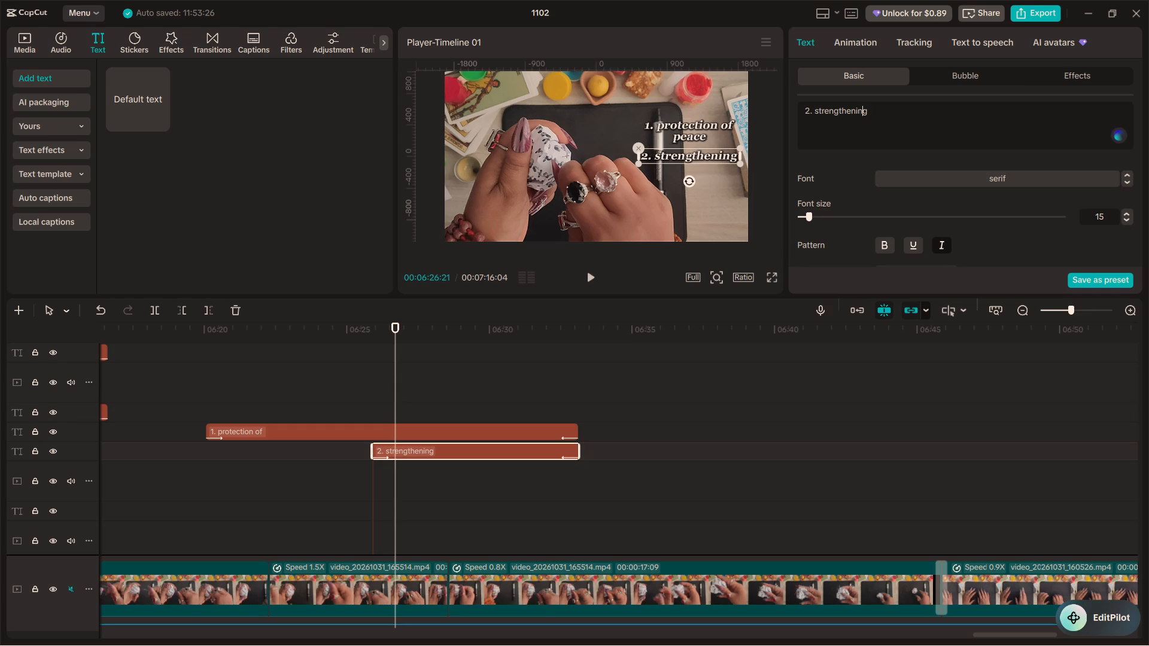
Add a second line reading "your boundary" to the "2. strengthening" caption, playing the voice-over to check the wording.
left_click(914, 114)
key("shift+Return")
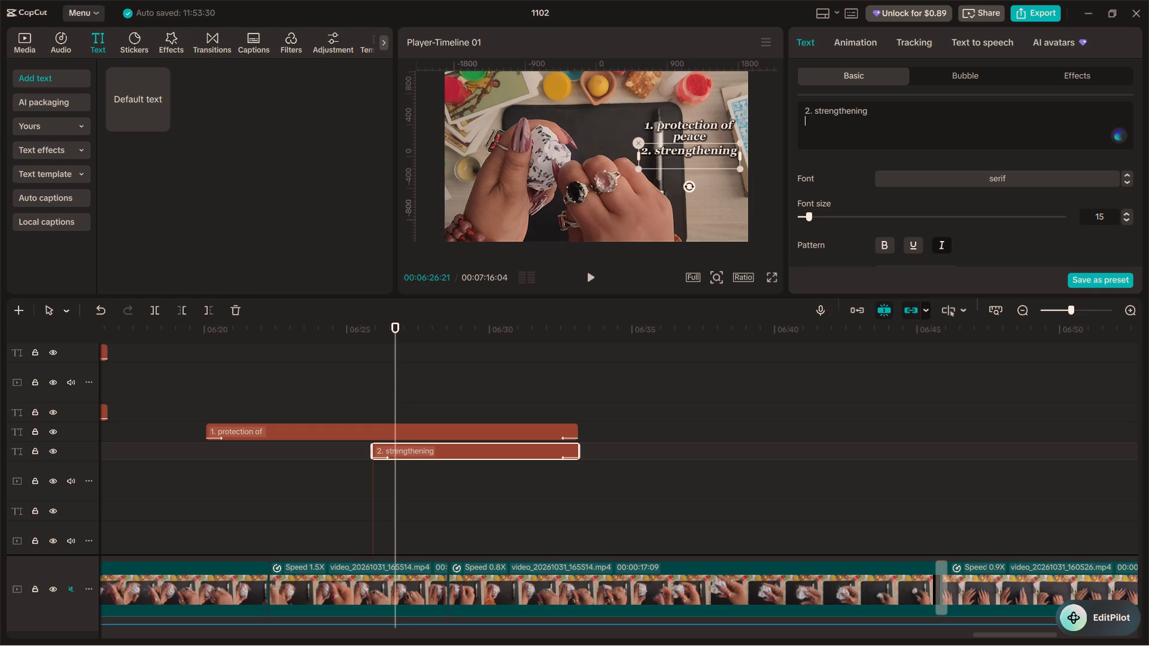
left_click(380, 404)
key("space")
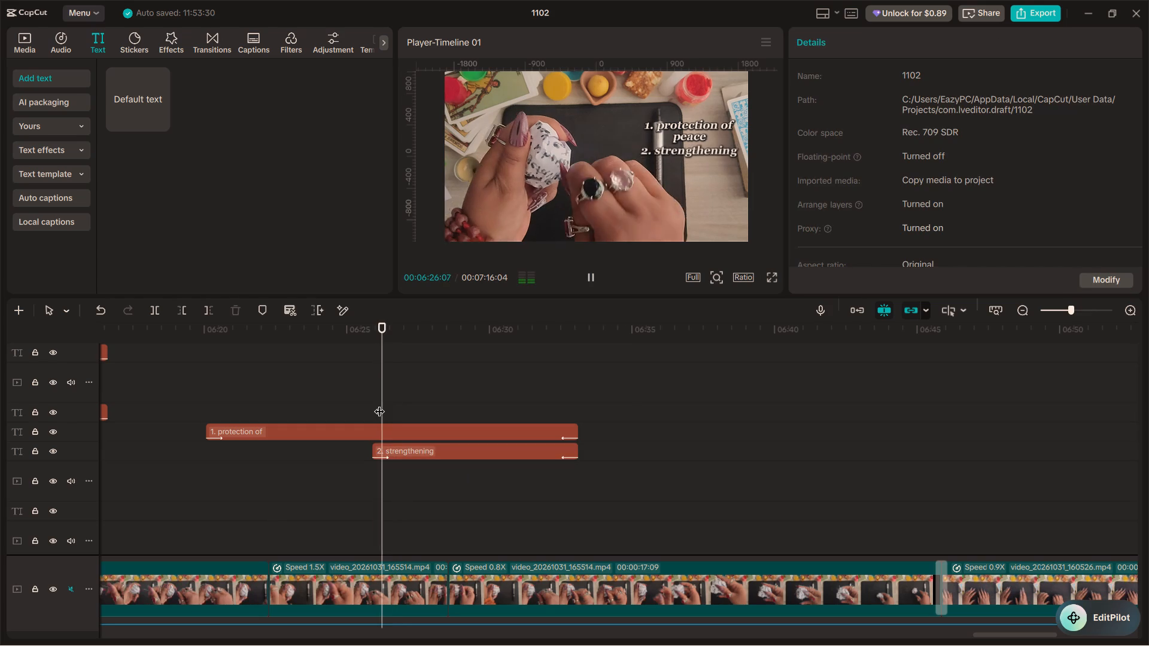
key("space")
left_click(406, 454)
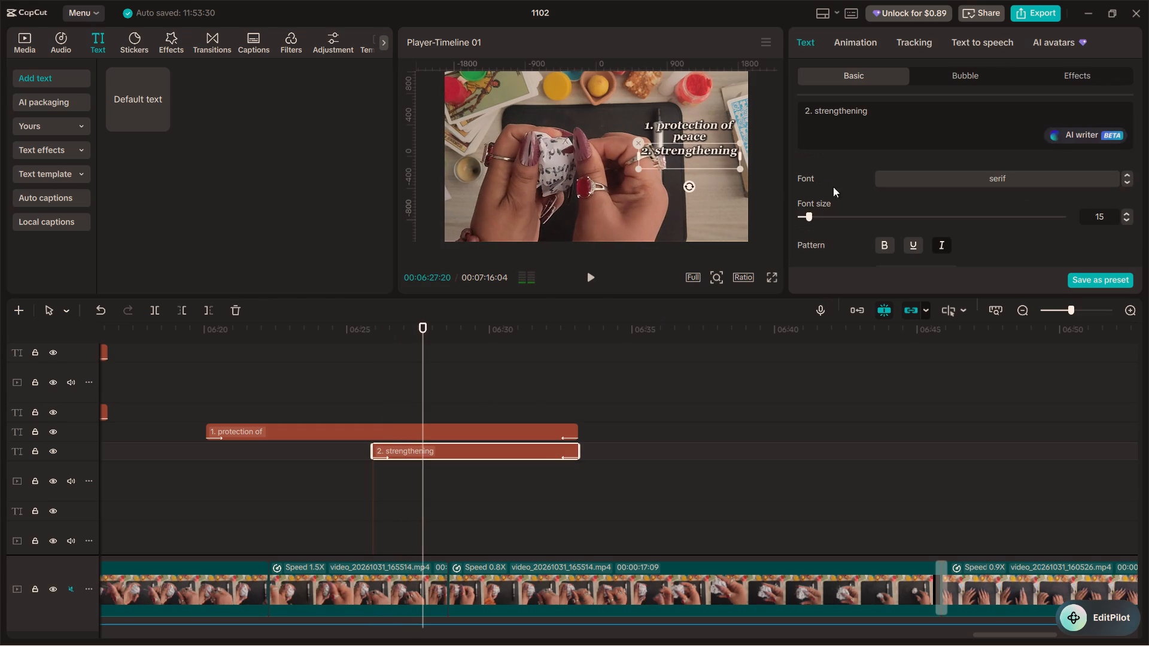
left_click(873, 124)
type("you b")
key("BackSpace")
key("BackSpace")
type("r boundary")
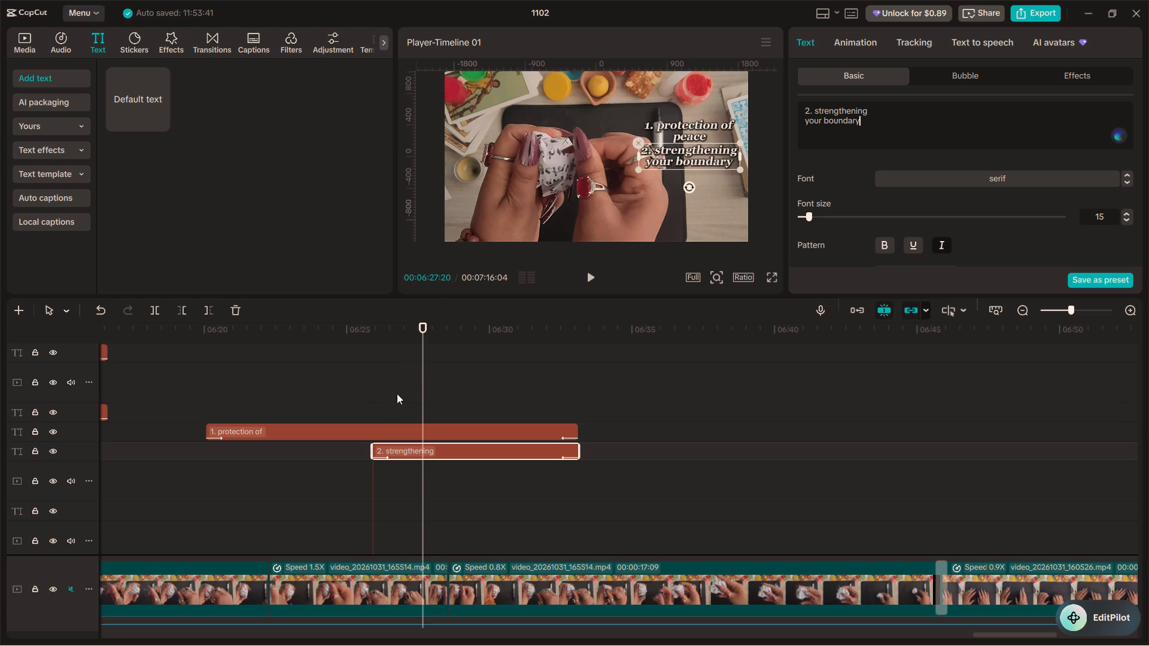
Play on through the voice-over and change "boundary" to "boundaries" in the second caption.
left_click(318, 394)
key("space")
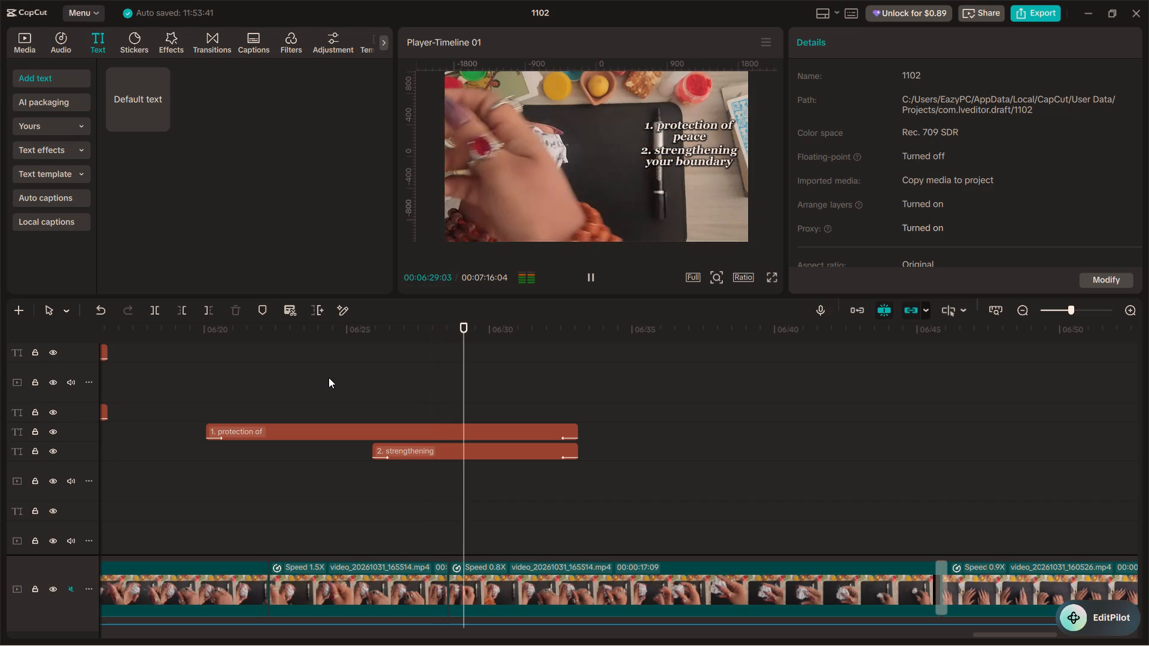
key("space")
left_click(424, 454)
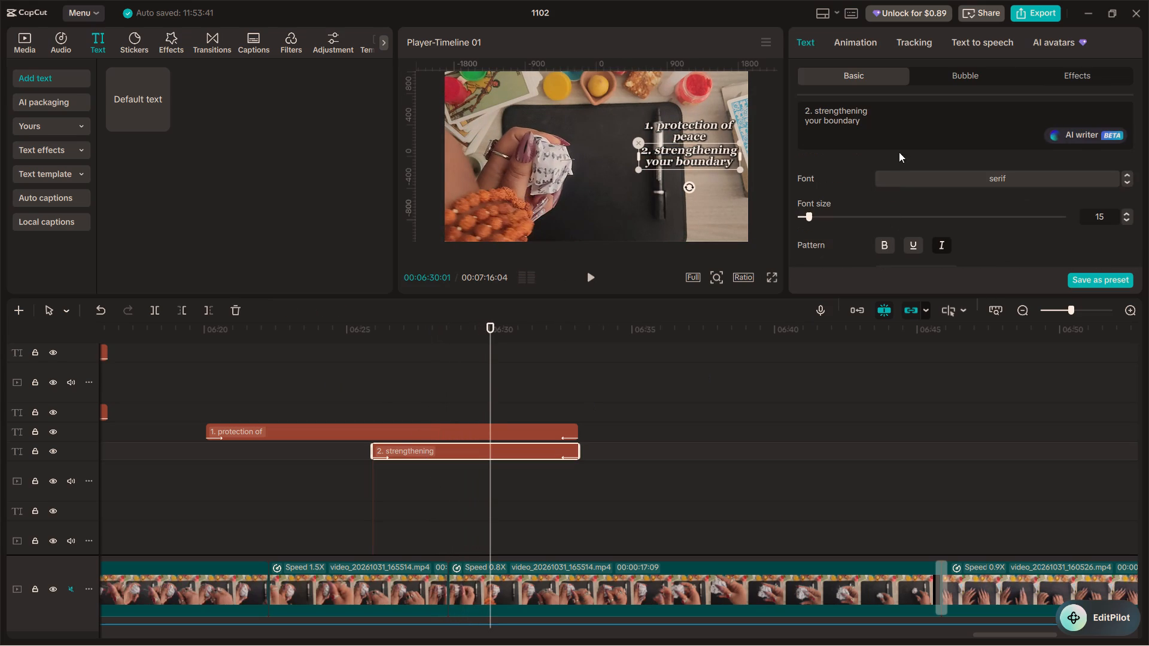
left_click(896, 134)
key("BackSpace")
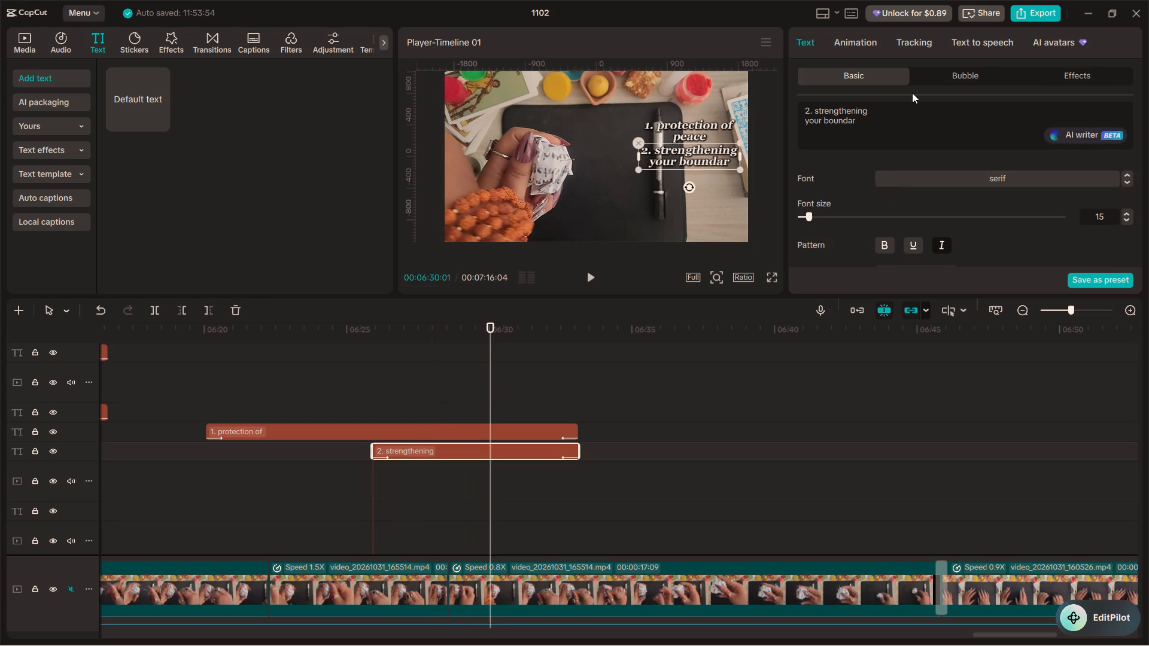
type("ies")
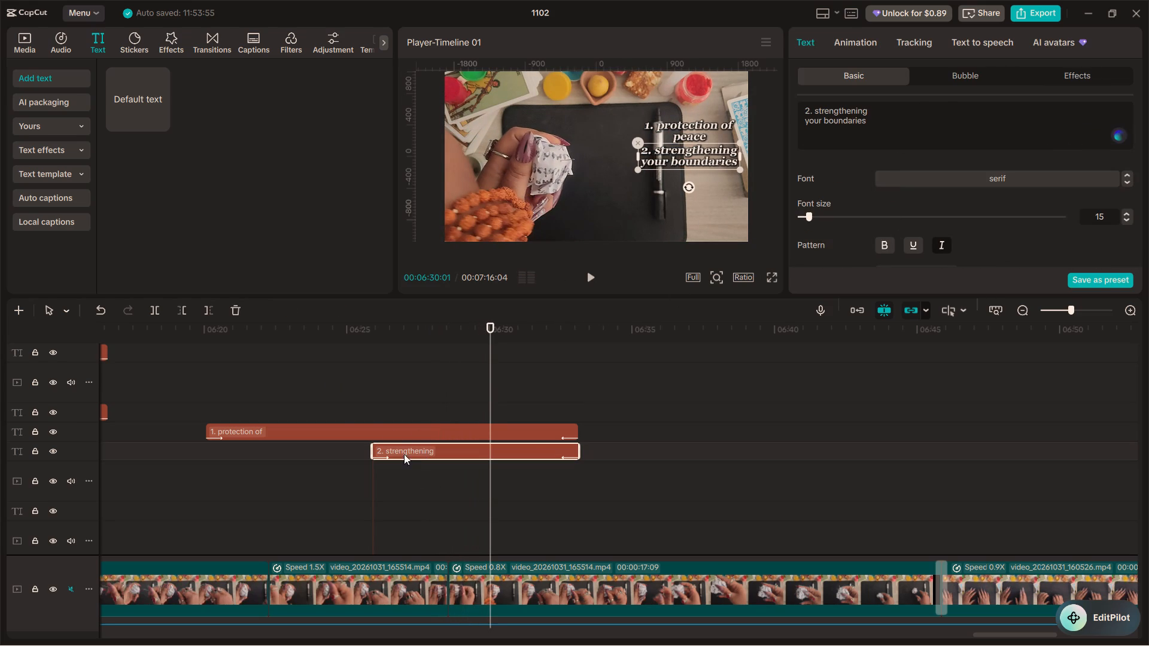
Play on past the second caption and move the "1. protection of peace" caption slightly up to leave a gap between the two.
left_click(343, 398)
key("space")
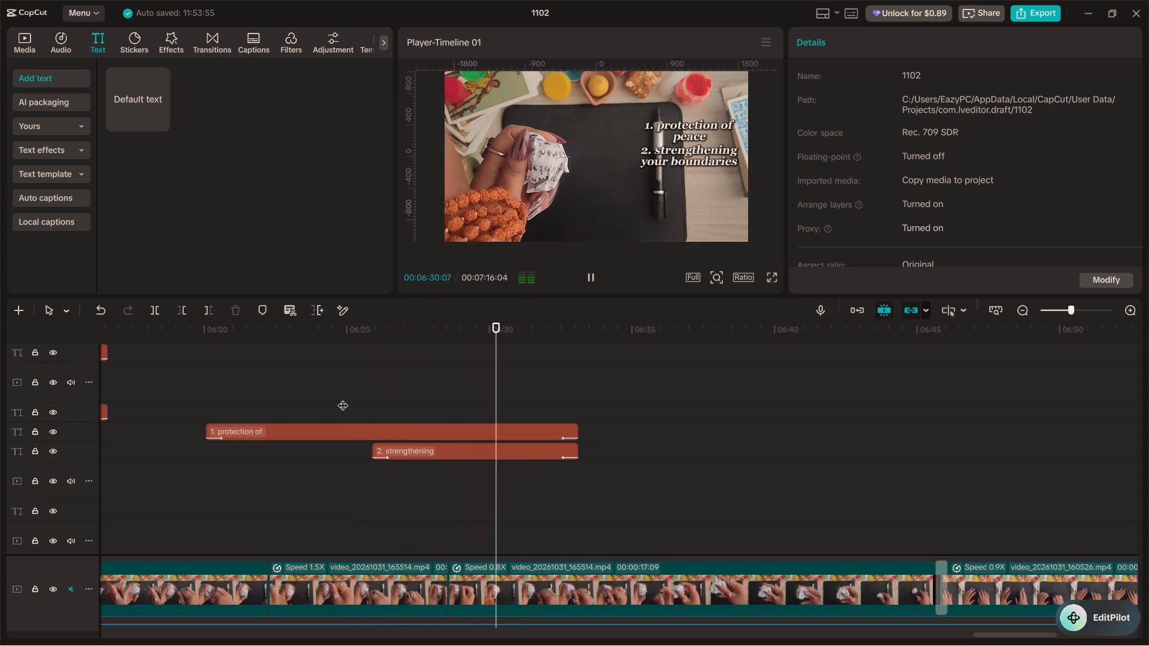
key("space")
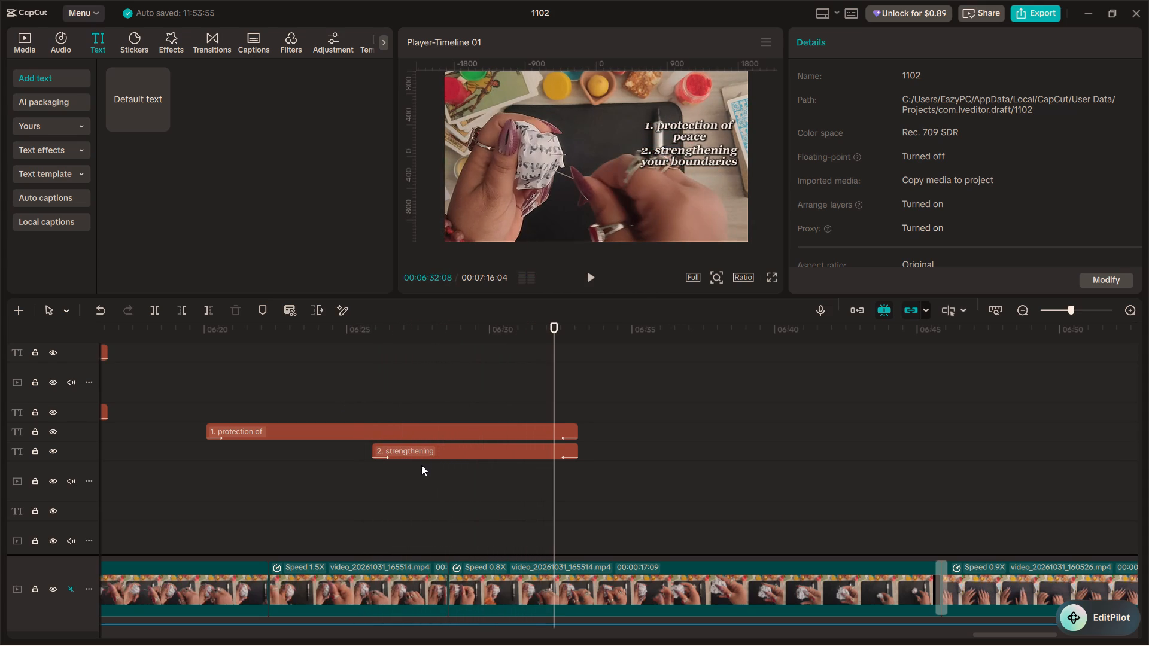
scroll(509, 468, "down", 13)
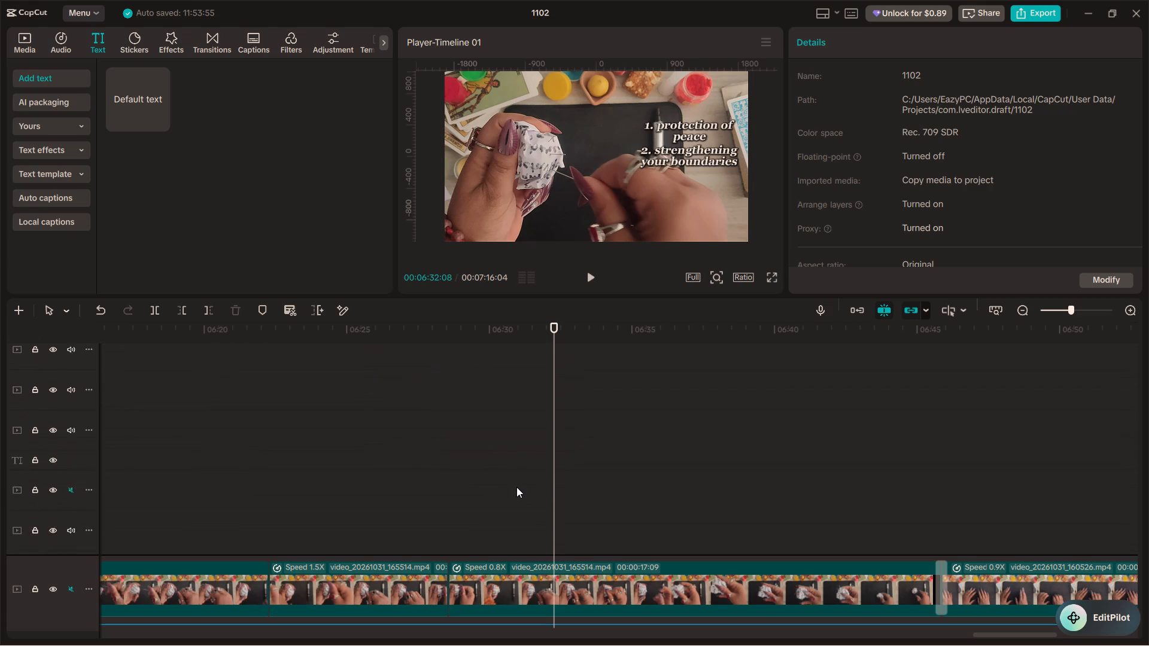
scroll(516, 487, "down", 2)
scroll(516, 487, "up", 20)
scroll(516, 487, "up", 1)
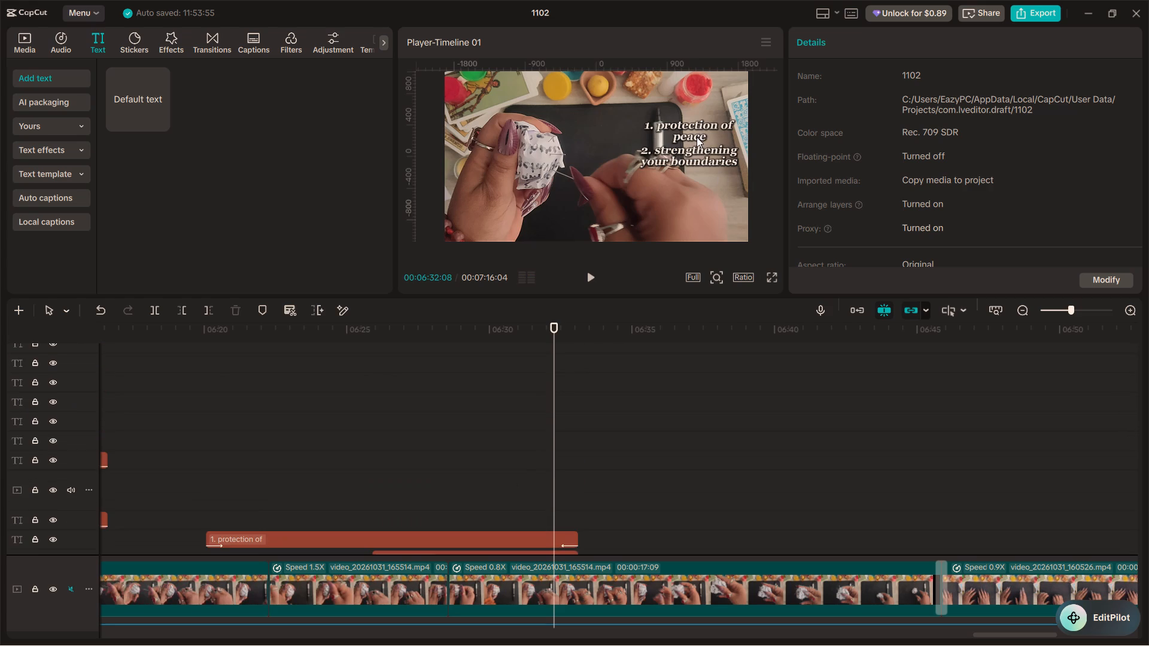
left_click(697, 137)
left_click_drag(700, 129, 699, 123)
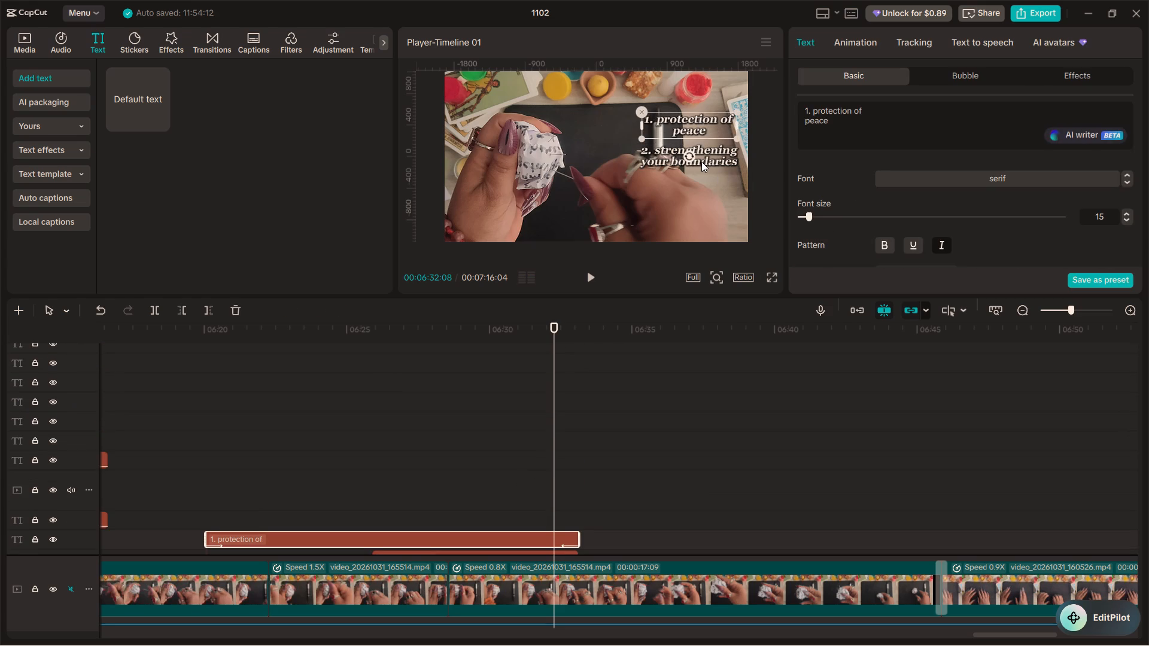
left_click(701, 161)
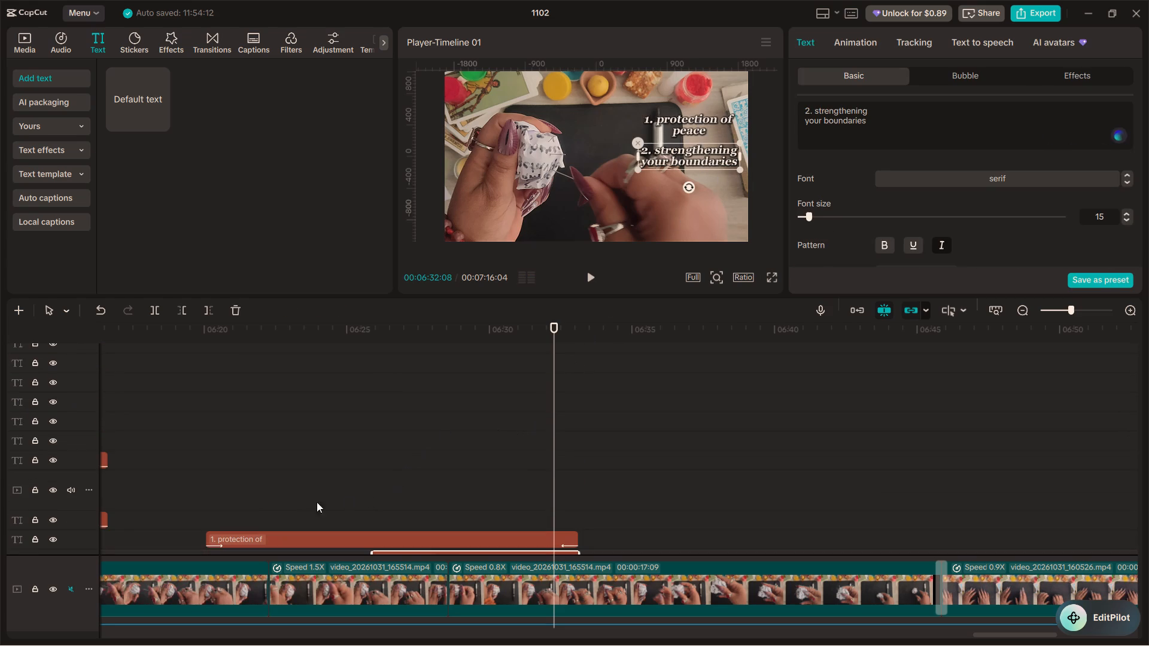
Play the voice-over over both captions, pausing repeatedly, to find where the third point is spoken.
left_click(301, 500)
key("space")
scroll(301, 500, "down", 12)
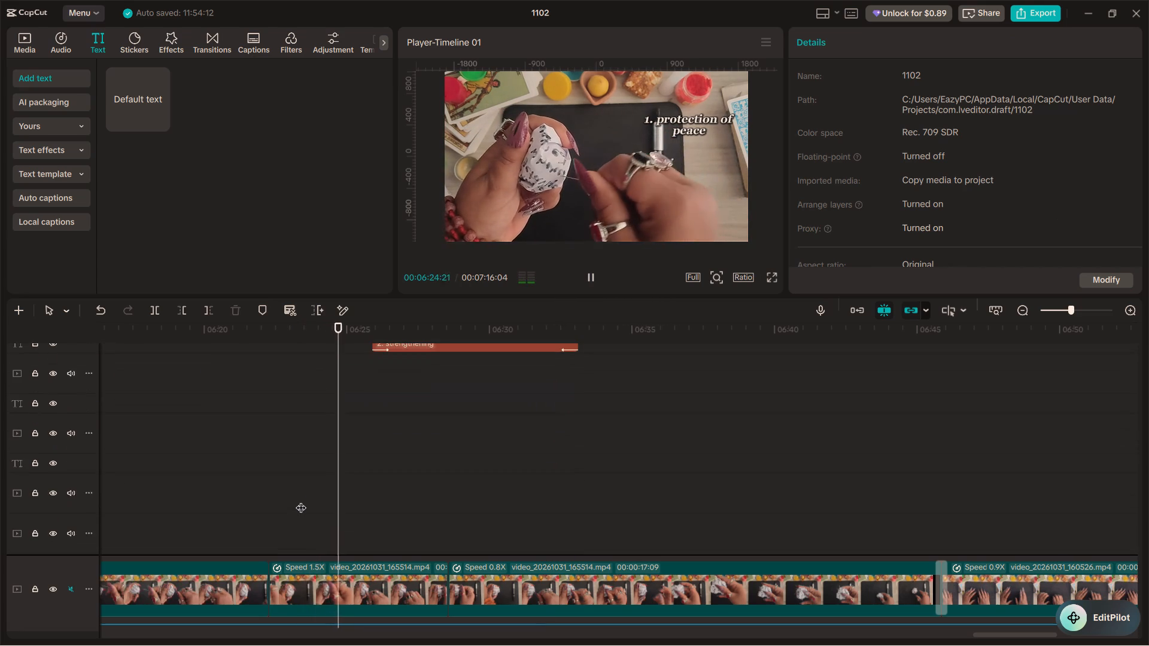
scroll(301, 500, "up", 4)
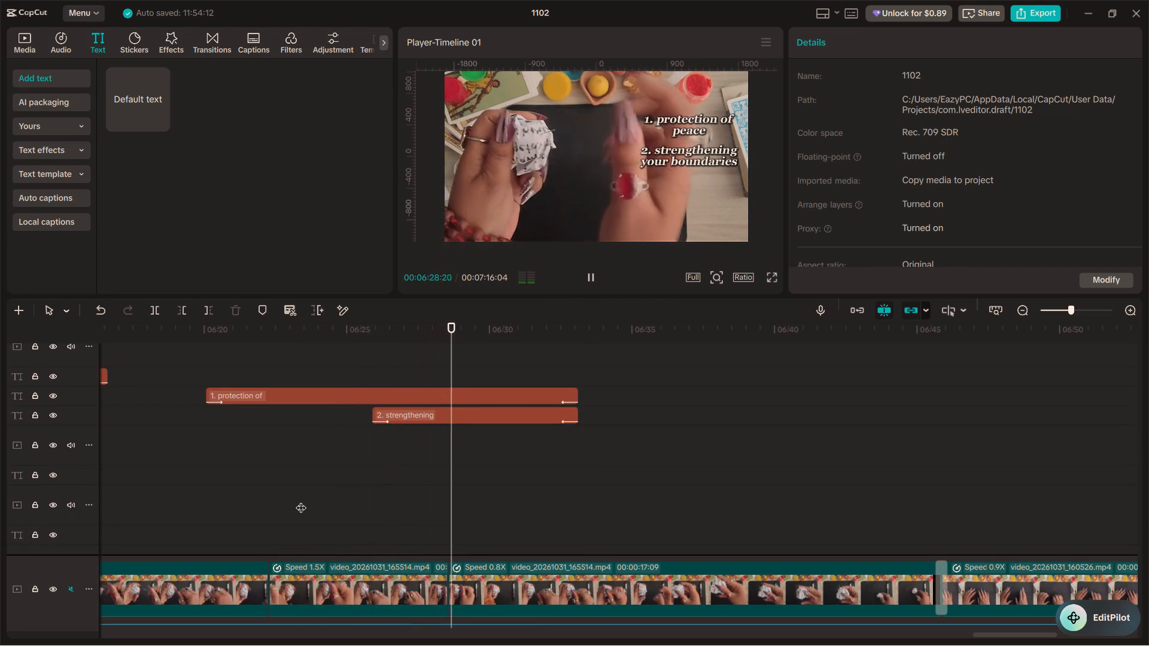
key("space")
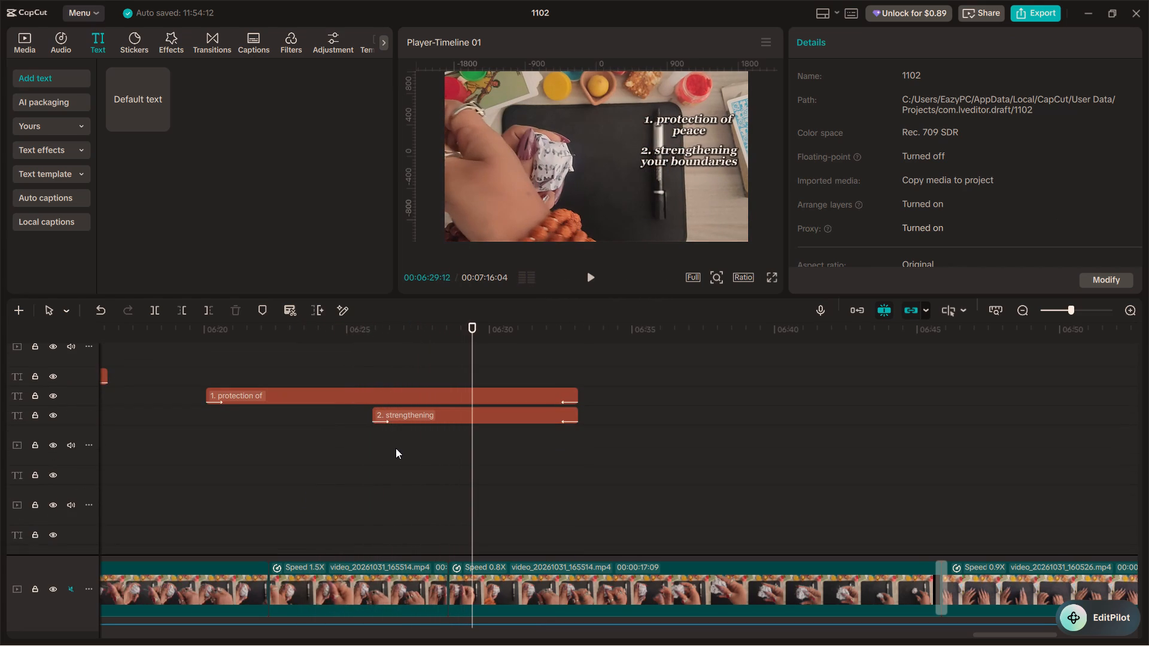
key("space")
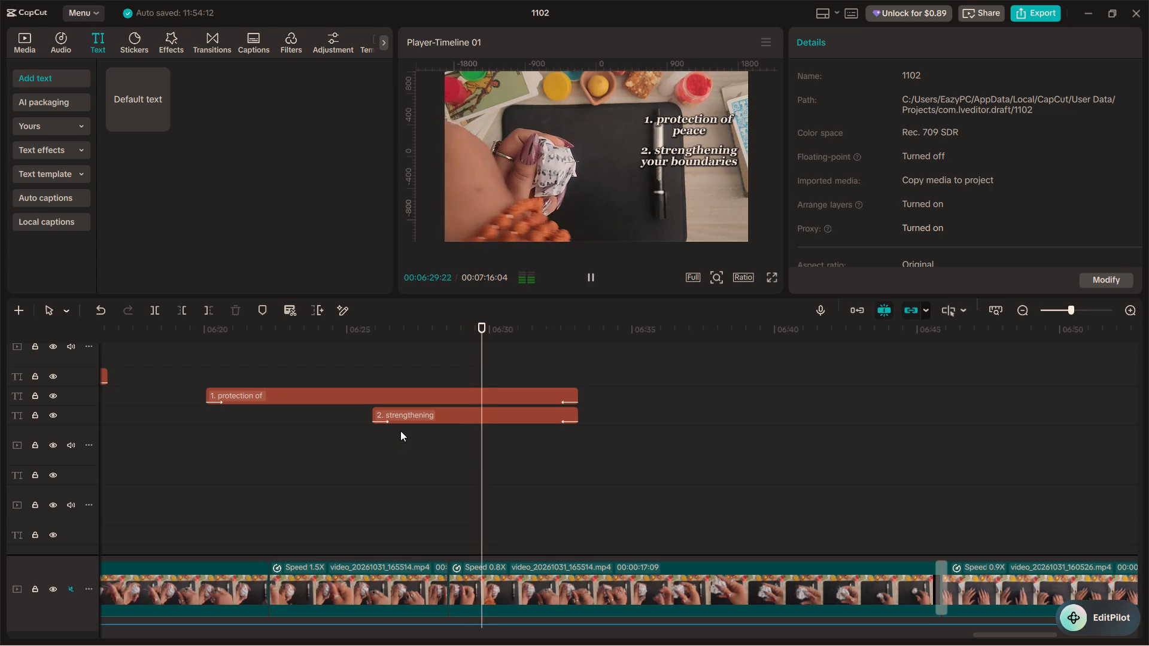
key("space")
key("space")
key("space")
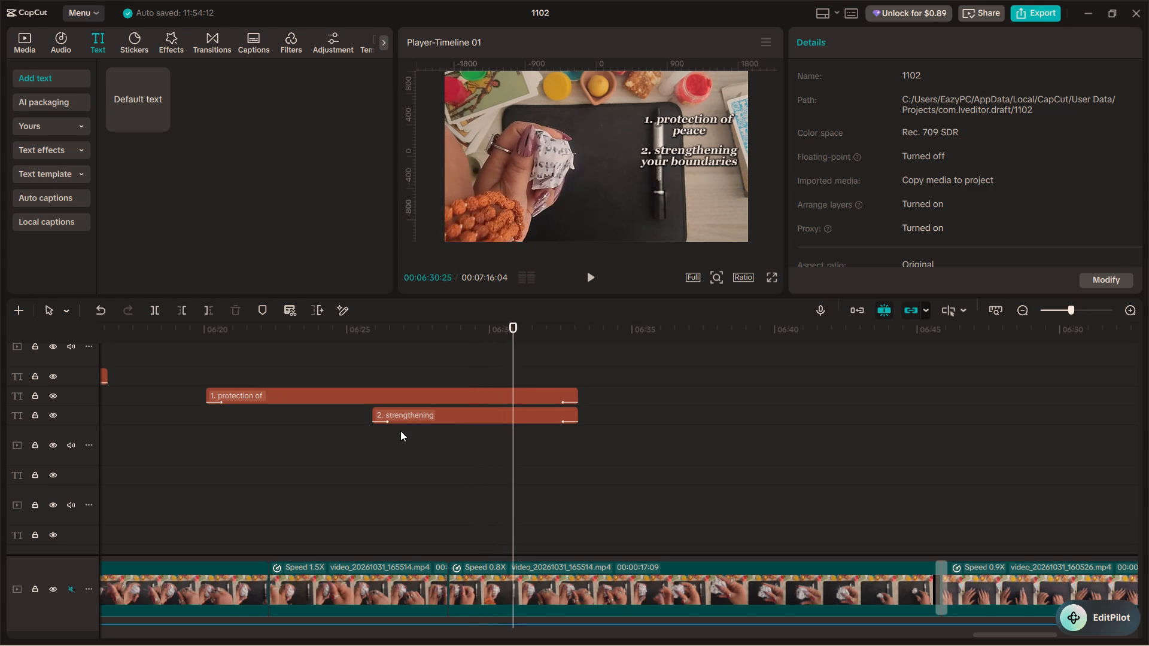
key("space")
key("space")
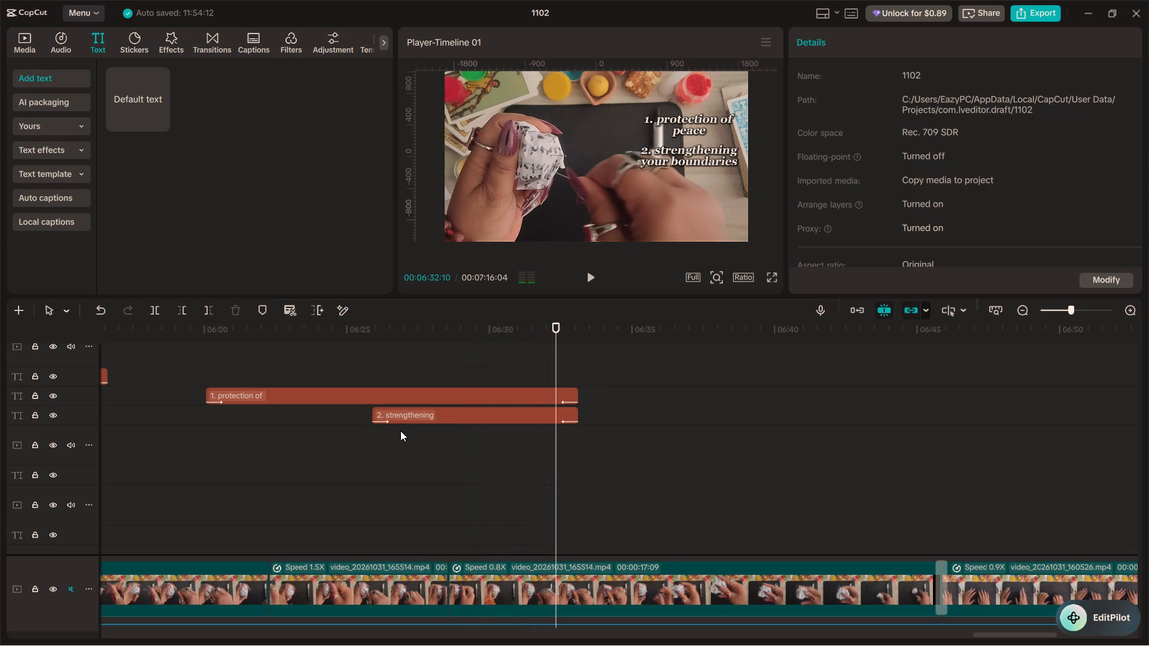
key("space")
key("space")
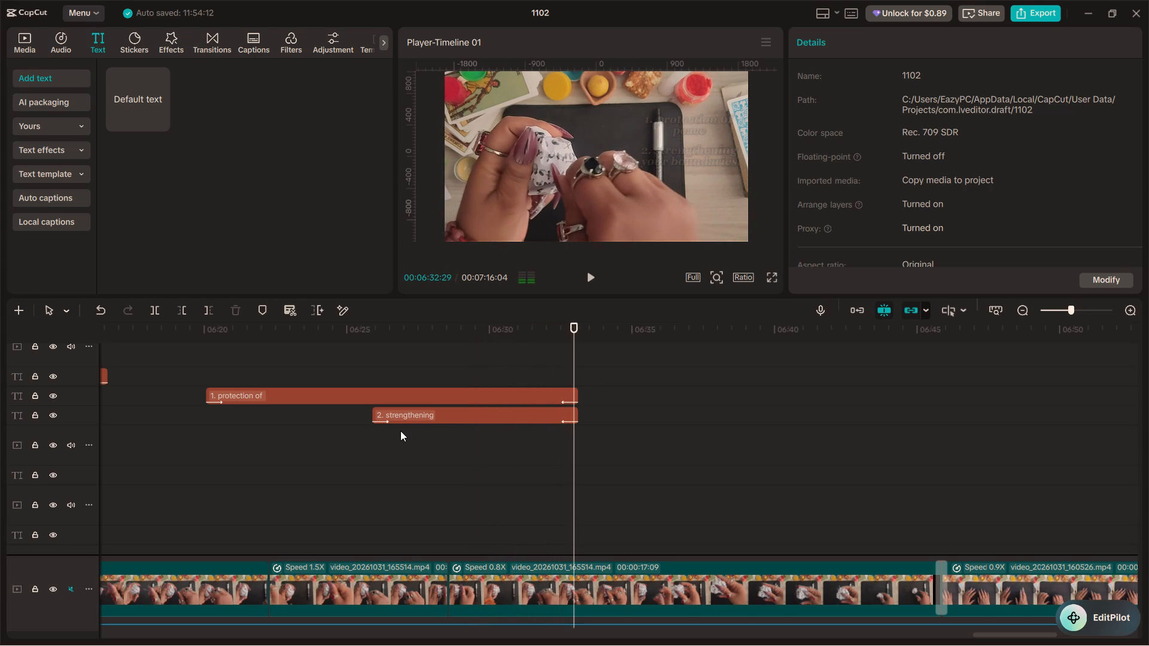
Pinpoint the third point's start and place a copy of the "2. strengthening" caption there, at about 06:32:12, on its own track.
left_click(543, 510)
key("space")
left_click(545, 519)
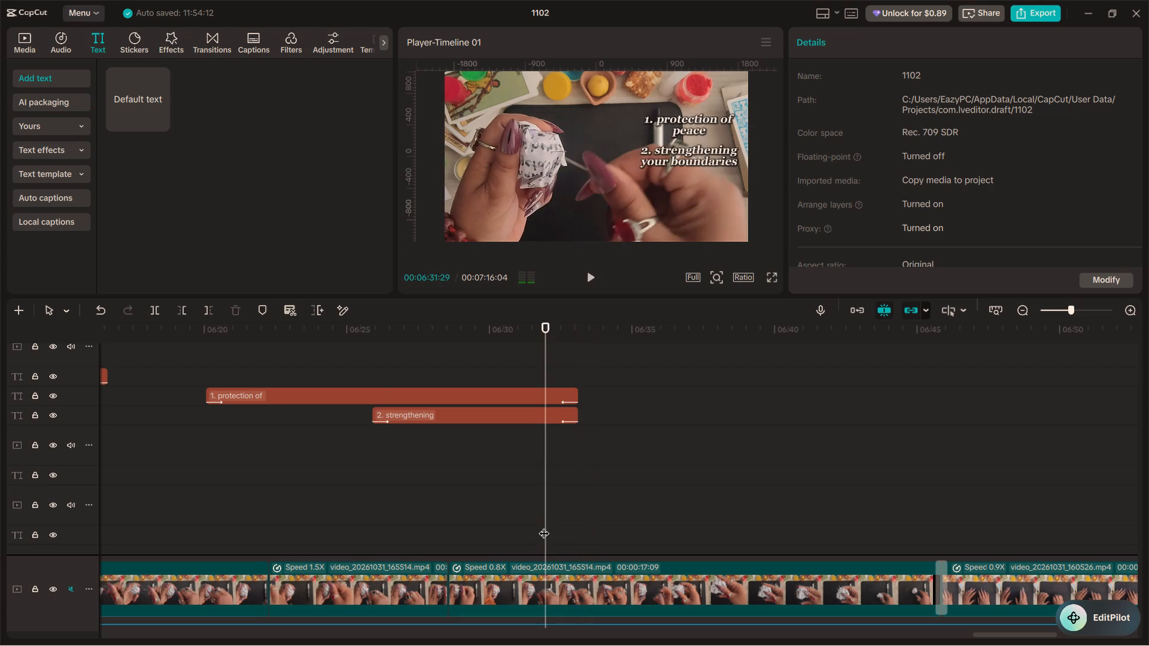
key("space")
key("space")
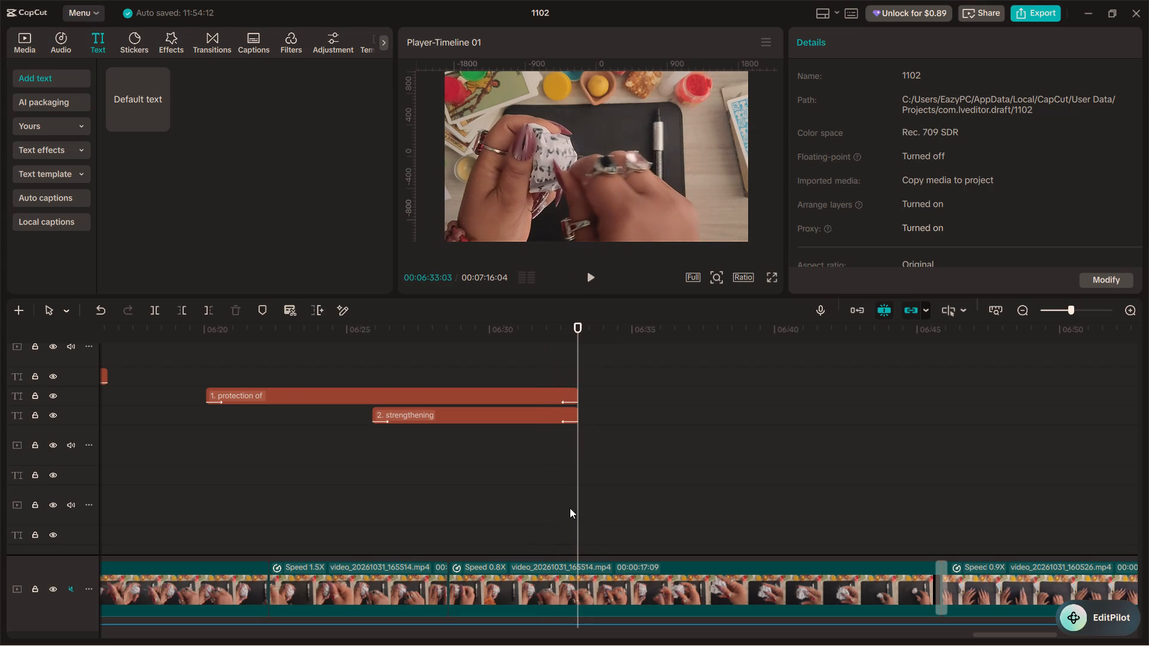
left_click(551, 510)
left_click(540, 507)
key("space")
key("space")
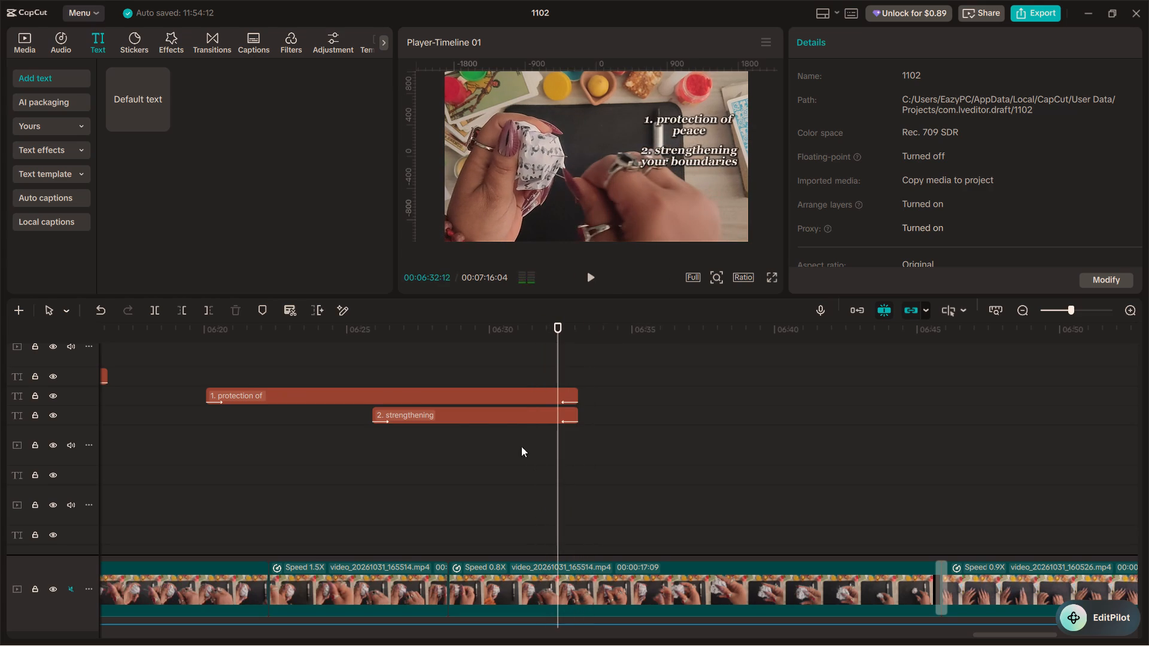
left_click_drag(461, 418, 657, 424, "alt")
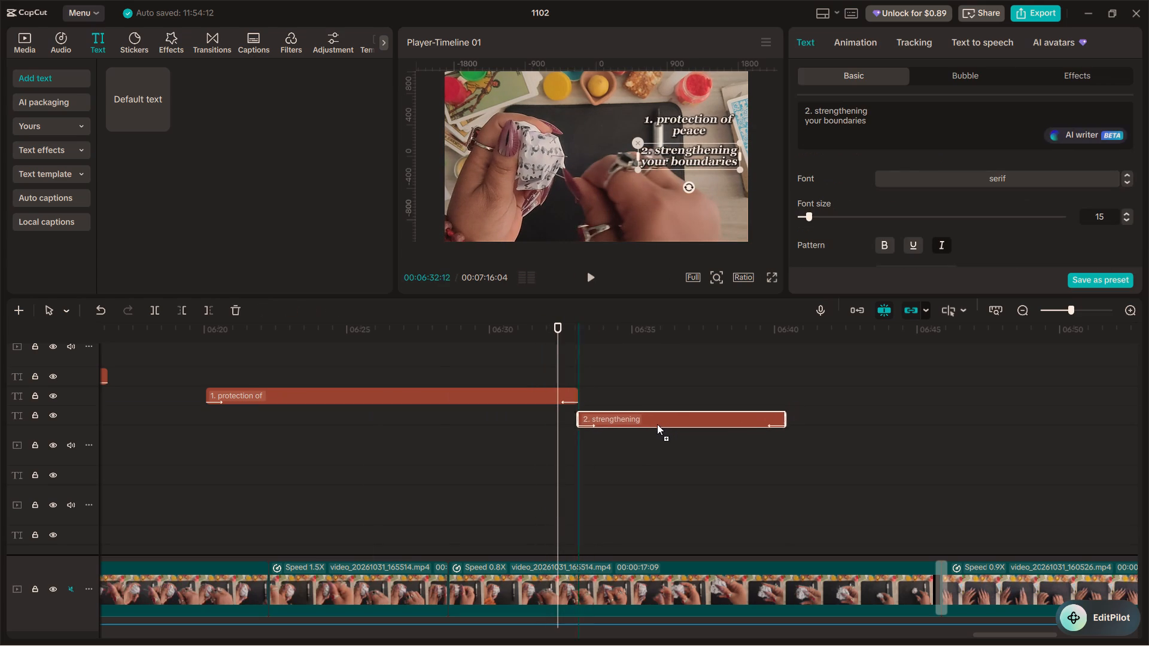
left_click_drag(657, 424, 647, 422, "alt")
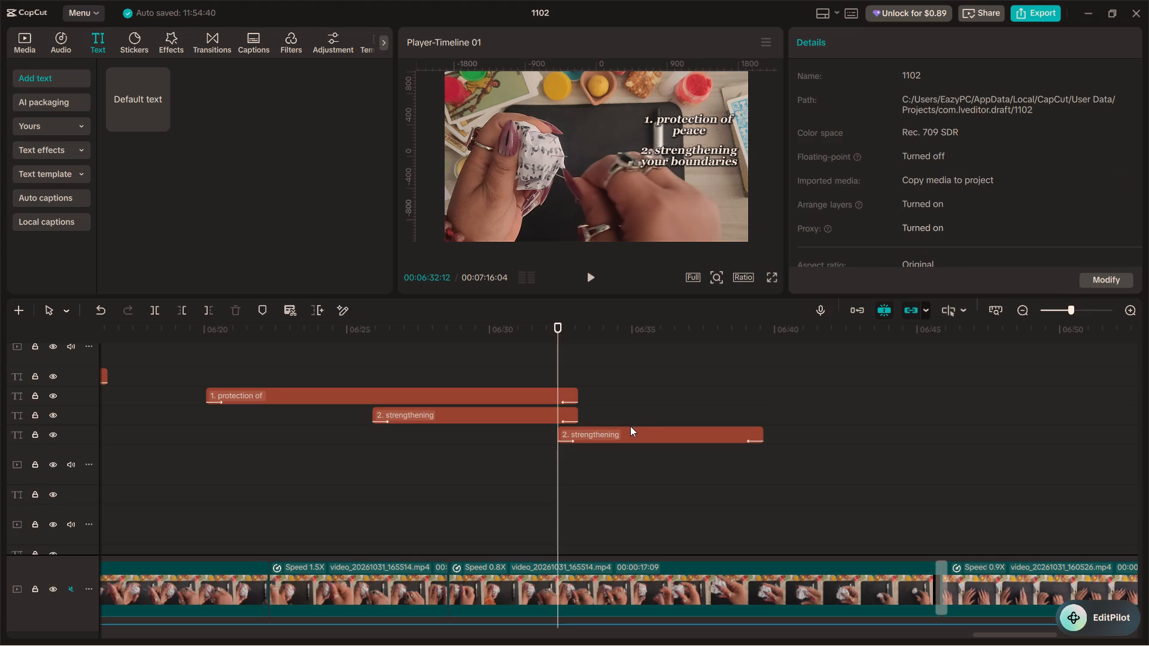
Extend the first and second captions together so that they end at the same time as the copied caption.
left_click(608, 436)
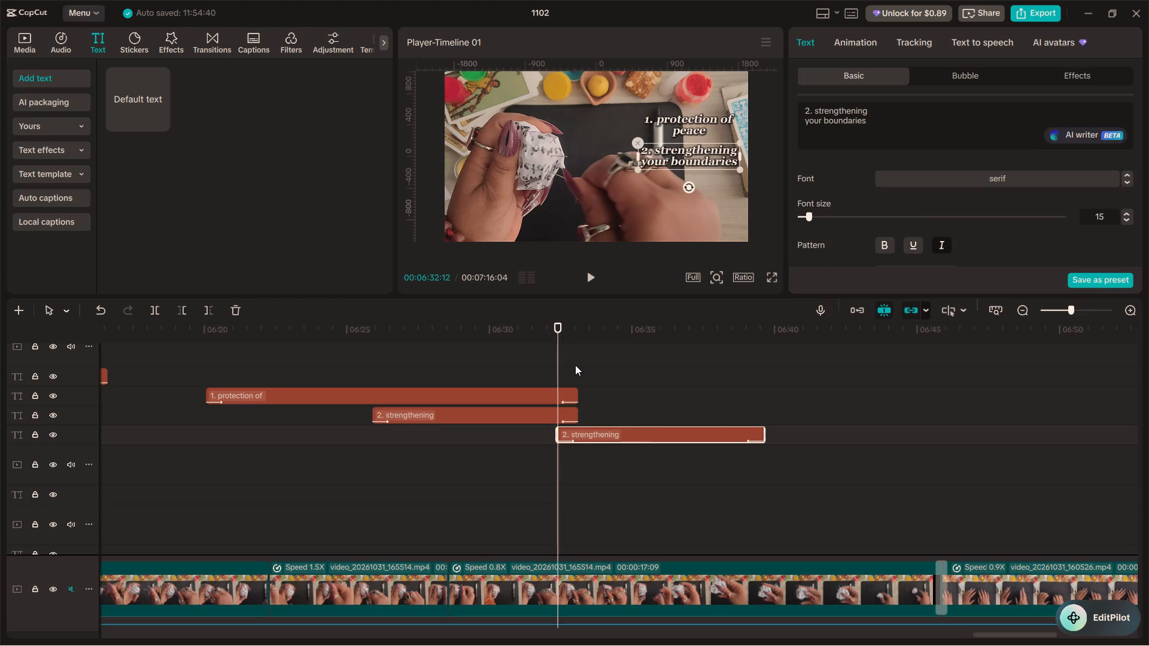
left_click_drag(575, 365, 572, 417)
left_click_drag(578, 416, 753, 406)
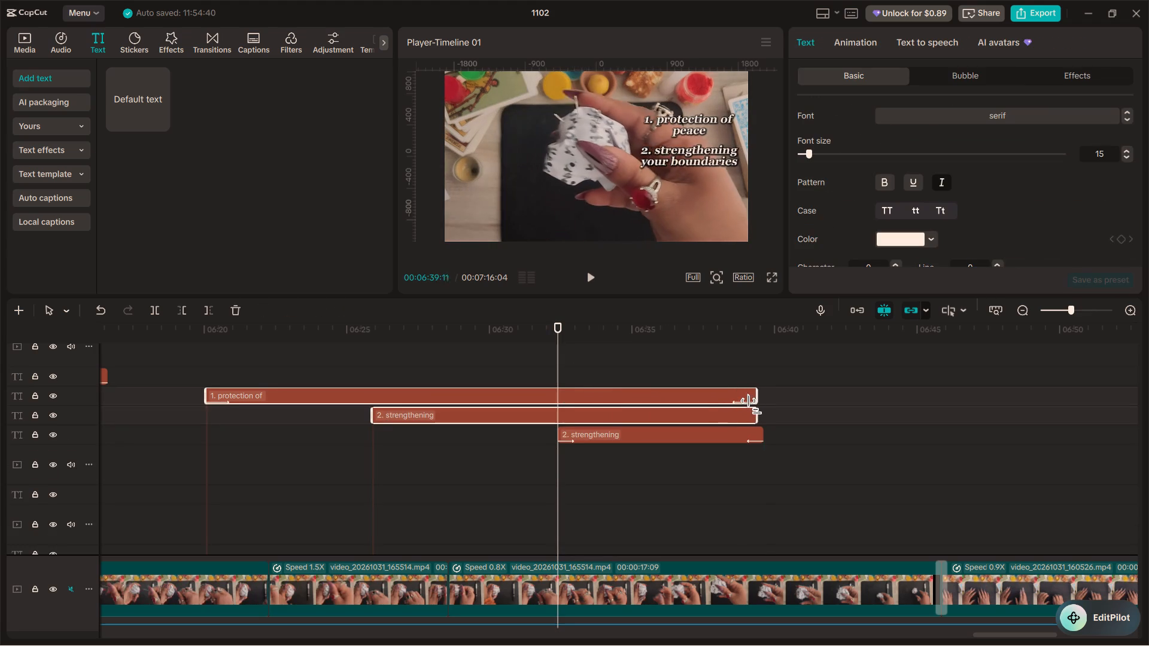
left_click_drag(753, 406, 759, 406)
Move the copied caption down in the frame so that it sits just beneath the "2. strengthening your boundaries" caption.
left_click(498, 462)
key("space")
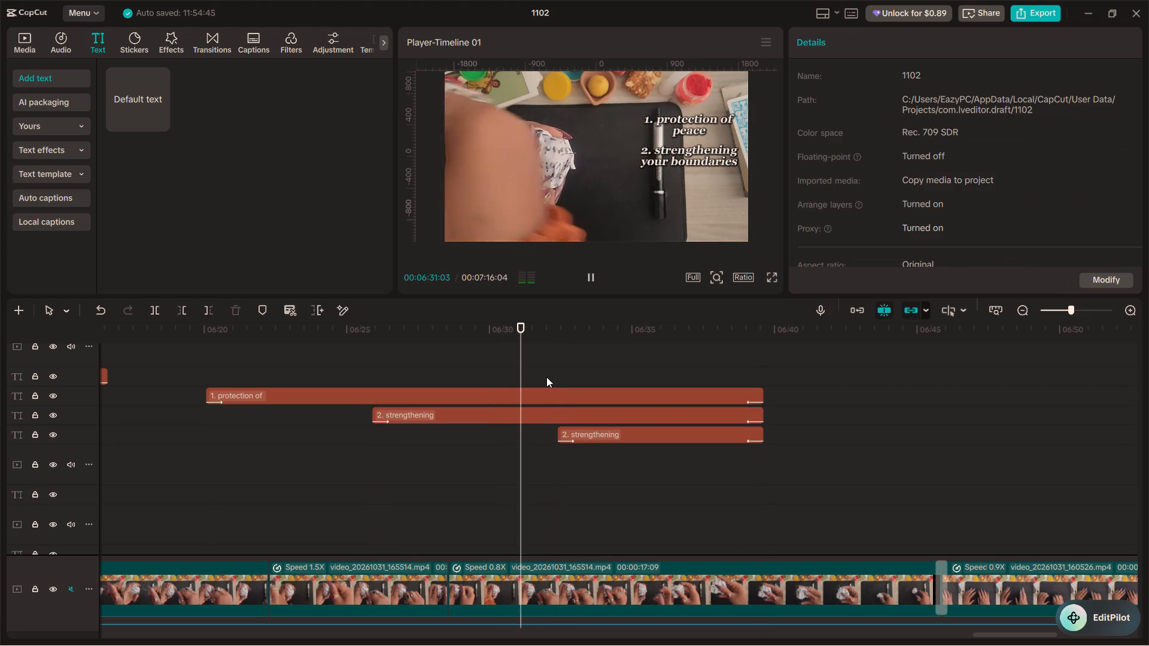
left_click(559, 359)
left_click(599, 435)
left_click_drag(689, 157, 689, 172)
left_click(687, 152)
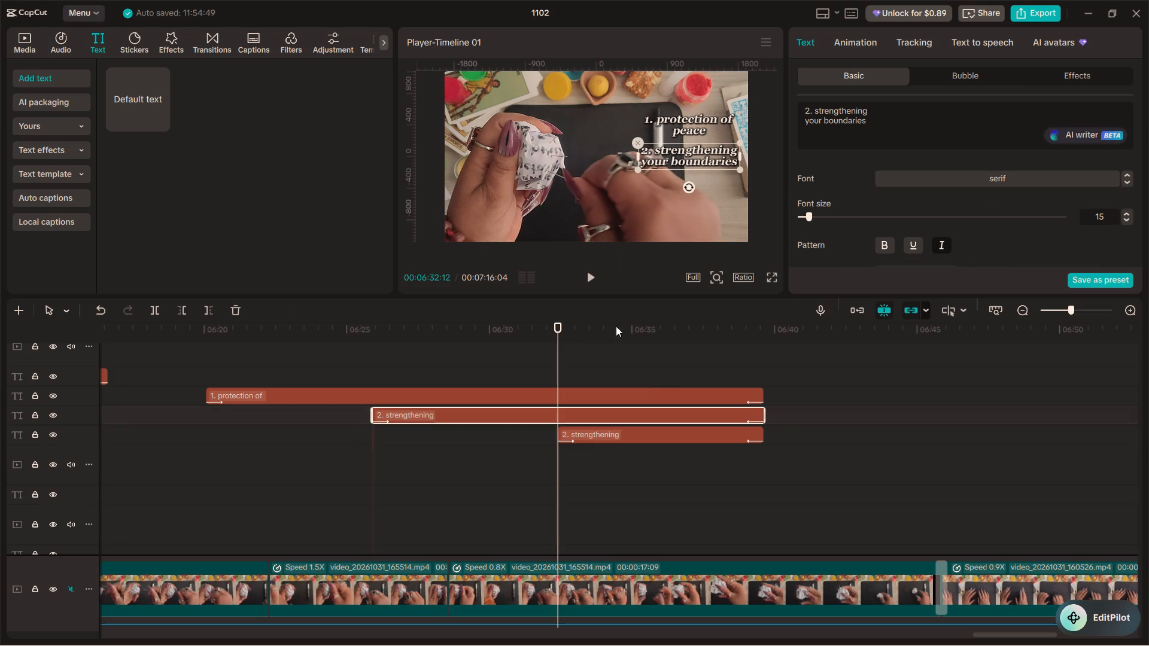
left_click(616, 351)
left_click(637, 429)
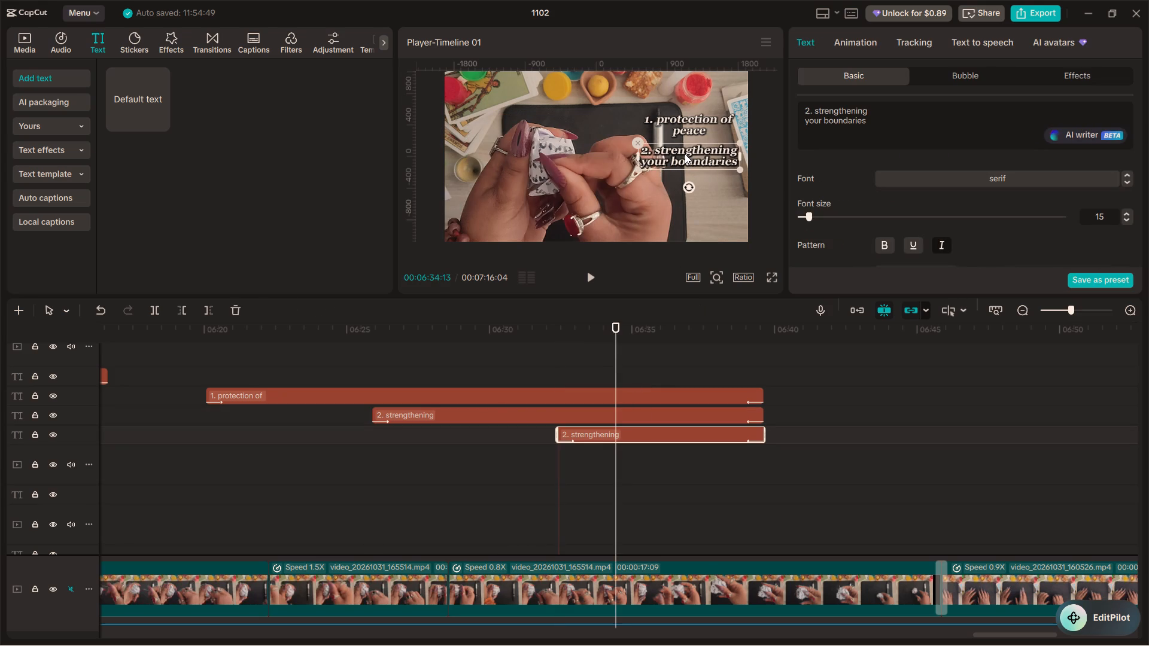
left_click_drag(685, 154, 682, 185)
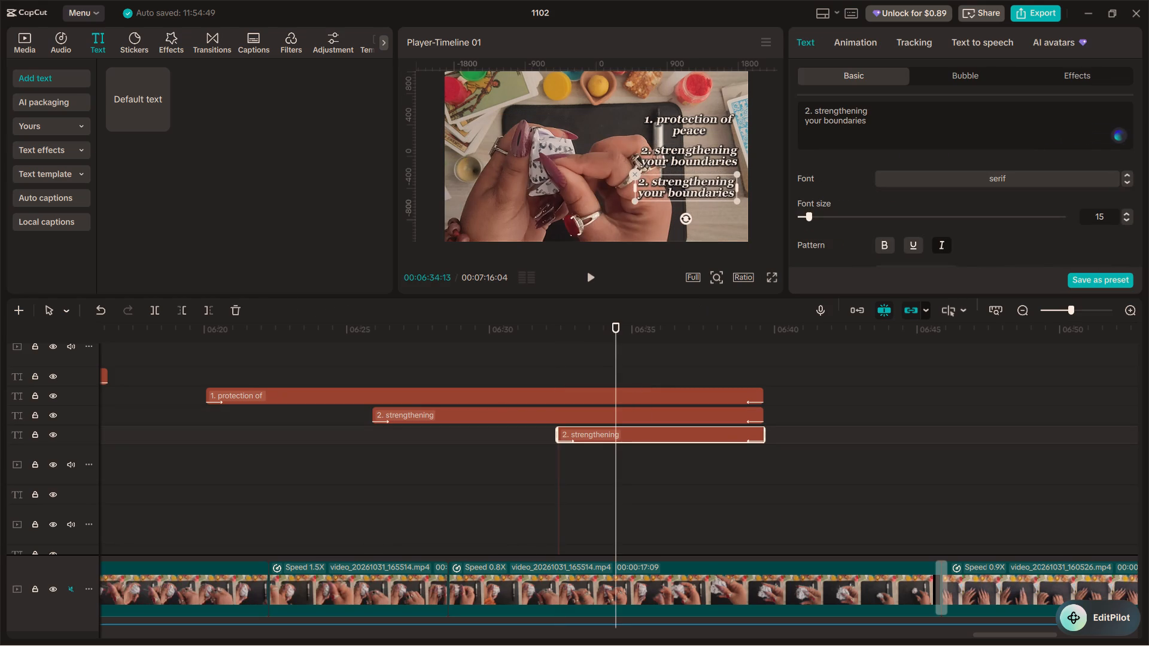
Replace the copied caption's text with "3. releasing".
left_click_drag(881, 123, 755, 114)
type("3. re")
type("leasing")
key("space")
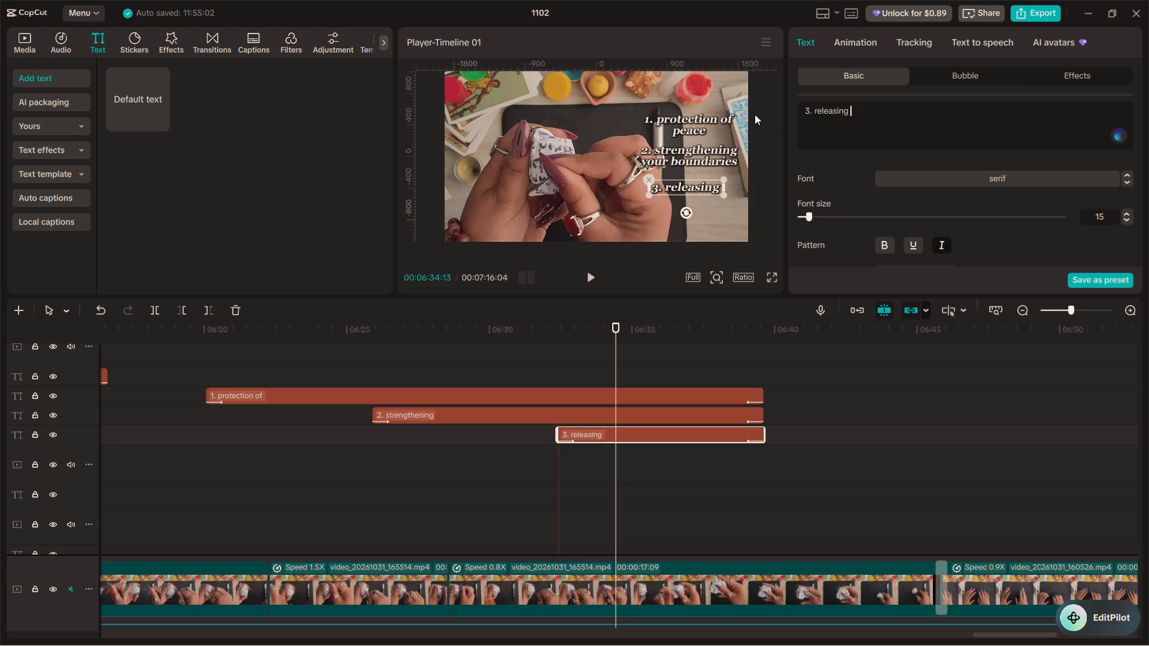
Check the voice-over and add a second line reading "fear &" to the "3. releasing" caption.
left_click(548, 376)
key("space")
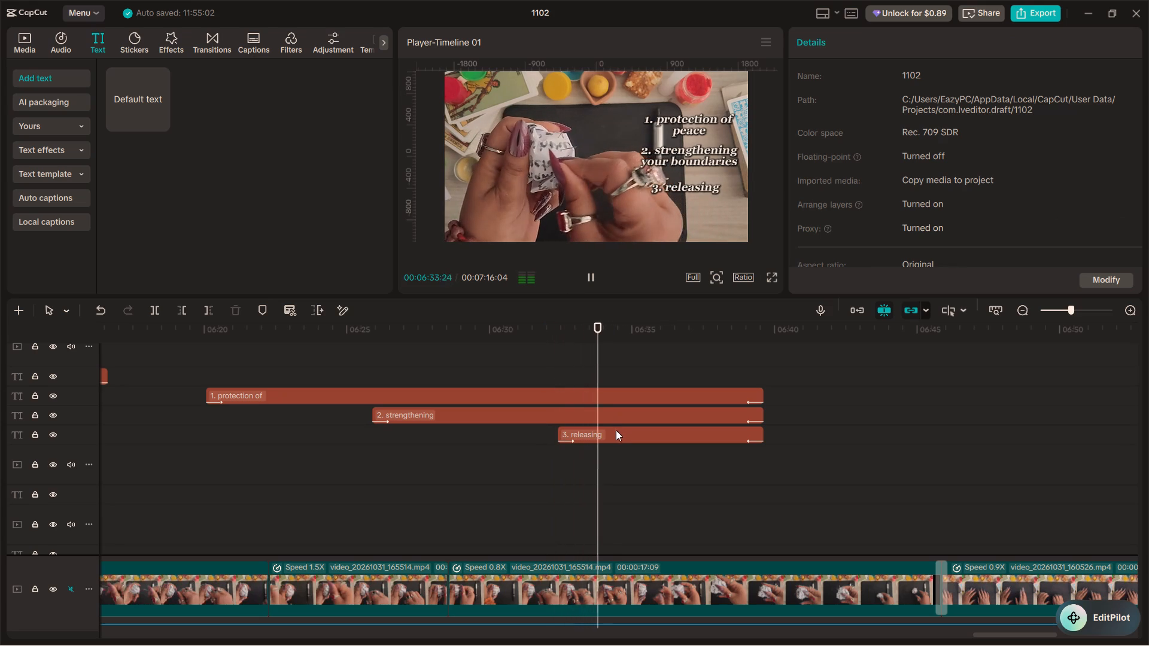
key("space")
left_click(613, 438)
left_click(877, 117)
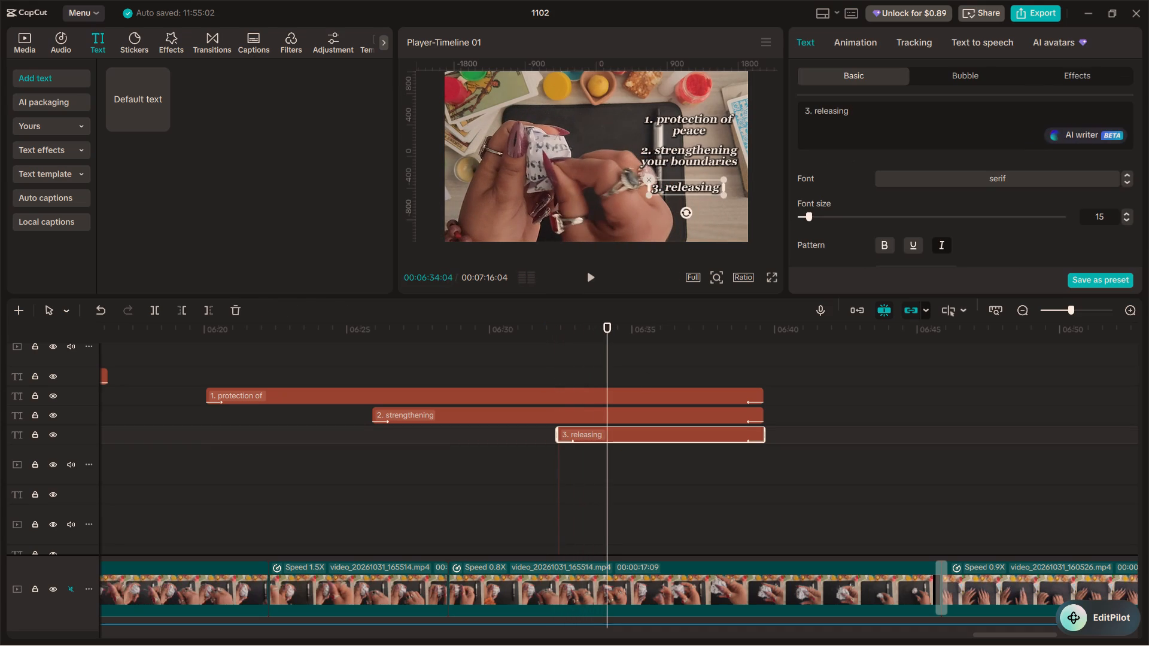
key("shift+Return")
type("fear")
key("space")
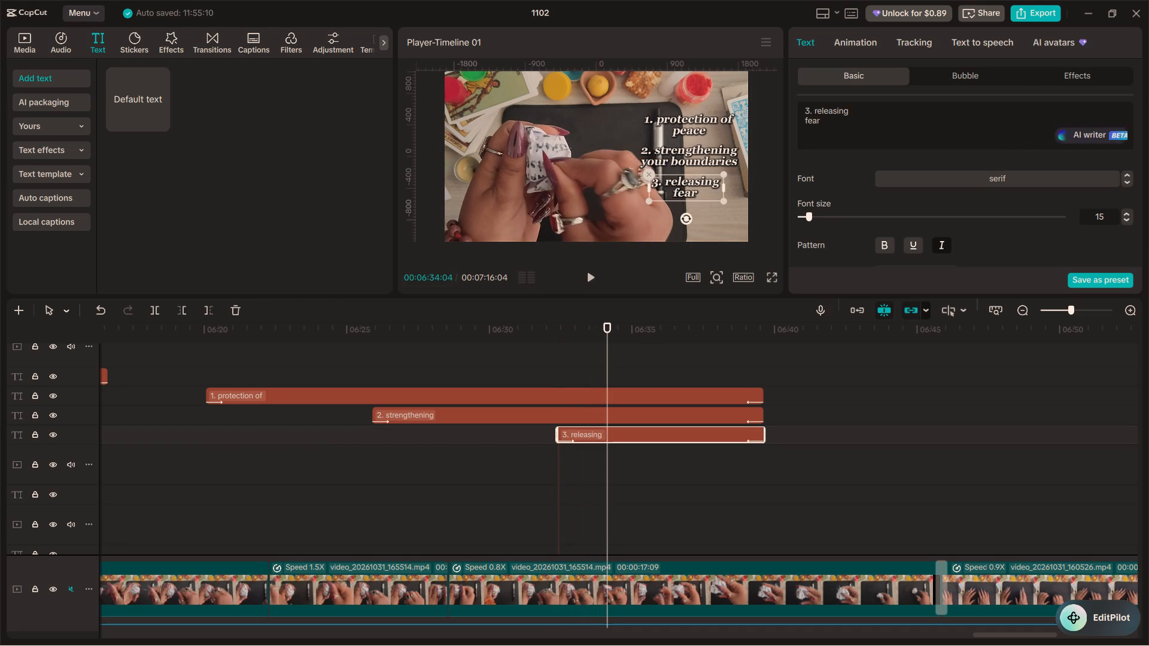
type("and")
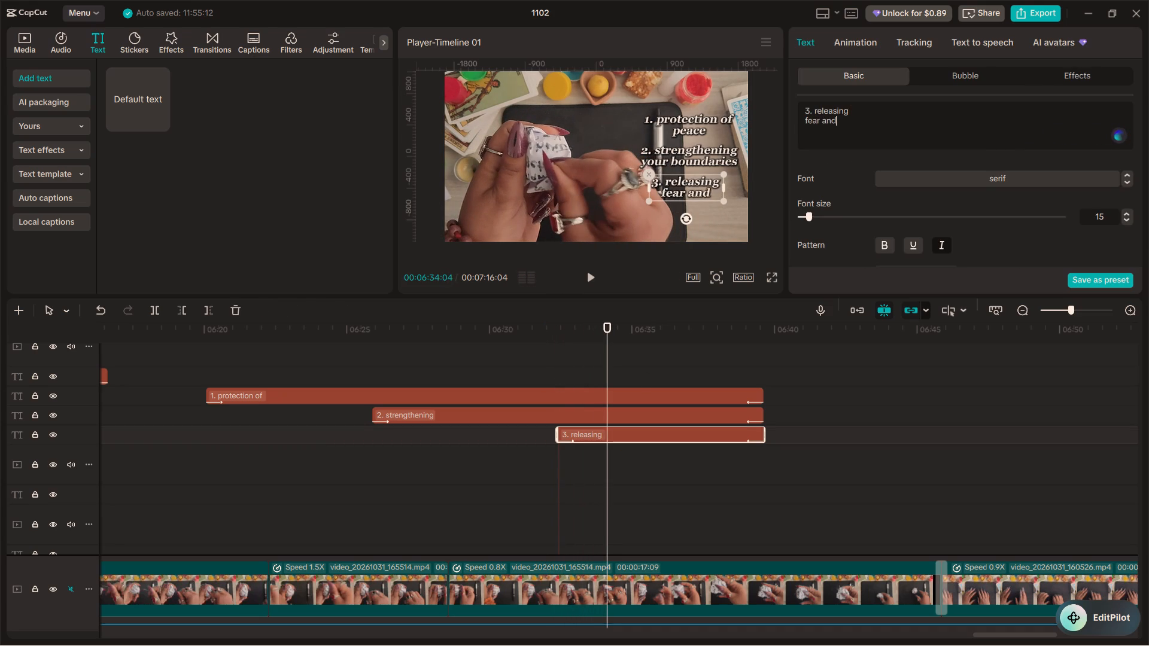
key("BackSpace")
key("BackSpace")
key("BackSpace")
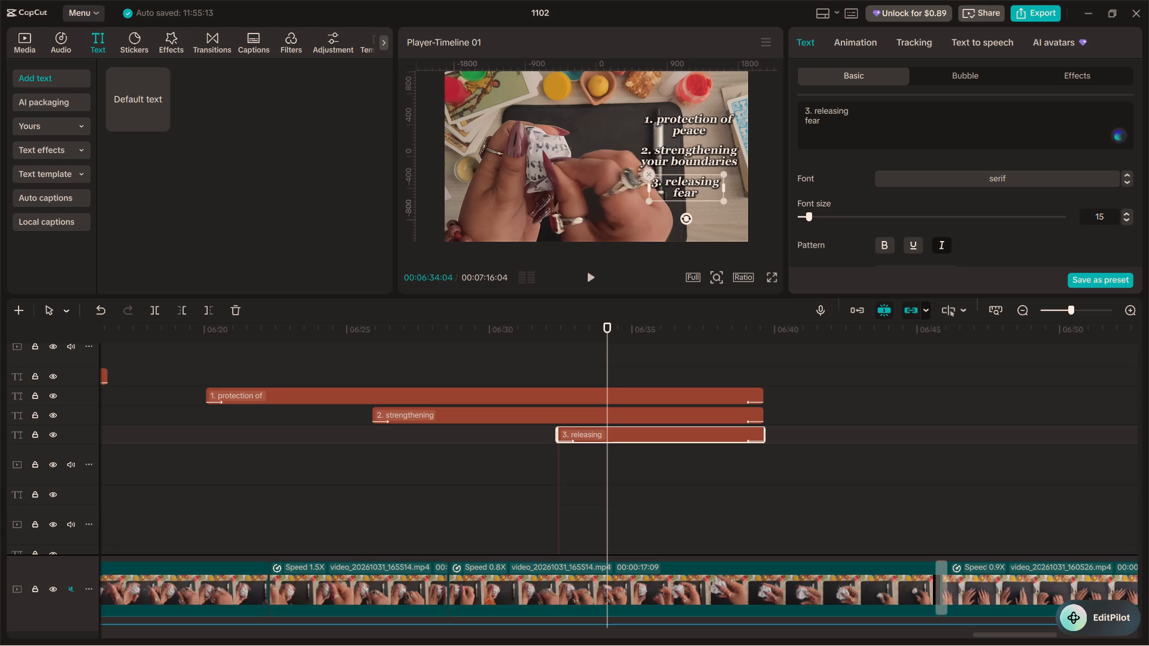
key("shift+ampersand")
Replay the voice-over around the third point and complete the "3. releasing" caption's second line as "fear & resentment".
left_click(536, 484)
key("space")
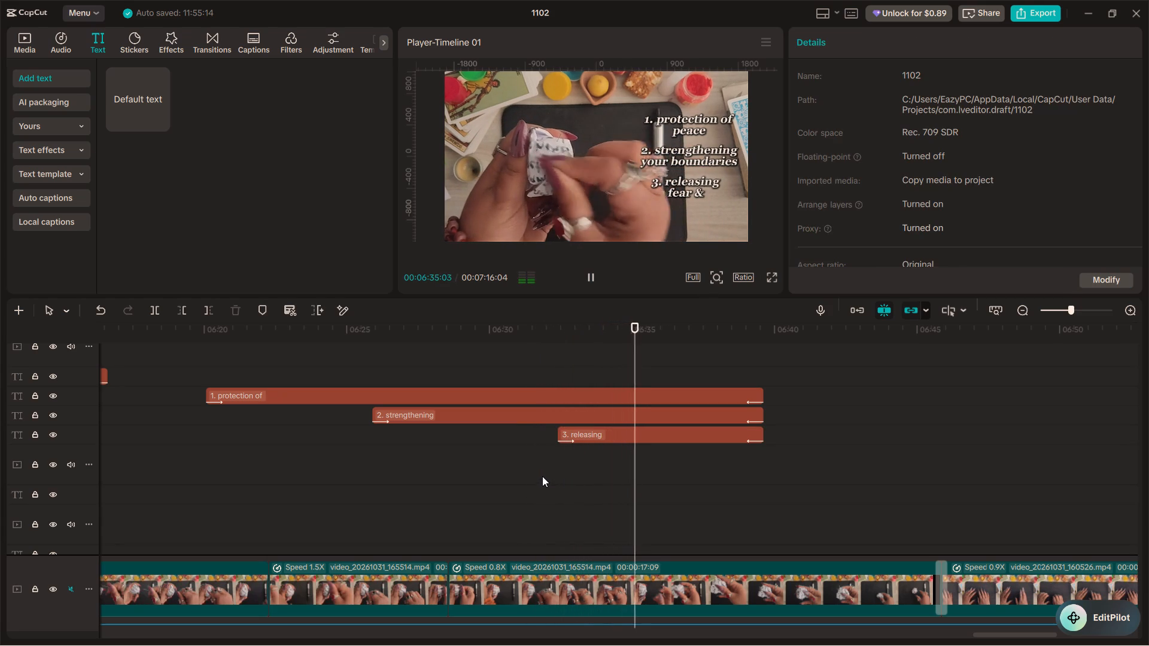
key("space")
left_click(555, 467)
key("space")
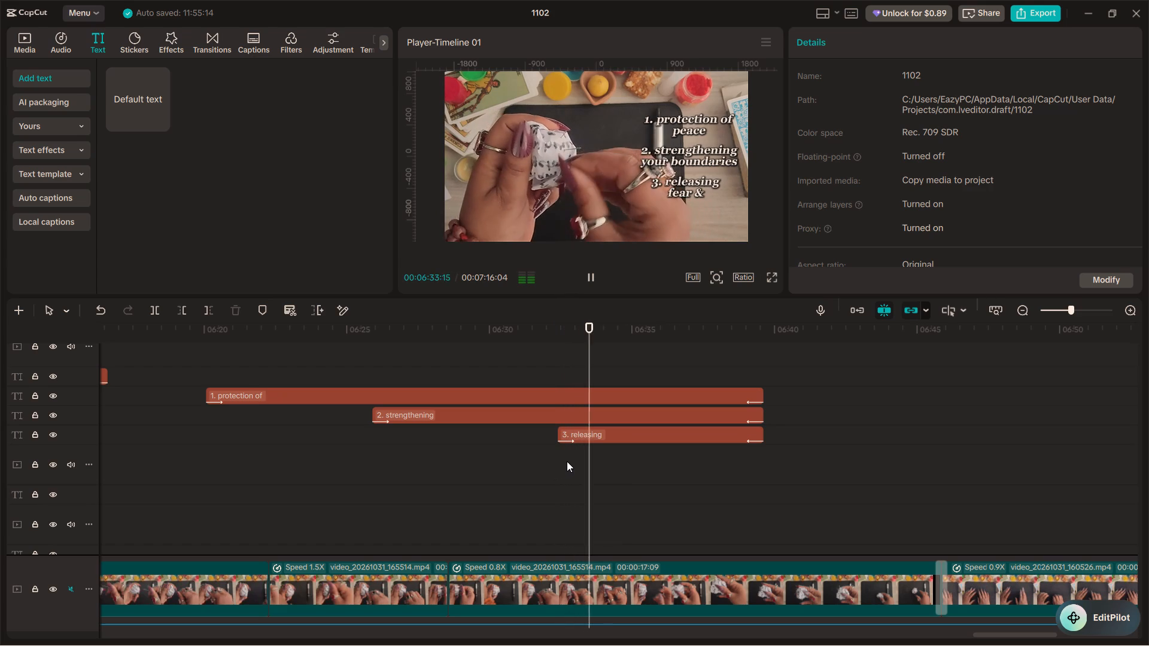
key("space")
left_click(535, 461)
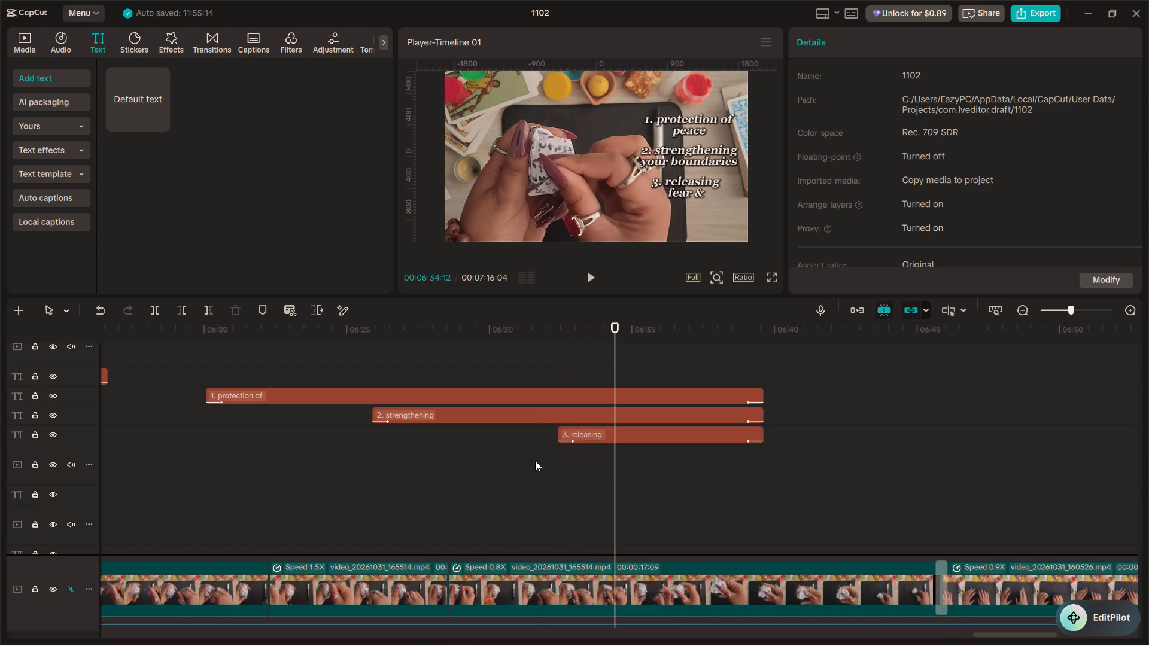
scroll(364, 645, "up", 6)
key("space")
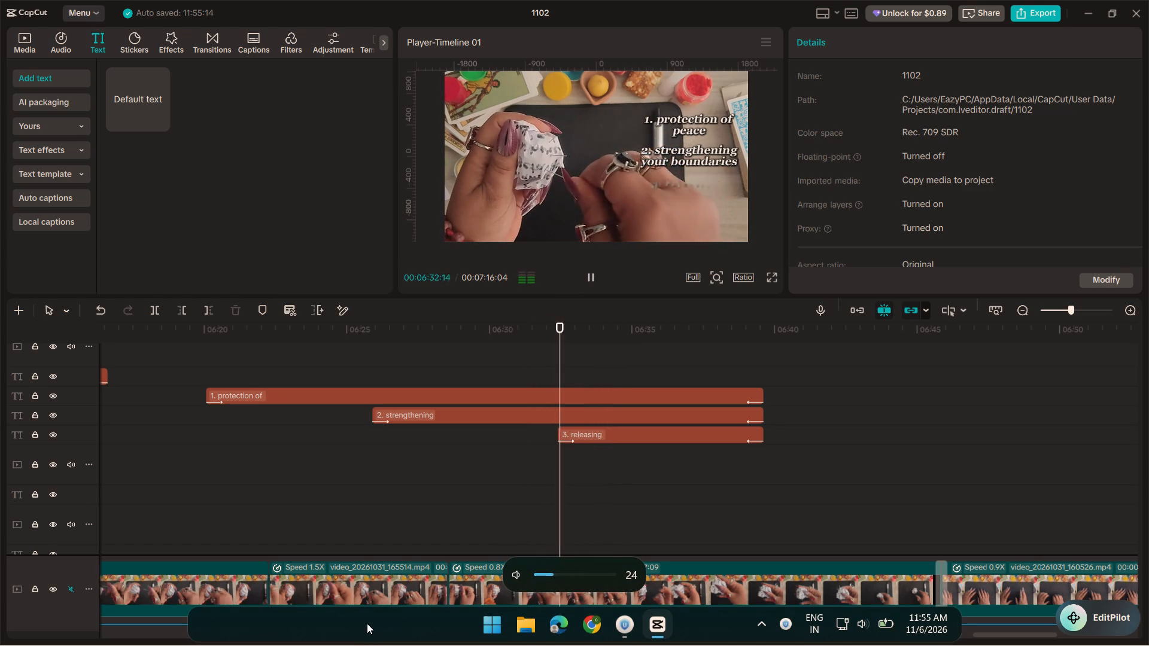
key("space")
left_click_drag(591, 446, 585, 446)
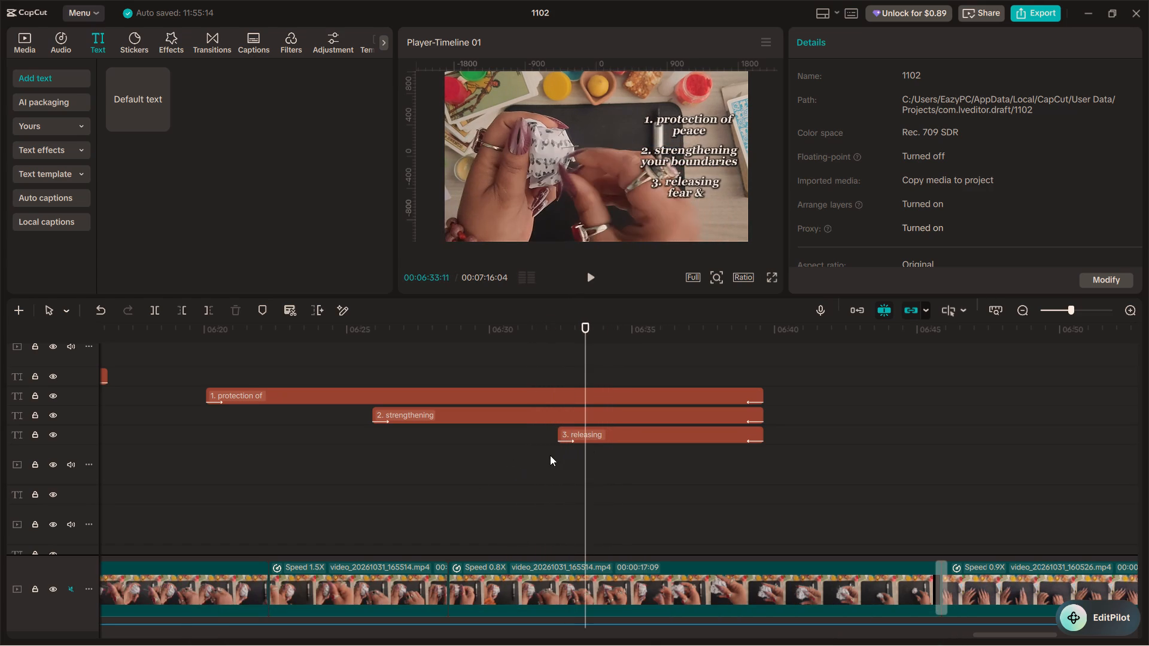
left_click(550, 455)
key("space")
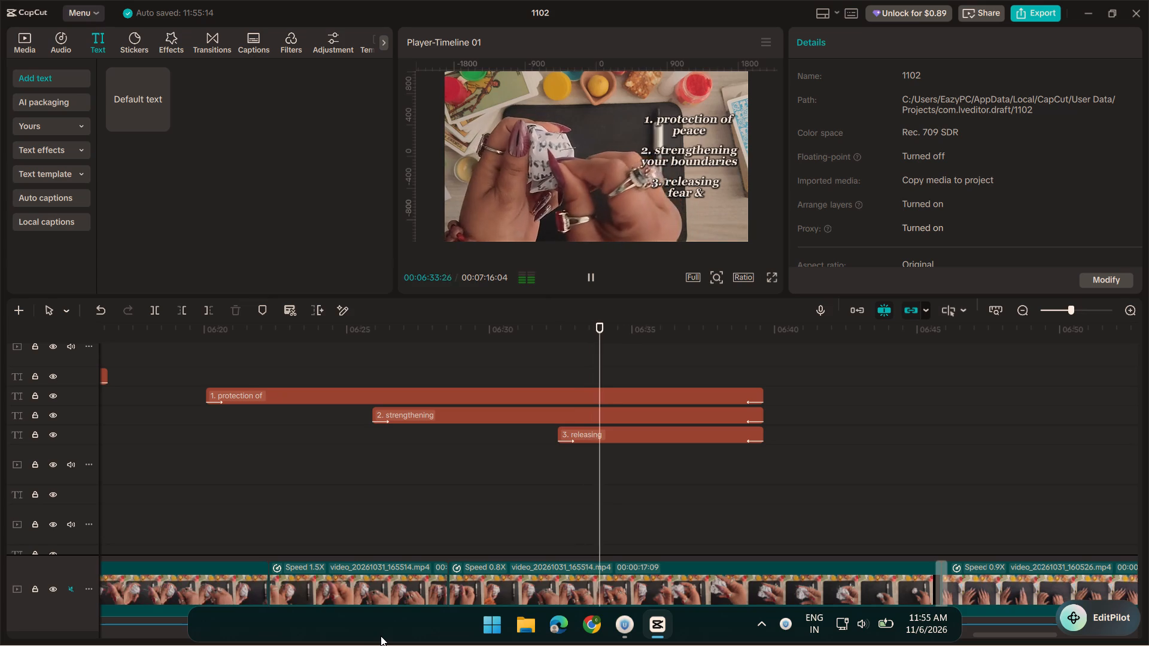
key("space")
left_click(618, 434)
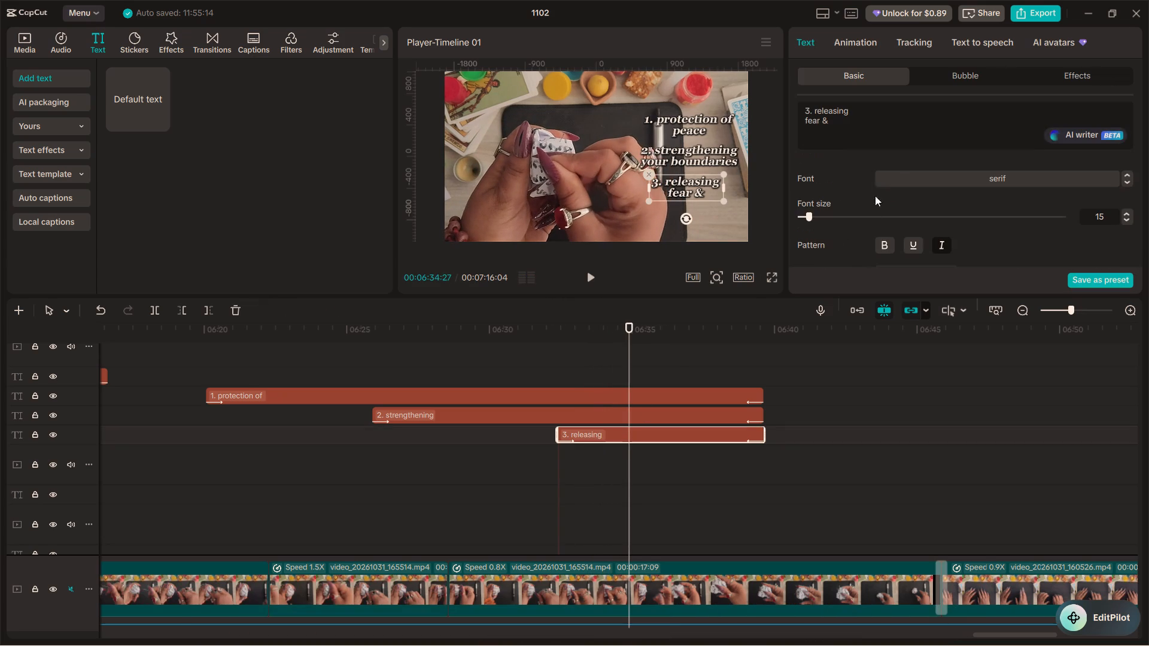
left_click(865, 121)
key("space")
type("resentment")
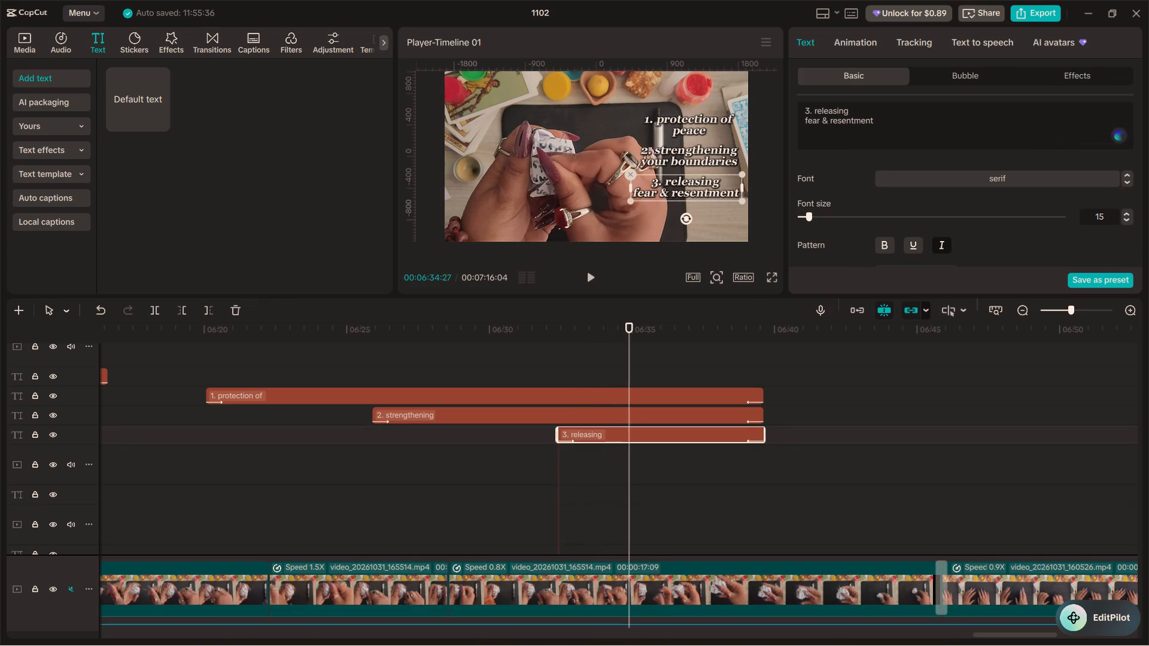
Play back the three numbered captions from just before the first one, viewing the preview in full screen.
scroll(865, 121, "up", 1)
left_click(497, 361)
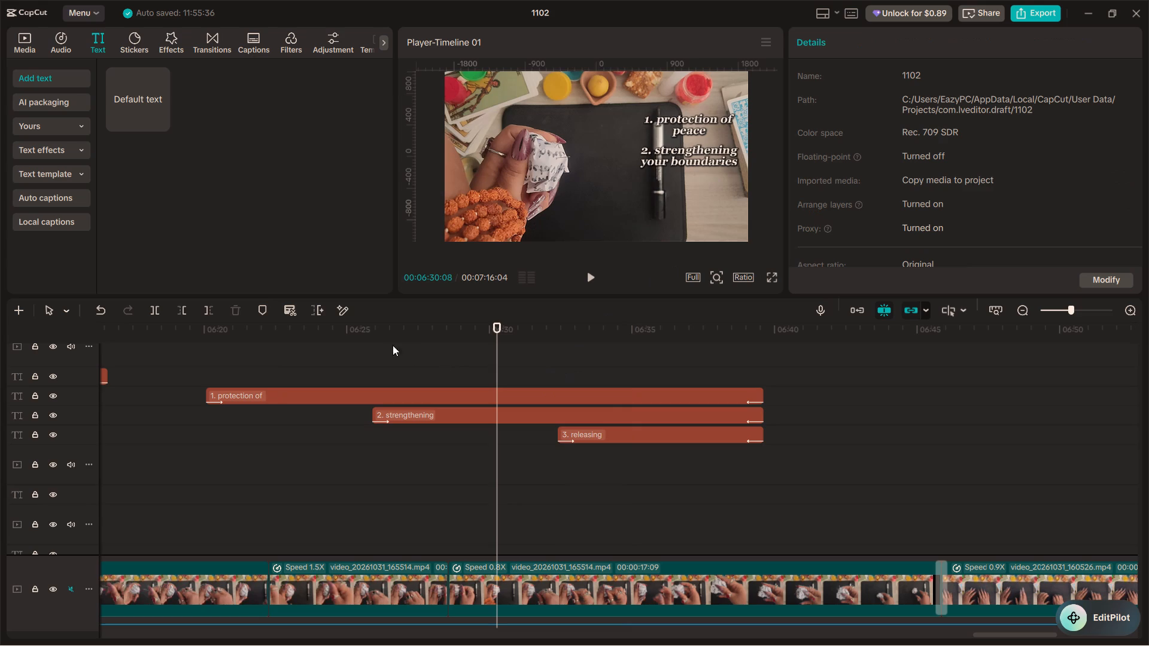
left_click(189, 375)
key("space")
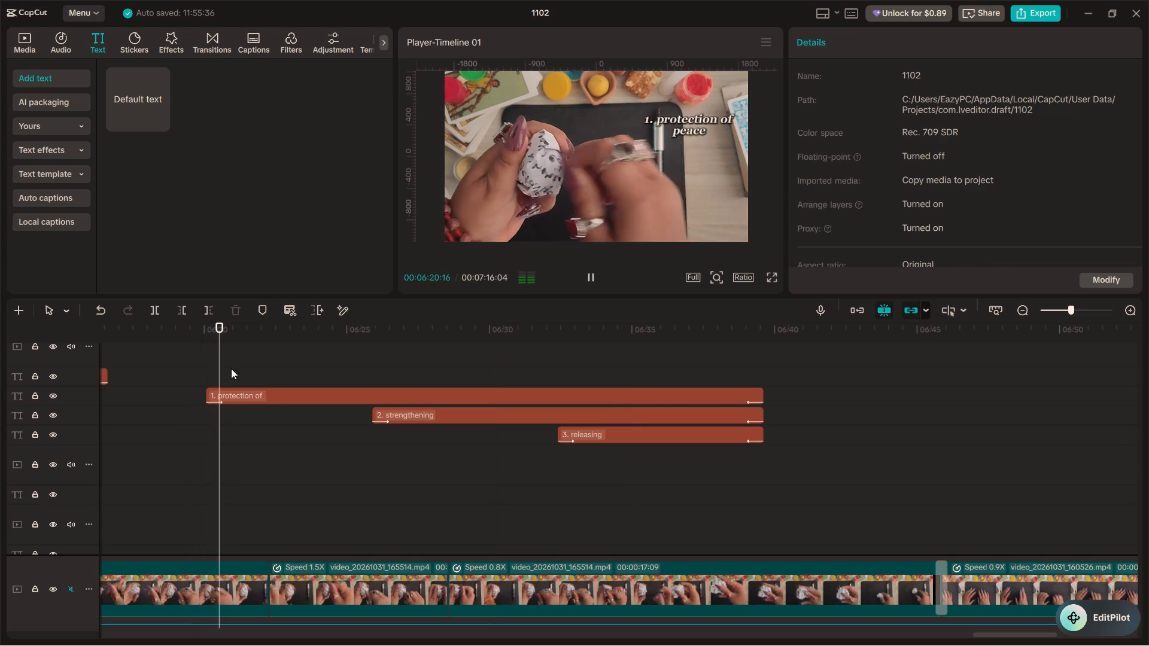
scroll(496, 365, "down", 8, "ctrl")
scroll(497, 367, "up", 5, "ctrl")
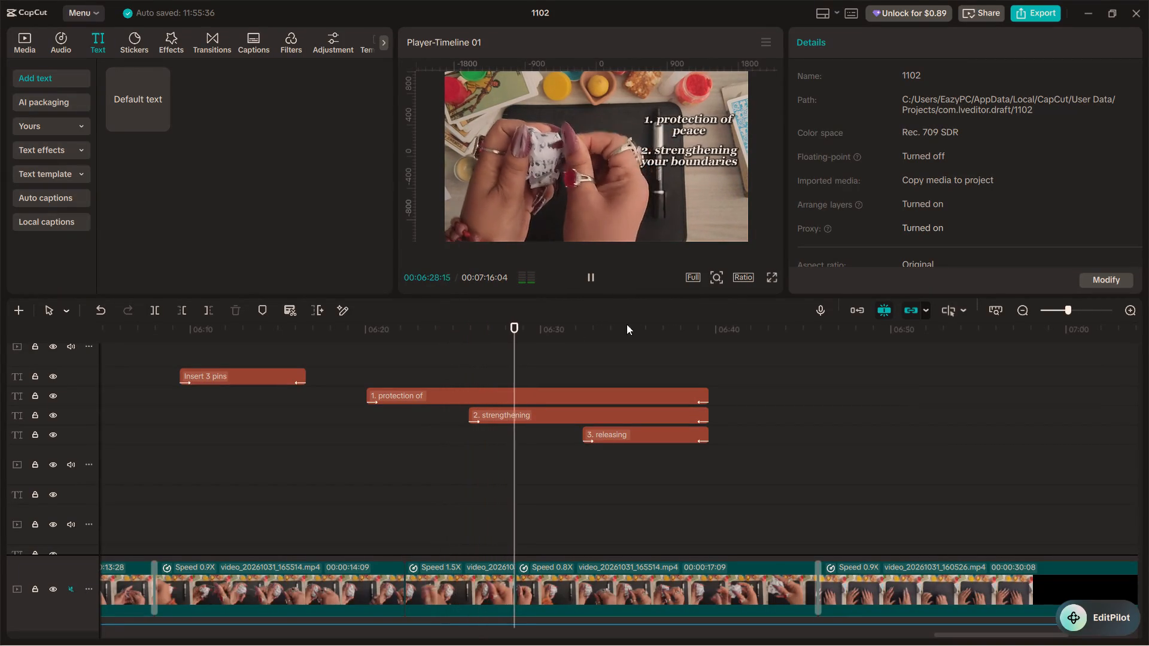
left_click(770, 267)
left_click(771, 272)
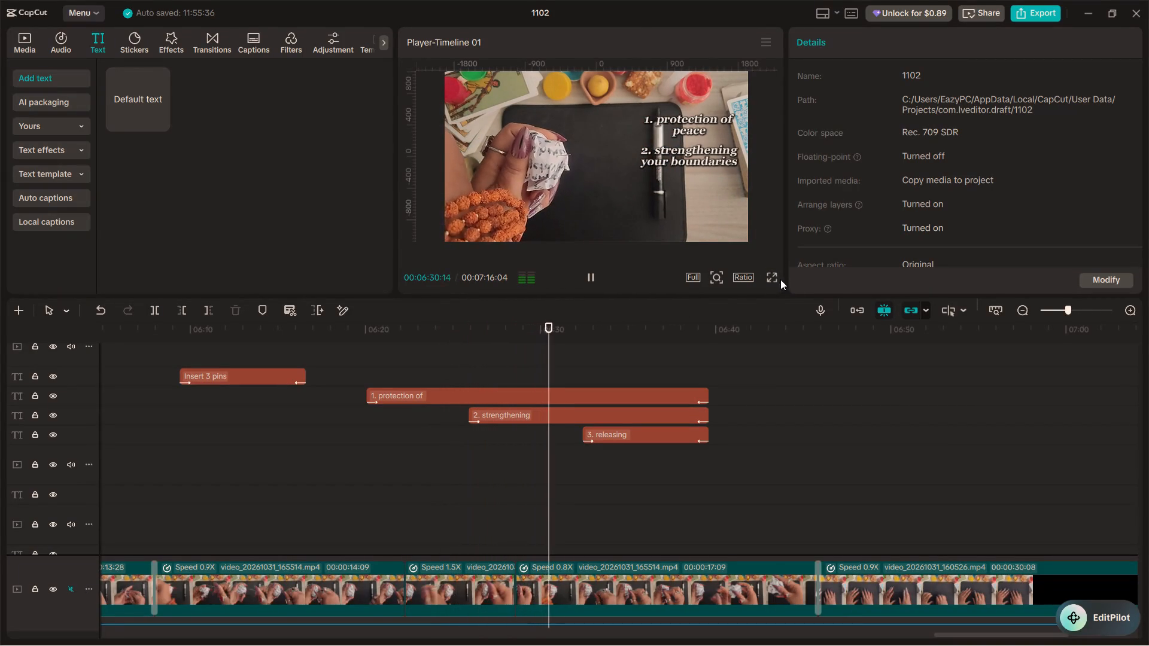
left_click(777, 273)
left_click(777, 275)
left_click(773, 280)
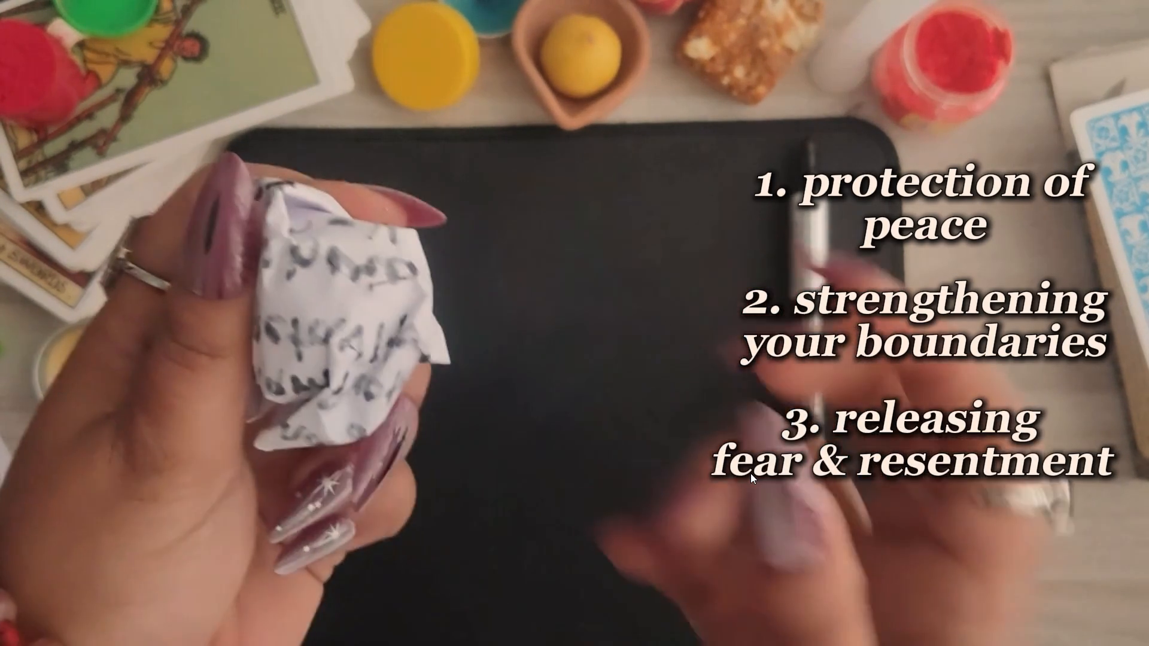
key("Escape")
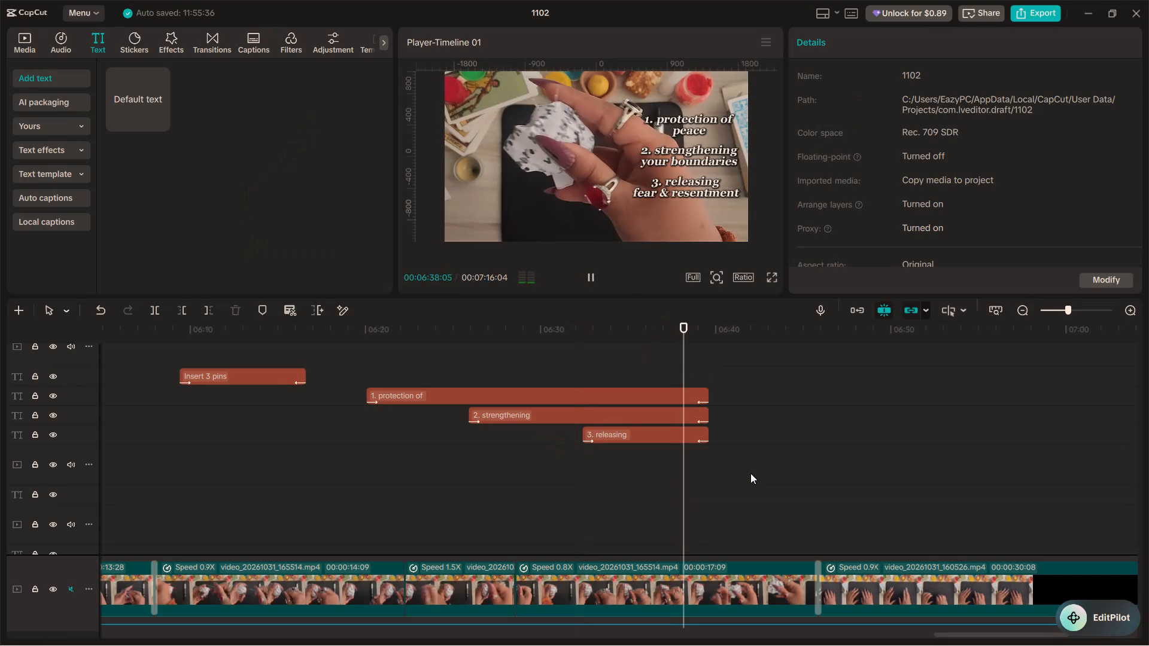
key("space")
Apply the black-fill, white-outline preset style to only the number "1." in the "1. protection of peace" caption.
left_click_drag(388, 365, 600, 461)
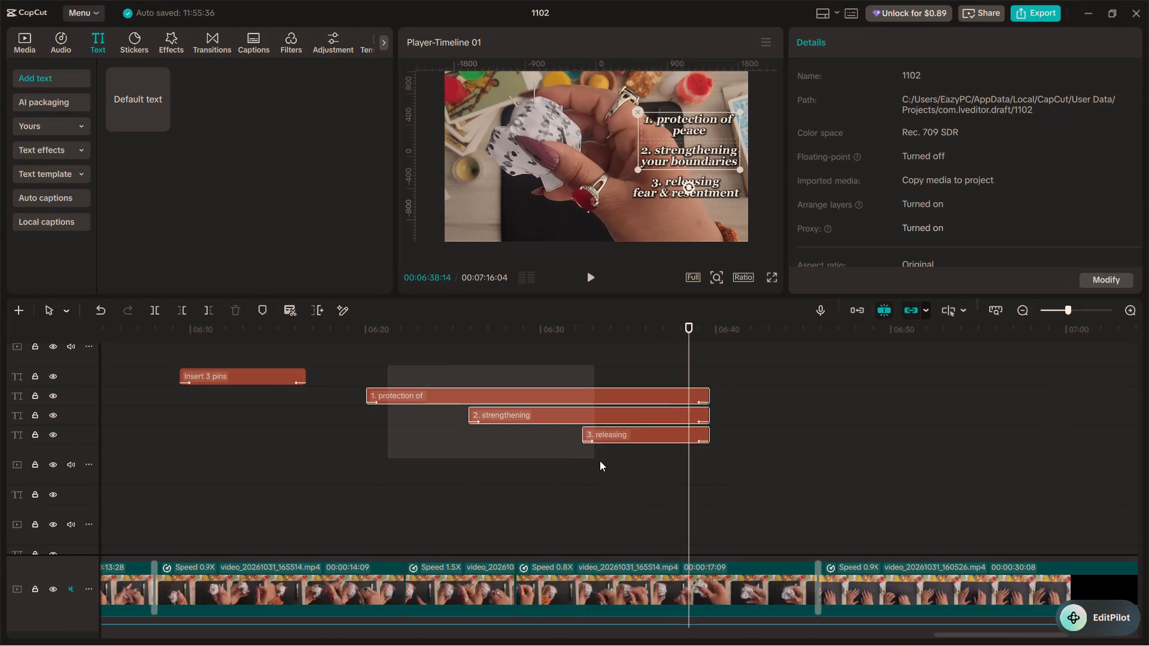
left_click(418, 362)
left_click(412, 392)
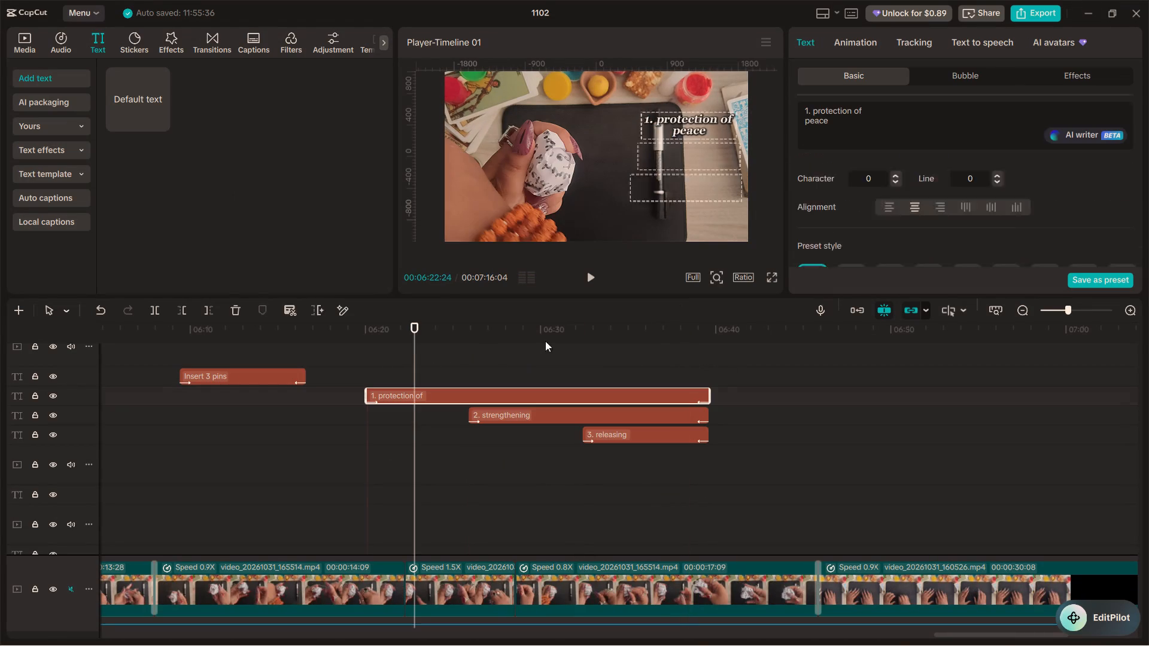
left_click_drag(811, 114, 799, 109)
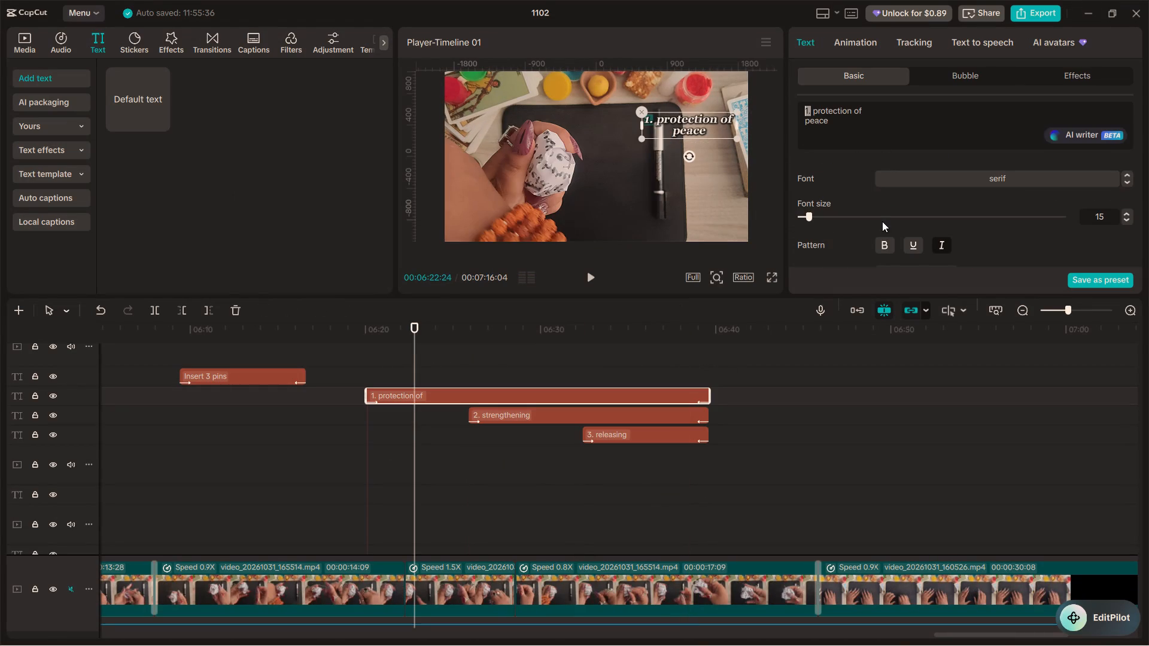
scroll(882, 221, "down", 3)
left_click(895, 222)
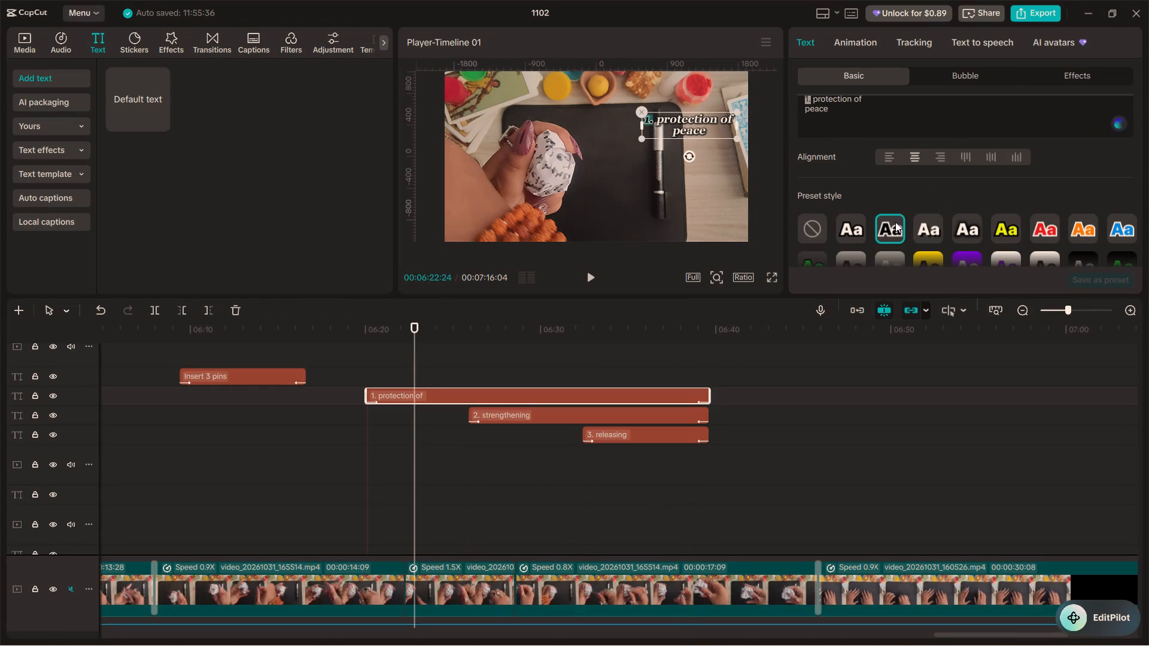
scroll(898, 217, "down", 2)
scroll(893, 217, "up", 2)
scroll(809, 164, "up", 3)
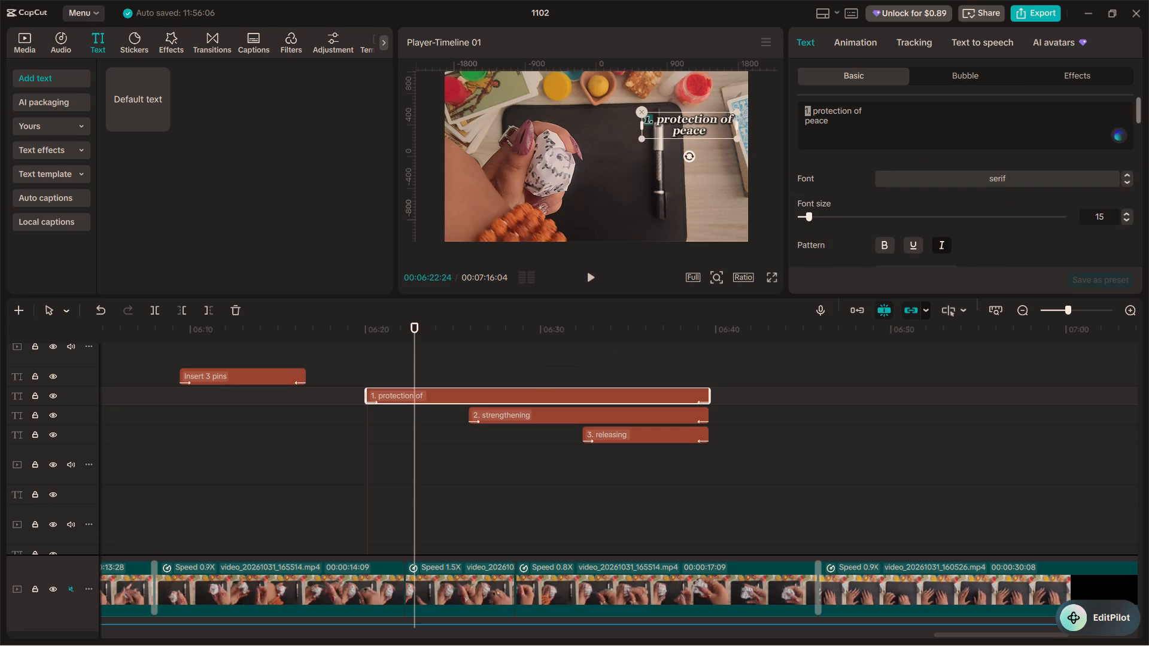
Insert a vertical bar "|" directly before the number in the "1. protection of peace" caption.
left_click(804, 111)
key("shift+bar")
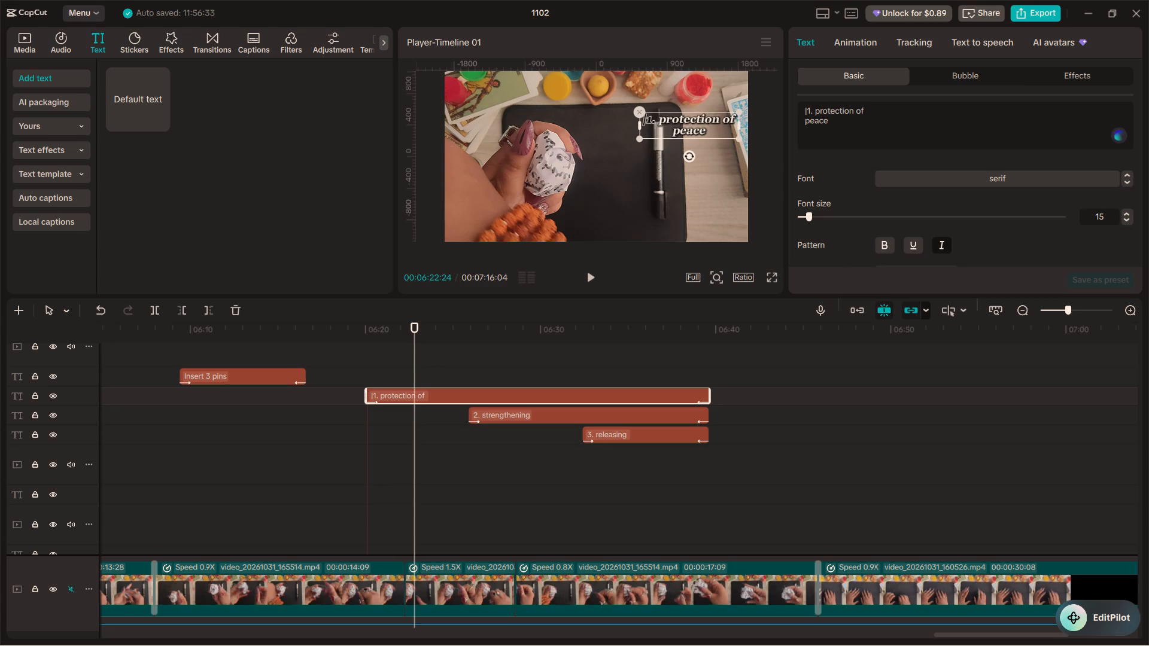
key("BackSpace")
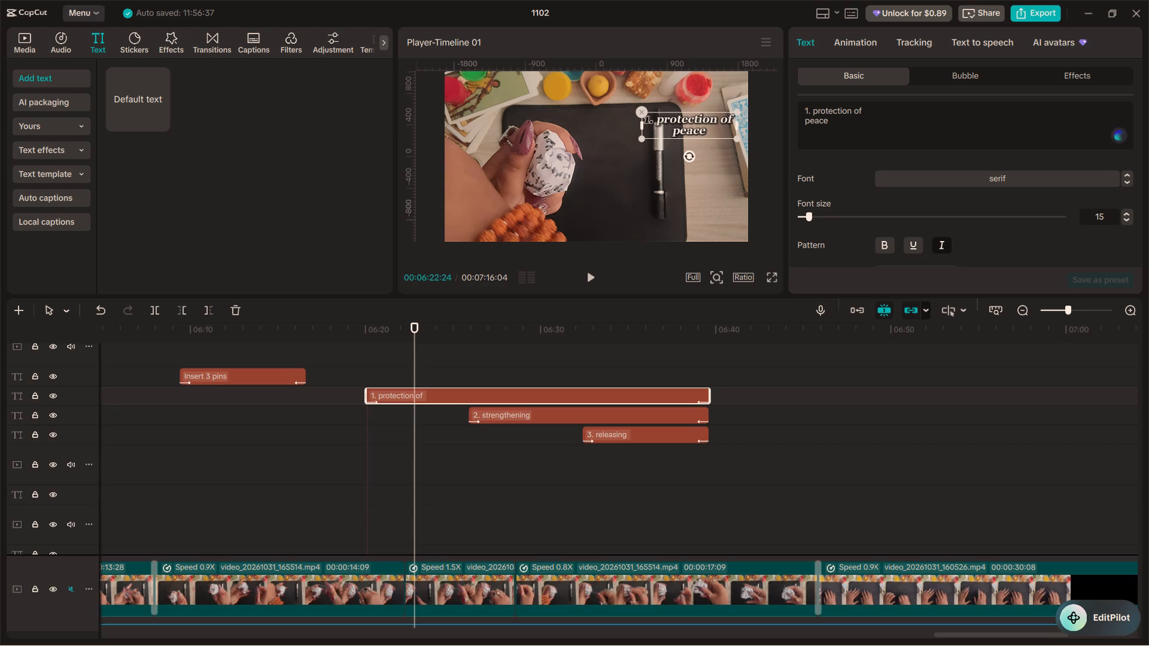
key("shift+bar")
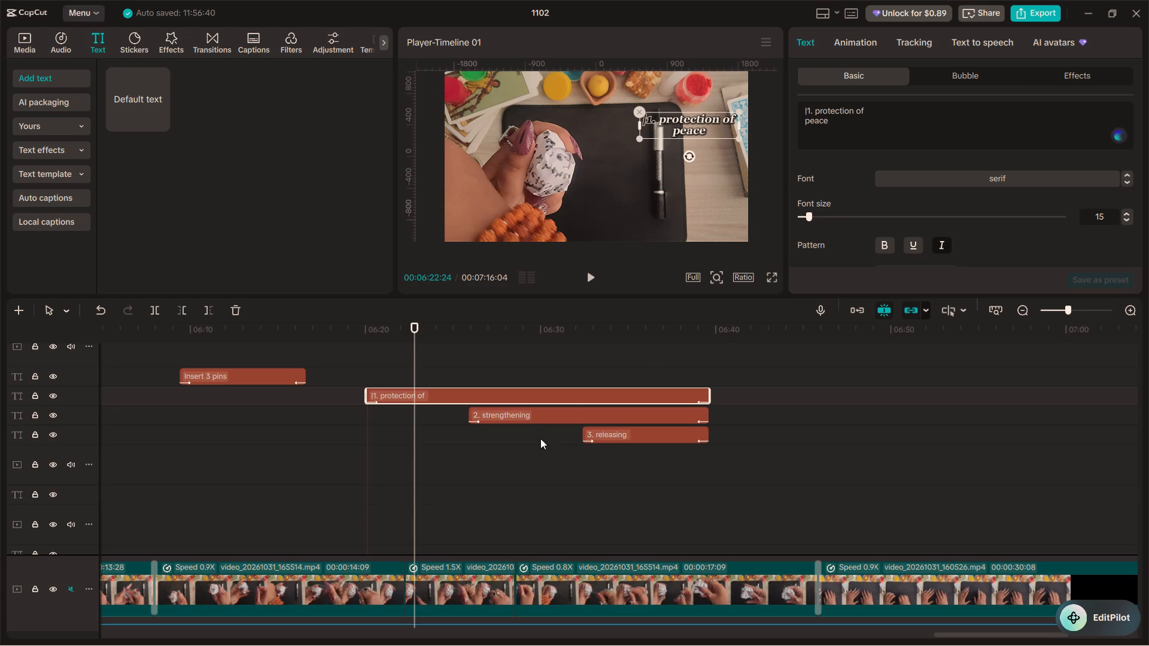
Apply the black-fill, white-outline preset style to only the number "2." in the "2. strengthening your boundaries" caption.
left_click(529, 420)
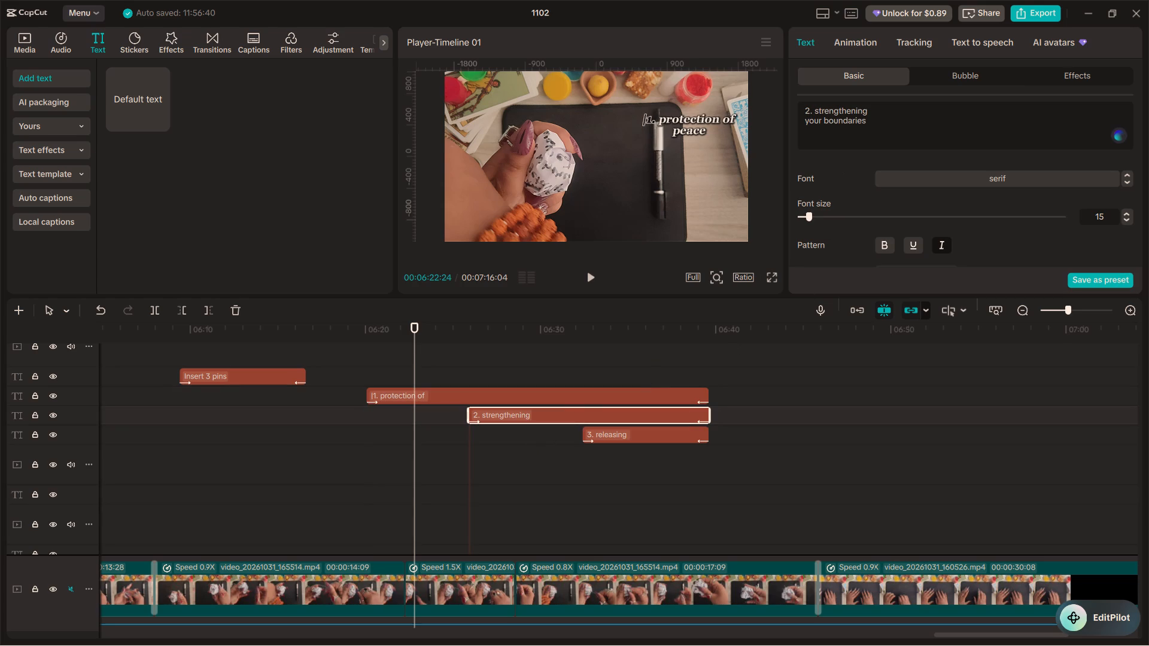
left_click_drag(808, 108, 792, 108)
left_click(813, 111)
left_click_drag(813, 111, 794, 111)
scroll(883, 156, "down", 2)
left_click(816, 109)
left_click(811, 109)
left_click_drag(811, 109, 788, 109)
left_click(813, 111)
key("Left")
key("shift+Left")
key("shift+Left")
key("shift+Left")
left_click(814, 111)
key("Left")
key("Left")
key("Right")
key("shift+Left")
key("shift+Left")
key("shift+Left")
scroll(910, 142, "down", 3)
scroll(901, 207, "down", 2)
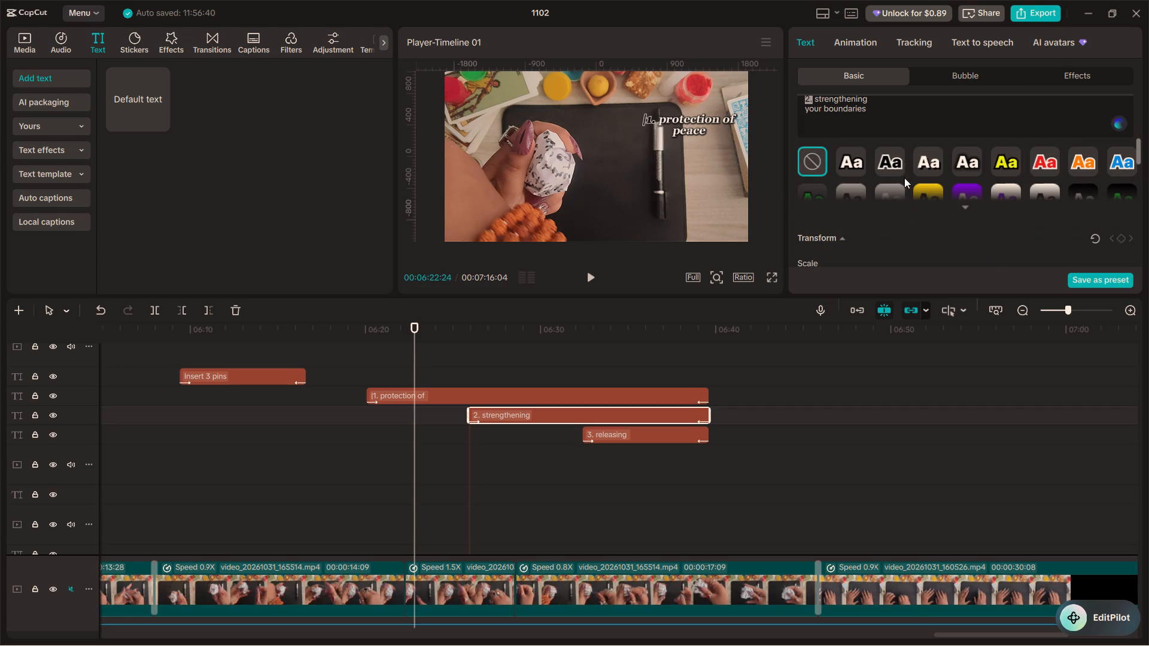
left_click(893, 157)
scroll(900, 199, "down", 4)
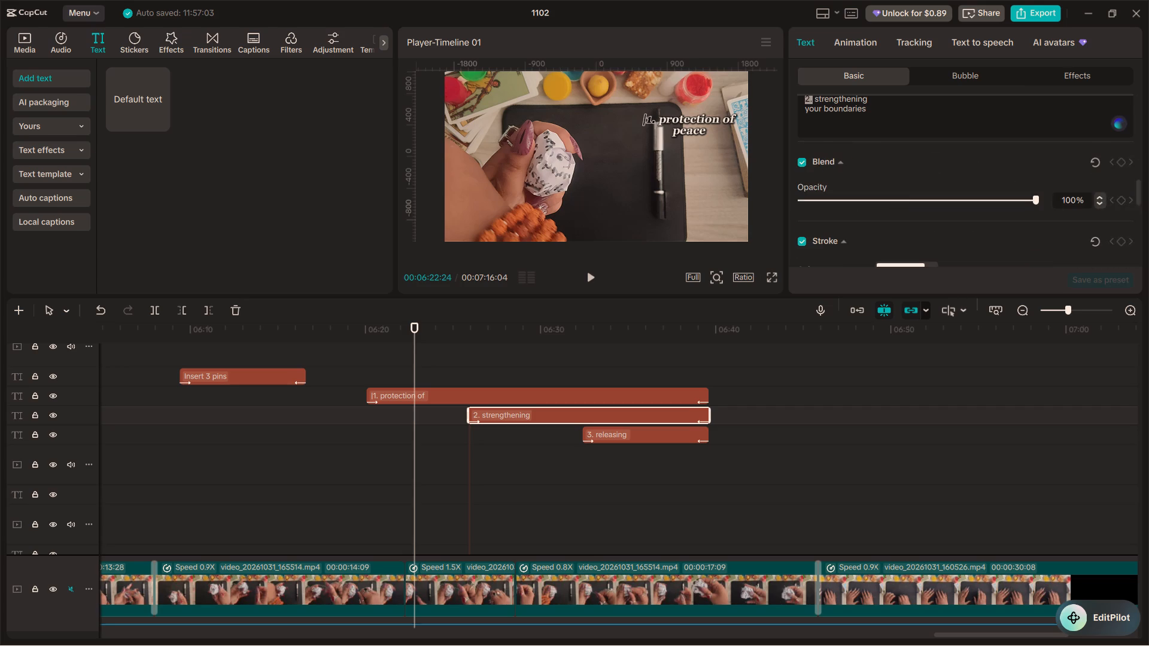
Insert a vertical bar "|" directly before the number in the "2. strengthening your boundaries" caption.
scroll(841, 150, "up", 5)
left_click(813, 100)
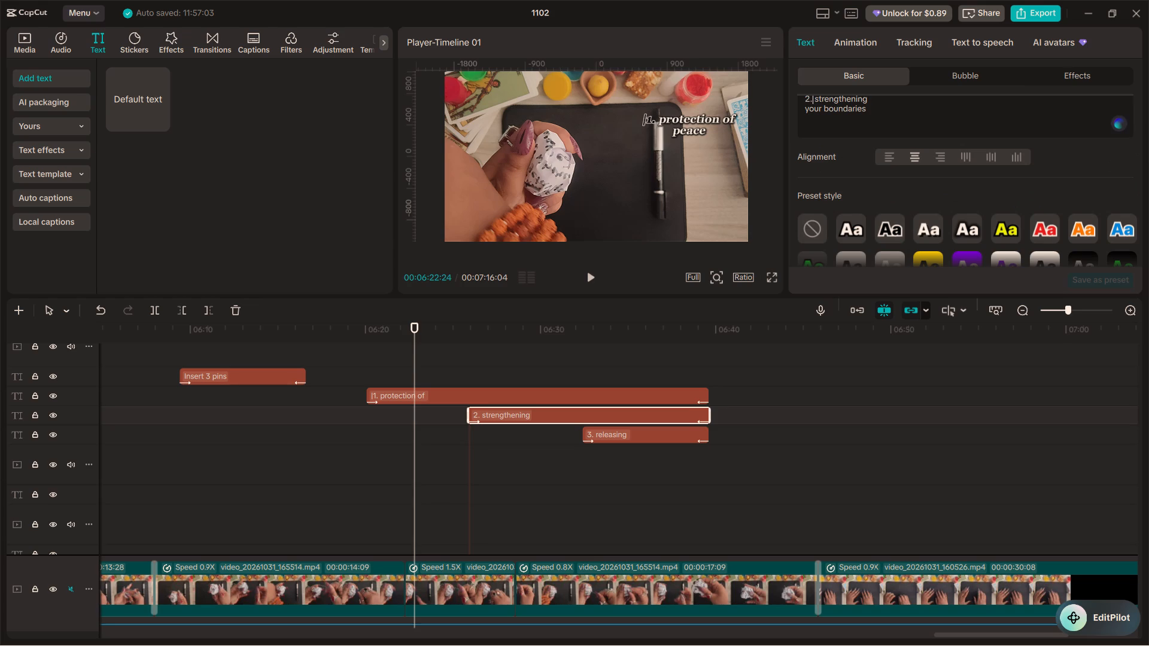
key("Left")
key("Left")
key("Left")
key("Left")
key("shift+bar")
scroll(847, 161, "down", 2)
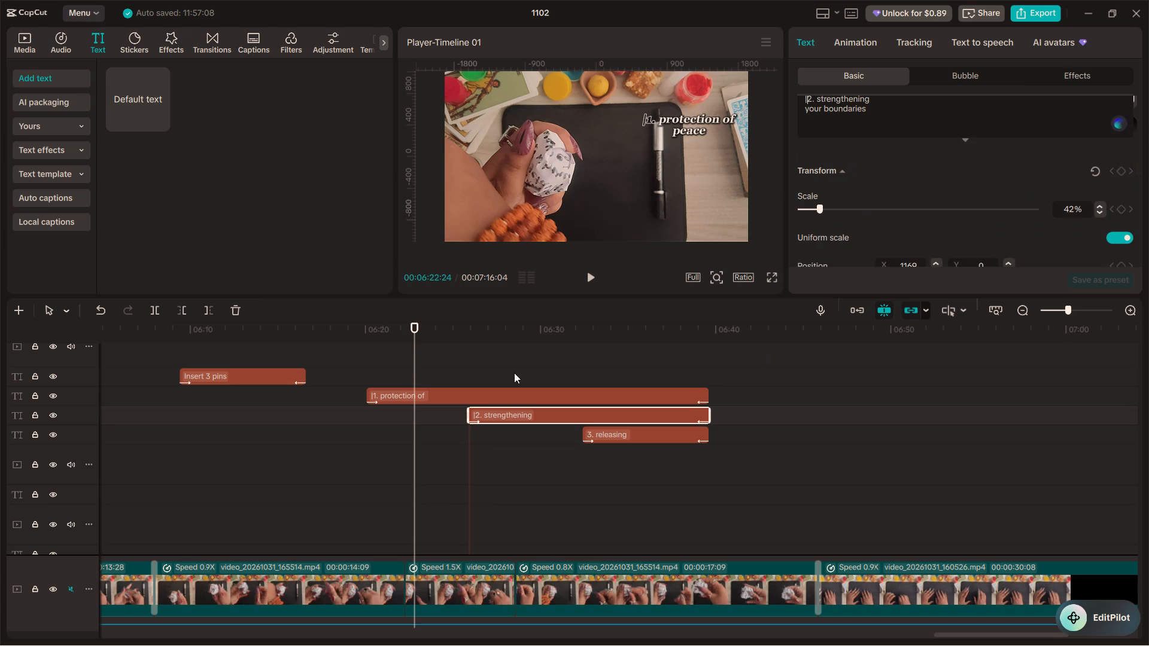
Play back the section around the start of the second caption and the section leading into the third.
left_click(452, 365)
key("space")
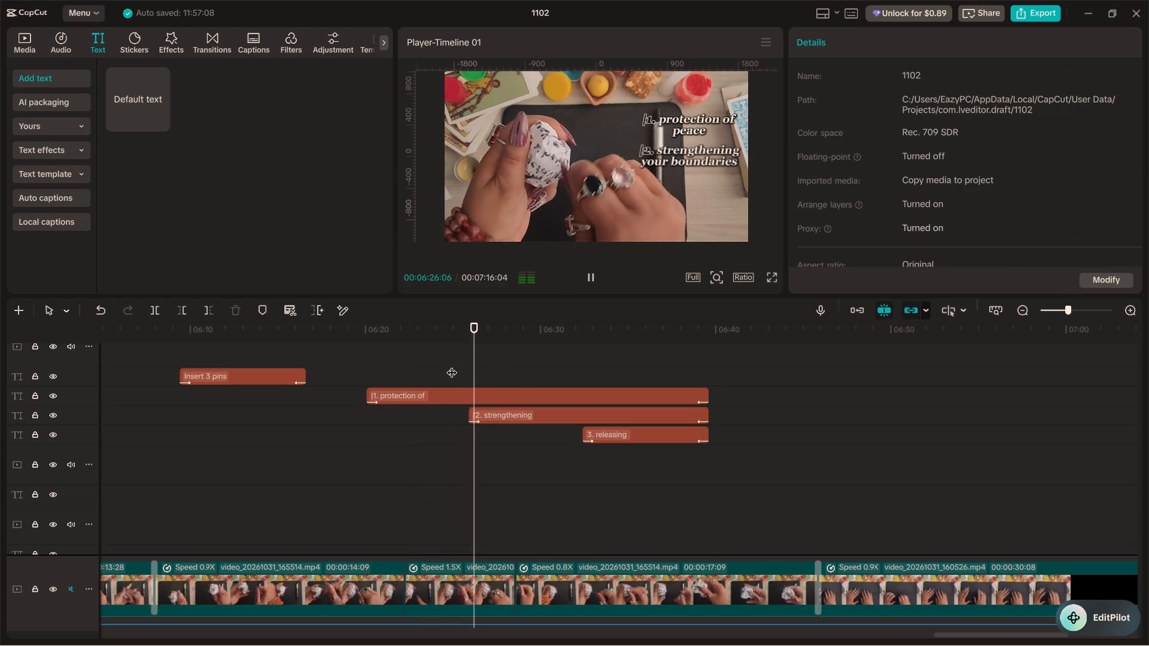
key("space")
left_click(577, 356)
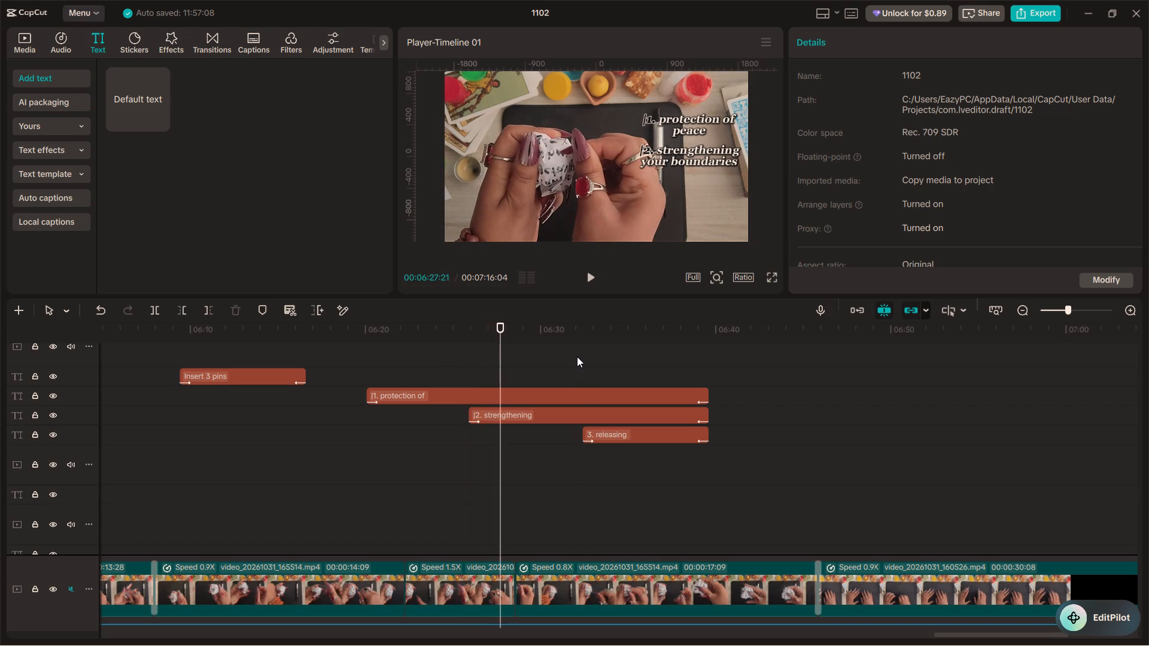
key("space")
Apply the black-fill, white-outline preset style to only the number "3." in the "3. releasing fear & resentment" caption.
left_click(612, 438)
key("space")
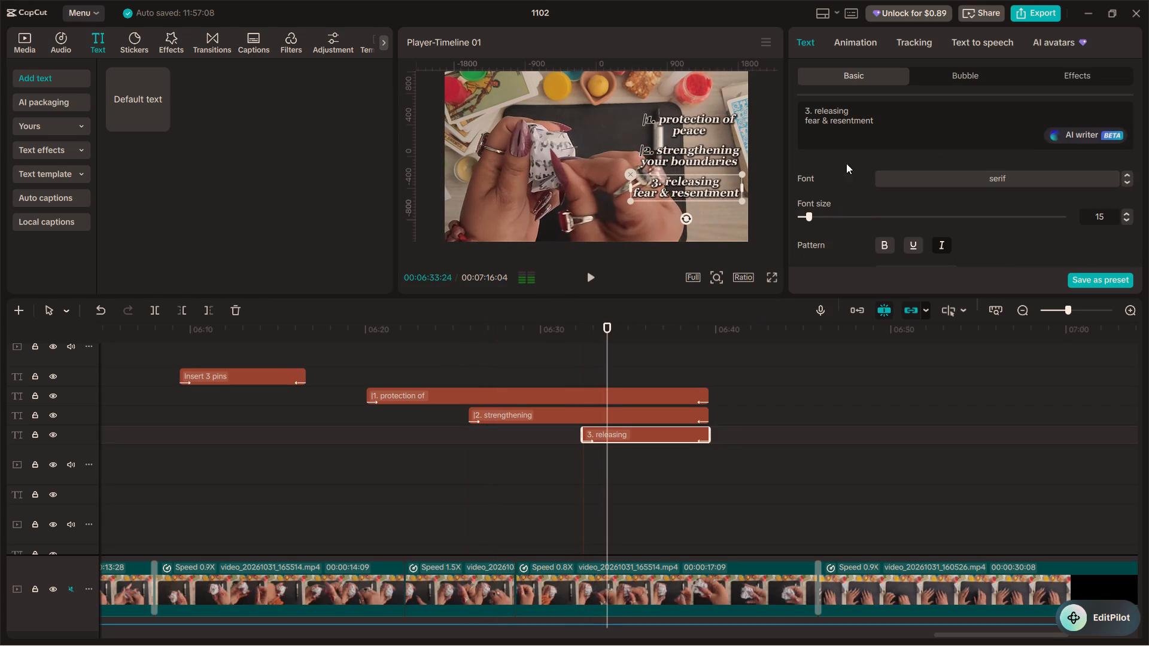
left_click_drag(811, 112, 784, 117)
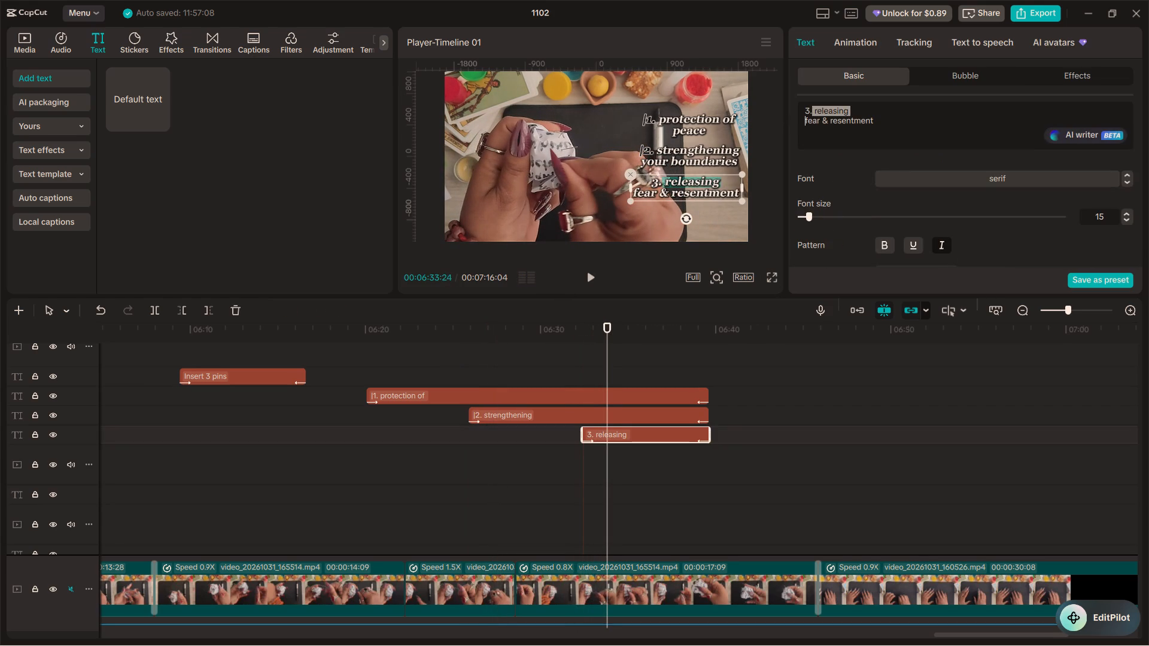
left_click(823, 139)
left_click_drag(809, 111, 797, 111)
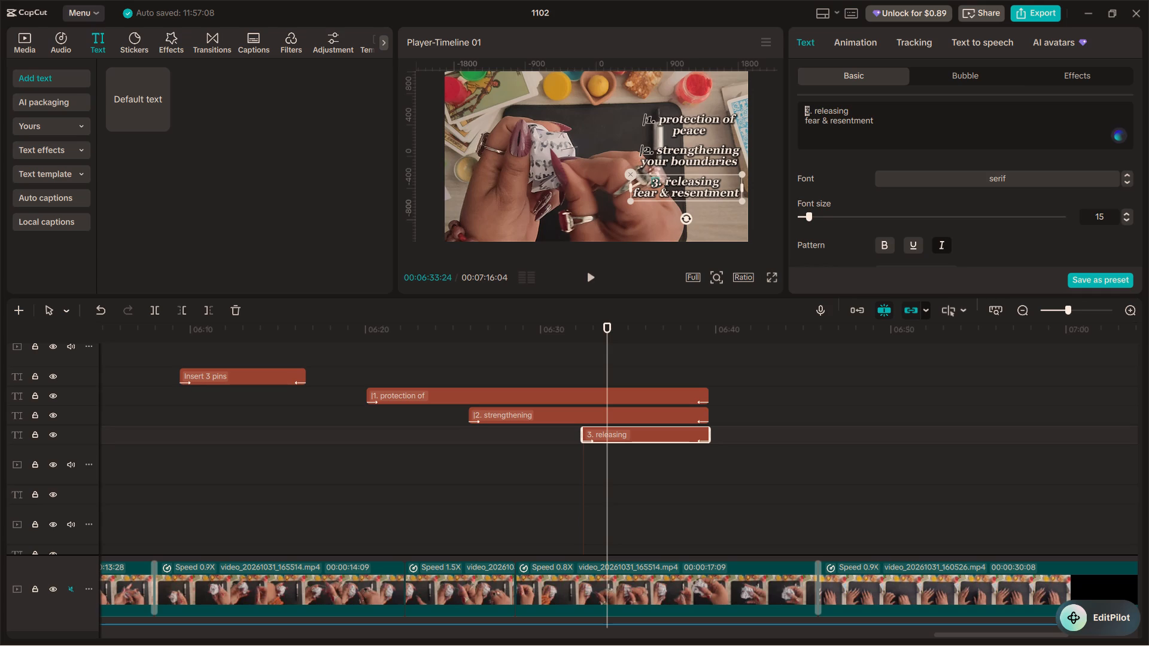
left_click(810, 111)
left_click_drag(810, 111, 804, 111)
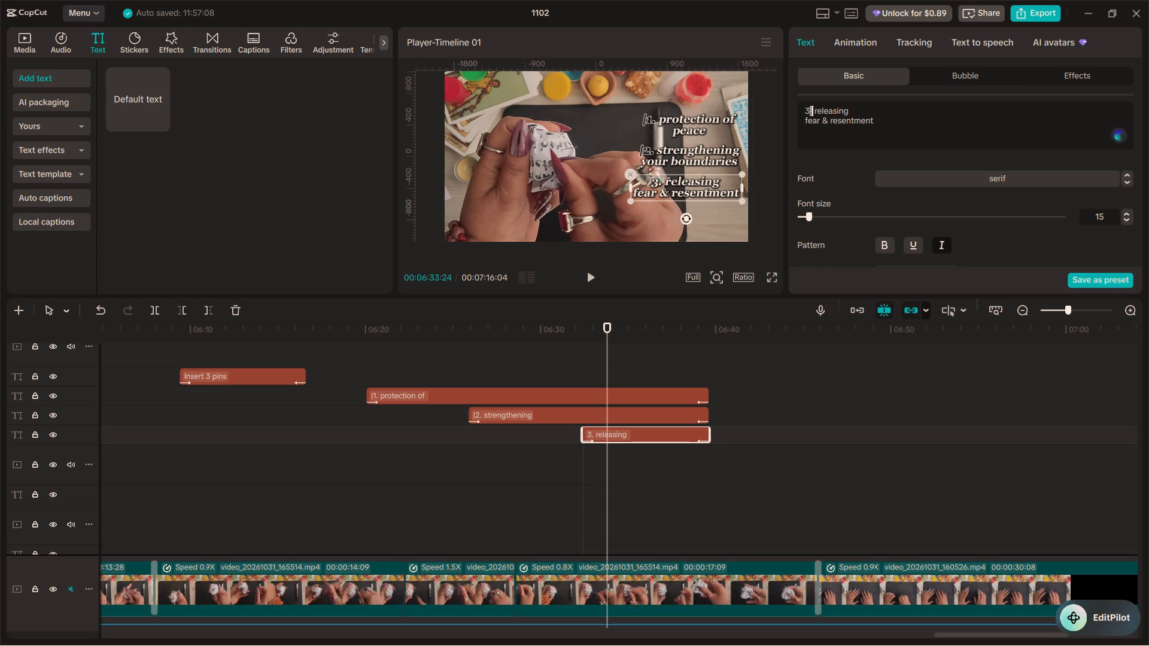
left_click(812, 111)
left_click_drag(811, 112, 804, 112)
left_click(813, 114)
left_click_drag(811, 111, 801, 111)
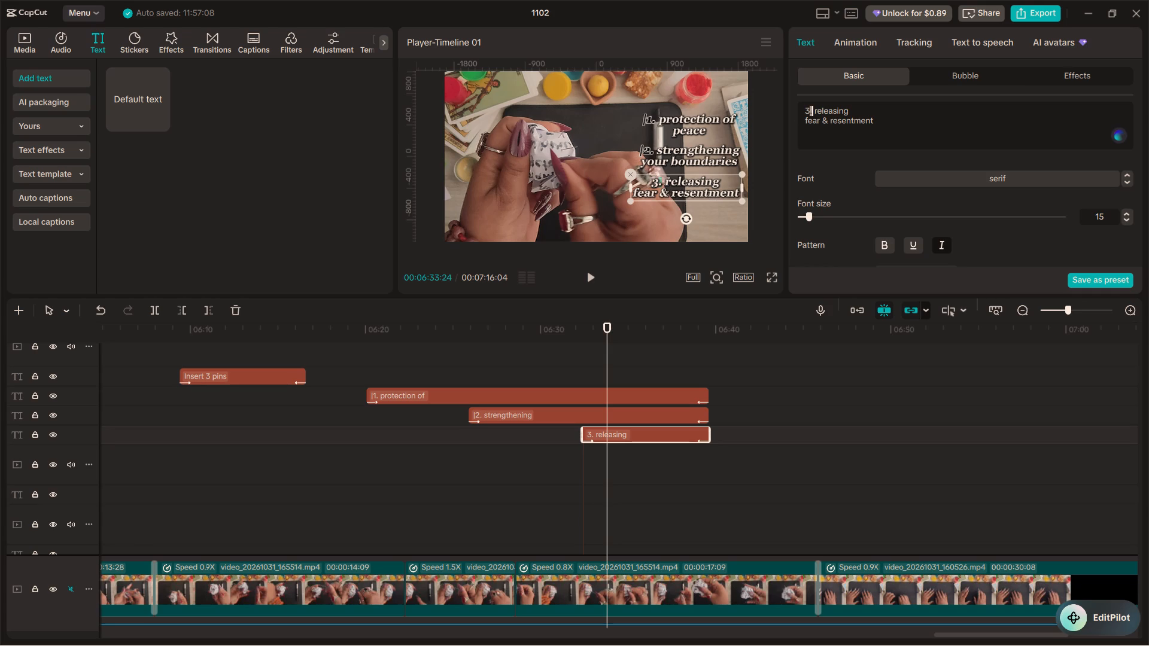
left_click_drag(801, 111, 795, 111)
left_click(812, 113)
key("shift+Left")
key("shift+Left")
scroll(881, 197, "down", 4)
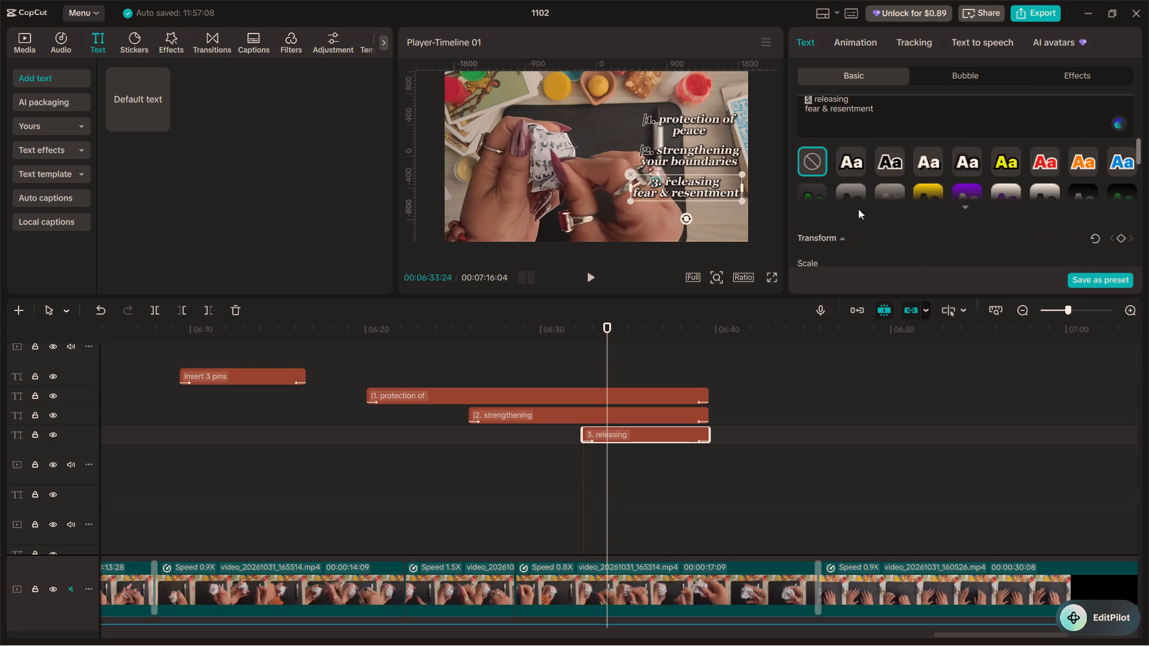
left_click(891, 156)
scroll(865, 223, "down", 3)
scroll(865, 223, "up", 1)
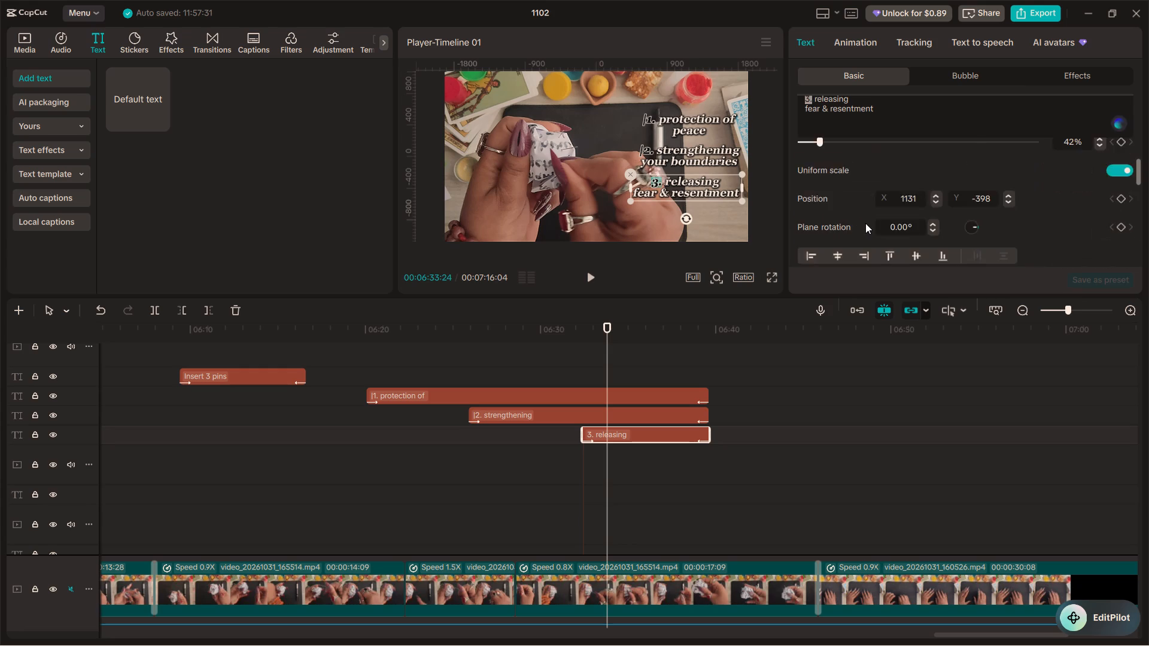
scroll(865, 223, "down", 2)
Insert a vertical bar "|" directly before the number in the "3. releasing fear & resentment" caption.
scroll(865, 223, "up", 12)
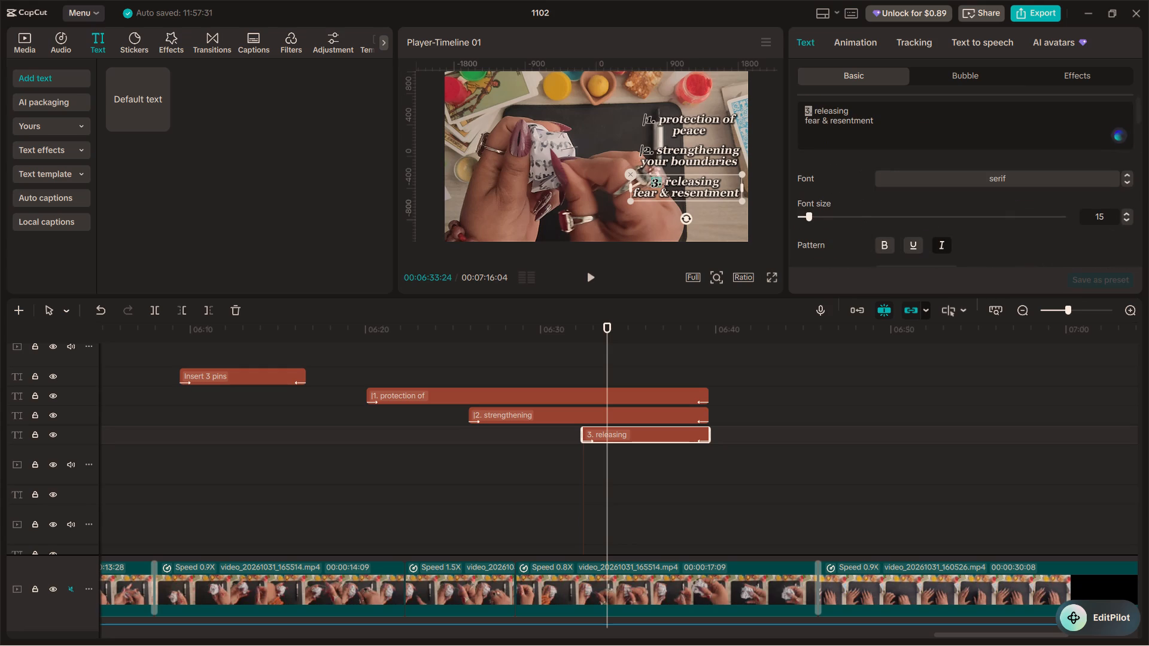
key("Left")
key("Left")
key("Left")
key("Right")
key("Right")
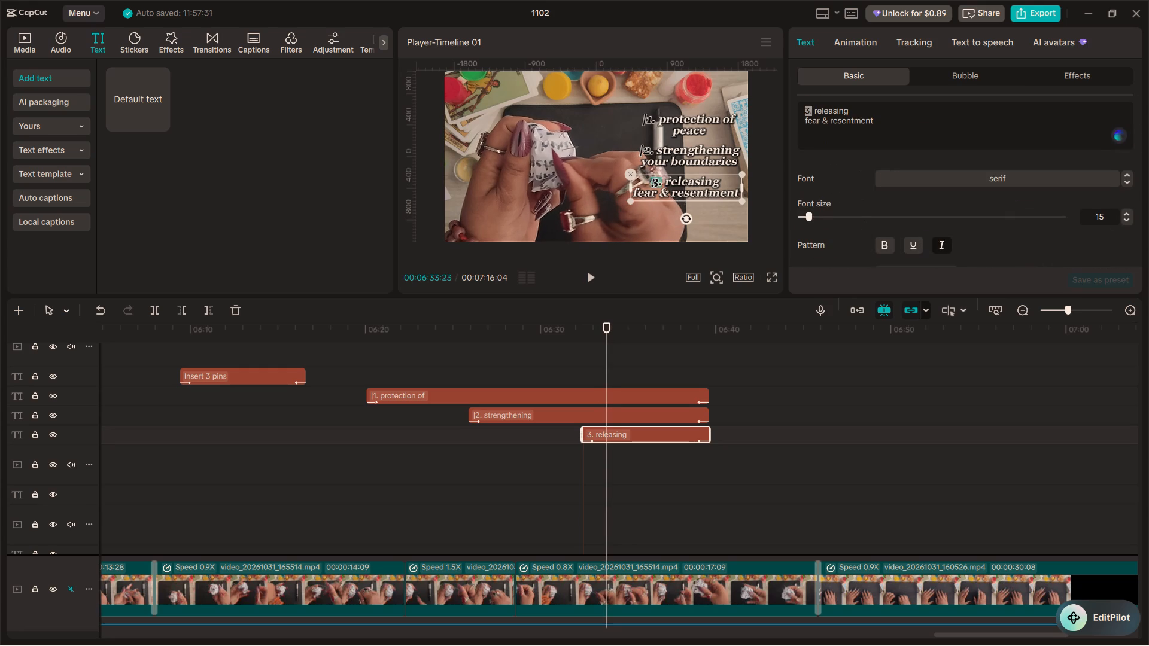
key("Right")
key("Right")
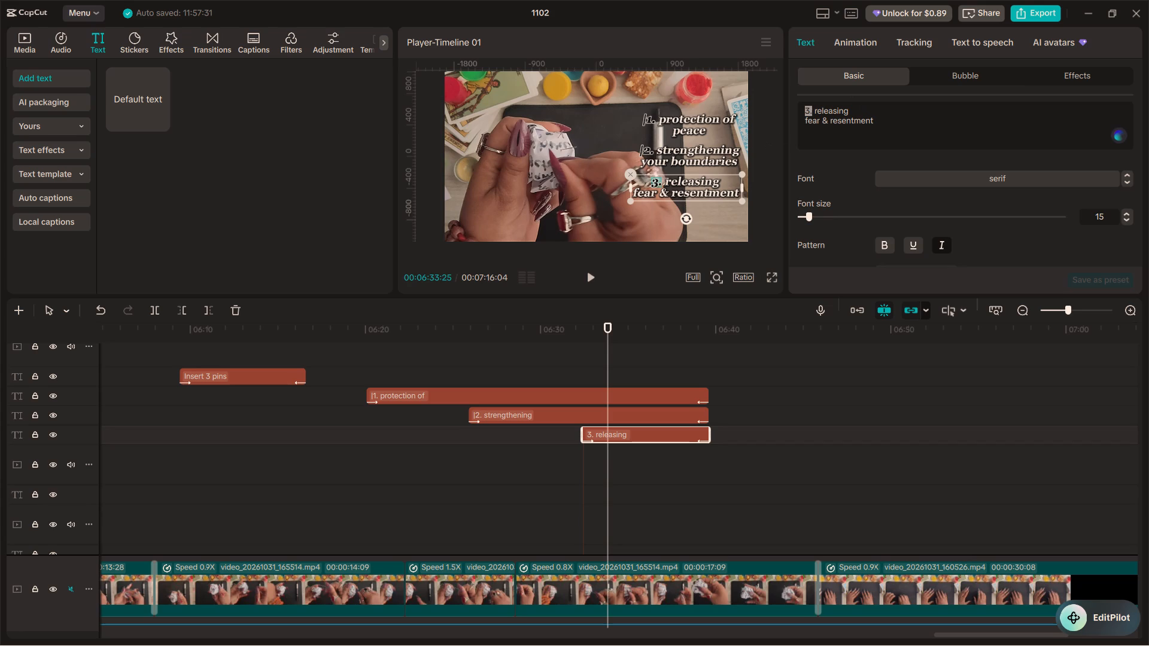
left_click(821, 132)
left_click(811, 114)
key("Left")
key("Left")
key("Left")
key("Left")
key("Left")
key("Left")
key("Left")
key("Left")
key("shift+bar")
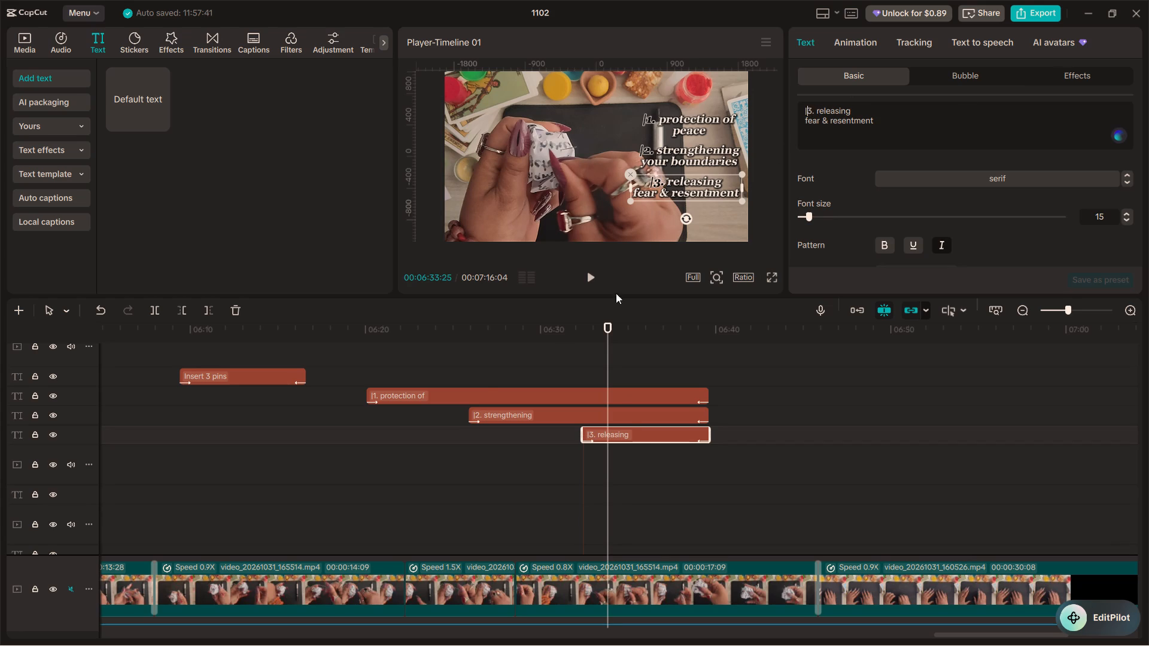
Play back the numbered captions in full screen, starting shortly after the second caption begins and continuing past the third's entrance.
left_click(495, 346)
left_click(771, 274)
key("space")
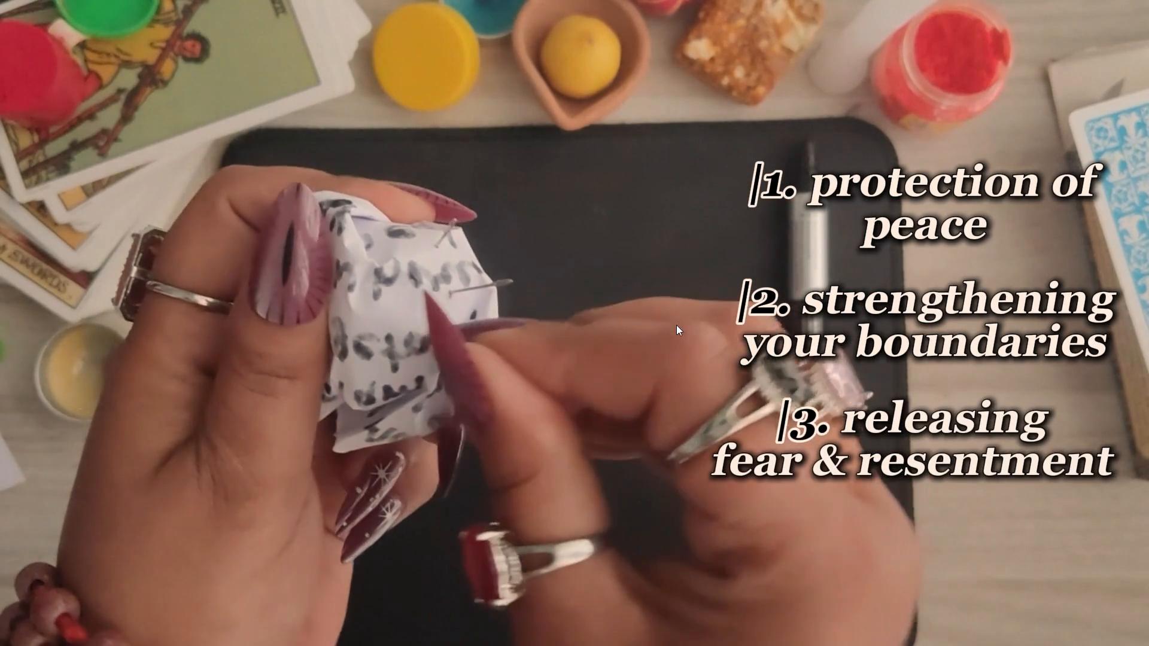
key("space")
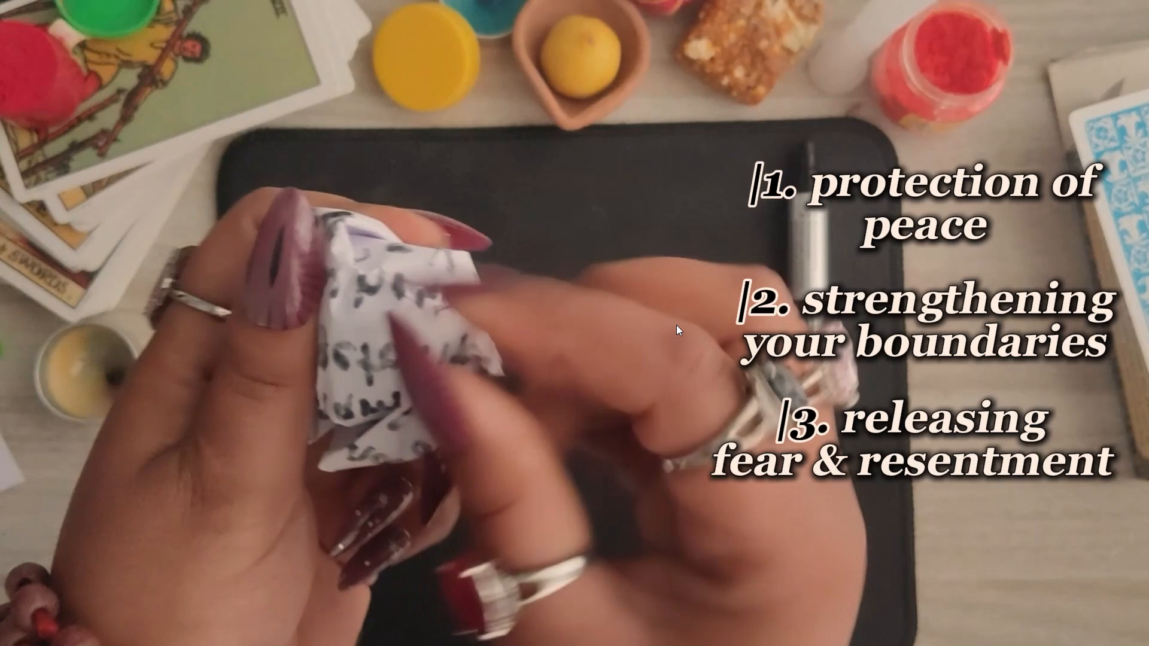
key("Escape")
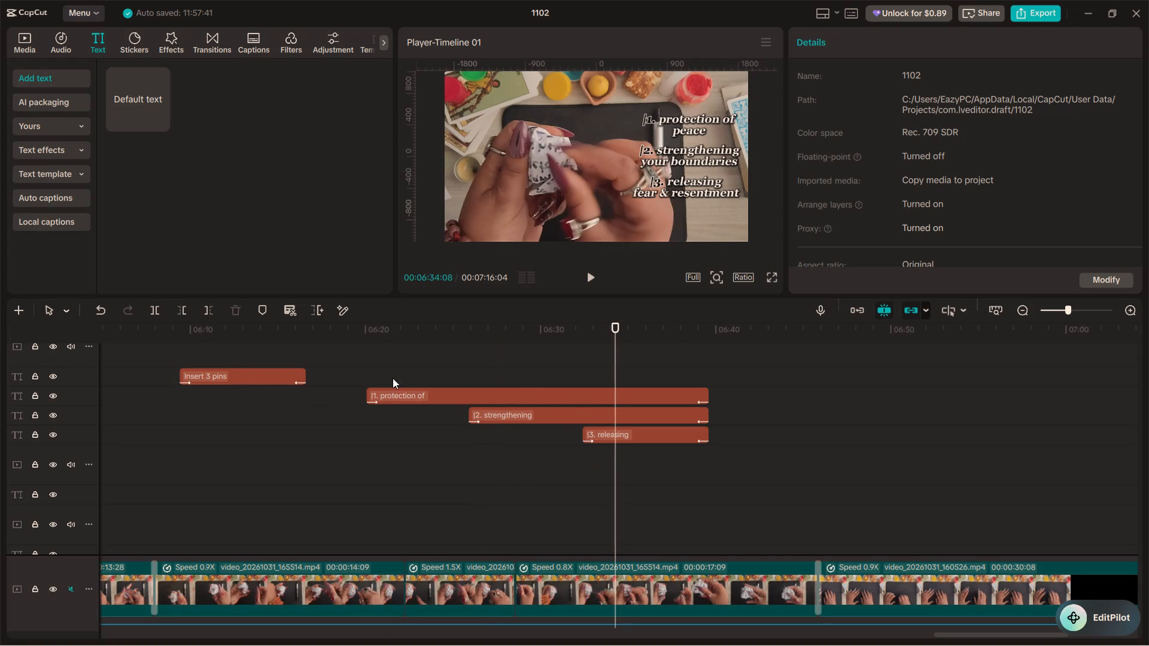
Delete the vertical bar in front of the number in all three numbered captions.
left_click(406, 394)
left_click(807, 109)
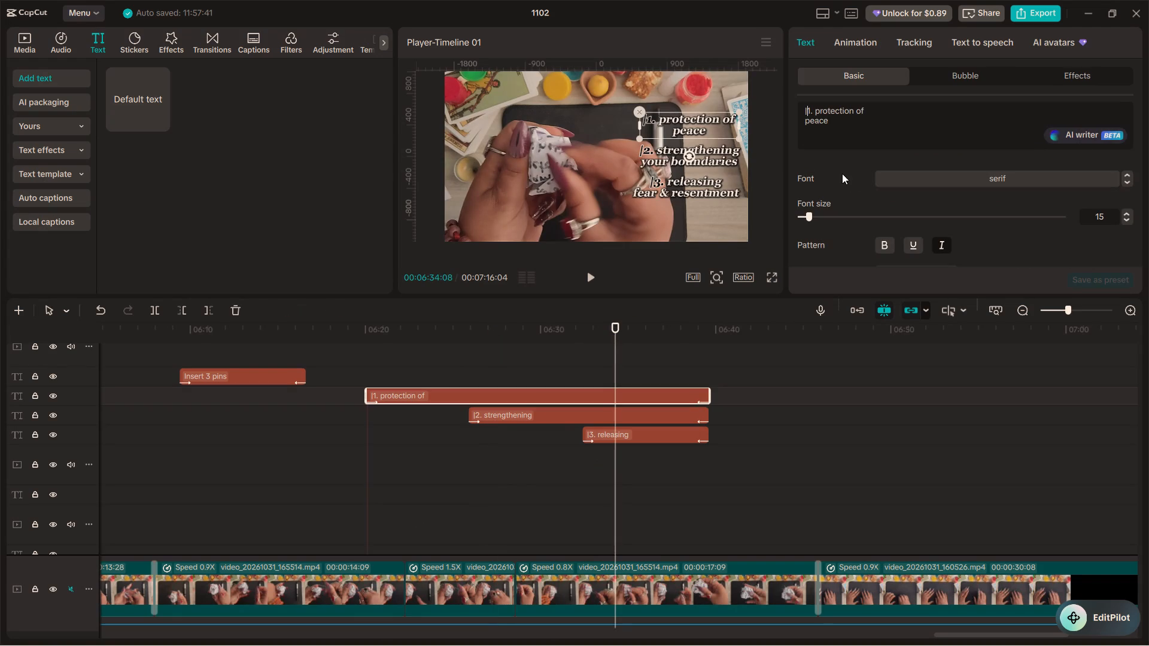
key("BackSpace")
left_click(537, 407)
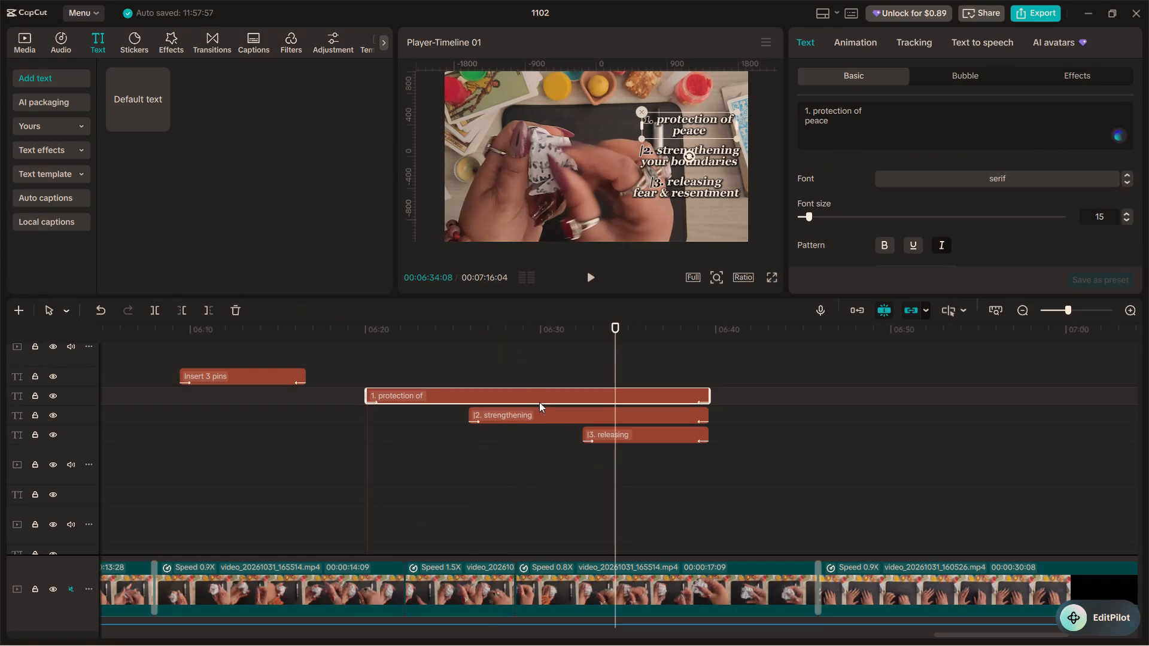
left_click(807, 105)
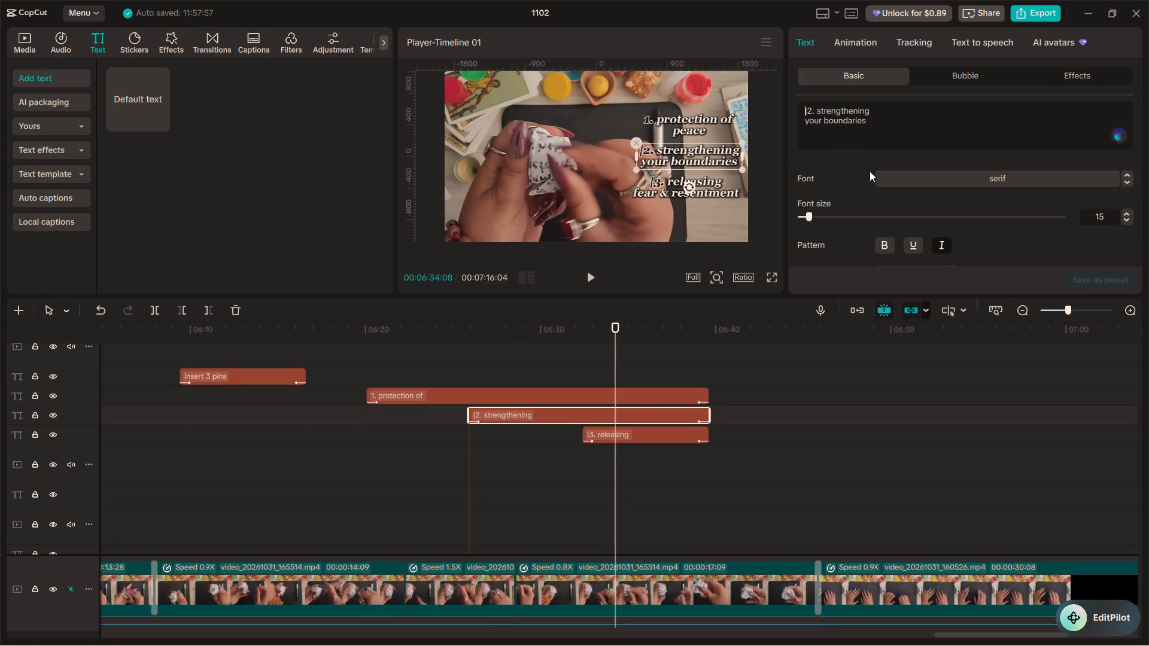
key("Right")
key("BackSpace")
left_click(653, 427)
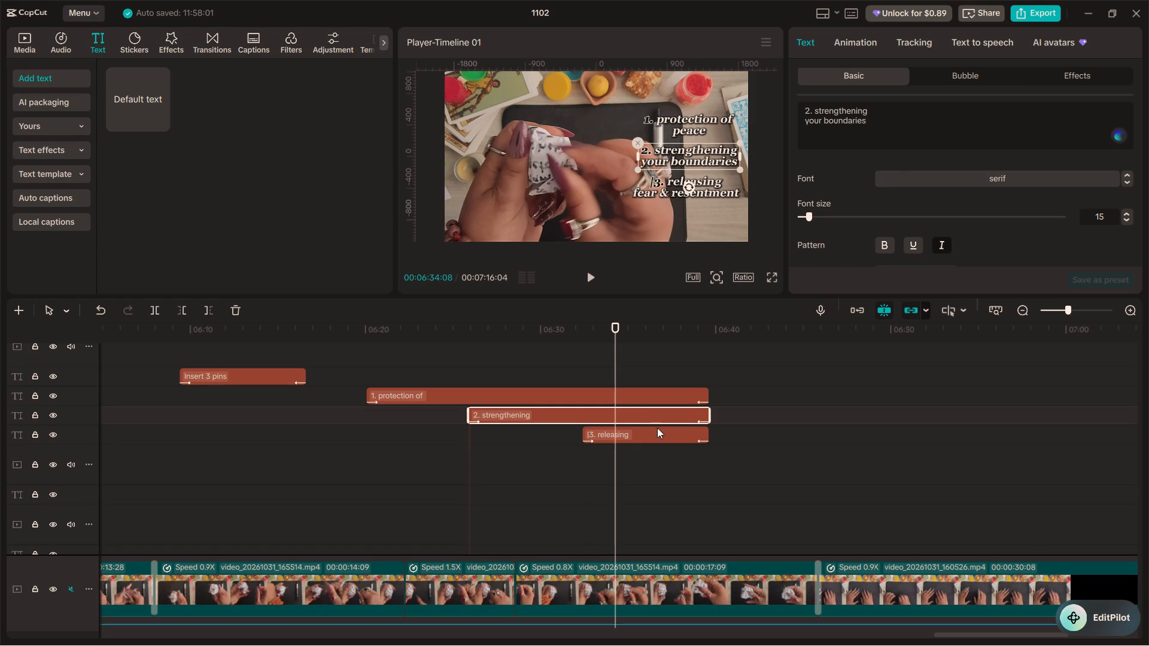
left_click(808, 108)
key("BackSpace")
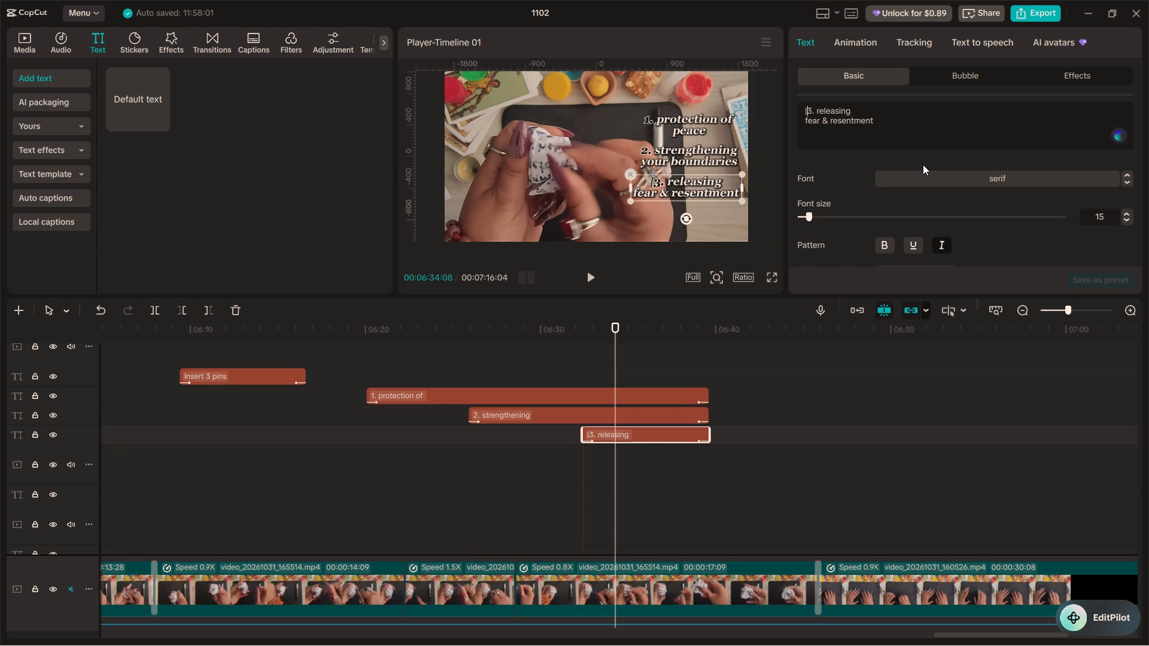
Play back all three numbered captions in full screen, from just before the first one until after they end.
left_click(361, 361)
key("space")
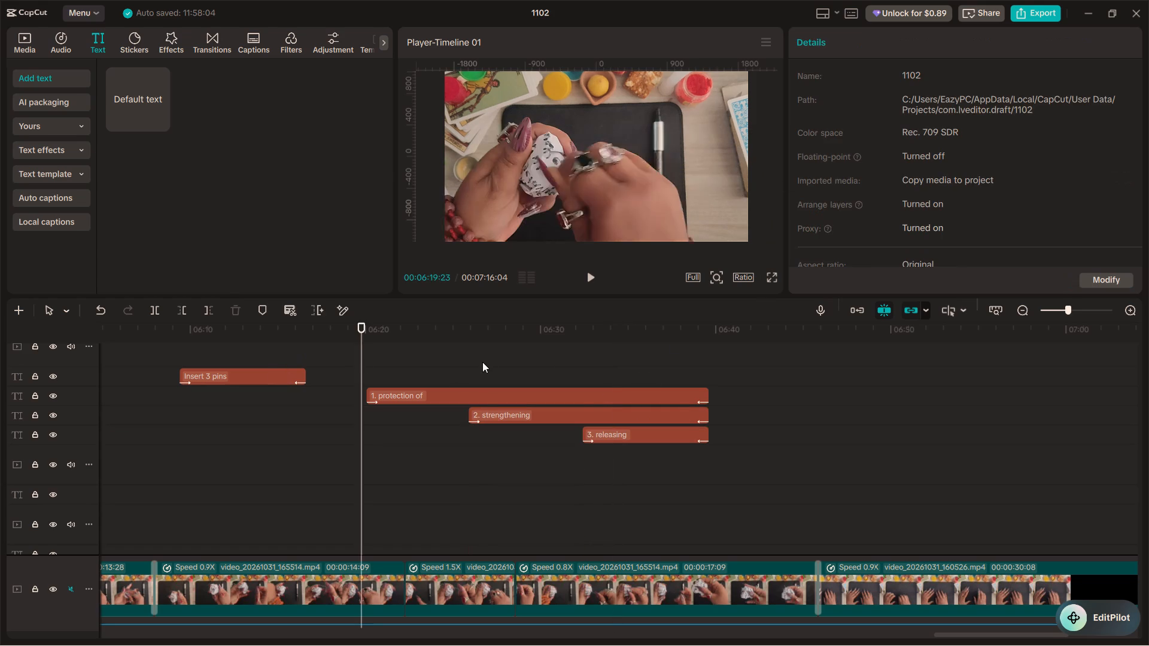
left_click(771, 277)
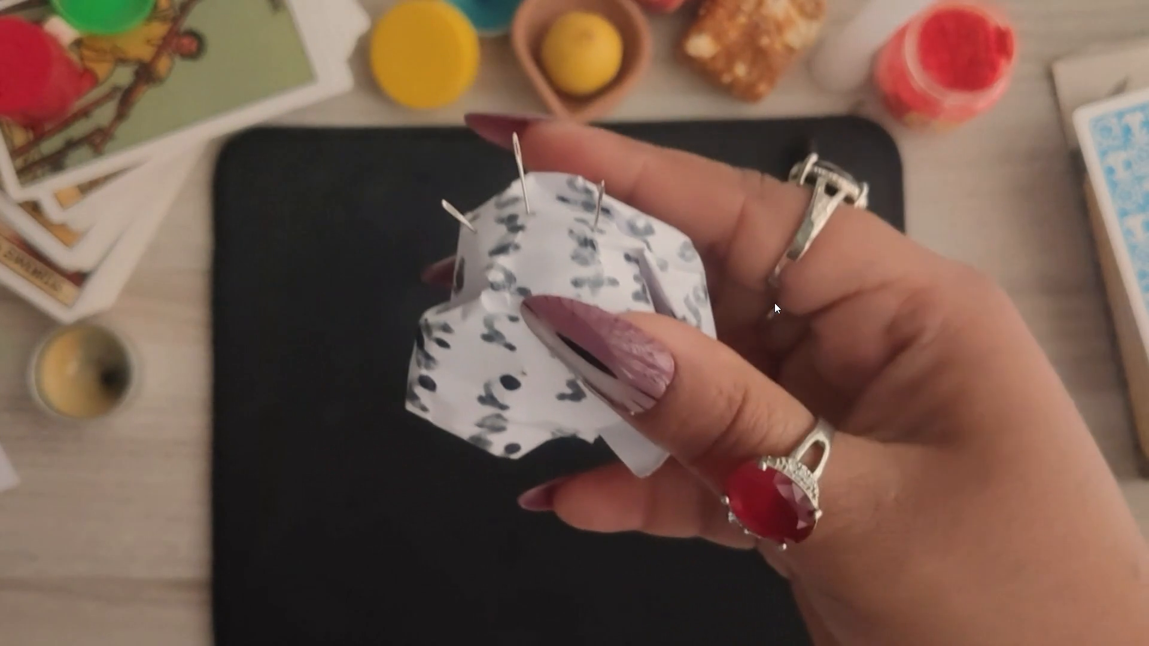
key("space")
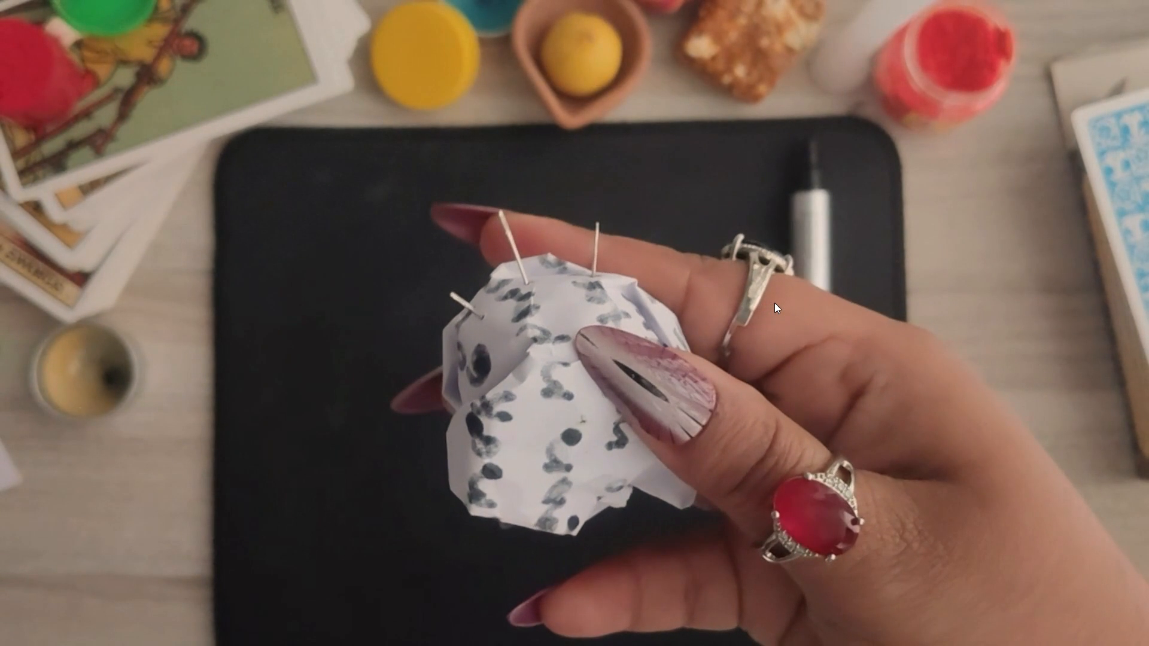
key("space")
key("space")
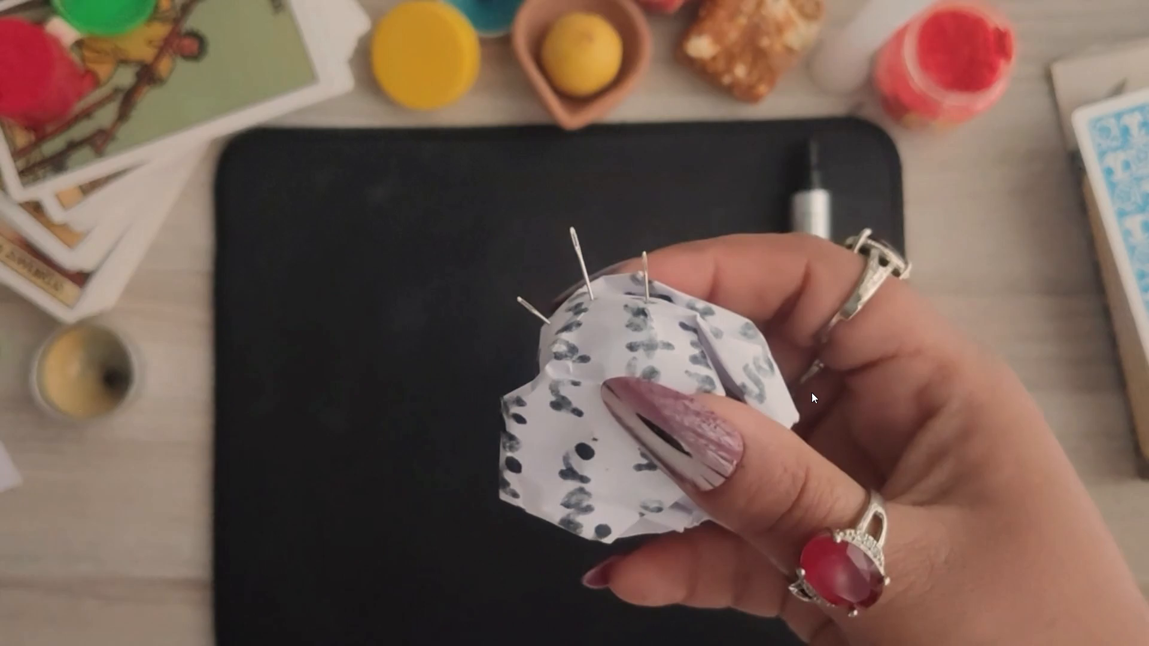
key("Escape")
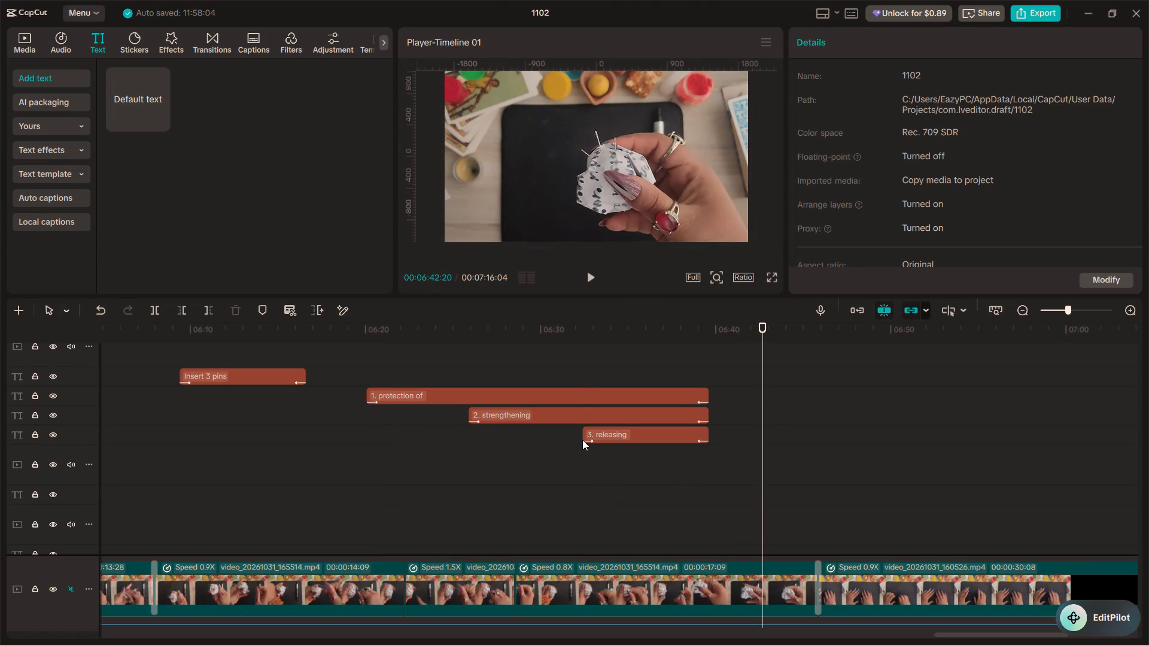
Replay the entrance of the third caption, first from just before it and again from shortly after the second caption starts.
left_click(581, 368)
key("space")
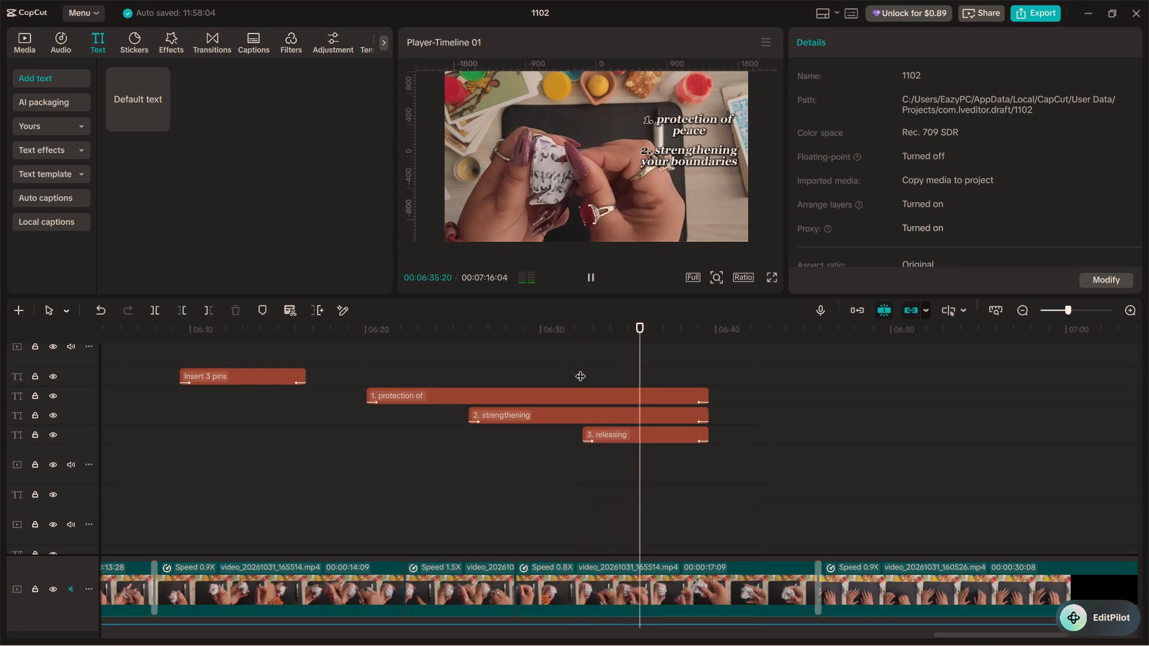
left_click(500, 363)
key("space")
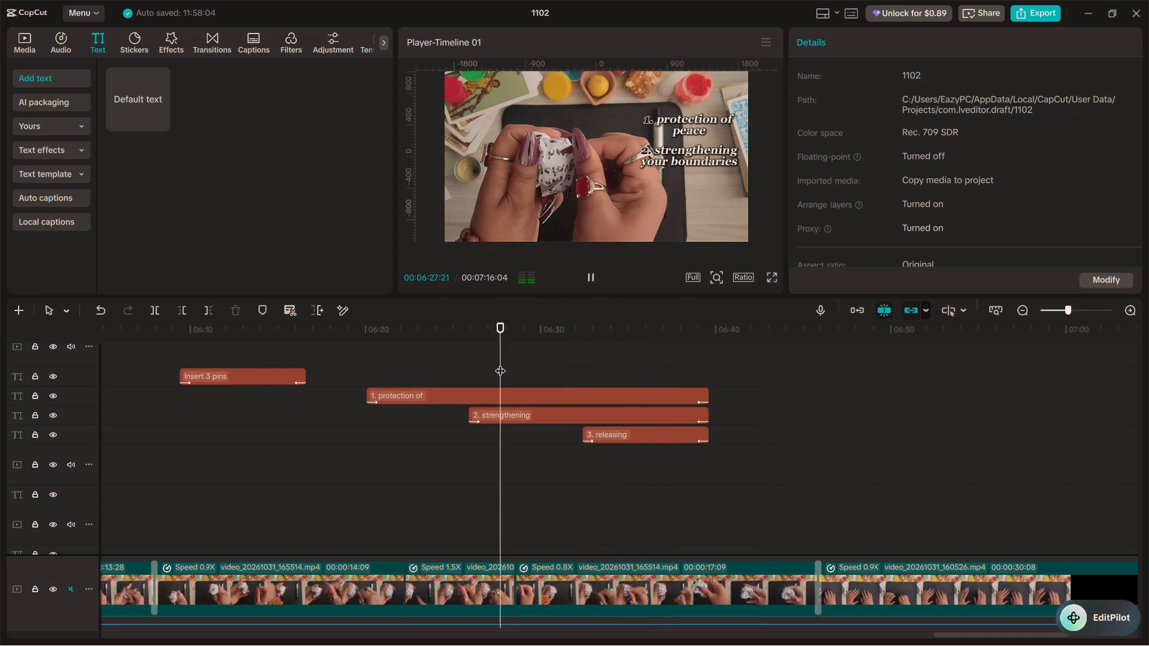
key("space")
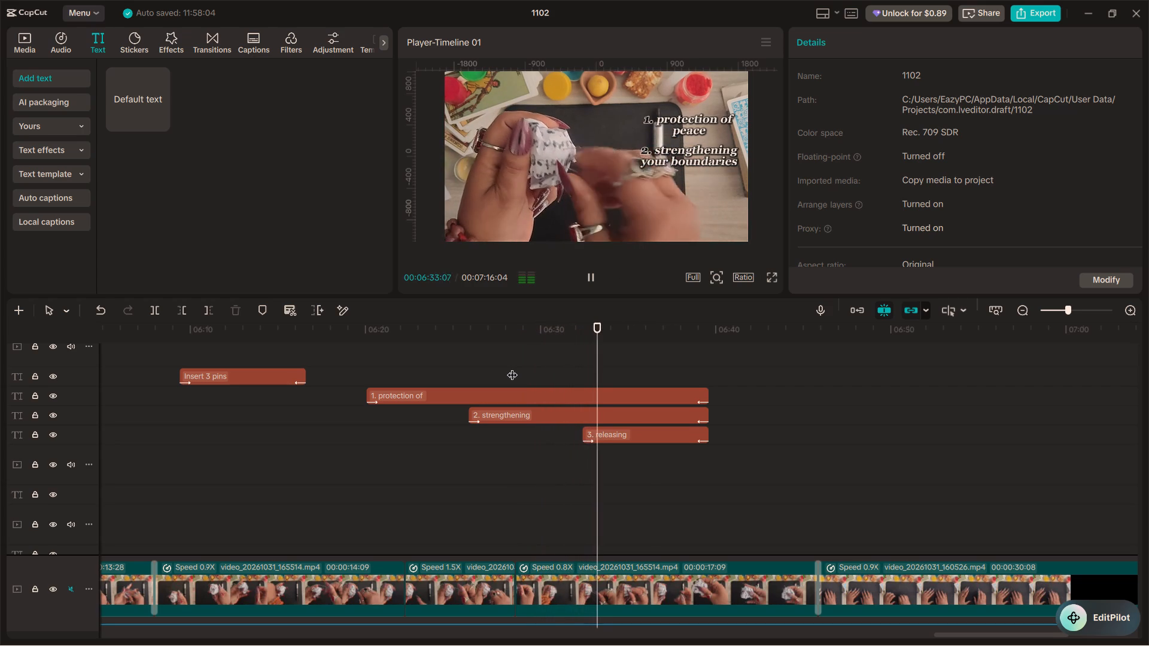
key("space")
scroll(692, 388, "up", 11)
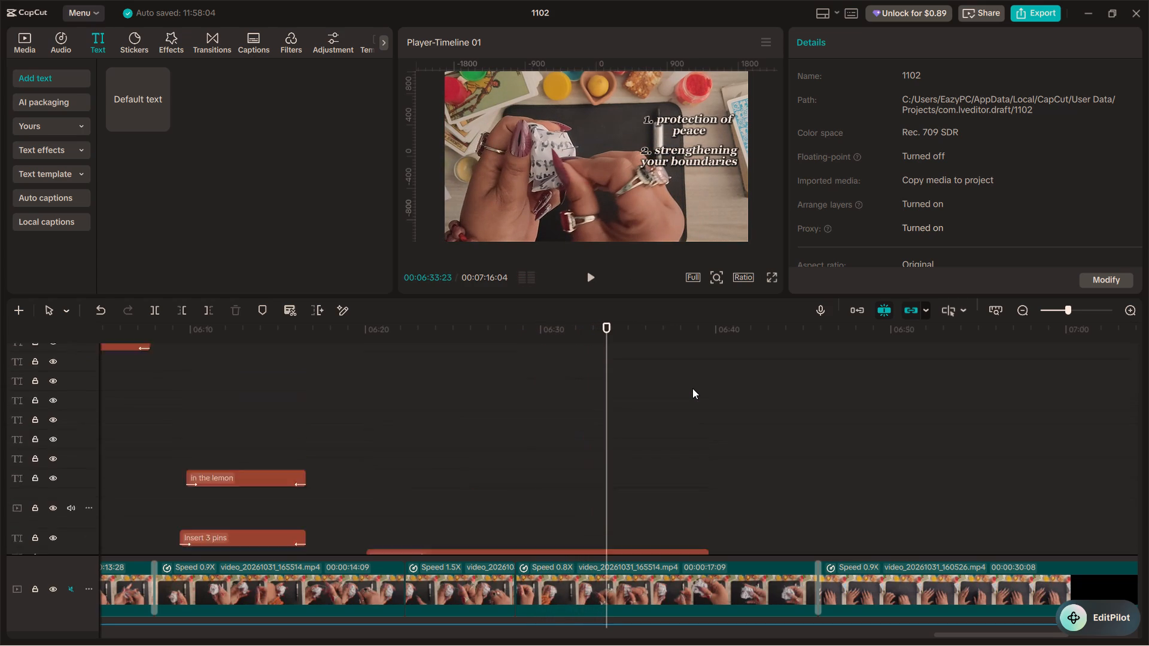
Find the three numbered caption clips in the timeline and replay the entrance of the third one from its start.
scroll(692, 388, "up", 2)
scroll(692, 388, "down", 15)
scroll(634, 440, "down", 12)
scroll(632, 438, "up", 13)
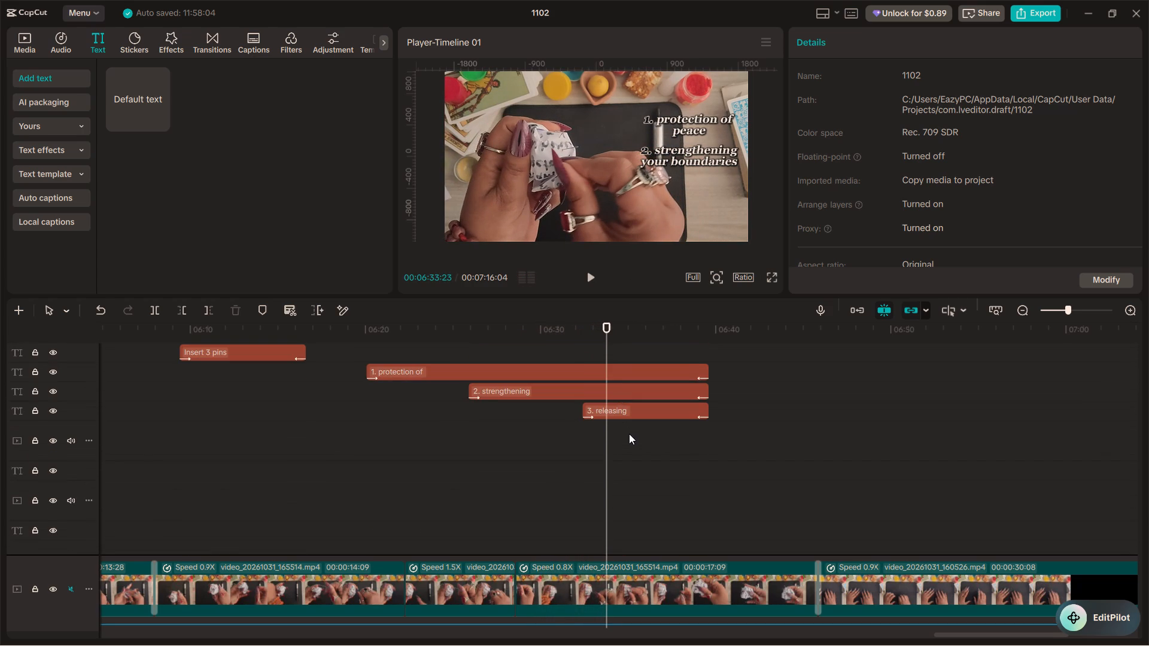
left_click(586, 347)
key("space")
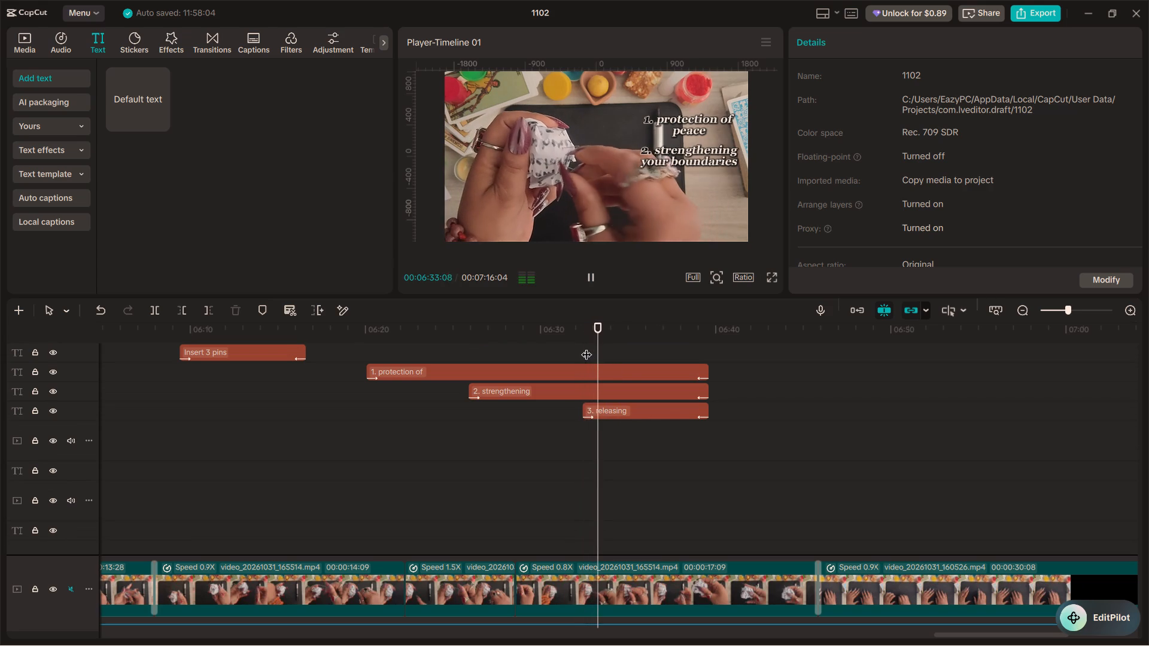
key("space")
Move the third caption, "3. releasing fear & resentment", up to the "Insert 3 pins" text track, keeping its timing.
left_click(631, 409)
left_click_drag(627, 409, 625, 359)
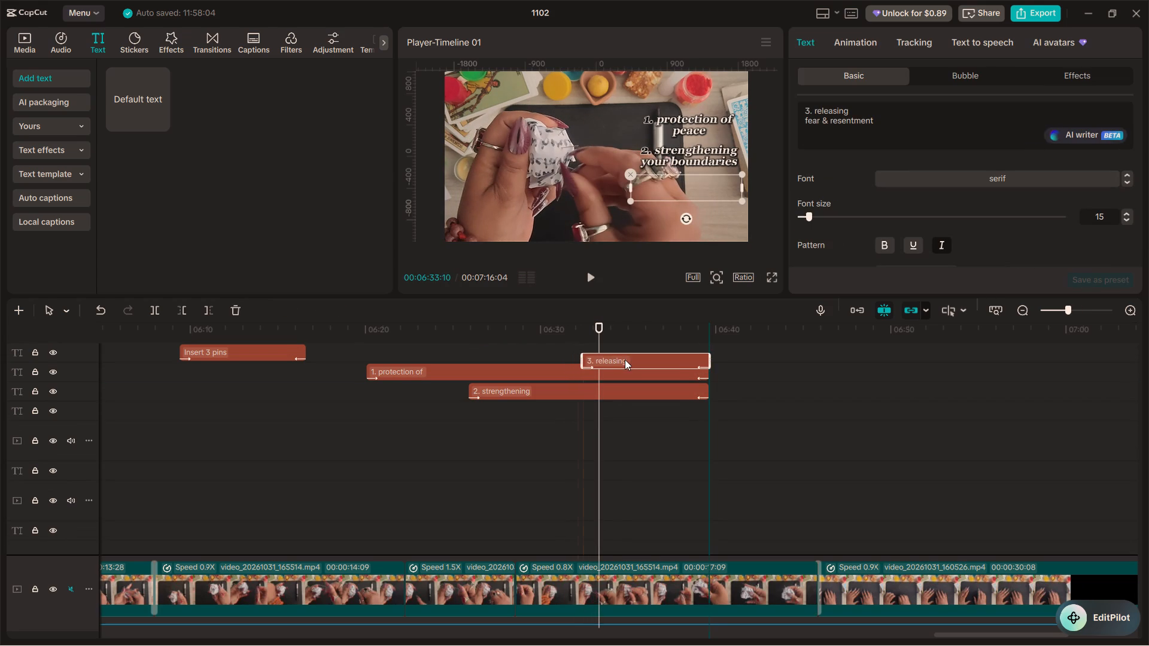
left_click_drag(625, 359, 627, 353)
Replay the third caption's entrance twice from just before its clip, checking the timeline tracks above the captions in between.
left_click(574, 350)
key("space")
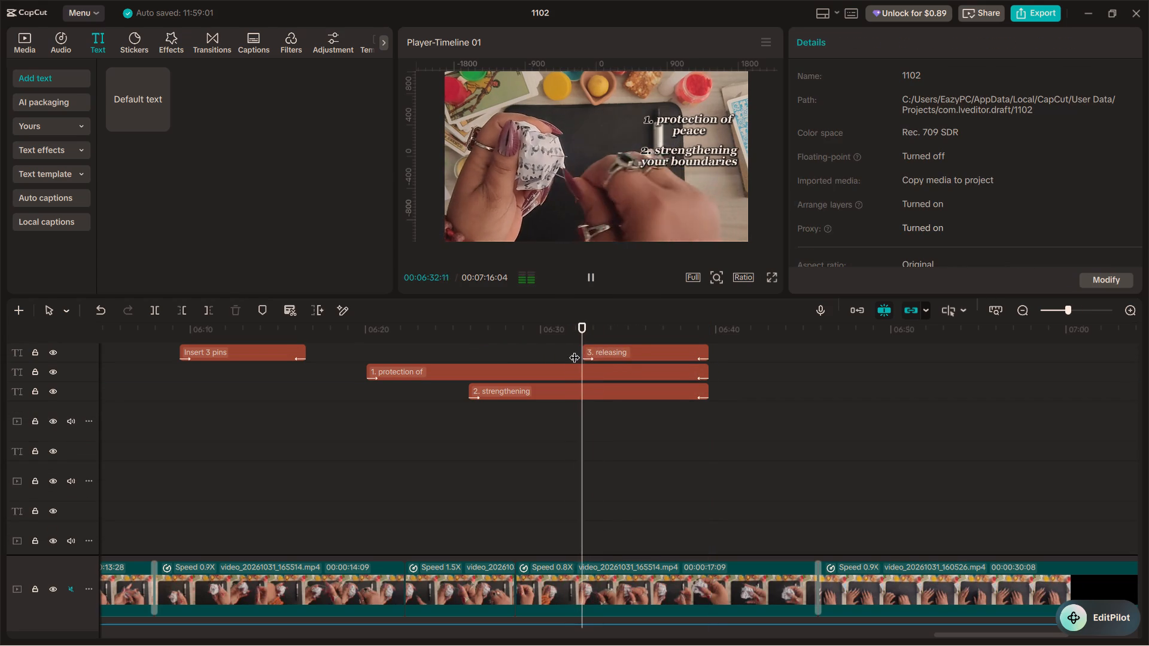
key("space")
scroll(574, 382, "up", 18)
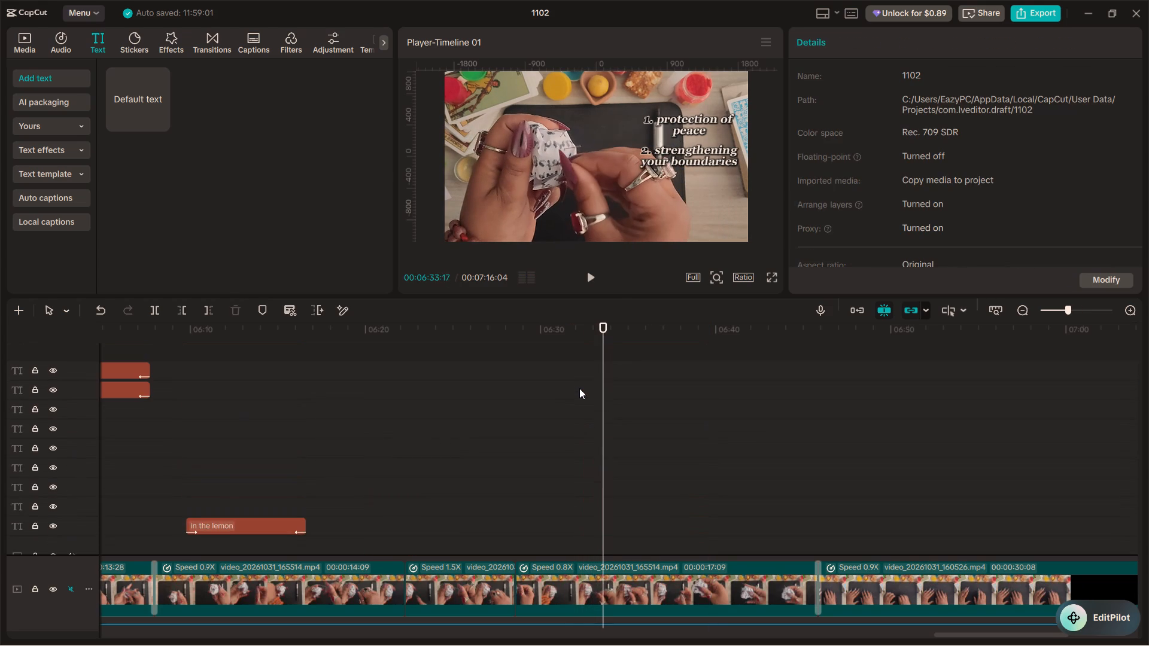
scroll(579, 388, "up", 9)
scroll(579, 391, "down", 20)
scroll(579, 391, "down", 20)
scroll(579, 391, "down", 8)
scroll(581, 398, "up", 10)
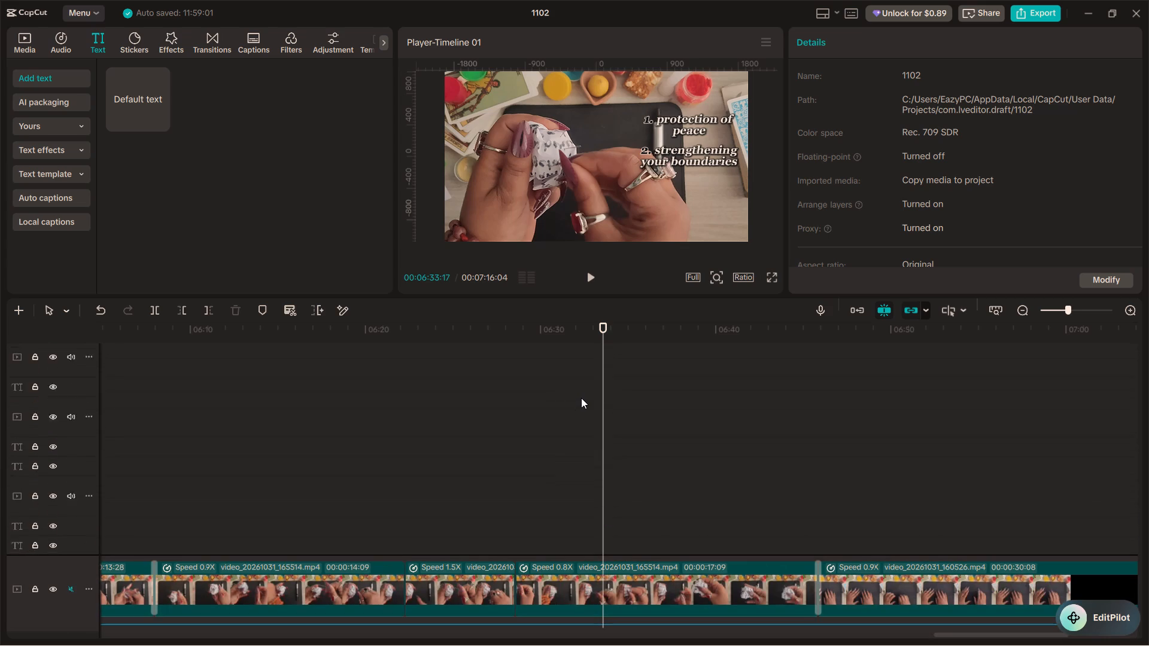
scroll(581, 398, "up", 20)
scroll(581, 398, "up", 11)
left_click(568, 364)
key("space")
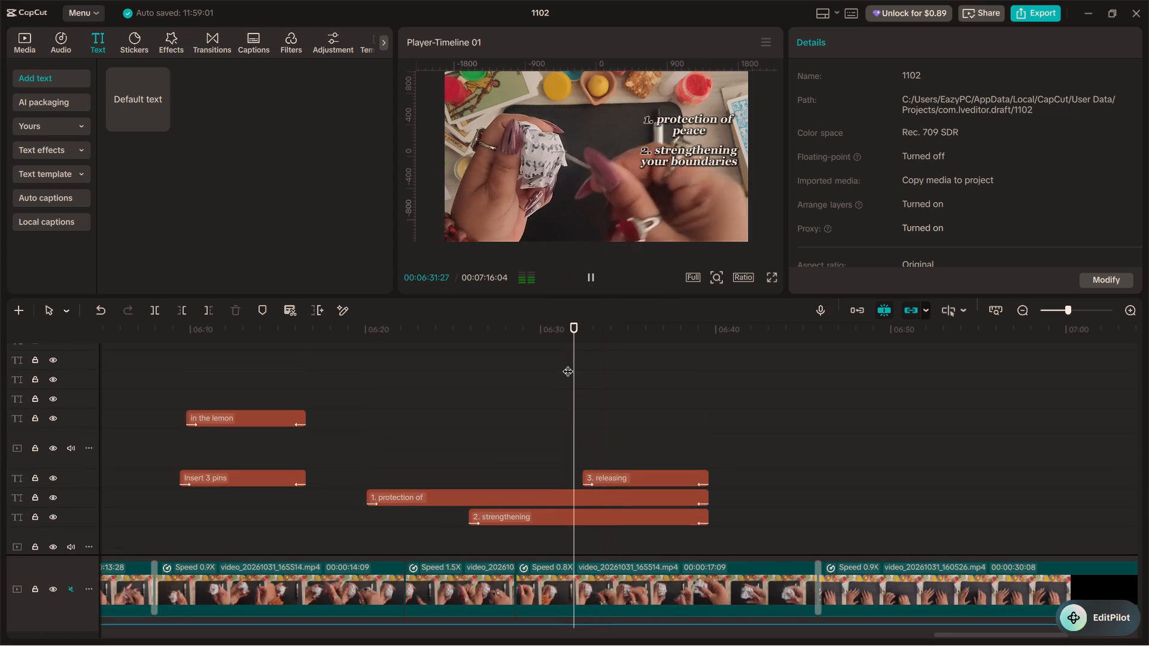
key("space")
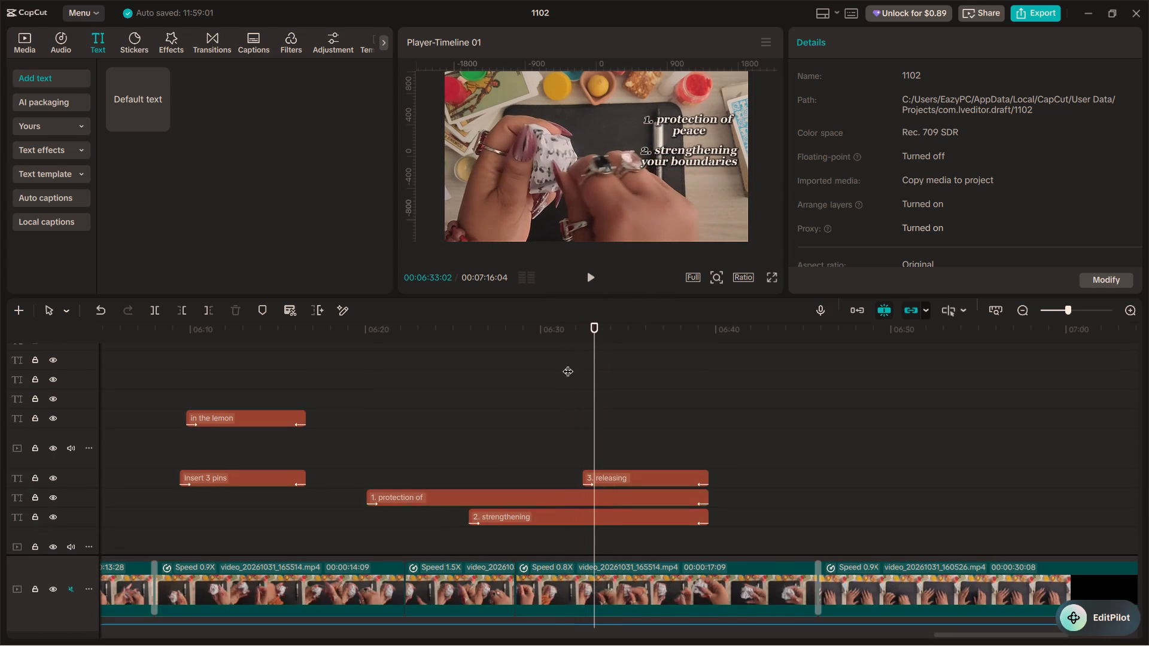
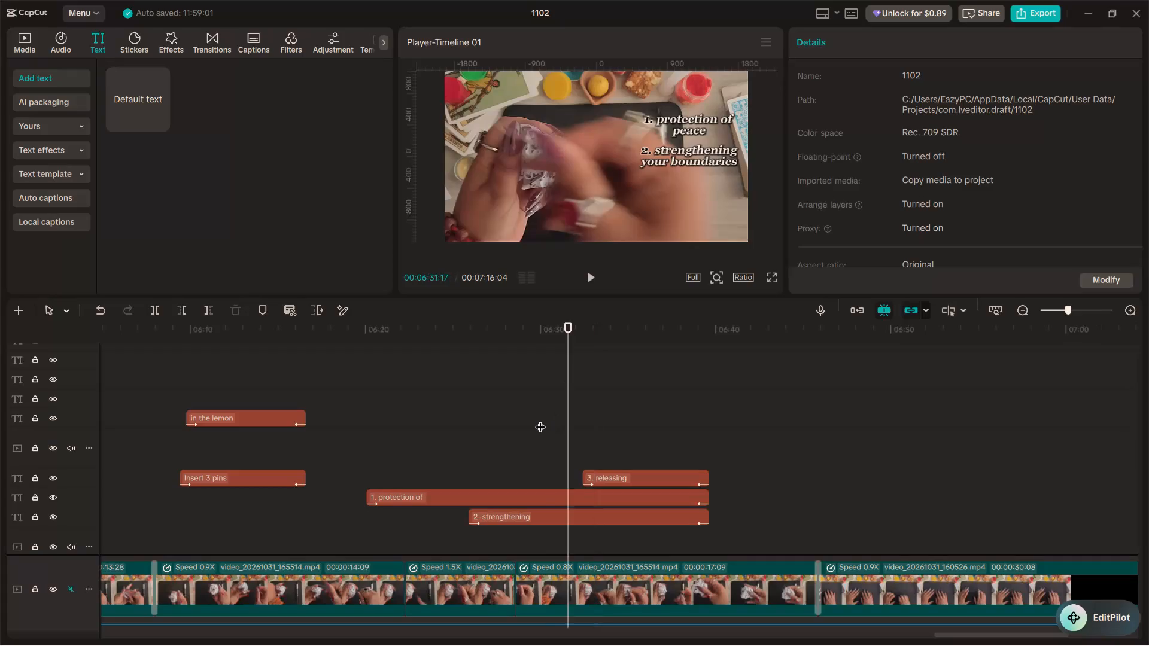
Replay the third caption's entrance several times from just before its clip, stopping around where the caption starts.
key("space")
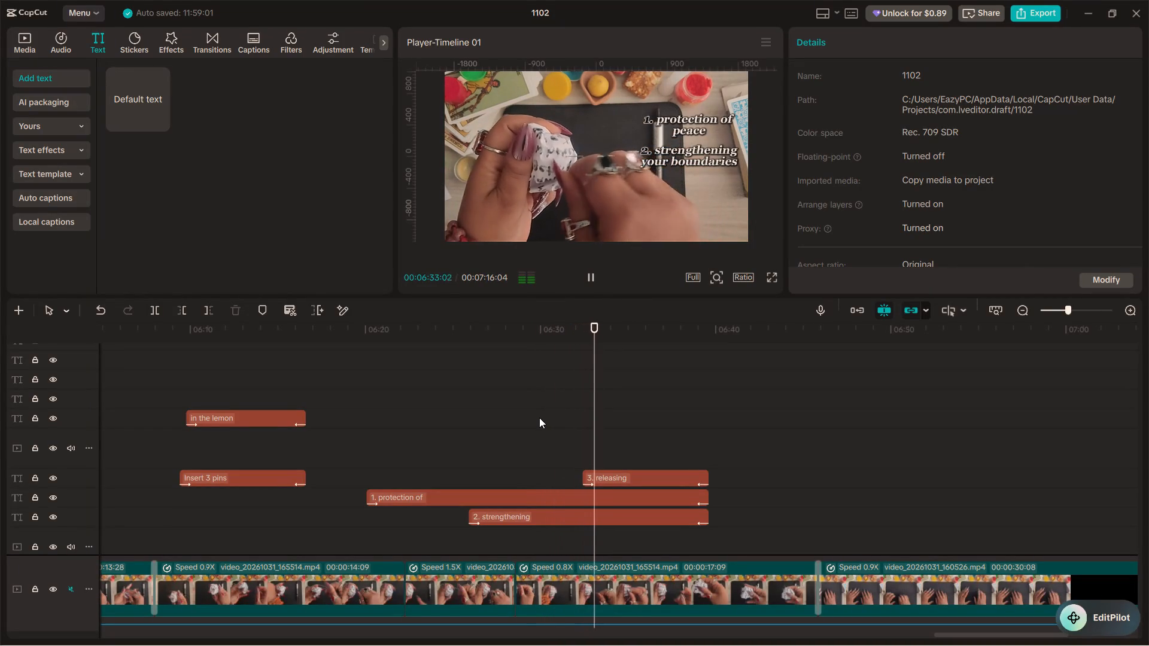
left_click(577, 449)
key("space")
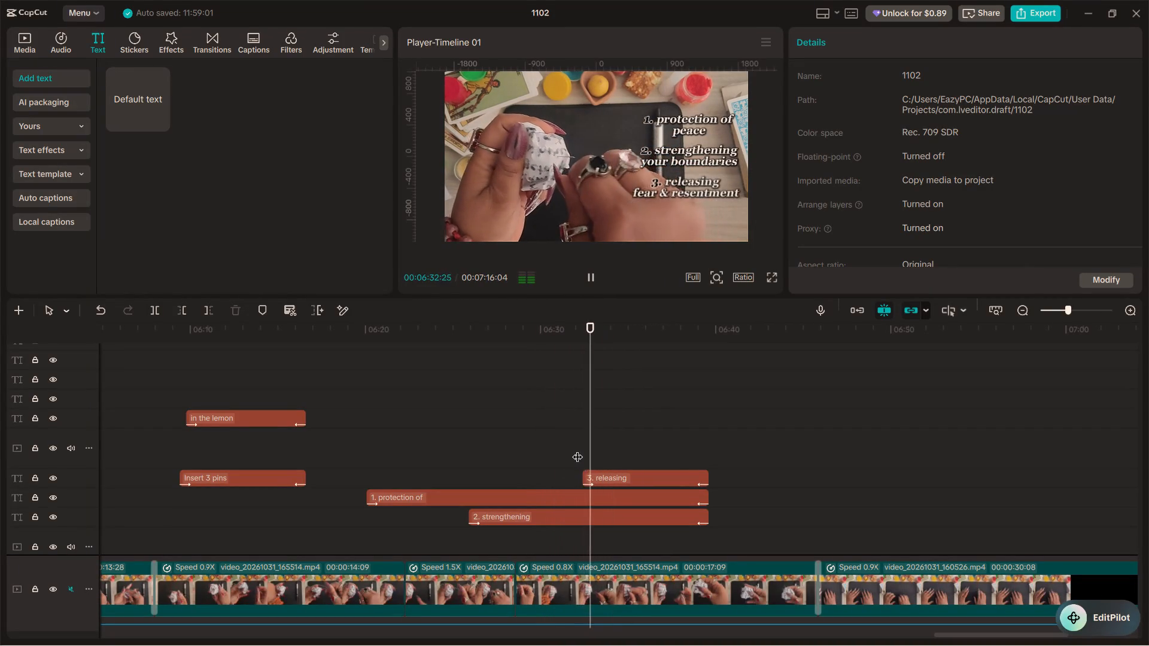
left_click(577, 449)
key("space")
left_click_drag(566, 440, 566, 464)
key("space")
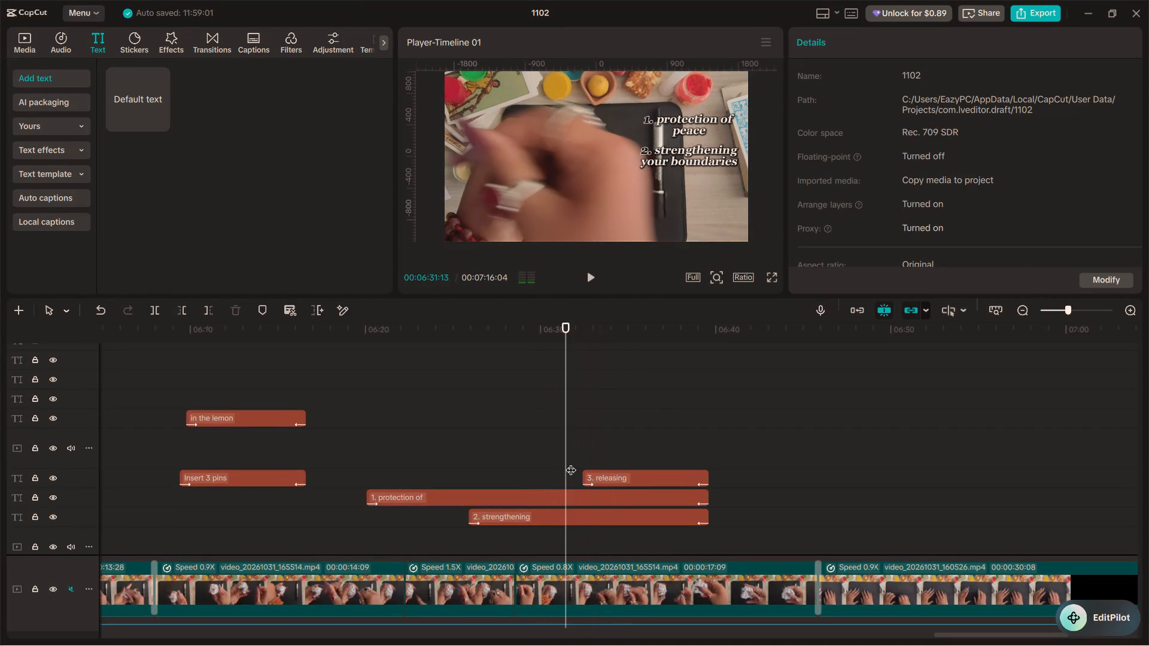
key("space")
key("space")
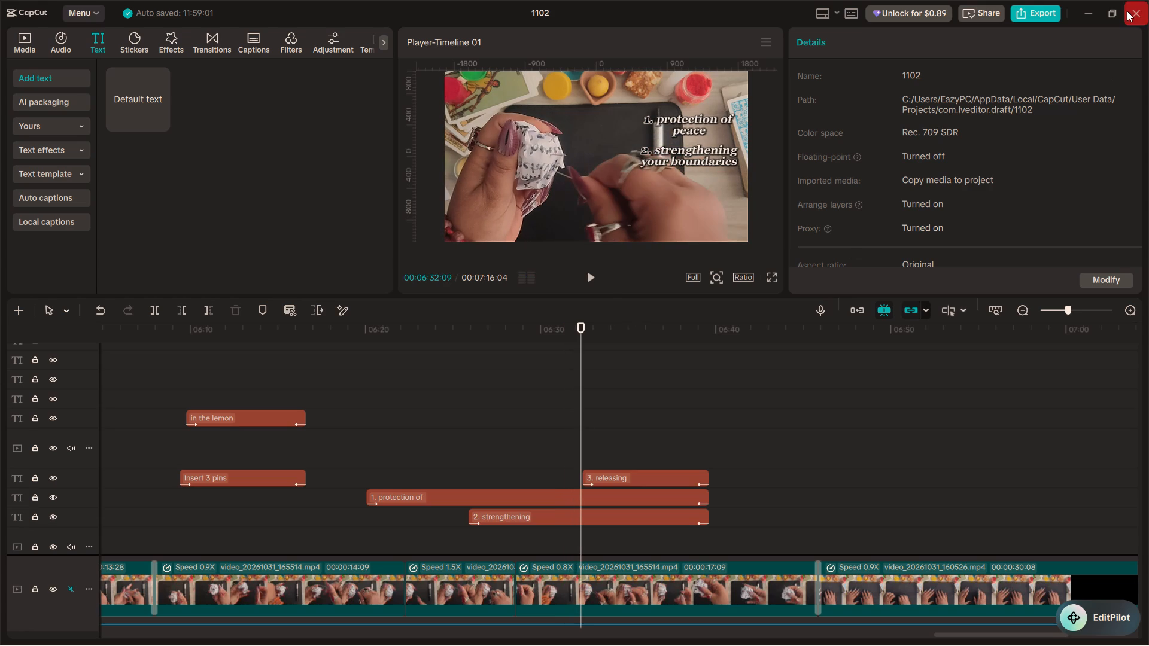
Close the 1102 project and exit CapCut to the desktop.
left_click(1127, 11)
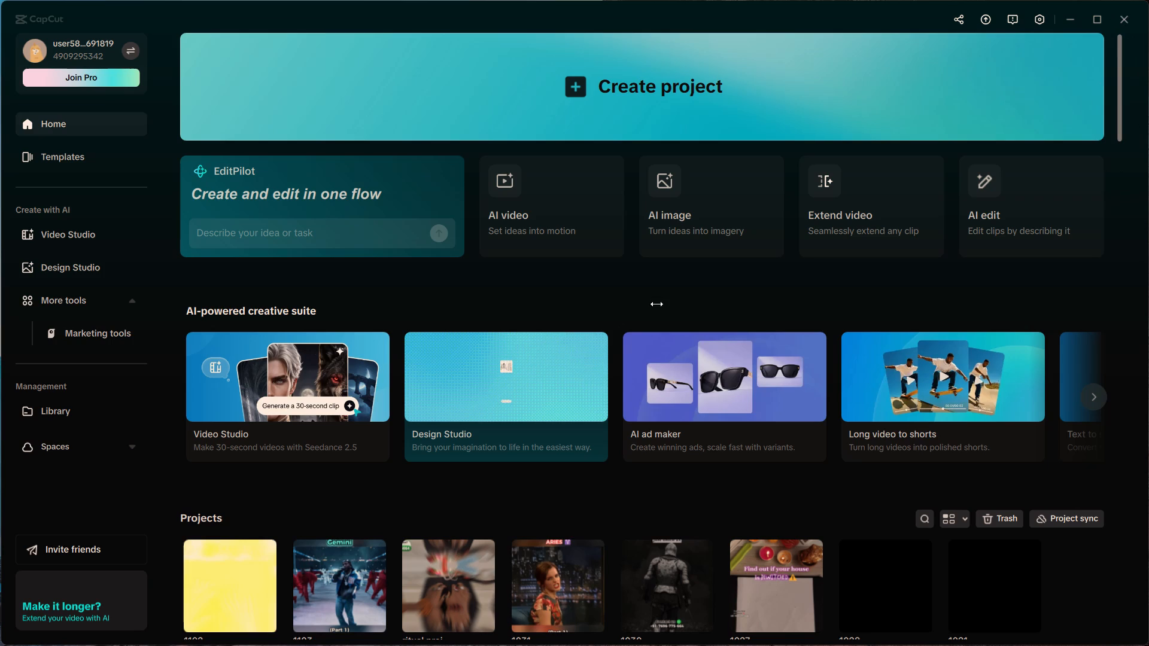
scroll(552, 373, "down", 6)
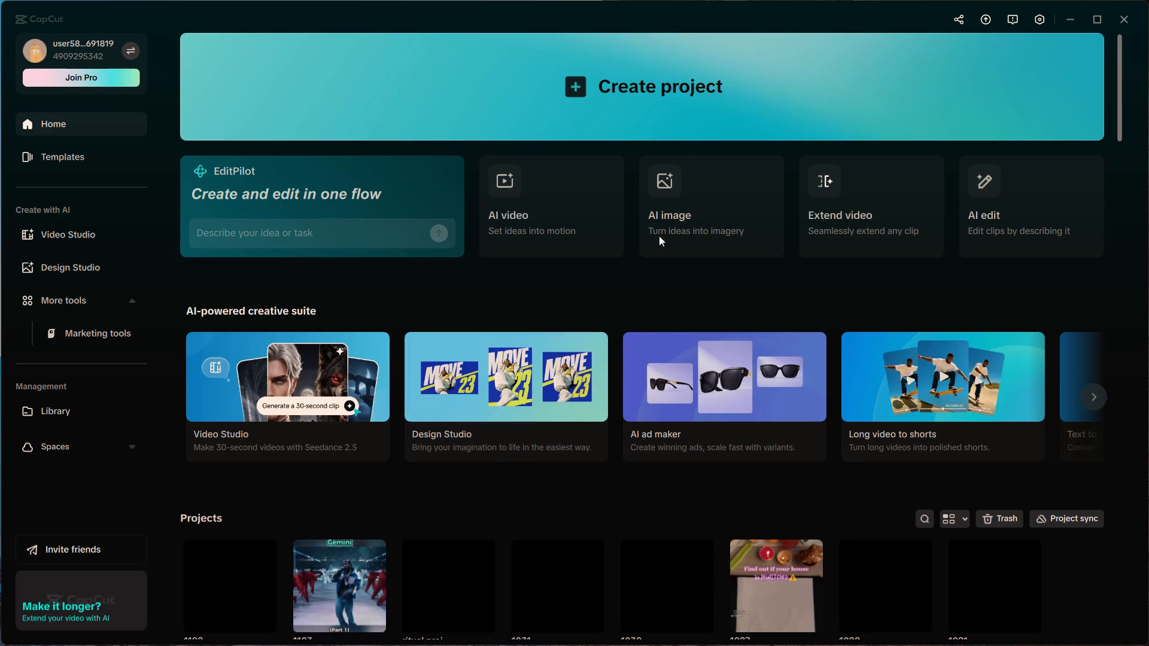
left_click(1129, 19)
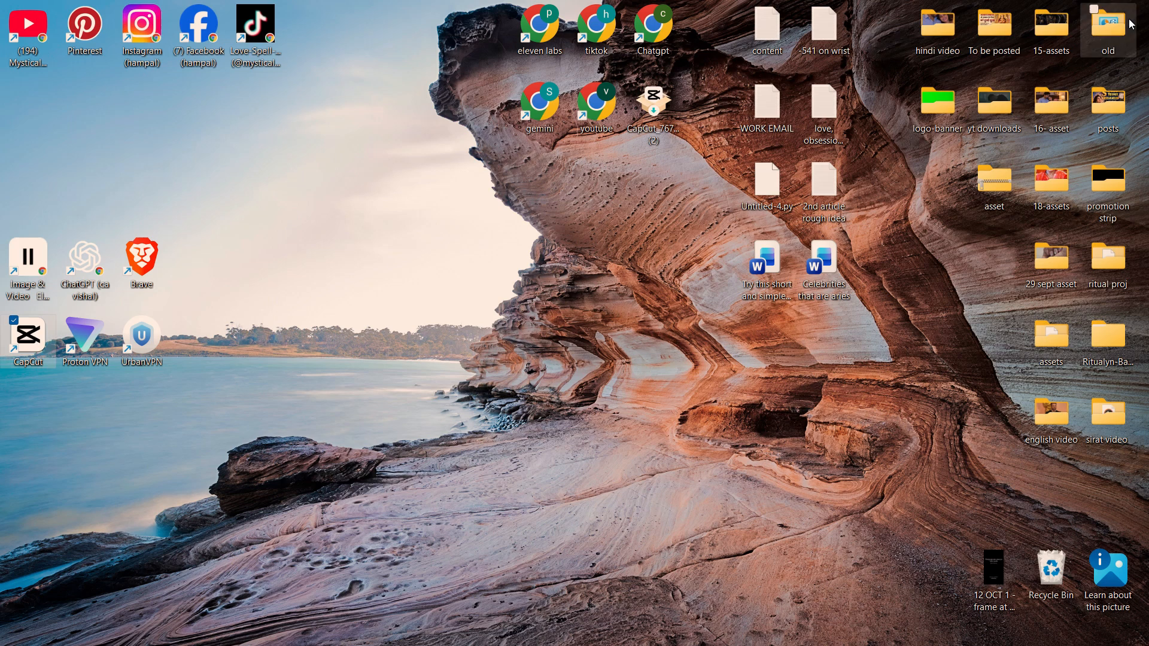
left_click(687, 325)
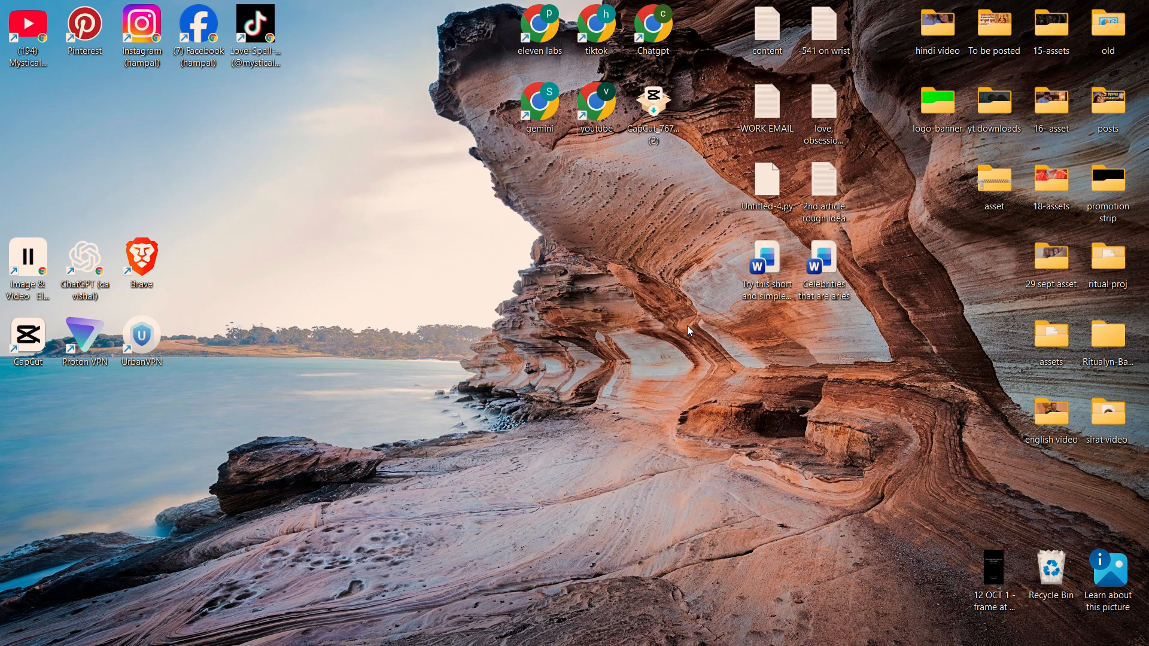
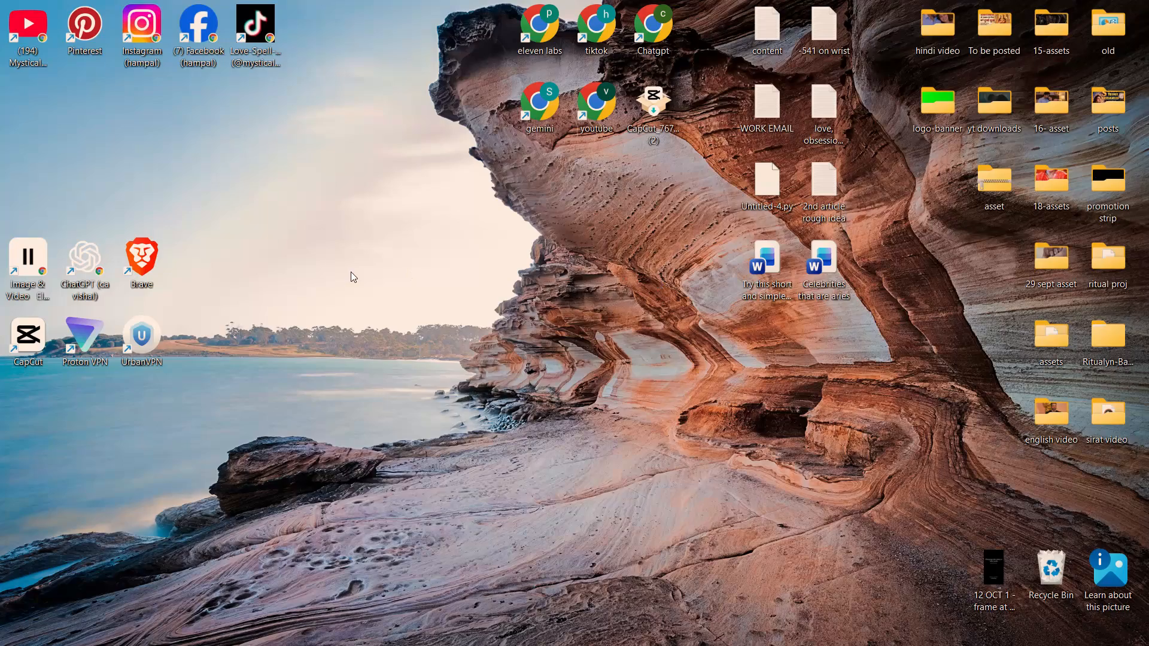
Launch CapCut again from the desktop.
left_click(348, 270)
double_click(22, 336)
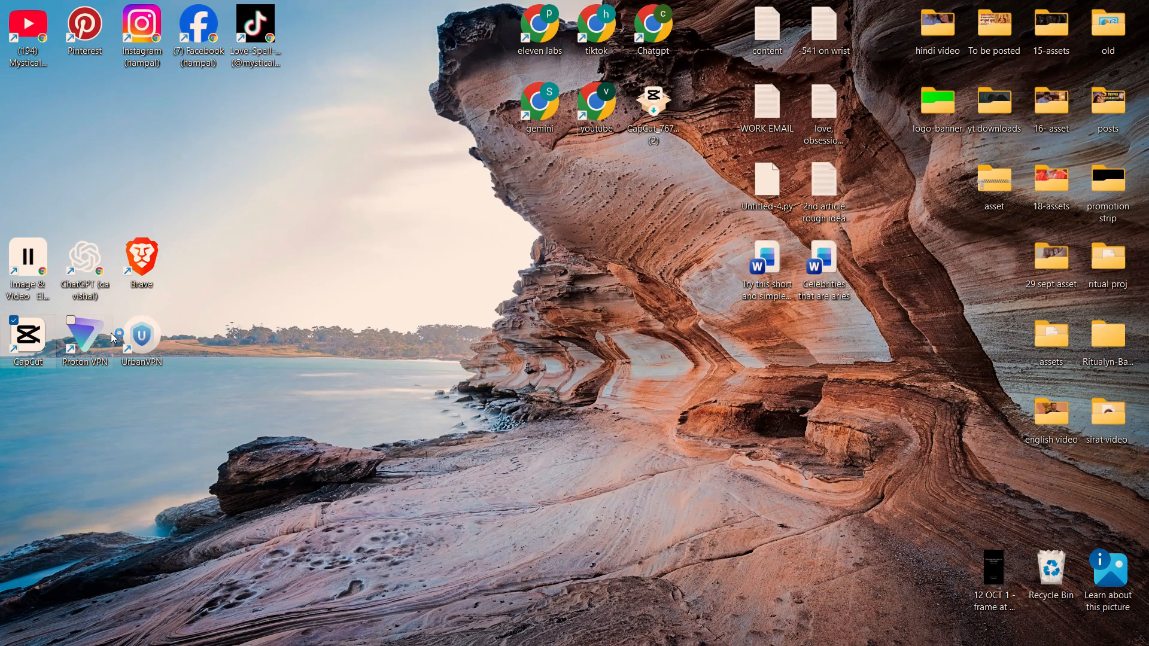
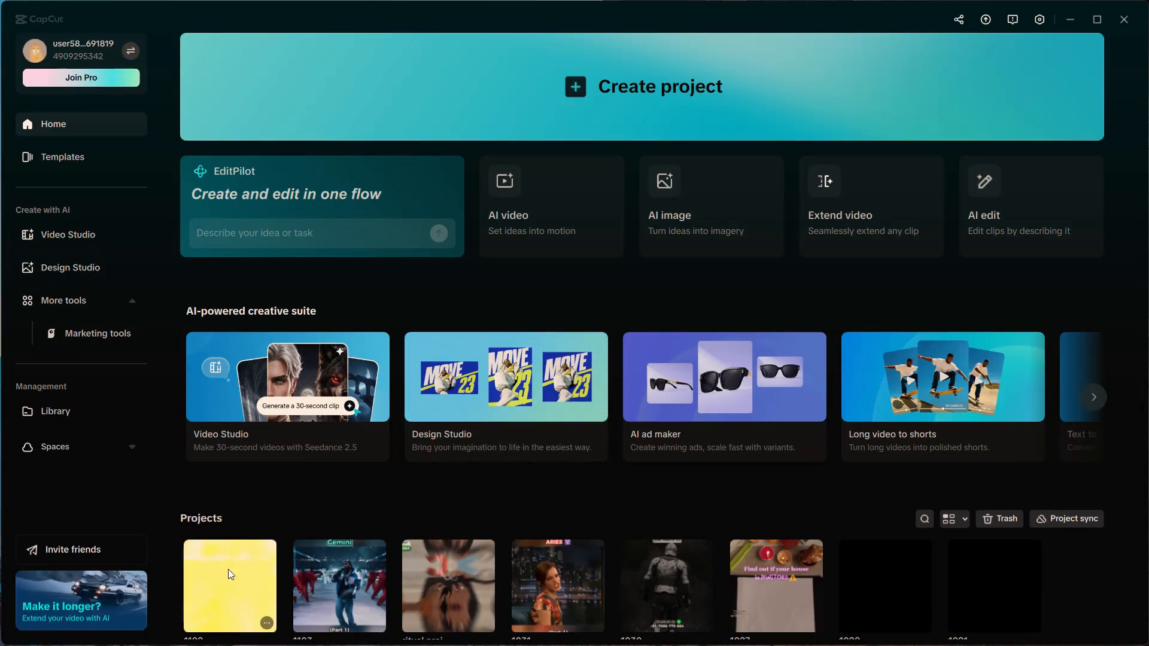
Reopen the 1102 project from the Projects list.
left_click(229, 596)
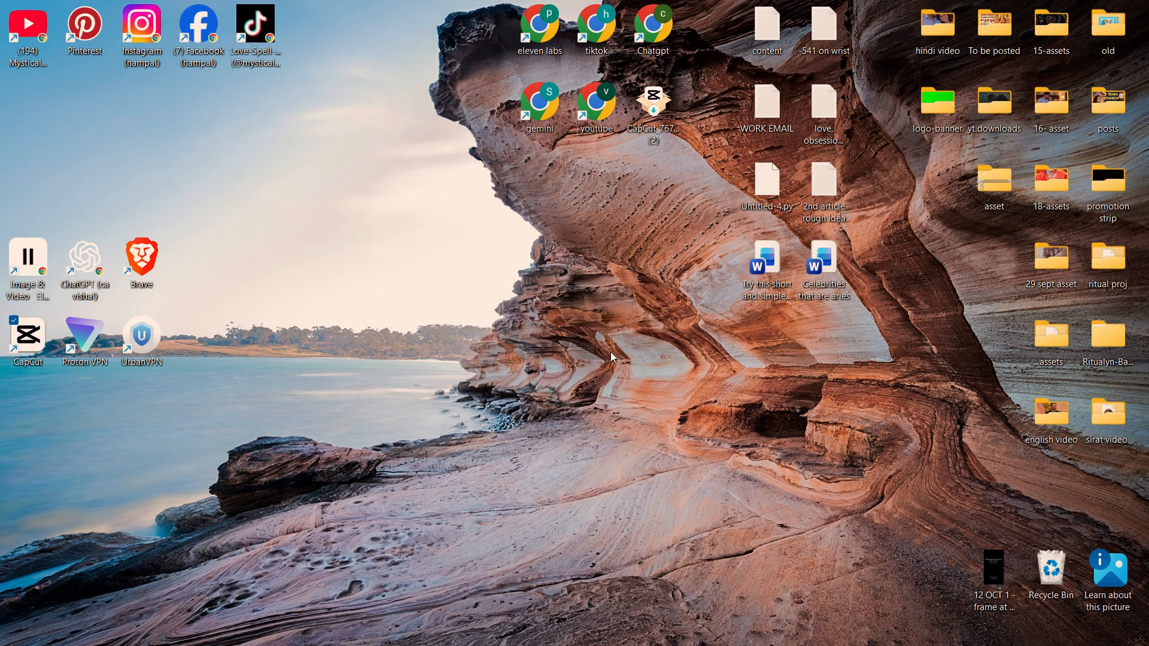
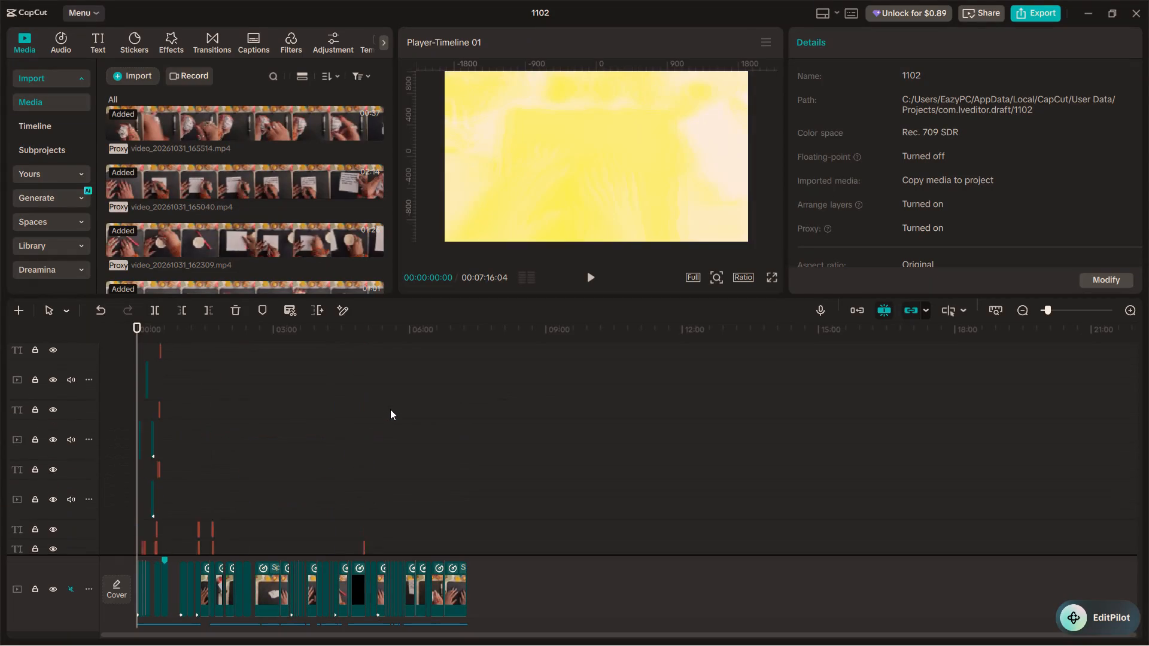
Find the numbered captions near the end of the timeline and play the section from about 00:06:35.
scroll(390, 409, "up", 7)
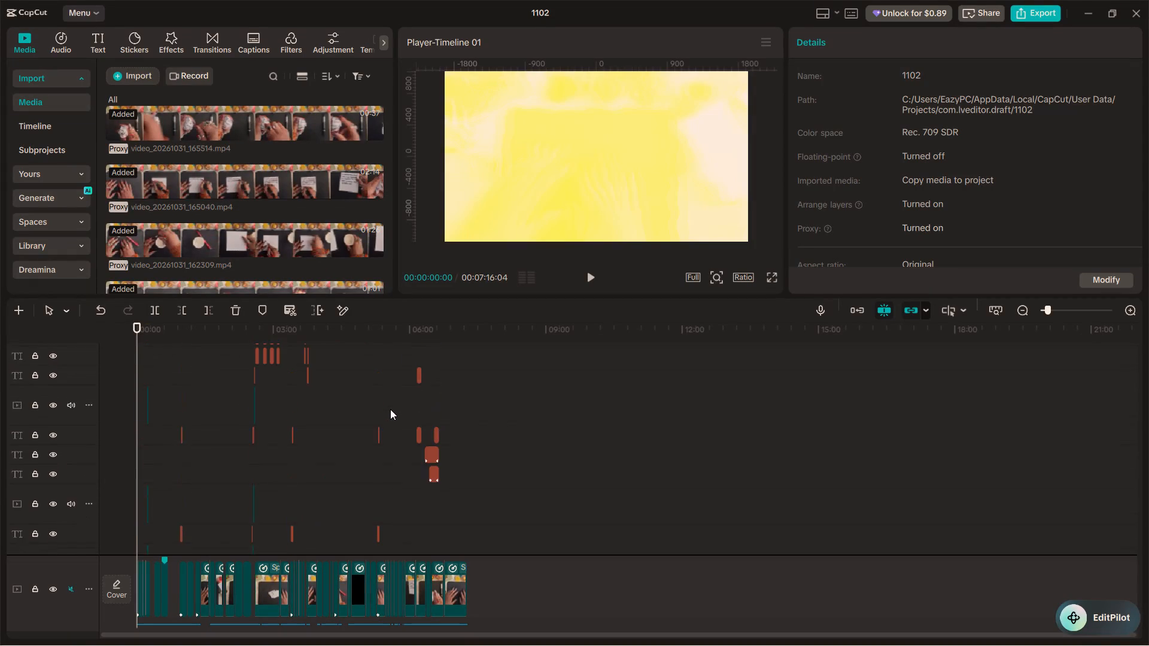
scroll(390, 409, "up", 12)
scroll(390, 409, "down", 20)
scroll(390, 409, "down", 15)
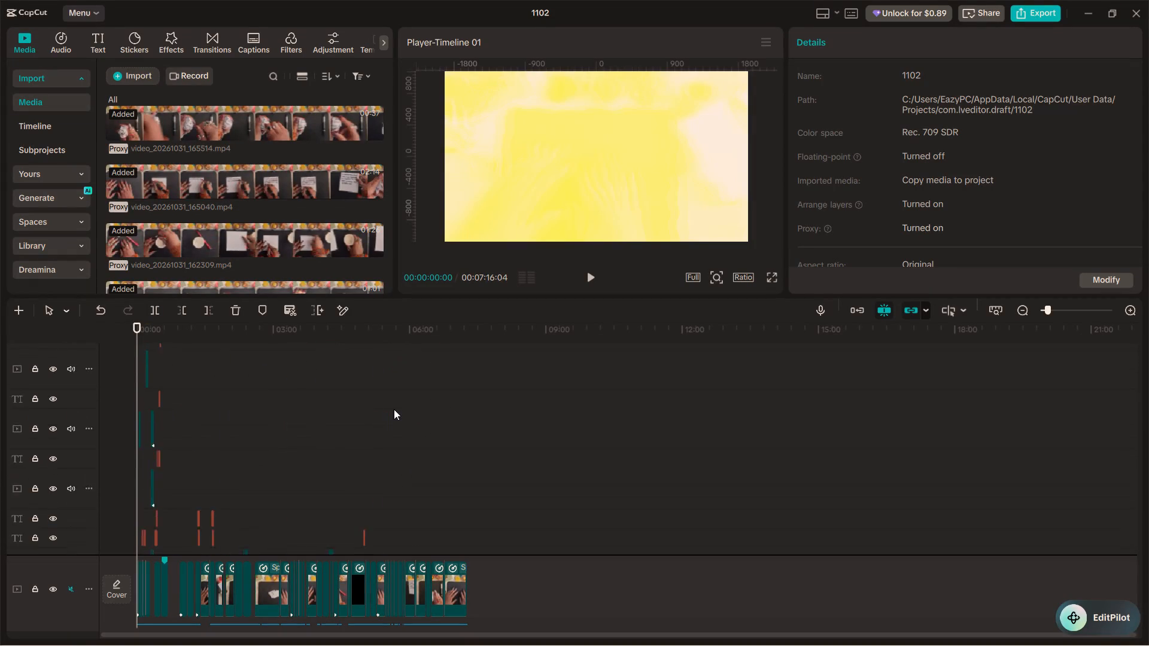
scroll(394, 409, "down", 20)
scroll(394, 409, "down", 2)
scroll(394, 410, "up", 20)
scroll(394, 410, "up", 12)
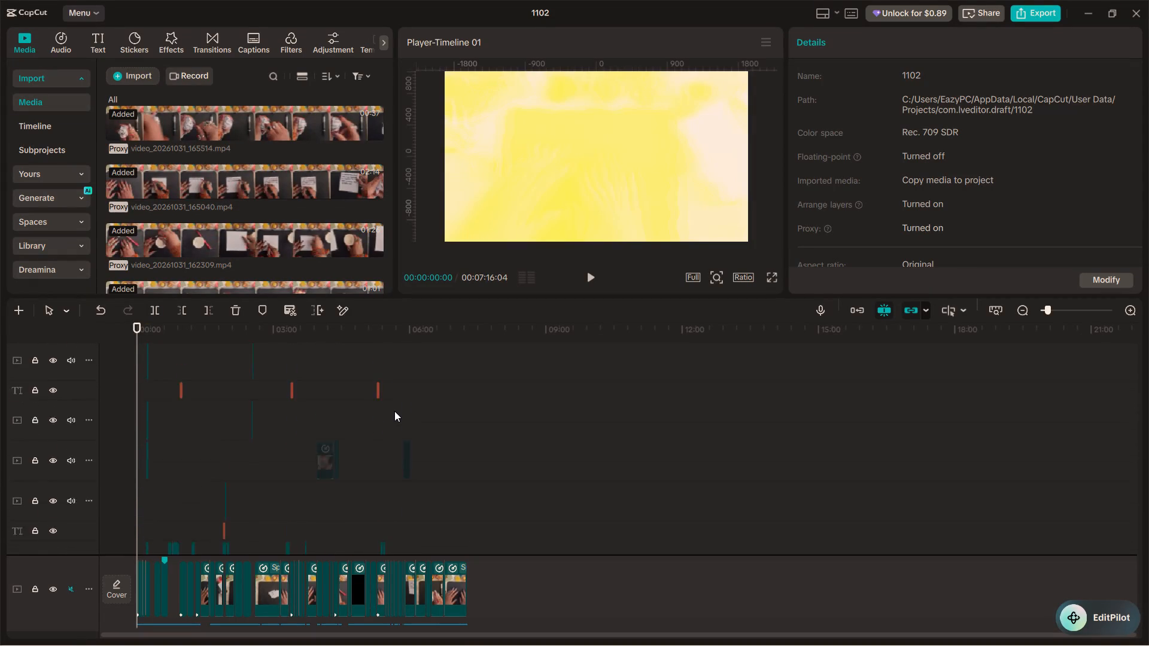
scroll(394, 411, "up", 20)
scroll(394, 411, "up", 4)
left_click(381, 377)
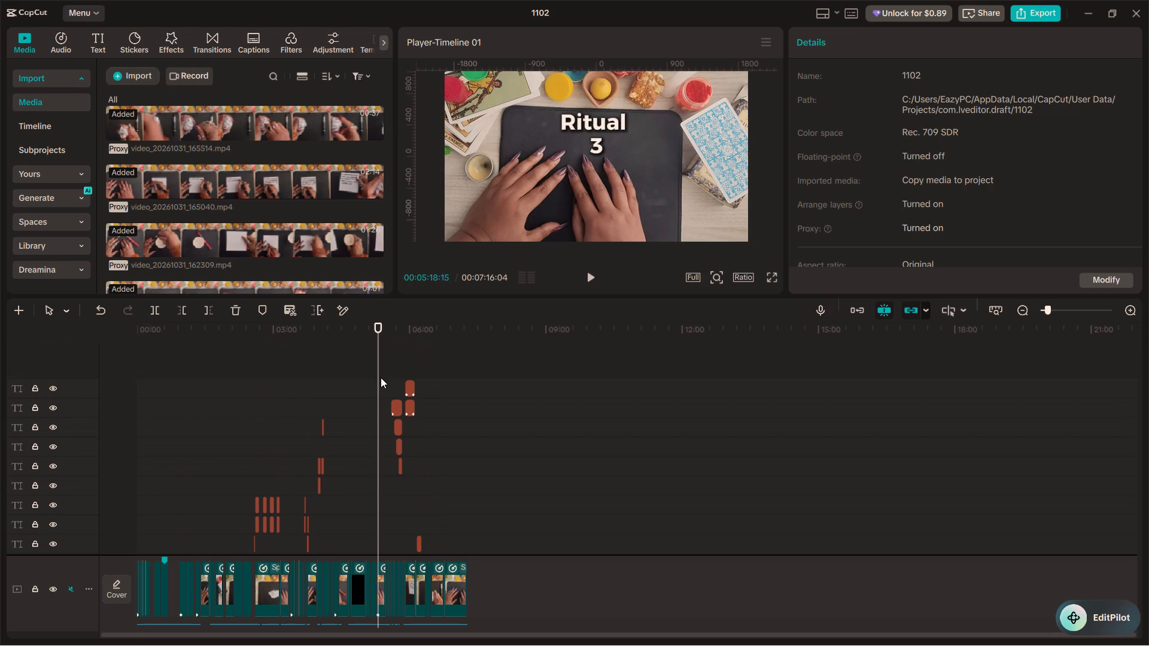
scroll(386, 391, "up", 18)
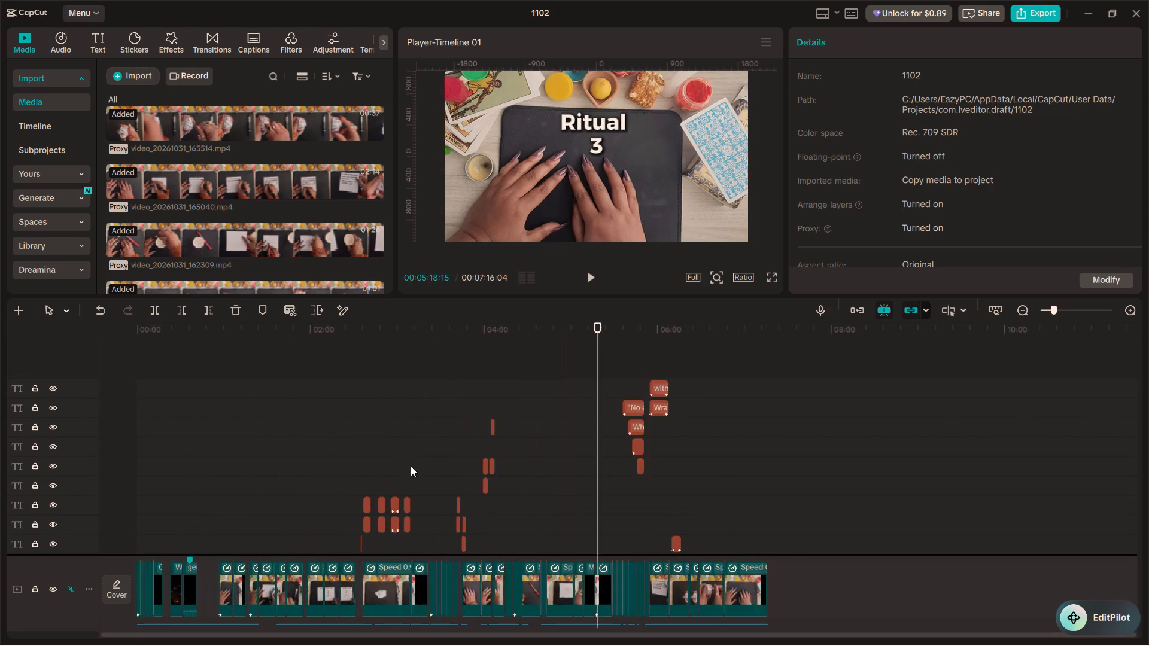
scroll(411, 466, "up", 20)
scroll(451, 461, "down", 6, "alt")
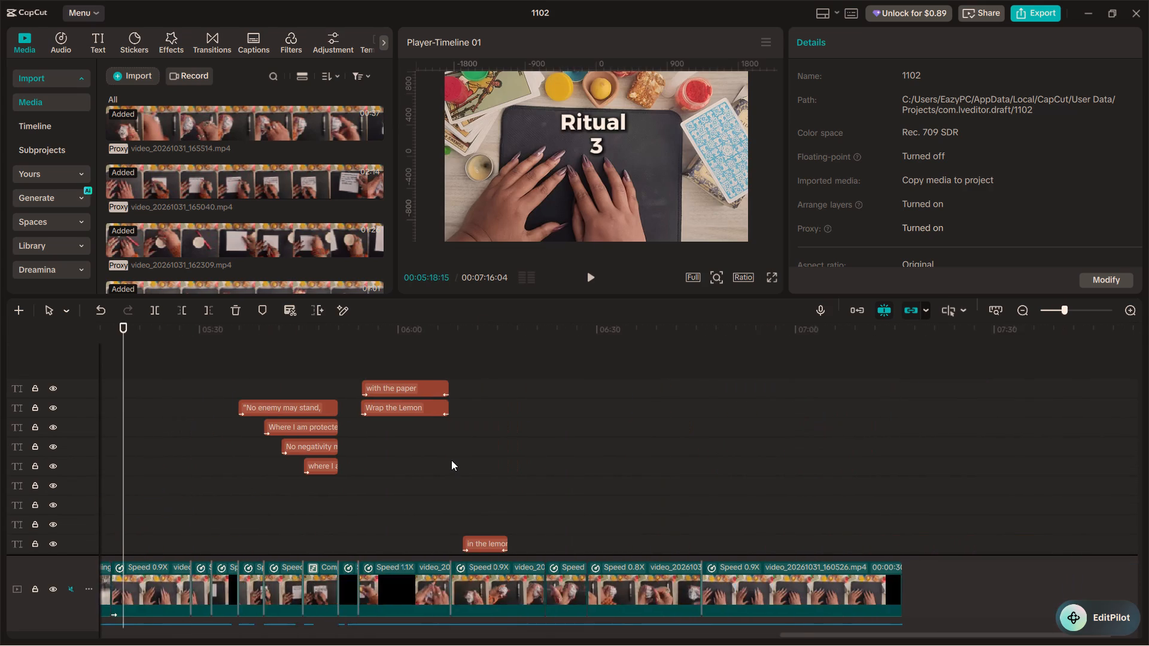
scroll(451, 460, "down", 1, "alt")
scroll(338, 492, "down", 13)
left_click(485, 358)
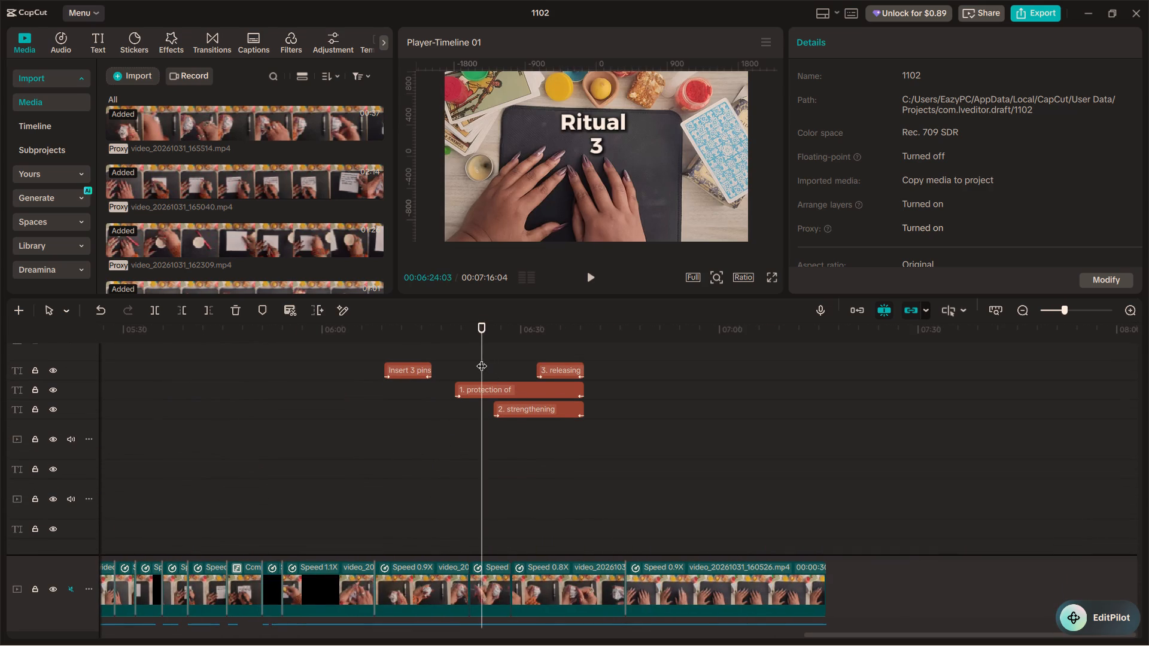
key("space")
left_click(557, 331)
key("space")
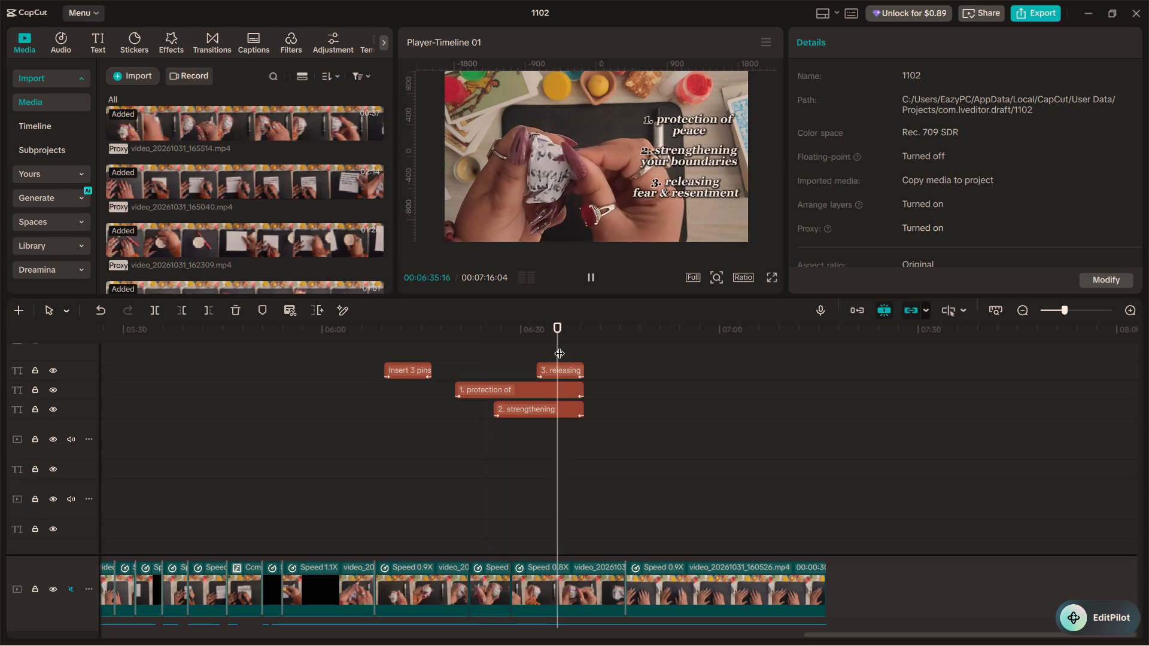
key("space")
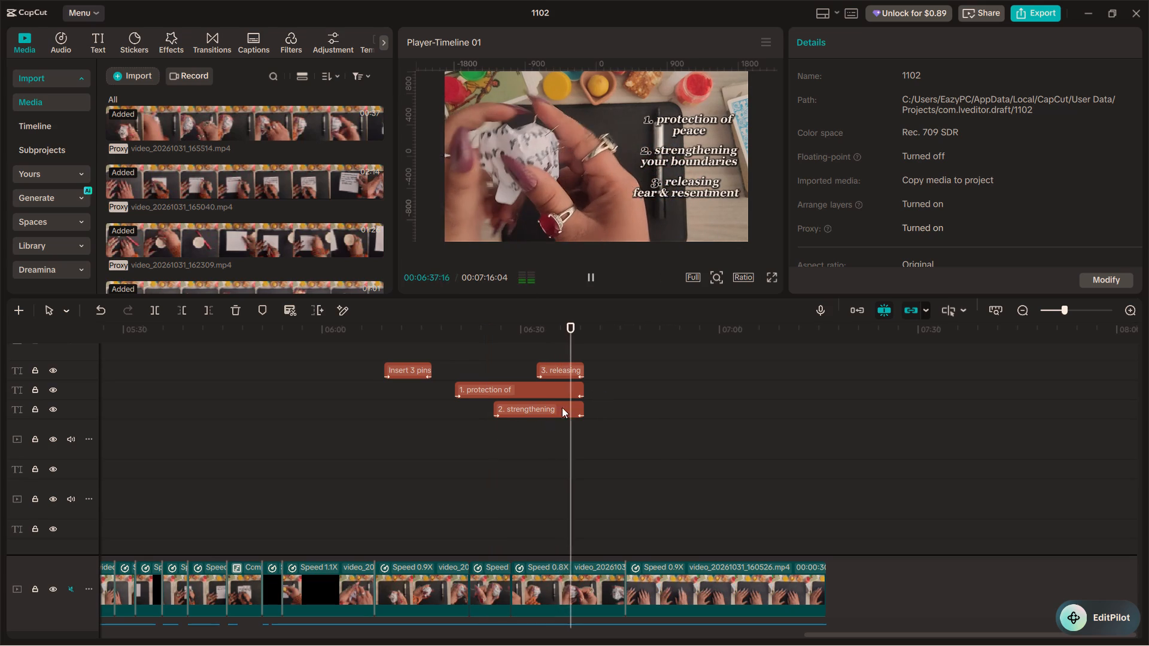
Examine the voice-over waveform below the main video and play it from about 00:06:35 to find where the third point ends.
left_click(561, 351)
scroll(574, 500, "down", 7)
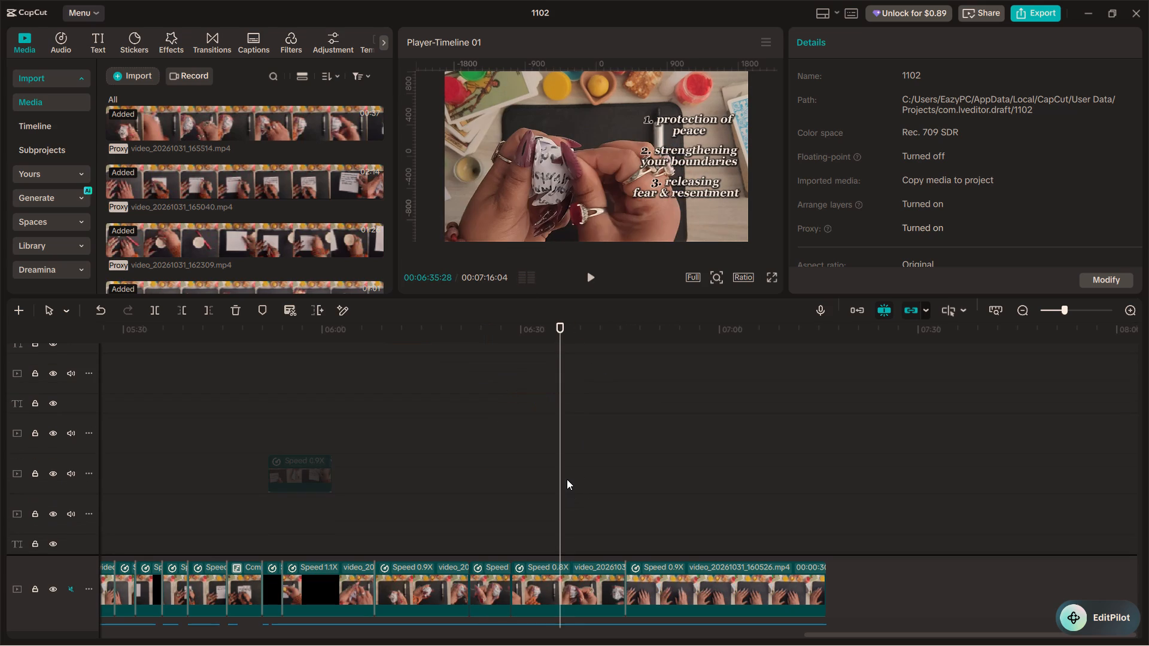
scroll(567, 479, "down", 10)
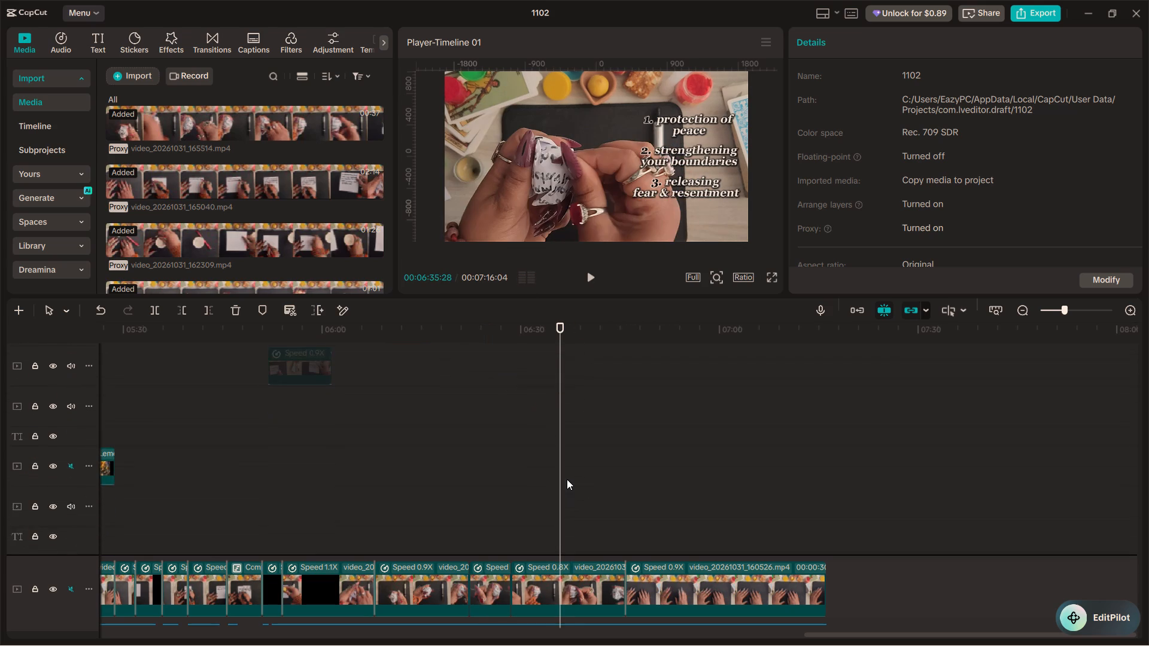
scroll(567, 479, "down", 5)
scroll(564, 476, "down", 20)
scroll(564, 476, "down", 2)
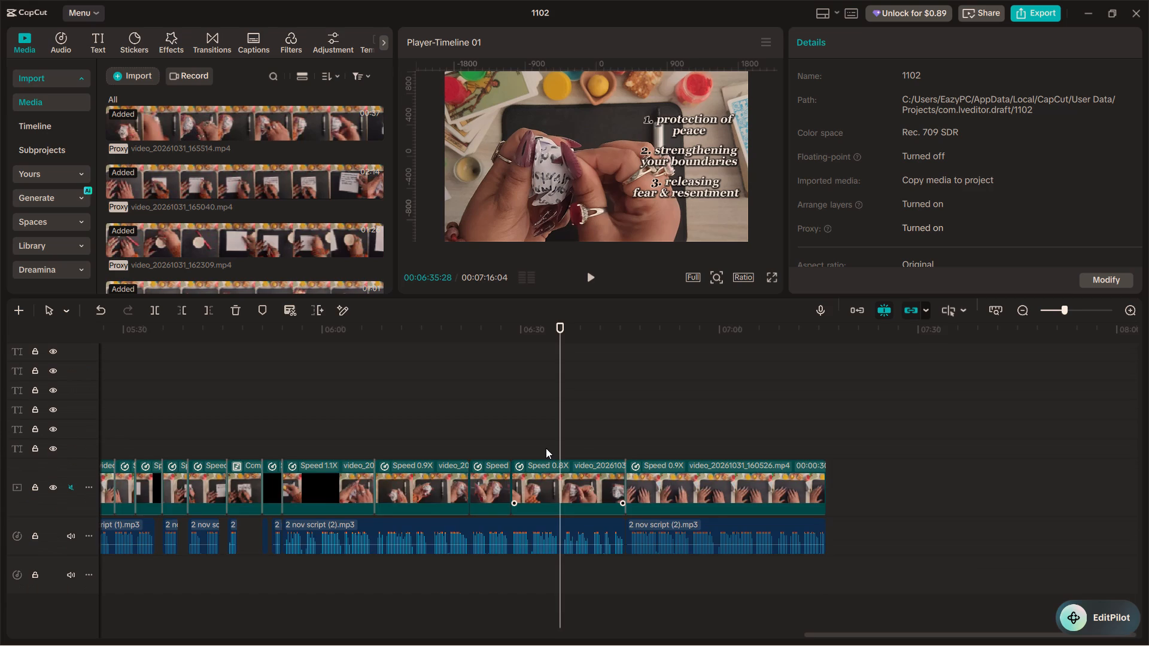
scroll(546, 448, "up", 15, "ctrl")
left_click(542, 419)
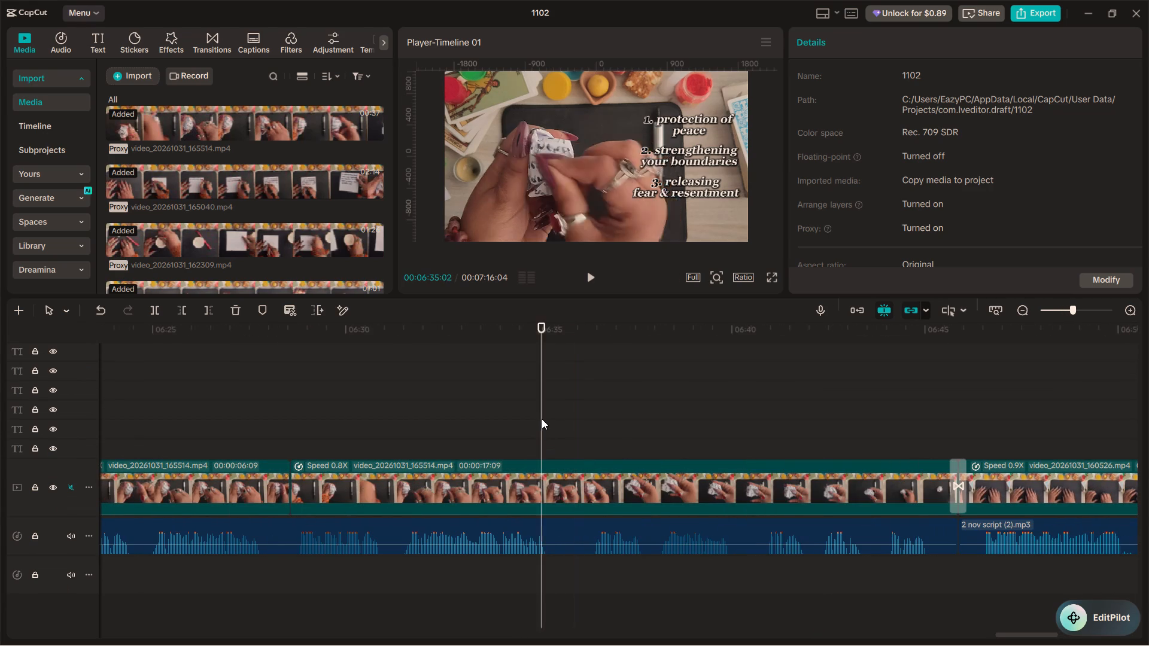
key("space")
key("space")
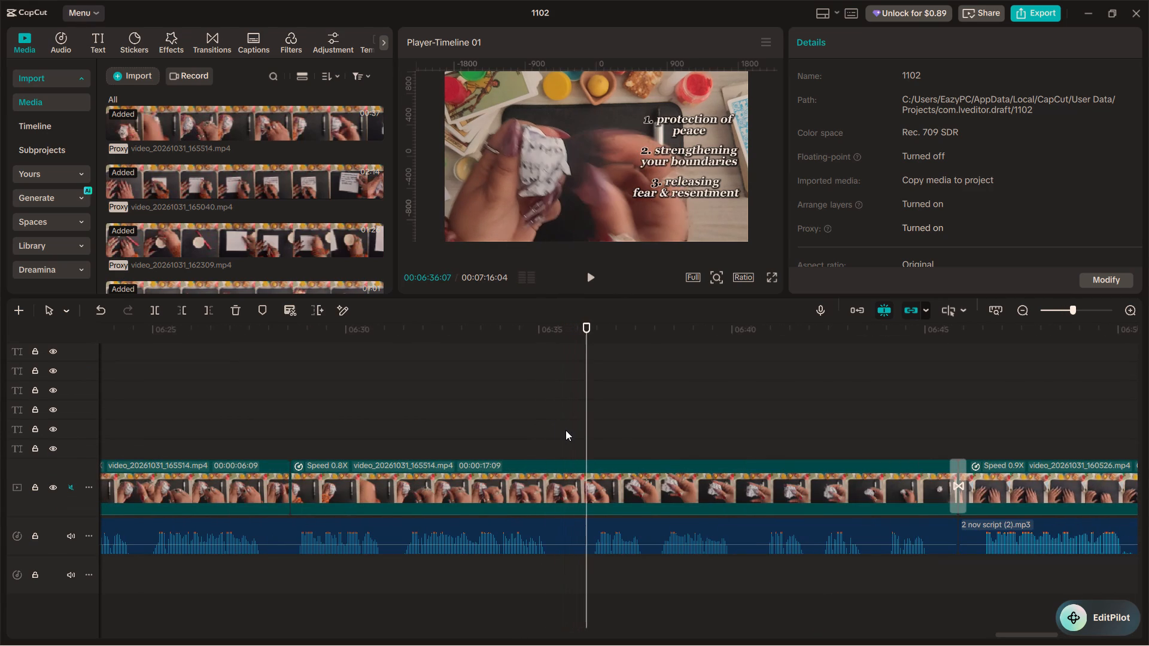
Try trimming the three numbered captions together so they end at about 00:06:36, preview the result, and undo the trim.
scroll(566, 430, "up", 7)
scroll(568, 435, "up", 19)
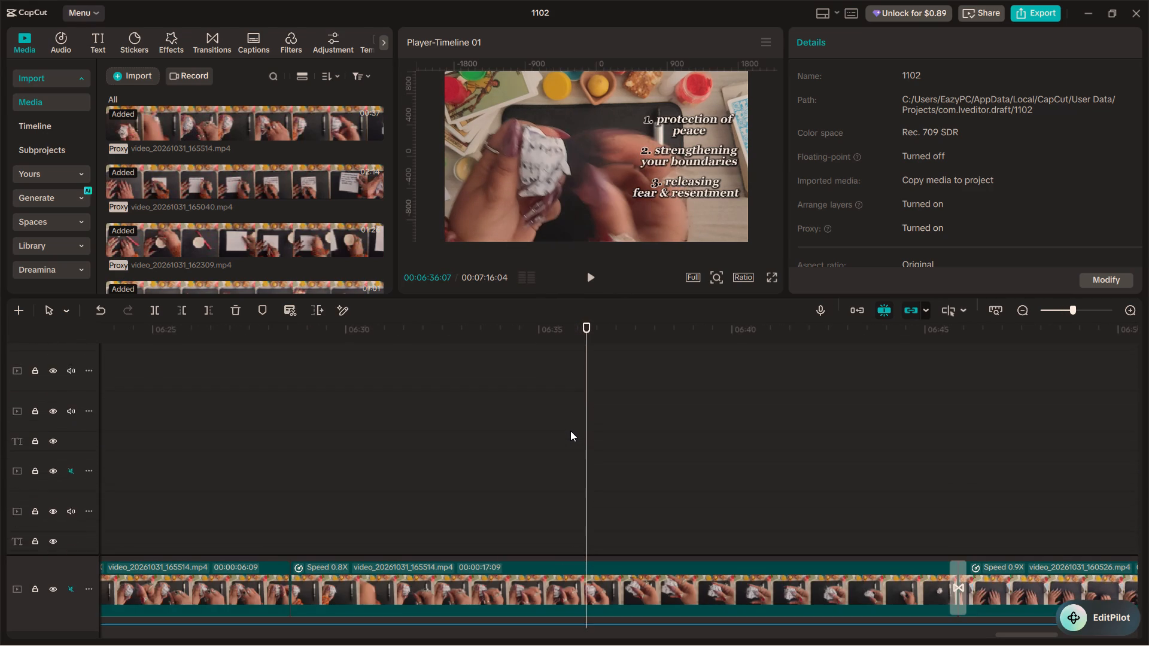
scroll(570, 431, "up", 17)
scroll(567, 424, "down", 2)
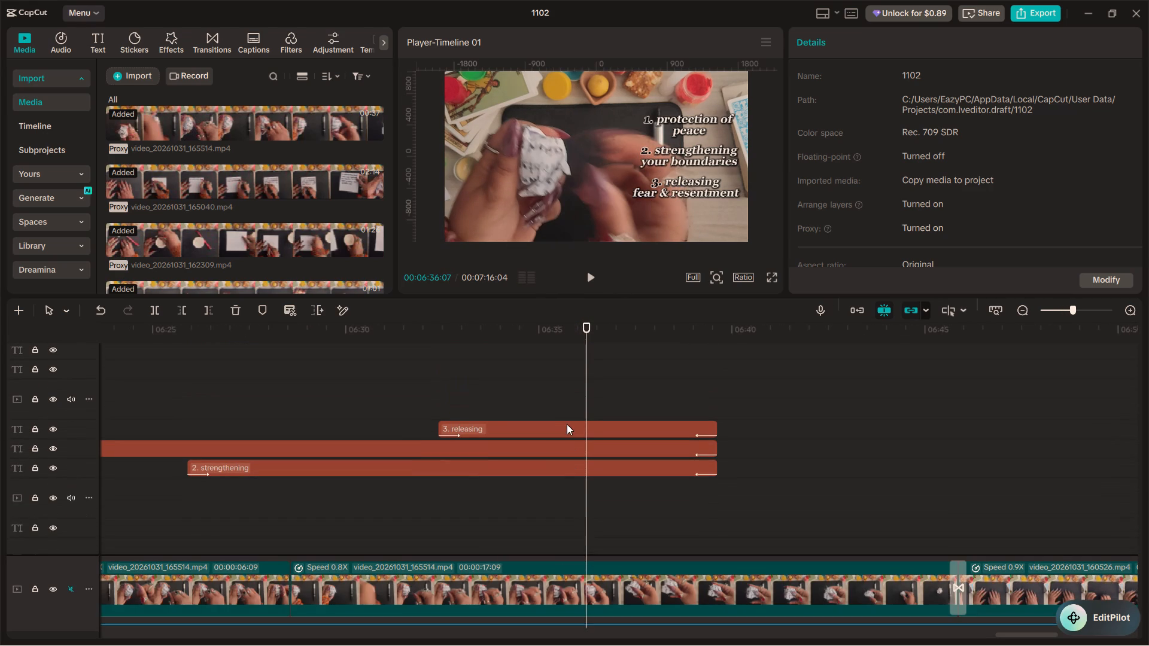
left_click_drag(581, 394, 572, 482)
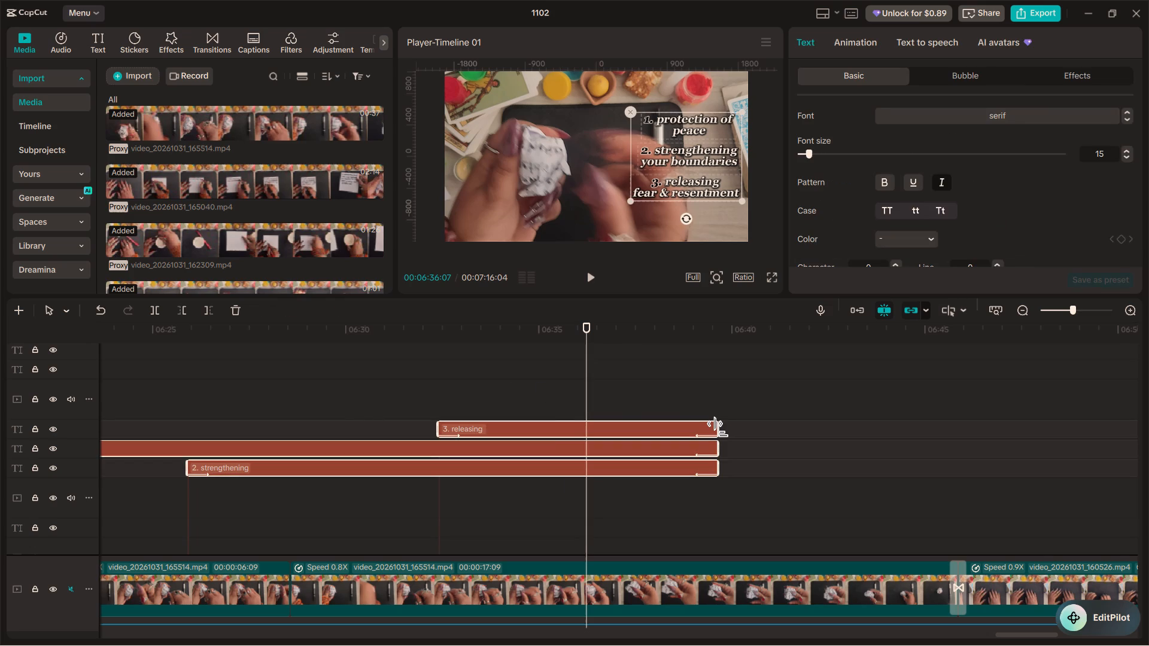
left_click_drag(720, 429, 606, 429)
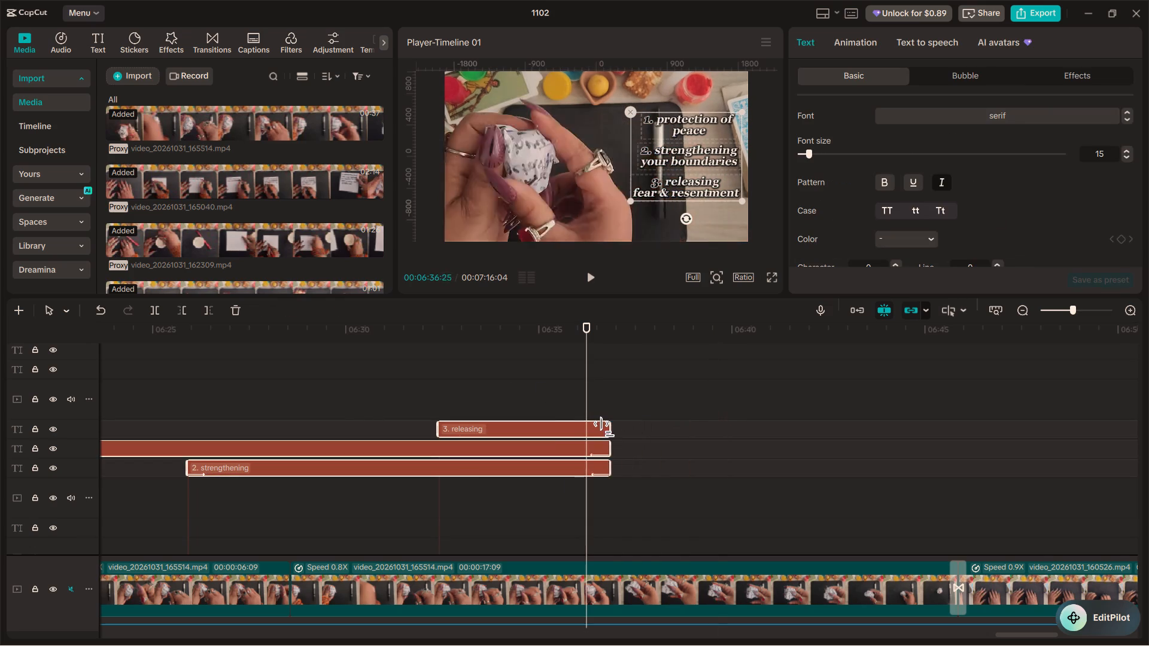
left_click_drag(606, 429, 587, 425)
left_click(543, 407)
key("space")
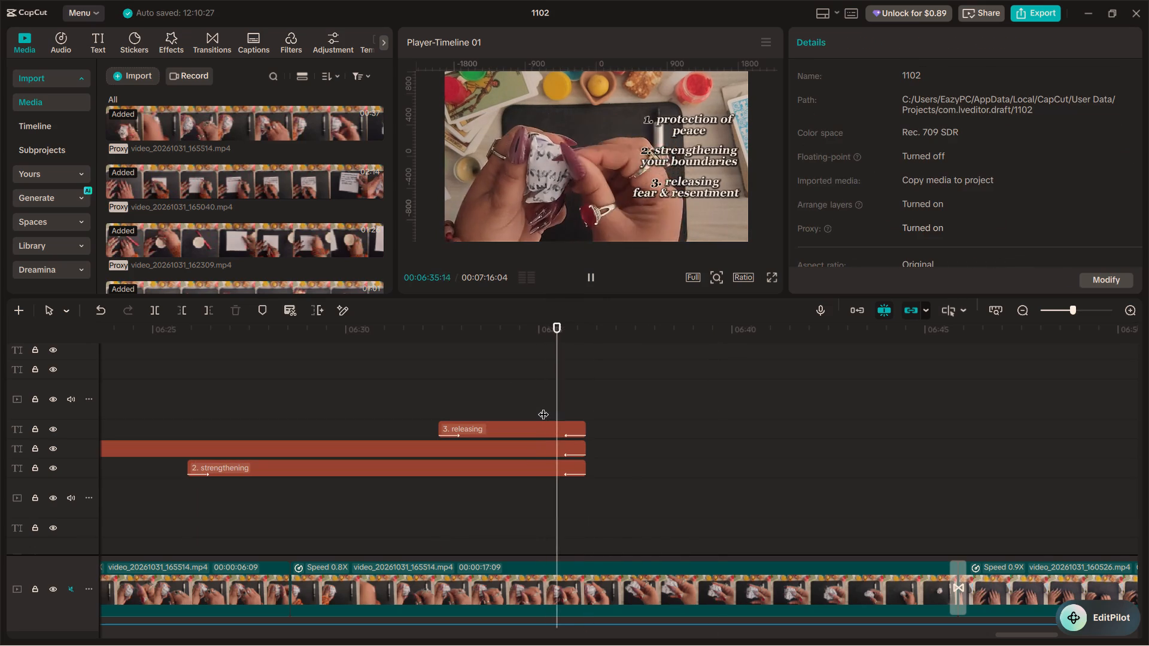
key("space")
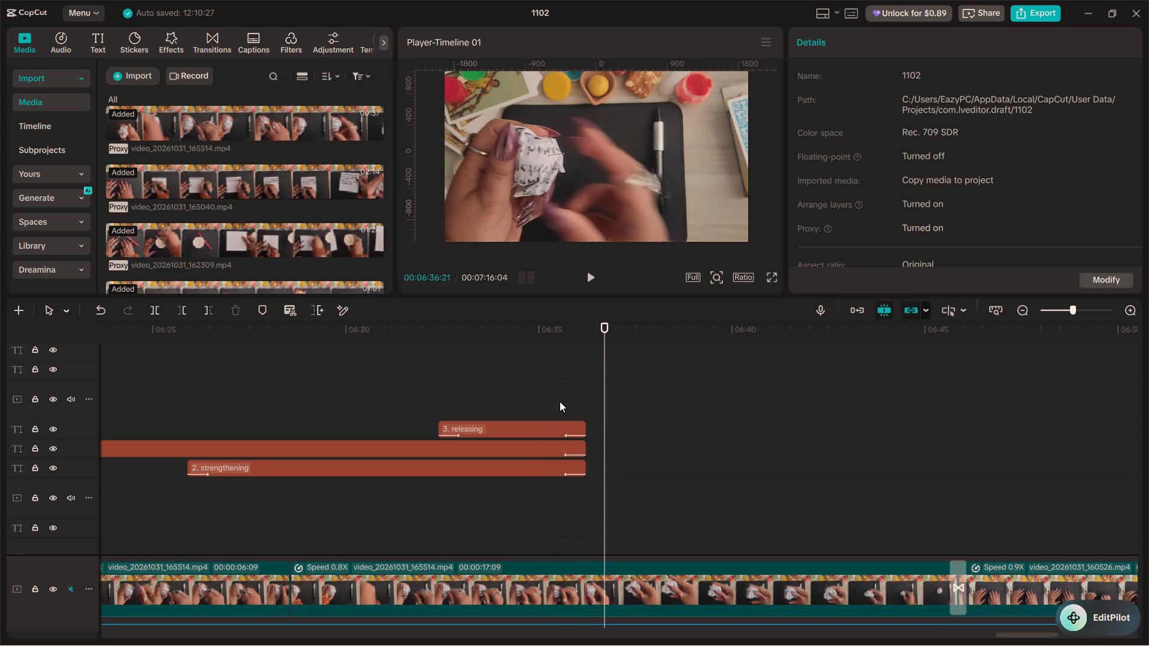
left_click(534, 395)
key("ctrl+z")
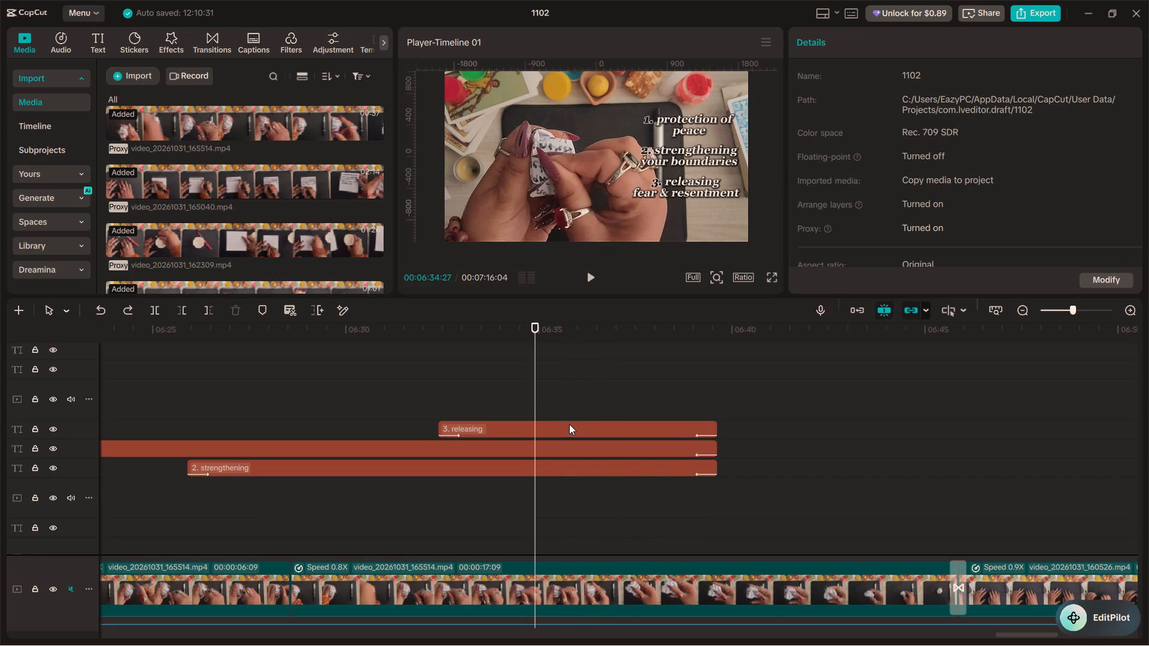
Using the voice-over for timing, add a Position keyframe at 00:06:36:10 to the "3. releasing fear & resentment" caption.
left_click(636, 386)
left_click(576, 392)
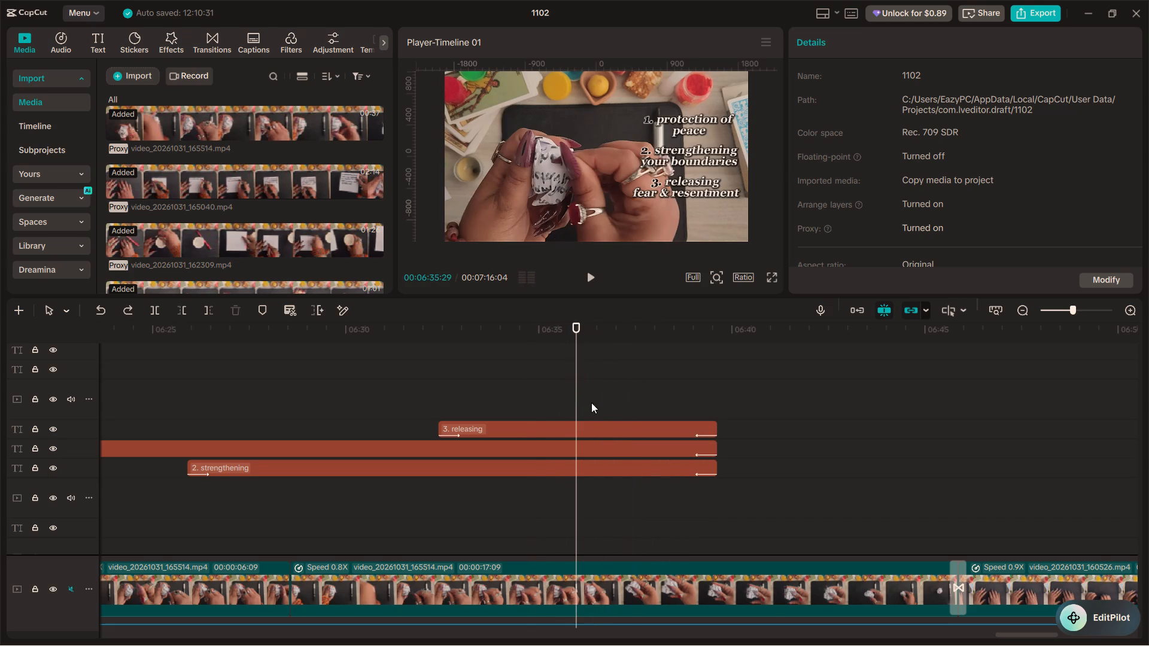
scroll(590, 501, "down", 20)
scroll(590, 501, "down", 20)
scroll(590, 501, "down", 7)
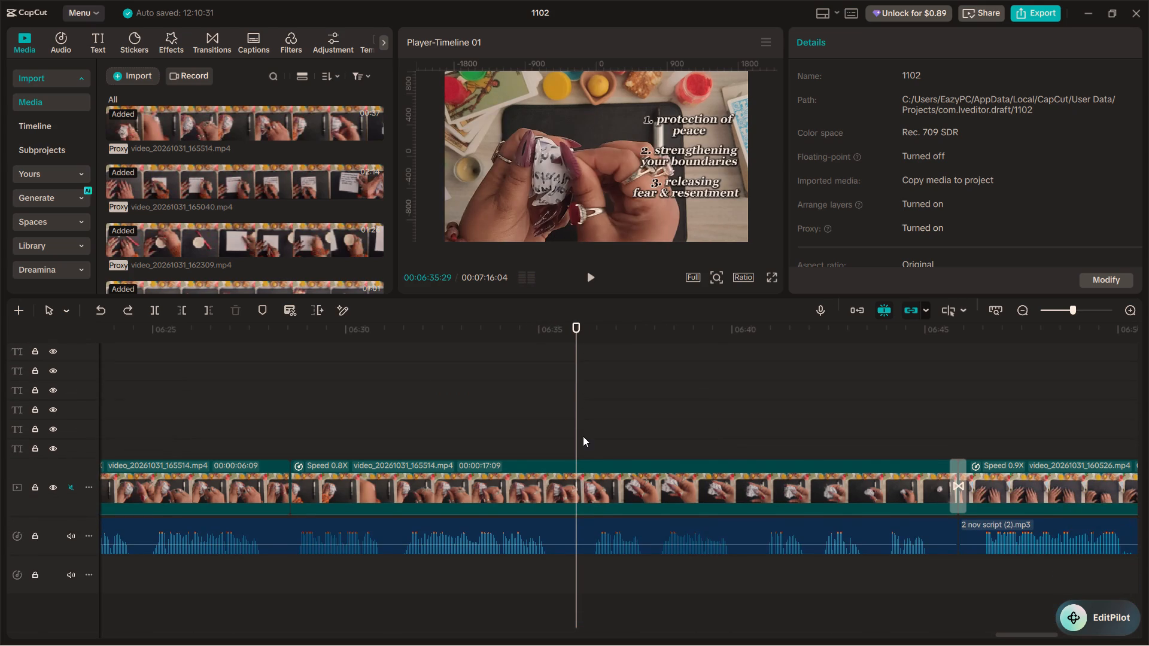
left_click_drag(579, 425, 589, 427)
key("space")
key("space")
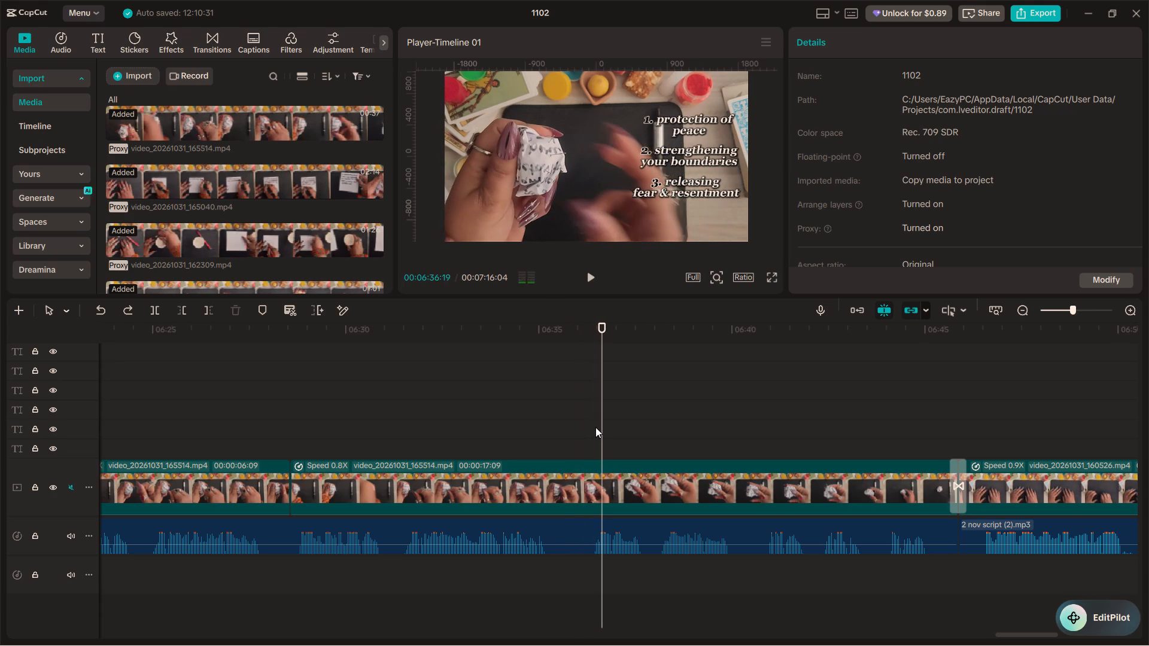
left_click_drag(602, 428, 591, 429)
scroll(589, 430, "up", 20)
scroll(589, 430, "up", 1)
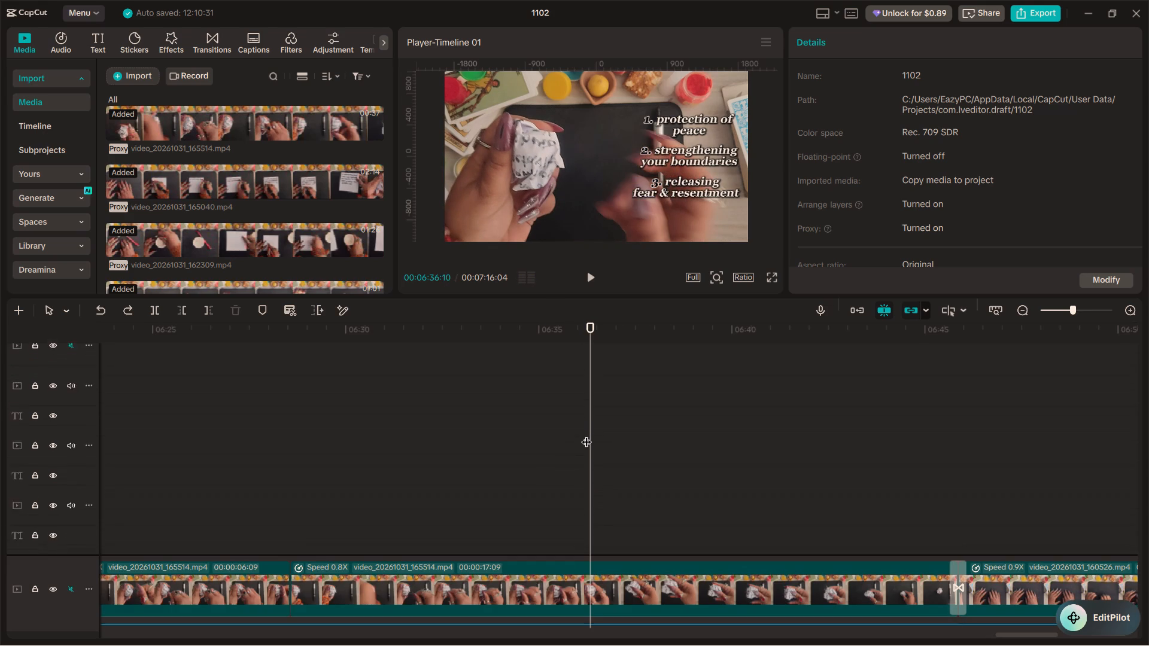
scroll(586, 434, "up", 20)
scroll(586, 434, "up", 2)
left_click(600, 466)
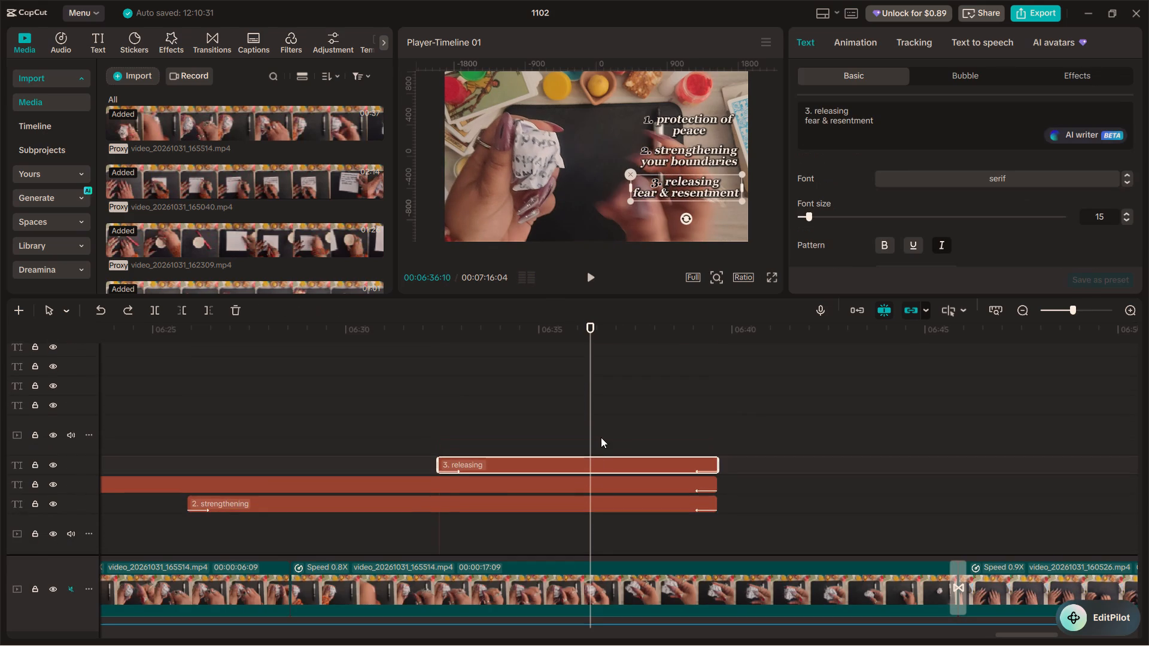
scroll(834, 212, "down", 4)
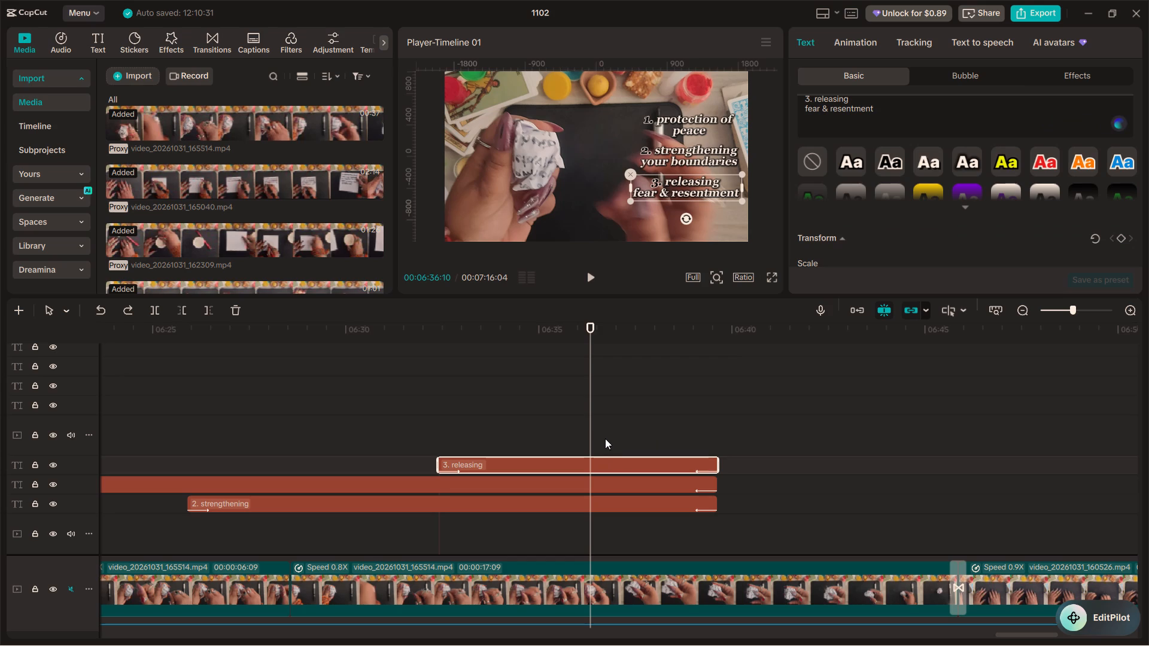
scroll(795, 248, "down", 3)
scroll(840, 220, "down", 2)
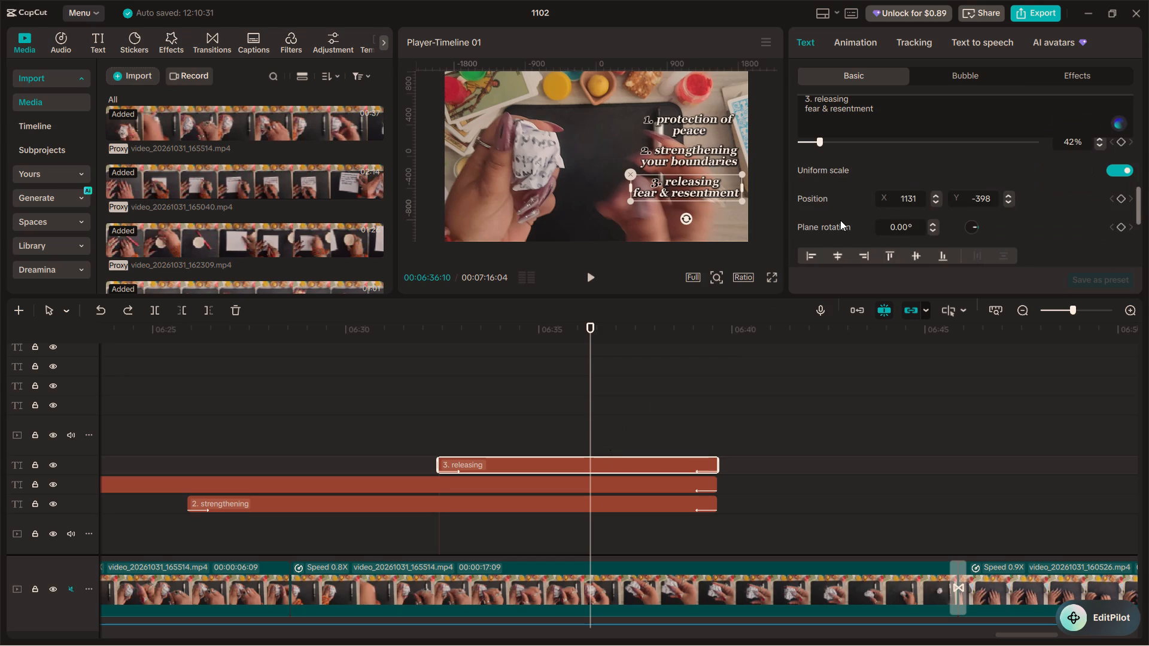
left_click(1122, 196)
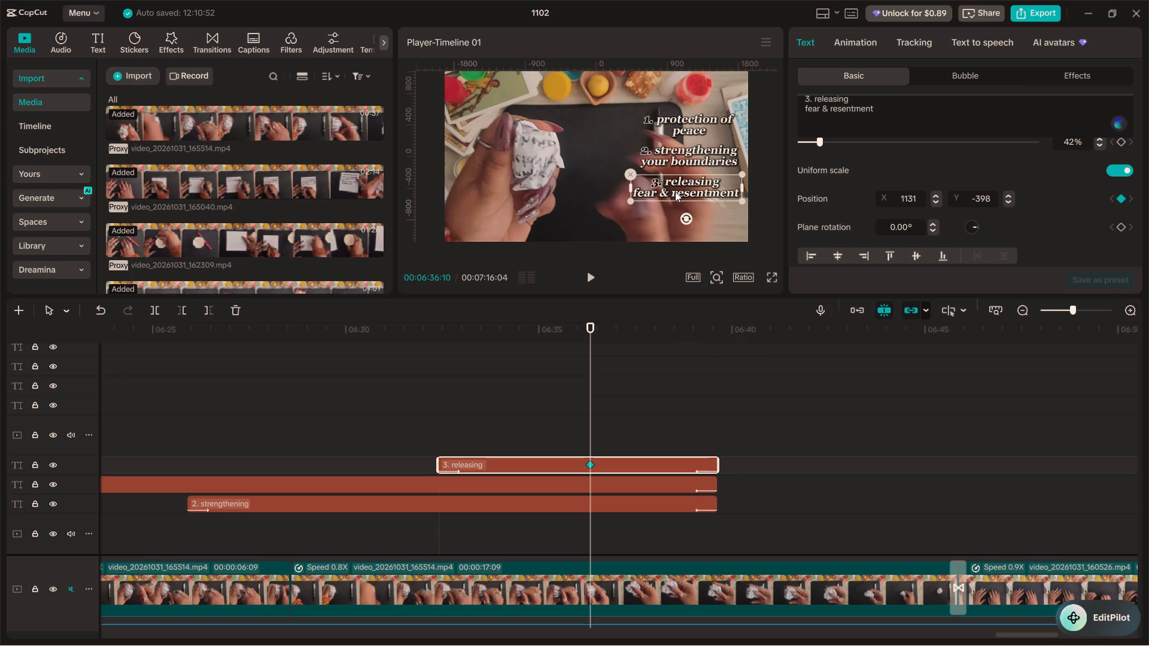
Add Position keyframes at 00:06:36:10 to the "1. protection of peace" and "2. strengthening your boundaries" captions.
left_click(603, 482)
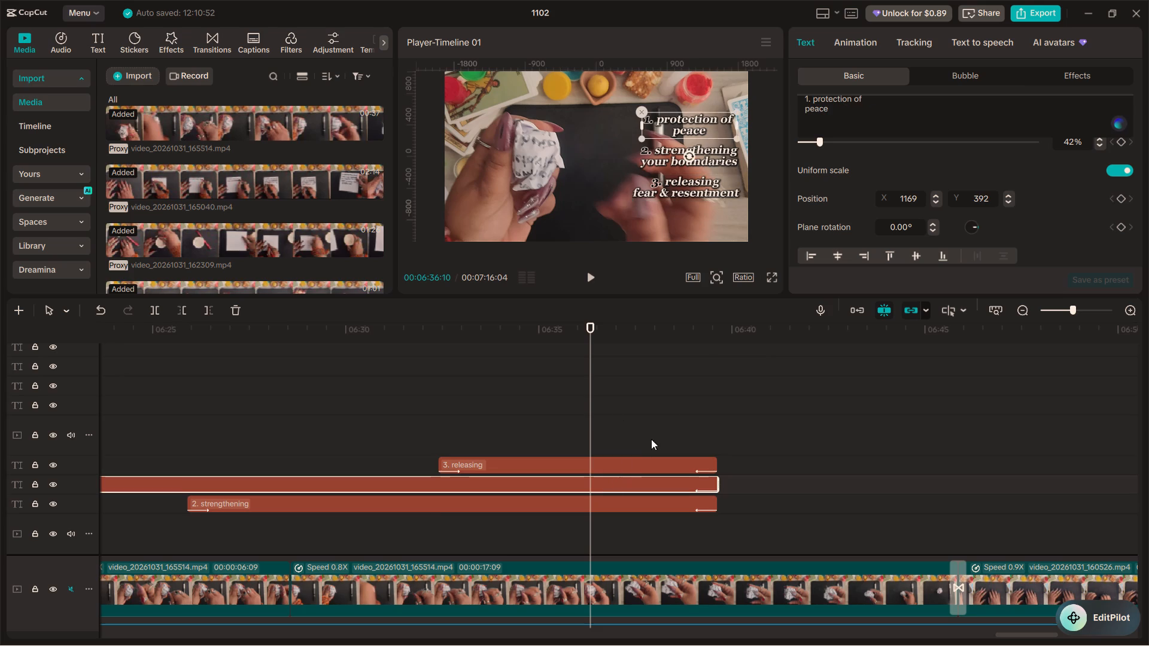
left_click(1120, 197)
left_click(634, 506)
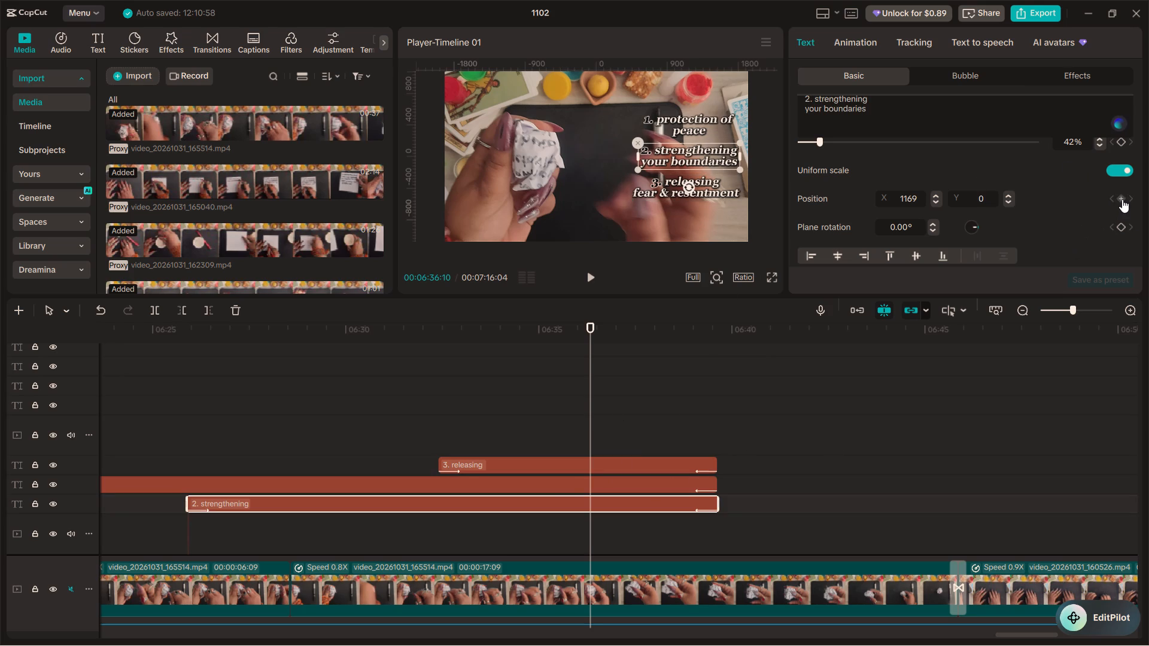
left_click(1122, 199)
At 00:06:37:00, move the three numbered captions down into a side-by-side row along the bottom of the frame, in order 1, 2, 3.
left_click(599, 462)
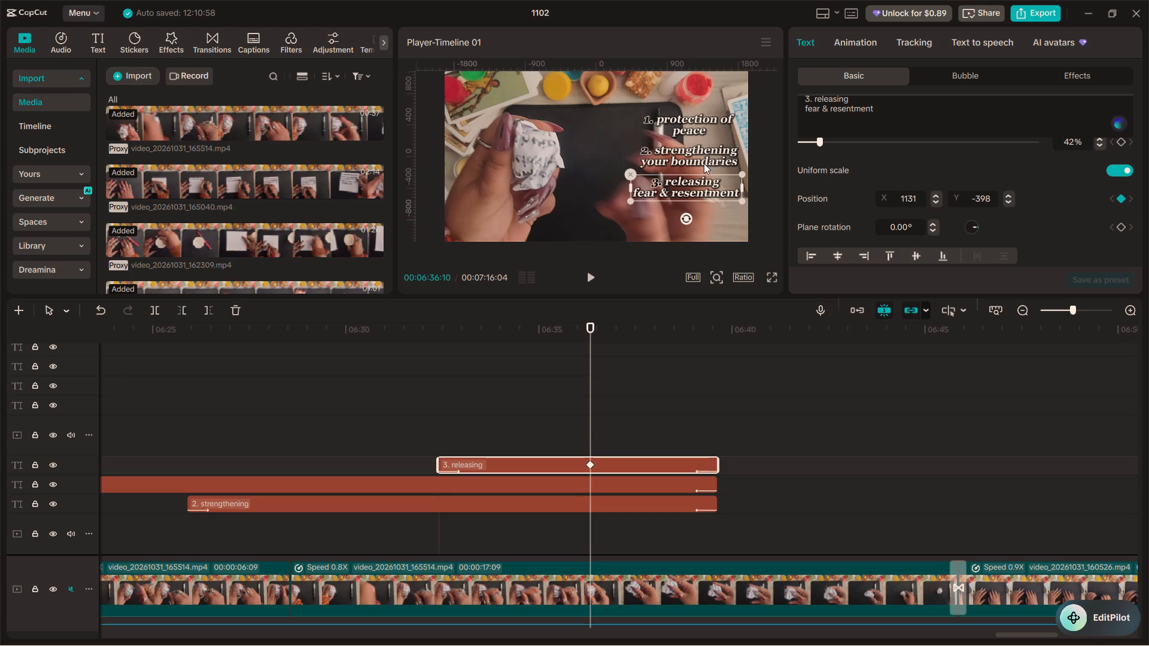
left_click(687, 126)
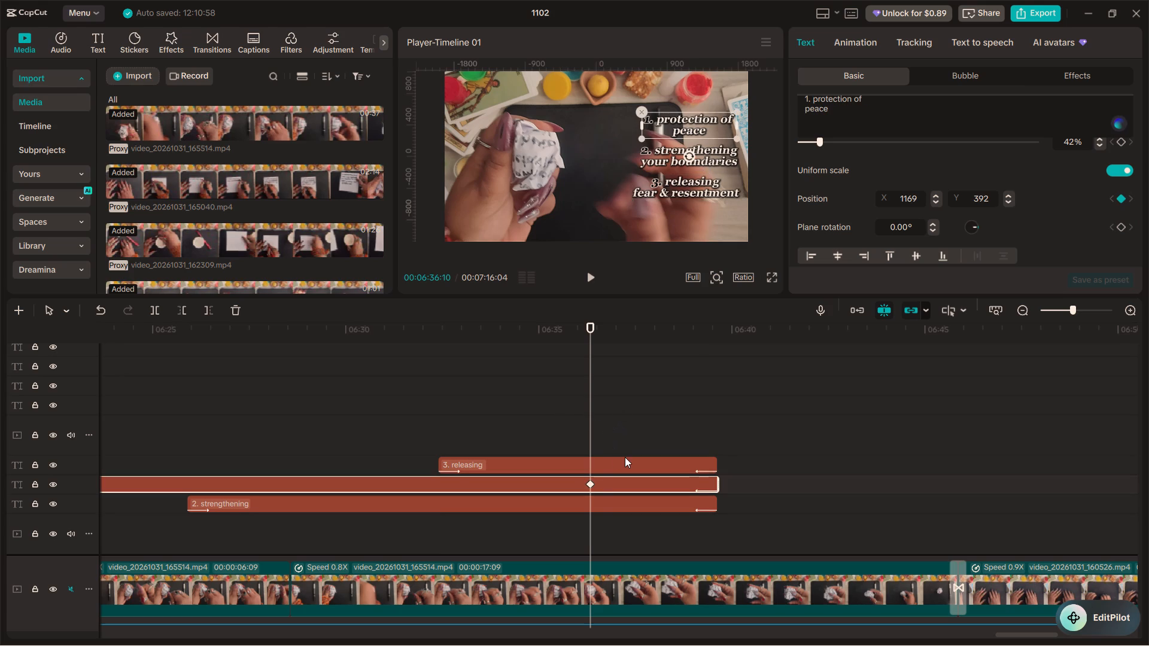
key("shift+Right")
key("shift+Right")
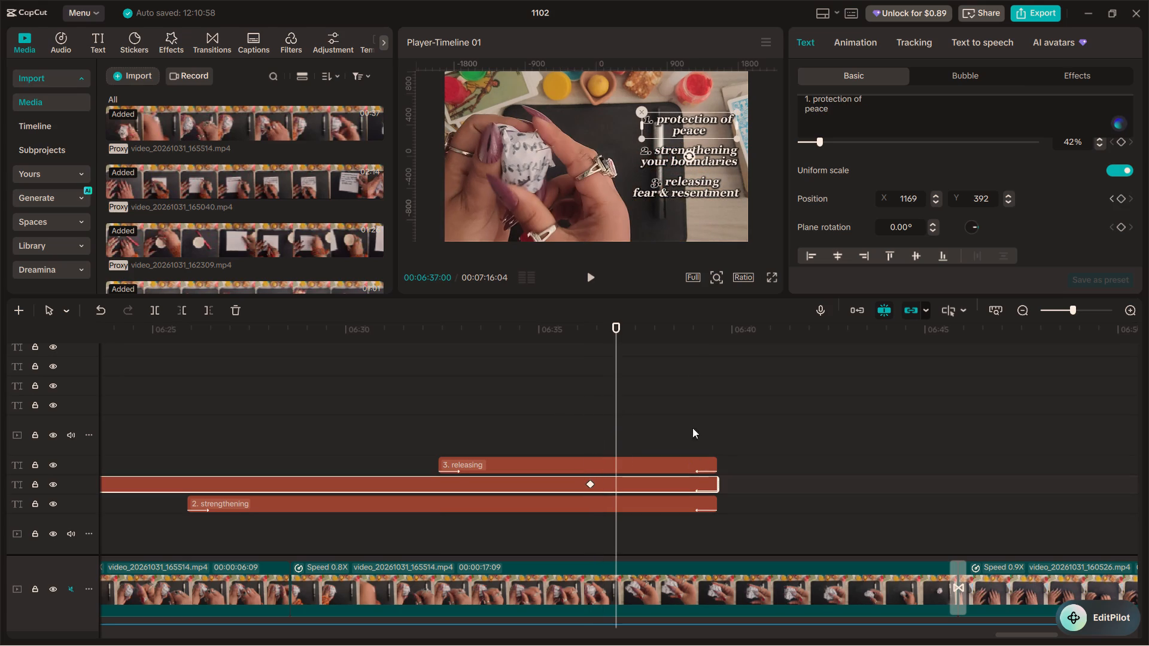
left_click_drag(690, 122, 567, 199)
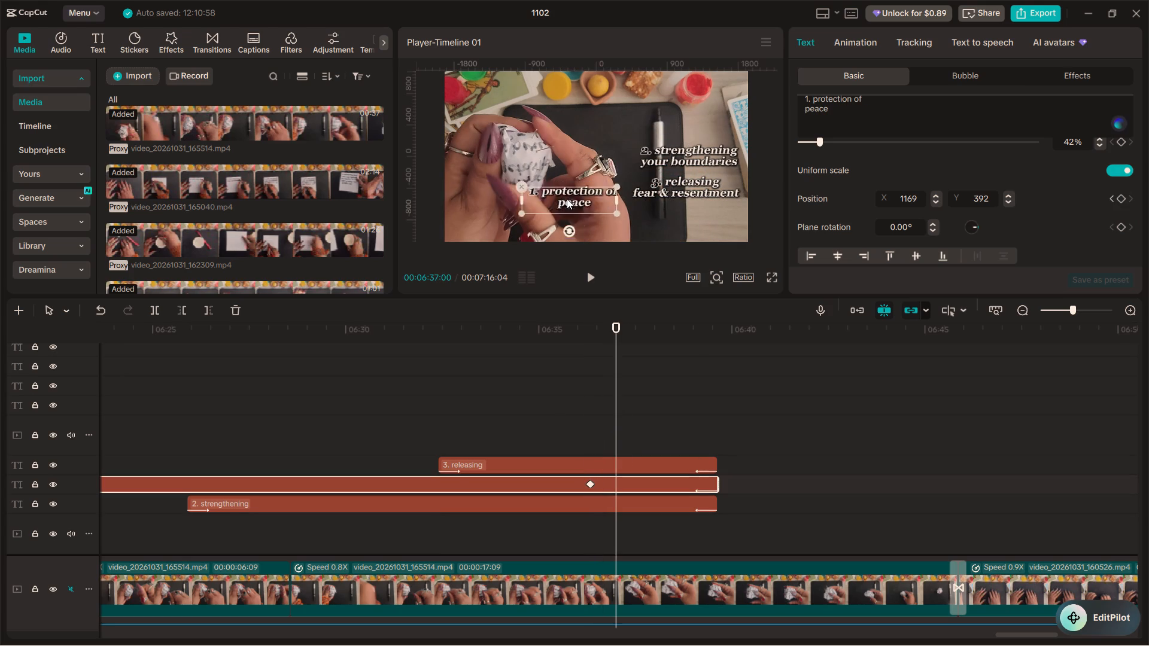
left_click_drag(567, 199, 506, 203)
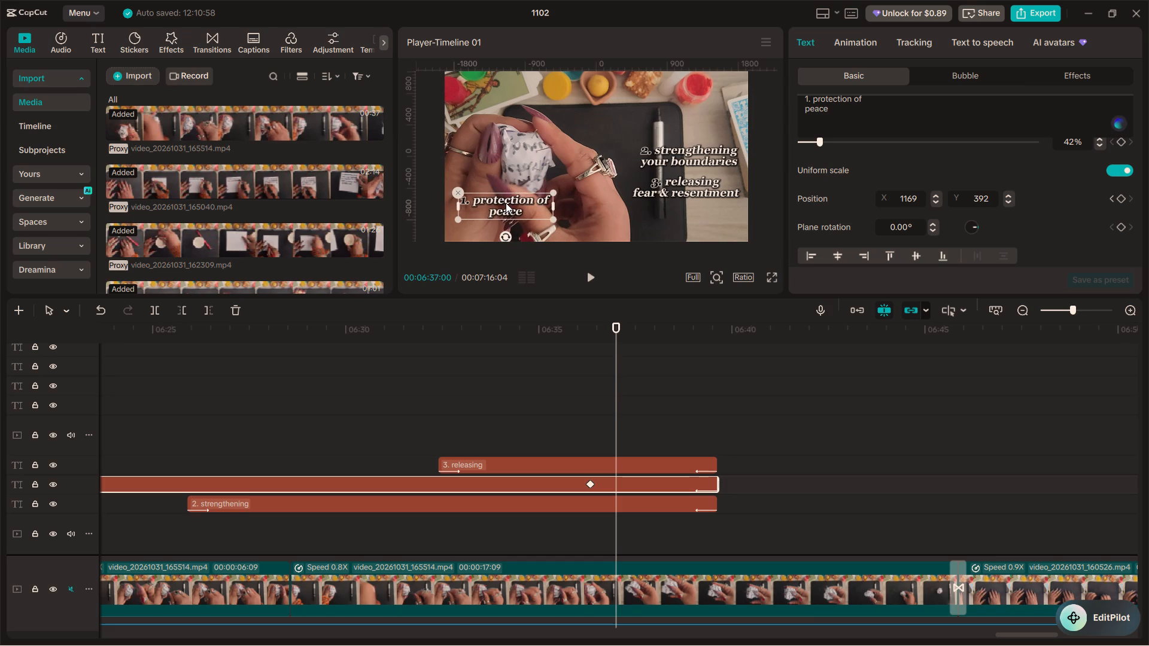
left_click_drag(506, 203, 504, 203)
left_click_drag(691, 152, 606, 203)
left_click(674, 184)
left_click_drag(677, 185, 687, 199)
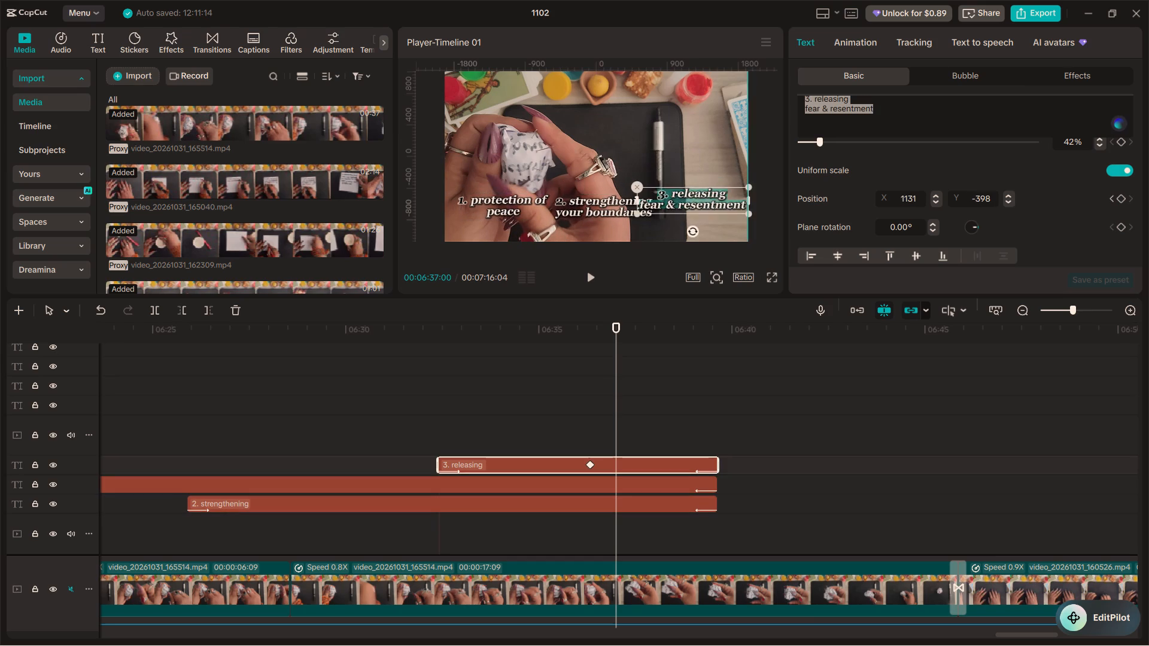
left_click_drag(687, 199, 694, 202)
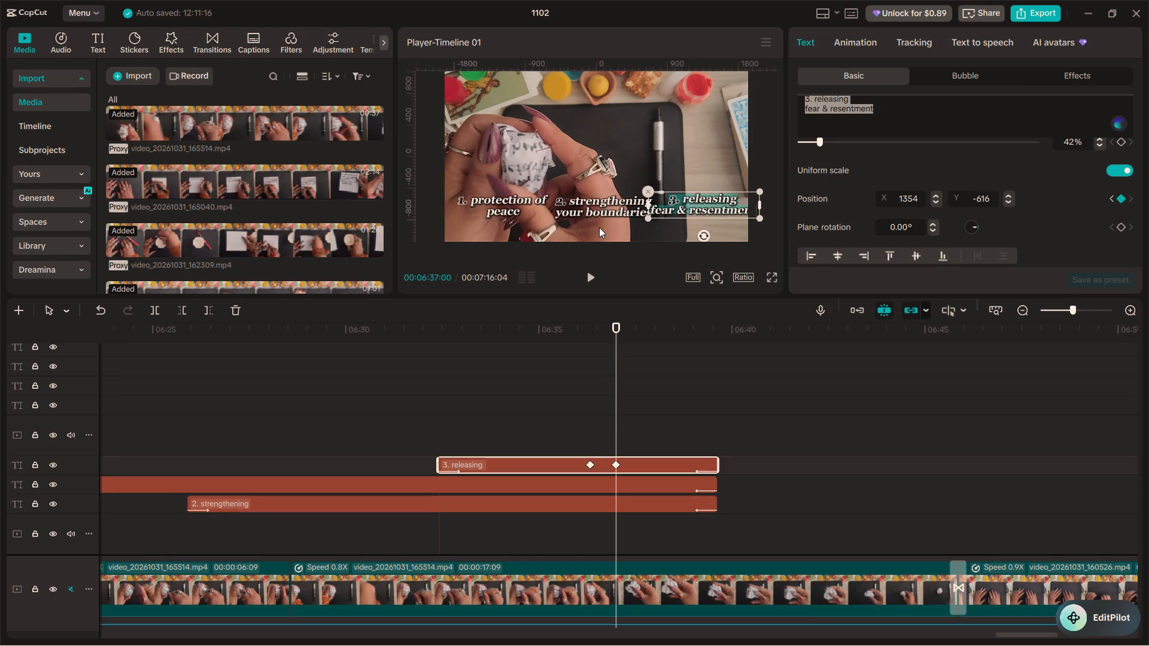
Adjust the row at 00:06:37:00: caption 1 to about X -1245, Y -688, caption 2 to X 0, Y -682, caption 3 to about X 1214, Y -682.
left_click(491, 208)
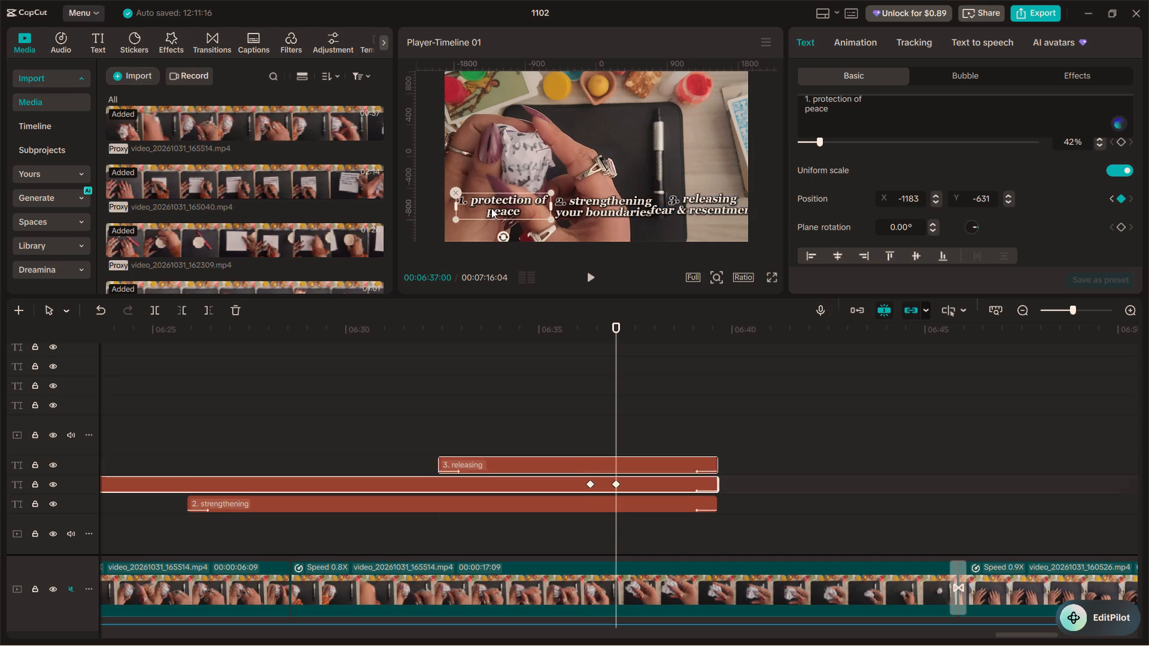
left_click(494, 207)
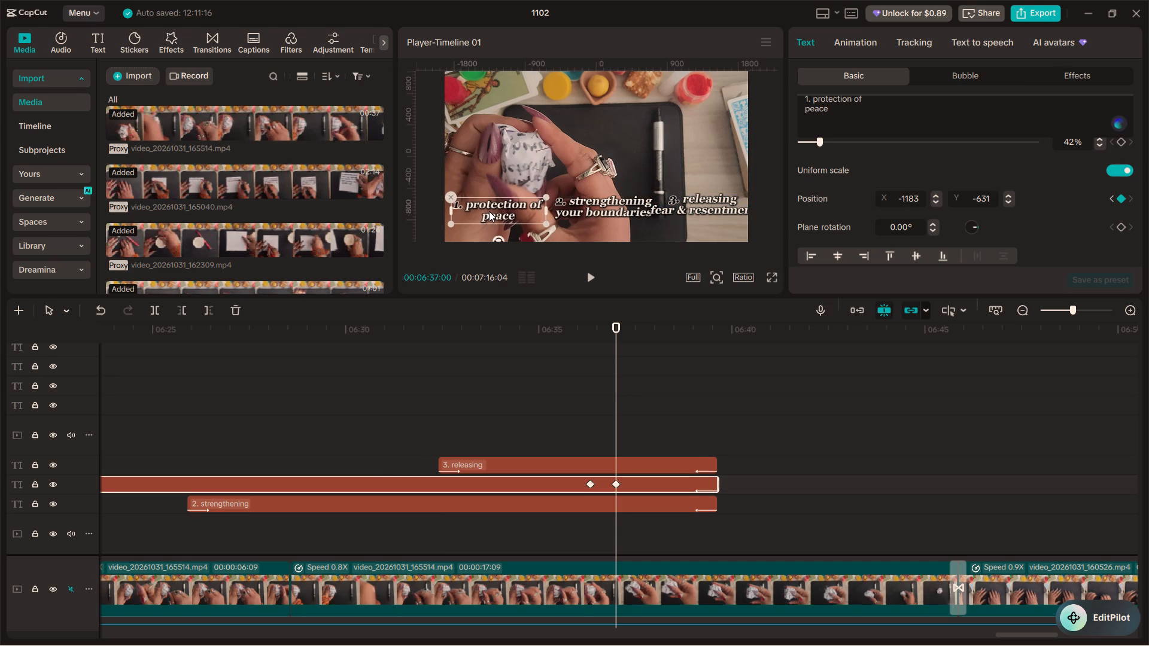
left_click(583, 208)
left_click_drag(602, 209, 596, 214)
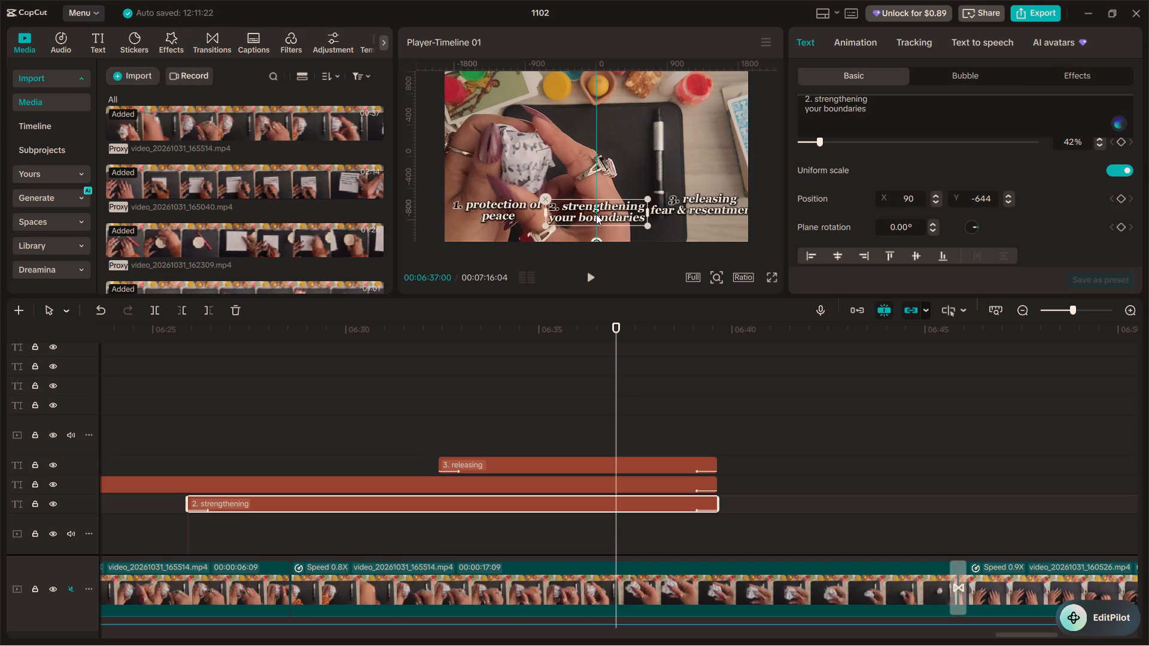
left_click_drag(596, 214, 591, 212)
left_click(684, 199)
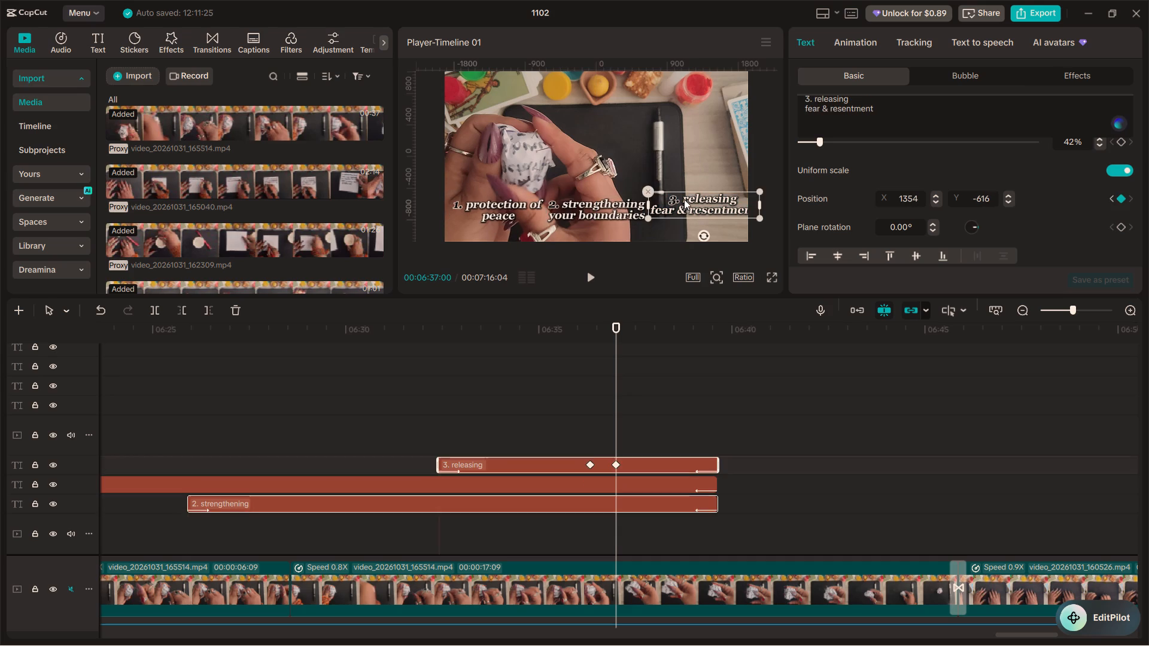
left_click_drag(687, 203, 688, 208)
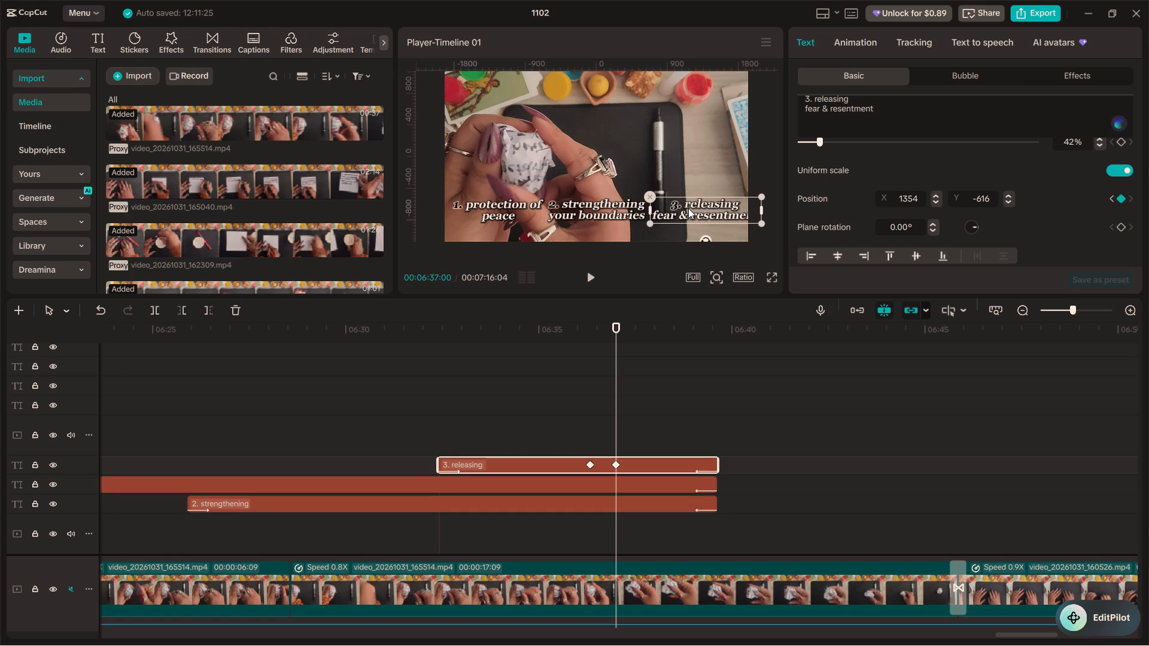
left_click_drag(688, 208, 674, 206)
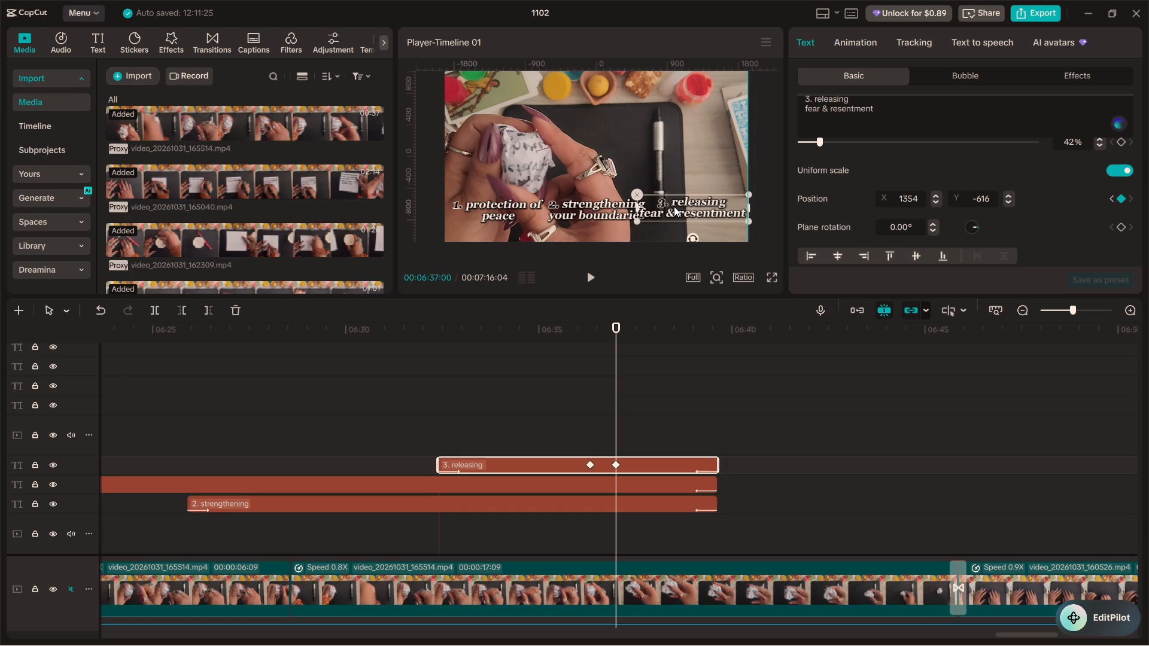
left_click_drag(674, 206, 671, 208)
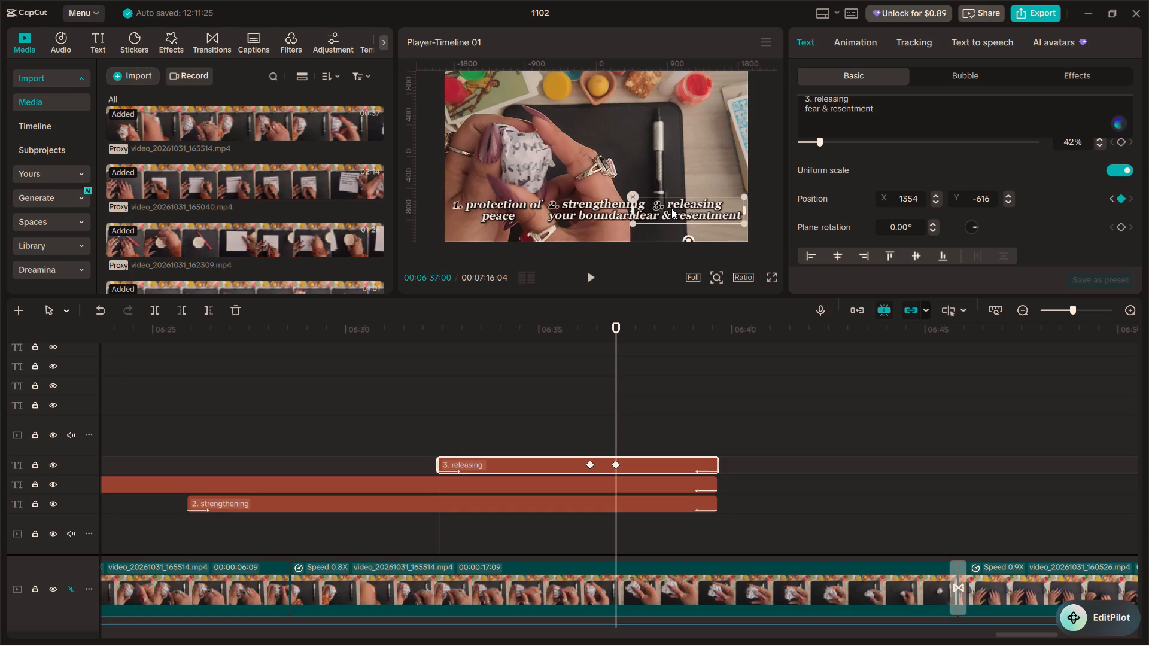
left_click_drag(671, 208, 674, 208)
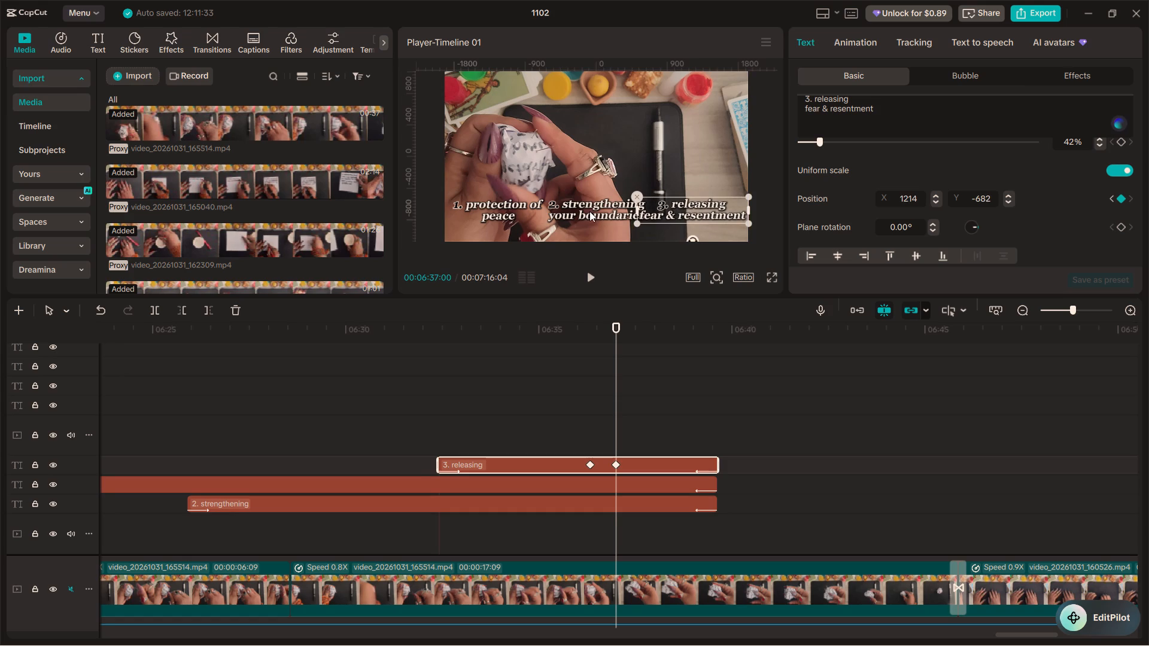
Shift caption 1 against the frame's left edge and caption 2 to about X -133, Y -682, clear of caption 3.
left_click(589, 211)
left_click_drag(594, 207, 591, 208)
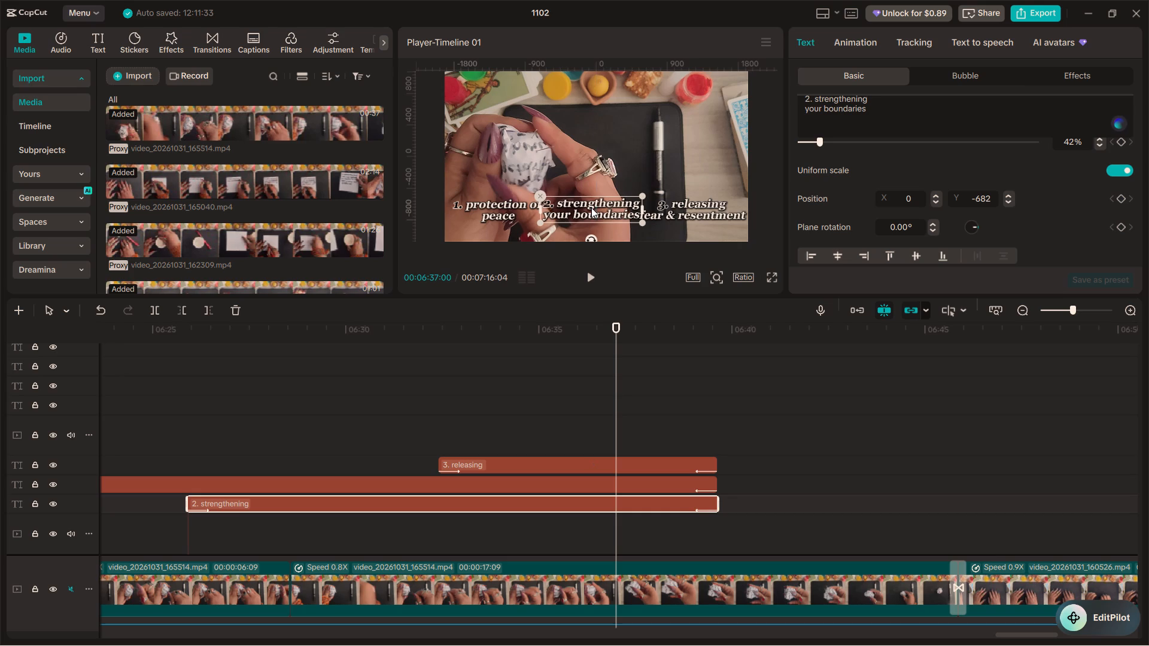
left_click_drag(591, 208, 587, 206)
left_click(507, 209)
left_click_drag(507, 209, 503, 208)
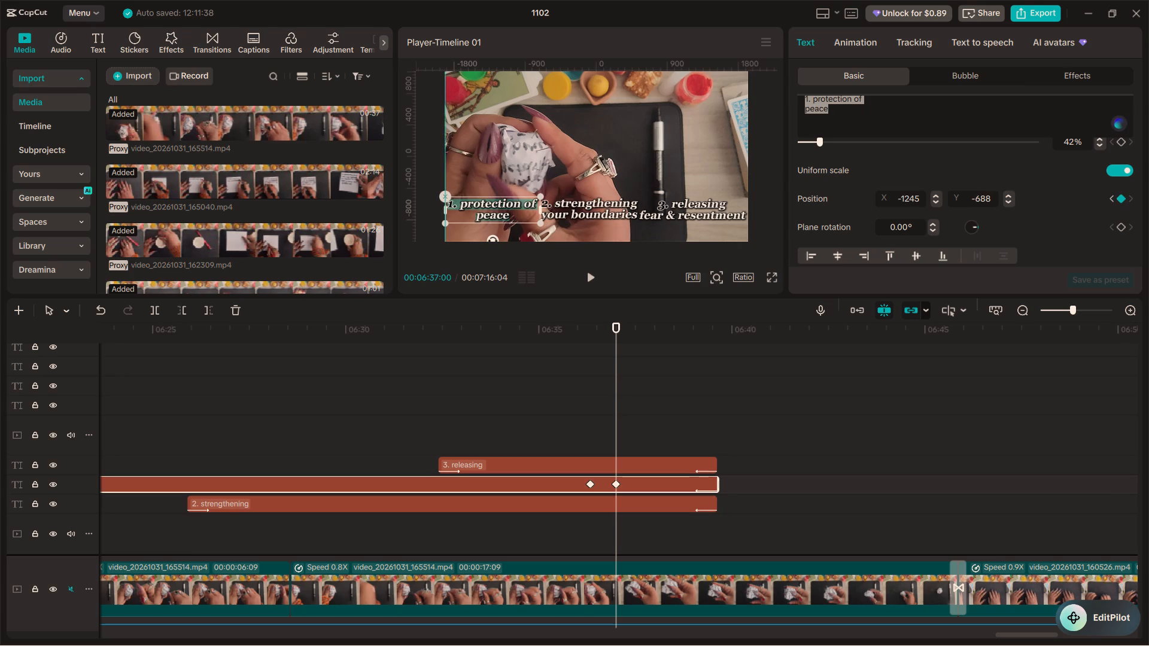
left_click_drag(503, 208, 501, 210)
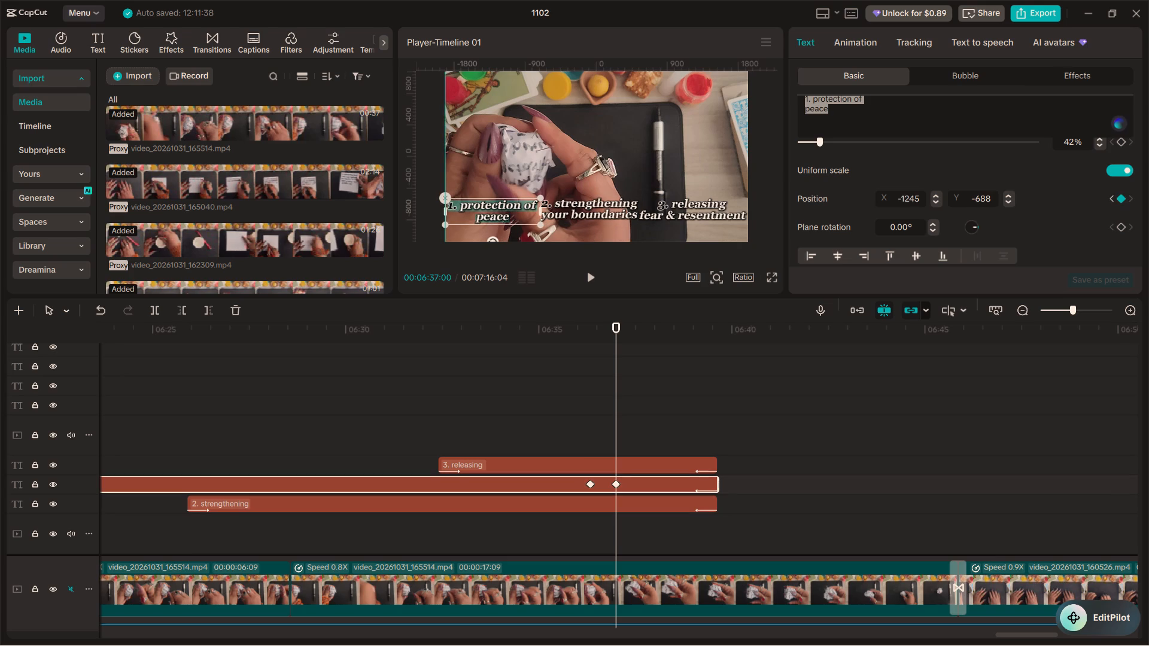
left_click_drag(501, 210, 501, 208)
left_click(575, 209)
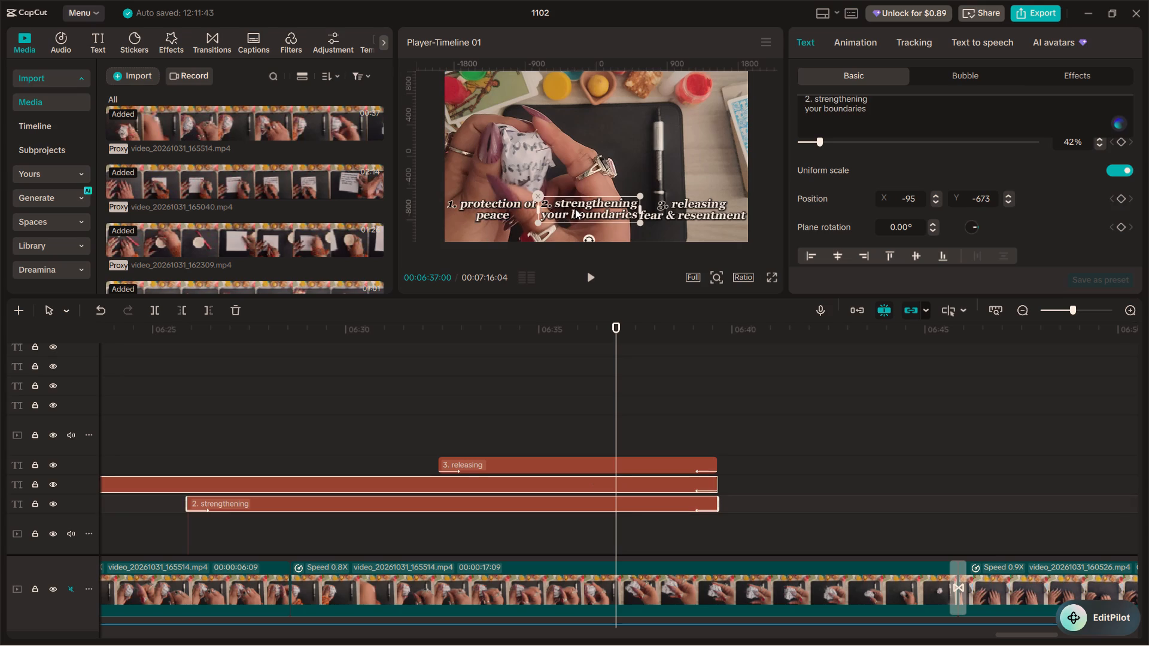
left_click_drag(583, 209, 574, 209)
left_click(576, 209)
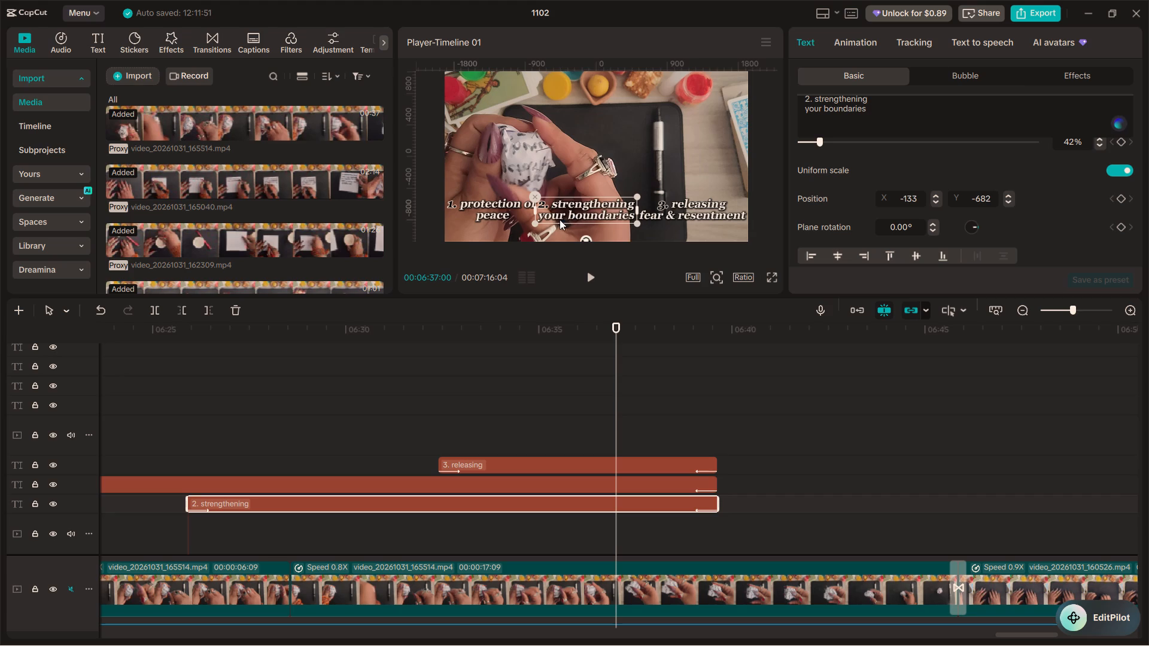
Preview the numbered captions' movement from about 00:06:18 and inspect the keyframes on captions 2 and 1.
left_click(417, 343)
key("space")
left_click(236, 391)
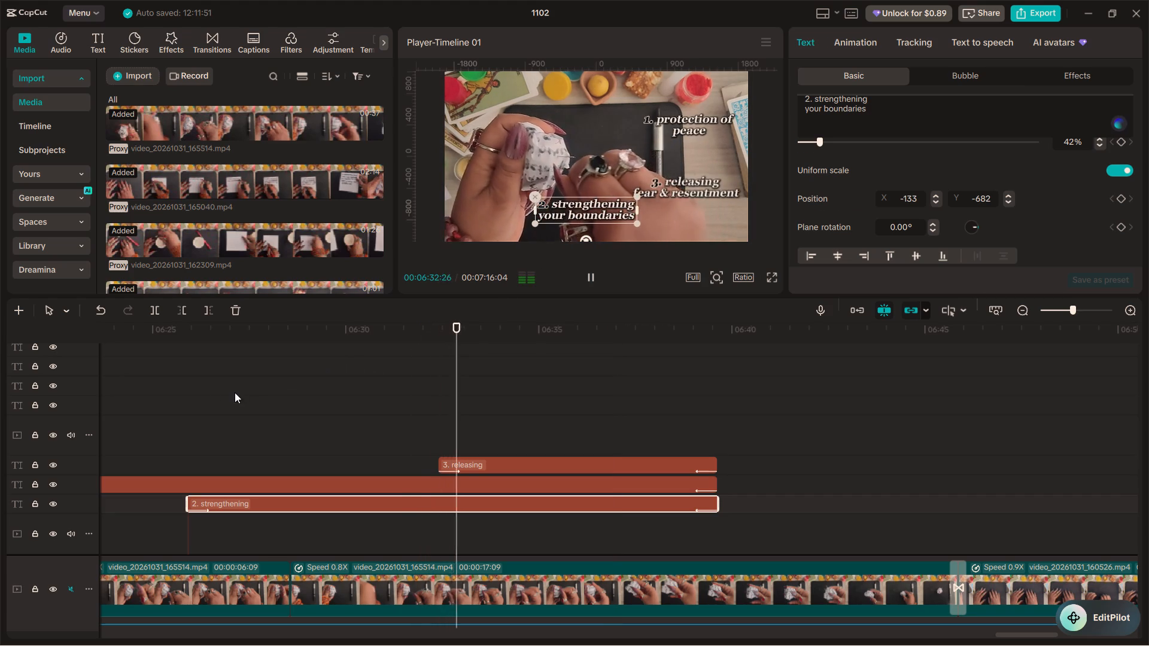
scroll(206, 428, "down", 14, "ctrl")
left_click(482, 446)
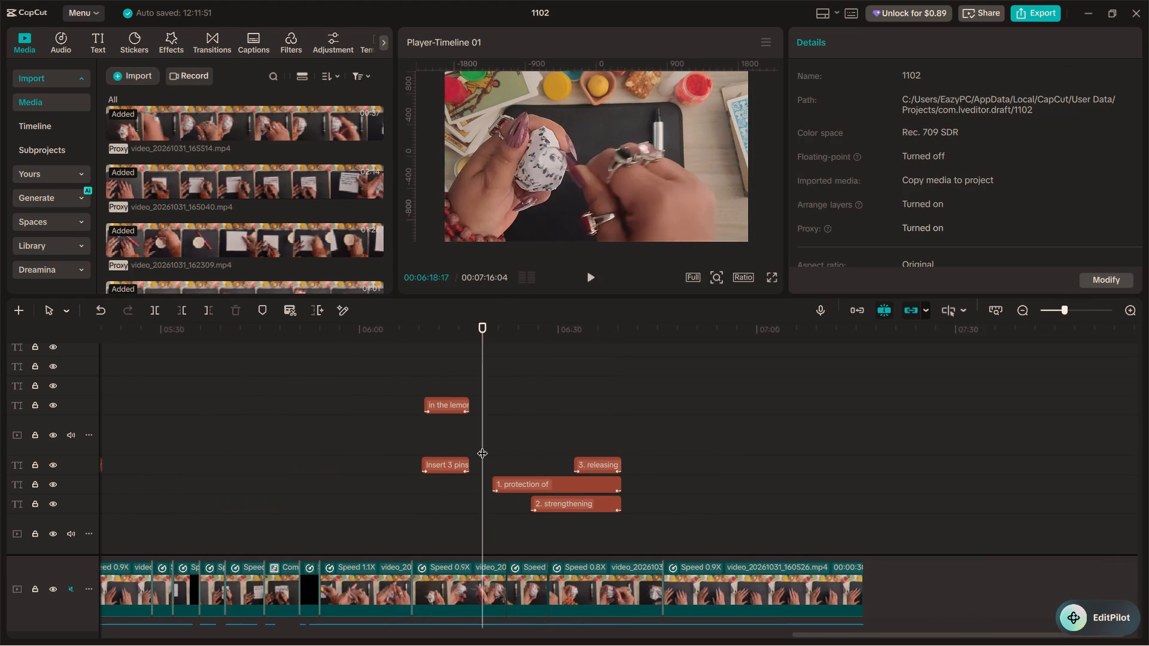
key("space")
scroll(473, 434, "up", 11, "ctrl")
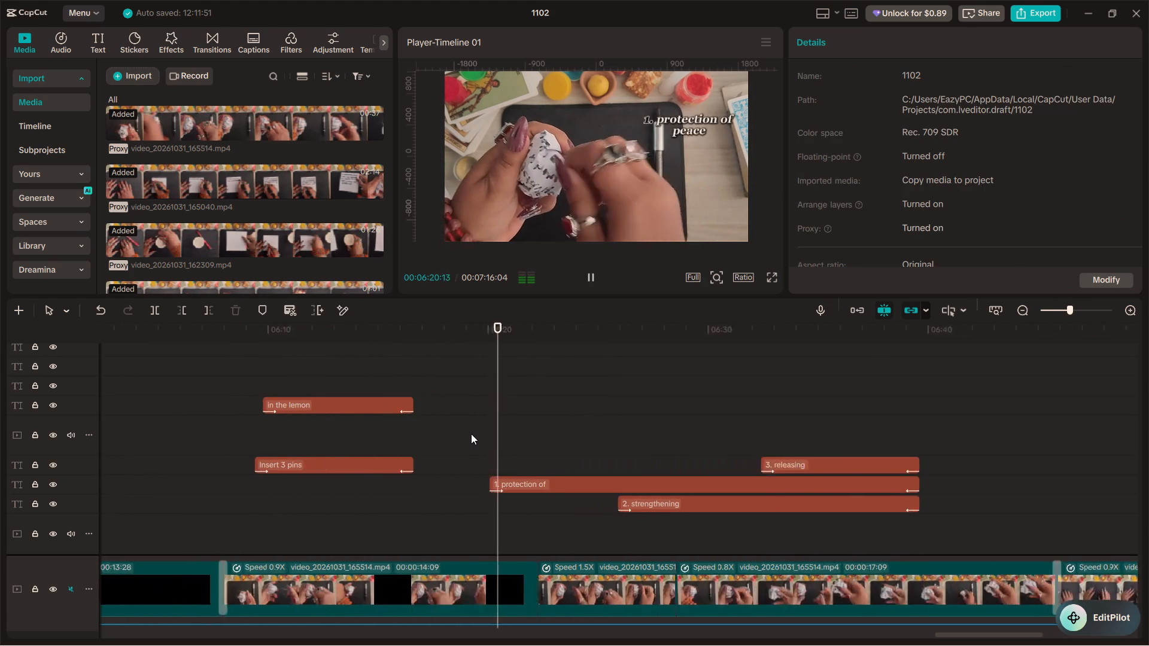
scroll(471, 434, "up", 8, "ctrl")
scroll(470, 433, "down", 3, "alt")
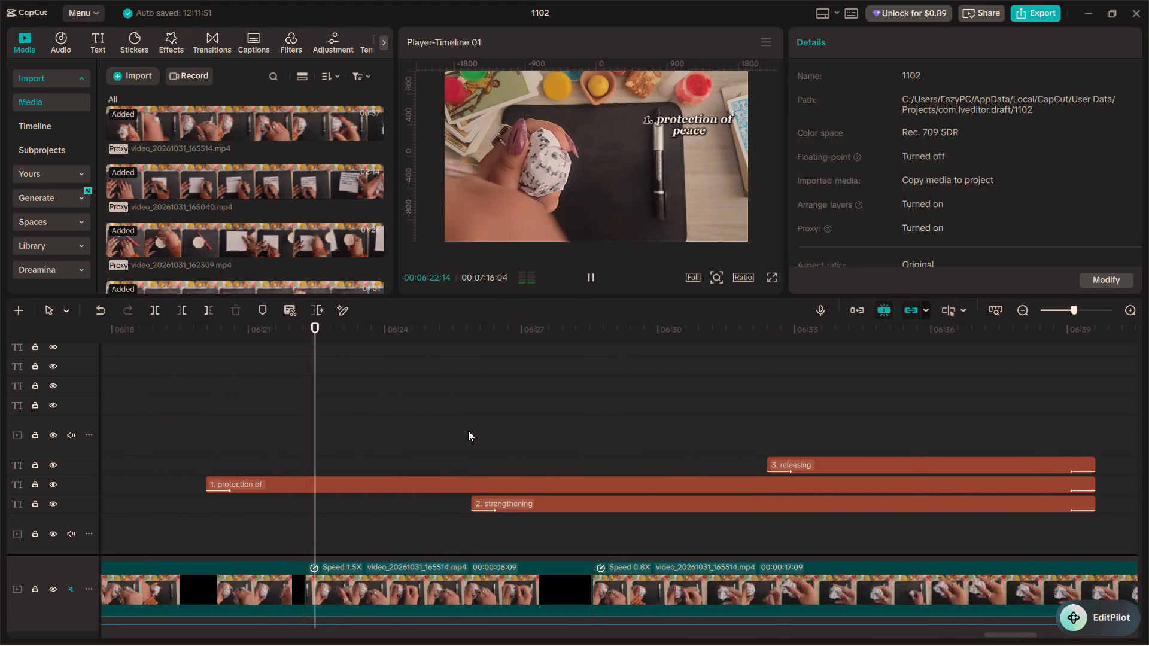
scroll(468, 431, "down", 1, "alt")
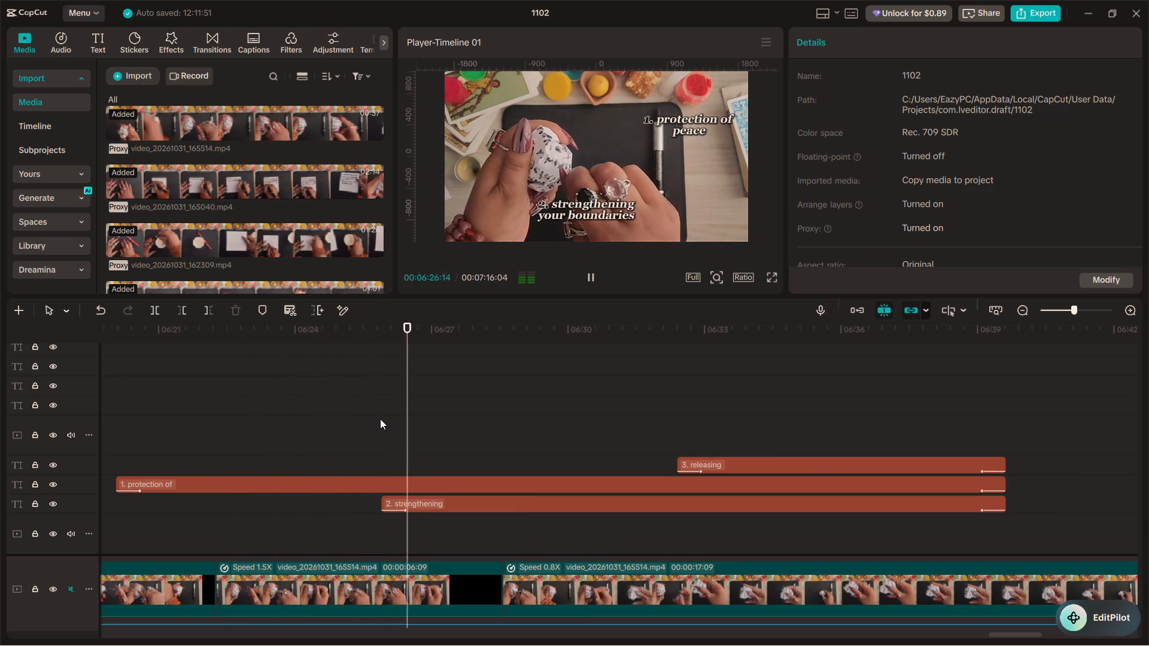
key("space")
left_click(425, 507)
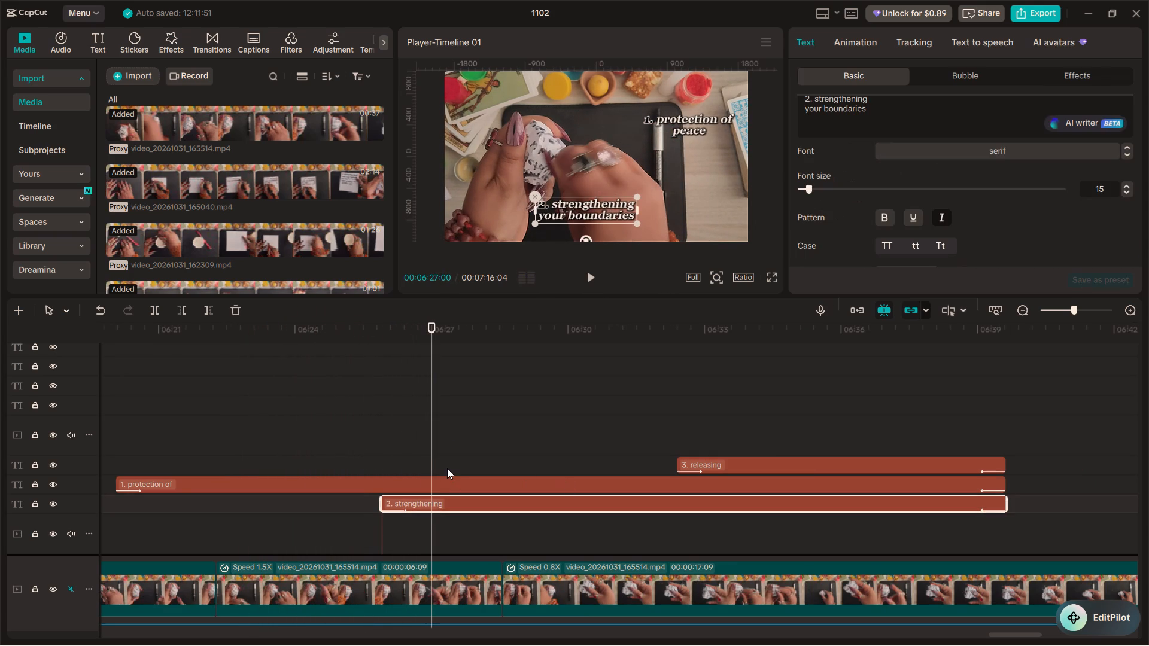
left_click_drag(431, 439, 677, 435)
left_click(700, 501)
left_click(680, 489)
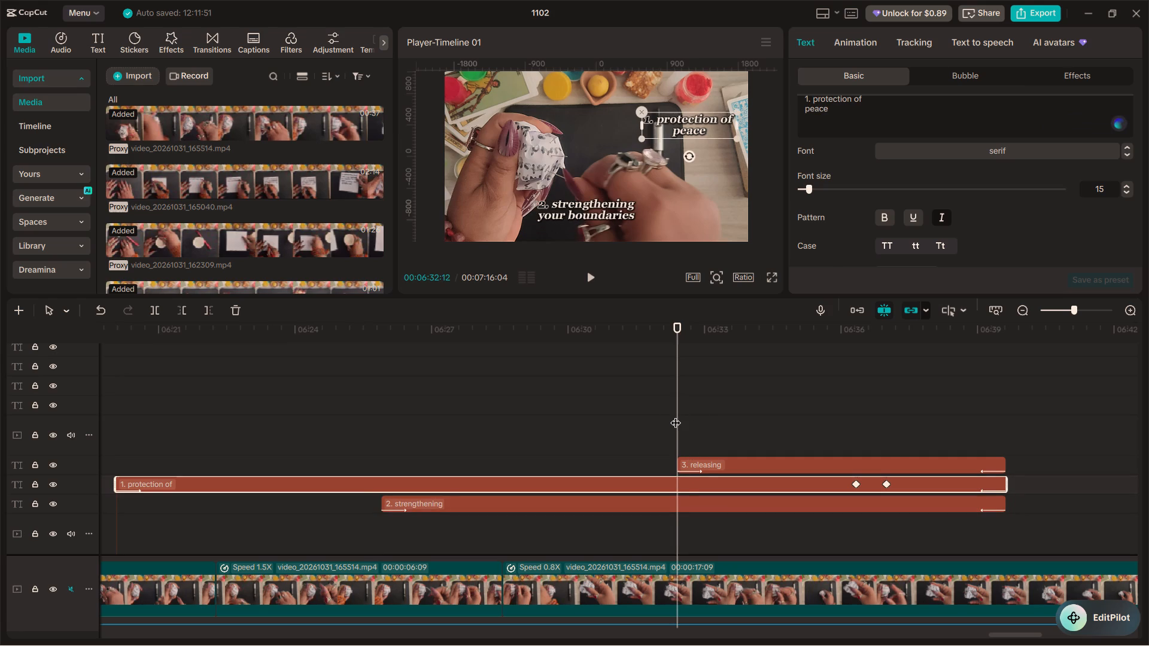
Undo the bottom-row caption moves and the Position keyframes on the numbered captions.
key("ctrl+z")
key("ctrl+z")
key("ctrl+z")
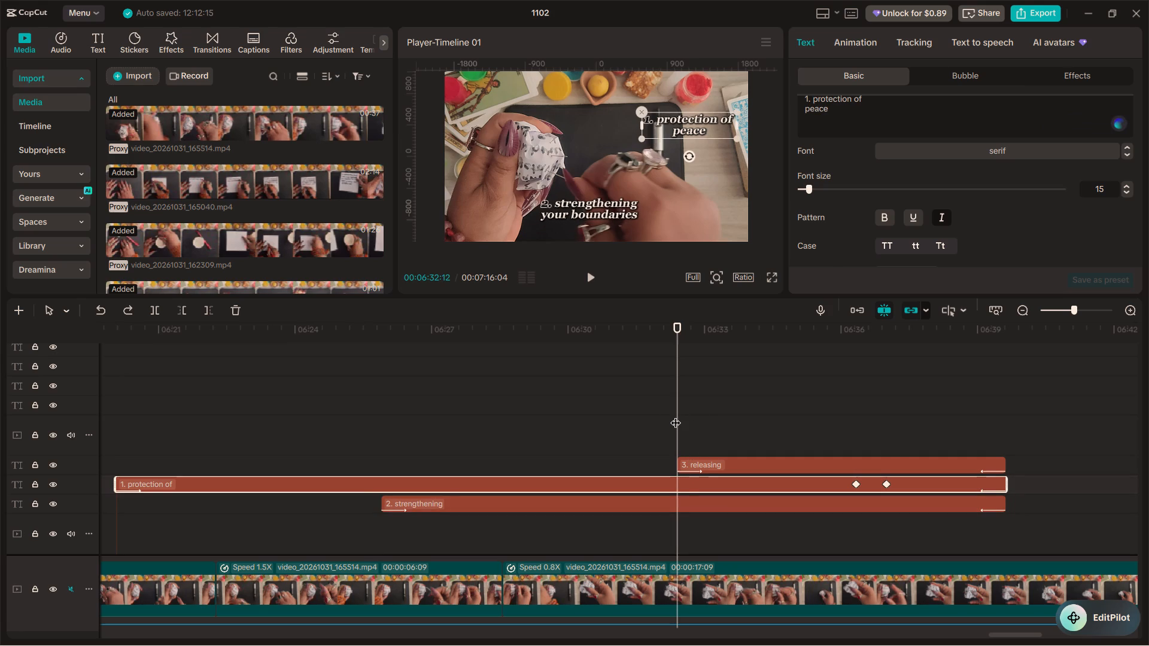
key("ctrl+z")
key("ctrl+z")
key("ctrl+z")
key("ctrl+z")
key("ctrl+z")
key("ctrl+z")
key("ctrl+z")
key("ctrl+z")
key("ctrl+z")
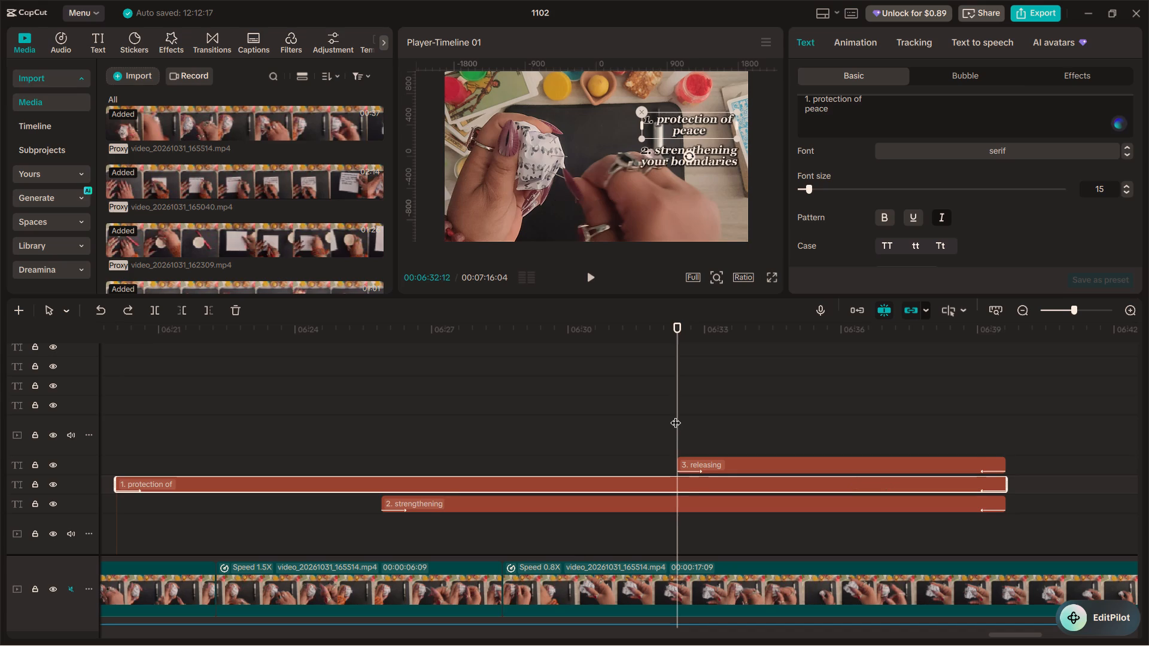
key("ctrl+z")
key("ctrl+z")
key("ctrl+z")
key("ctrl+z")
key("ctrl+z")
Redo part of the undone edits, step back to the version without Position keyframes, and check captions 3 and 1.
left_click_drag(677, 415, 777, 423)
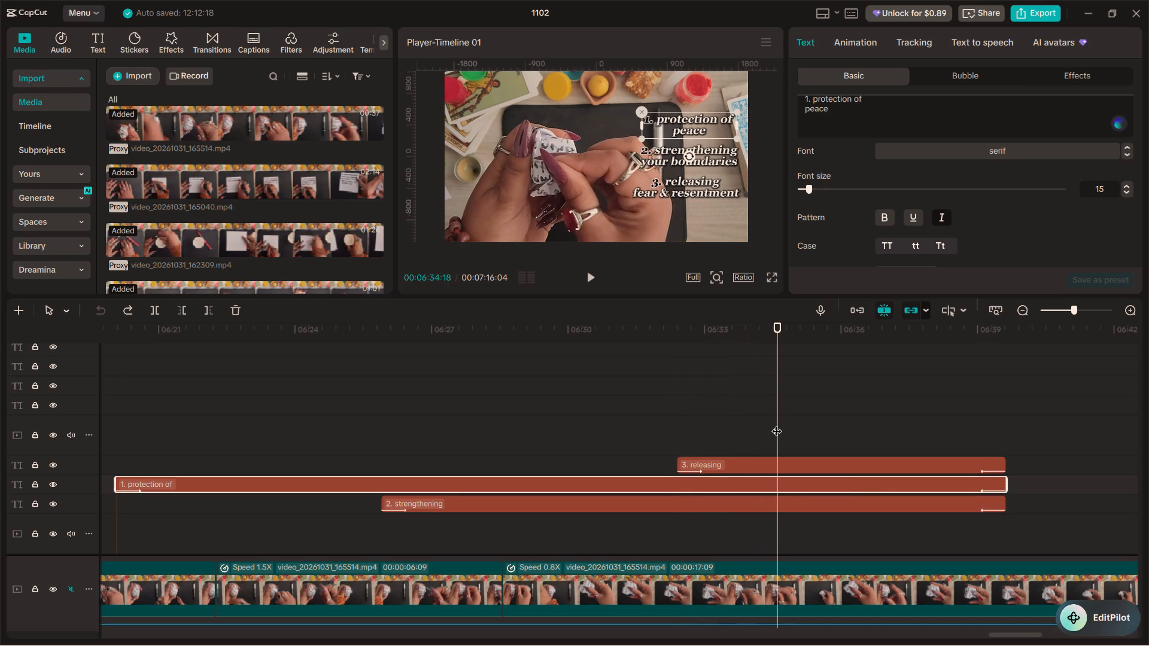
key("ctrl+shift+z")
key("ctrl+shift+z")
key("ctrl+shift+z")
key("ctrl+shift+z")
key("ctrl+z")
key("ctrl+z")
left_click(695, 403)
left_click(744, 468)
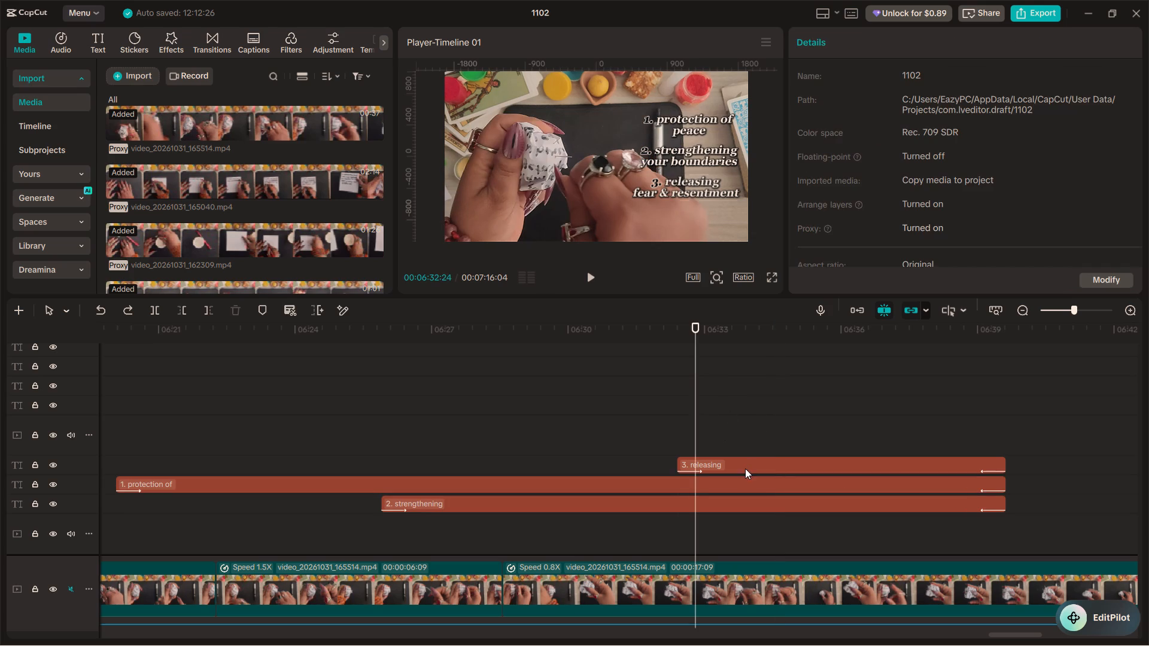
key("ctrl+z")
left_click(773, 482)
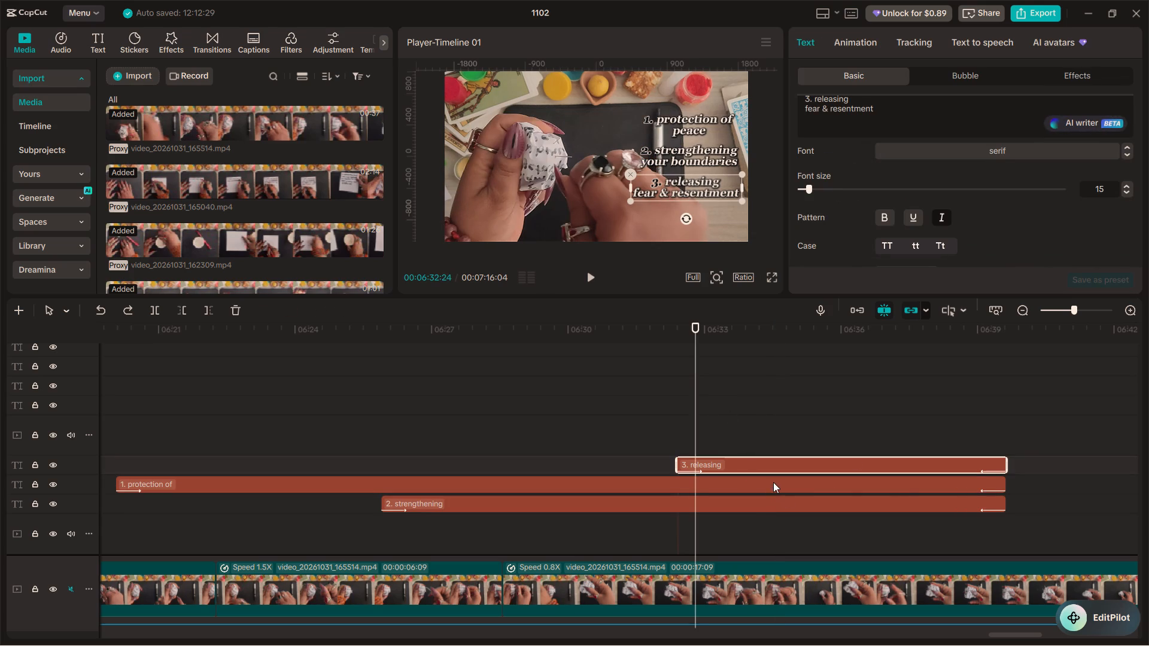
Play from caption 3's start and check the voice-over waveform to find when the numbered captions should move.
left_click(776, 498)
left_click_drag(694, 412, 680, 412)
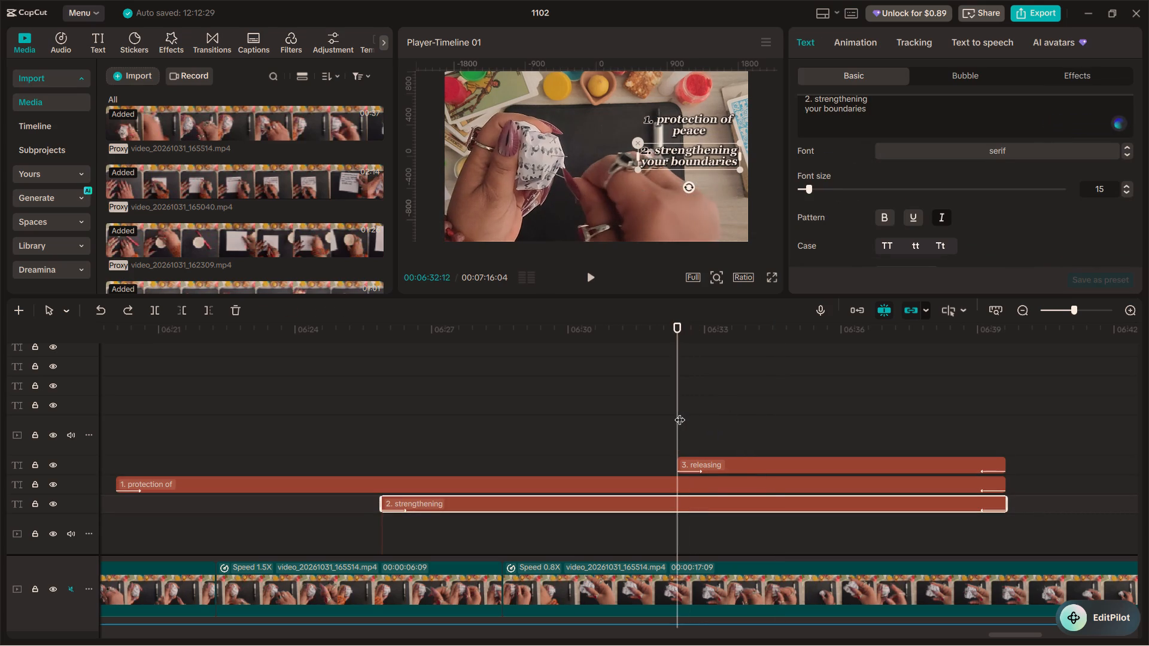
key("space")
scroll(682, 410, "down", 3, "alt")
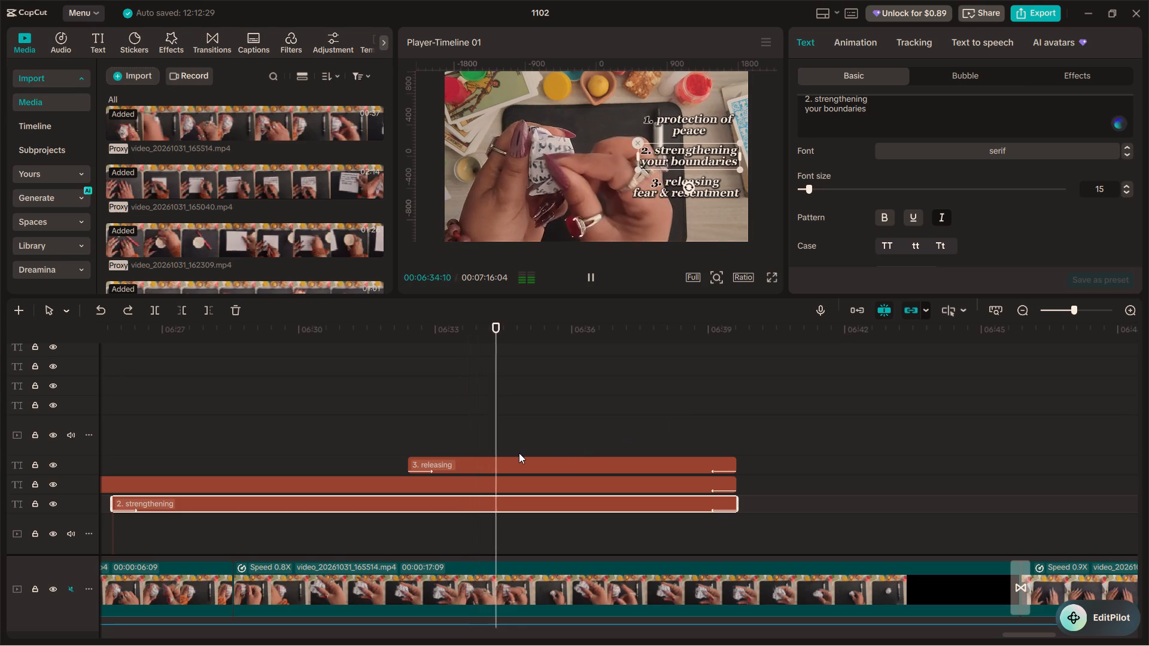
scroll(519, 453, "down", 14)
key("space")
scroll(518, 452, "down", 12)
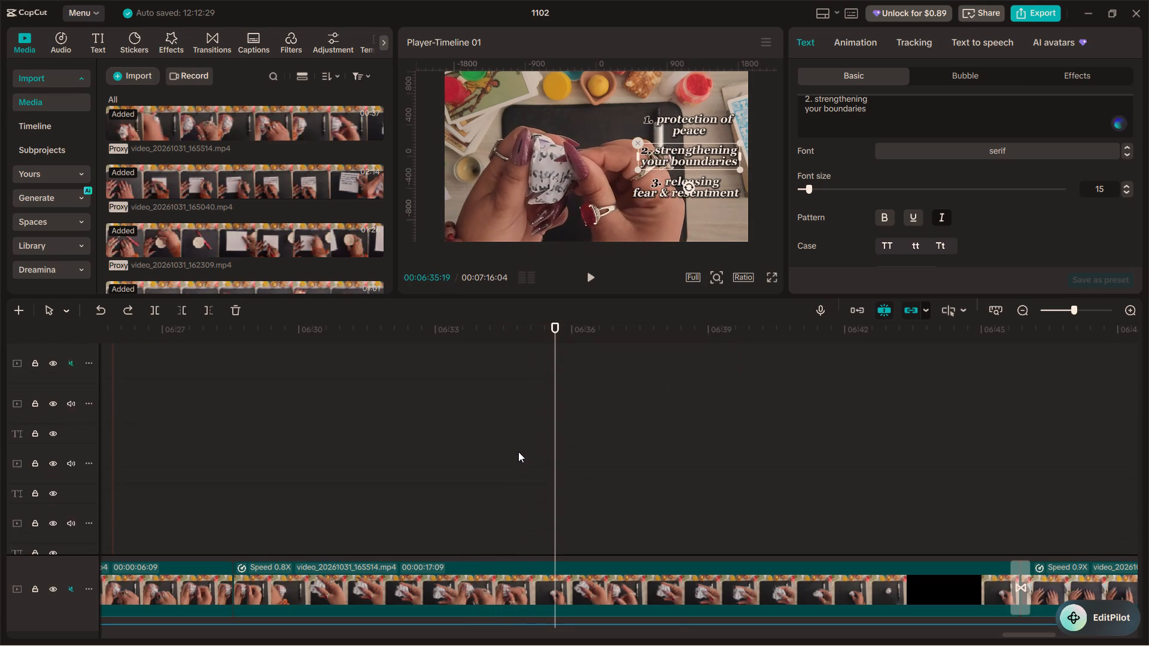
scroll(518, 452, "down", 20)
scroll(518, 452, "down", 2)
key("space")
key("space")
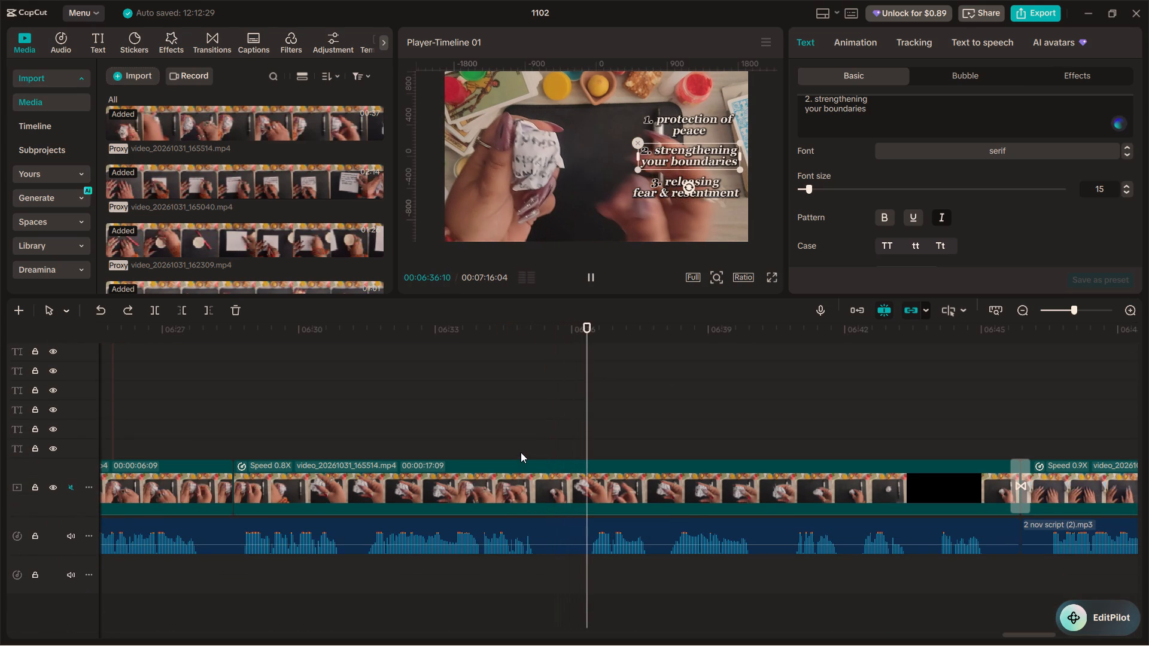
scroll(521, 452, "up", 7)
scroll(521, 452, "down", 5)
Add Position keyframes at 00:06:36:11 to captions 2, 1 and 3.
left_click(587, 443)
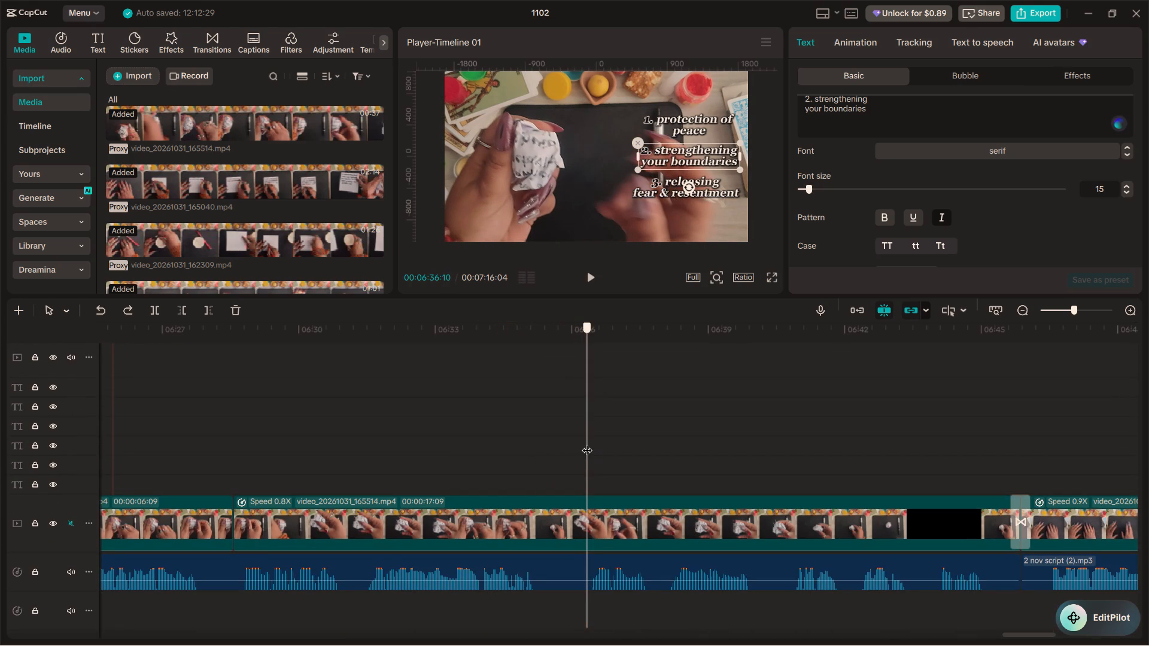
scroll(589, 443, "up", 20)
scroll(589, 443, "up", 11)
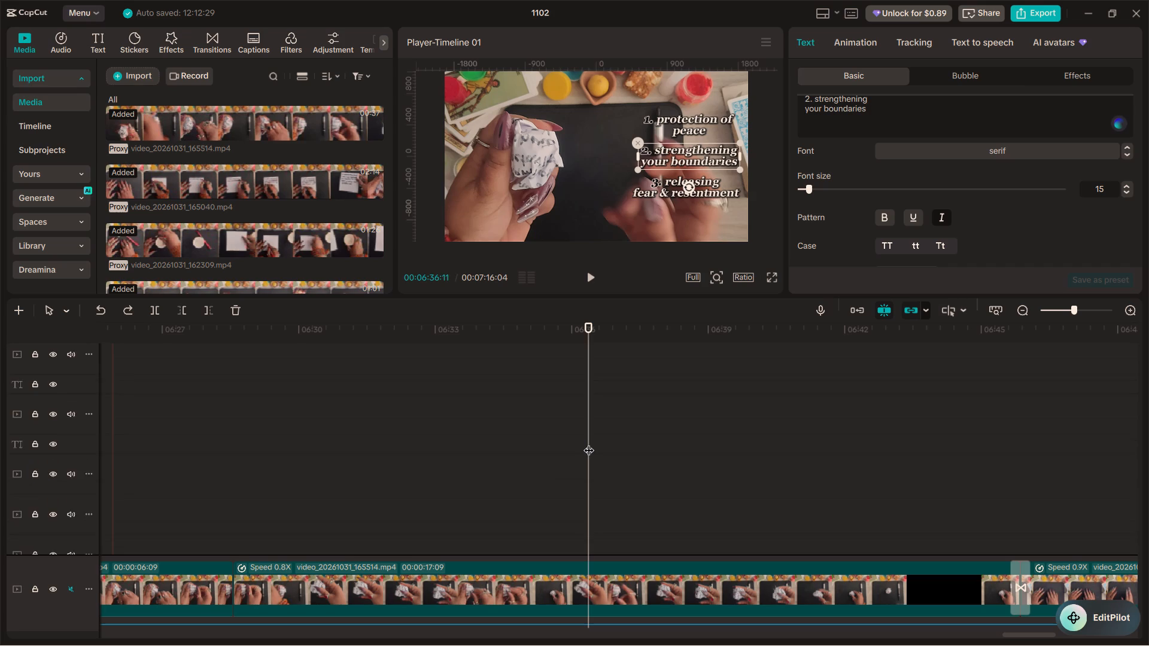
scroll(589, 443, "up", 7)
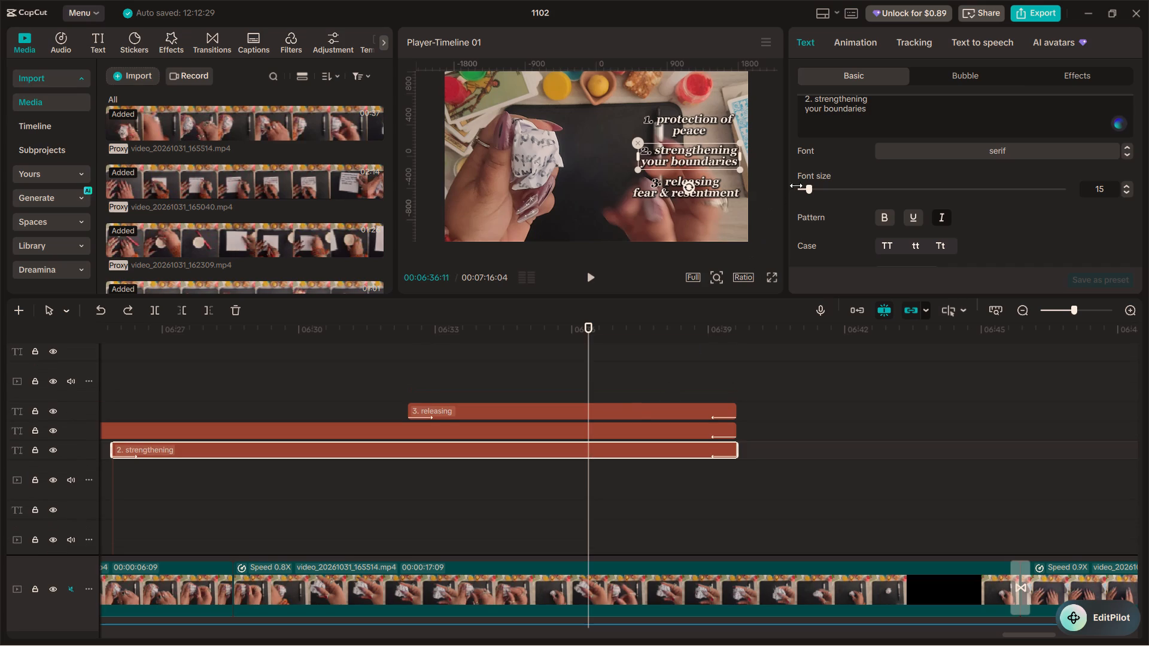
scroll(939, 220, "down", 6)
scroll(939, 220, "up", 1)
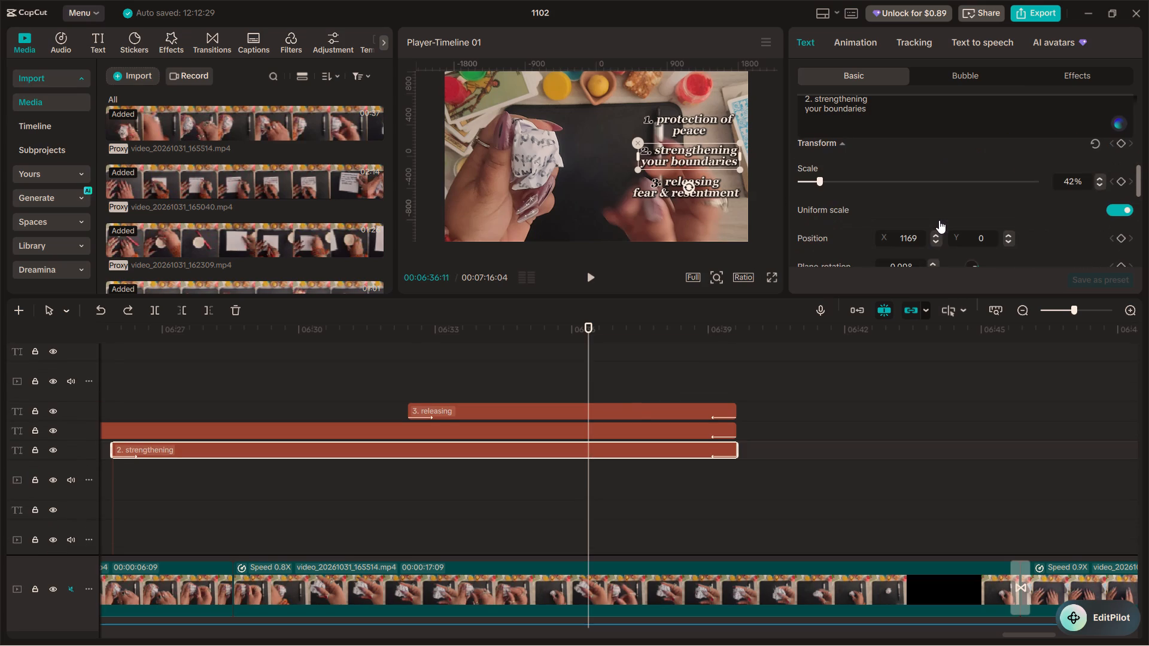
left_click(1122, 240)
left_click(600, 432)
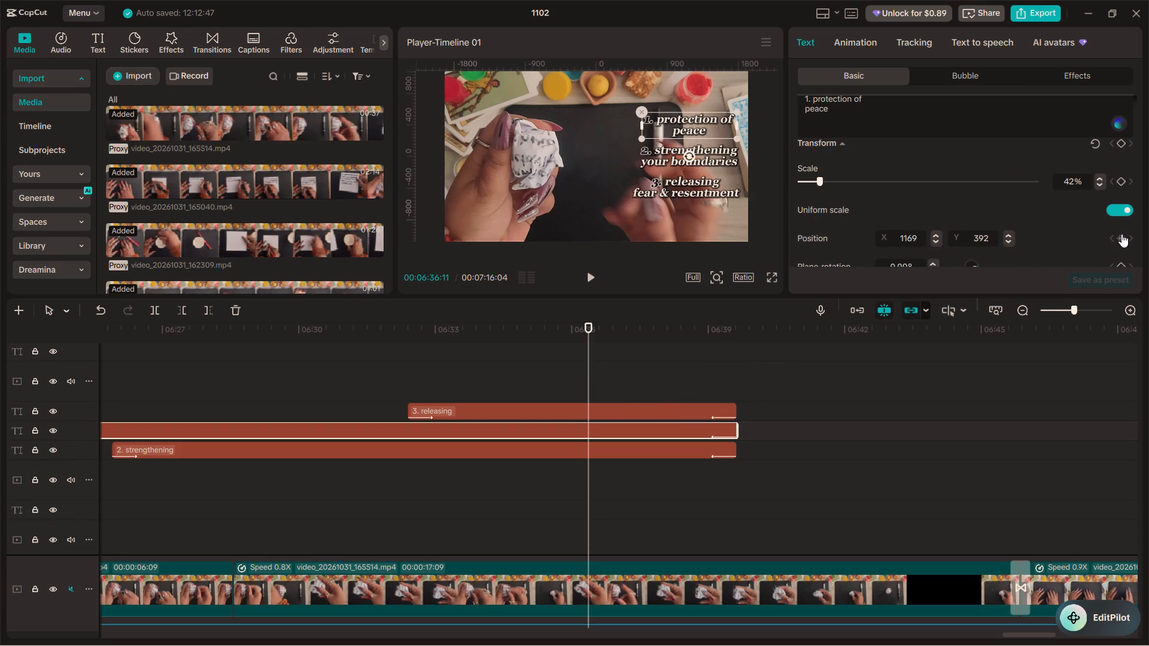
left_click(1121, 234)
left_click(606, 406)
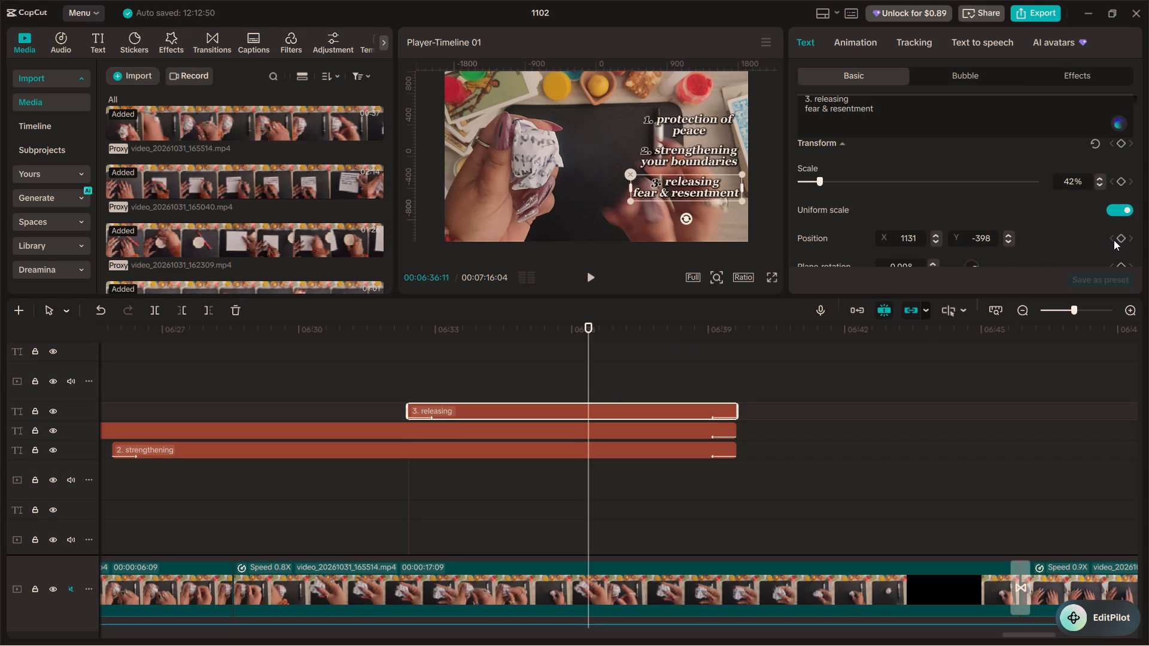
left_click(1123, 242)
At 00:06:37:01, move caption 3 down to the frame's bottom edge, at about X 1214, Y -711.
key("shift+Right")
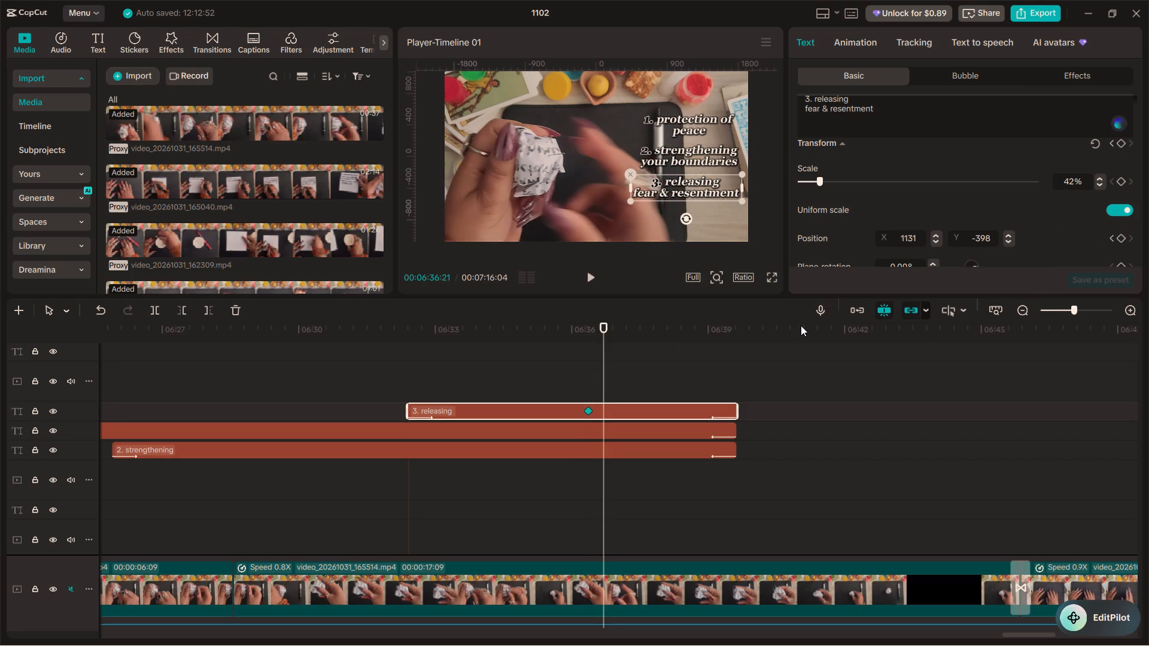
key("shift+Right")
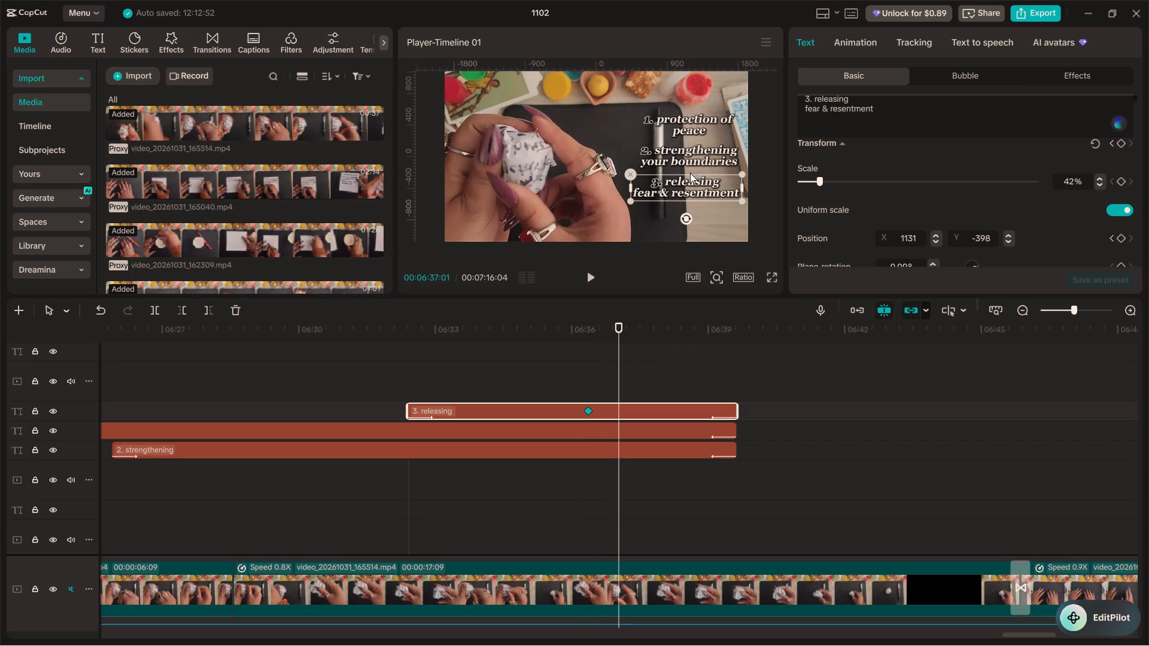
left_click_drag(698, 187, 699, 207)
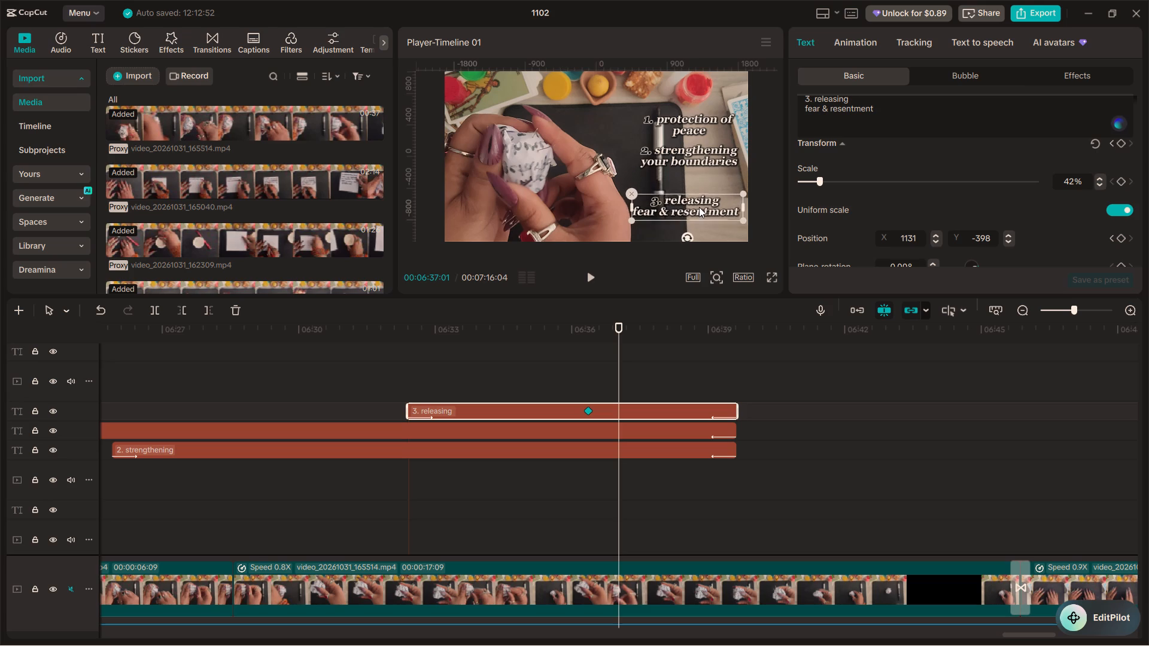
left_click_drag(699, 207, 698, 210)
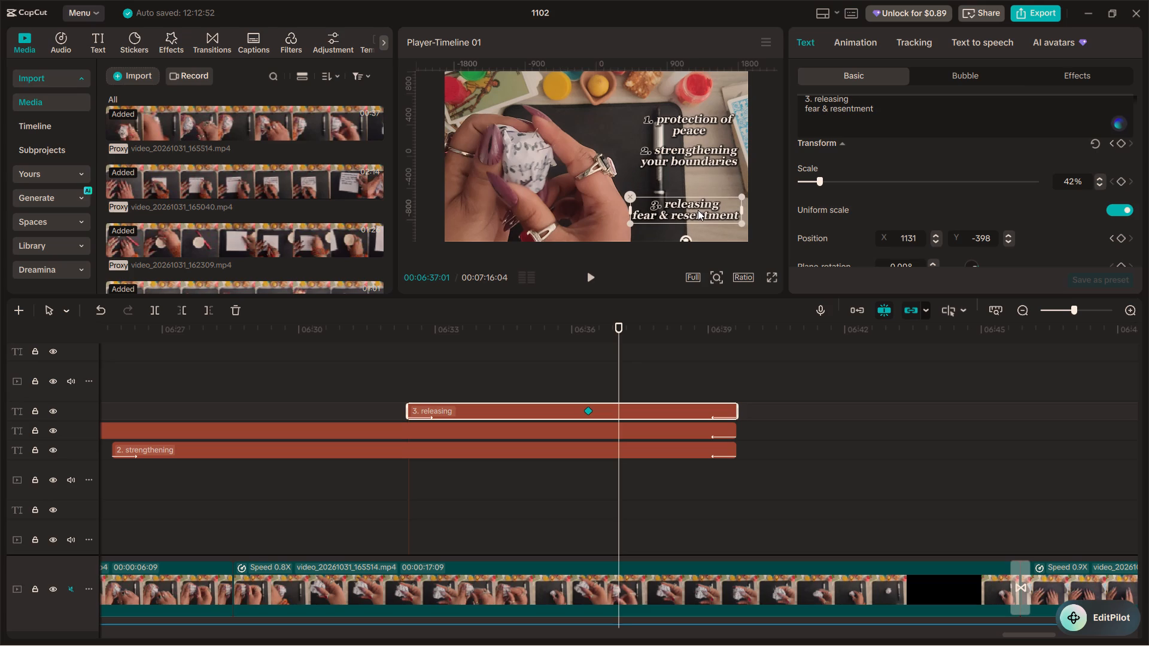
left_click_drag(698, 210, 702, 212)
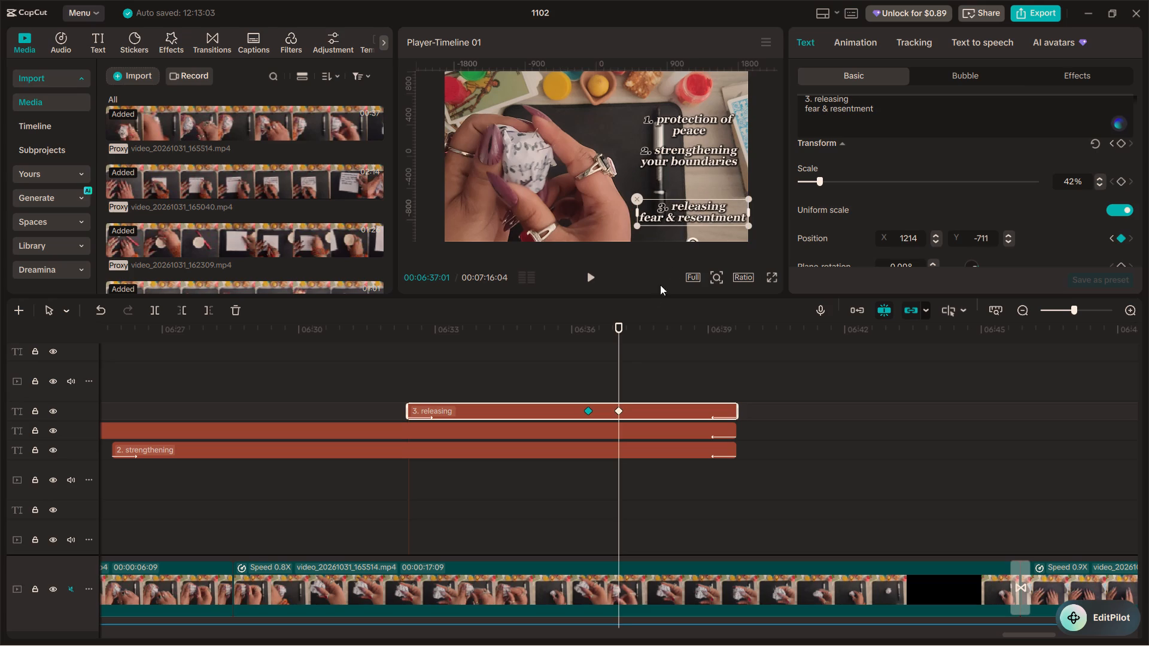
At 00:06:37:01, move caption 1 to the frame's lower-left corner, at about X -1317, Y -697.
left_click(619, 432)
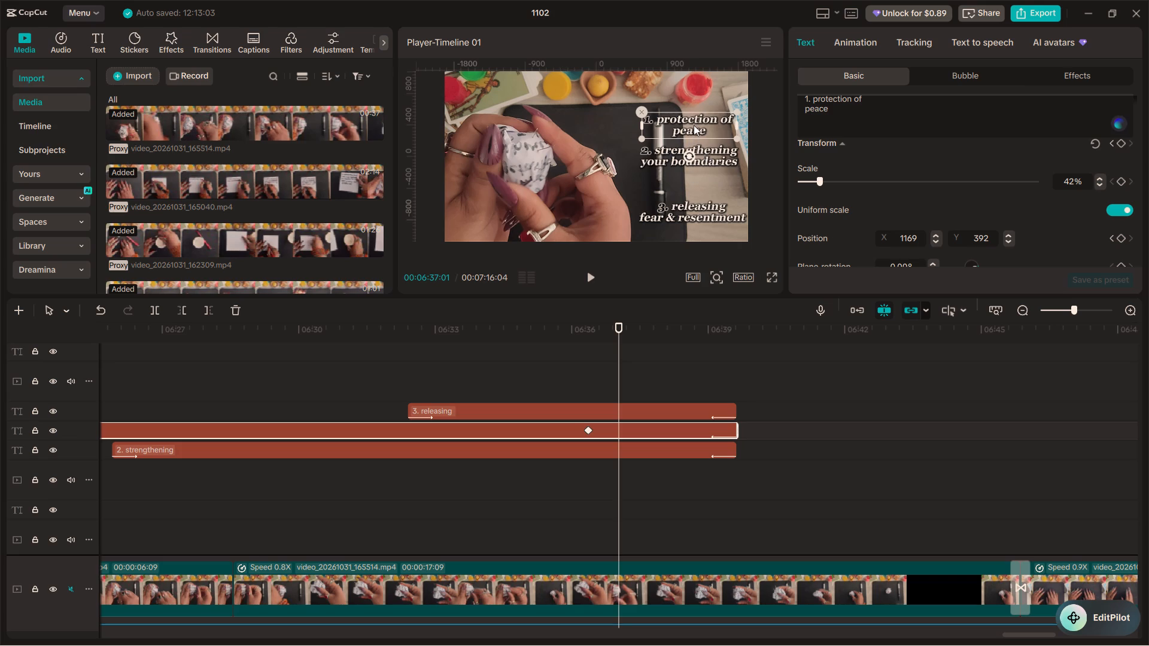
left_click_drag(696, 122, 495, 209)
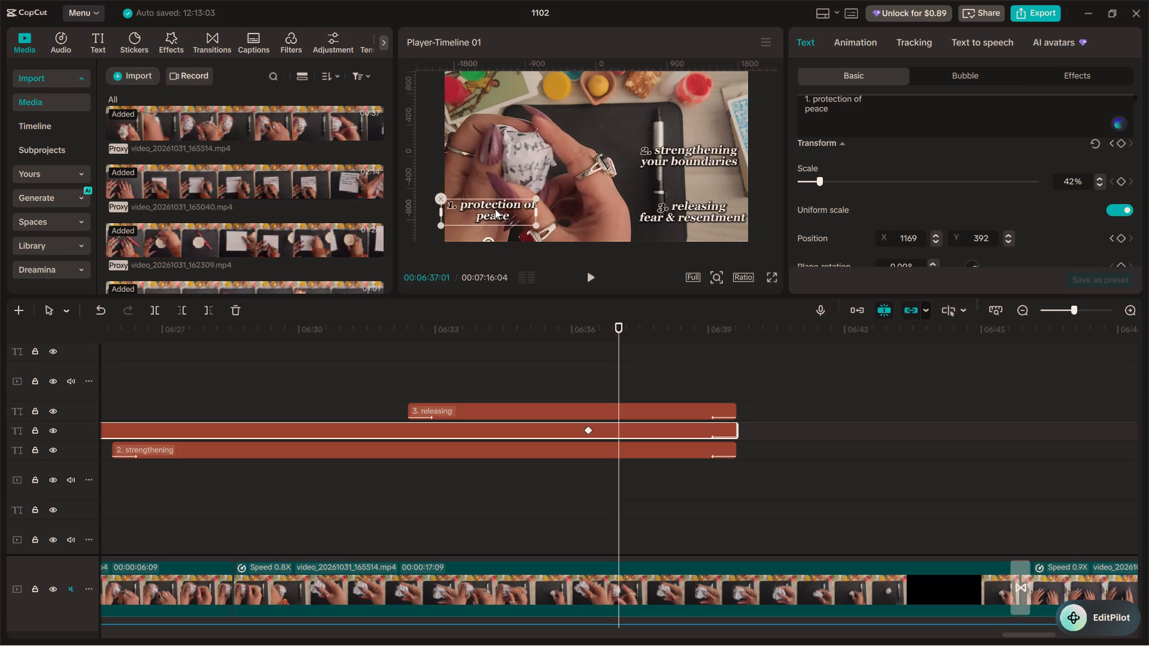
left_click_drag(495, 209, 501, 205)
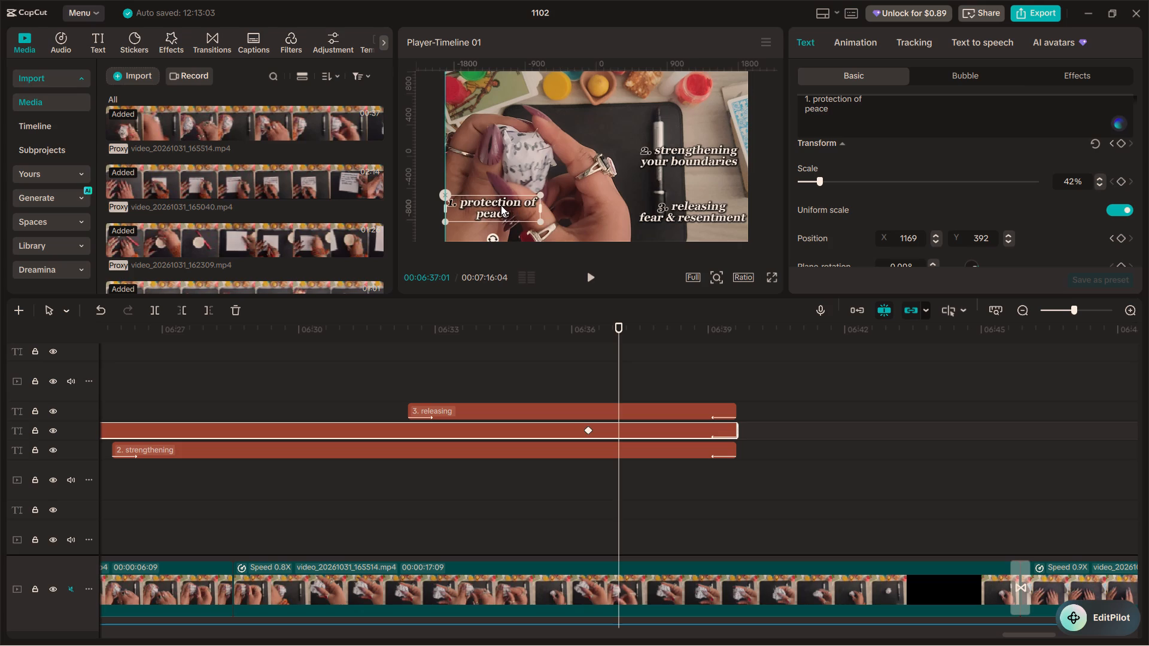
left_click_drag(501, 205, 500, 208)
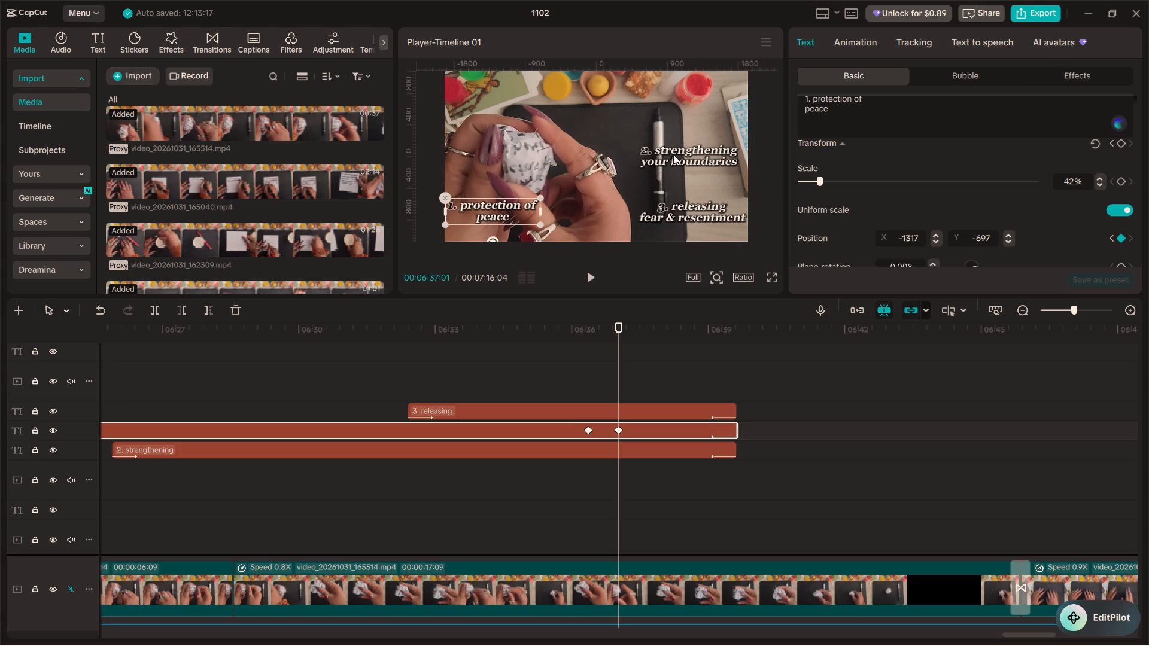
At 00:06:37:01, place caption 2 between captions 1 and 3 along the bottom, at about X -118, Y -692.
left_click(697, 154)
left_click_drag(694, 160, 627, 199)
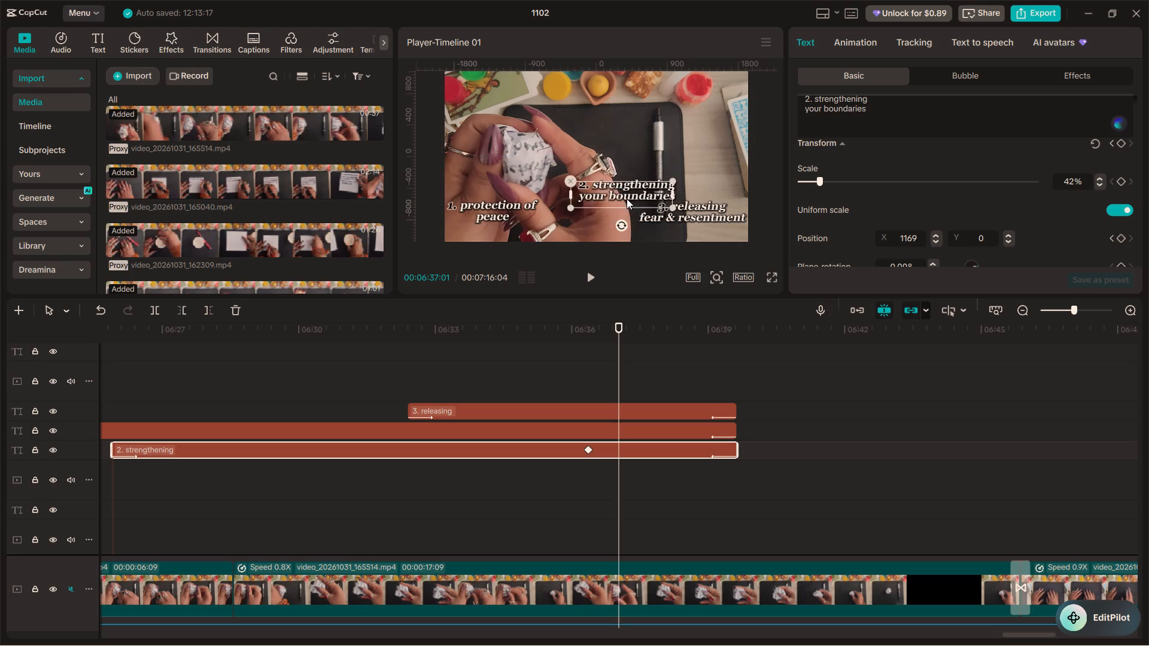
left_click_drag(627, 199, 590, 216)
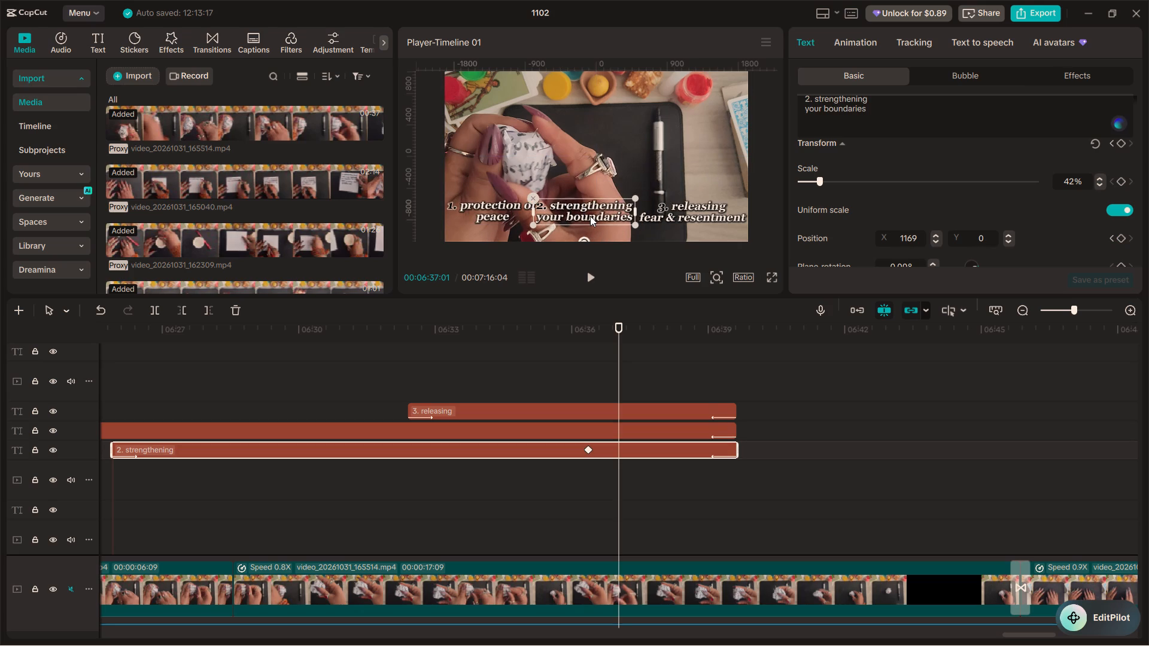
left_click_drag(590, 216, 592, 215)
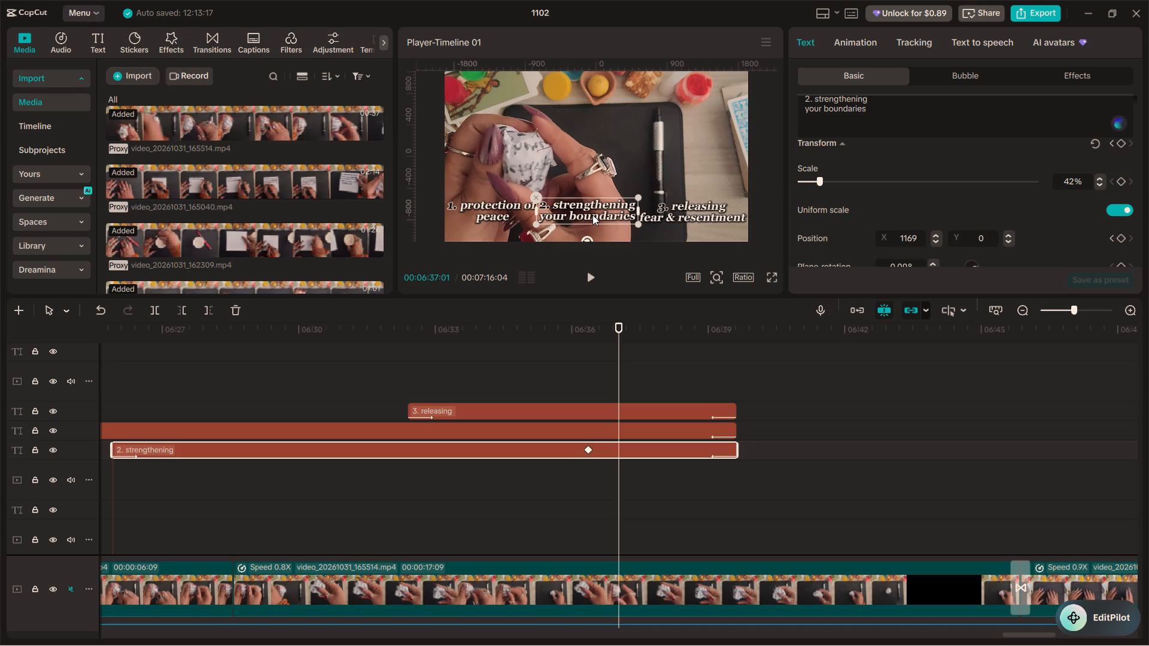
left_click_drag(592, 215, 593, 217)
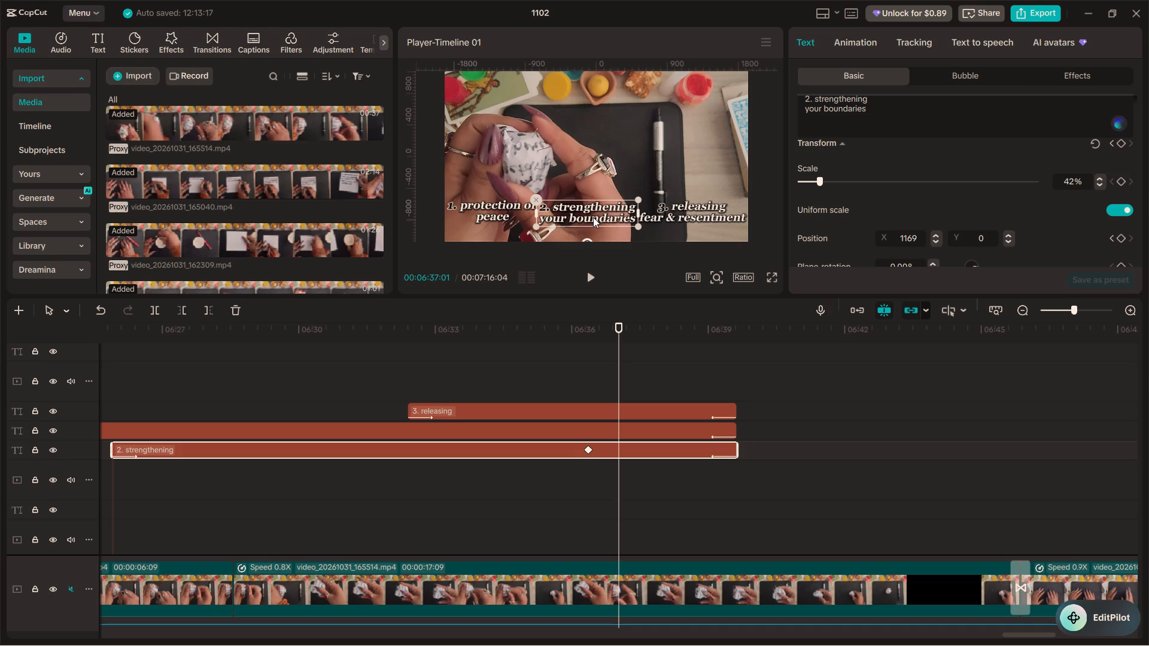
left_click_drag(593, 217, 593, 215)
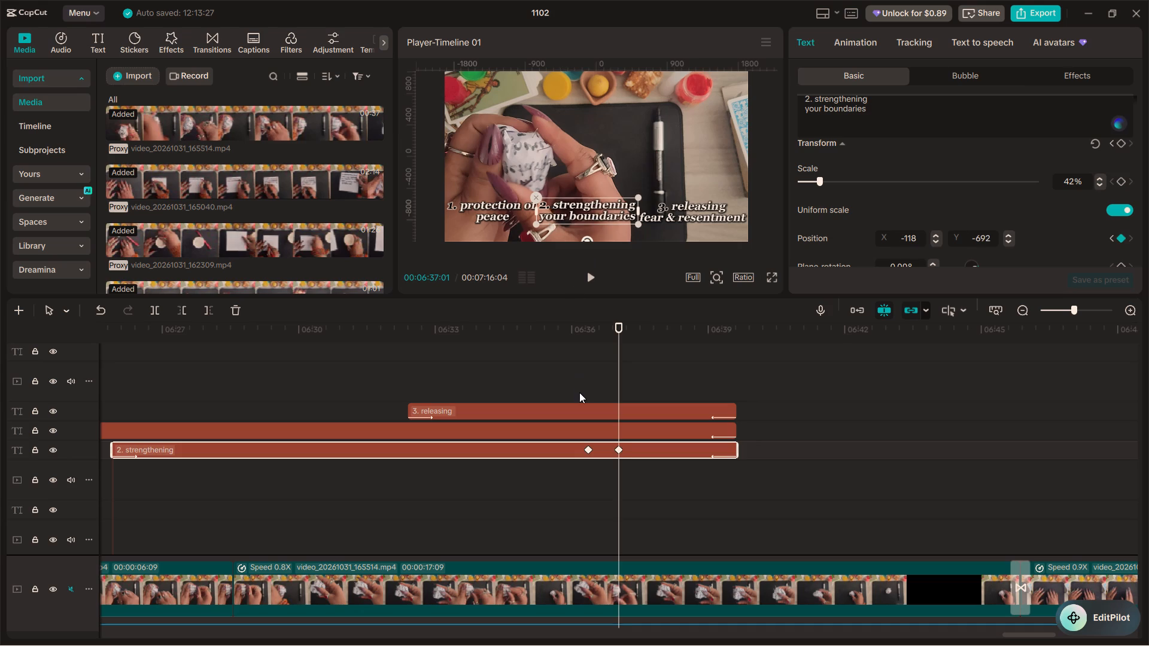
Preview the numbered captions' move to the bottom row, starting just before caption 2 appears.
left_click(381, 388)
scroll(361, 386, "down", 12, "ctrl")
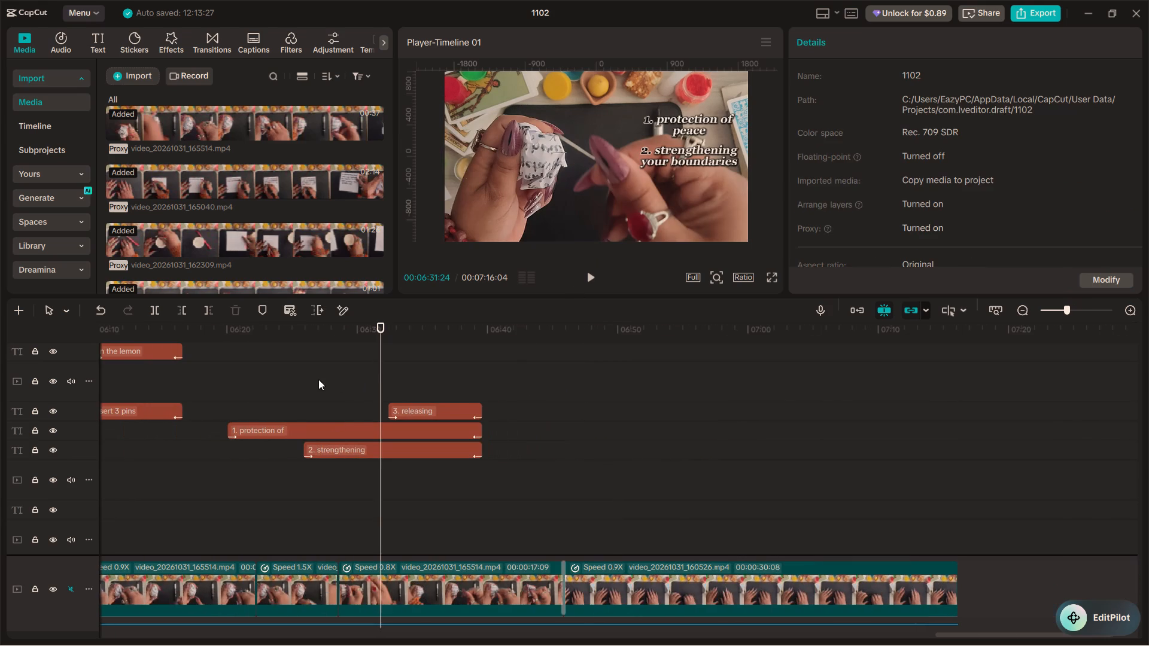
left_click(289, 395)
key("space")
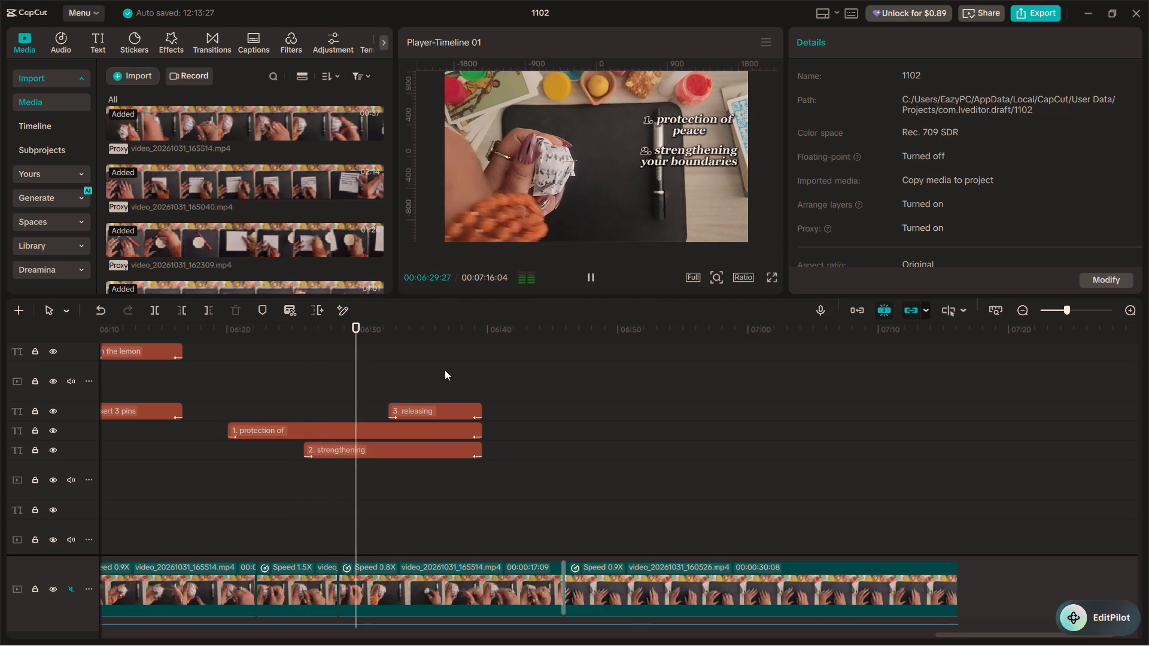
scroll(552, 645, "down", 2)
scroll(705, 630, "down", 1)
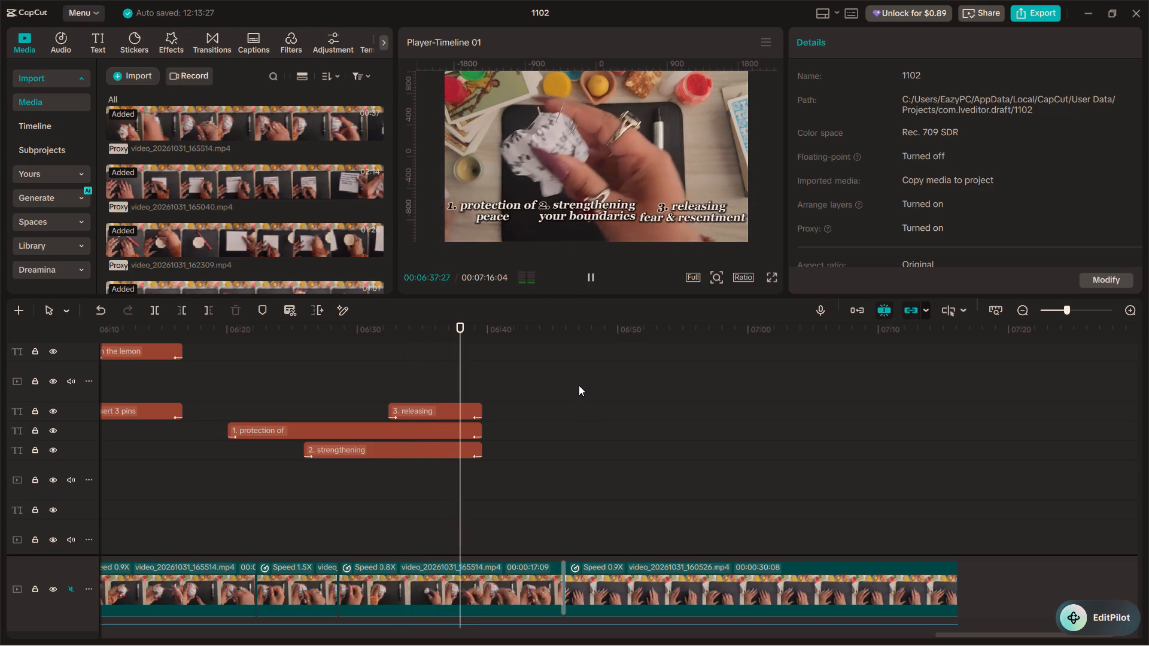
key("space")
key("space")
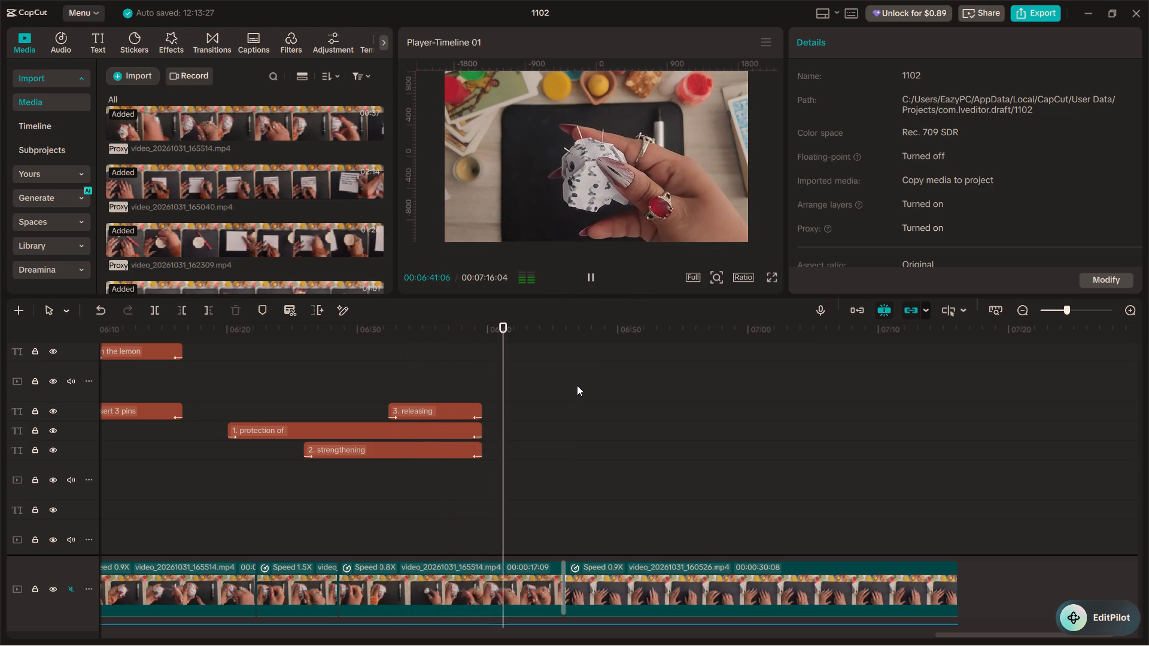
key("space")
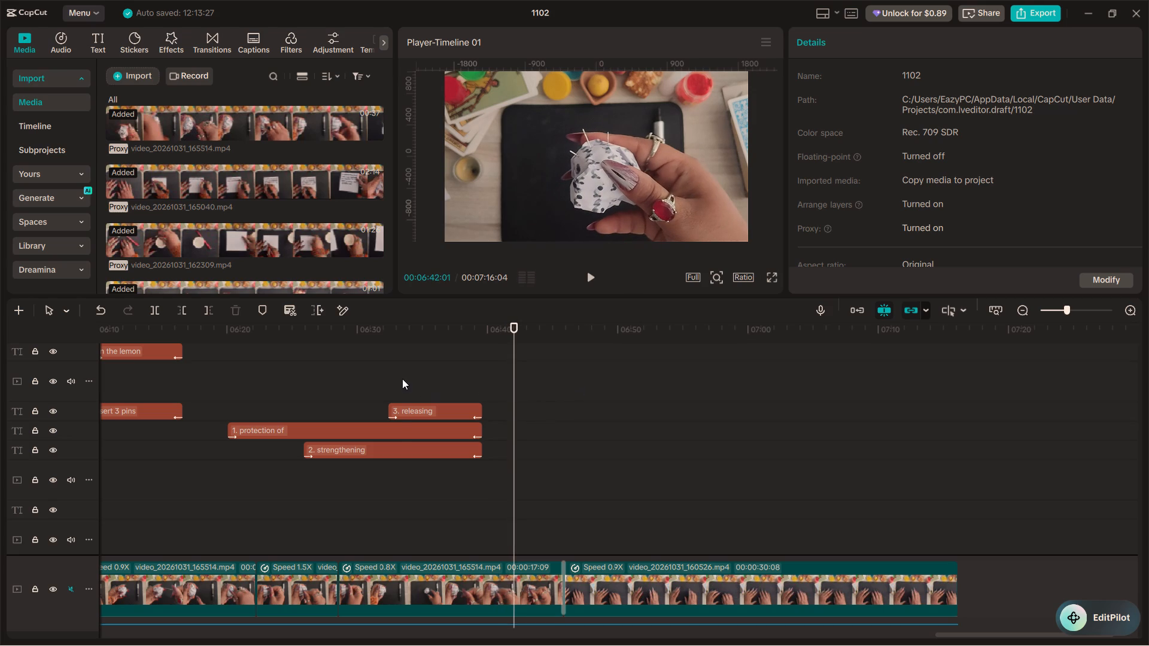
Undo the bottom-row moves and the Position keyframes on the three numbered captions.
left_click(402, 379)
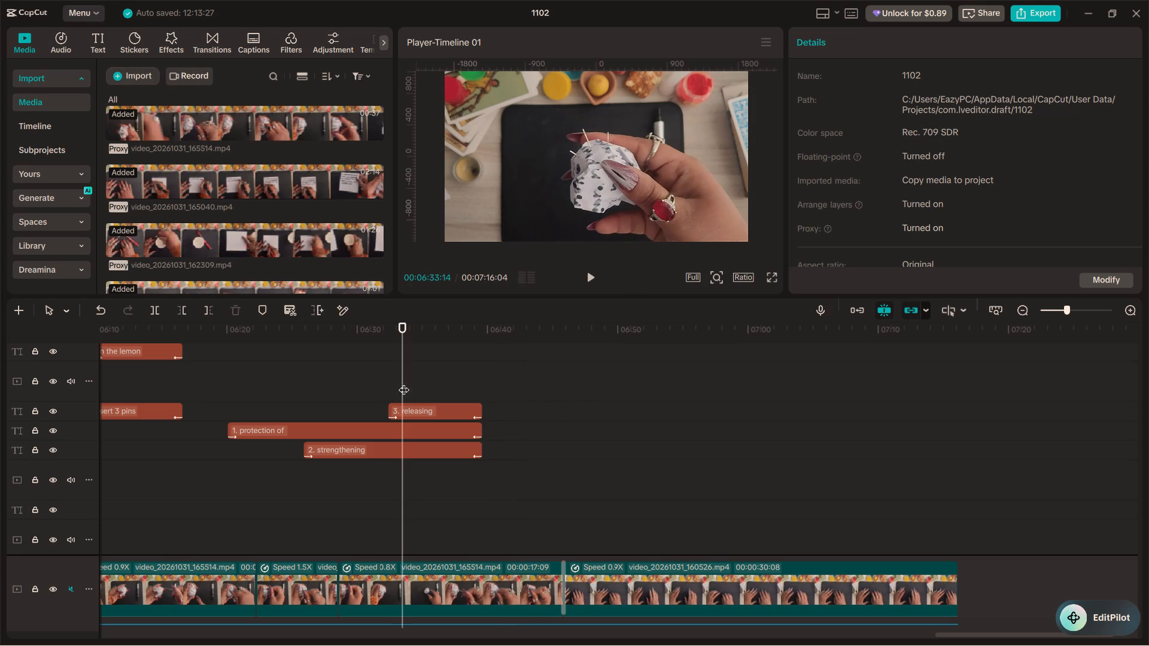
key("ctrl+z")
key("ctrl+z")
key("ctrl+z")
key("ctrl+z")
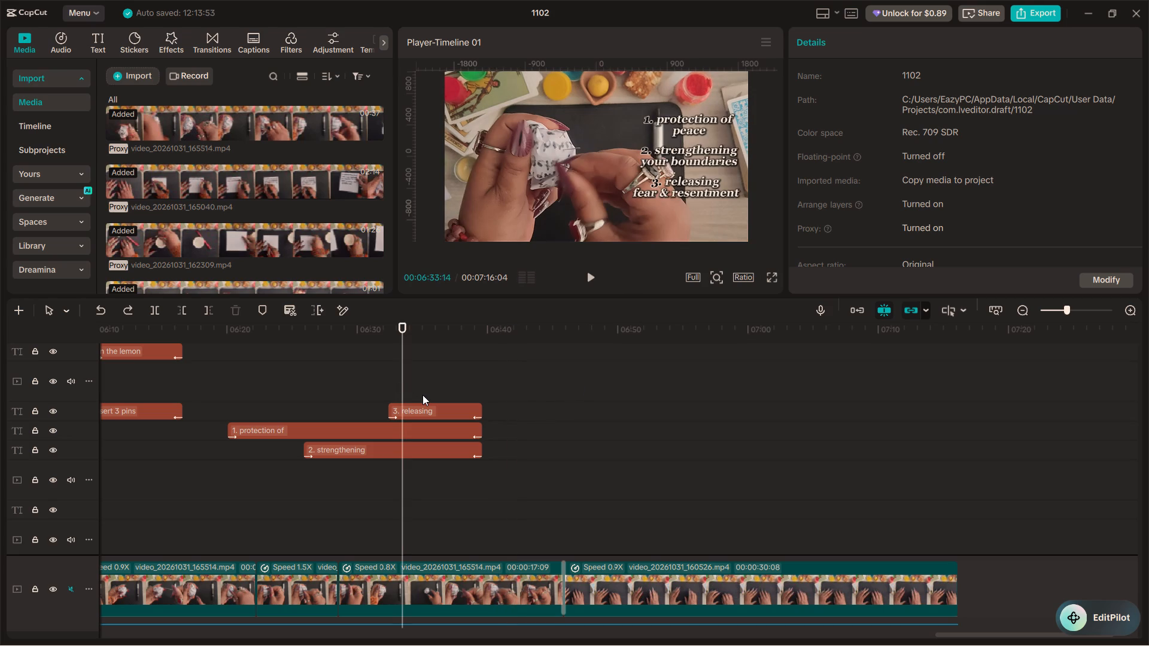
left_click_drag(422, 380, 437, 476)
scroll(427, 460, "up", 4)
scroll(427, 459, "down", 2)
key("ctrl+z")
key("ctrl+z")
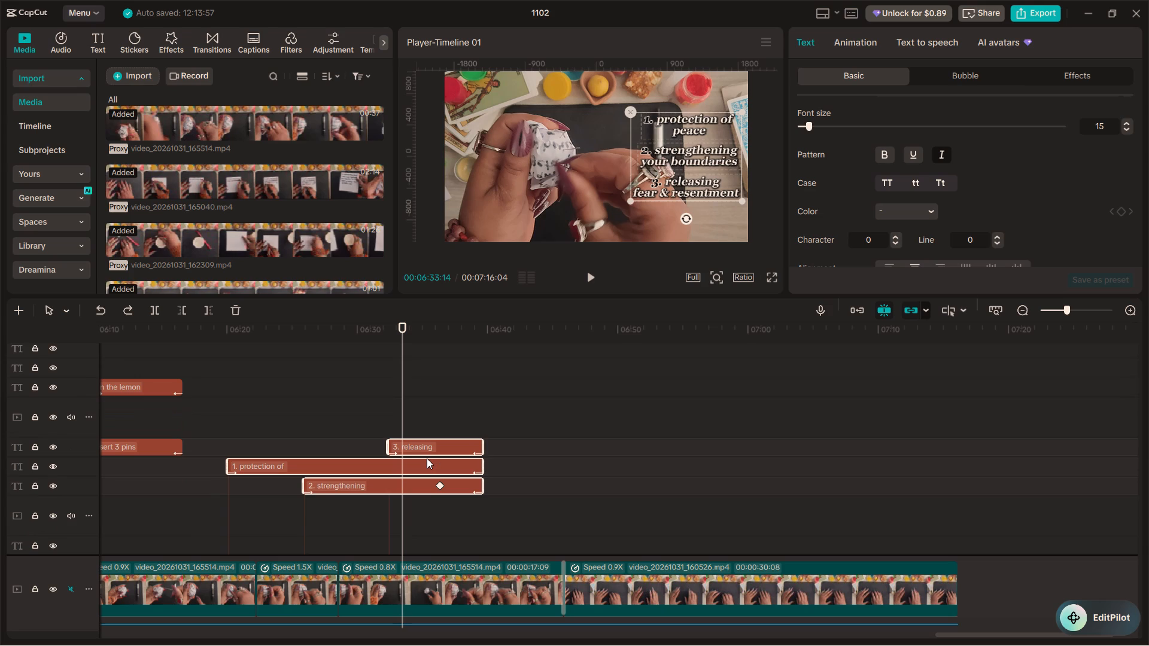
Preview the three numbered captions from about 00:06:32 through their end to check their timing.
left_click(424, 409)
left_click(382, 419)
key("space")
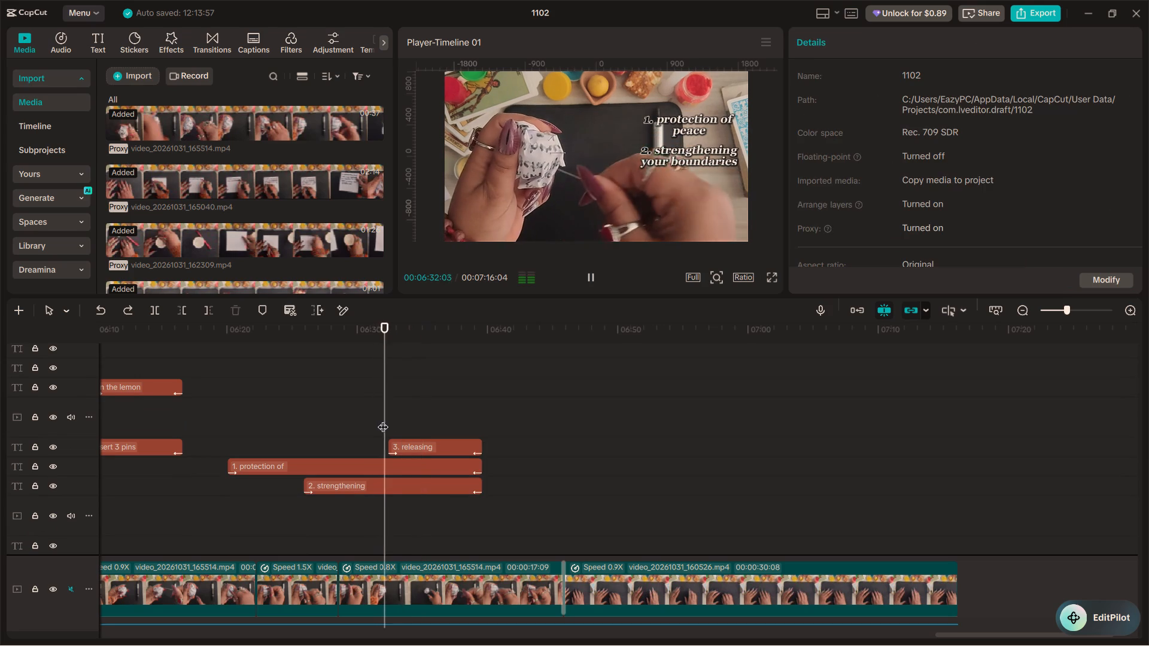
scroll(426, 453, "down", 15)
scroll(420, 465, "up", 13)
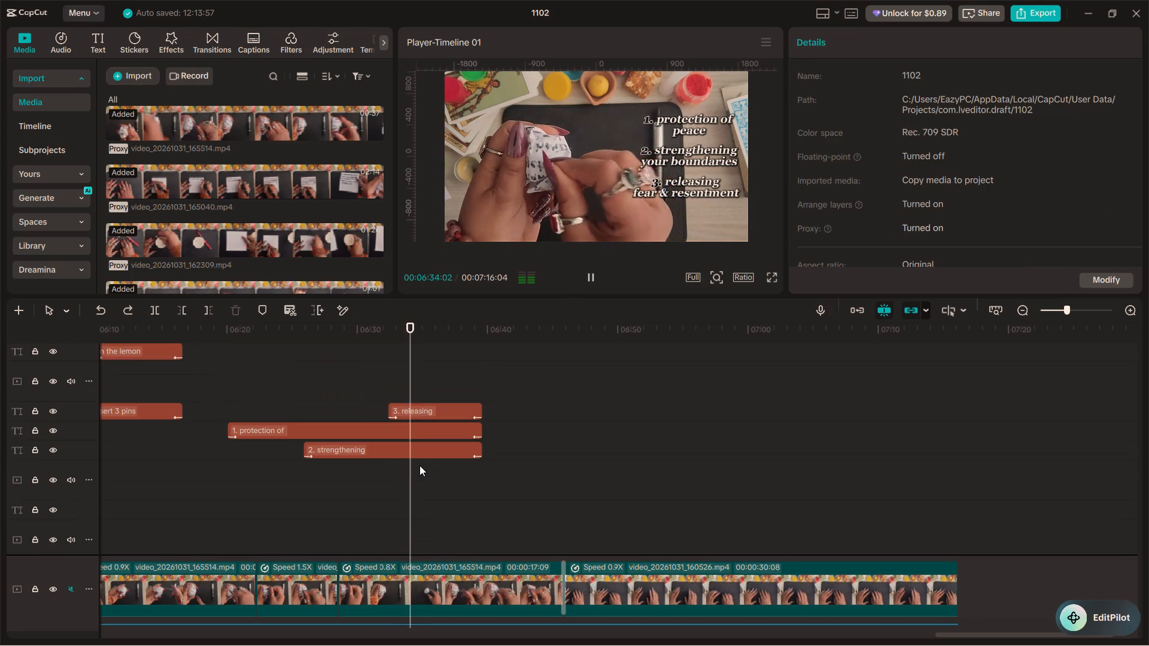
scroll(422, 466, "up", 5, "alt")
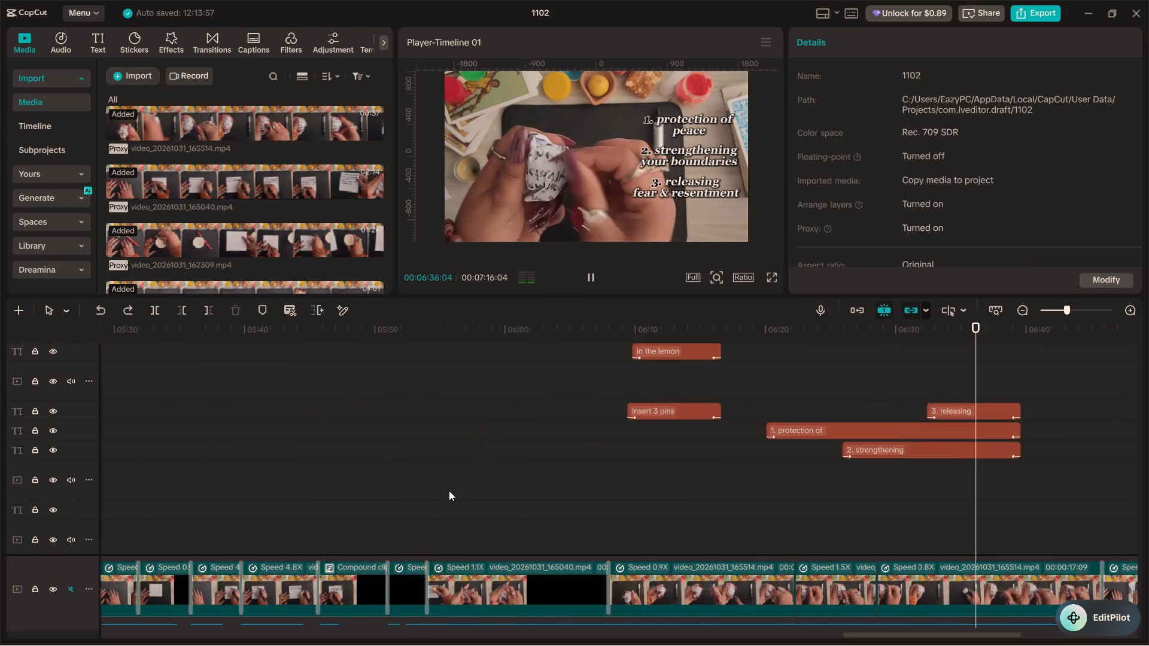
scroll(449, 490, "up", 2, "alt")
scroll(449, 490, "down", 6, "alt")
scroll(446, 489, "up", 12, "ctrl")
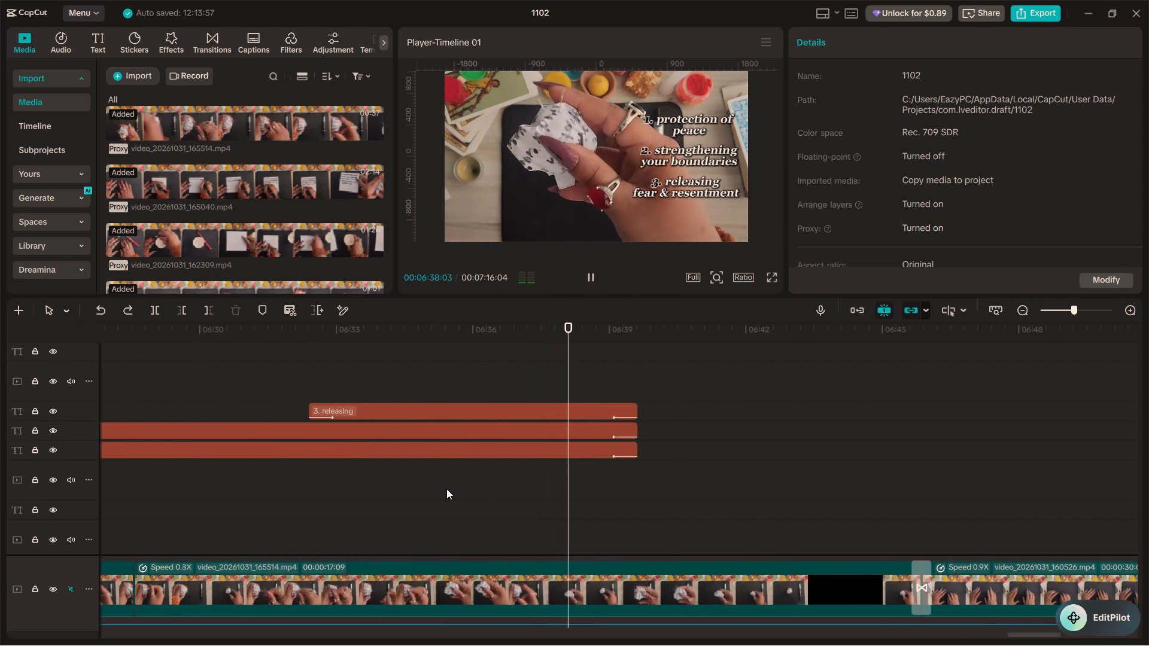
key("space")
key("space")
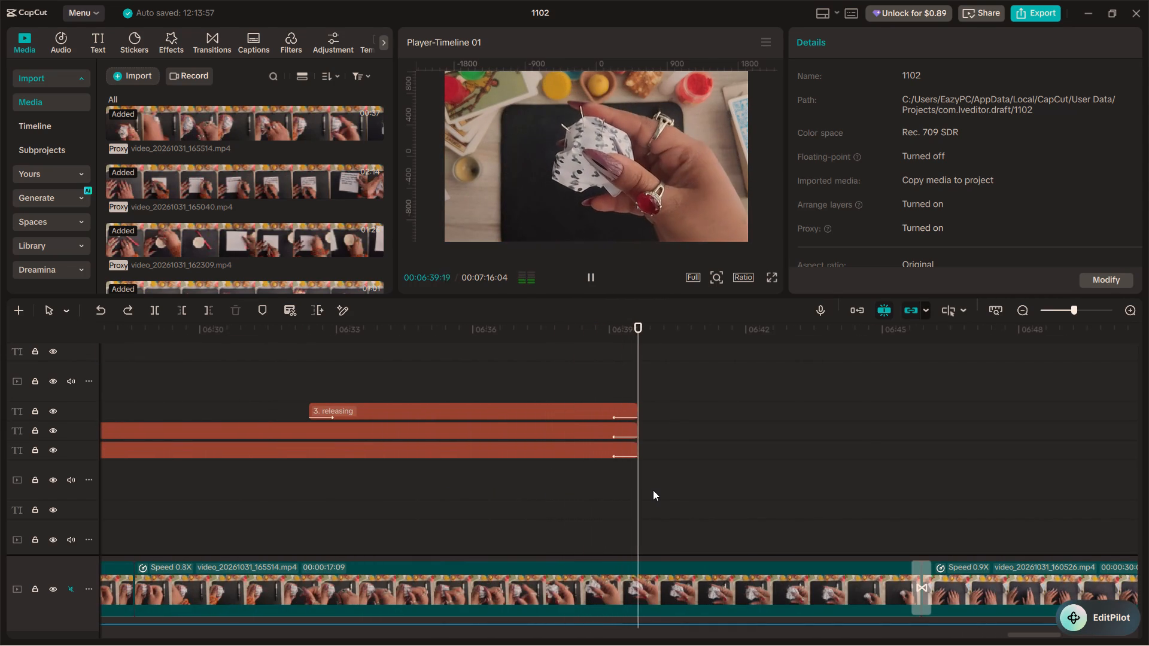
key("space")
Extend the ends of all three numbered captions together to about 00:06:43:20.
left_click_drag(631, 393, 640, 465)
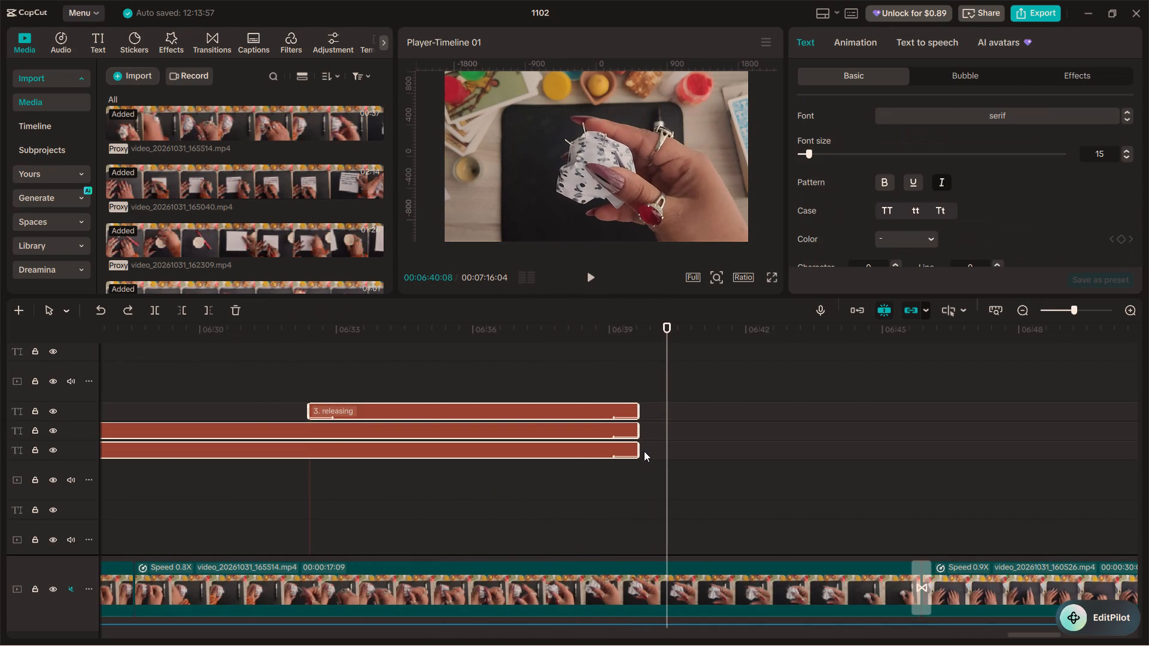
left_click_drag(641, 450, 820, 460)
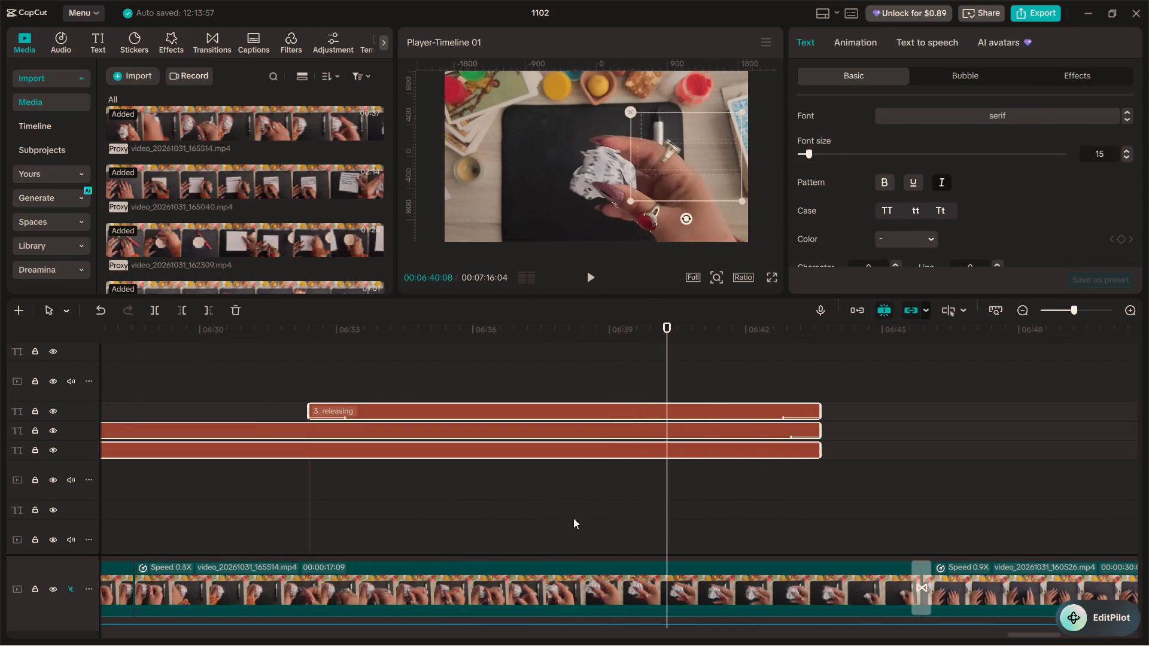
Split all three numbered captions at 00:06:40:26, at the start of the voice-over phrase in the waveform.
left_click(573, 518)
key("space")
scroll(667, 510, "down", 20)
scroll(667, 510, "down", 4)
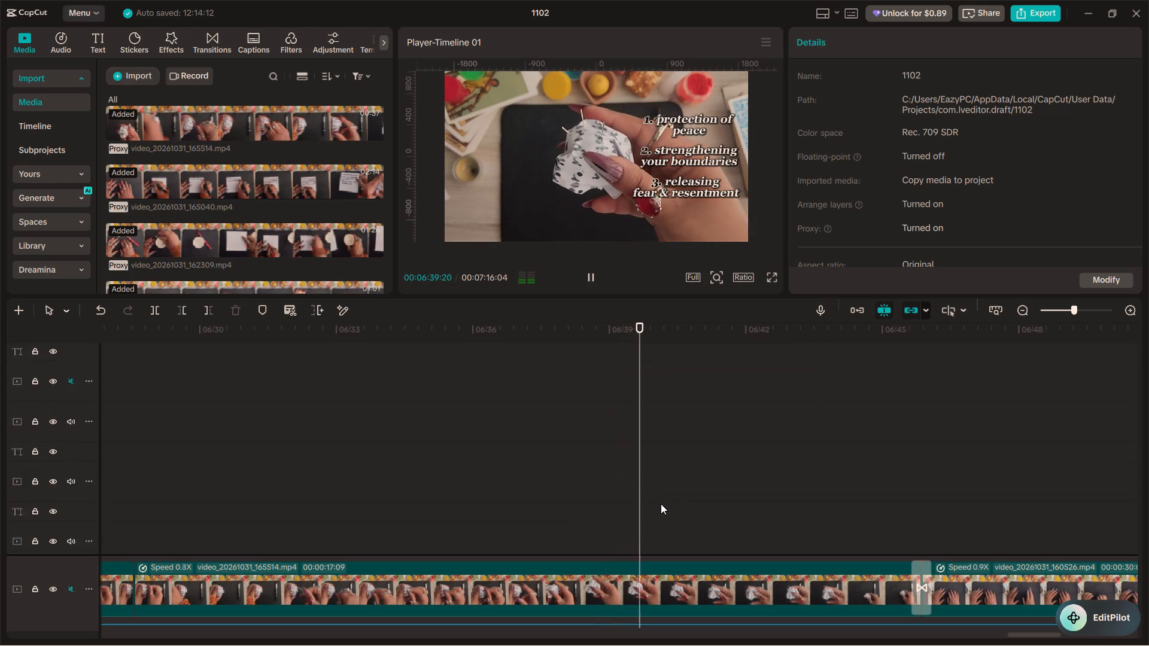
scroll(661, 504, "up", 7)
key("space")
scroll(668, 501, "down", 20)
scroll(668, 501, "down", 7)
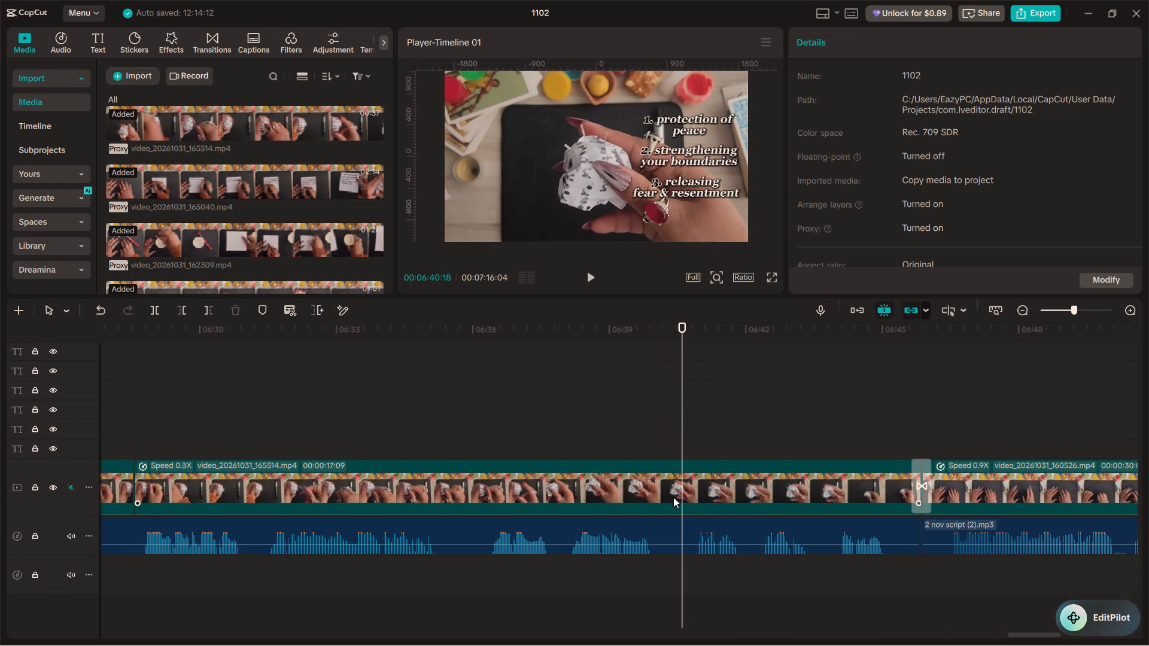
left_click_drag(679, 441, 694, 442)
scroll(695, 449, "up", 3)
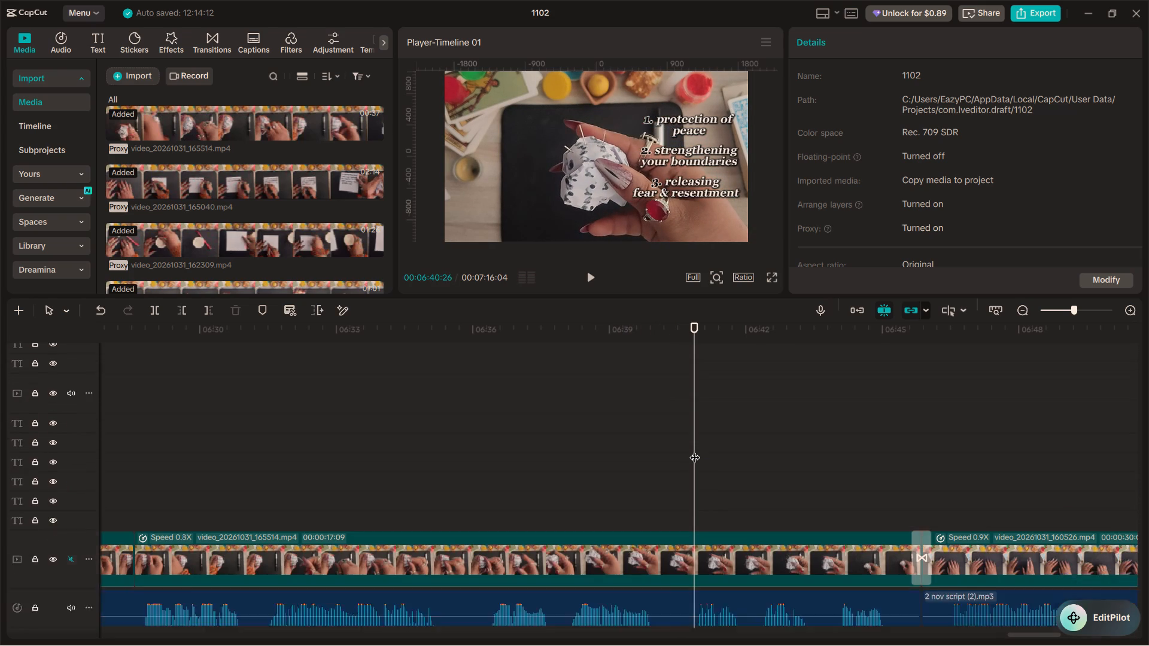
scroll(695, 450, "up", 20)
scroll(695, 450, "up", 18)
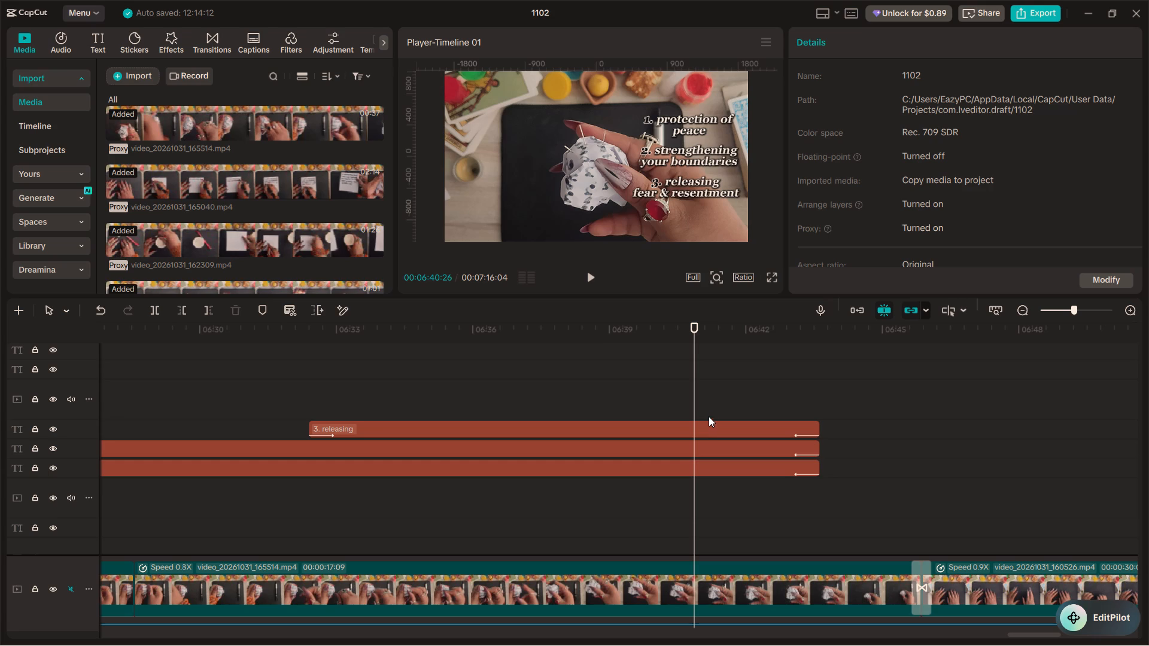
left_click_drag(706, 400, 707, 487)
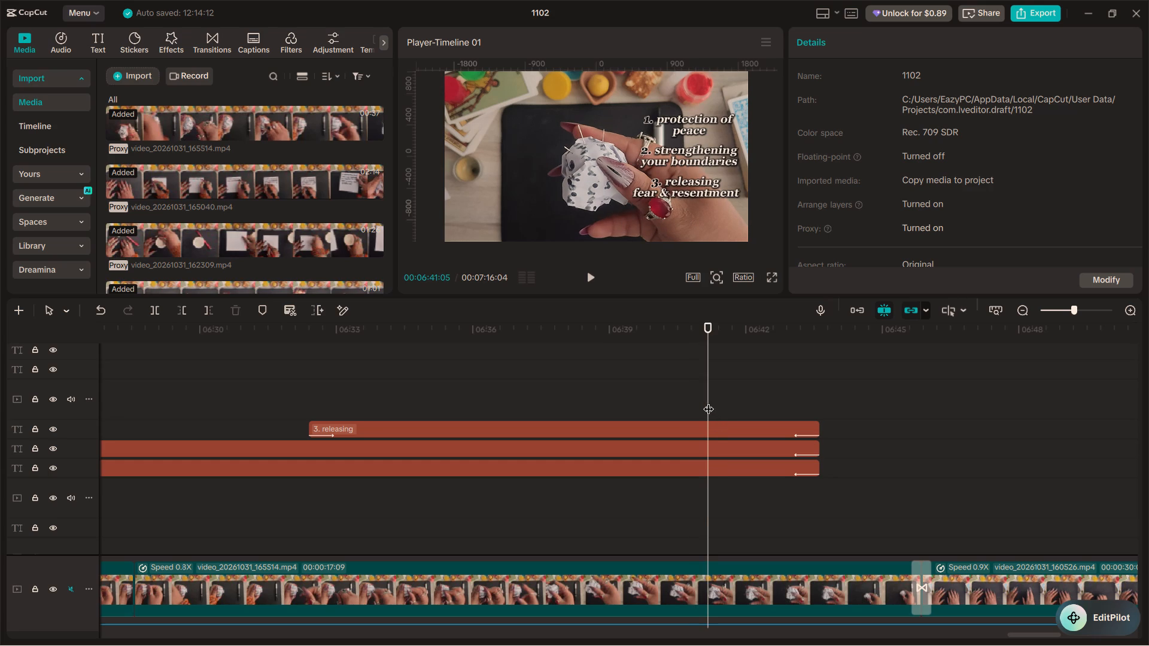
scroll(705, 498, "down", 20)
scroll(705, 498, "down", 19)
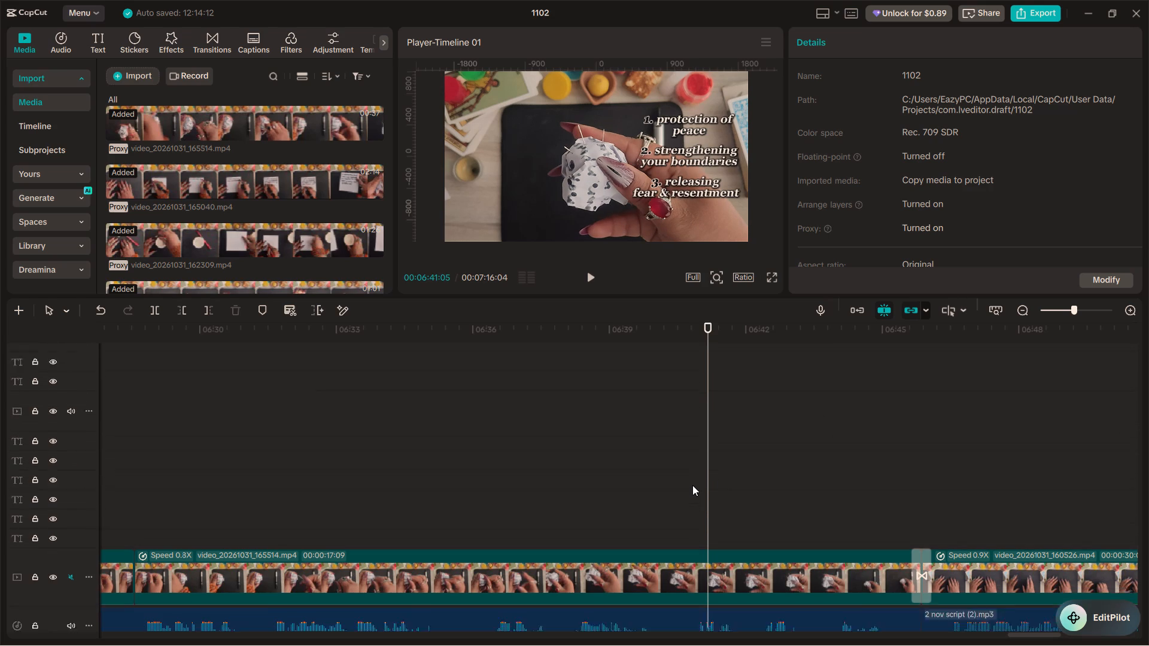
scroll(692, 485, "down", 3)
left_click_drag(709, 445, 695, 438)
scroll(695, 438, "up", 20)
scroll(695, 438, "up", 18)
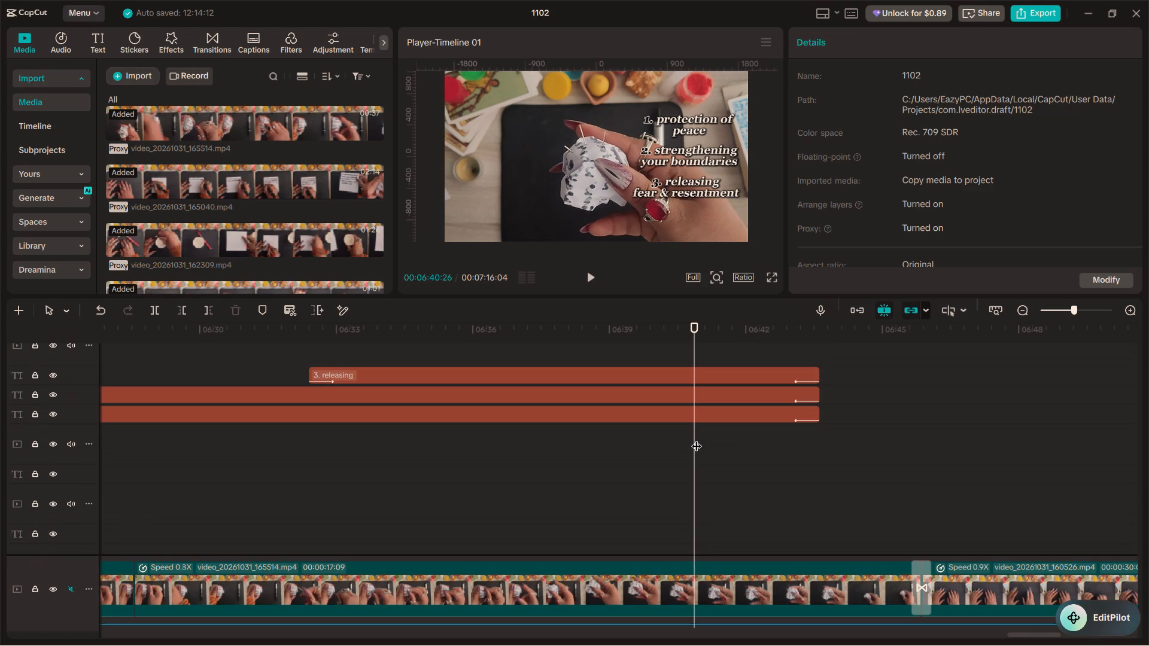
left_click_drag(703, 439, 695, 358)
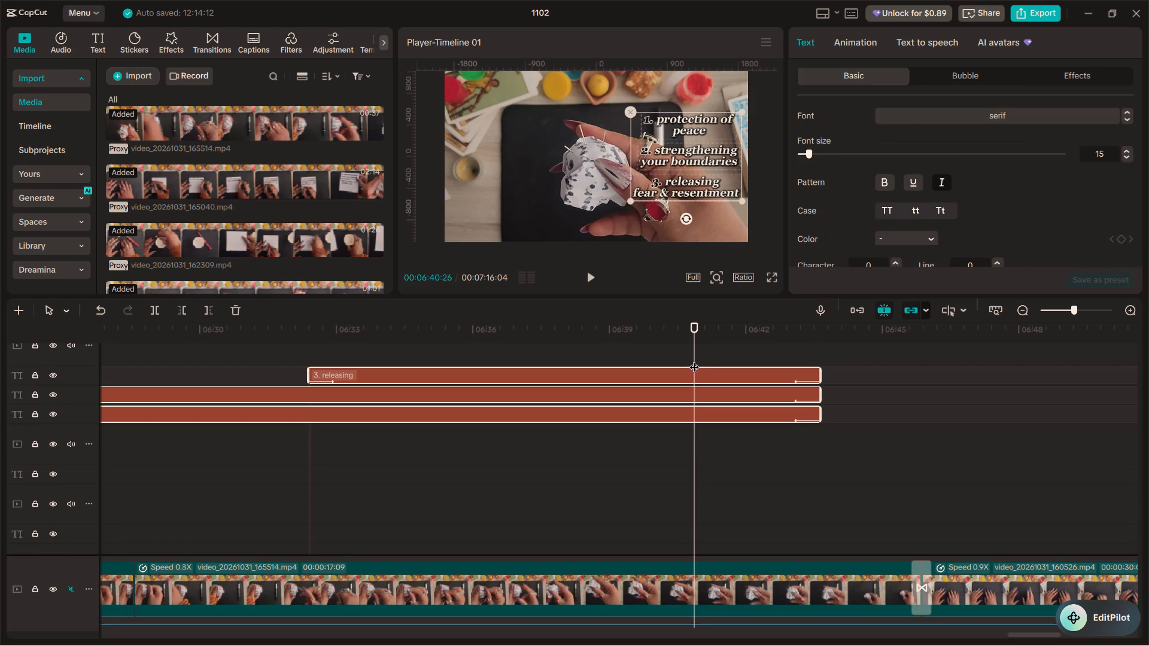
key("ctrl+b")
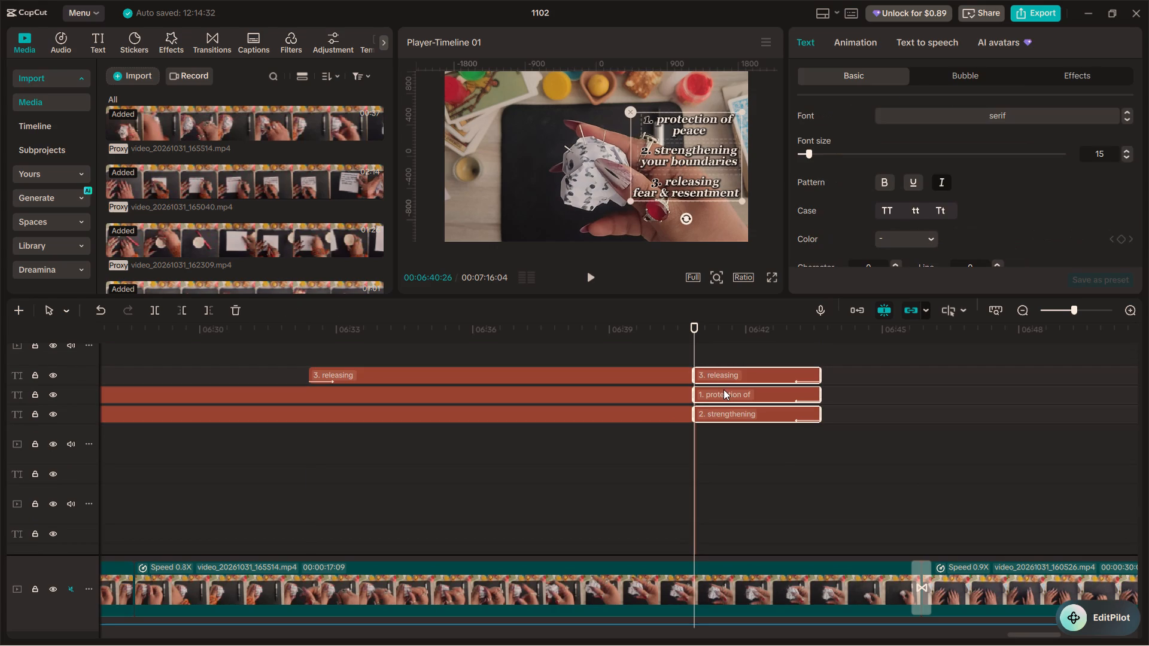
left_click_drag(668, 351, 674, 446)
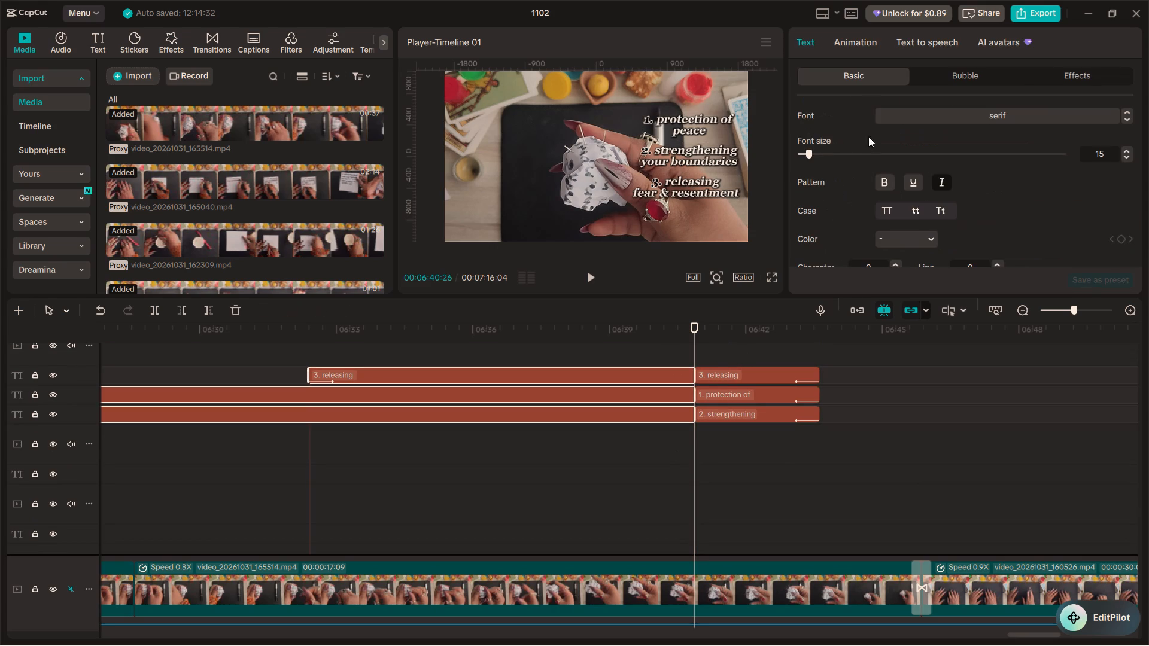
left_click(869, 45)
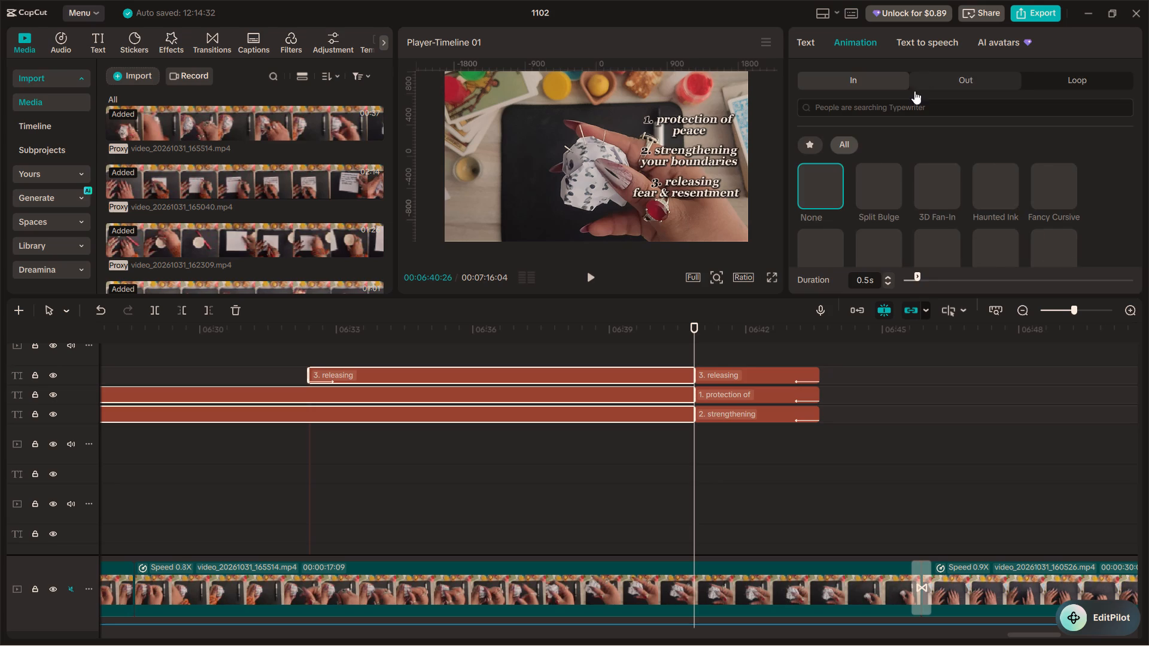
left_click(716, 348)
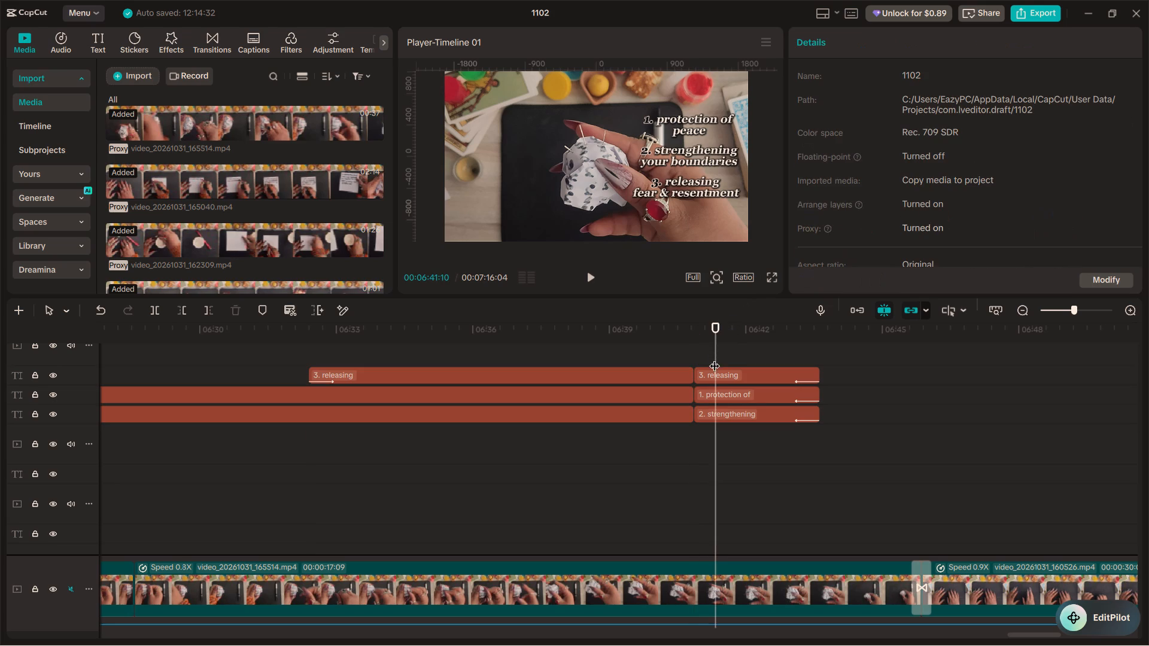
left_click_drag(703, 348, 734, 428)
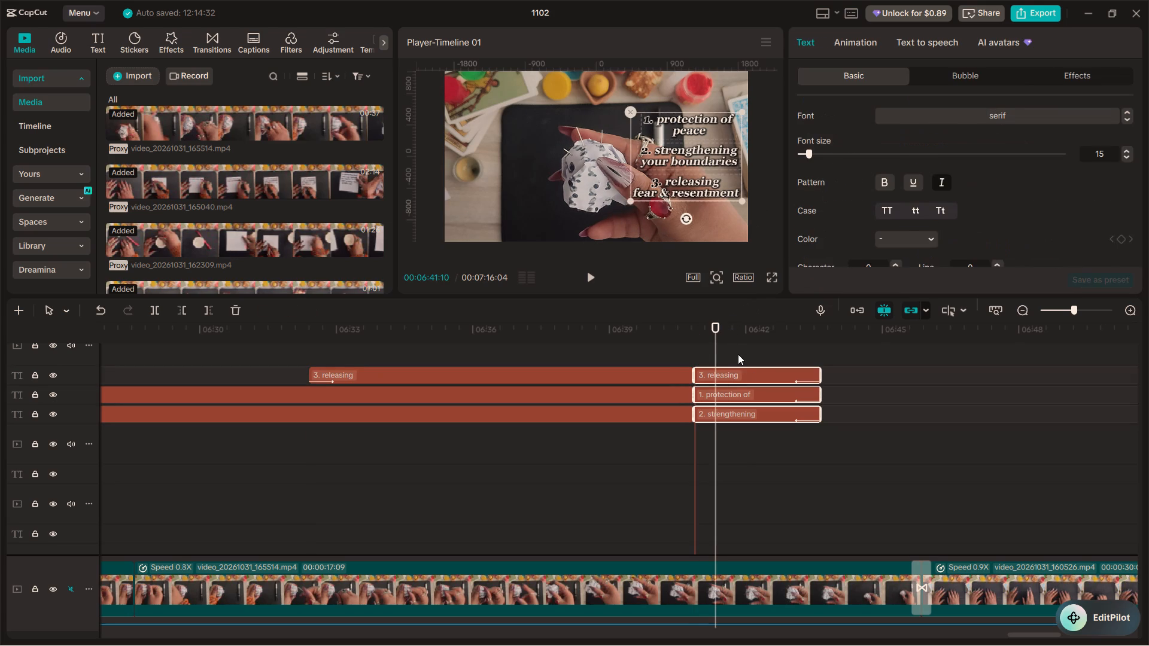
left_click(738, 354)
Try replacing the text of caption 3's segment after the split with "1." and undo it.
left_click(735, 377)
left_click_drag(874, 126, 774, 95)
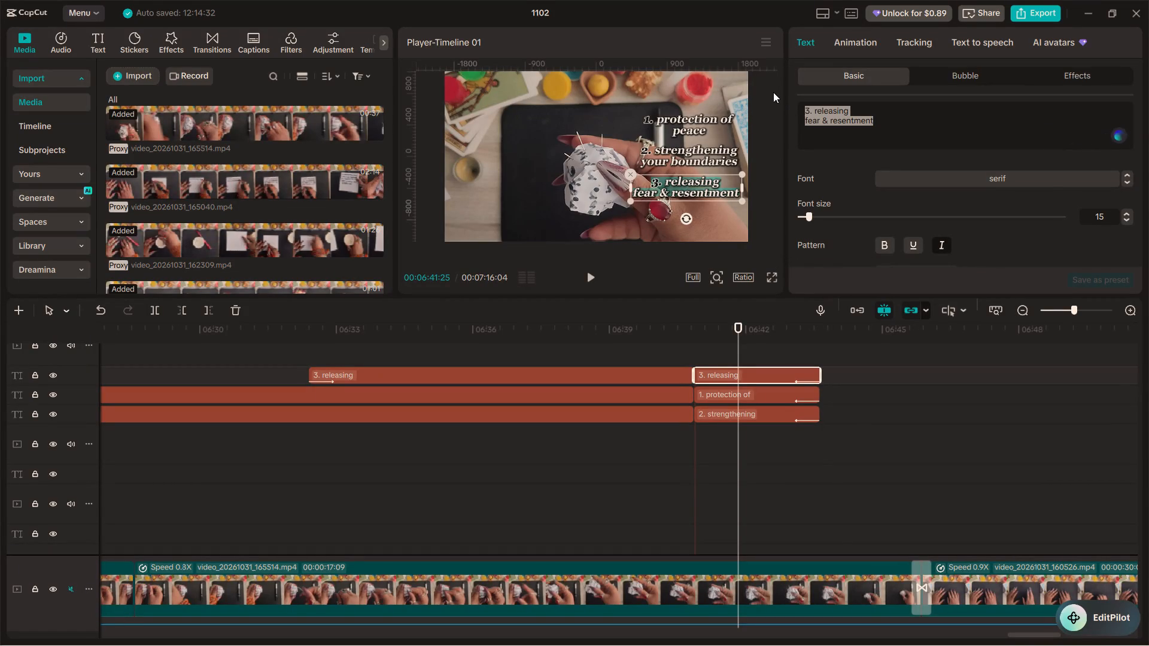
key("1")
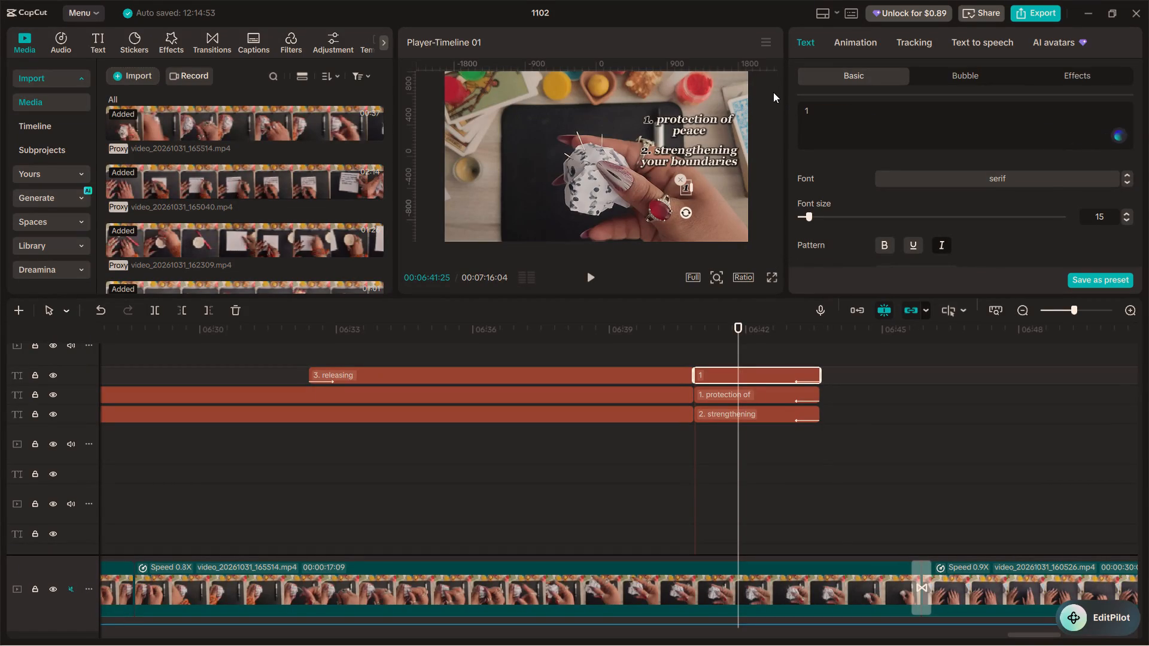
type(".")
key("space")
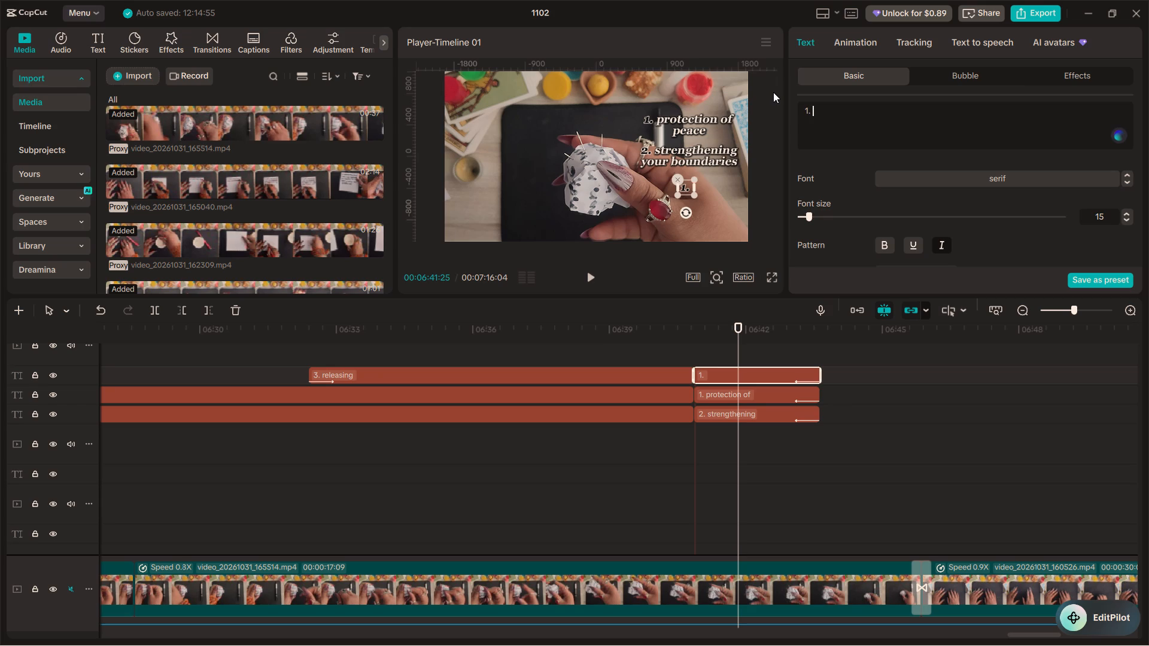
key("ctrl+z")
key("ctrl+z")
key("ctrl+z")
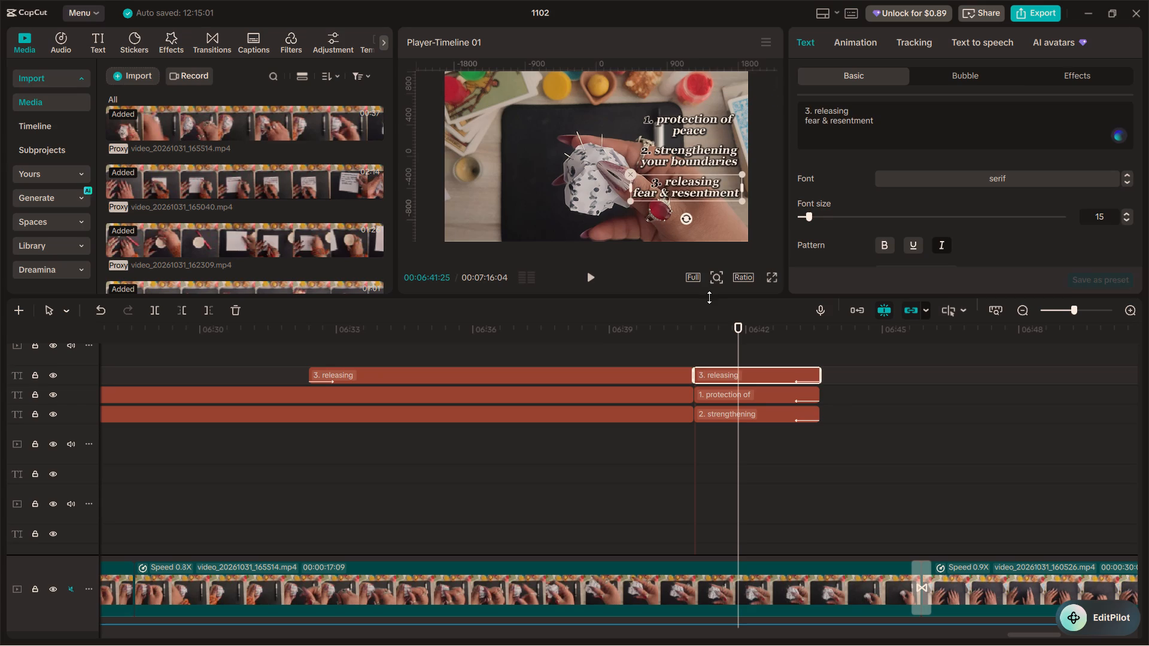
Shorten the text of caption 1's segment after the split to just "protection", removing the number and "of peace".
left_click(725, 359)
left_click(735, 414)
left_click(741, 397)
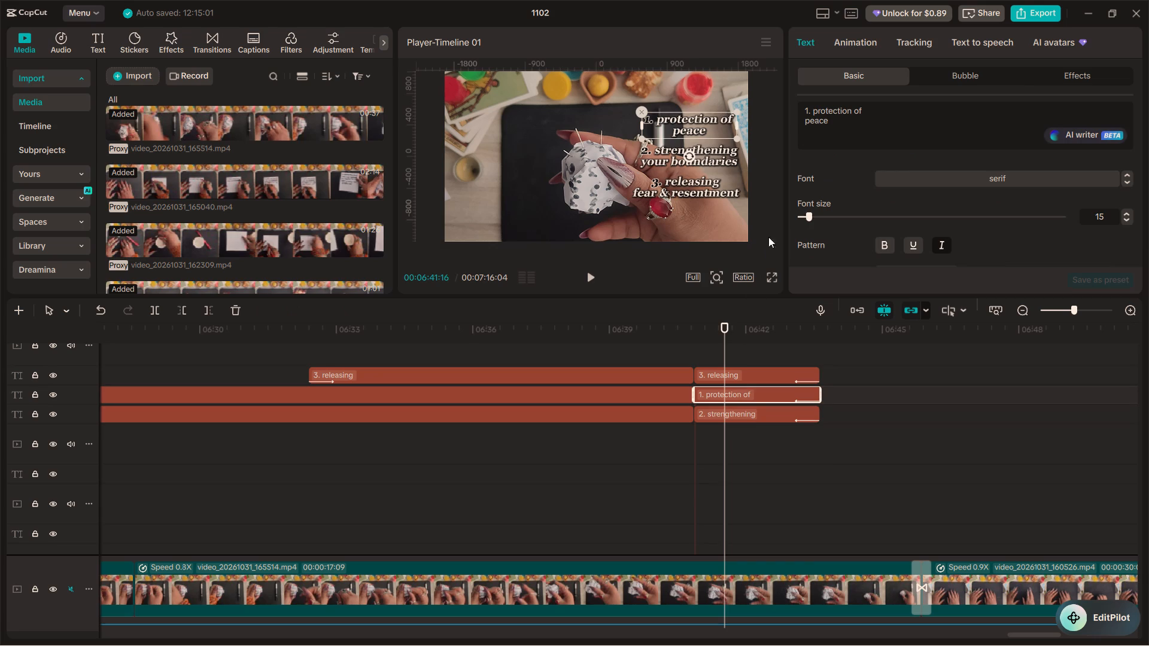
left_click_drag(833, 126, 844, 120)
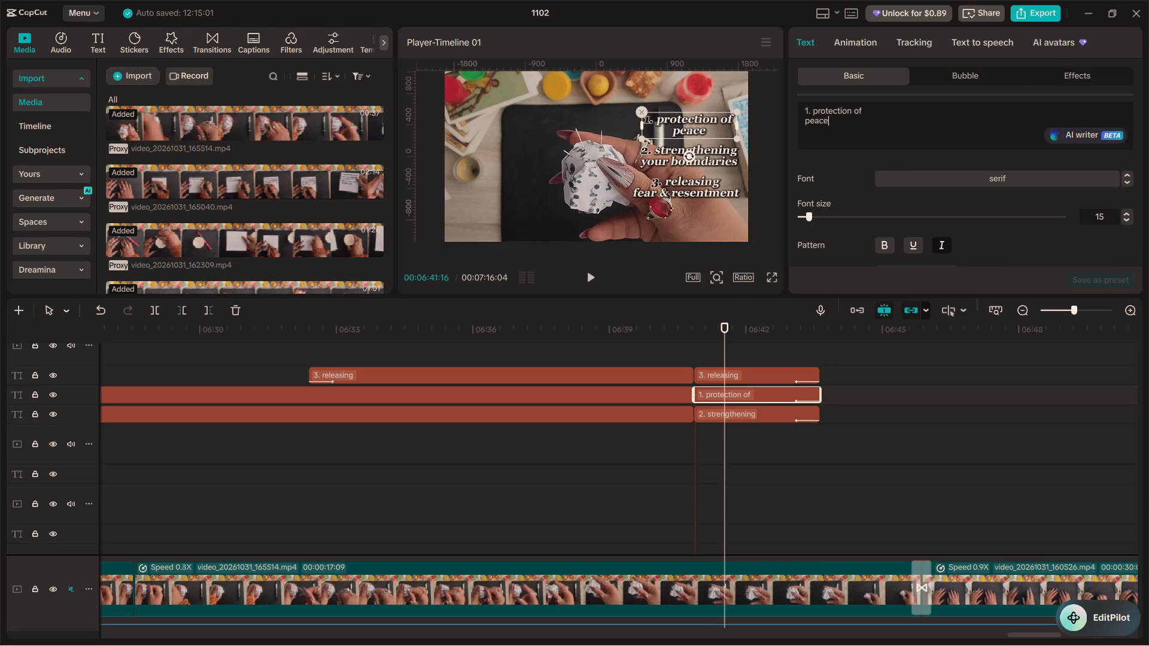
left_click_drag(844, 120, 851, 109)
left_click(851, 110)
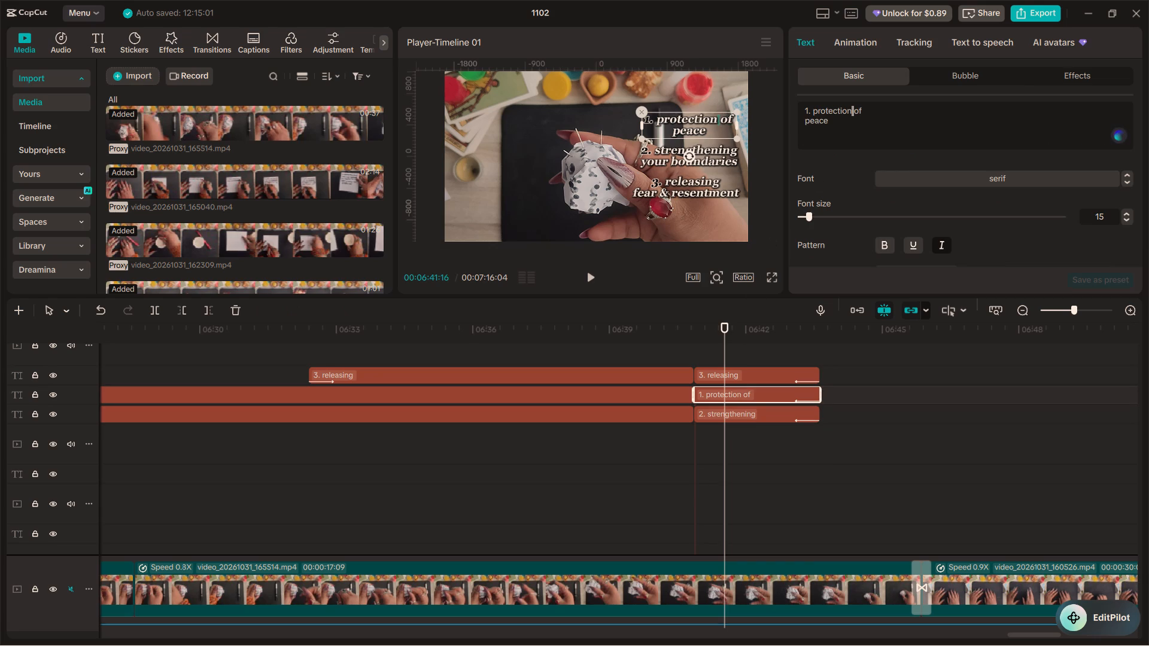
left_click(874, 140)
left_click_drag(836, 126, 853, 112)
key("BackSpace")
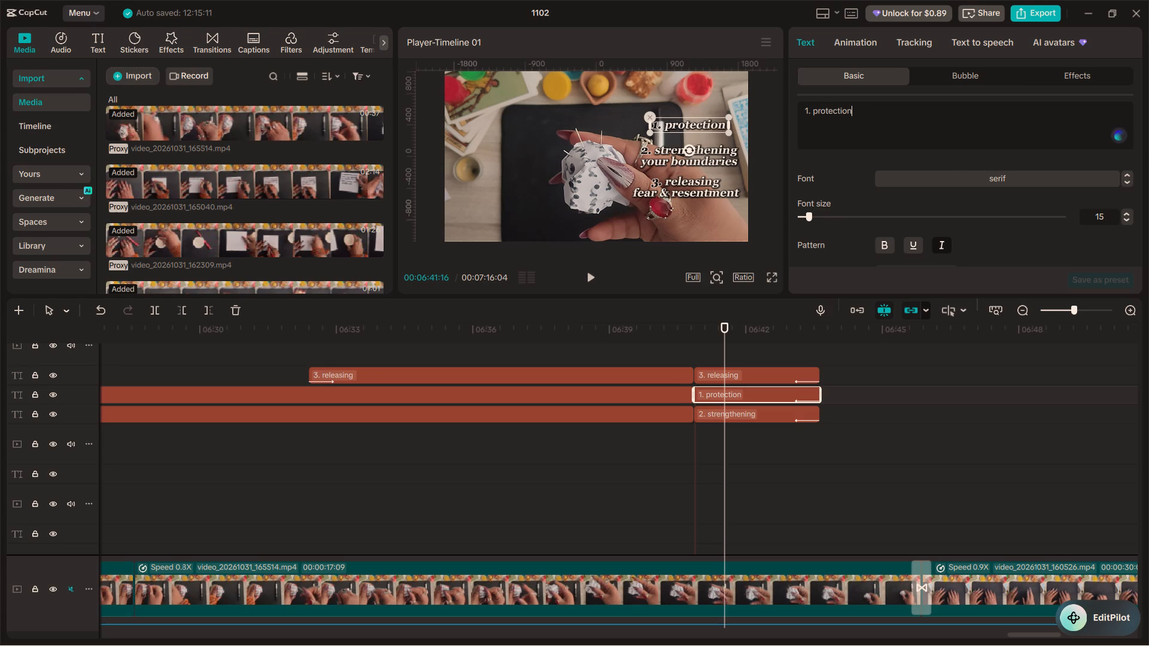
left_click_drag(811, 111, 807, 111)
left_click_drag(807, 111, 788, 111)
key("BackSpace")
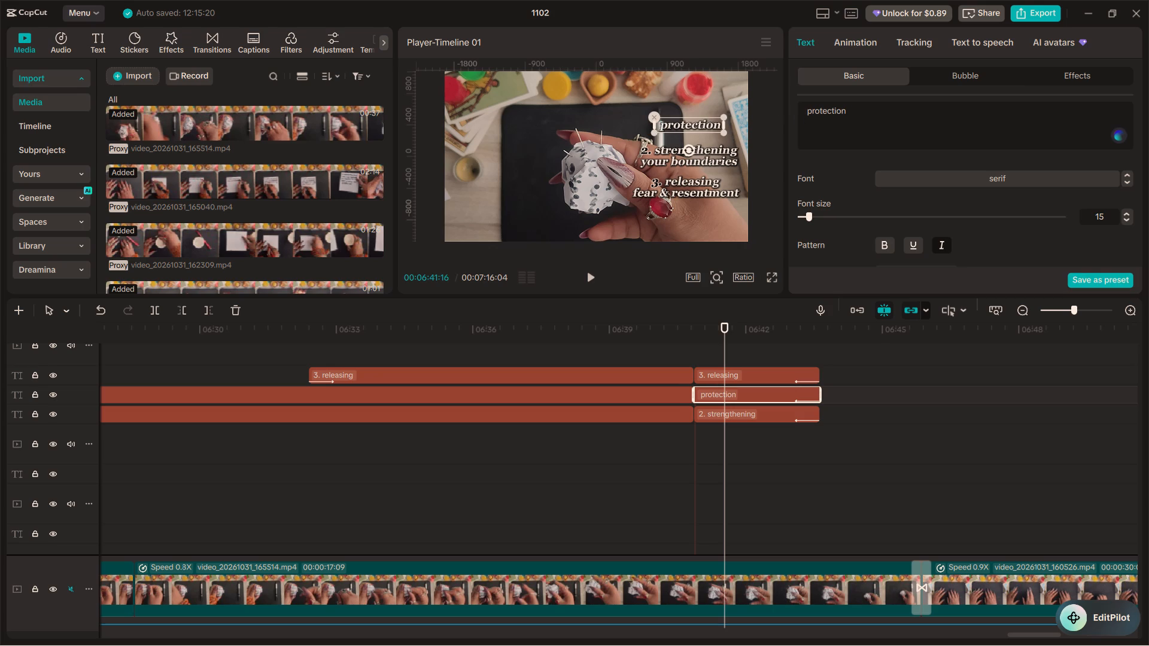
Apply title case to the "protection" caption after the split.
scroll(852, 156, "down", 1)
scroll(916, 243, "down", 2)
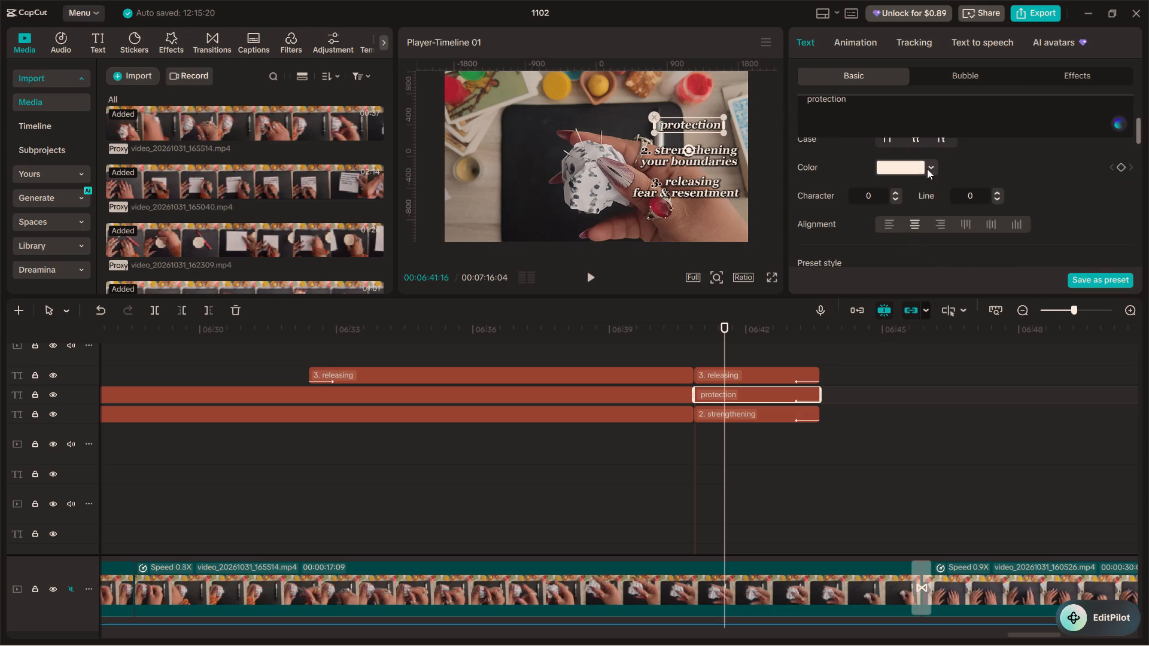
scroll(927, 169, "up", 1)
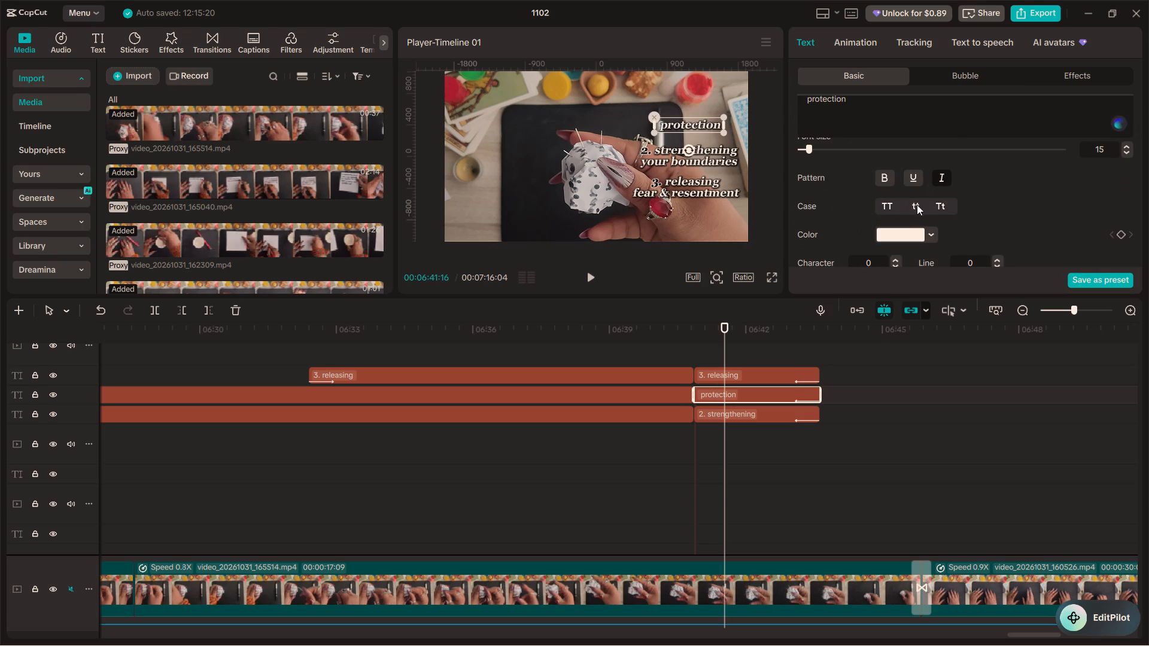
left_click(942, 203)
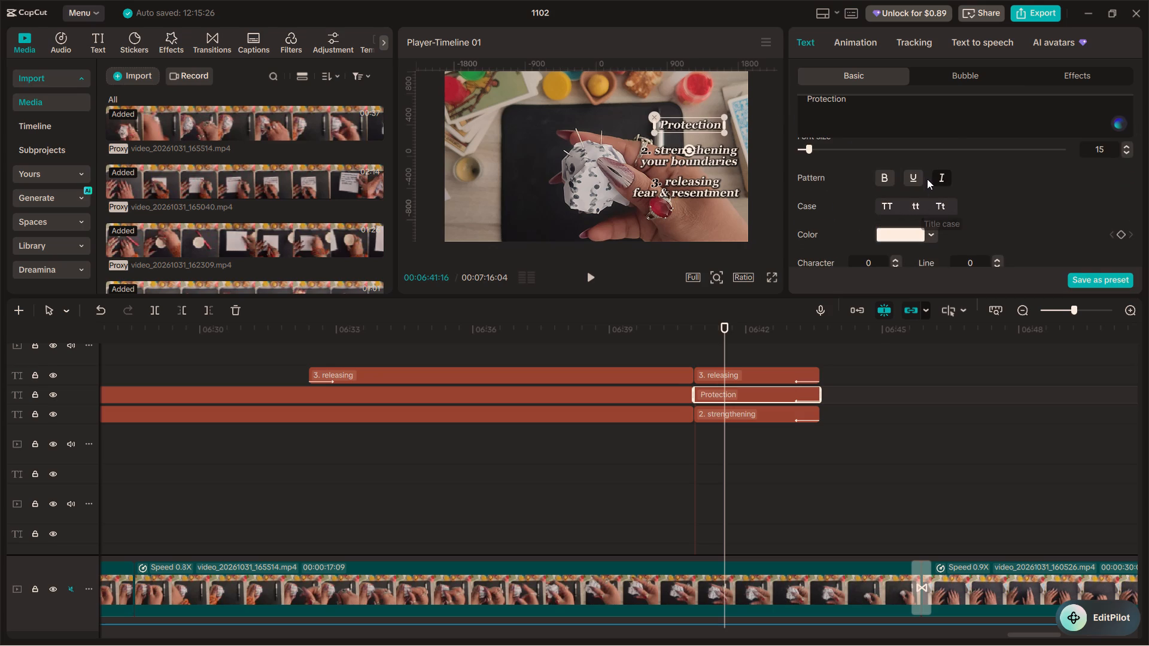
Set the shadow colour of the "Protection" caption to the saved yellow F4C70F and preview it.
scroll(922, 168, "down", 6)
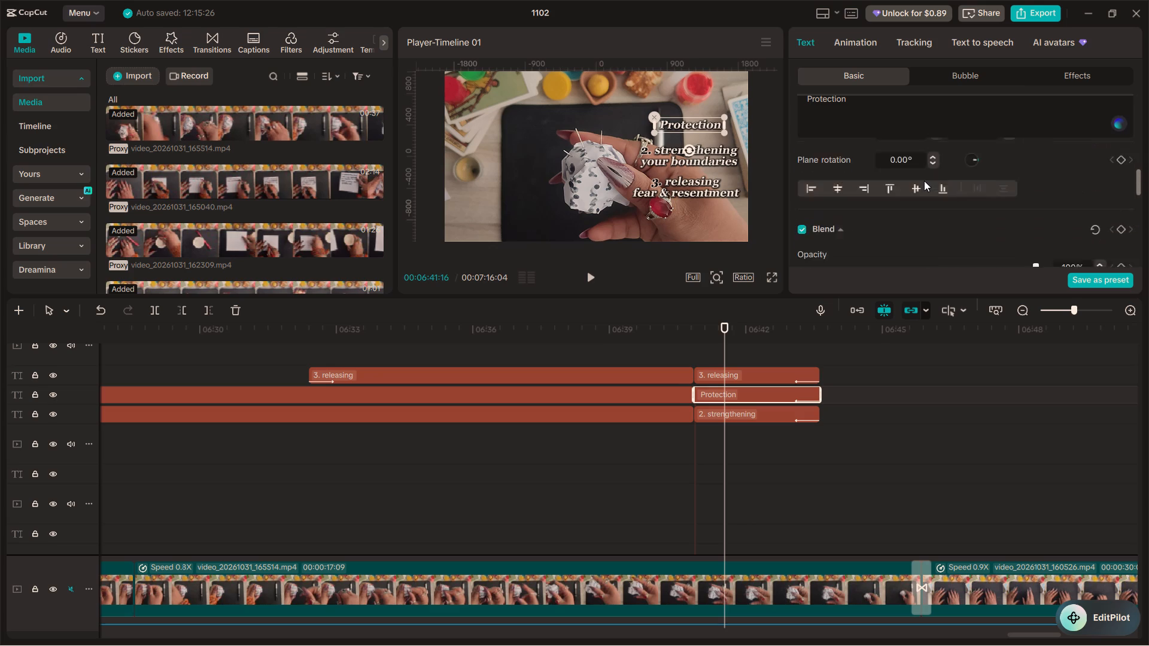
scroll(924, 181, "down", 4)
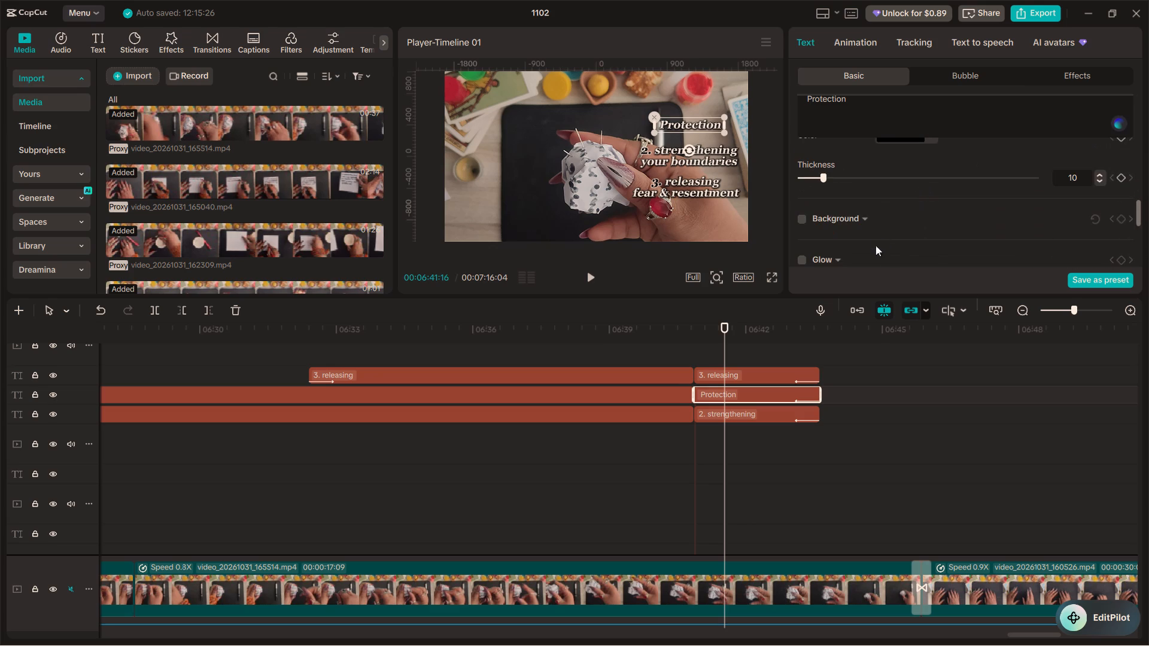
left_click(904, 258)
scroll(893, 368, "down", 2)
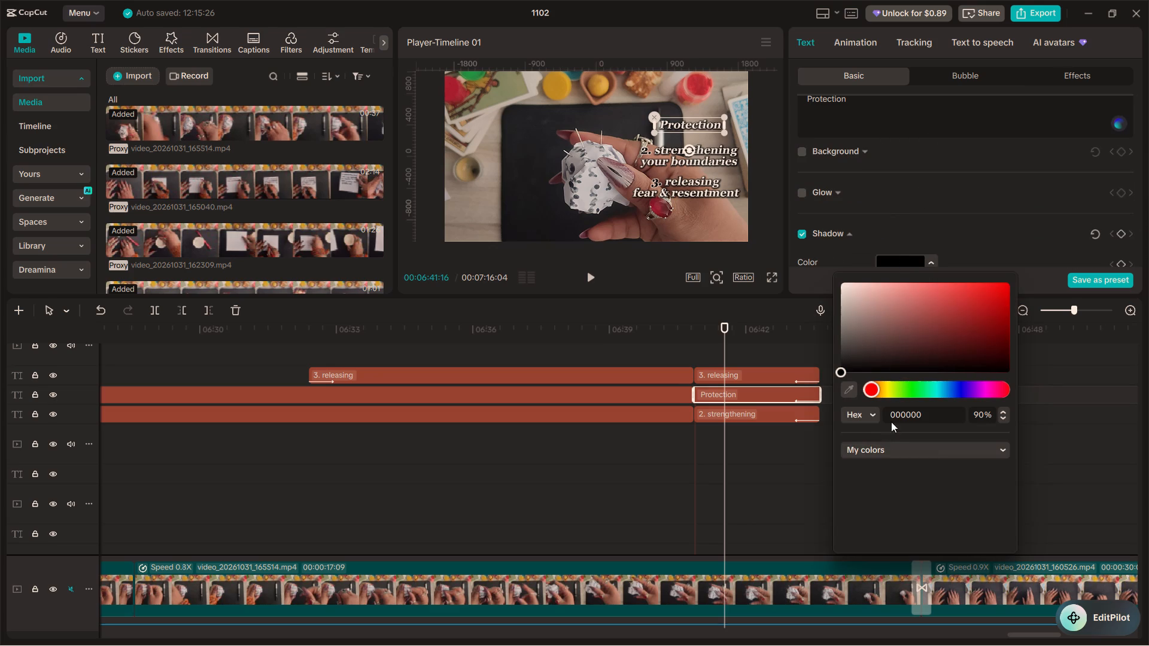
left_click(951, 465)
left_click(952, 471)
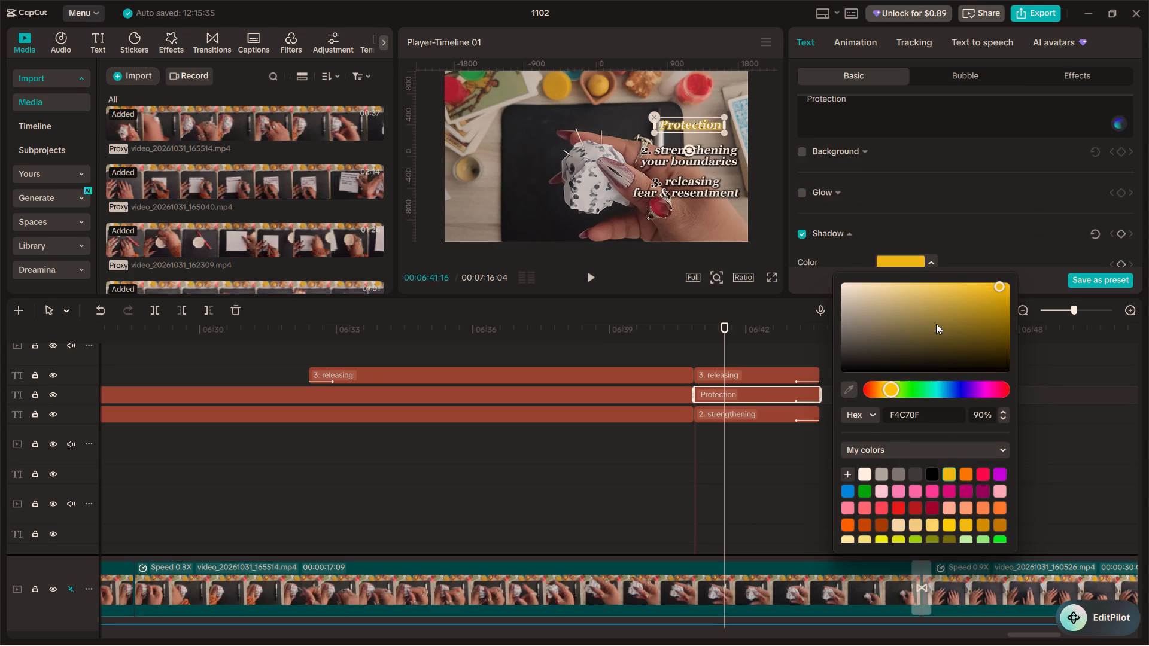
left_click(970, 224)
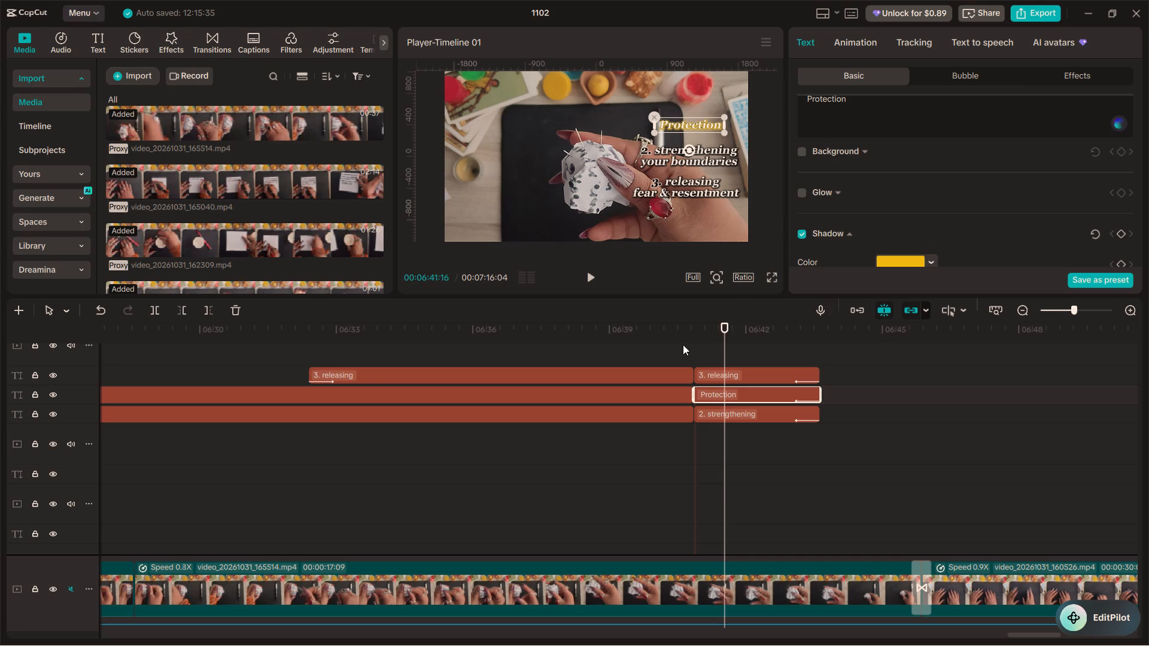
left_click(682, 353)
key("space")
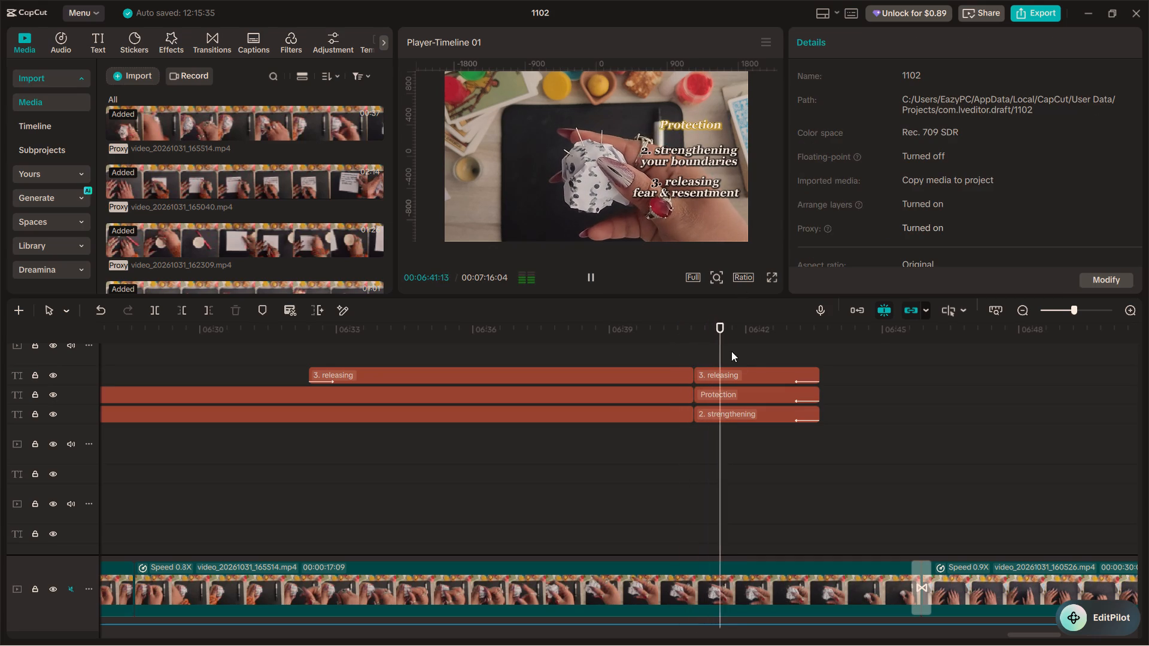
key("space")
Add the Glitch entrance animation to the "Protection" caption, shorten its duration, and play it back.
left_click(740, 374)
left_click(738, 395)
left_click(856, 44)
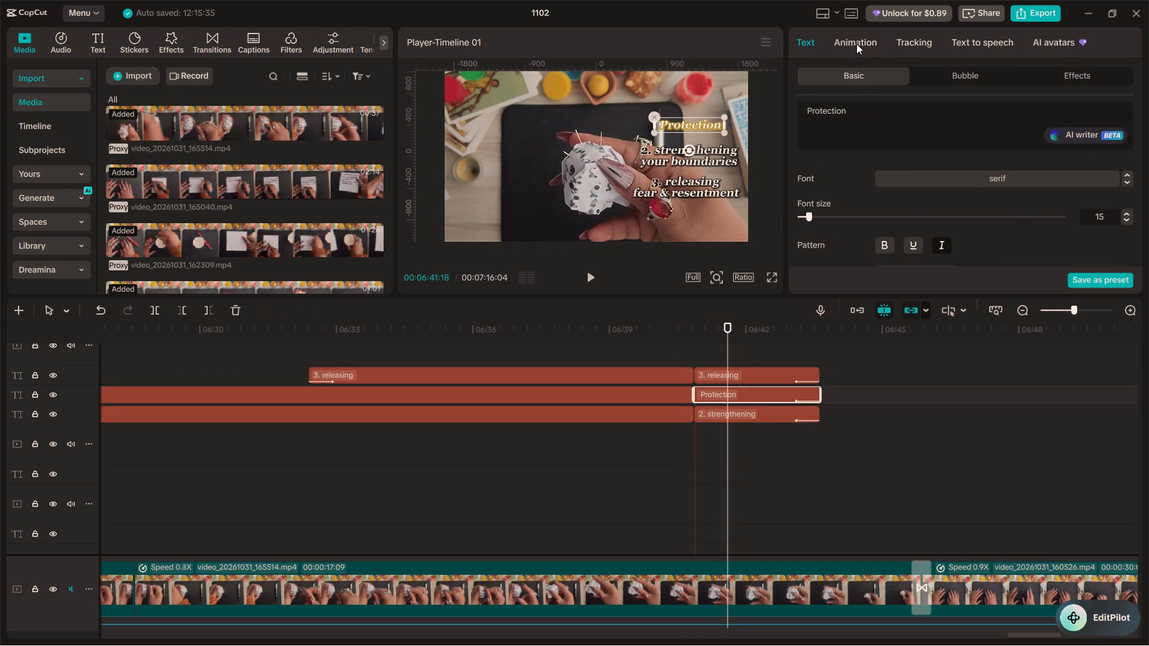
left_click(895, 111)
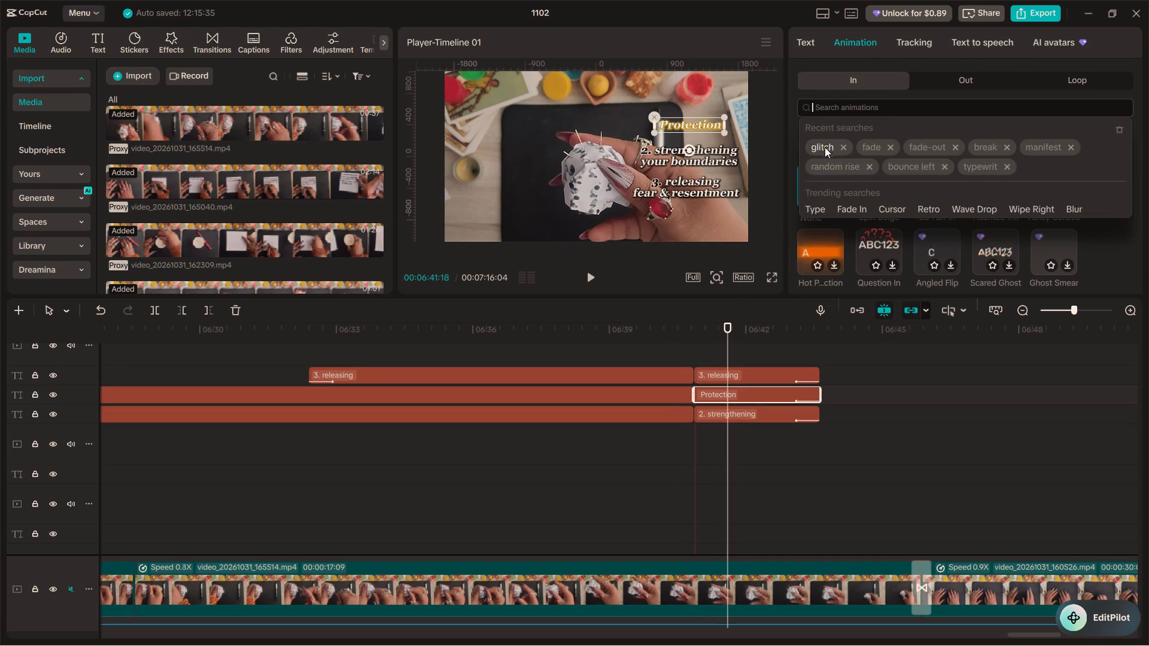
left_click(822, 145)
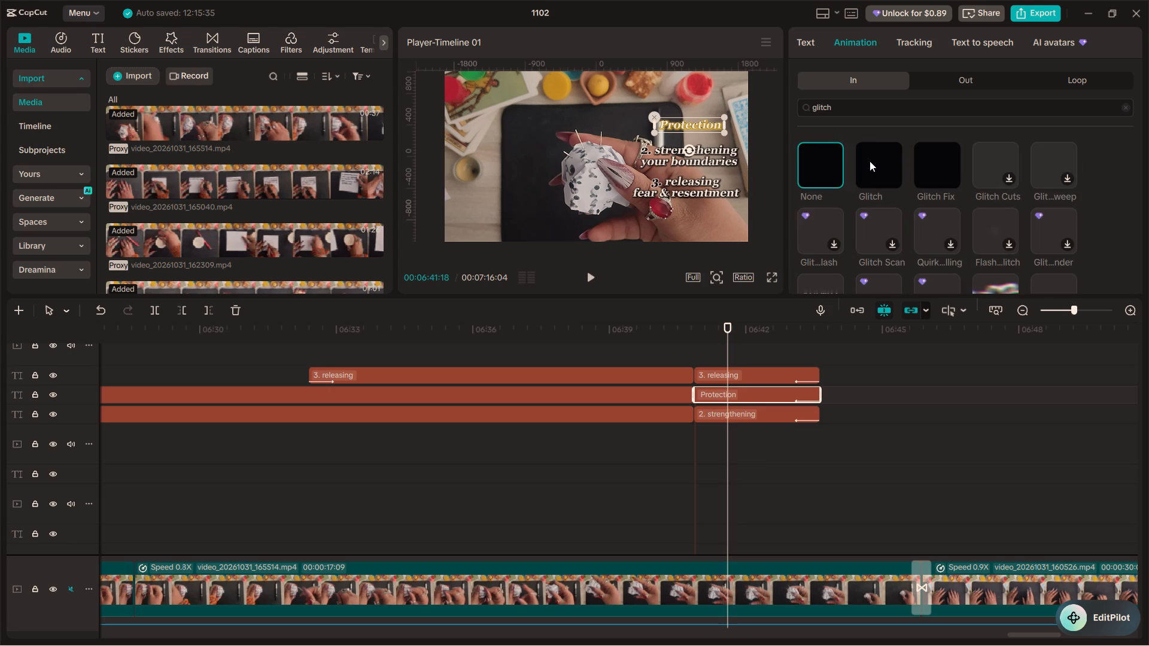
left_click(870, 161)
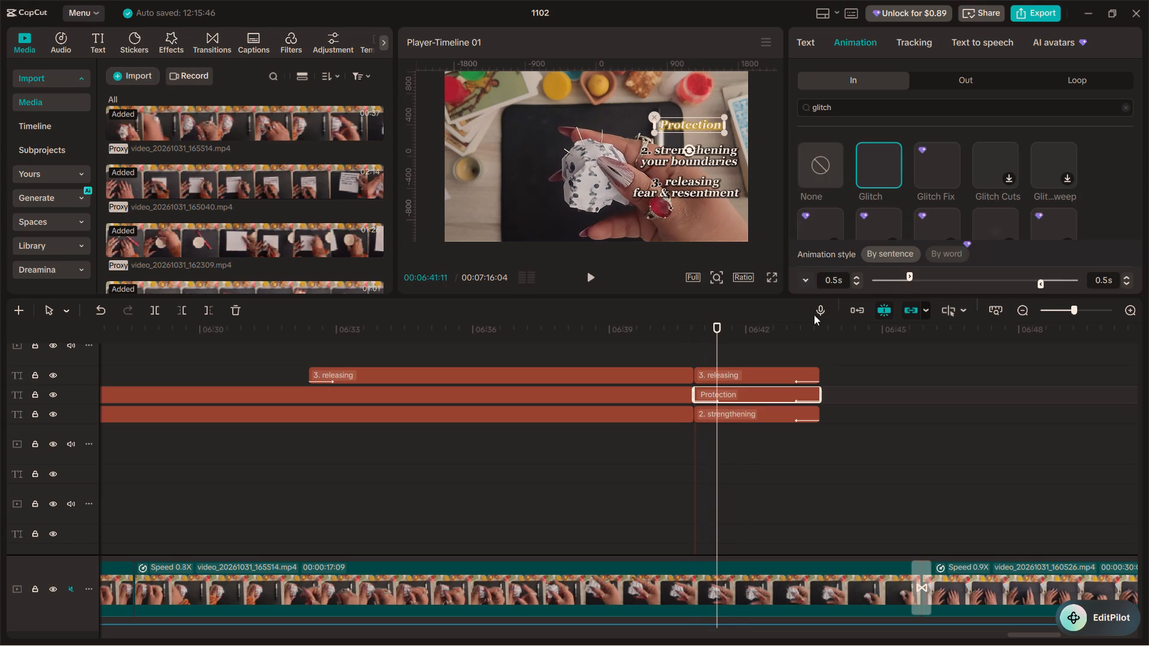
left_click_drag(911, 272, 902, 275)
left_click_drag(912, 278, 890, 276)
left_click(681, 354)
key("space")
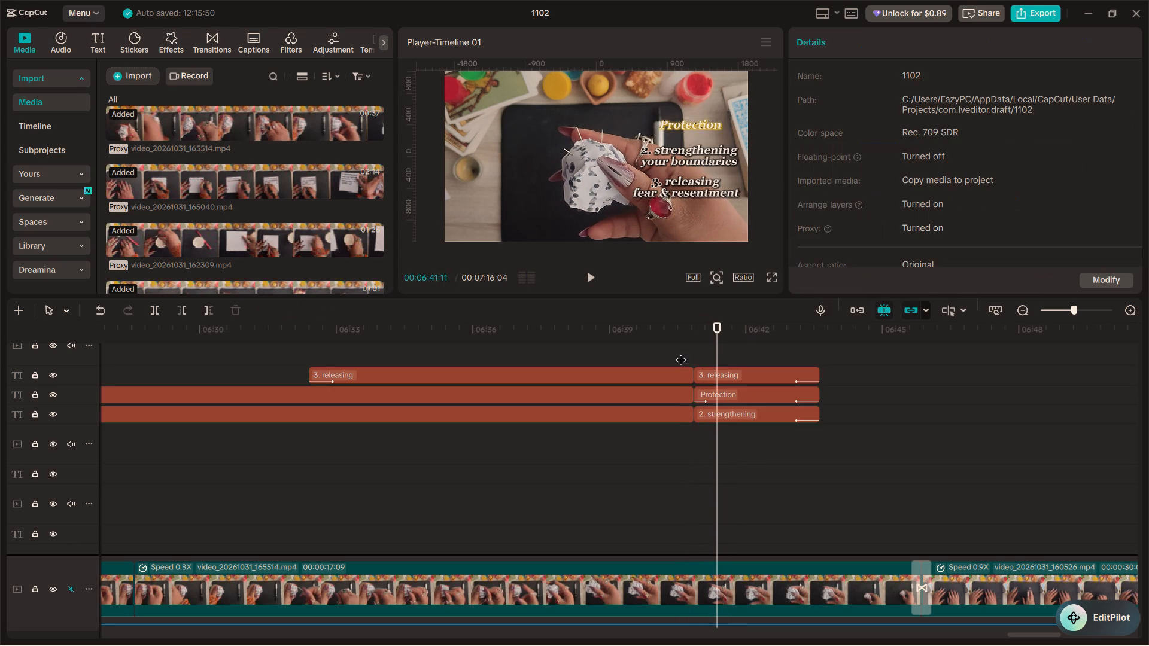
key("space")
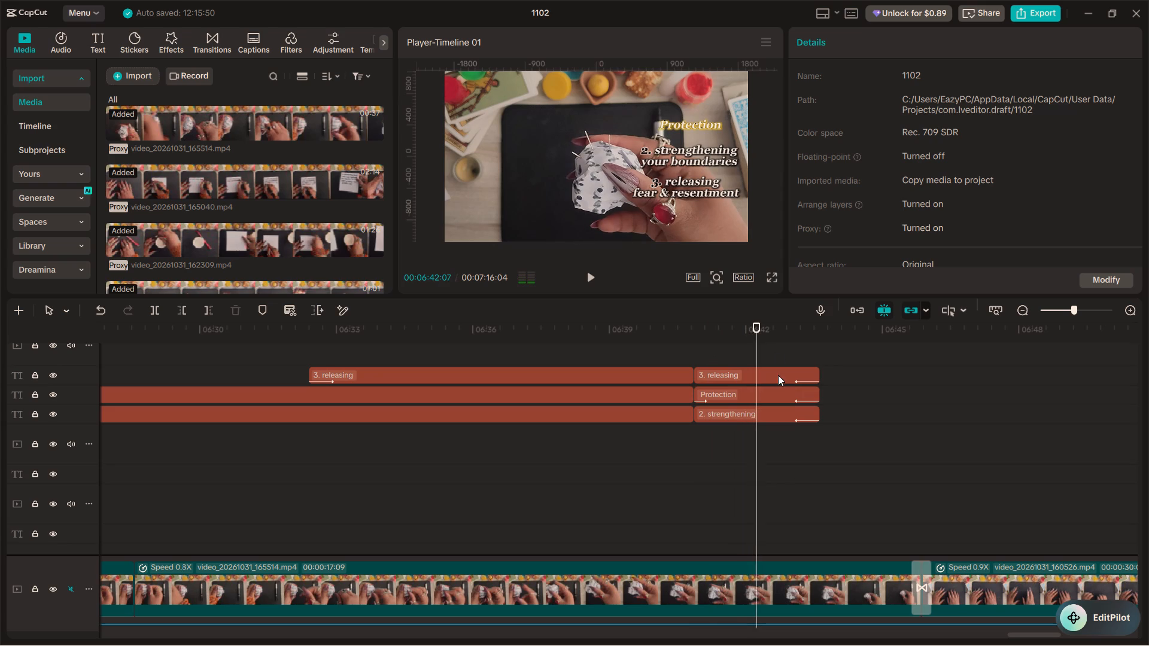
key("space")
key("space")
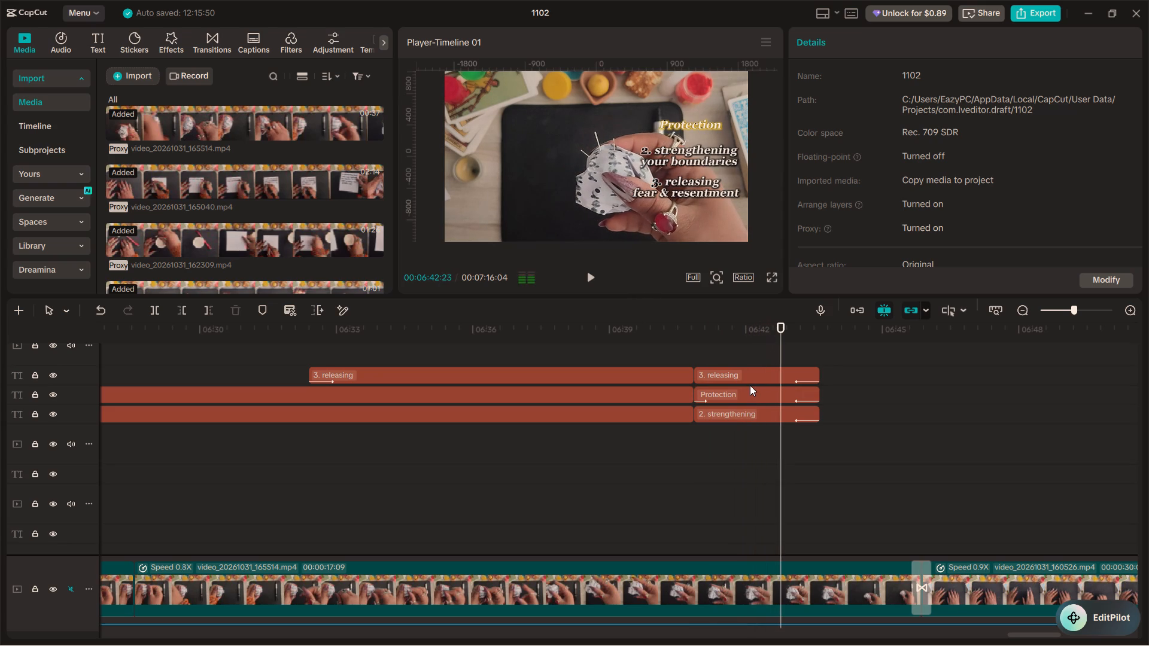
Trim the start of caption 2's segment after the split to 00:06:42:10, where the next voice-over phrase begins.
scroll(763, 366, "down", 20)
scroll(763, 366, "down", 5)
right_click_drag(764, 373, 769, 379)
left_click(750, 387)
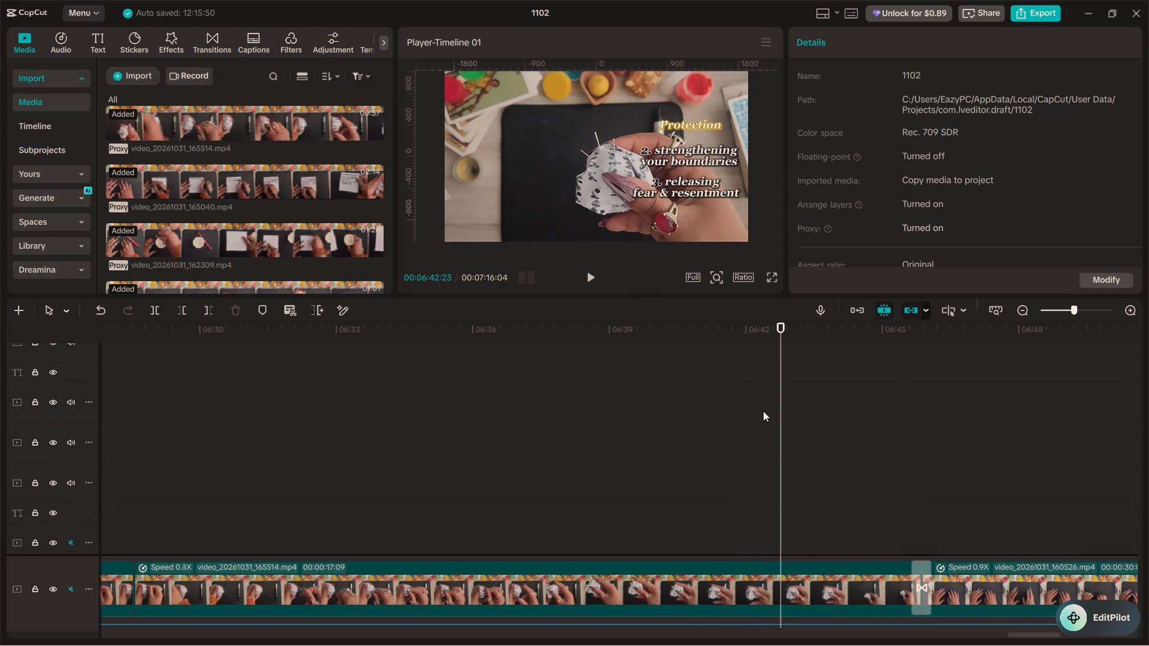
scroll(764, 419, "down", 20)
scroll(764, 419, "down", 9)
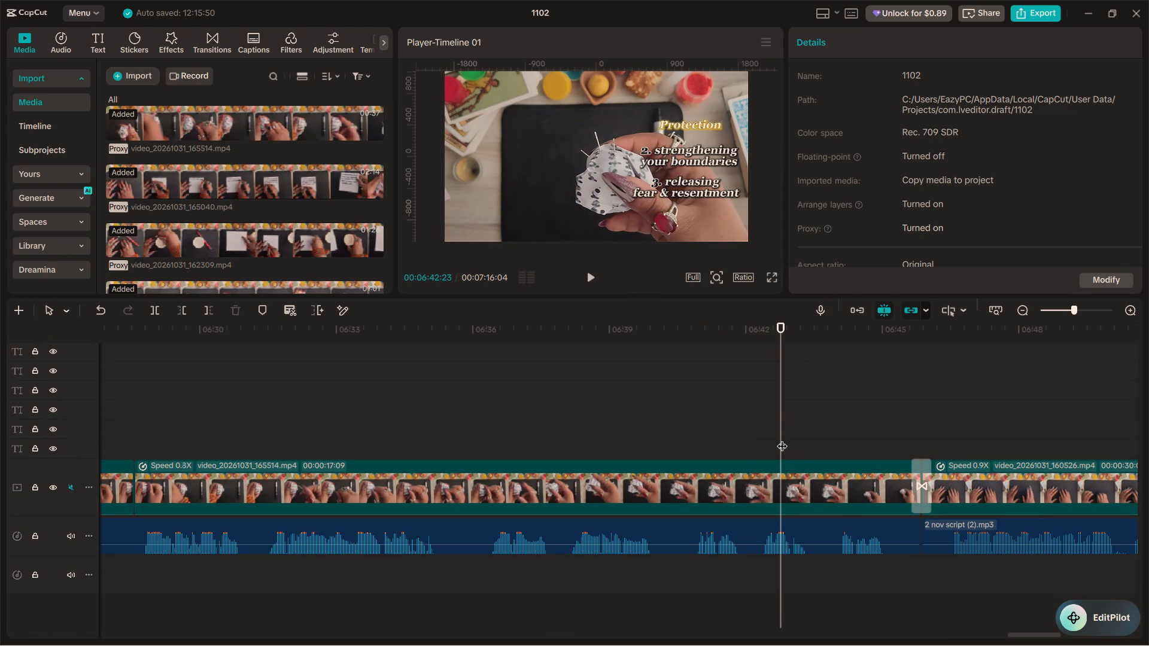
left_click_drag(782, 438, 756, 432)
left_click(756, 432)
scroll(761, 432, "up", 5)
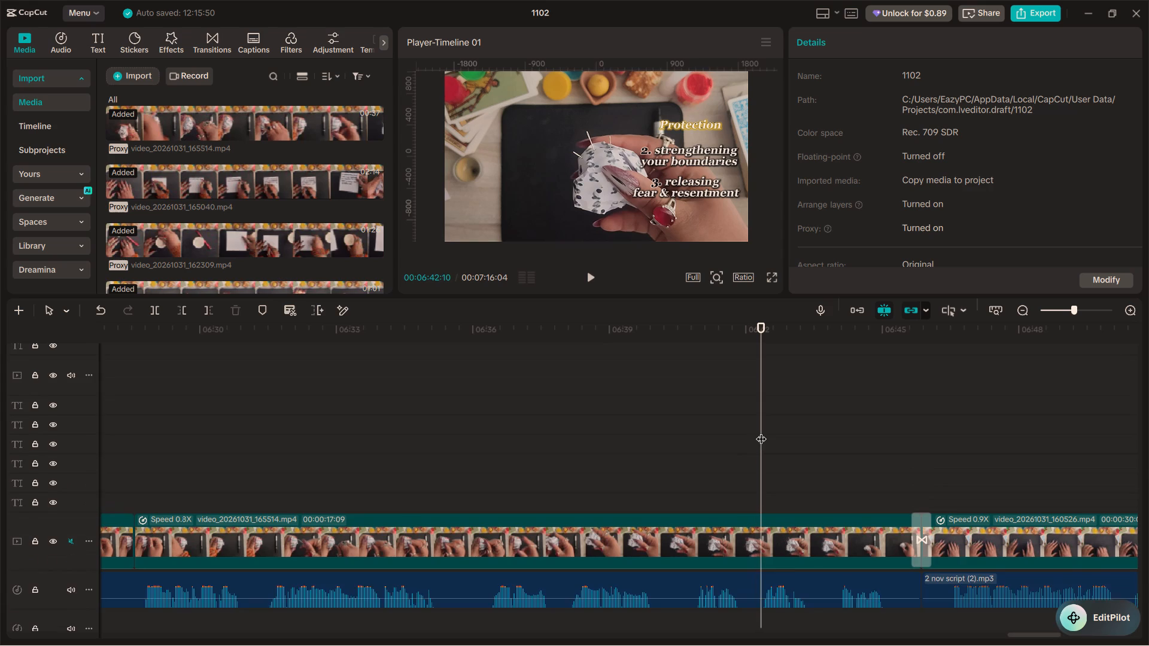
scroll(761, 431, "up", 4)
scroll(777, 479, "up", 20)
scroll(777, 479, "up", 5)
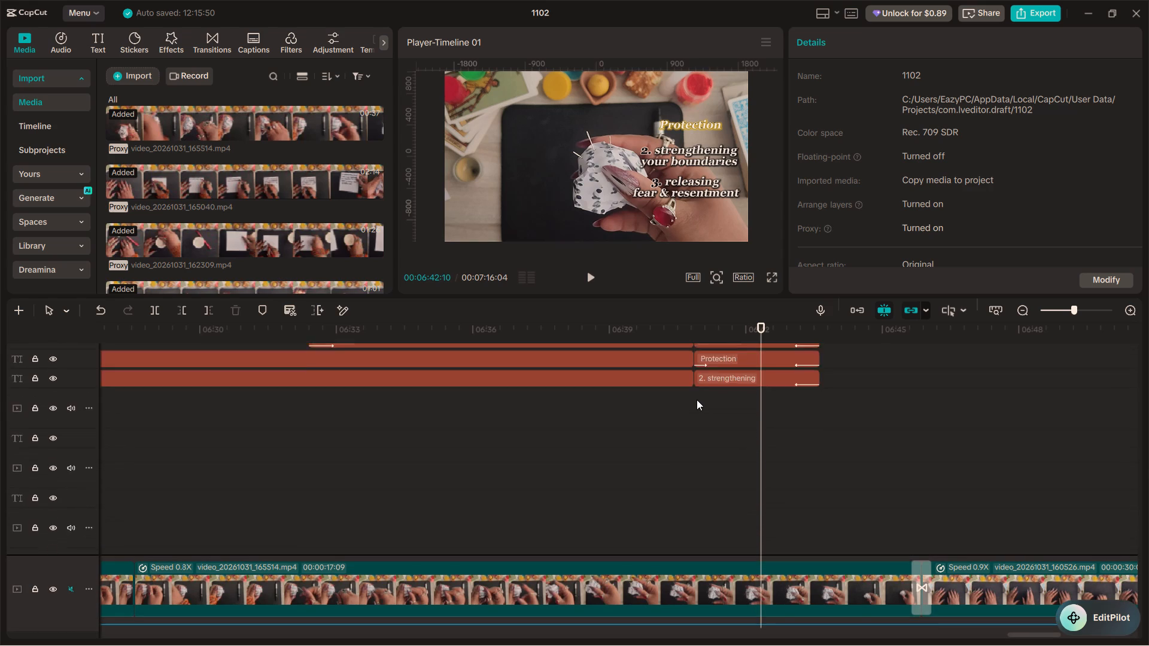
scroll(697, 400, "up", 7)
left_click(737, 456)
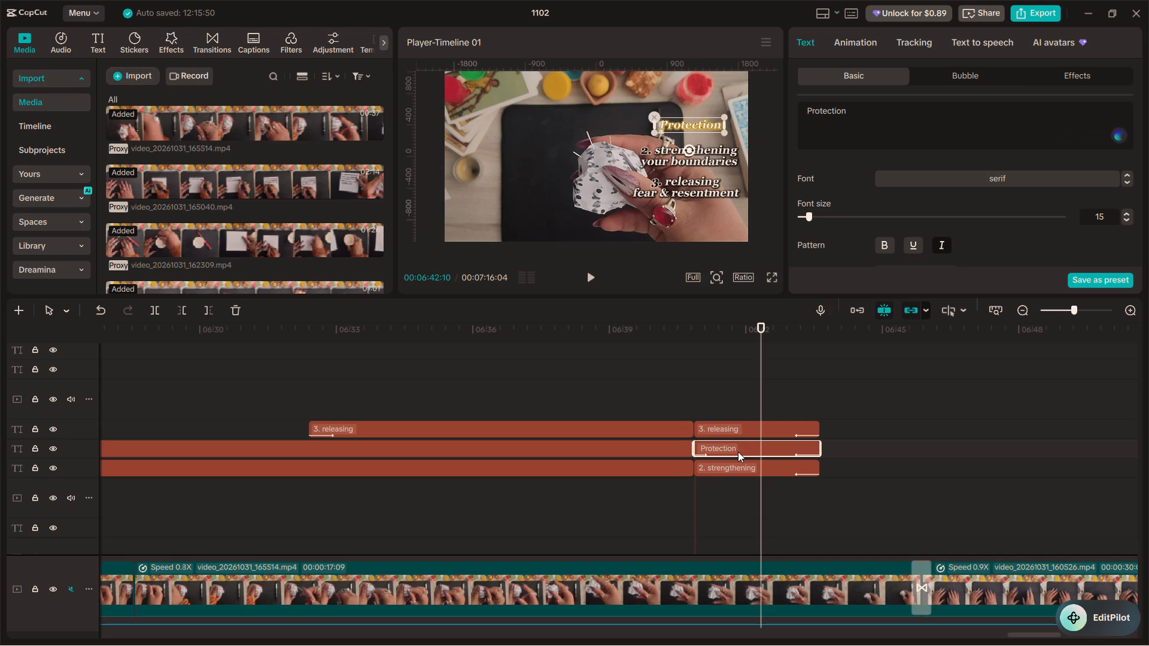
left_click(735, 469)
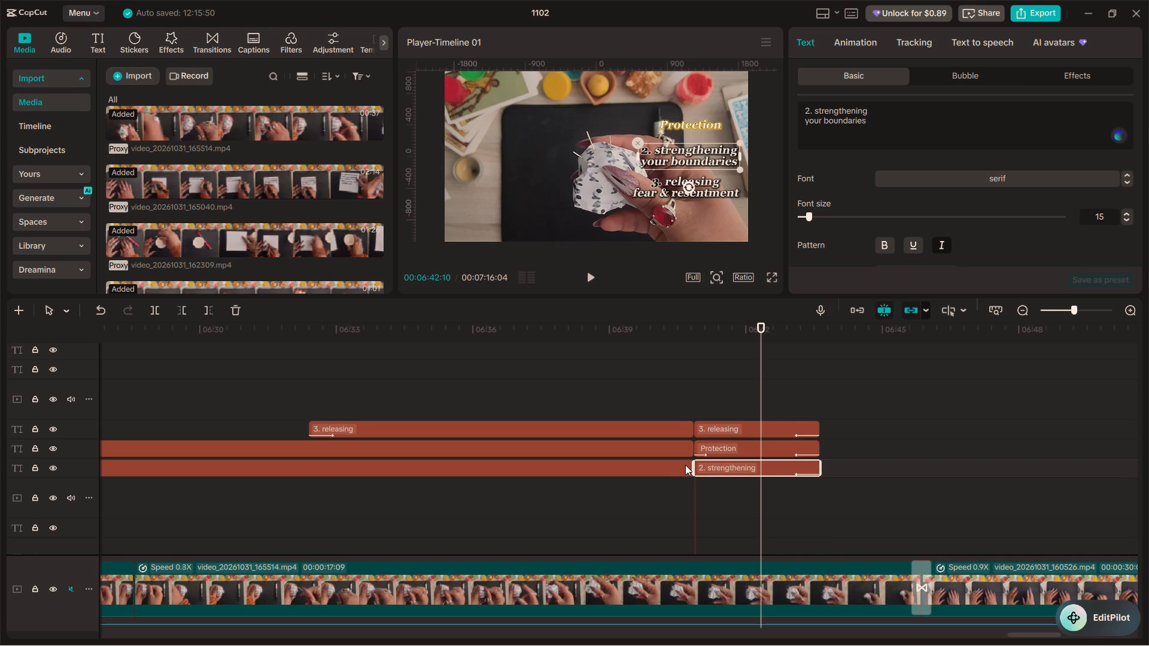
left_click_drag(694, 465, 758, 465)
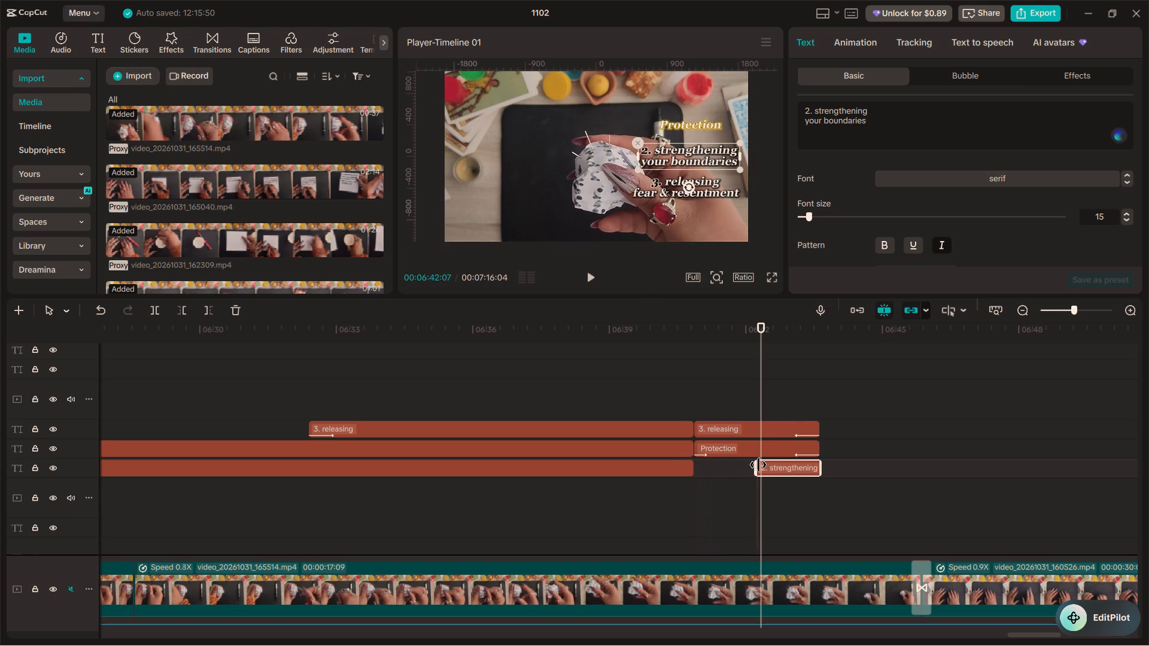
left_click_drag(758, 465, 760, 465)
Extend the end of caption 2's earlier segment to 00:06:42:10 so it meets the trimmed segment.
left_click(677, 471)
left_click_drag(695, 465, 703, 465)
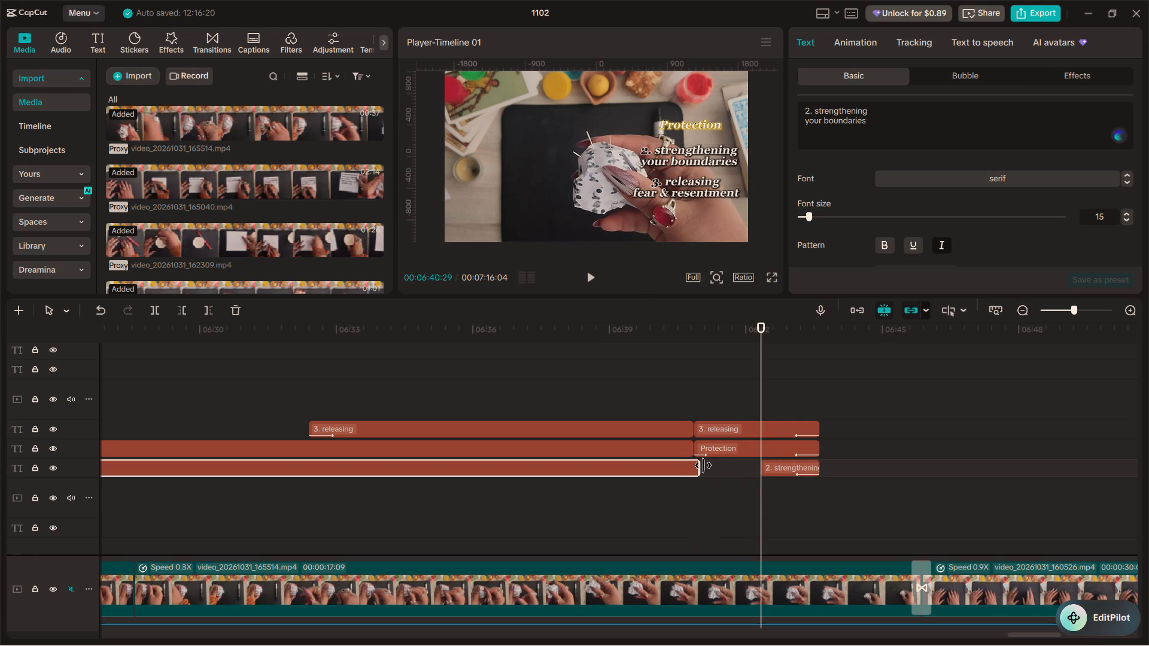
left_click_drag(703, 465, 762, 466)
Shorten the text of caption 2's segment after the split to just "strength", removing the number and "your boundaries".
left_click(782, 464)
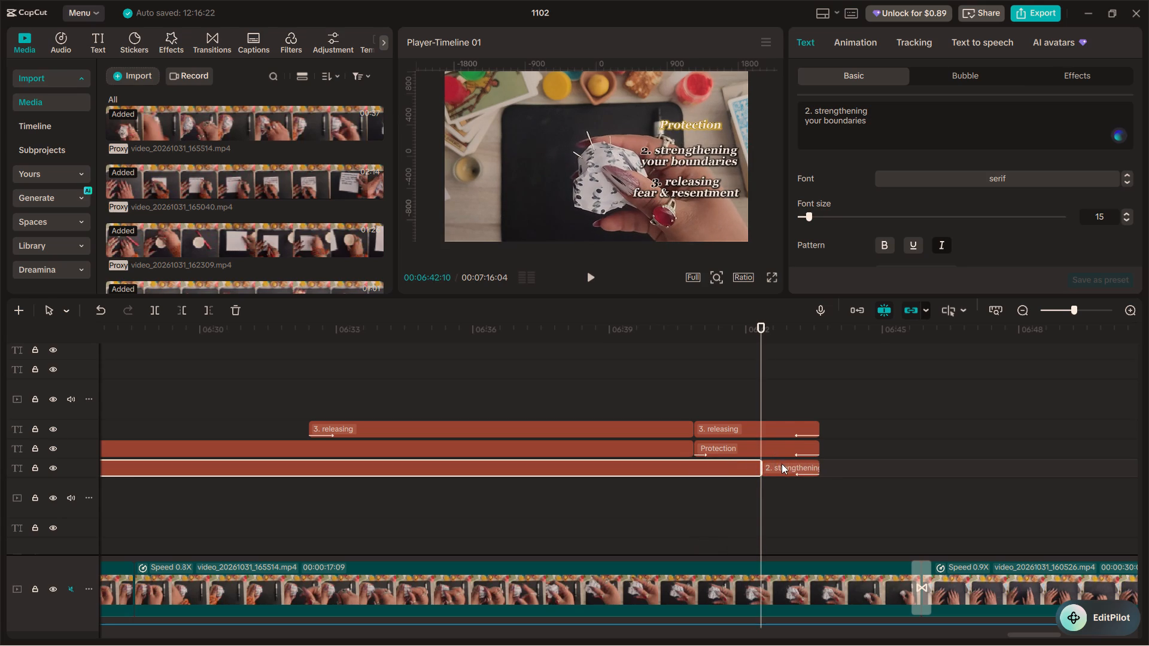
left_click_drag(866, 127, 859, 118)
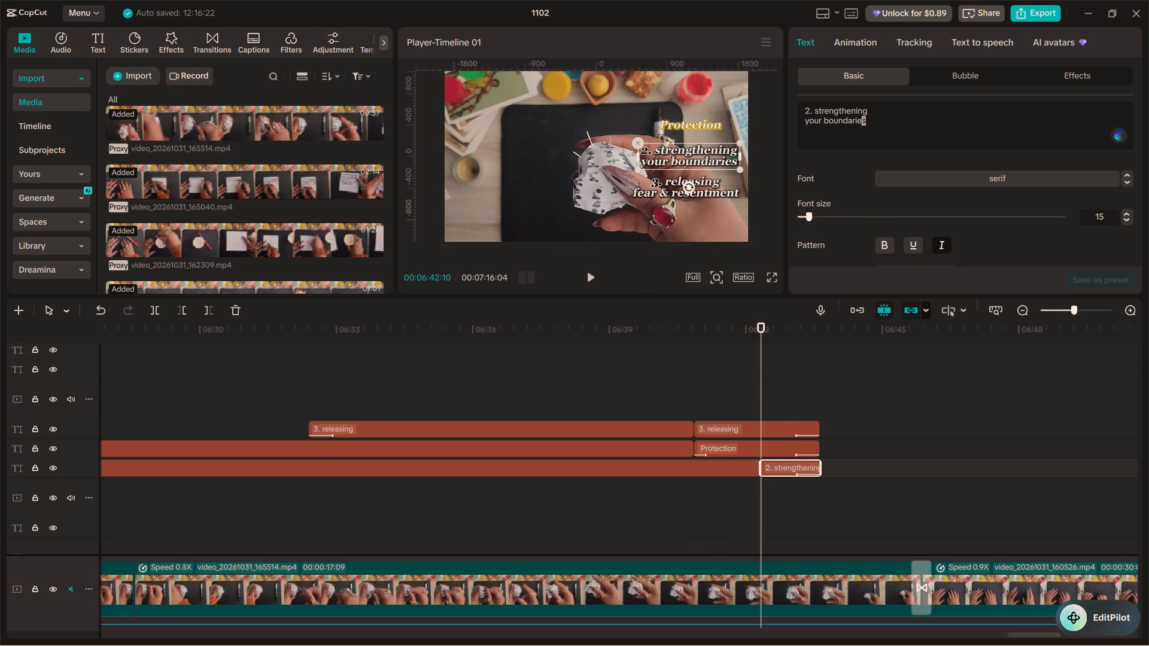
left_click_drag(859, 118, 848, 109)
key("BackSpace")
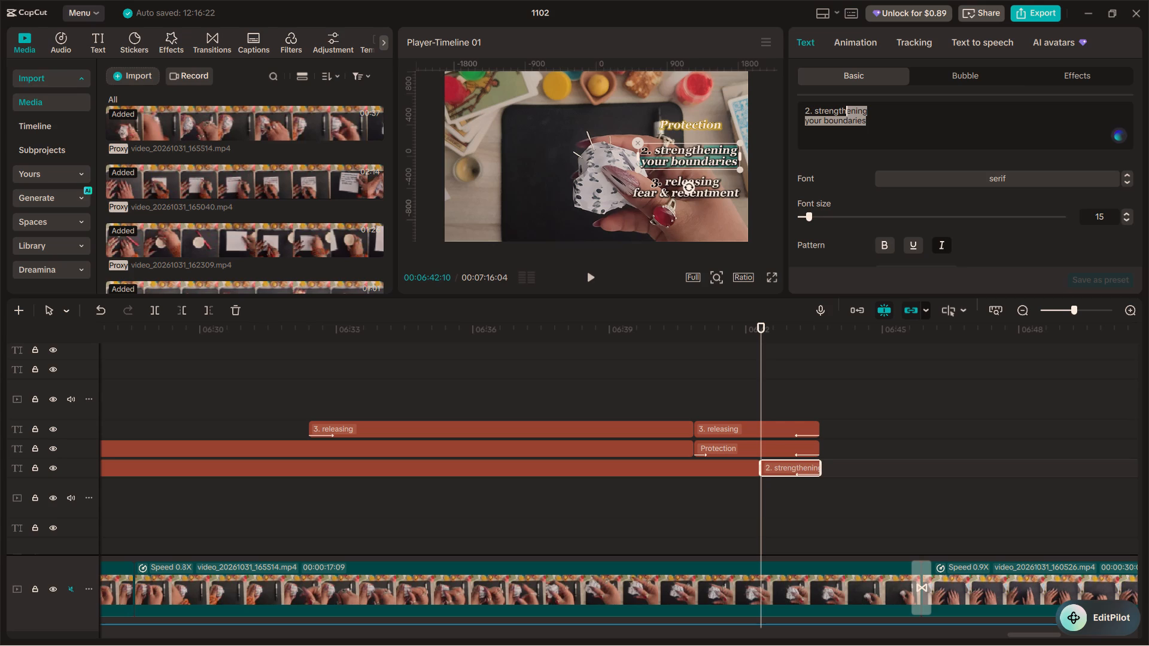
left_click_drag(811, 110, 800, 110)
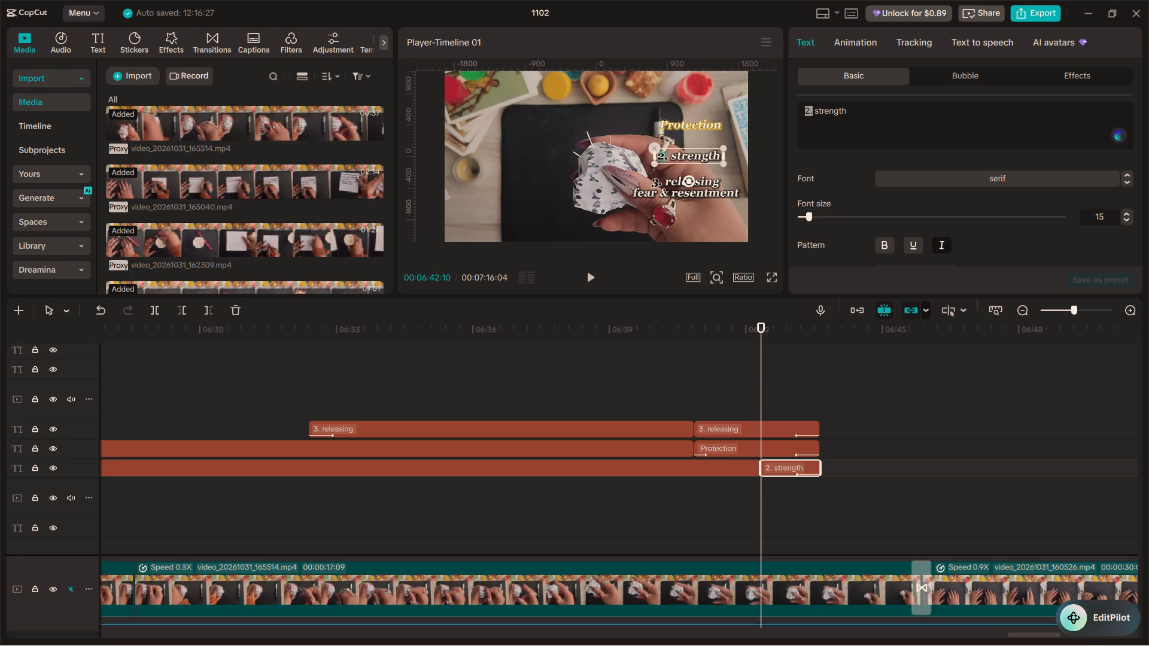
key("BackSpace")
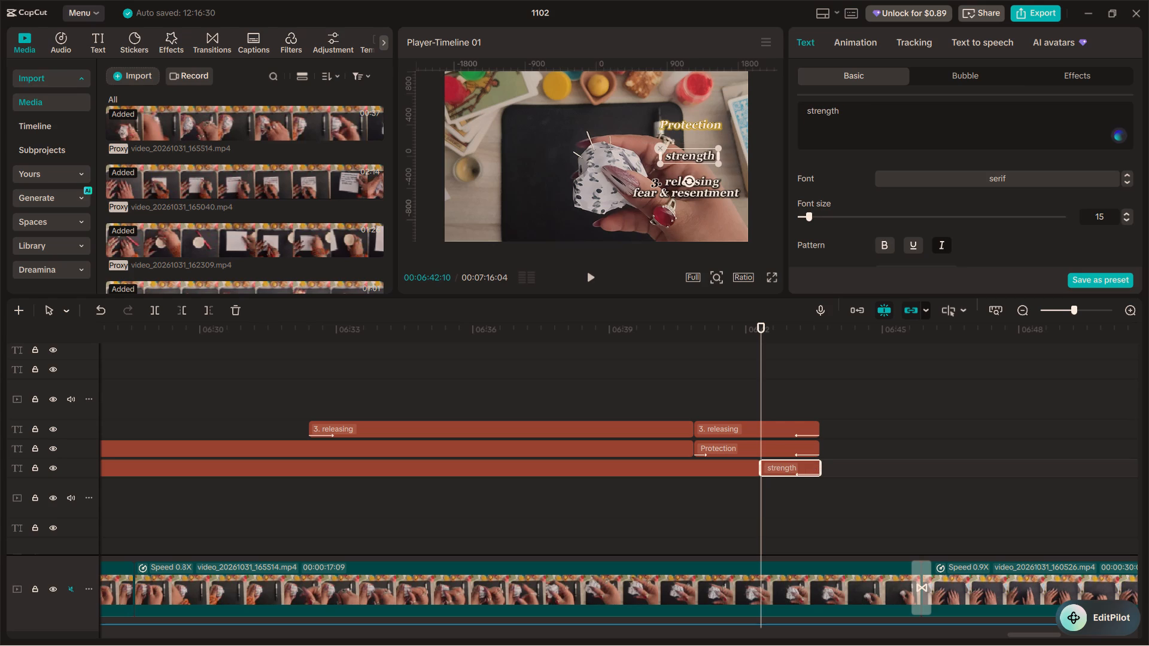
key("Delete")
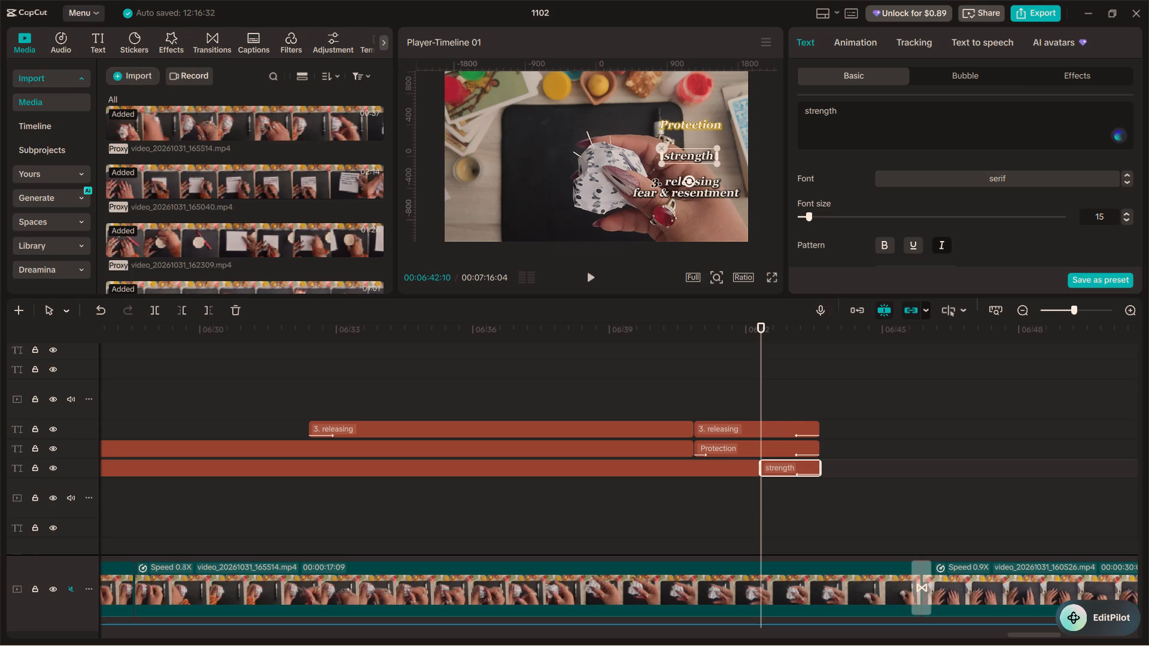
Apply title case to the "strength" caption.
left_click_drag(840, 112, 804, 108)
scroll(840, 175, "down", 2)
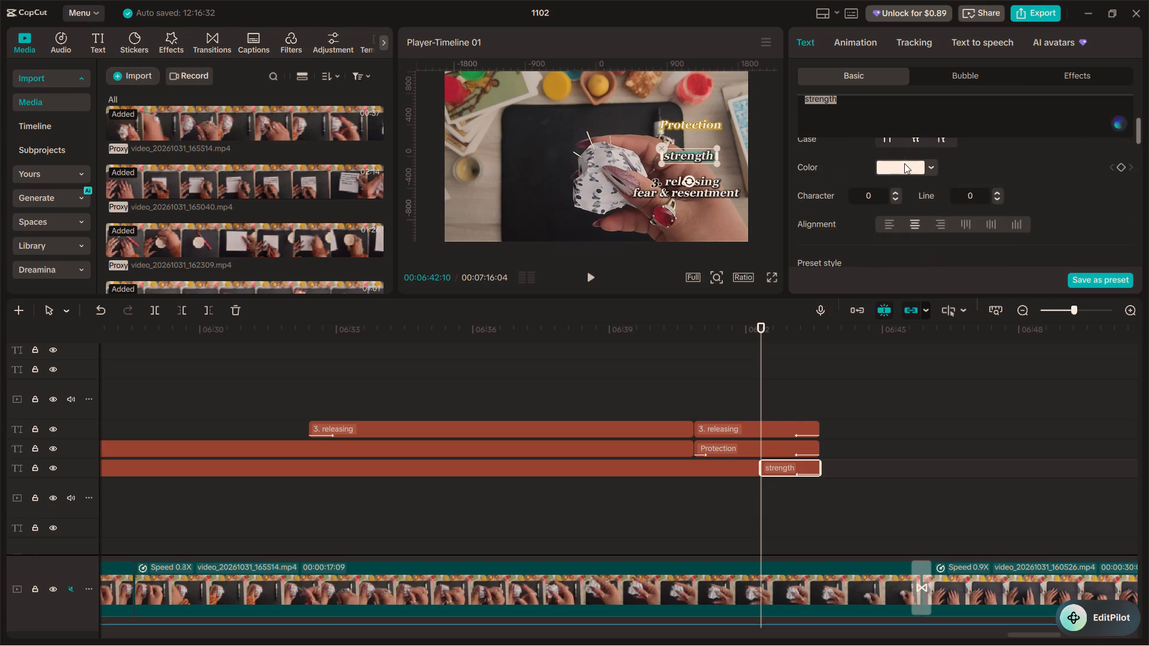
scroll(904, 163, "up", 1)
left_click(934, 202)
Set the shadow colour of the "Strength" caption to the saved yellow F4C70F and start a preview.
scroll(969, 193, "down", 3)
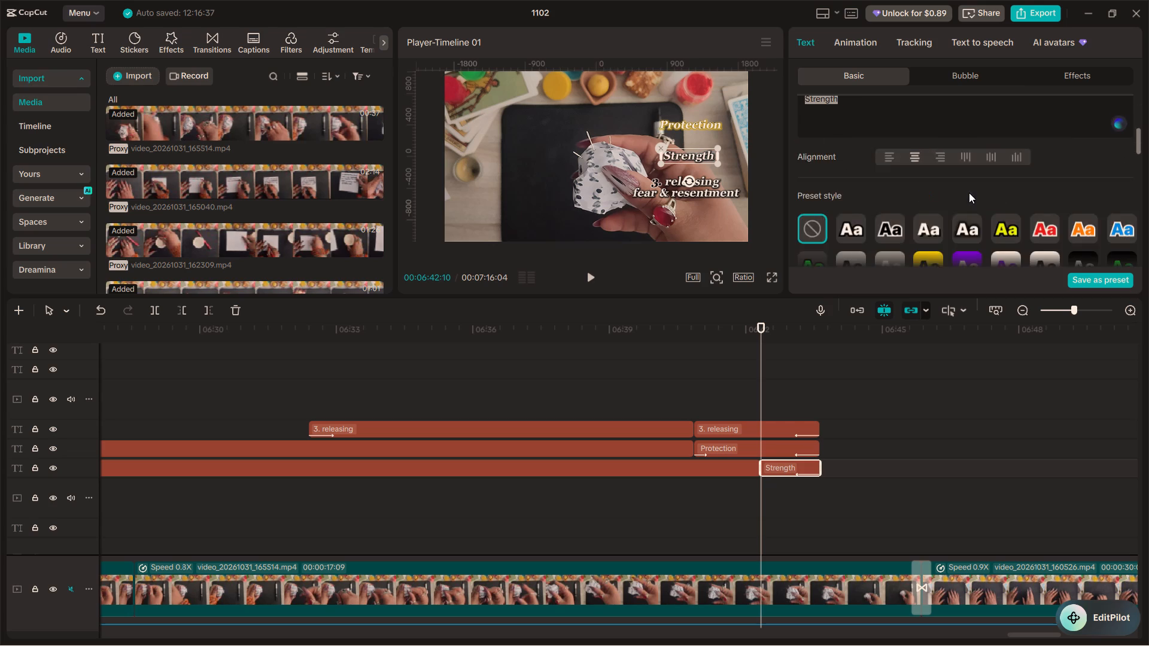
scroll(969, 193, "down", 6)
scroll(893, 193, "down", 5)
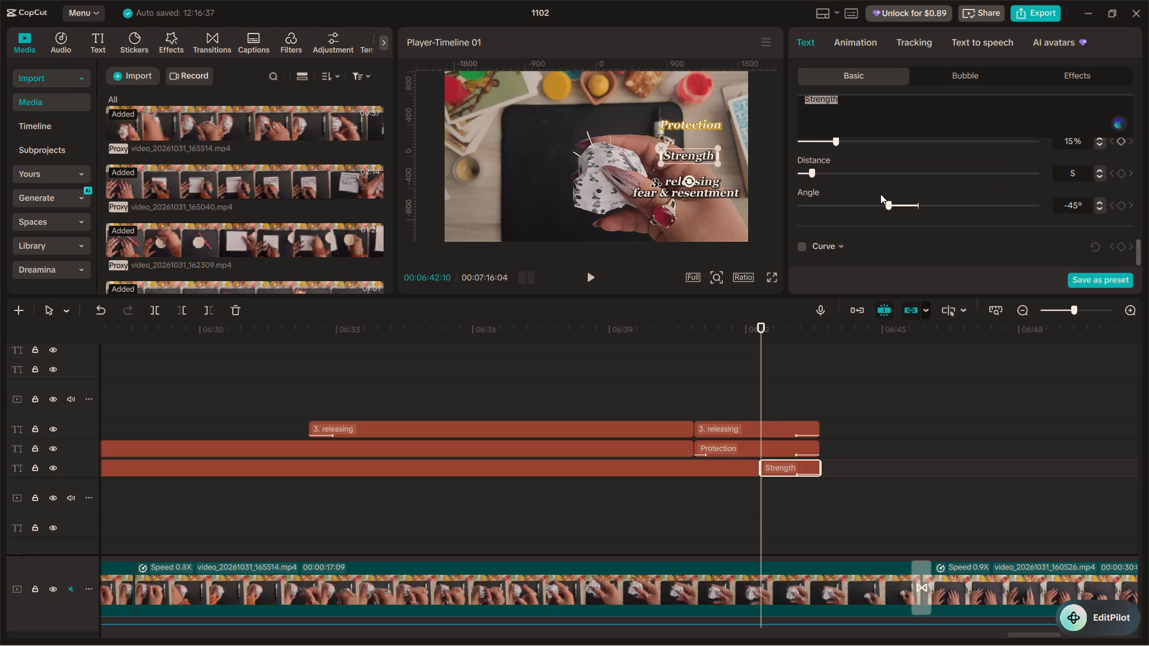
scroll(880, 194, "down", 2)
scroll(864, 211, "up", 2)
left_click(919, 211)
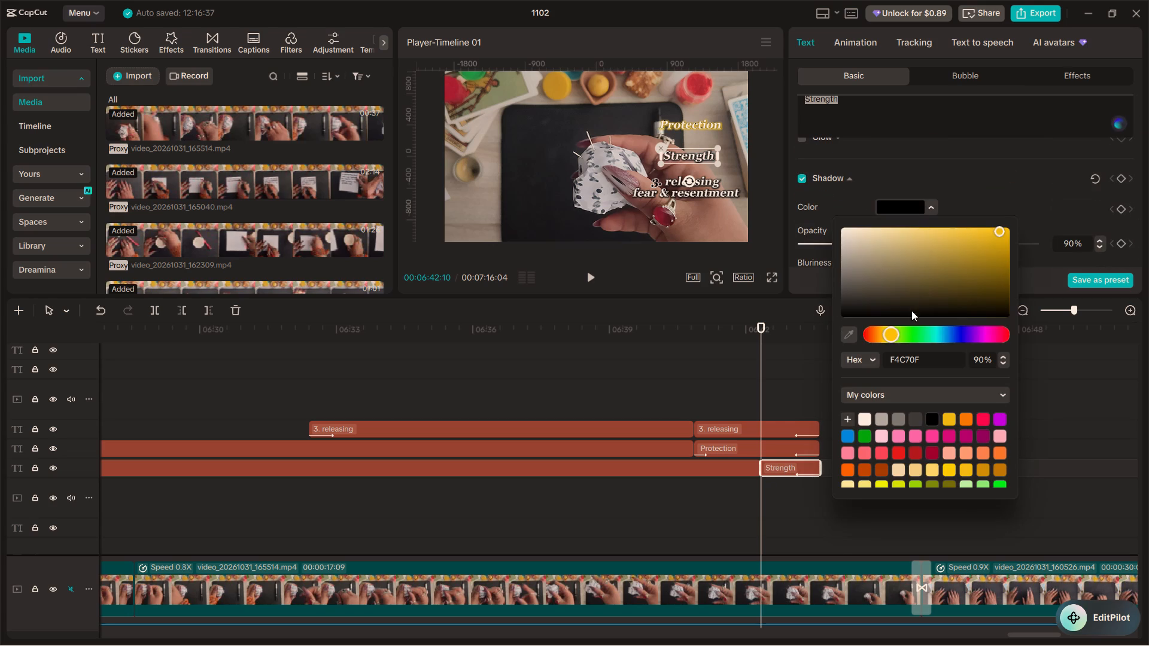
left_click(945, 419)
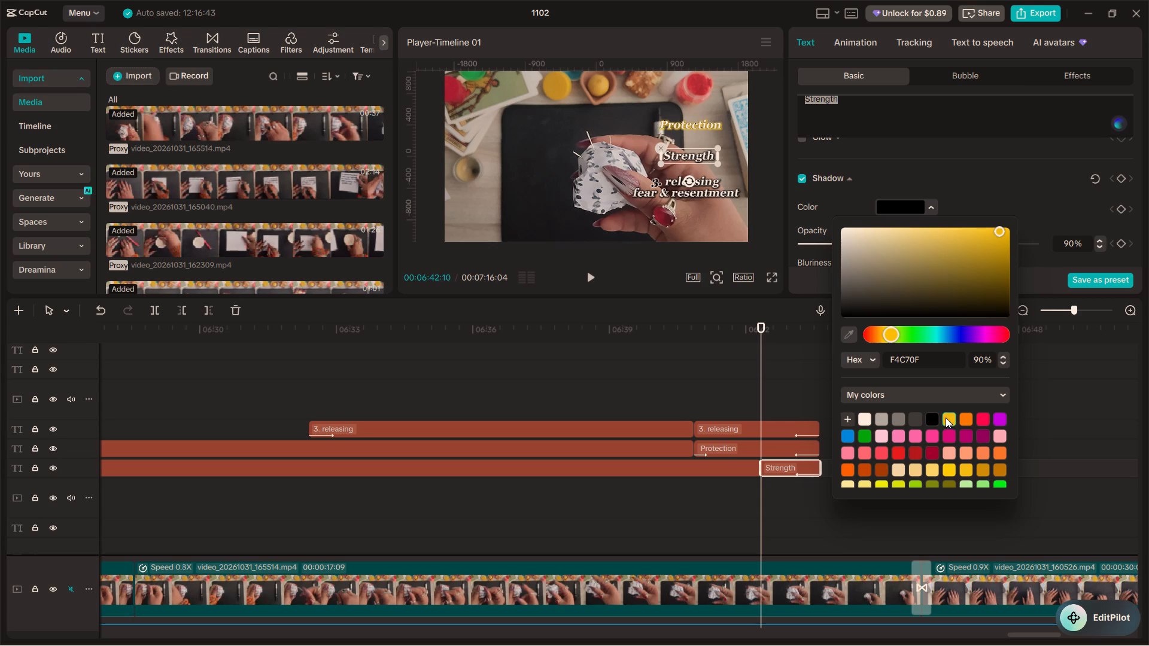
left_click(946, 414)
left_click(932, 414)
left_click(946, 417)
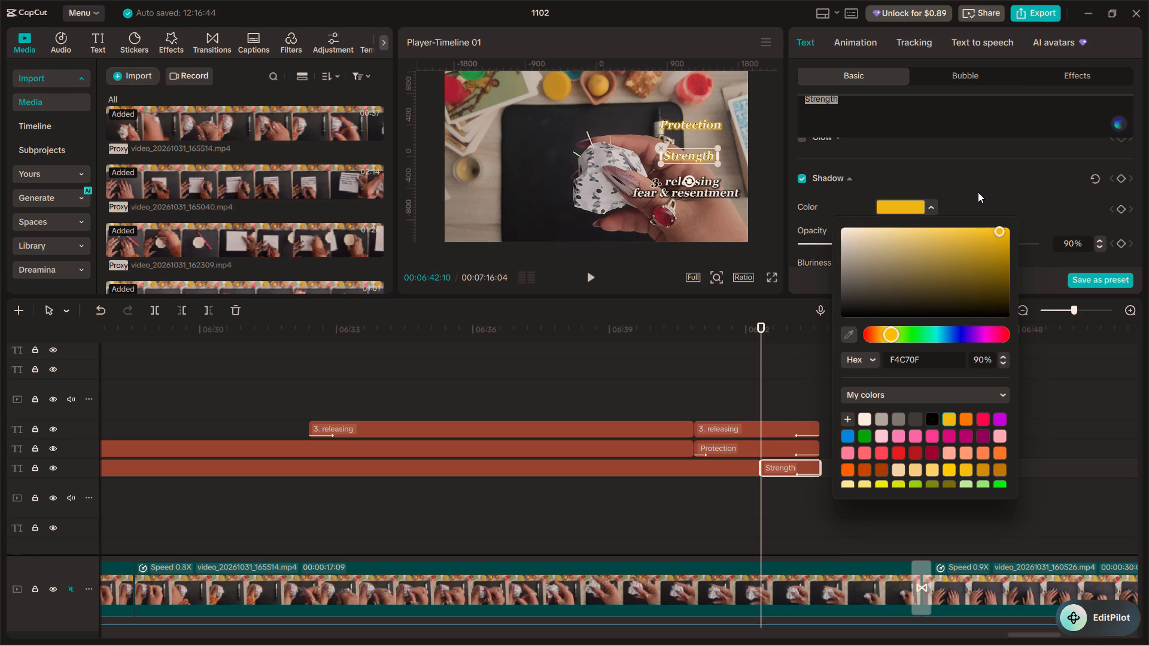
left_click(978, 192)
scroll(761, 348, "down", 2)
left_click(729, 371)
key("space")
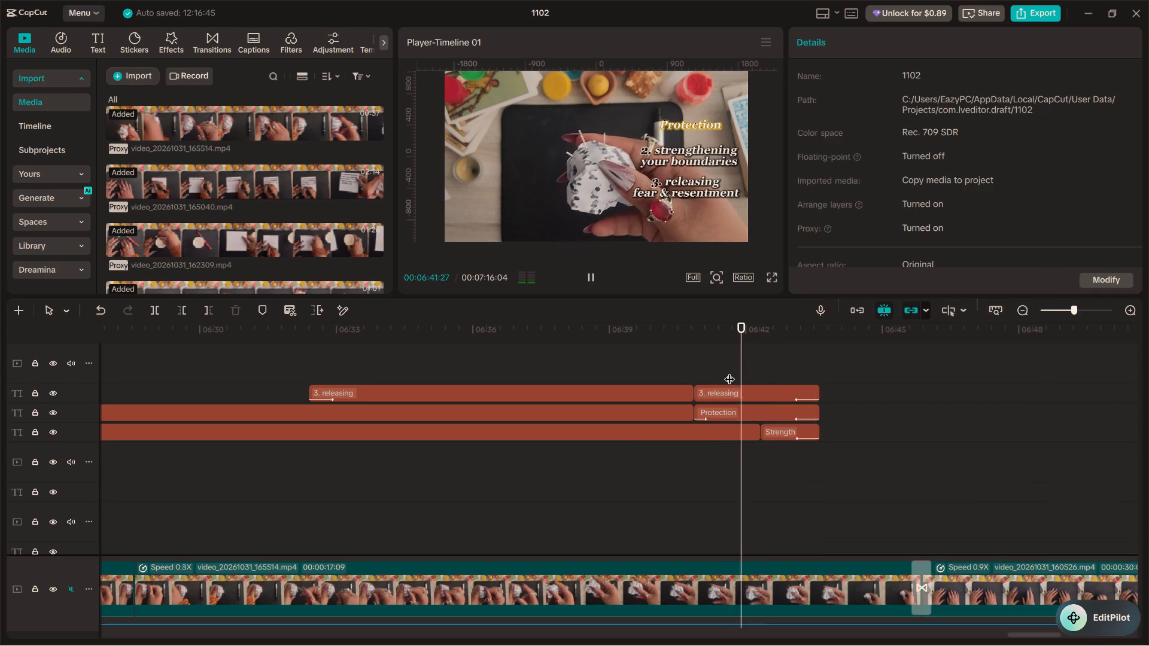
Apply the Glitch entrance animation to the "Strength" caption with a duration of 0.2 s.
key("space")
left_click(791, 434)
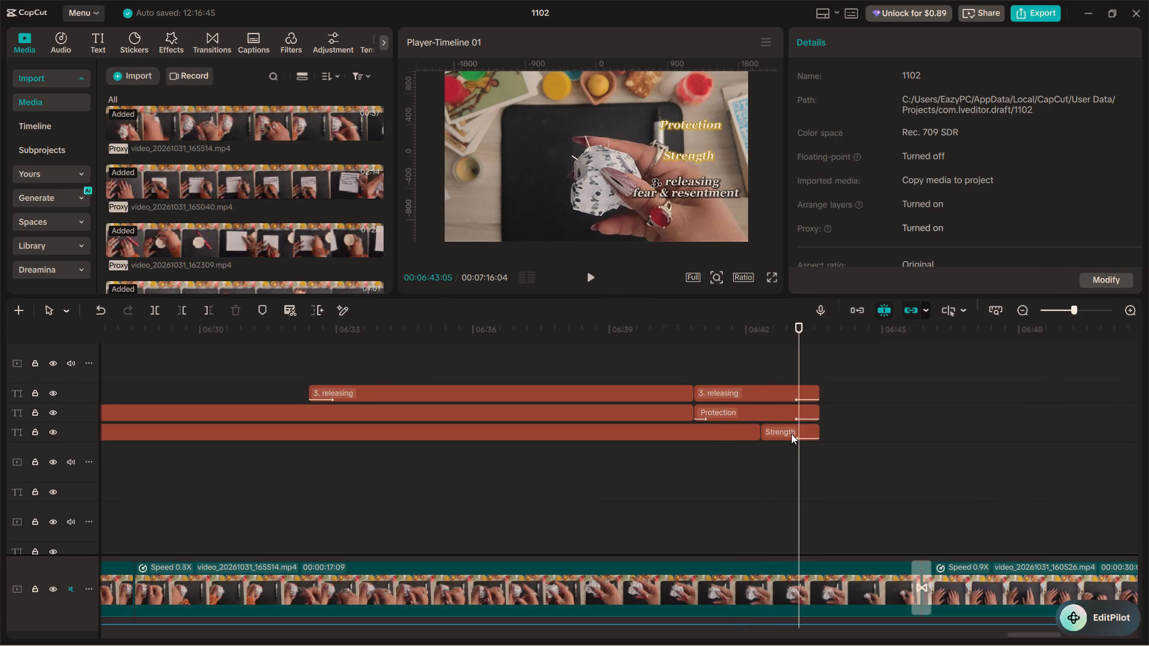
left_click(868, 41)
left_click(884, 154)
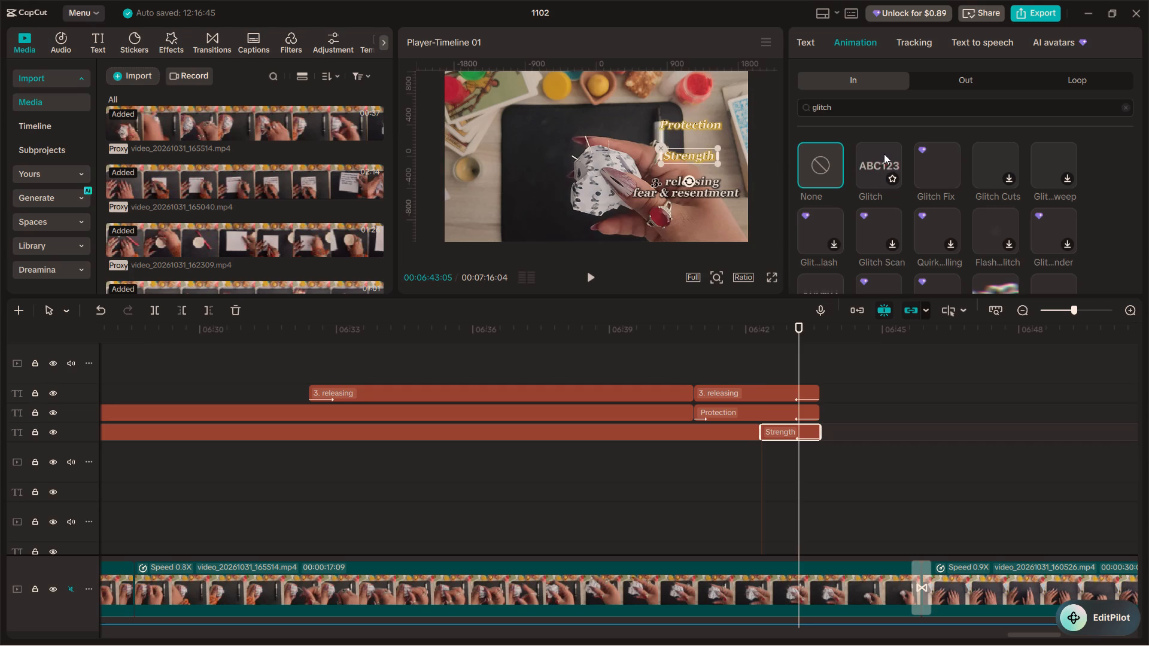
left_click_drag(936, 274, 901, 279)
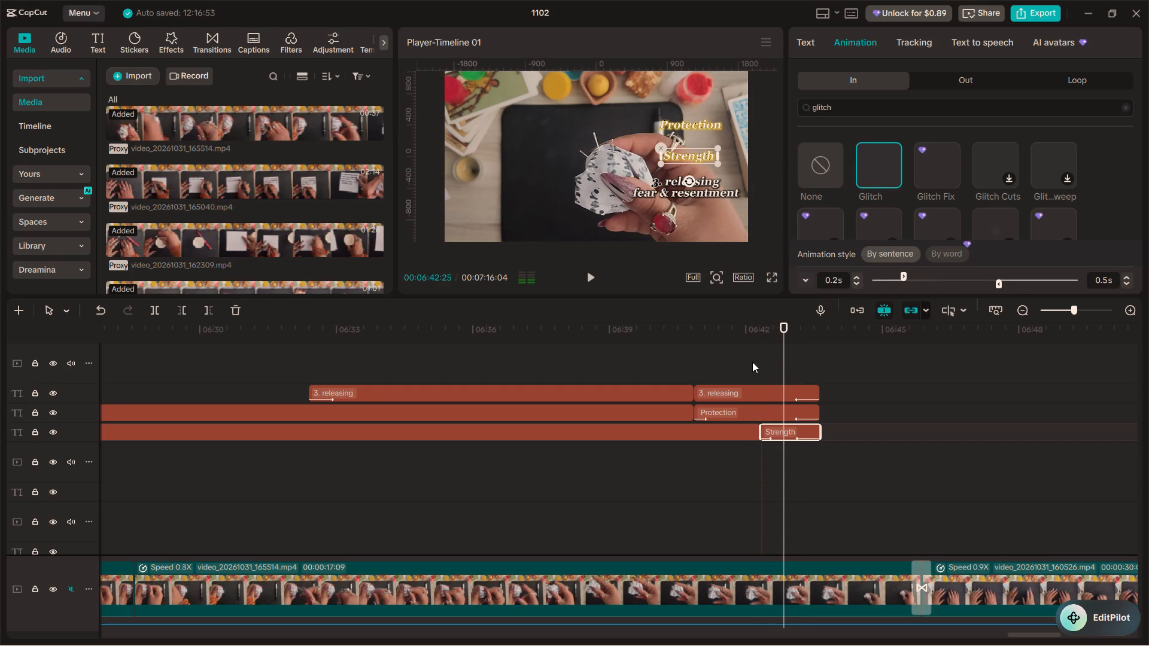
Play back the section around the "Strength" caption repeatedly to check its glitch entrance against the voice-over.
left_click(723, 363)
key("space")
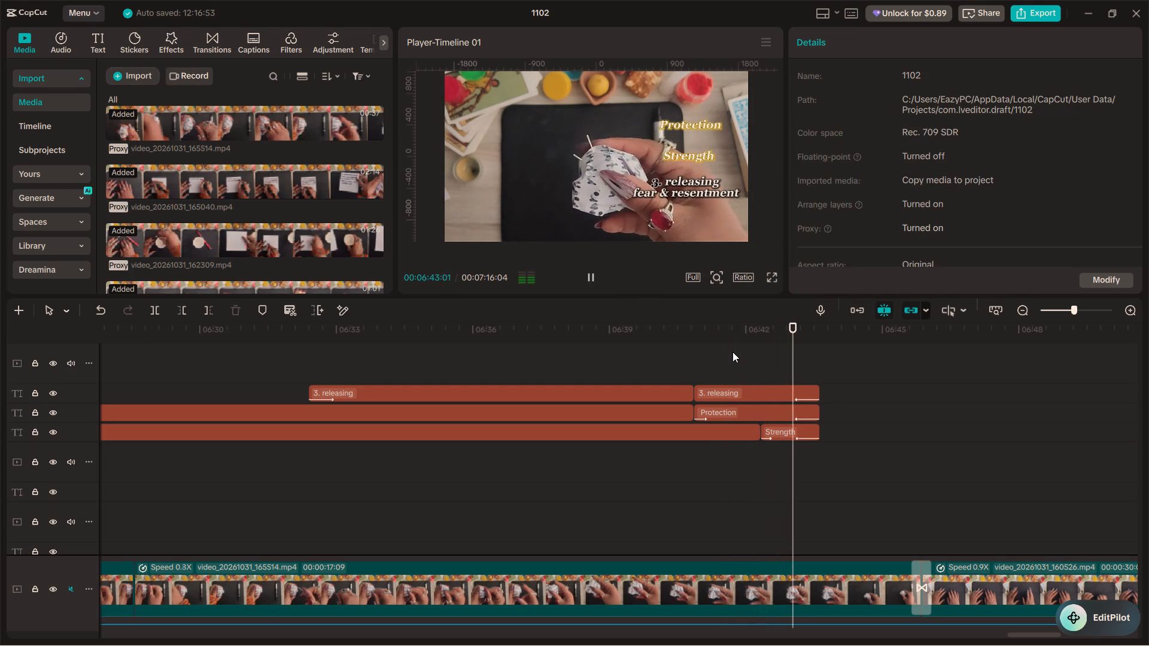
key("space")
left_click(731, 351)
key("space")
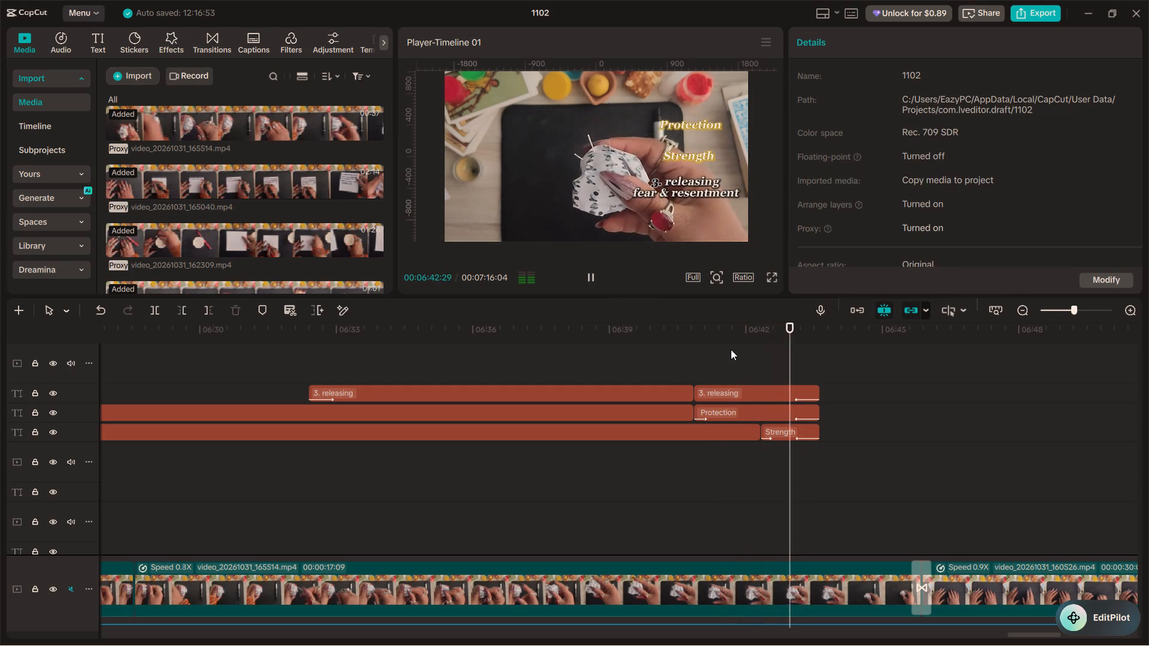
key("space")
left_click(753, 360)
key("space")
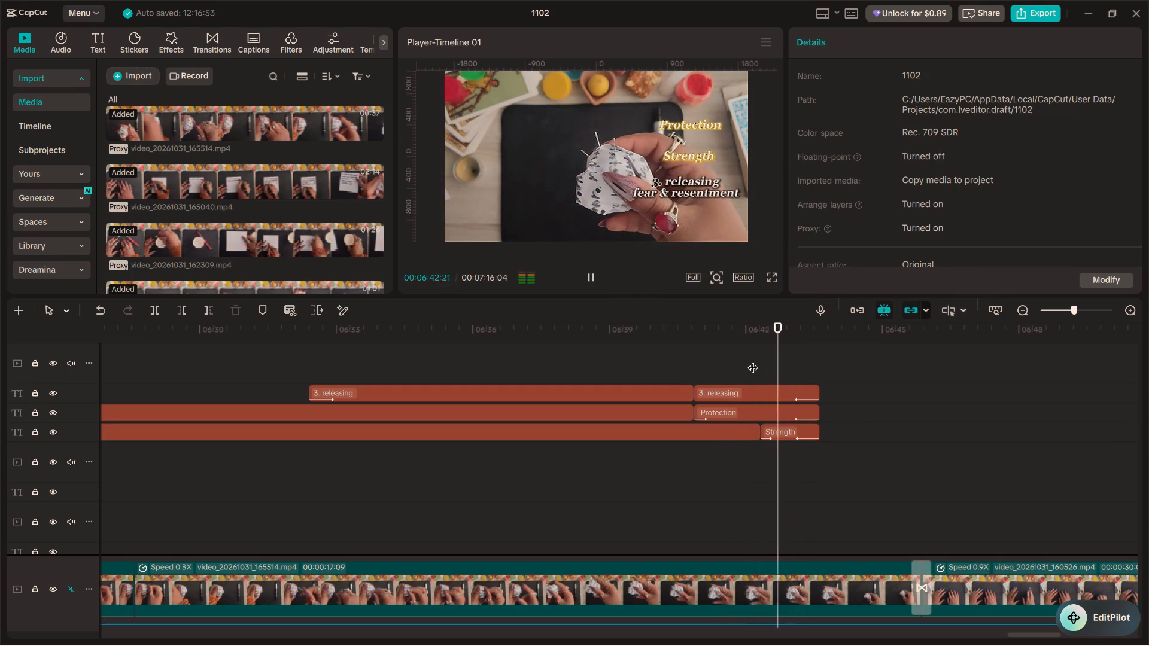
key("space")
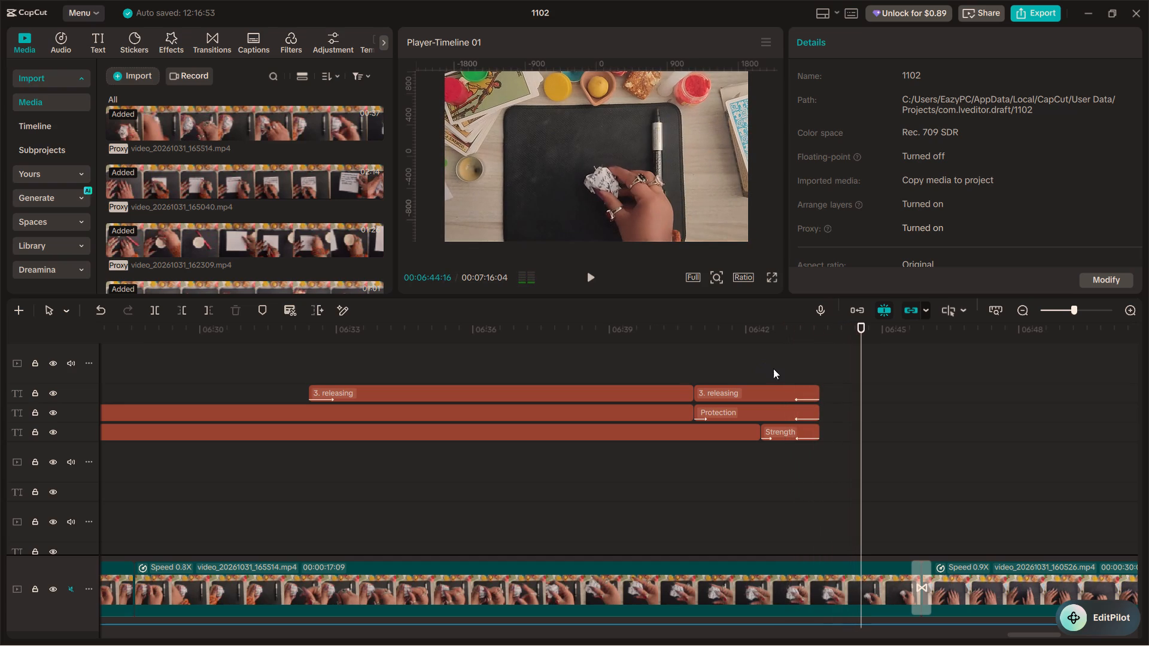
Extend the ends of the "3. releasing", "Protection" and "Strength" captions together to about 00:06:46:20, just past the clip transition.
scroll(762, 370, "down", 4, "alt")
left_click_drag(458, 461, 444, 420)
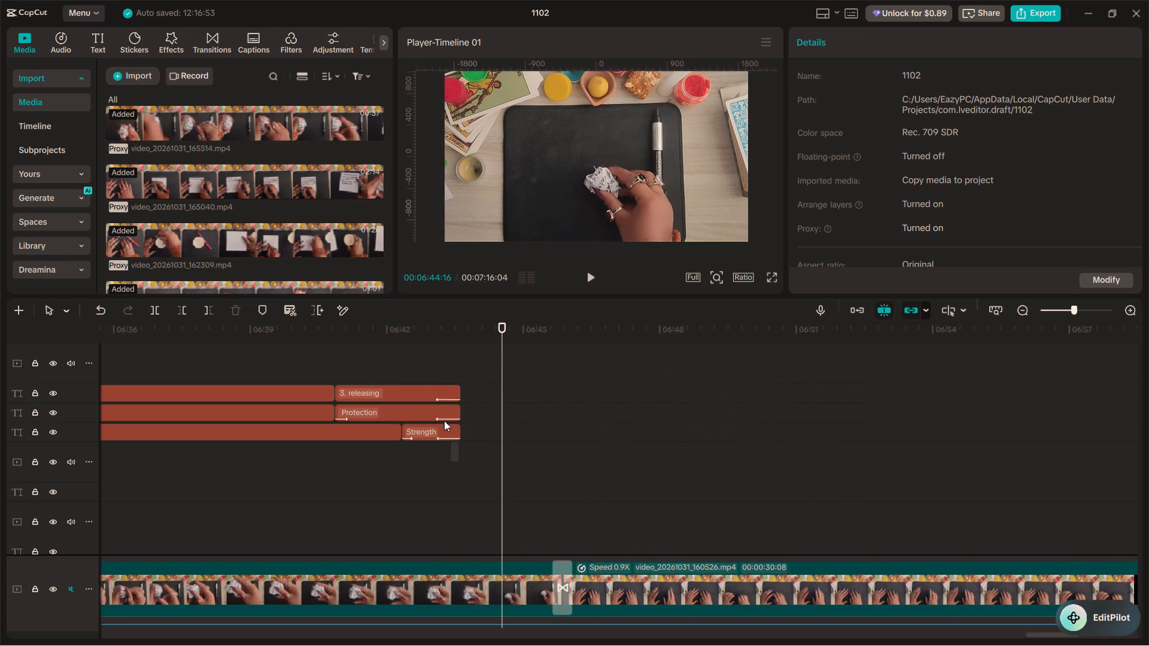
left_click_drag(444, 420, 433, 384)
left_click_drag(464, 432, 605, 446)
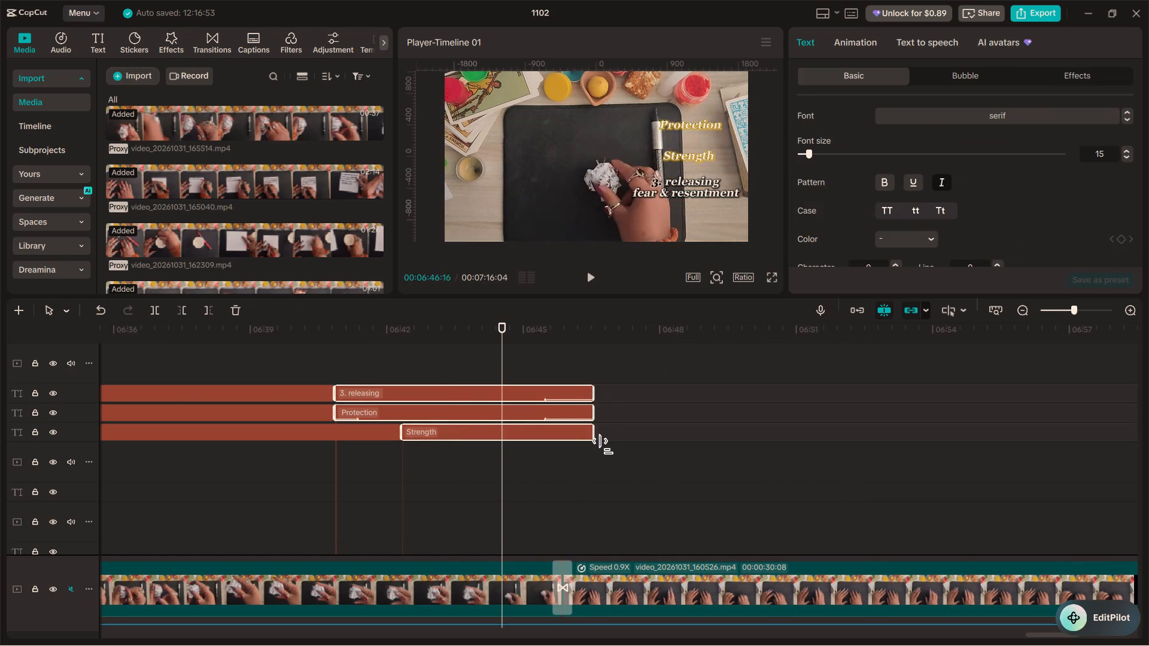
left_click_drag(605, 446, 604, 446)
Trim the start of the later "3. releasing" segment to 00:06:44:03, where the voice-over phrase begins.
left_click(414, 351)
key("space")
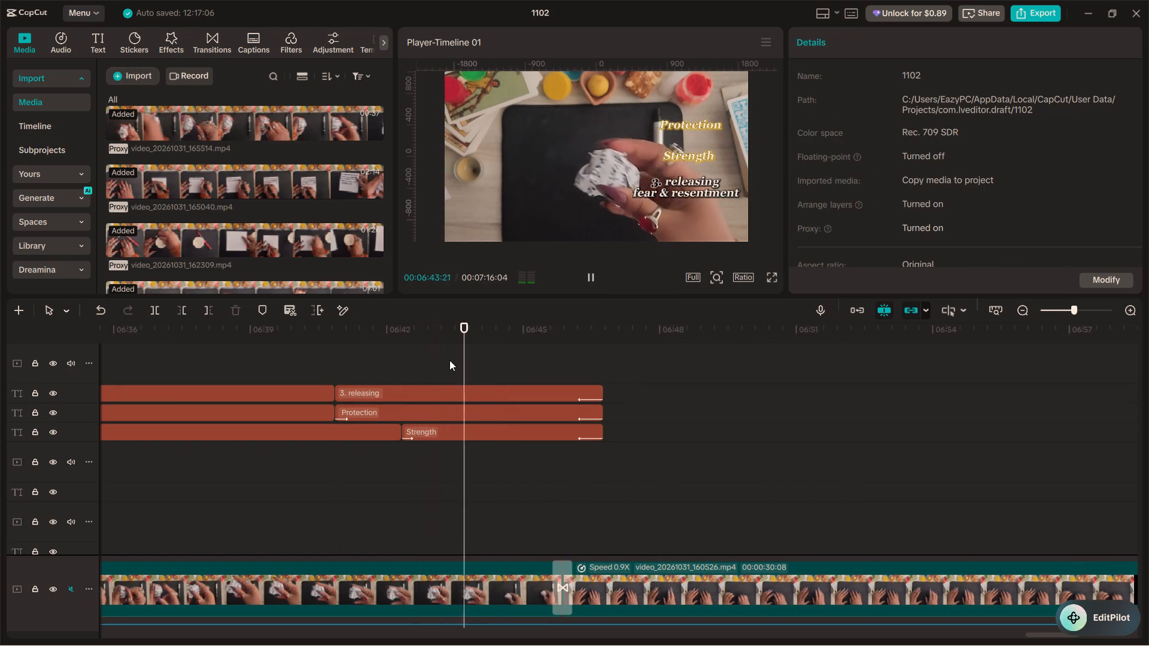
key("space")
scroll(449, 360, "down", 20)
scroll(449, 360, "down", 20)
scroll(449, 360, "down", 4)
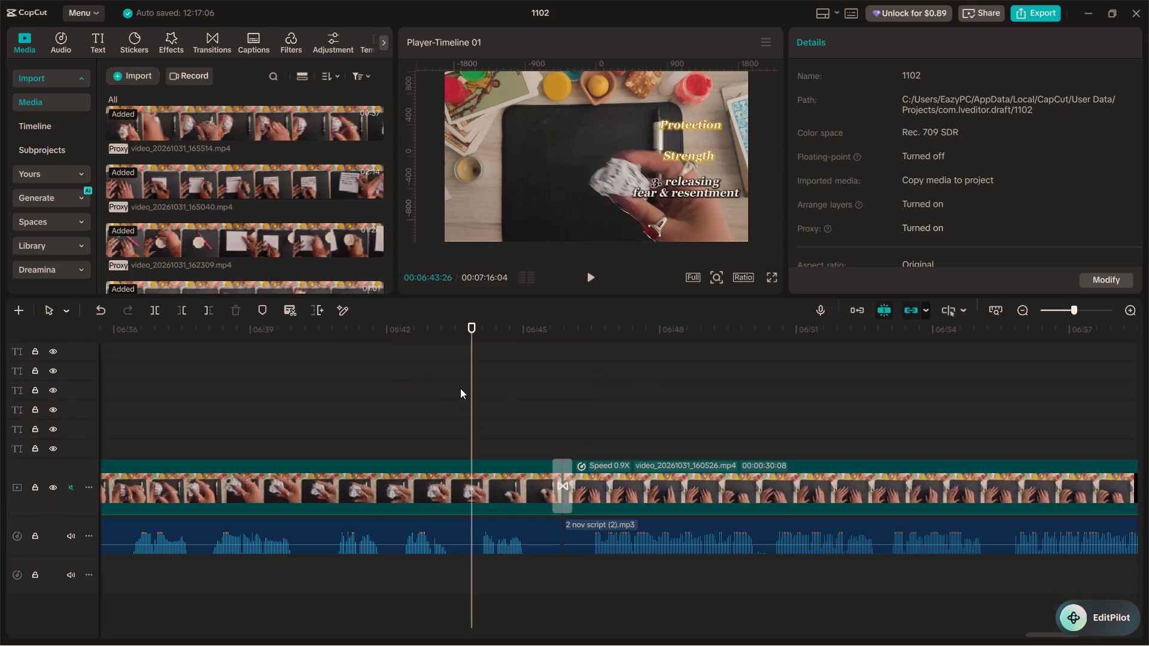
left_click_drag(473, 394, 482, 397)
scroll(482, 397, "up", 20)
scroll(482, 397, "up", 16)
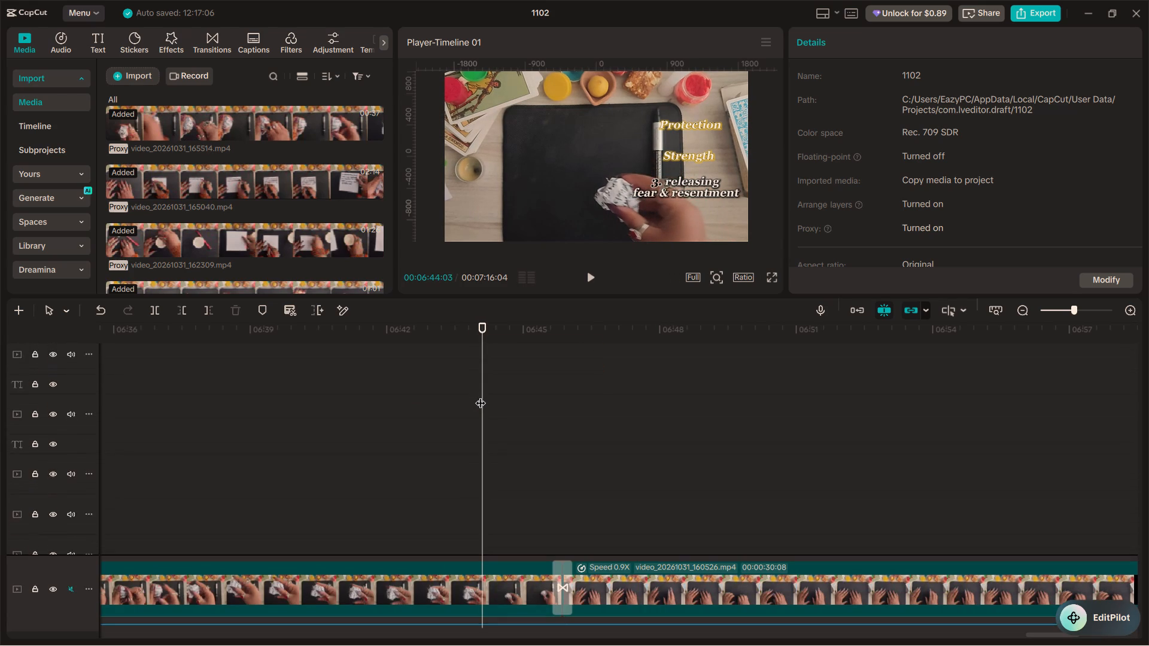
scroll(481, 395, "up", 4)
left_click(483, 411)
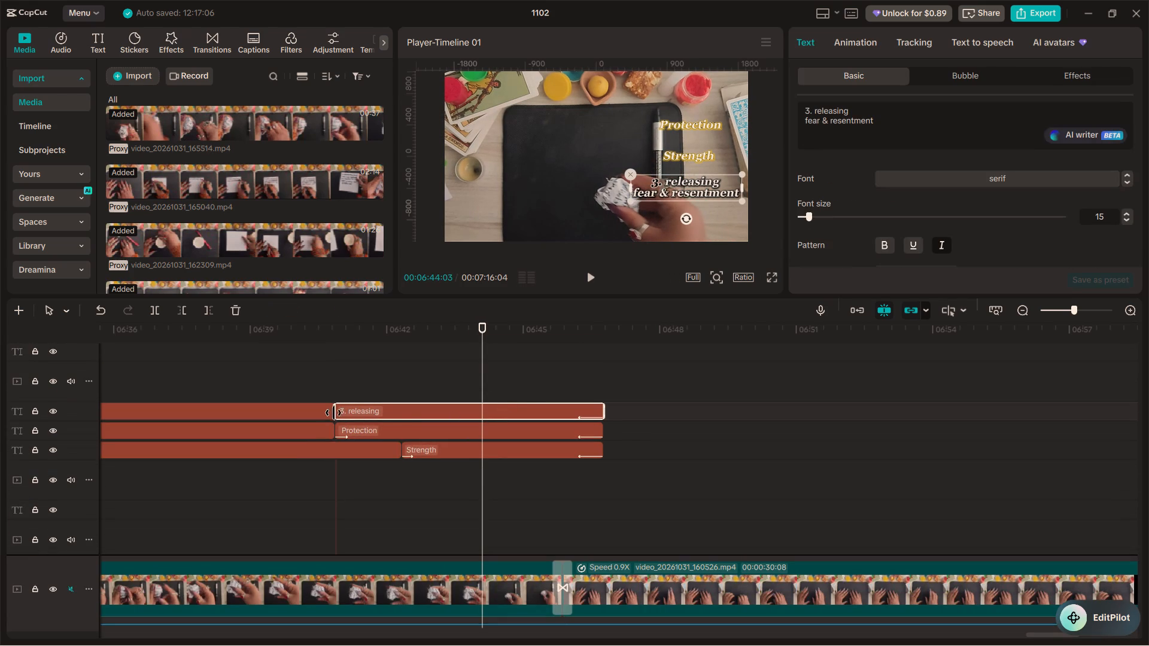
left_click_drag(339, 407, 481, 411)
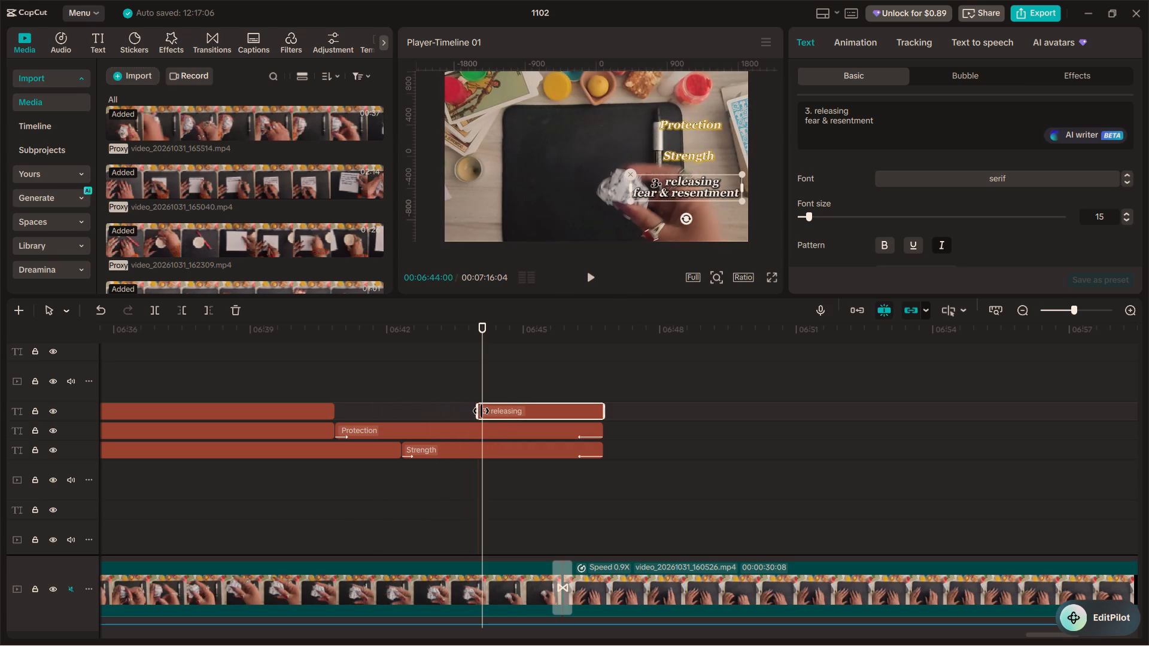
left_click_drag(481, 411, 482, 411)
Extend the end of the earlier "3. releasing" segment to 00:06:44:03 so it meets the trimmed segment.
left_click(312, 409)
left_click_drag(333, 408, 488, 410)
left_click(499, 407)
Replace the text of the later "3. releasing fear & resentment" segment with "Peace".
left_click(518, 350)
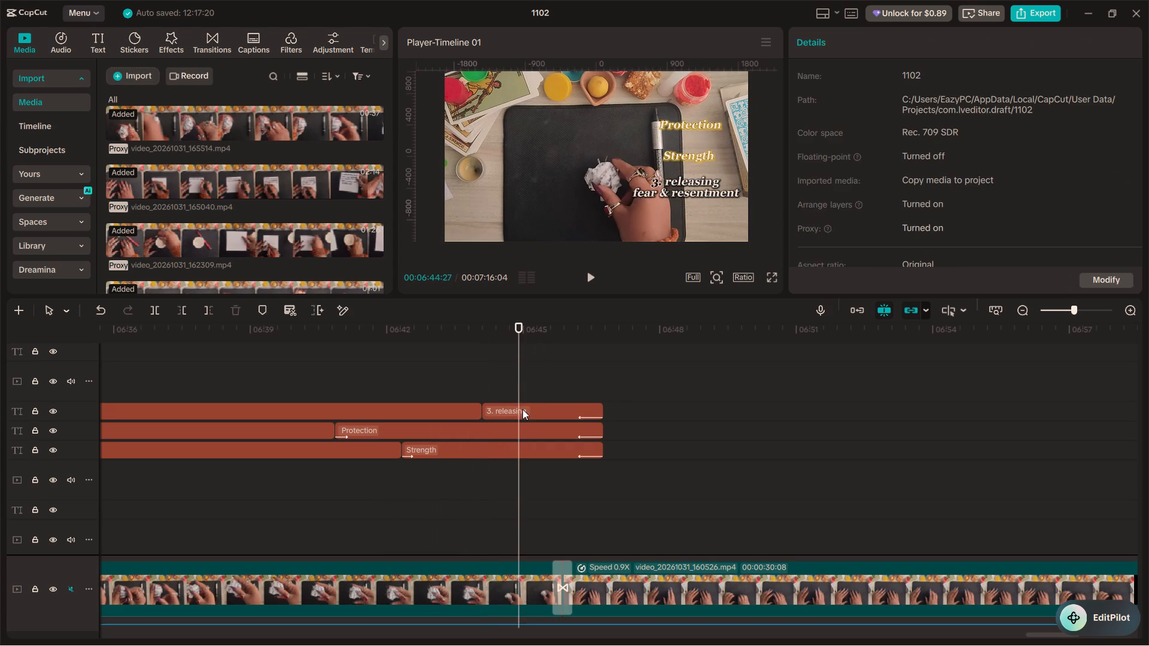
left_click(522, 409)
left_click_drag(882, 120, 803, 101)
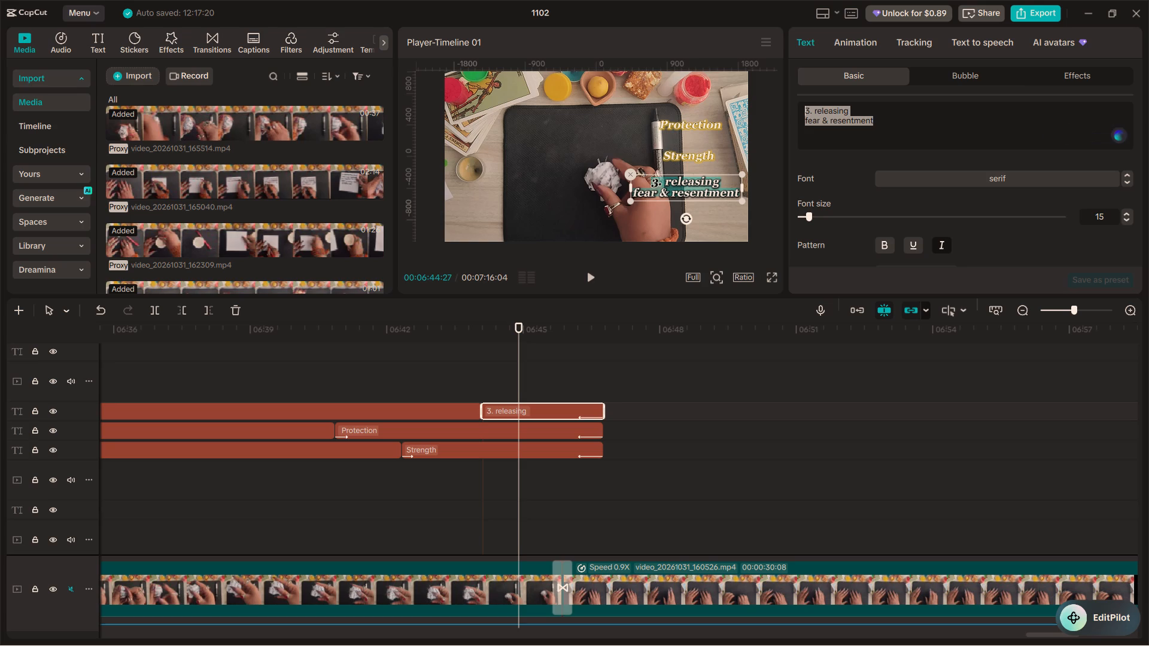
type("Peace")
Apply the preset style with white letters and a black outline to the "Peace" caption.
scroll(821, 230, "down", 1)
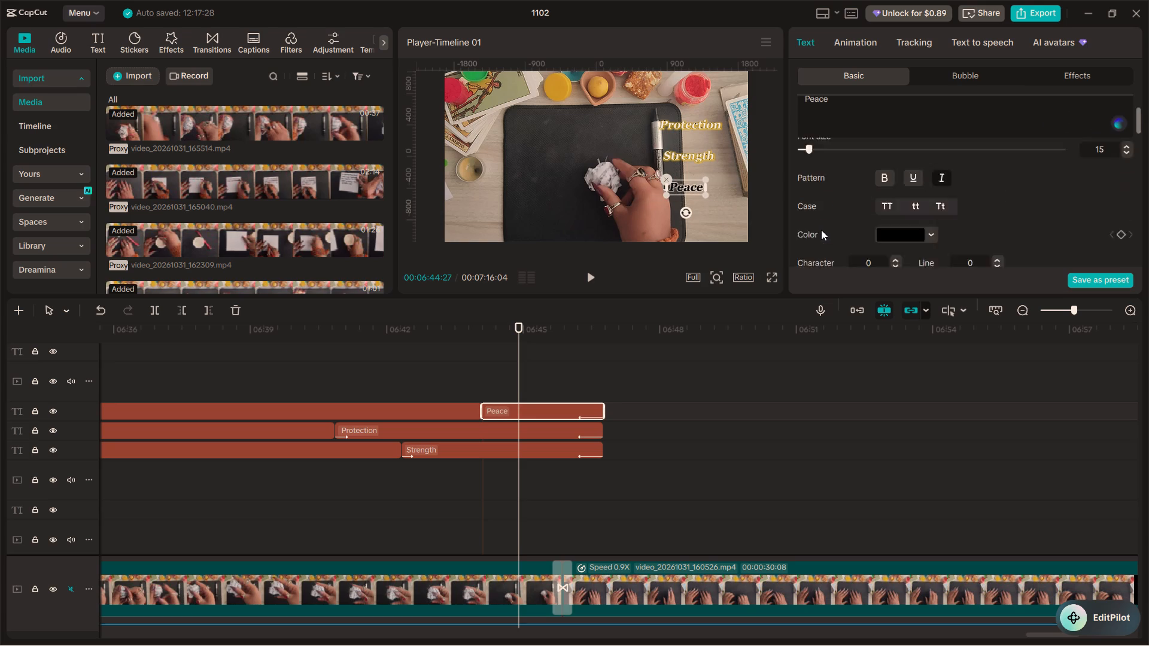
scroll(821, 230, "down", 7)
scroll(838, 220, "up", 5)
left_click(851, 231)
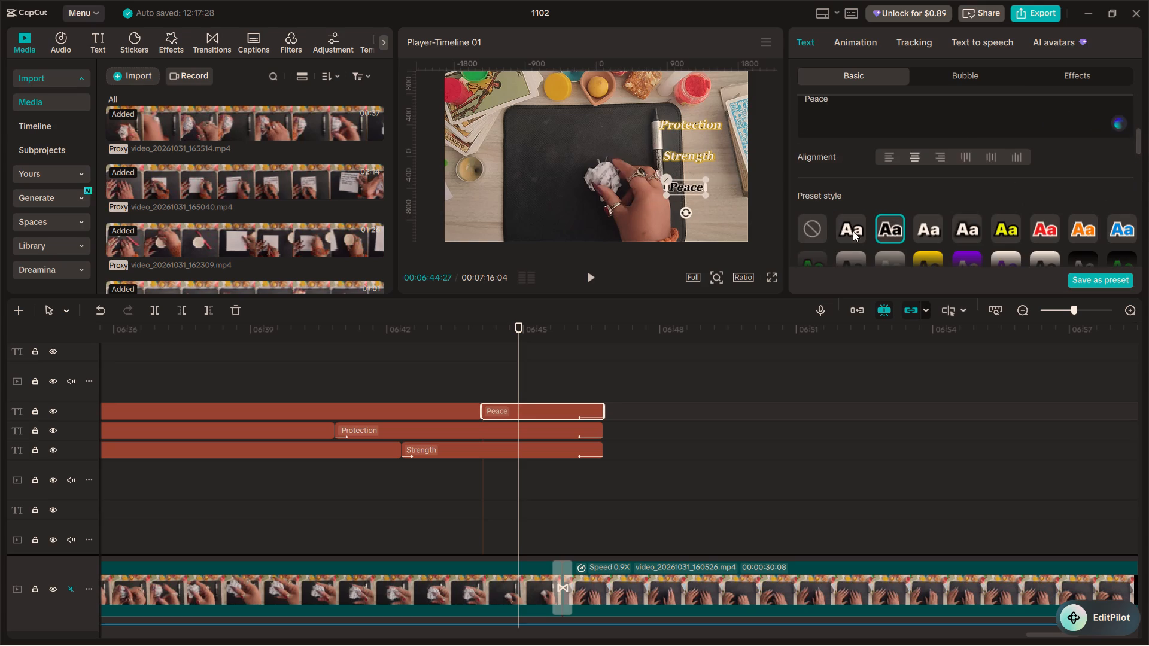
Enable the shadow on the "Peace" caption and set its colour to the saved yellow F4C70F.
scroll(857, 231, "down", 14)
scroll(855, 228, "up", 2)
left_click(804, 175)
scroll(953, 230, "down", 2)
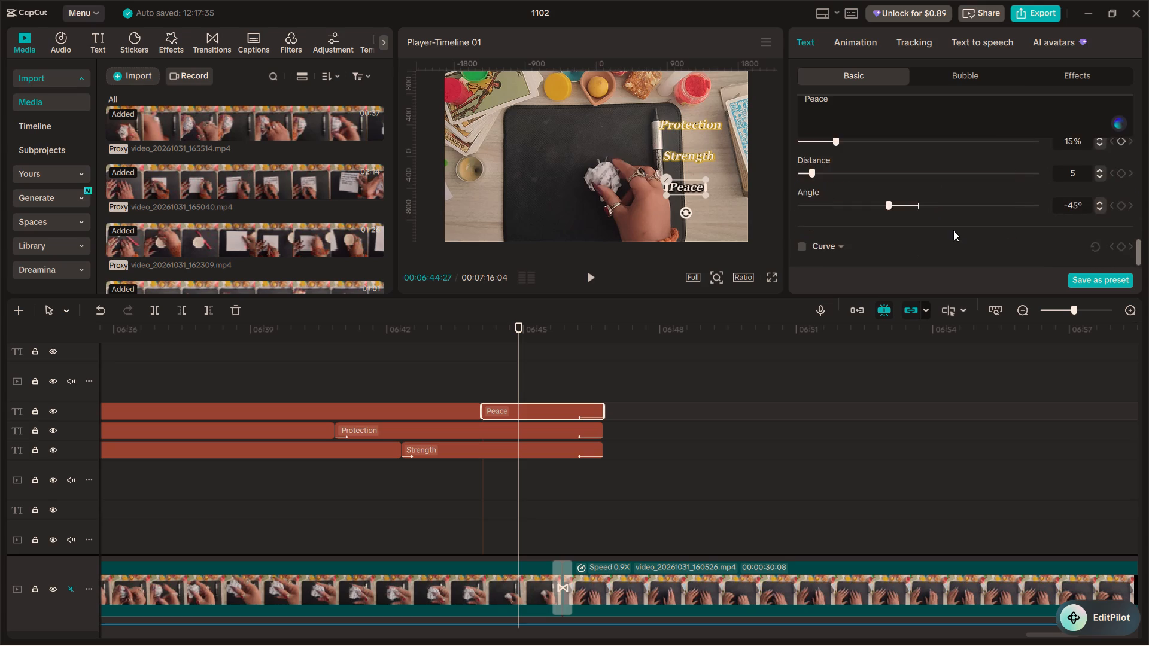
scroll(953, 230, "down", 2)
scroll(936, 230, "up", 2)
left_click(919, 208)
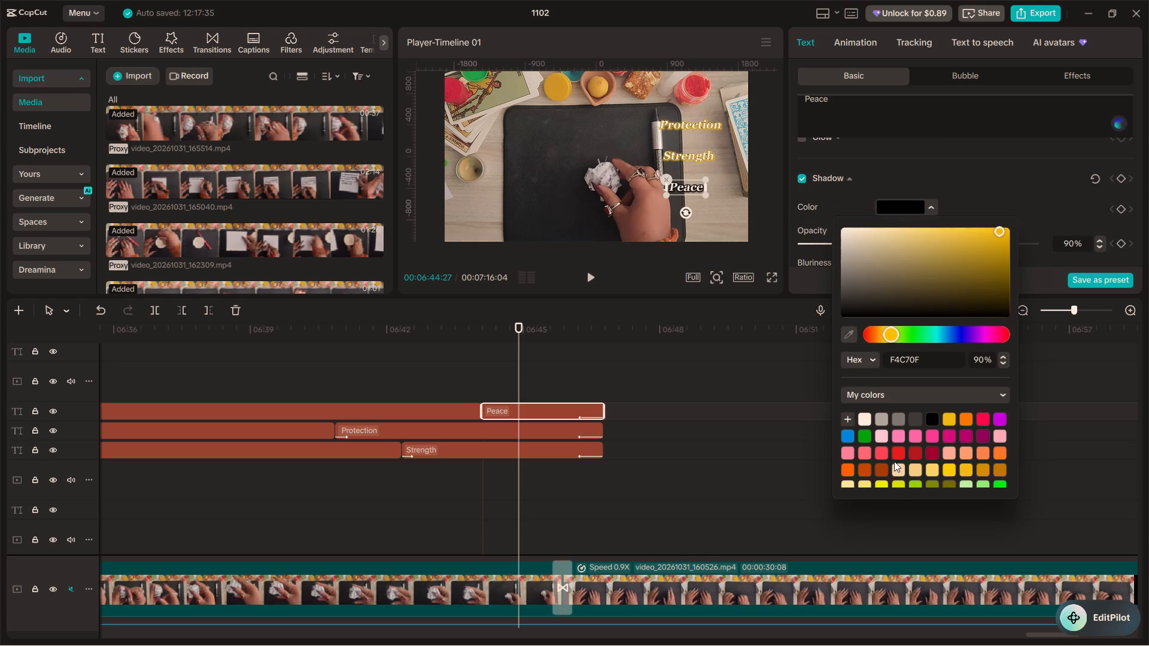
scroll(903, 458, "down", 1)
left_click(866, 432)
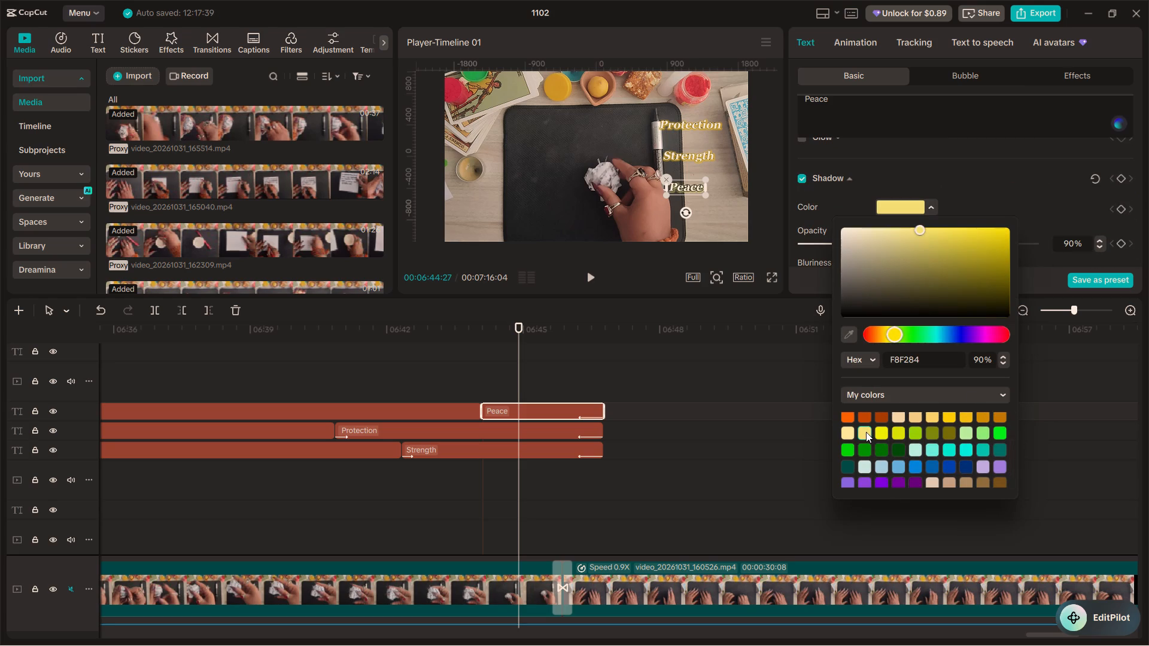
scroll(916, 447, "up", 1)
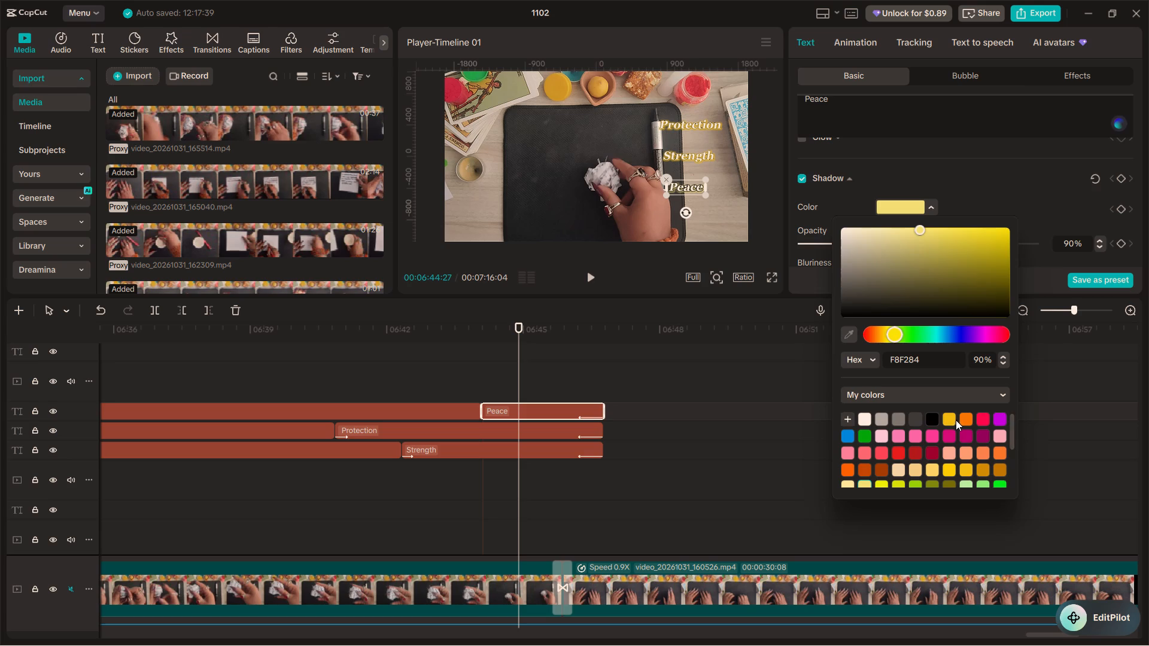
left_click(951, 419)
left_click(974, 169)
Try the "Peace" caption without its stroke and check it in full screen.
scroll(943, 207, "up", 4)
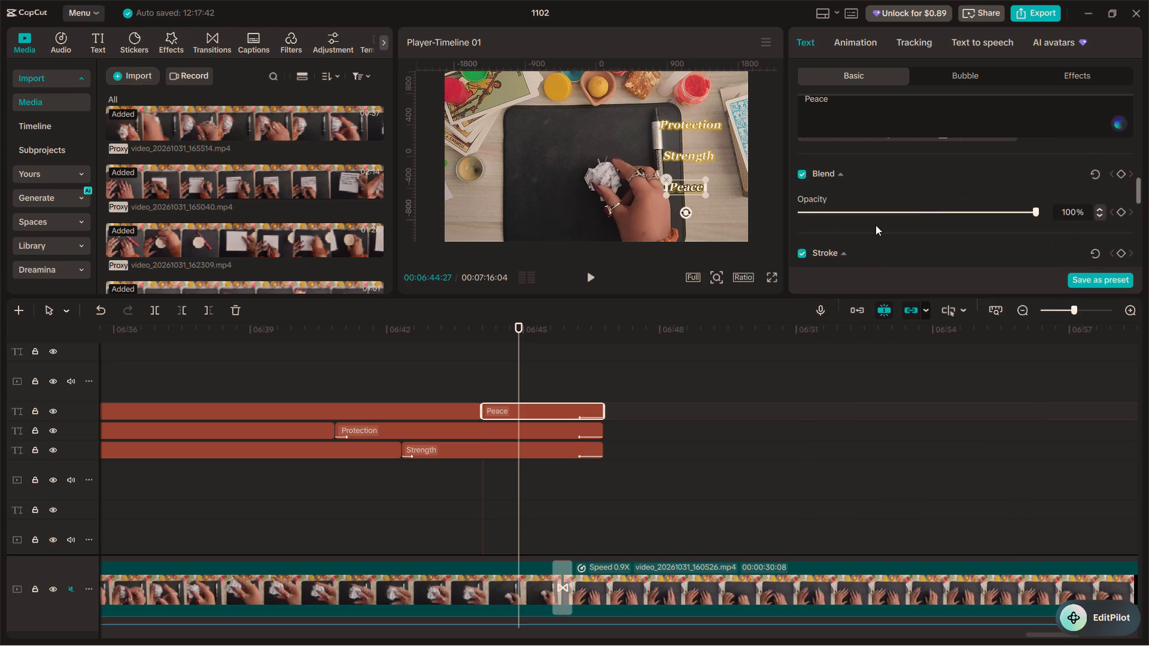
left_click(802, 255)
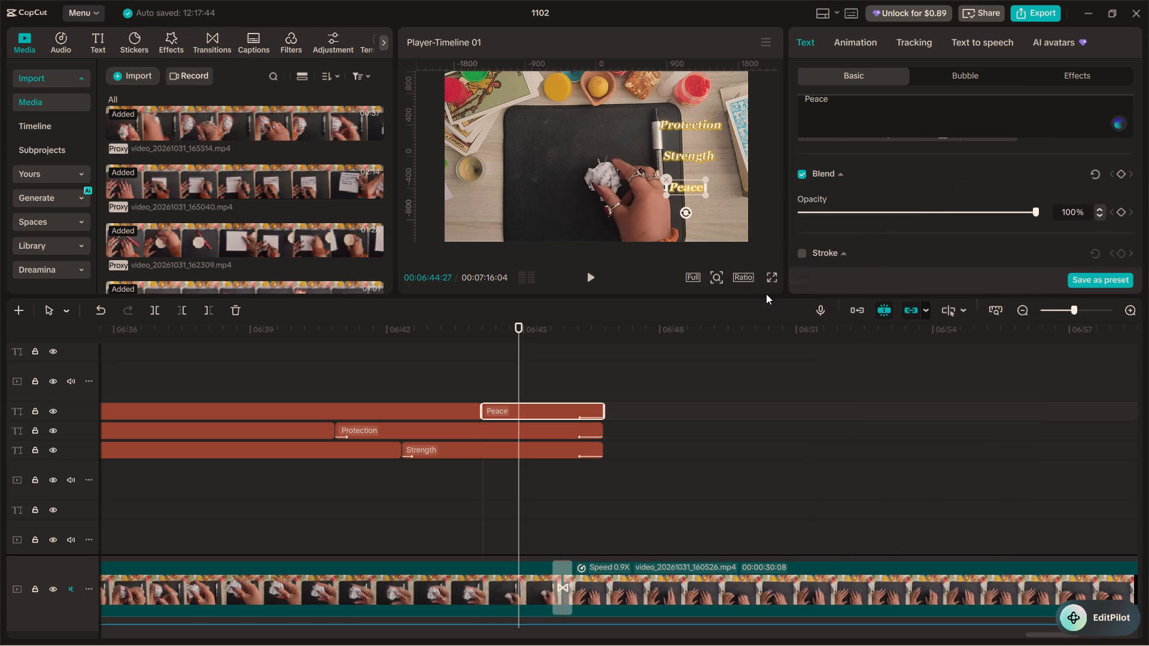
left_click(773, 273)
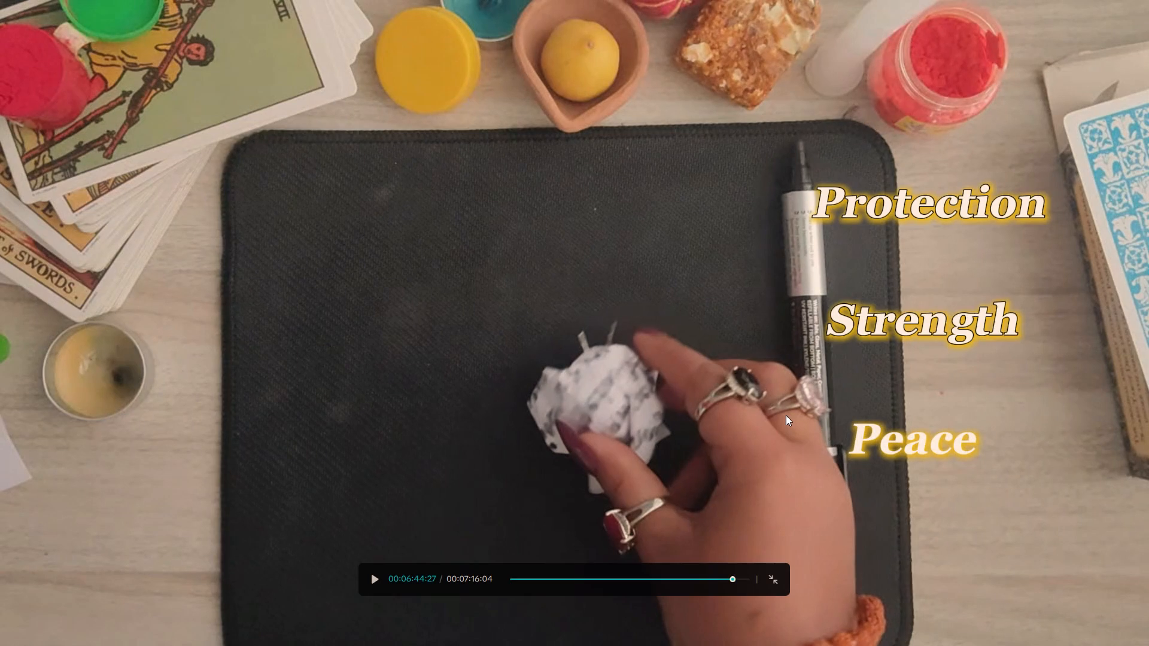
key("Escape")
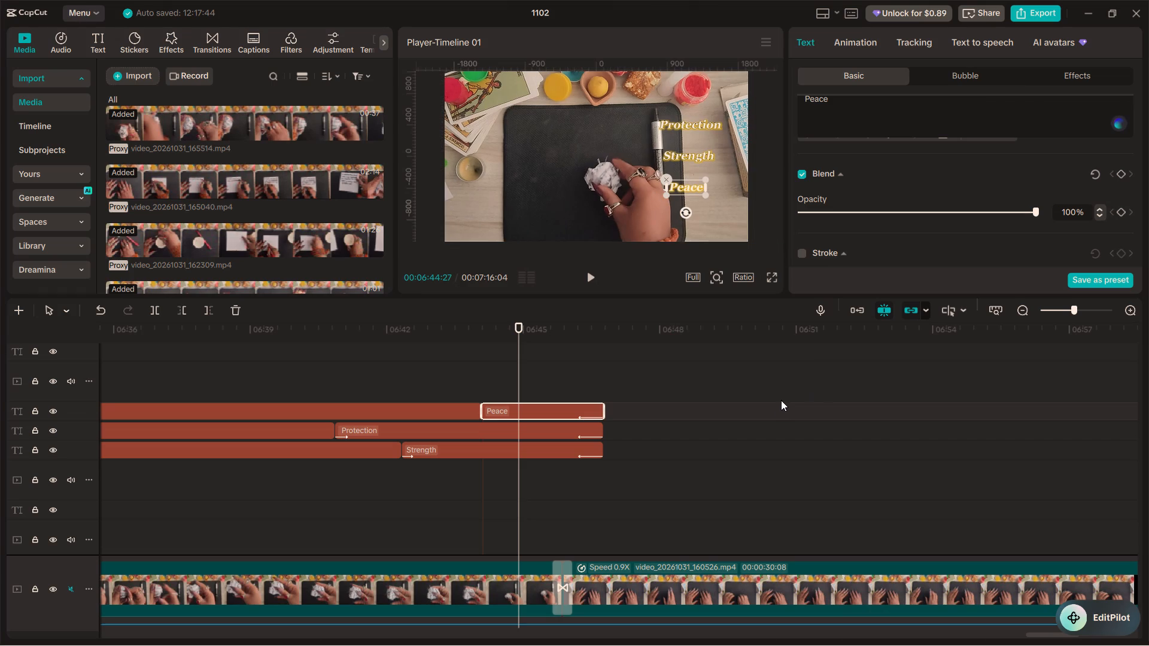
Turn the "Peace" caption's stroke back on and set its thickness to about 9.
scroll(813, 201, "down", 1)
left_click(798, 187)
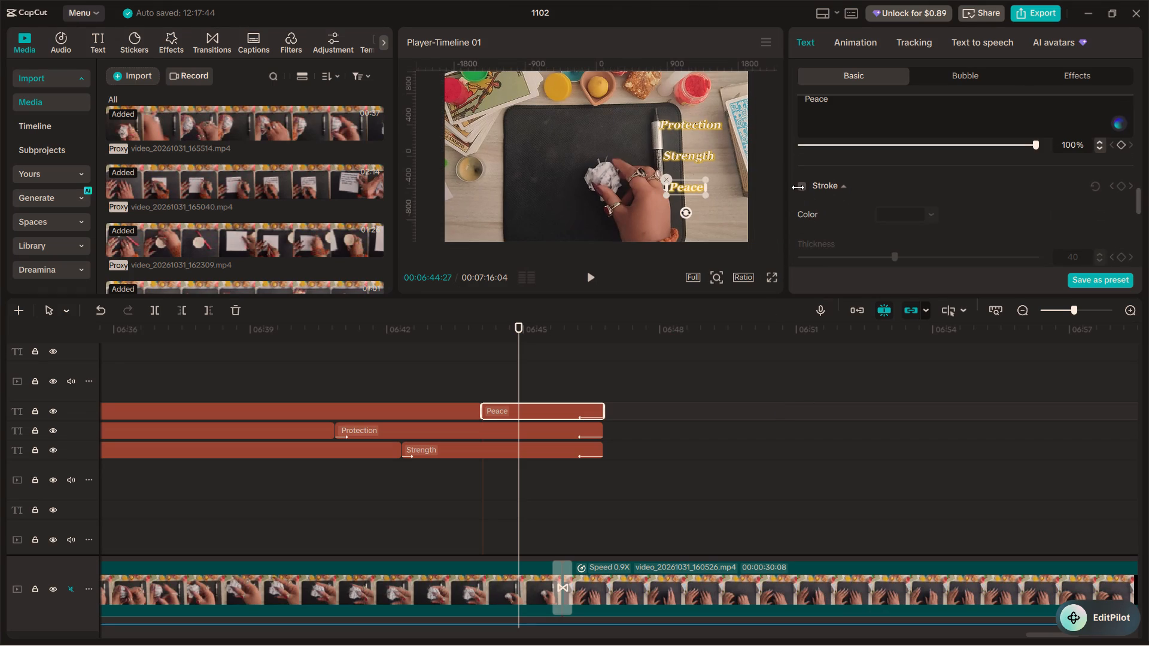
left_click_drag(853, 258, 821, 258)
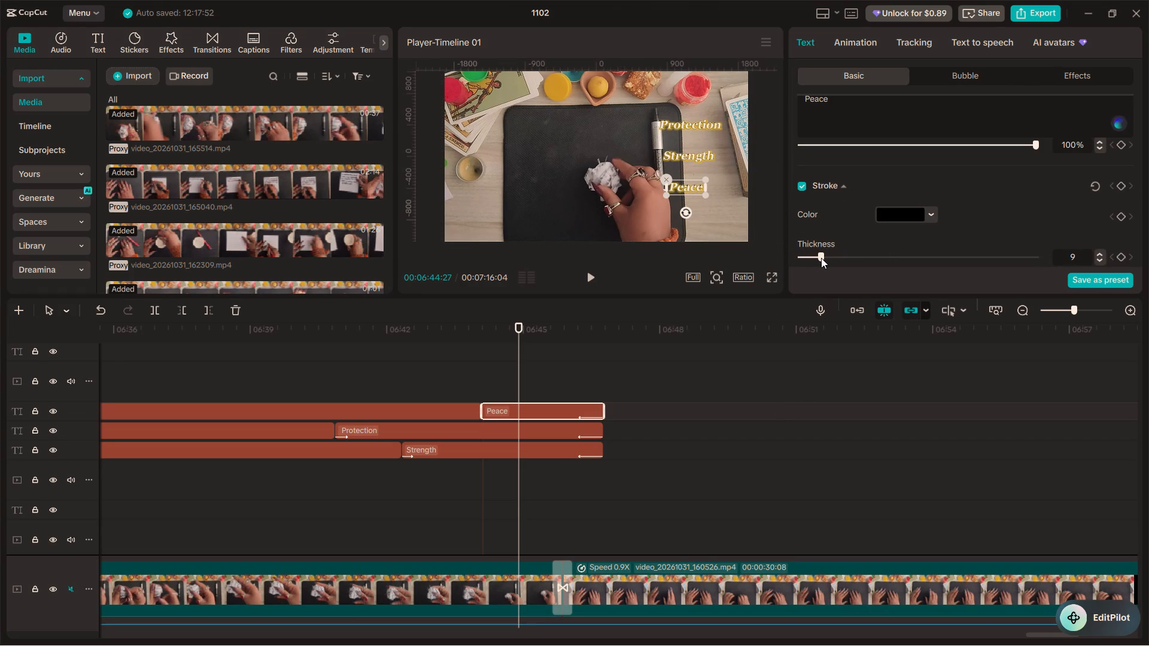
left_click_drag(821, 258, 823, 258)
Preview the captions in full screen, and shorten the ends of "Peace", "Protection" and "Strength" together to 00:06:45:26 at the clip transition.
left_click(771, 281)
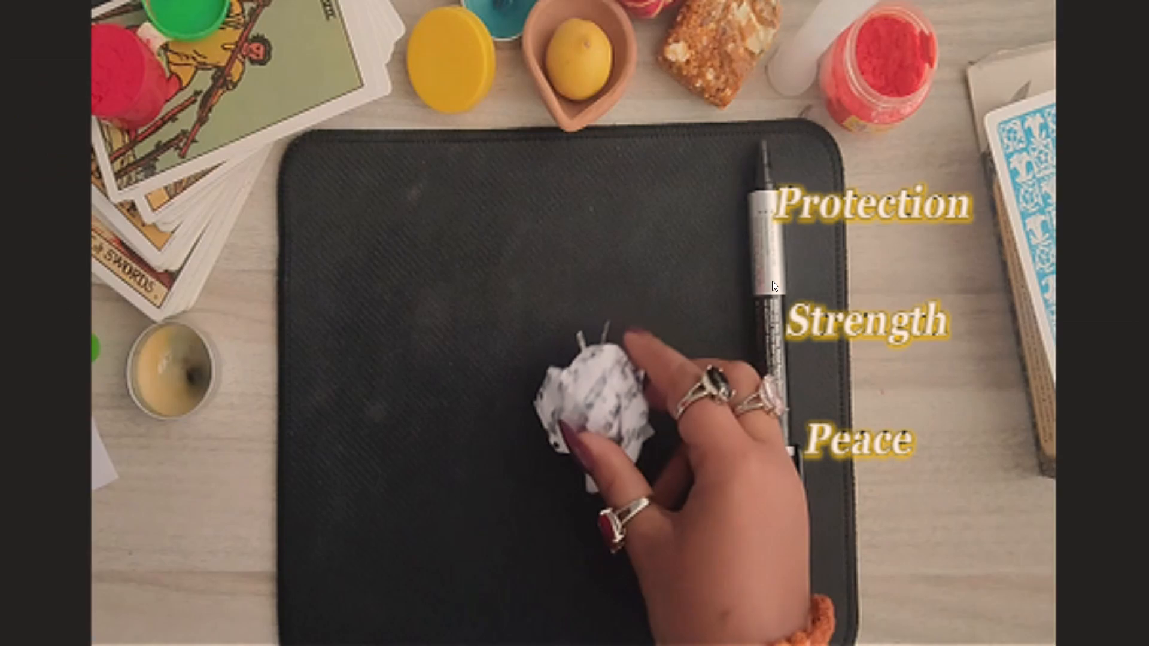
key("space")
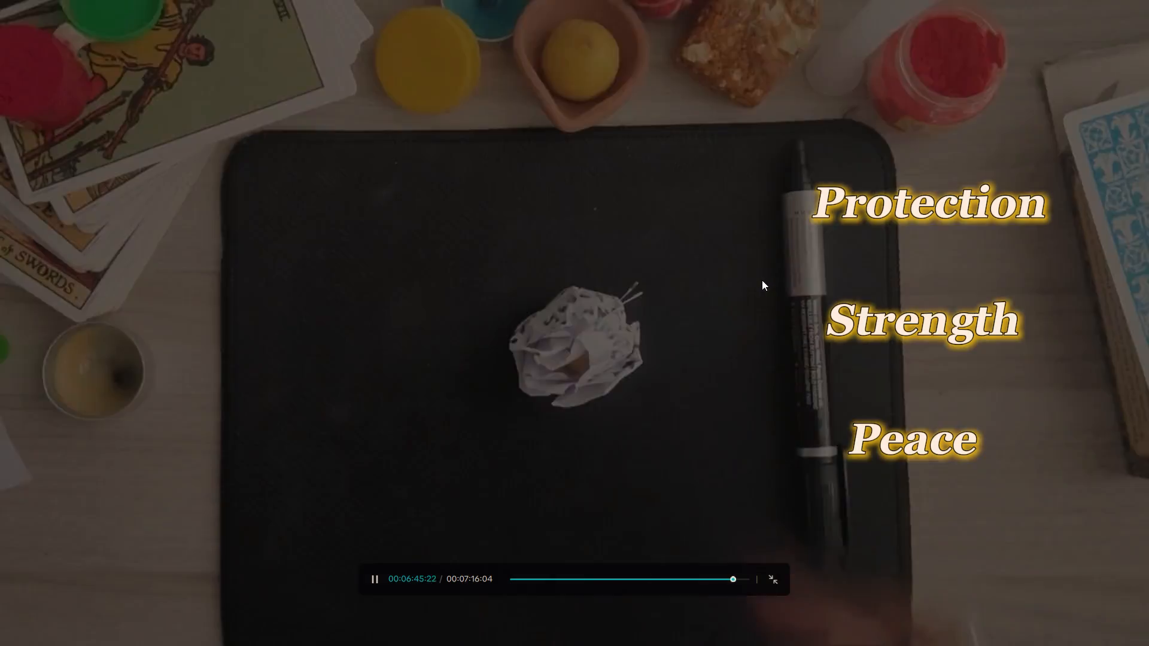
key("Escape")
key("space")
left_click(566, 346)
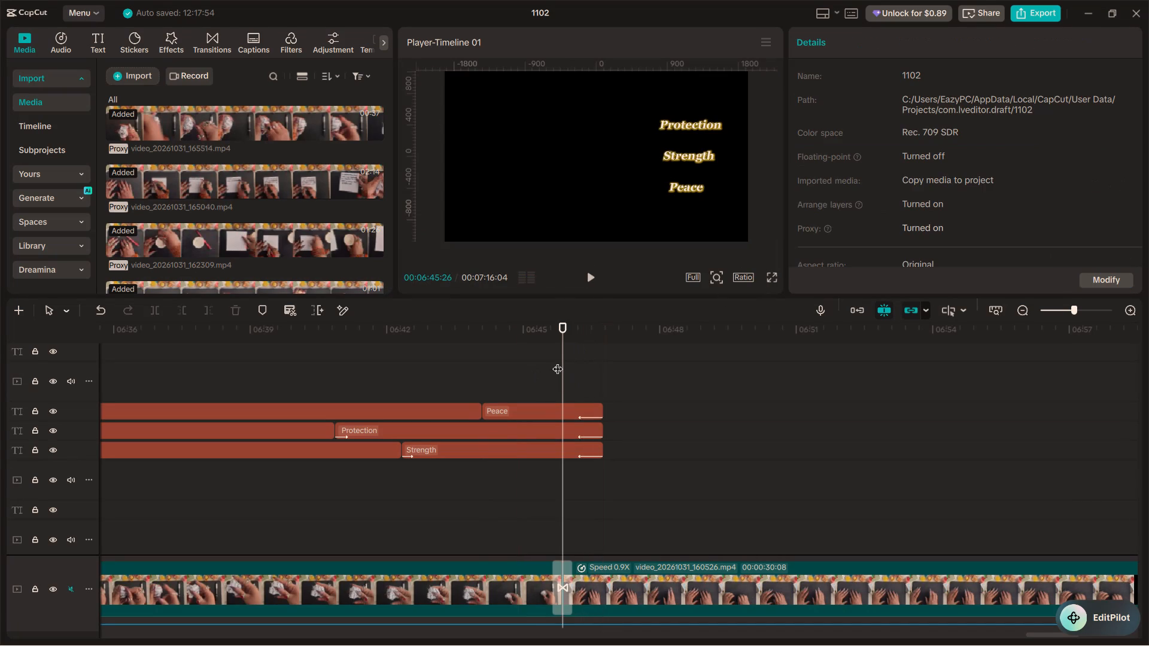
left_click_drag(534, 362, 592, 453)
left_click_drag(605, 447, 567, 447)
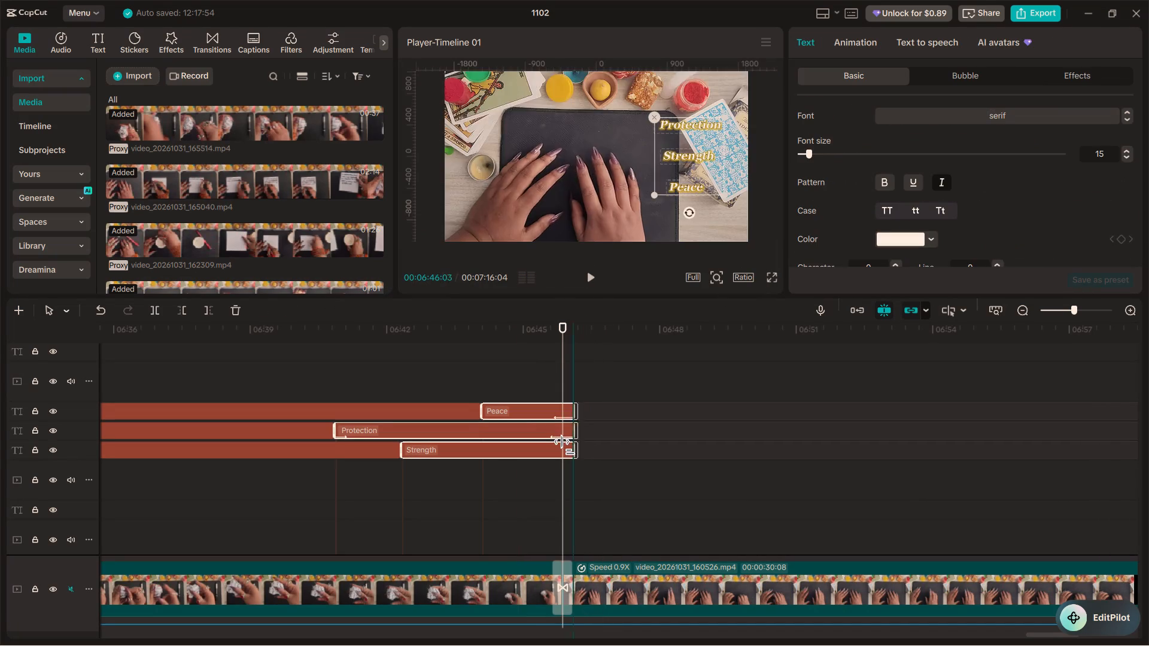
left_click_drag(567, 447, 561, 447)
Play the section after the clip transition and add a default text clip on an empty text track at about 00:06:47.
left_click(519, 376)
key("space")
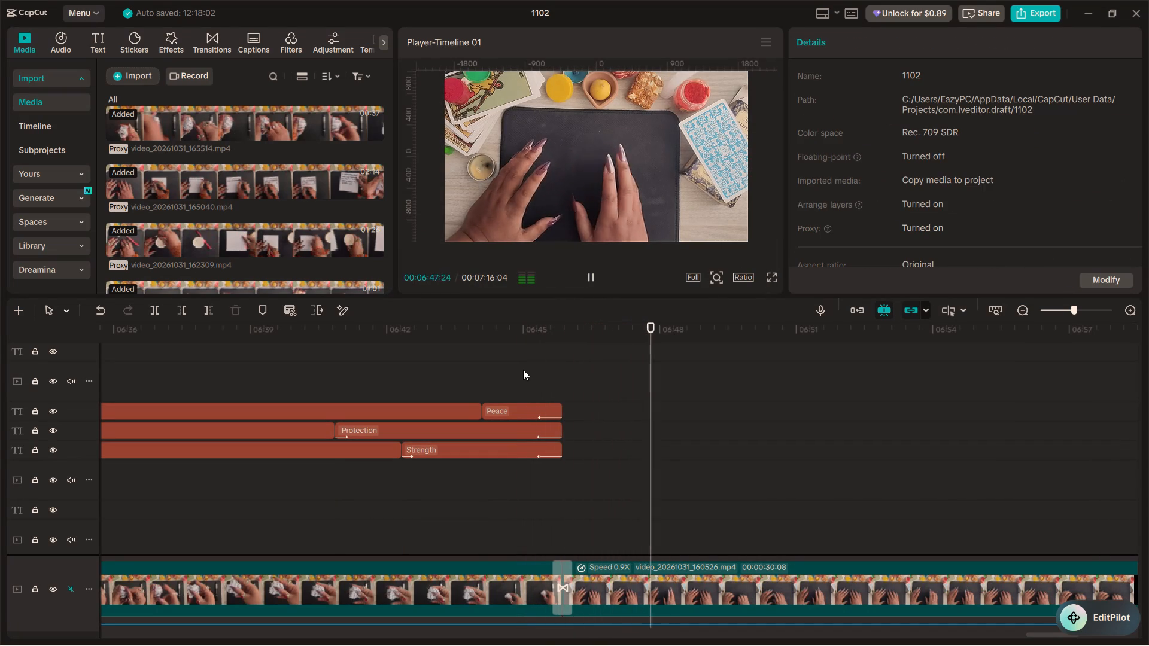
key("space")
scroll(638, 424, "down", 3, "alt")
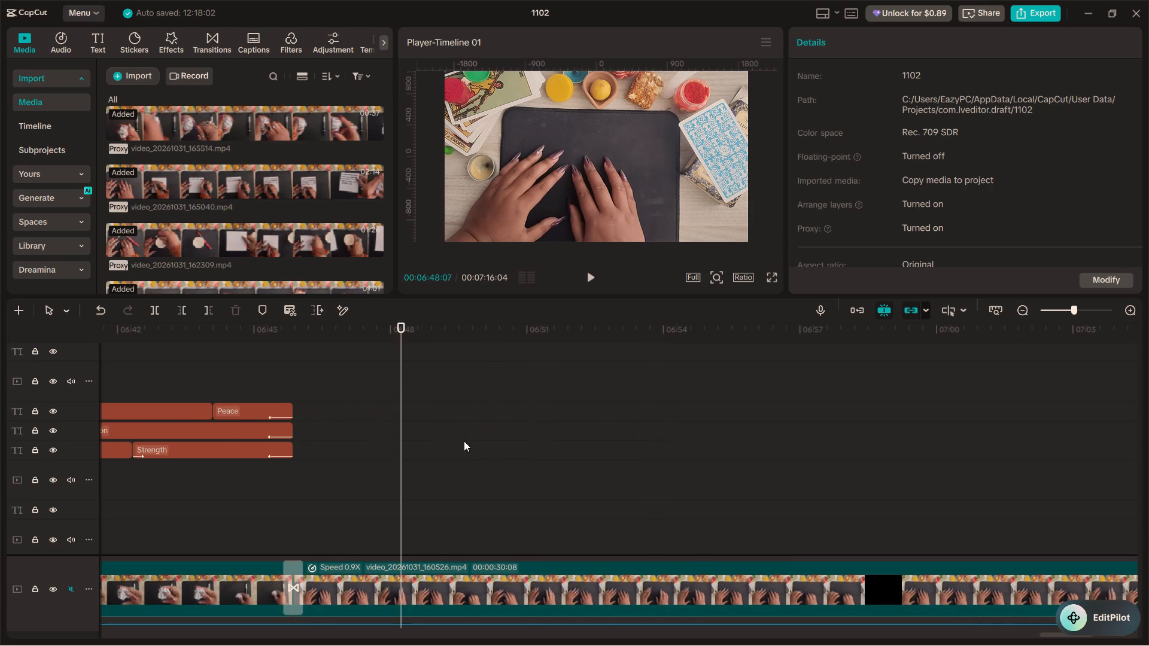
key("space")
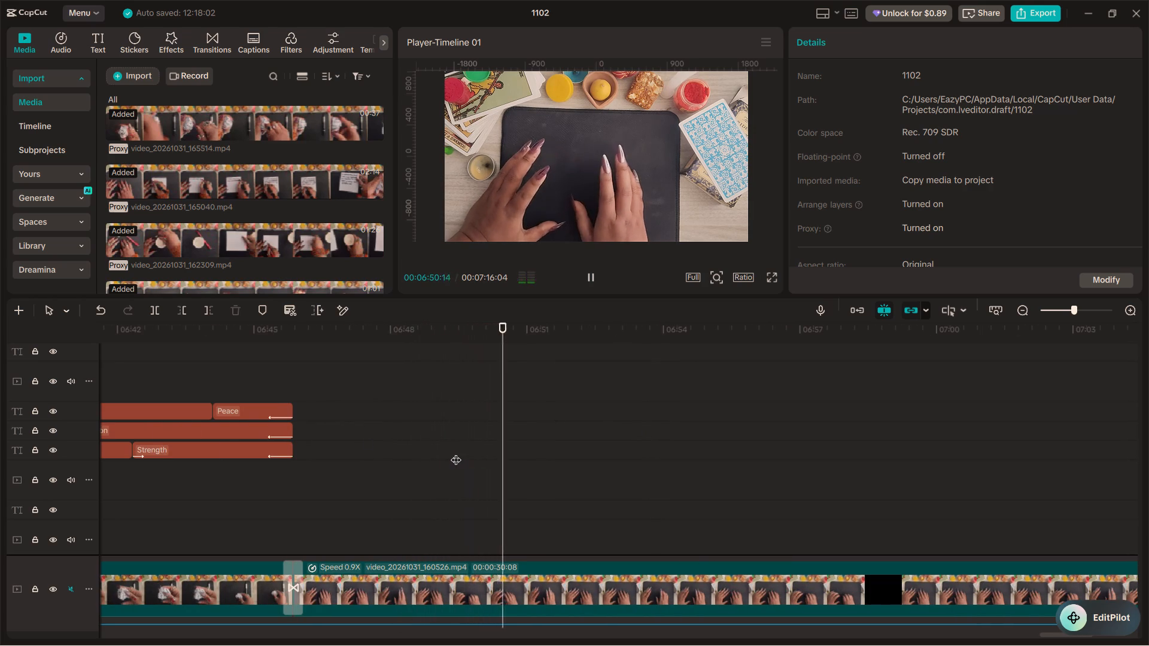
key("space")
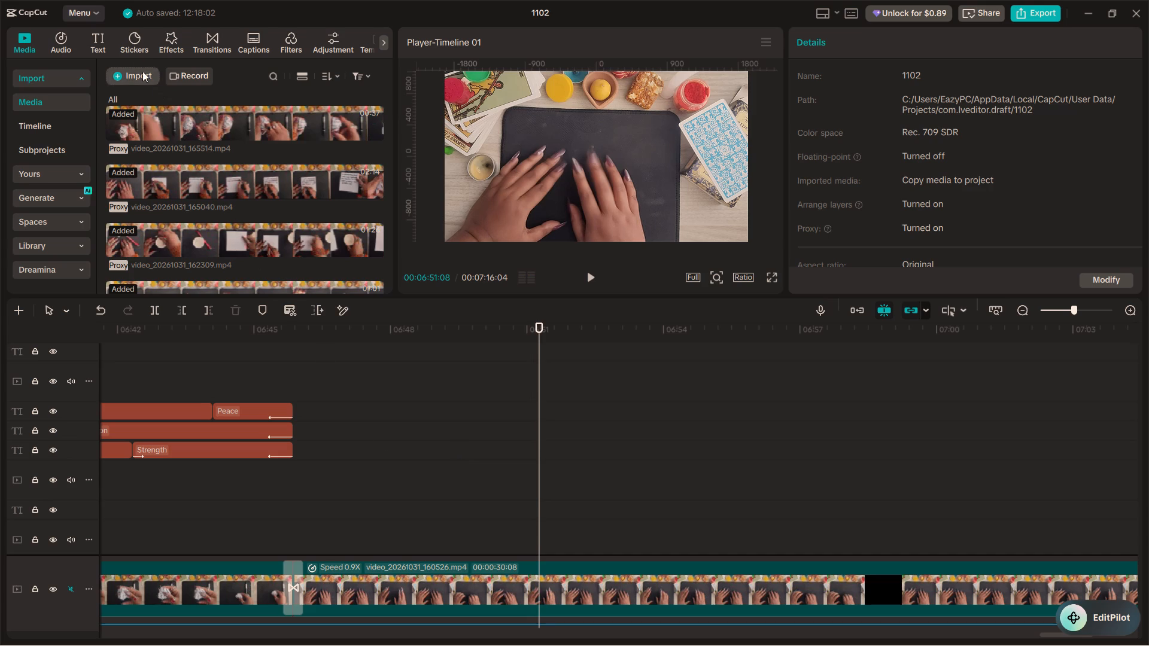
left_click(105, 44)
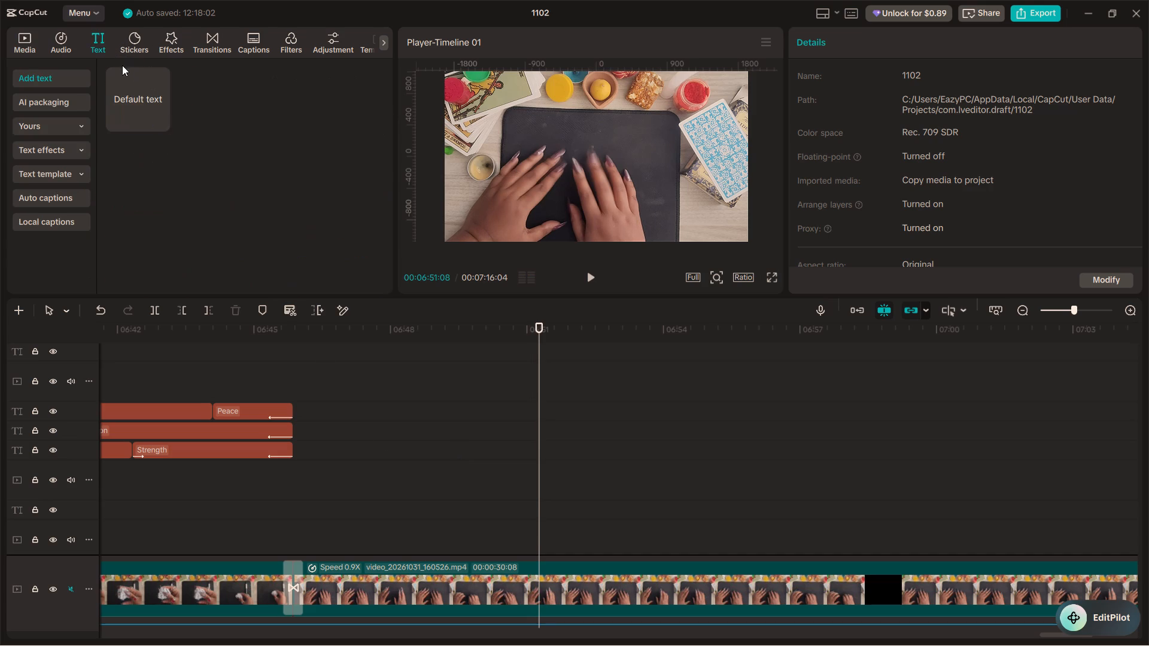
left_click_drag(139, 104, 316, 521)
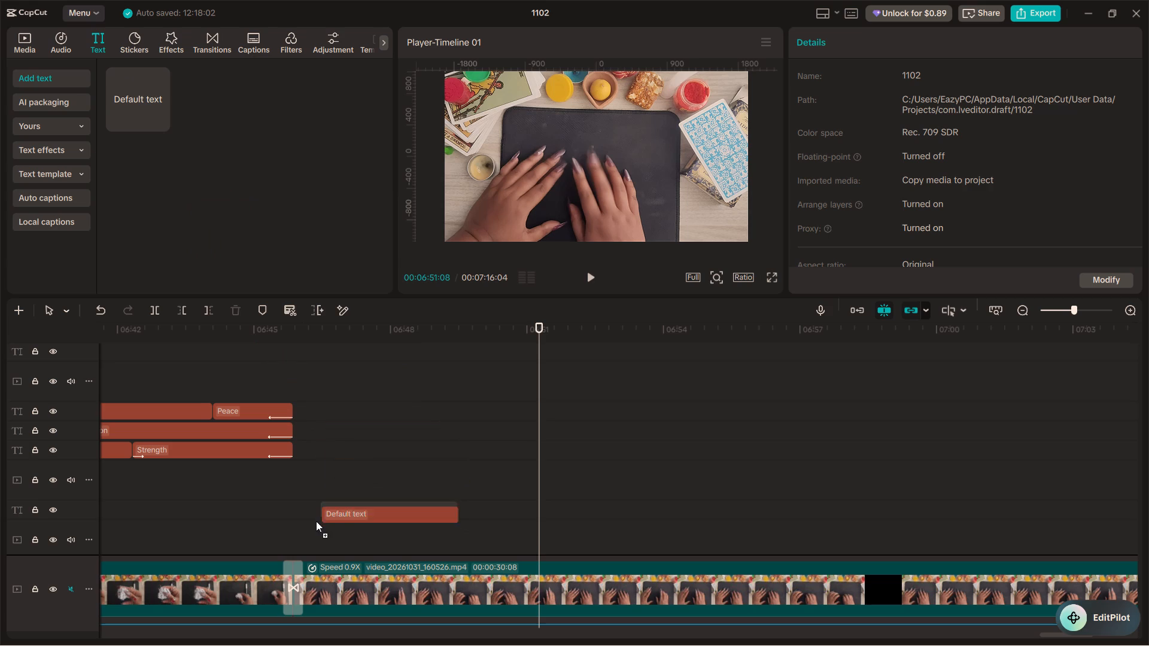
left_click_drag(316, 521, 297, 526)
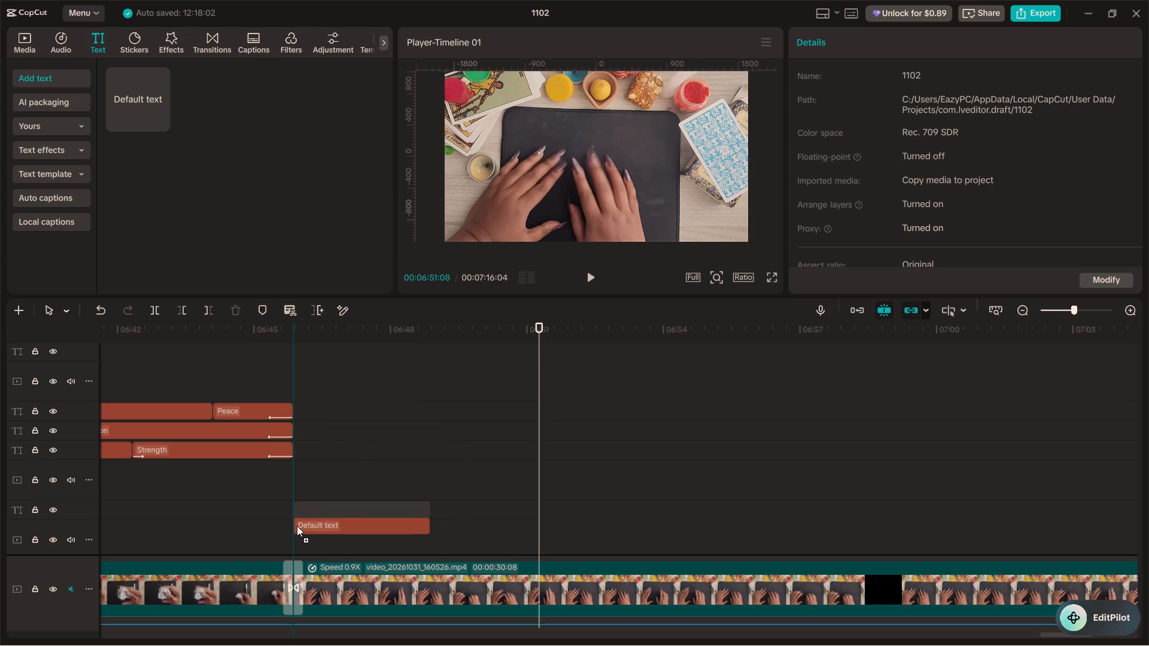
left_click_drag(297, 526, 312, 527)
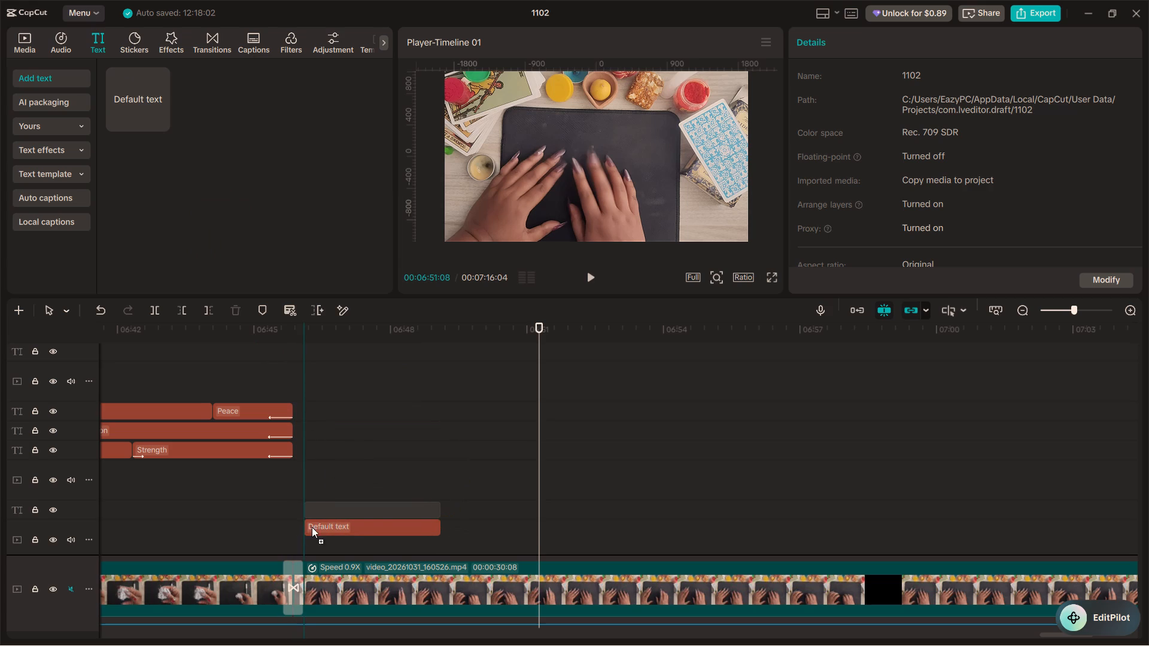
left_click_drag(312, 527, 354, 527)
Align the default text clip's start with the voice-over at 00:06:46:16 and stretch its end to just before 00:06:54.
scroll(337, 516, "down", 5)
scroll(332, 467, "down", 10)
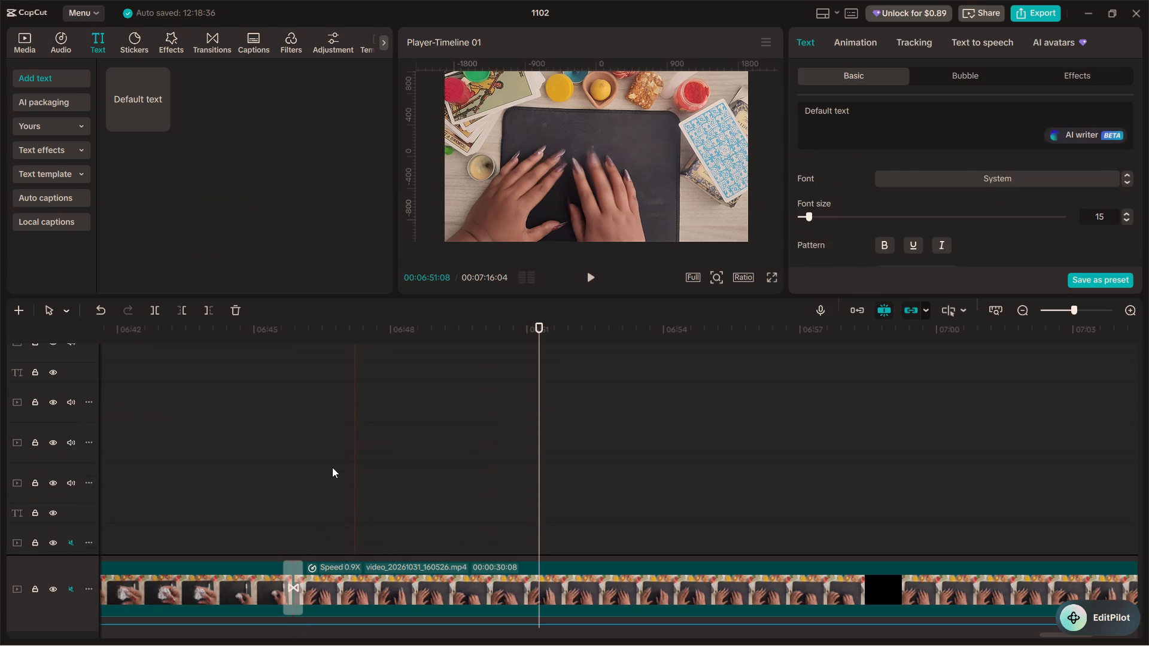
scroll(332, 467, "down", 20)
scroll(332, 467, "down", 8)
left_click(313, 429)
left_click_drag(313, 428, 318, 427)
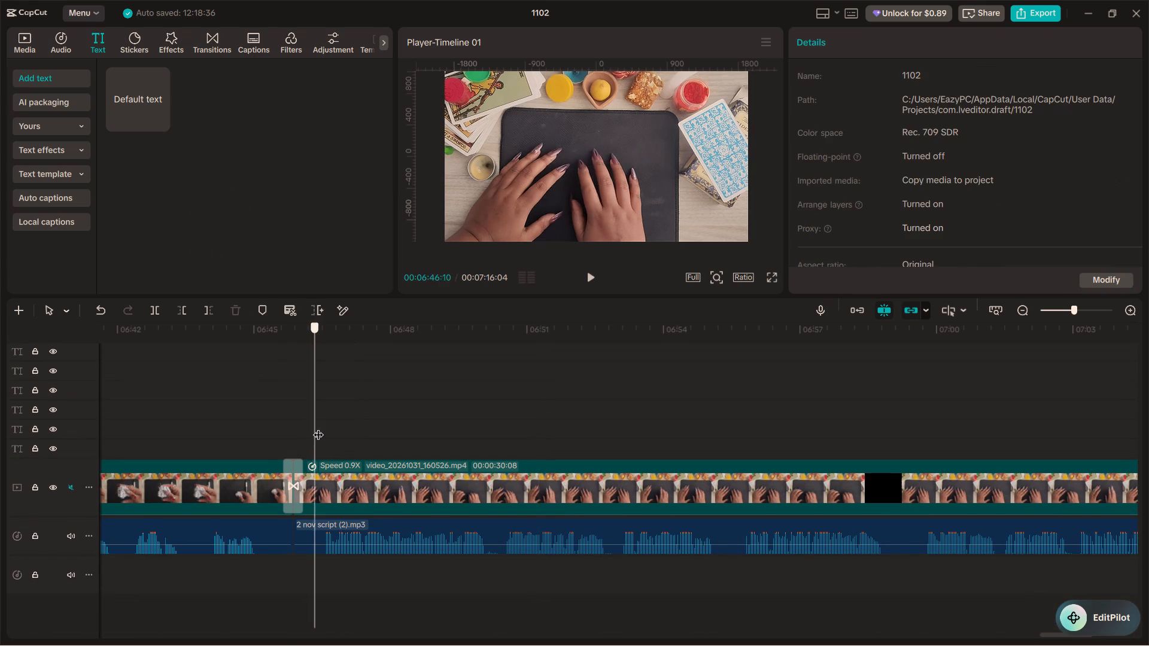
left_click_drag(318, 427, 323, 428)
scroll(324, 429, "up", 5)
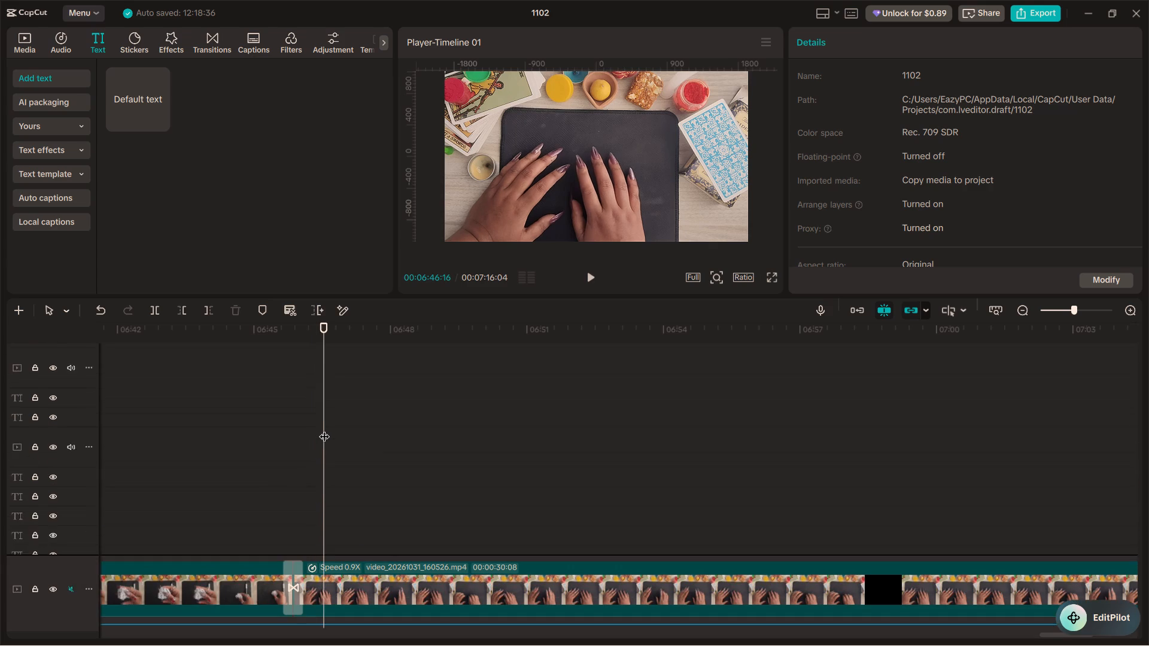
scroll(324, 429, "up", 20)
scroll(324, 429, "up", 14)
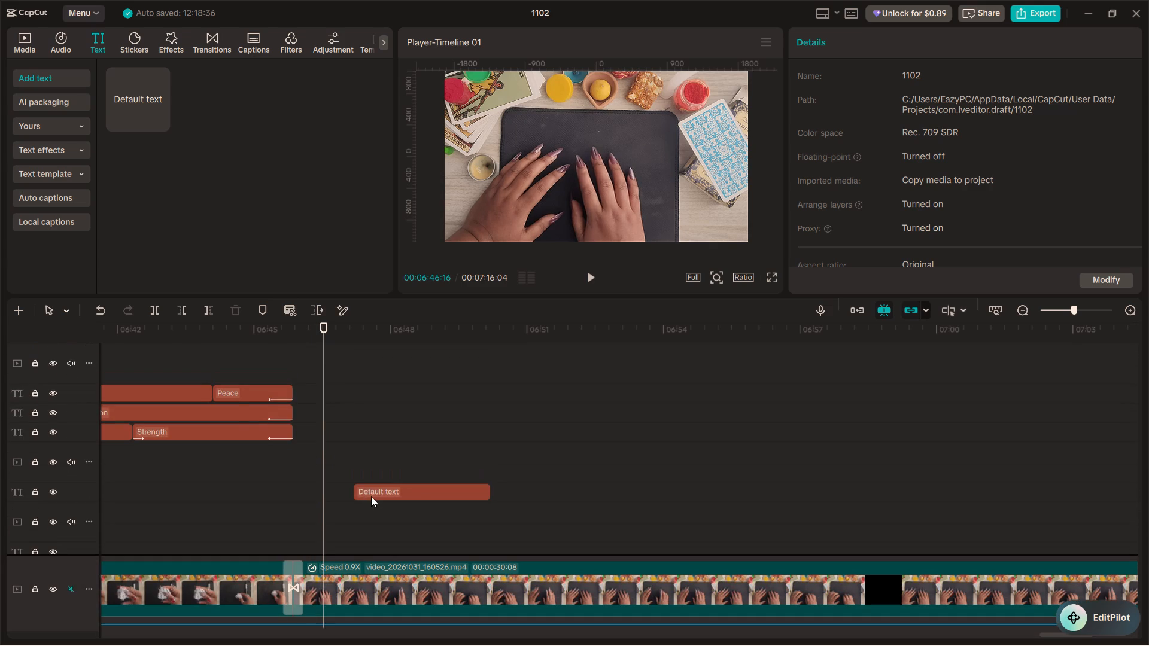
left_click_drag(367, 490, 338, 490)
left_click_drag(459, 490, 647, 518)
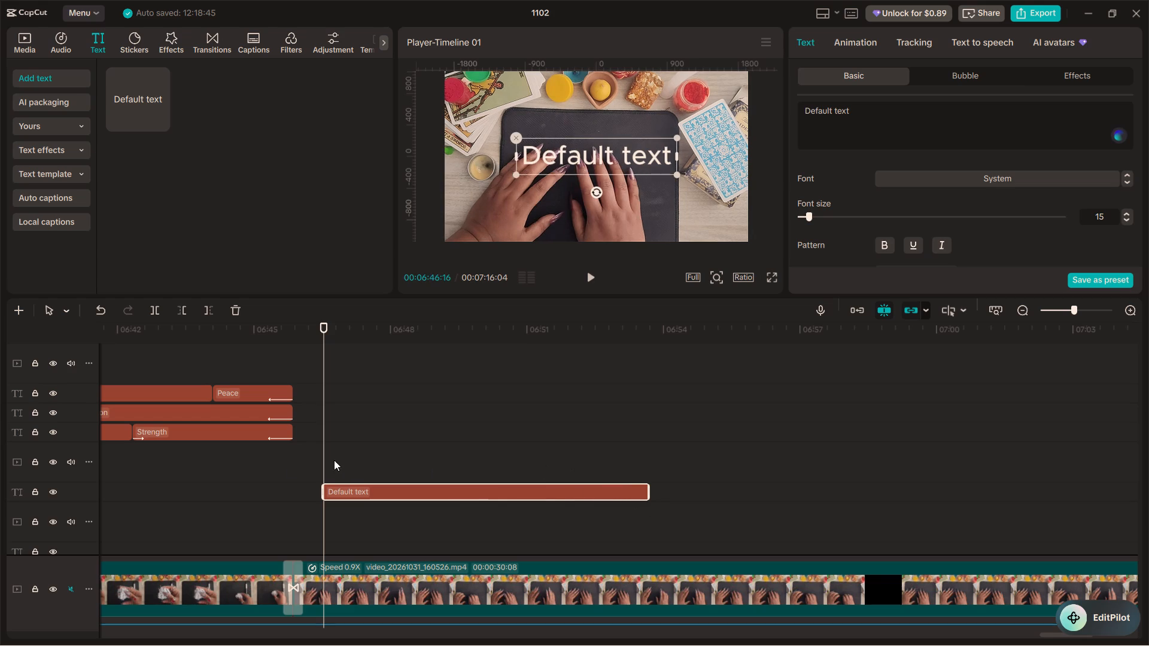
Listen to the end of the spoken phrase and extend the default text clip's end to 00:06:55:02.
left_click(291, 466)
key("space")
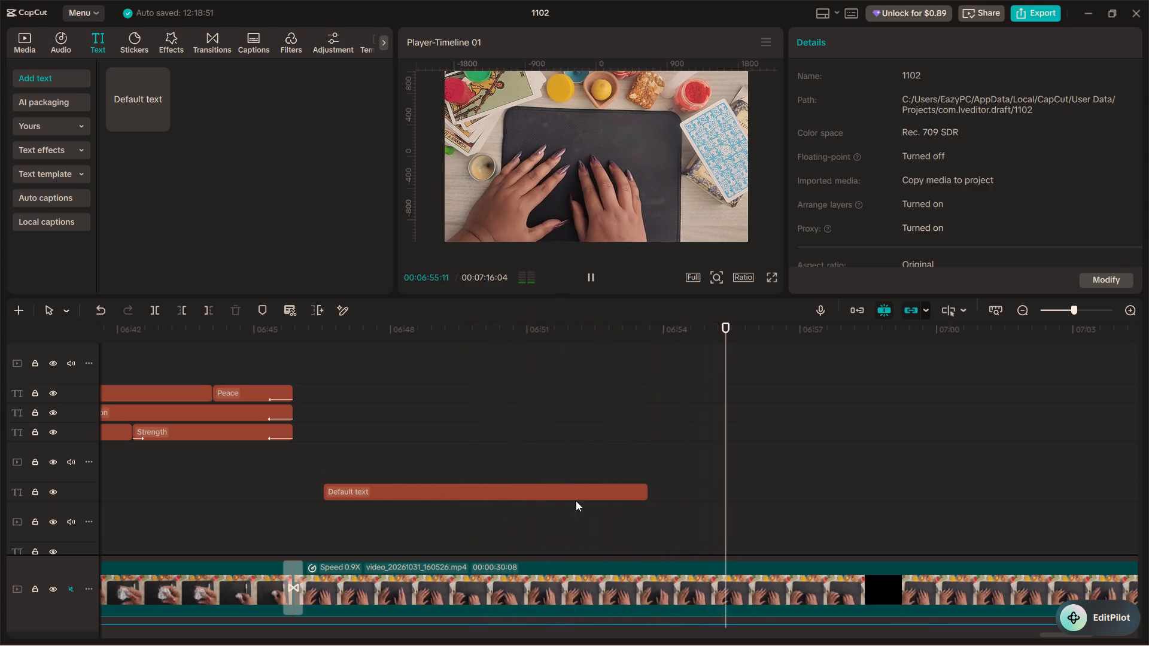
left_click(602, 451)
key("space")
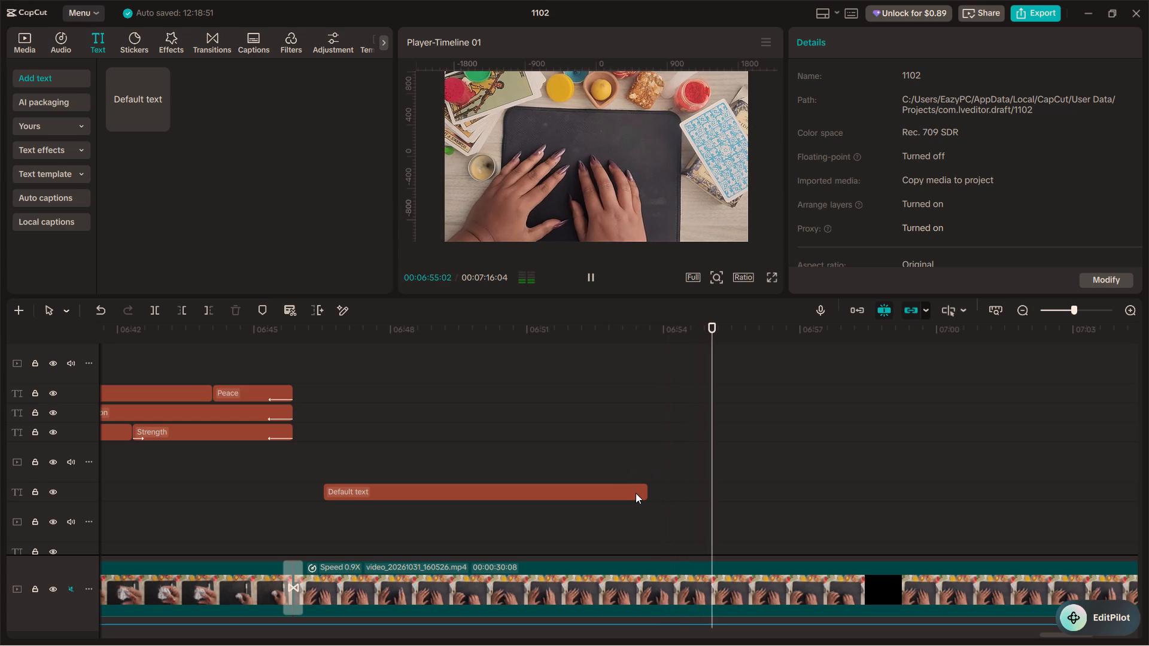
left_click(636, 493)
key("space")
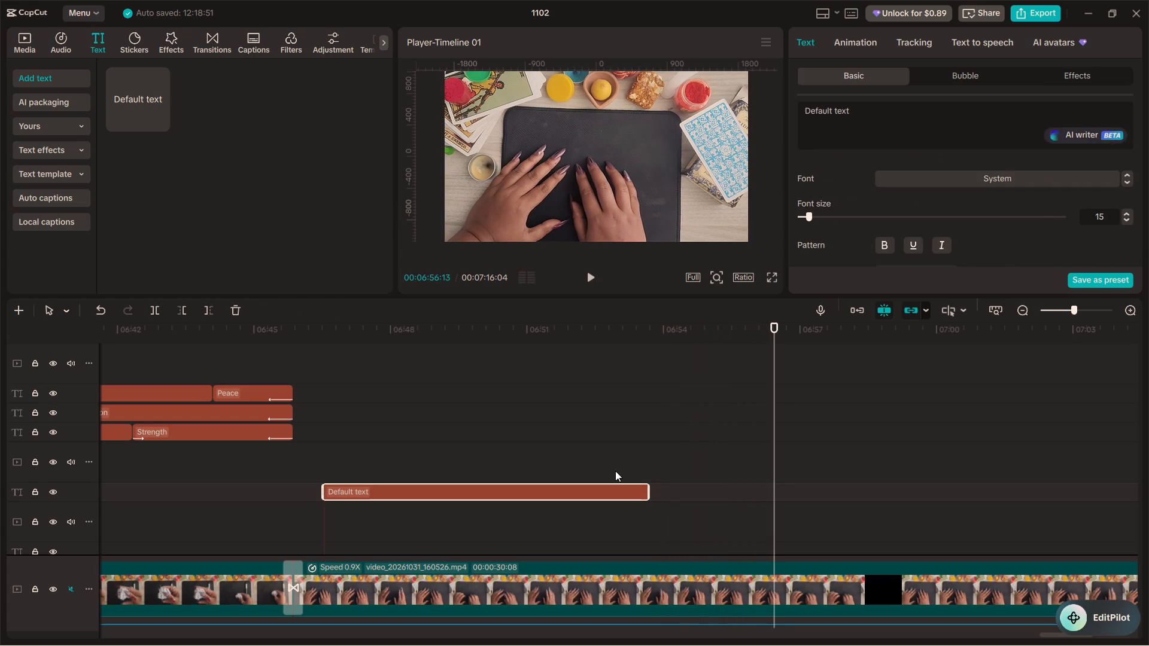
left_click(615, 469)
key("space")
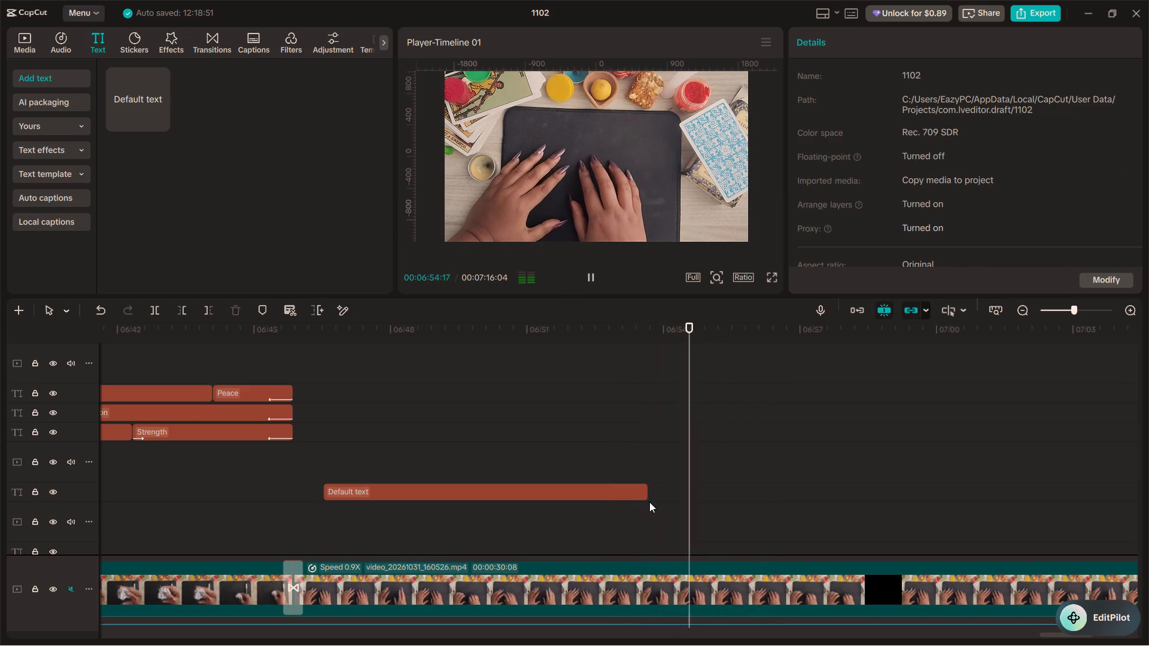
key("space")
left_click_drag(647, 495, 710, 492)
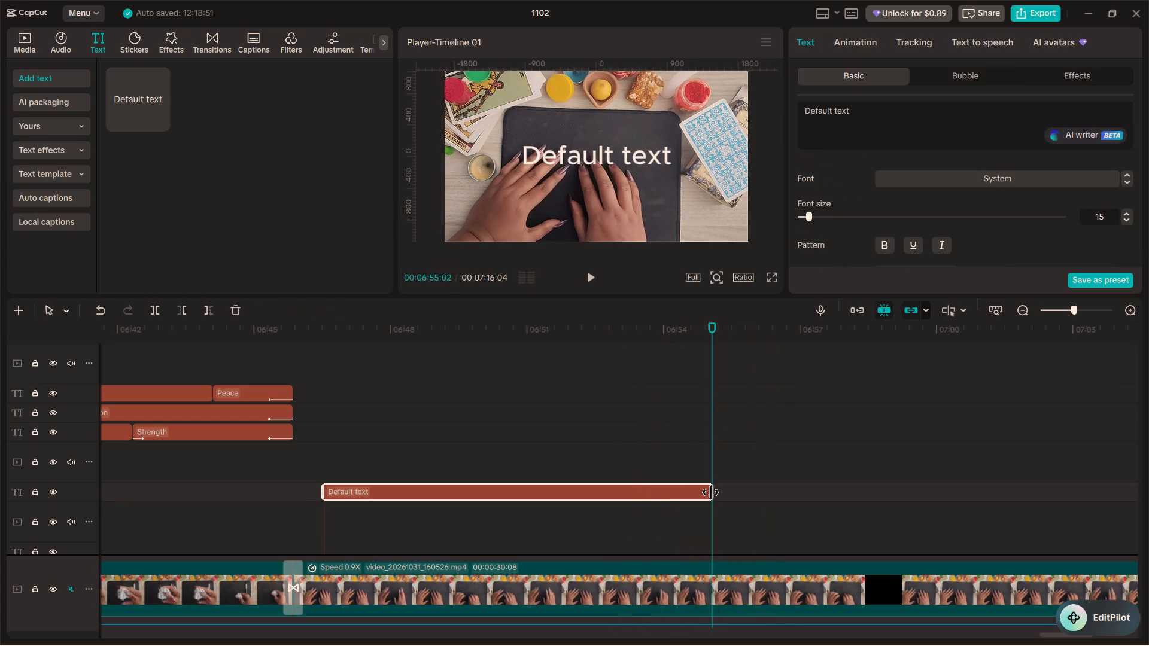
left_click_drag(710, 492, 712, 492)
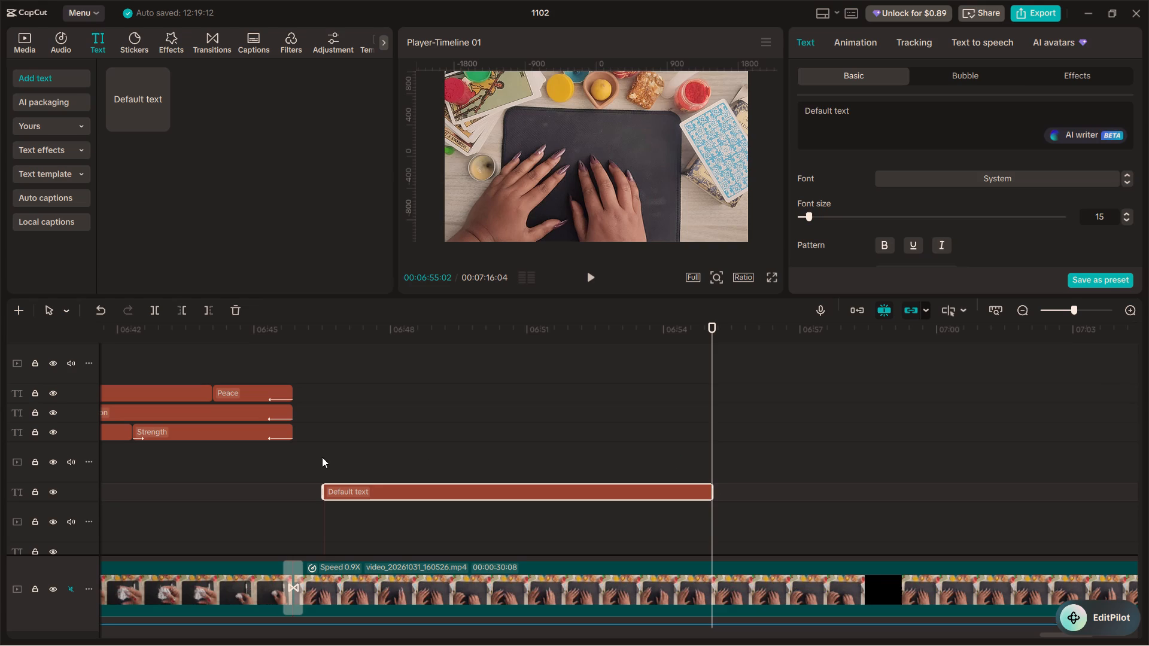
Replay the start of the default text clip and move the text down to the lower centre of the frame.
left_click(321, 456)
left_click(309, 461)
key("space")
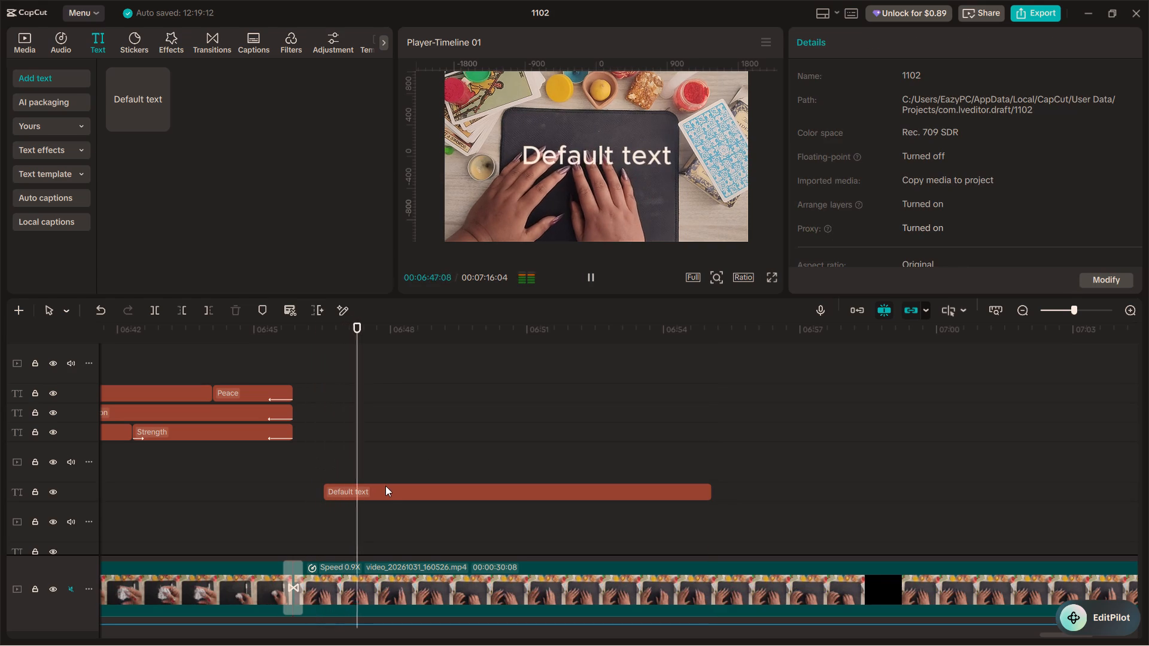
key("space")
left_click(385, 490)
left_click_drag(611, 157, 609, 177)
left_click_drag(609, 179, 613, 202)
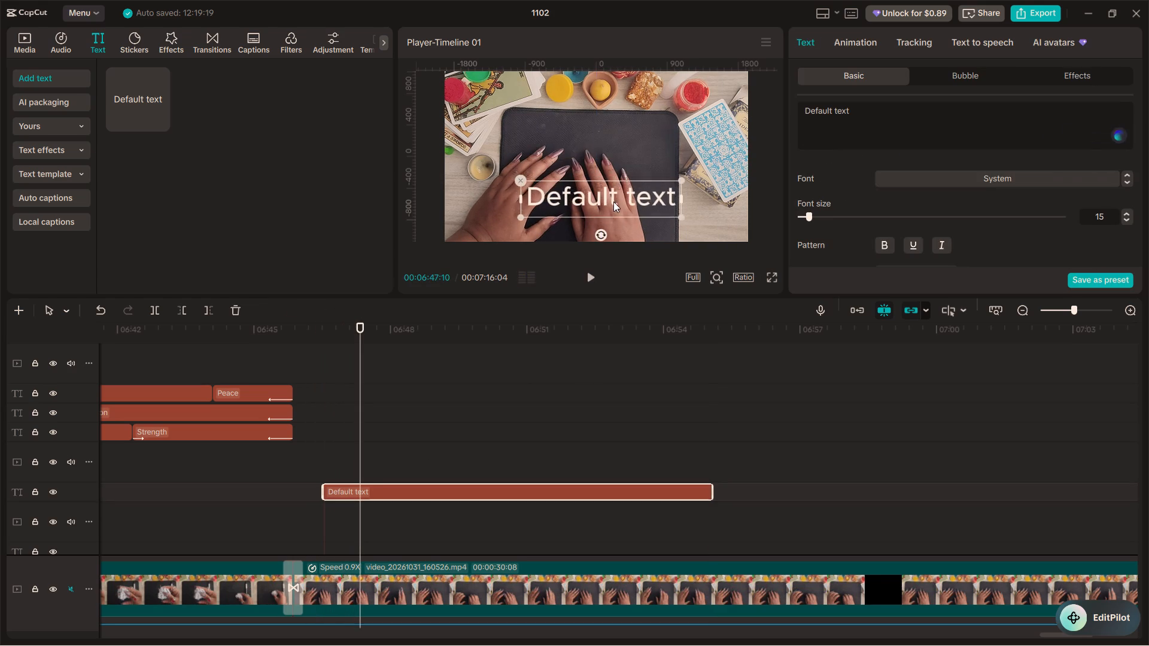
left_click_drag(613, 202, 607, 209)
Replace the default text with "Want personalised guidance ?".
left_click_drag(865, 111, 789, 100)
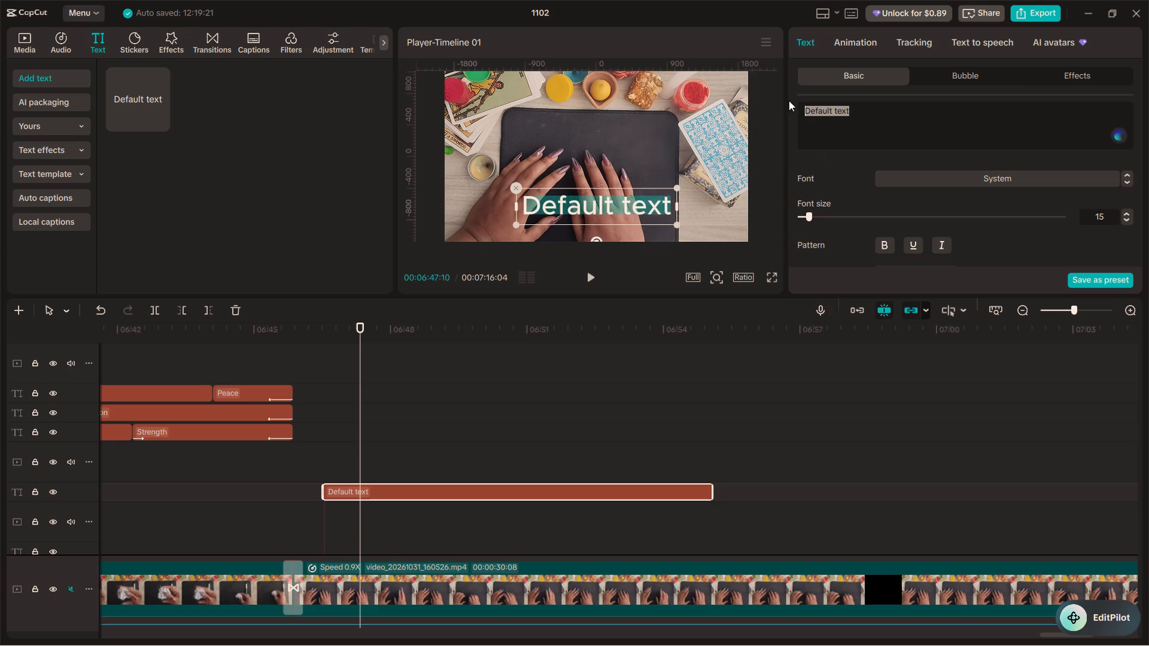
left_click_drag(789, 100, 780, 98)
type("Want")
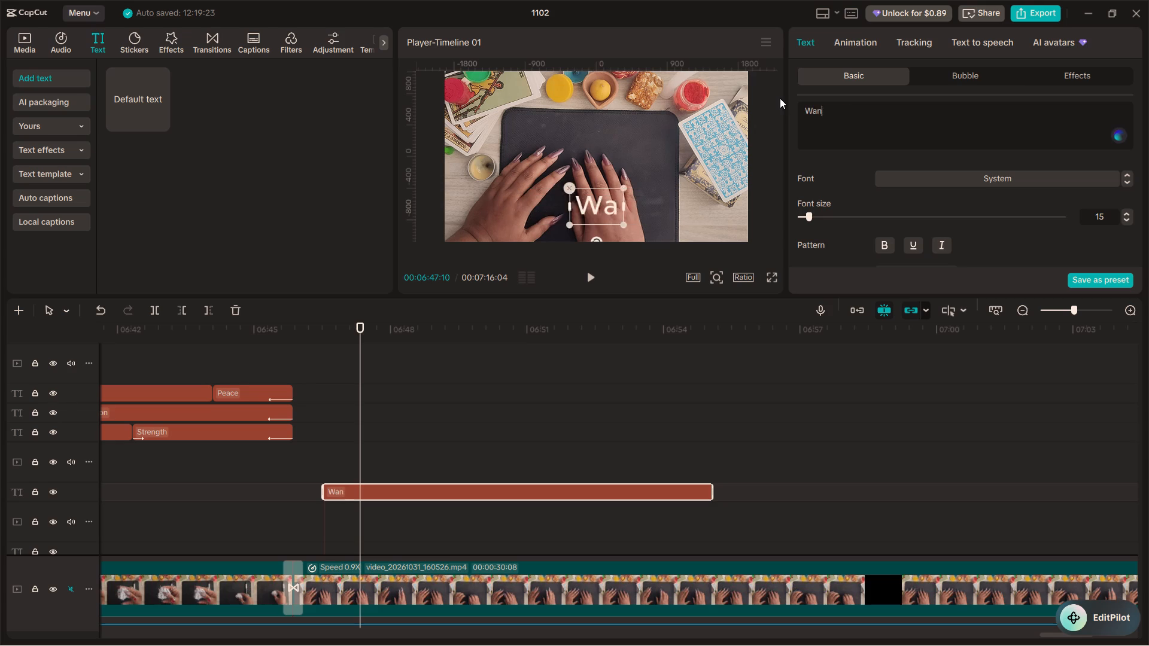
key("space")
type("perso")
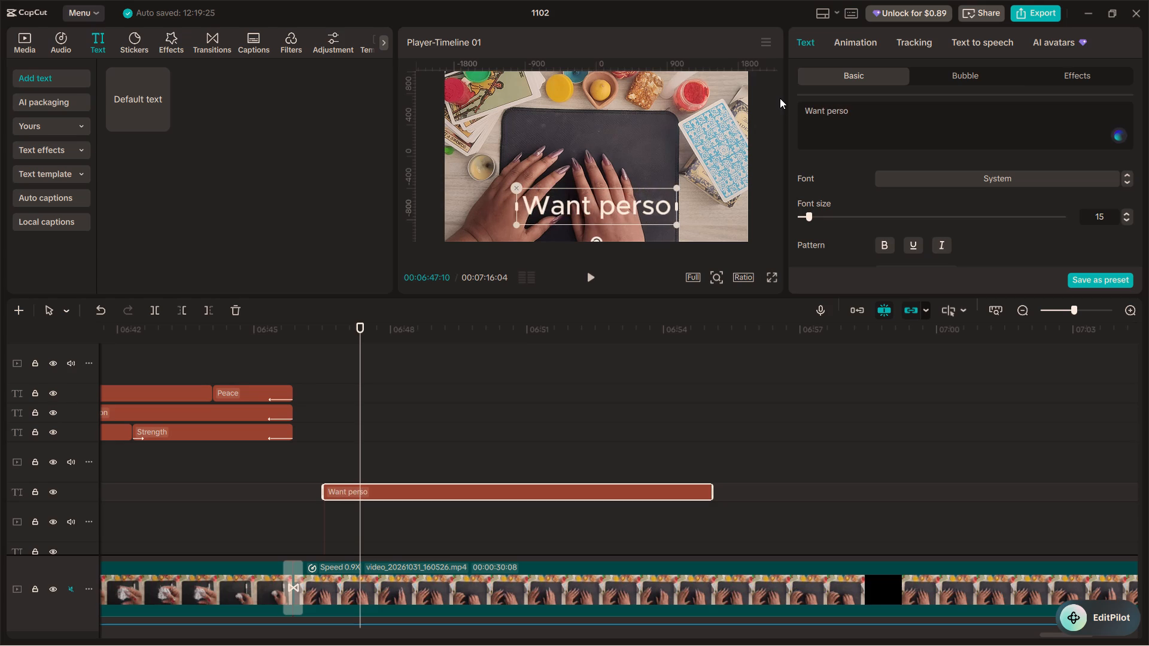
type("nalised guidance")
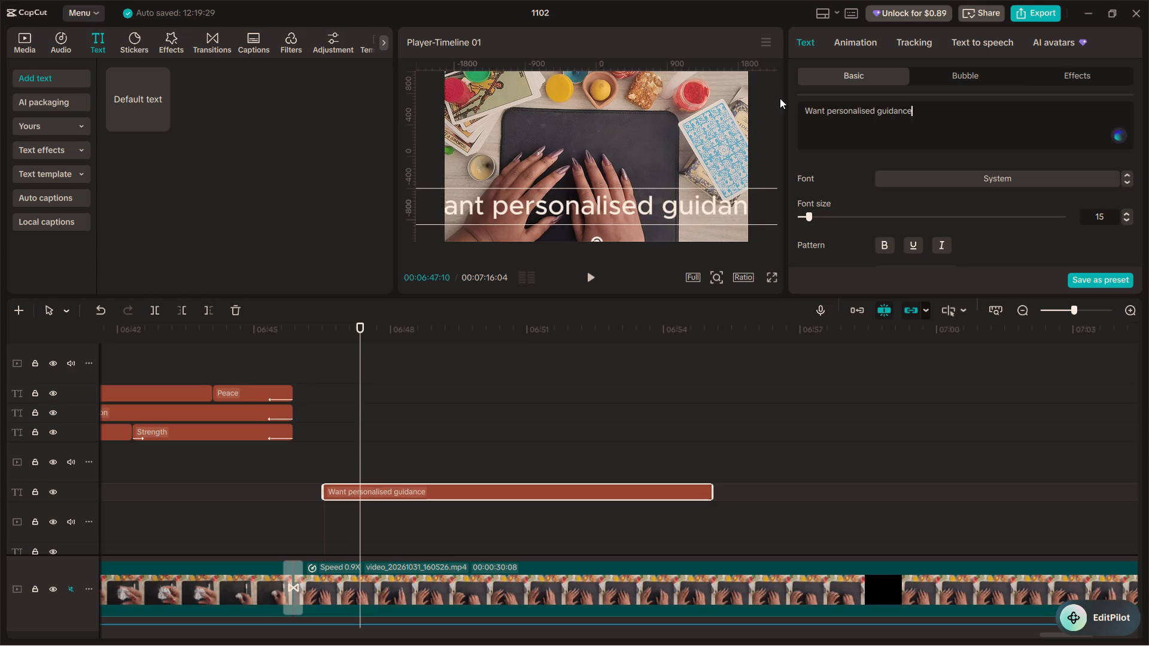
key("space")
type("?")
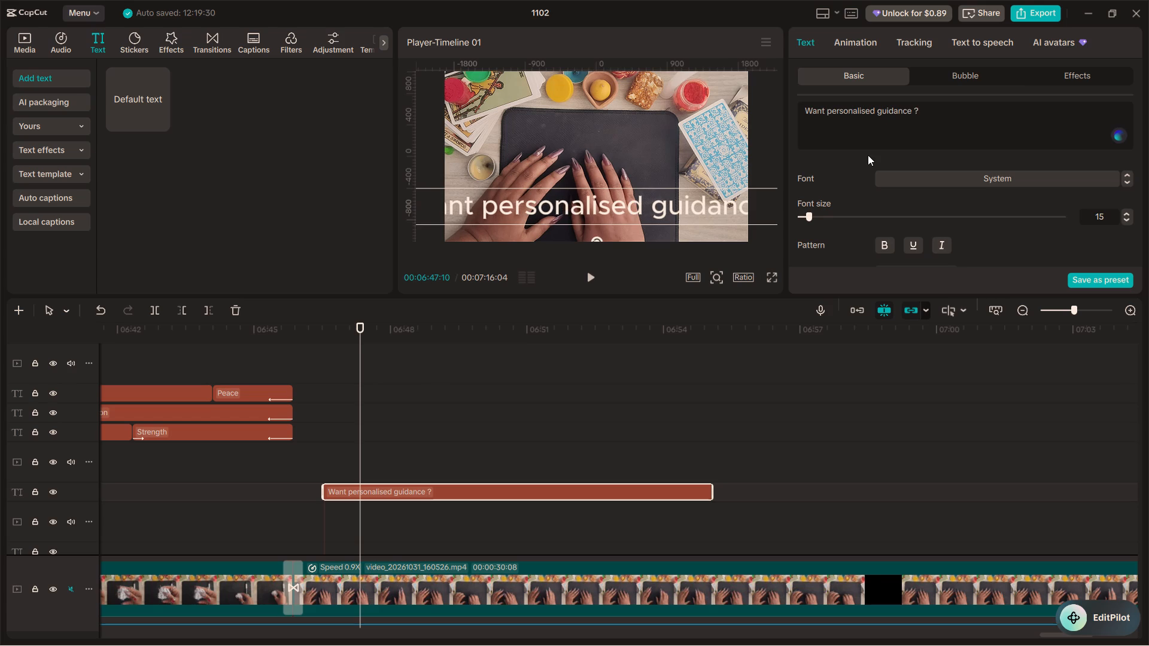
Try the SchoolBook font on the guidance caption, scale the caption down to fit the frame, and set its font to Montserrat.
left_click(1126, 183)
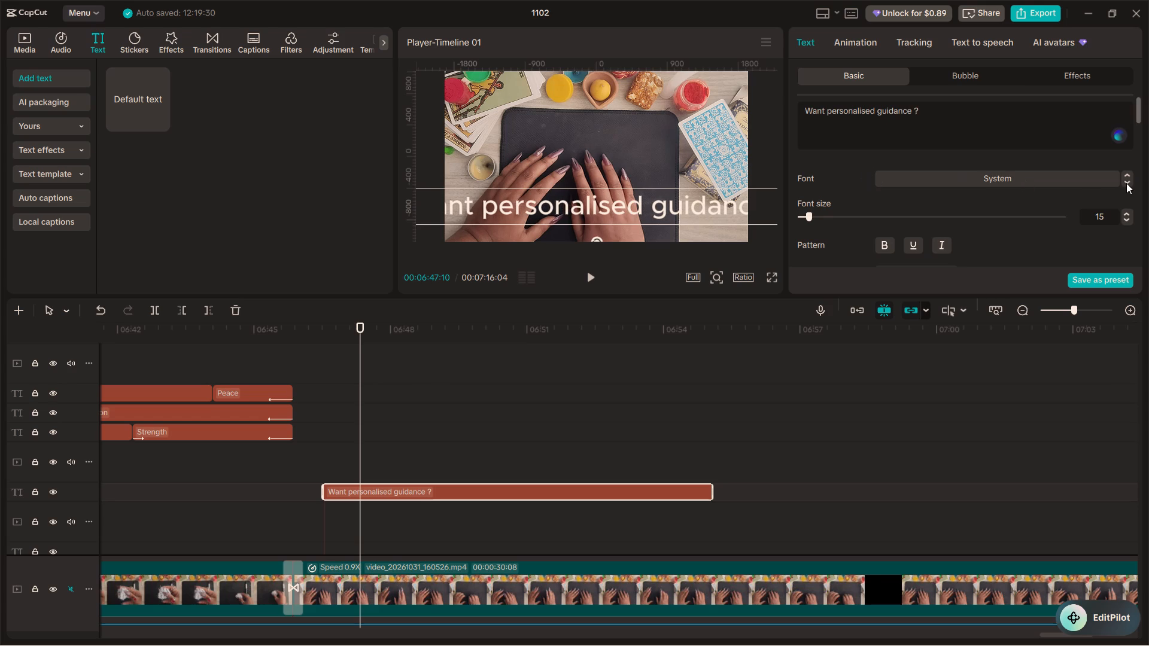
left_click(1126, 183)
left_click(1126, 183)
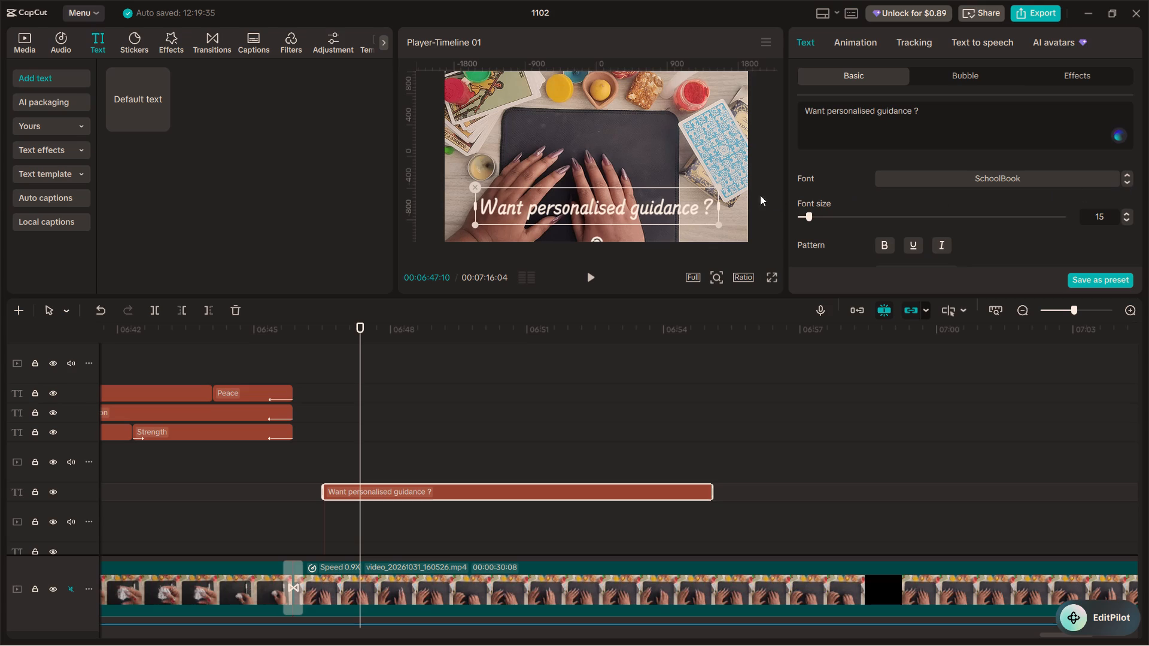
left_click_drag(713, 187, 656, 203)
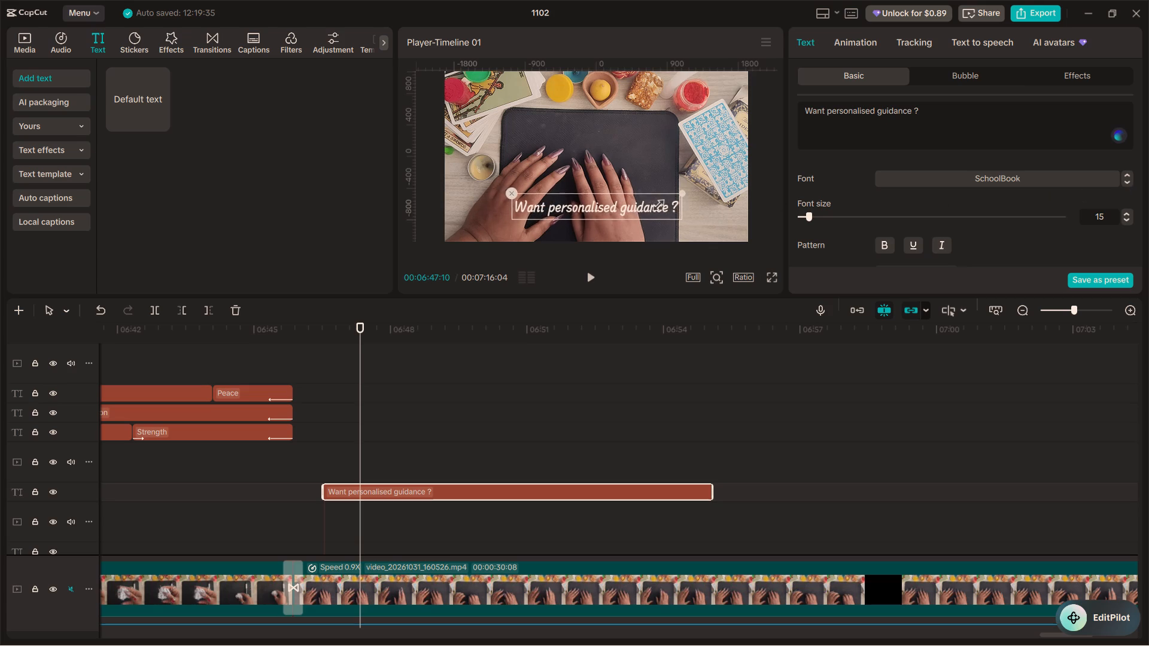
left_click_drag(656, 203, 646, 204)
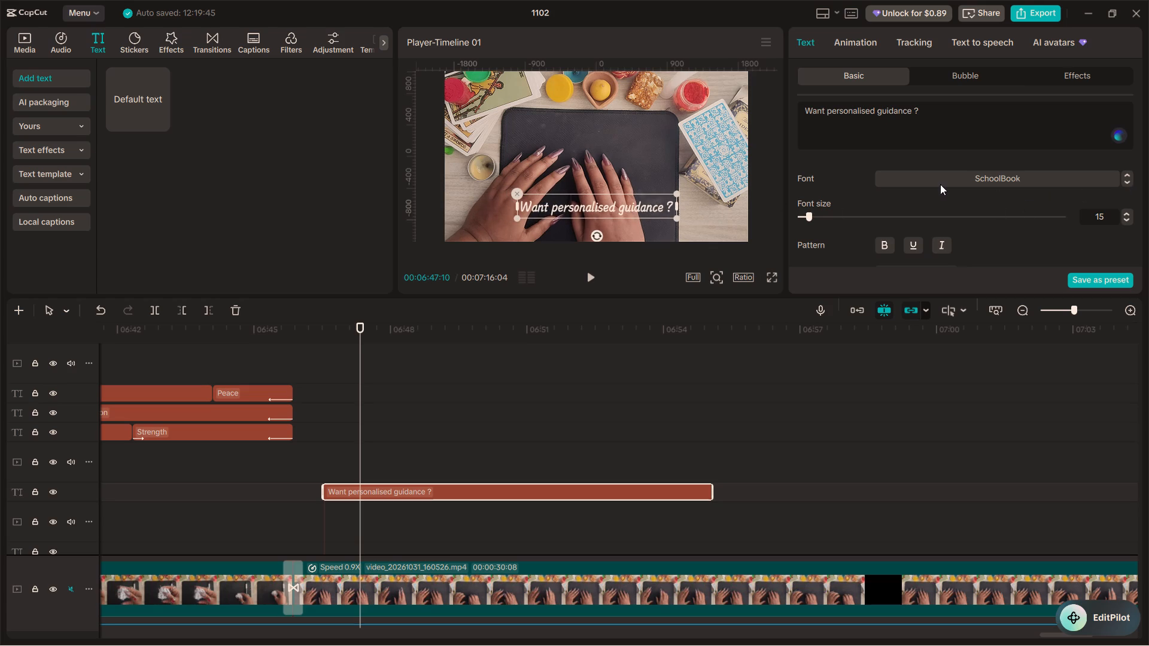
left_click(1130, 180)
left_click(1130, 180)
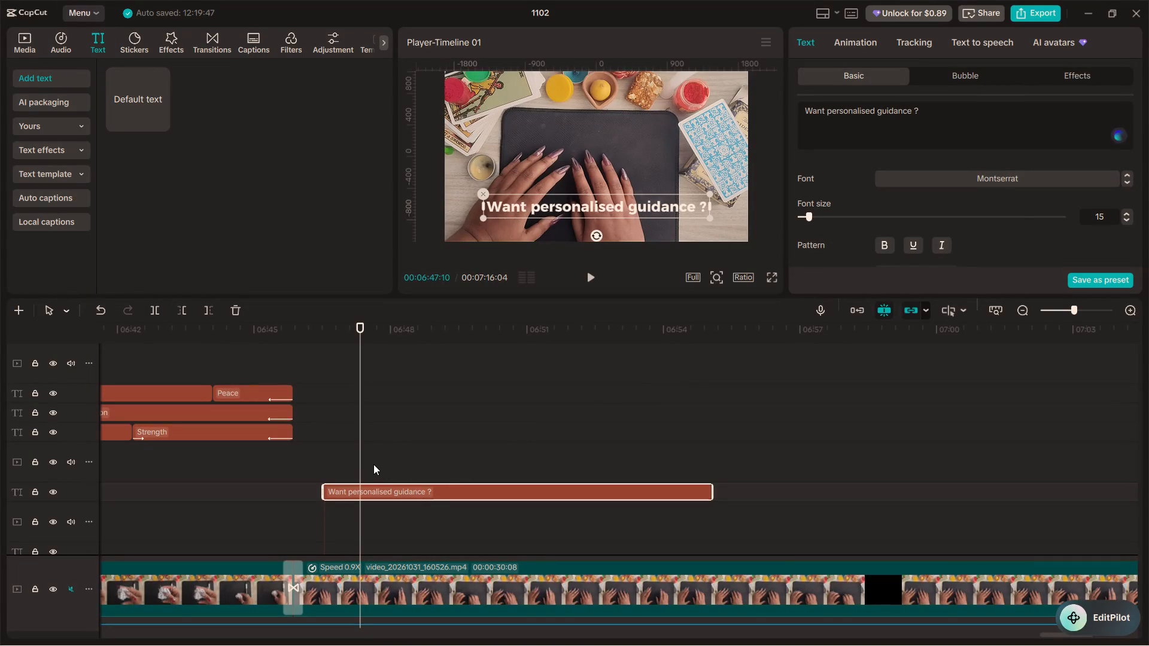
Check the guidance caption in playback and apply the preset style with white letters and a black outline.
left_click(312, 461)
key("space")
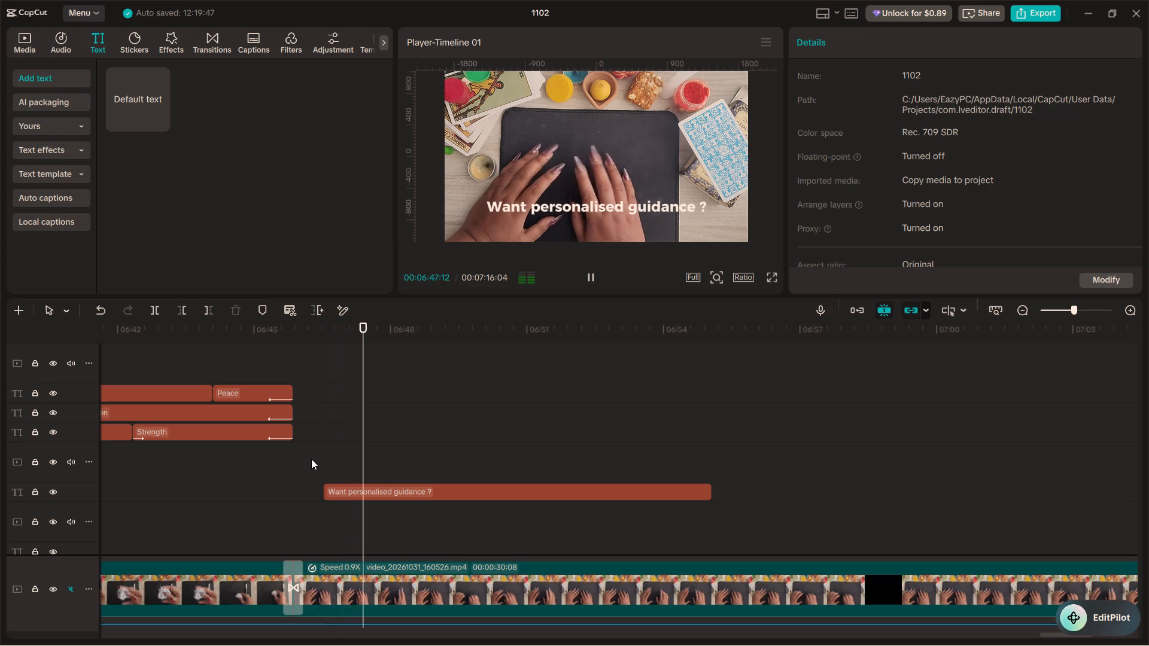
key("space")
left_click(357, 494)
left_click_drag(381, 462, 324, 451)
scroll(925, 127, "down", 1)
scroll(878, 155, "down", 2)
scroll(865, 212, "down", 2)
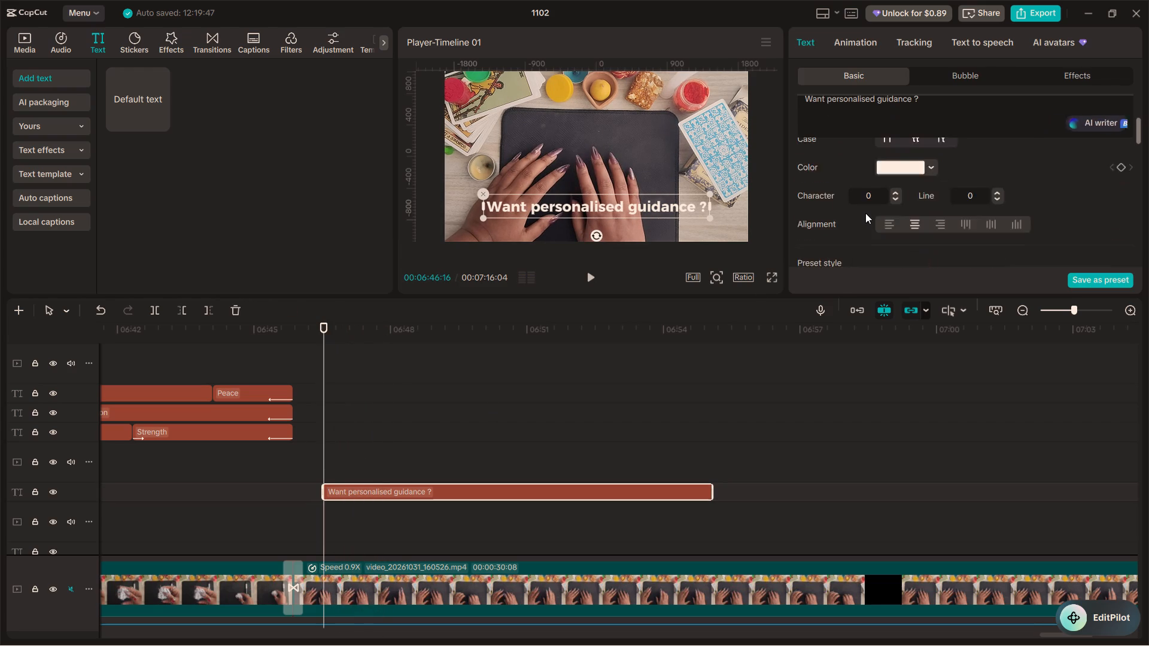
scroll(865, 213, "down", 4)
scroll(865, 213, "up", 2)
left_click(853, 162)
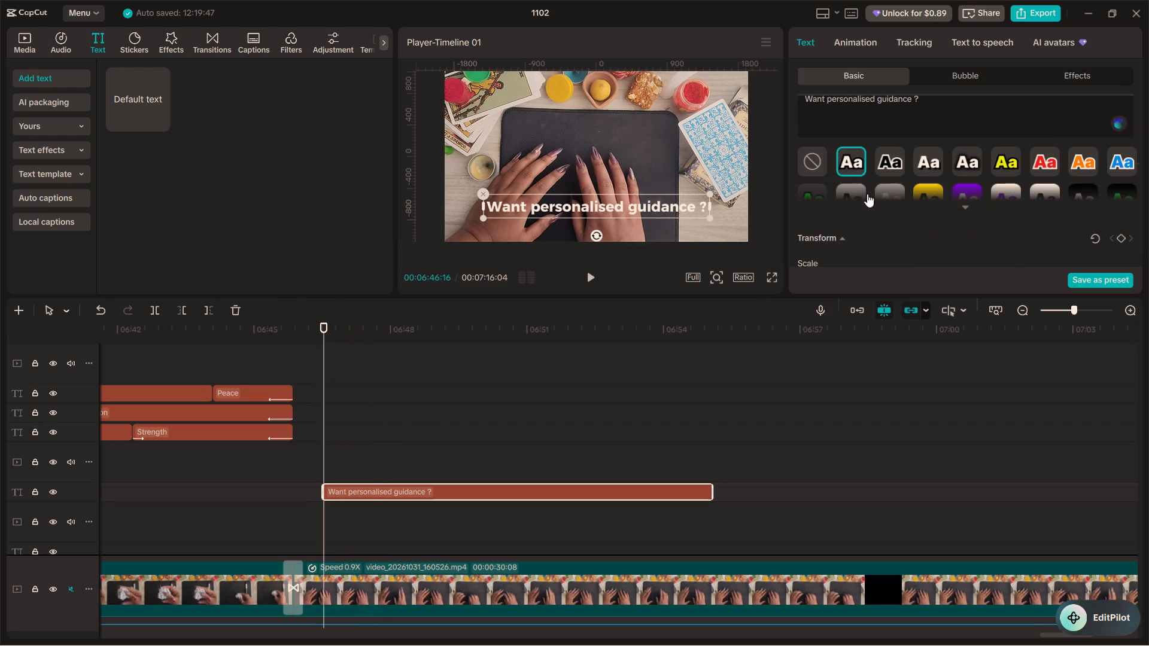
Set the guidance caption's black stroke thickness to 10 and play it back briefly.
scroll(870, 209, "down", 5)
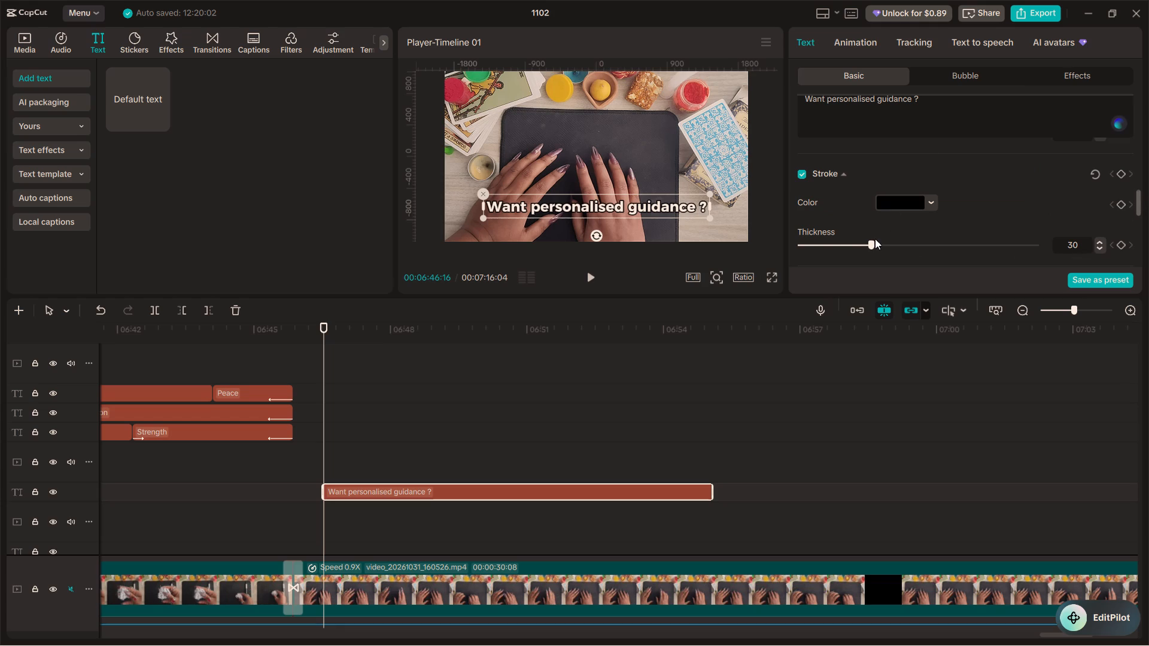
left_click_drag(865, 242, 823, 243)
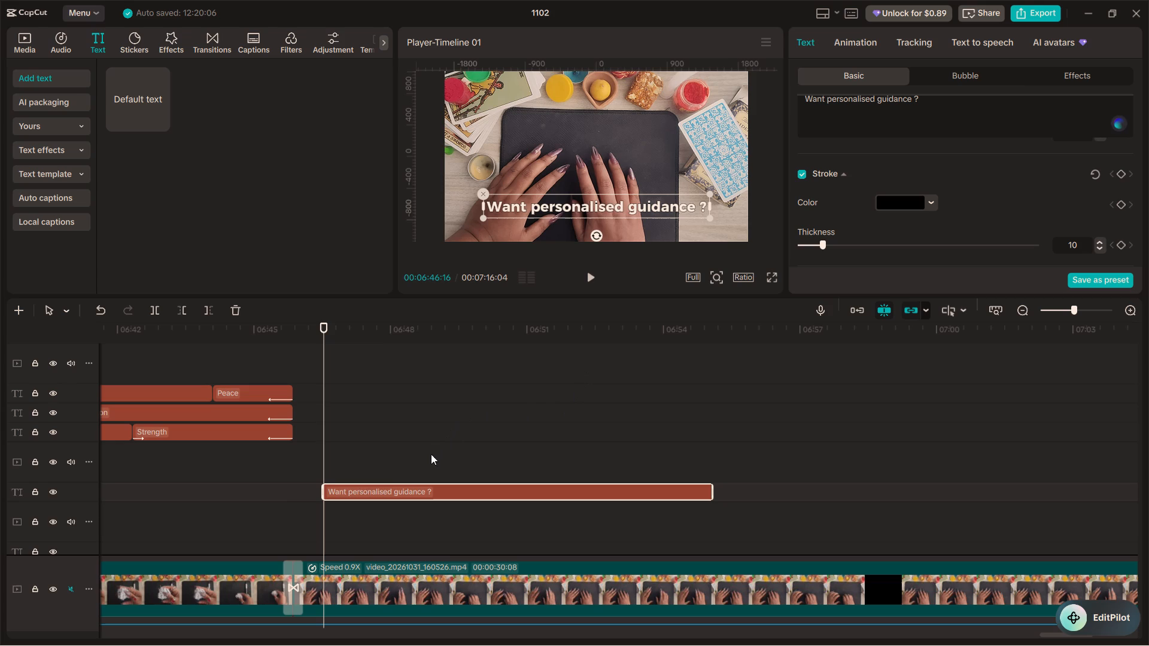
left_click(308, 462)
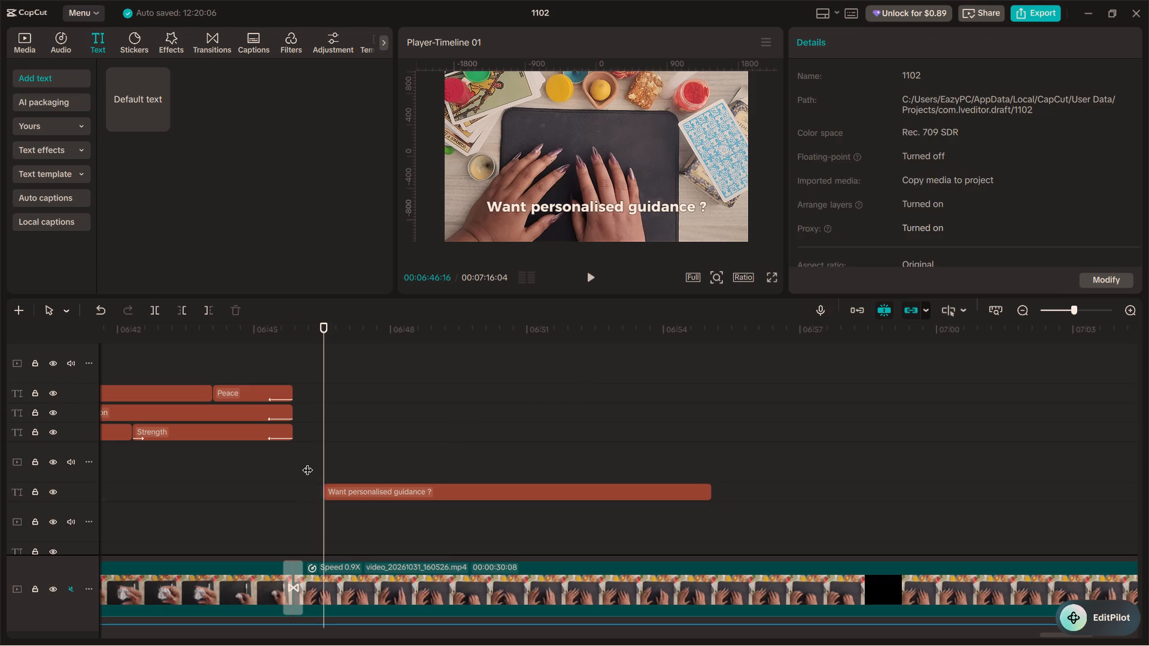
key("space")
key("space")
Apply the preset style with yellow letters and a black outline to only the word "personalised" in the guidance caption.
left_click(394, 496)
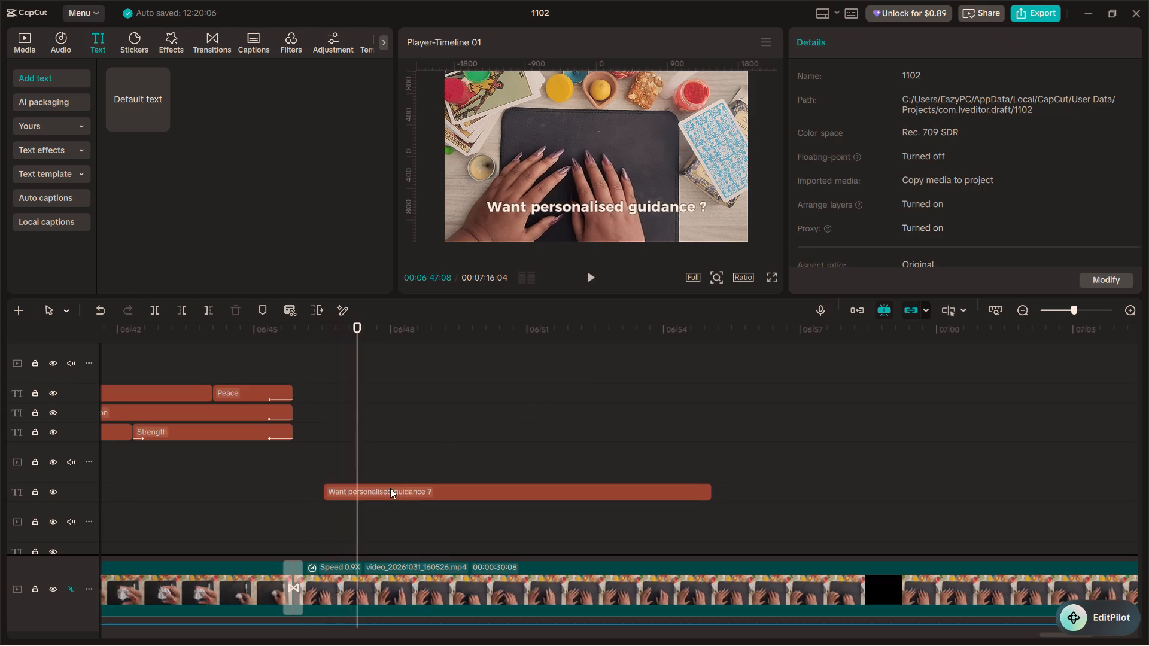
scroll(883, 177, "up", 6)
scroll(883, 185, "down", 1)
scroll(891, 123, "up", 1)
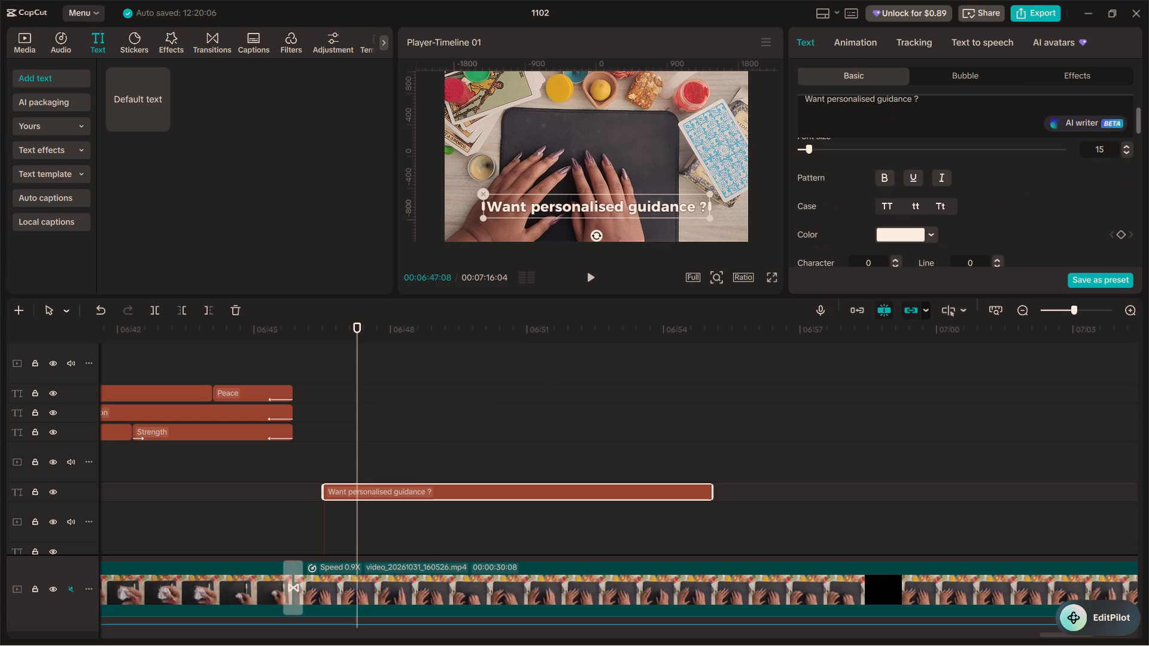
scroll(887, 124, "up", 2)
left_click_drag(876, 102, 853, 97)
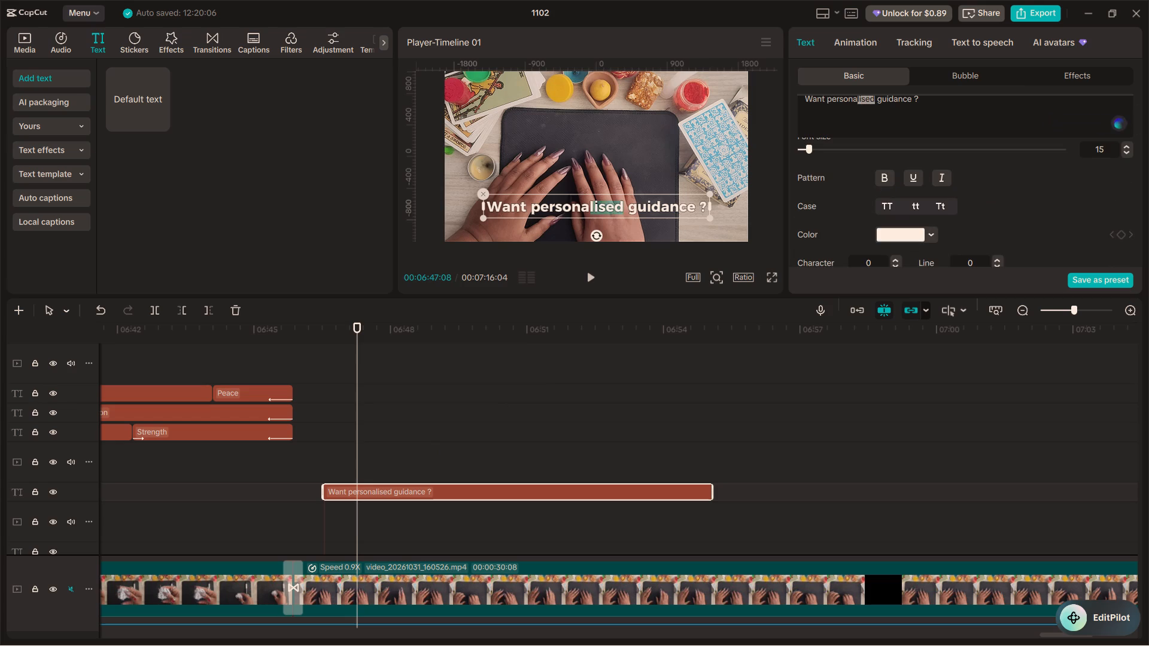
left_click_drag(853, 97, 825, 95)
scroll(879, 170, "down", 2)
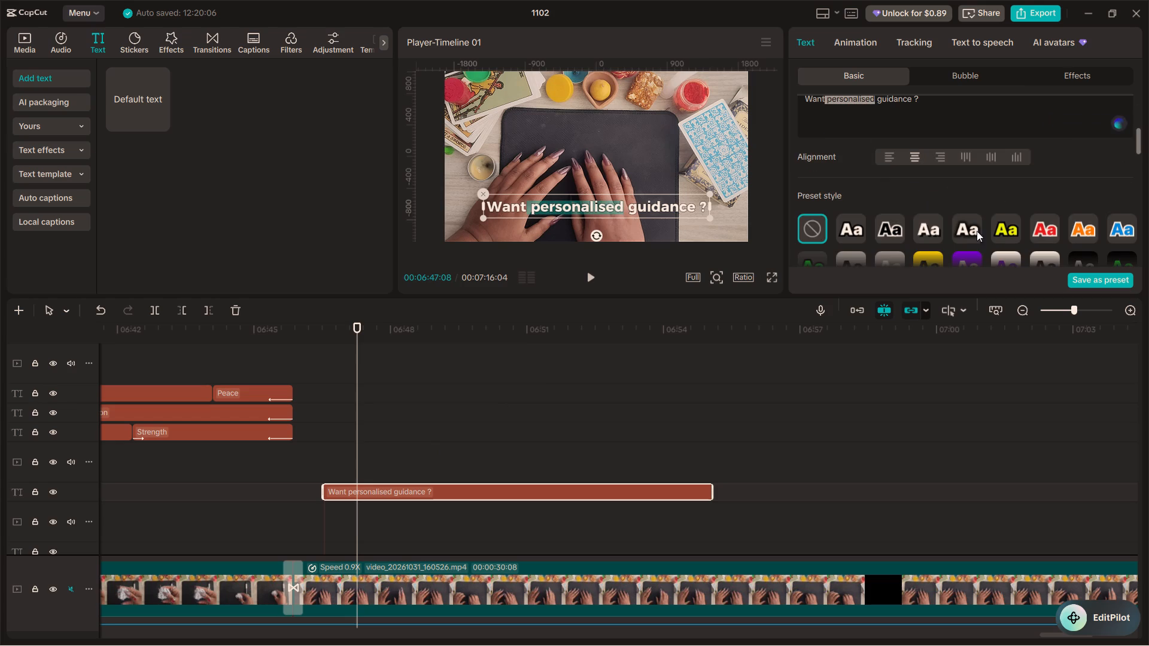
left_click(1001, 231)
Reduce the stroke thickness of the word "personalised" to about 11 and check the caption in playback.
scroll(942, 187, "down", 2)
scroll(897, 227, "down", 1)
scroll(829, 181, "up", 1)
scroll(835, 220, "down", 2)
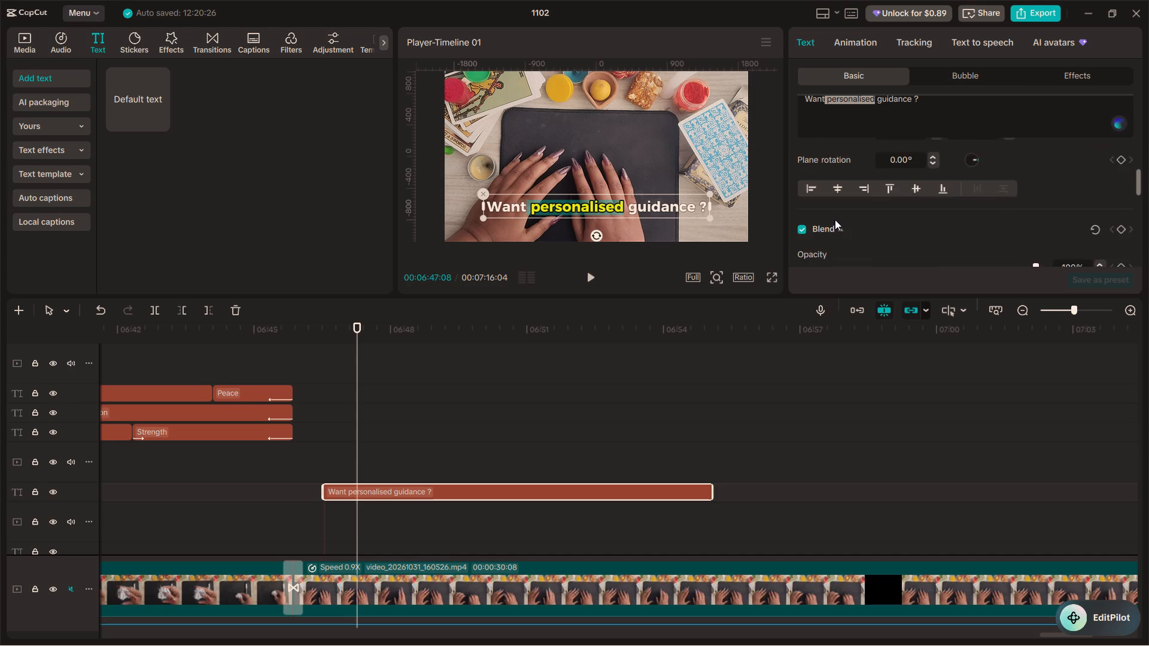
scroll(835, 220, "down", 2)
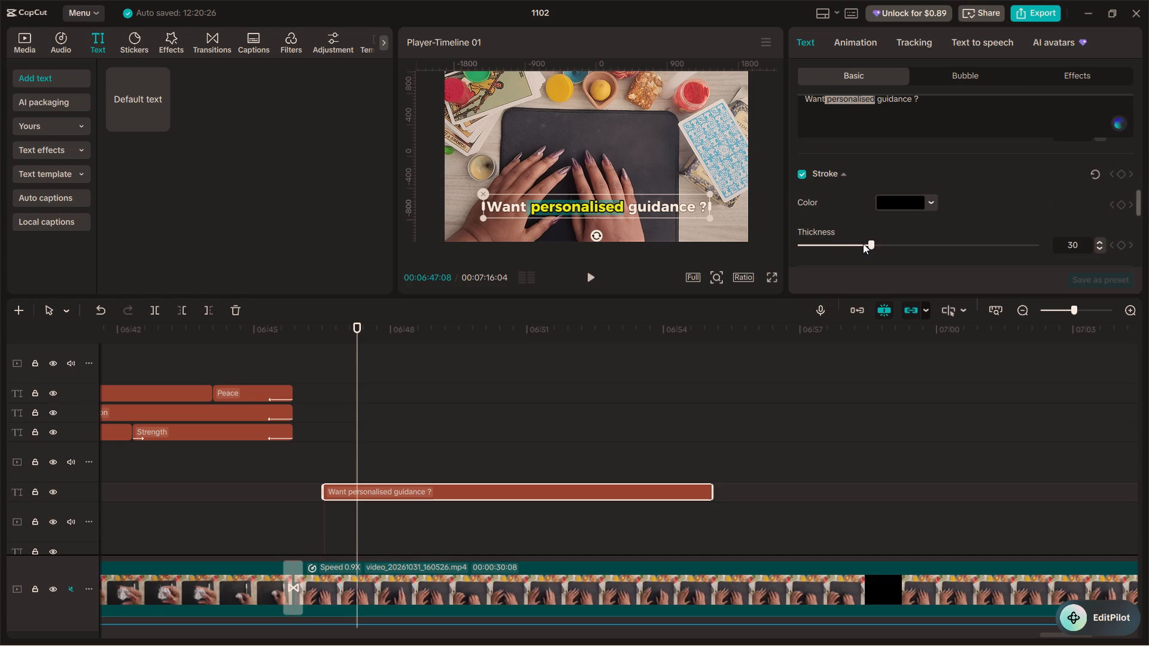
left_click_drag(860, 243, 827, 242)
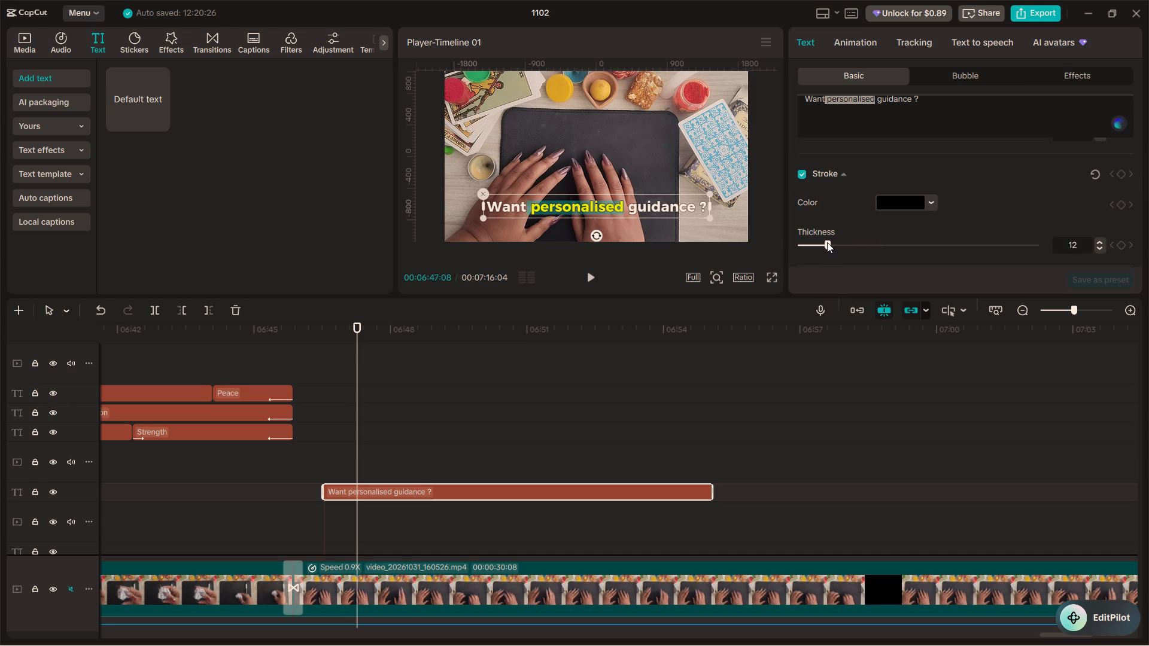
left_click_drag(827, 242, 825, 242)
left_click_drag(825, 242, 823, 242)
left_click(298, 465)
key("space")
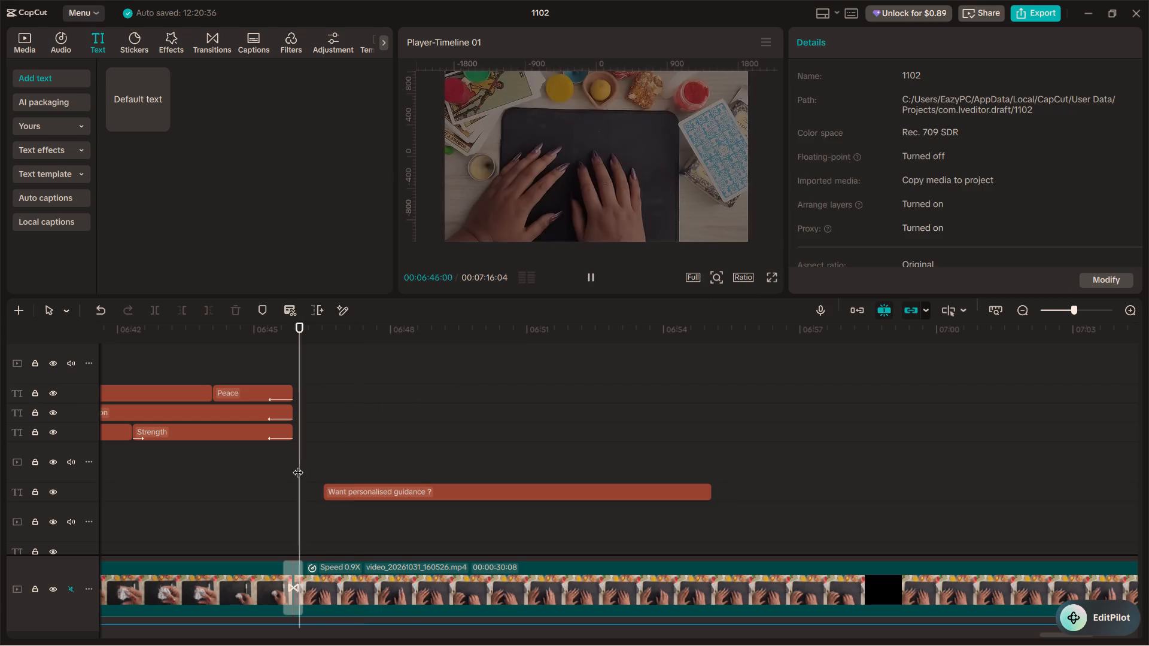
key("space")
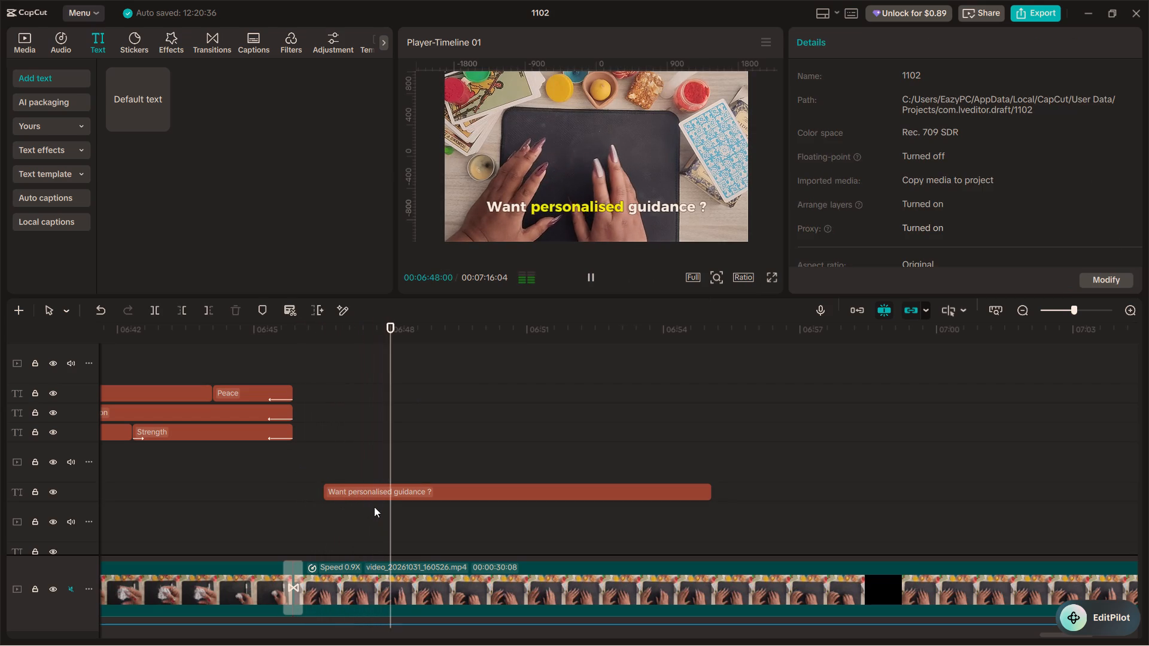
Add a position keyframe to the guidance caption at 00:06:47:17.
left_click(366, 496)
left_click_drag(391, 406, 388, 406)
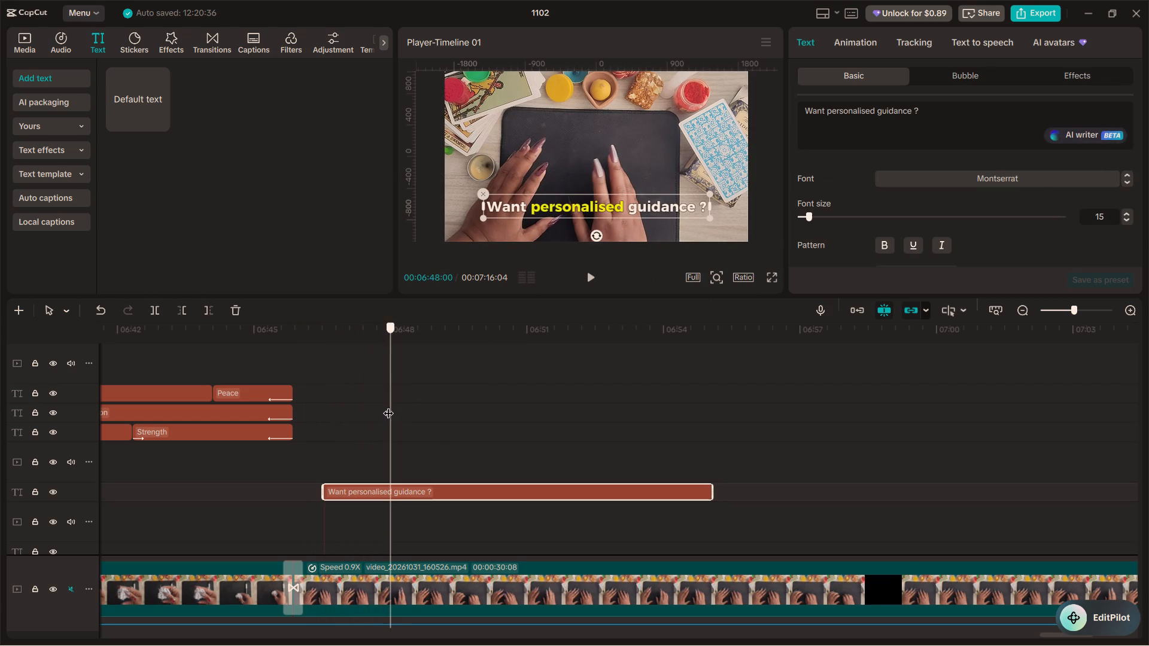
left_click_drag(388, 406, 371, 403)
scroll(981, 98, "down", 7)
scroll(936, 181, "down", 2)
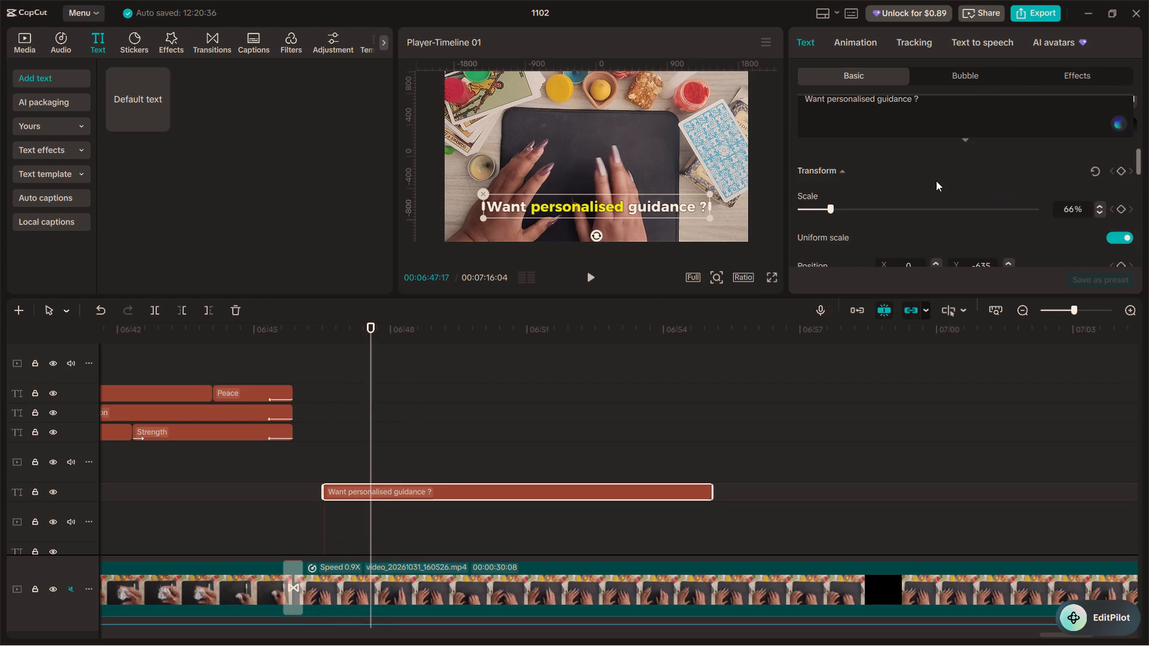
scroll(951, 193, "down", 1)
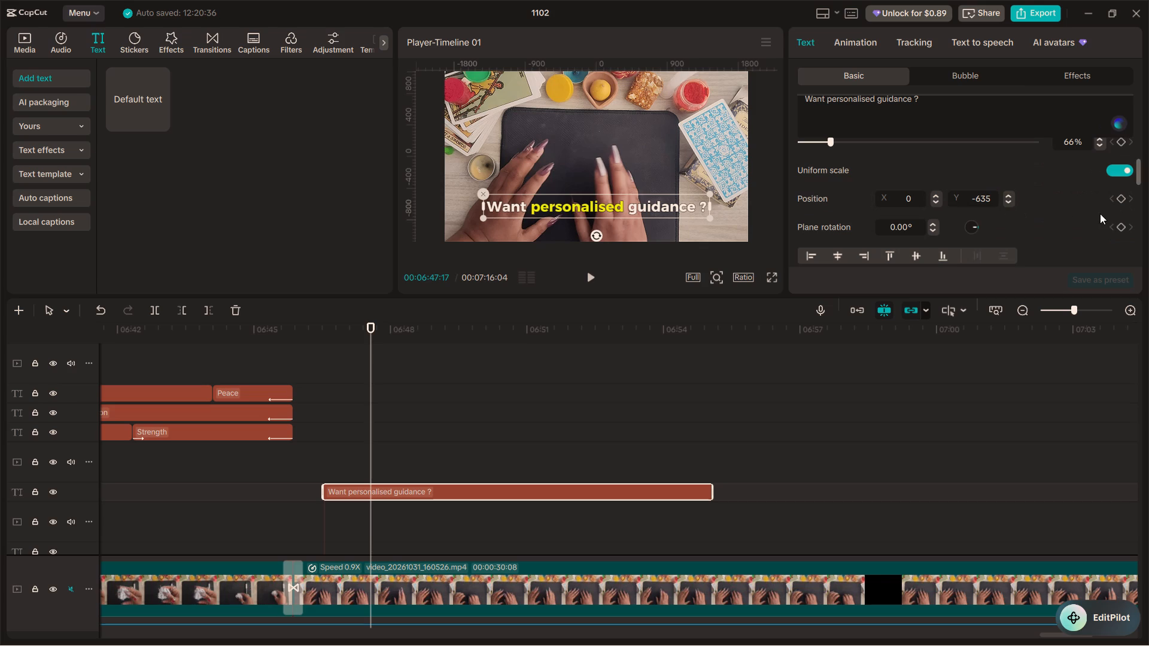
left_click(1118, 201)
Move the caption down out of the frame to about Y -1233 and shift its keyframe to the clip's start.
left_click(370, 490)
left_click_drag(598, 208, 598, 222)
left_click_drag(597, 208, 597, 218)
left_click_drag(592, 207, 592, 222)
left_click_drag(588, 203, 588, 218)
left_click_drag(592, 204, 598, 226)
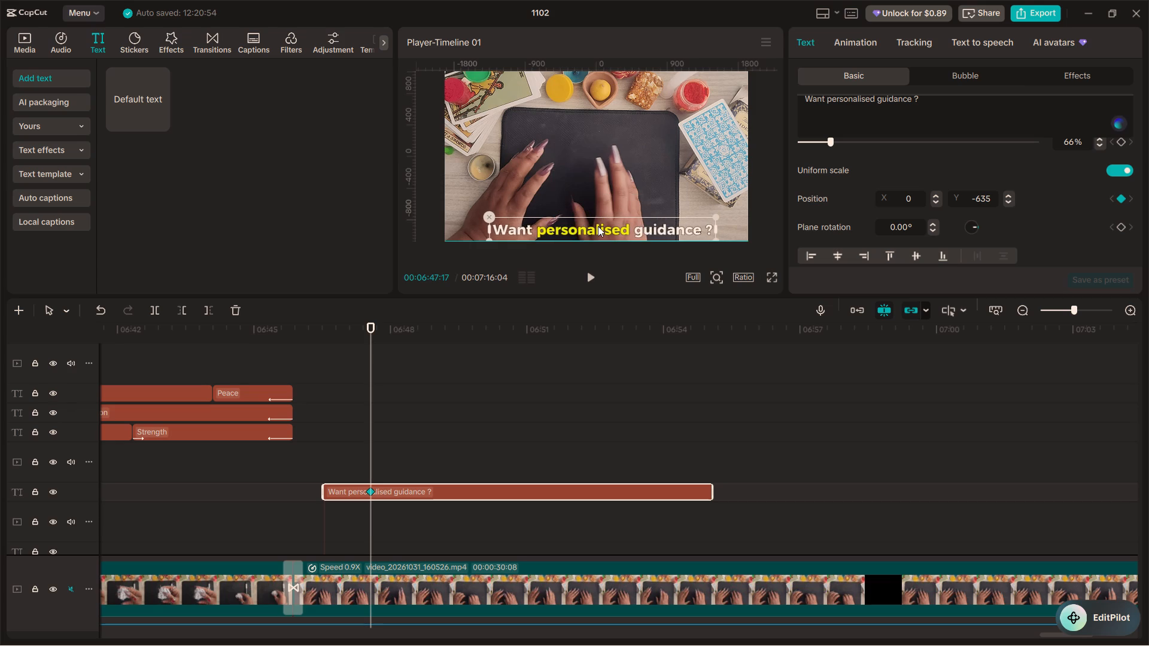
left_click_drag(598, 226, 590, 248)
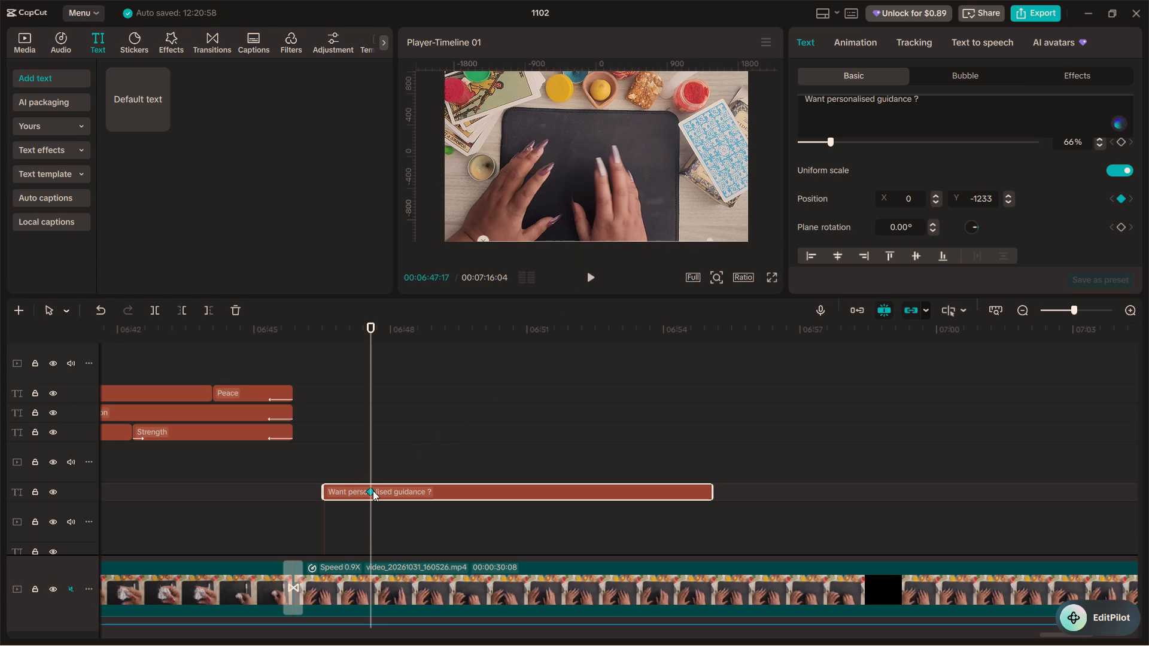
left_click_drag(372, 489, 324, 493)
Add a second position keyframe to the guidance caption at 00:06:47:17.
scroll(1039, 206, "up", 1)
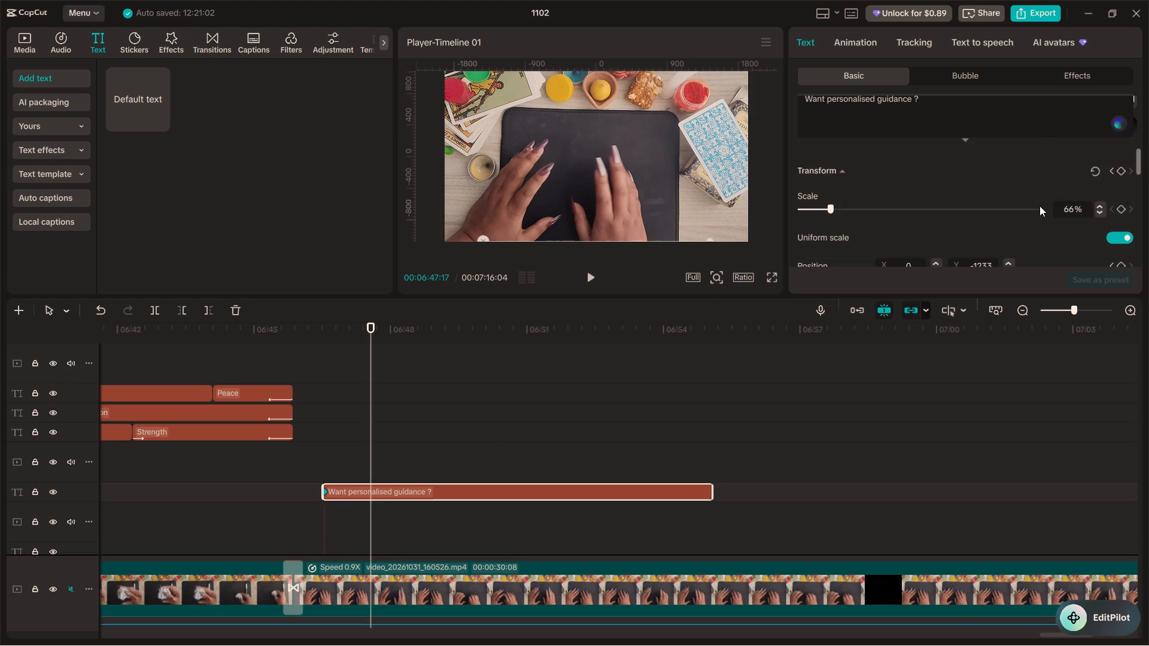
scroll(1102, 225, "down", 1)
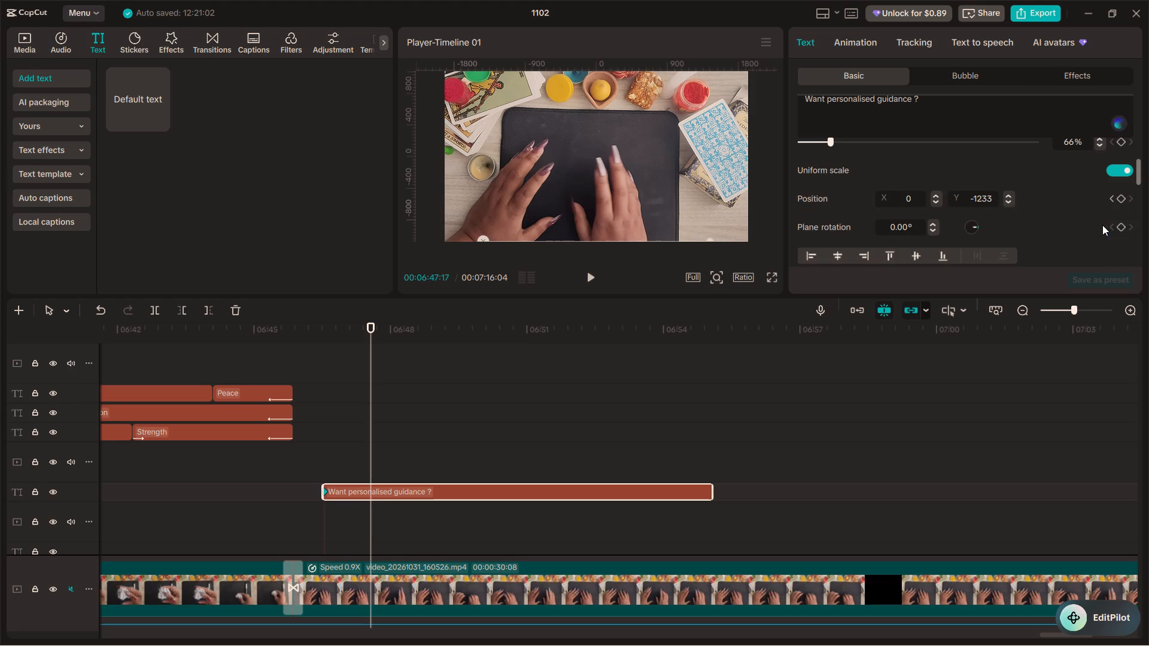
left_click(1123, 205)
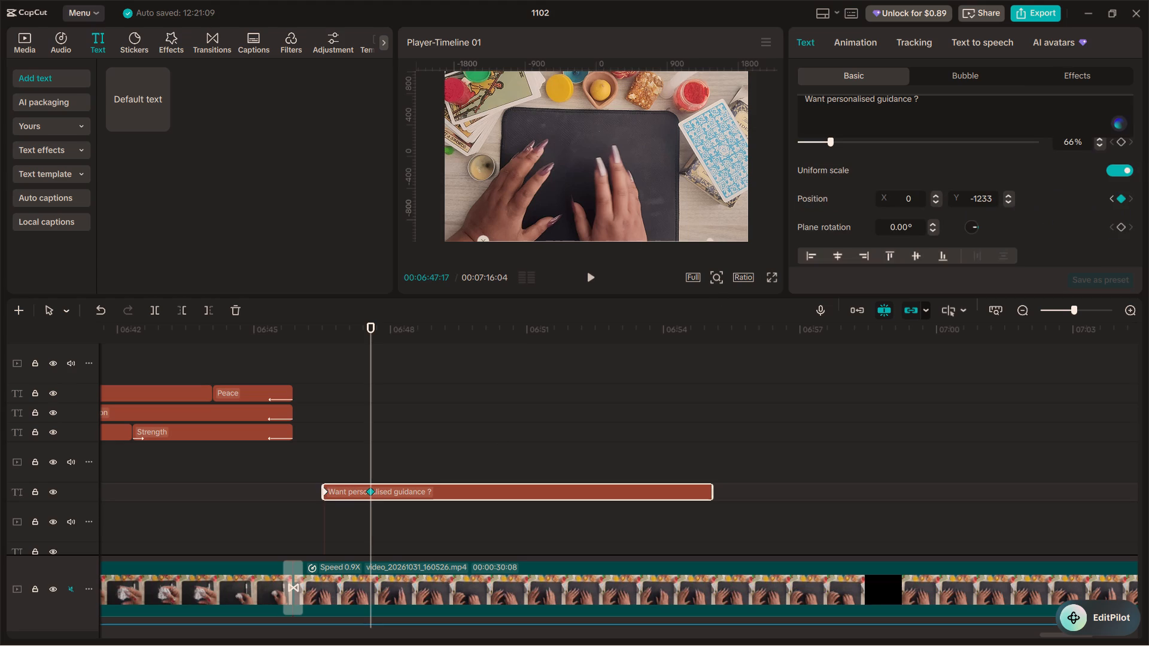
At the second keyframe, raise the caption to just above the frame's bottom edge, keeping X at 0, and play the rise-in animation.
left_click(992, 199)
scroll(991, 199, "up", 20)
scroll(991, 199, "up", 1)
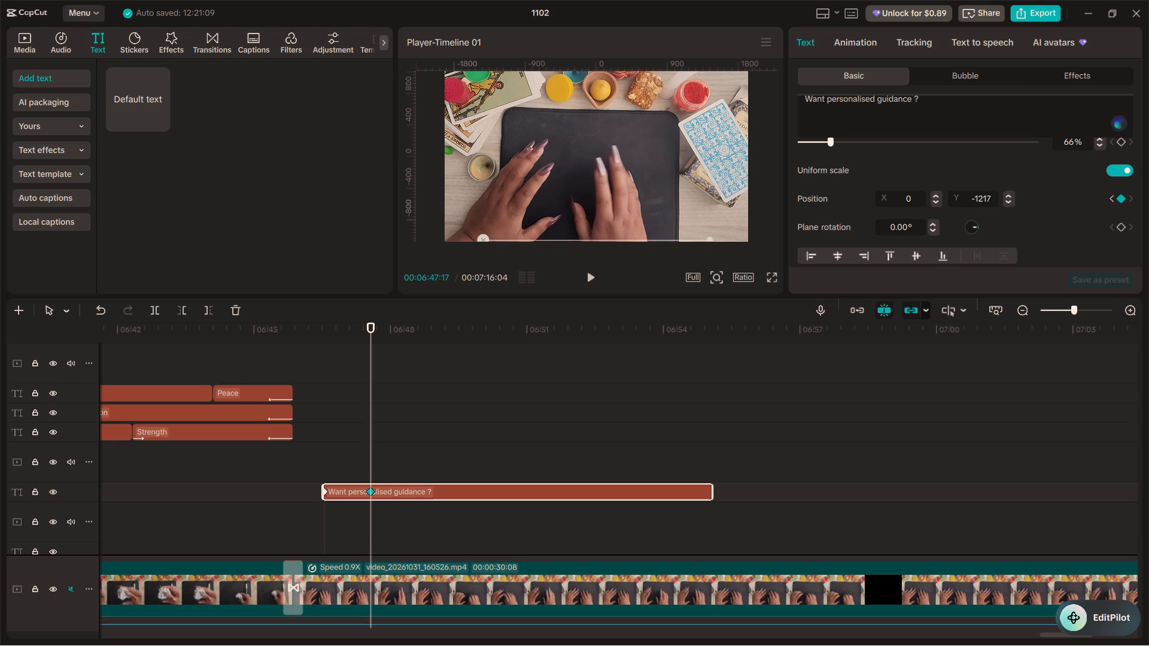
scroll(991, 199, "up", 20)
scroll(991, 199, "up", 20)
scroll(991, 199, "up", 4)
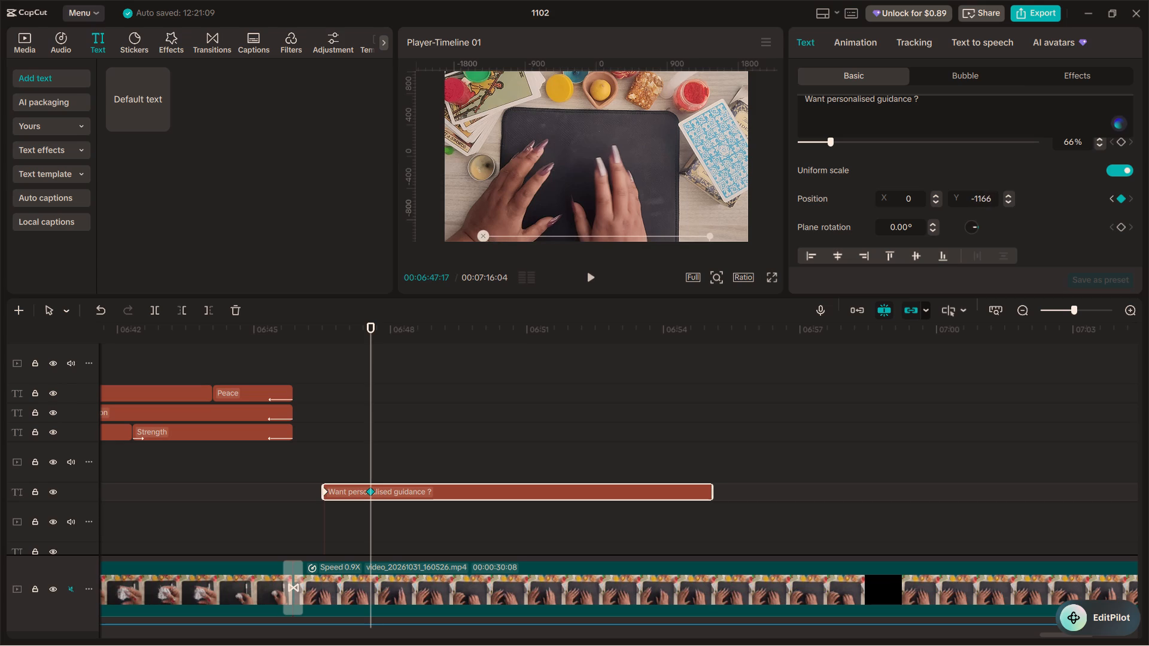
scroll(991, 199, "up", 9)
middle_click(991, 199)
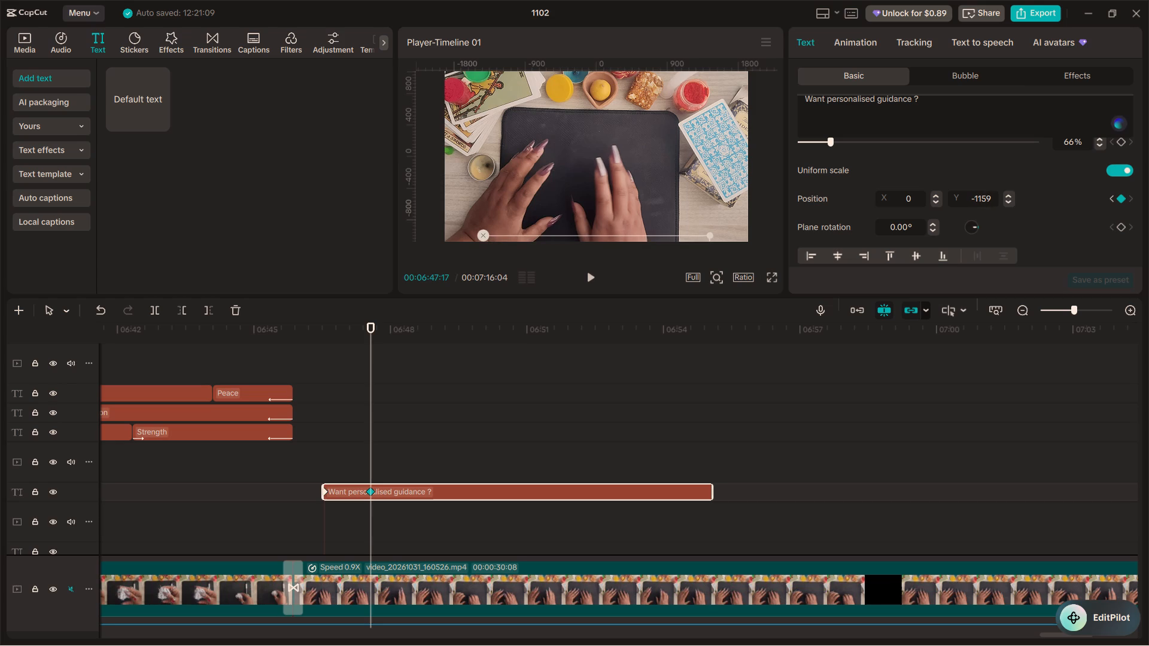
scroll(989, 197, "up", 1)
scroll(1004, 190, "down", 1)
middle_click(1004, 190)
scroll(1004, 190, "down", 3)
scroll(1004, 190, "up", 5)
scroll(1004, 190, "down", 1)
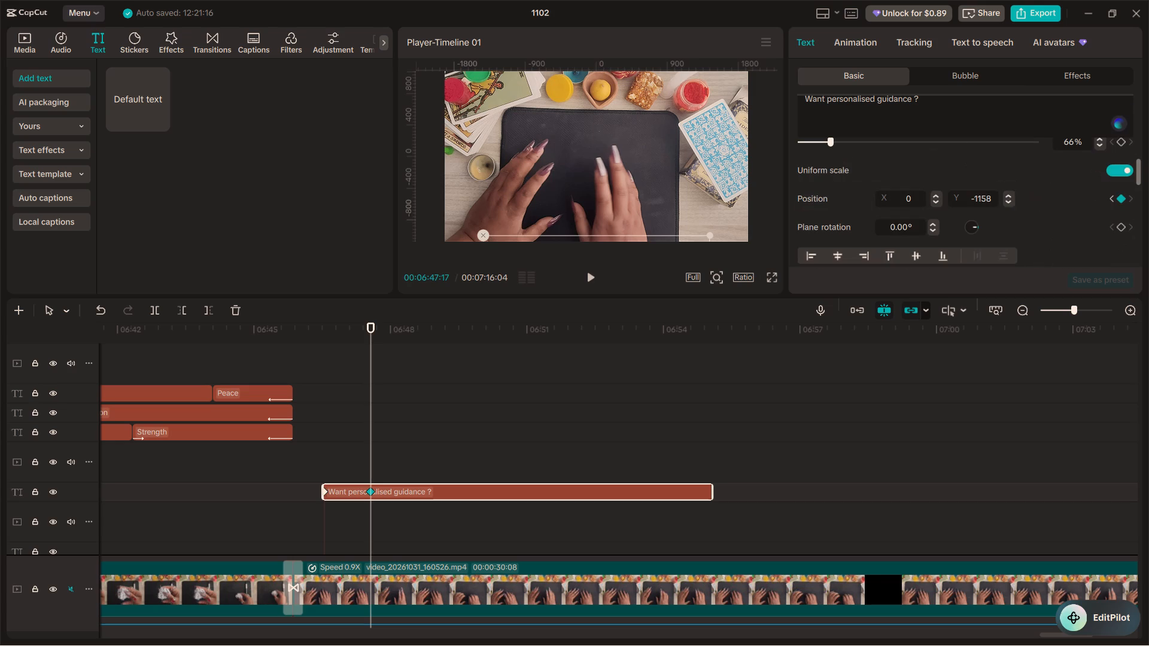
left_click(992, 198)
middle_click(992, 198)
scroll(992, 198, "up", 11)
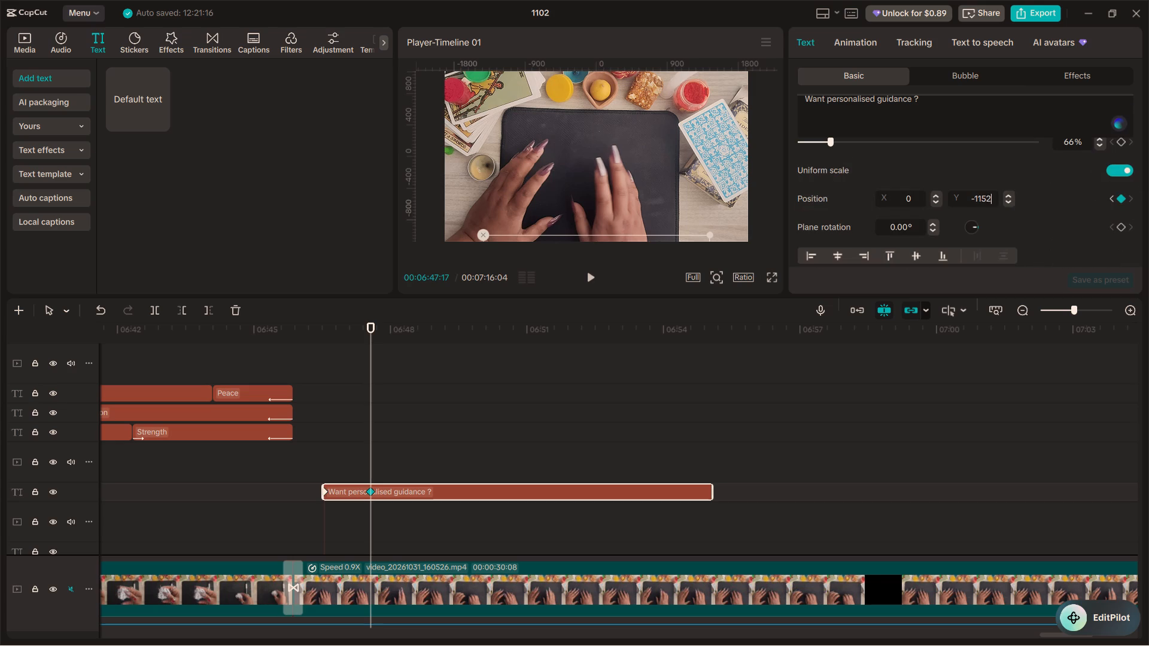
scroll(992, 198, "up", 20)
scroll(992, 198, "up", 20)
scroll(992, 198, "up", 8)
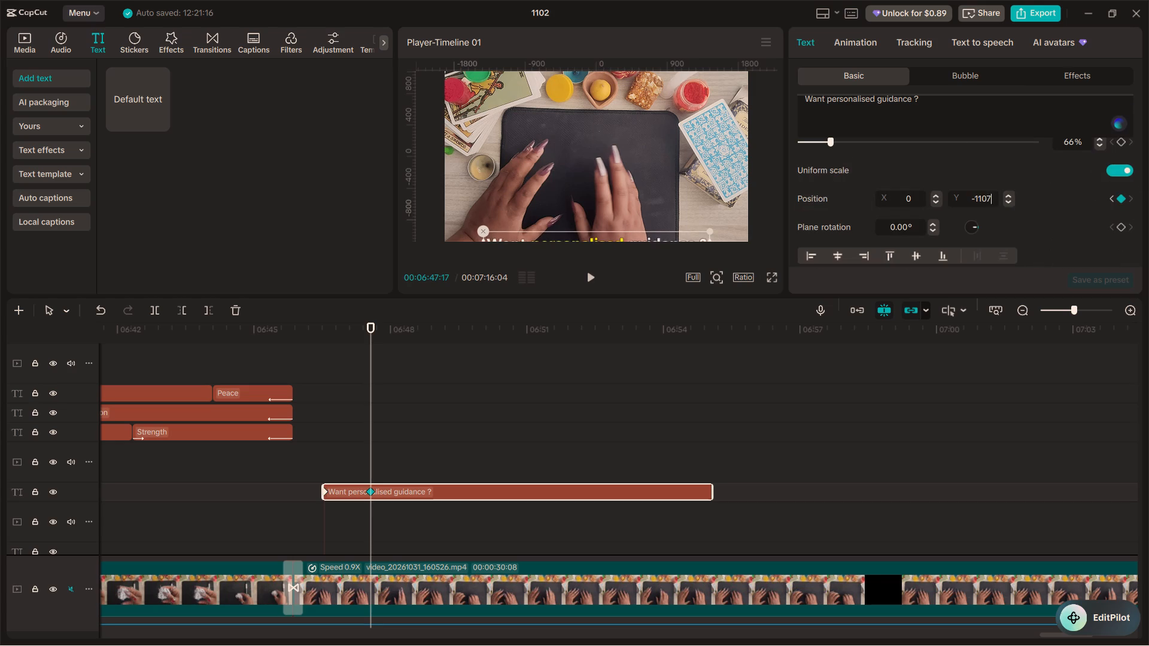
scroll(992, 198, "up", 20)
scroll(992, 198, "up", 20)
scroll(992, 198, "up", 6)
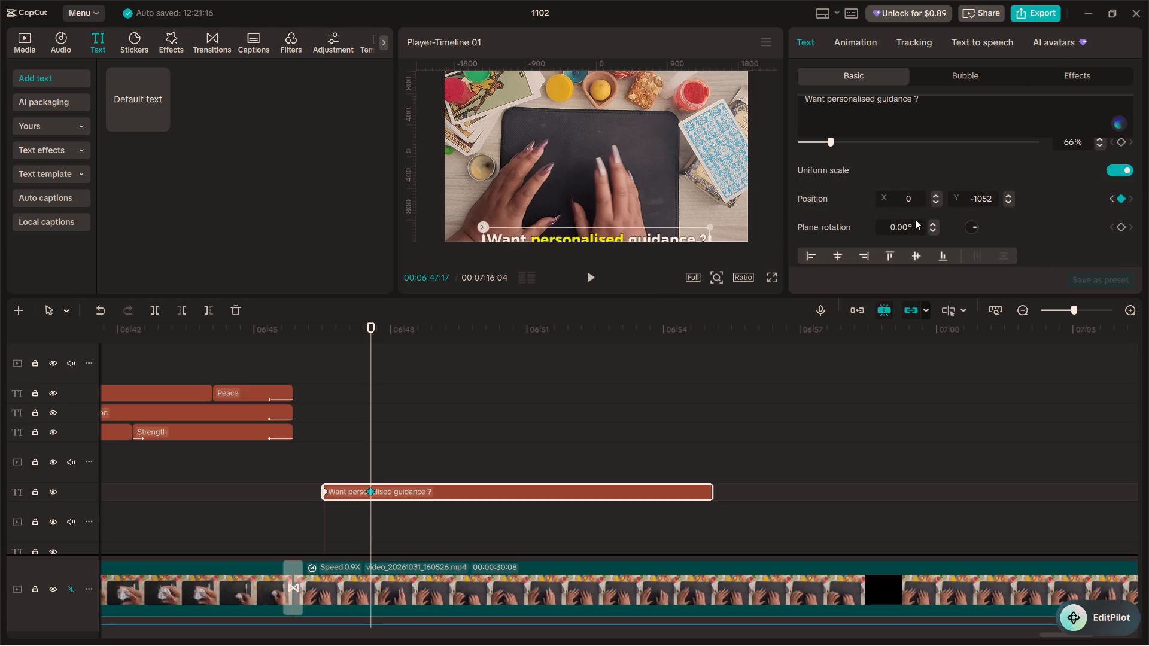
left_click_drag(591, 234, 590, 224)
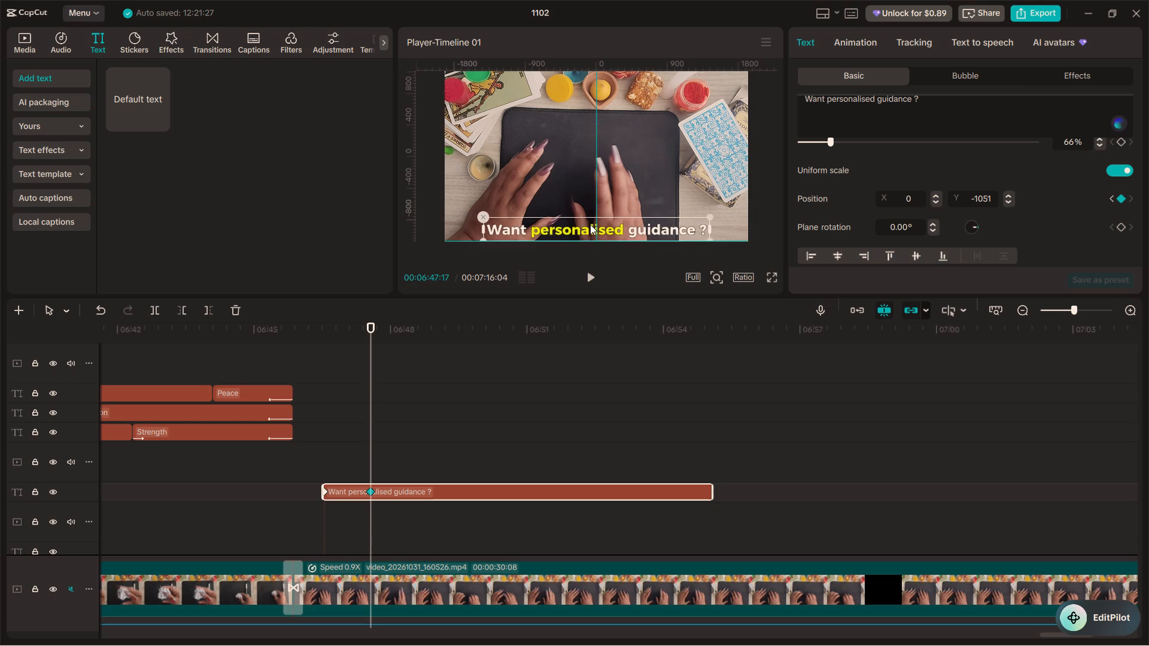
left_click_drag(590, 224, 590, 220)
left_click(320, 463)
key("space")
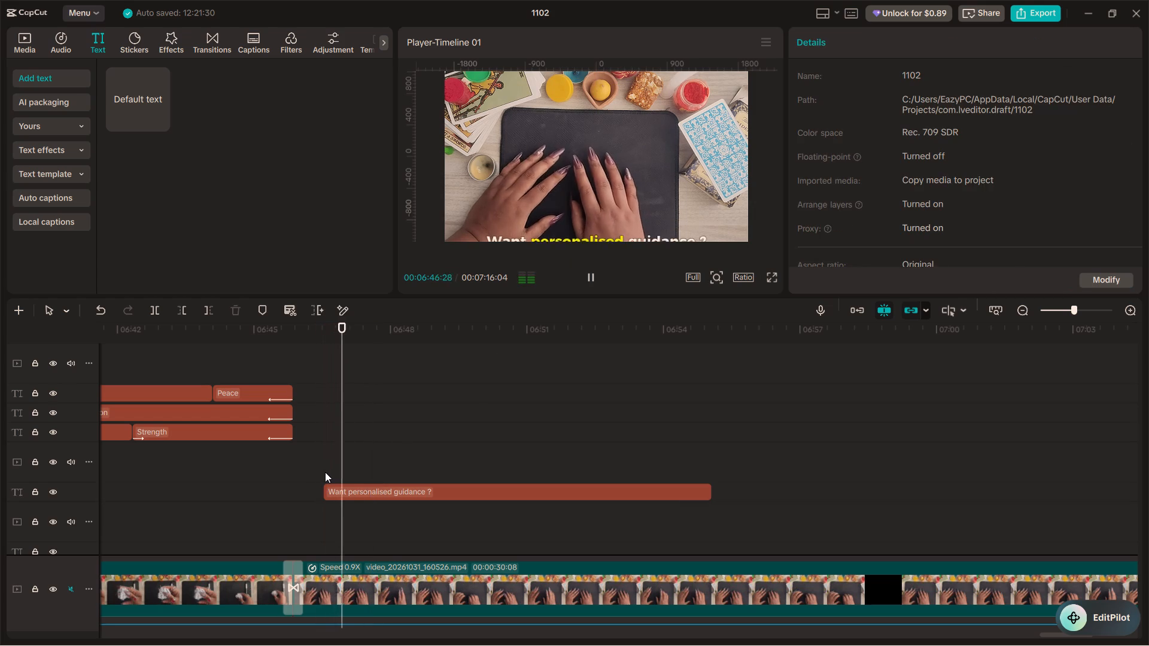
key("space")
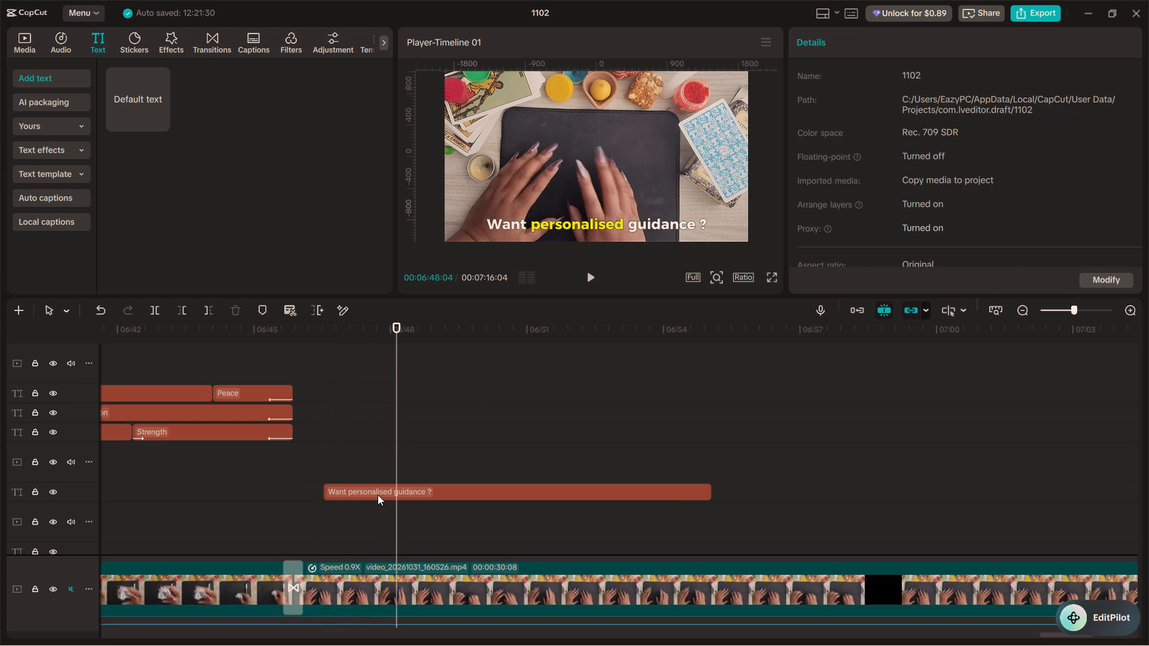
Open the guidance caption's keyframe graph and apply a free curve to its Y position keyframe at 00:06:47:17.
key("space")
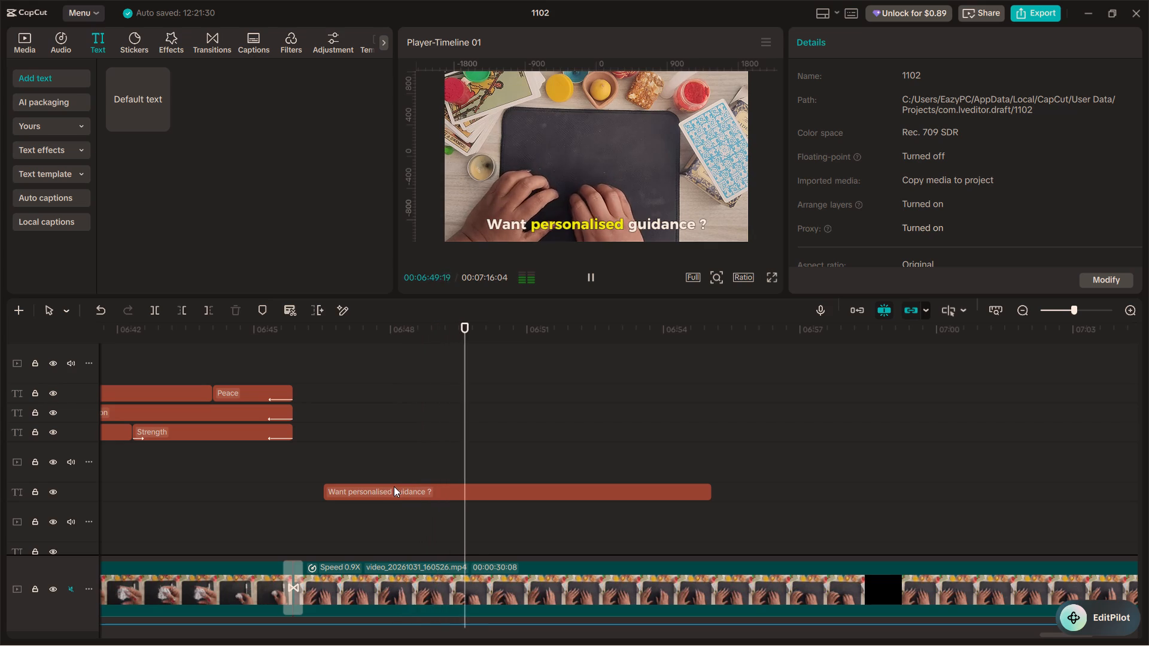
key("space")
left_click(389, 491)
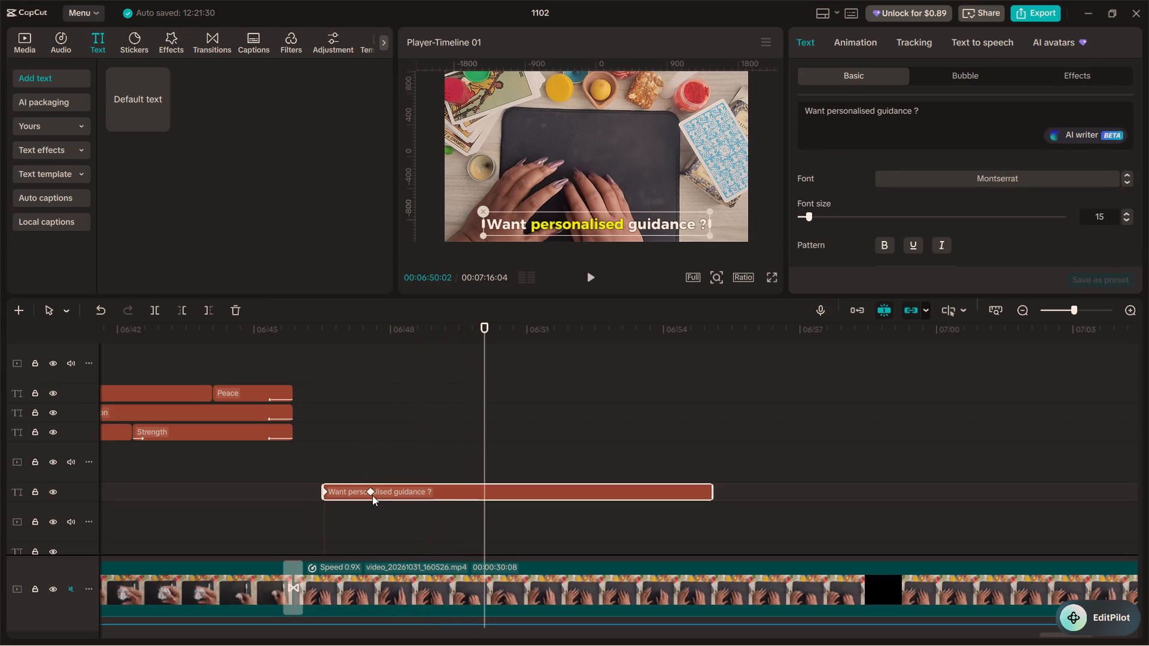
left_click(360, 467)
left_click(377, 493)
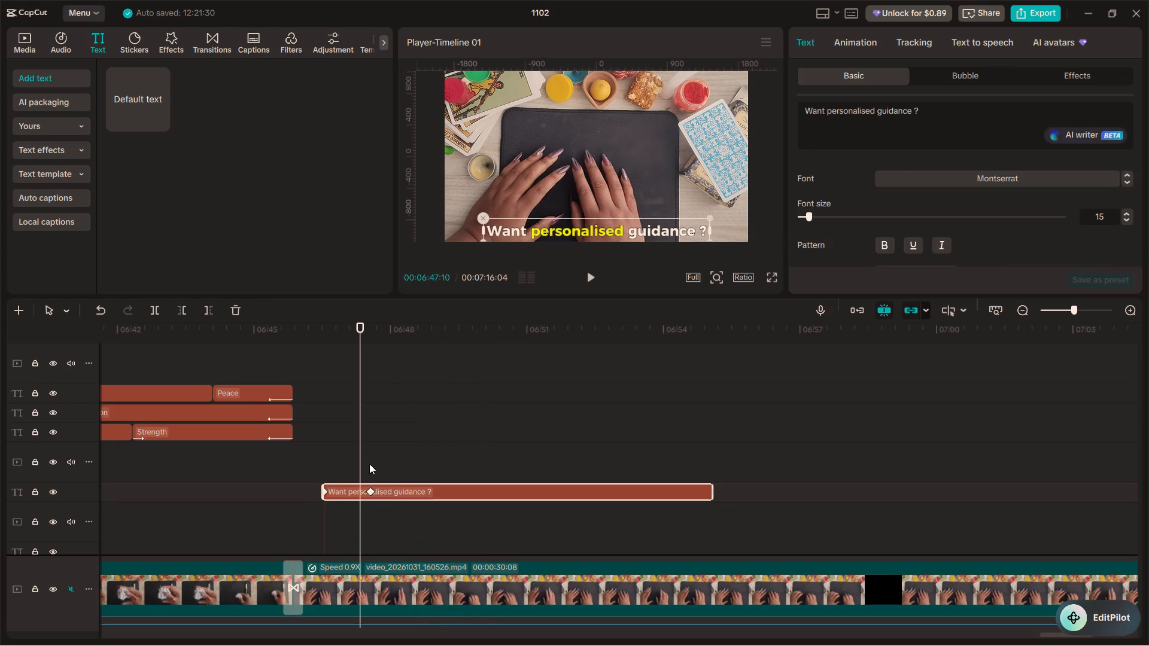
left_click_drag(361, 453, 369, 453)
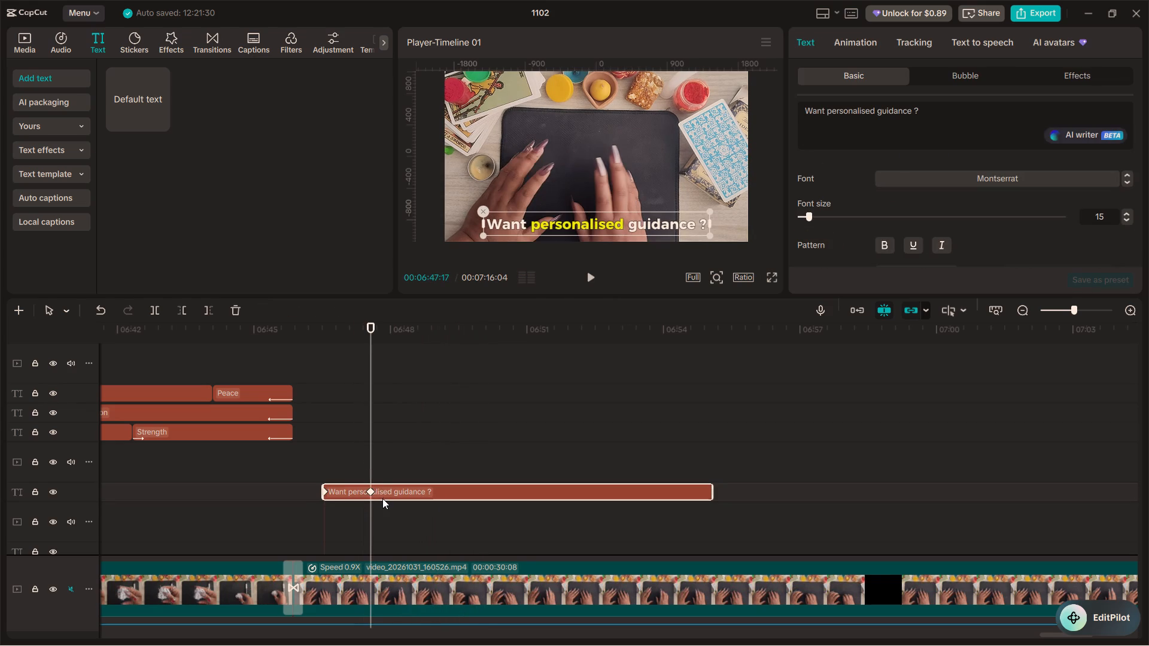
scroll(382, 498, "up", 8, "ctrl")
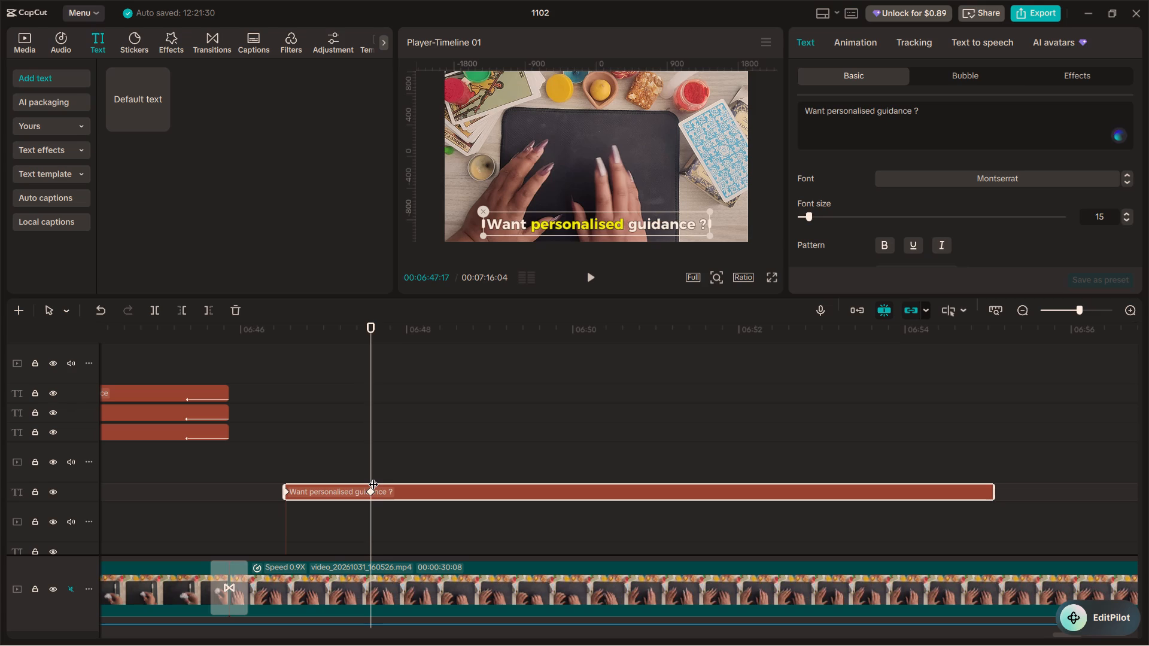
key("alt+k")
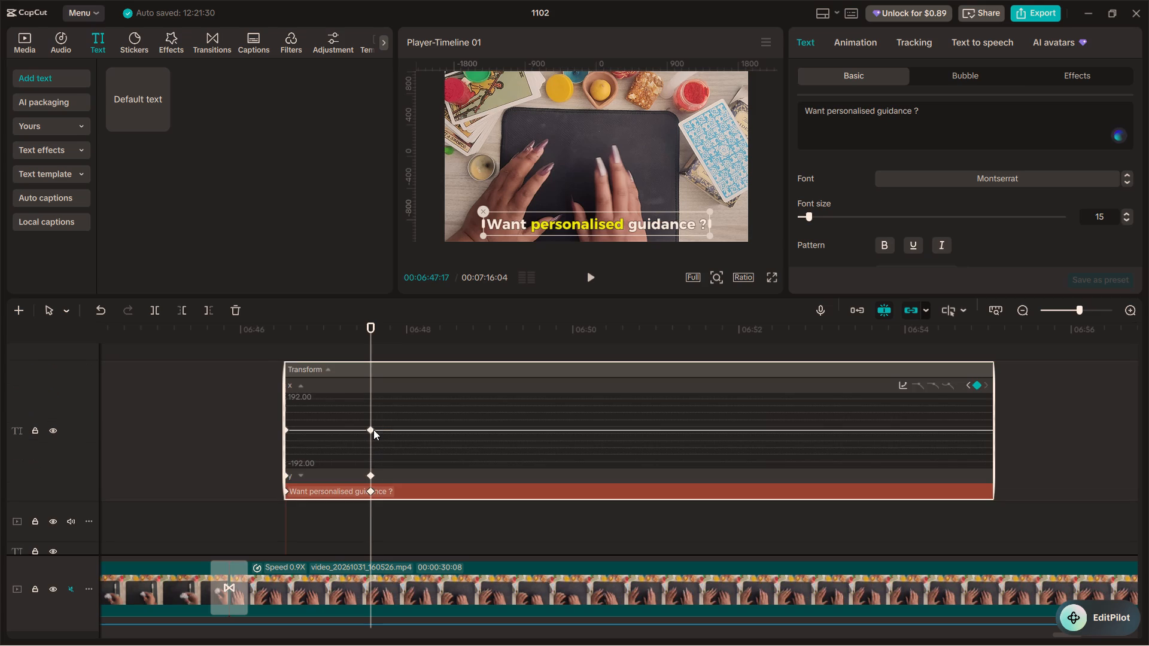
left_click(342, 474)
scroll(354, 455, "down", 1)
left_click_drag(375, 420, 368, 439)
left_click(945, 381)
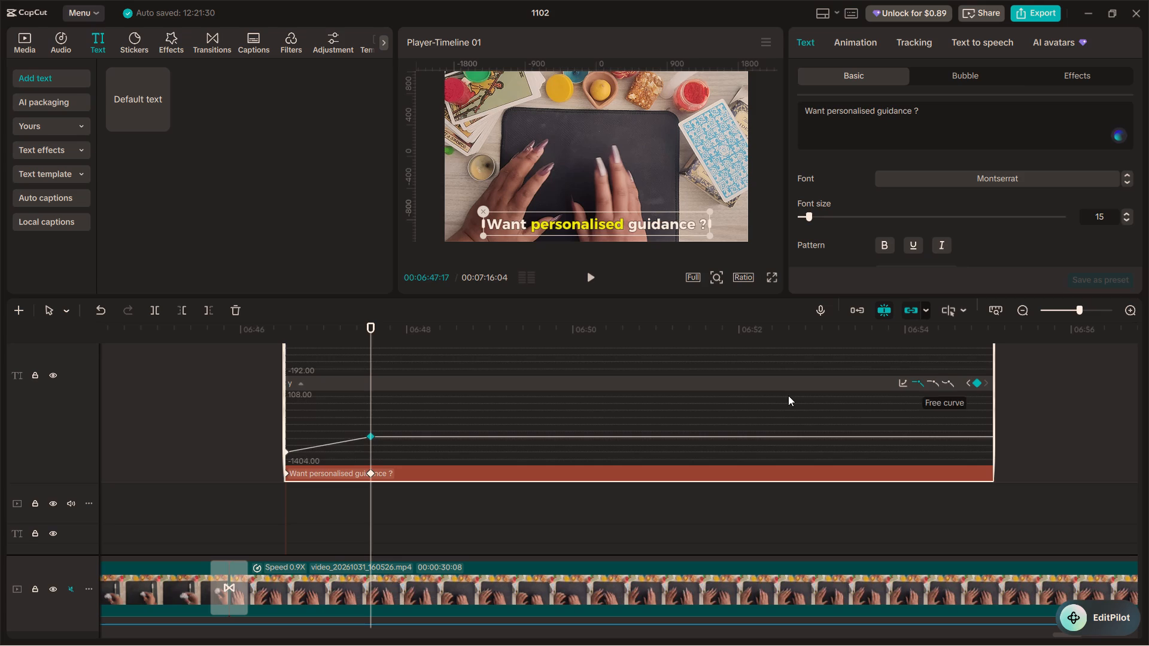
Stretch that keyframe's incoming curve handle level back to the clip's start to ease the rise, and play the animation.
scroll(336, 437, "up", 2, "ctrl")
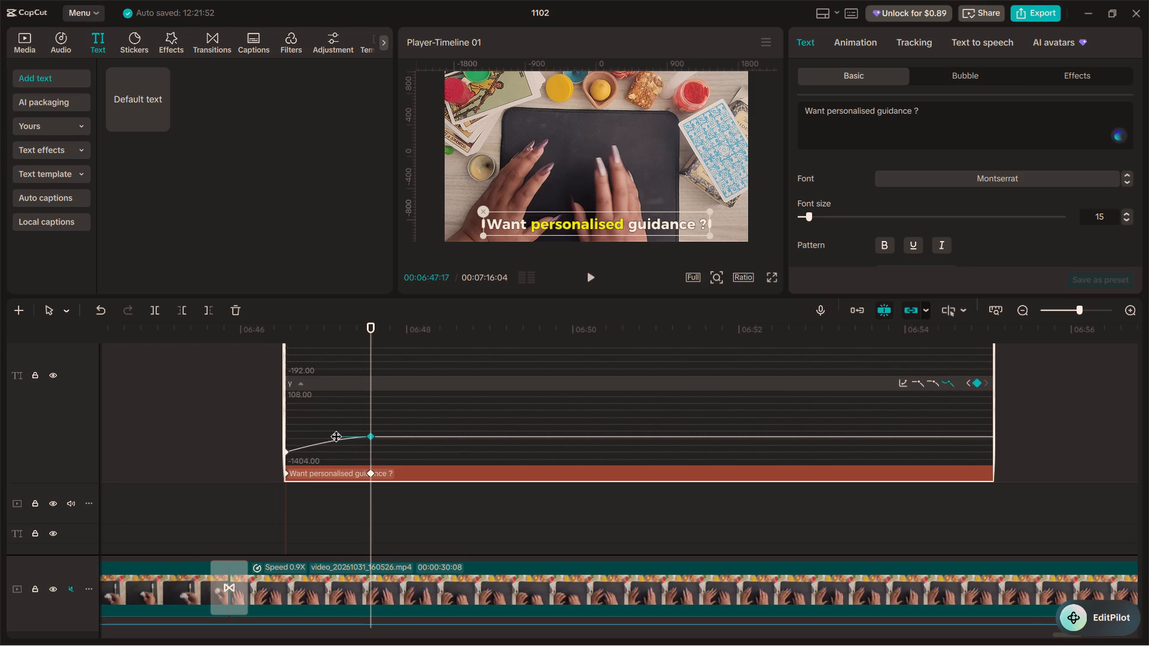
scroll(336, 437, "up", 6, "ctrl")
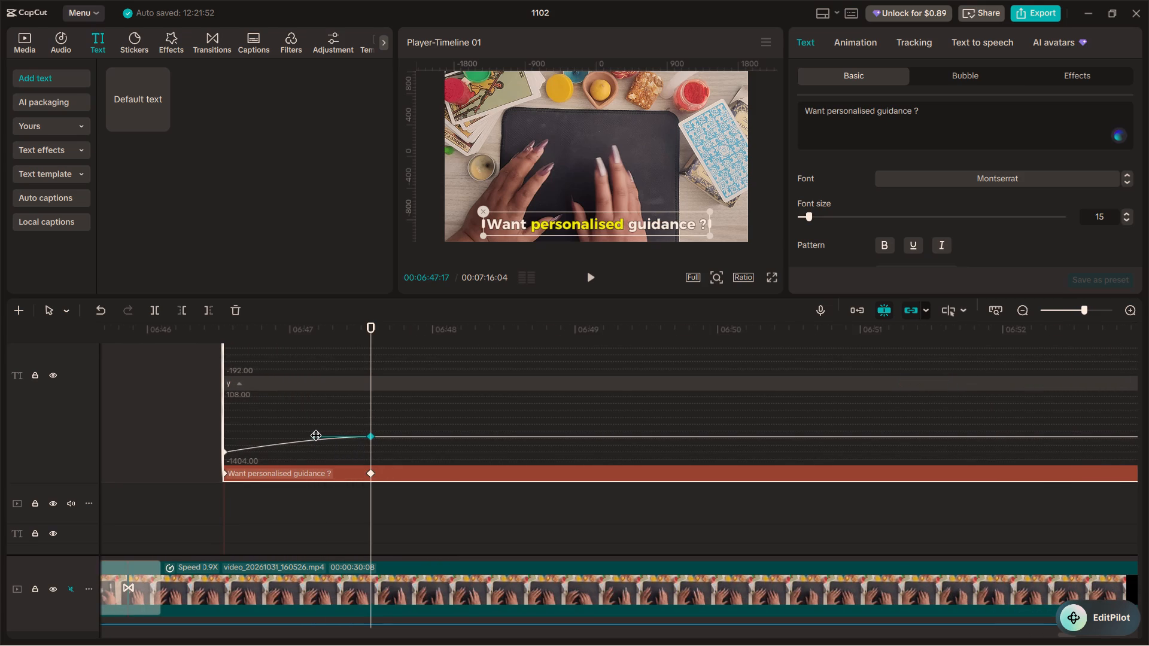
left_click_drag(314, 436, 302, 436)
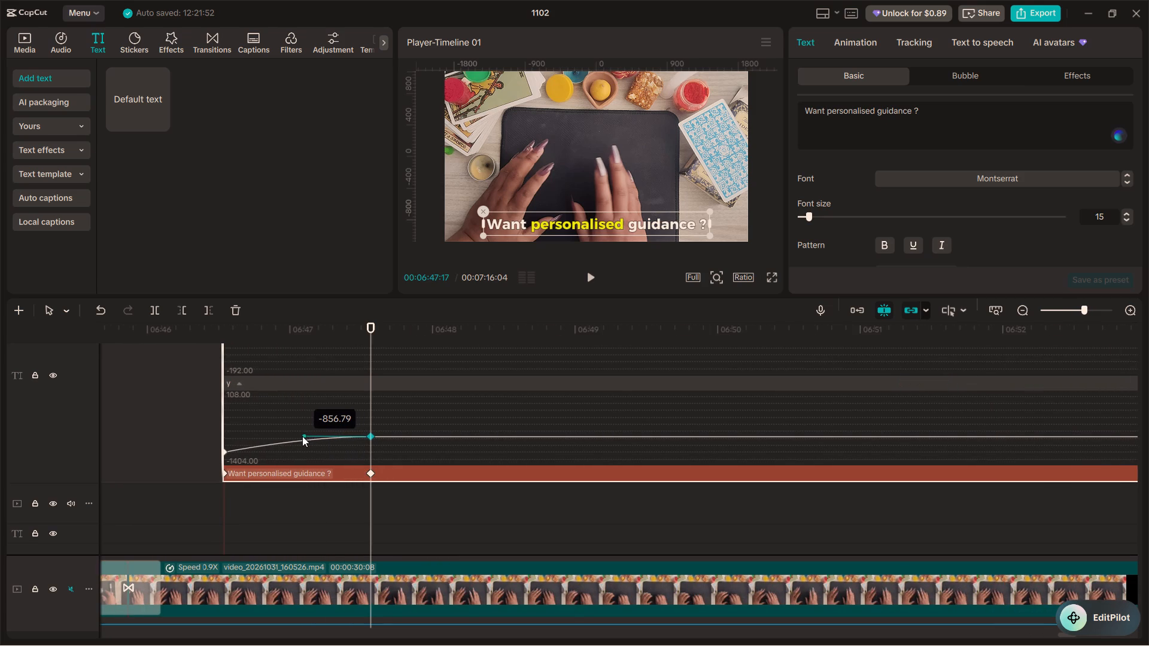
left_click_drag(302, 436, 204, 435)
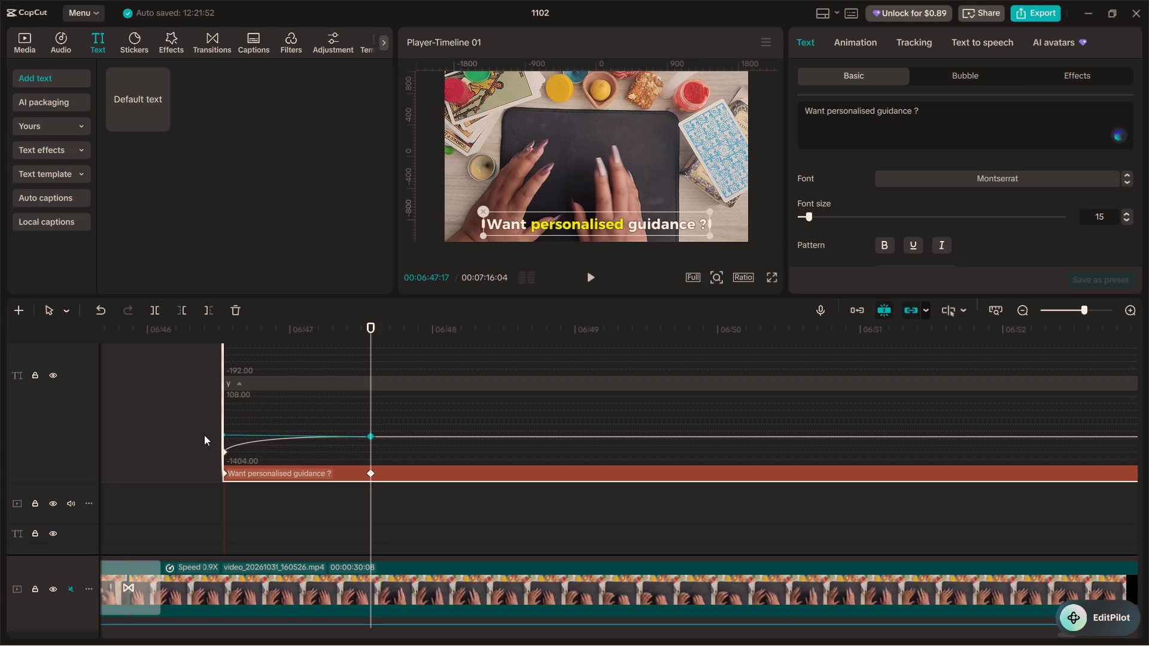
left_click_drag(204, 435, 196, 437)
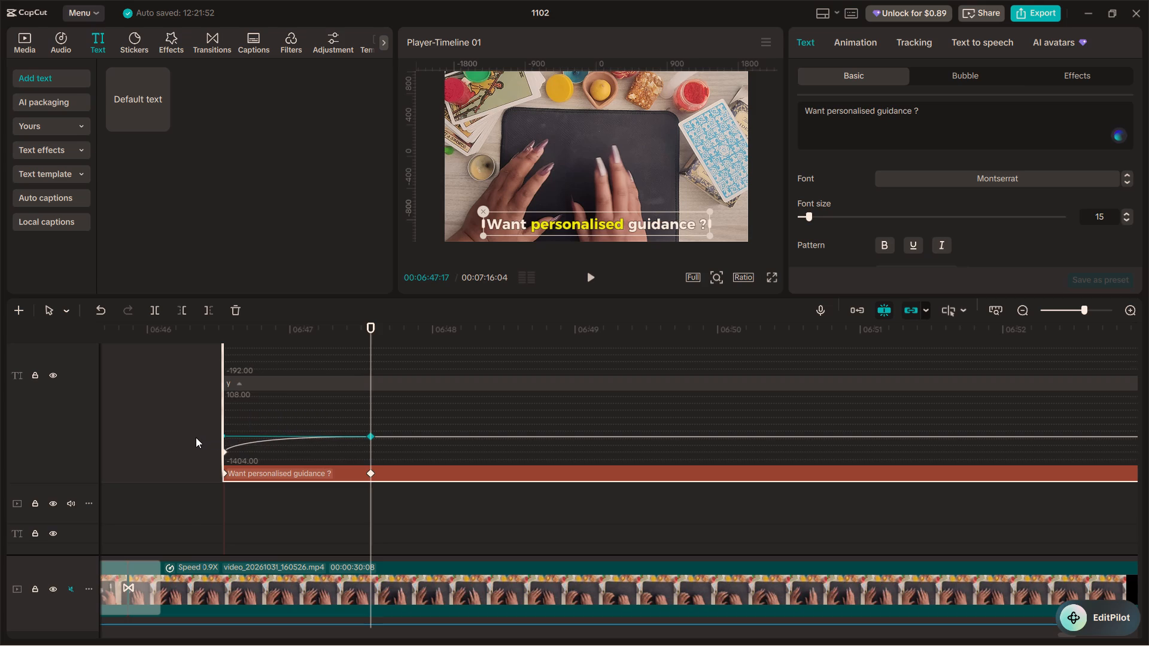
left_click_drag(196, 437, 196, 439)
left_click(190, 437)
key("space")
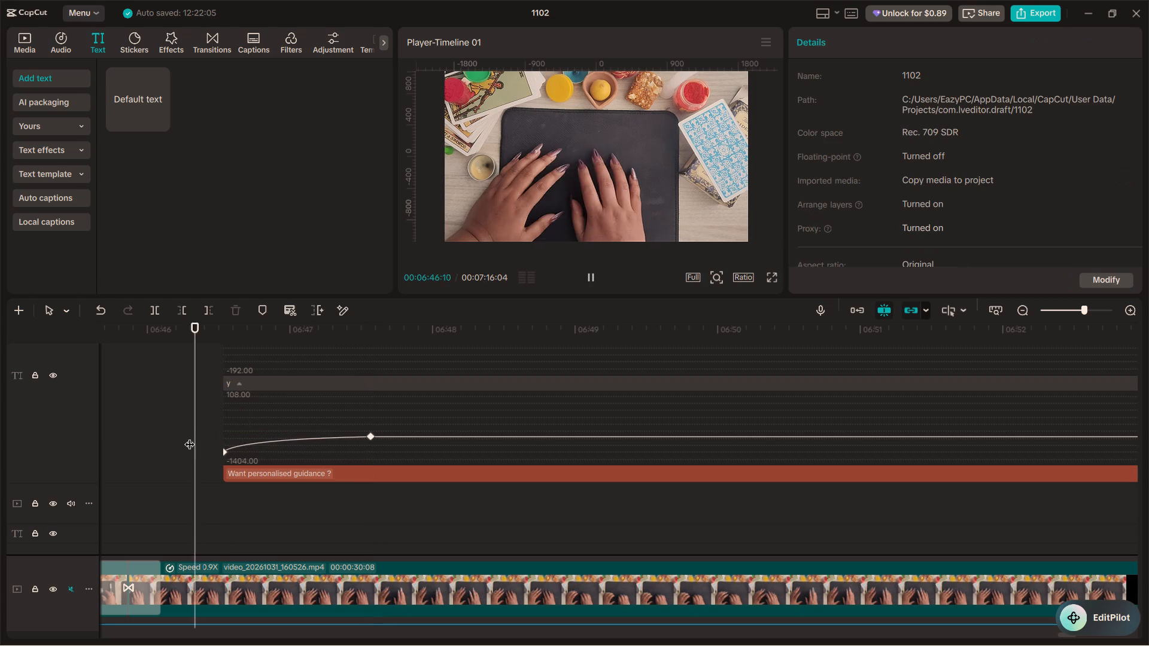
key("space")
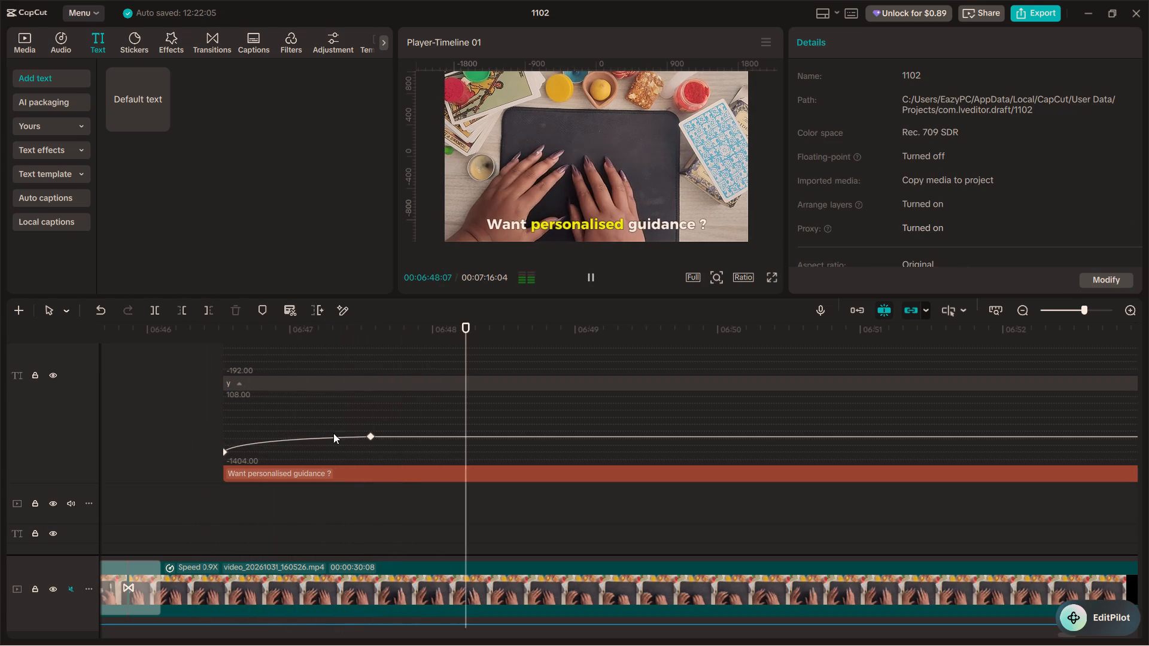
Add a third position keyframe to the guidance caption at 00:06:54:20, just before the clip's end.
scroll(366, 470, "down", 20, "ctrl")
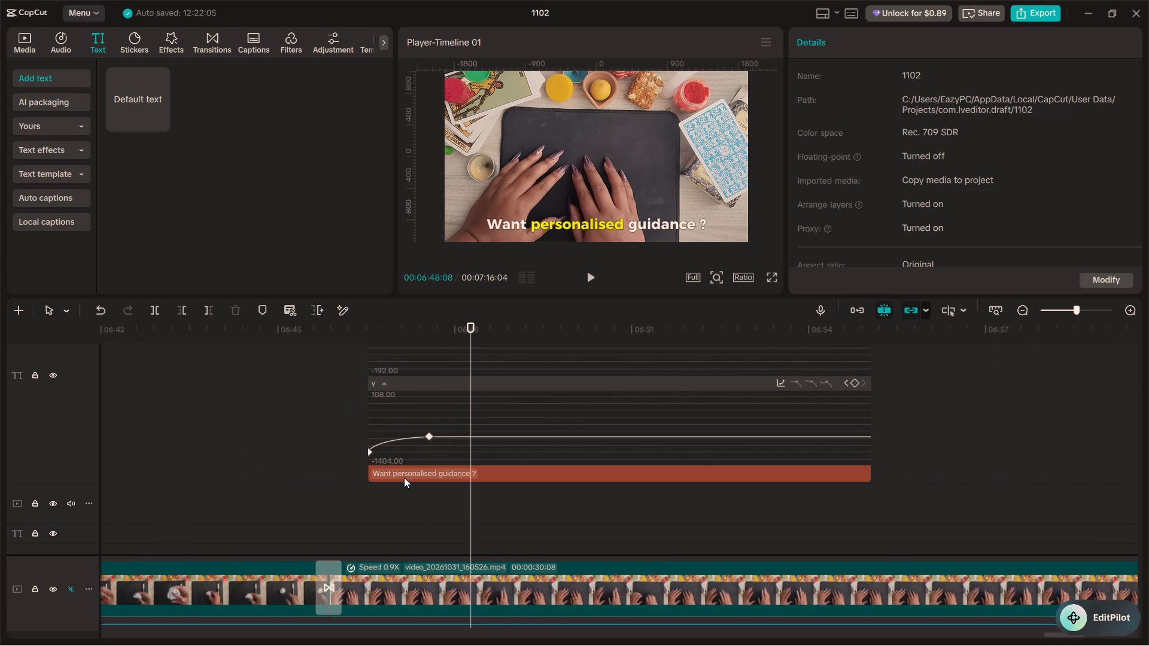
left_click(452, 476)
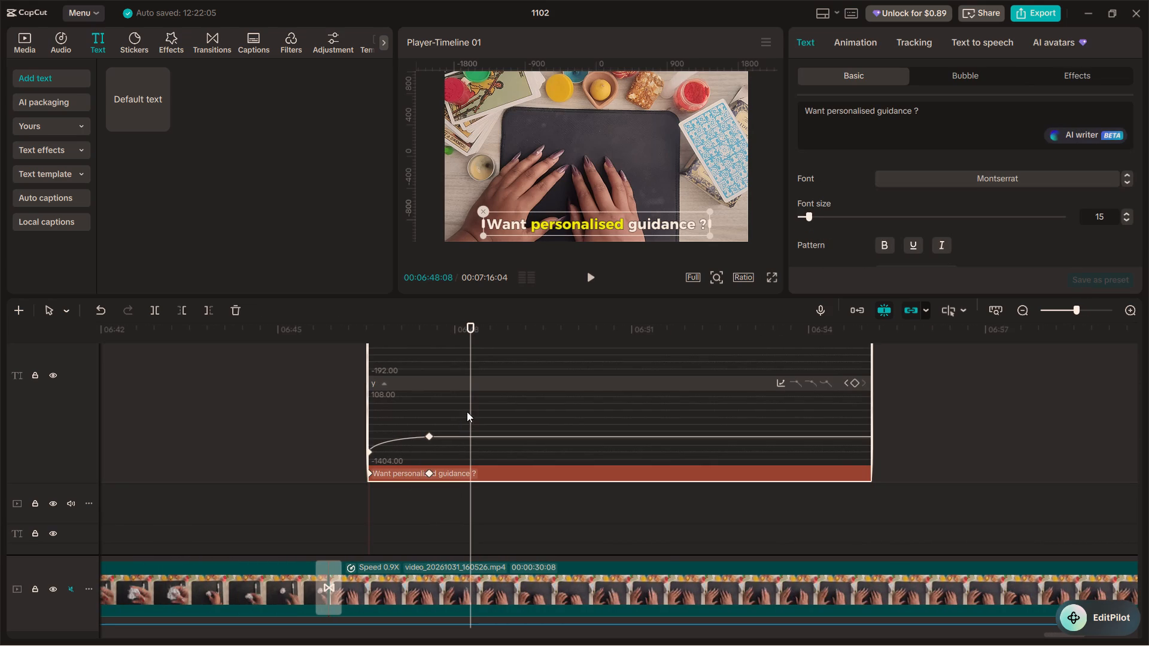
left_click_drag(468, 324, 366, 324)
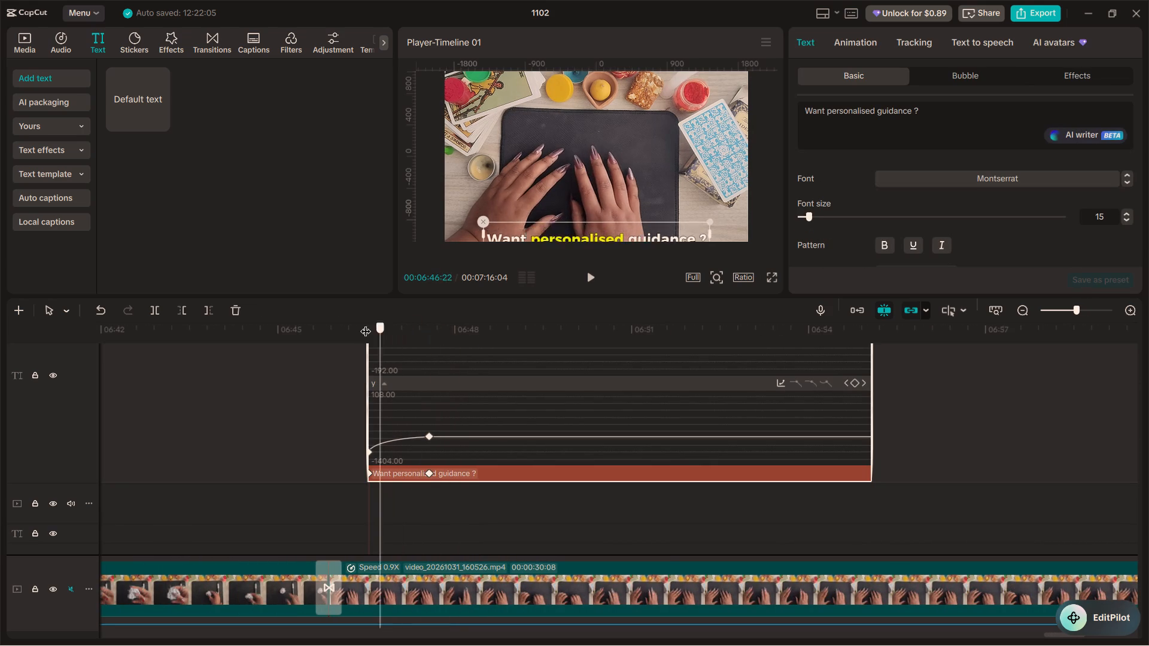
left_click_drag(366, 324, 364, 324)
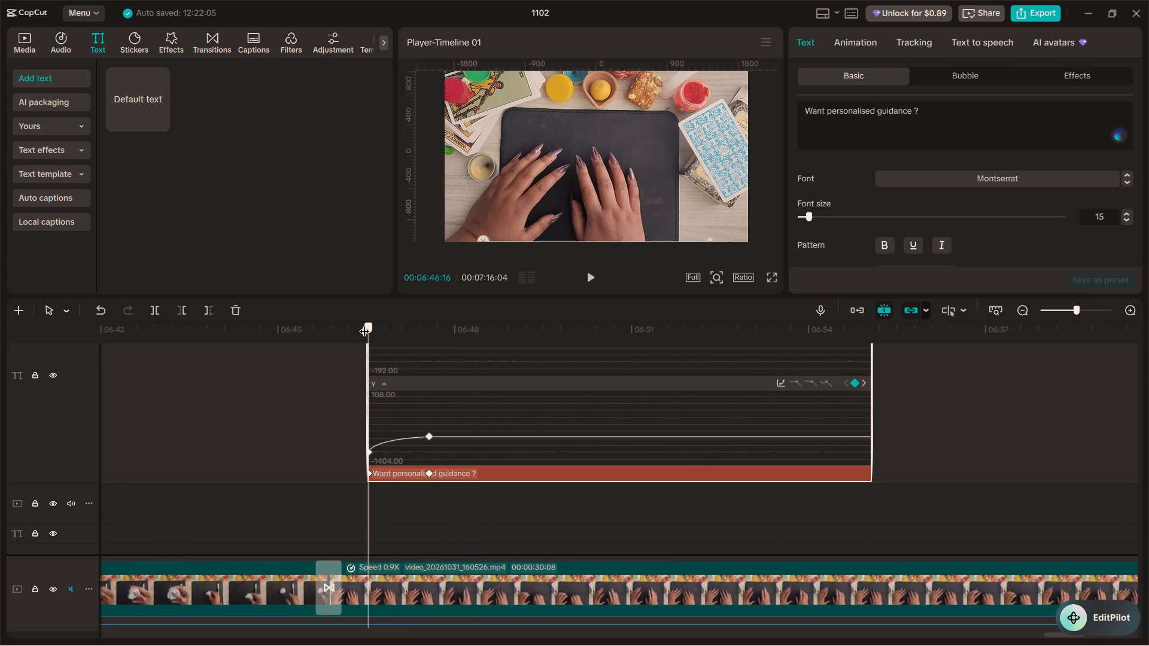
left_click_drag(364, 324, 845, 335)
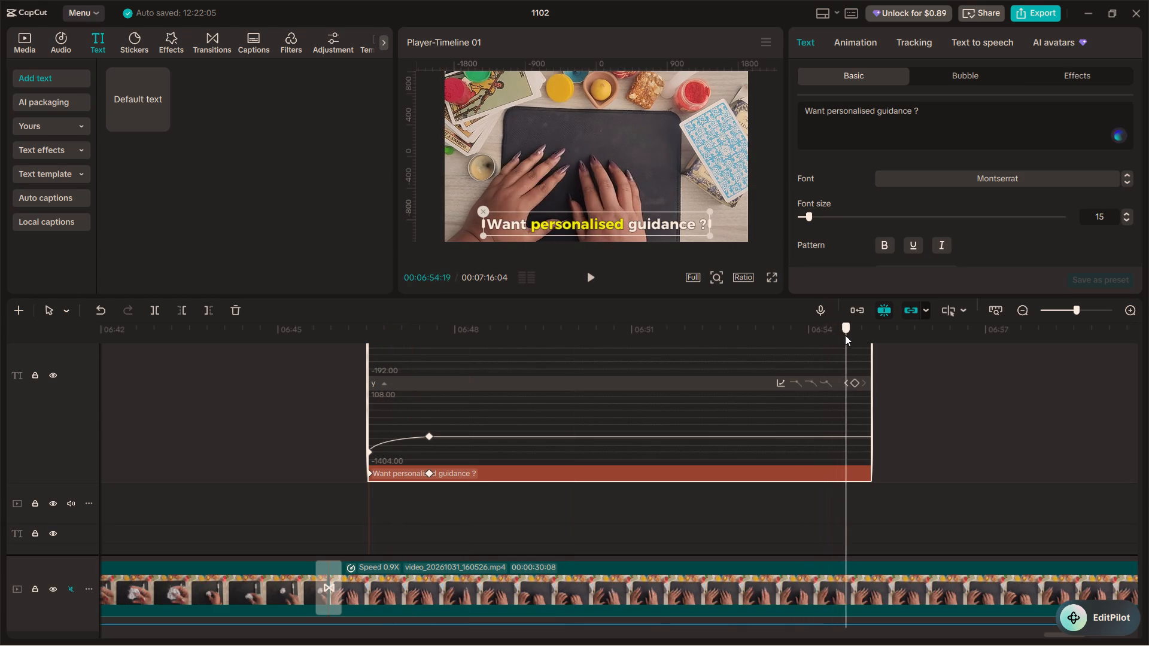
left_click_drag(845, 335, 686, 321)
scroll(574, 472, "down", 10, "ctrl")
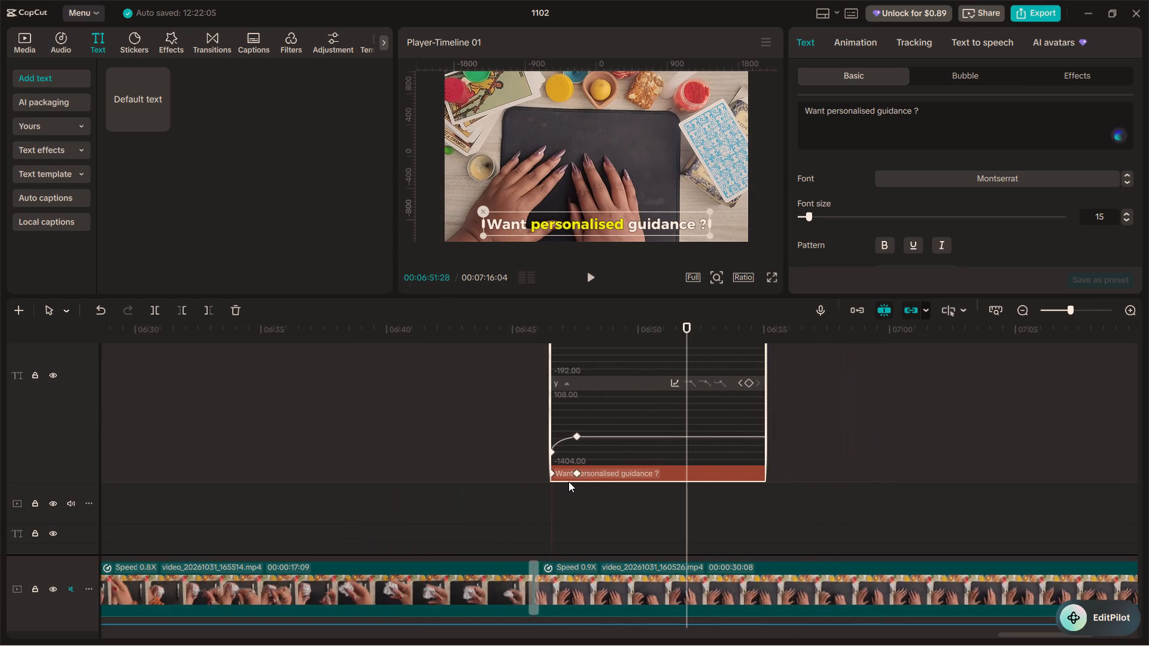
scroll(569, 482, "down", 3, "alt")
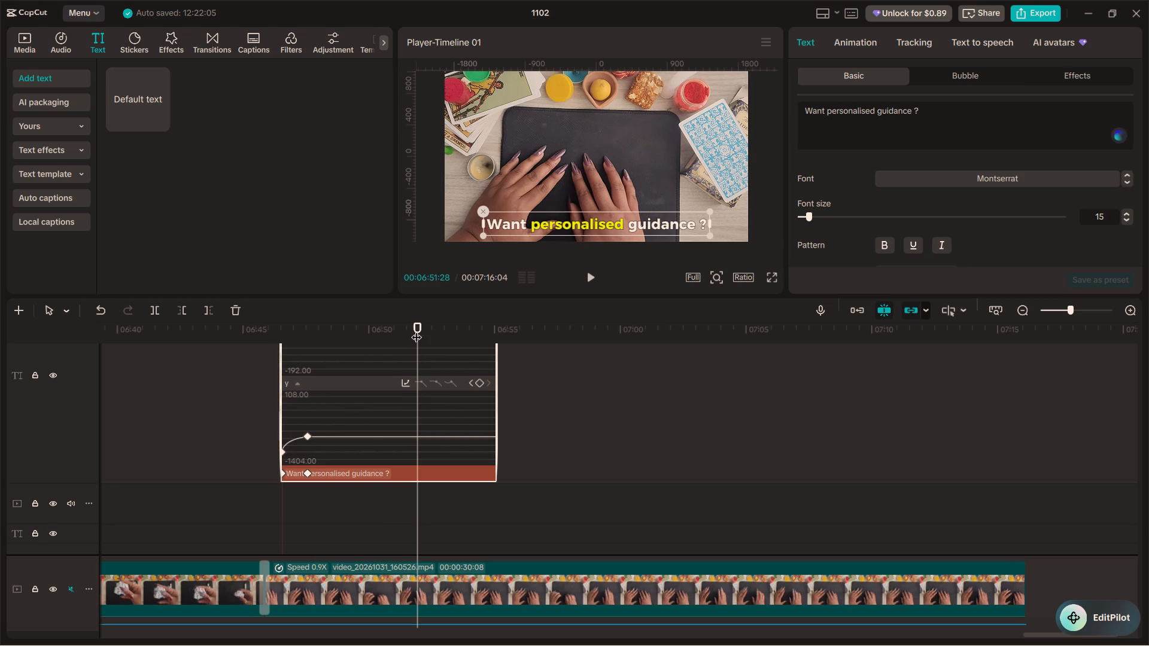
left_click_drag(417, 329, 490, 346)
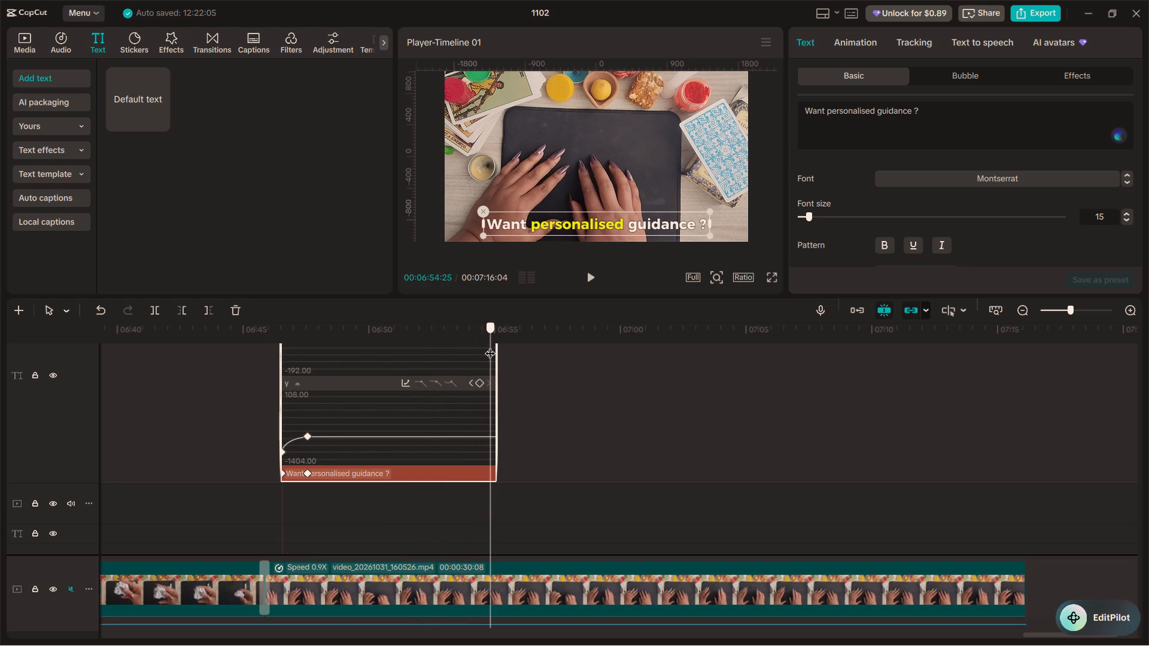
left_click_drag(490, 346, 486, 345)
scroll(920, 216, "down", 5)
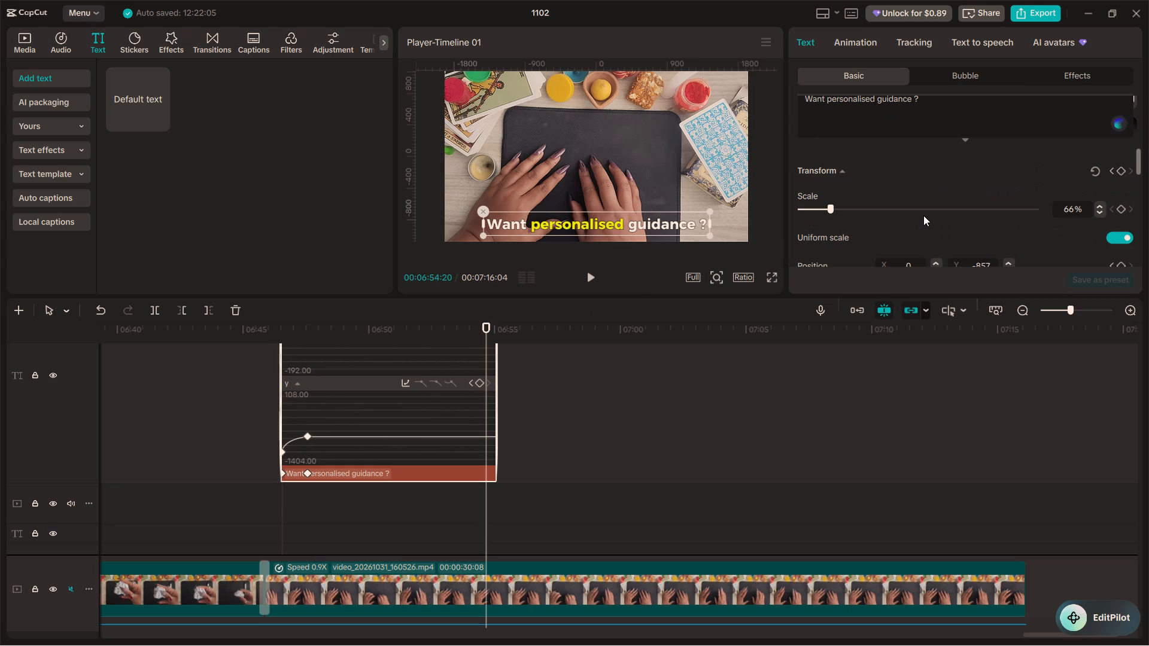
scroll(928, 215, "down", 1)
left_click(1119, 199)
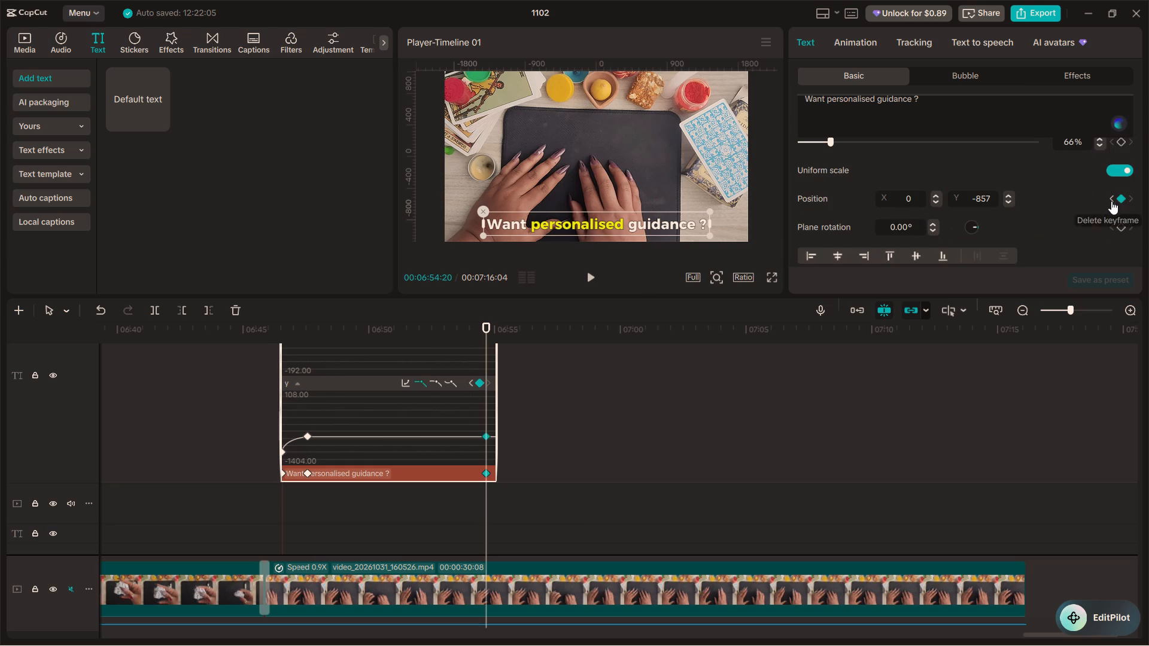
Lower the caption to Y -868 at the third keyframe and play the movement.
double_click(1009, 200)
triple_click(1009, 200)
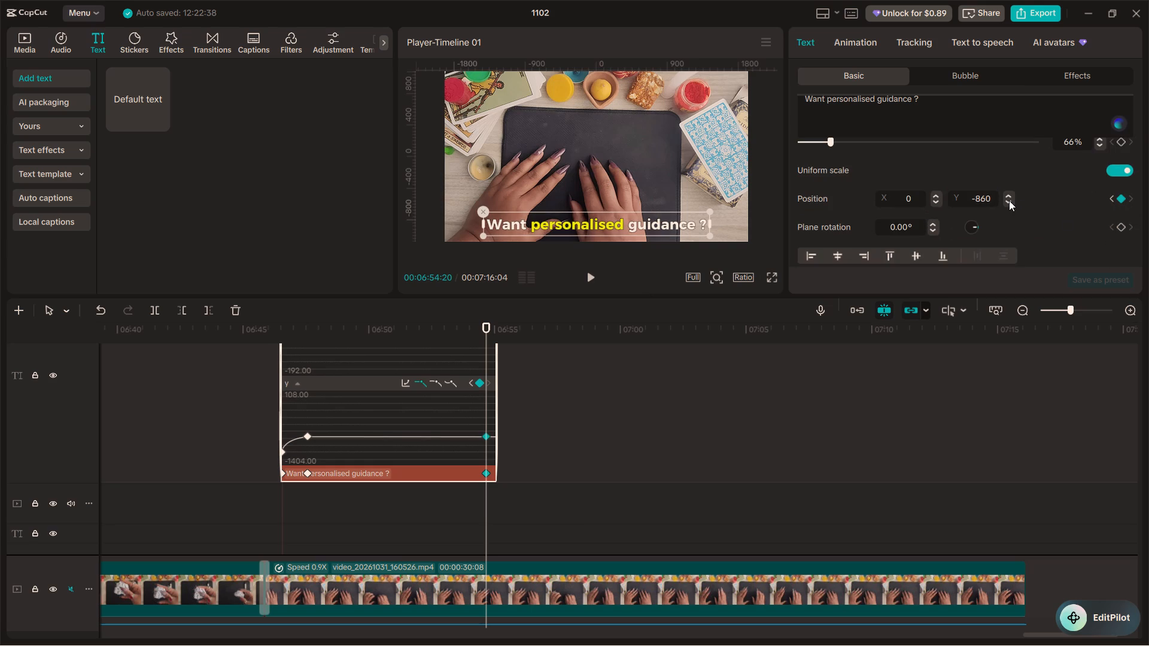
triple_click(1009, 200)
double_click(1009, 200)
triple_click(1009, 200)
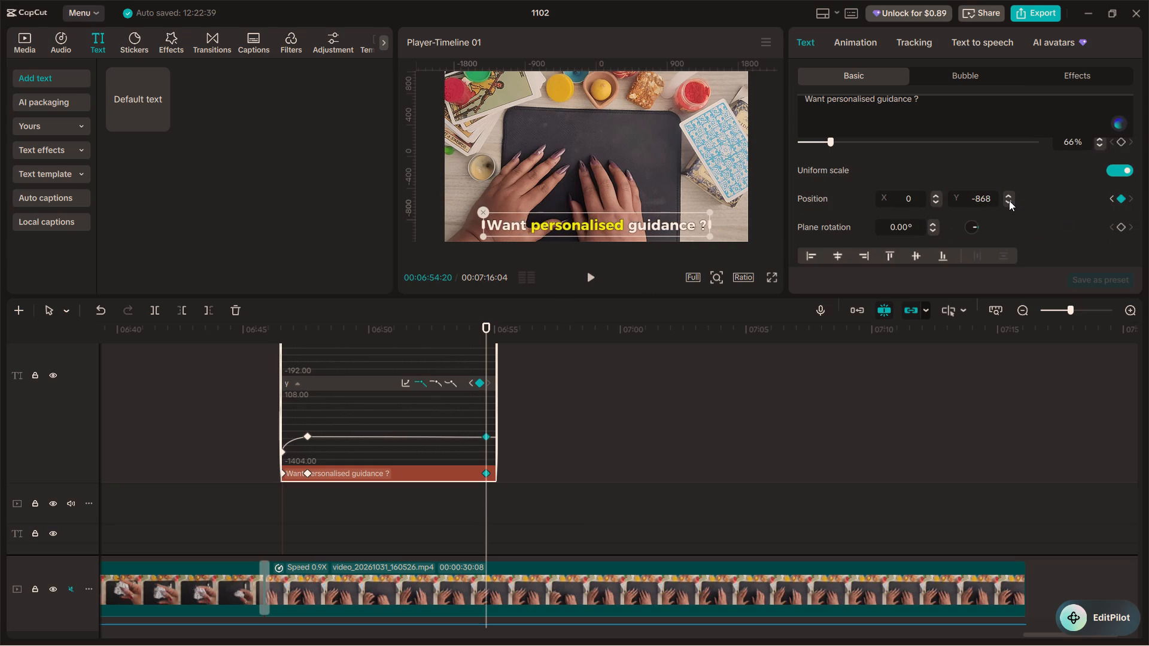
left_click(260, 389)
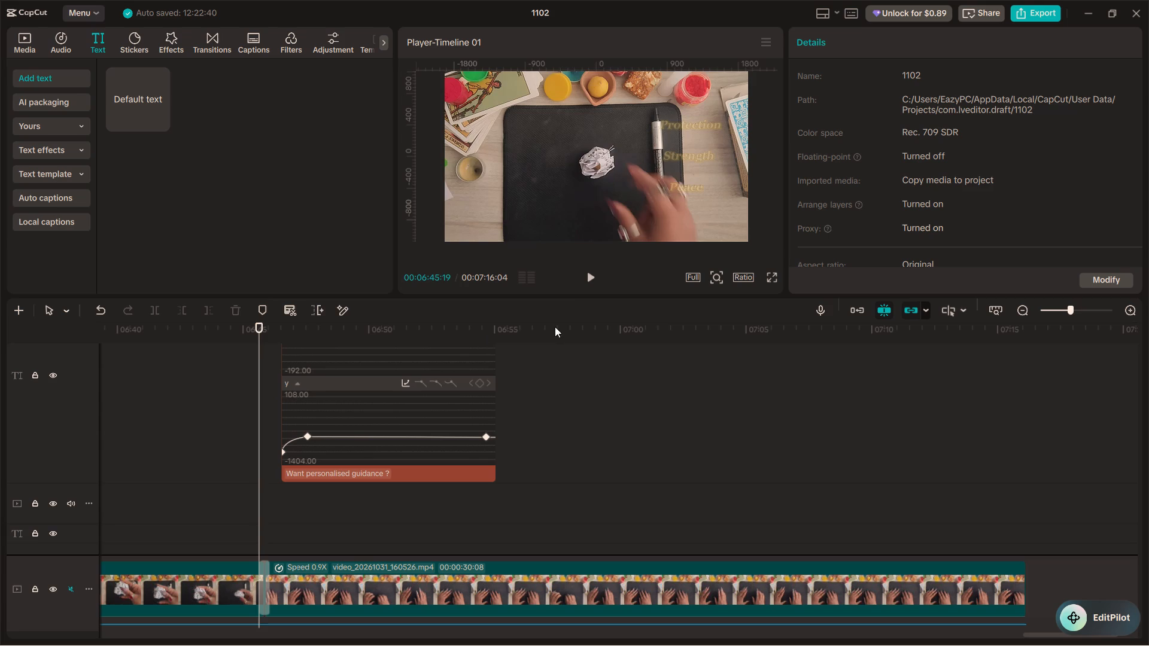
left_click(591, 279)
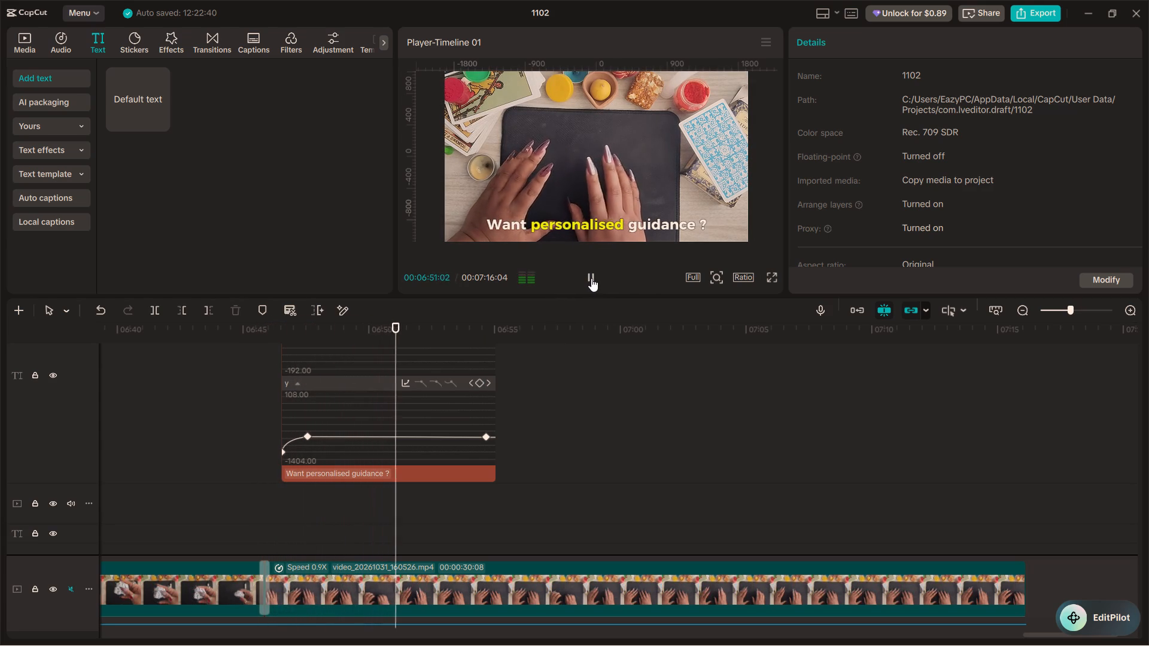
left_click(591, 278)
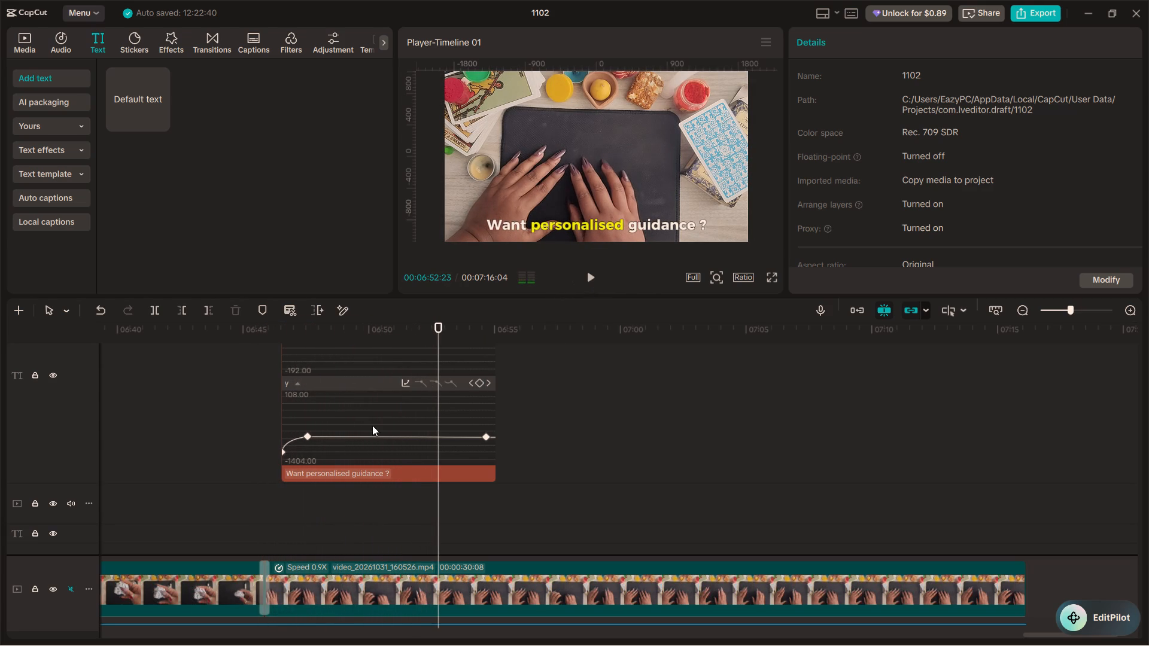
Lower the third keyframe on the Y graph until the caption sinks mostly below the frame's bottom edge.
left_click(248, 412)
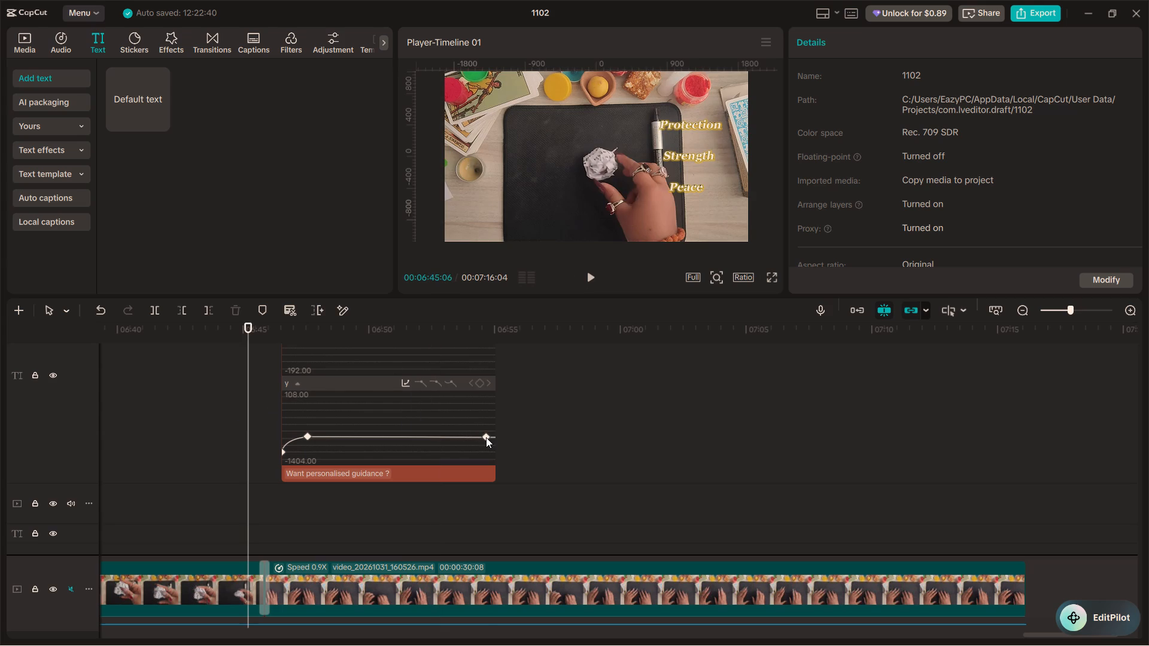
left_click_drag(486, 437, 488, 447)
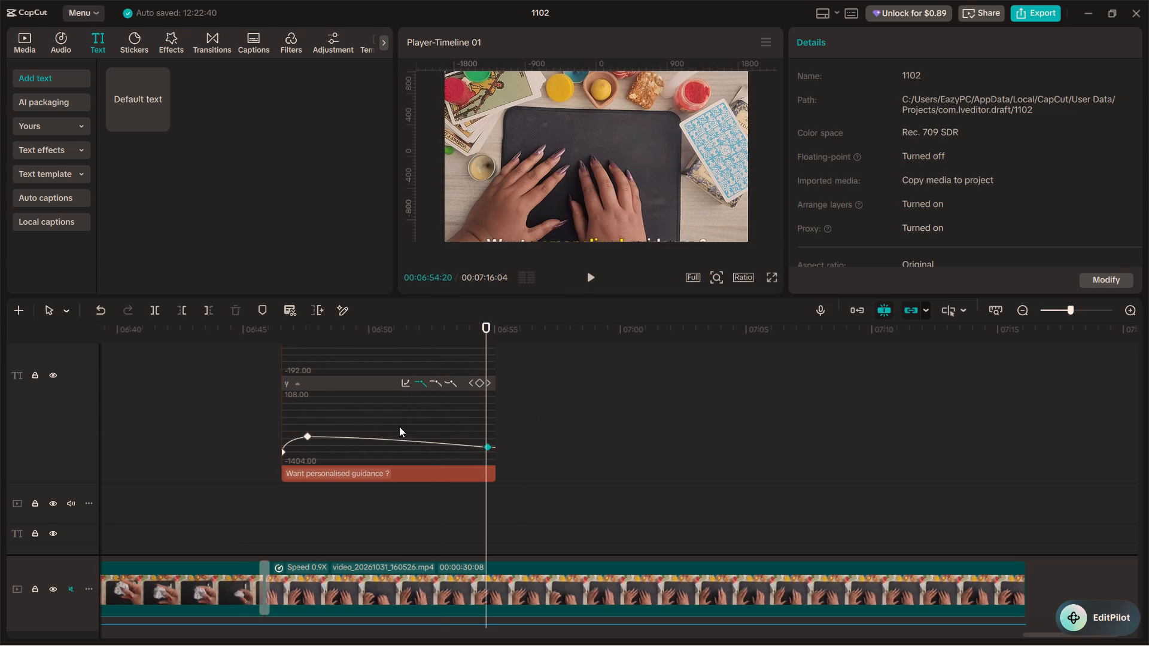
Stretch the outgoing curve handle of the 00:06:47:17 keyframe nearly level to the third keyframe's time.
left_click_drag(309, 427, 314, 446)
double_click(314, 446)
left_click_drag(308, 419, 314, 452)
left_click_drag(302, 429, 312, 445)
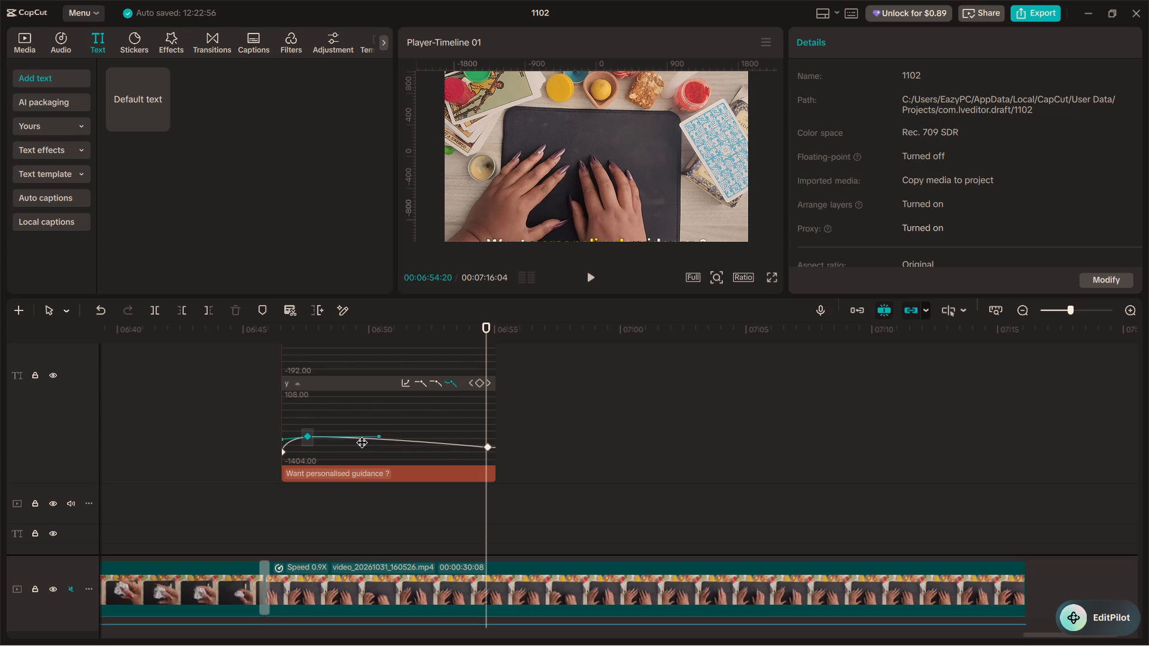
left_click_drag(377, 437, 494, 435)
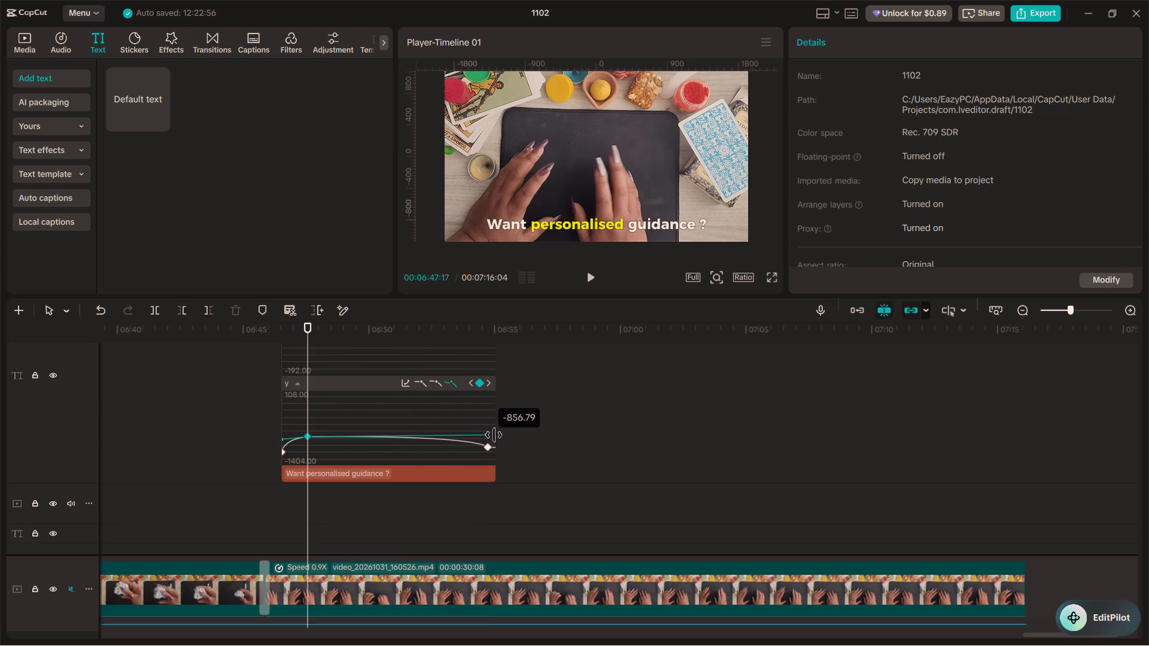
left_click_drag(494, 435, 506, 437)
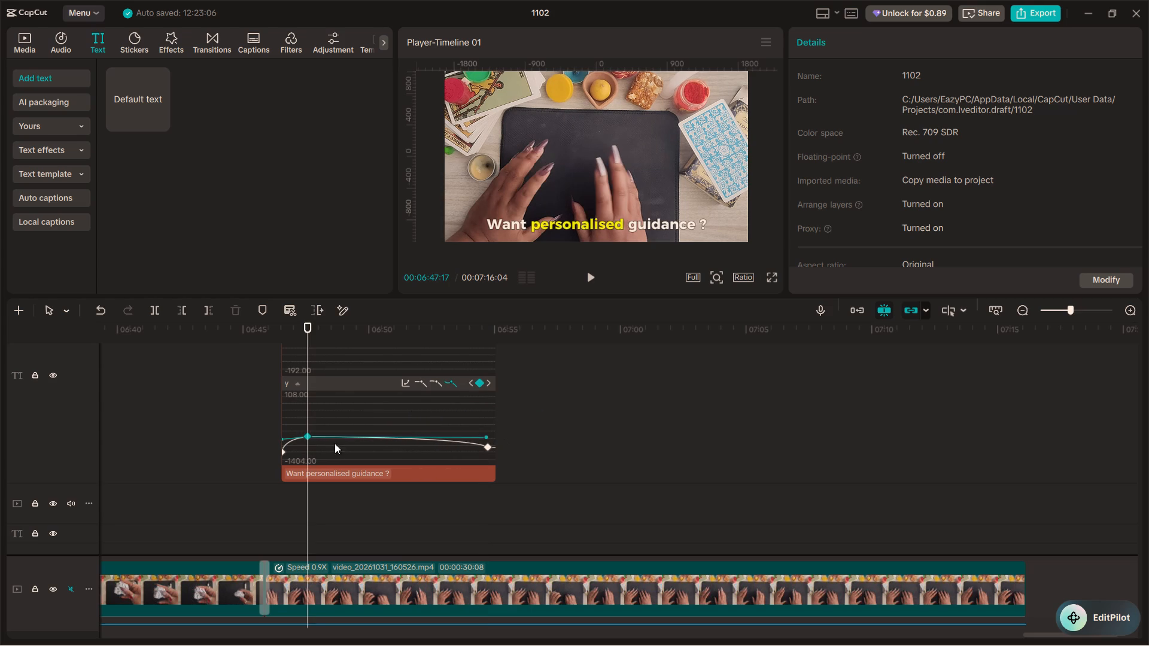
Play the guidance caption's rise and drop to check the new curve.
left_click(266, 407)
left_click(590, 276)
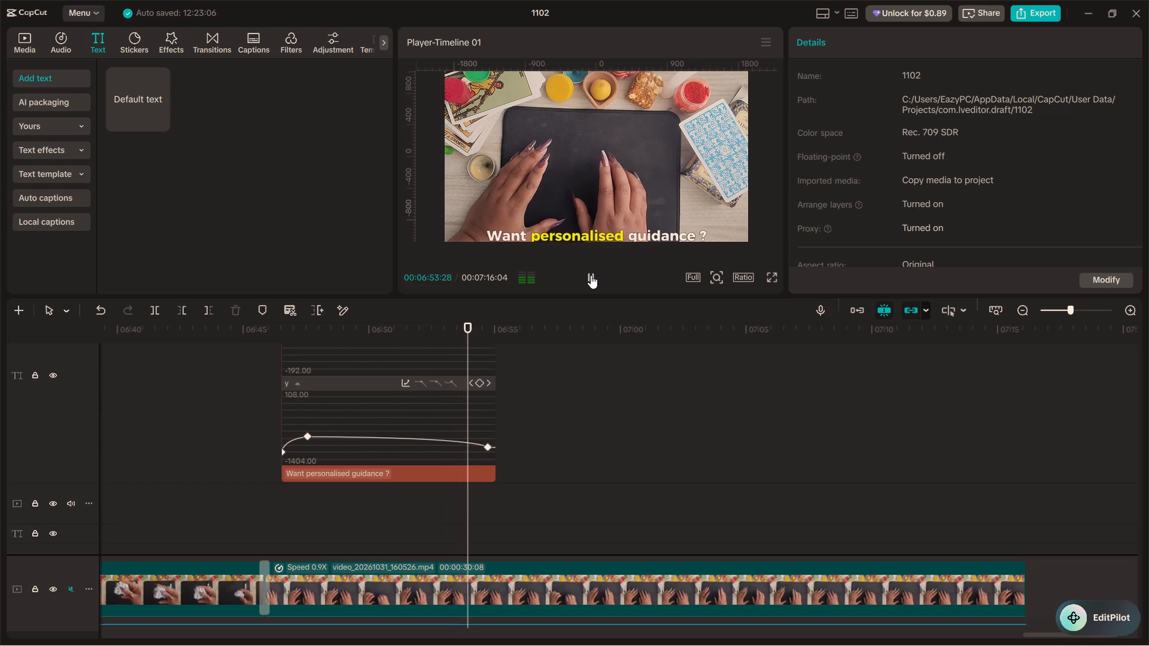
left_click(591, 275)
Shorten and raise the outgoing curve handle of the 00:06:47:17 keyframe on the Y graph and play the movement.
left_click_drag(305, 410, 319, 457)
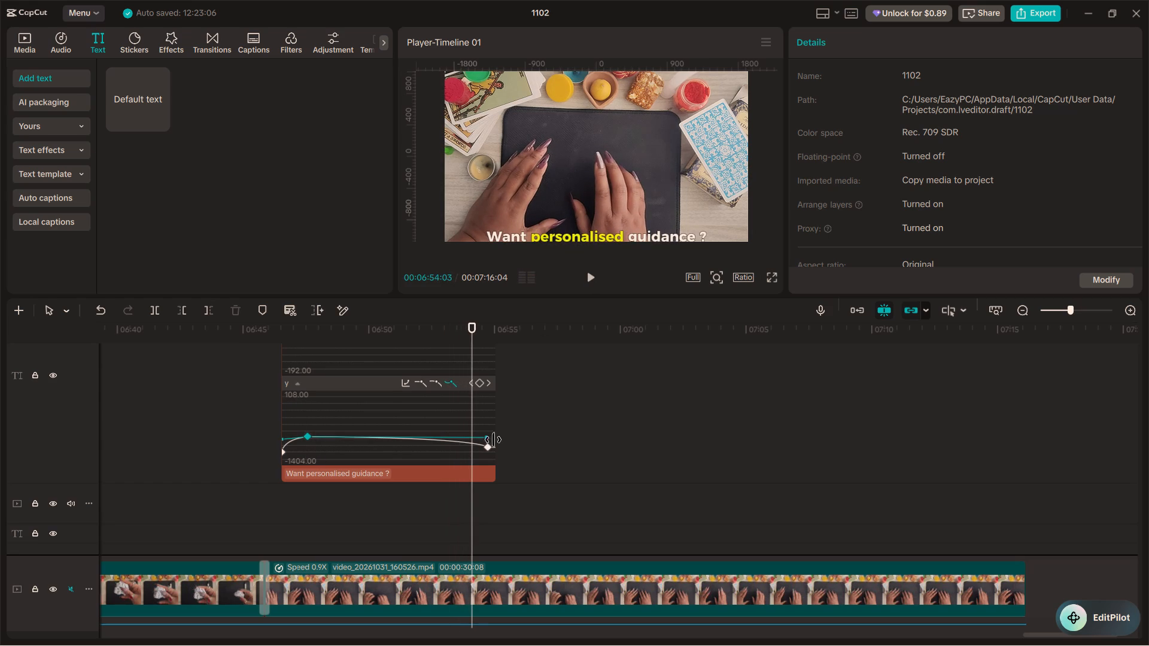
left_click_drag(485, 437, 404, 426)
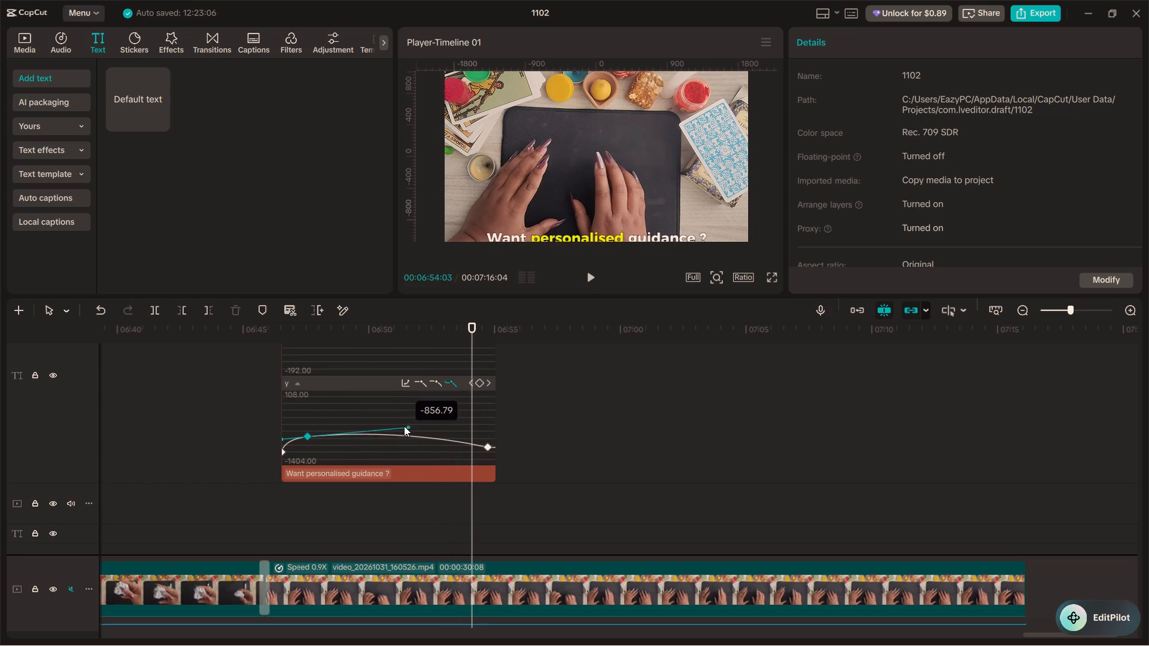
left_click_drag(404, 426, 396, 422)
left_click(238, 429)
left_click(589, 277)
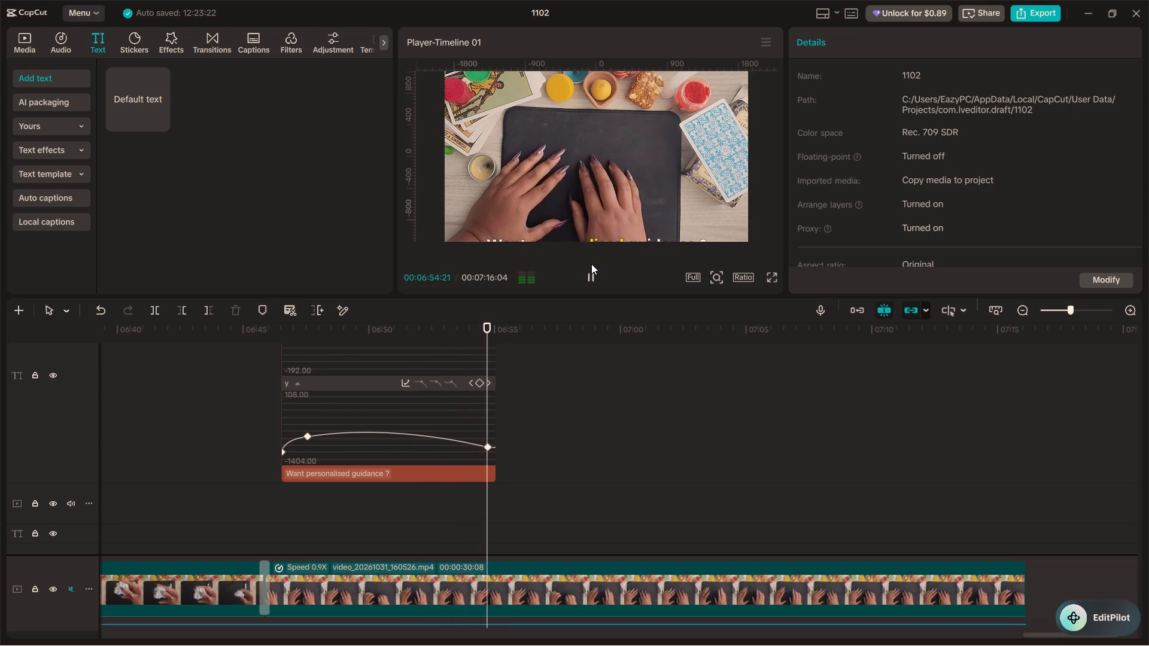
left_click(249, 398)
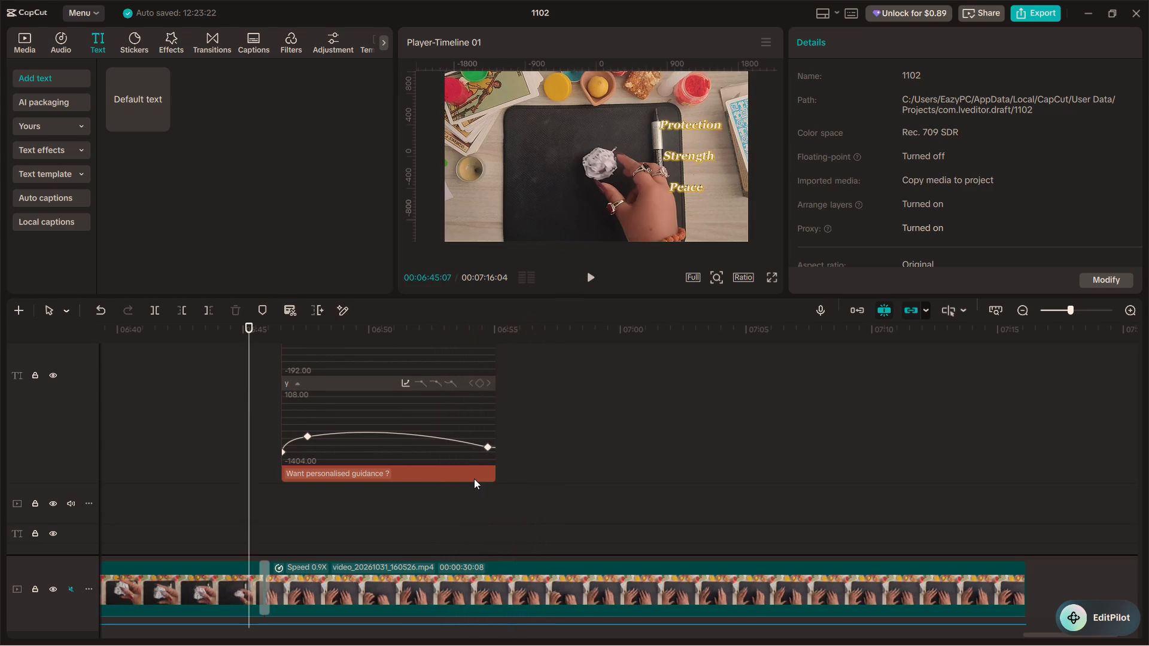
Delete the guidance caption's third position keyframe near the clip's end and play the remaining movement.
left_click_drag(487, 425, 496, 461)
key("BackSpace")
key("BackSpace")
left_click(488, 447)
key("BackSpace")
left_click(494, 476)
left_click(477, 468)
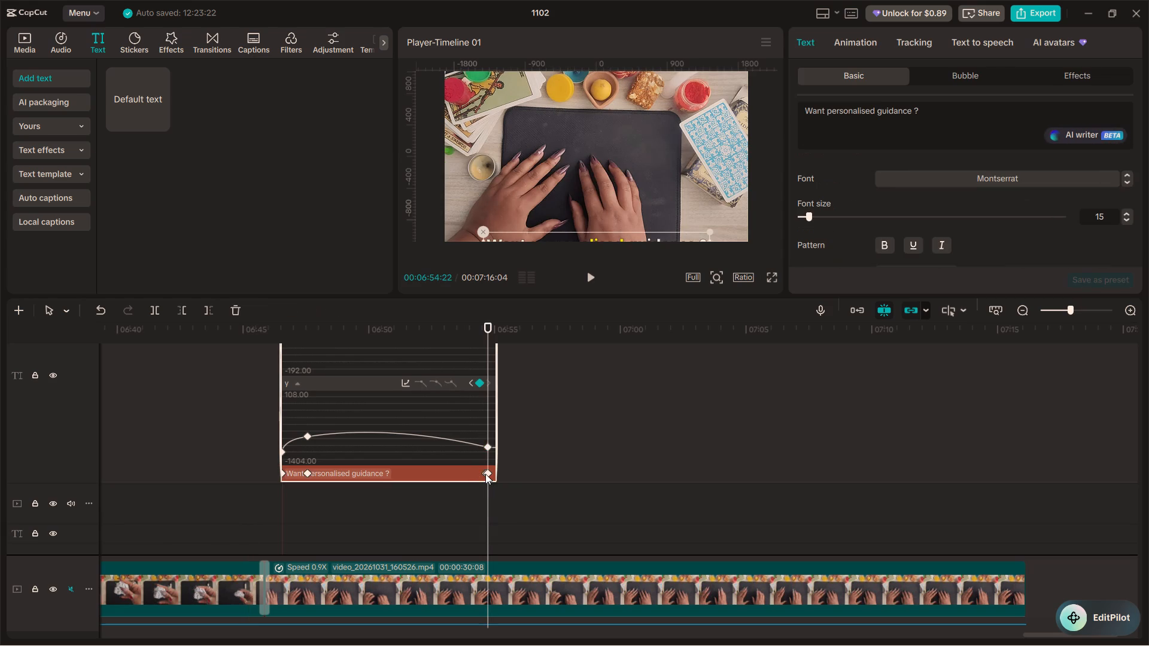
left_click(485, 474)
key("BackSpace")
left_click(482, 471)
key("BackSpace")
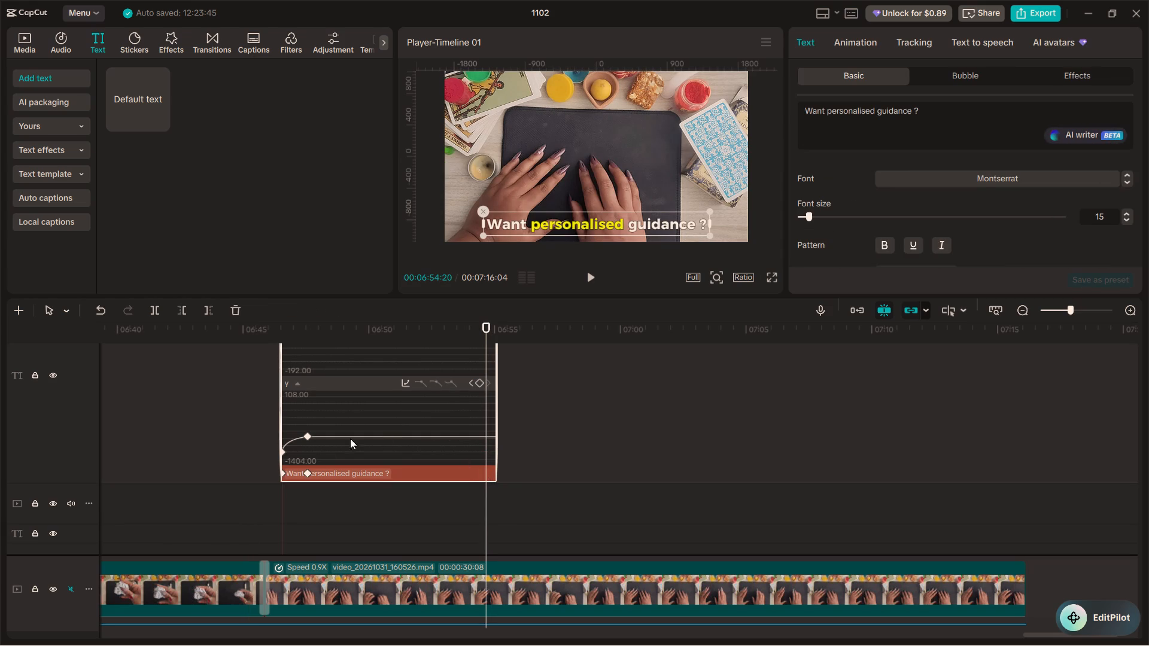
left_click(268, 432)
key("space")
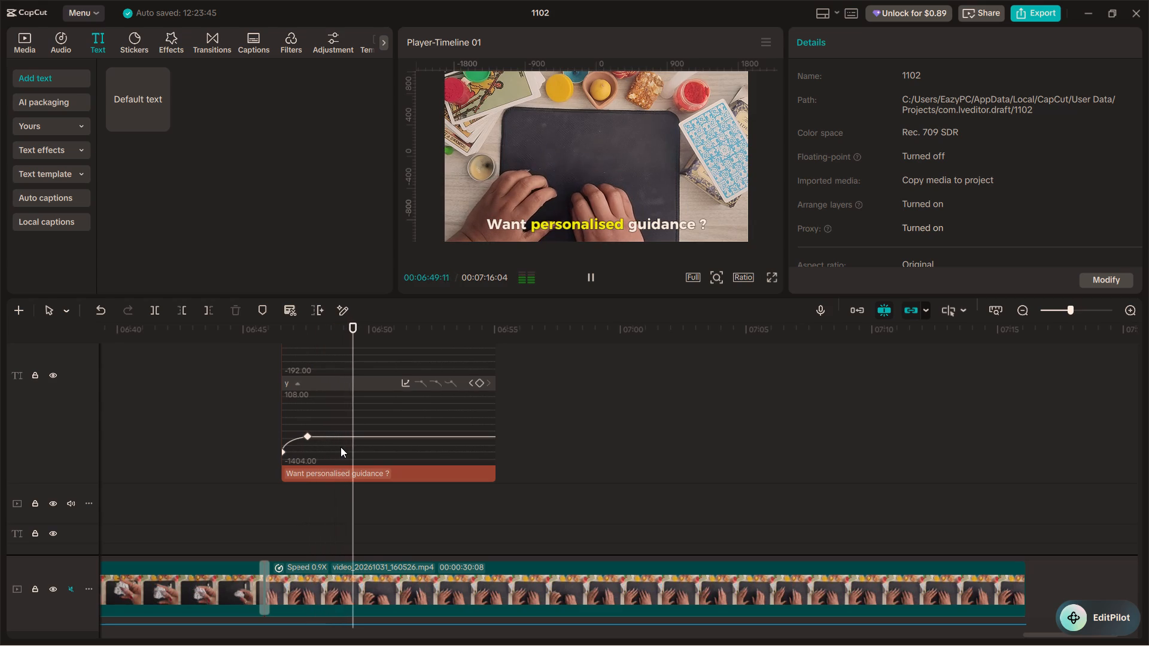
key("space")
Turn the "Want personalised guidance ?" caption into a compound clip.
left_click(351, 478)
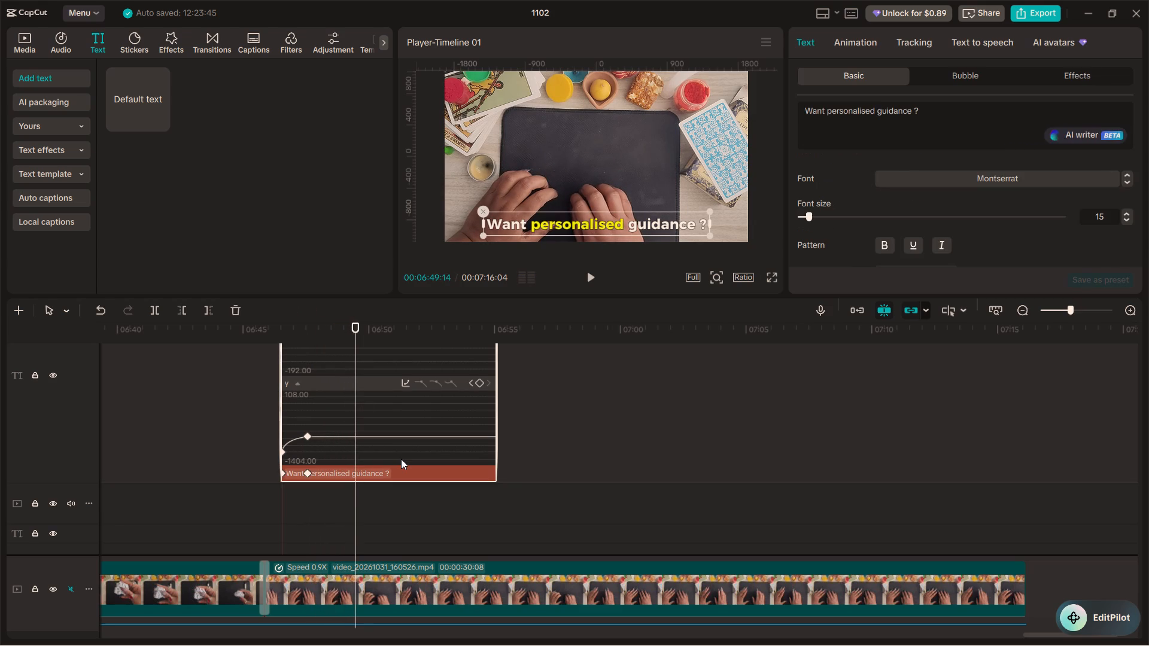
key("alt+g")
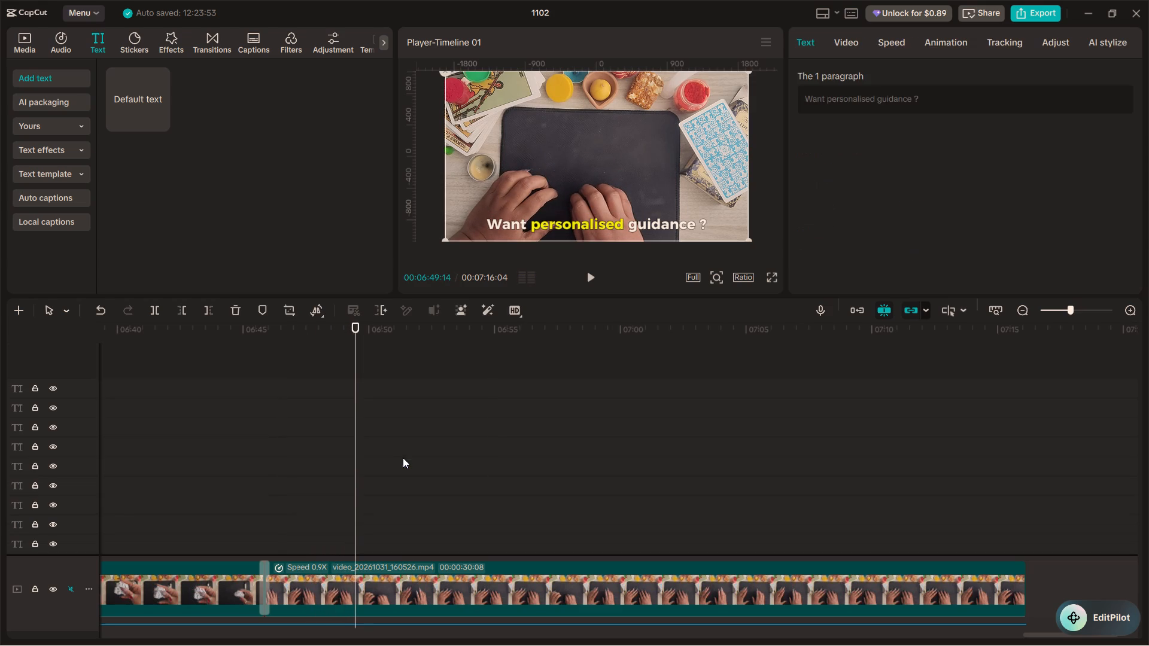
scroll(375, 449, "down", 20)
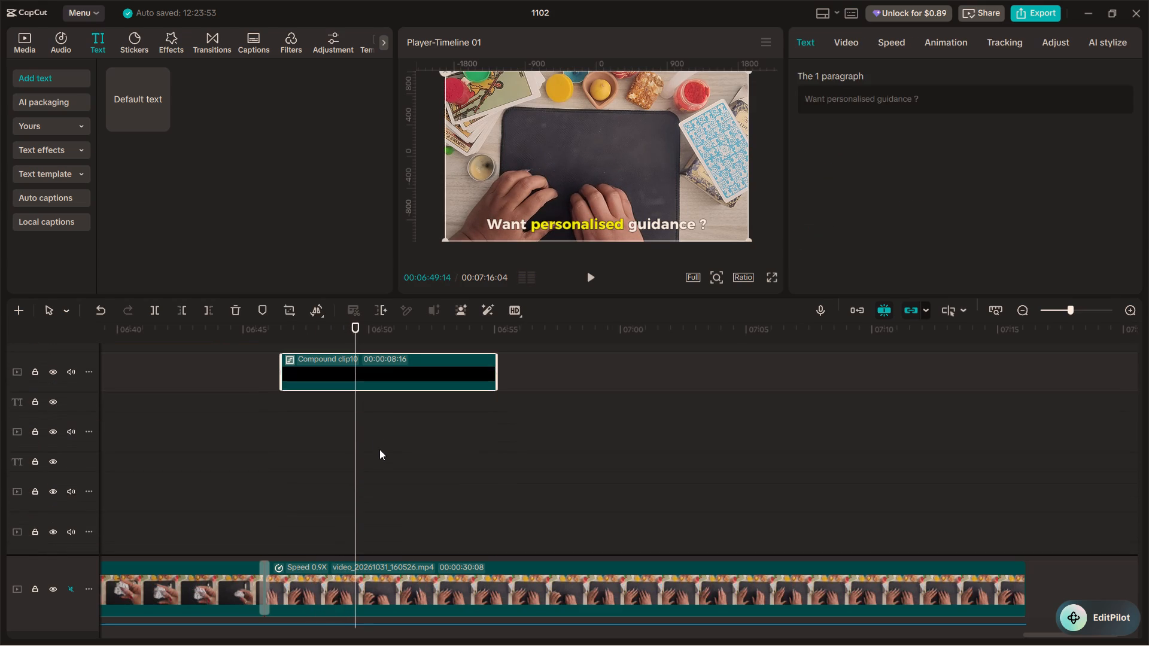
scroll(378, 431, "up", 2)
Search the video effects for "pendulum" and apply Play Pendulum to the guidance caption's compound clip.
left_click(168, 44)
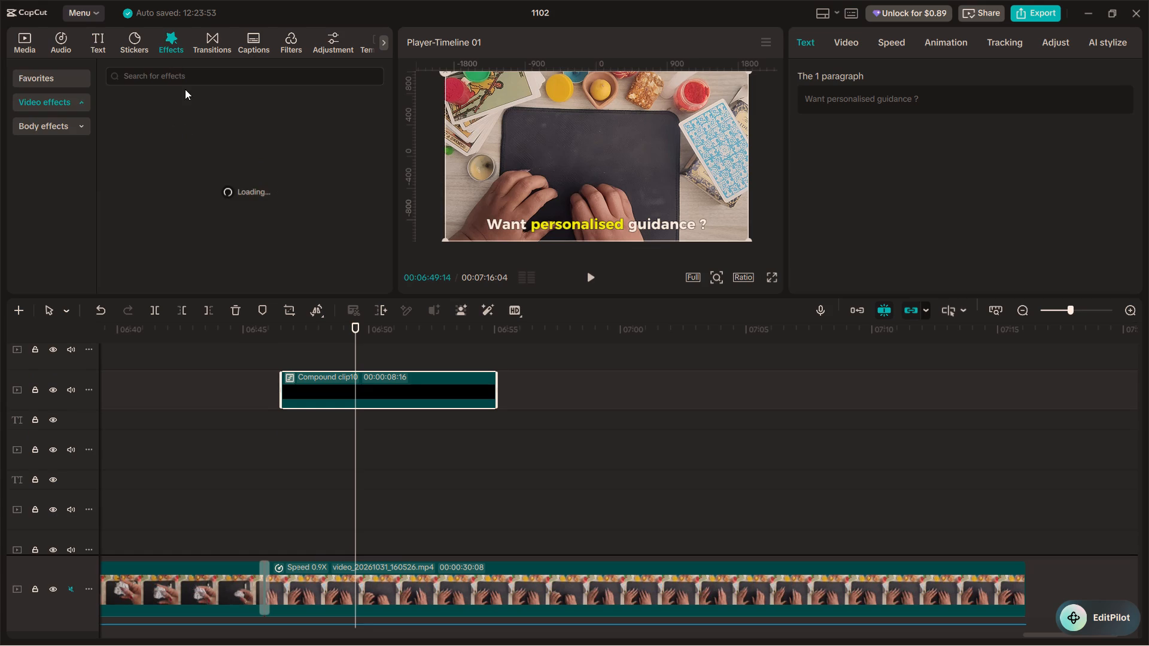
left_click(174, 80)
left_click(187, 130)
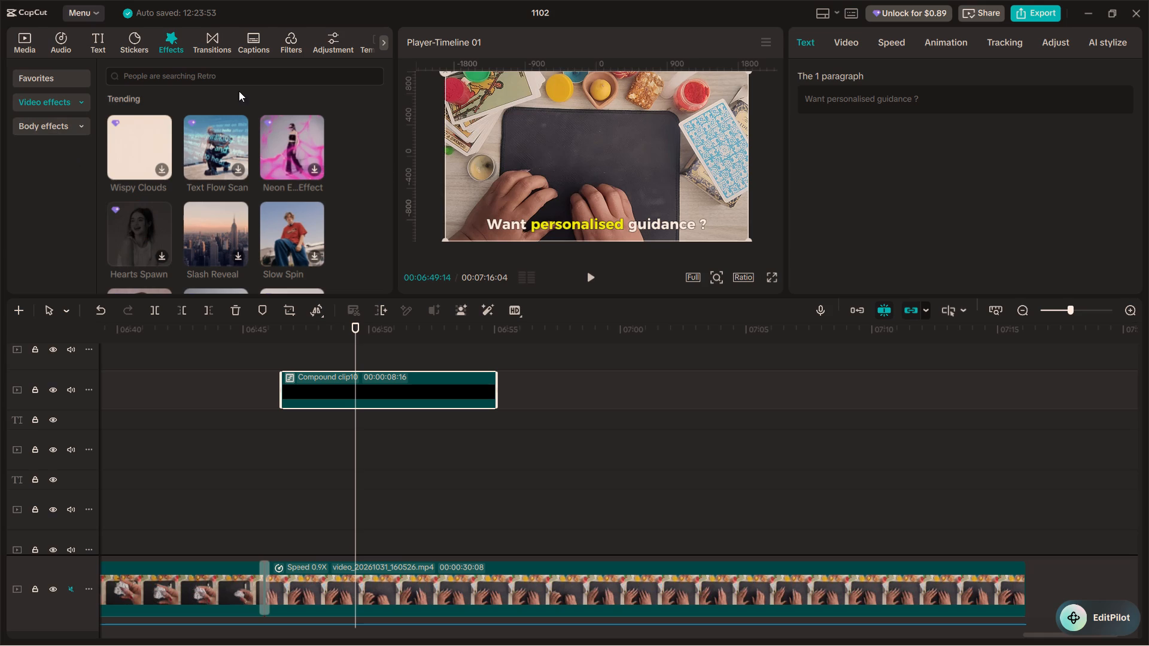
left_click(235, 75)
left_click(172, 130)
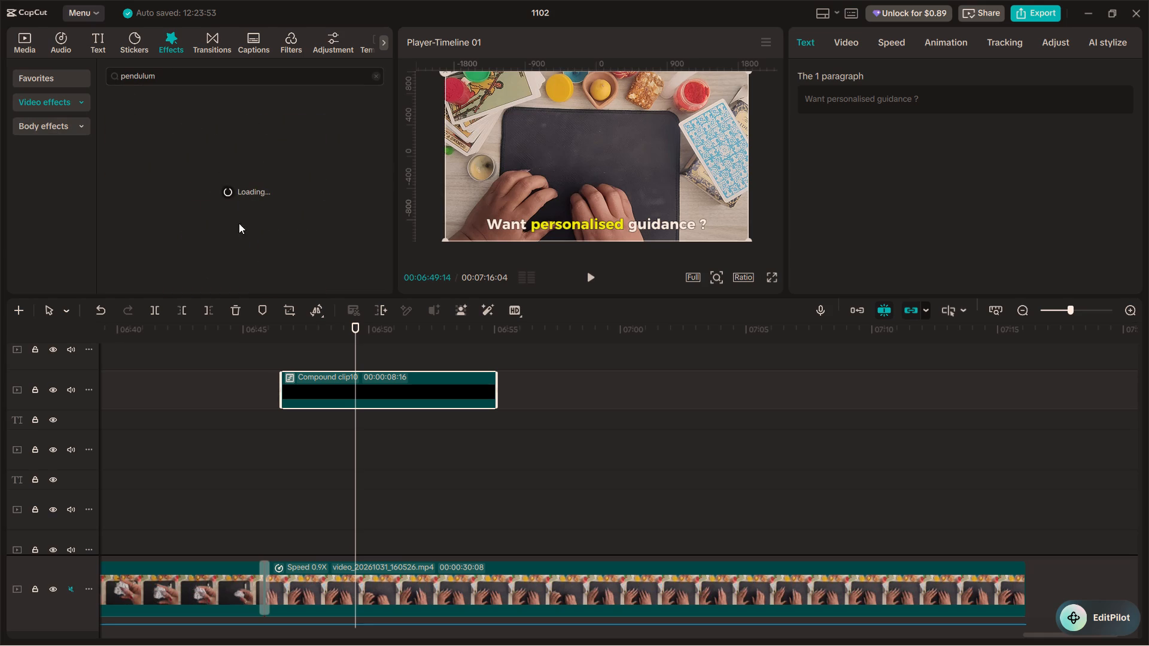
left_click_drag(132, 132, 362, 398)
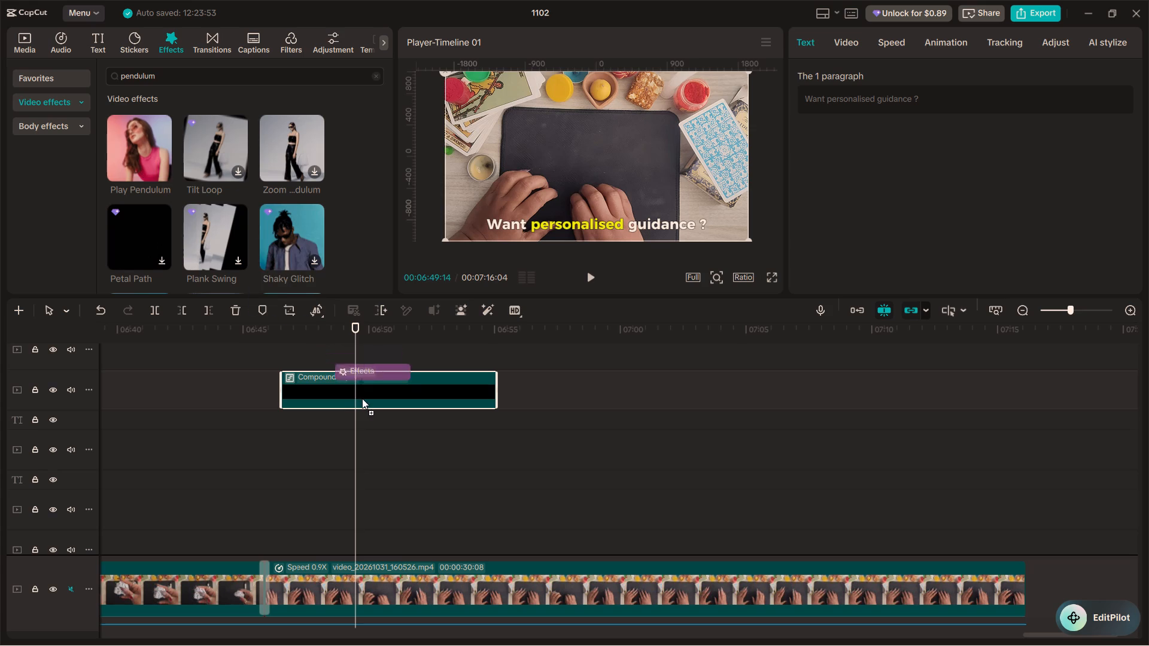
left_click_drag(362, 398, 360, 400)
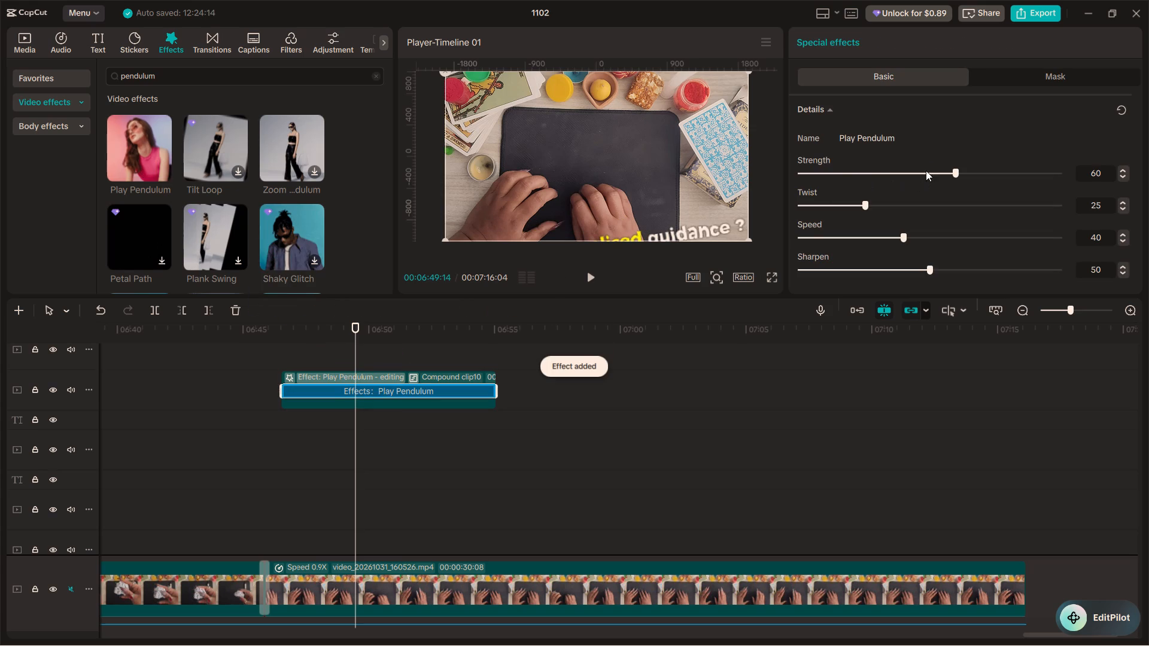
Set the Play Pendulum effect's strength to 5, twist to 0 and speed to 5, and play the caption.
left_click_drag(918, 169, 806, 165)
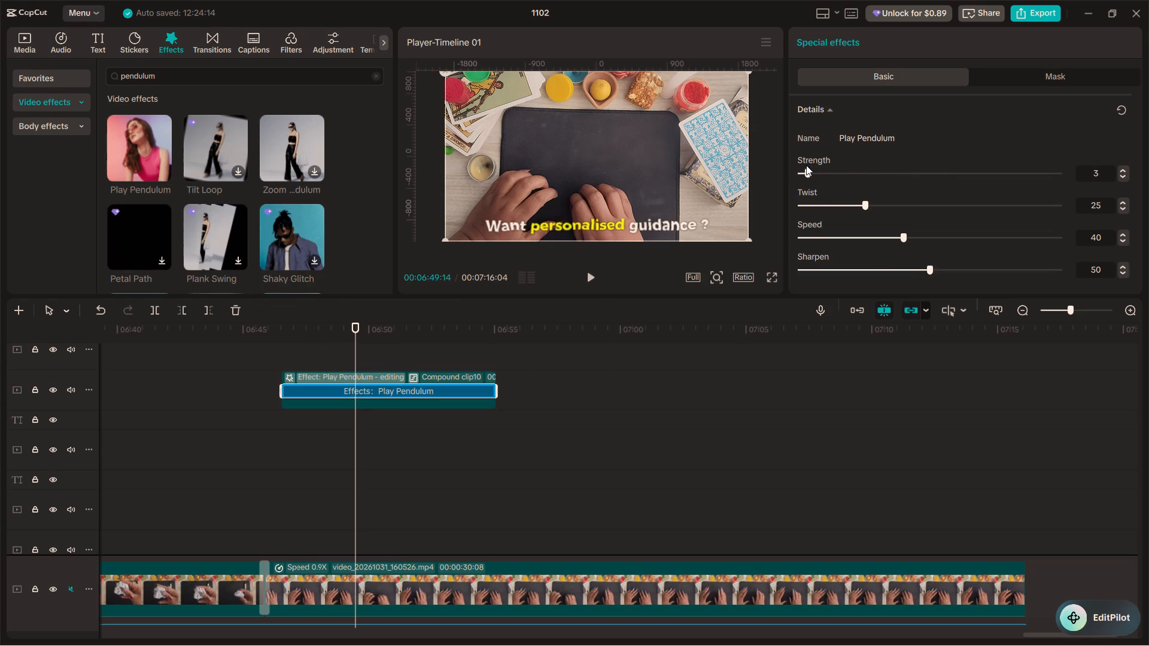
left_click_drag(806, 165, 814, 166)
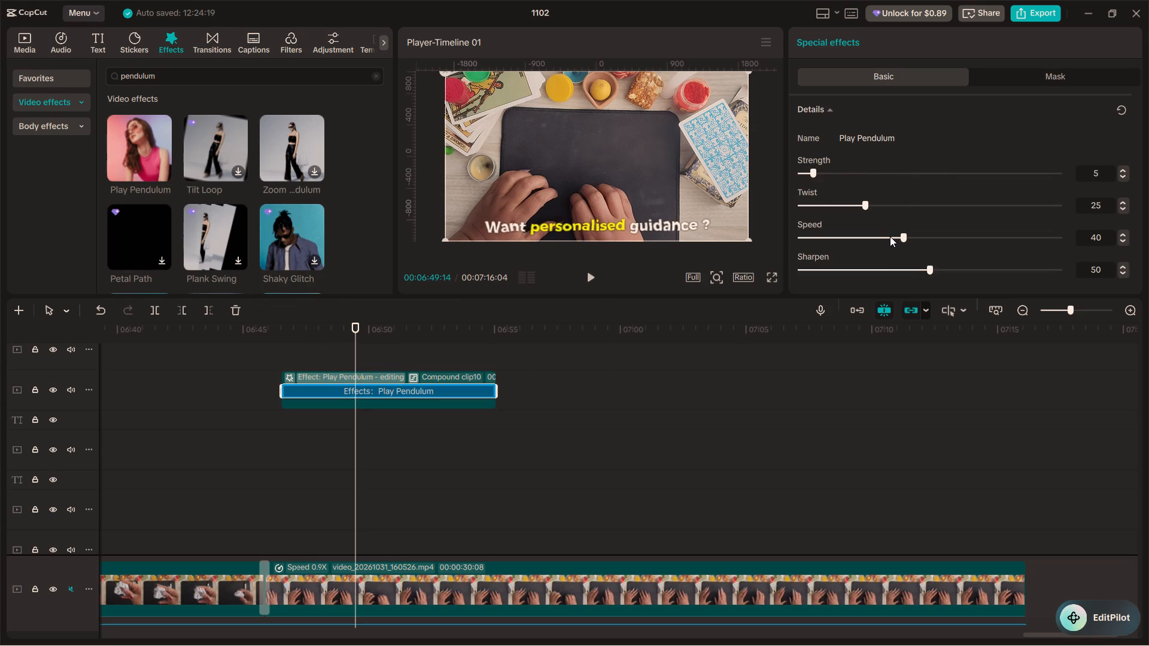
left_click_drag(858, 200, 770, 217)
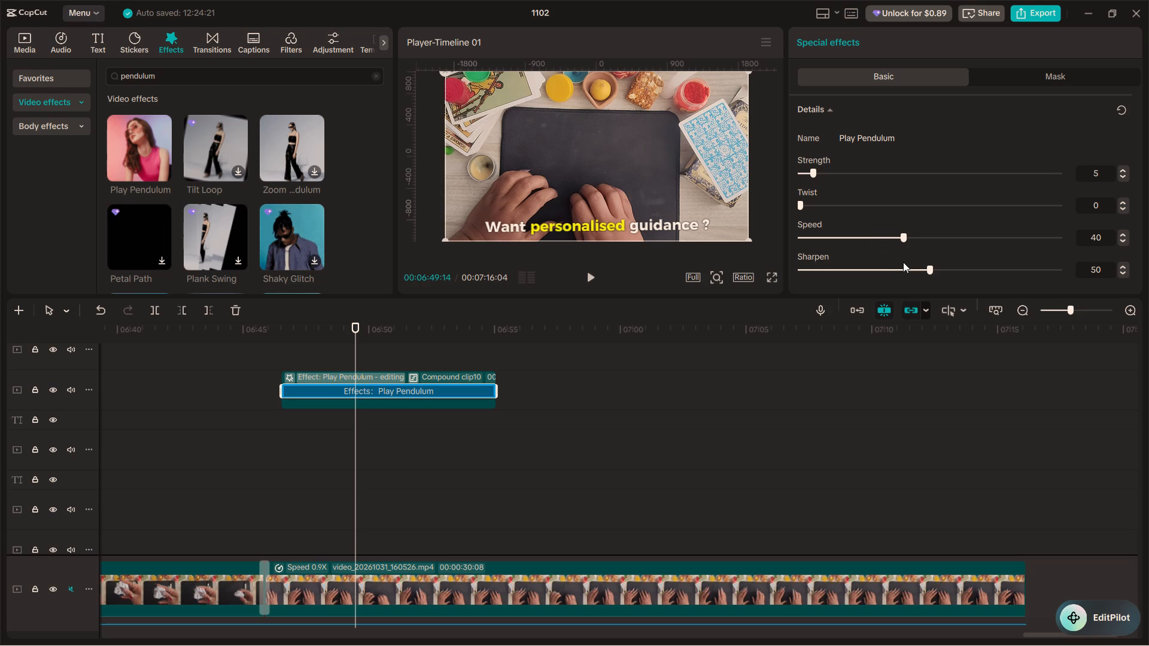
left_click_drag(890, 236, 820, 254)
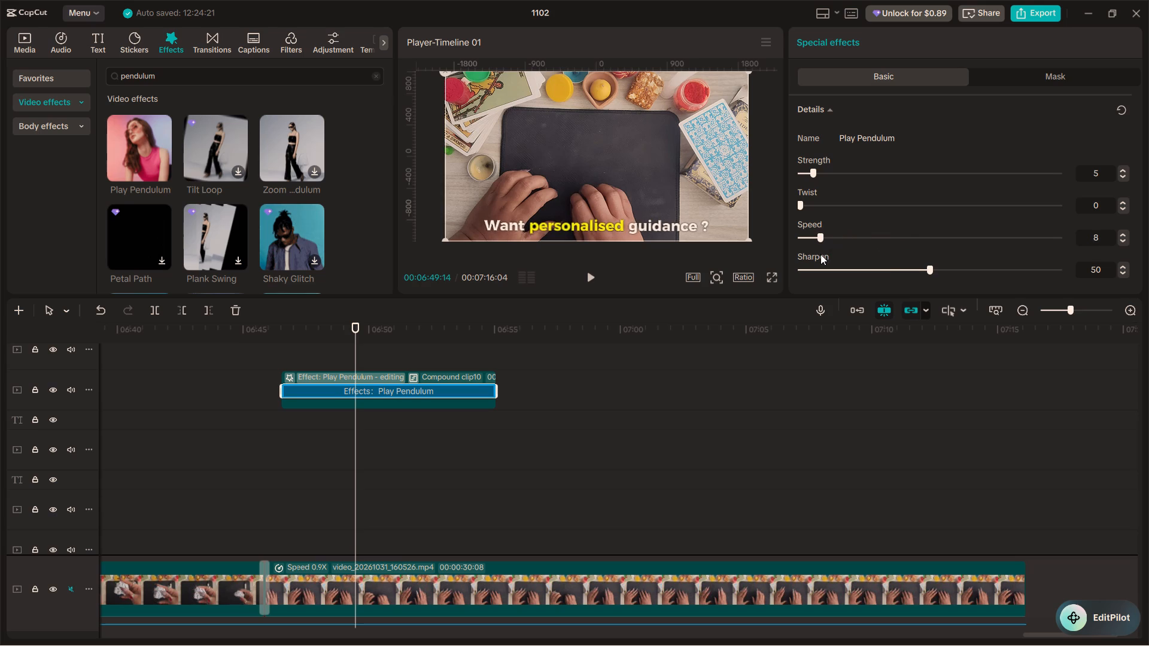
left_click_drag(820, 254, 813, 254)
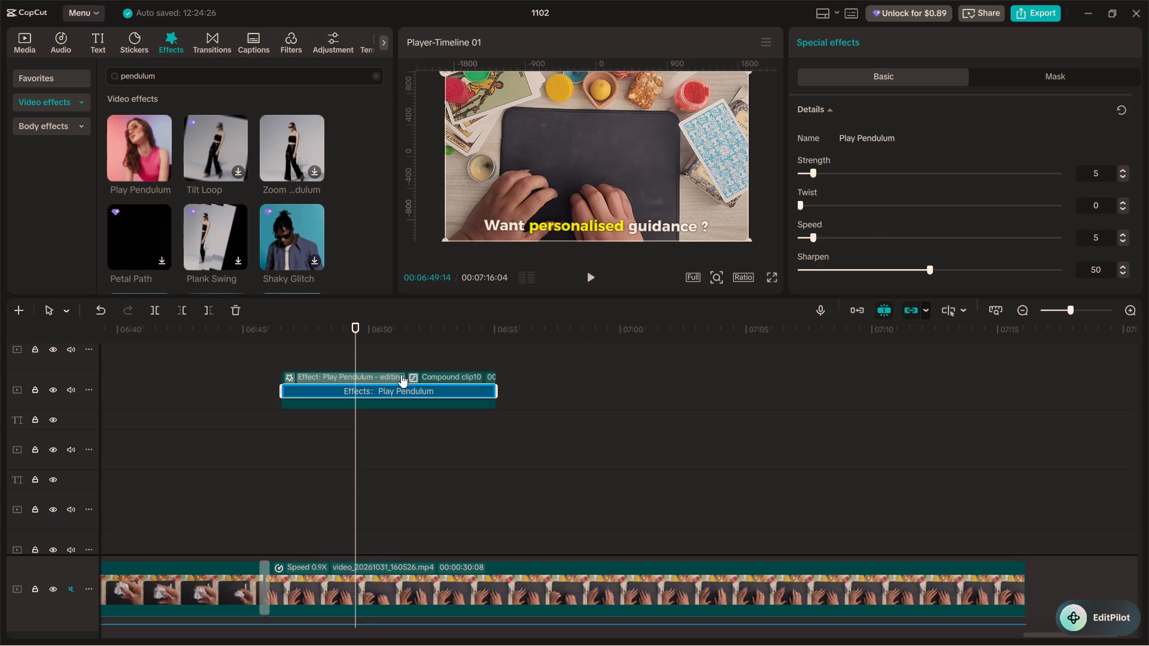
left_click(268, 356)
left_click(593, 279)
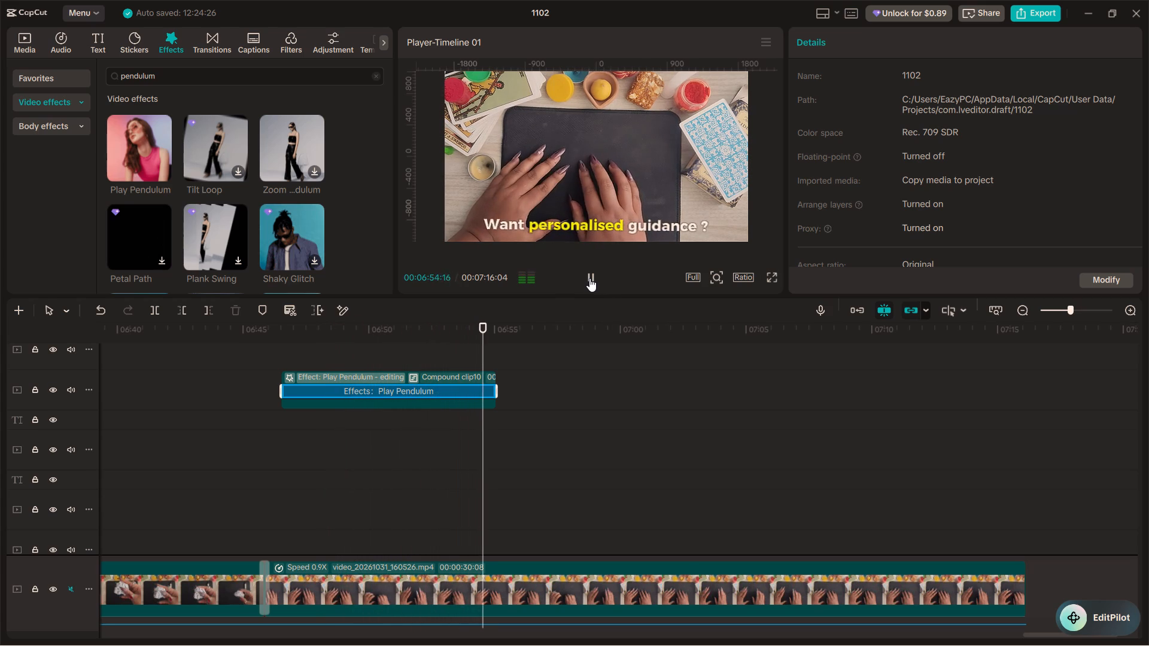
left_click(589, 278)
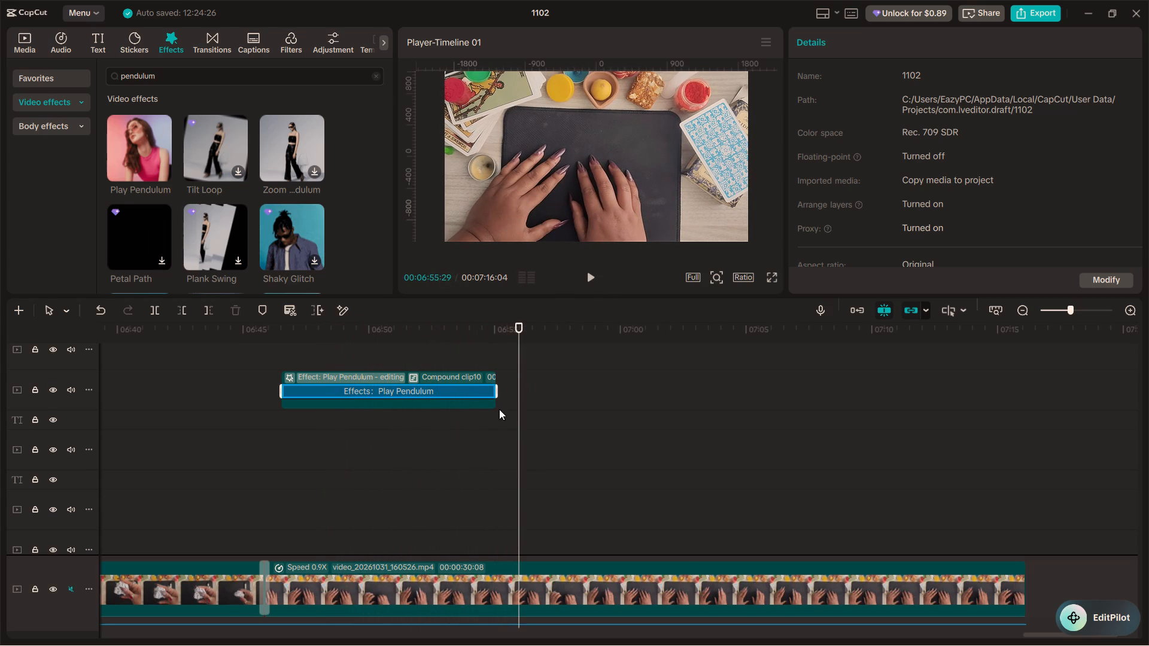
left_click(479, 406)
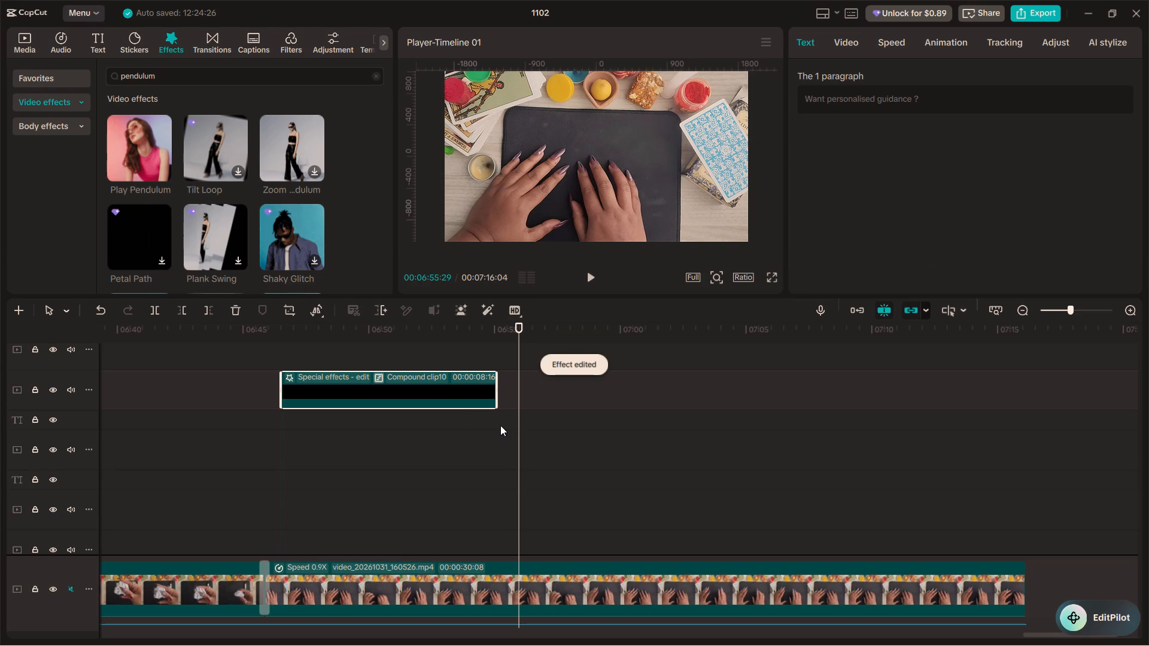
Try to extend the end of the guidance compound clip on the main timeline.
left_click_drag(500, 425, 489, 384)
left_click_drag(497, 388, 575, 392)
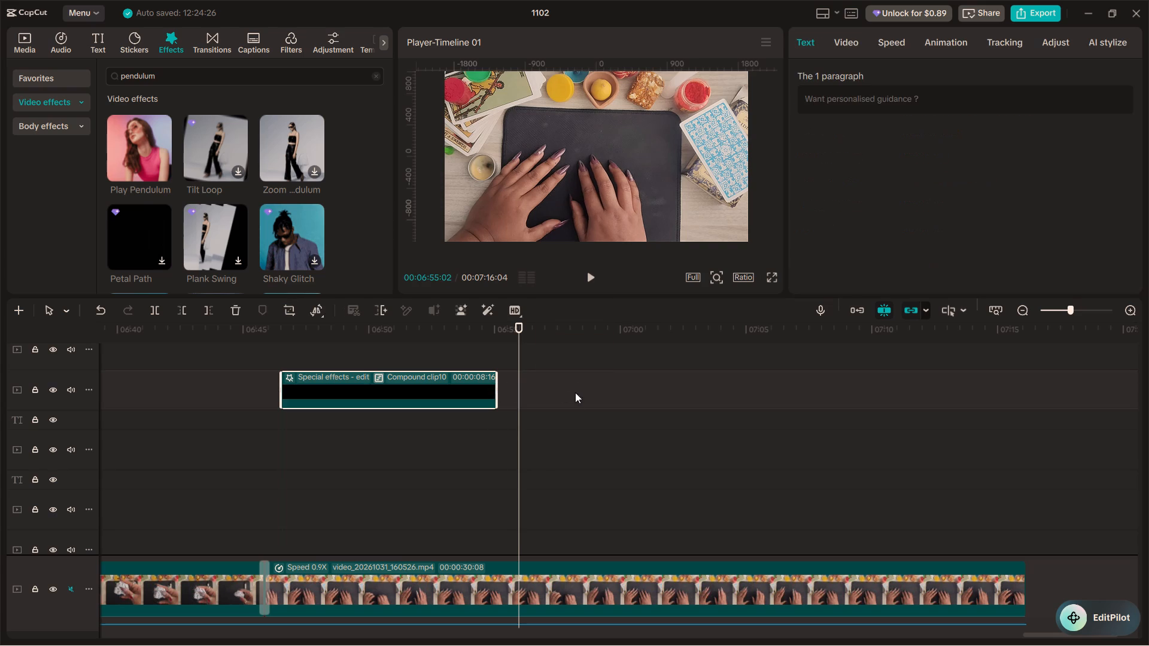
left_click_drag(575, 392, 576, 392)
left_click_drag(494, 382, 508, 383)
Extend the caption inside the guidance compound clip to about 30 seconds and return to the main timeline.
double_click(455, 387)
left_click(393, 445)
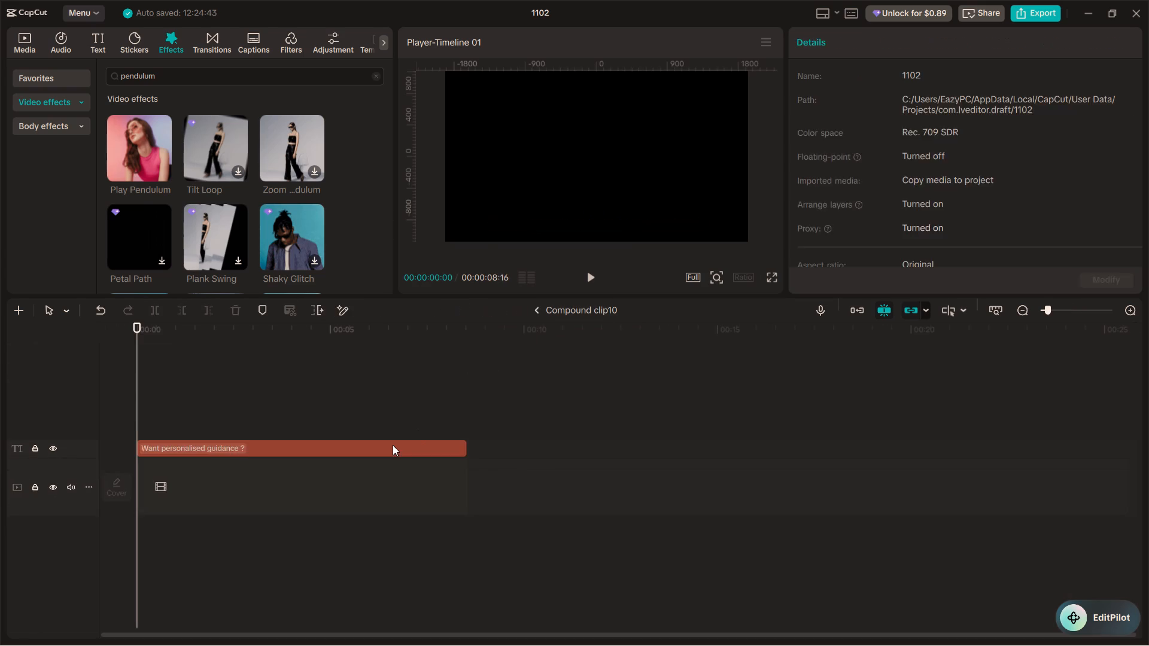
left_click_drag(465, 444, 1148, 423)
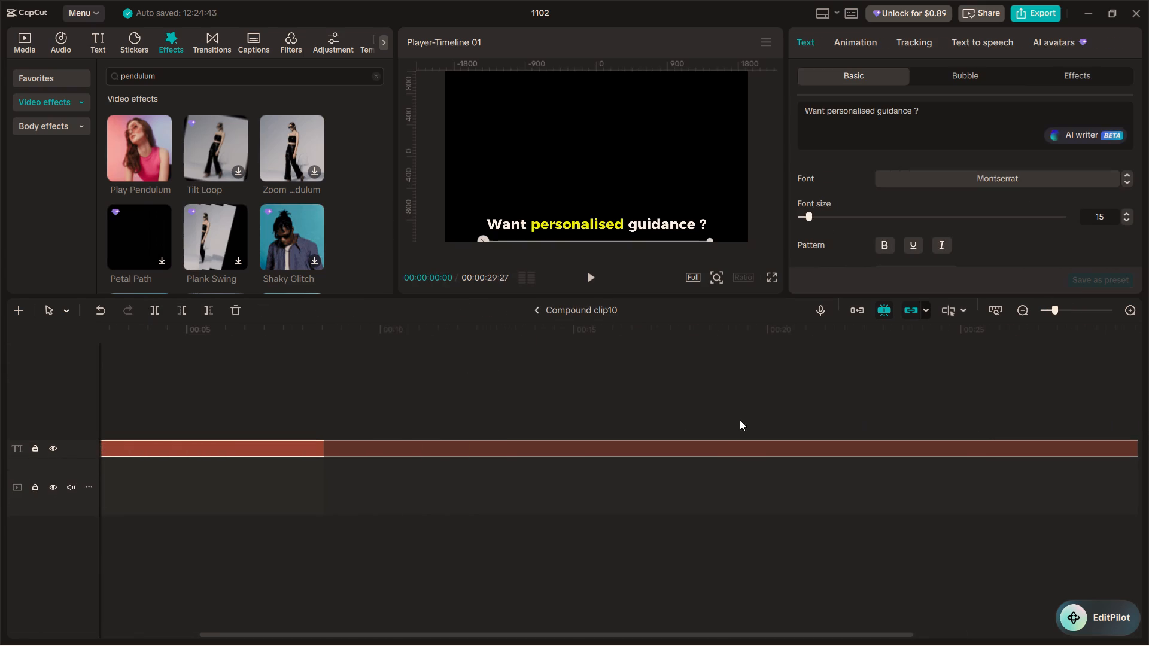
left_click(537, 306)
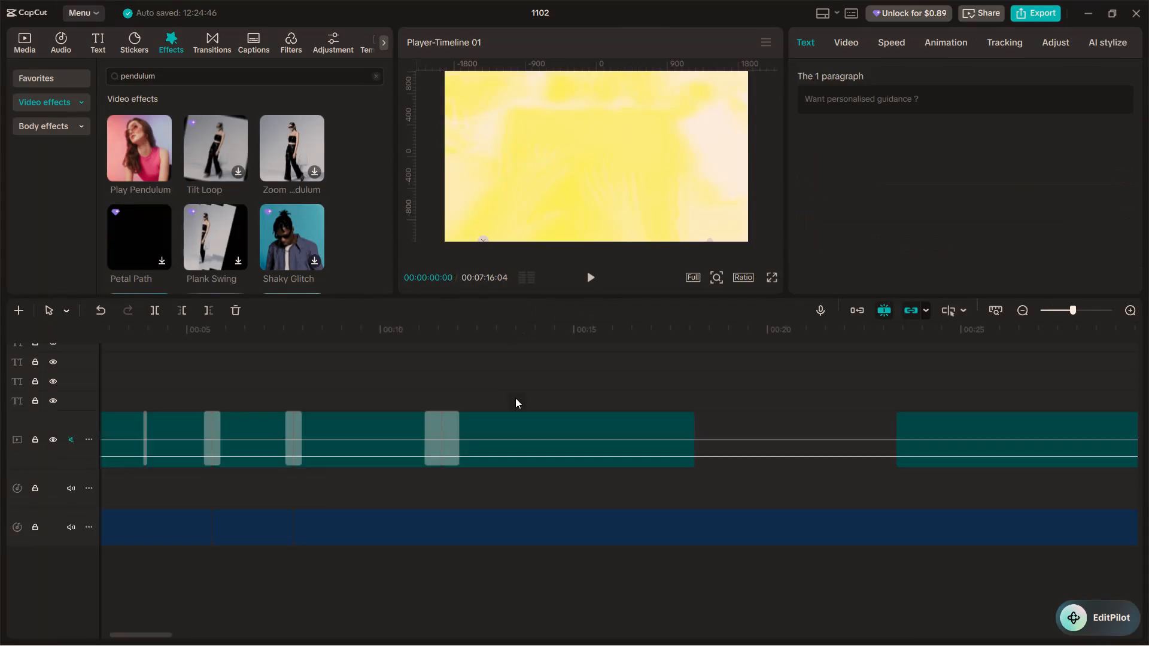
Extend the end of the guidance compound clip to a duration of 00:00:20:08 and play the caption.
left_click_drag(498, 386, 556, 388)
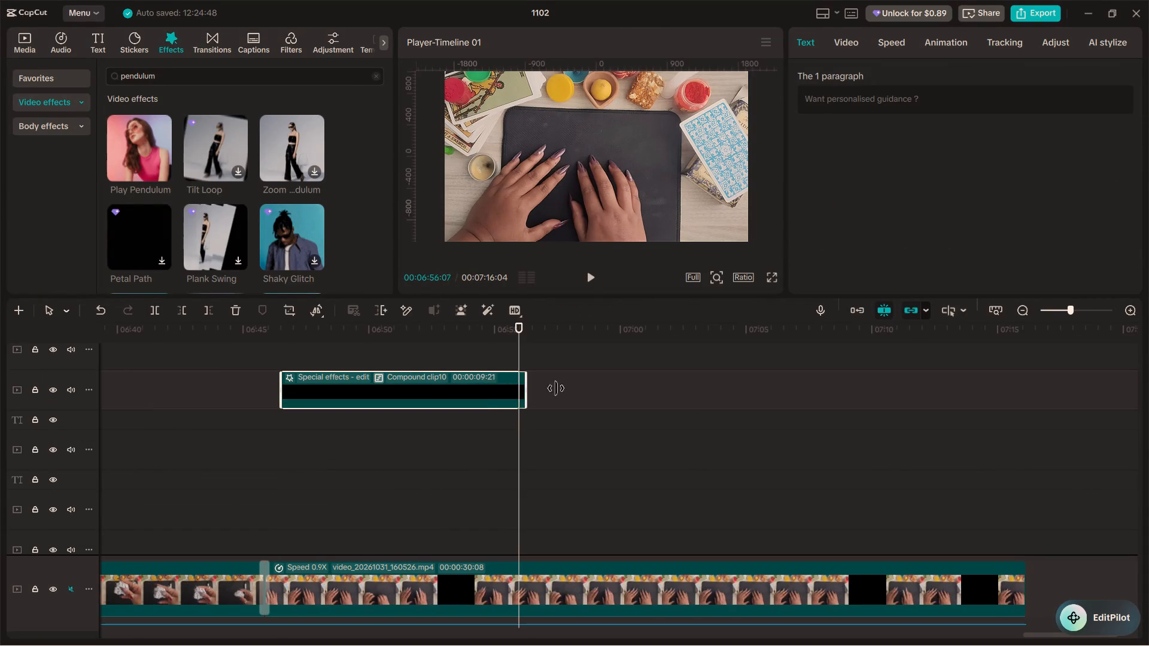
left_click_drag(556, 388, 789, 395)
left_click(385, 438)
key("space")
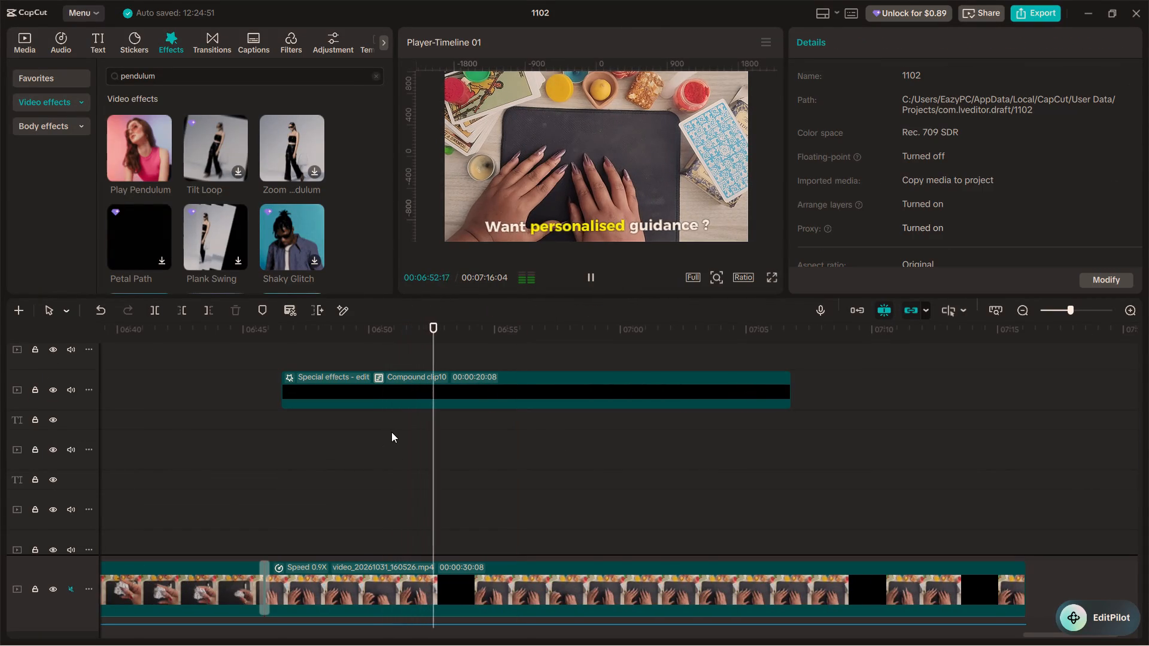
scroll(431, 432, "down", 9, "ctrl")
scroll(434, 432, "down", 2, "alt")
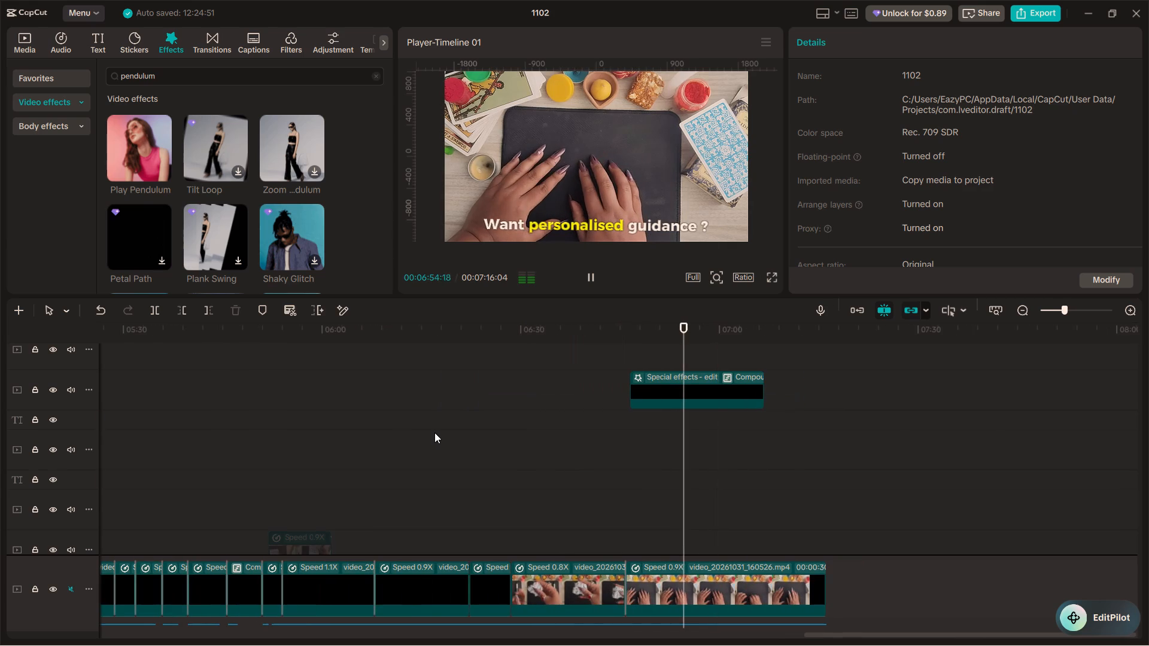
scroll(434, 432, "down", 2, "alt")
key("space")
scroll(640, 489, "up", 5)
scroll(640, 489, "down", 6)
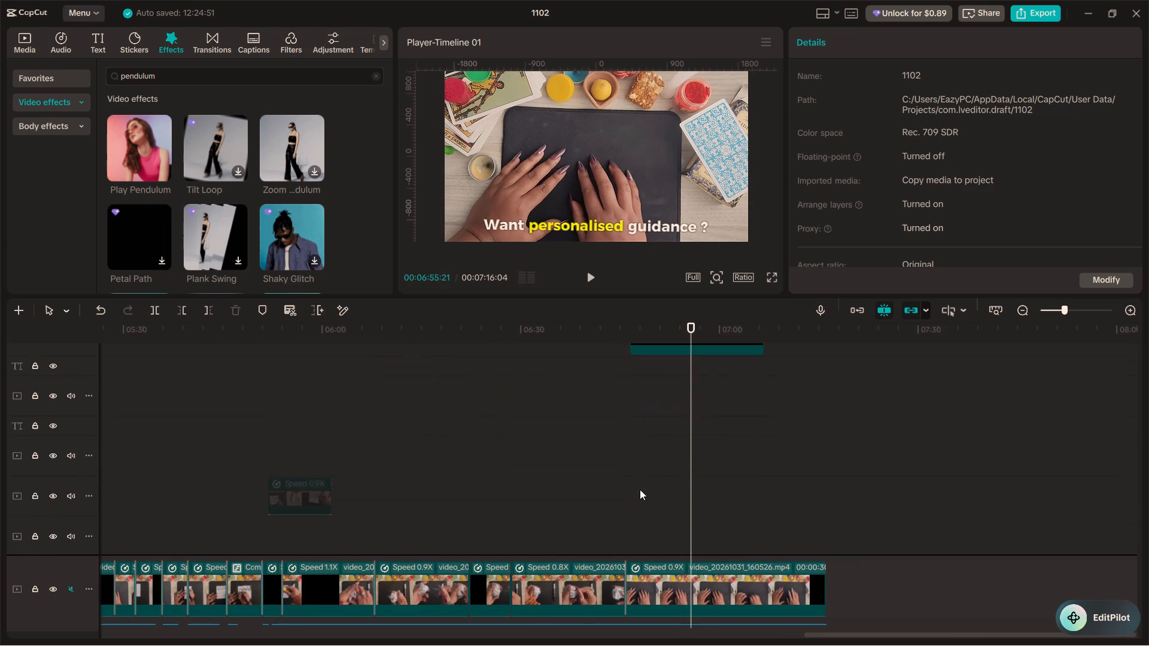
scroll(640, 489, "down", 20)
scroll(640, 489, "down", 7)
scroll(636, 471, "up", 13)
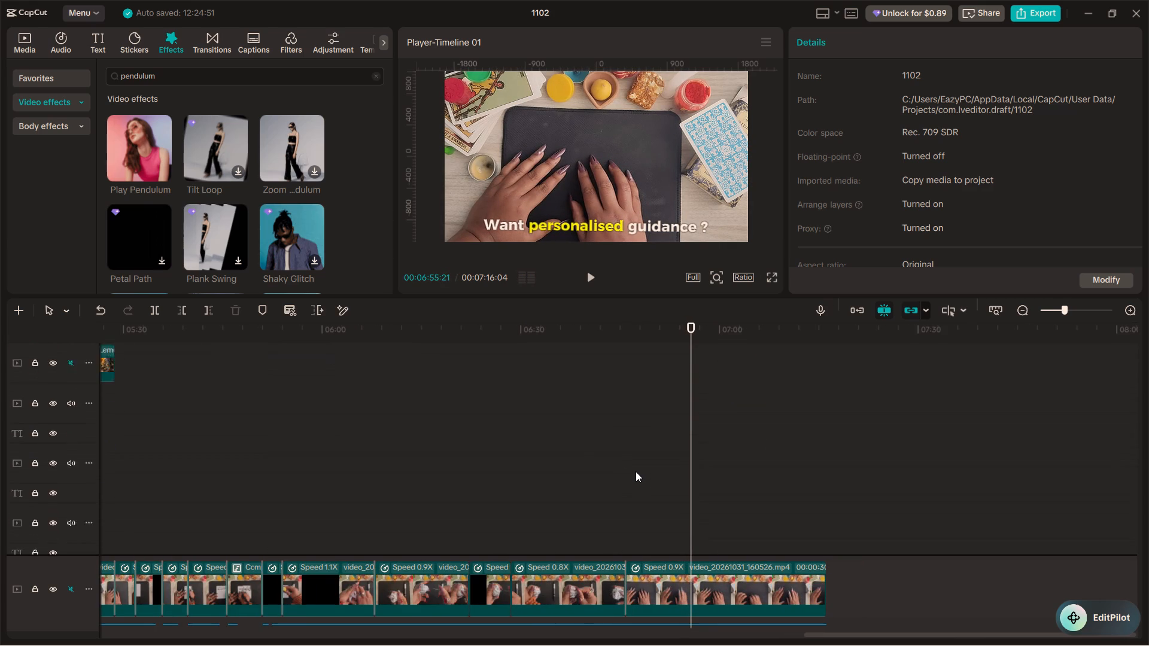
Add a default text clip at 00:06:55:21, on a text track above the guidance compound clip.
scroll(636, 471, "up", 2)
left_click_drag(174, 73, 98, 78)
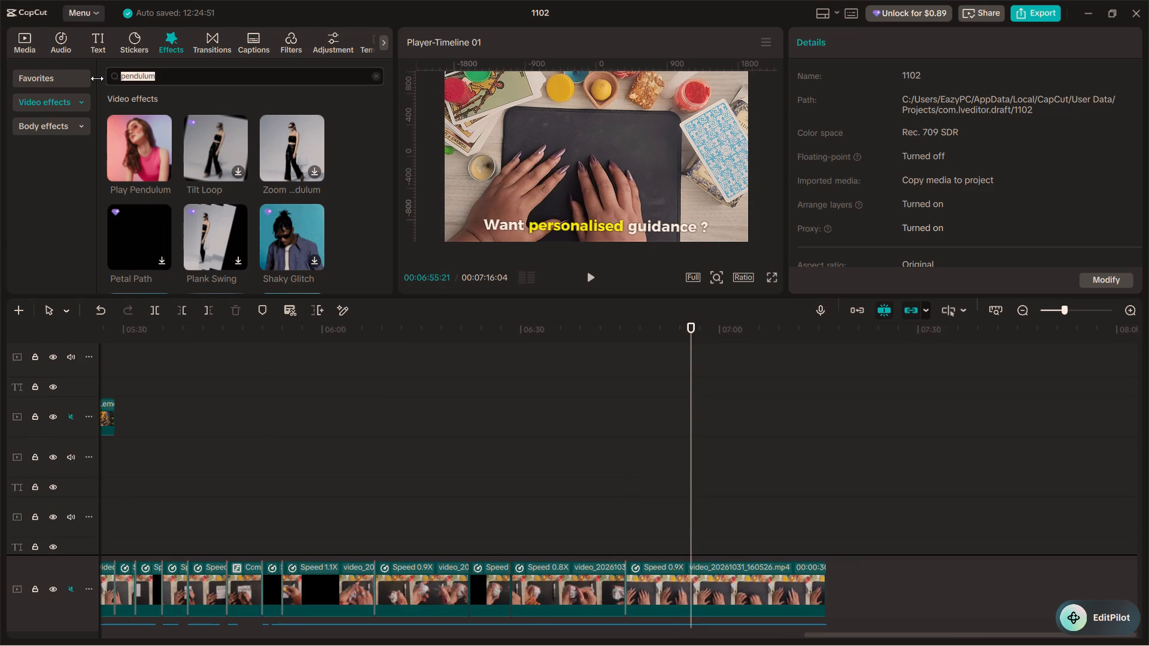
left_click(92, 38)
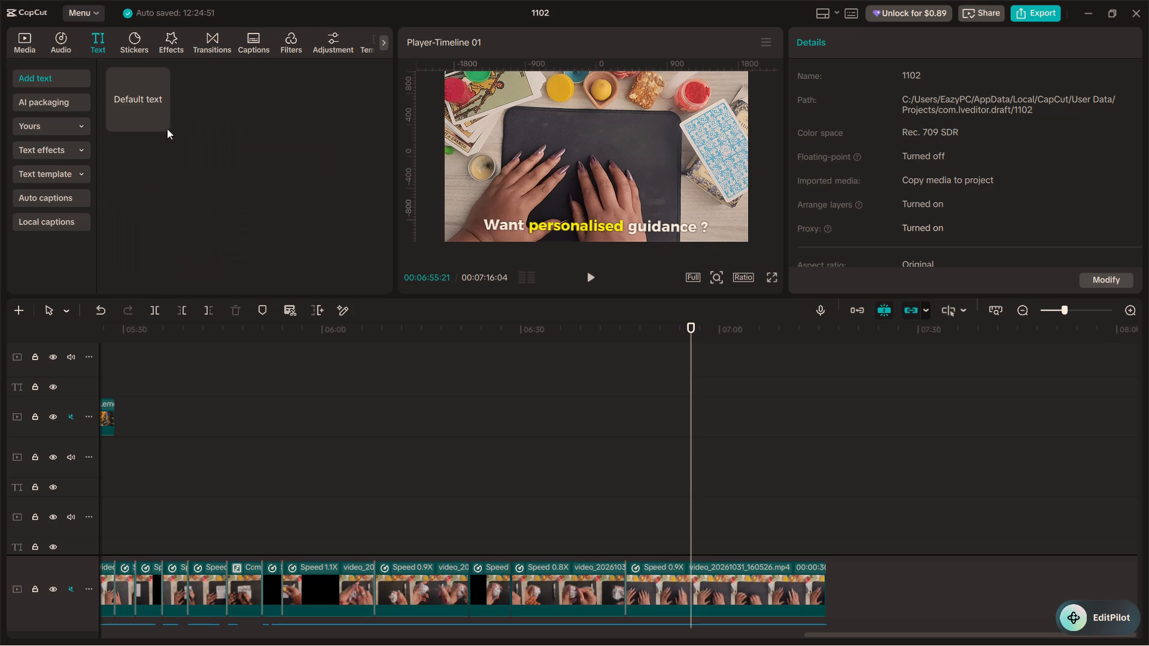
left_click_drag(147, 105, 692, 407)
scroll(686, 398, "up", 14)
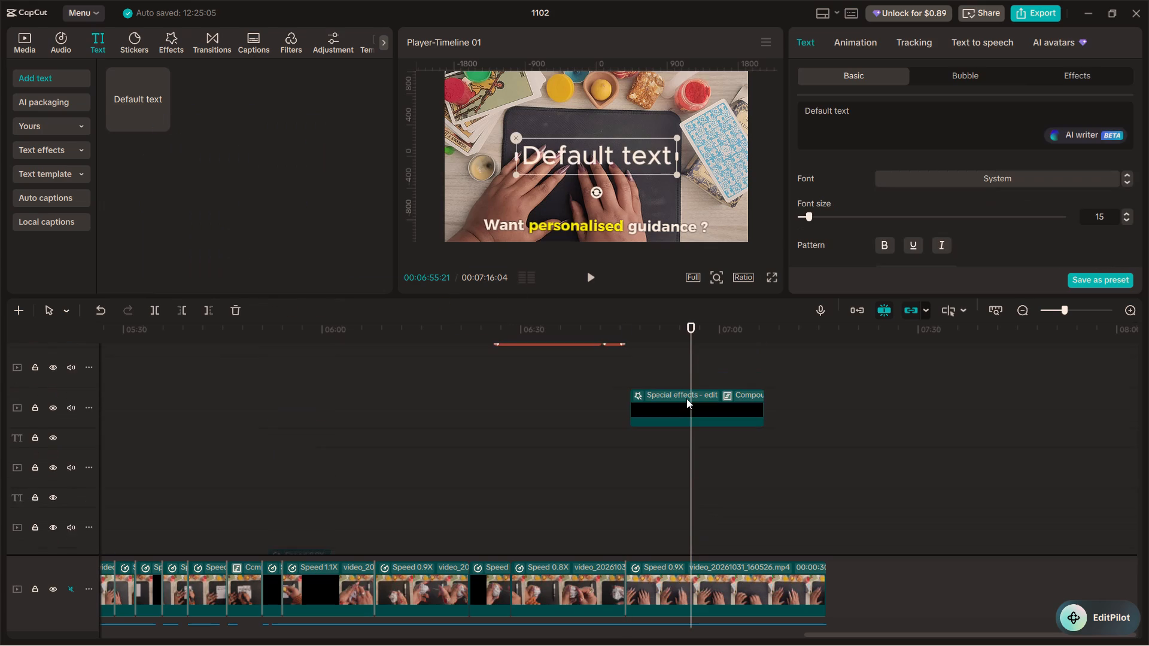
scroll(686, 398, "down", 6)
left_click_drag(700, 531, 699, 328)
scroll(712, 406, "up", 5)
scroll(715, 437, "down", 5)
left_click_drag(701, 537, 706, 479)
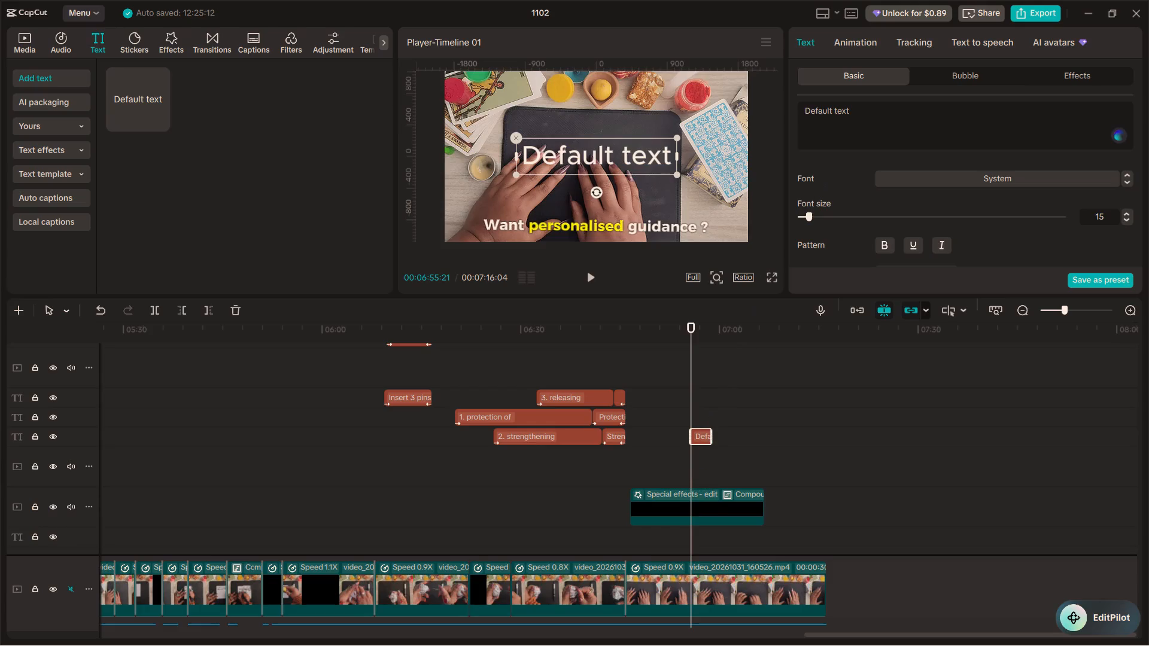
Replace the default text with the contact phone number, hyphenated after the country code, the next four digits and the following three.
left_click_drag(860, 109, 798, 106)
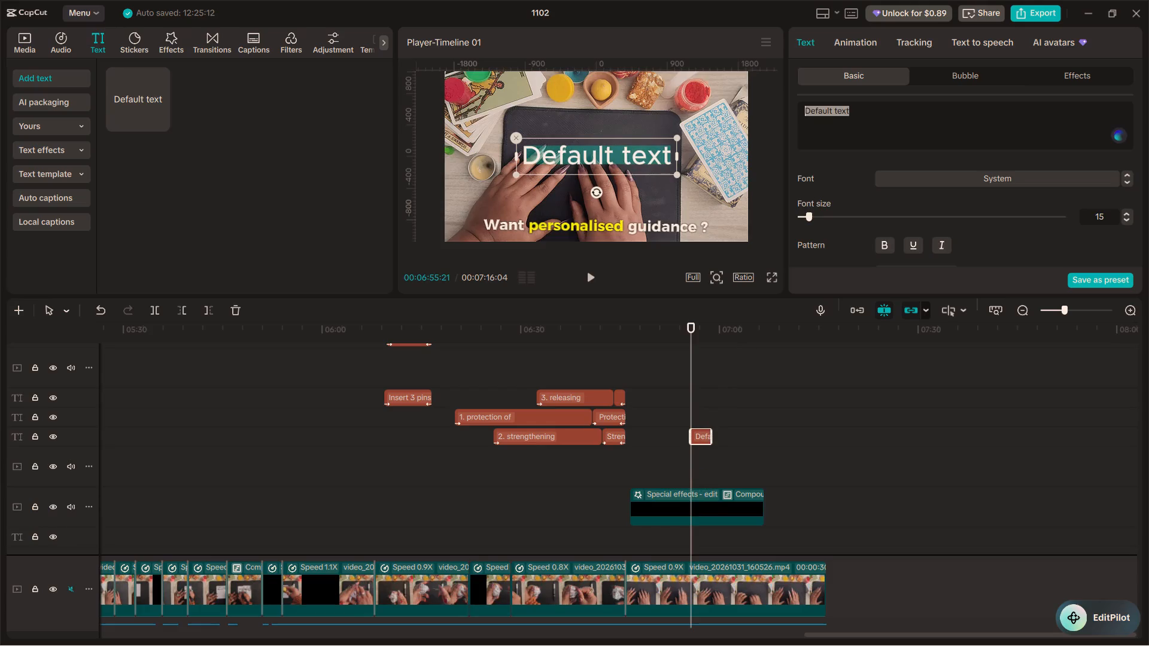
key("super+v")
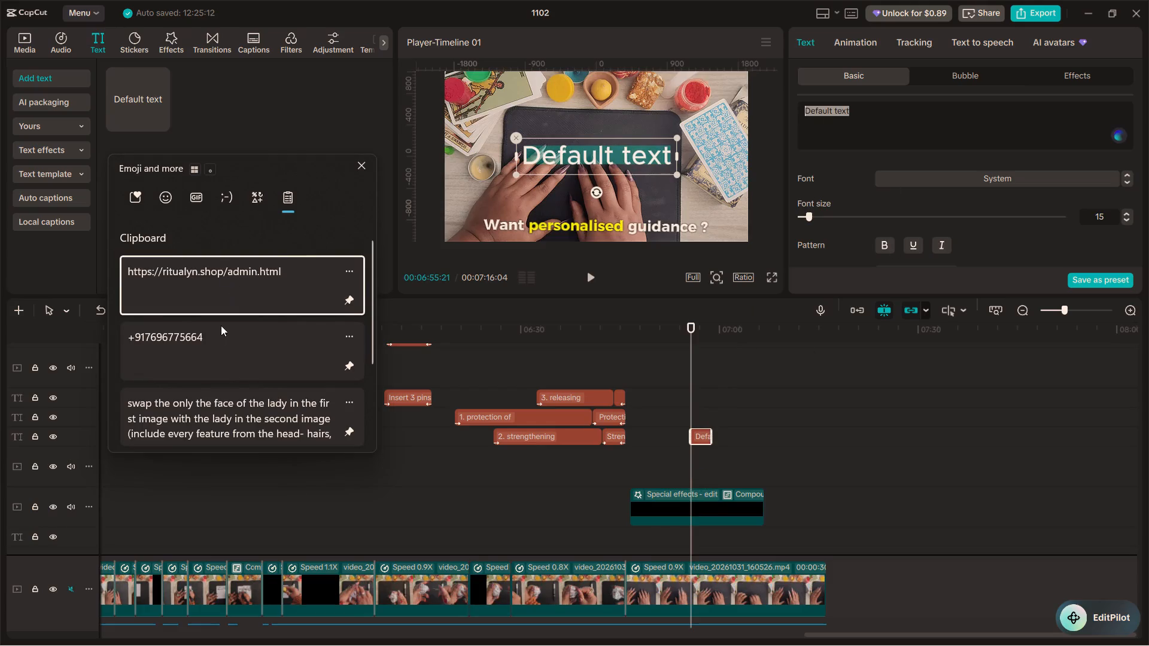
left_click(211, 340)
key("ctrl+v")
left_click(821, 108)
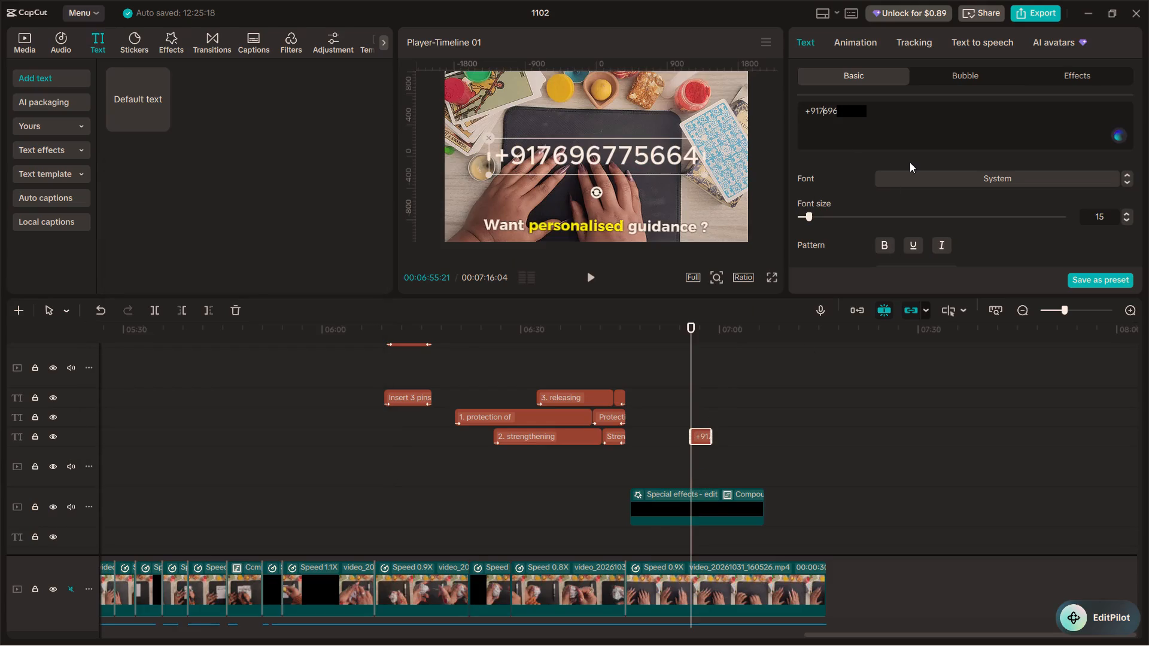
key("Left")
key("minus")
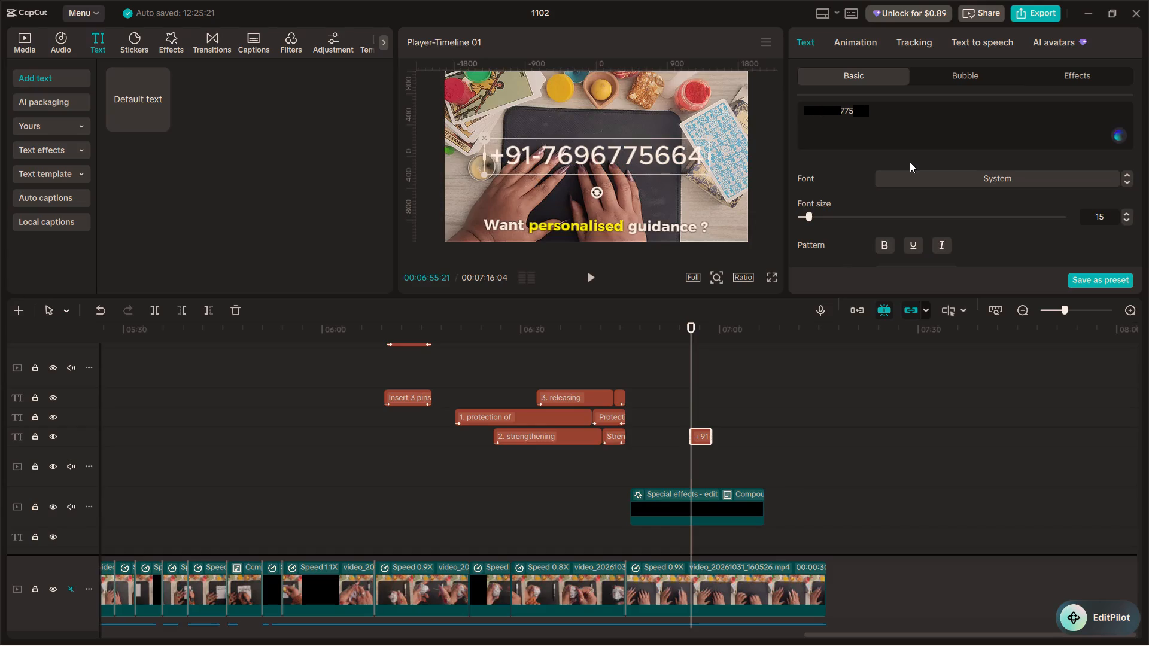
key("Right")
key("Right")
key("Right")
key("Right")
key("minus")
key("Right")
key("Right")
key("Right")
key("minus")
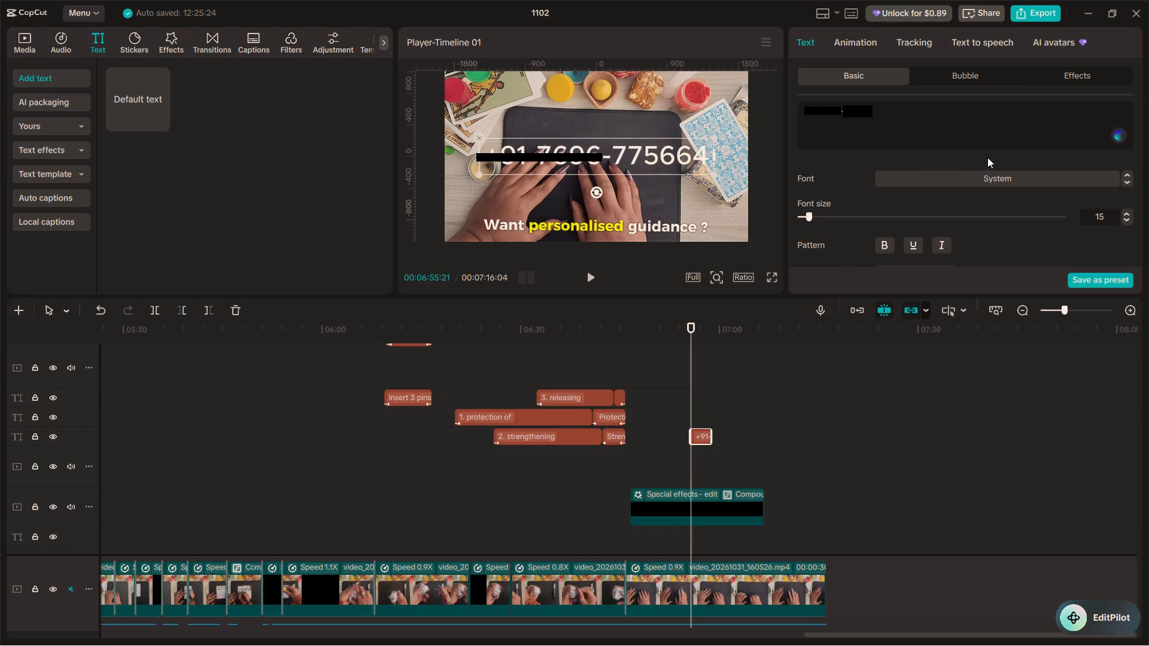
key("Right")
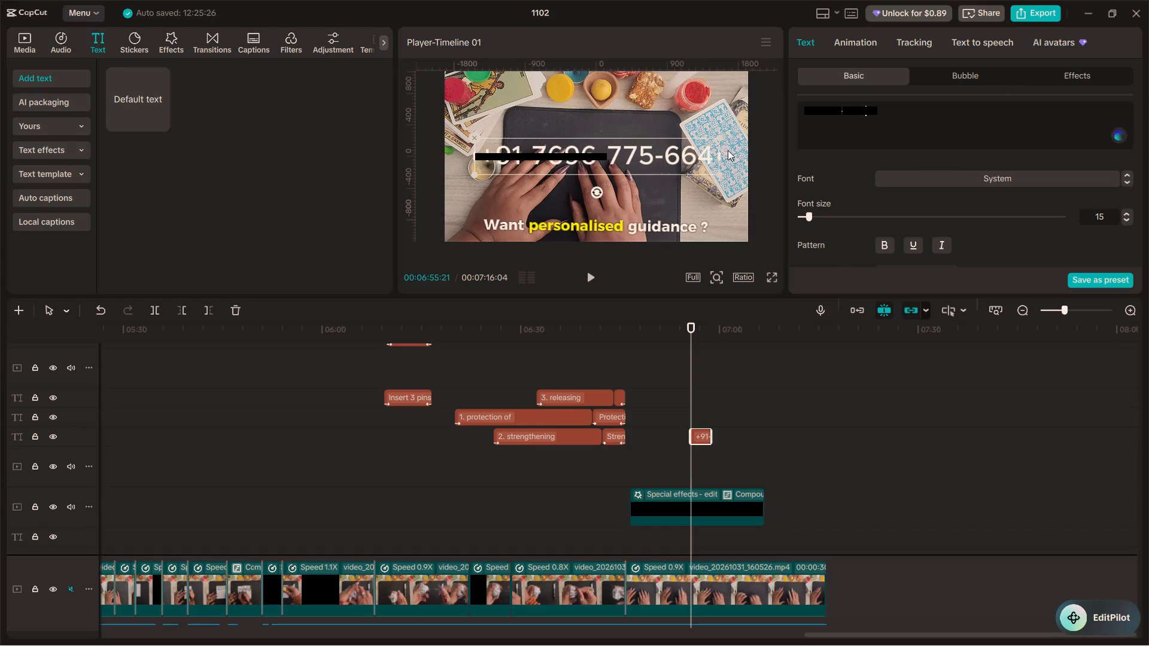
Move the phone number text up into the upper part of the video frame.
left_click_drag(612, 157, 610, 124)
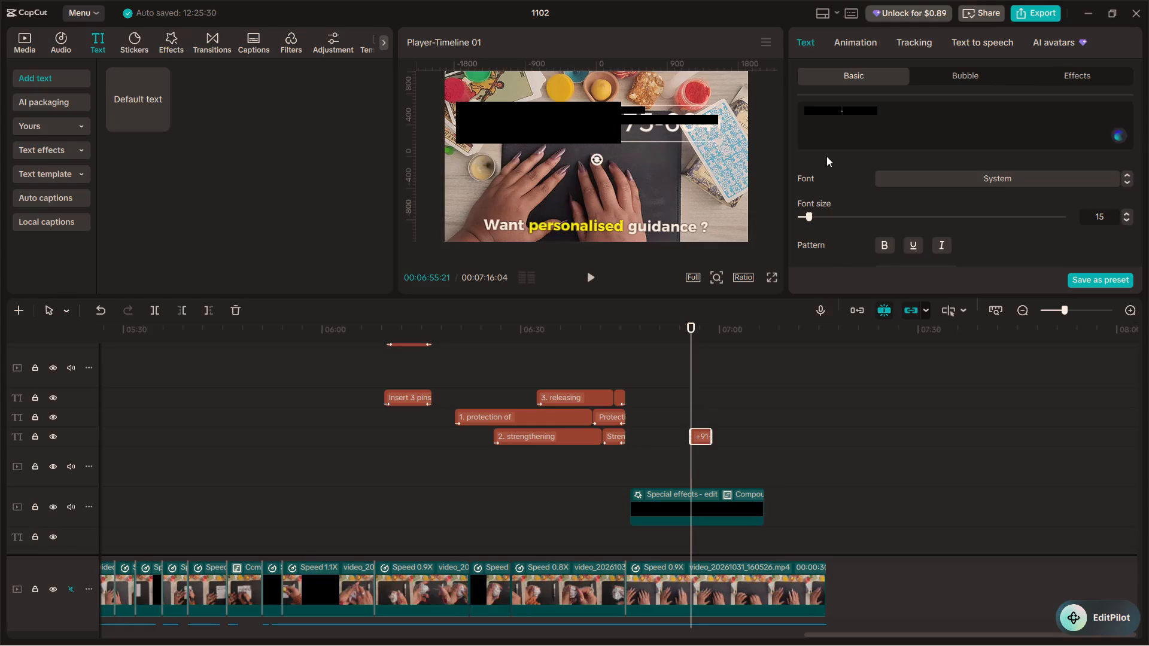
Style the phone number text with the white, black-outlined preset and the Montserrat font.
scroll(850, 195, "down", 4)
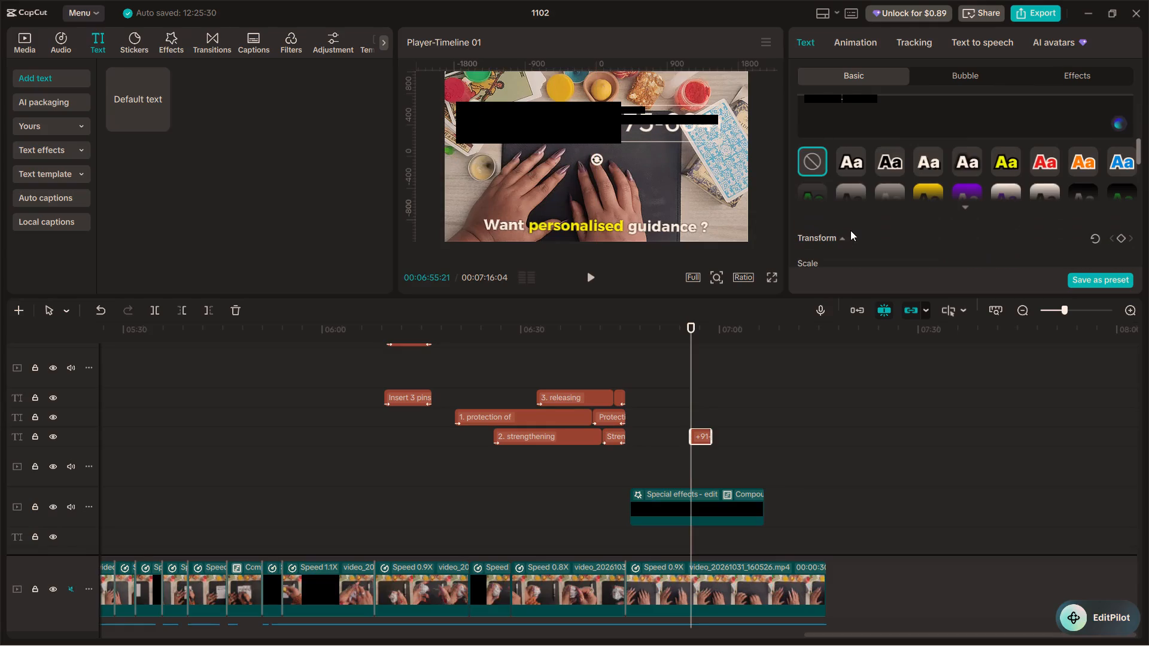
left_click(853, 165)
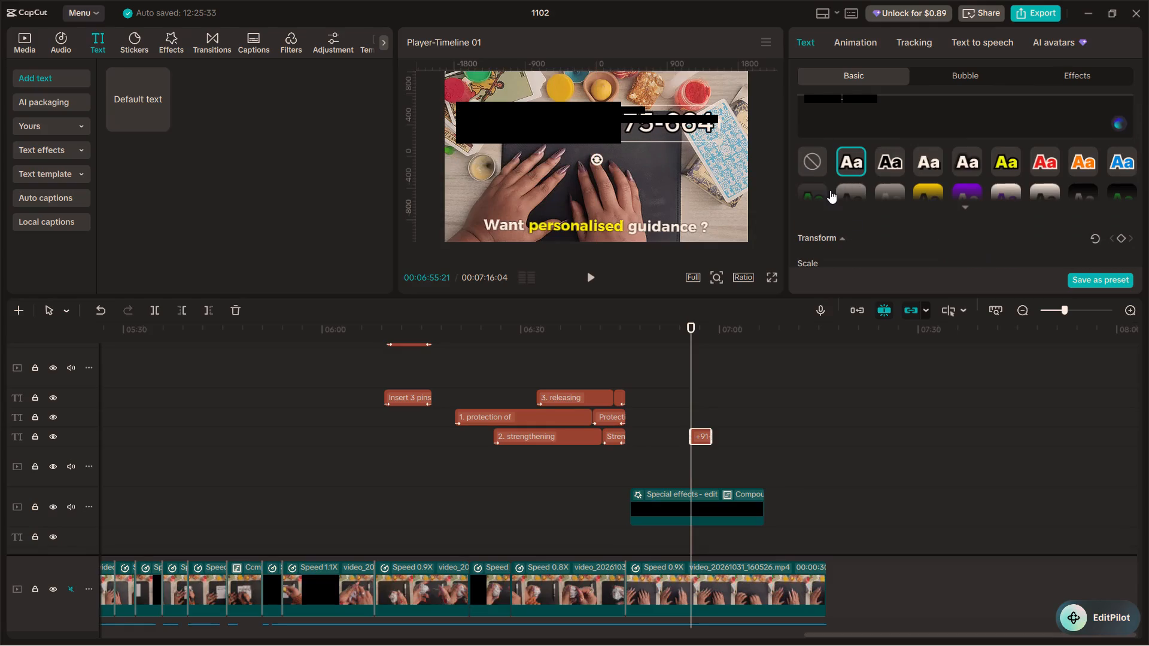
scroll(966, 180, "up", 2)
scroll(1075, 179, "up", 1)
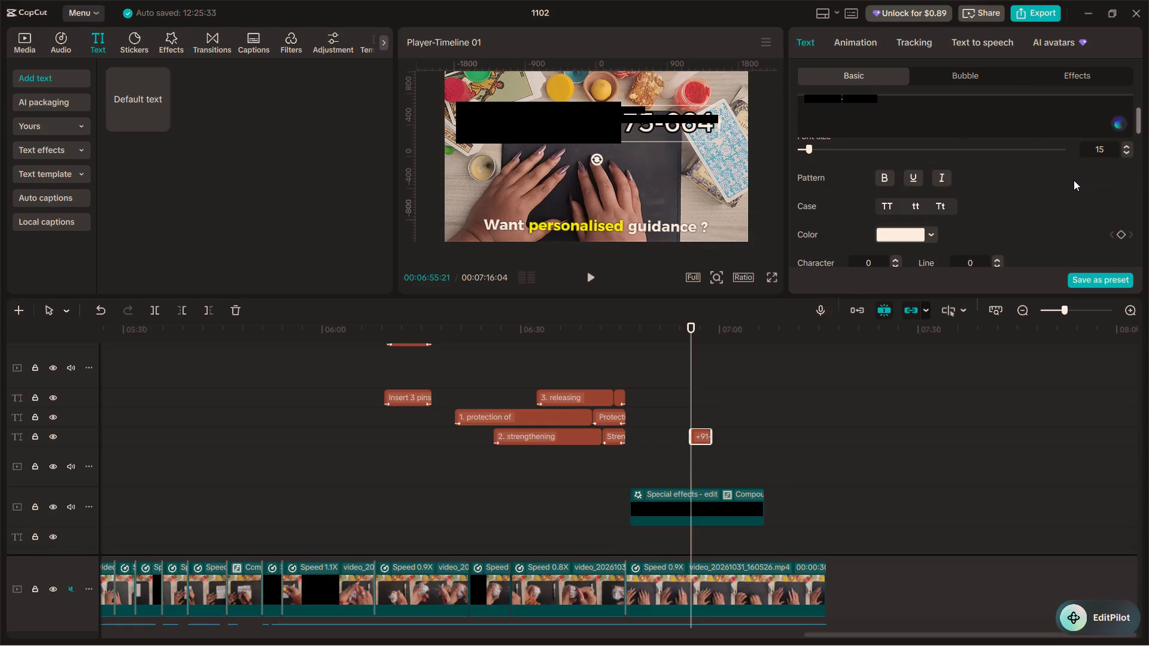
scroll(1065, 186, "up", 1)
left_click(1129, 181)
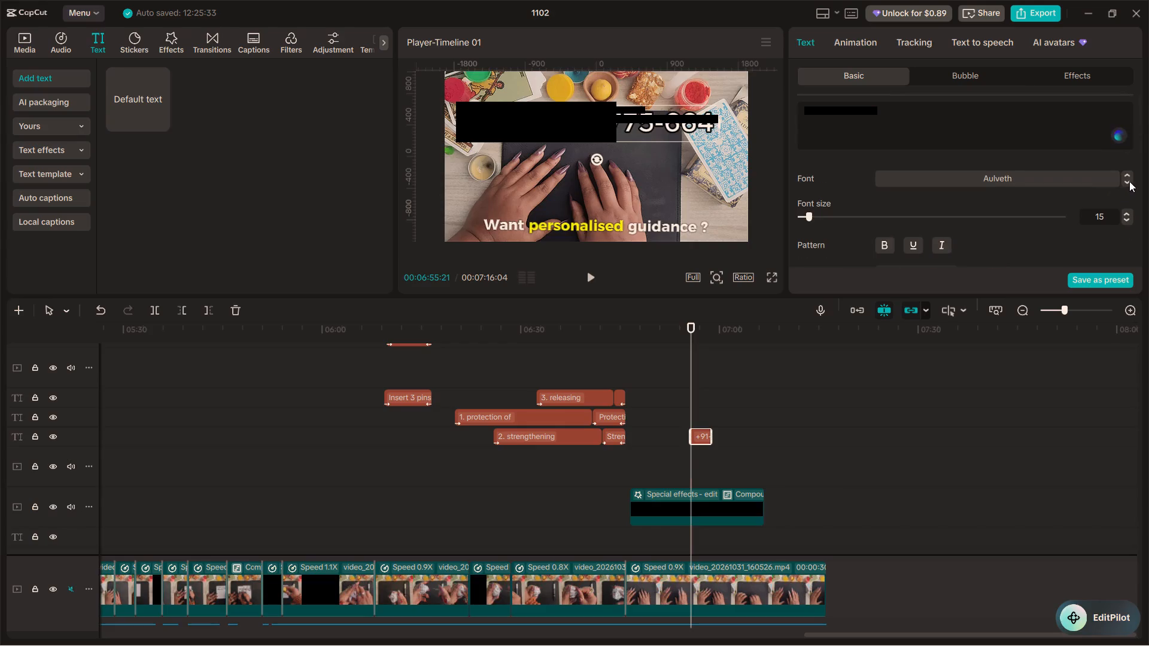
left_click(1129, 181)
left_click(1129, 181)
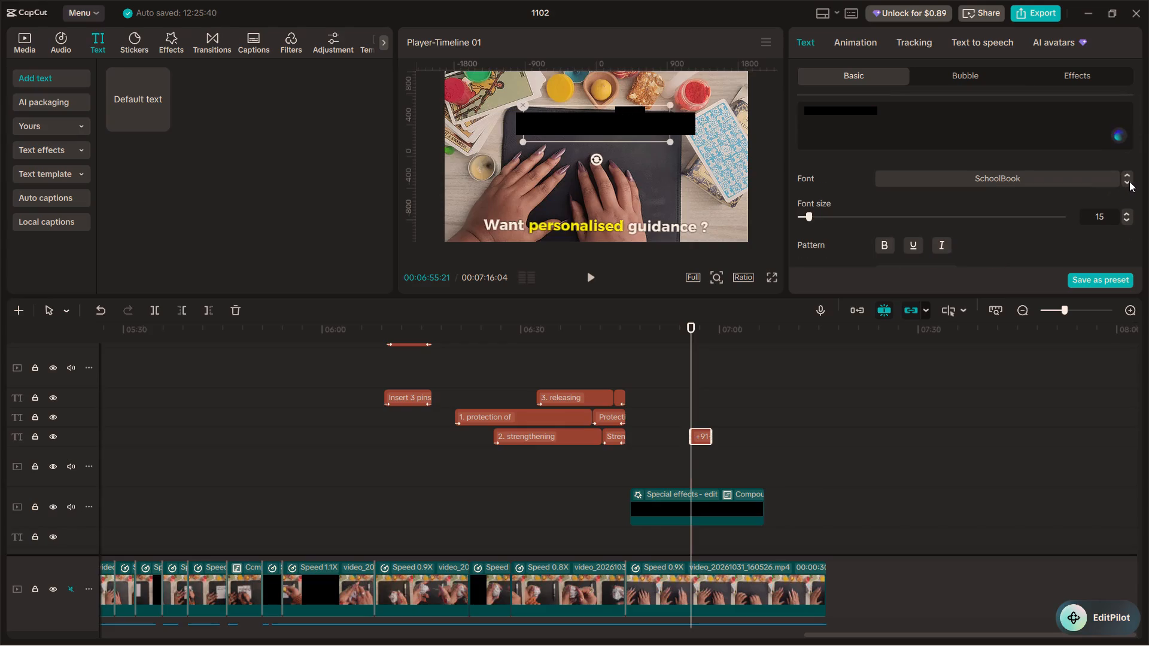
left_click(1129, 181)
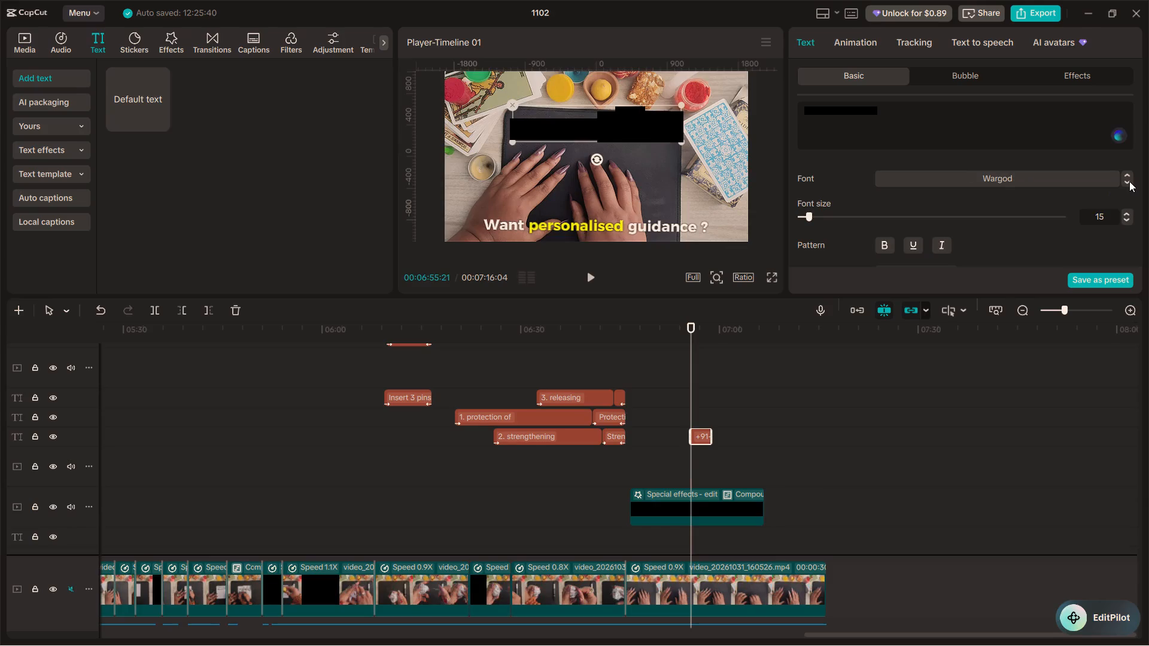
left_click(1129, 181)
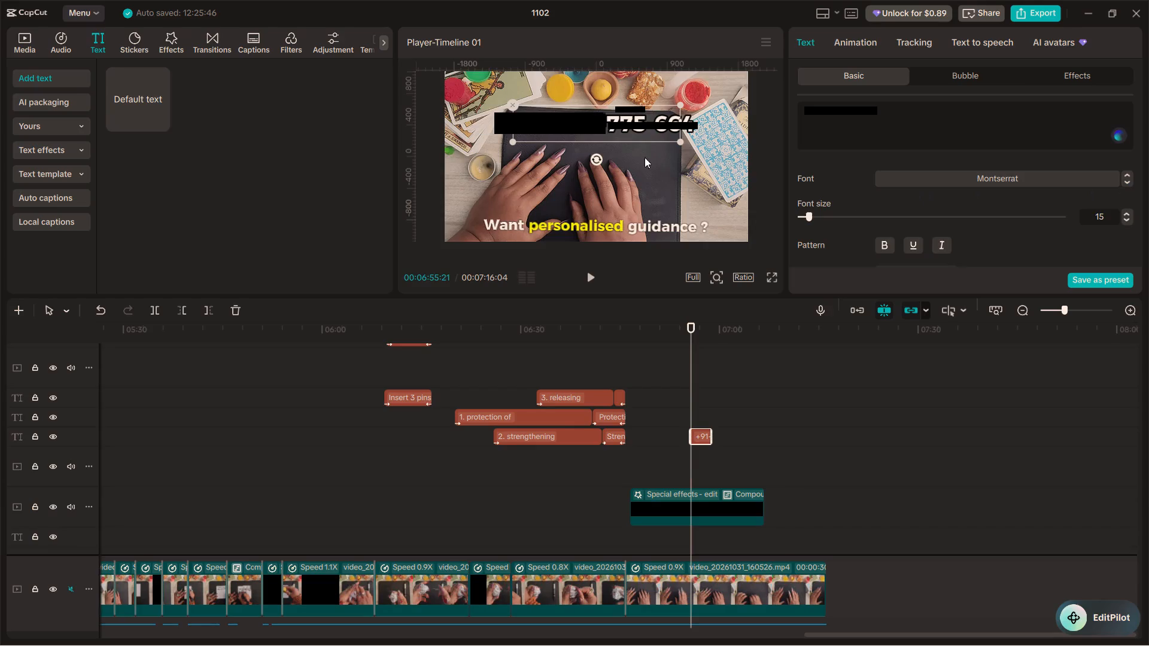
left_click(614, 225)
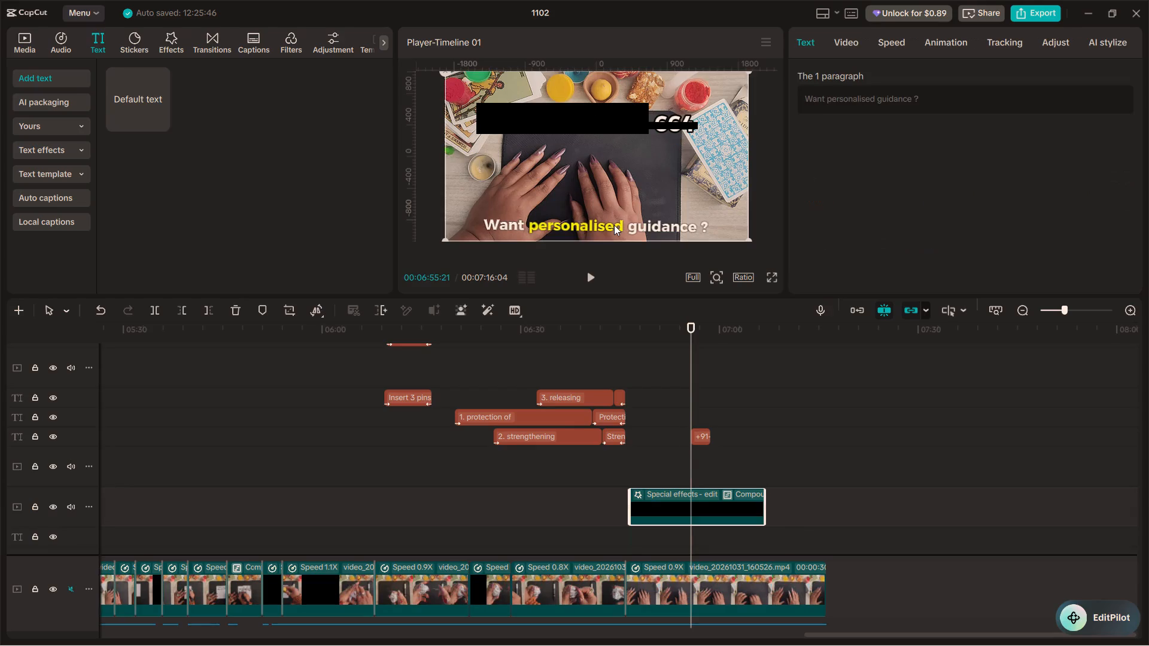
left_click(616, 123)
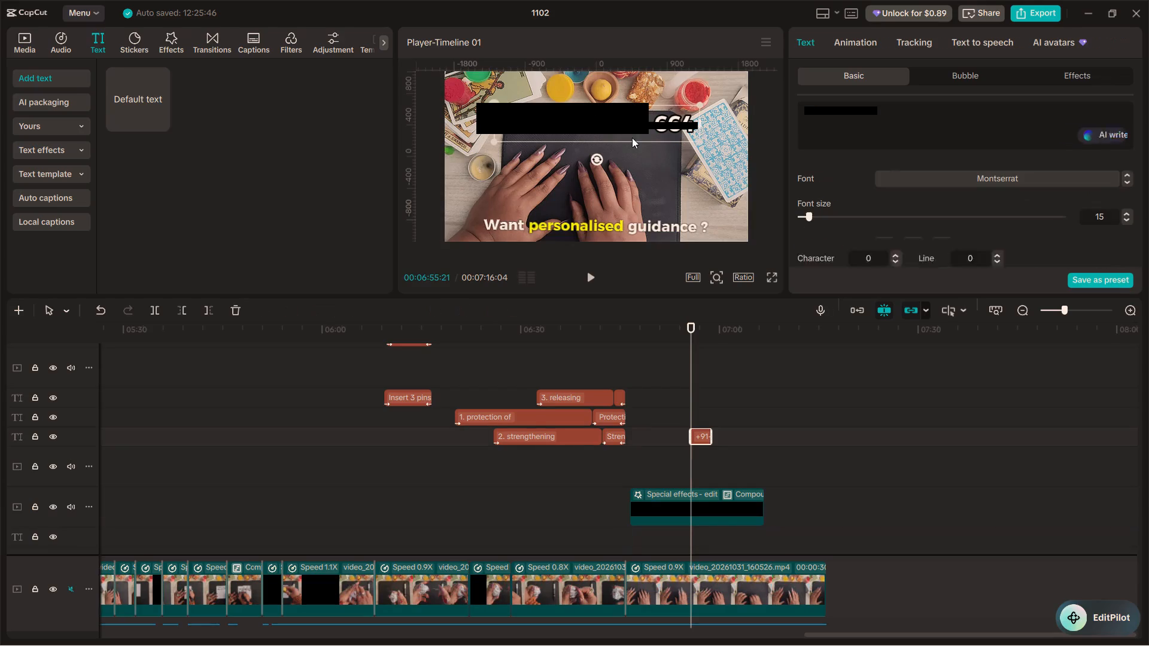
left_click(638, 126)
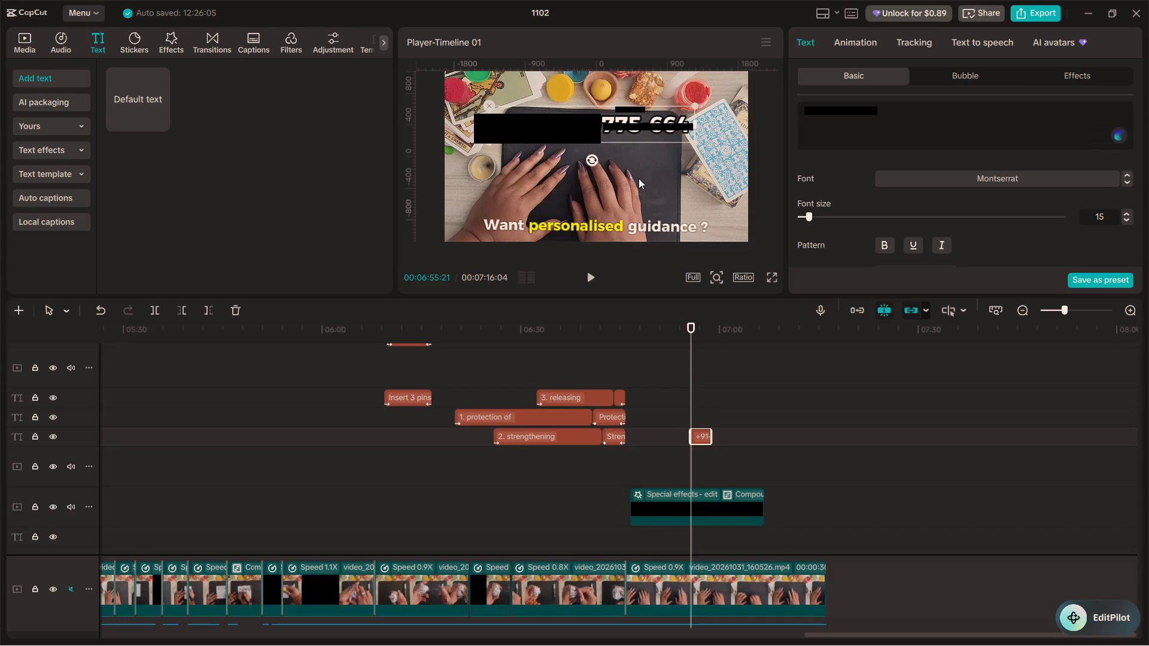
Examine the caption's position keyframes inside the guidance compound clip, play its entrance and return to the main timeline.
double_click(728, 510)
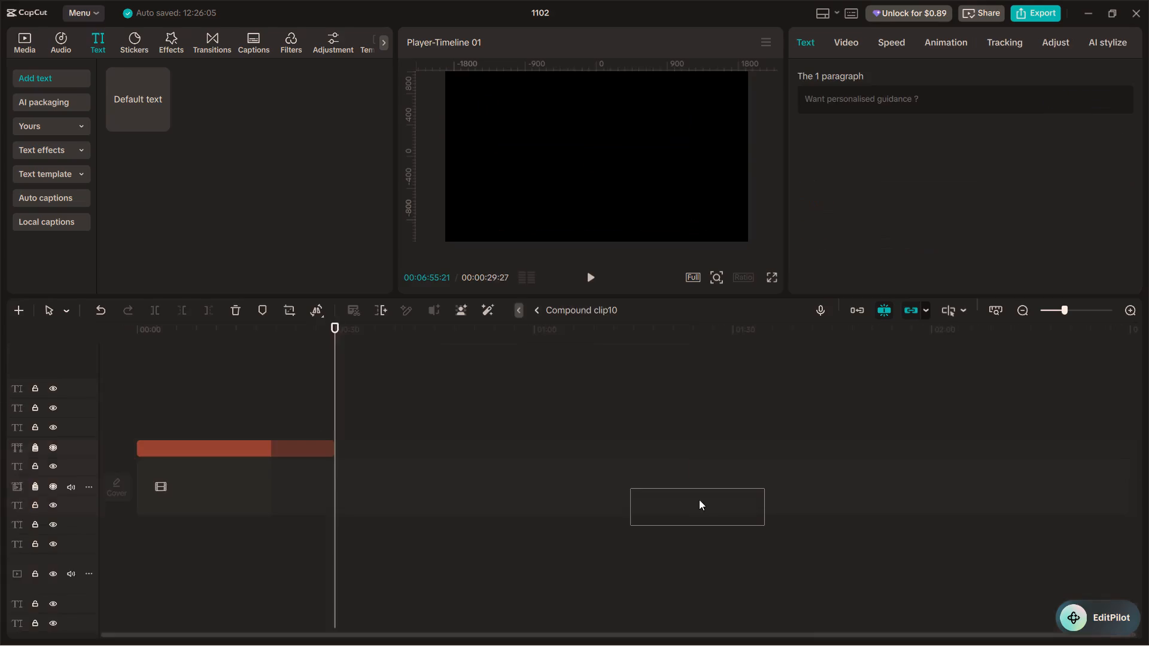
left_click(276, 445)
left_click(360, 371)
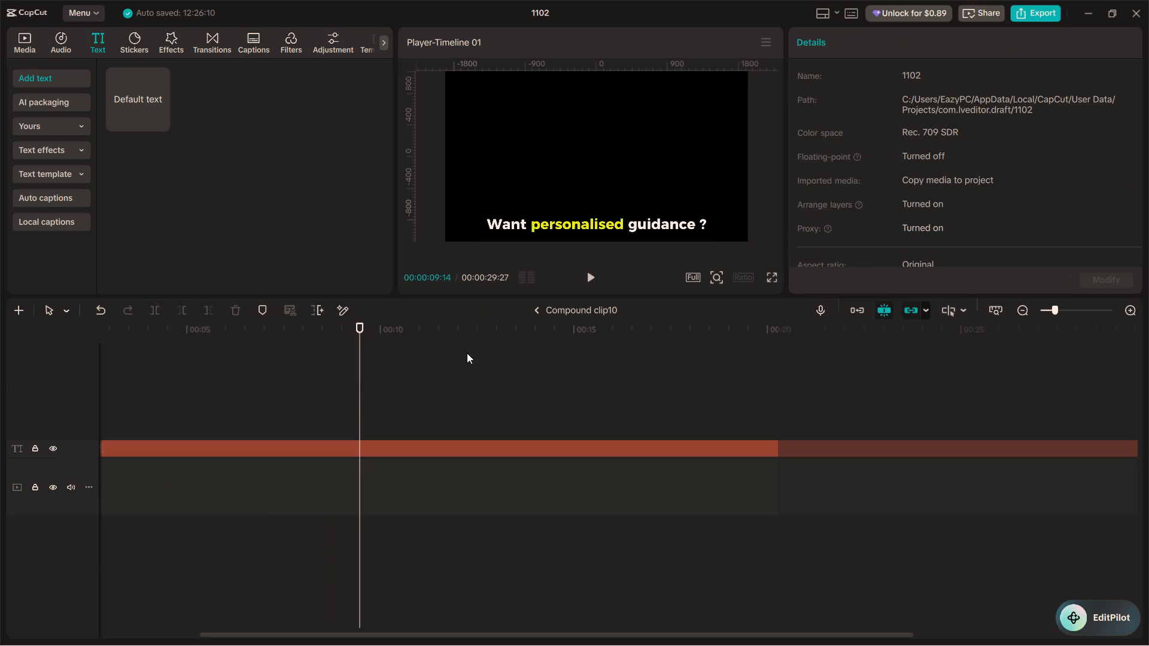
left_click_drag(363, 401, 222, 383)
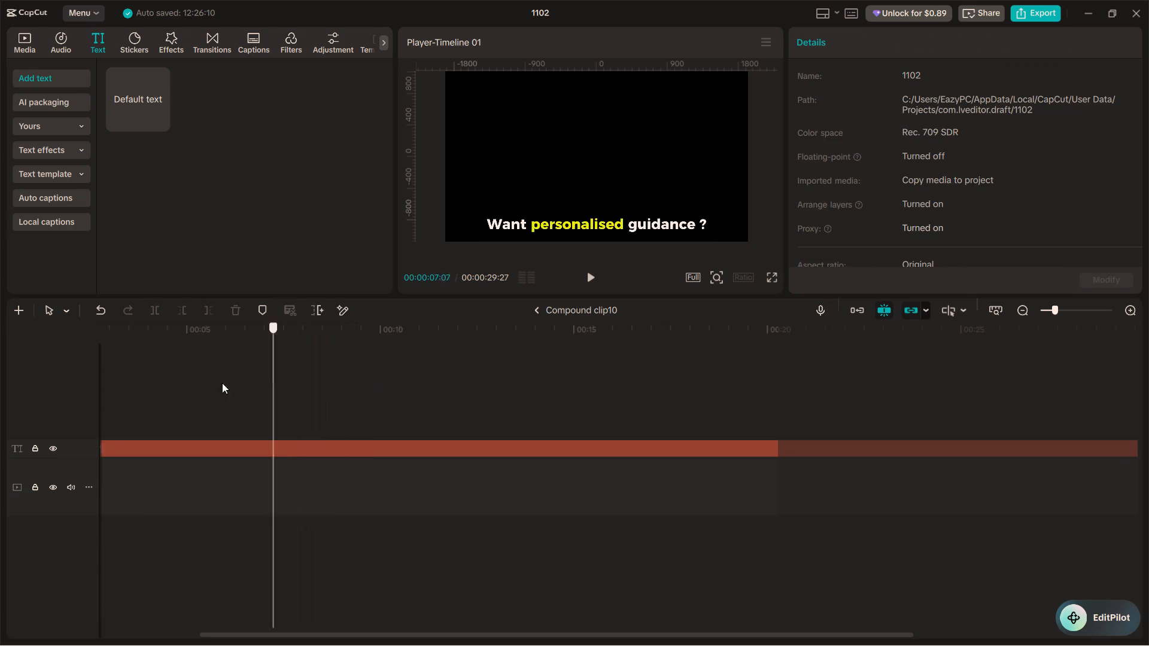
left_click_drag(222, 383, 119, 397)
left_click(166, 452)
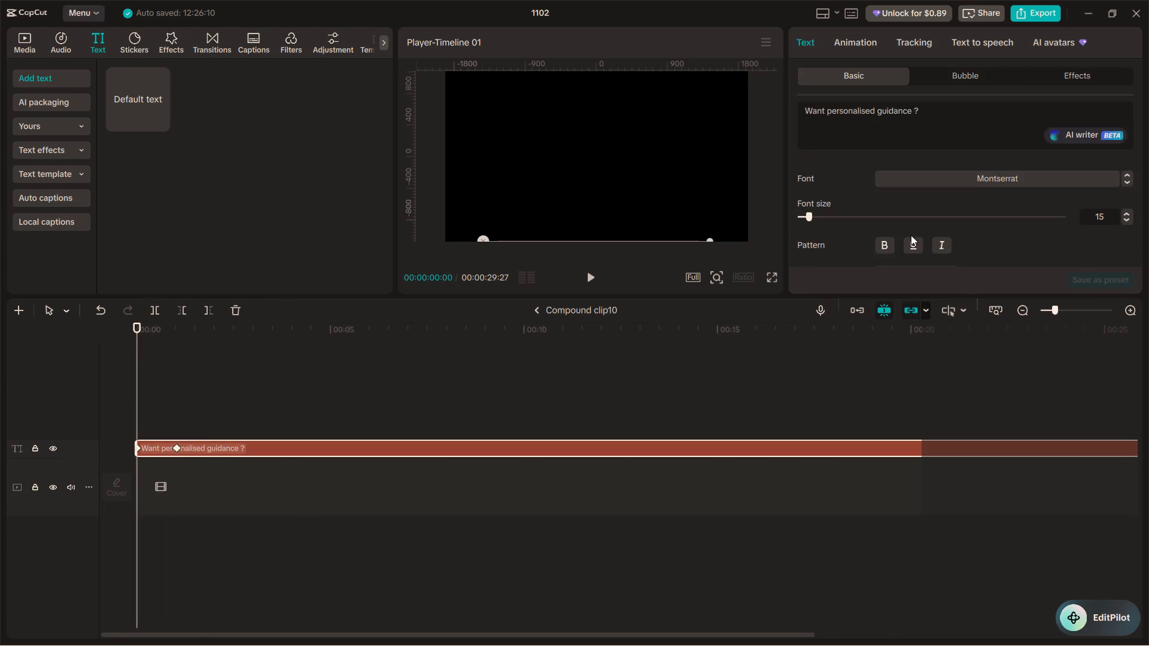
scroll(912, 234, "down", 6)
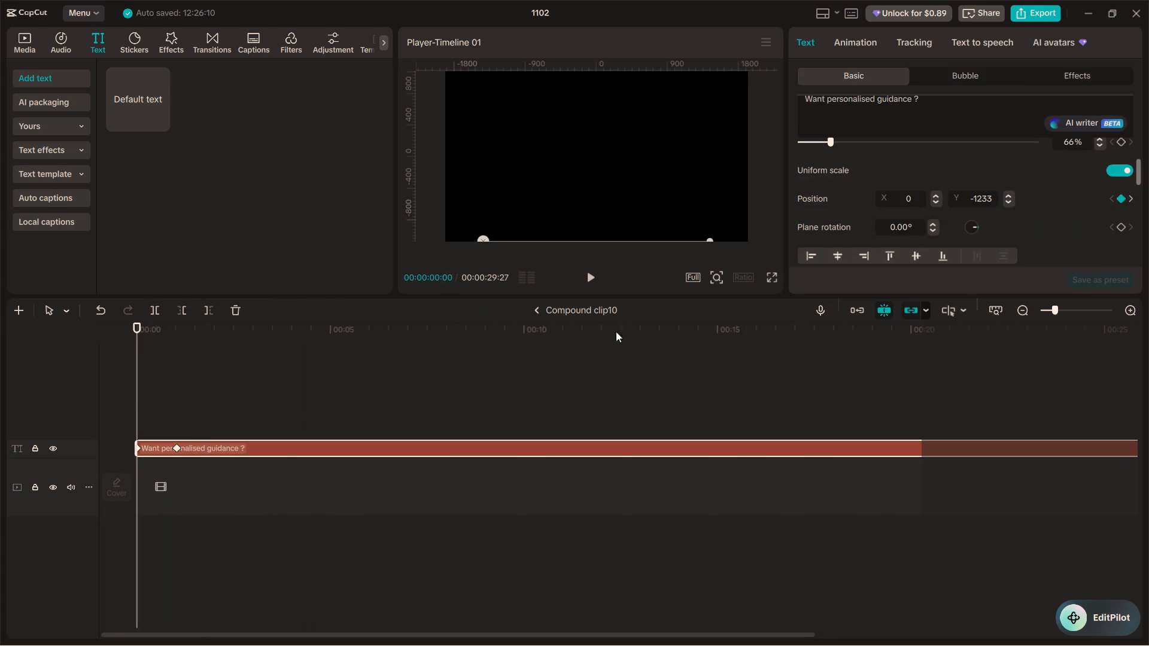
key("space")
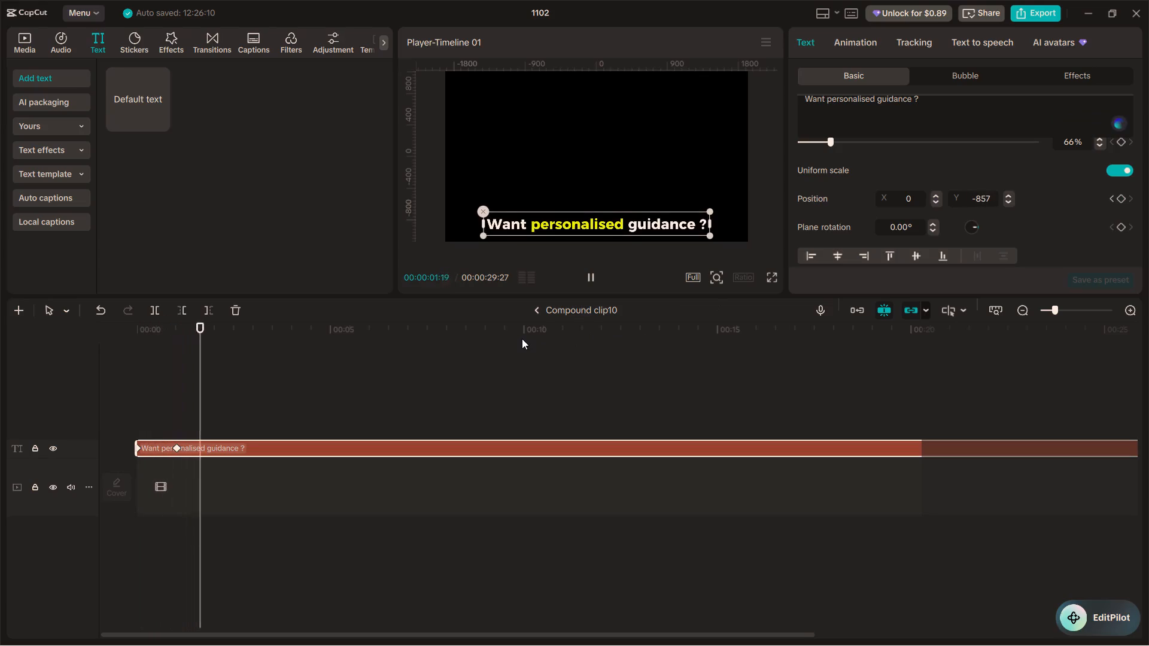
key("space")
left_click(540, 309)
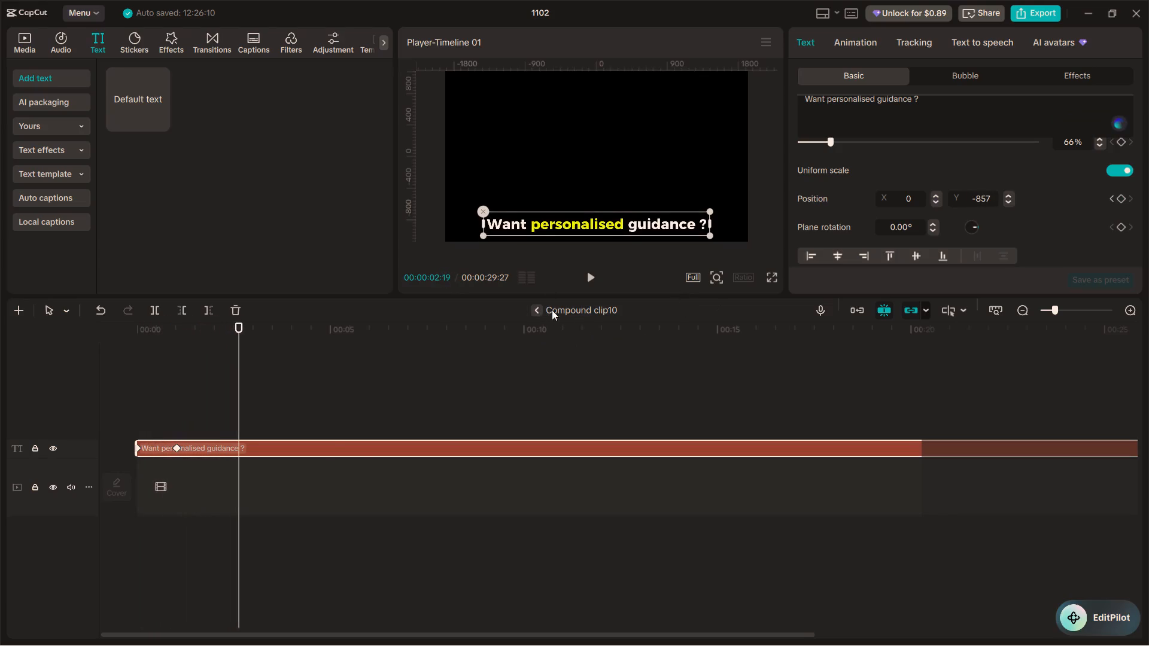
Extend the end of the phone number text clip to about 00:07:01 and play that section.
key("space")
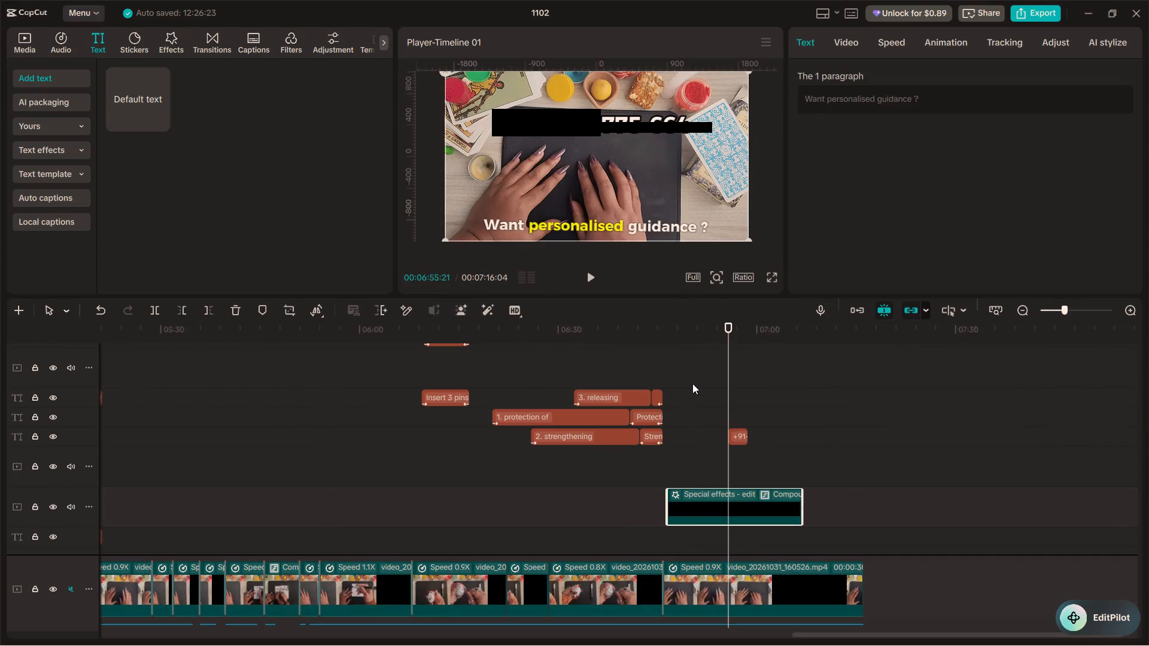
key("space")
left_click(734, 410)
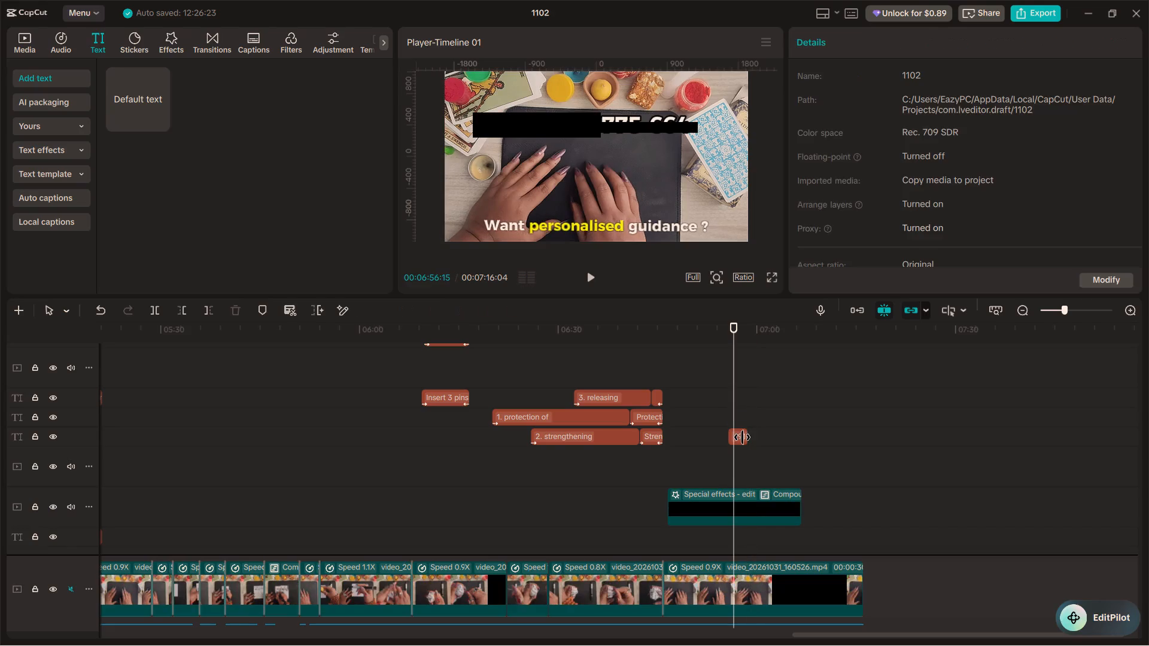
left_click(742, 437)
left_click_drag(746, 438, 761, 438)
left_click(722, 404)
key("space")
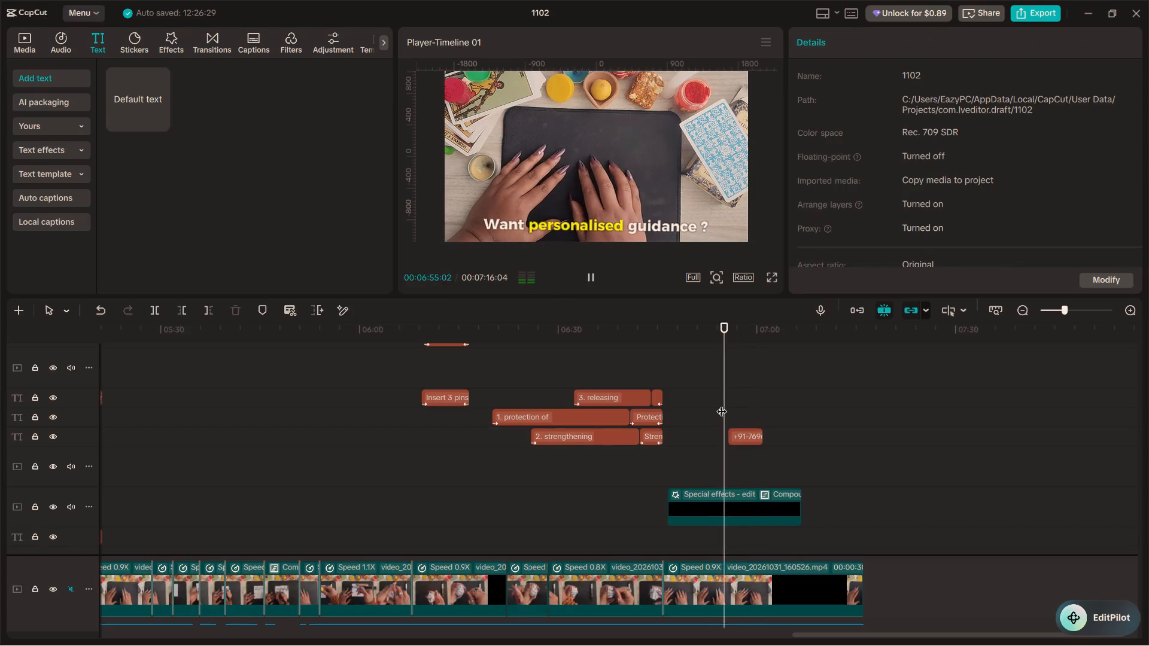
Convert the phone number text clip into a compound clip.
left_click(742, 432)
key("space")
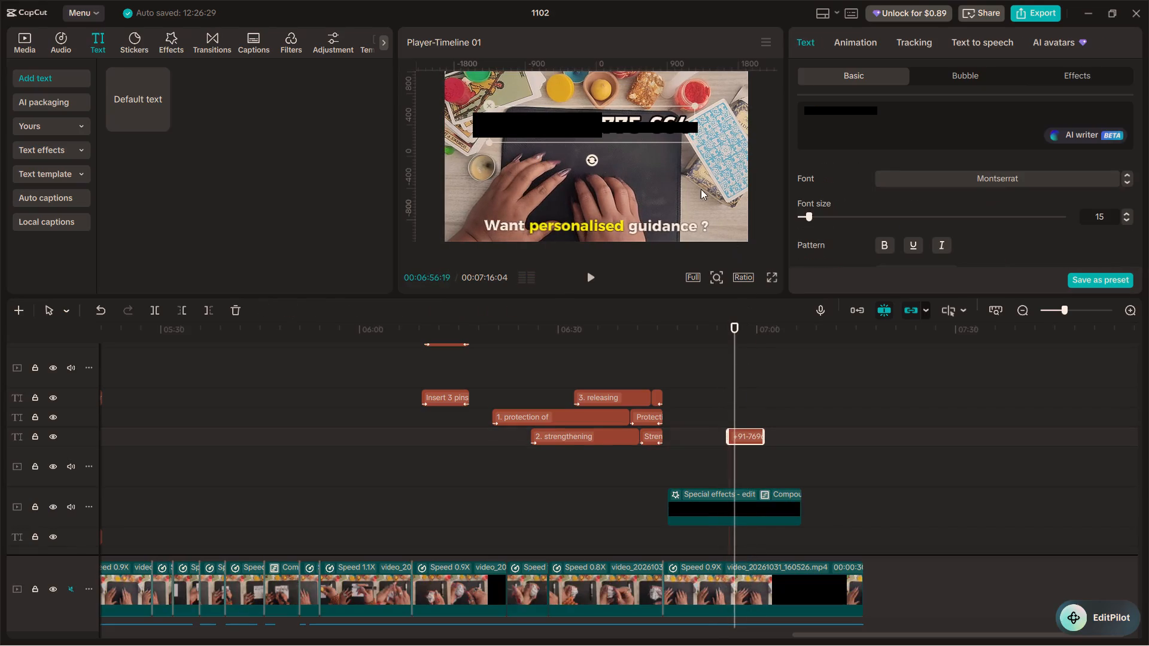
right_click(750, 432)
left_click(775, 473)
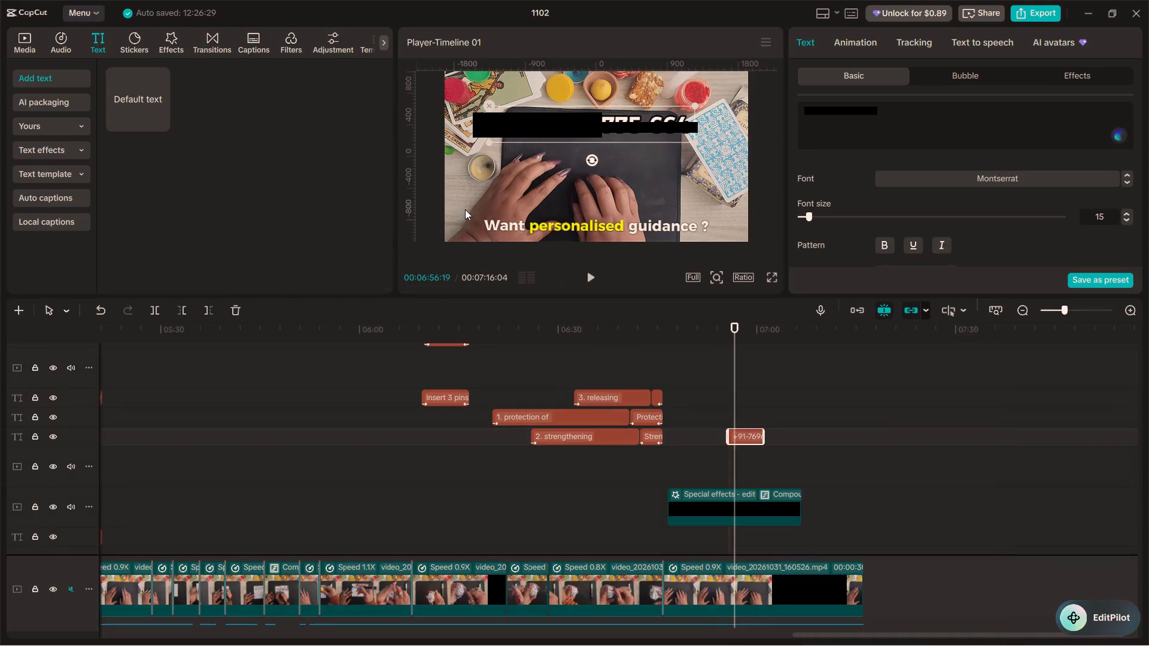
Apply the Play Pendulum video effect to the phone number compound clip.
left_click(164, 36)
left_click_drag(143, 135, 710, 392)
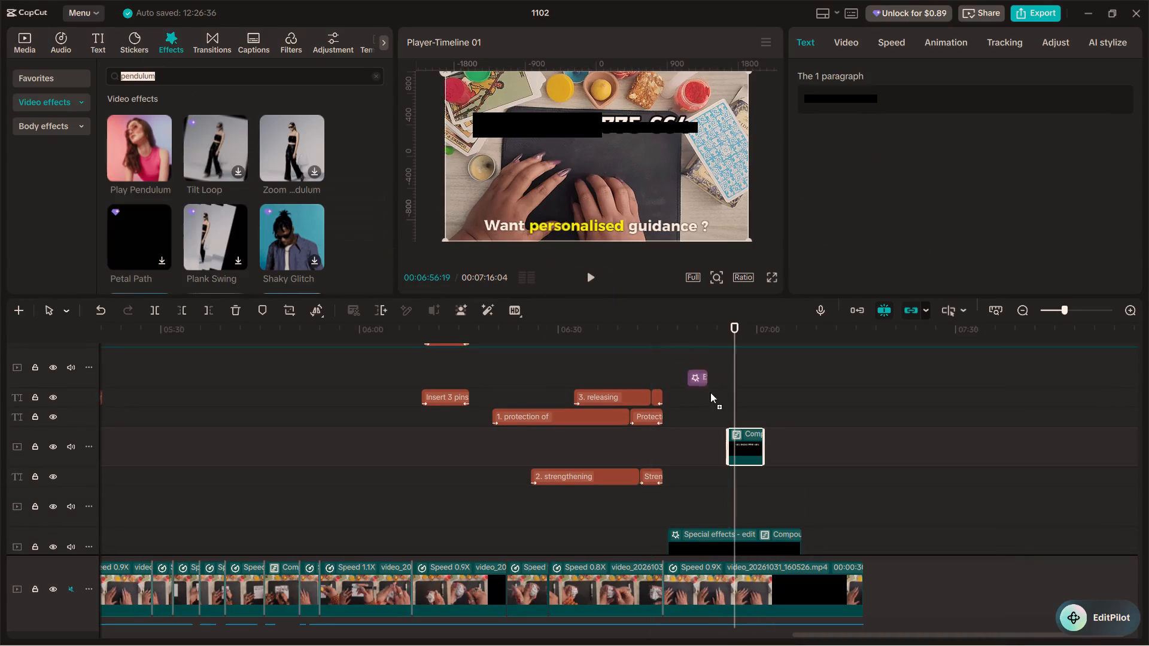
left_click_drag(710, 392, 743, 437)
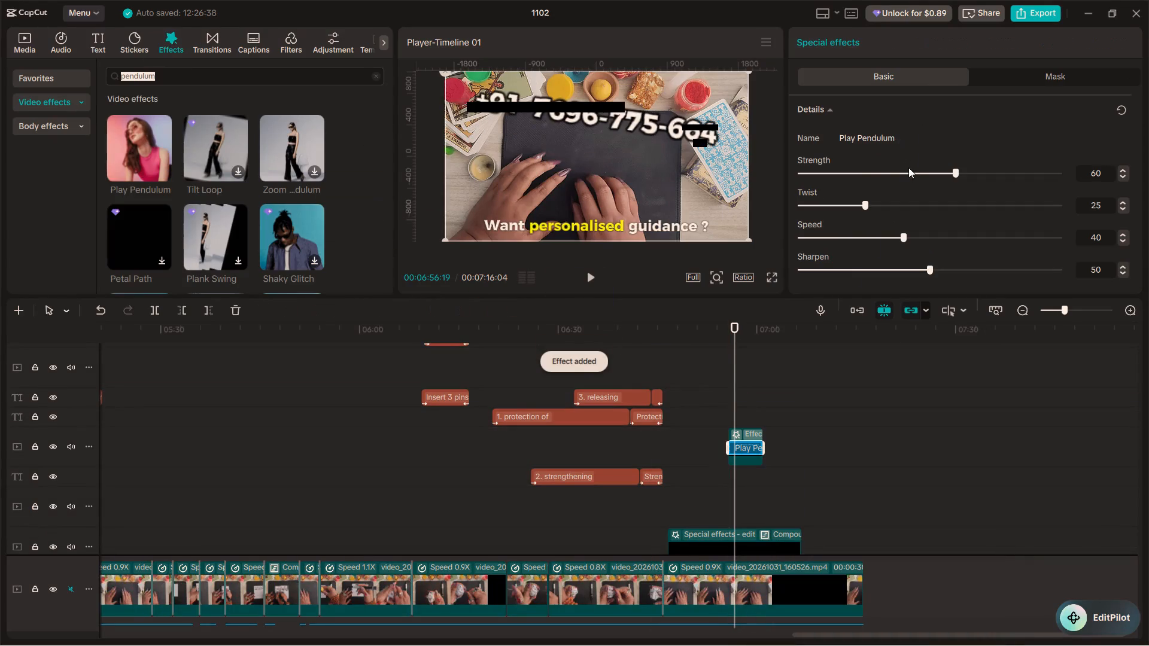
Set the pendulum effect's Strength to 5, Twist to 0 and Speed to 3, and play the phone number section.
left_click_drag(898, 172, 822, 175)
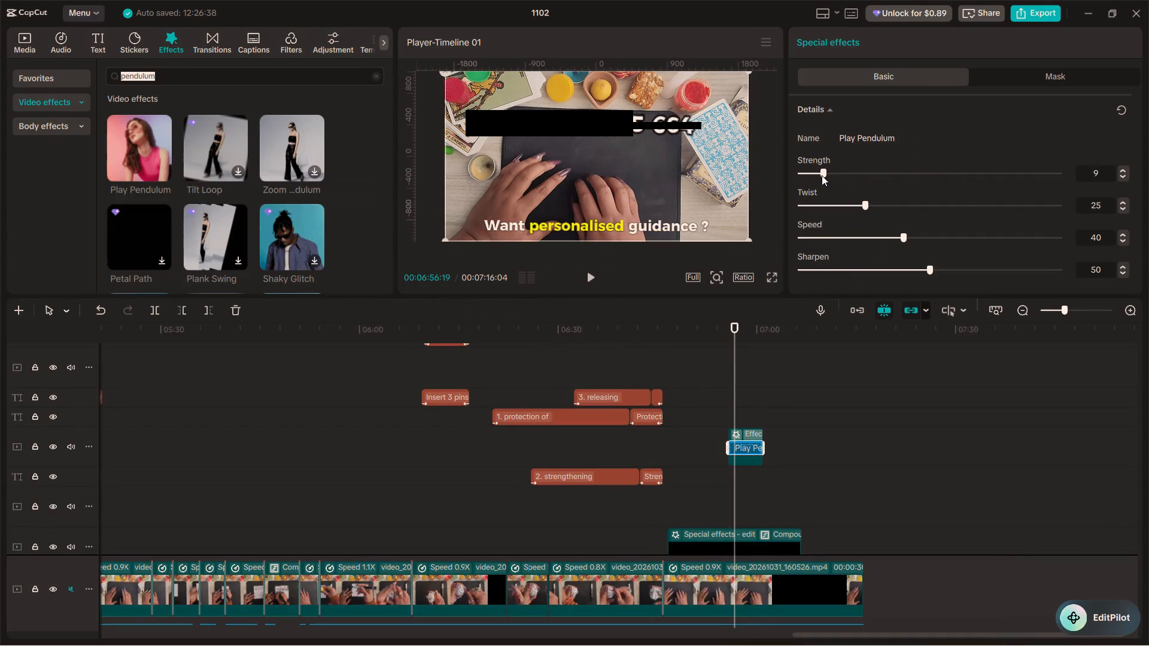
left_click_drag(822, 175, 813, 175)
left_click_drag(867, 199, 785, 206)
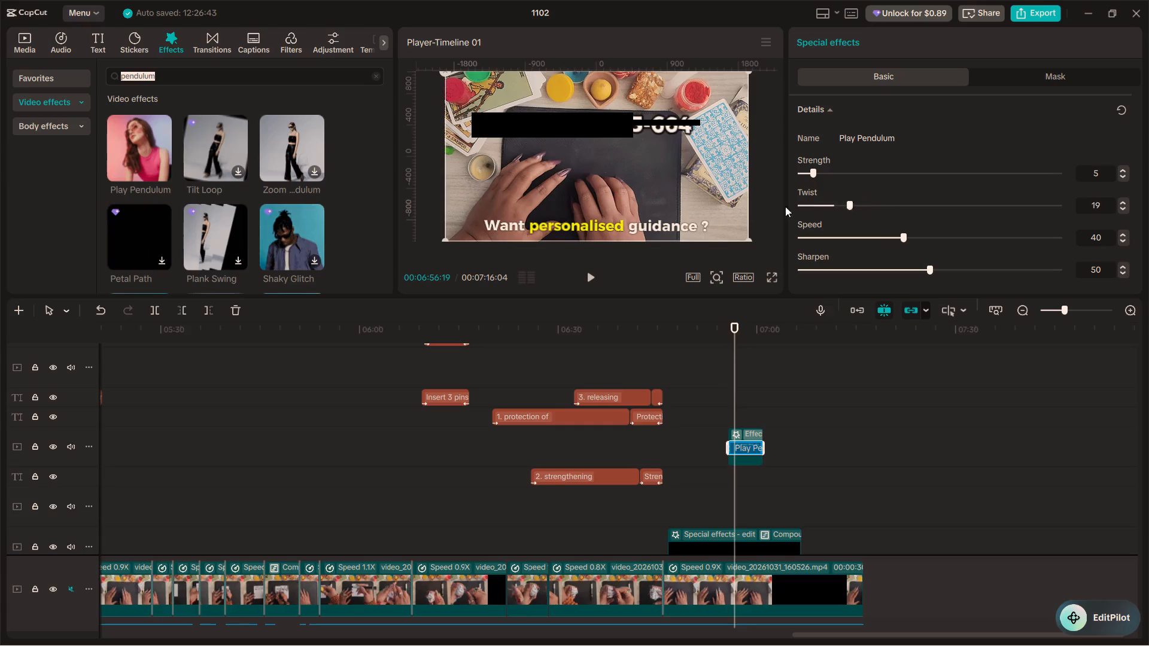
left_click_drag(785, 206, 720, 210)
left_click_drag(885, 237, 792, 233)
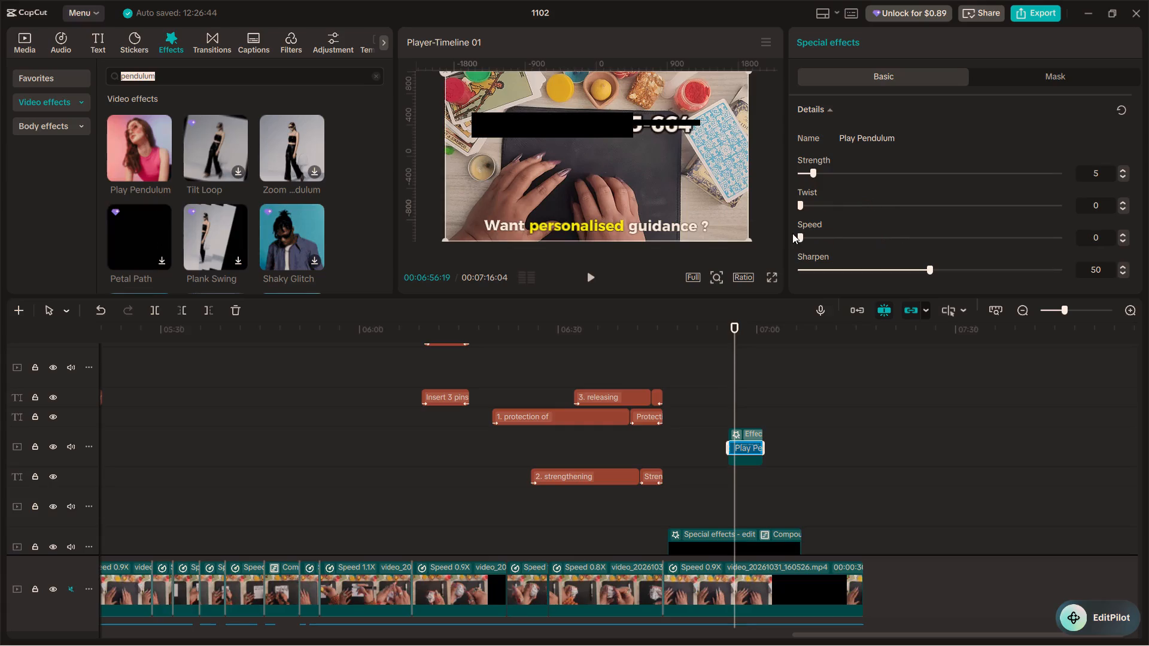
left_click_drag(792, 233, 805, 245)
left_click_drag(805, 245, 808, 246)
key("space")
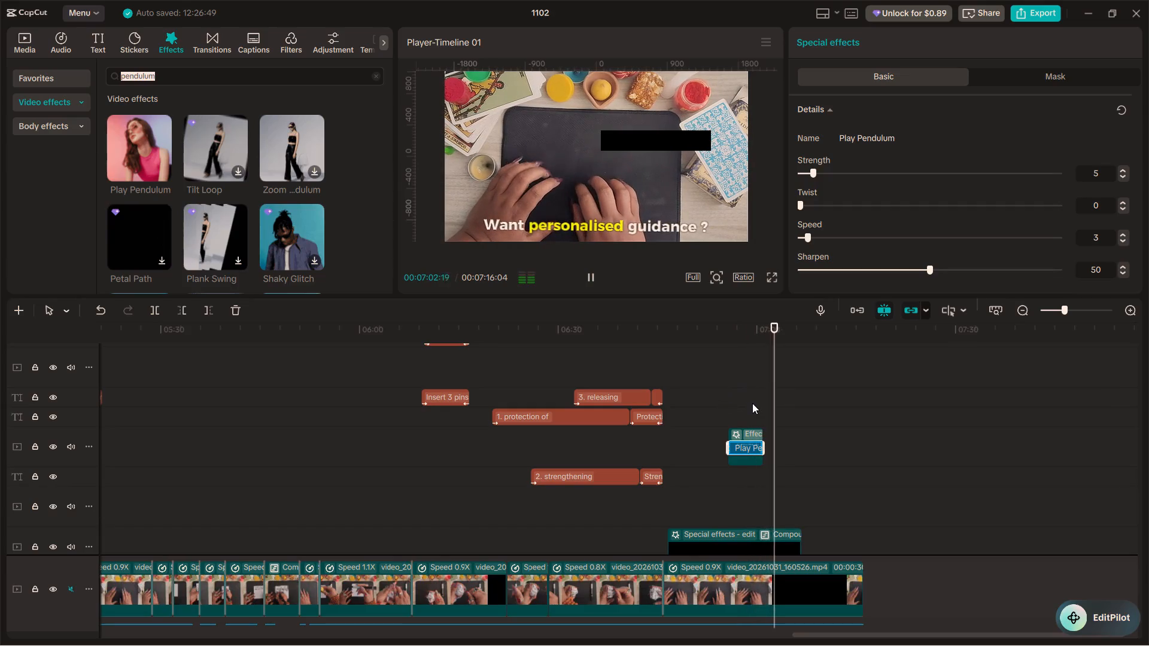
key("space")
Examine the voice-over waveform and play the section around 00:06:59 to find where the guidance caption should end.
scroll(752, 397, "up", 15, "ctrl")
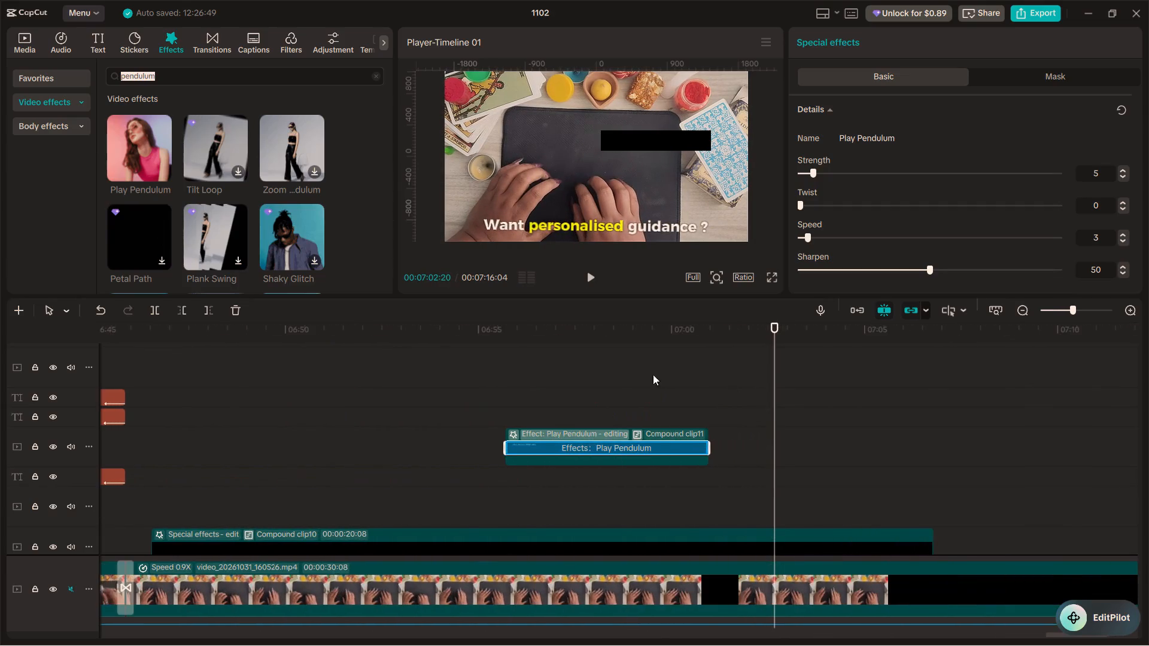
scroll(650, 373, "down", 4, "alt")
scroll(515, 373, "down", 2, "alt")
scroll(515, 373, "up", 4, "alt")
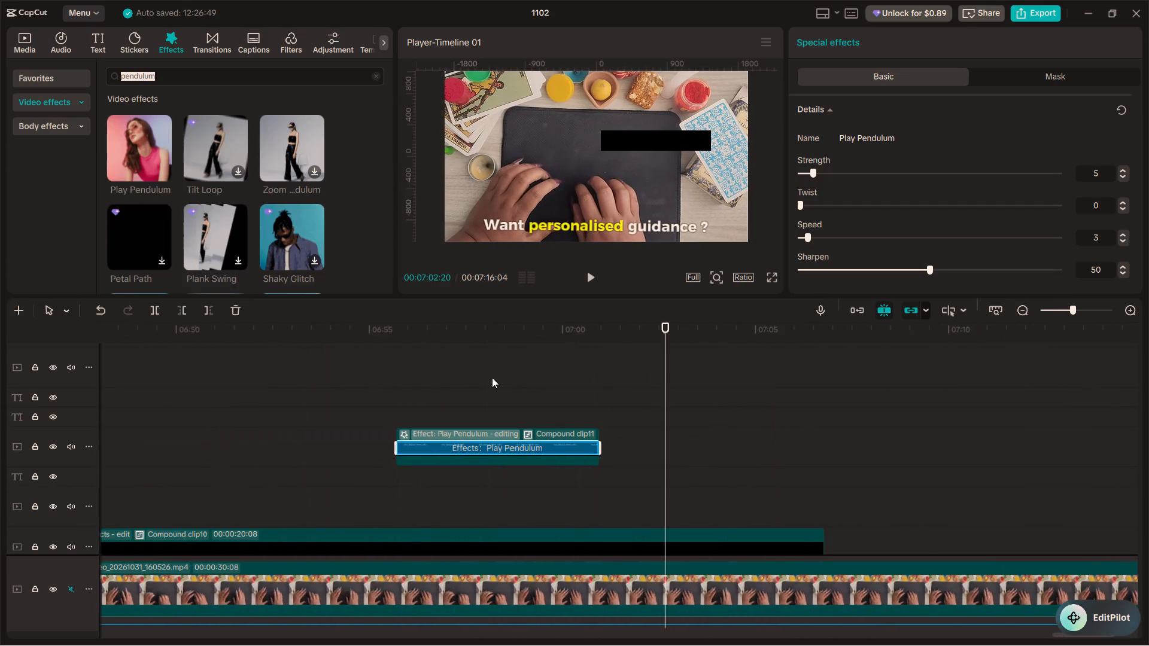
scroll(492, 377, "down", 20)
scroll(492, 377, "down", 20)
scroll(492, 377, "down", 3)
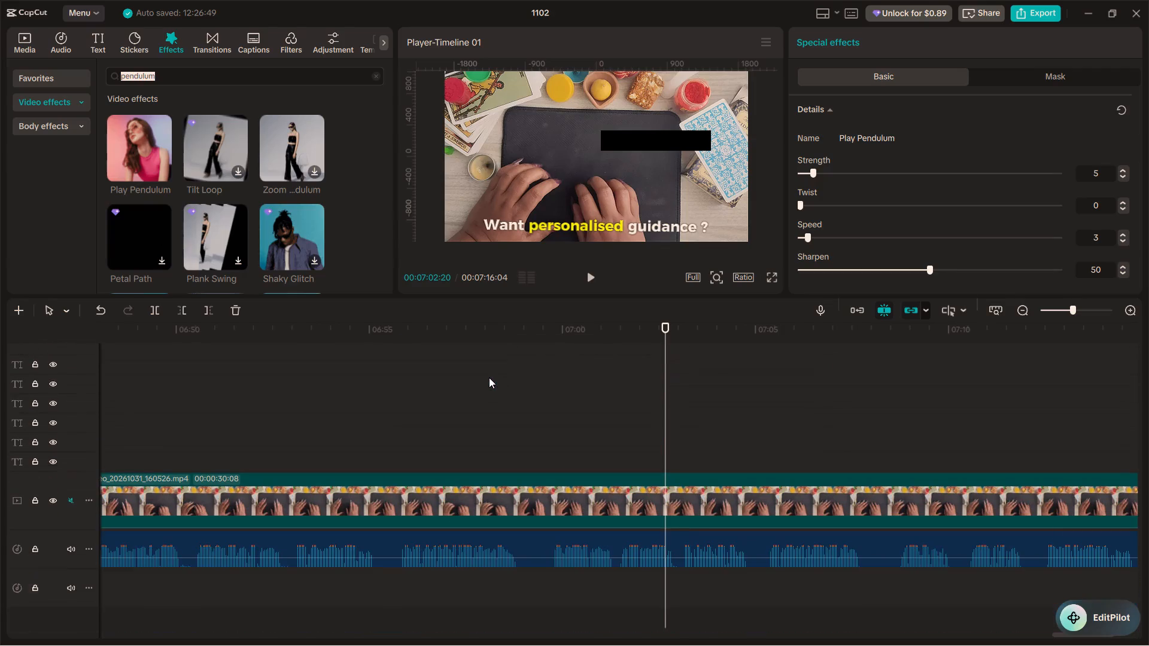
scroll(489, 377, "down", 5)
left_click(566, 371)
left_click(504, 395)
key("space")
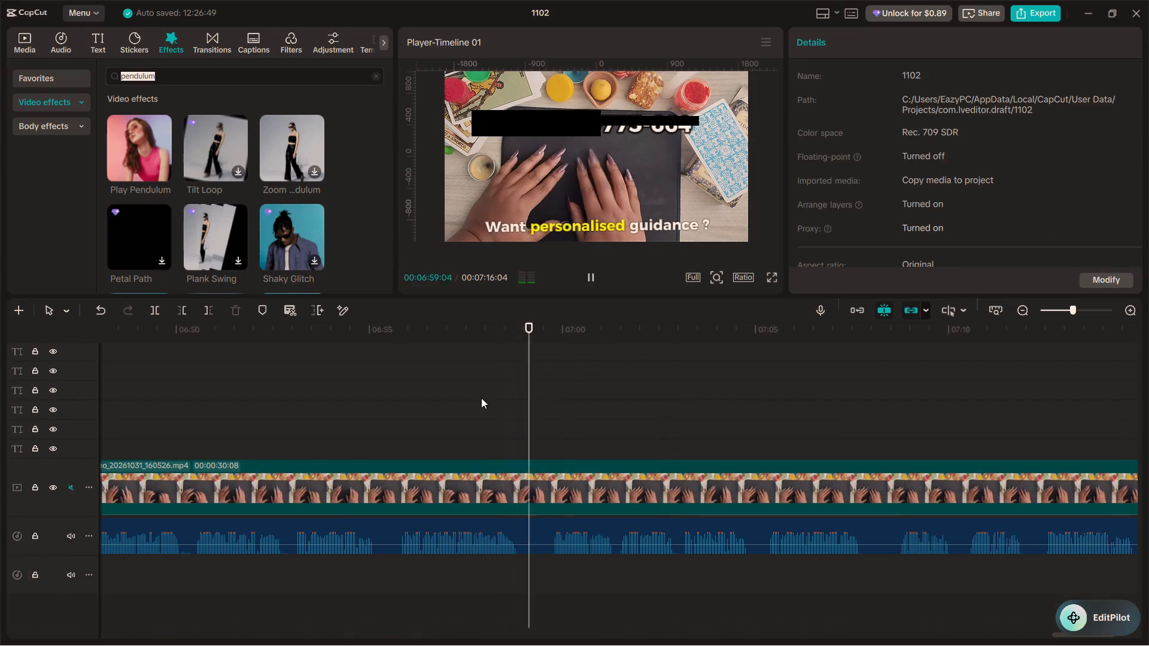
key("space")
scroll(481, 398, "up", 12)
scroll(481, 398, "down", 14)
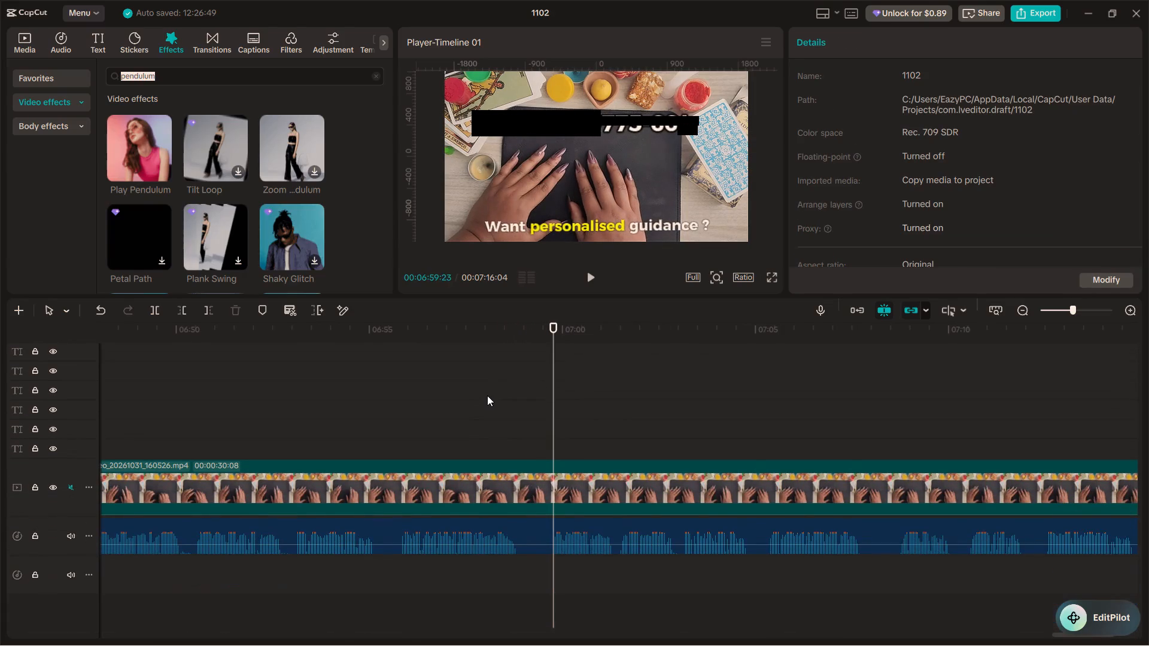
Trim the end of the guidance caption's compound clip to 00:06:59:22.
left_click(557, 423)
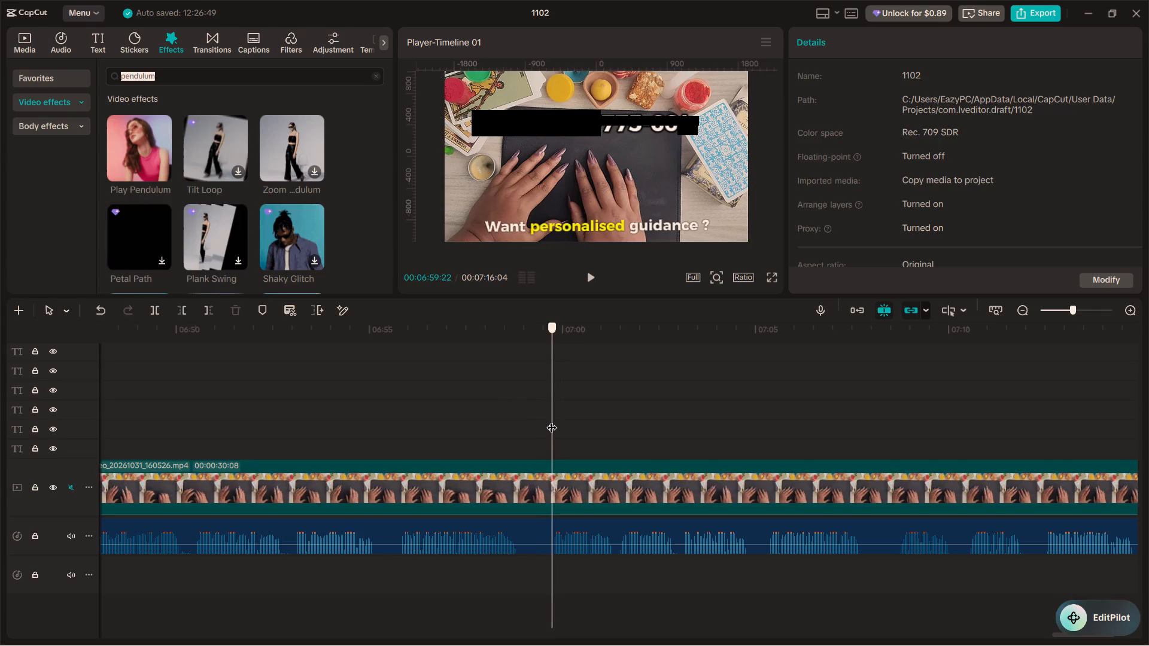
scroll(552, 420, "up", 20)
scroll(552, 420, "up", 6)
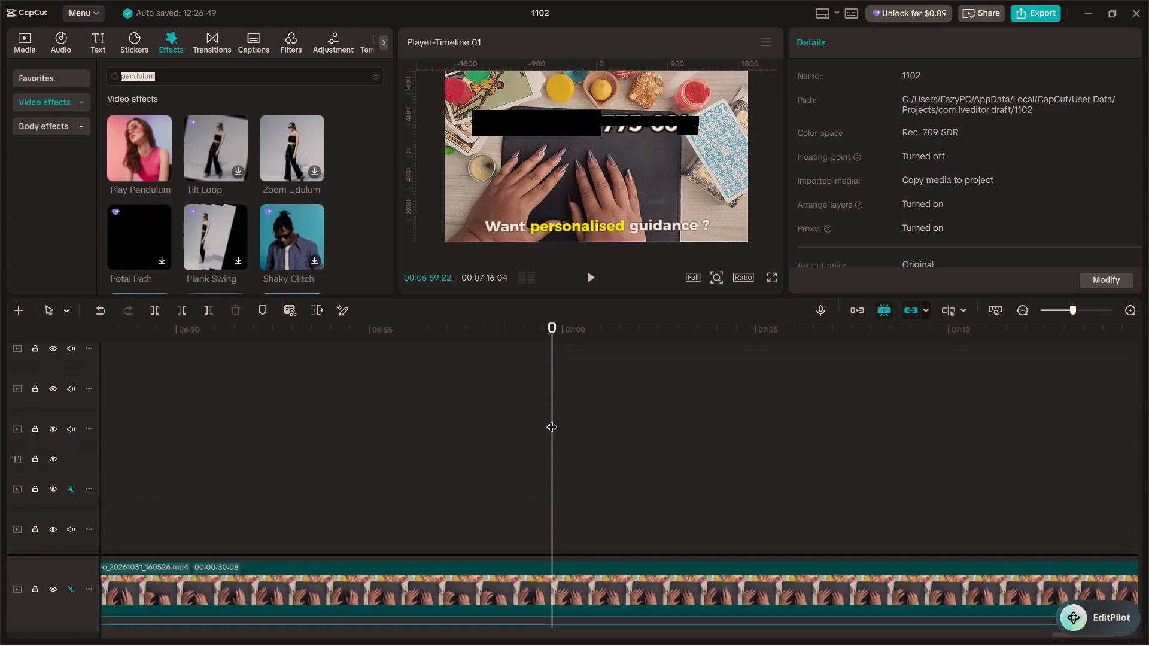
scroll(552, 419, "up", 15)
scroll(552, 419, "down", 3)
left_click(558, 446)
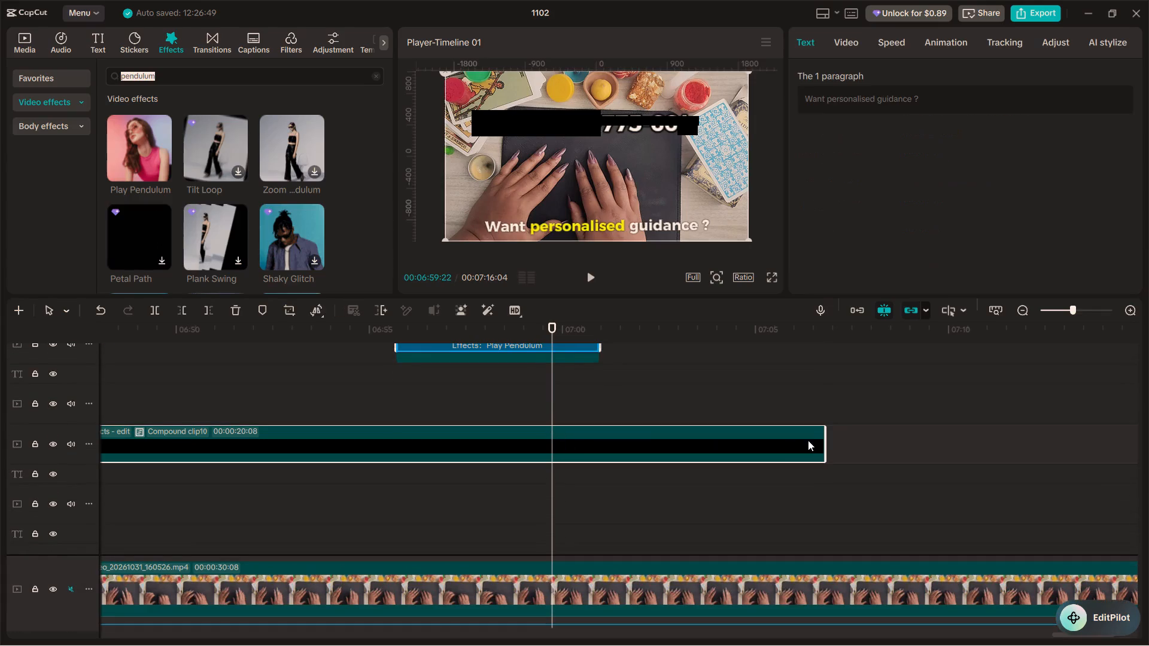
left_click_drag(825, 444, 545, 438)
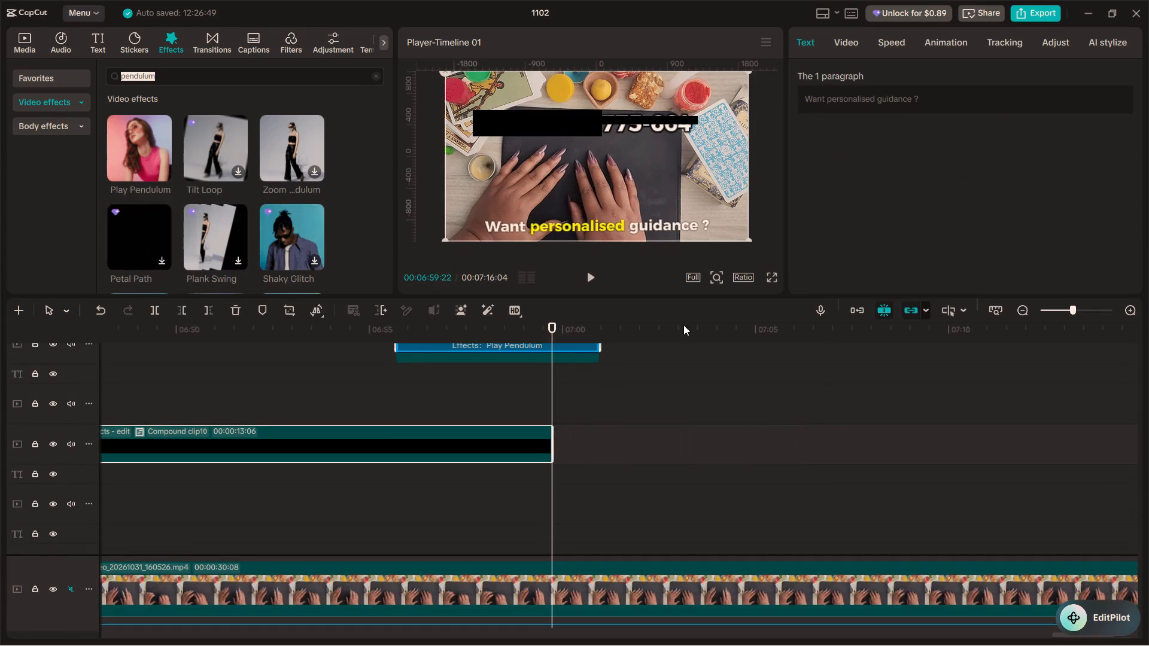
Add the Fade Out exit animation to the guidance compound clip and play its ending.
left_click(483, 452)
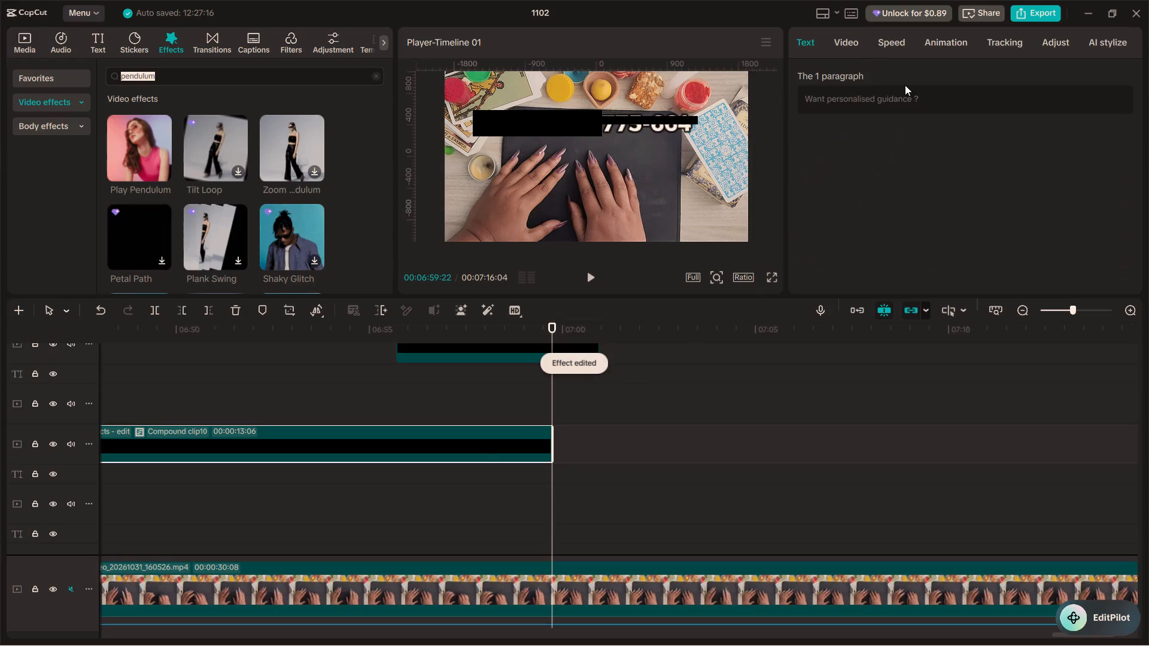
left_click(939, 45)
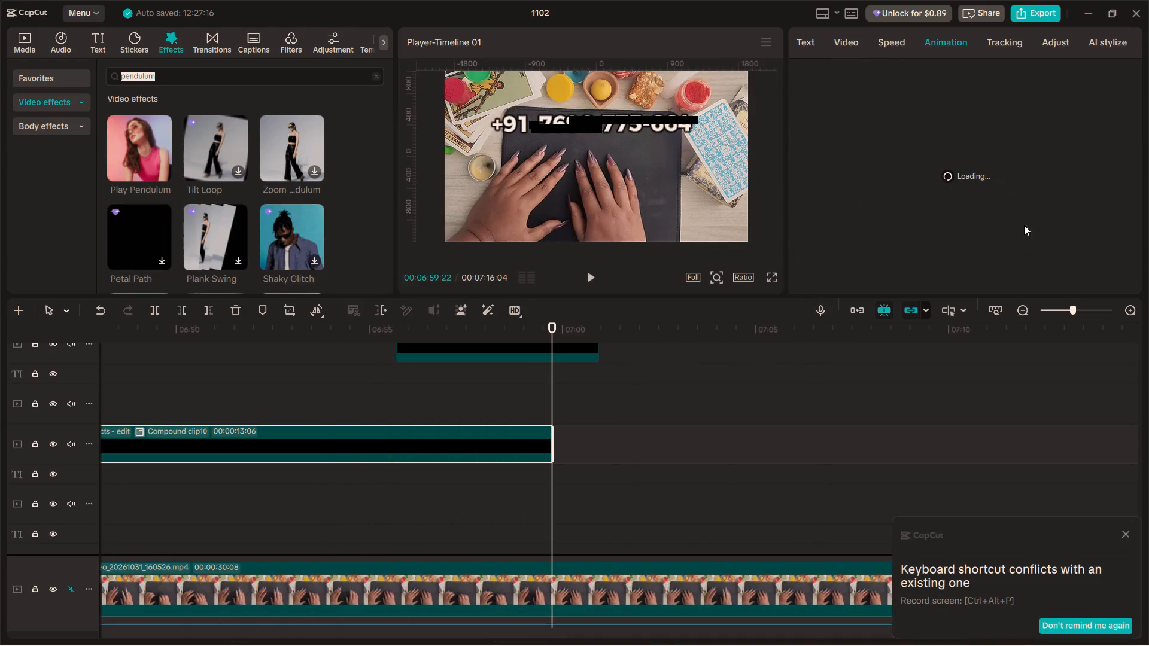
left_click(1123, 534)
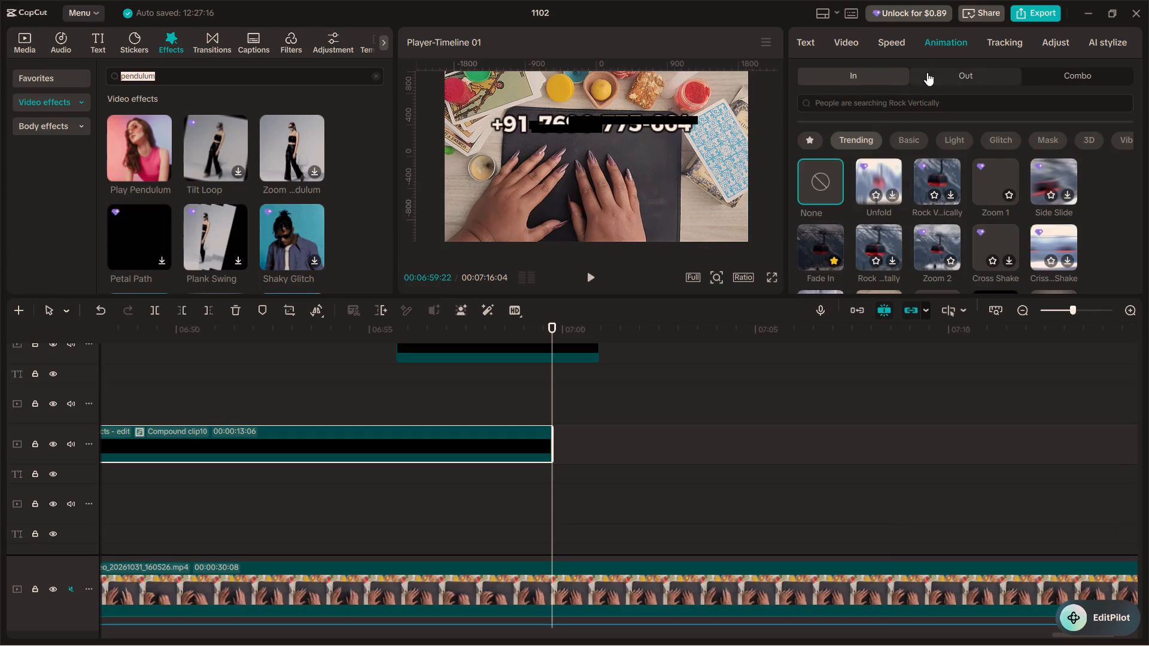
left_click(931, 69)
left_click(807, 248)
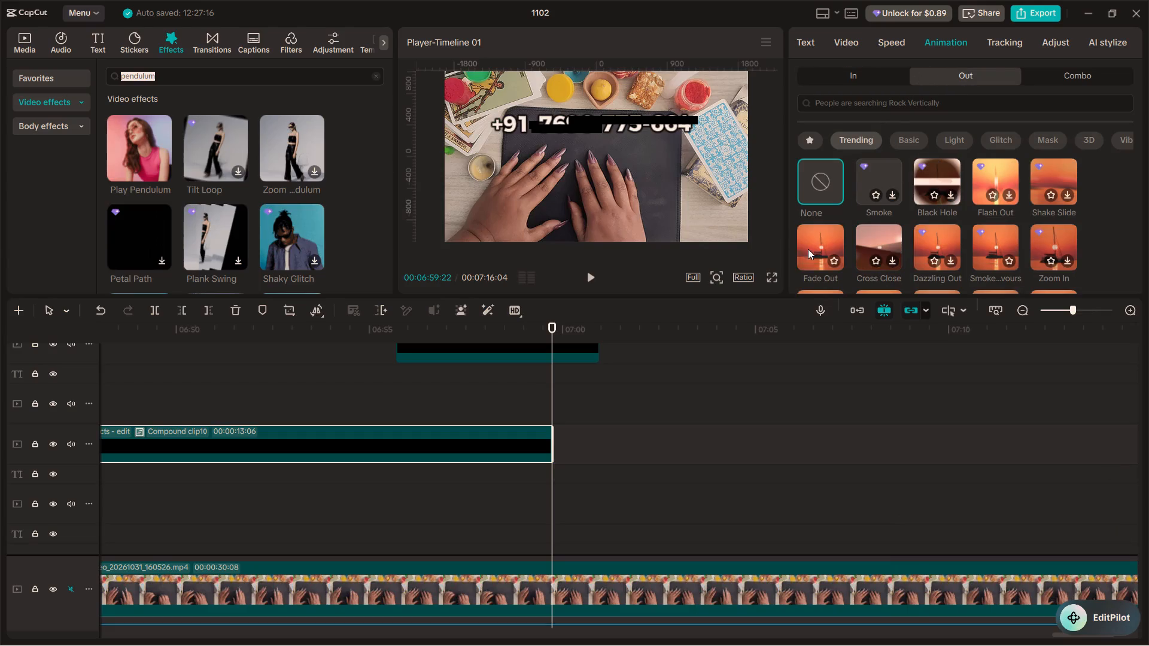
left_click(481, 400)
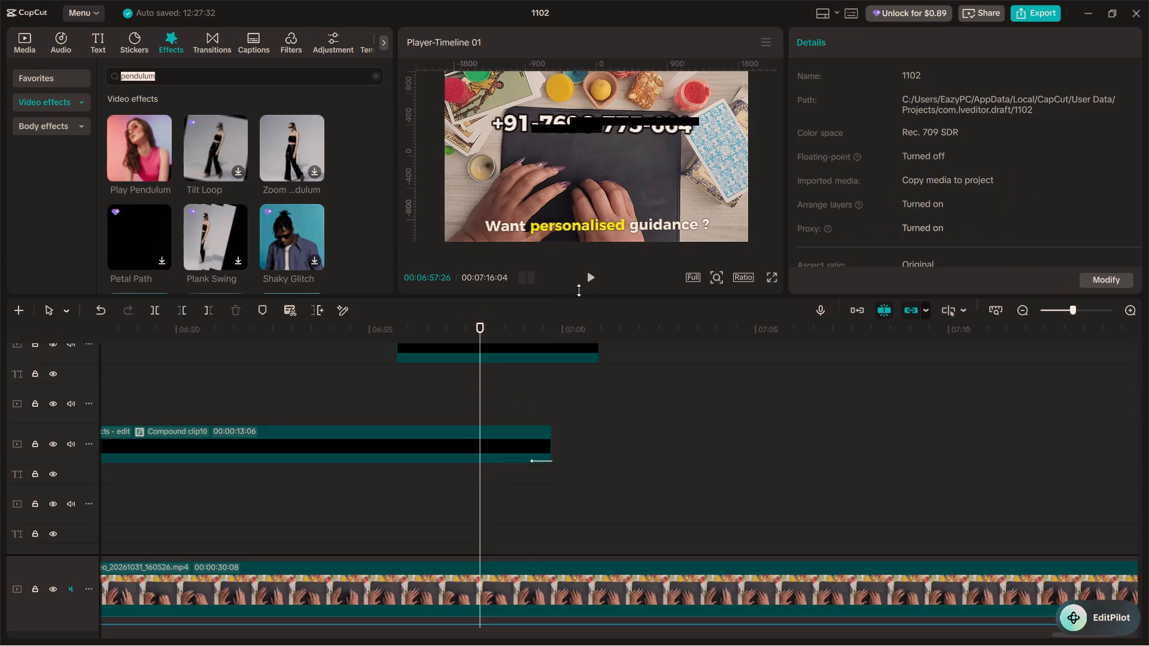
left_click(591, 277)
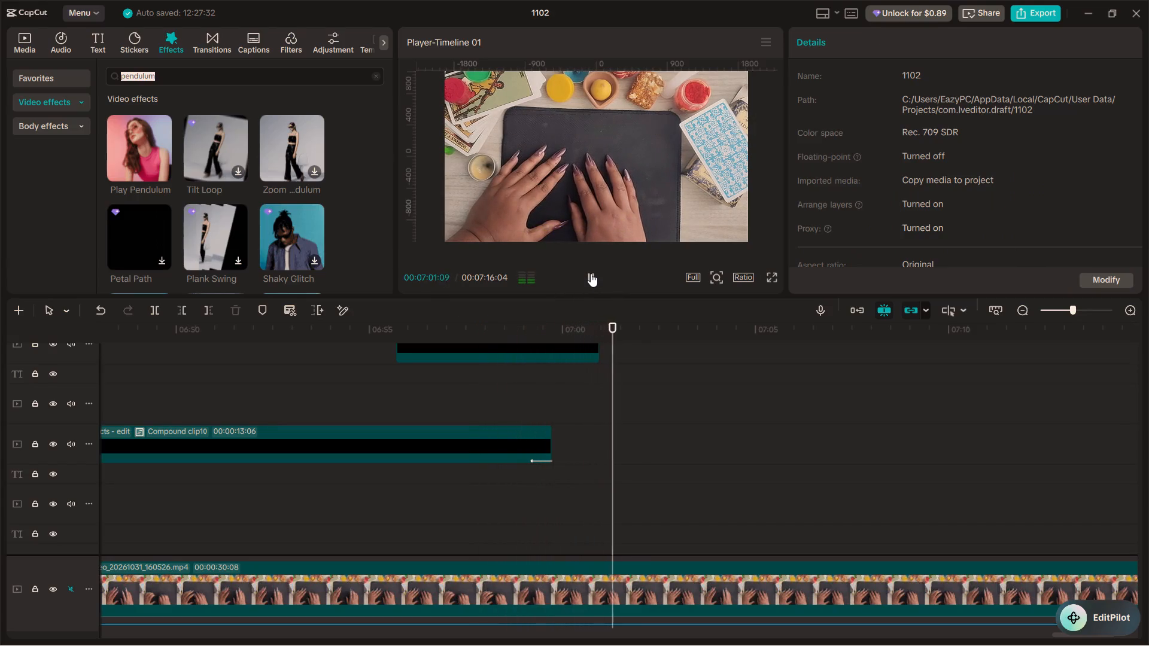
left_click(591, 273)
Inside the phone number compound clip, extend the text clip to 00:00:13:29 and return to the main timeline.
scroll(607, 424, "up", 3)
left_click(572, 404)
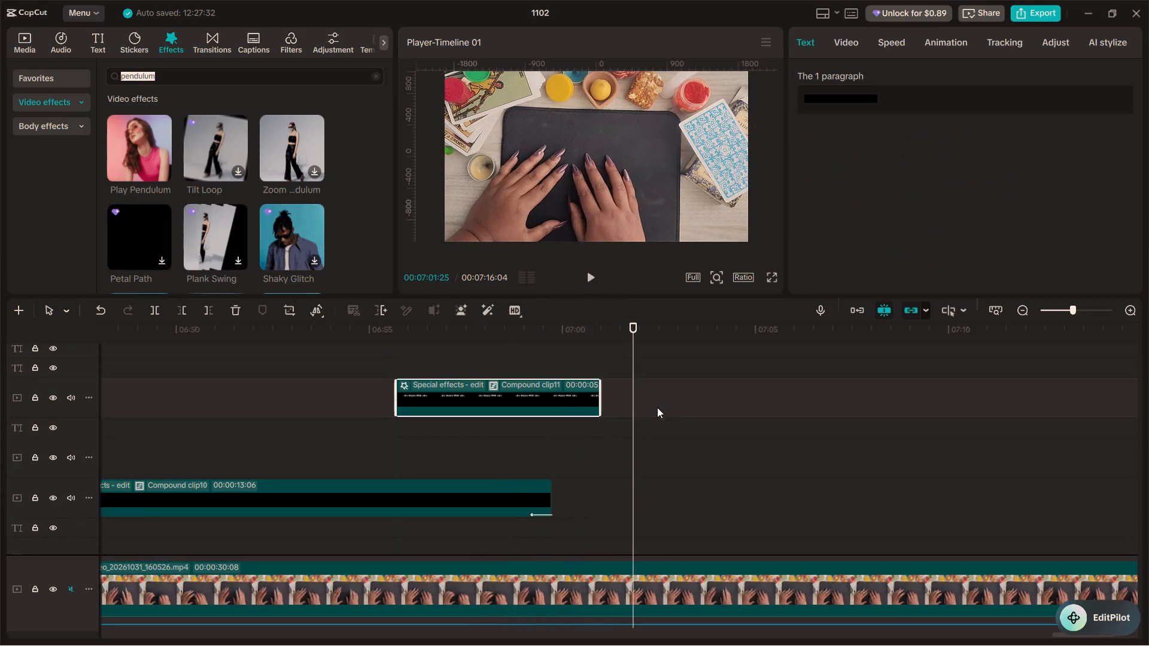
left_click_drag(600, 391, 786, 392)
double_click(578, 401)
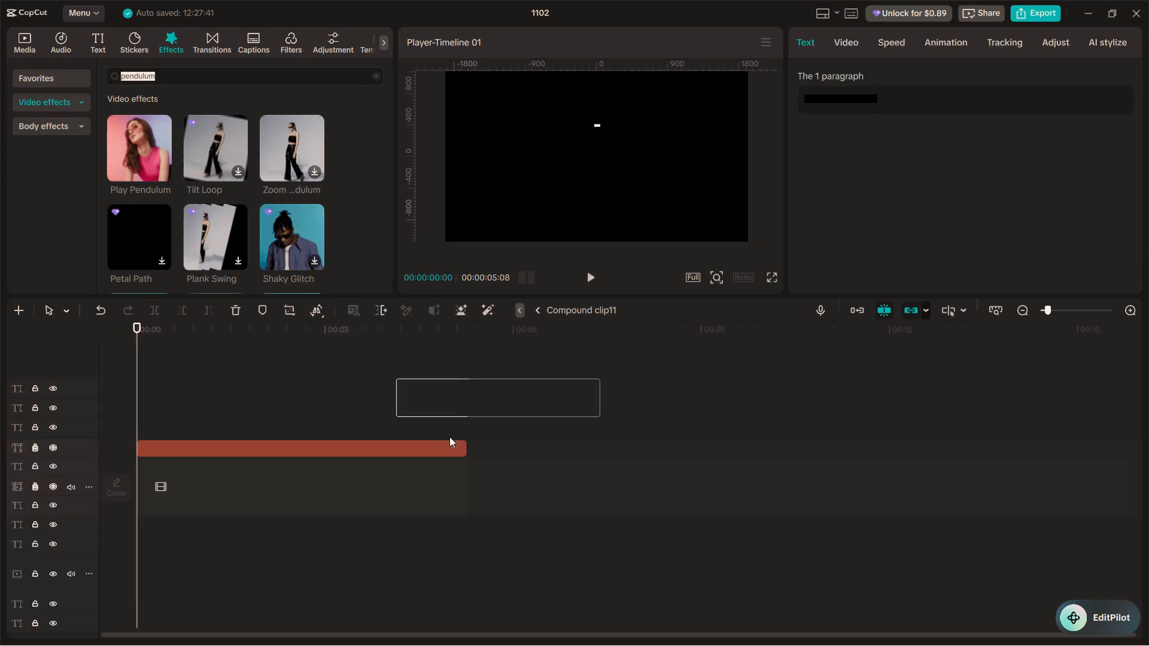
left_click(425, 443)
left_click_drag(470, 446, 1013, 434)
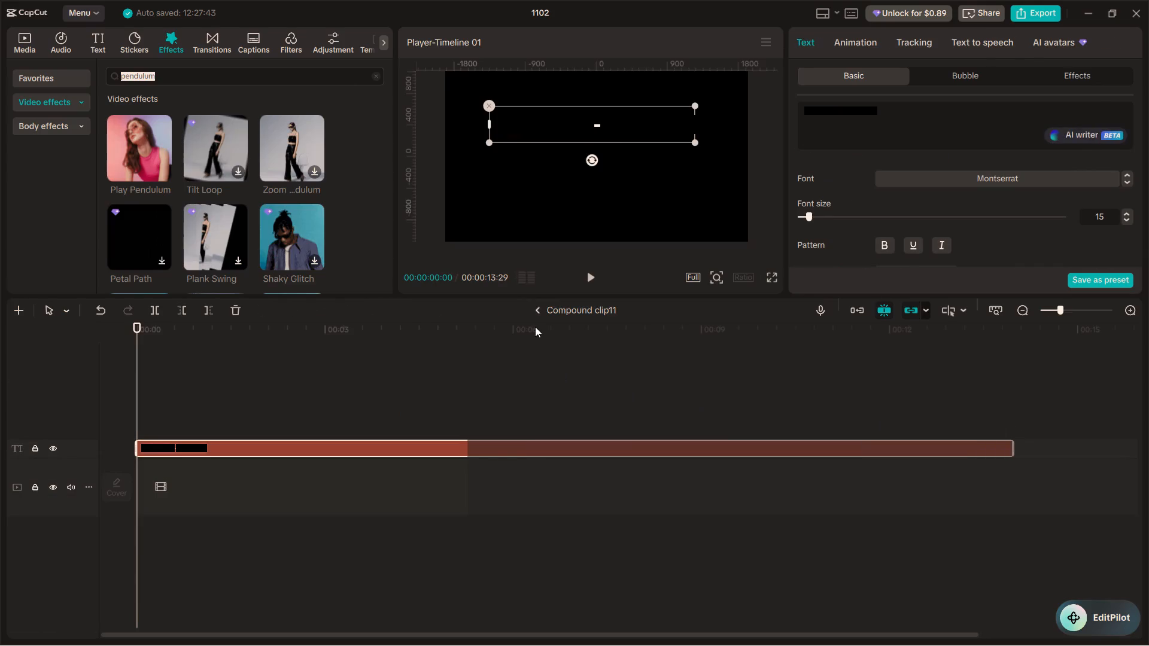
left_click(537, 309)
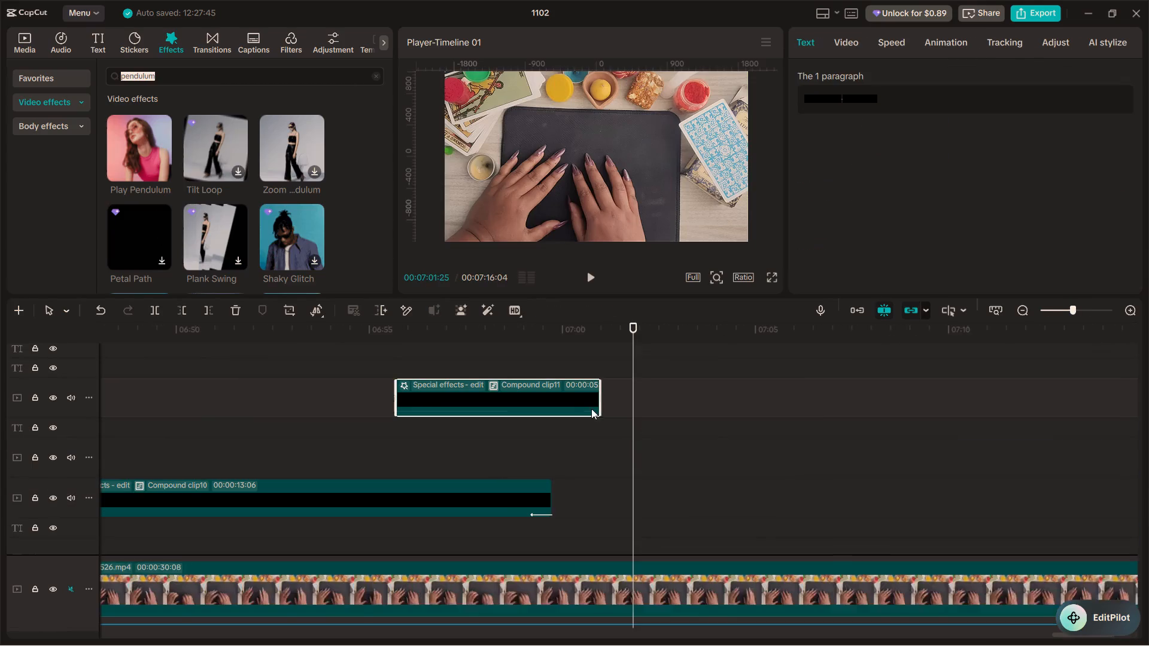
Extend the end of the phone number compound clip on the main timeline to a duration of 00:00:13:29.
left_click(585, 395)
left_click_drag(600, 395, 961, 403)
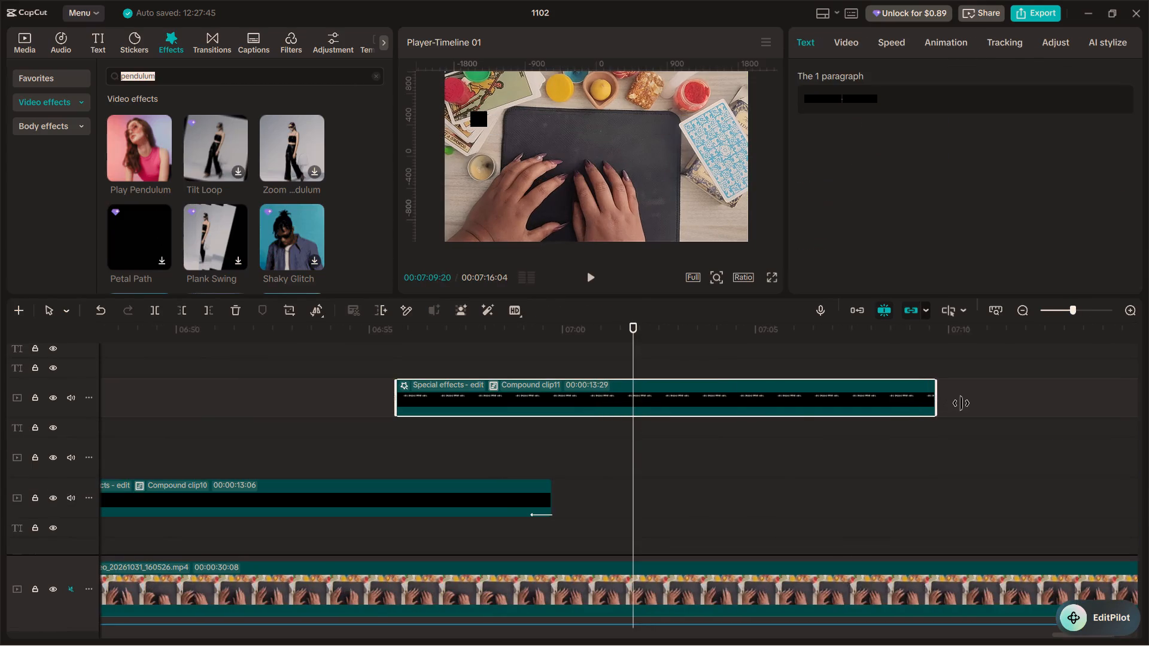
left_click_drag(961, 403, 963, 403)
Play the extended phone number section up to about 00:07:07 to check its sway and timing.
left_click(603, 349)
key("space")
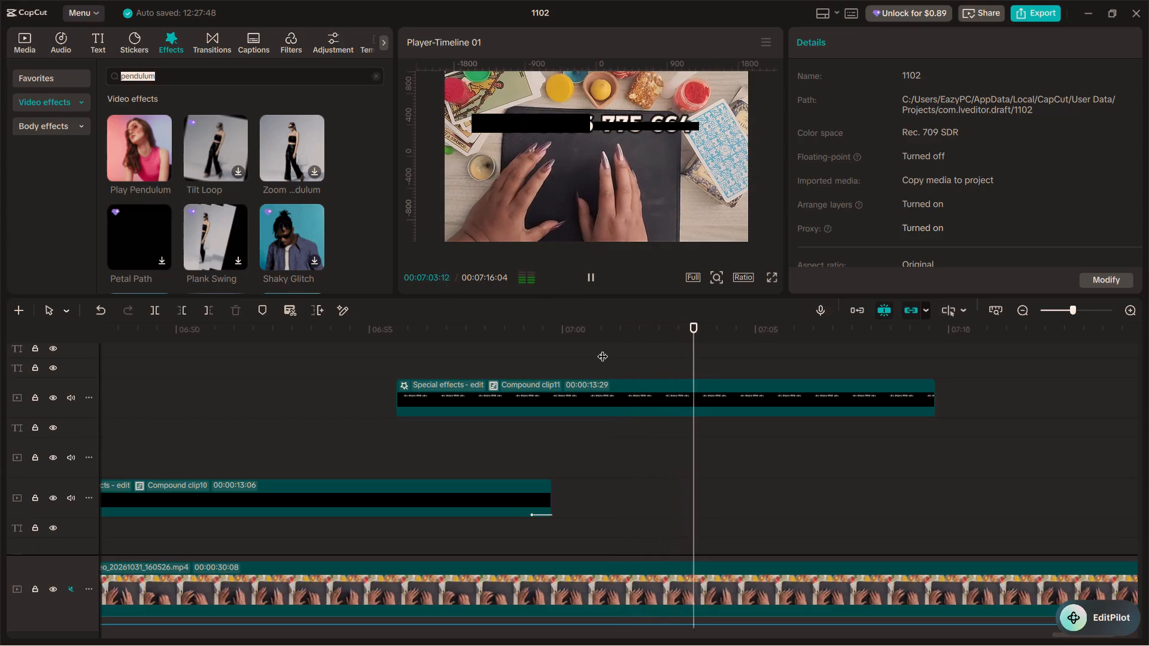
scroll(603, 349, "down", 2, "alt")
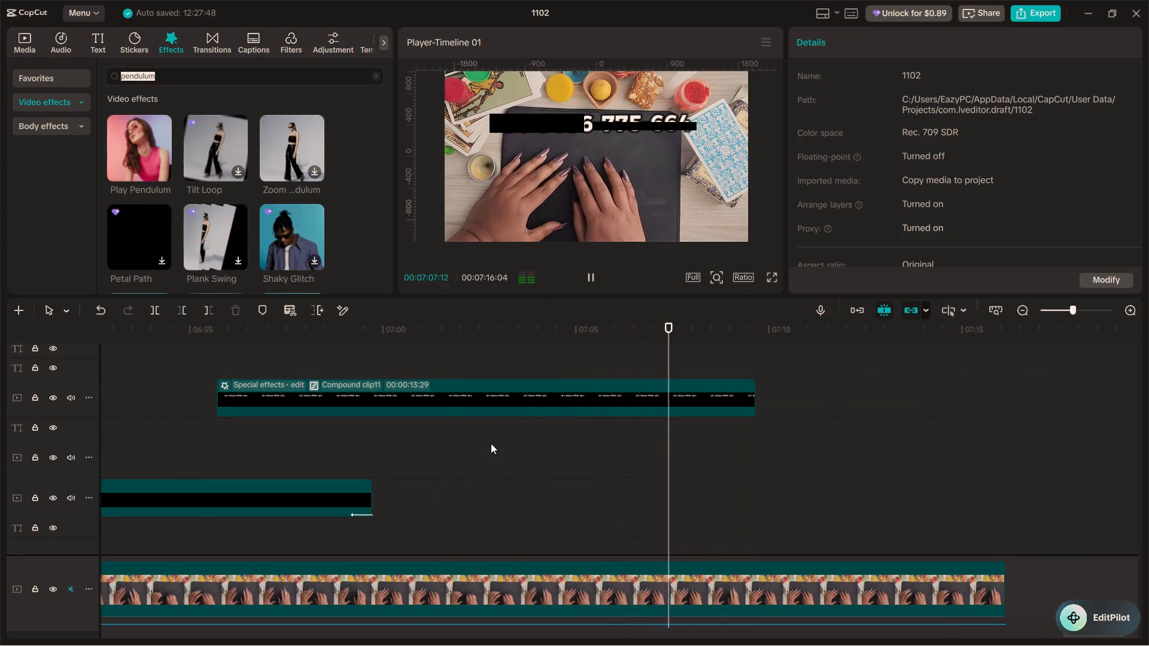
key("space")
scroll(545, 438, "down", 10)
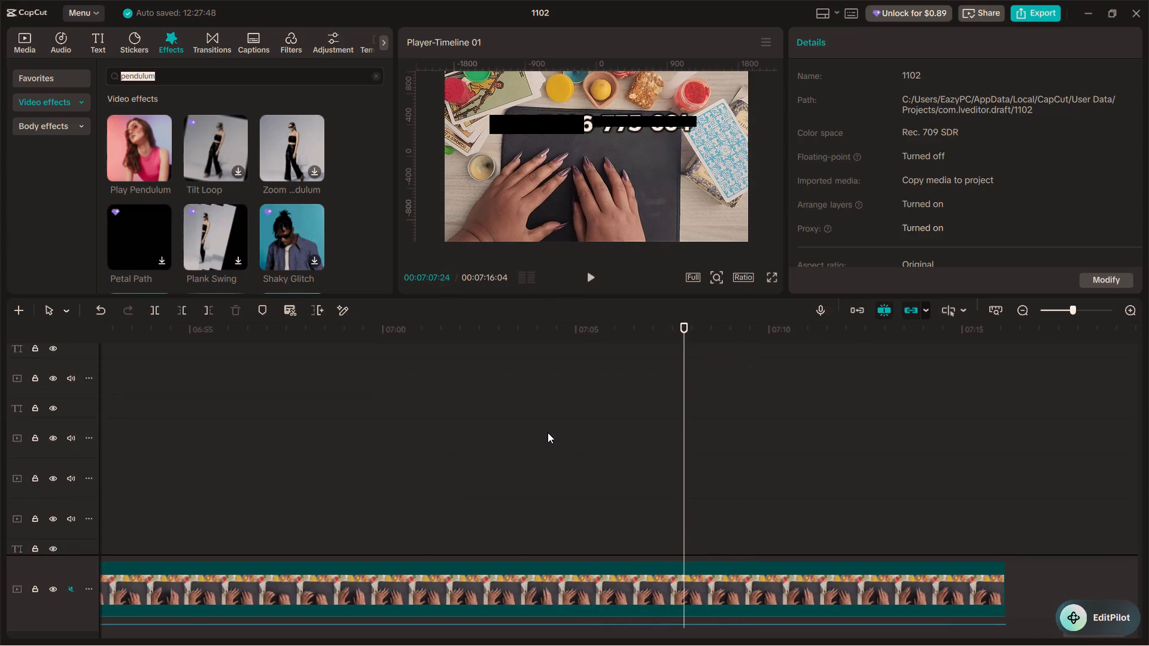
scroll(548, 432, "up", 14)
left_click(495, 393)
key("space")
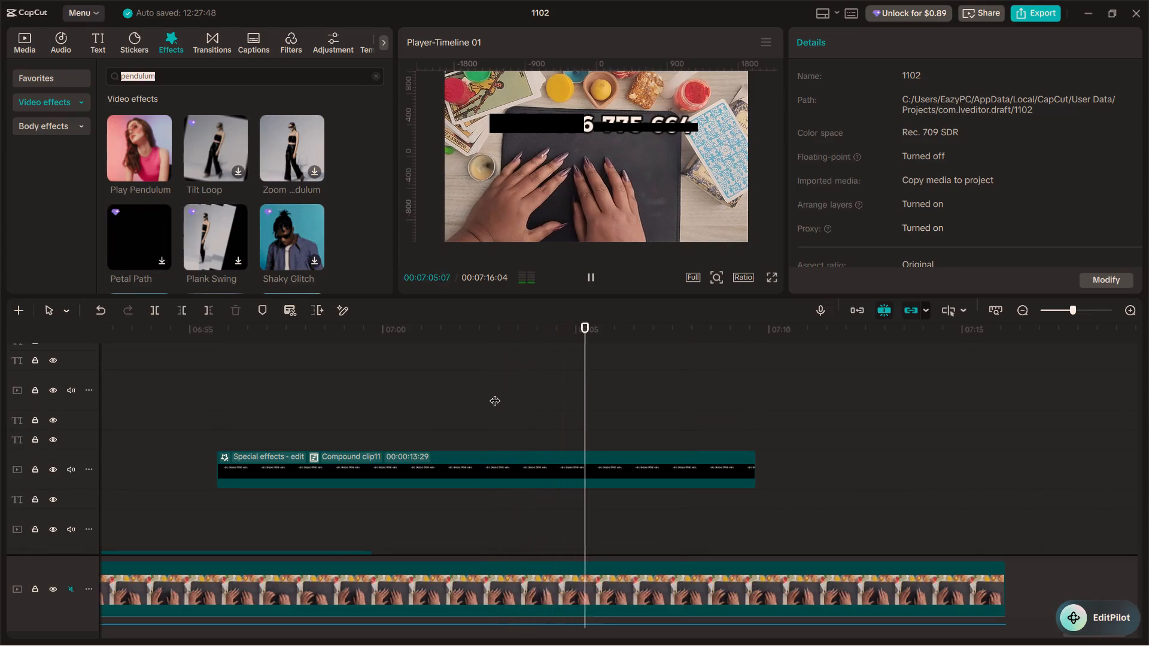
key("space")
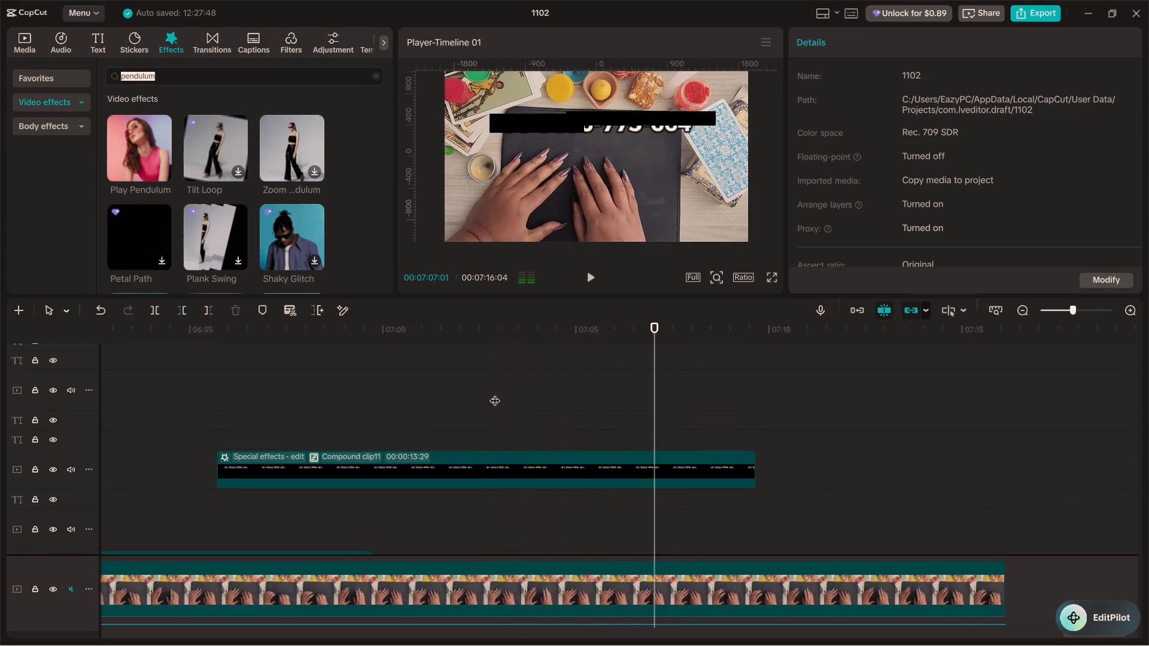
Open the yt downloads folder in File Explorer and preview the Top 10 Subscribe Green Screen video.
left_click(525, 623)
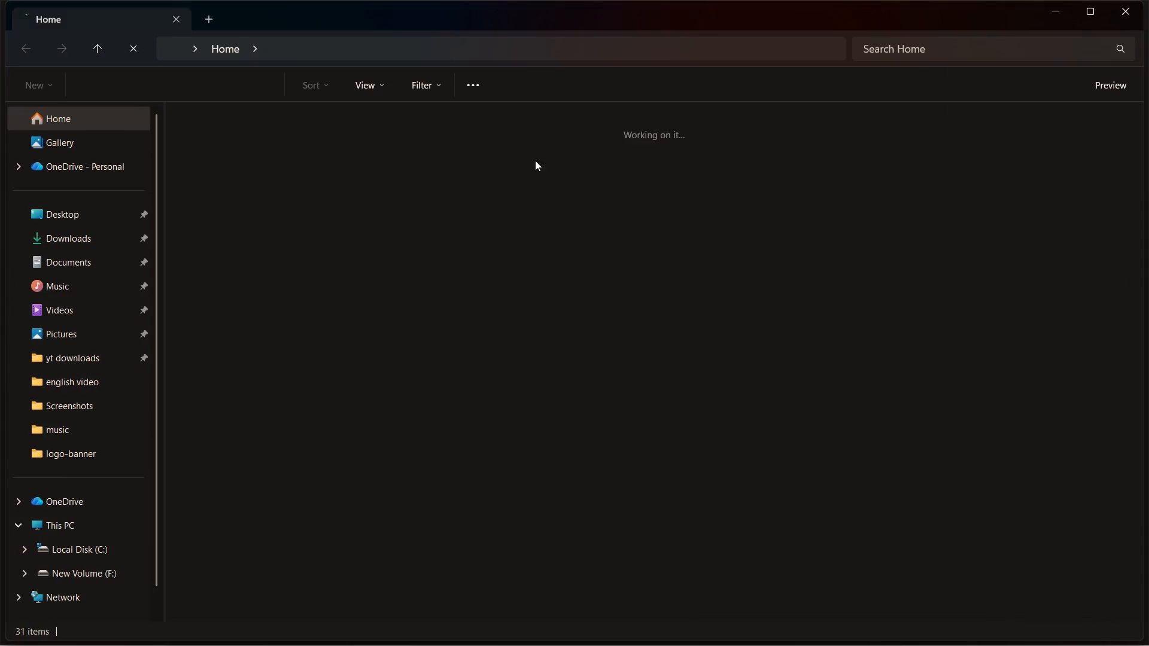
left_click(94, 361)
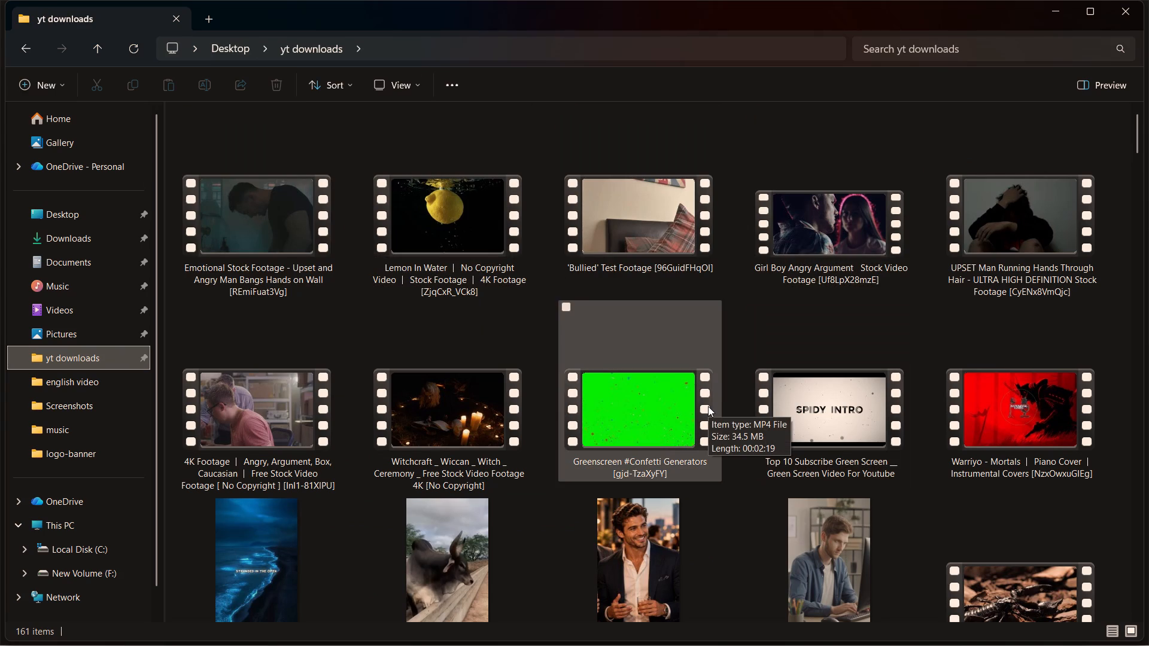
left_click(852, 404)
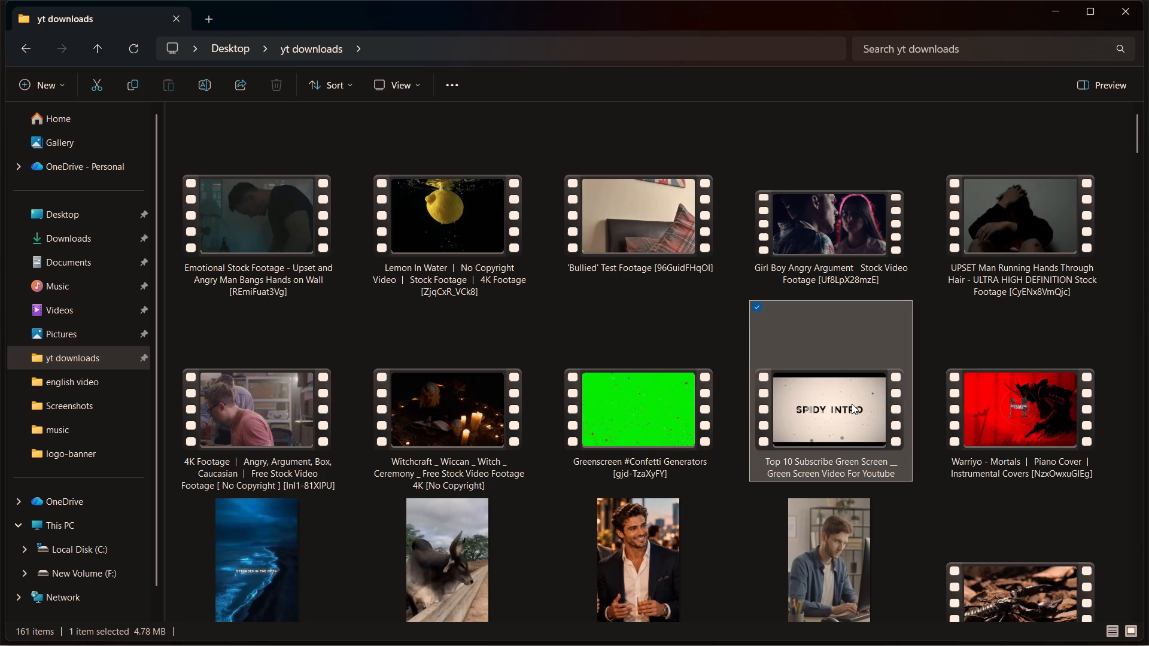
double_click(852, 404)
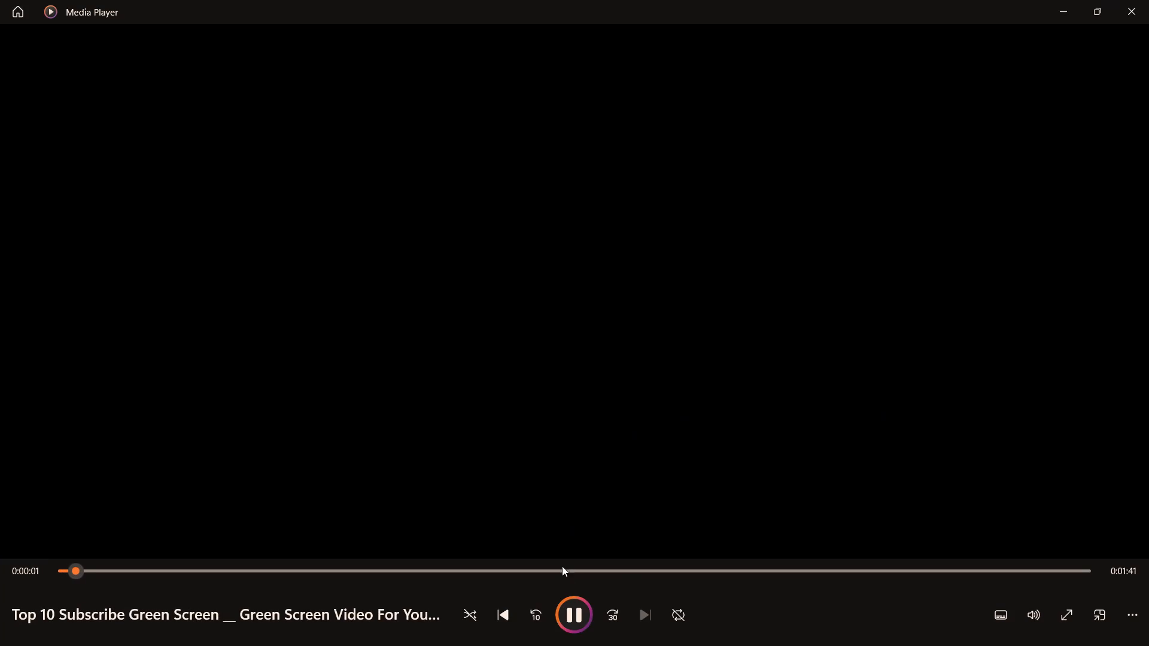
scroll(868, 645, "down", 5)
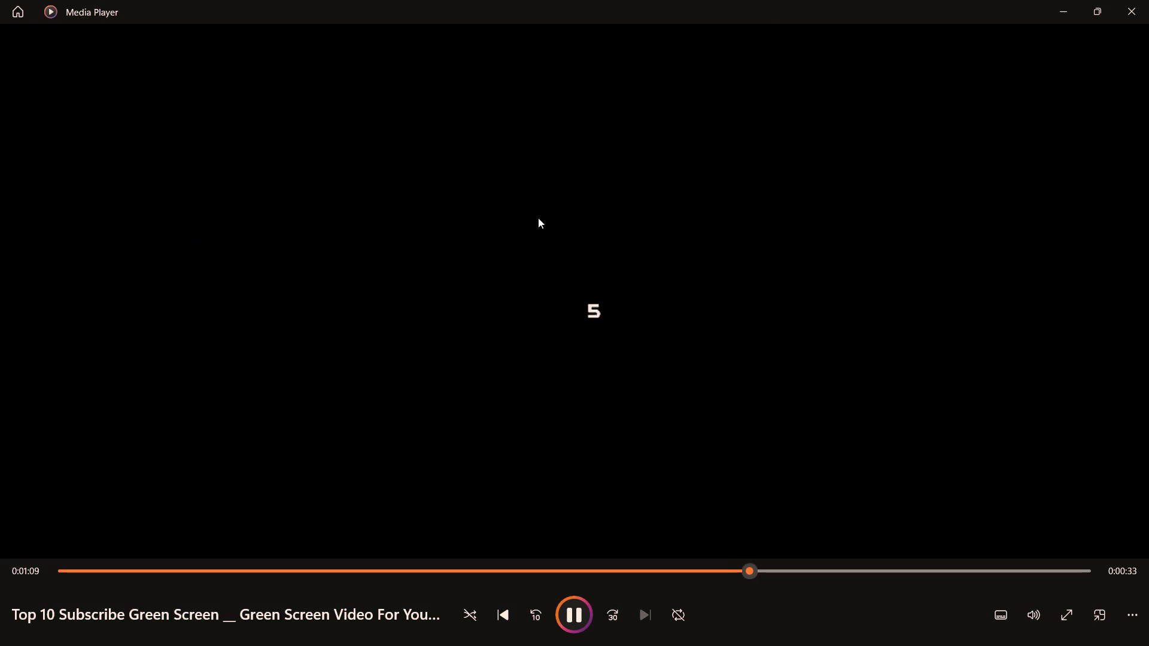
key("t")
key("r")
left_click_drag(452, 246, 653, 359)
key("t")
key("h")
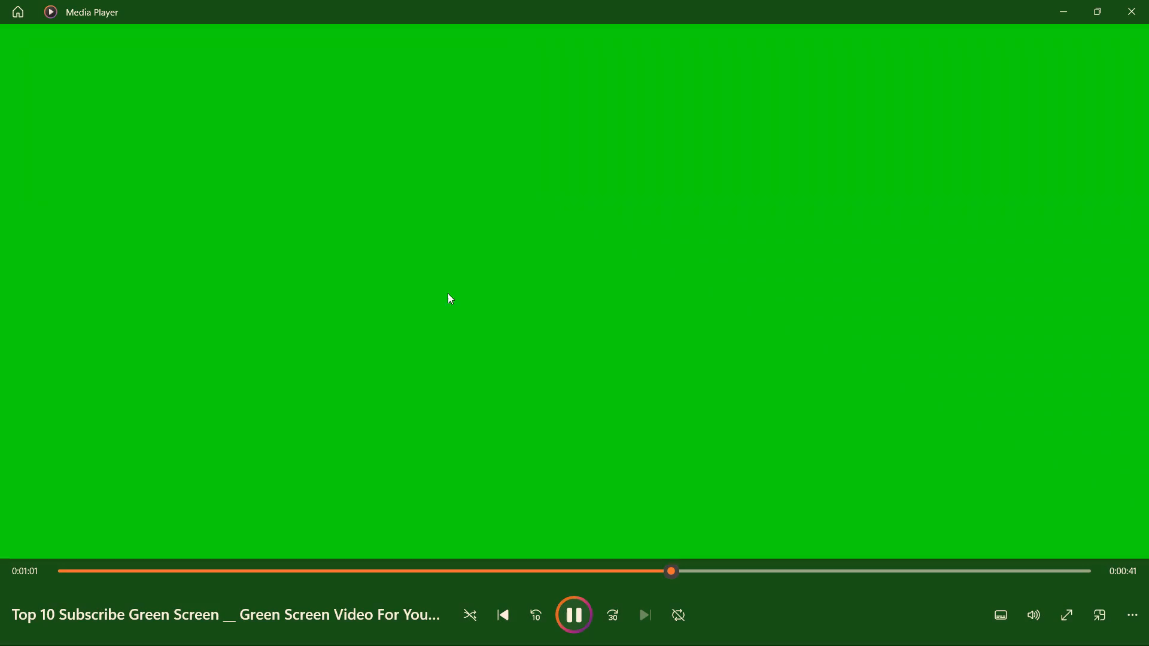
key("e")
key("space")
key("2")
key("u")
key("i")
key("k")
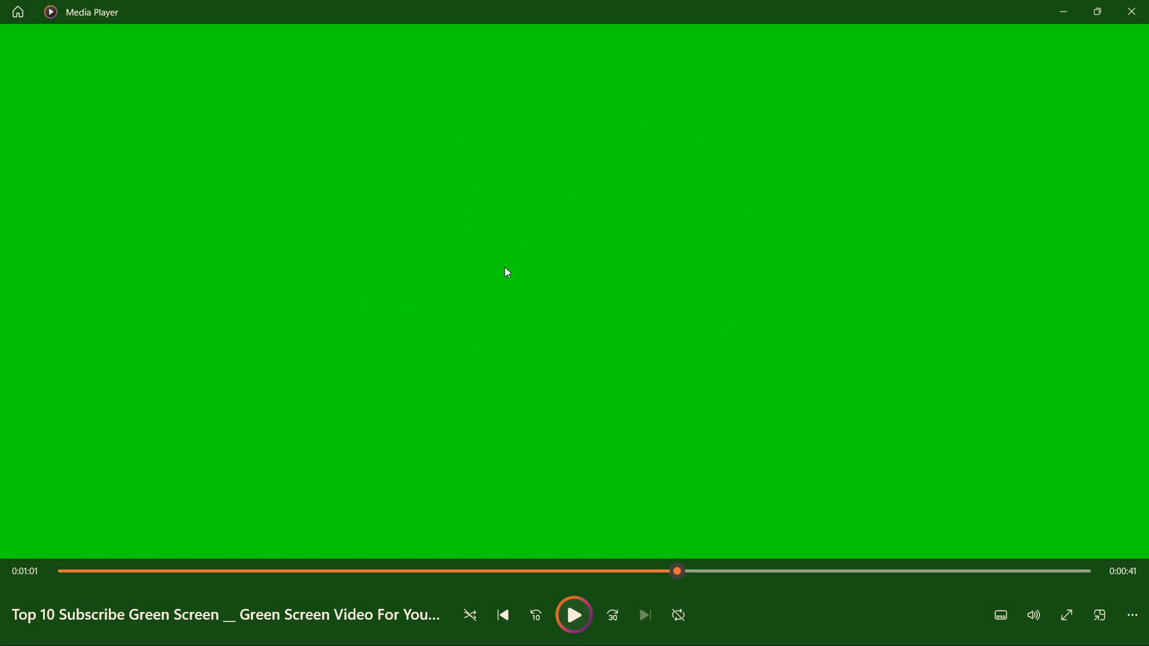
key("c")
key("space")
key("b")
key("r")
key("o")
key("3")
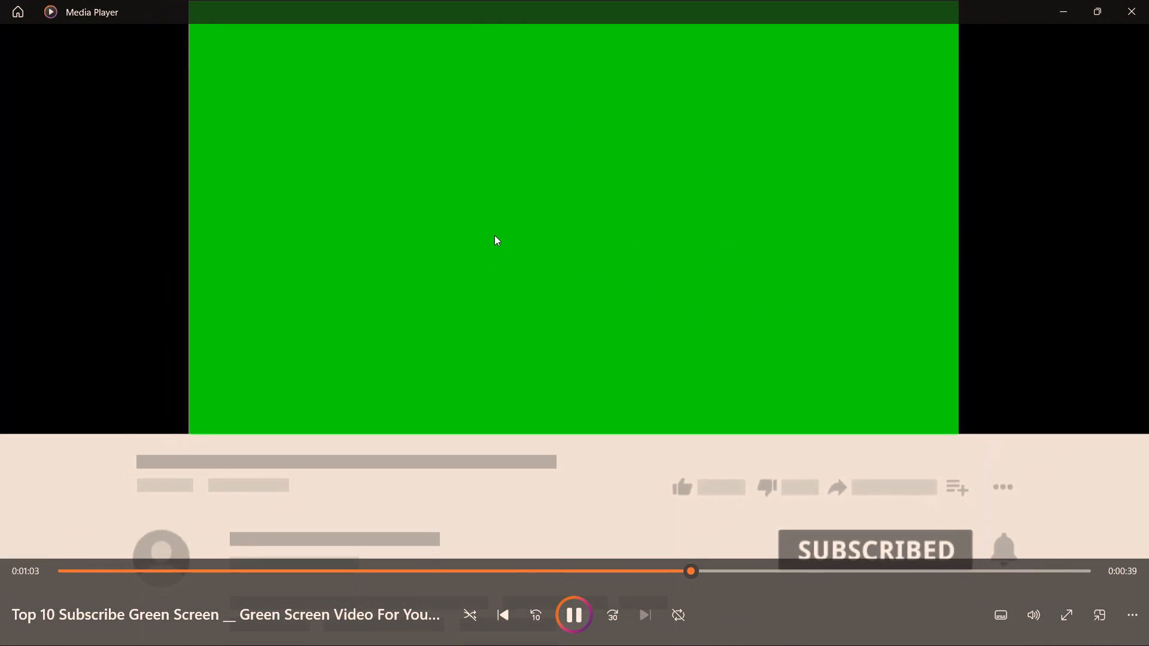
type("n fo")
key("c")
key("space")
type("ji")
Close the video preview and return to the yt downloads folder.
left_click(1133, 13)
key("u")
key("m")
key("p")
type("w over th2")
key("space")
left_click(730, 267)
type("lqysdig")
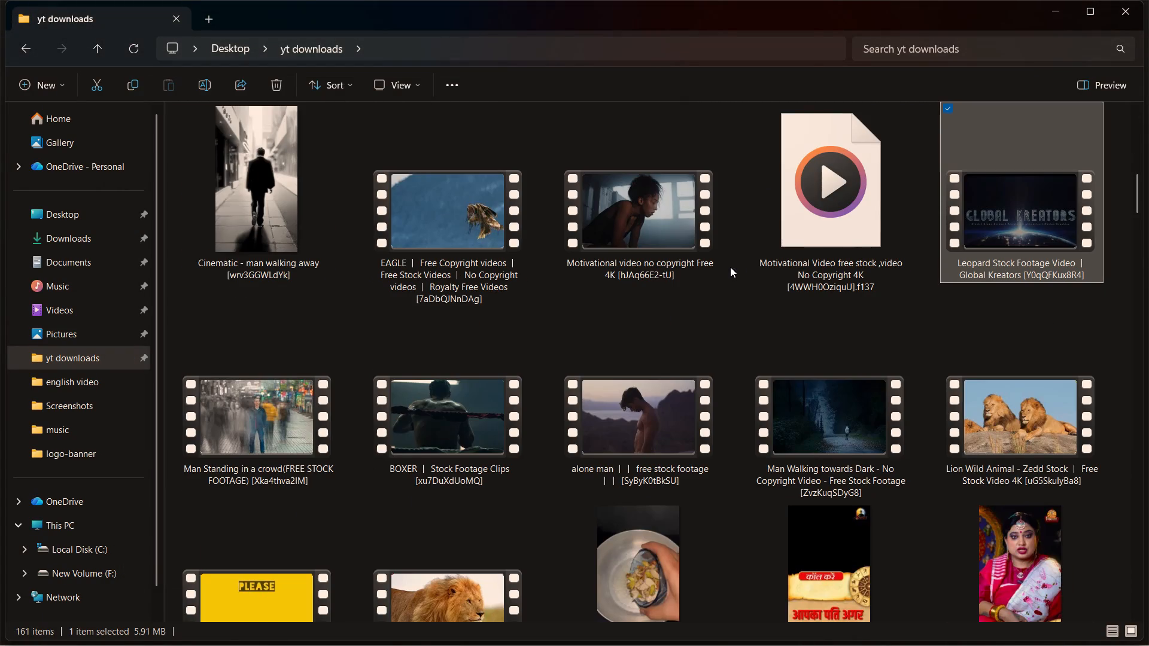
Look through the yt downloads folder for a suitable subscribe green screen clip.
scroll(634, 286, "down", 6)
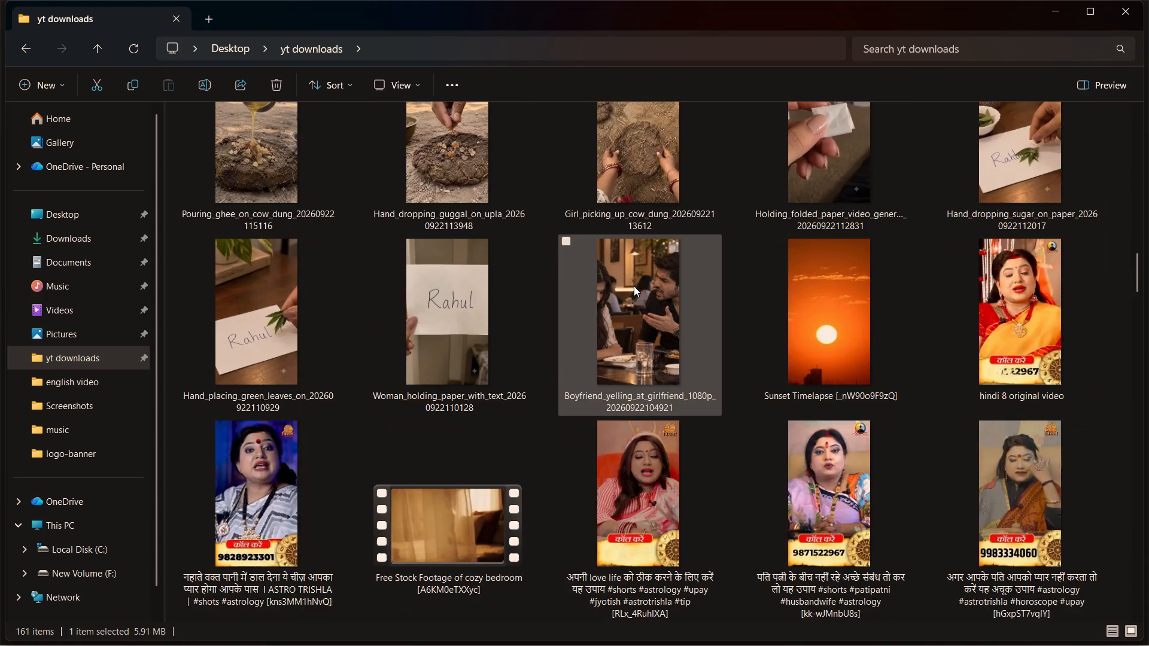
scroll(634, 286, "down", 2)
scroll(634, 286, "up", 1)
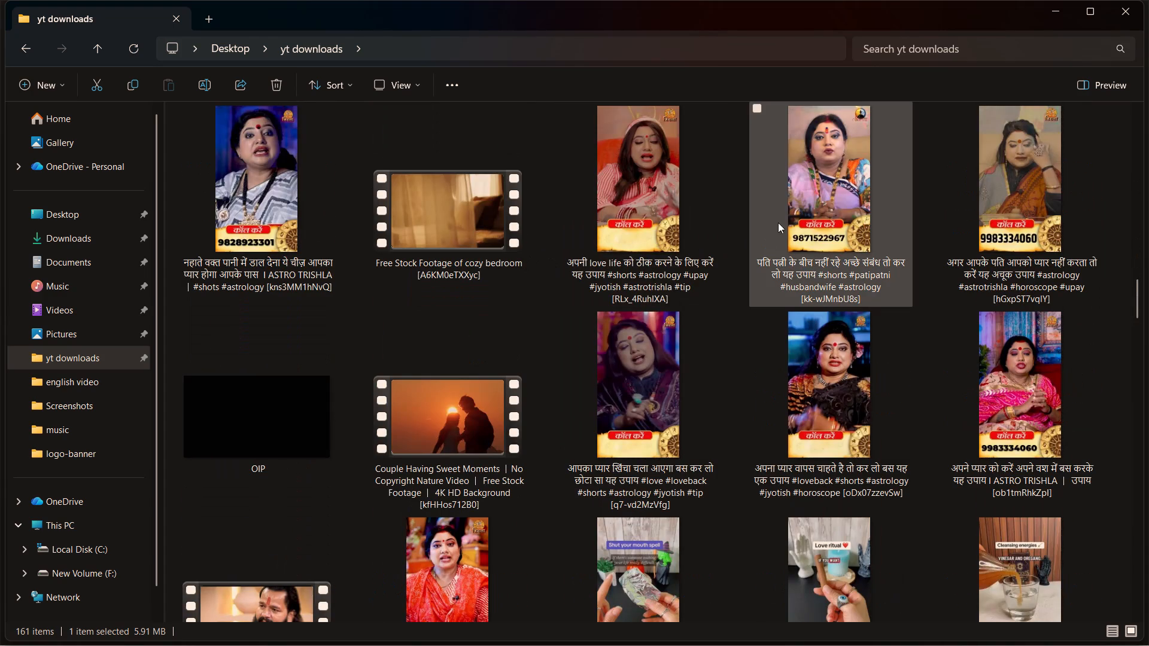
scroll(640, 300, "up", 12)
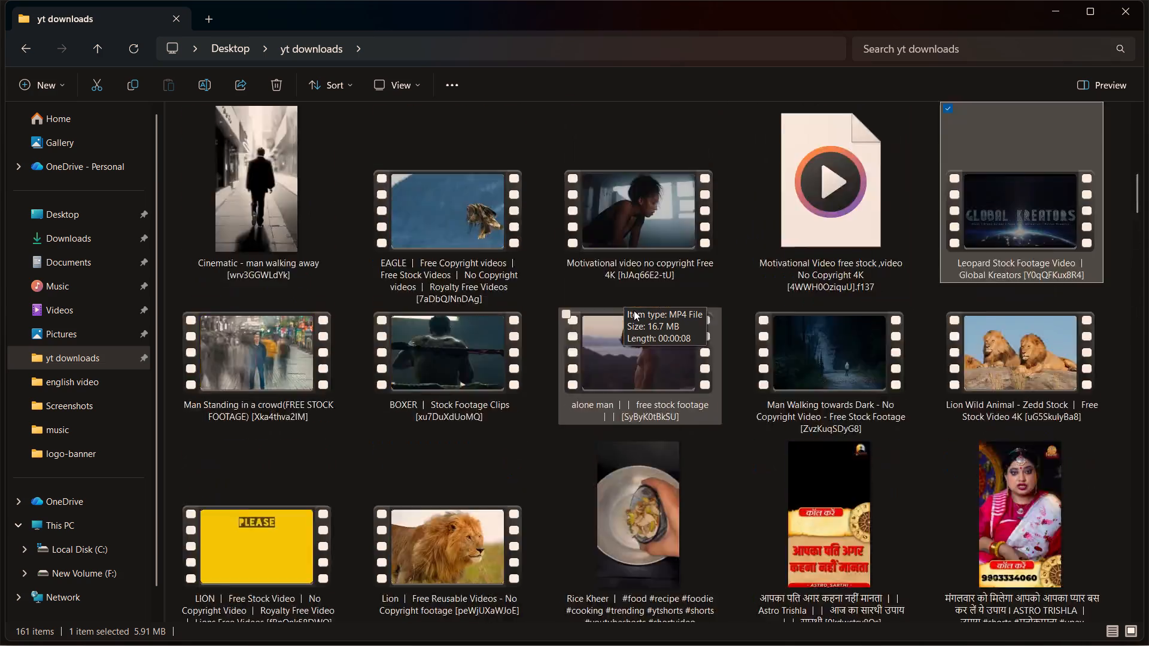
scroll(634, 310, "up", 12)
Reopen the Top 10 Subscribe Green Screen video and skim its animations up to about 0:01:25.
left_click(786, 291)
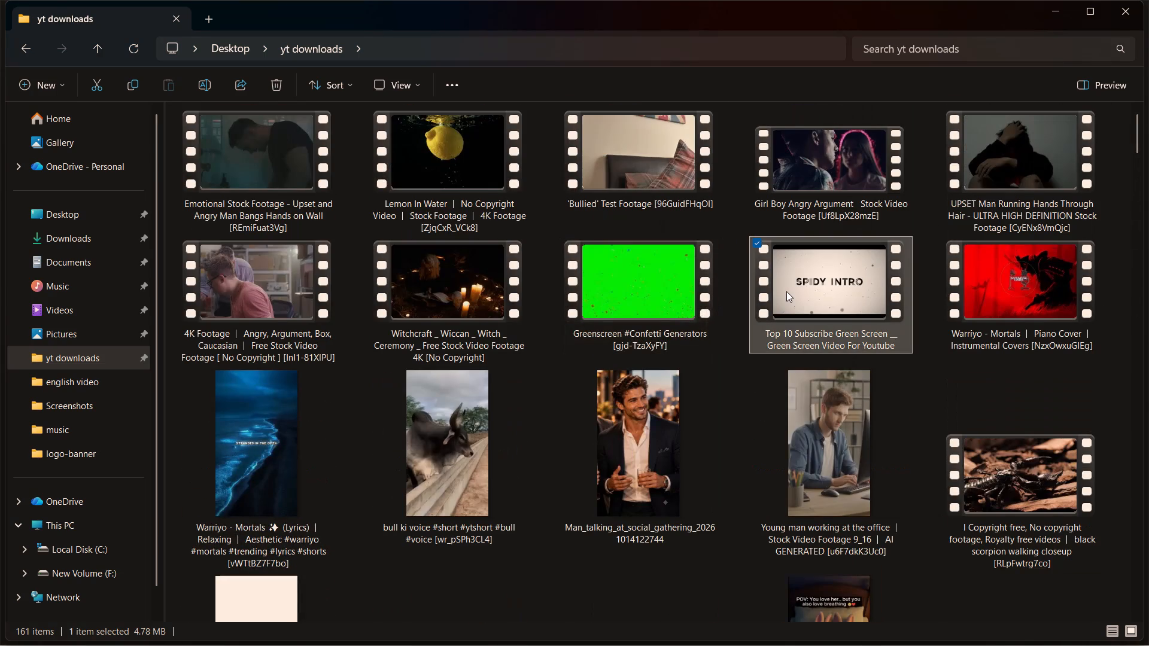
double_click(786, 291)
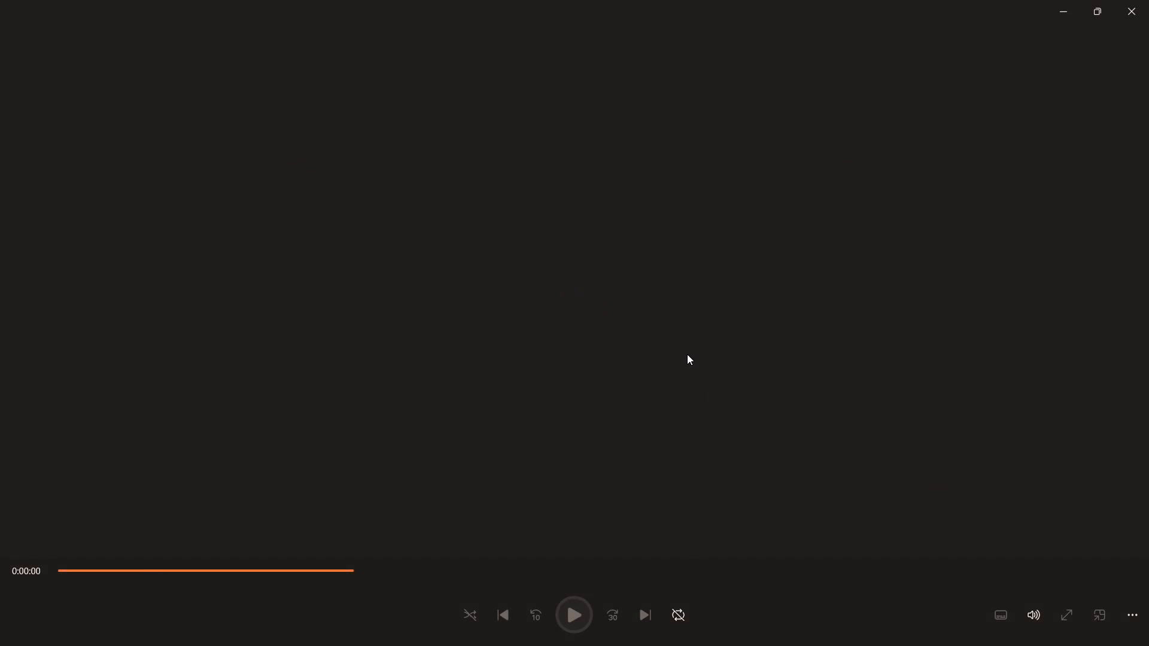
left_click(642, 569)
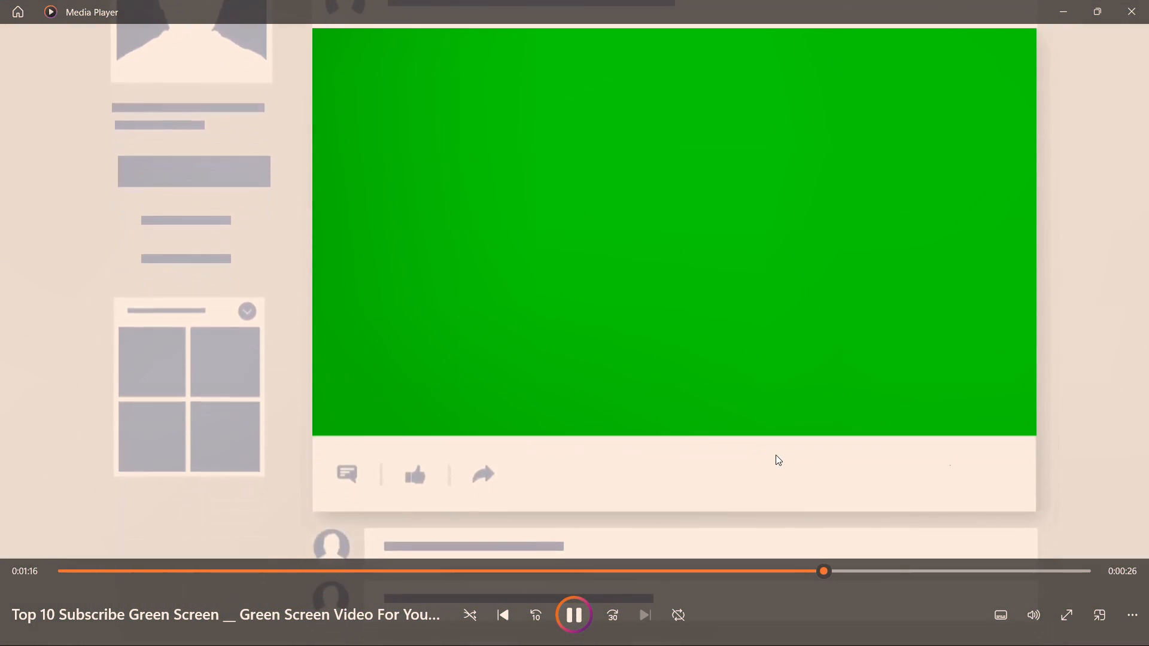
left_click(843, 567)
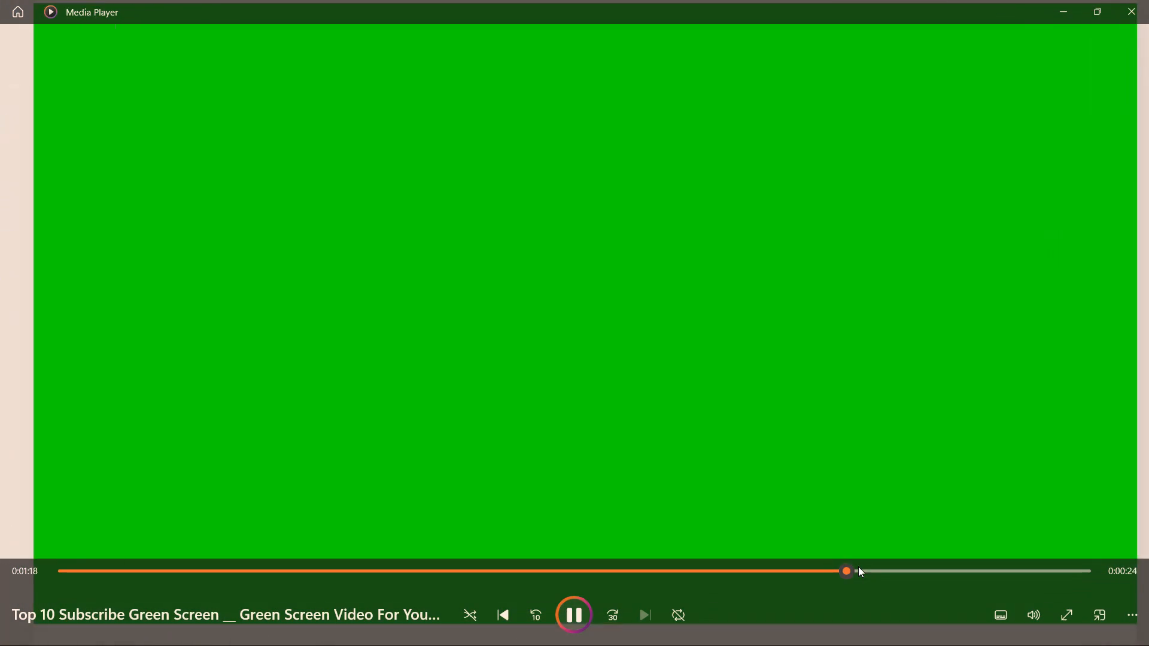
left_click(858, 572)
left_click(862, 572)
left_click(870, 574)
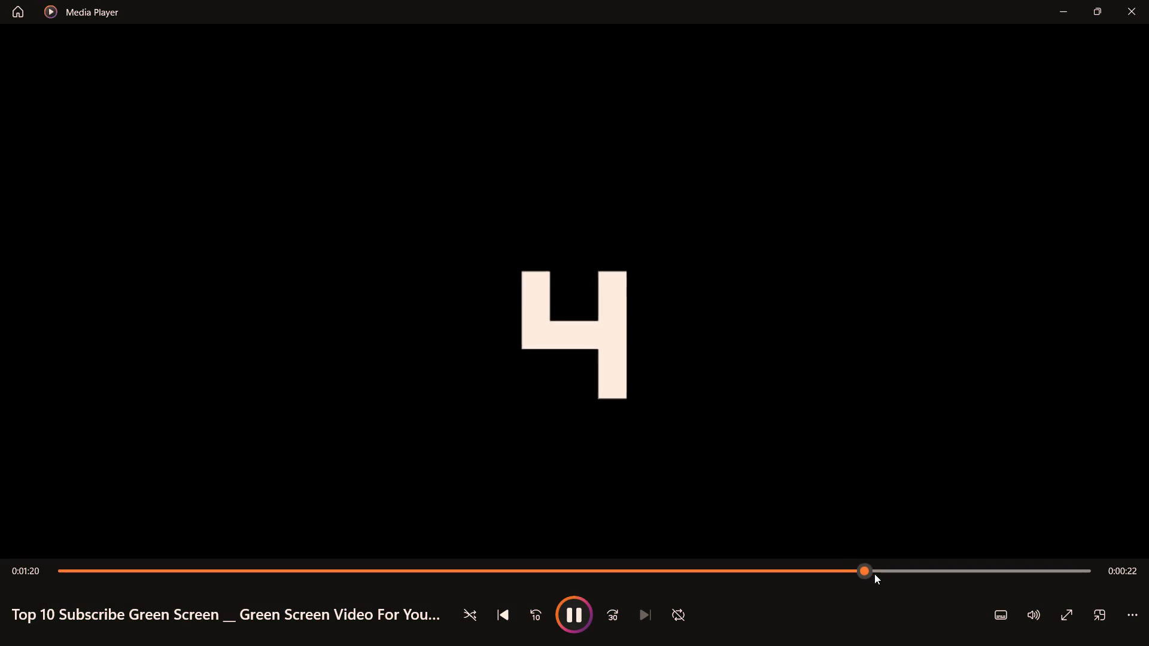
left_click(874, 574)
left_click(879, 572)
left_click(882, 572)
double_click(887, 572)
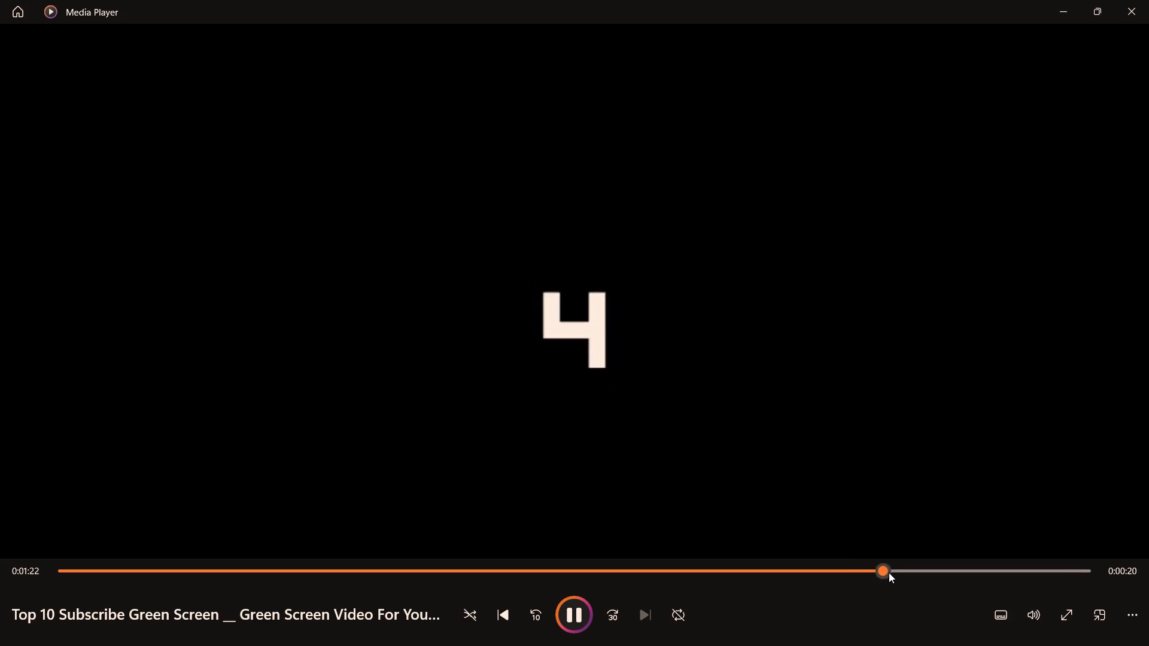
left_click(892, 571)
left_click(897, 571)
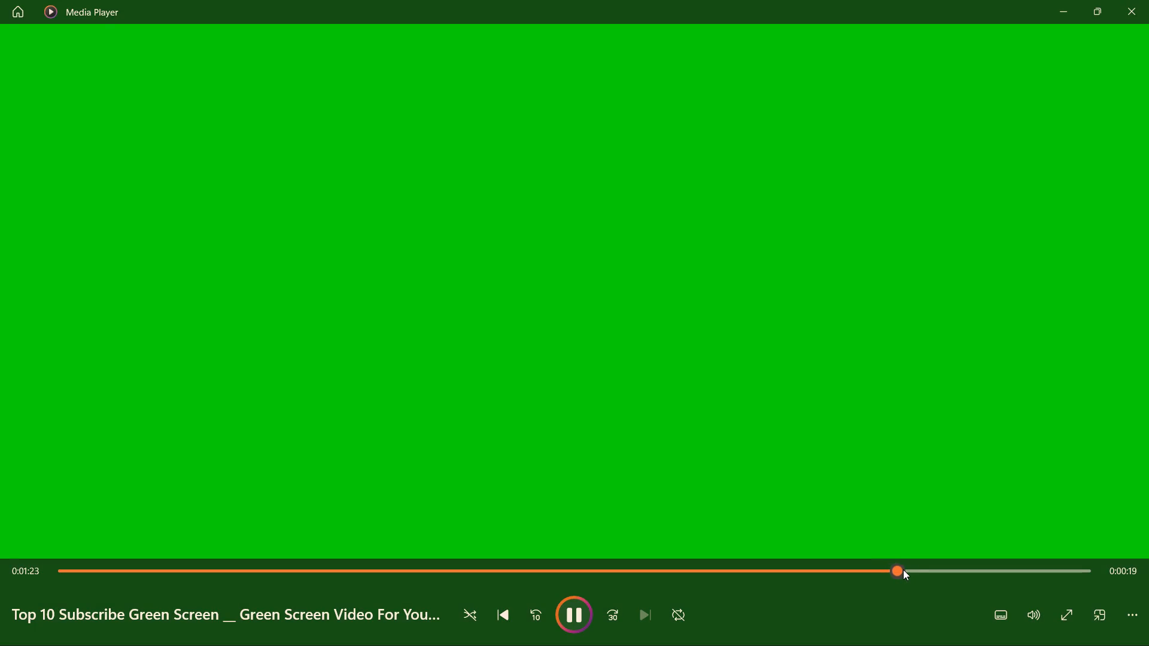
left_click(907, 569)
left_click(912, 570)
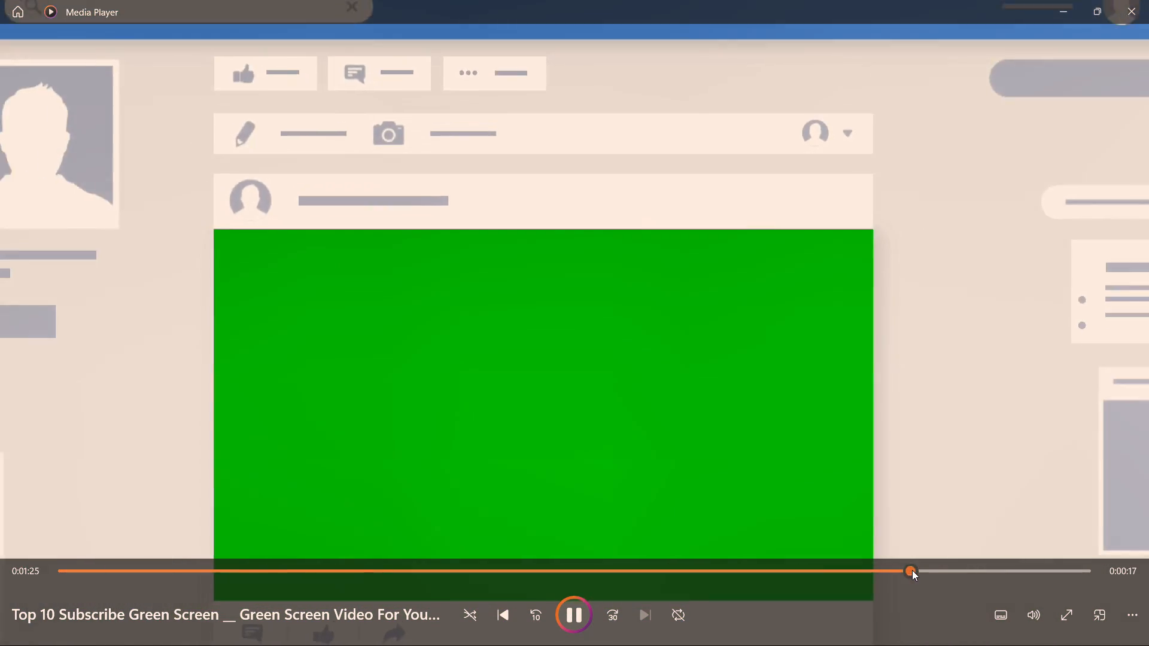
Skim the video on to about 0:01:37, go back to about 0:00:55, and close the preview and the folder window.
left_click(931, 571)
left_click(938, 572)
left_click(949, 572)
left_click(966, 572)
left_click(989, 572)
left_click_drag(1009, 572, 1032, 568)
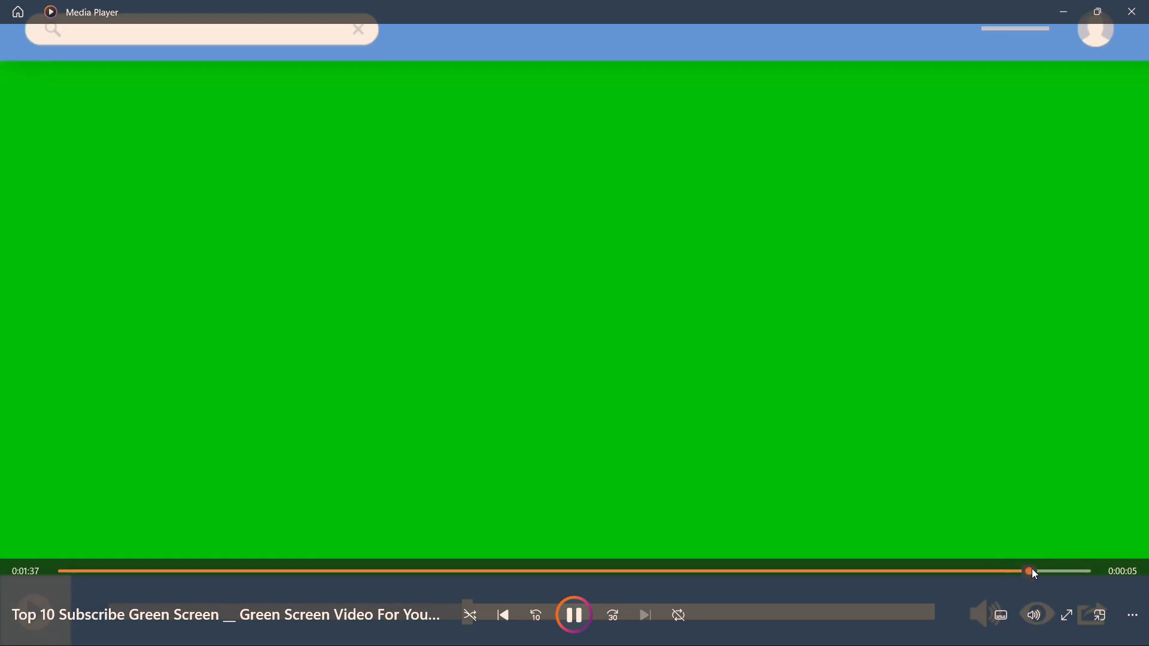
left_click_drag(1032, 568, 592, 551)
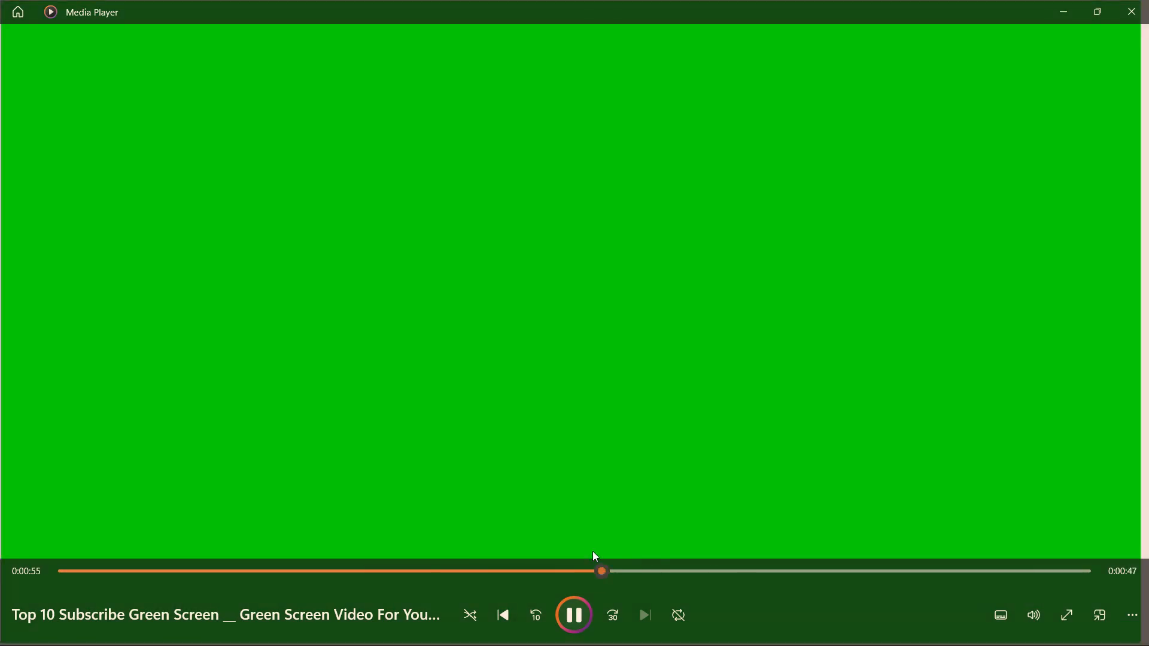
left_click_drag(592, 551, 585, 549)
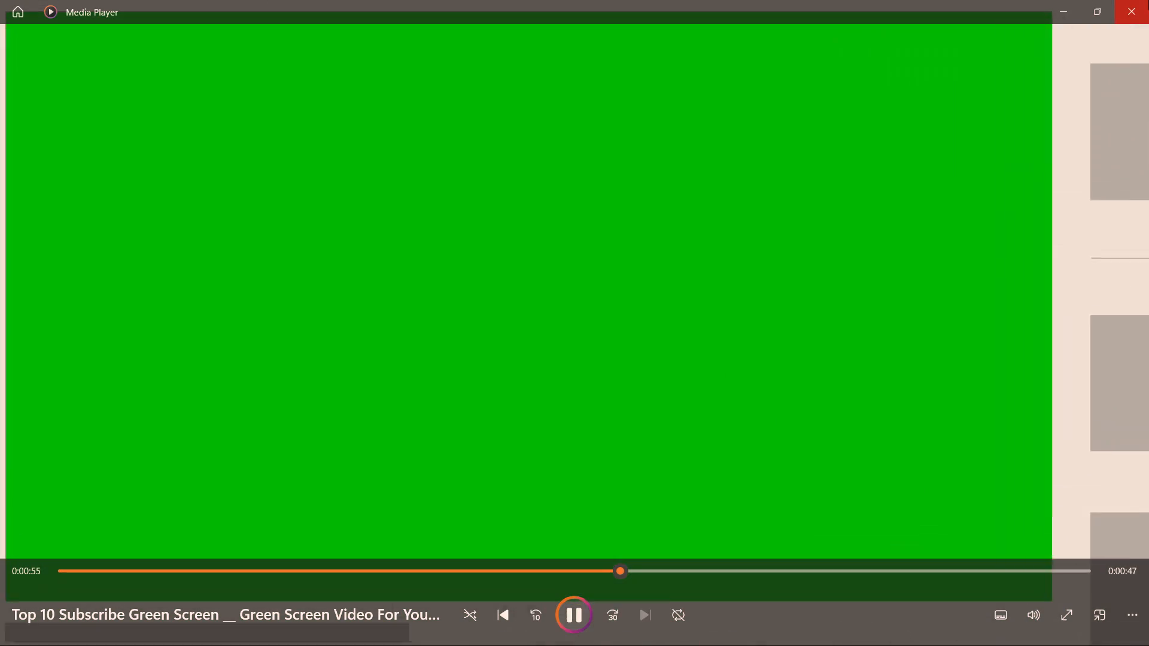
left_click(1148, 0)
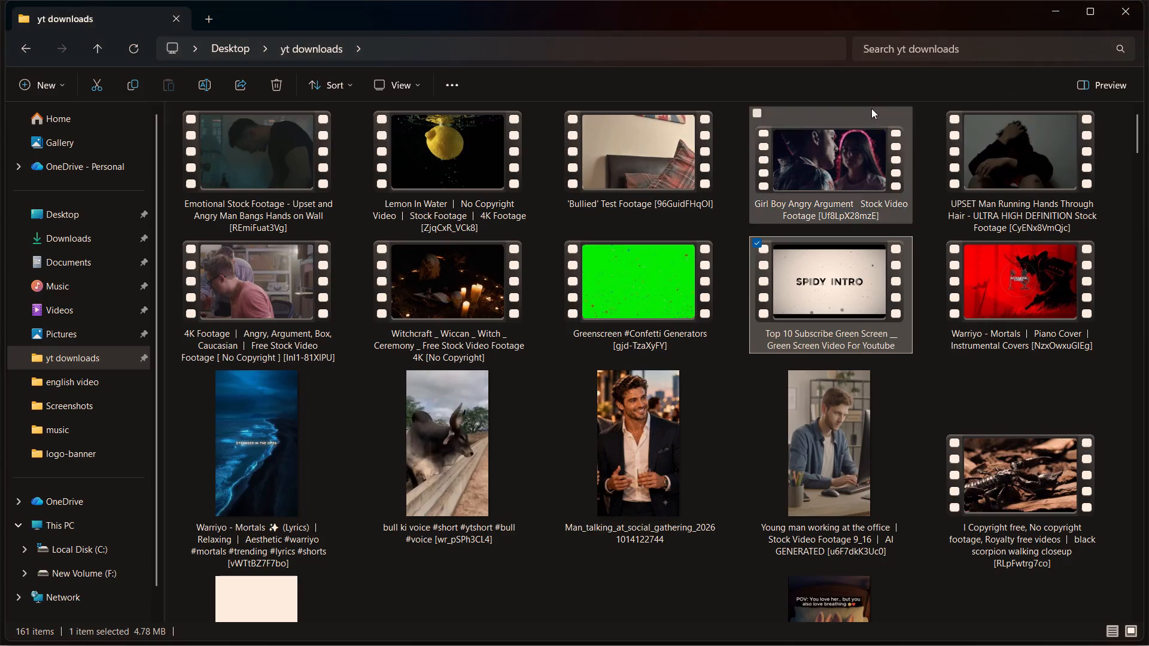
left_click(1115, 17)
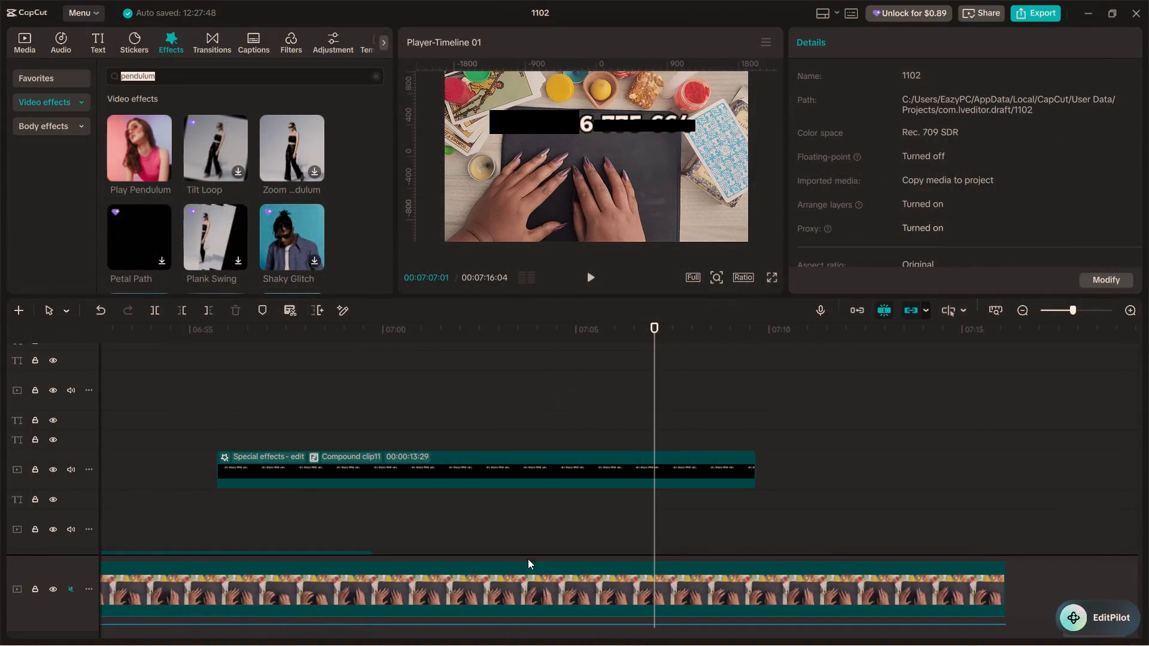
Open the Downloads folder, briefly preview the "comment down below" green screen video and close it.
left_click(529, 617)
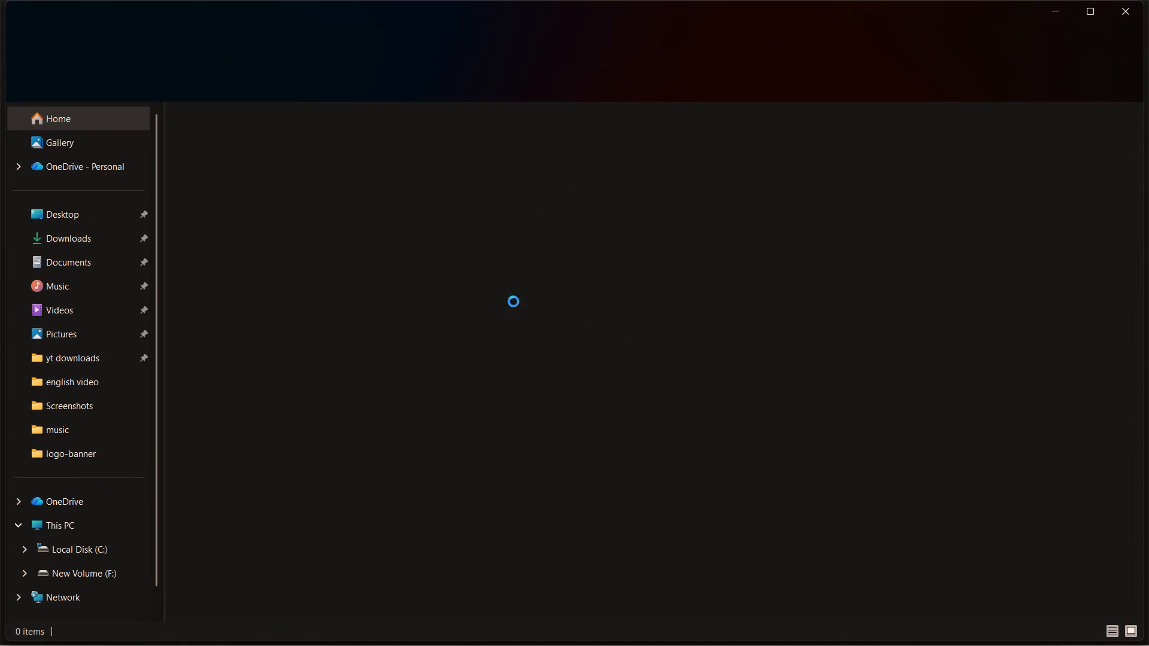
left_click(90, 251)
left_click(45, 236)
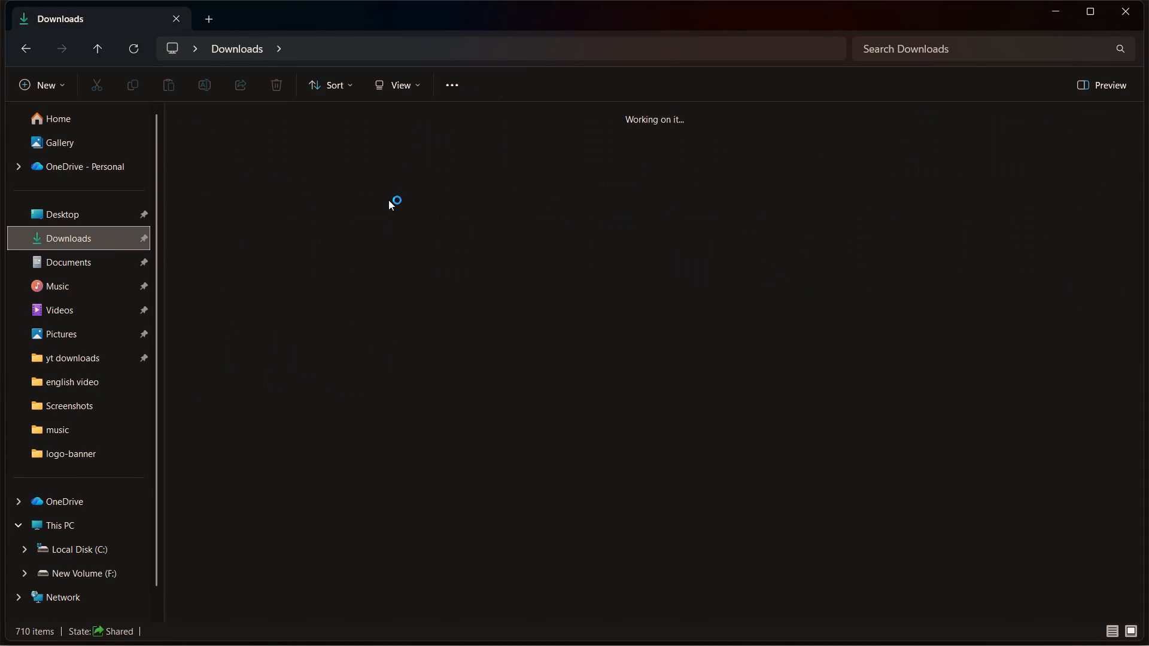
scroll(309, 338, "down", 2)
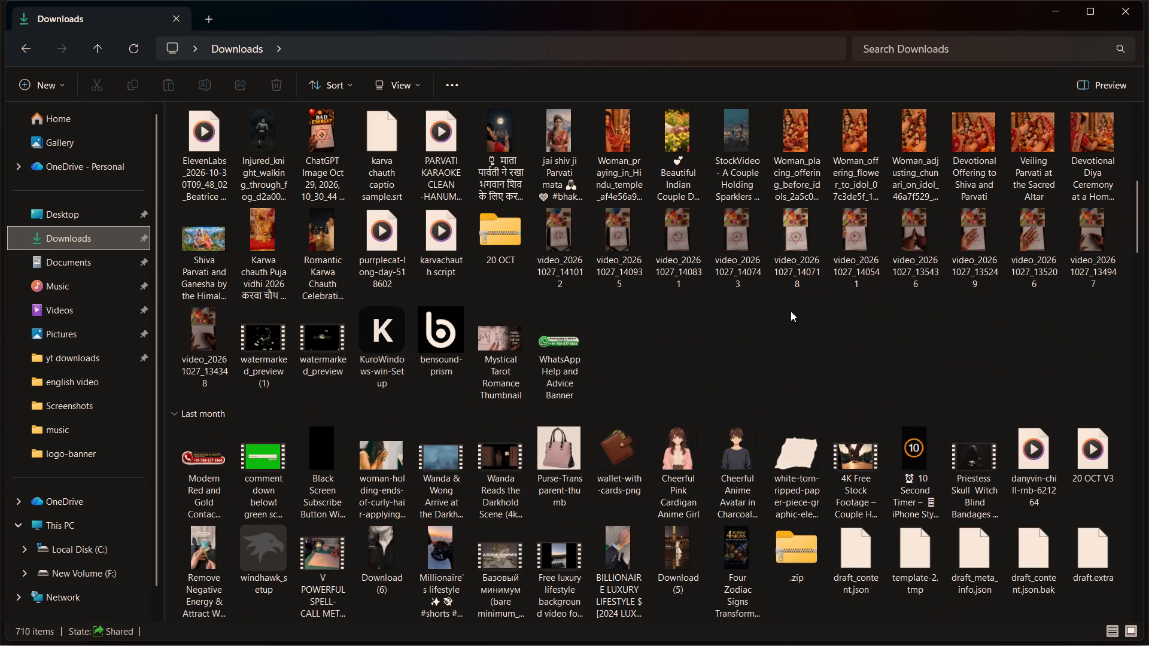
left_click(267, 468)
double_click(267, 468)
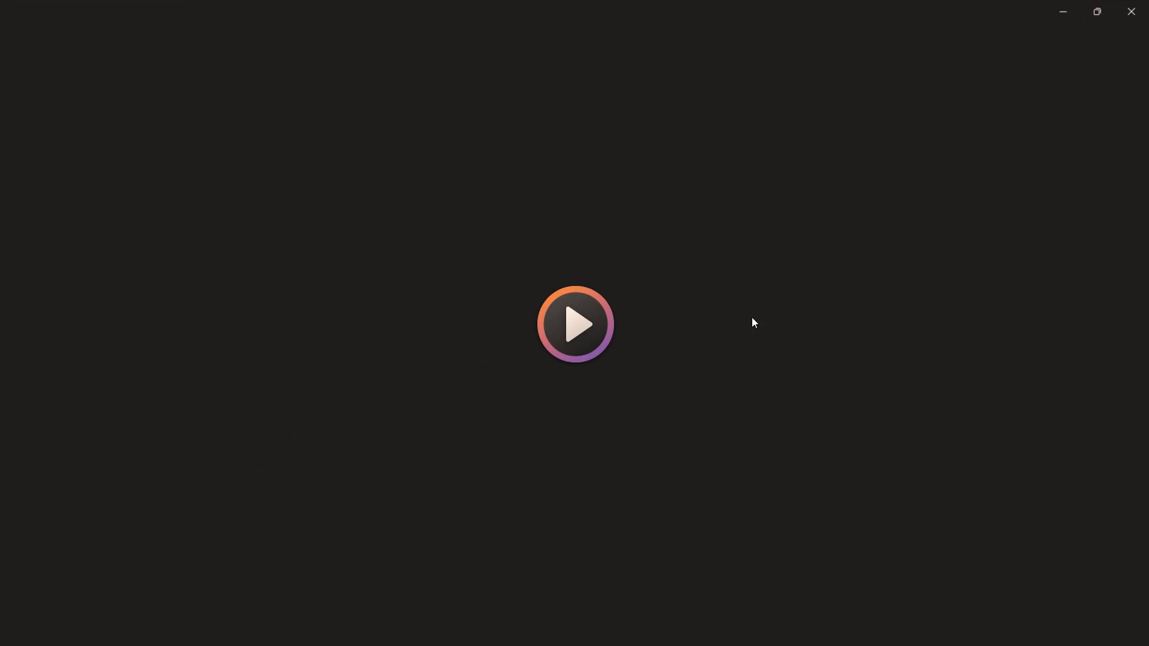
left_click(1128, 14)
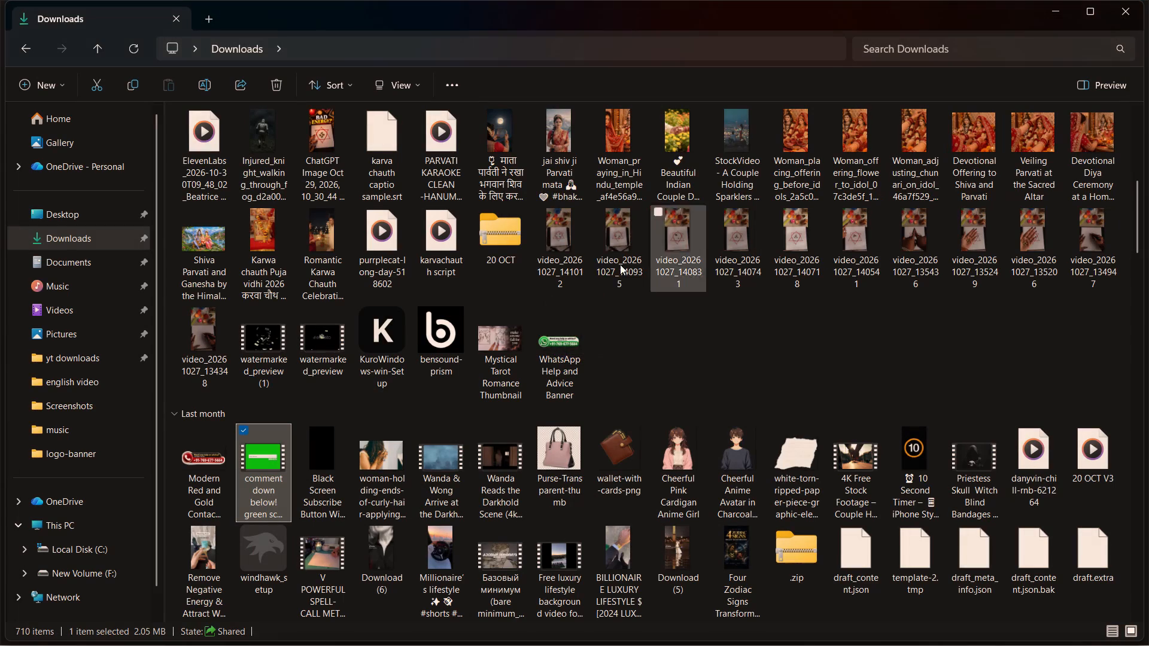
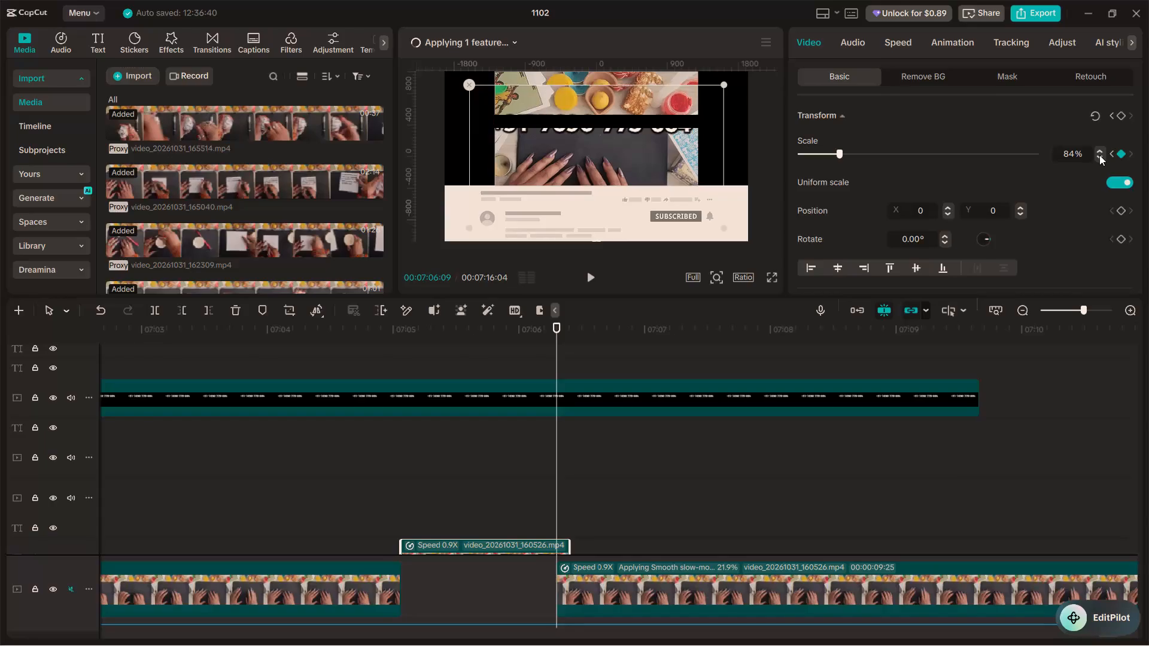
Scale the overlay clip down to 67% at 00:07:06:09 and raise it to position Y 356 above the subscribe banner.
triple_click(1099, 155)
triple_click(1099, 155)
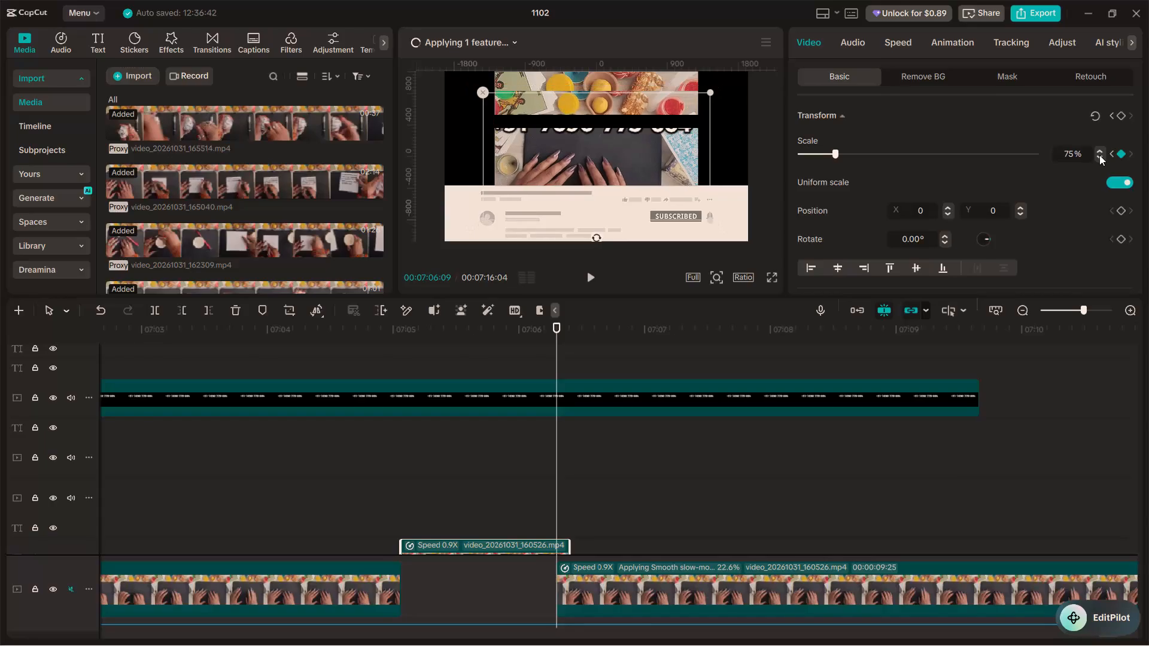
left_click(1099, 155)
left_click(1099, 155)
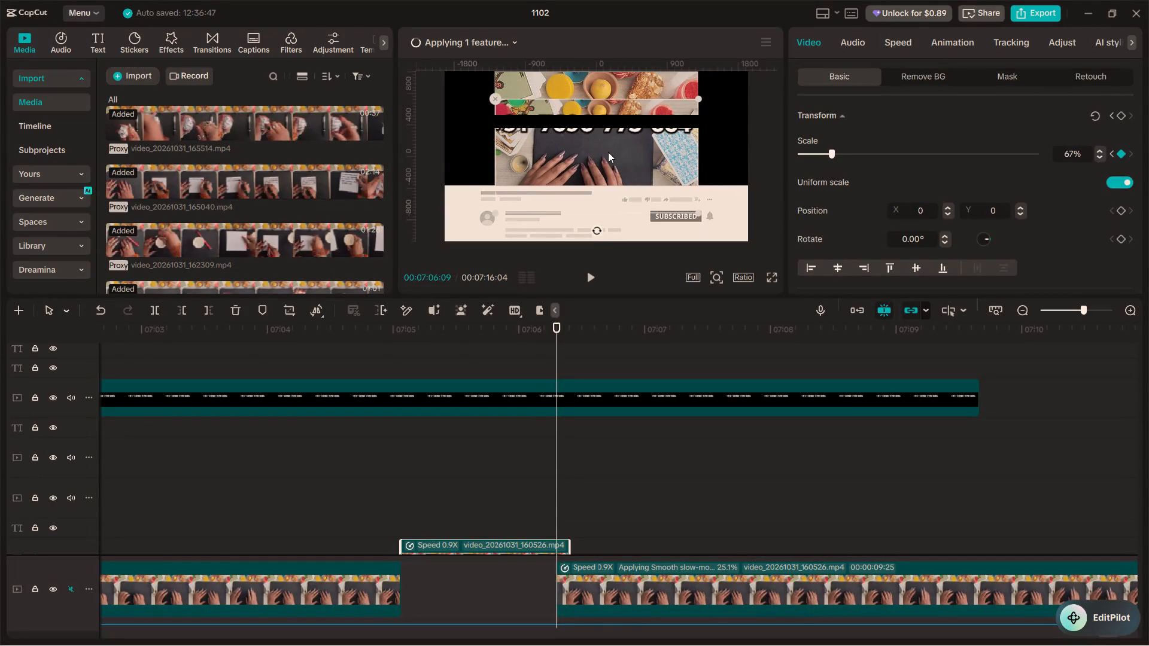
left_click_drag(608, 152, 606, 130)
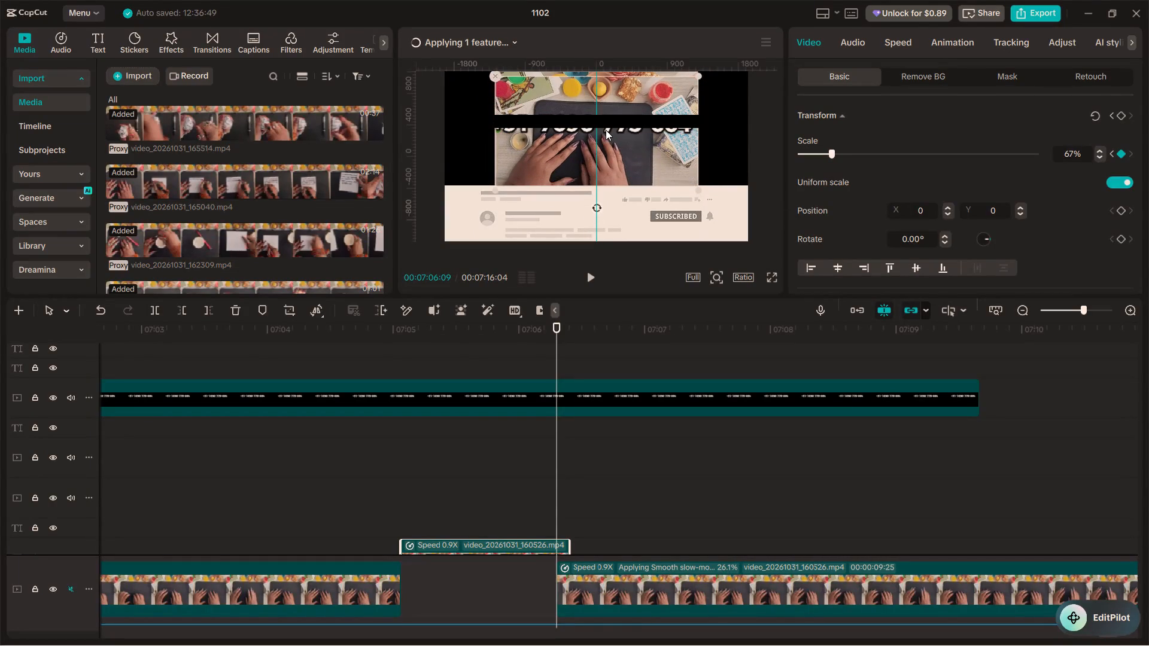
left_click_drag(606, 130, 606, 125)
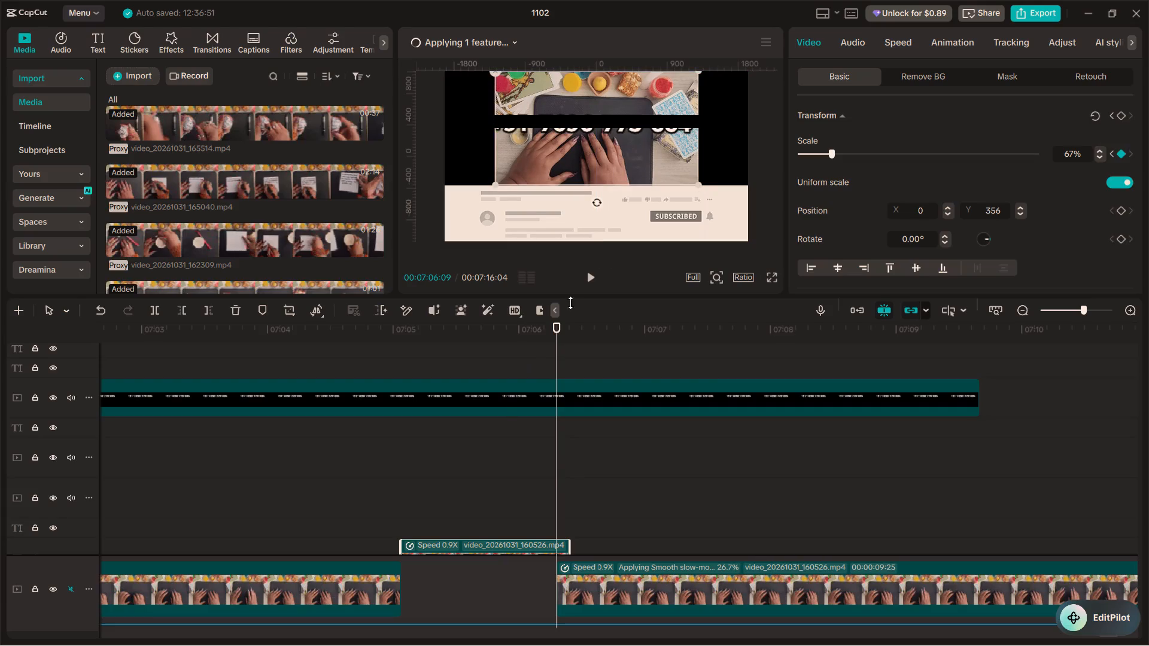
Replay the shrinking overlay clip and its cut to the following main-track clip, from about 00:07:05 to 00:07:07.
left_click(382, 497)
scroll(412, 496, "down", 7)
scroll(412, 496, "up", 6)
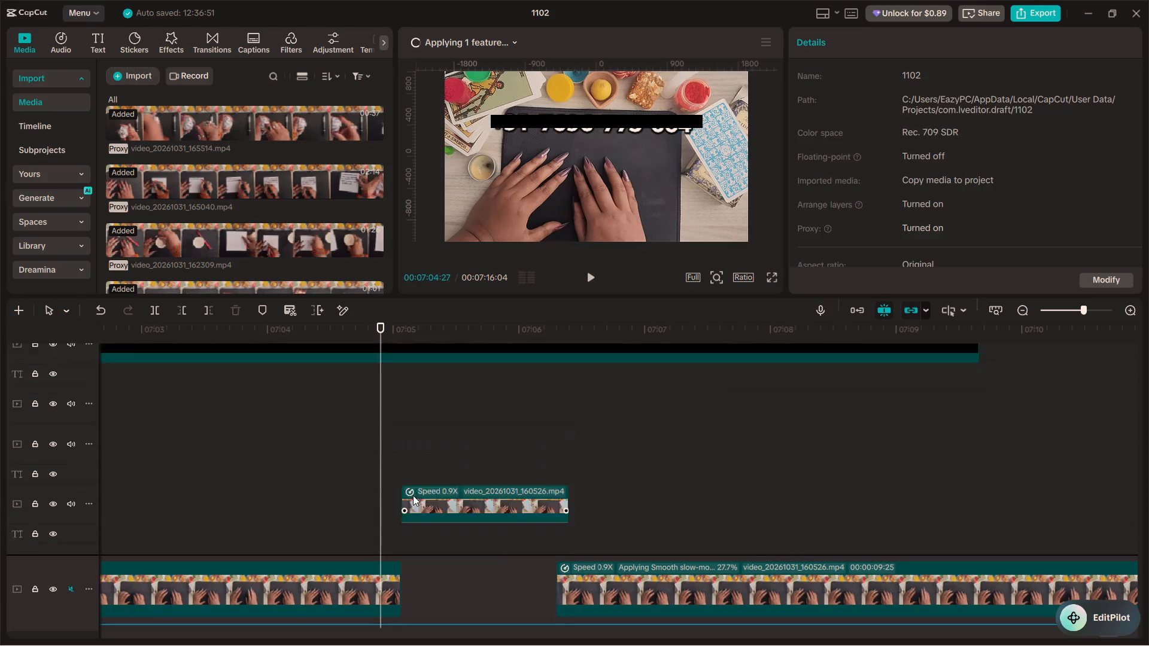
scroll(413, 495, "up", 9)
scroll(414, 492, "down", 14)
key("space")
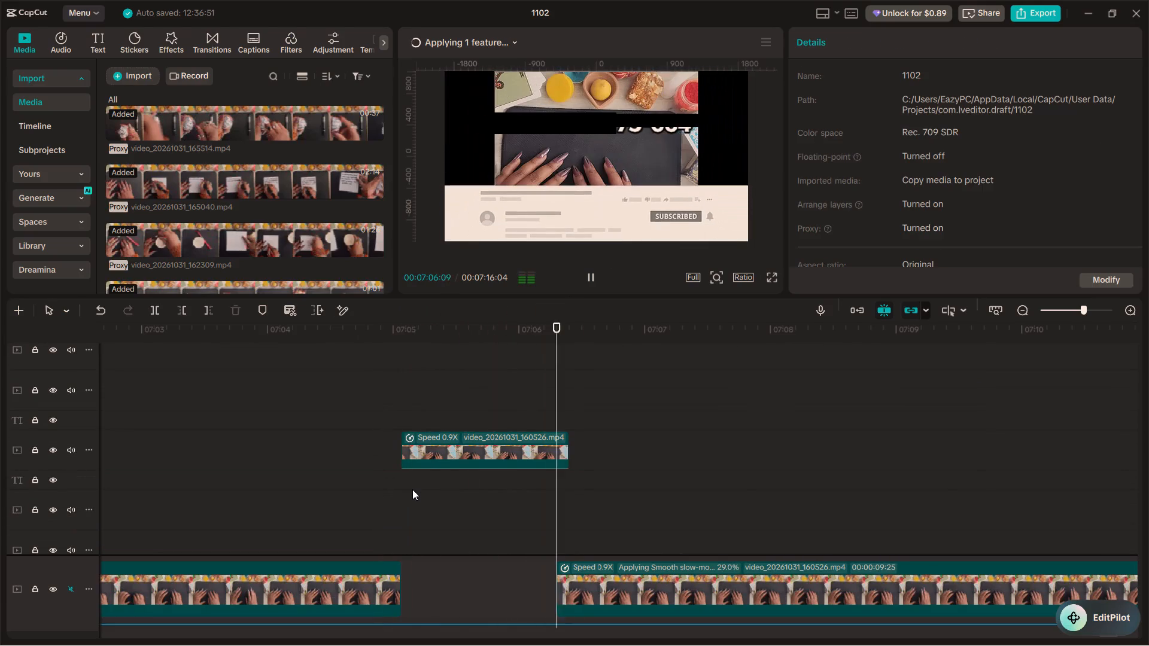
key("space")
left_click(373, 414)
key("space")
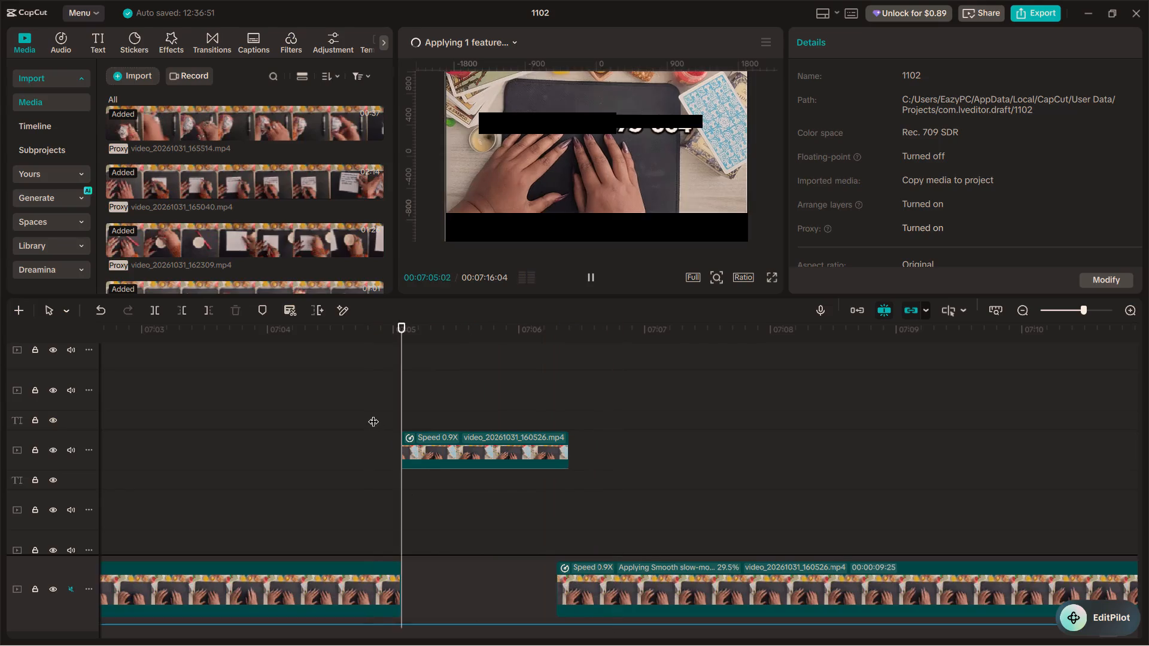
key("space")
key("space")
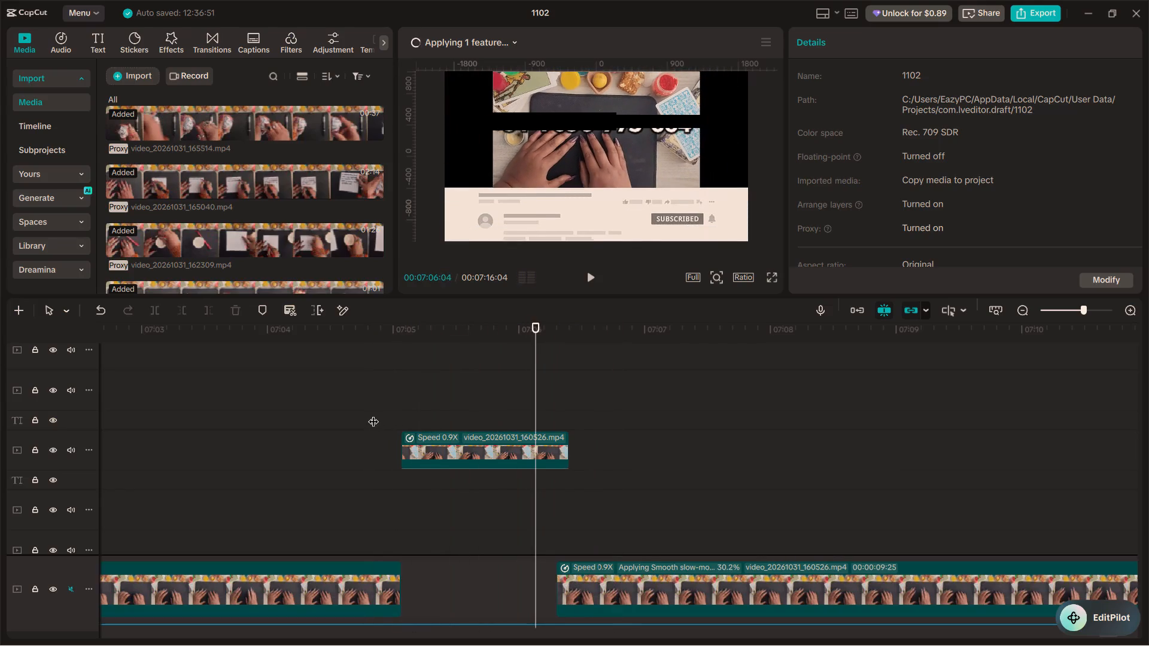
key("space")
left_click(602, 584)
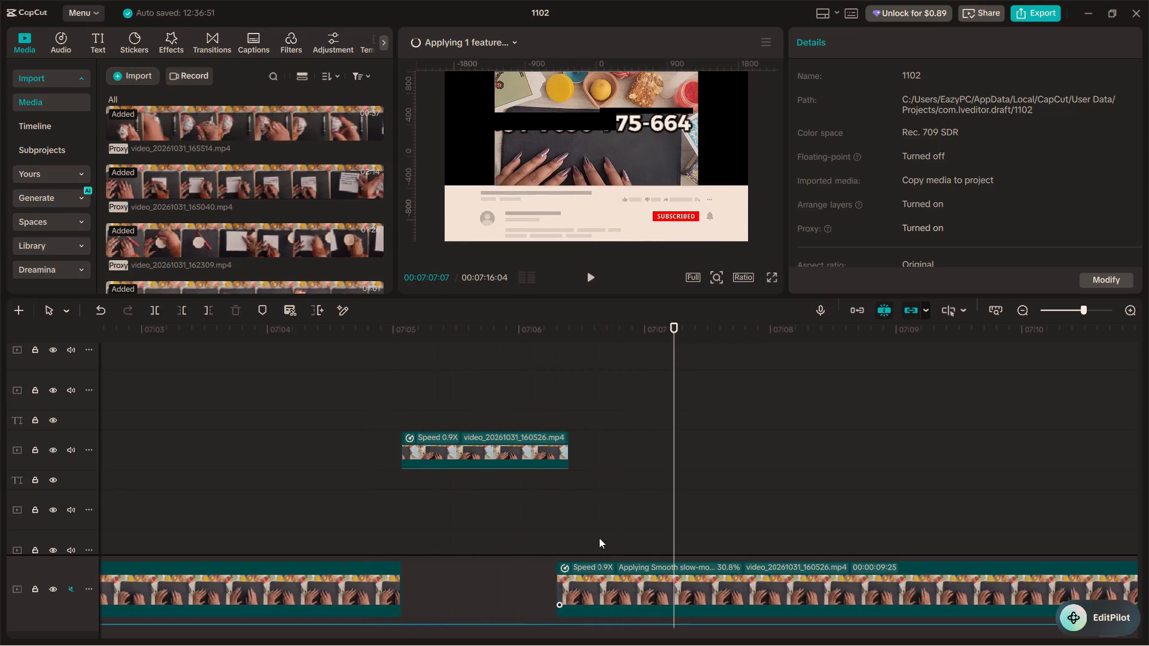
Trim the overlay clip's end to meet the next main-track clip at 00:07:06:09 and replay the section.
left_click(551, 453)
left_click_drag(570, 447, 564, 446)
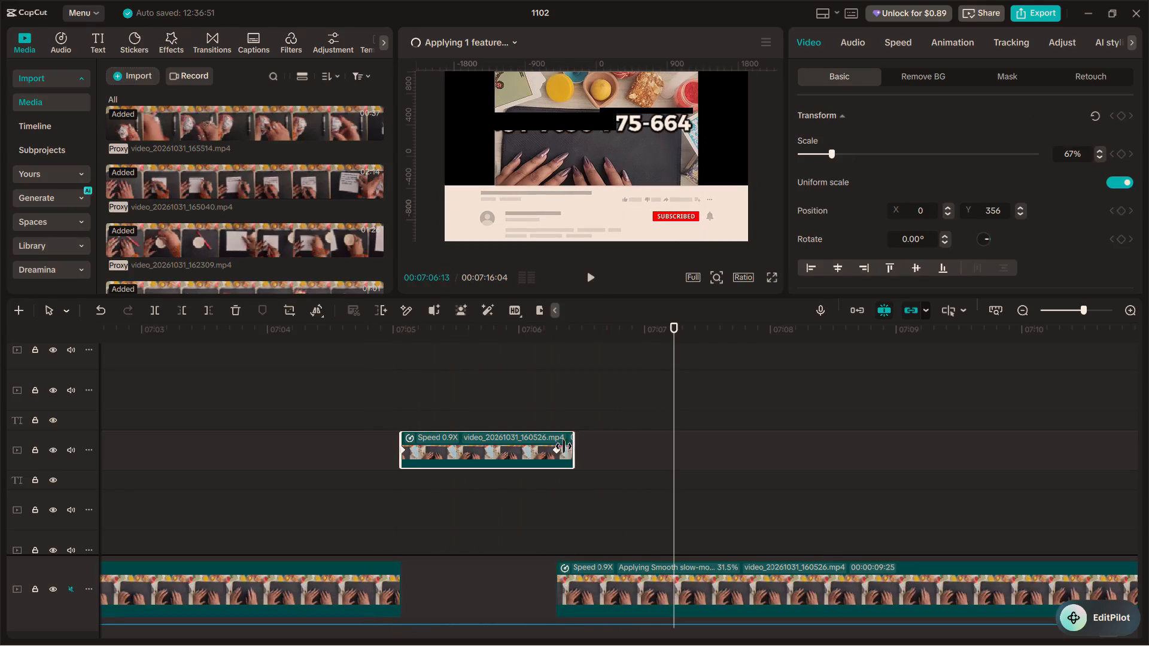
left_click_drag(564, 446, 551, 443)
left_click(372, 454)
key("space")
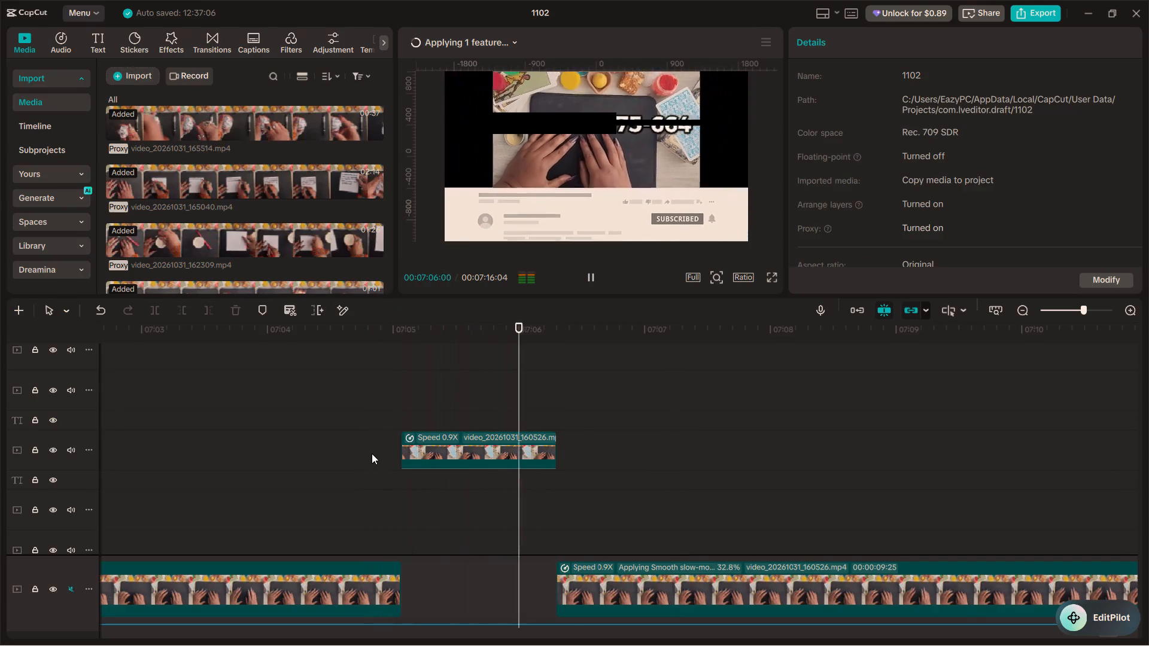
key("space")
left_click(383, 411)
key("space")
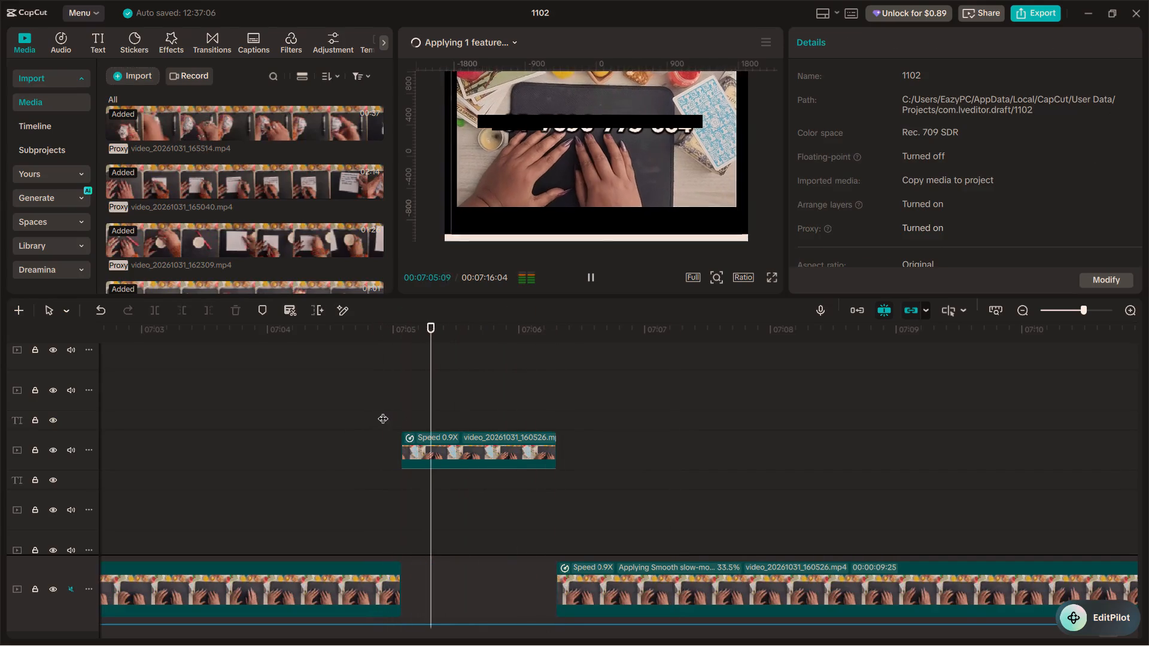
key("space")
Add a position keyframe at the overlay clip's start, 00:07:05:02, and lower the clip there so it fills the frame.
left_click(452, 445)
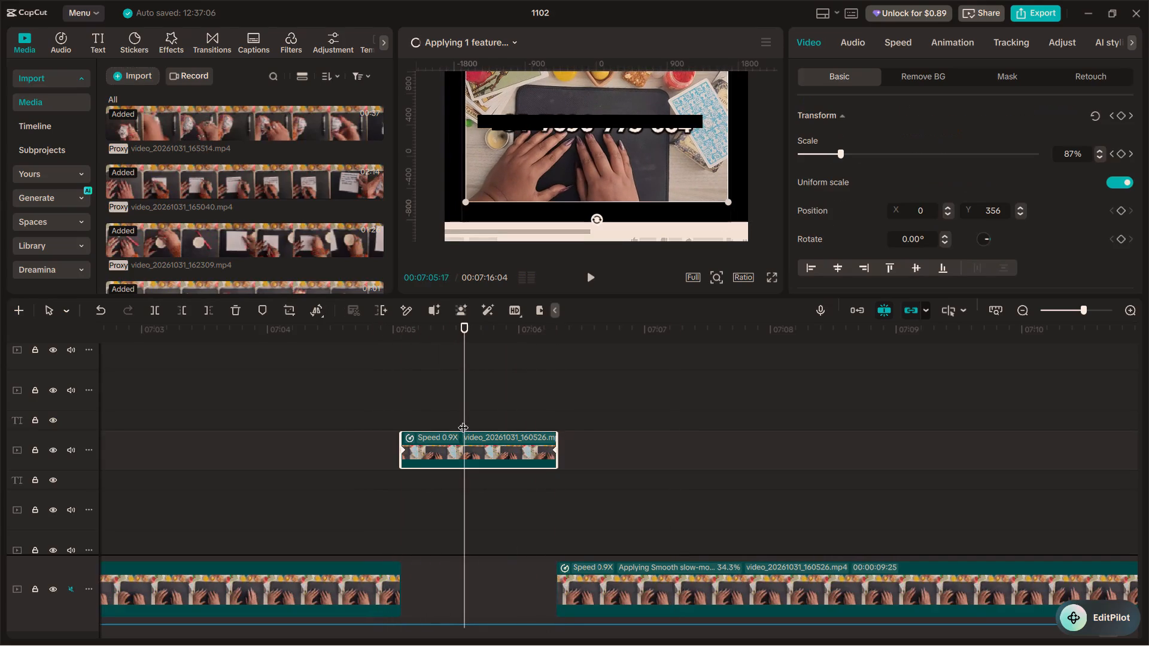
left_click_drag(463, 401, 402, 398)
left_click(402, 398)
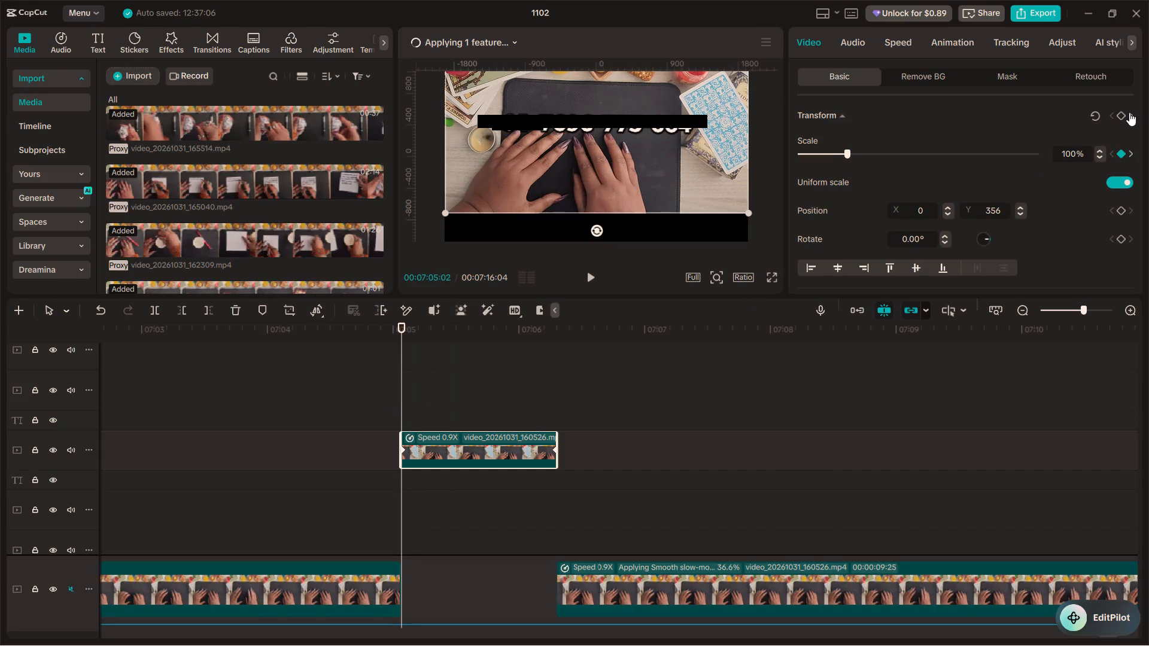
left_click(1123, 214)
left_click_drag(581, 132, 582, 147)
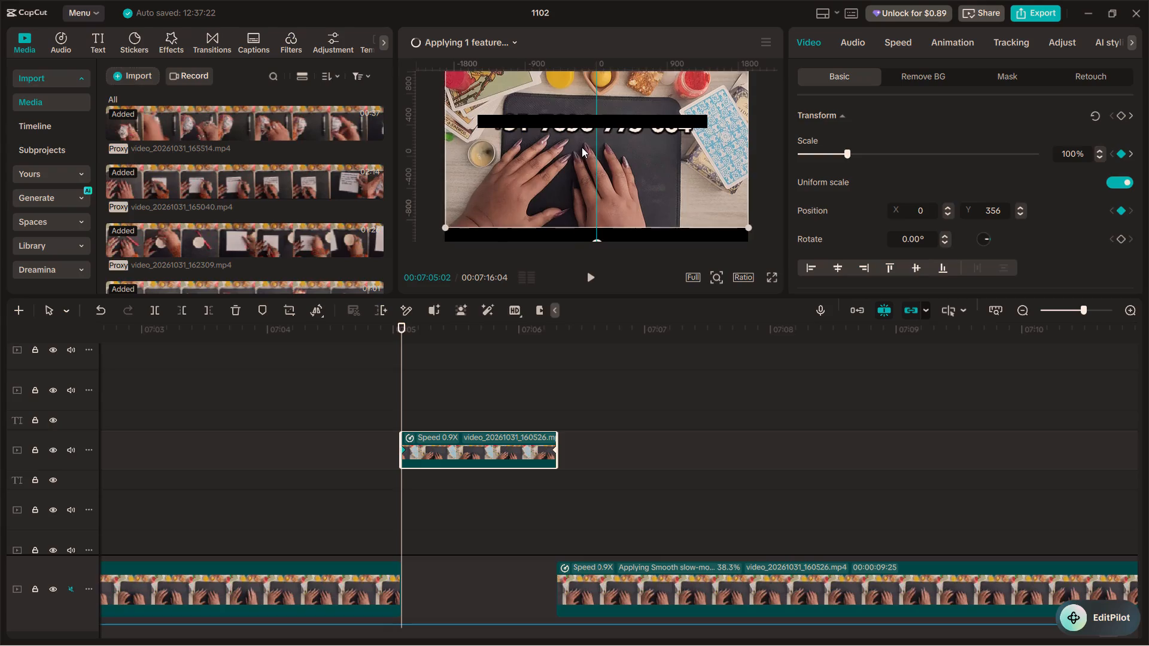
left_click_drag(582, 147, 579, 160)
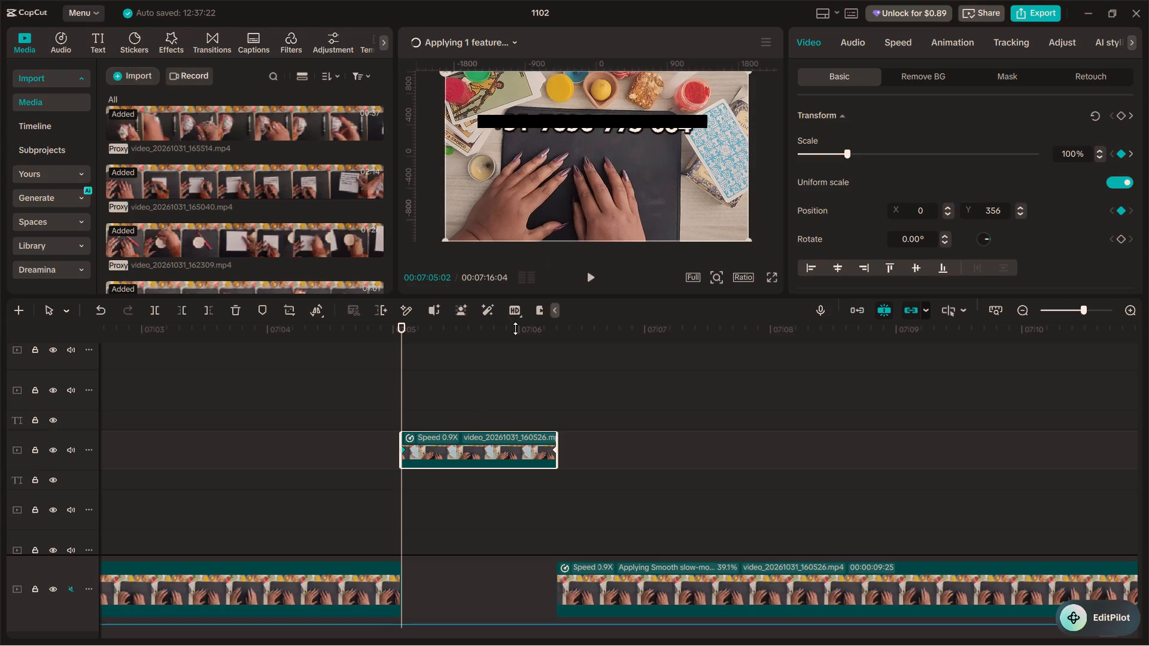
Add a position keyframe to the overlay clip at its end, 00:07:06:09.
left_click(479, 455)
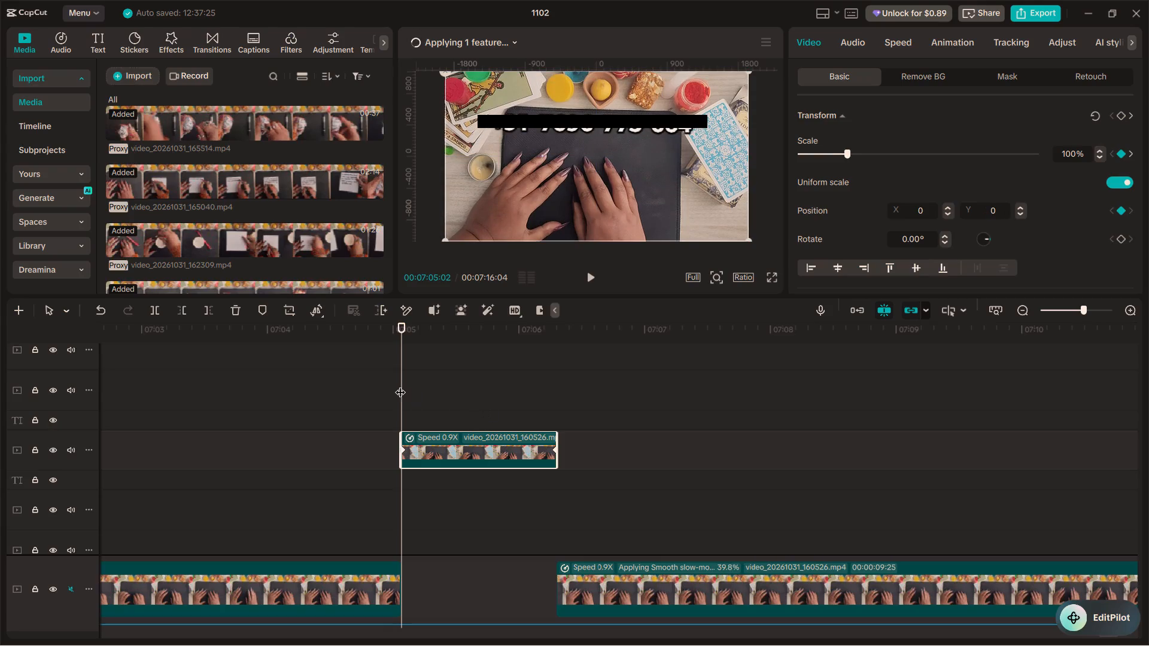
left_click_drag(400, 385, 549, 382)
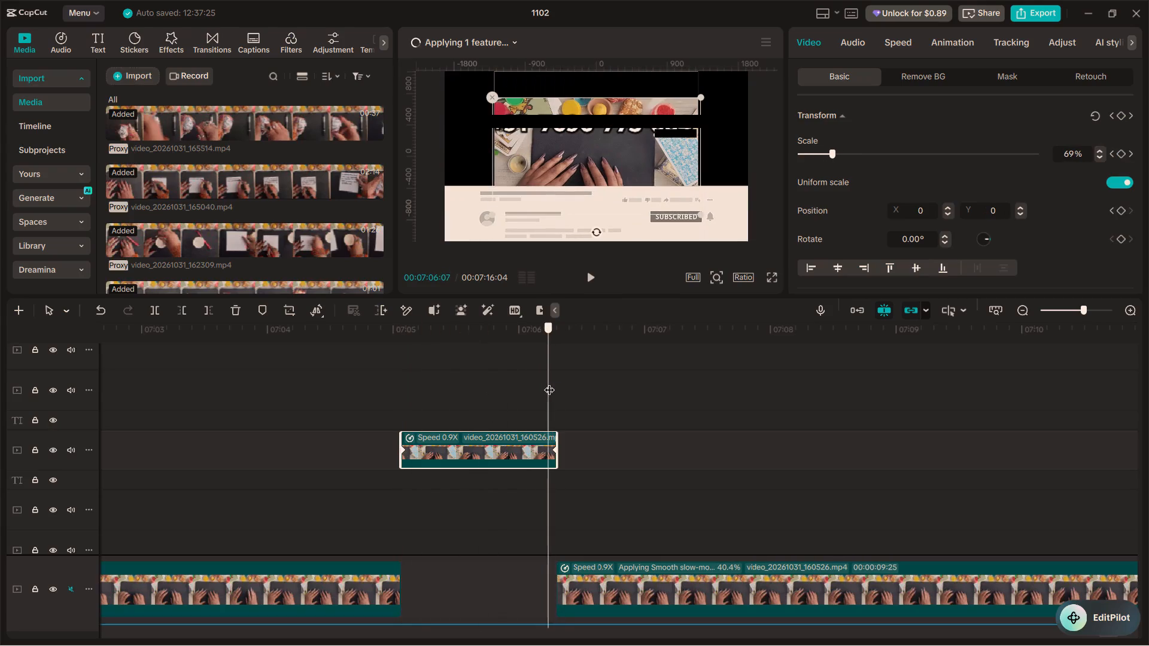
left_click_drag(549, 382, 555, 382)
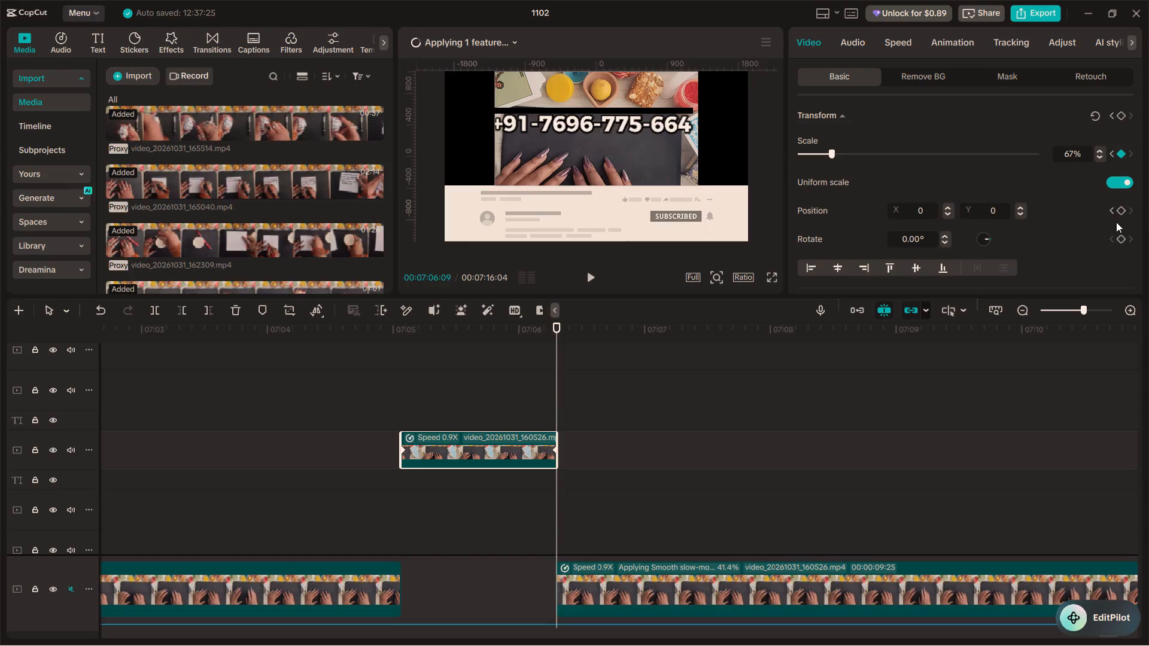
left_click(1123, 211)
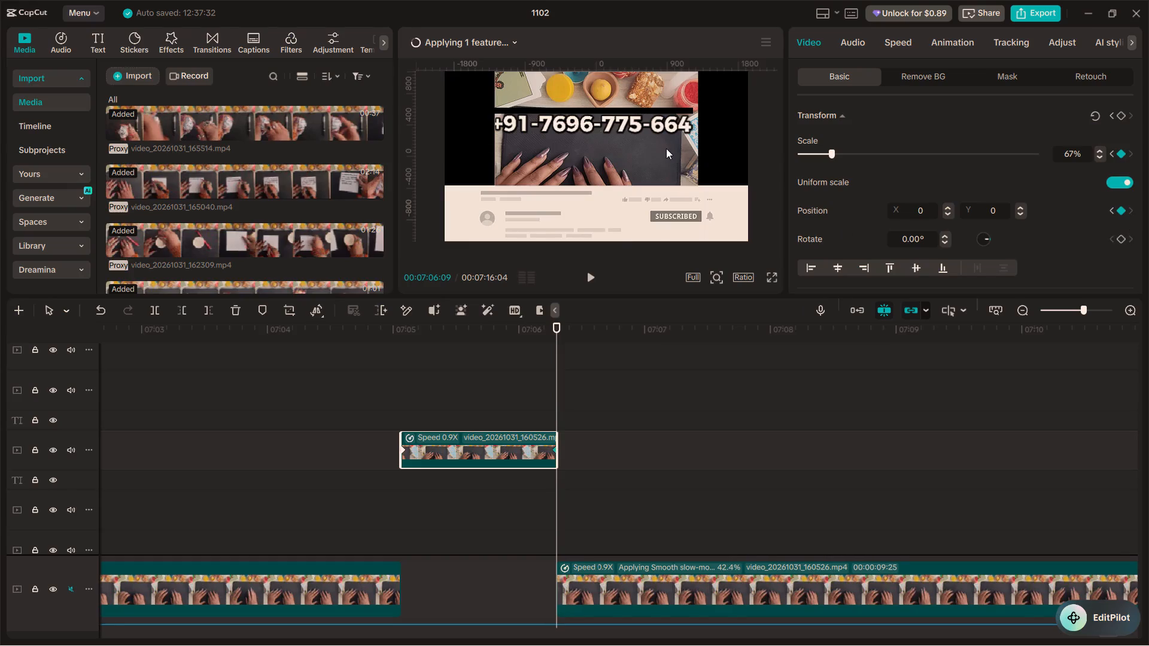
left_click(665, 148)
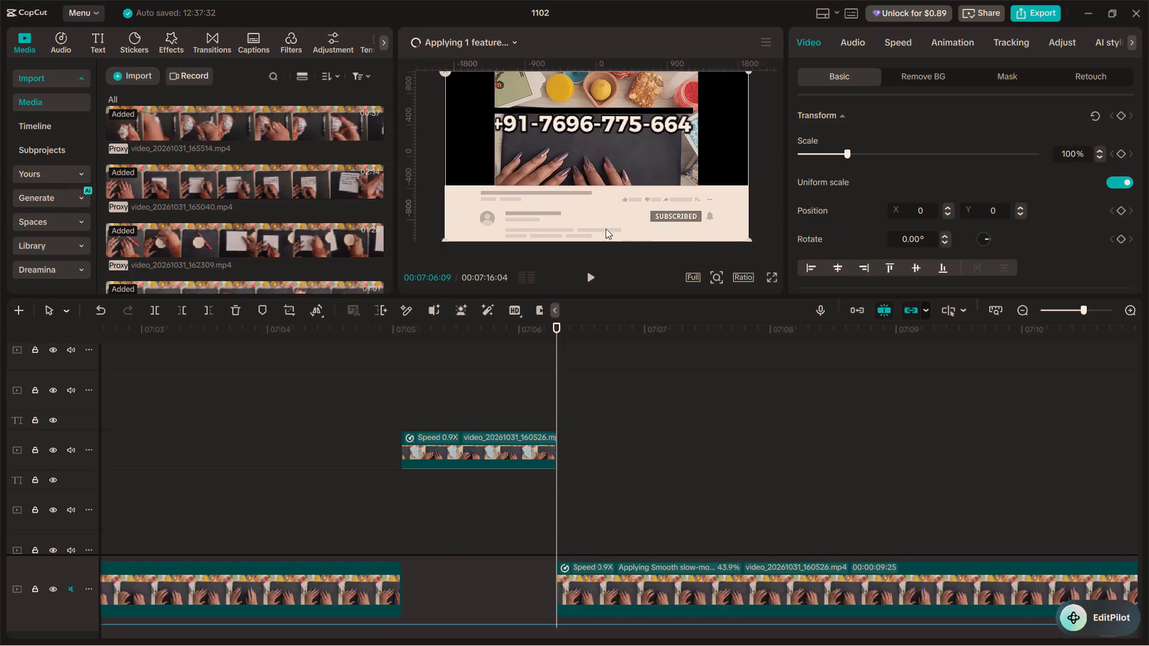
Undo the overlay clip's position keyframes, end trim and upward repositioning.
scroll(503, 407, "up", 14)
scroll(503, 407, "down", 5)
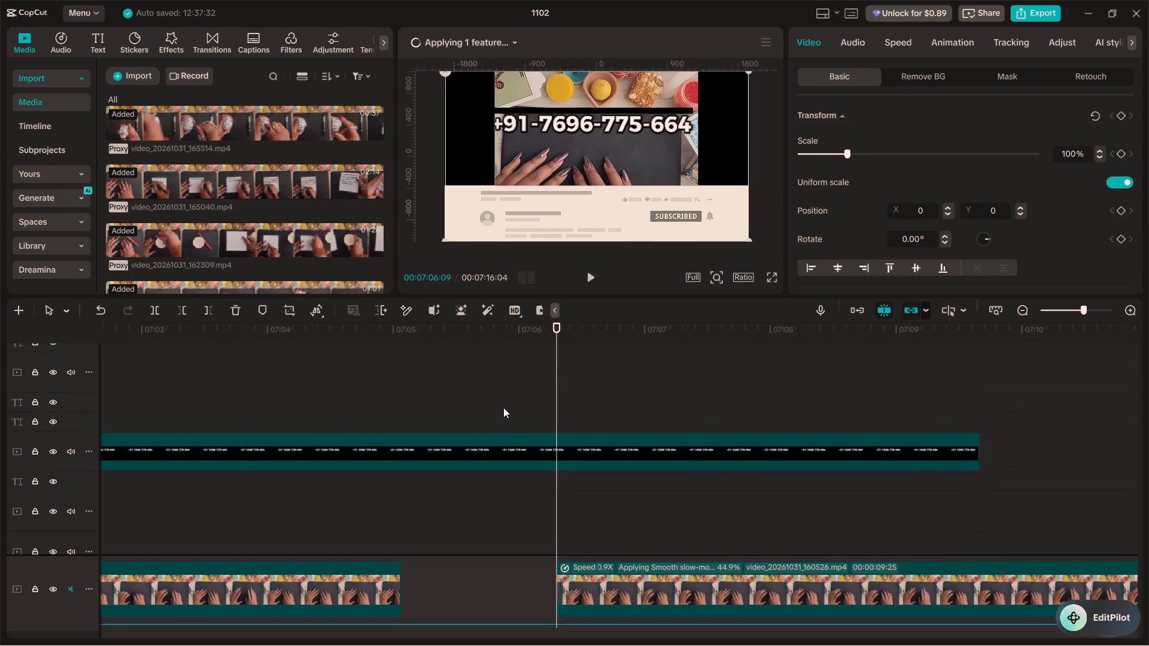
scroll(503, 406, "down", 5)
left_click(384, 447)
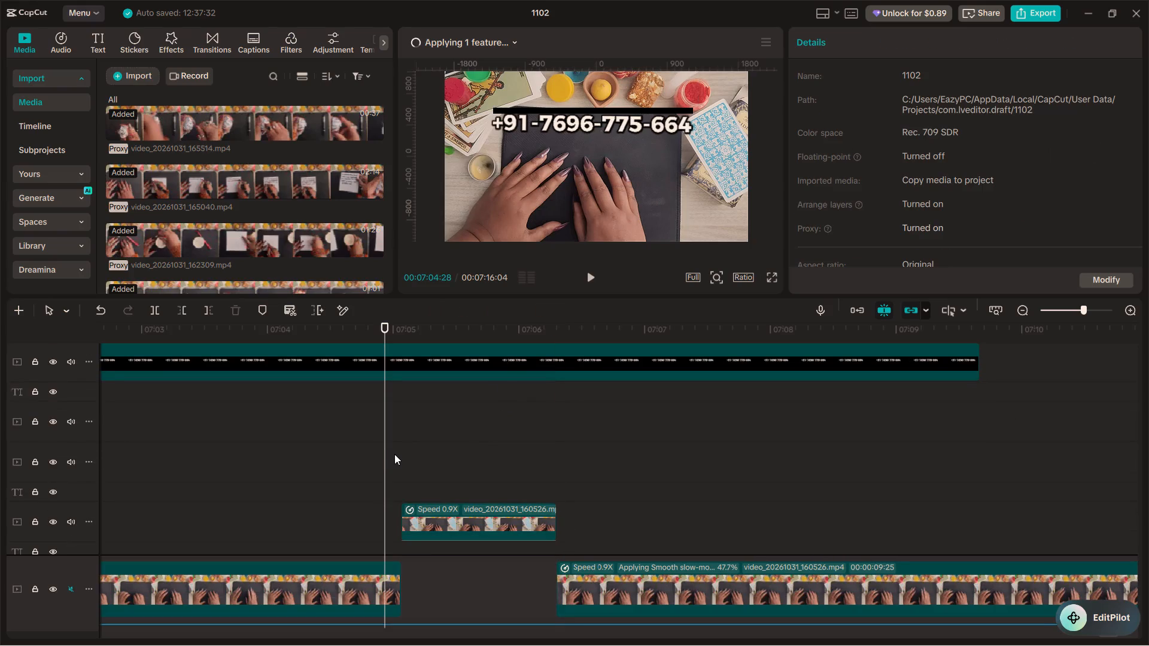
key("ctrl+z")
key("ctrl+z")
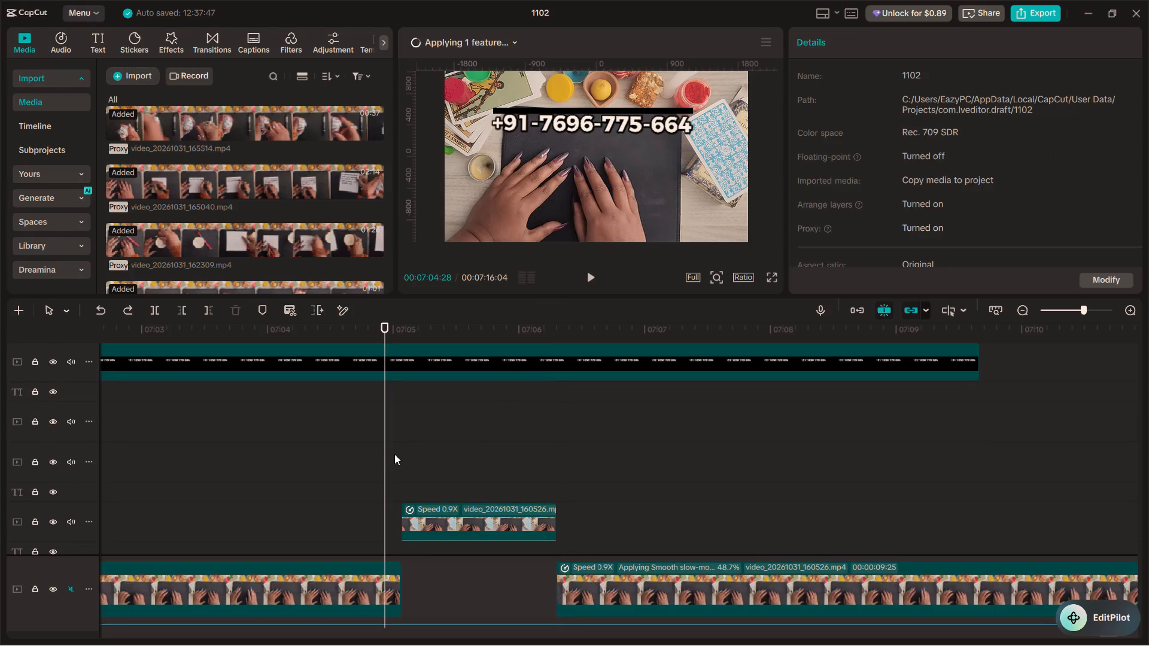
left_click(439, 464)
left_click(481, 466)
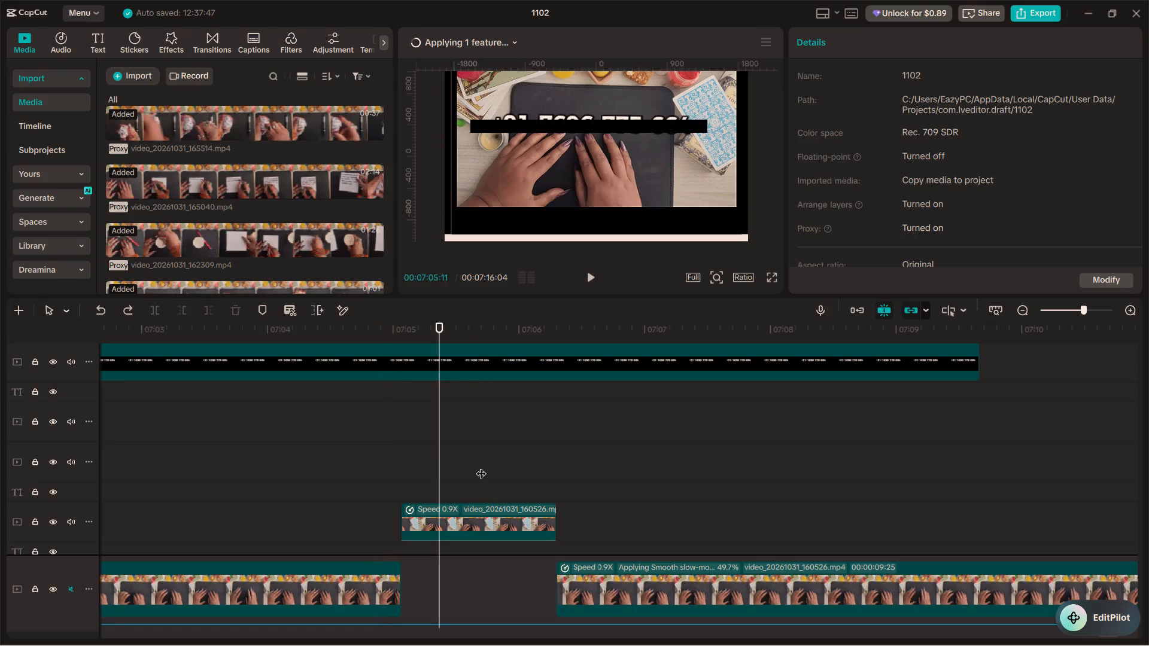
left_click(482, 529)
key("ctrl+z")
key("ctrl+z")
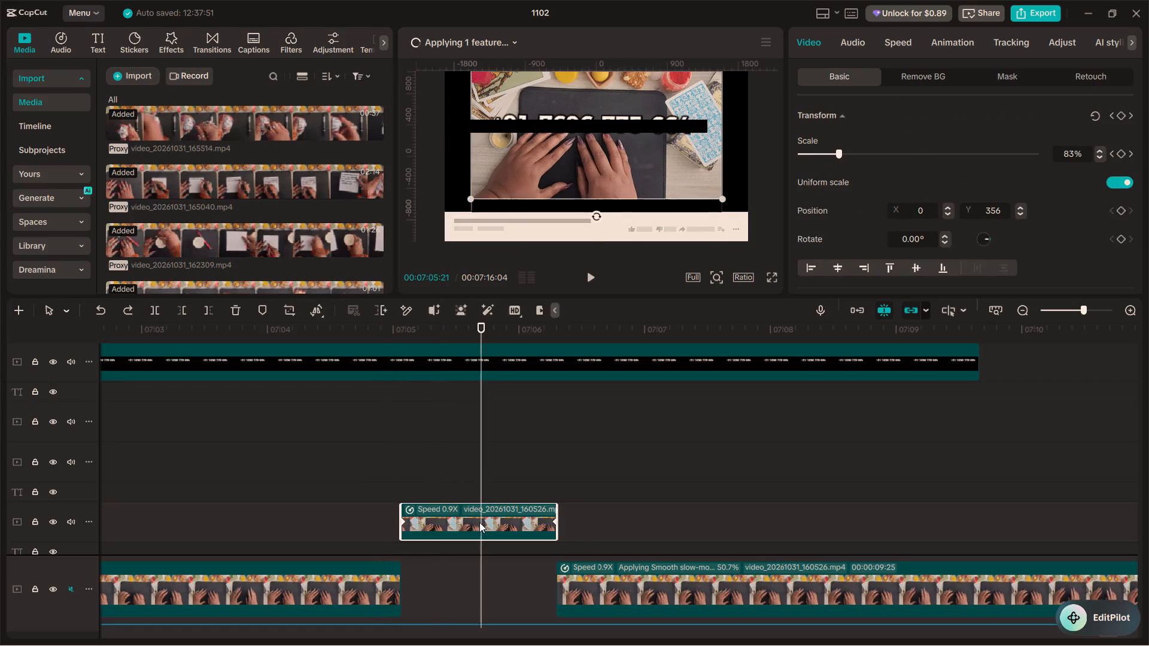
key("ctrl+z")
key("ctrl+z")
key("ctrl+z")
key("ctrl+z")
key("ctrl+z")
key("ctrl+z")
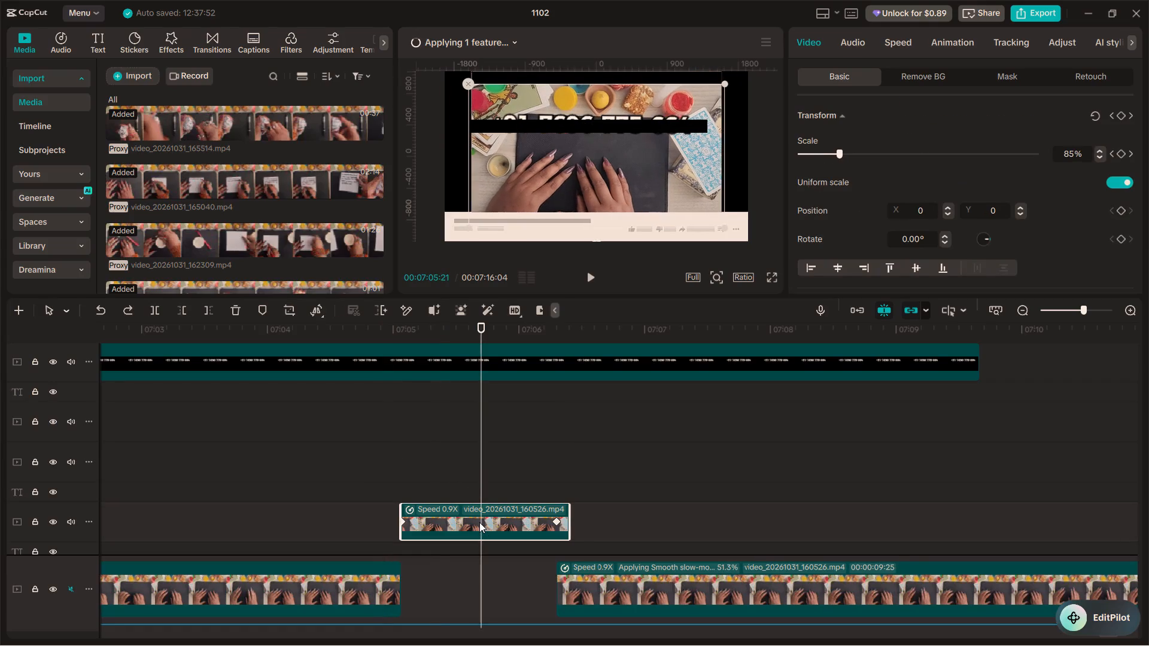
Keep undoing the overlay clip's scale reductions until the clip is back on the main track between its neighbours.
key("ctrl+z")
key("ctrl+z")
key("ctrl+z")
key("ctrl+z")
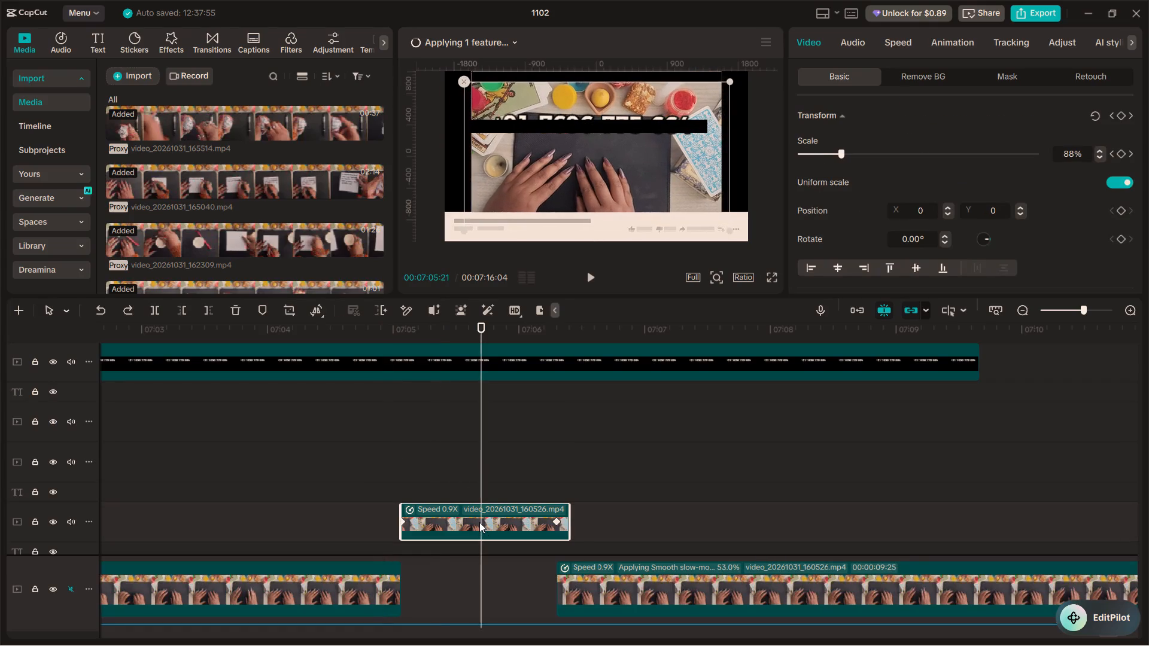
key("ctrl+z")
key("ctrl+z")
key("ctrl+z")
key("ctrl+z")
key("ctrl+z")
key("ctrl+z")
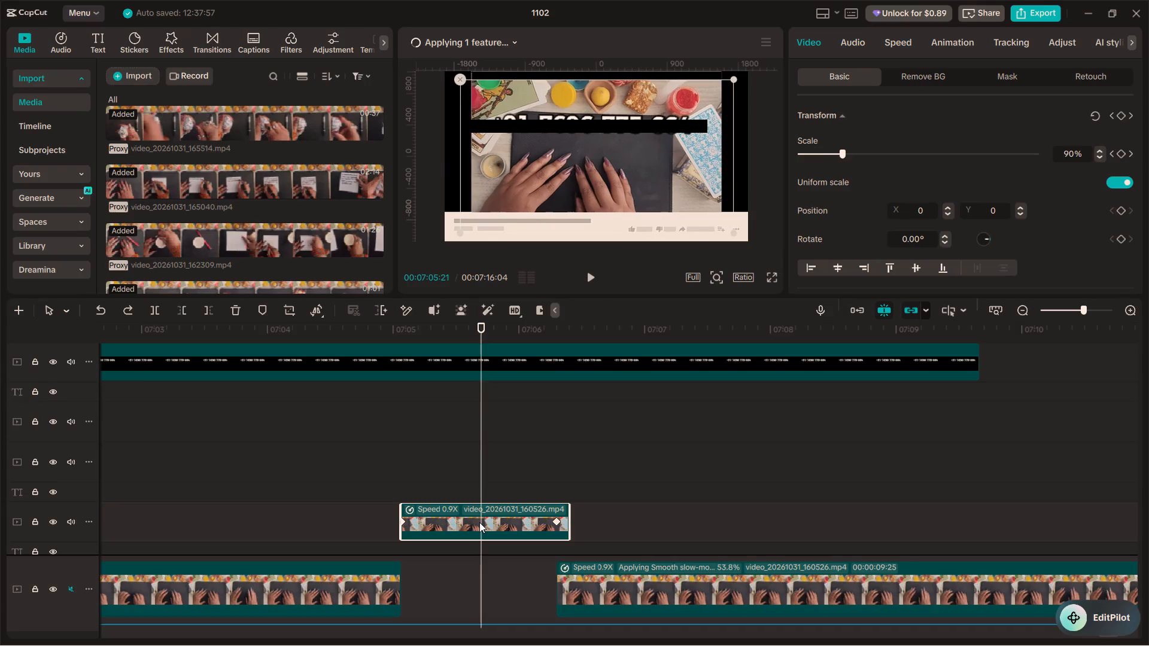
key("ctrl+z")
key("ctrl+z")
key("ctrl+z")
key("ctrl+z")
key("ctrl+z")
key("ctrl+z")
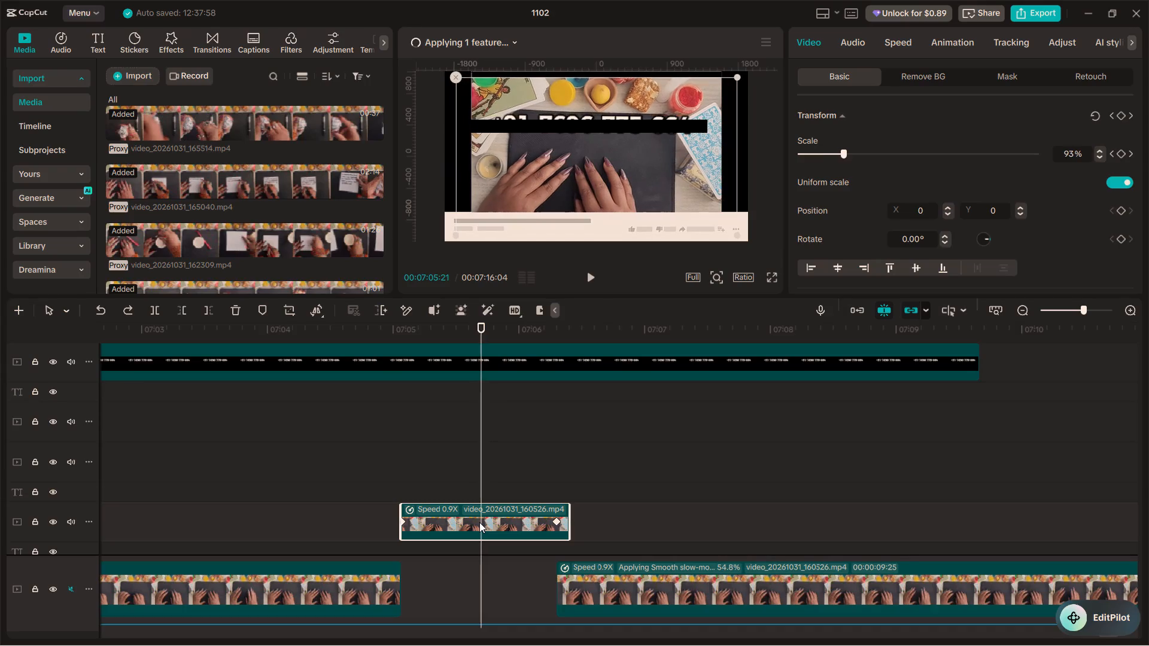
key("ctrl+z")
key("ctrl+z")
key("ctrl+z")
key("ctrl+z")
key("ctrl+z")
key("ctrl+z")
key("ctrl+z")
key("ctrl+z")
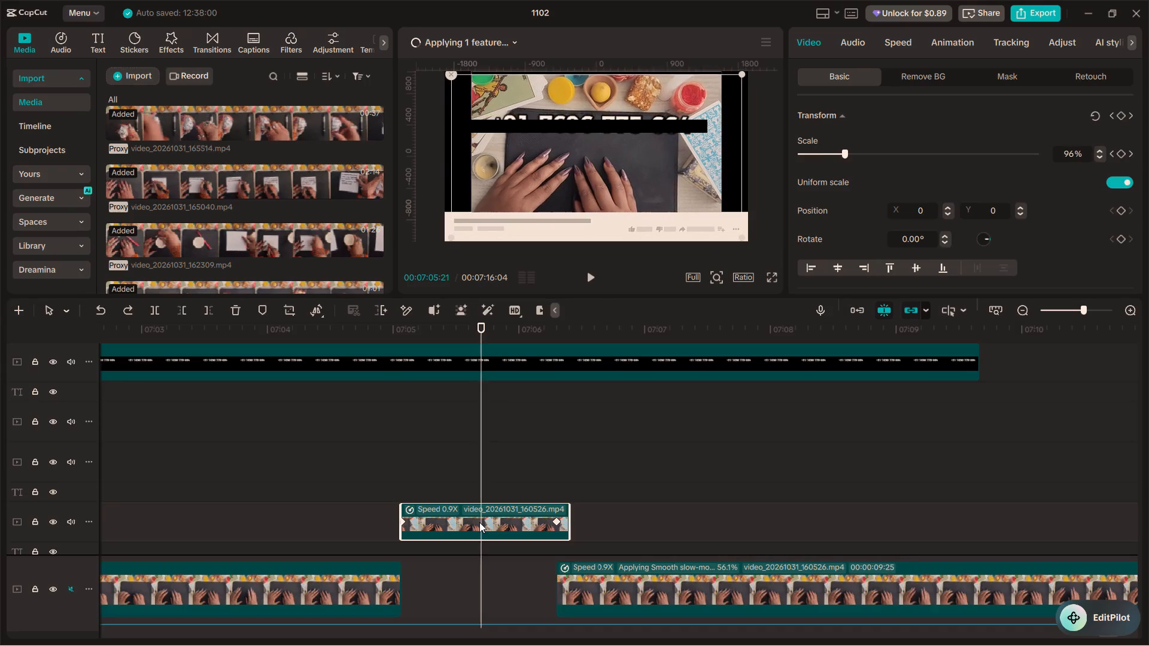
key("ctrl+z")
key("ctrl+z")
key("ctrl+z")
key("ctrl+z")
key("ctrl+z")
key("ctrl+z")
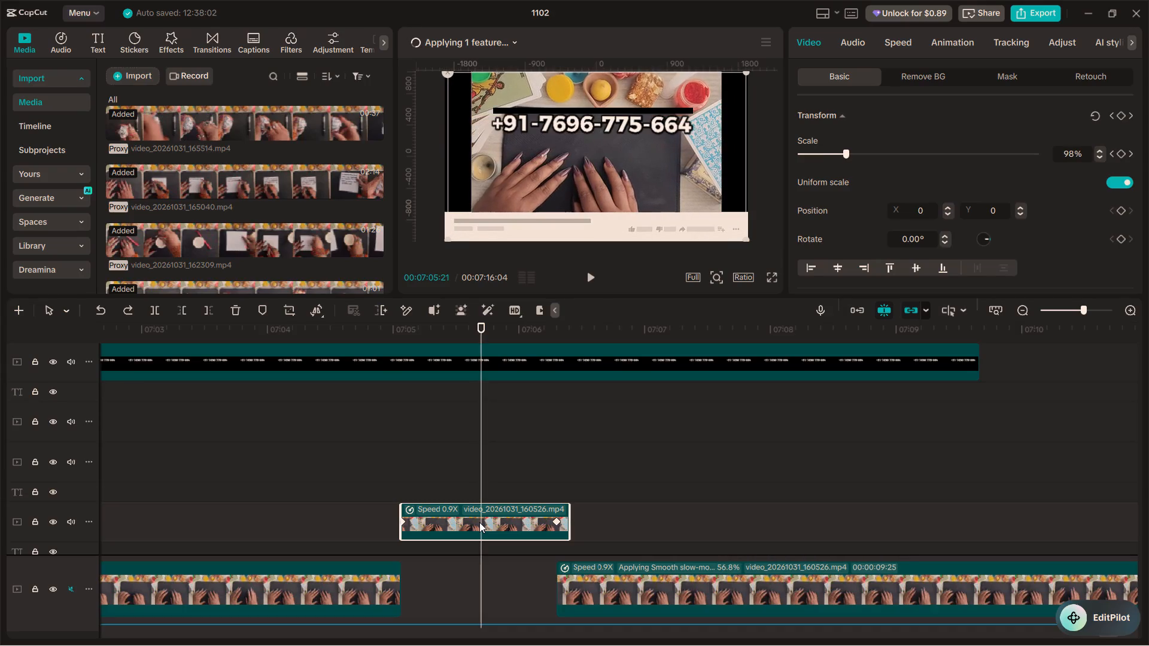
key("ctrl+z")
key("ctrl+z")
key("ctrl+z")
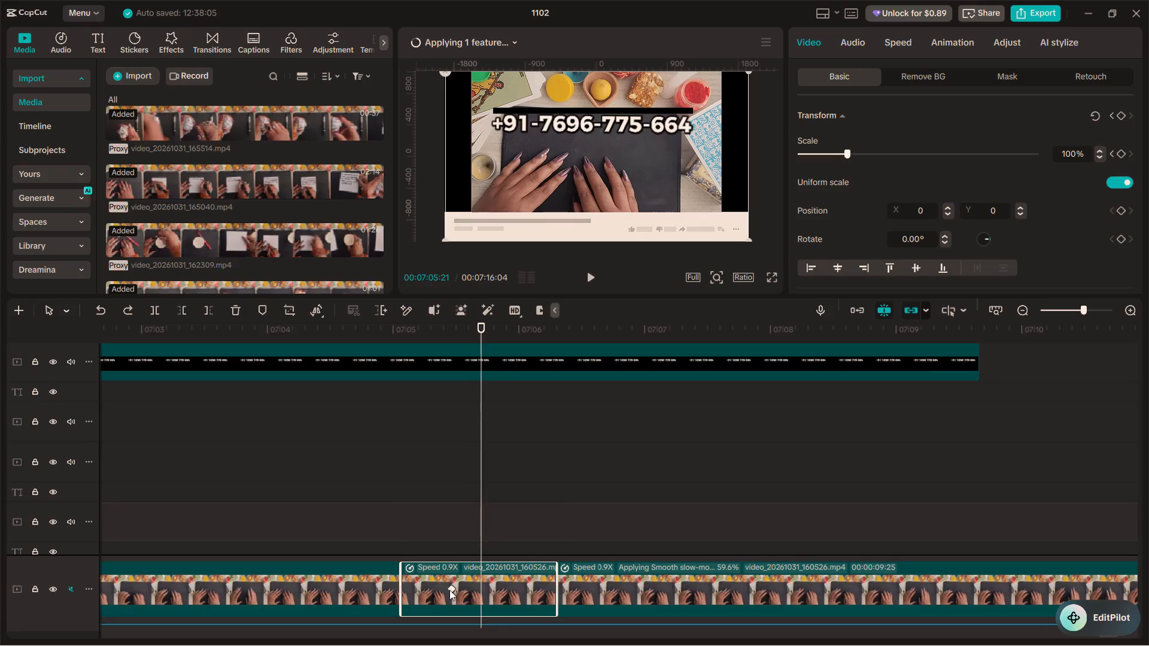
Split the phone number caption clip at 00:07:05:02 and 00:07:06:09, matching the short main-track footage clip's start and end.
left_click(452, 590)
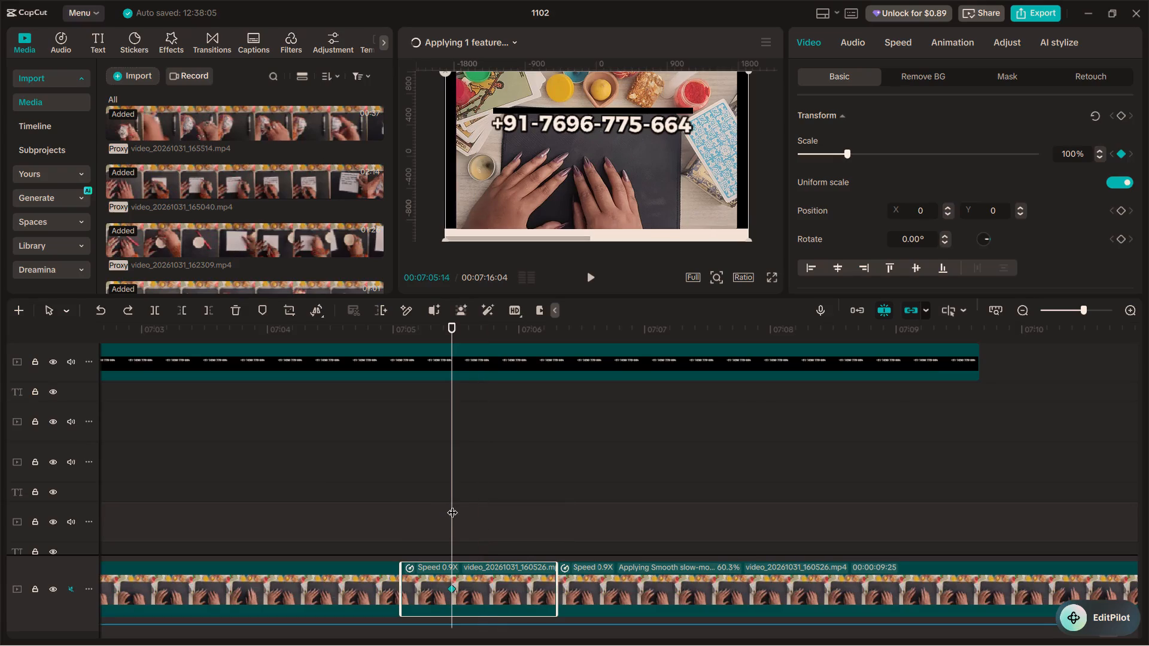
left_click_drag(456, 508, 394, 488)
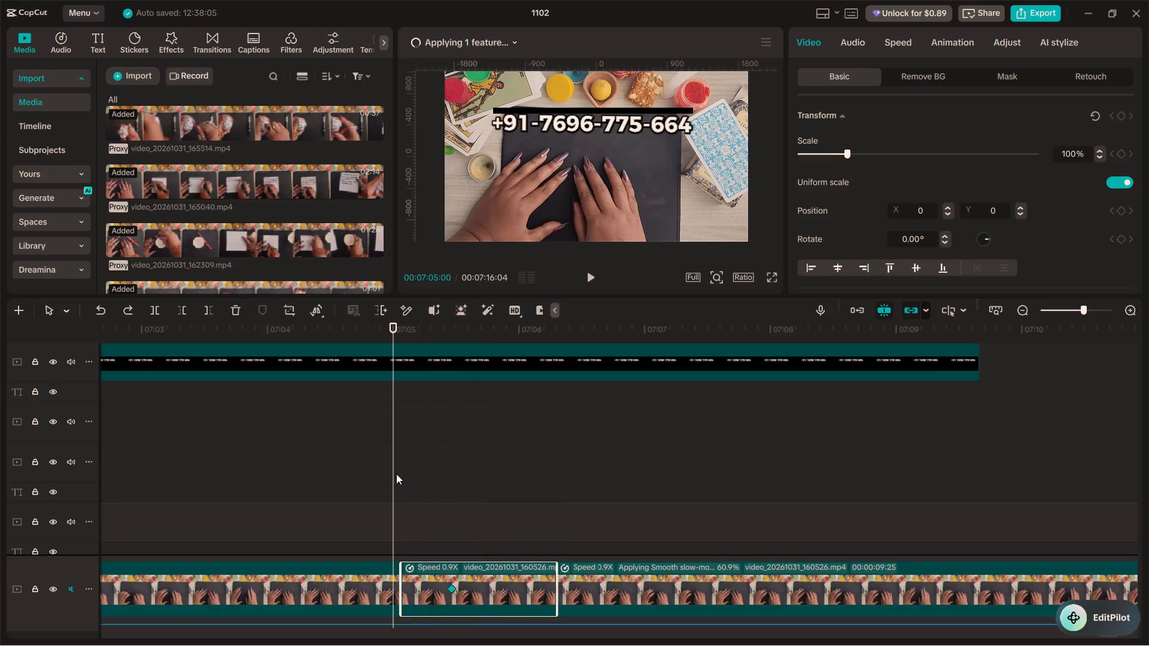
left_click_drag(394, 473, 402, 472)
left_click(432, 346)
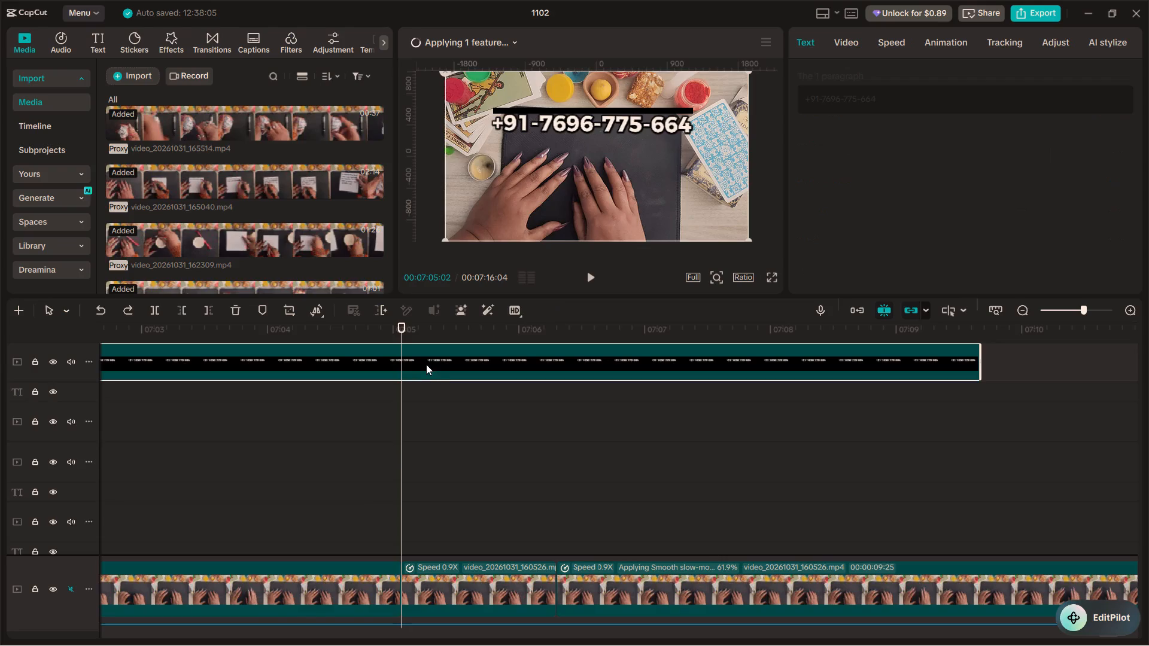
scroll(437, 419, "up", 12)
scroll(437, 420, "down", 6)
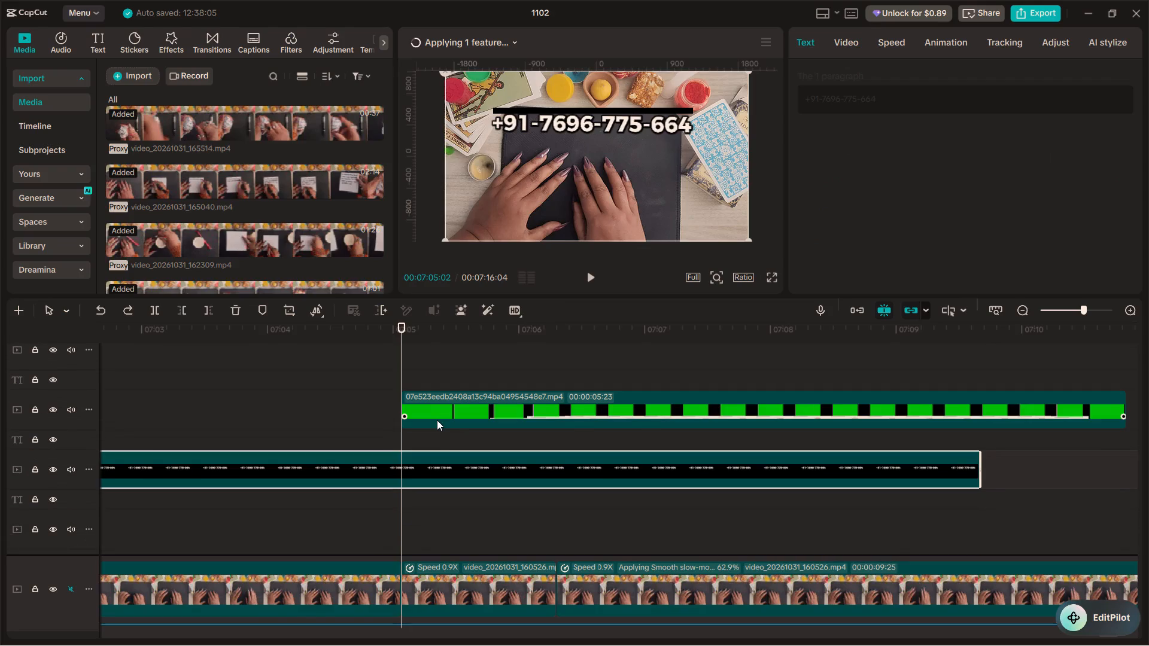
key("ctrl+b")
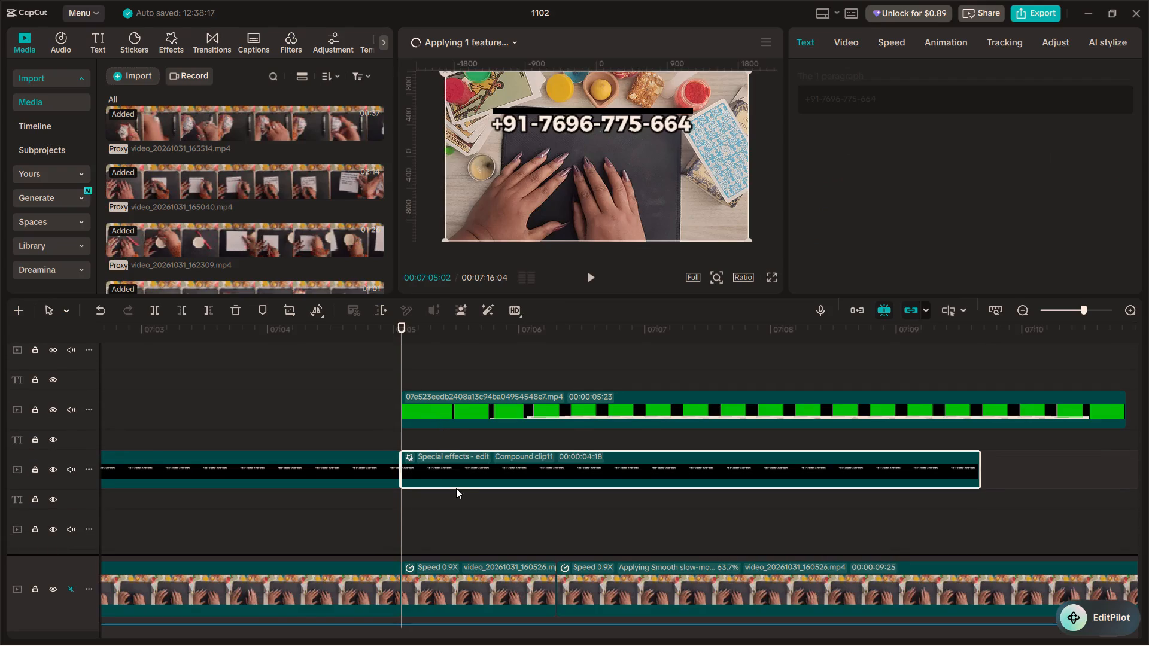
scroll(456, 488, "down", 2)
left_click_drag(402, 499, 560, 517)
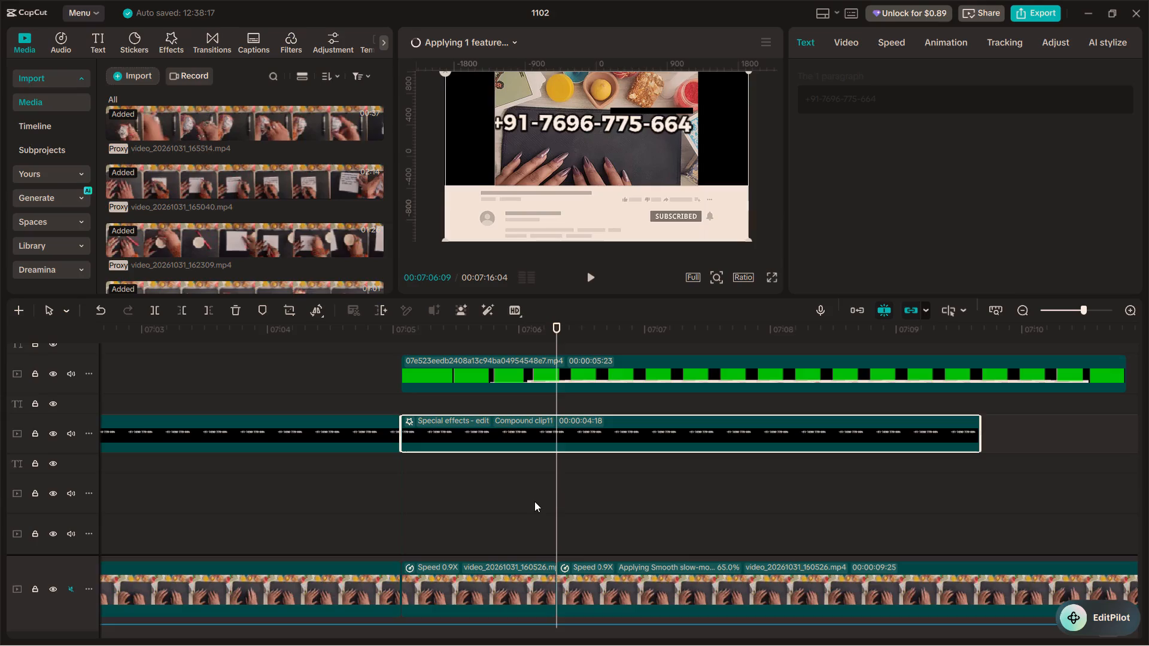
key("ctrl+b")
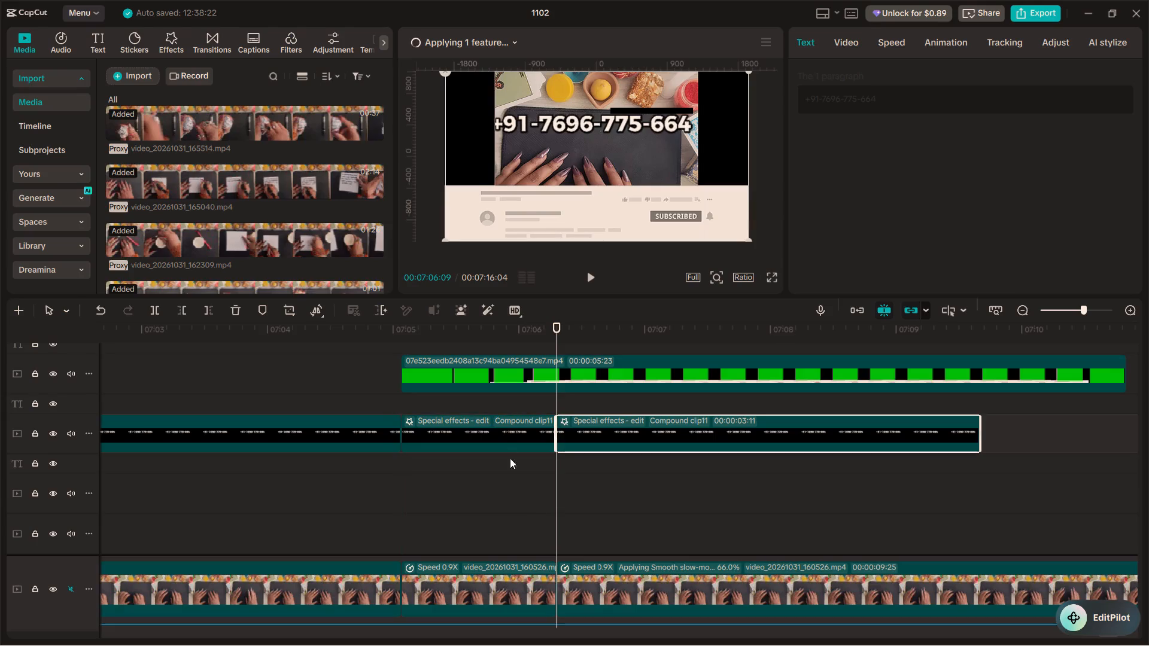
Combine the short footage clip and the two caption pieces from 00:07:05:02 onward into one compound clip.
left_click(496, 577, "ctrl")
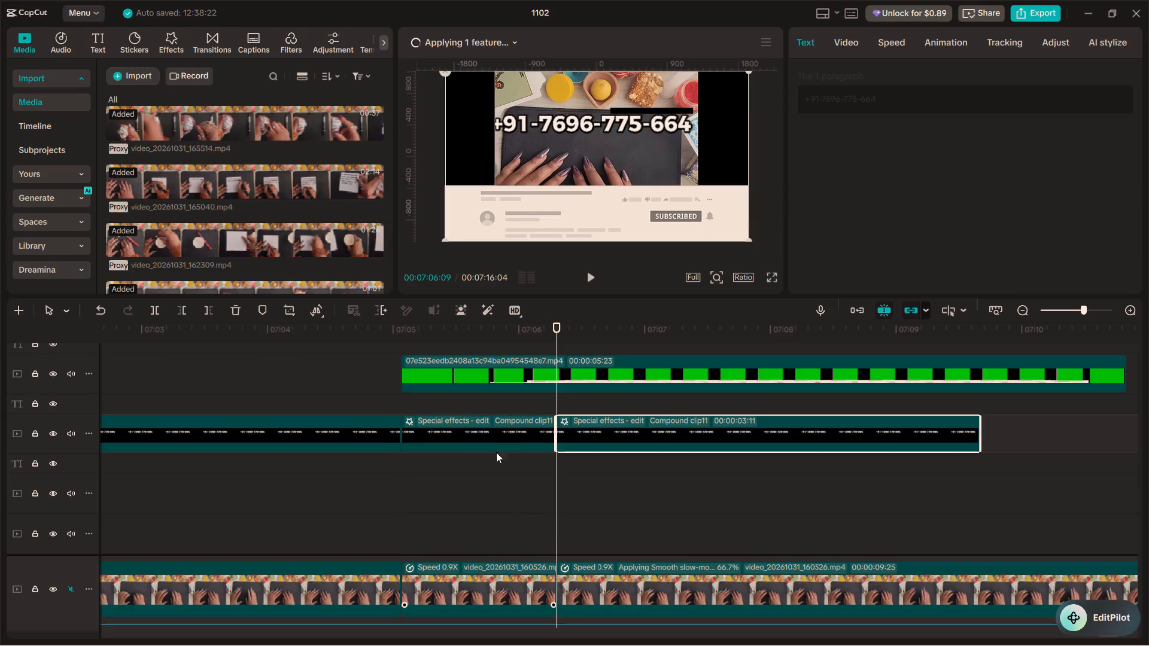
left_click(491, 422, "ctrl")
key("alt+g")
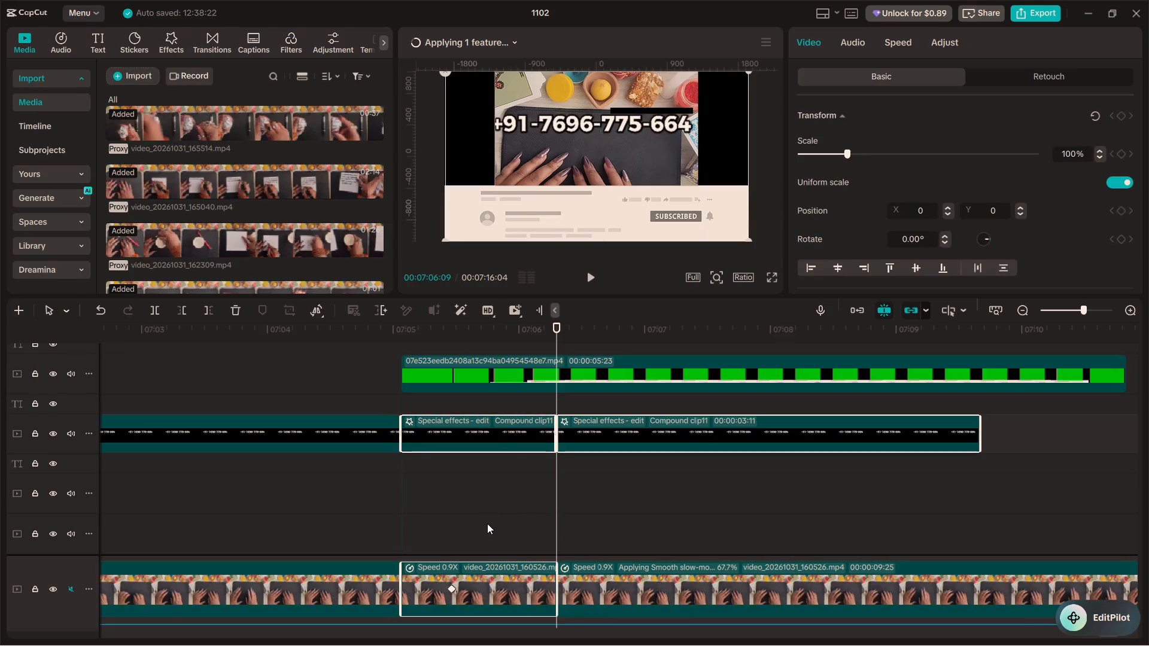
Play back the new compound clip from its start to check the footage and caption under the subscribe banner.
left_click(426, 478)
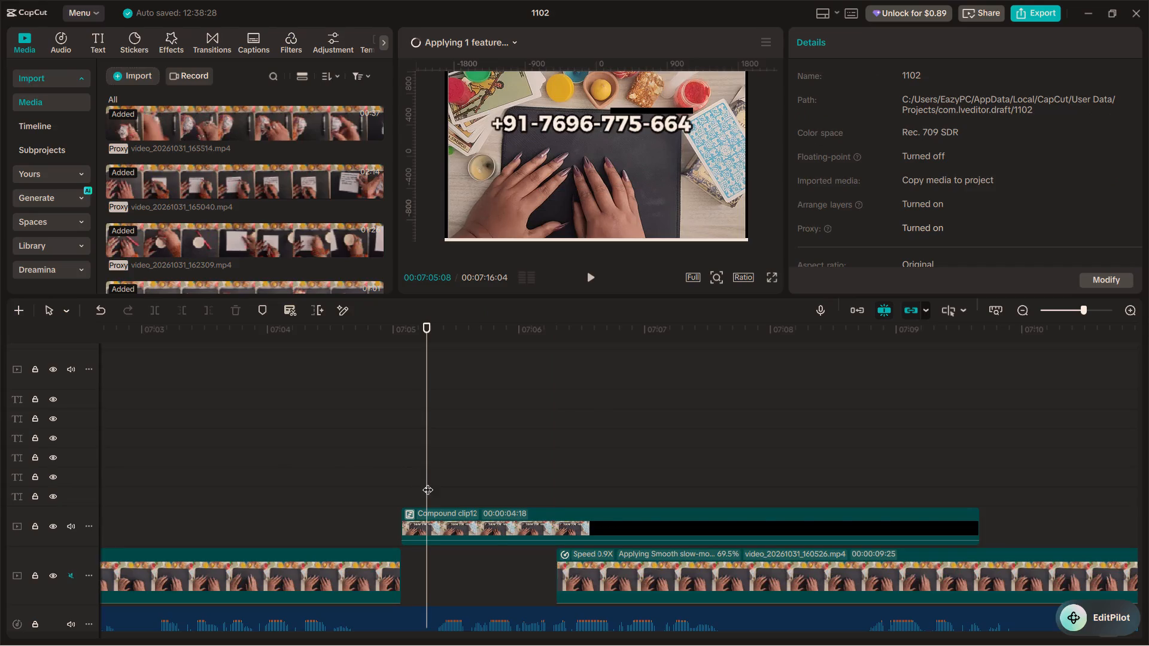
left_click_drag(428, 482, 399, 477)
key("space")
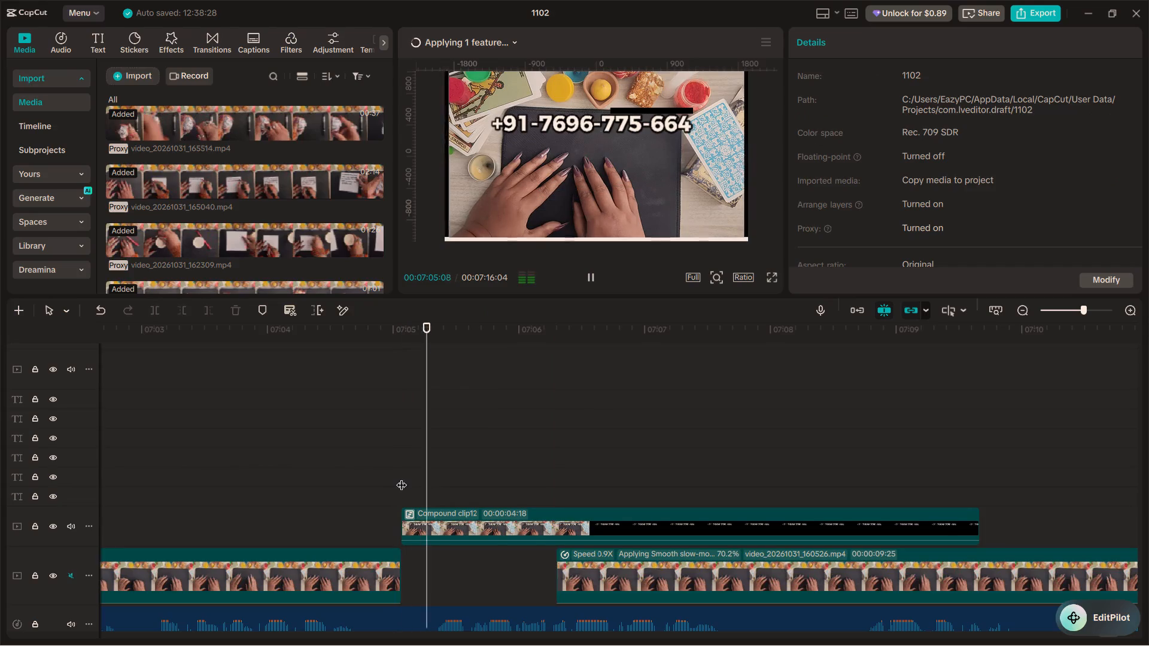
key("space")
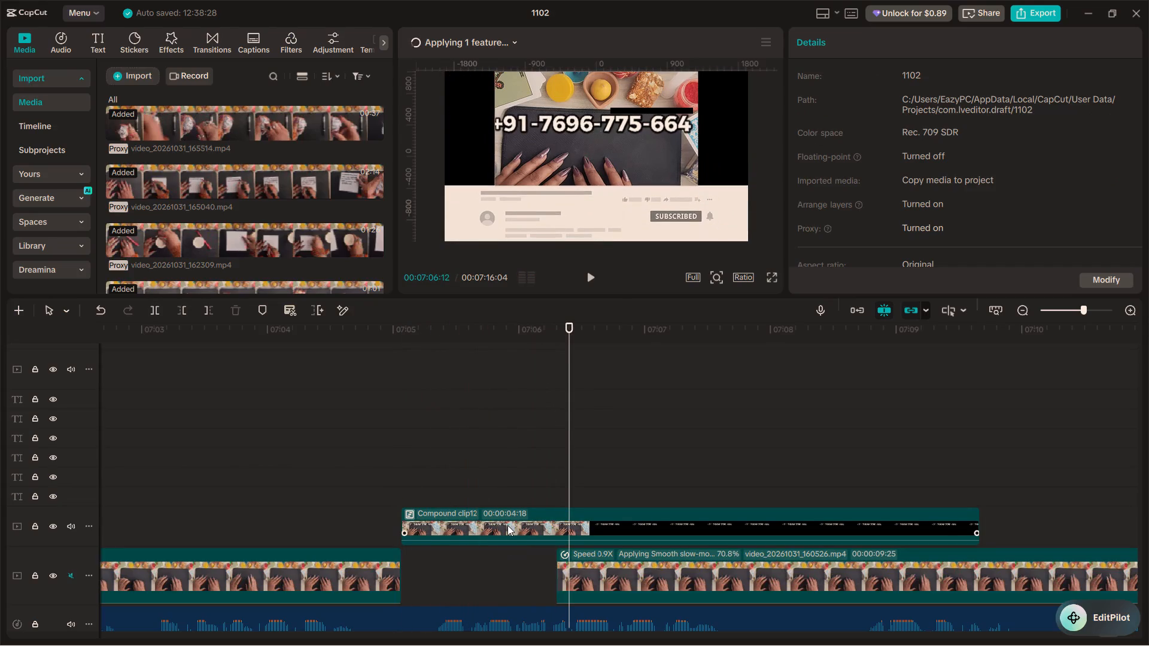
left_click(507, 525)
left_click(394, 477)
key("space")
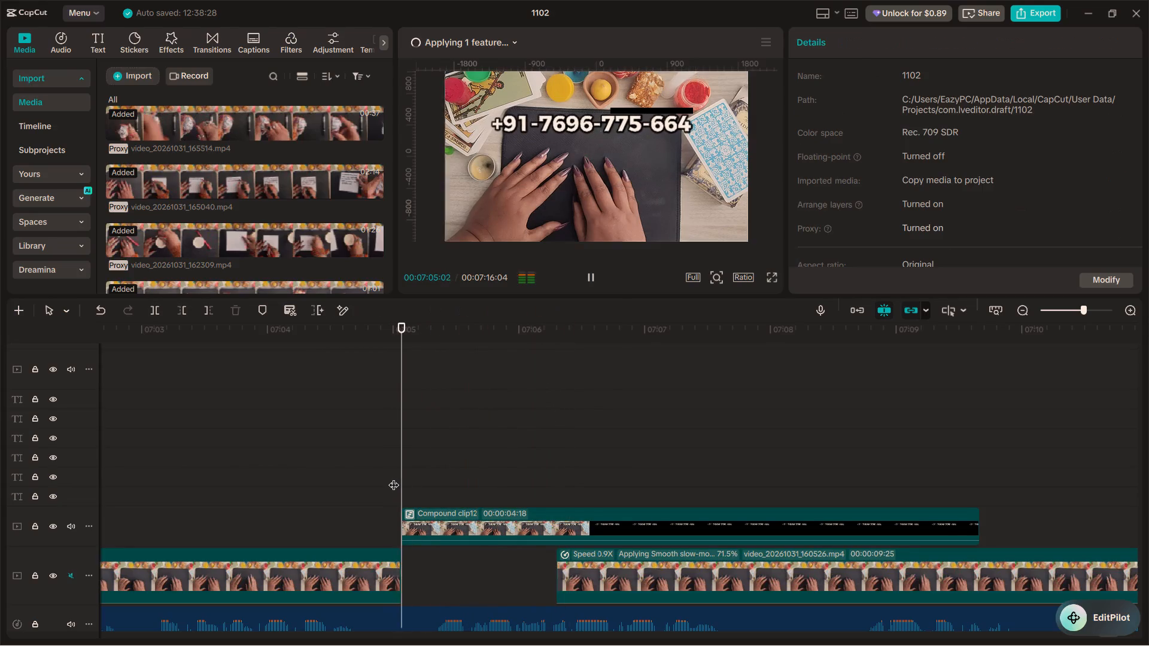
key("space")
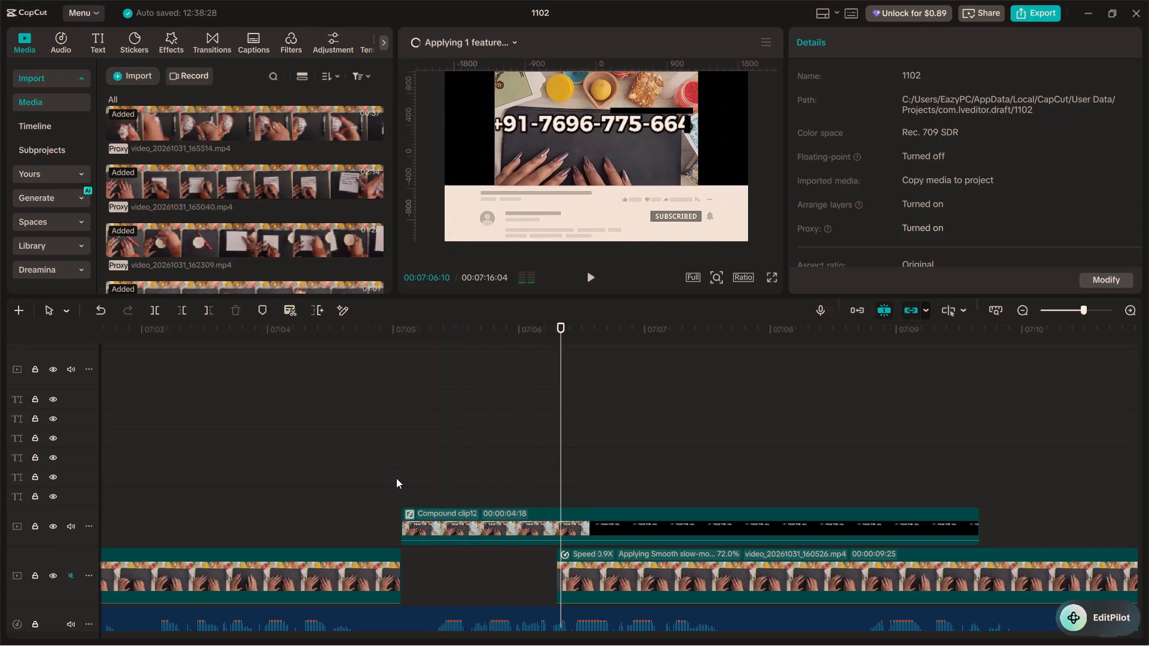
Add scale and position keyframes to the new compound clip at 00:07:05:12.
left_click(487, 531)
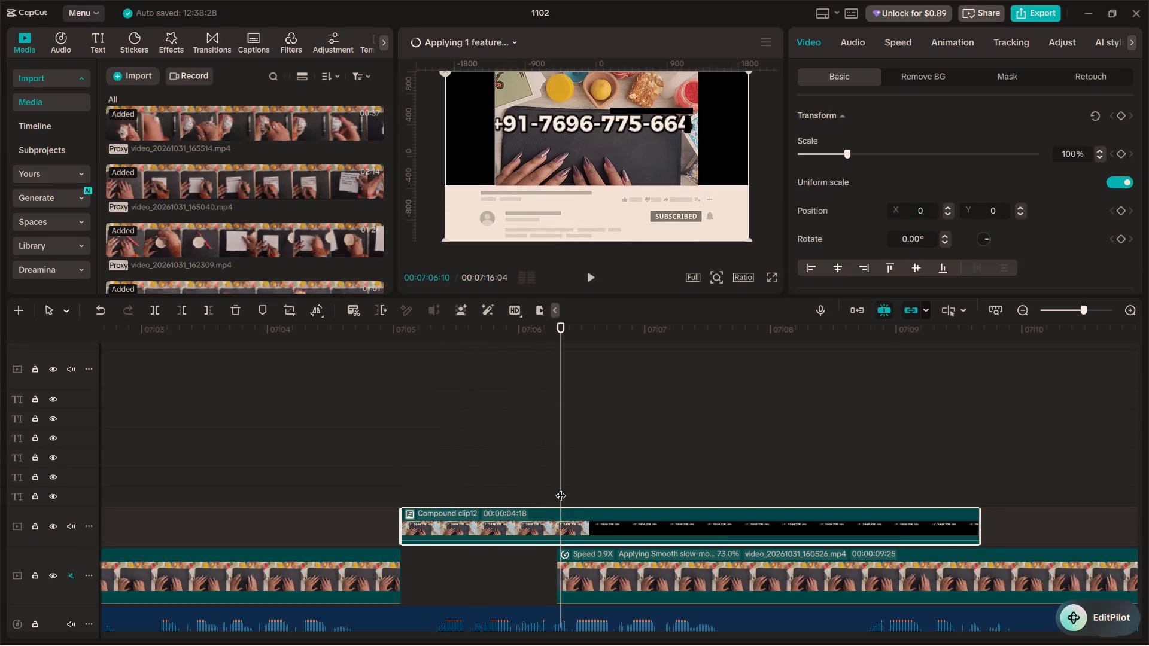
left_click_drag(561, 488, 553, 486)
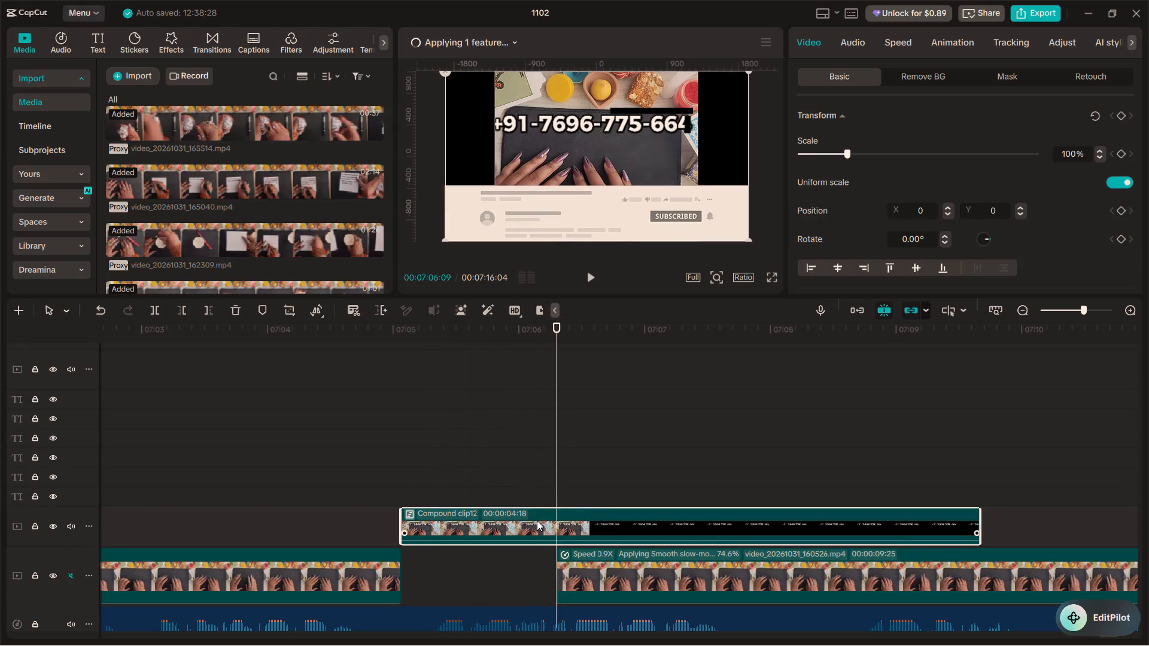
left_click_drag(556, 453, 445, 446)
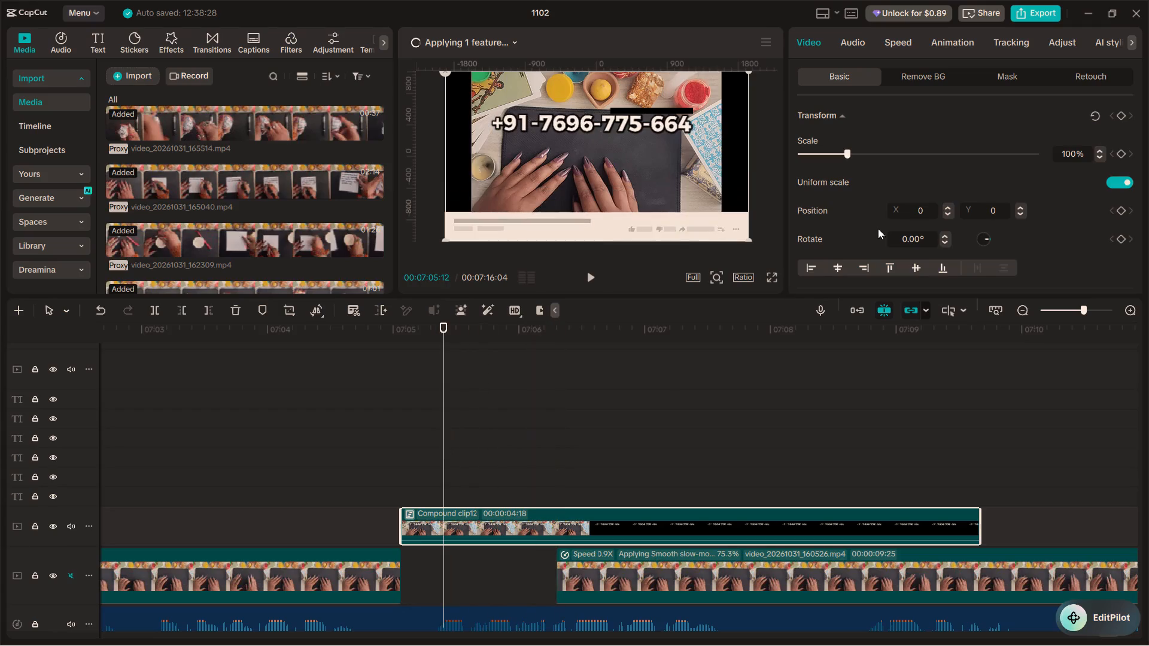
left_click(1121, 154)
left_click(1122, 211)
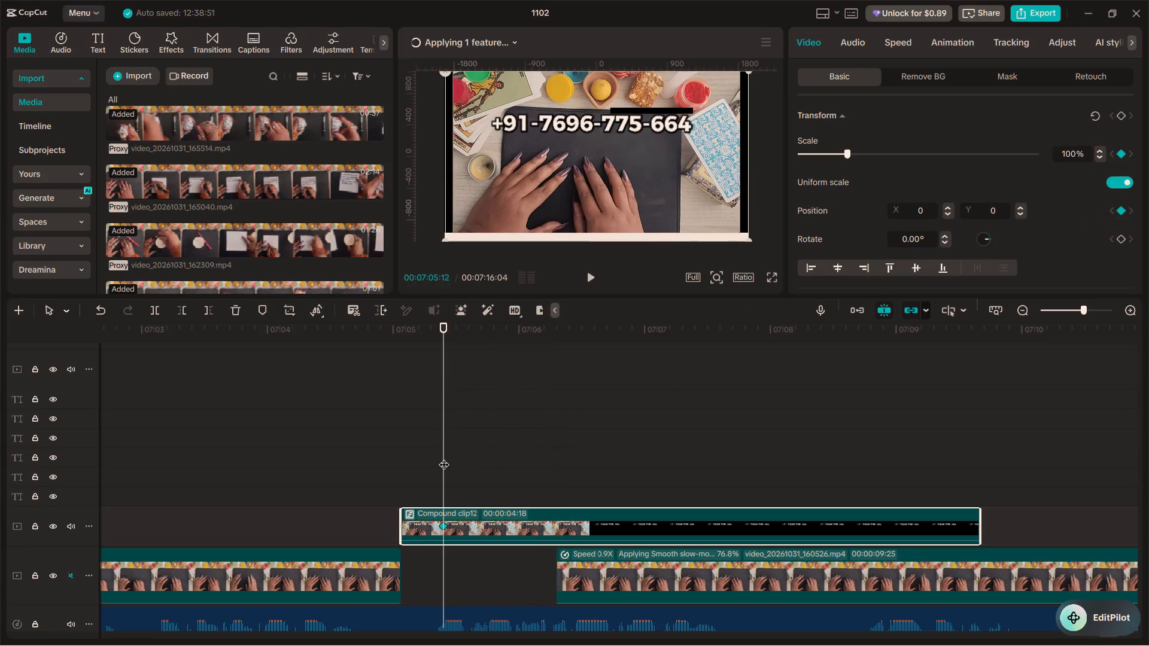
Add position and scale keyframes to the compound clip at 00:07:06:00 and set its scale there to 67%.
left_click_drag(440, 453, 518, 470)
left_click(1120, 209)
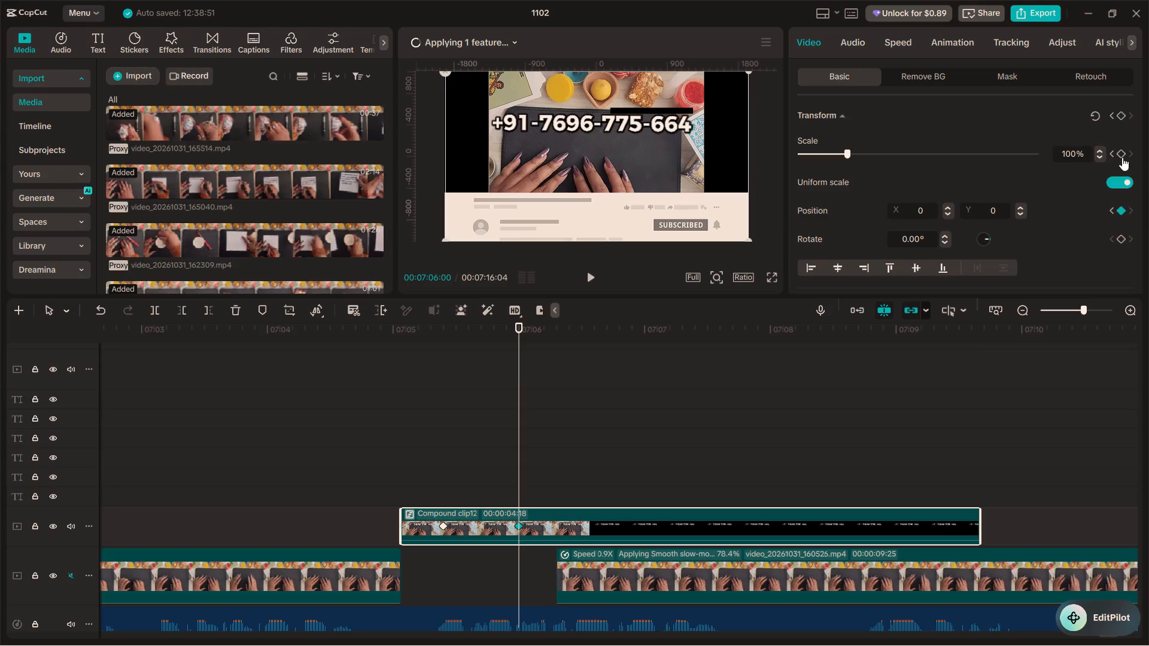
left_click(1122, 151)
left_click_drag(1078, 154, 1041, 150)
type("67")
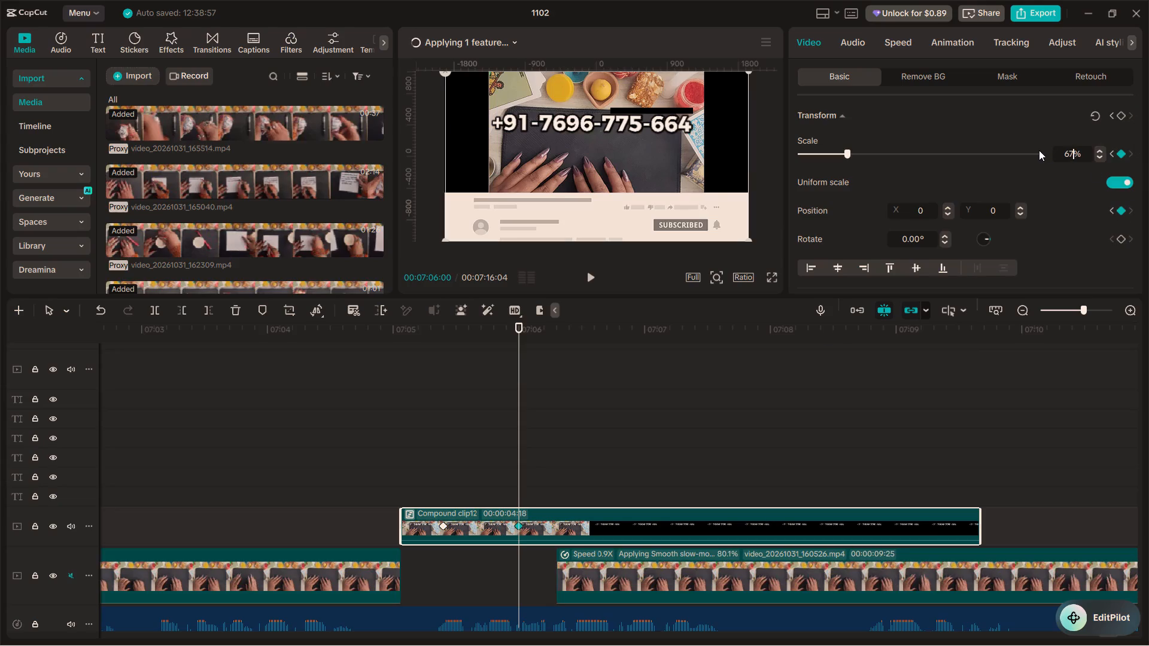
key("Return")
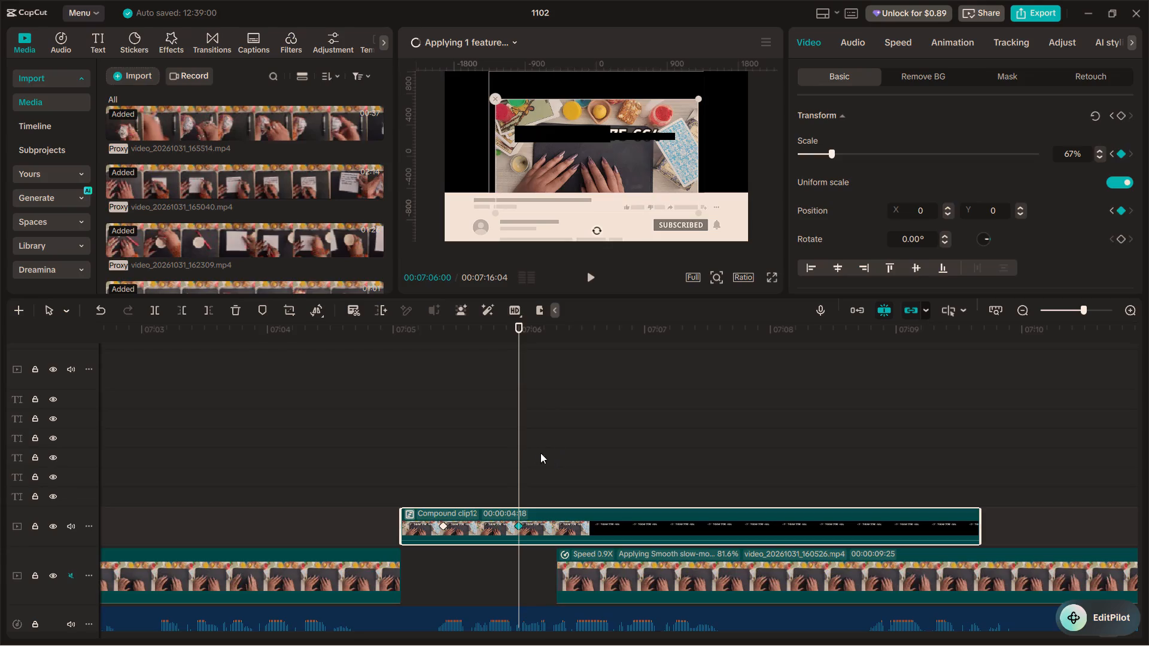
Scrub from the compound clip's second keyframe to its end to check the shrunken footage against the subscribe banner.
left_click_drag(523, 441, 531, 439)
left_click_drag(531, 439, 542, 438)
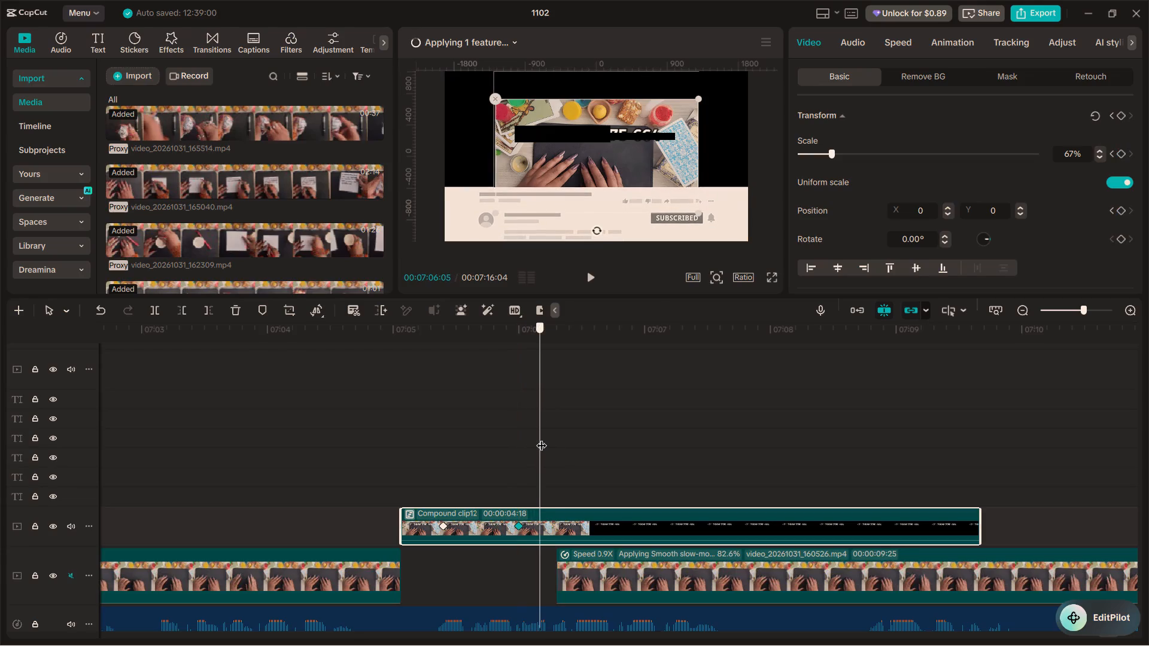
left_click_drag(542, 438, 586, 438)
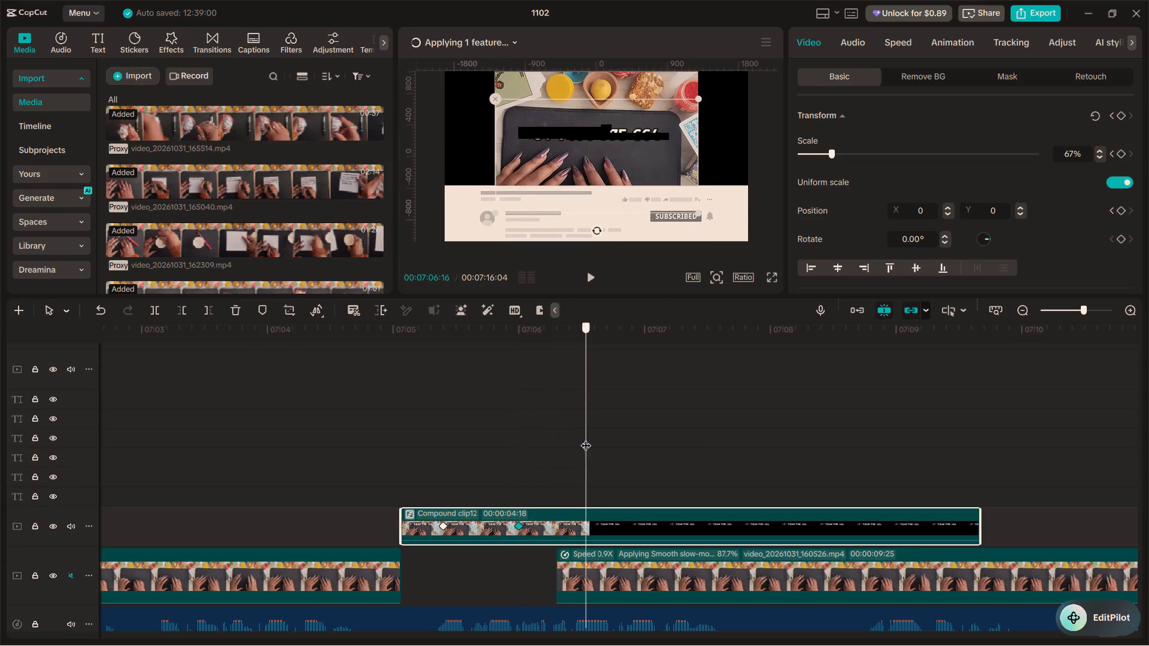
left_click_drag(586, 438, 609, 440)
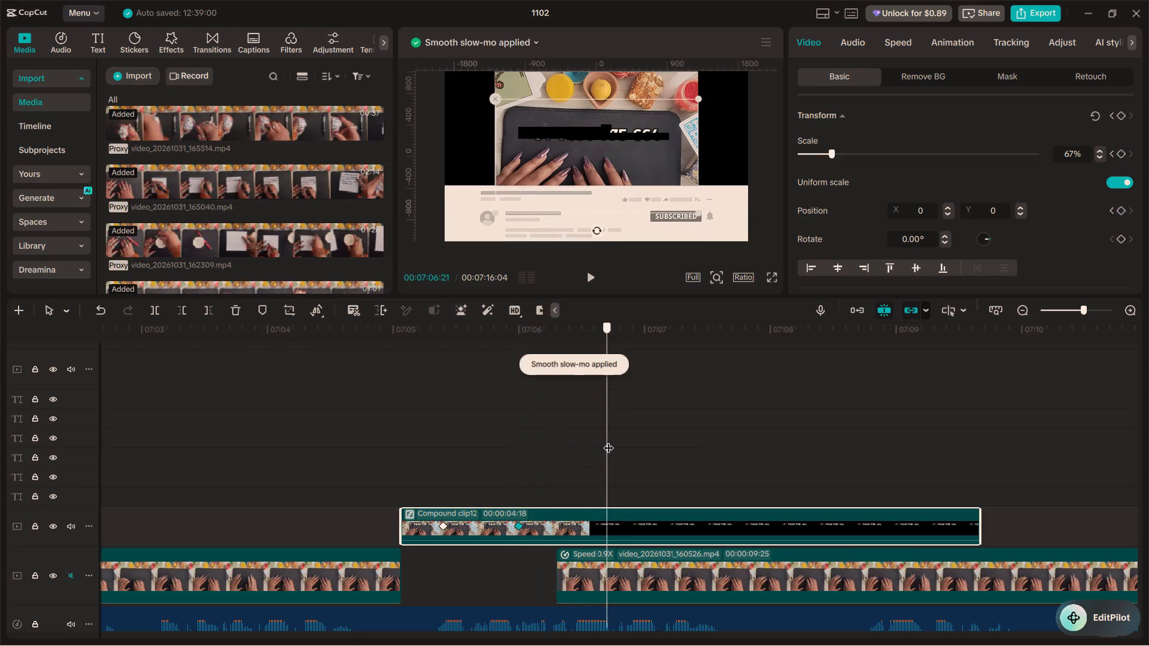
left_click_drag(609, 440, 966, 523)
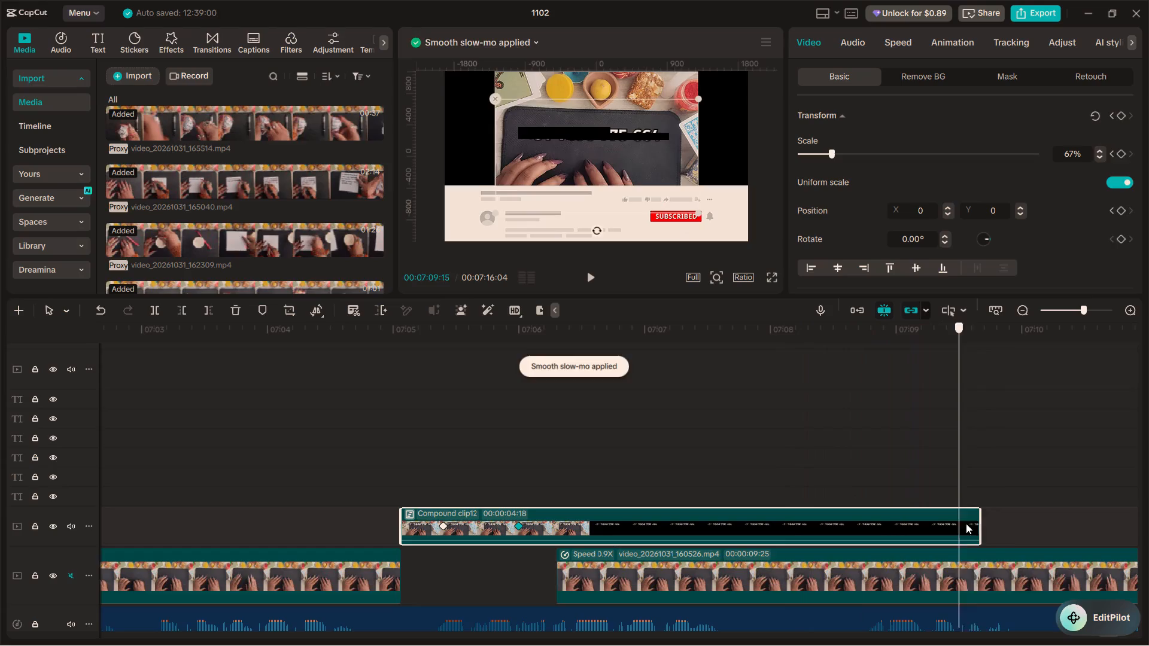
left_click_drag(966, 523, 965, 481)
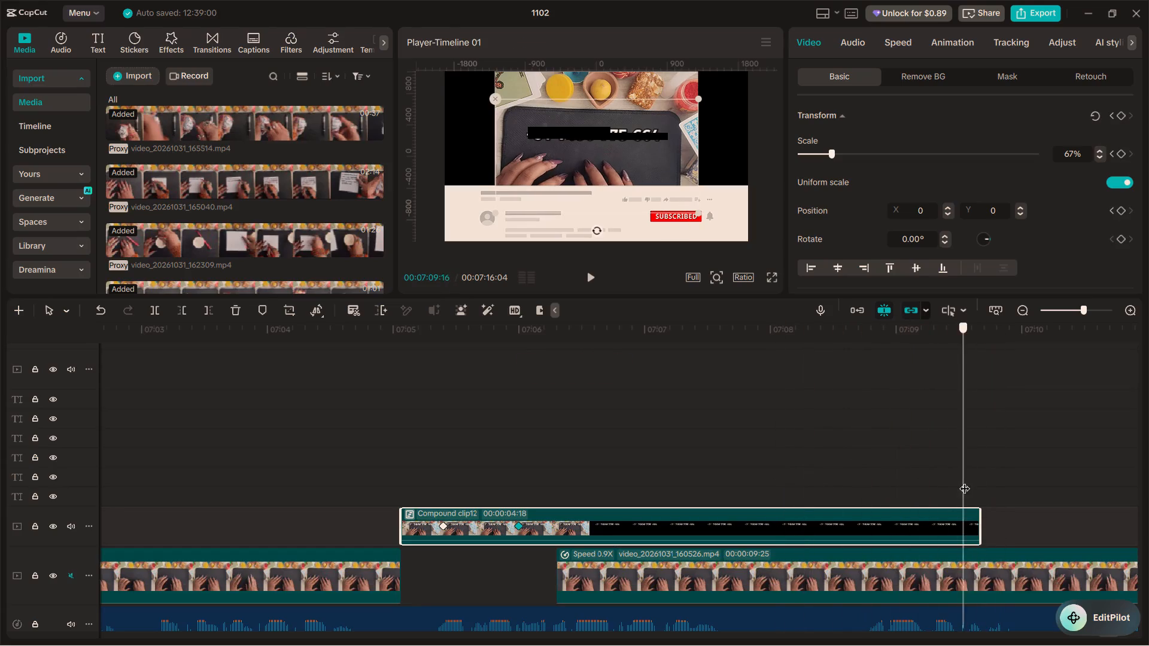
left_click_drag(965, 481, 986, 488)
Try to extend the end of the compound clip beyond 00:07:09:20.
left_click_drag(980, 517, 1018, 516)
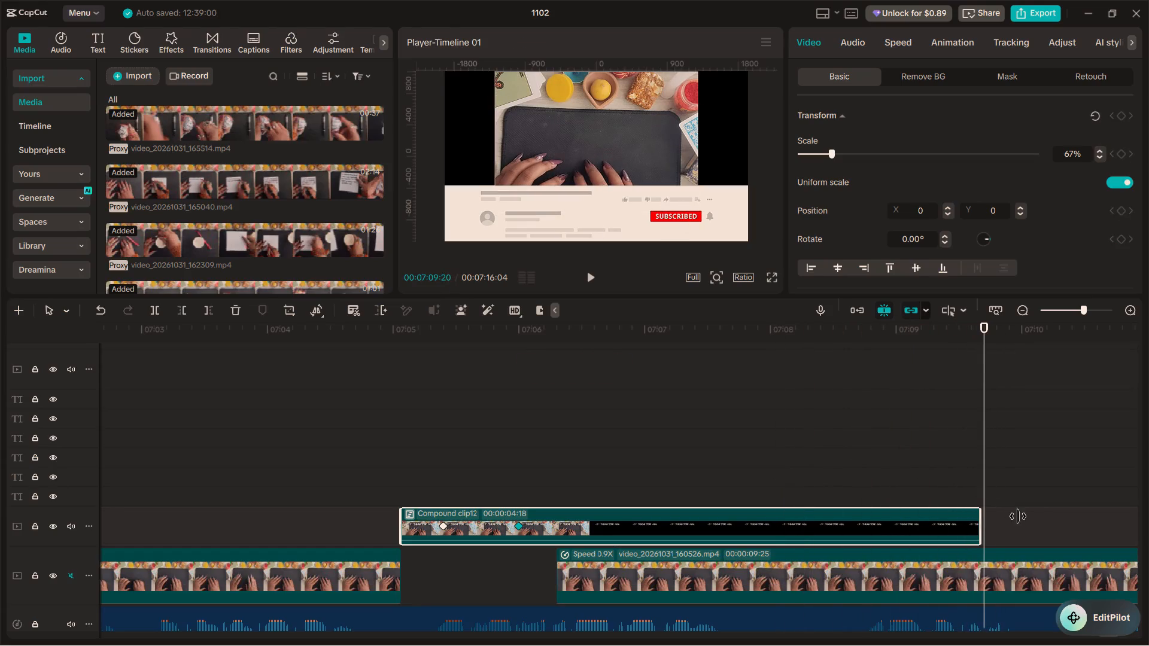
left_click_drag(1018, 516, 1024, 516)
Play the remainder of the subscribe banner section and replay the shrink transition to check how it runs.
left_click(774, 462)
key("space")
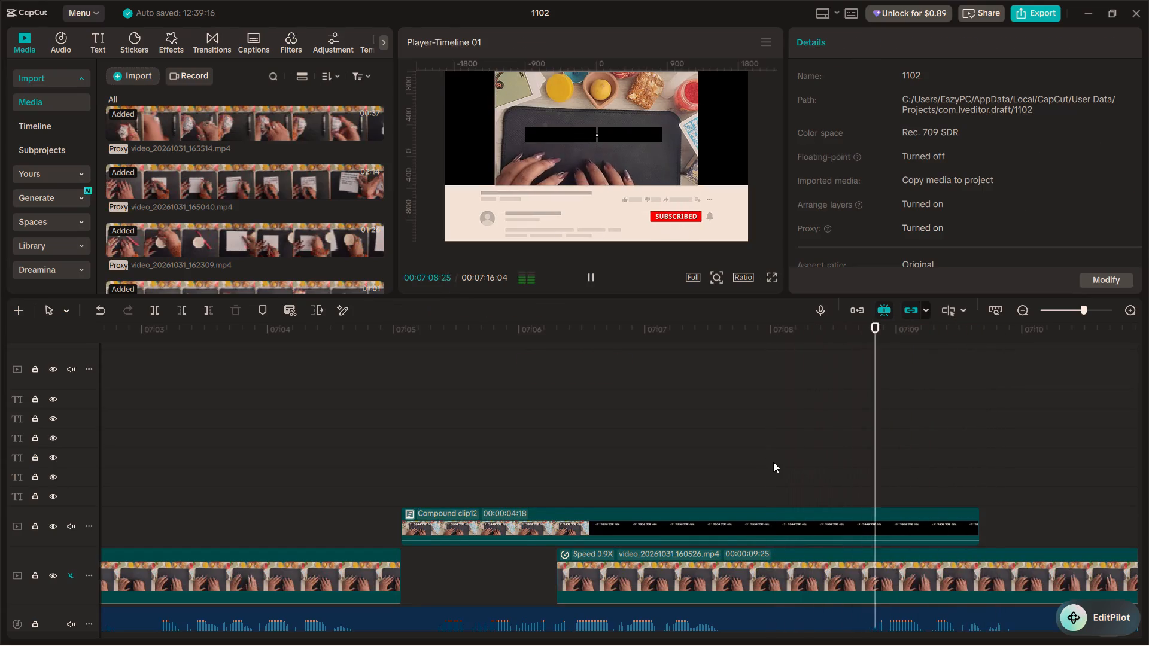
key("space")
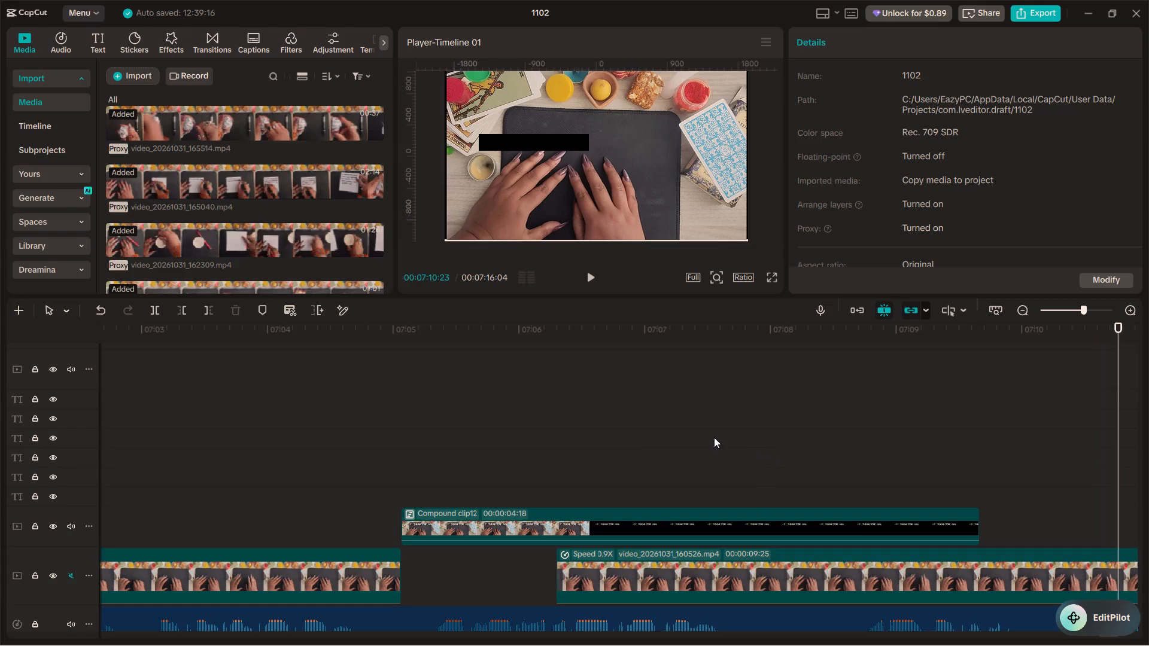
scroll(640, 441, "down", 6, "ctrl")
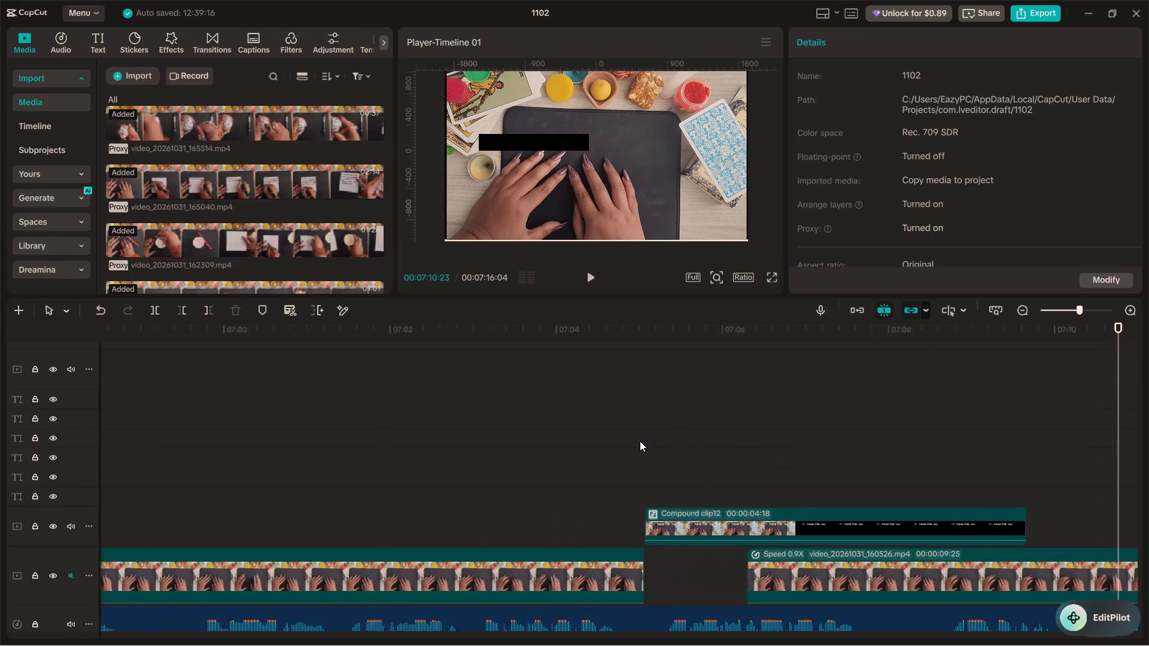
scroll(640, 441, "down", 1, "ctrl")
scroll(640, 441, "down", 2, "alt")
scroll(570, 470, "down", 3, "alt")
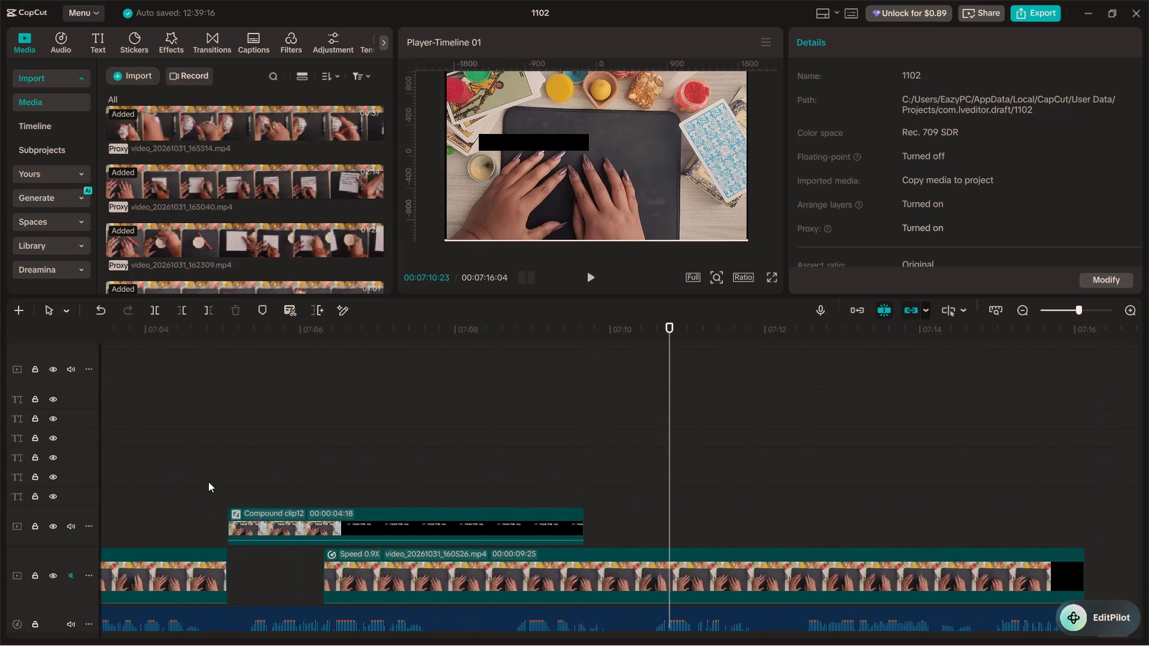
left_click(177, 481)
key("space")
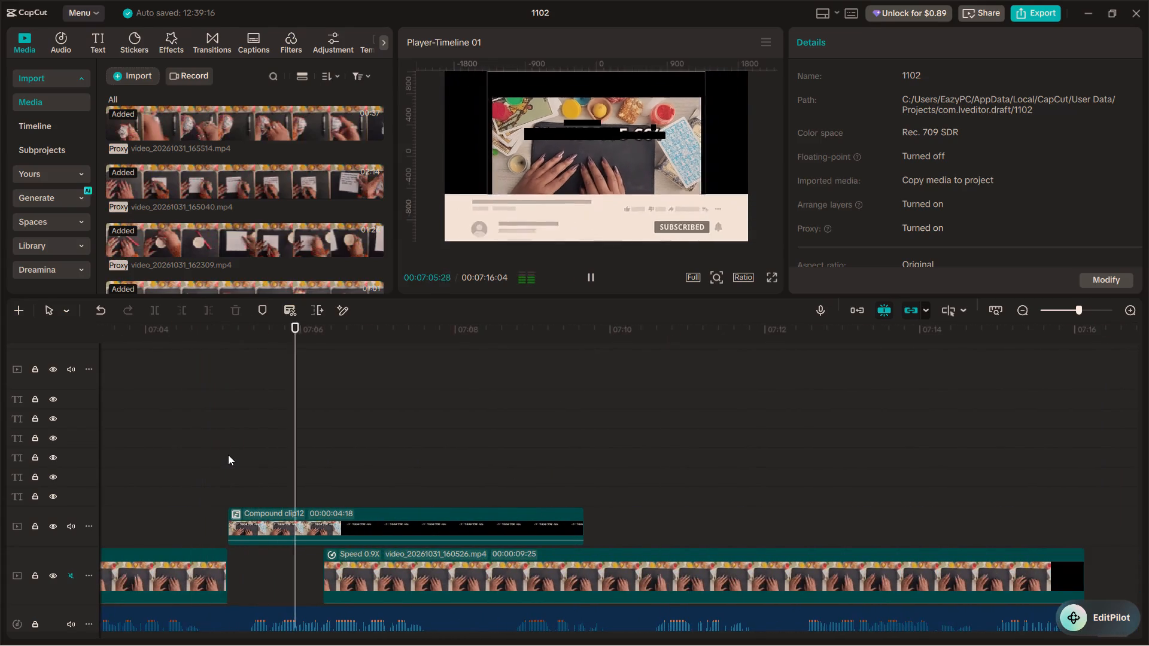
key("space")
Inspect the tracks around the compound clip and replay the shrink transition into the following footage clip.
left_click(276, 493)
scroll(315, 489, "up", 2)
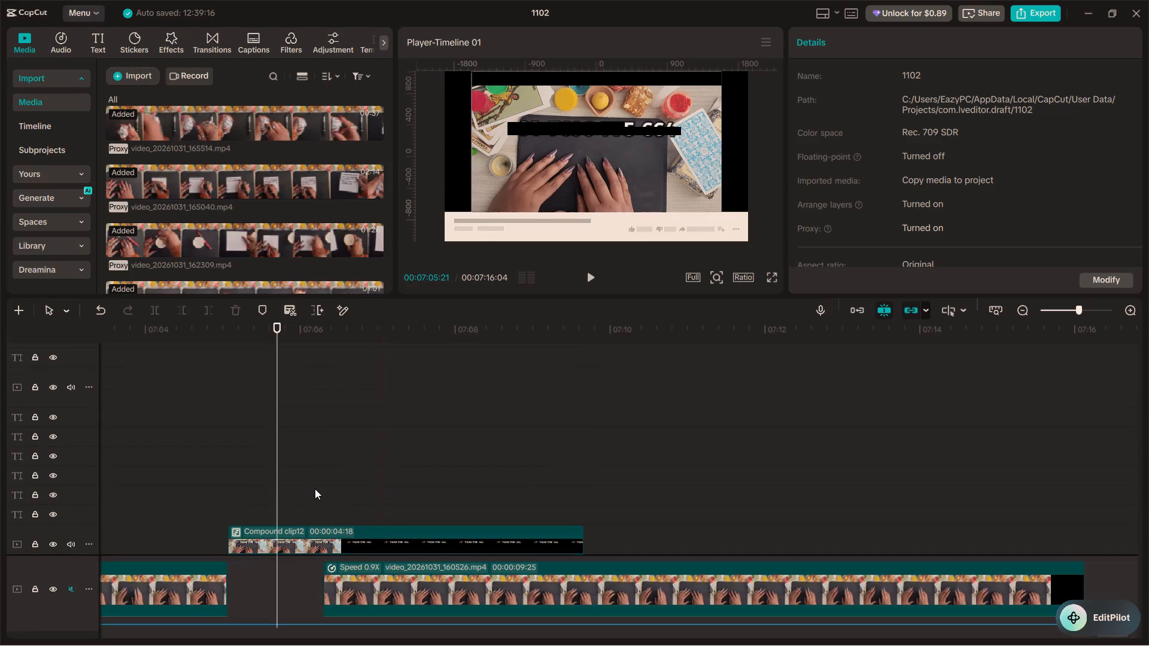
scroll(315, 489, "up", 20)
scroll(315, 489, "up", 20)
scroll(315, 489, "up", 5)
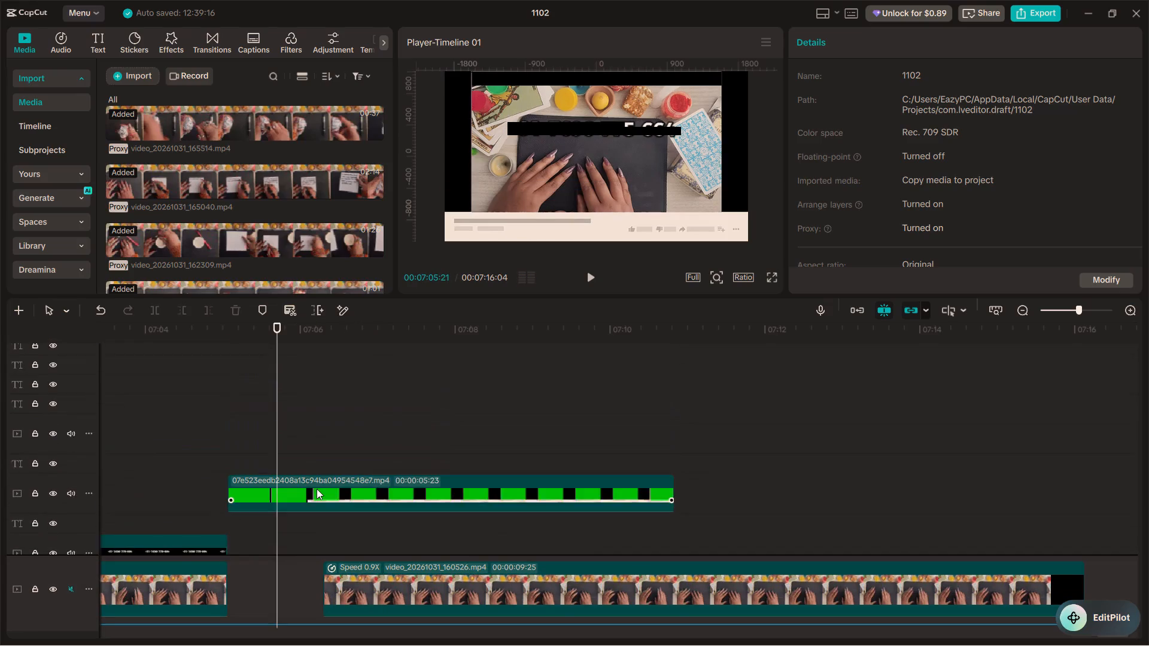
scroll(317, 489, "up", 16)
scroll(317, 489, "down", 20)
scroll(317, 489, "down", 13)
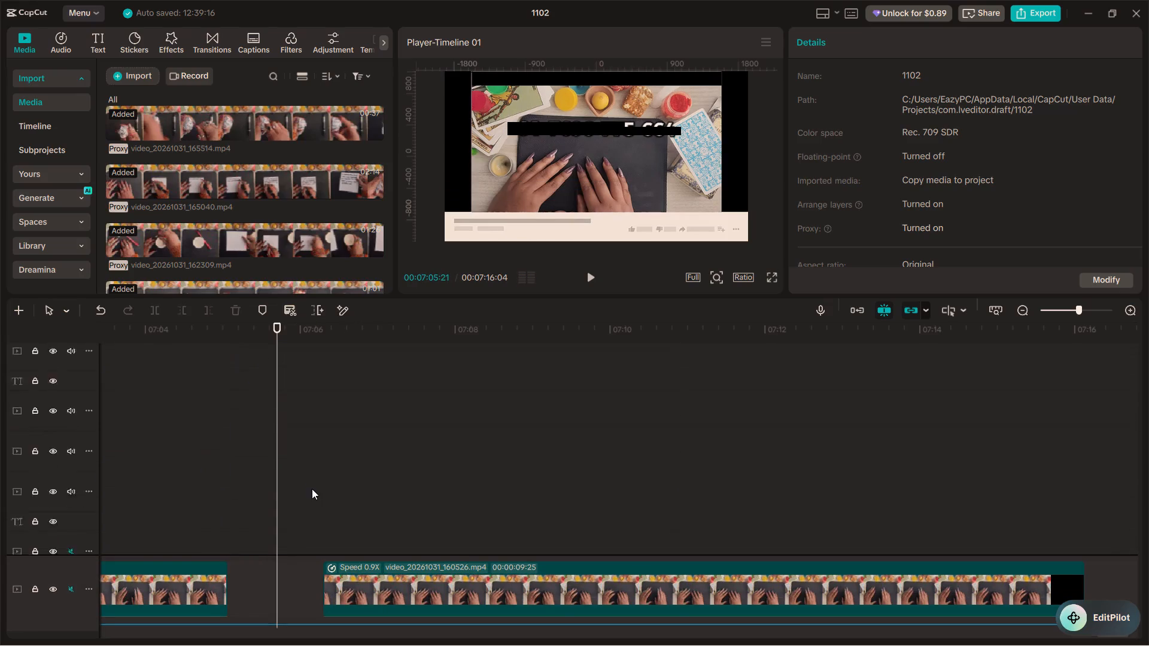
scroll(312, 489, "down", 20)
scroll(312, 489, "down", 15)
key("space")
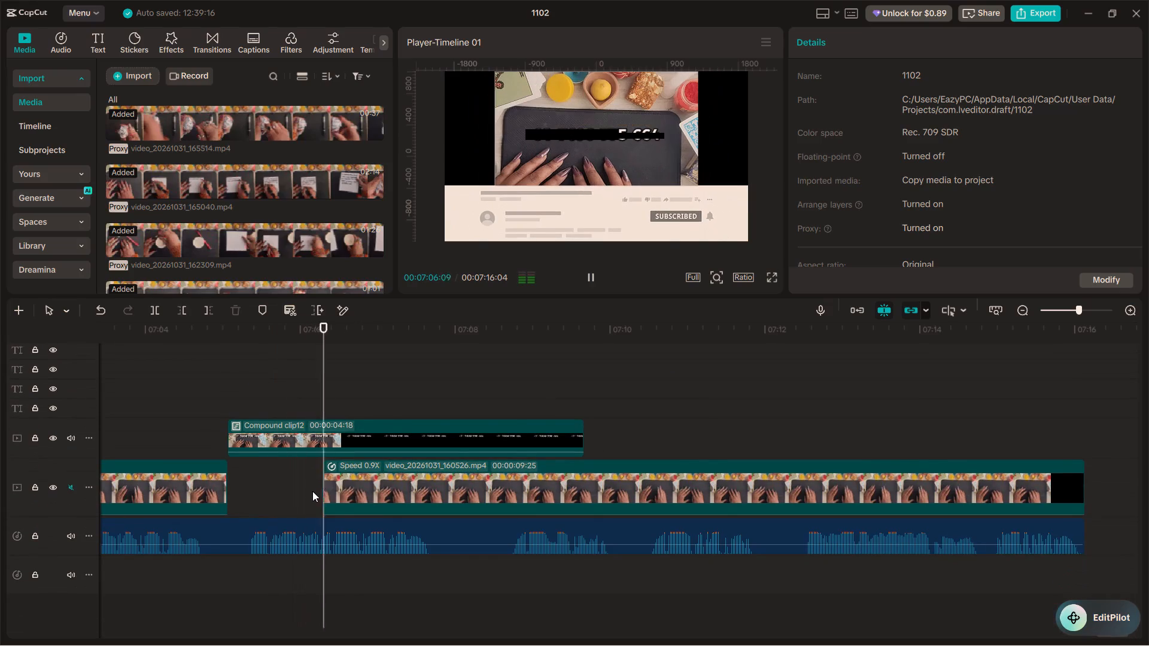
key("space")
left_click(405, 471)
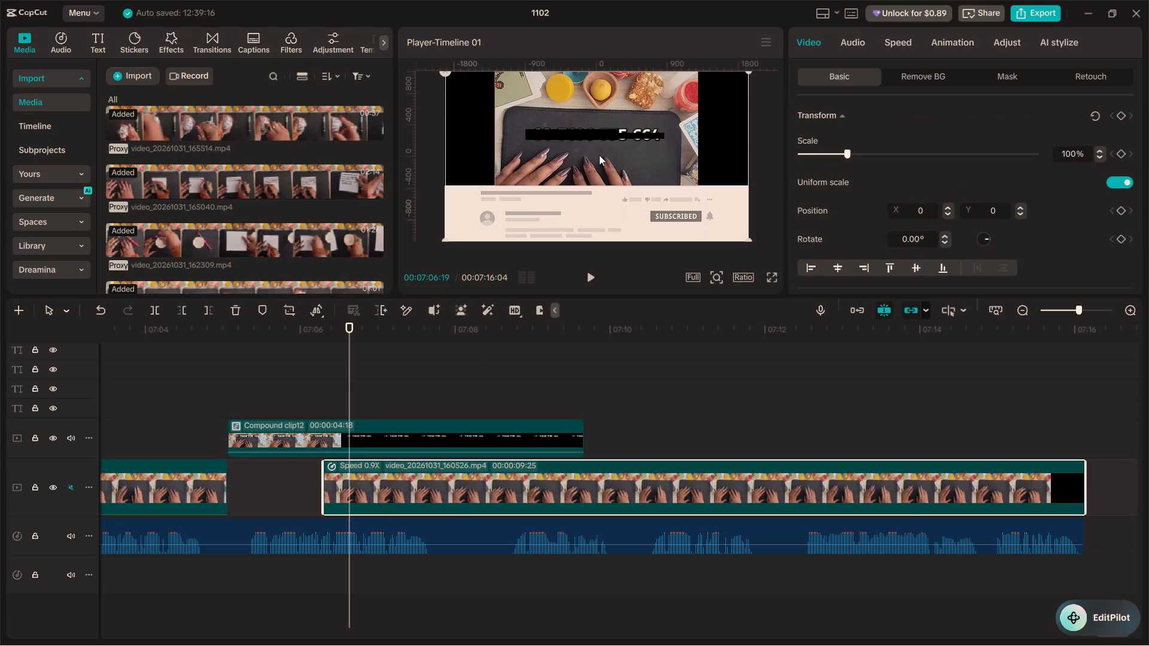
left_click(603, 166)
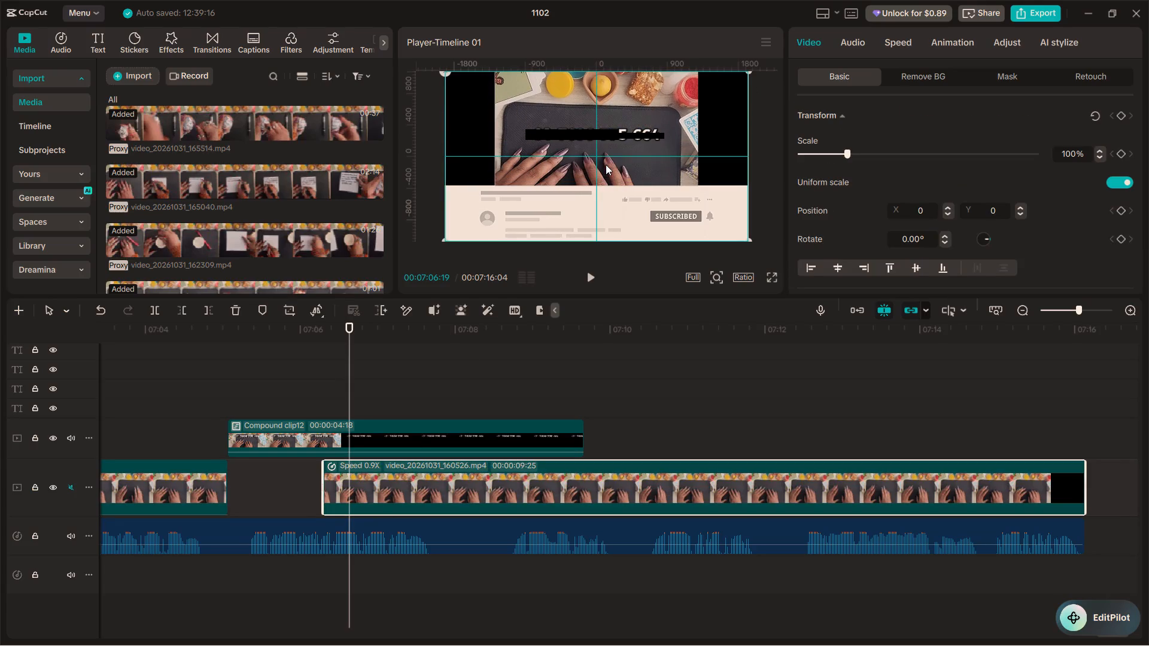
left_click(406, 428)
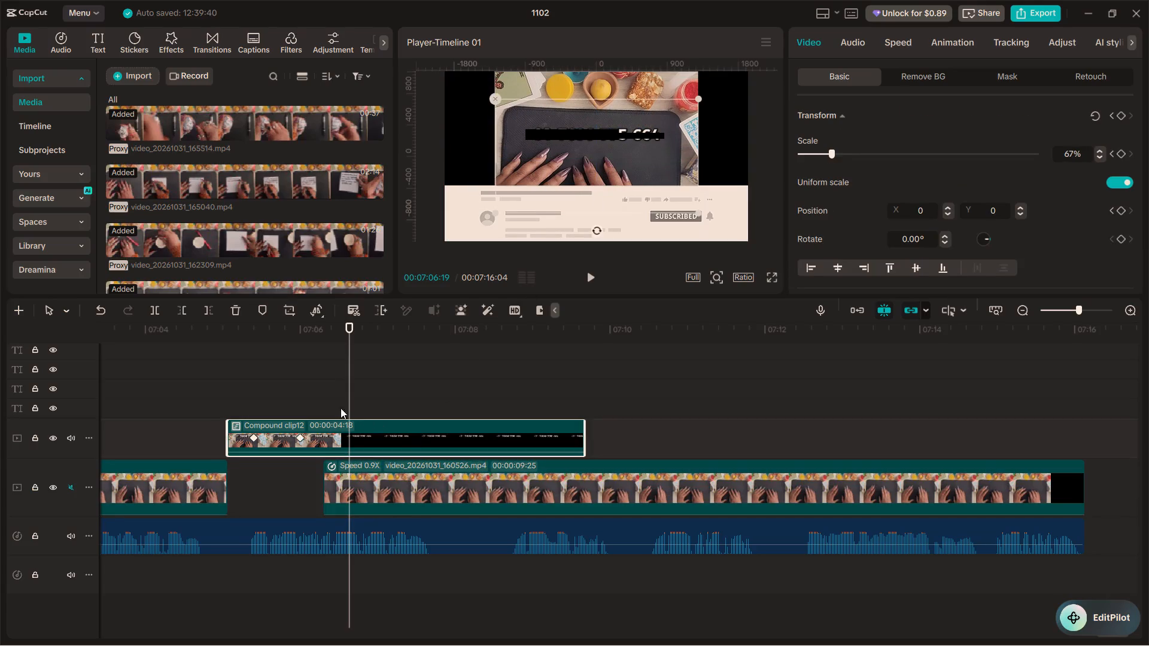
left_click(327, 391)
left_click(273, 390)
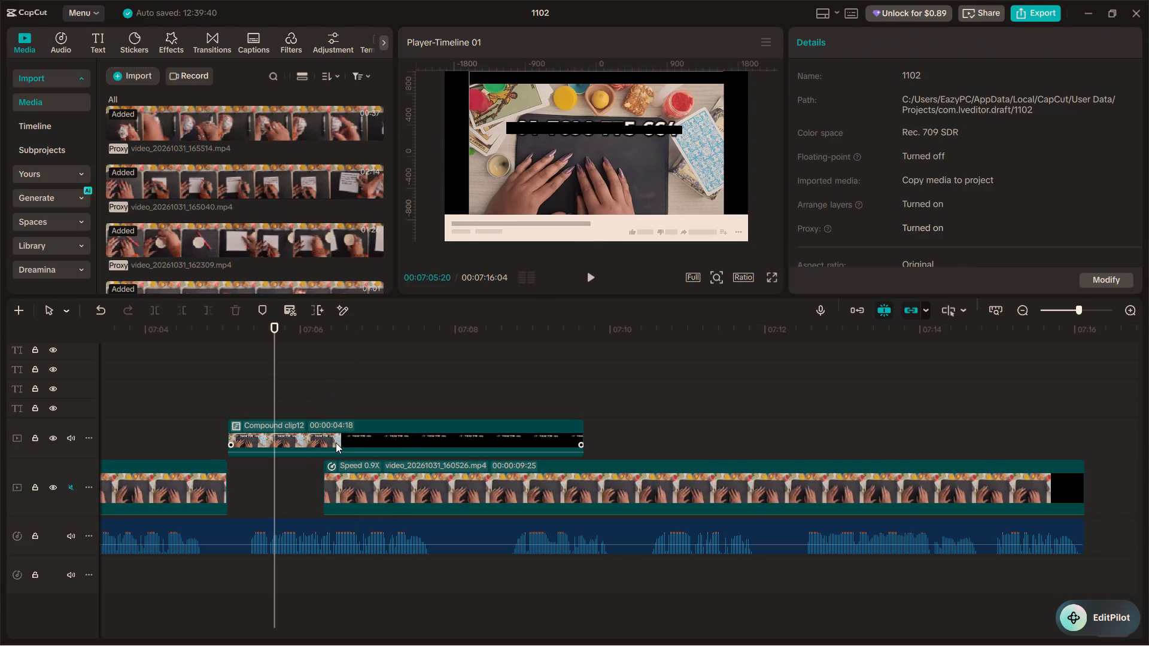
left_click(336, 443)
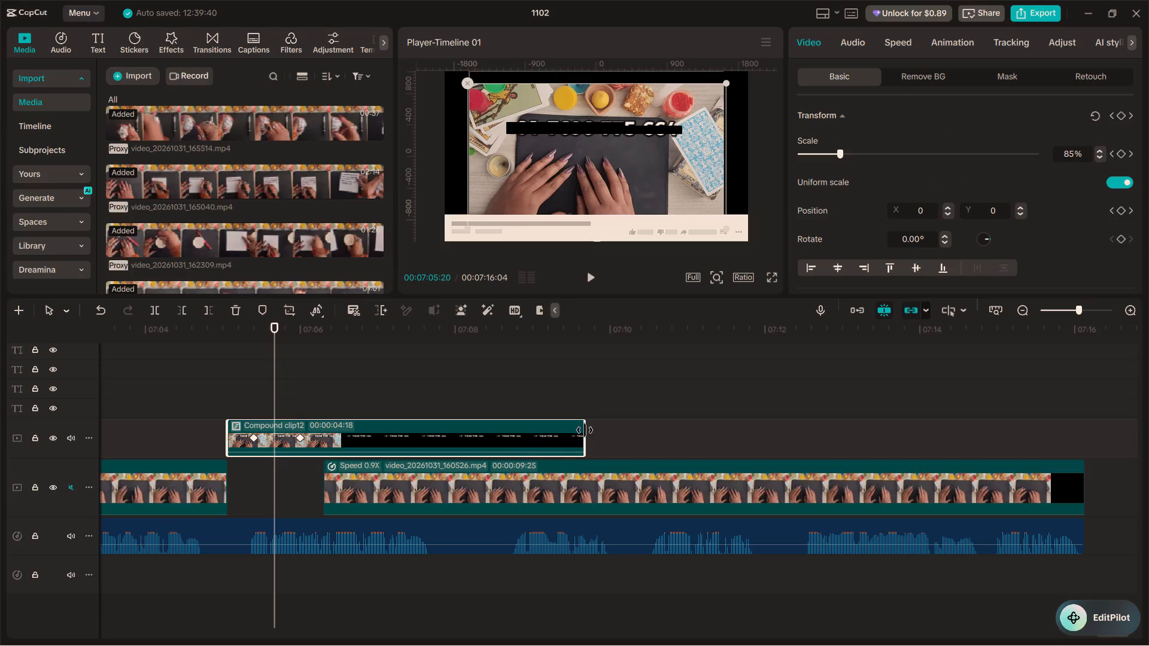
key("space")
key("space")
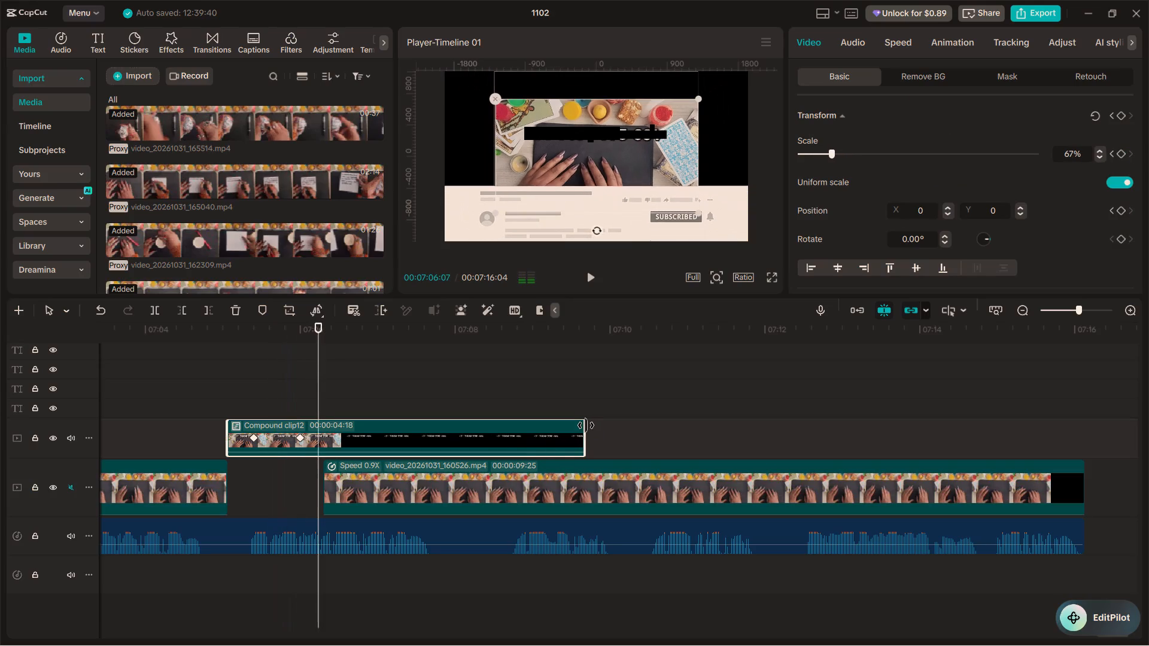
Move the compound clip's second keyframe later, to just before the start of the following footage clip.
left_click(318, 384)
left_click(332, 431)
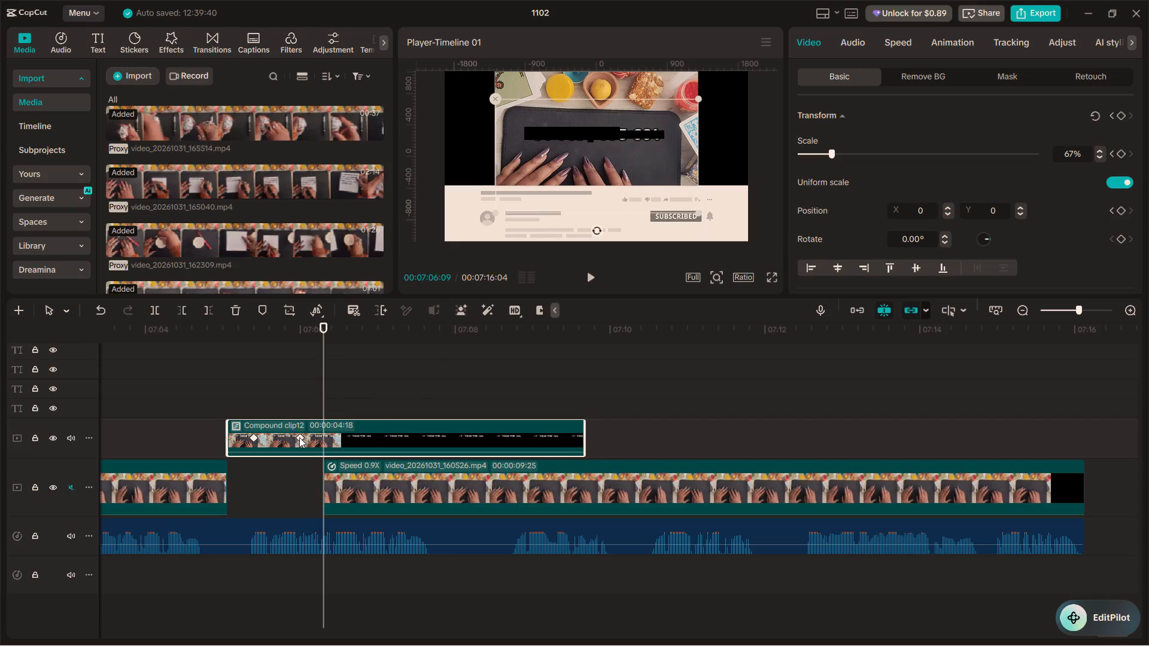
left_click_drag(299, 437, 321, 438)
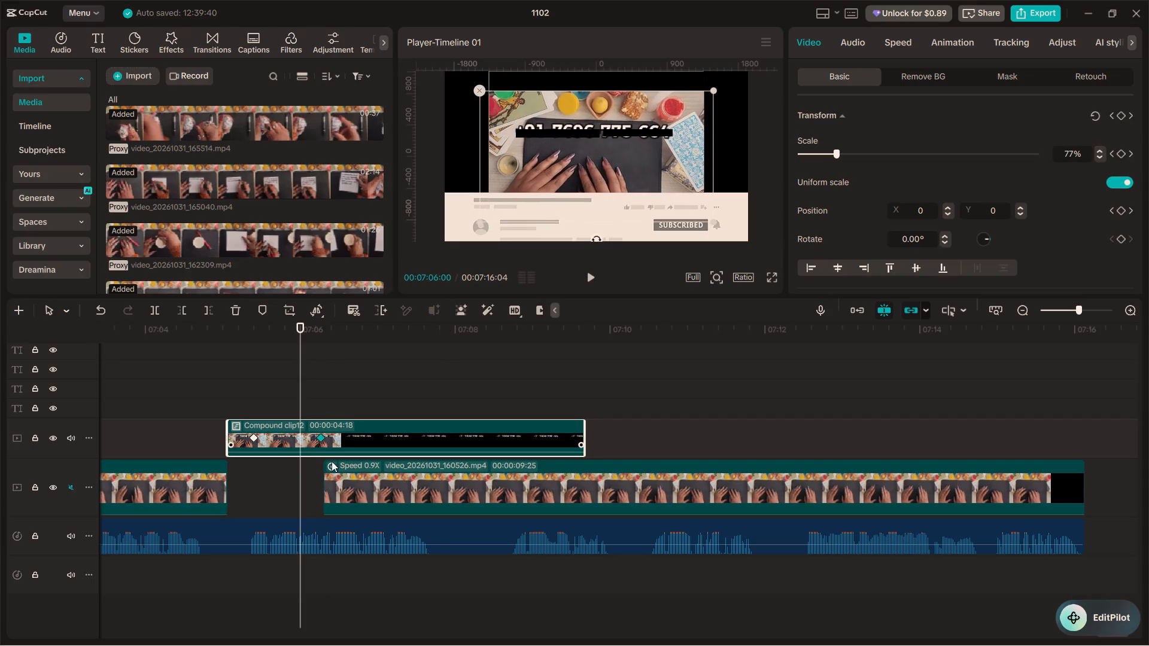
left_click_drag(299, 370, 321, 374)
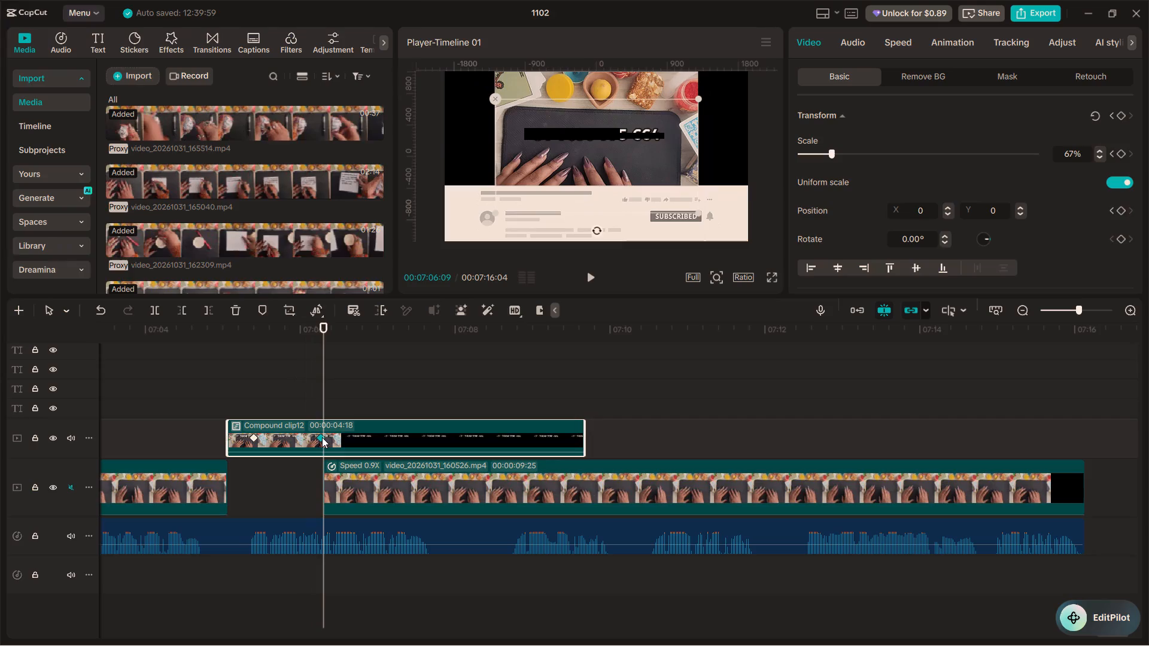
Add a marker to the audio clip at 00:07:06:09, where the following footage clip starts.
left_click(324, 530)
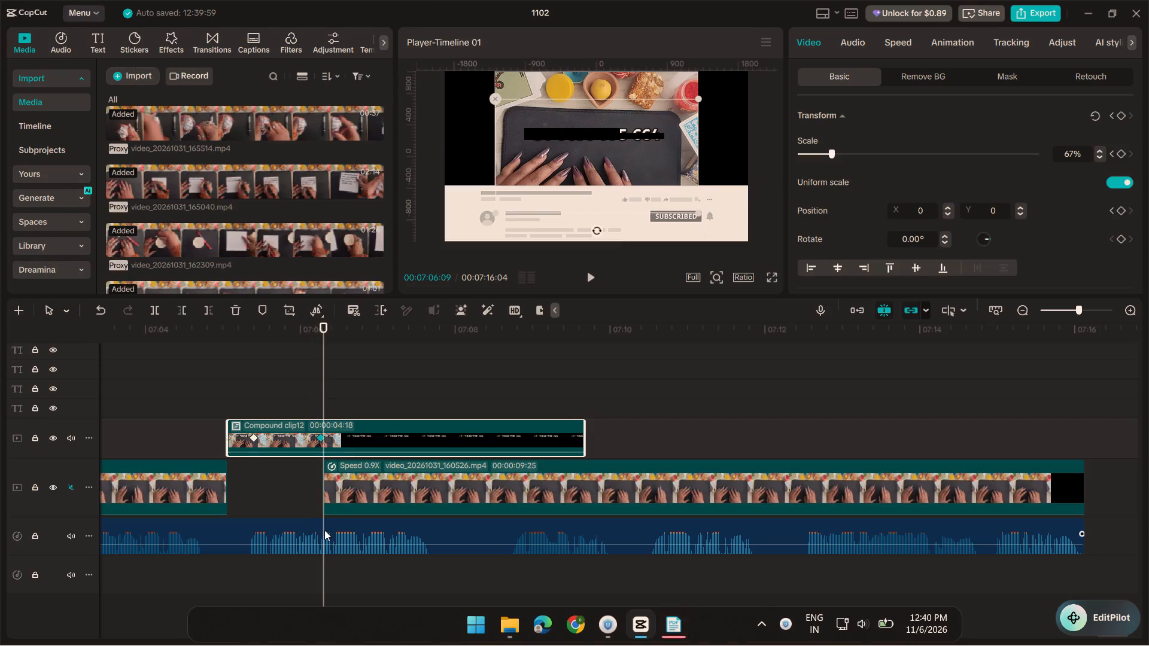
key("m")
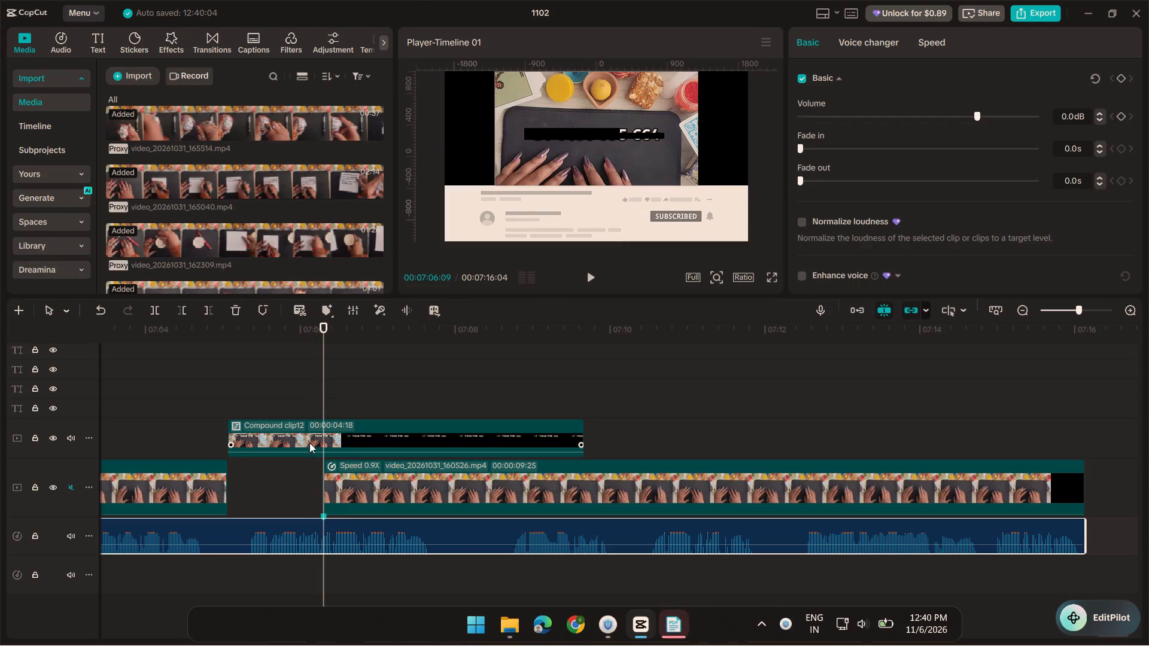
Align the compound clip's second keyframe with the audio marker at 00:07:06:09.
left_click(309, 449)
left_click_drag(325, 391, 310, 387)
left_click(321, 436)
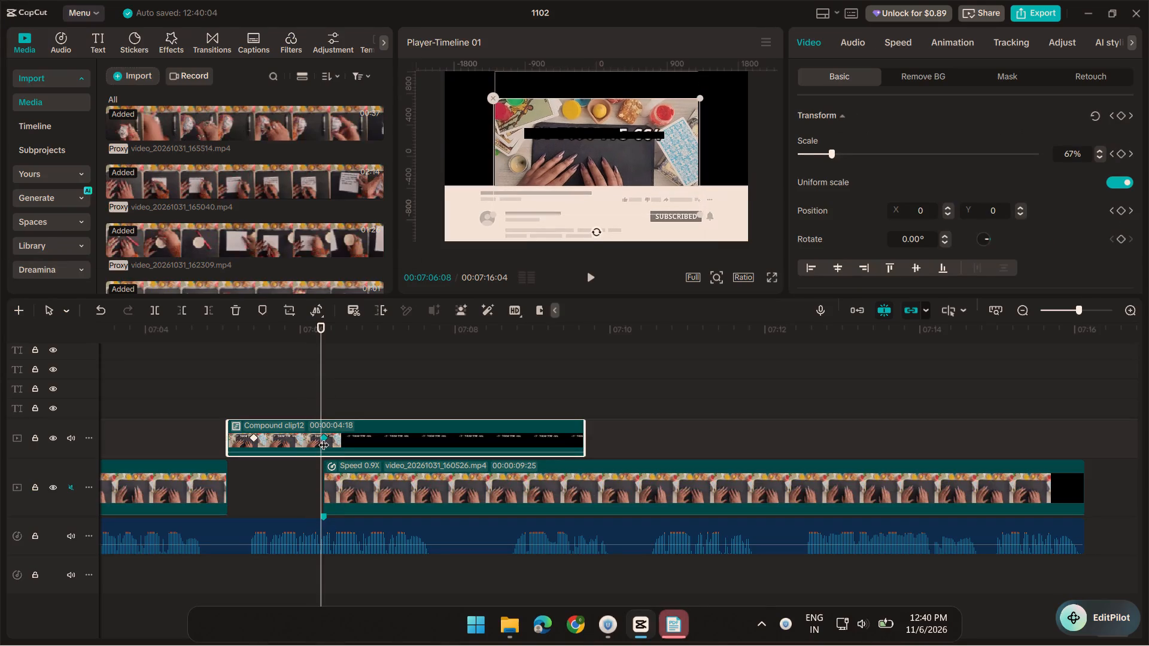
left_click(324, 400)
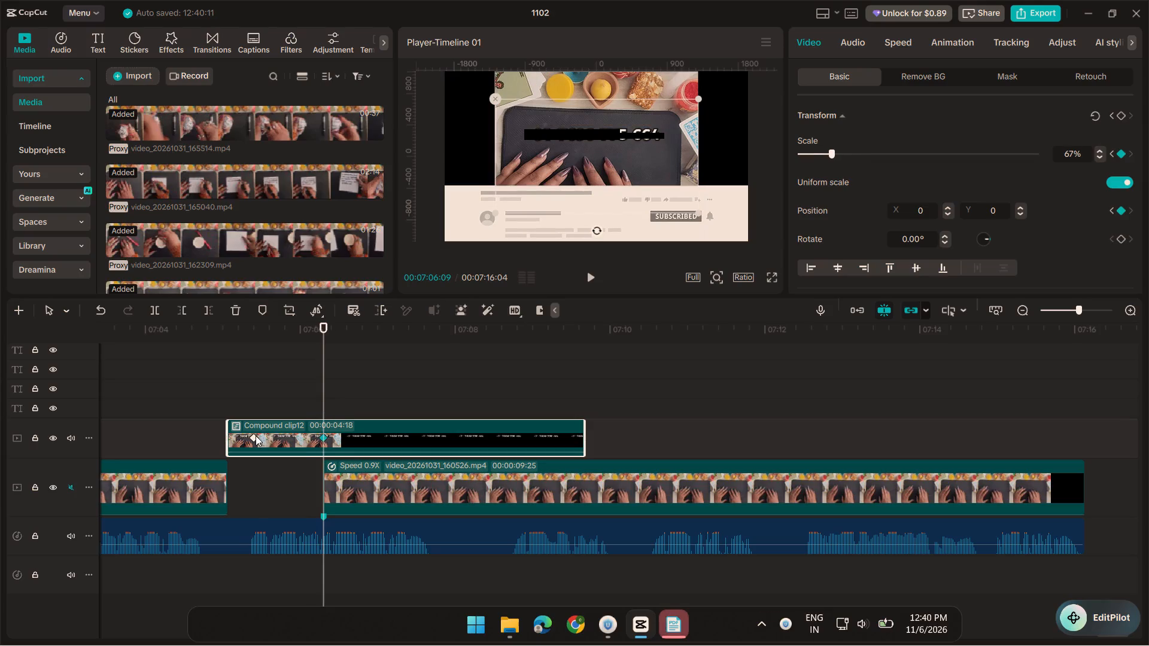
Move the compound clip's first keyframe back to the clip's start and replay the lengthened shrink transition.
left_click_drag(255, 435, 202, 423)
left_click(204, 384)
key("space")
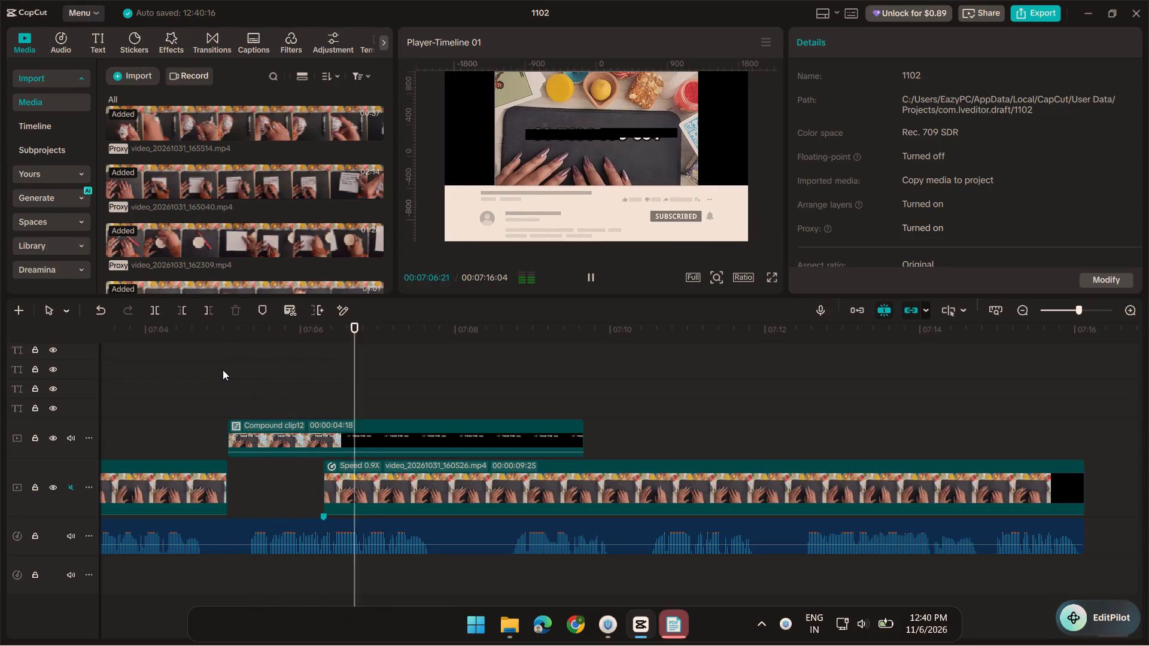
key("space")
left_click(295, 386)
left_click(201, 382)
key("space")
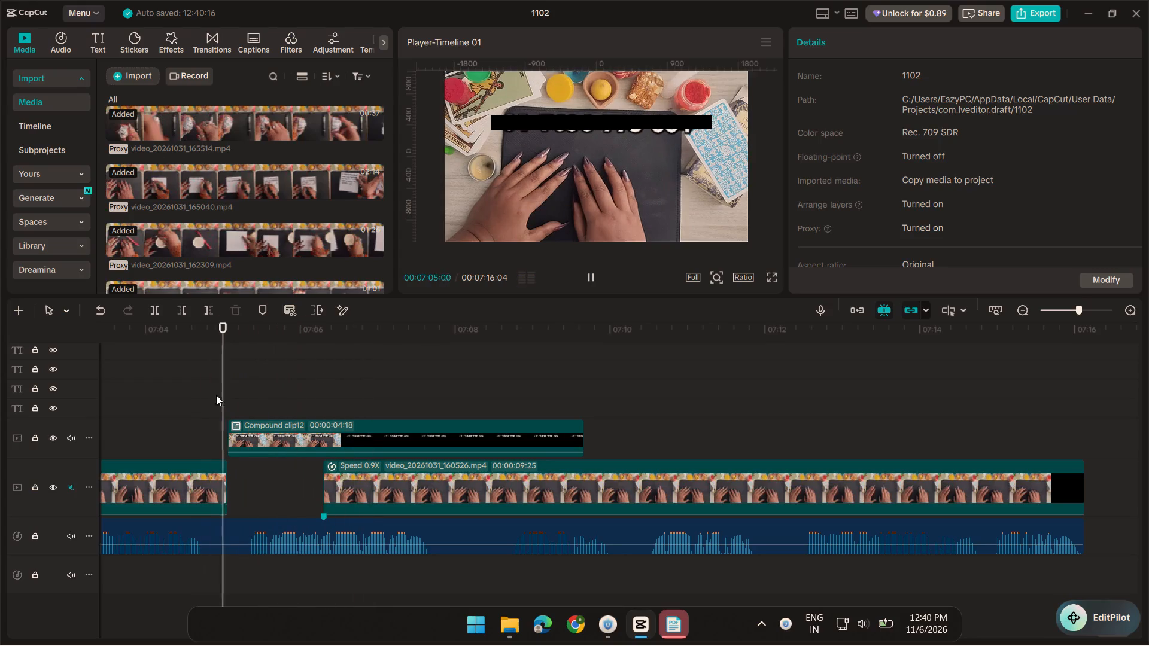
key("space")
Apply the Easing curve to the compound clip's second and first keyframes.
left_click(267, 444)
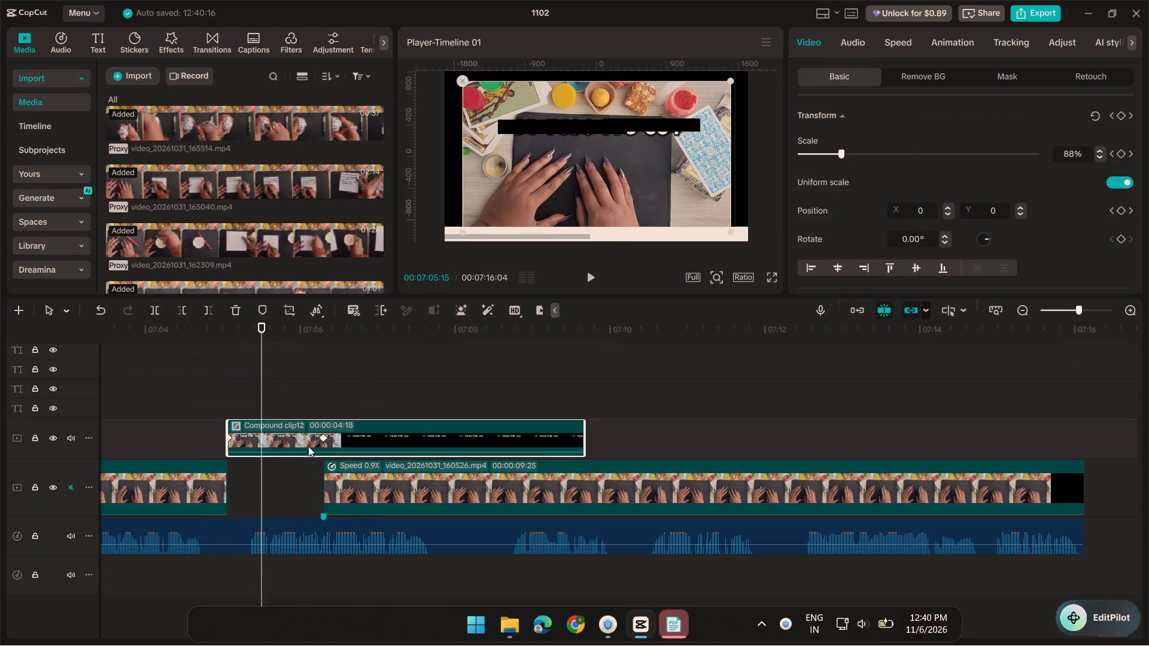
right_click(324, 438)
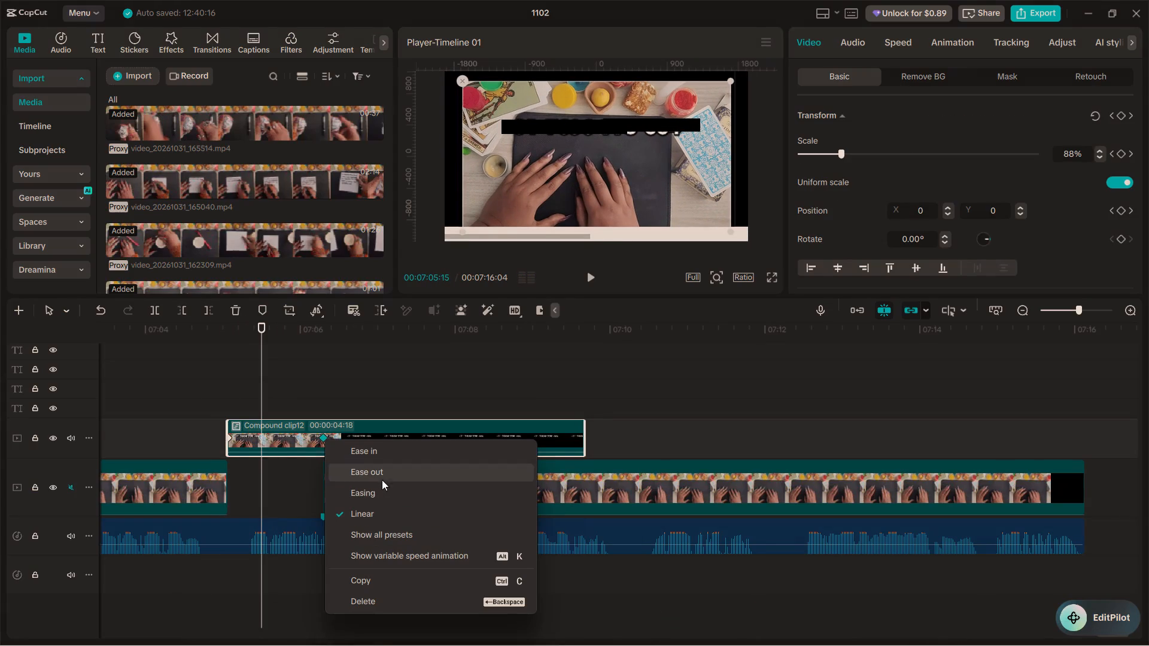
left_click(379, 496)
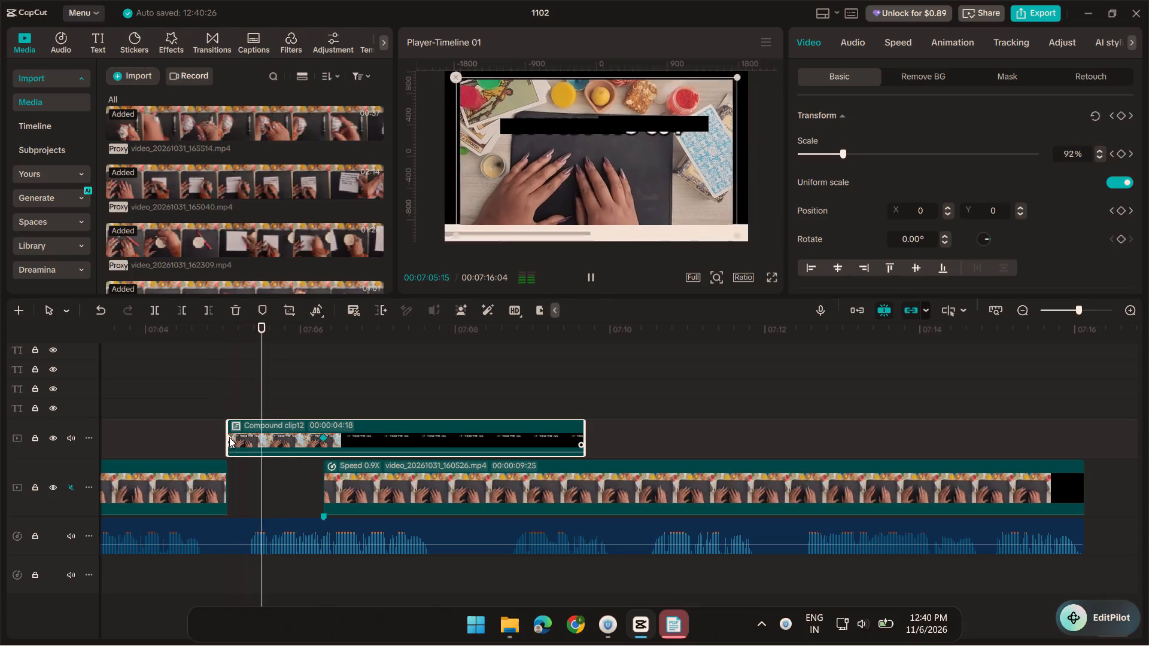
right_click(229, 437)
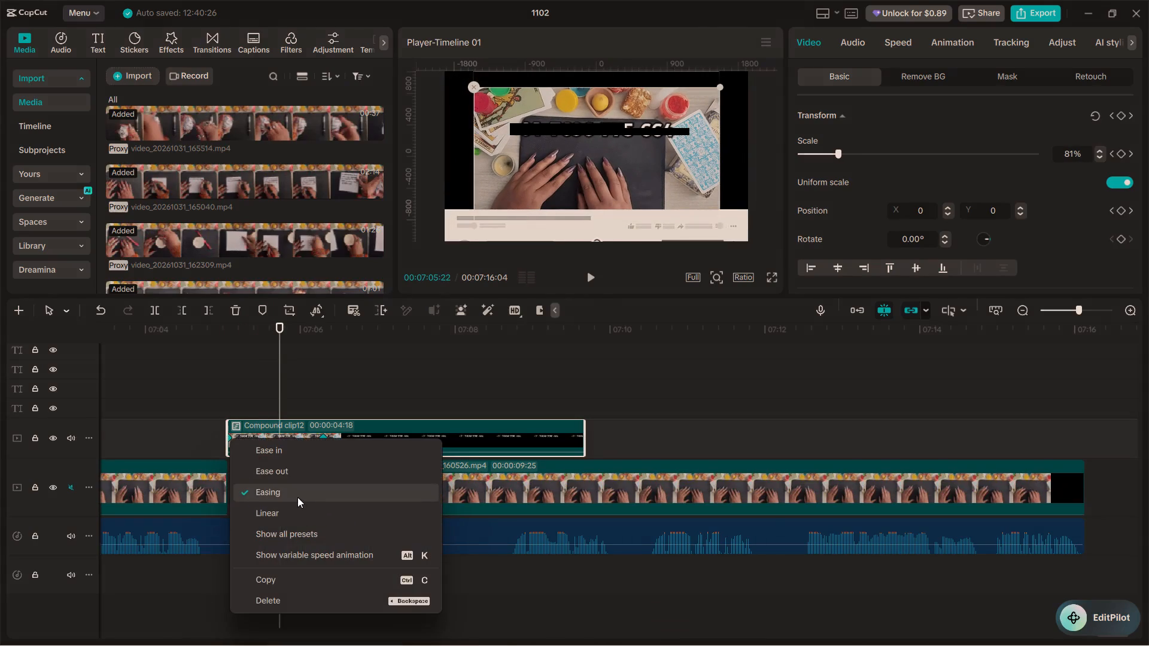
left_click(297, 497)
Replay the eased shrink transition from just before the compound clip to check its motion against the subscribe banner.
left_click(205, 406)
key("space")
key("space")
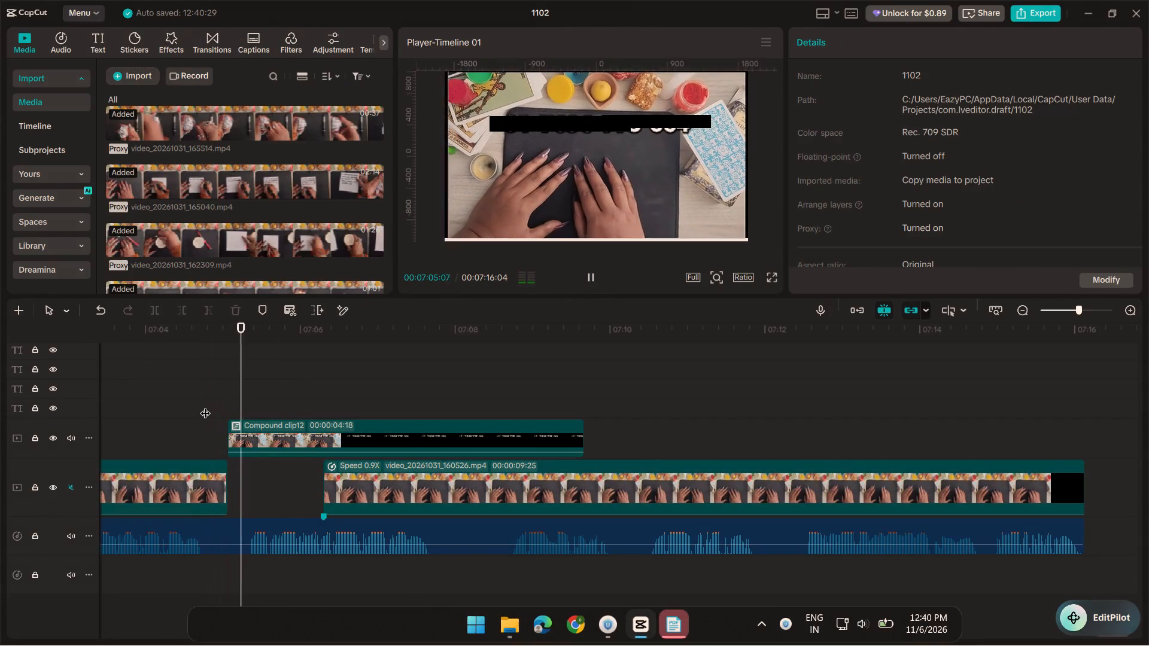
key("space")
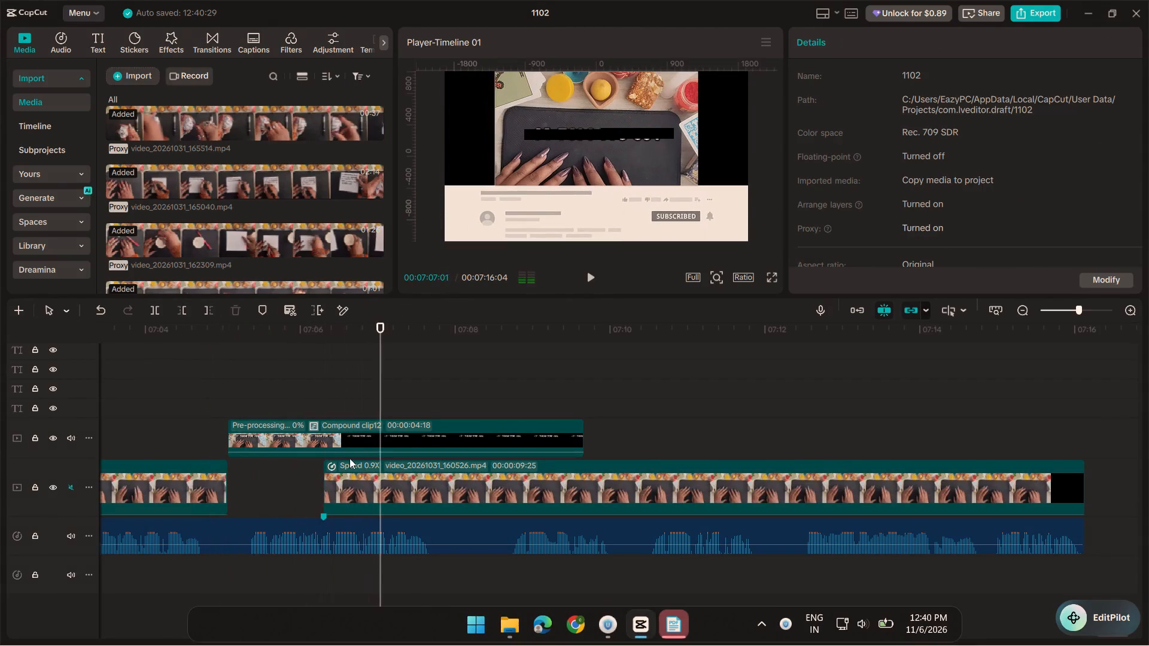
left_click(236, 408)
left_click(223, 406)
key("space")
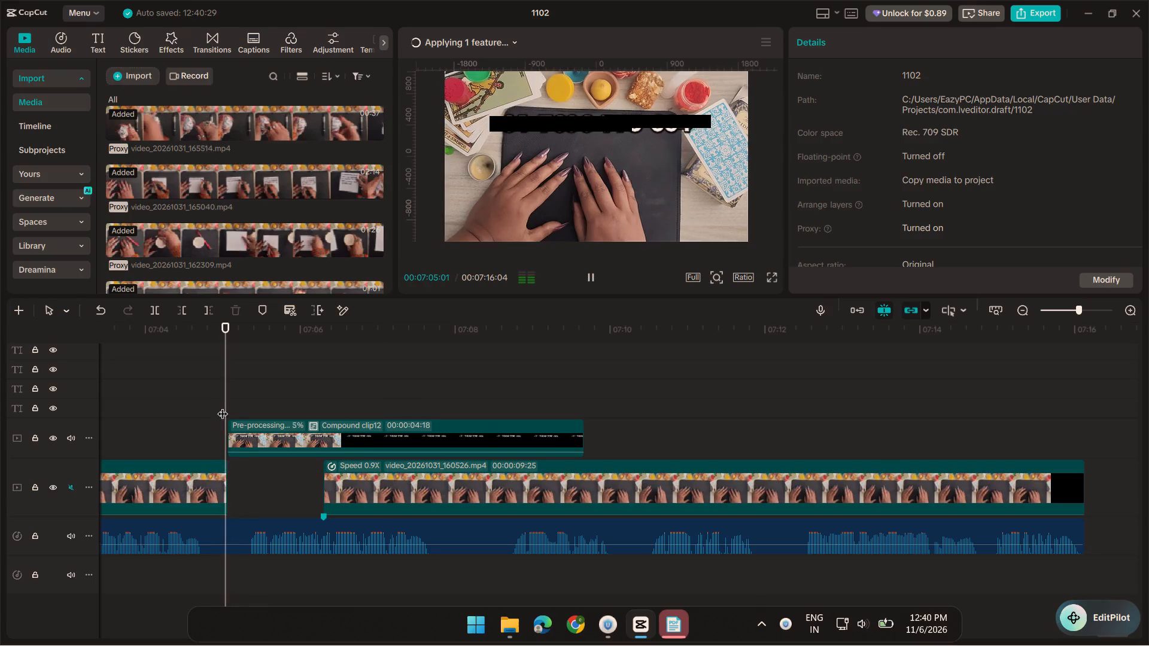
key("space")
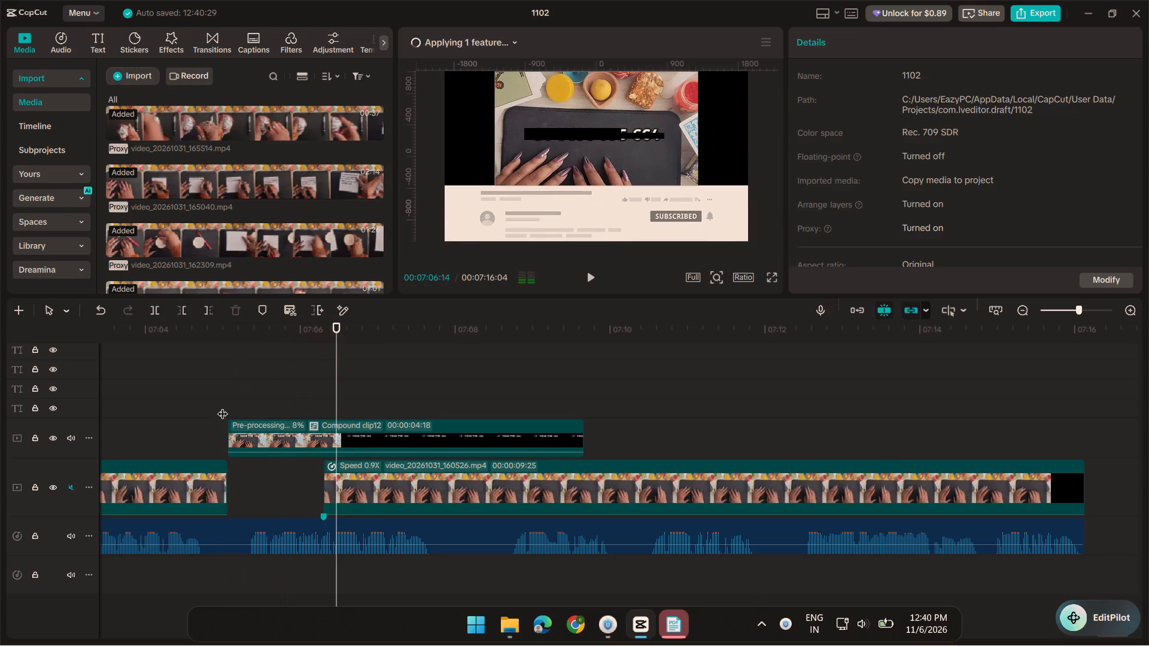
At the second keyframe, 00:07:06:09, raise the compound clip in the frame to position Y 356.
left_click(253, 397)
left_click(285, 437)
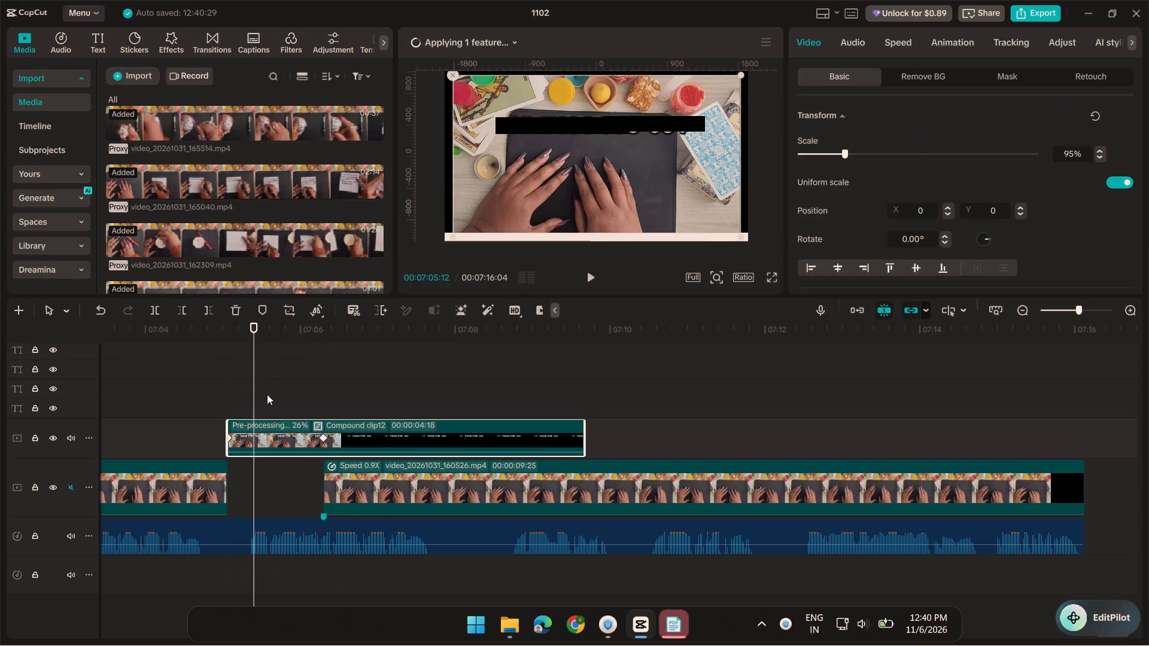
left_click_drag(254, 385, 323, 391)
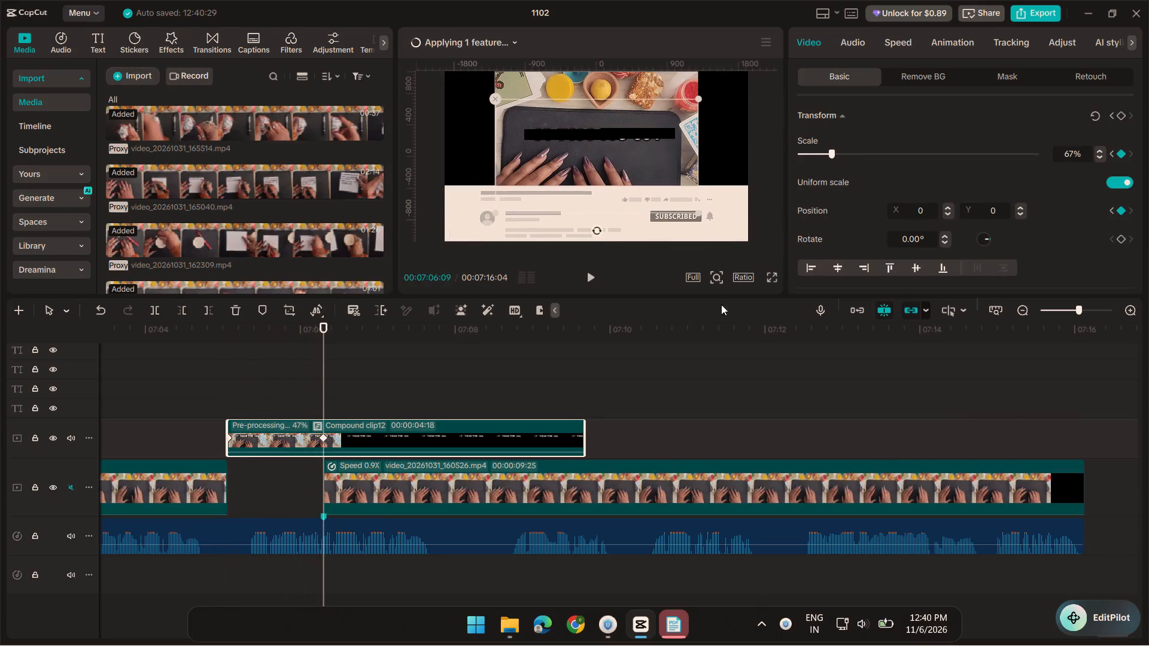
left_click_drag(634, 135, 633, 121)
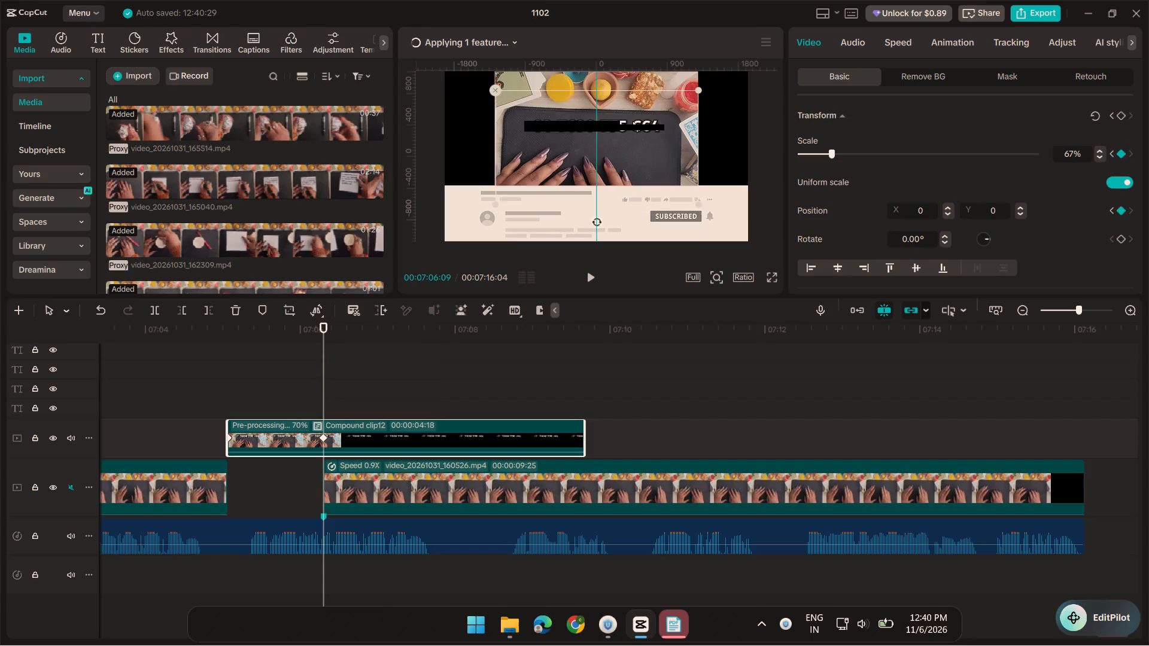
left_click_drag(633, 121, 633, 105)
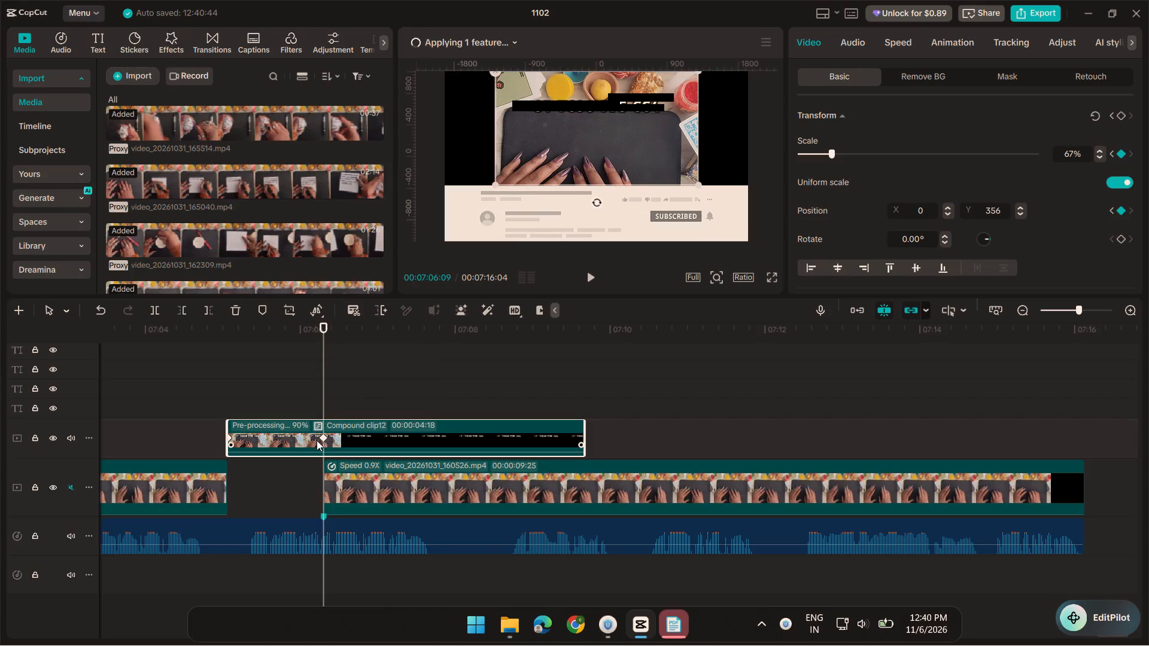
Reapply the Easing curve to the compound clip's second and first keyframes and replay the shrink transition from just before the clip.
right_click(321, 438)
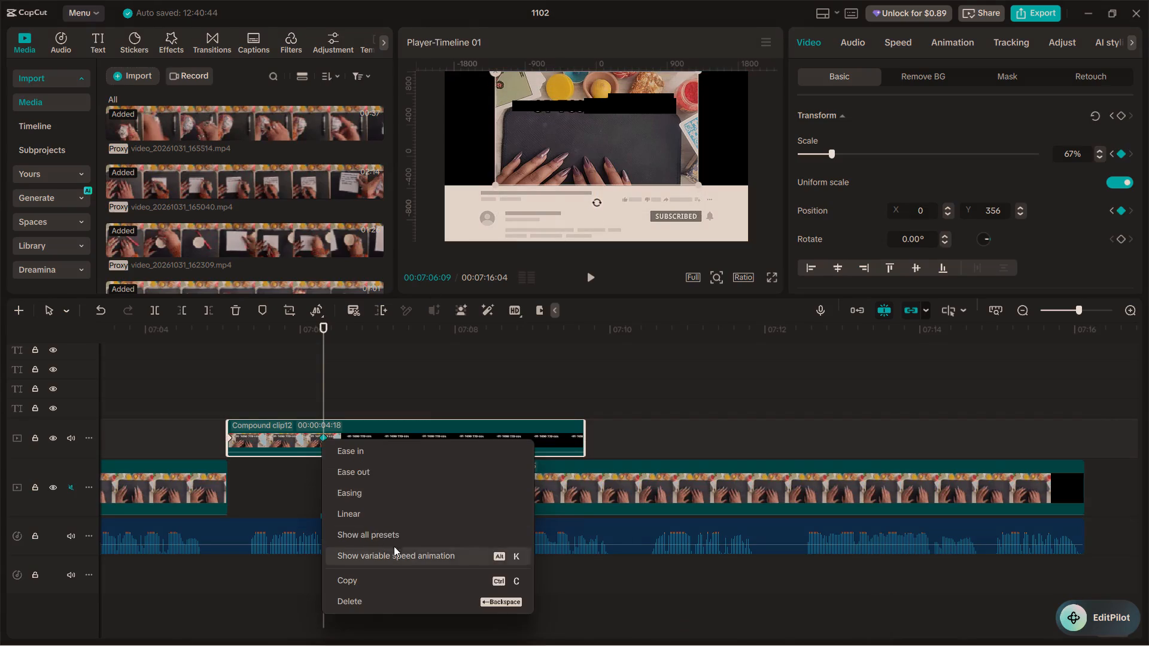
left_click(384, 490)
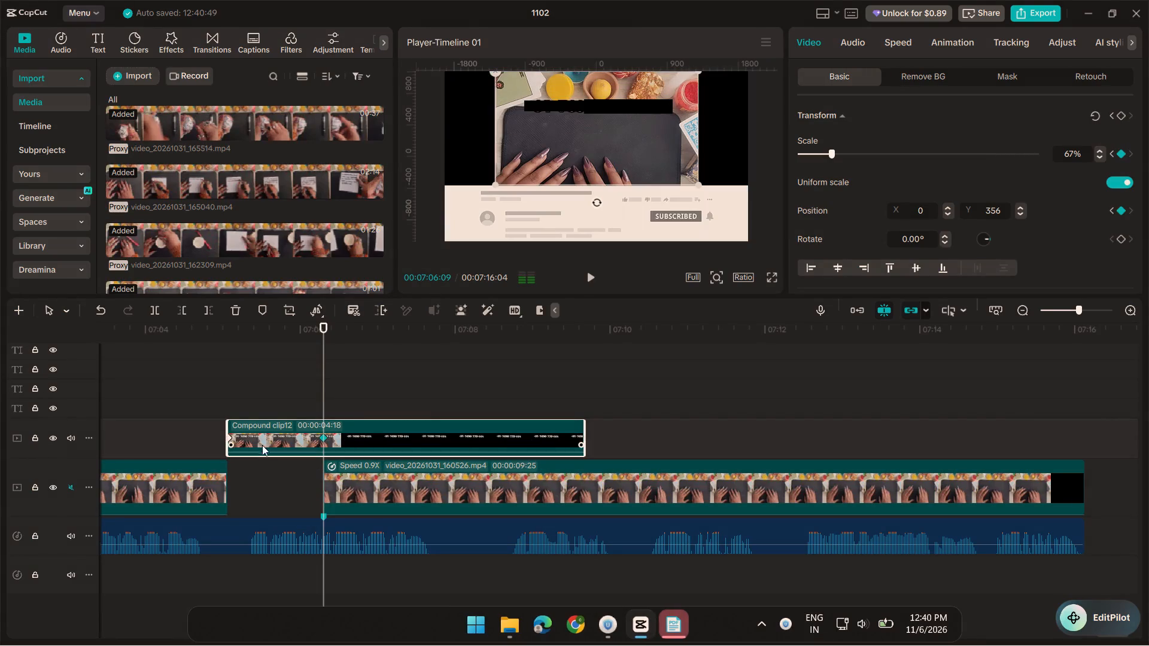
right_click(231, 436)
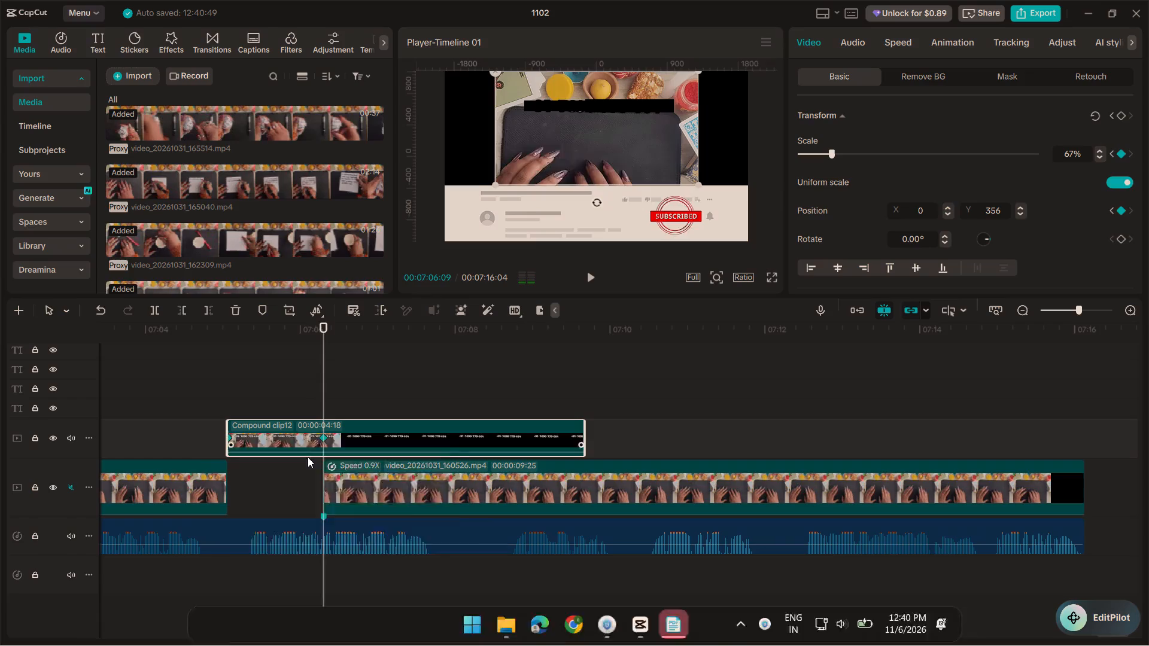
left_click(339, 492)
left_click(214, 391)
key("space")
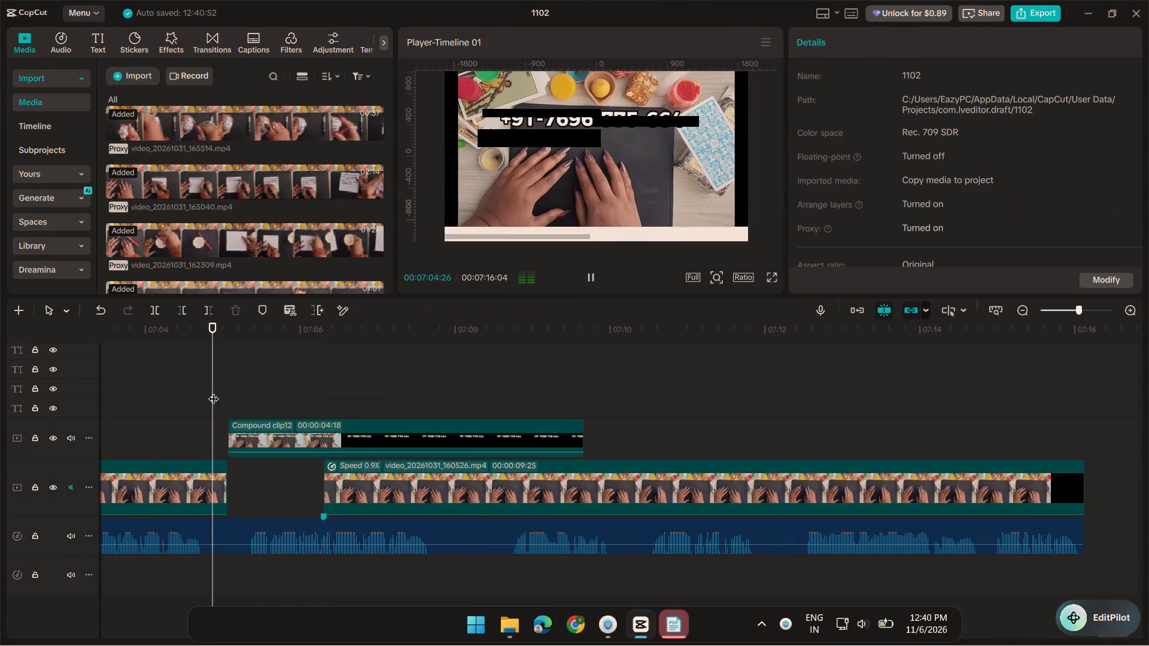
key("space")
key("space")
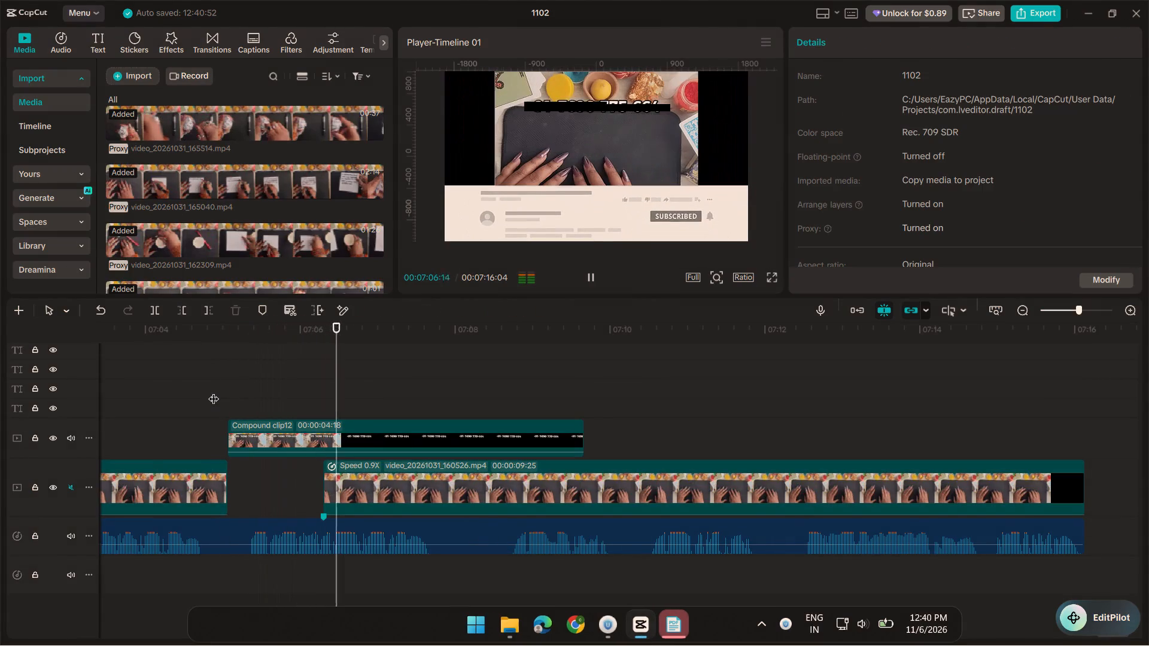
key("space")
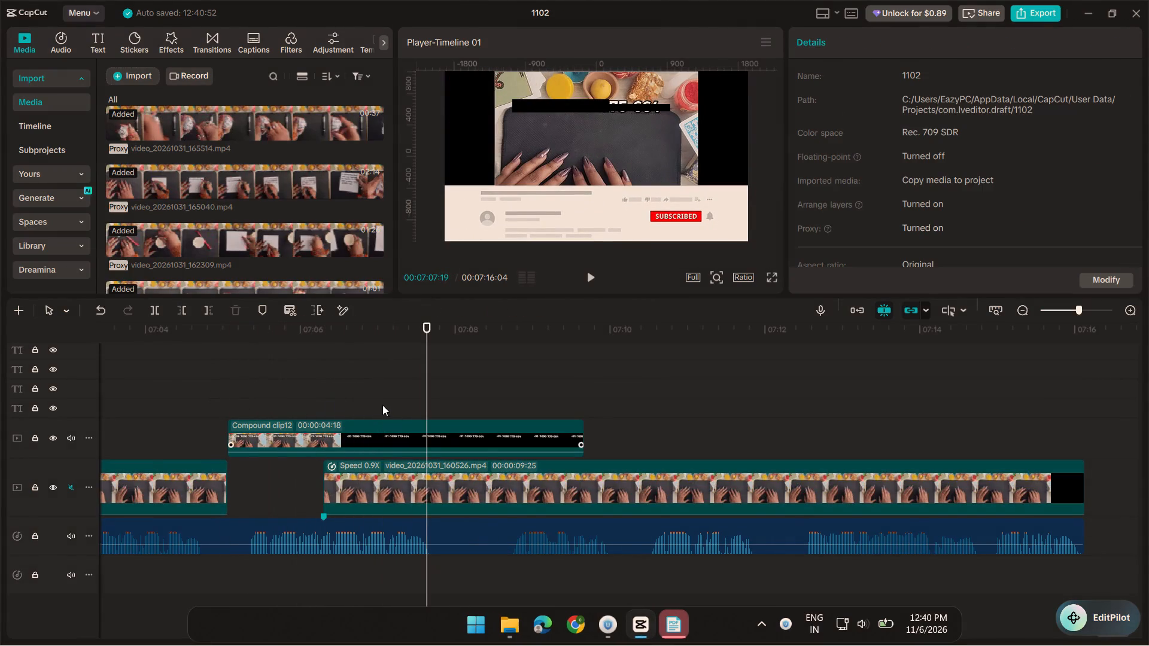
At 00:07:06:09, scale the main-track clip video_20261031_160526.mp4 to 67% and raise it to position Y 356.
left_click(319, 389)
left_click_drag(317, 400, 318, 400)
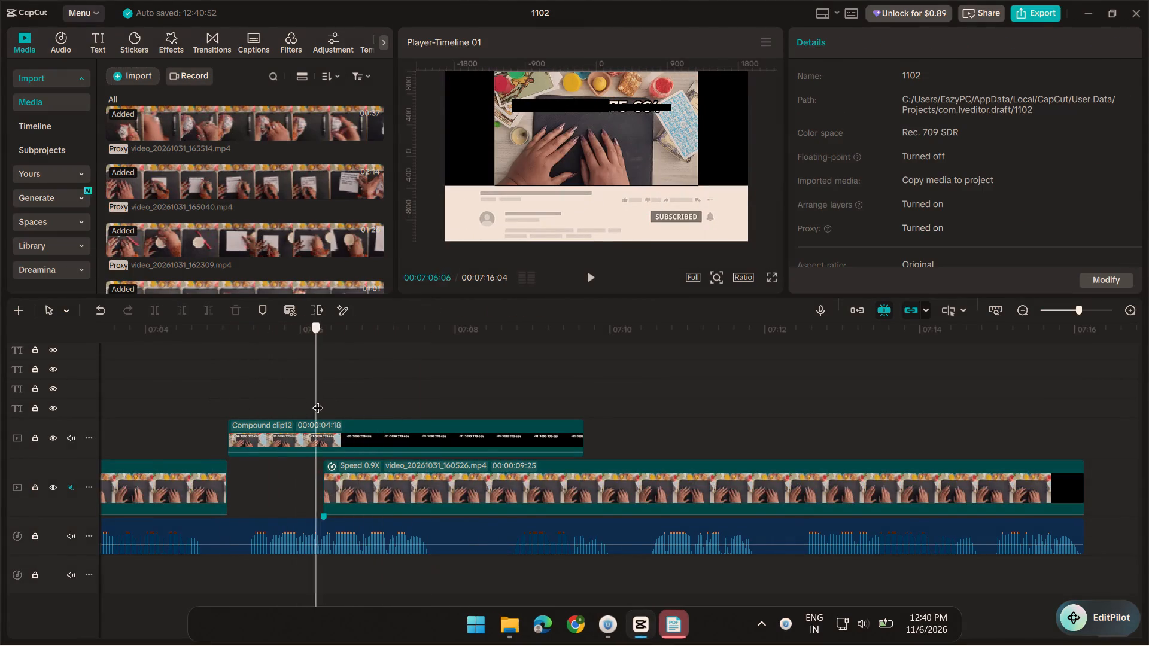
left_click_drag(318, 400, 327, 401)
left_click(338, 480)
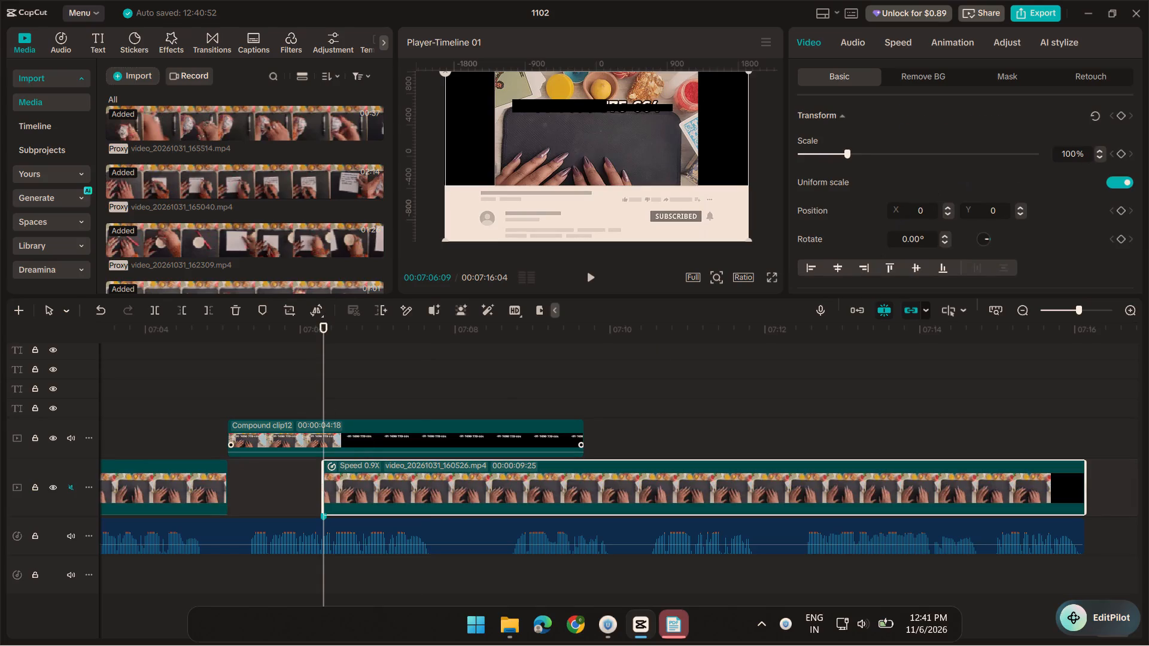
left_click_drag(1074, 155, 1059, 150)
type("67")
key("Return")
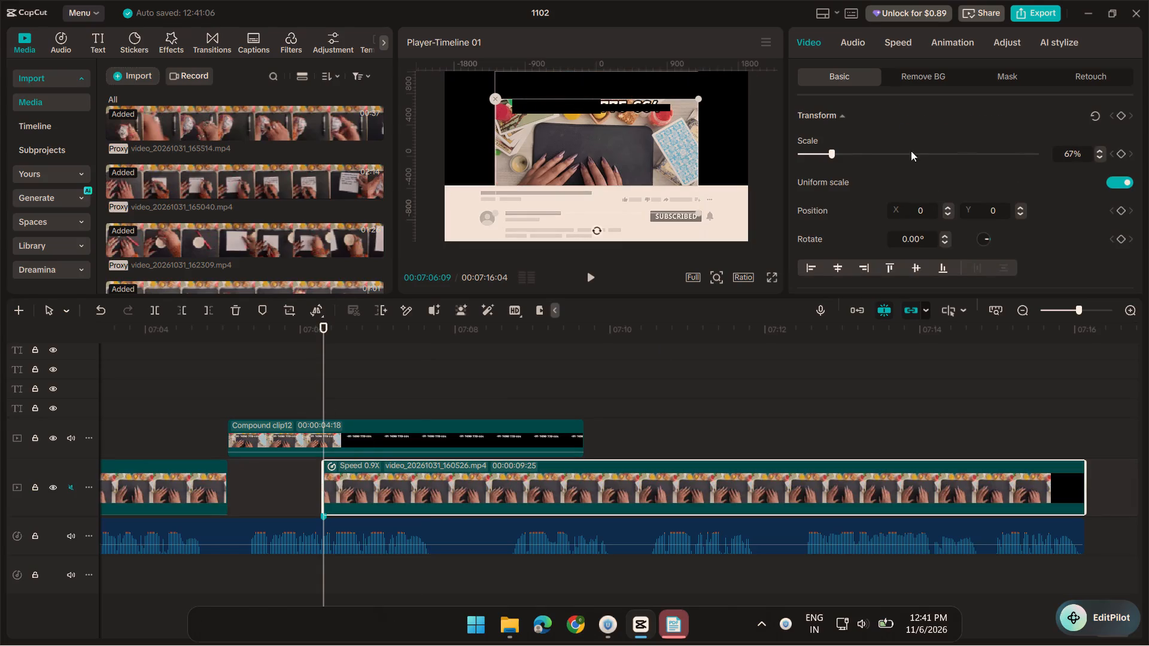
left_click_drag(600, 140, 600, 115)
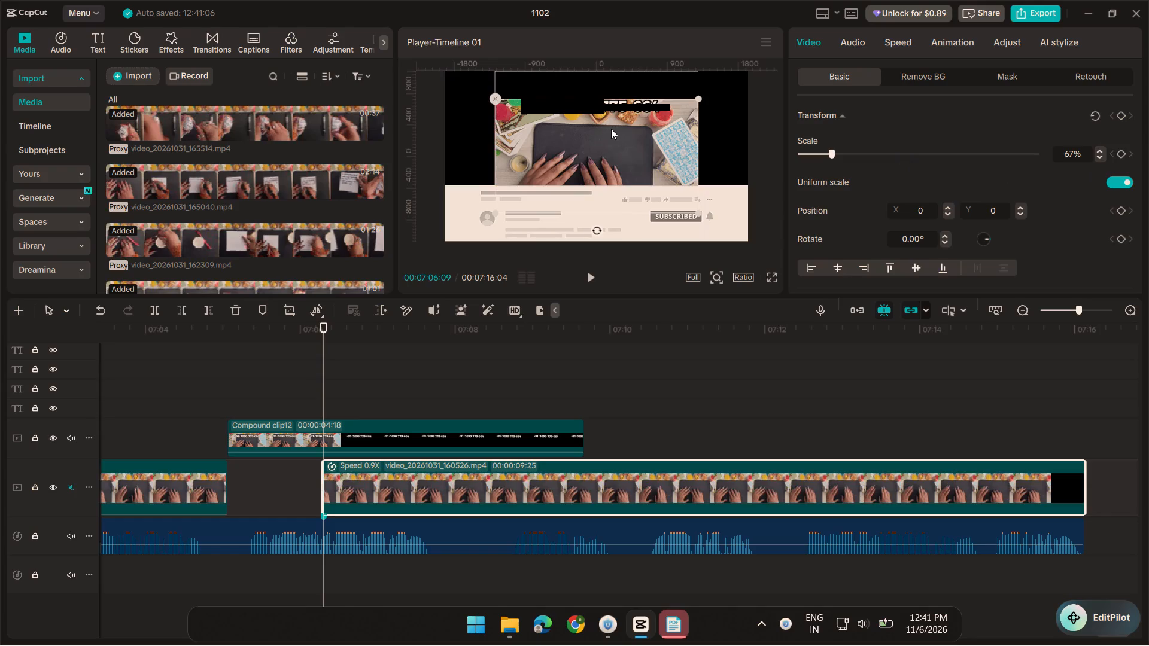
left_click_drag(611, 141, 611, 125)
left_click_drag(617, 150, 617, 132)
left_click_drag(615, 150, 616, 120)
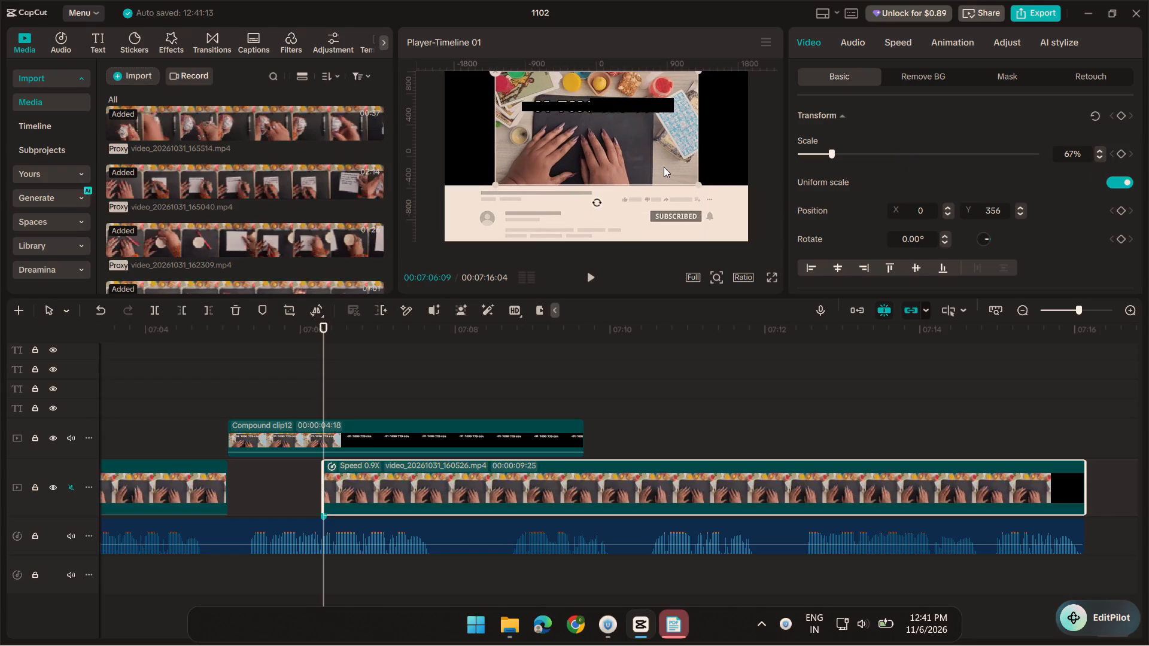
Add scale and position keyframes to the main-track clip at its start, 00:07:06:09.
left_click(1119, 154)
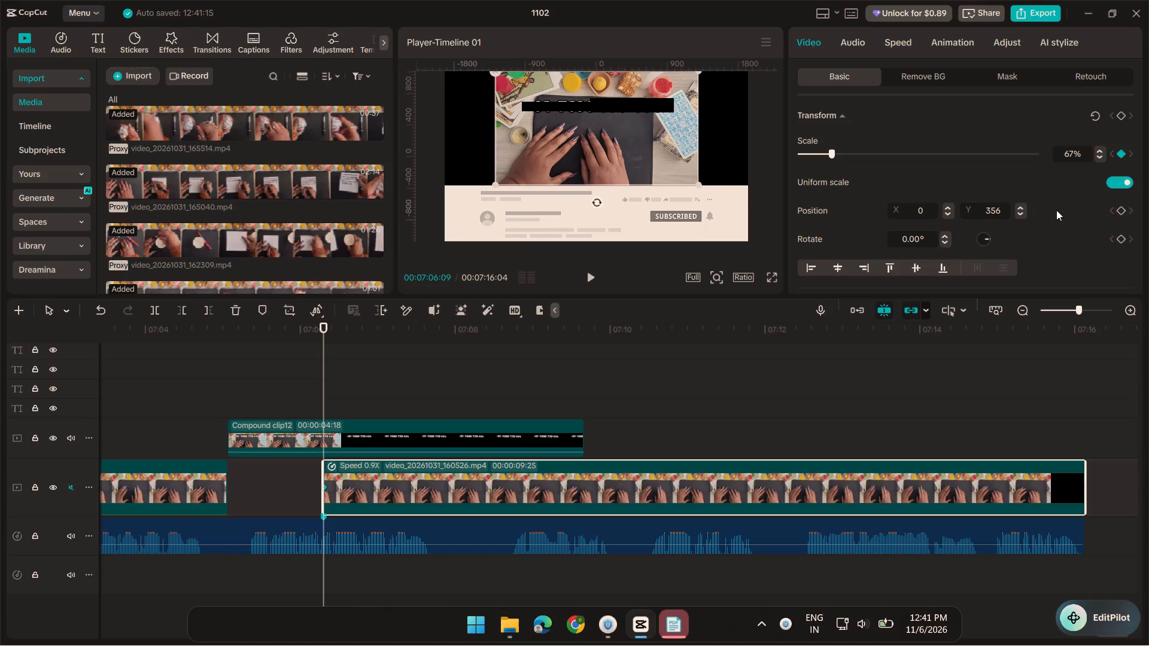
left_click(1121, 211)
Play the closing section onward, select the green-screen subscribe banner clip, and examine where its slide-out begins.
key("space")
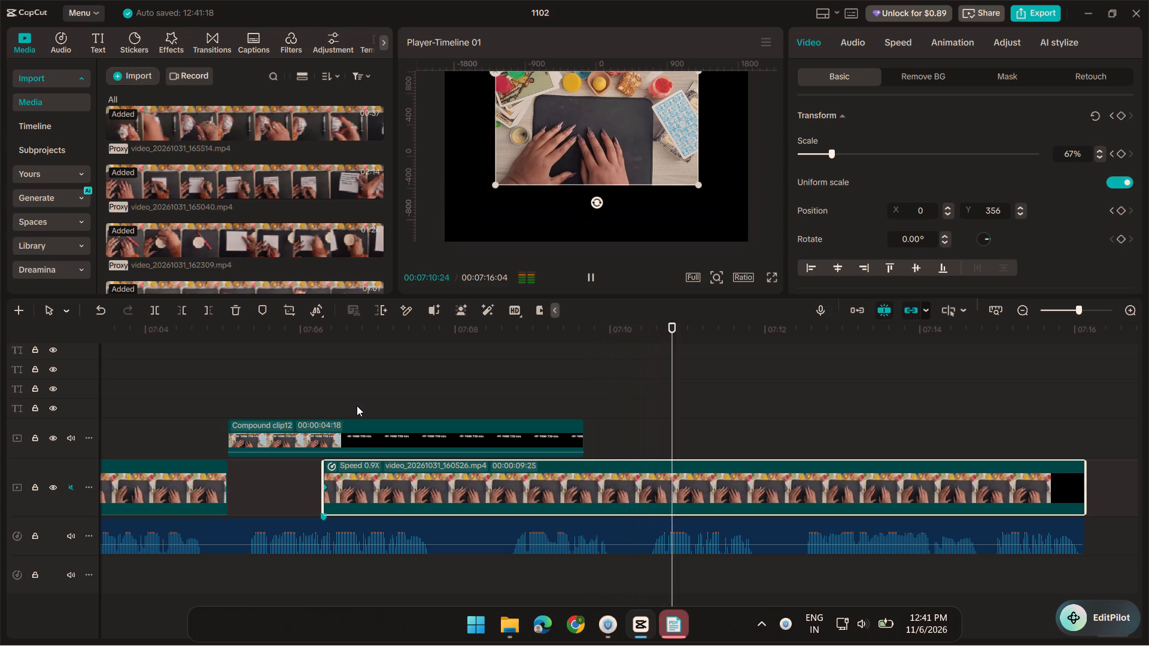
key("space")
scroll(709, 418, "up", 4)
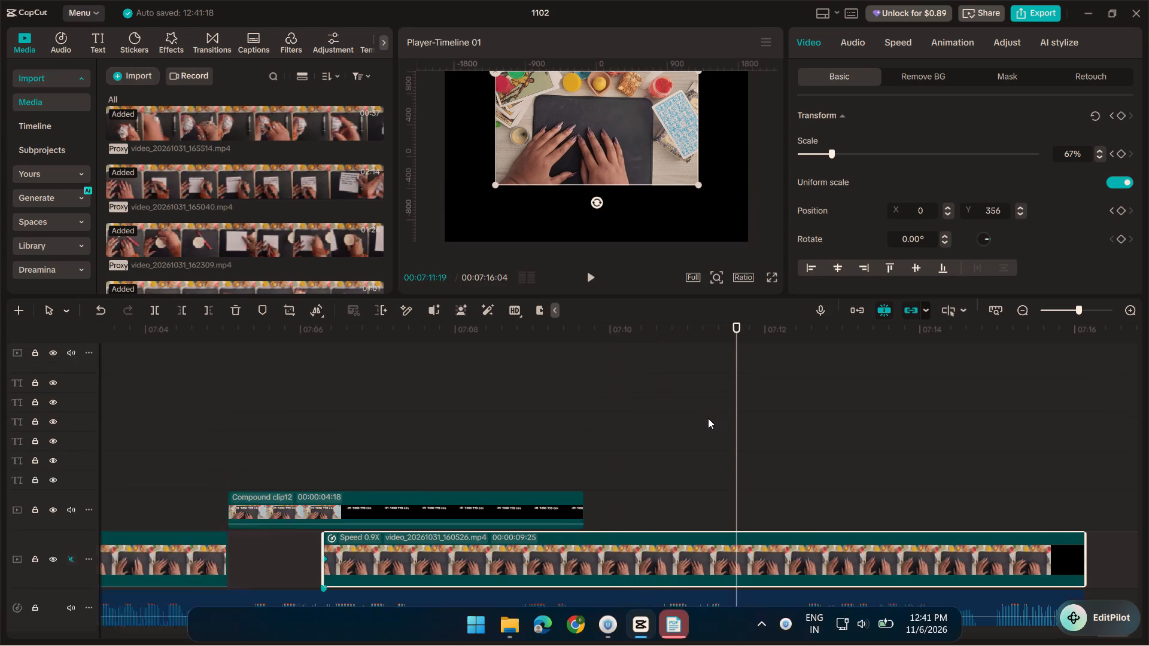
scroll(708, 418, "up", 8)
scroll(708, 418, "down", 7)
left_click_drag(735, 426, 693, 407)
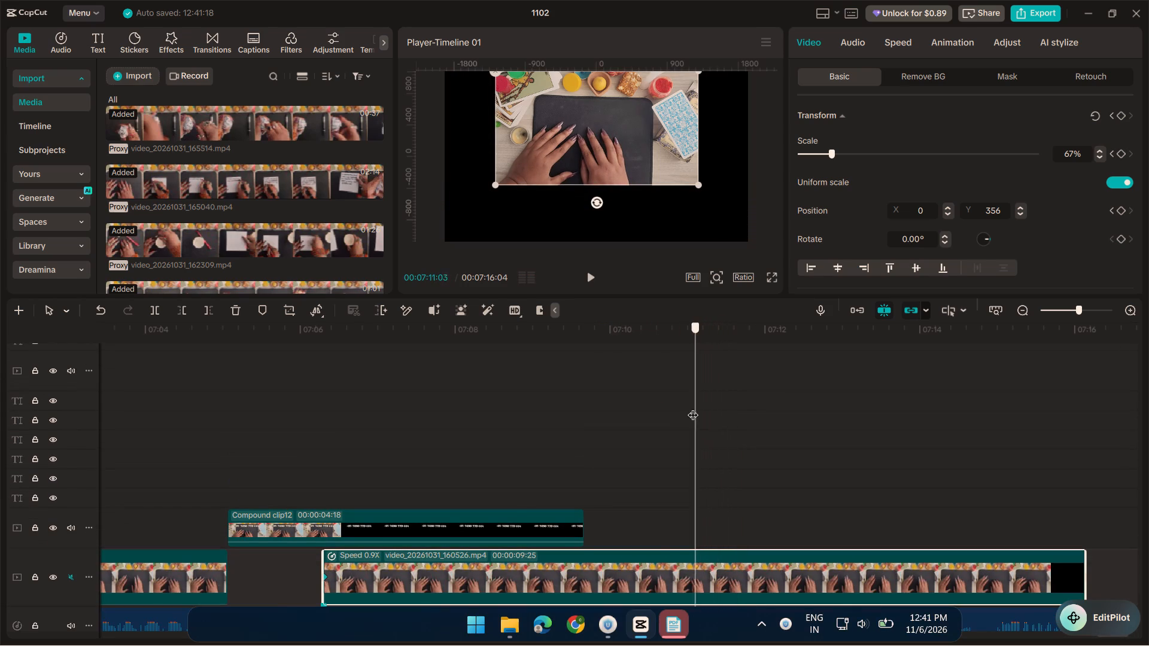
left_click_drag(693, 407, 653, 391)
left_click(680, 221)
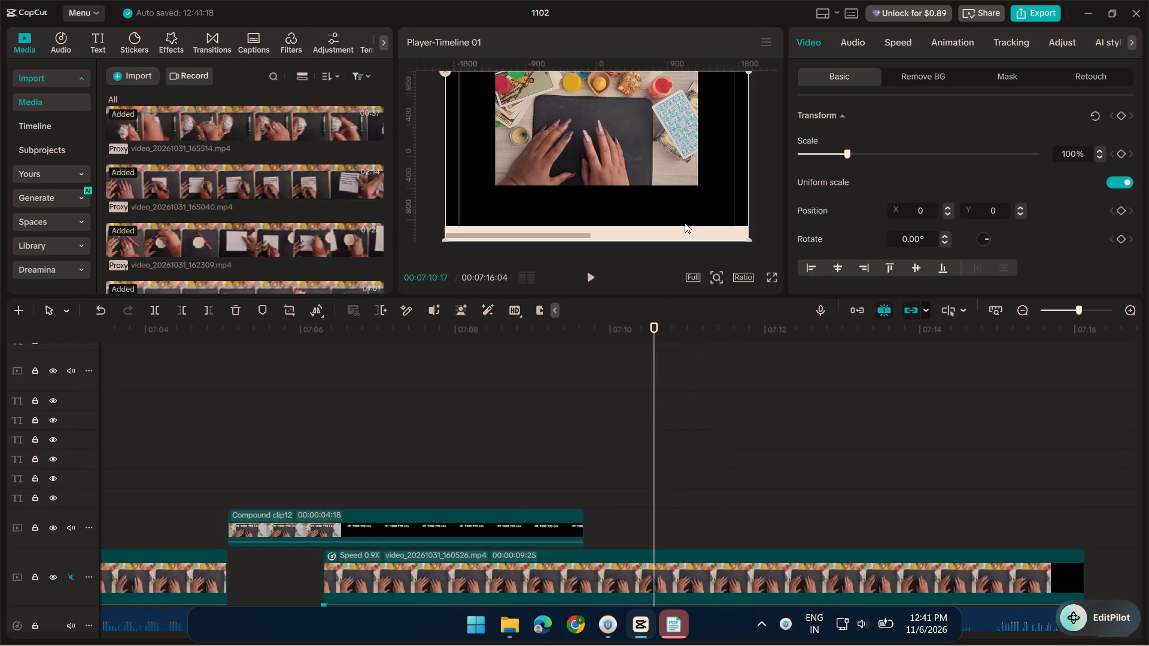
scroll(695, 439, "up", 20)
scroll(695, 439, "up", 13)
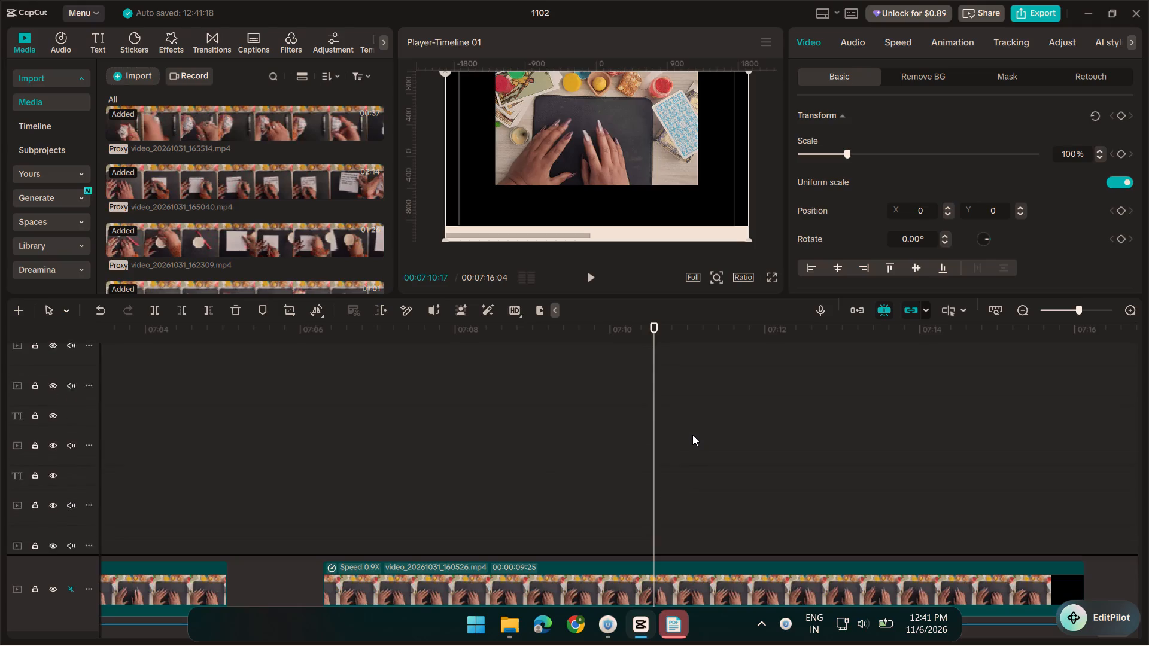
scroll(692, 435, "up", 11)
scroll(692, 432, "down", 6)
scroll(690, 427, "up", 4)
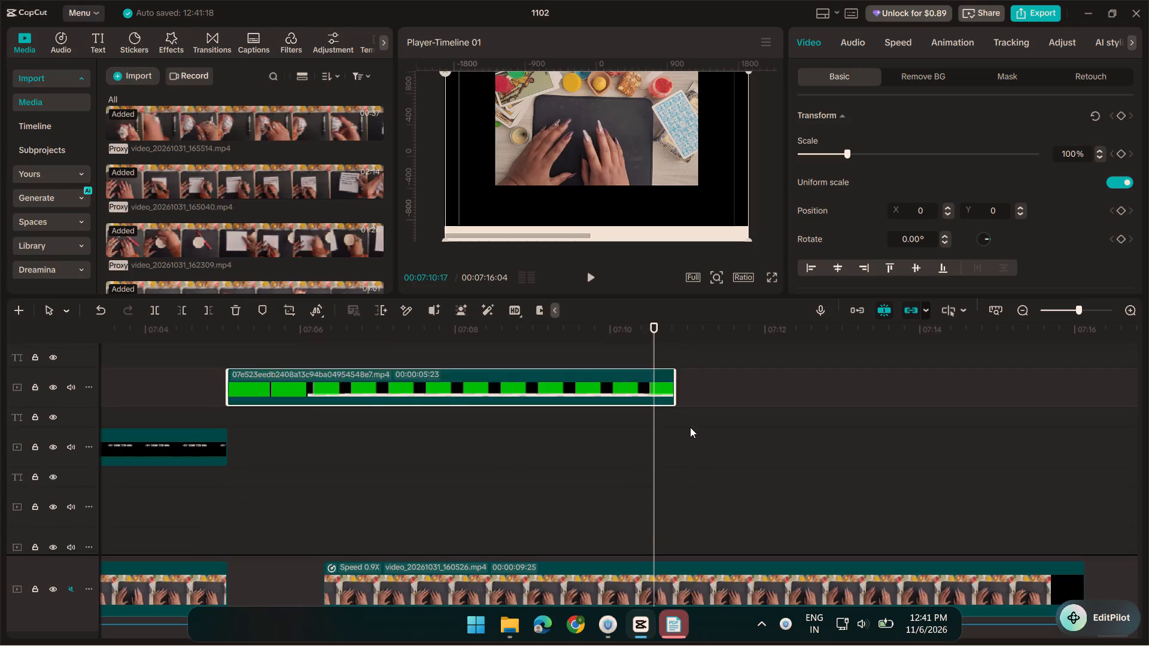
scroll(690, 427, "up", 1)
left_click_drag(654, 357, 517, 349)
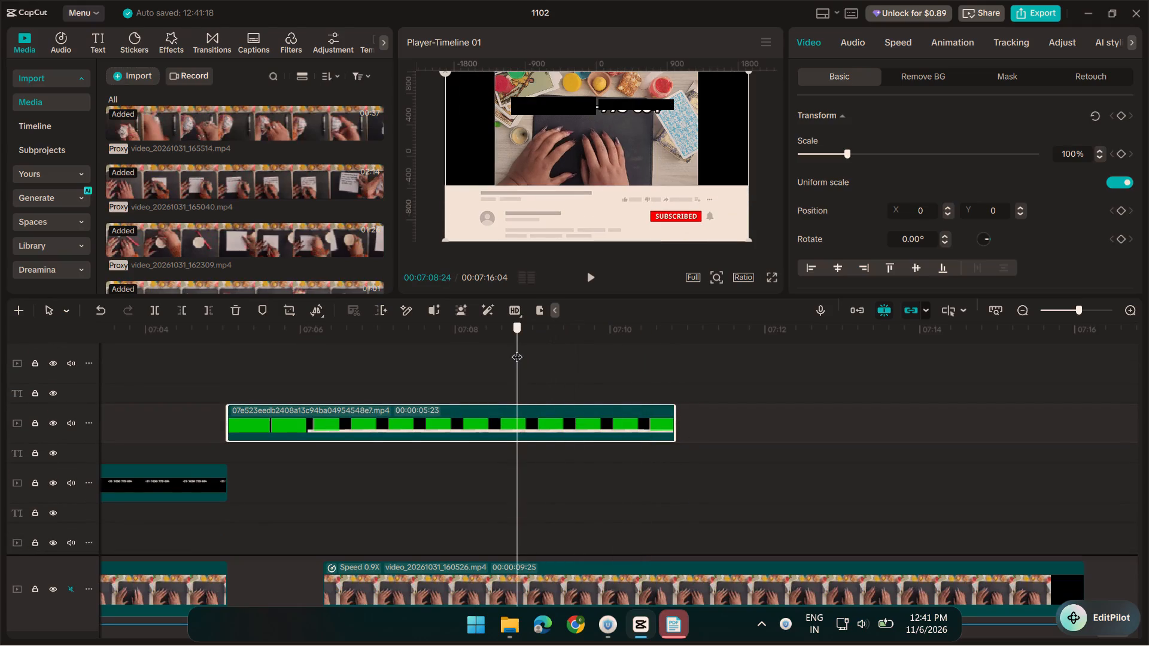
left_click_drag(517, 349, 482, 351)
key("space")
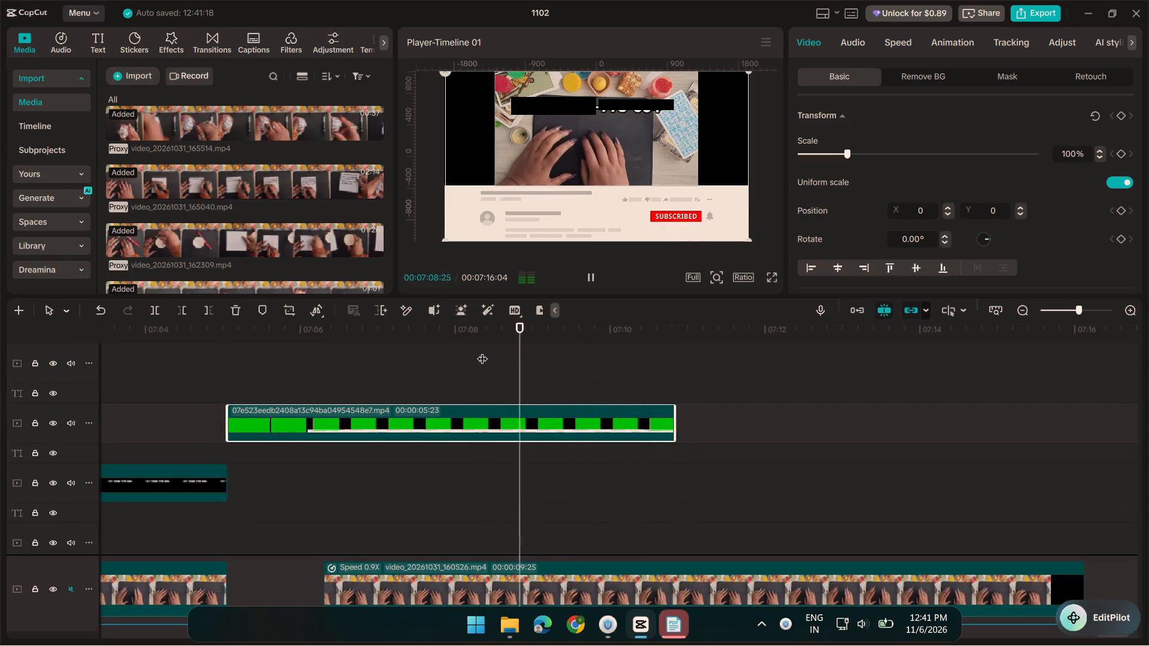
key("space")
key("space")
key("space")
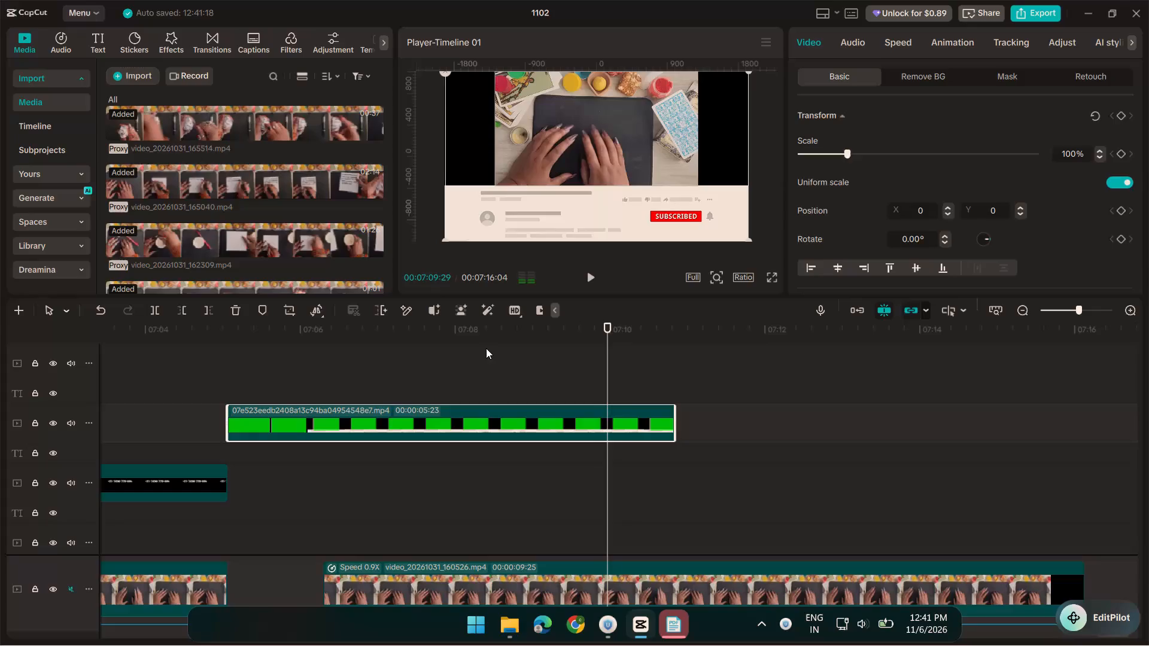
key("space")
key("space")
Step back to 00:07:09:27, just before the banner slides out, and add scale and position keyframes to the selected banner clip.
key("Left")
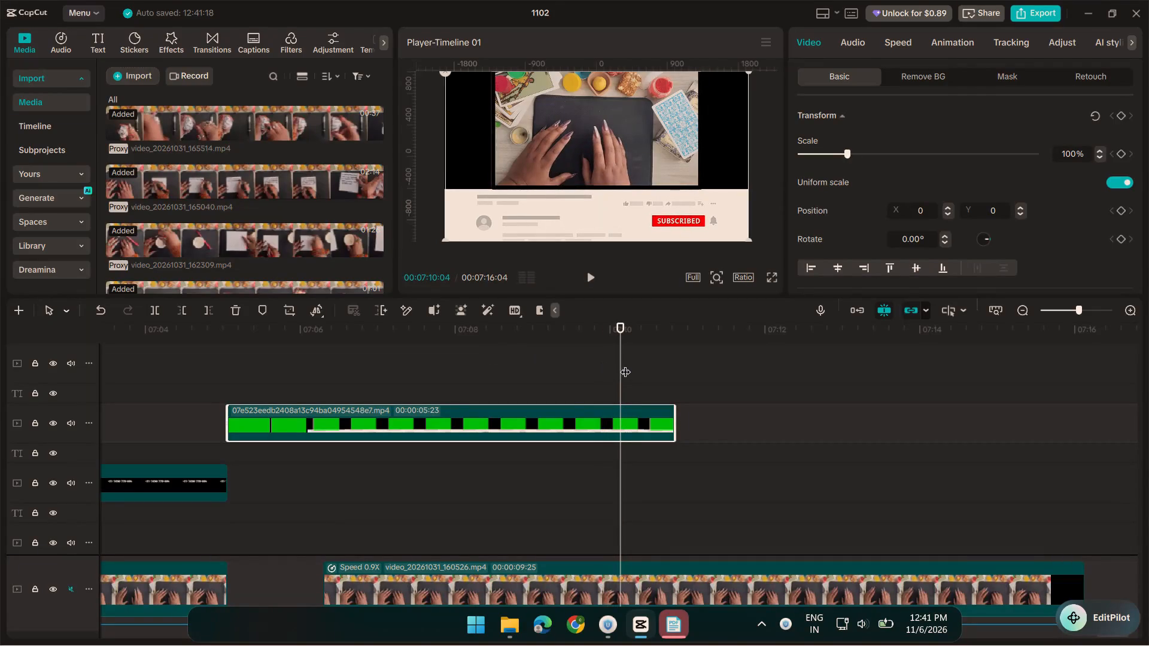
key("Left")
key("Left")
key("Left")
key("Left")
key("Left")
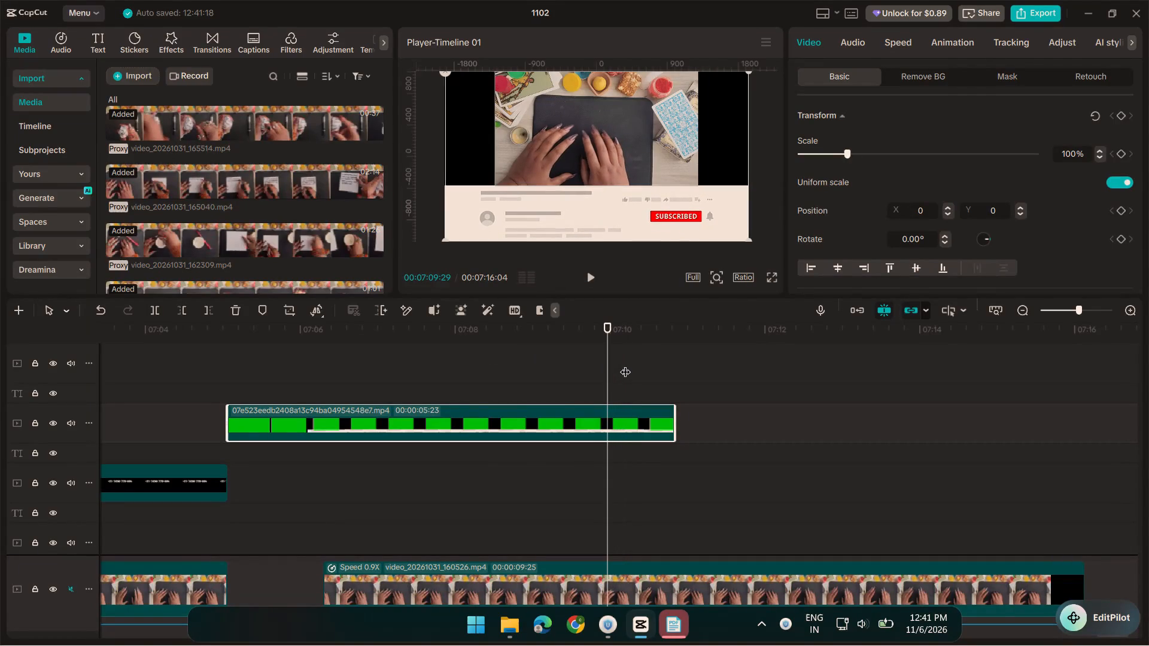
key("Left")
key("Left")
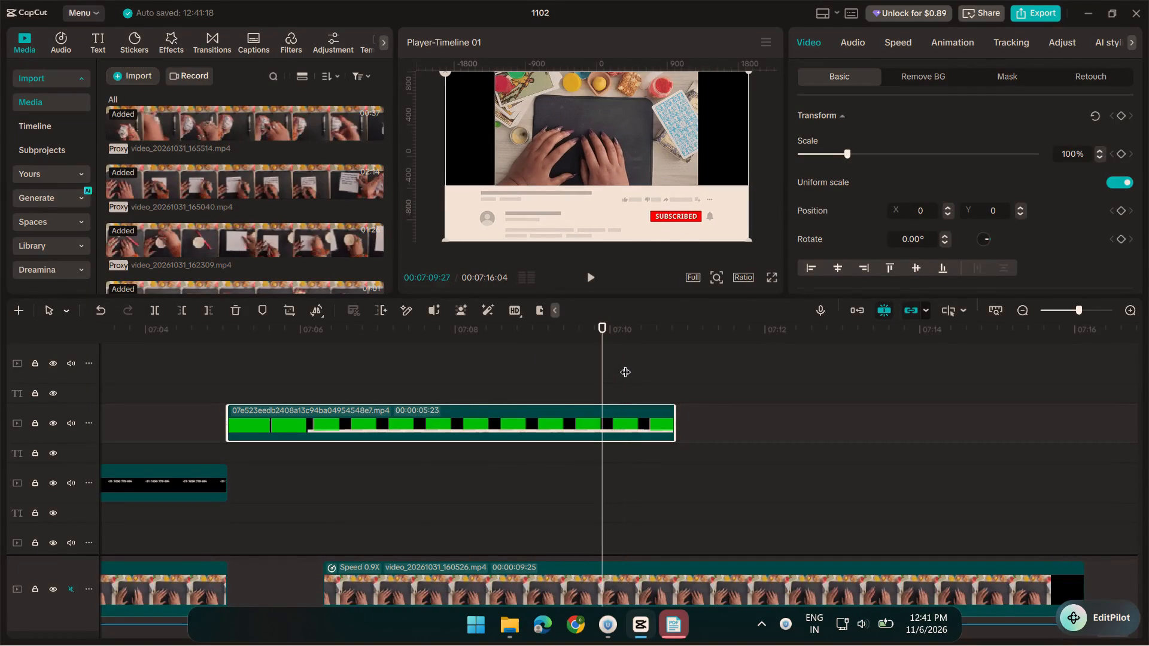
scroll(621, 368, "down", 20)
scroll(621, 368, "down", 20)
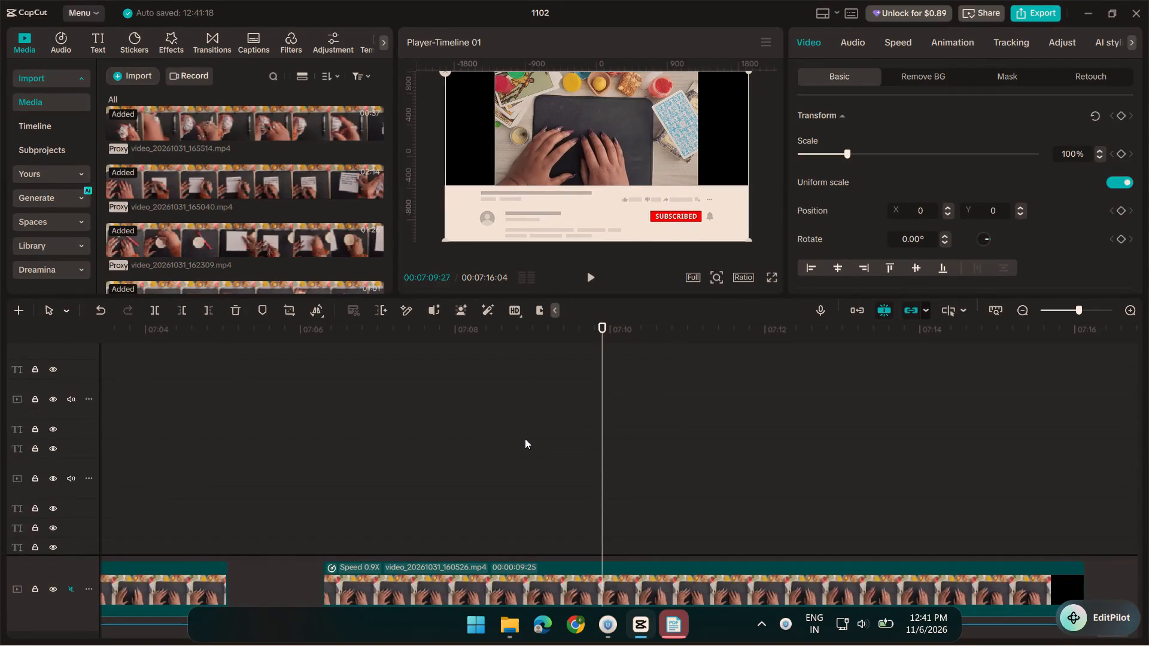
scroll(525, 438, "down", 6)
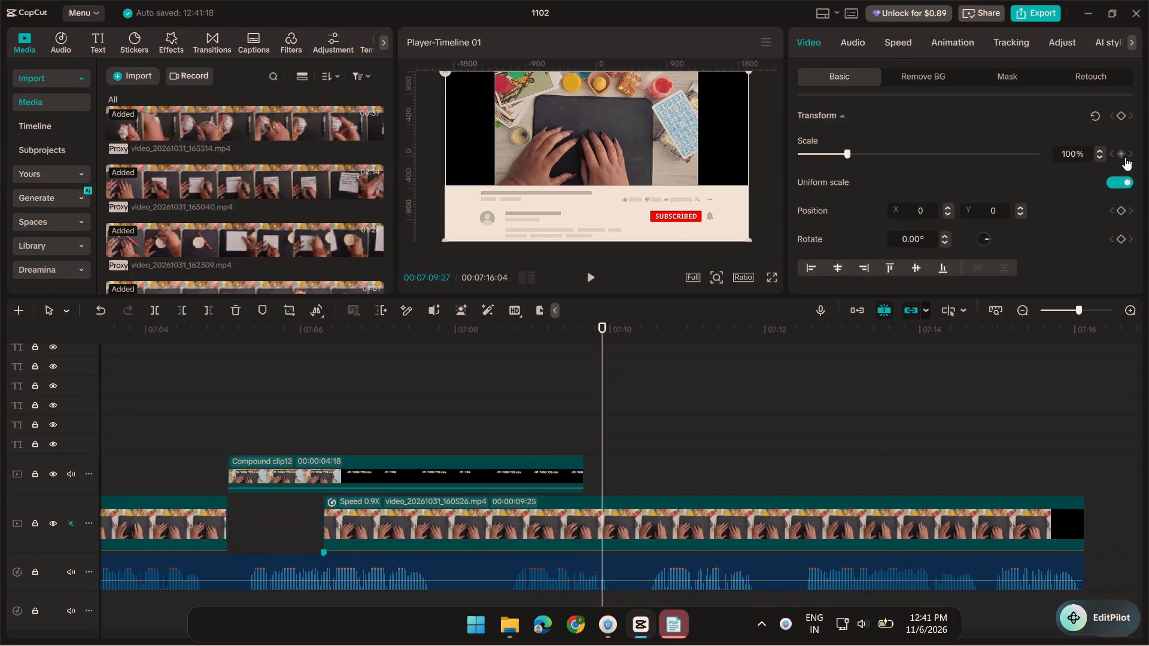
left_click(1124, 150)
left_click(1119, 212)
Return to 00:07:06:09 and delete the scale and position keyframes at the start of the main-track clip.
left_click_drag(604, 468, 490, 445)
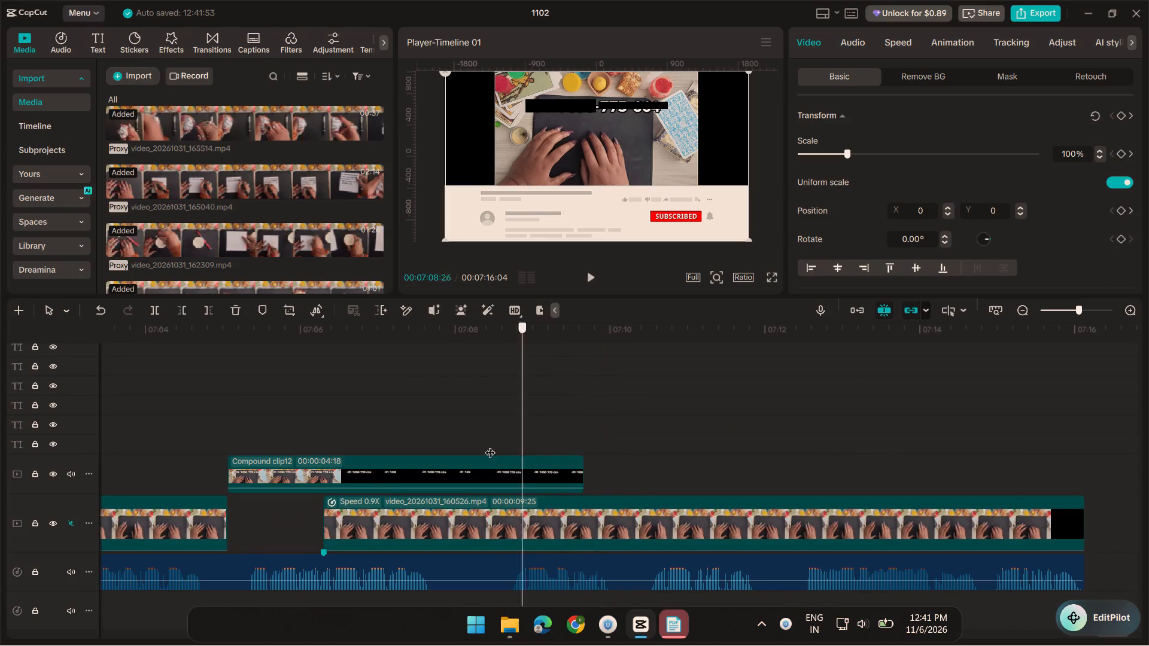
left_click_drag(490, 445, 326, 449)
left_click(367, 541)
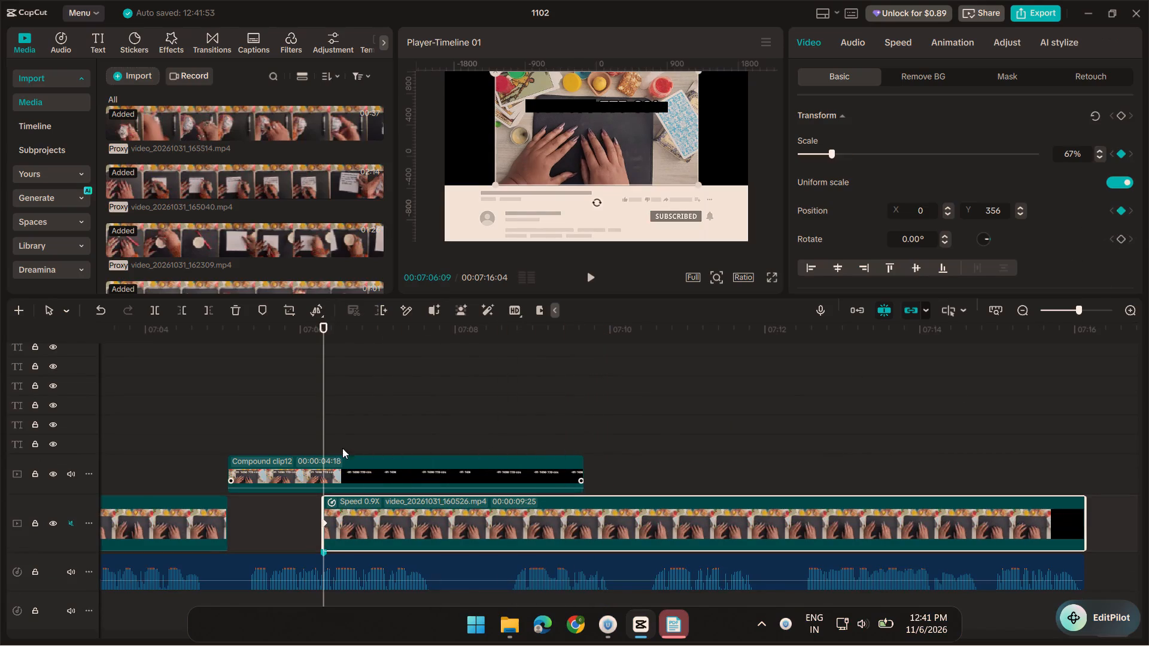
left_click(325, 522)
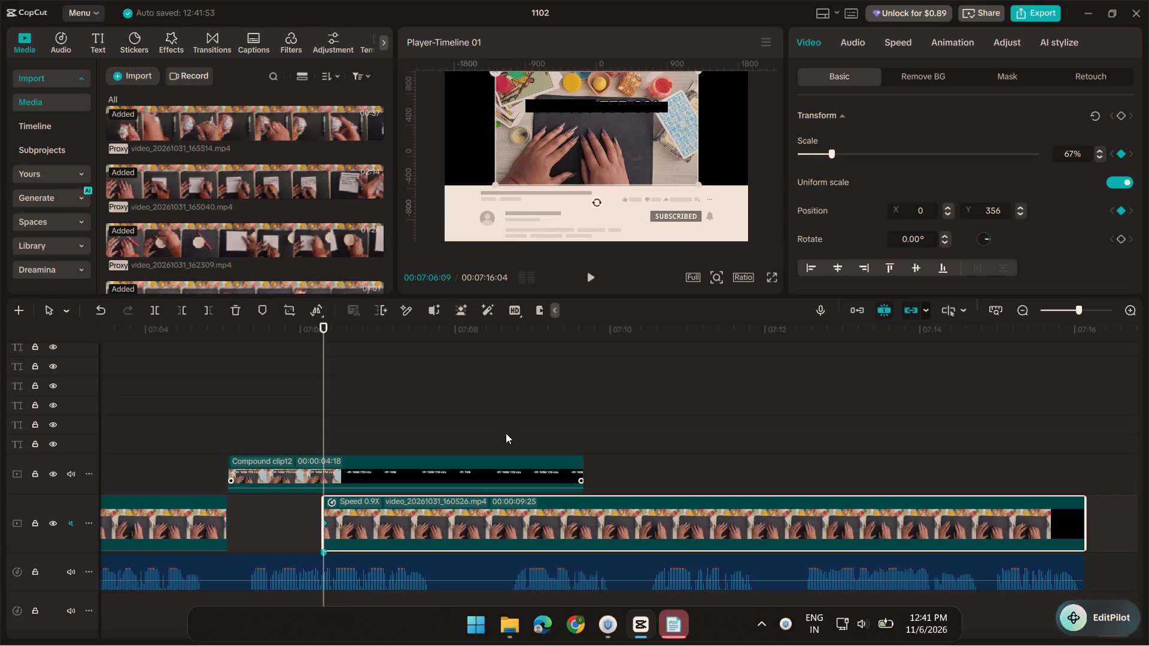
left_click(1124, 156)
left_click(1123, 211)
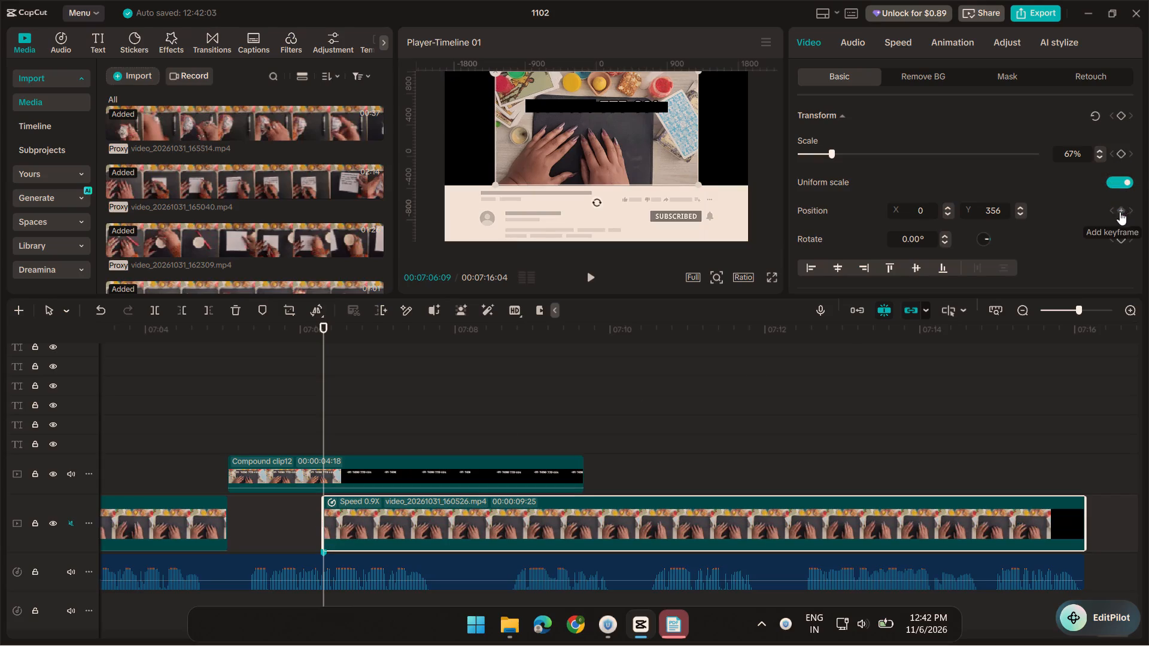
Select the main-track hands clip and add scale and position keyframes at 00:07:10:00, just before the subscribe banner slides out.
left_click(433, 530)
left_click(494, 388)
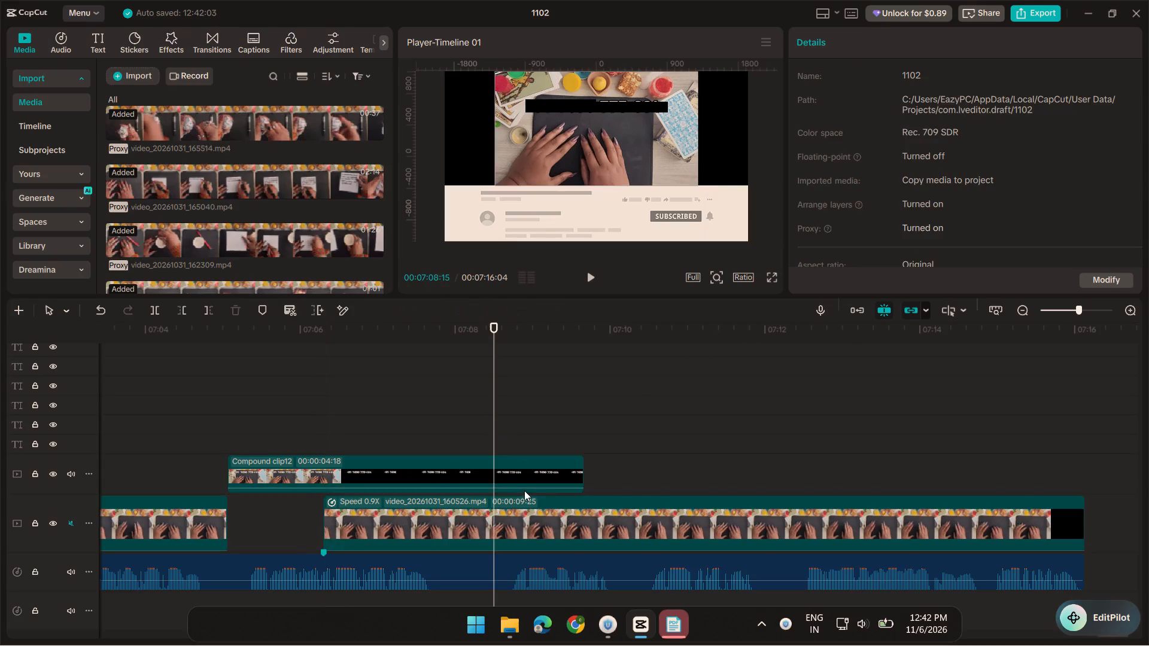
left_click(529, 516)
left_click_drag(493, 419, 539, 426)
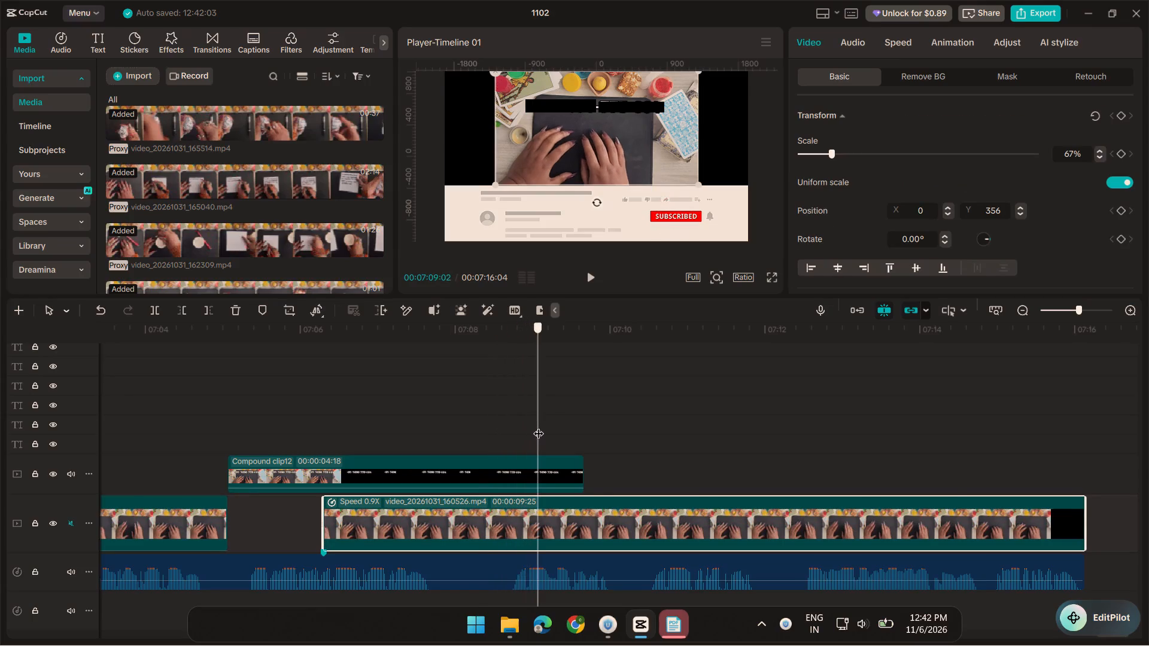
left_click_drag(539, 426, 541, 427)
key("Right")
key("Right")
key("Right")
key("Right")
key("Right")
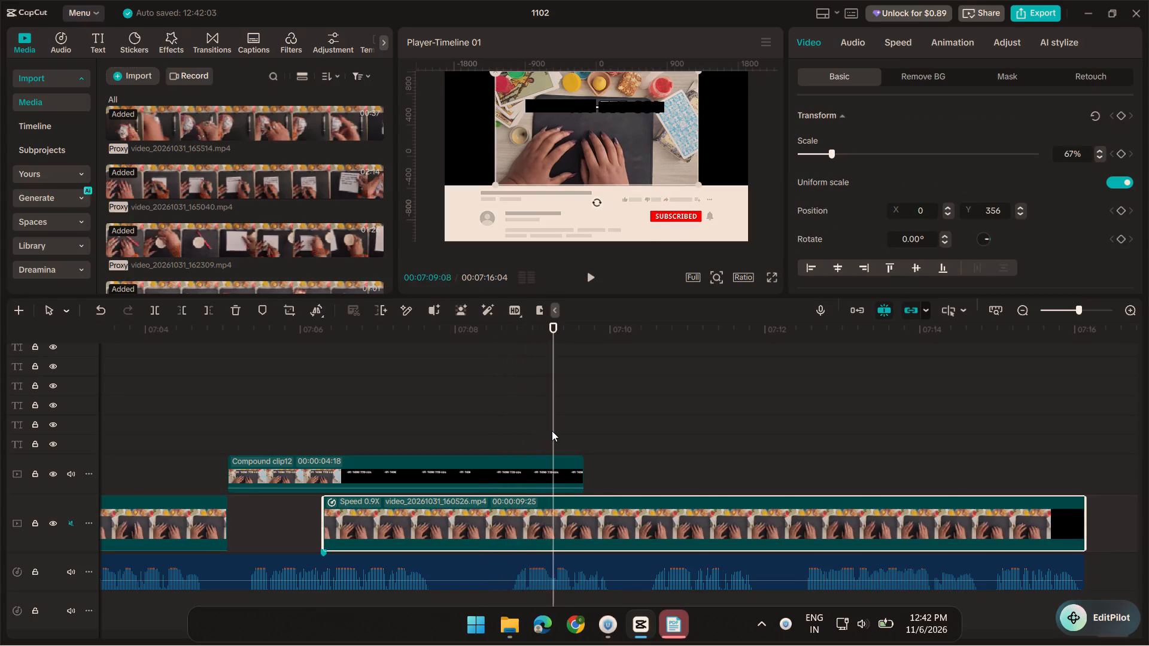
key("Right")
key("Right")
key("Right")
key("Right")
key("Right")
key("Right")
key("Right")
key("Right")
key("Right")
key("Right")
key("Right")
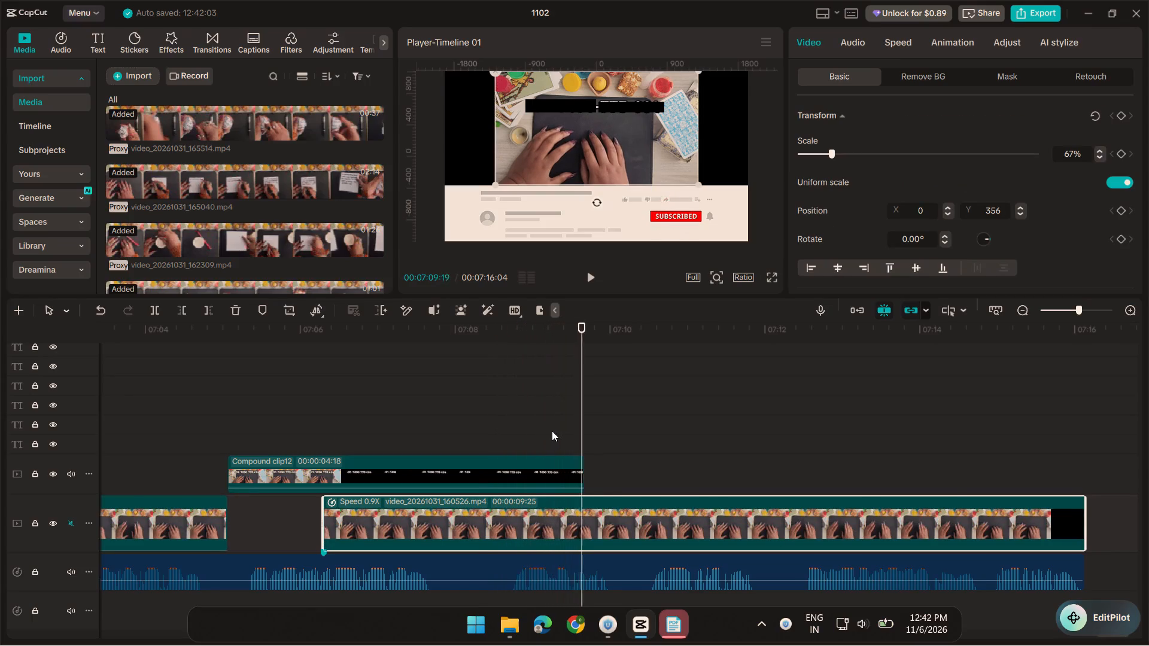
key("Right")
key("Right")
key("Right")
key("Right")
key("Right")
key("Right")
key("Right")
key("Right")
key("Right")
key("Right")
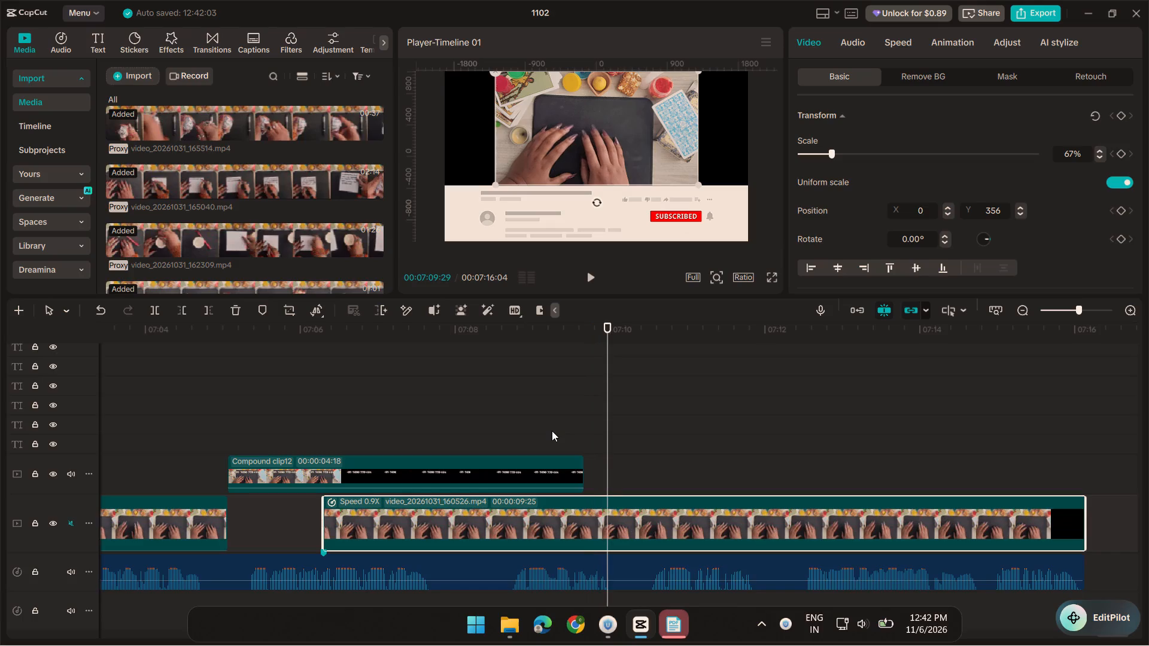
key("Right")
key("Right")
key("Right")
key("Right")
key("Right")
key("Left")
key("Left")
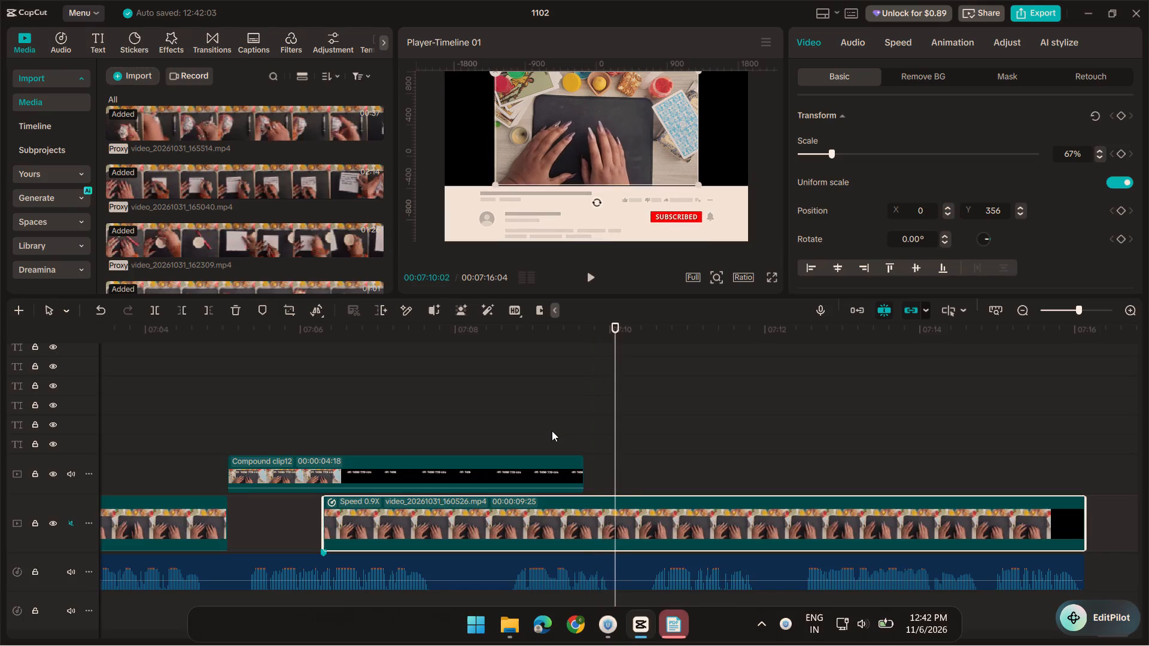
key("Left")
key("Left")
key("Left")
key("Right")
key("Right")
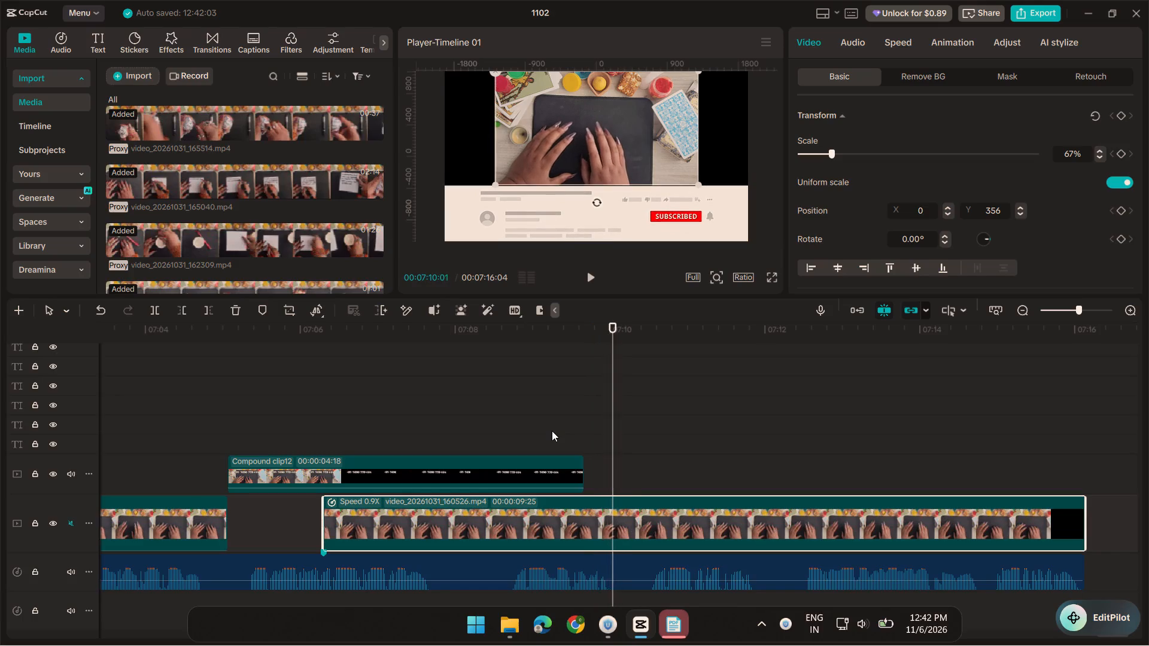
key("Left")
key("Left")
key("Right")
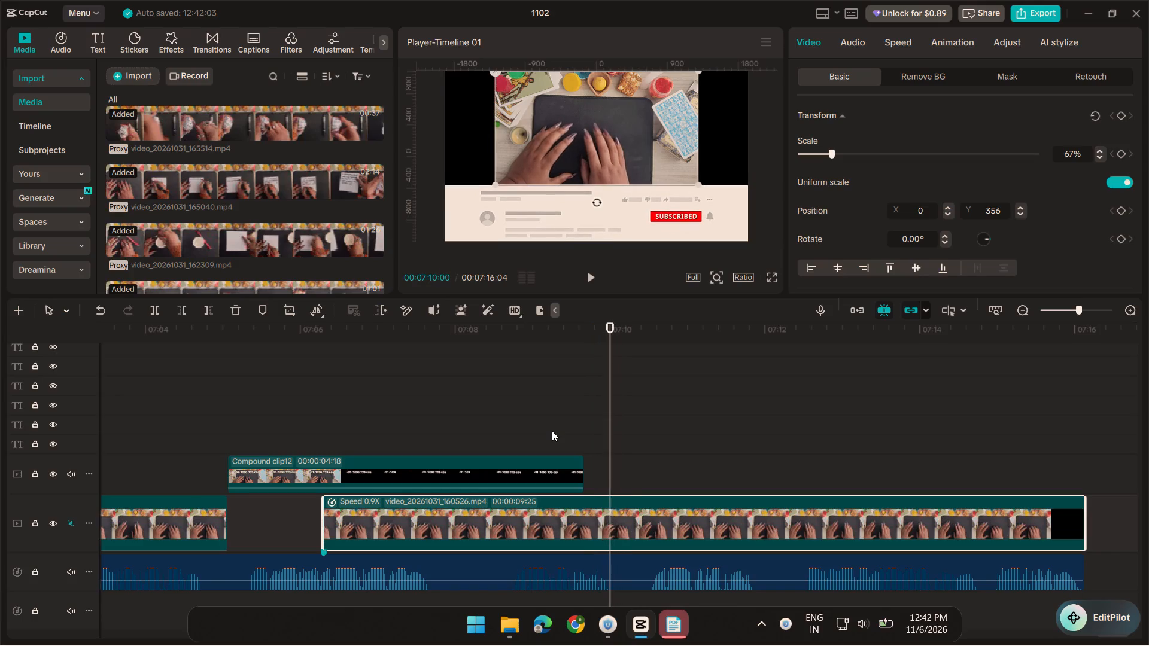
key("Right")
key("Left")
left_click(1122, 152)
left_click(1126, 213)
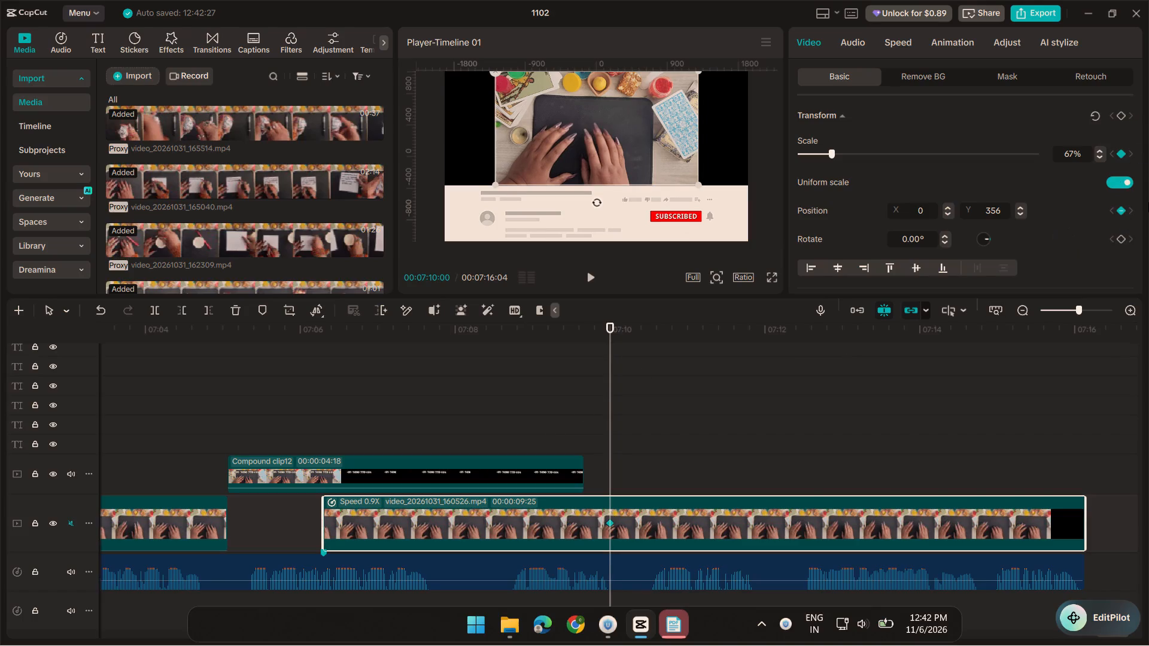
Advance to 00:07:10:25, the first frame with the banner fully gone, and add scale and position keyframes to the main-track clip.
key("Right")
key("Right")
key("Right")
key("Right")
key("Right")
key("Right")
key("Right")
key("Right")
key("Right")
key("Right")
key("Right")
key("Right")
key("Right")
key("Right")
key("Right")
key("Right")
key("Right")
key("Right")
key("Right")
key("Right")
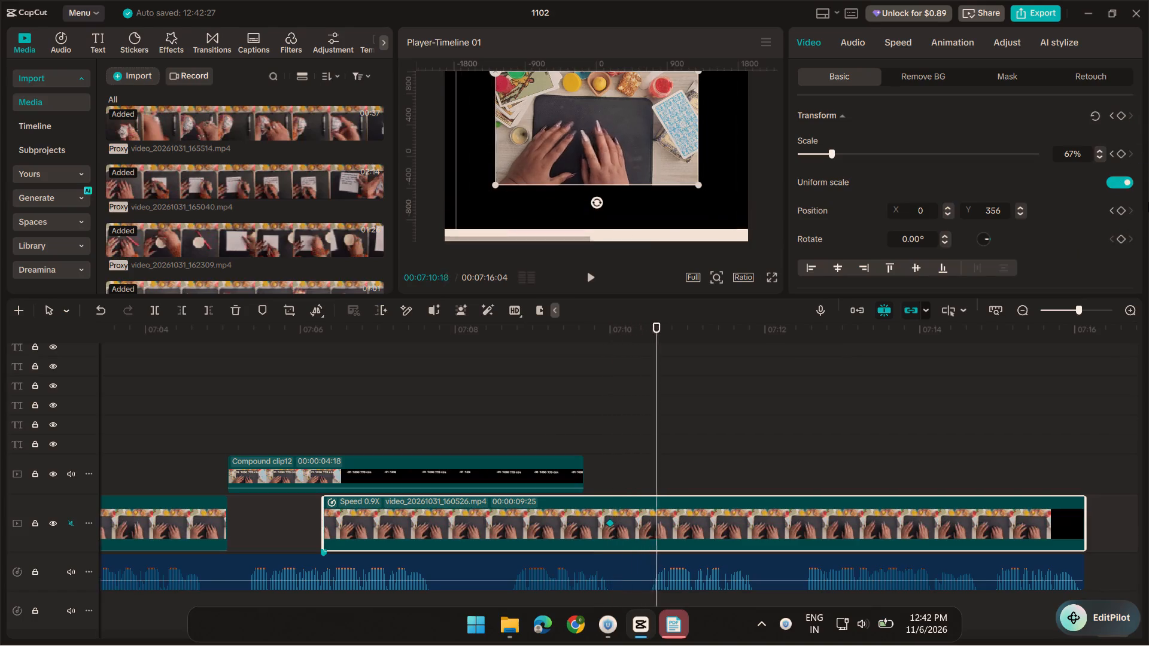
key("Left")
key("Left")
key("Left")
key("Left")
key("Left")
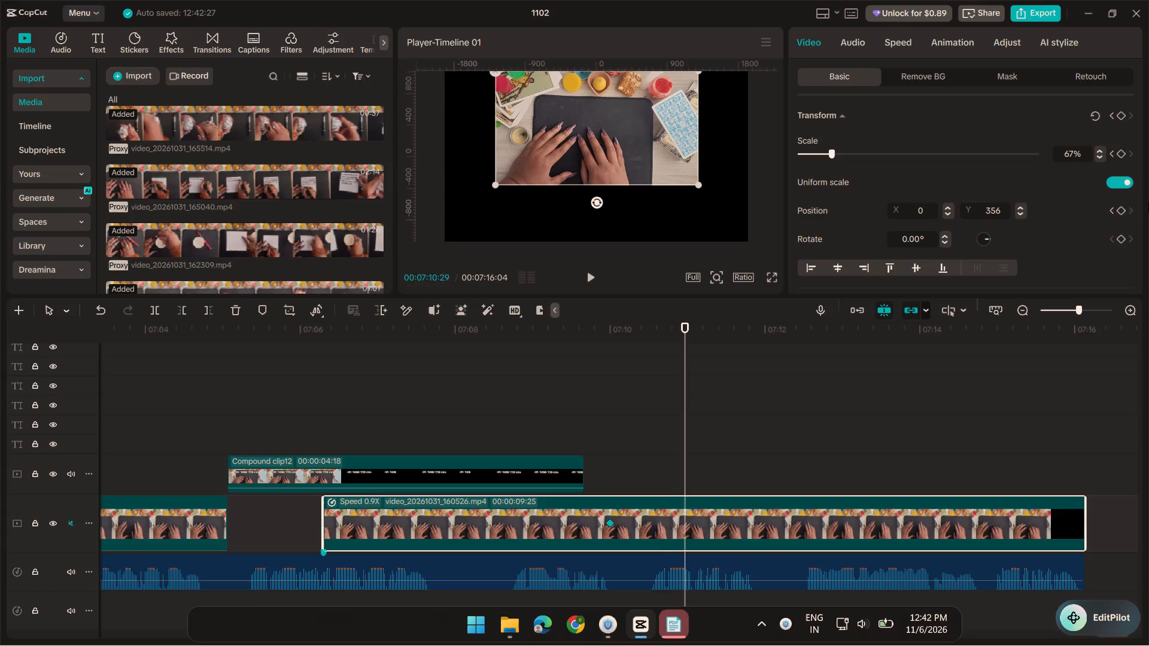
key("Left")
key("Left")
key("Left")
key("Left")
key("Left")
key("Left")
key("Right")
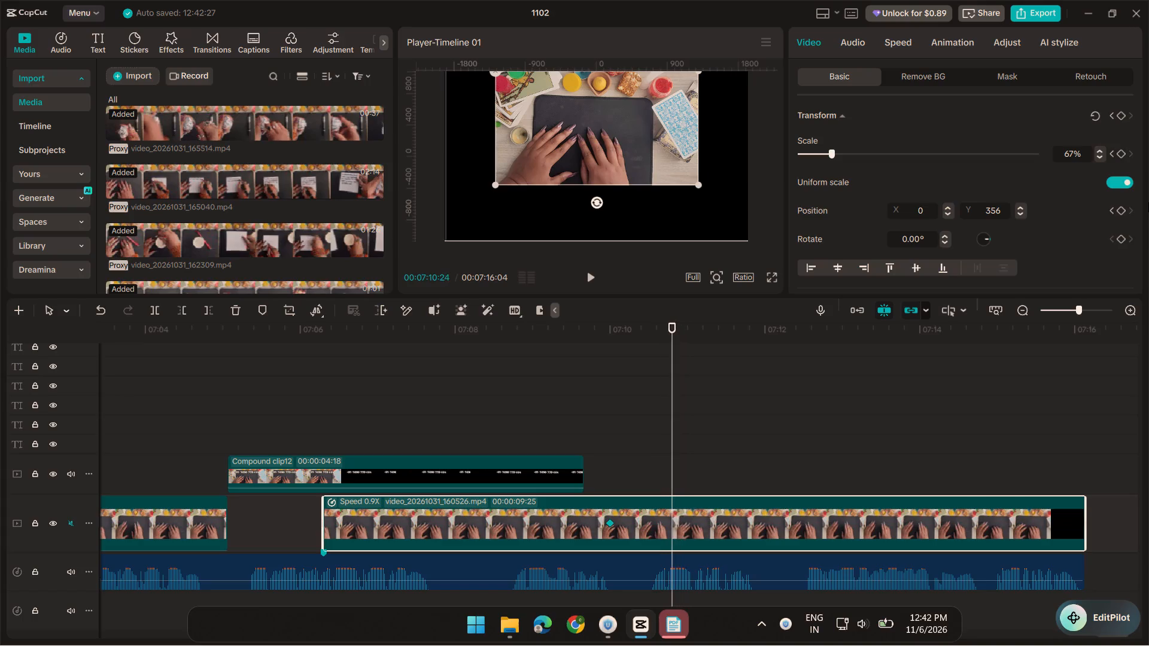
key("Right")
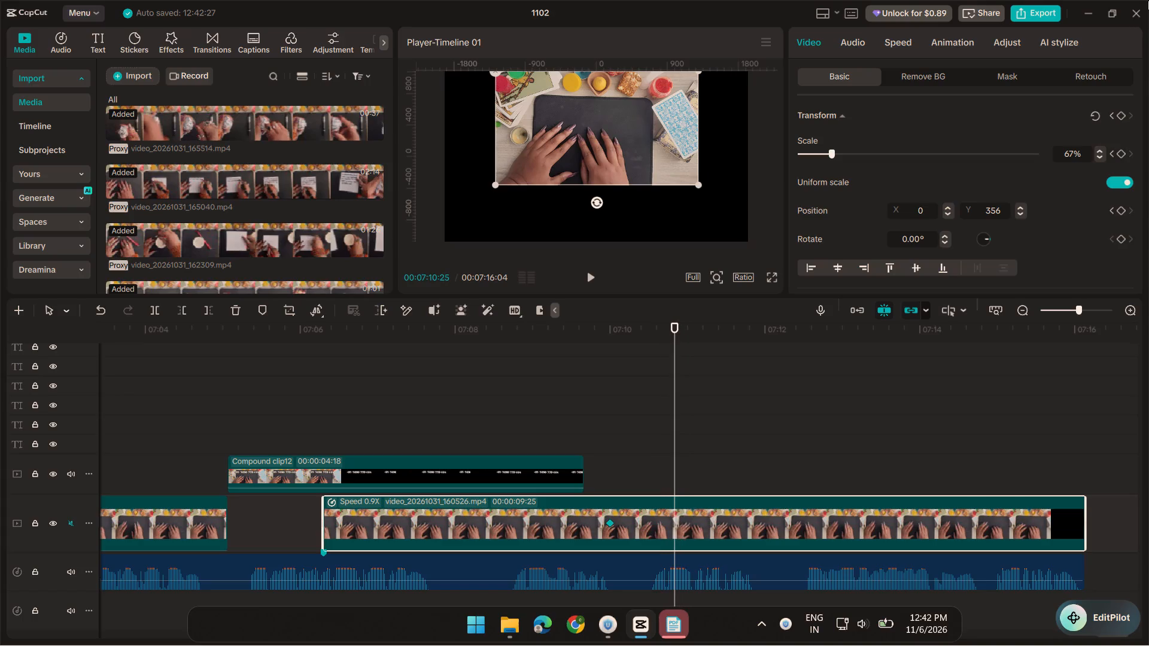
left_click(1124, 154)
left_click(1124, 211)
At 00:07:10:25, set the main-track clip's scale to 100% and its position to X 0, Y 0 so it fills the frame.
left_click_drag(832, 153, 842, 153)
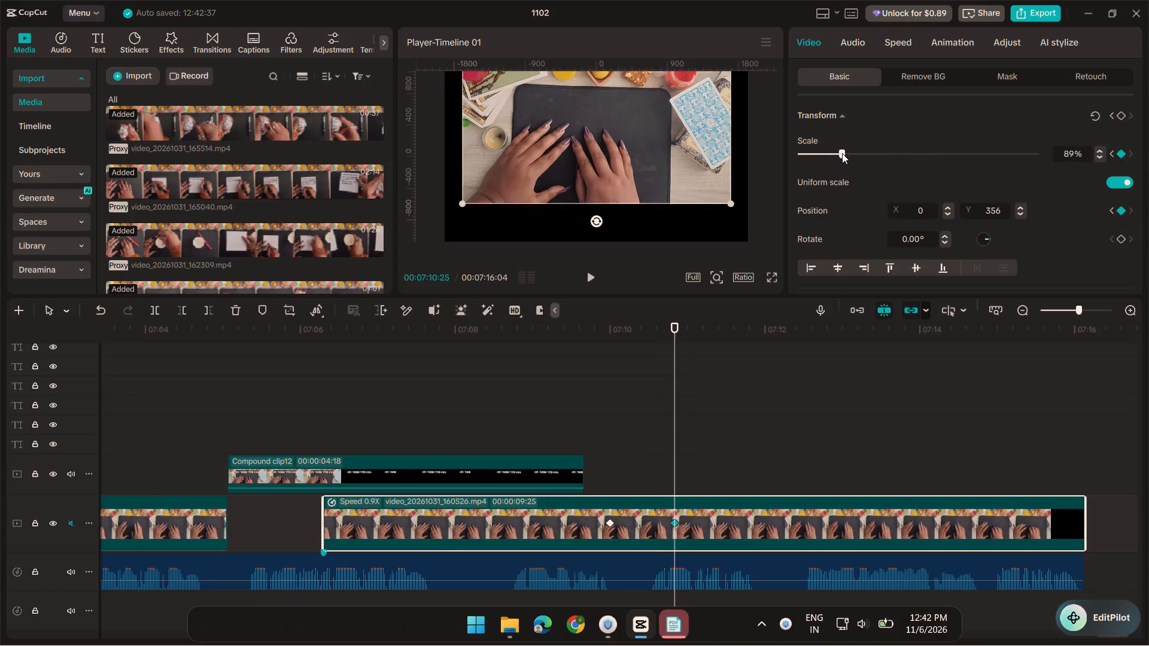
left_click_drag(842, 153, 849, 153)
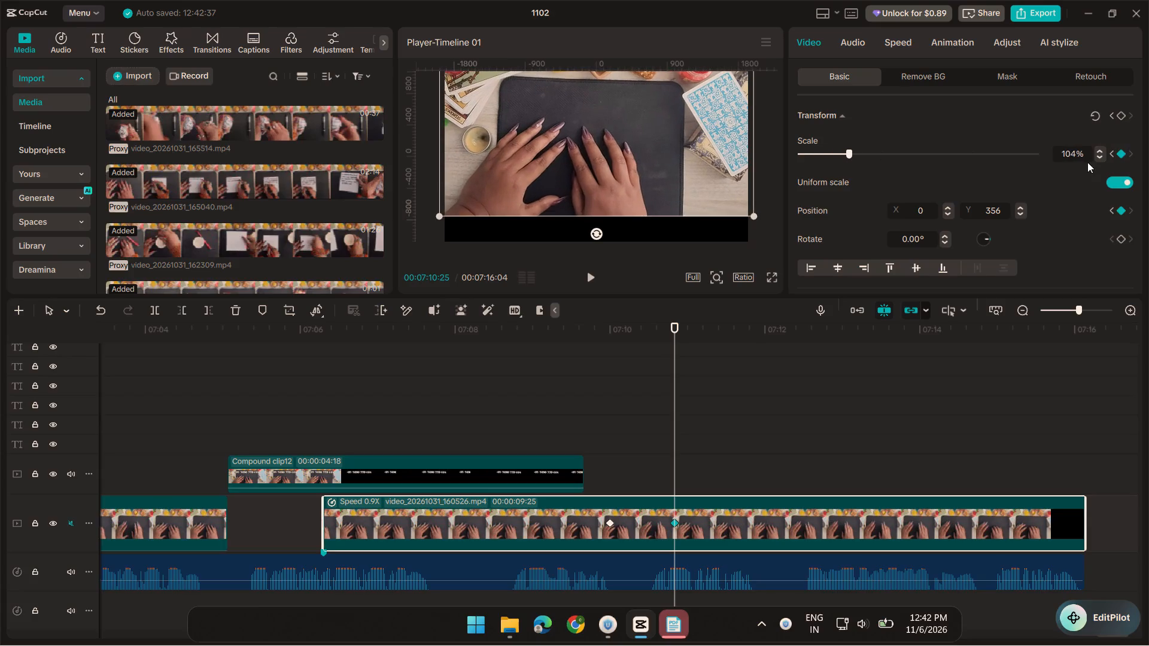
triple_click(1099, 156)
left_click(1099, 156)
left_click_drag(637, 147, 637, 169)
left_click_drag(622, 160, 622, 182)
left_click_drag(600, 156, 600, 181)
left_click_drag(600, 176, 600, 190)
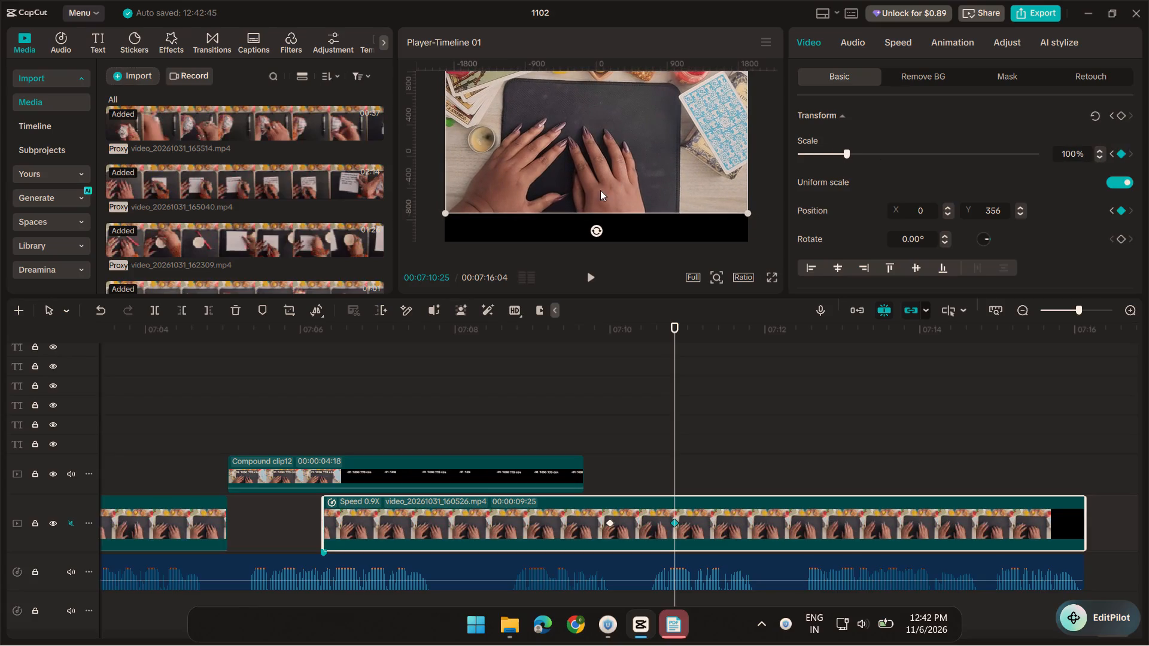
left_click_drag(600, 190, 600, 198)
left_click_drag(591, 176, 591, 197)
left_click_drag(591, 179, 591, 153)
left_click_drag(589, 160, 589, 120)
left_click_drag(589, 121, 589, 142)
left_click_drag(592, 169, 593, 144)
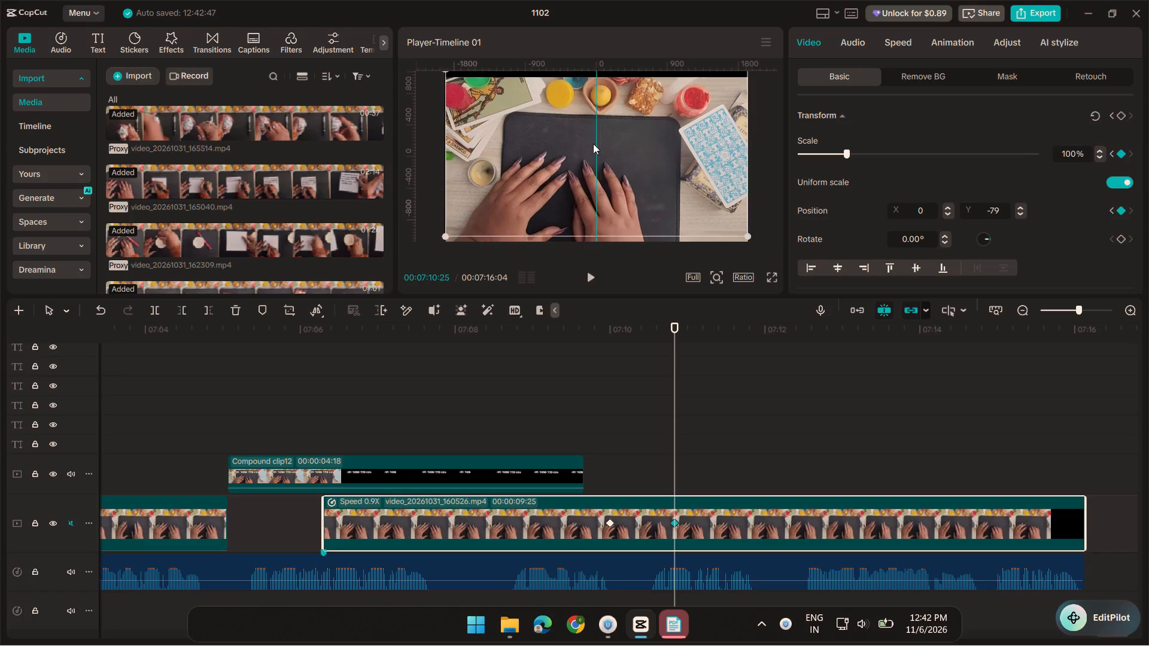
left_click_drag(593, 144, 594, 163)
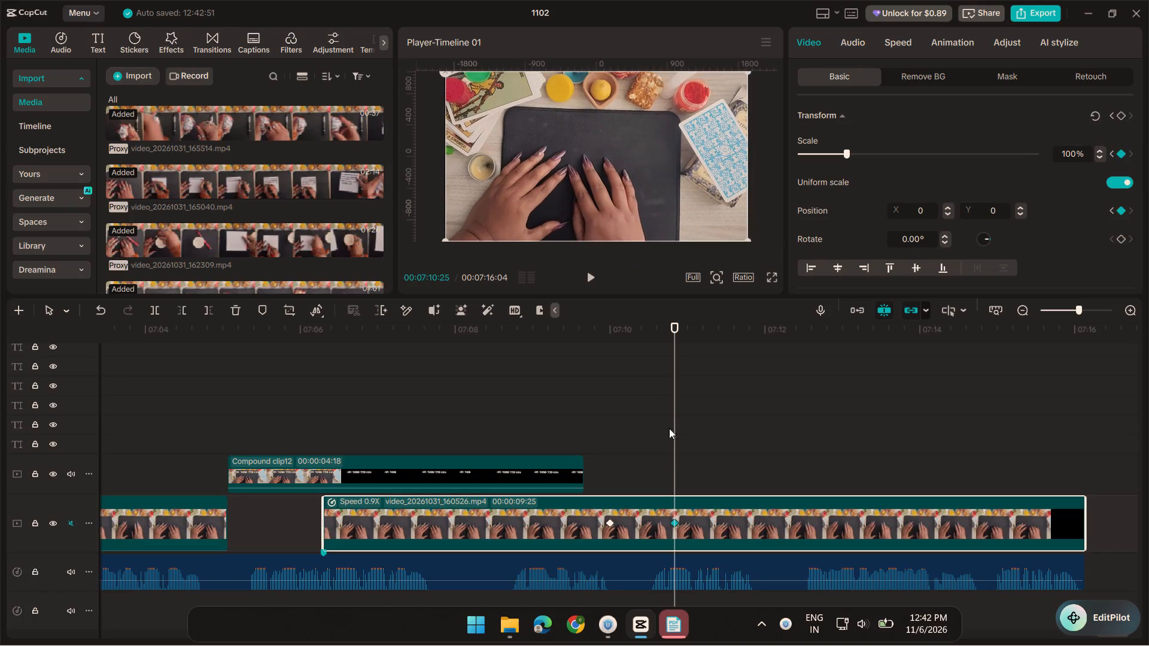
Apply the Easing preset to the main-track clip's keyframes at 00:07:10:25 and 00:07:10:00.
right_click(672, 520)
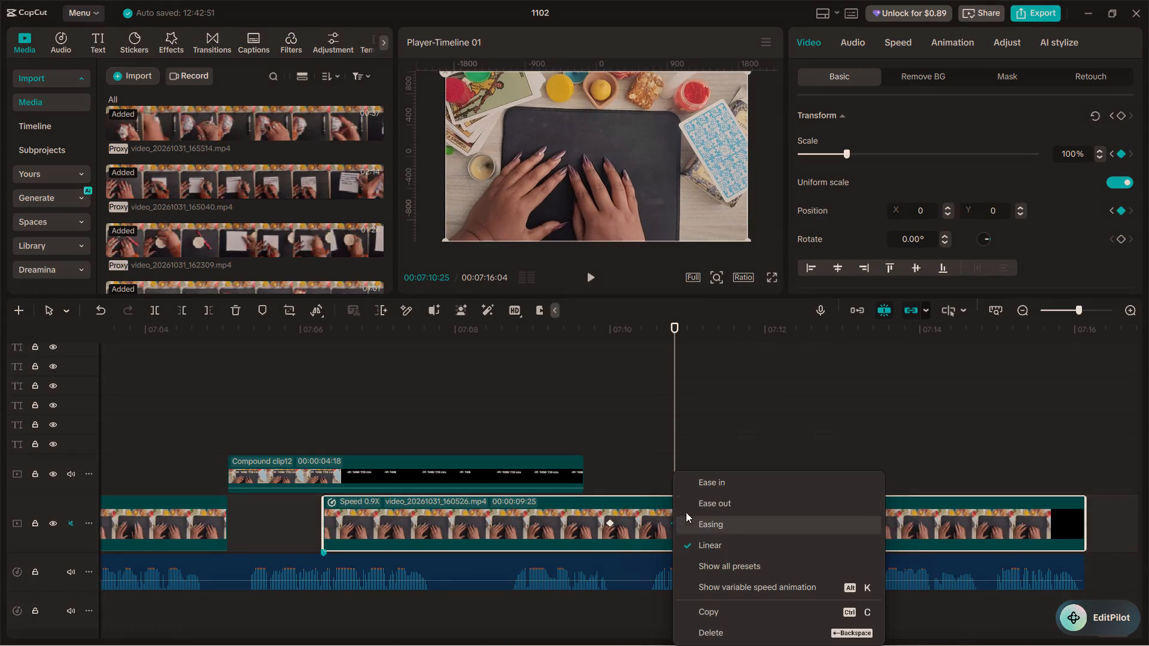
left_click(703, 528)
right_click(611, 522)
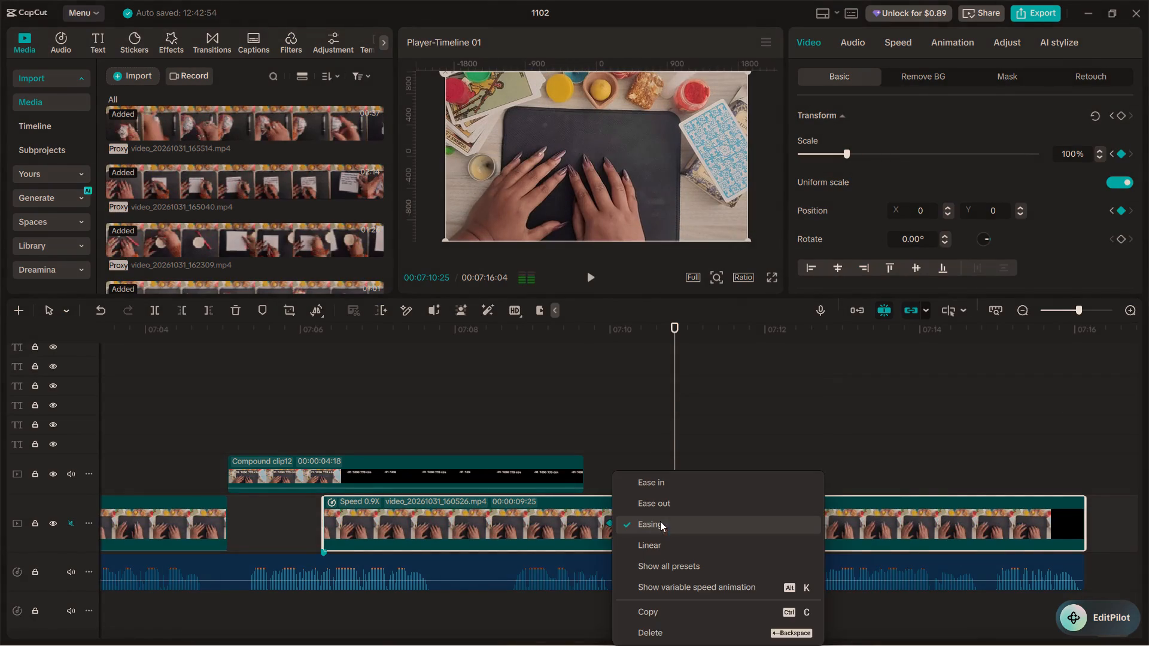
left_click(666, 529)
Play back the banner's slide-out and the closing section through to the video's end, checking the hands clip's animation.
left_click(556, 383)
key("space")
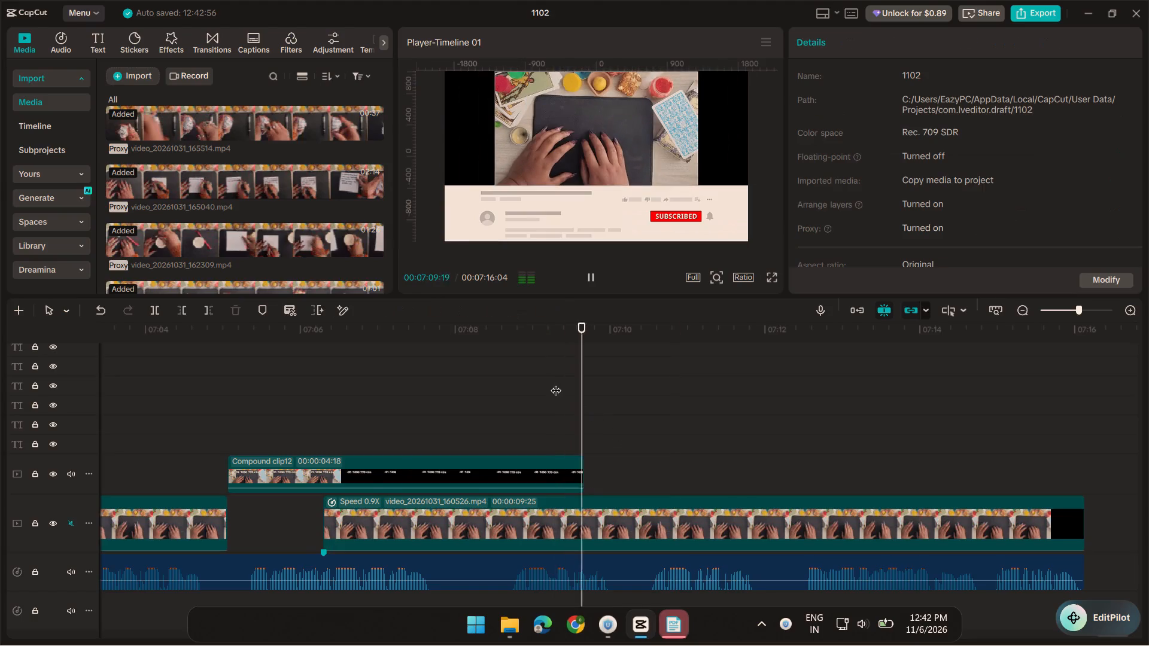
left_click(557, 457)
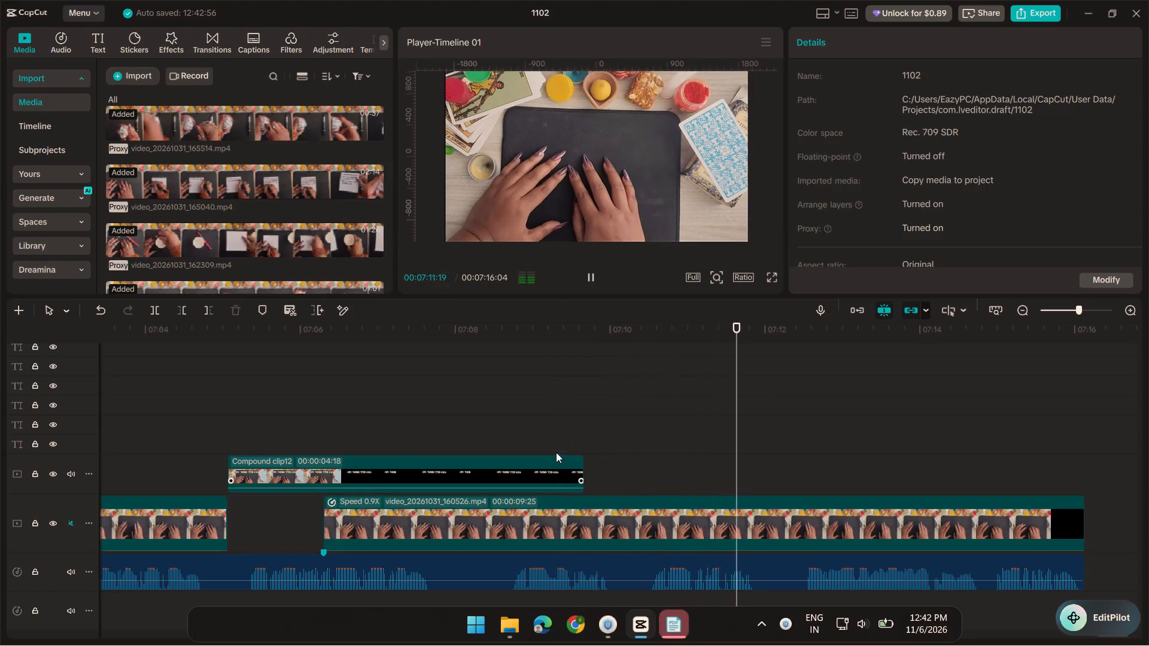
key("space")
left_click(621, 407)
key("space")
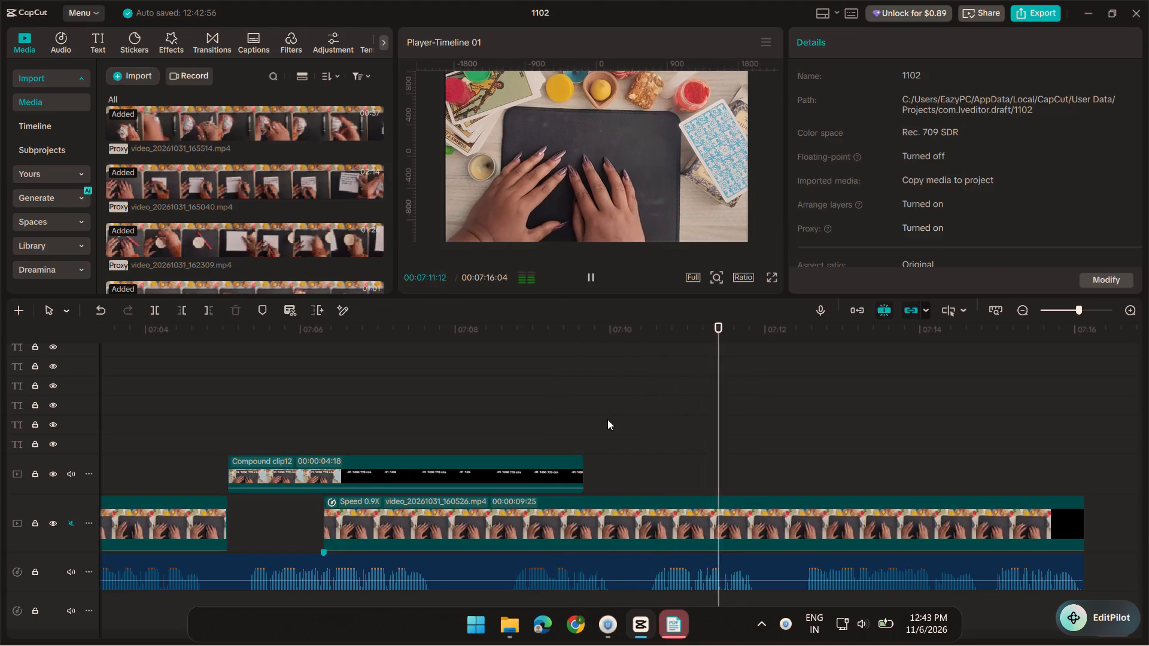
scroll(595, 413, "down", 10, "ctrl")
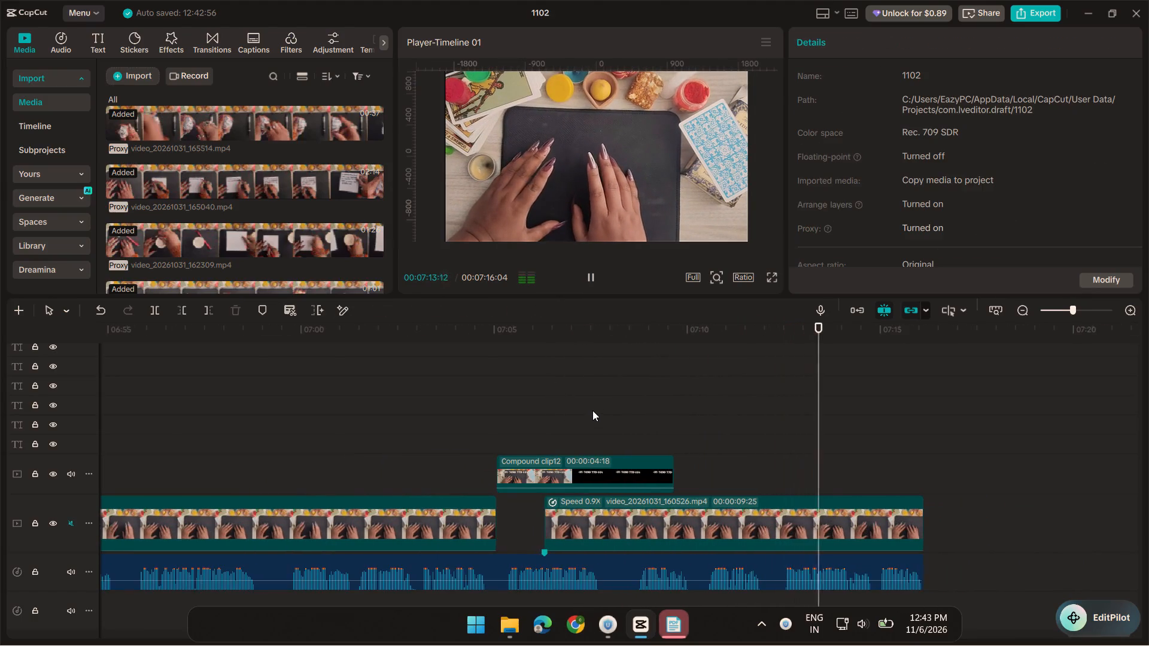
scroll(592, 410, "down", 8, "ctrl")
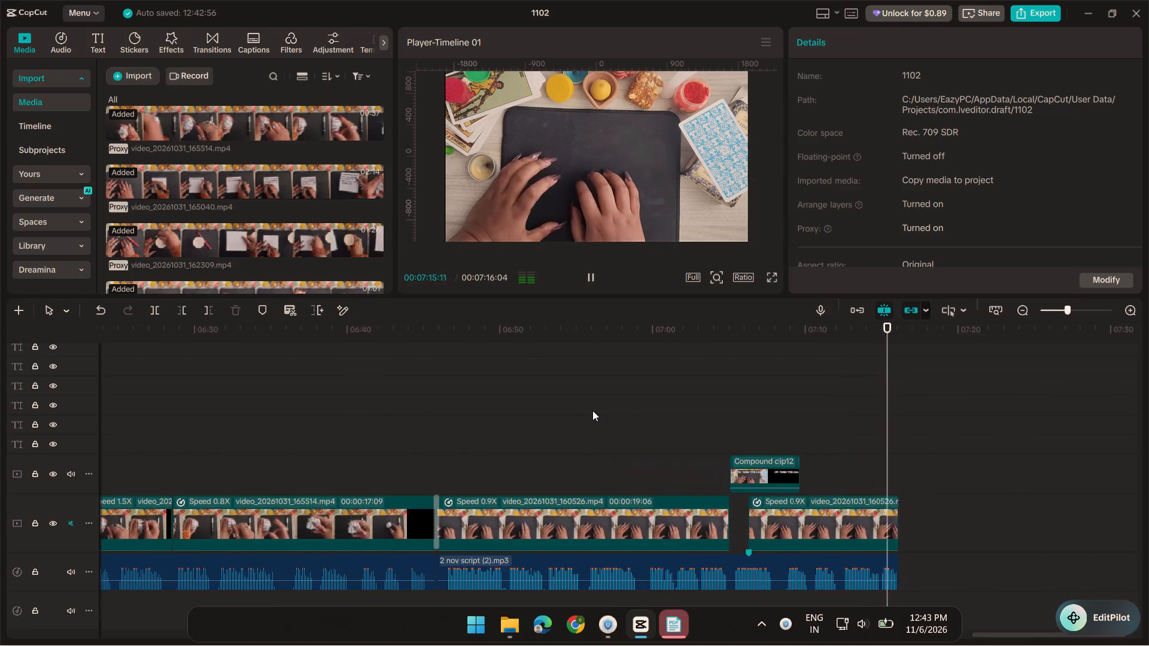
scroll(794, 437, "up", 10)
scroll(780, 426, "down", 12)
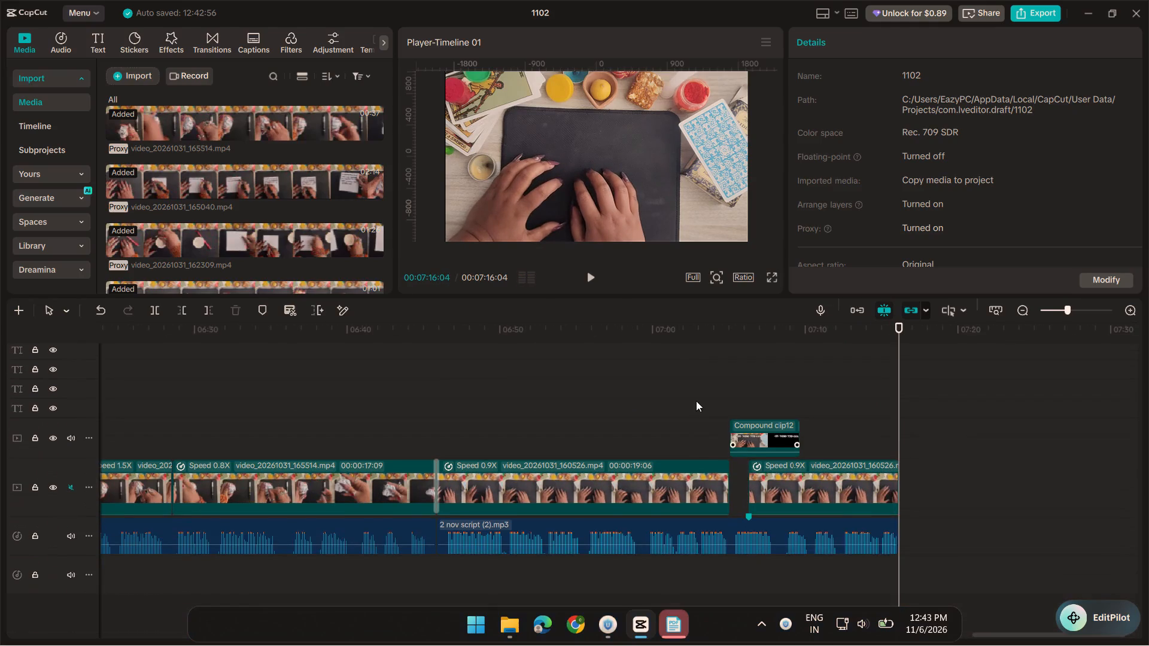
left_click(696, 401)
key("space")
scroll(707, 397, "down", 11, "ctrl")
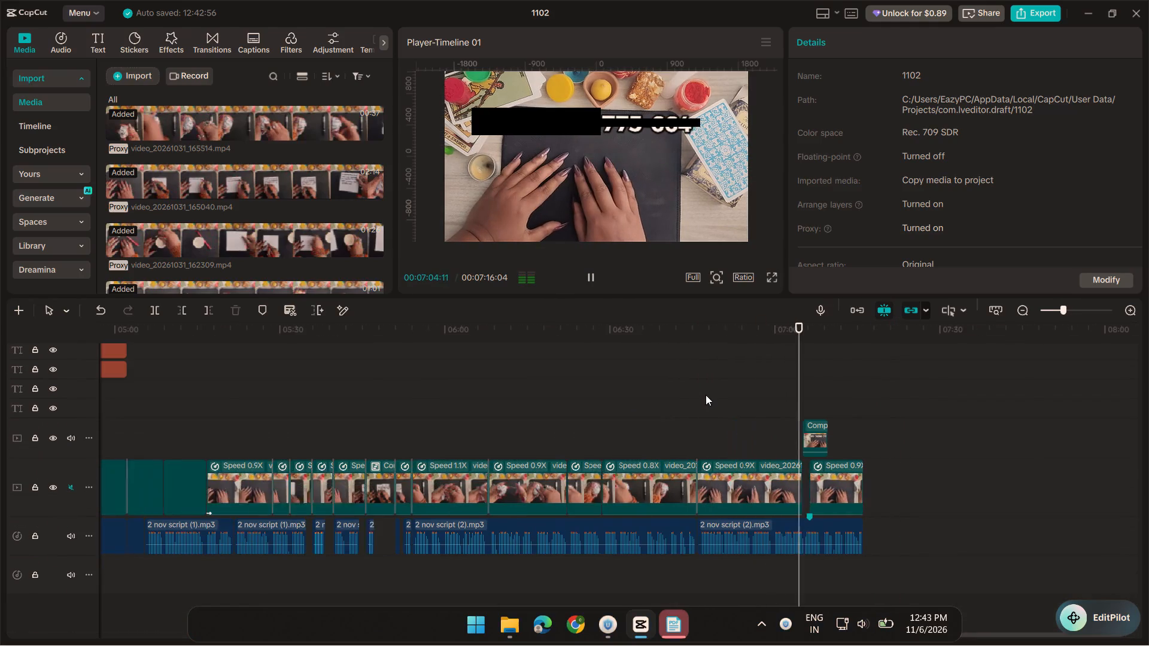
scroll(706, 395, "down", 1)
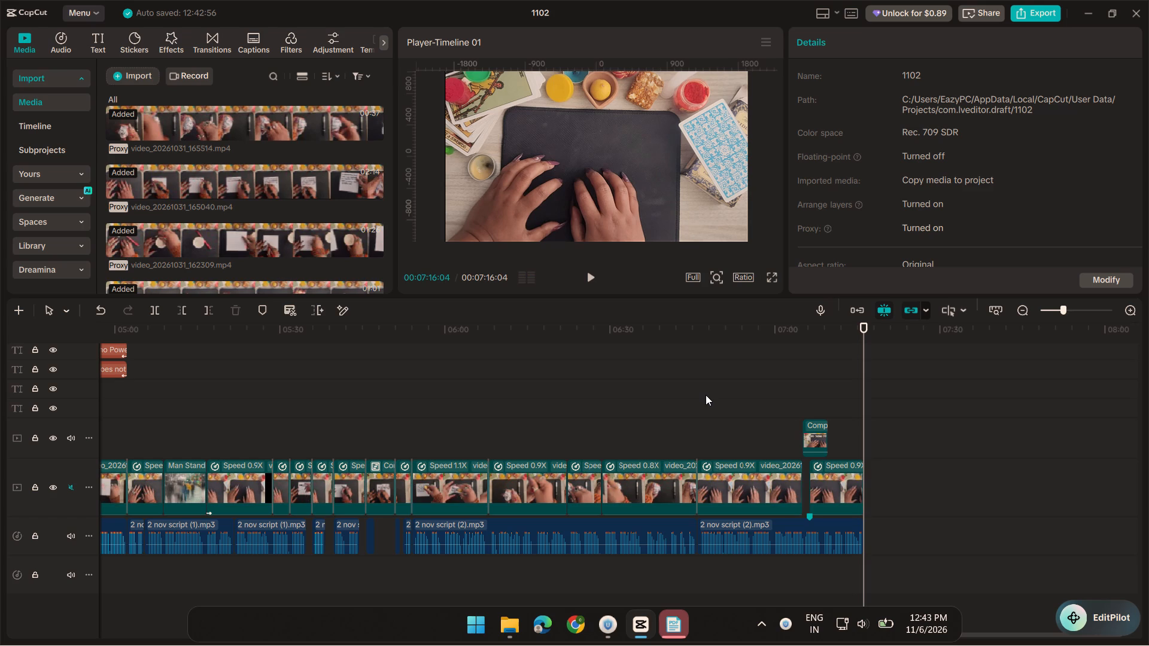
Switch to the PDF editor's error dialog and dismiss it.
left_click(663, 627)
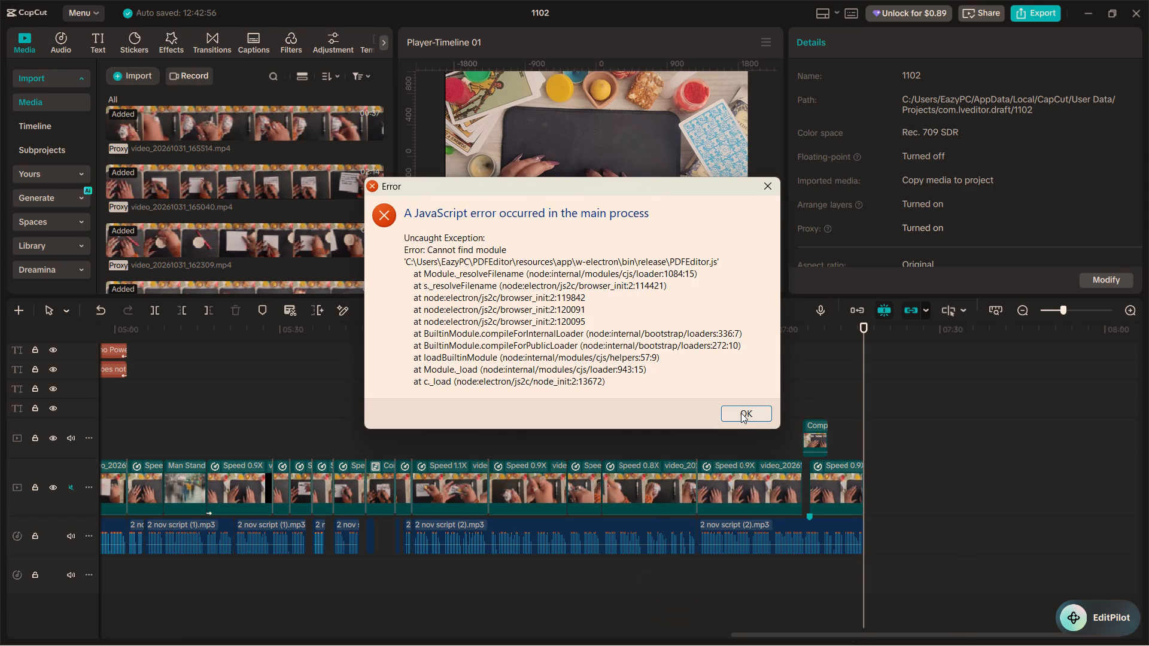
left_click(741, 413)
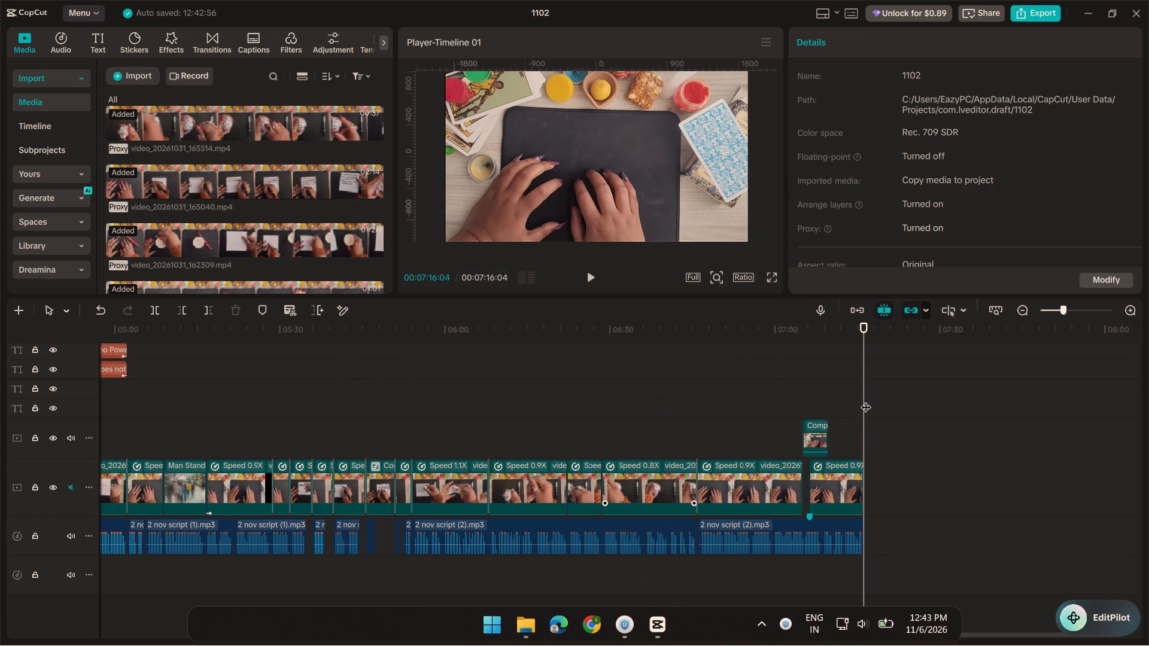
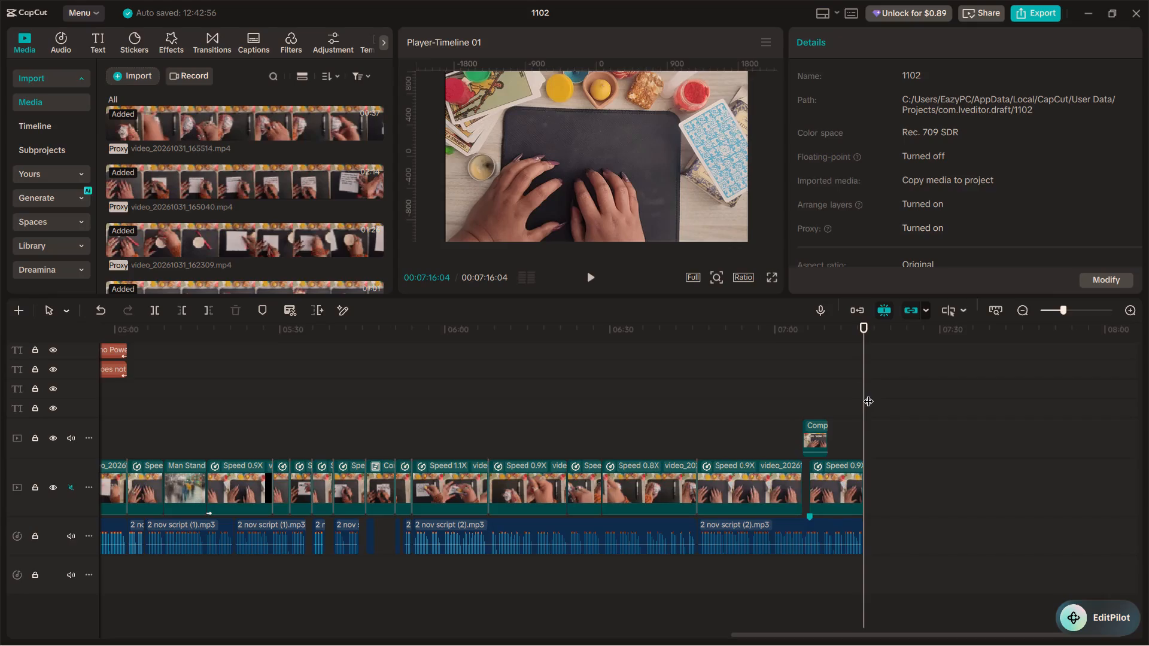
Return the playhead from the end of the edit to the very start of the timeline at 00:00:00:00.
left_click(810, 391)
key("space")
scroll(777, 374, "down", 13, "ctrl")
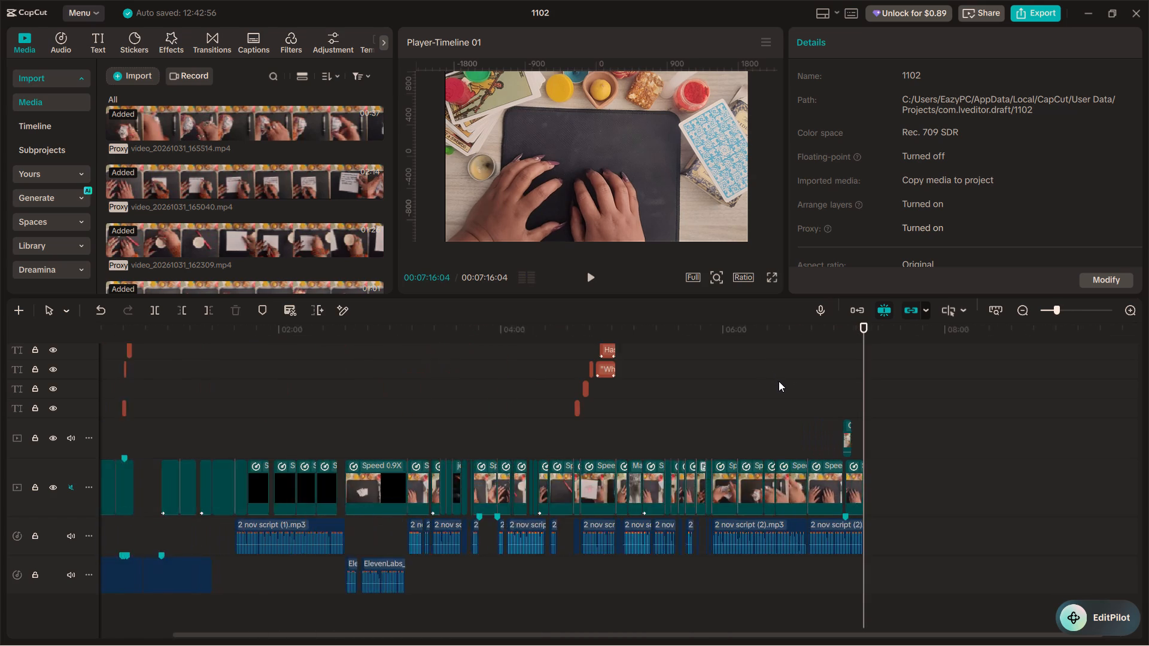
scroll(779, 381, "down", 10, "ctrl")
left_click_drag(329, 329, 0, 331)
Look through the full stack of timeline tracks, from the upper text and overlay layers to the main video and audio tracks.
scroll(353, 433, "down", 8)
scroll(350, 439, "up", 8)
scroll(349, 438, "up", 20)
scroll(349, 438, "up", 2)
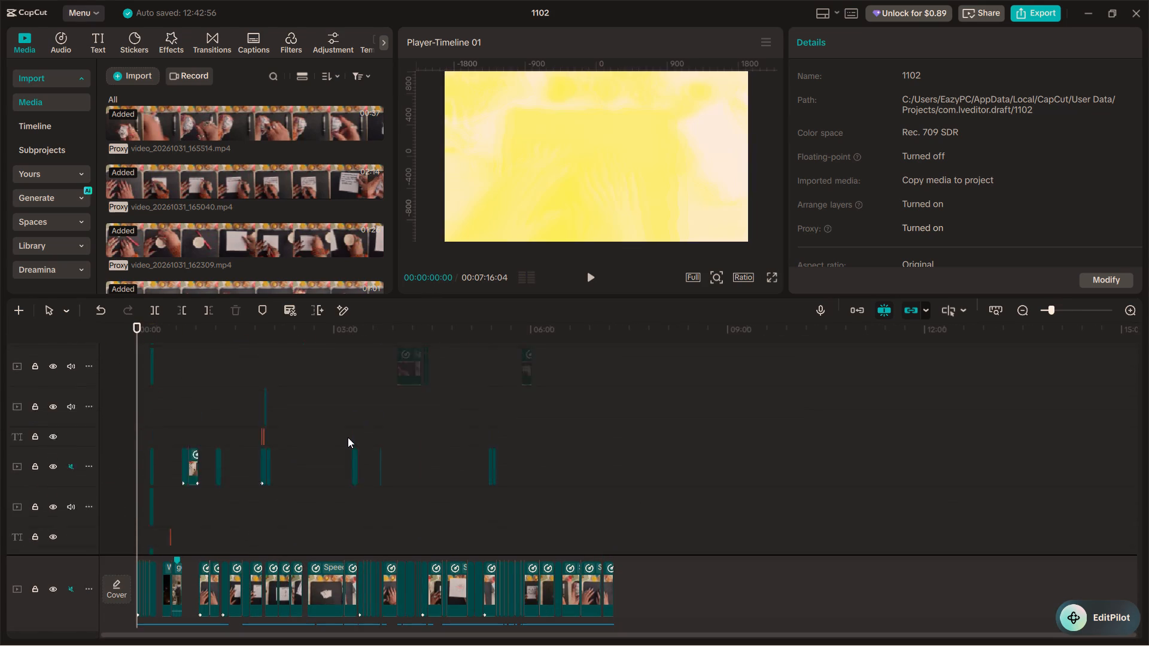
scroll(348, 437, "up", 20)
scroll(348, 437, "up", 20)
scroll(348, 437, "up", 9)
scroll(341, 432, "down", 11)
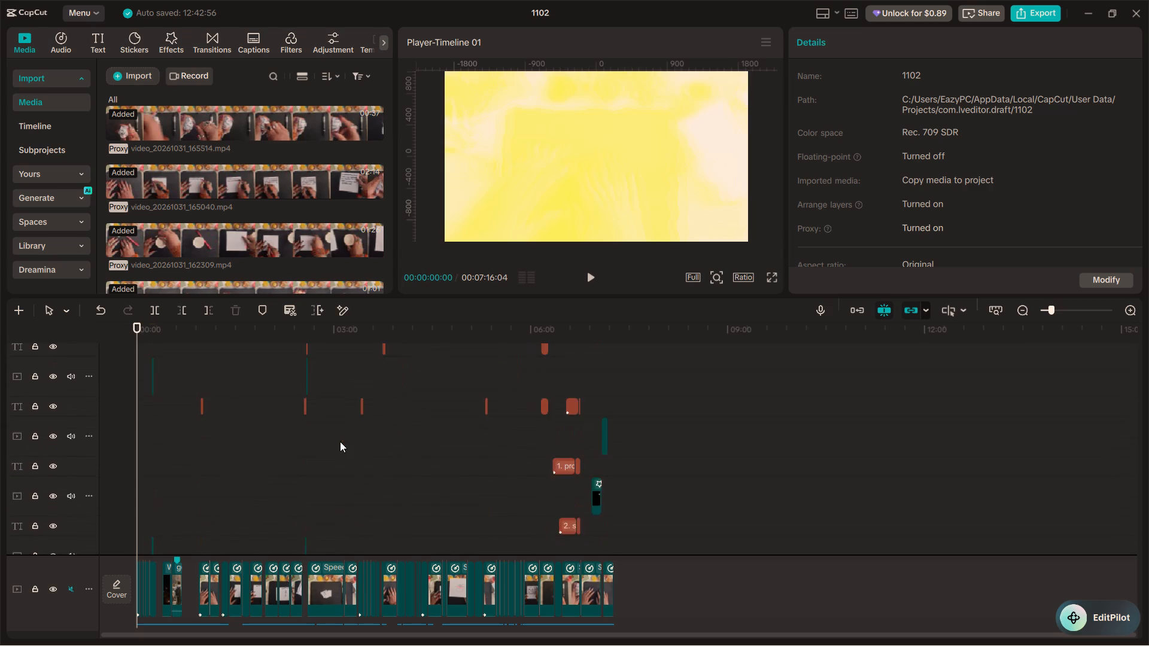
scroll(340, 441, "down", 9)
scroll(260, 513, "down", 4)
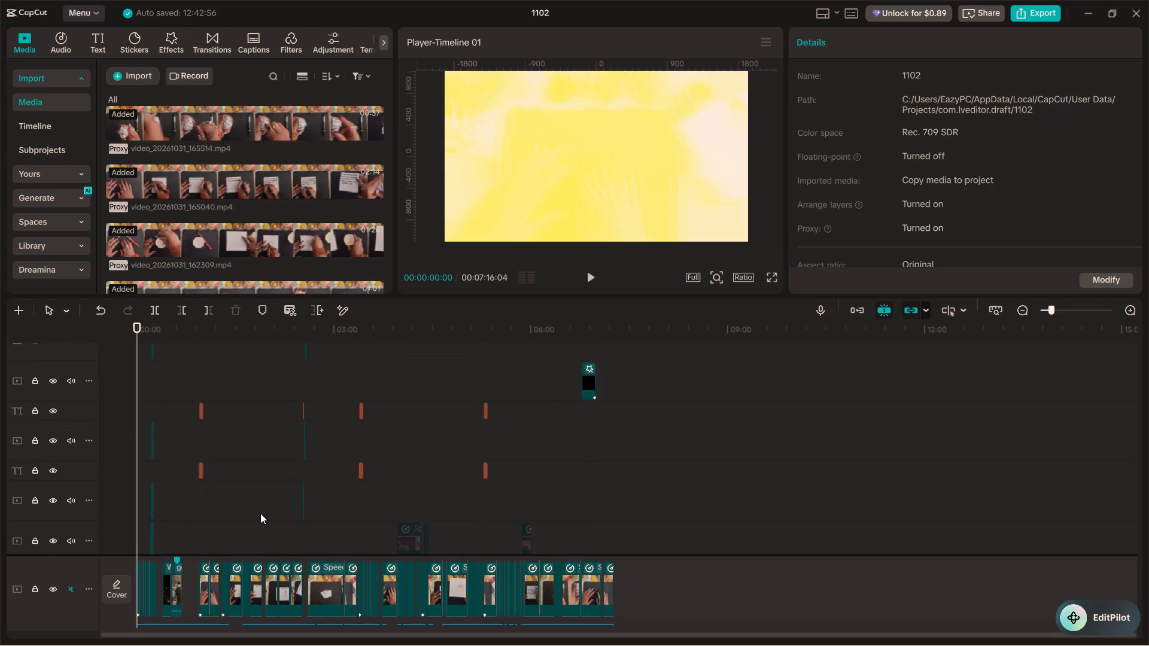
scroll(260, 513, "down", 14)
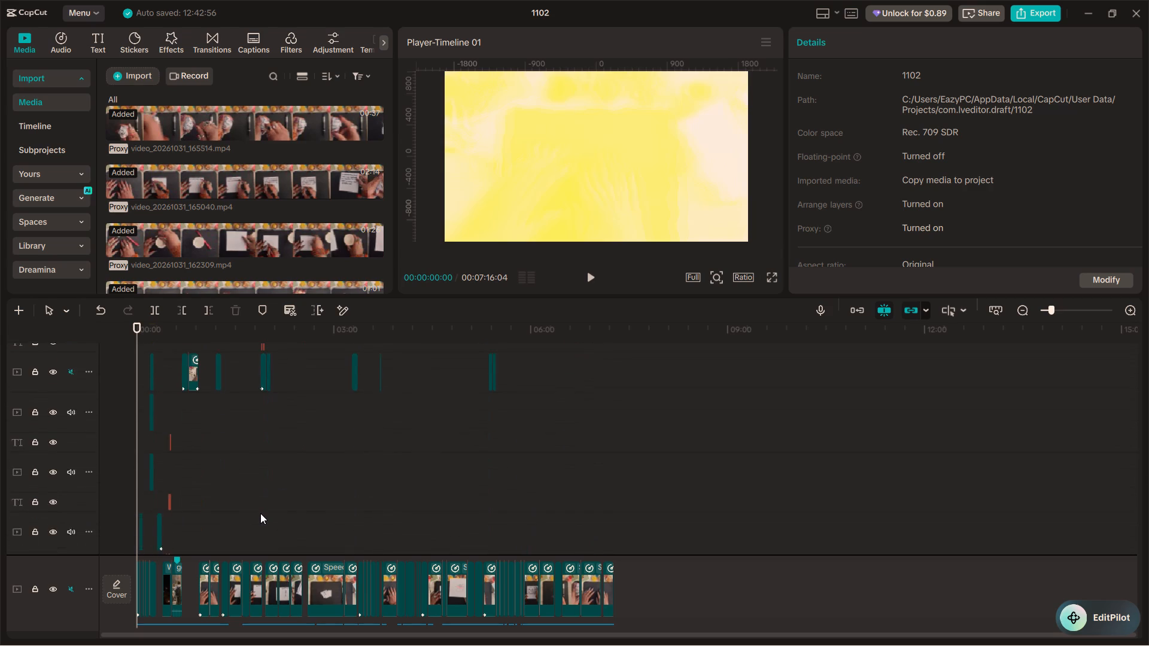
scroll(260, 513, "down", 7)
scroll(257, 516, "down", 14)
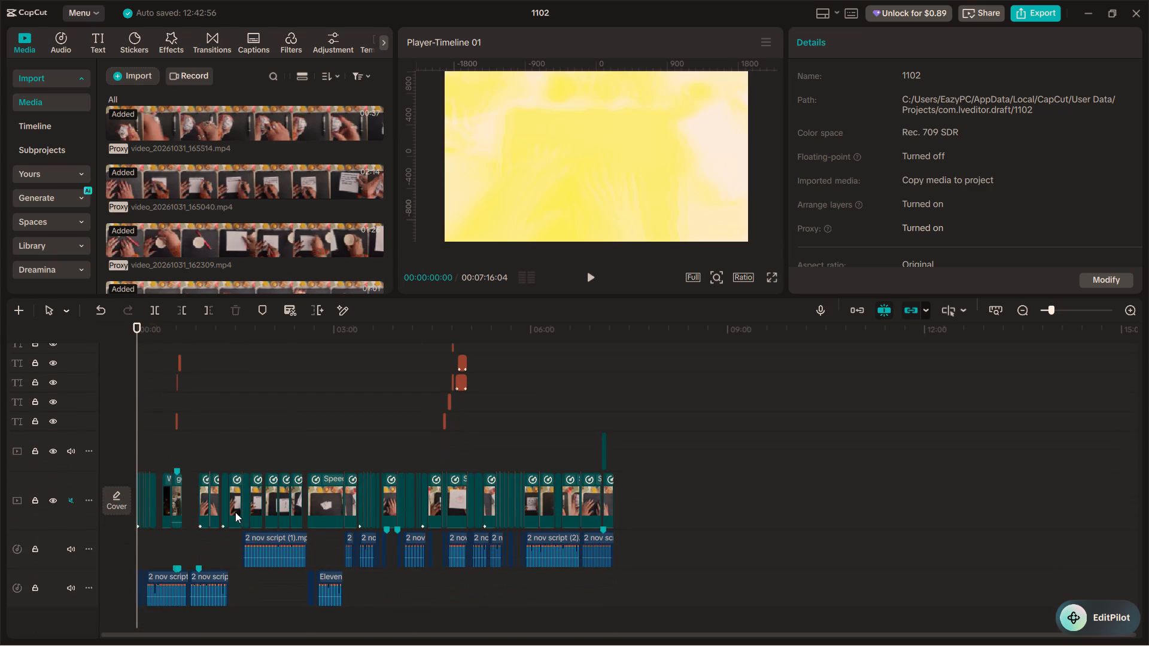
scroll(235, 512, "down", 4)
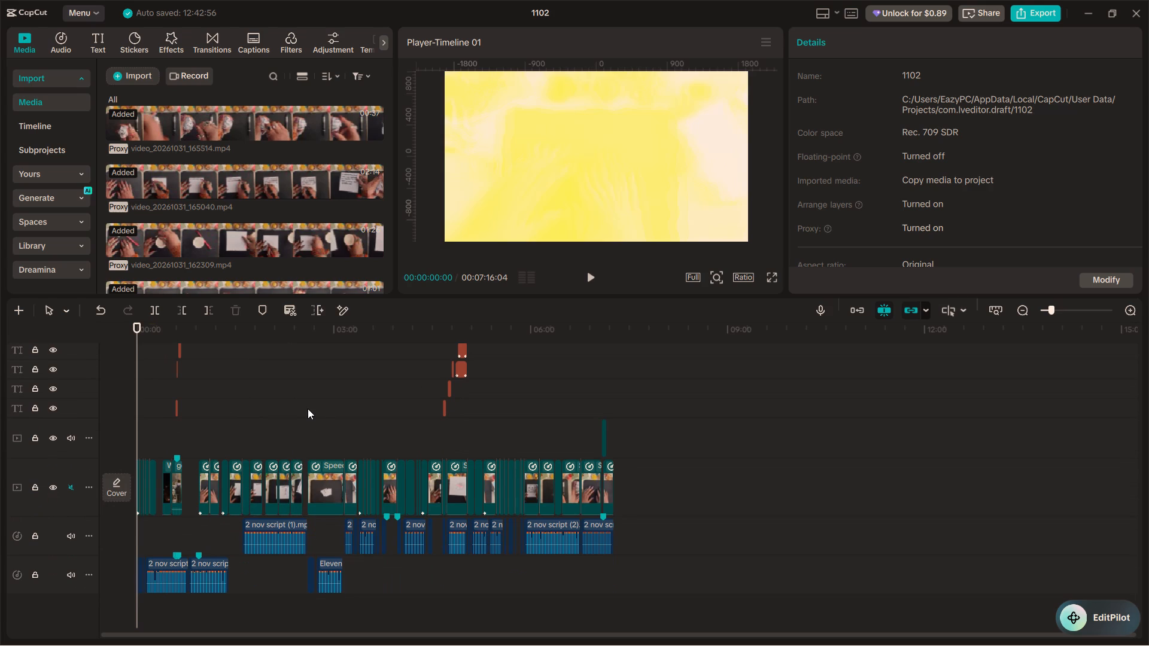
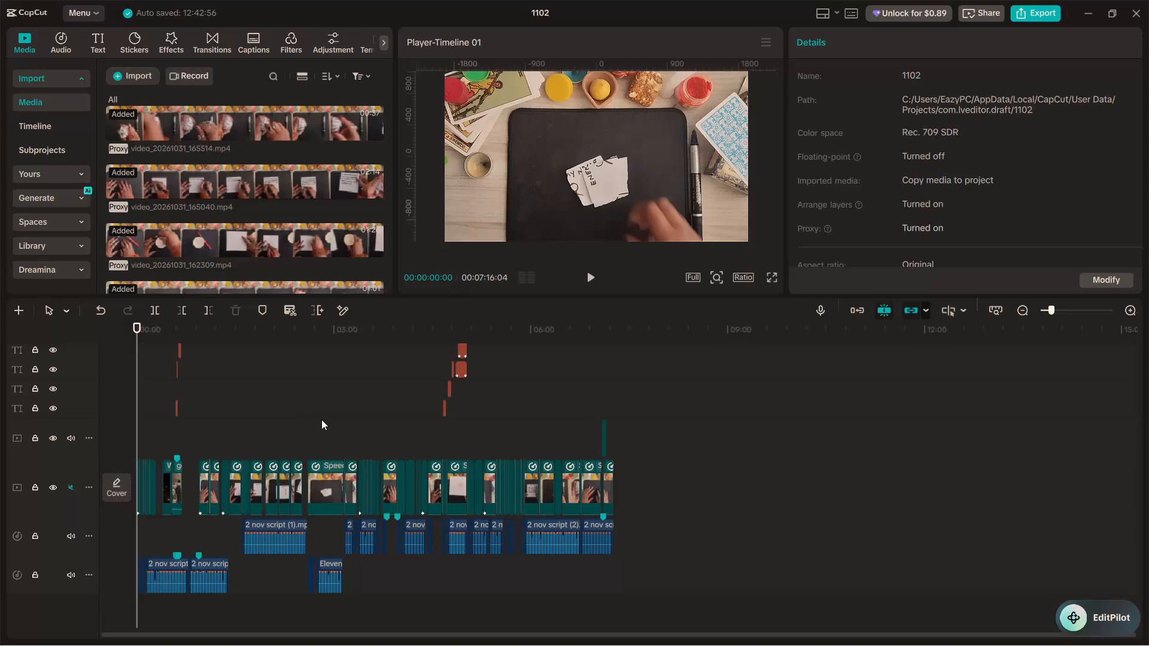
Play the edit from its start, pausing around 00:00:13 to check the "No matter how far you try to move" caption, and continue past 00:00:30.
left_click_drag(303, 413, 44, 471)
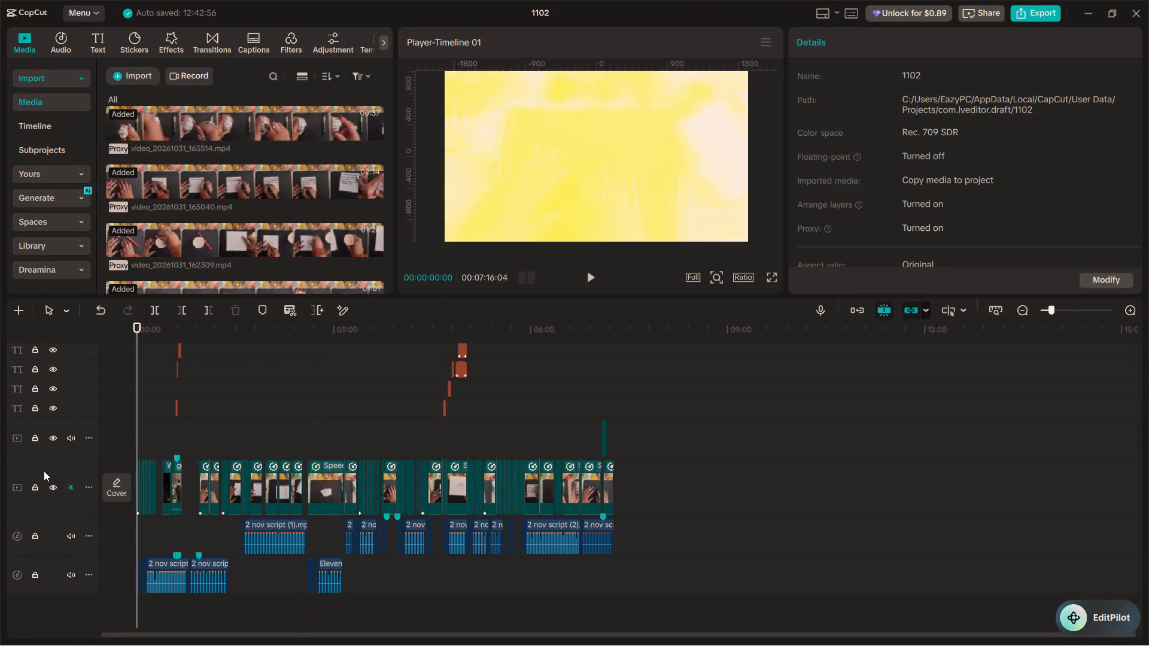
scroll(179, 437, "up", 20)
scroll(179, 437, "up", 1)
key("space")
scroll(184, 438, "up", 8)
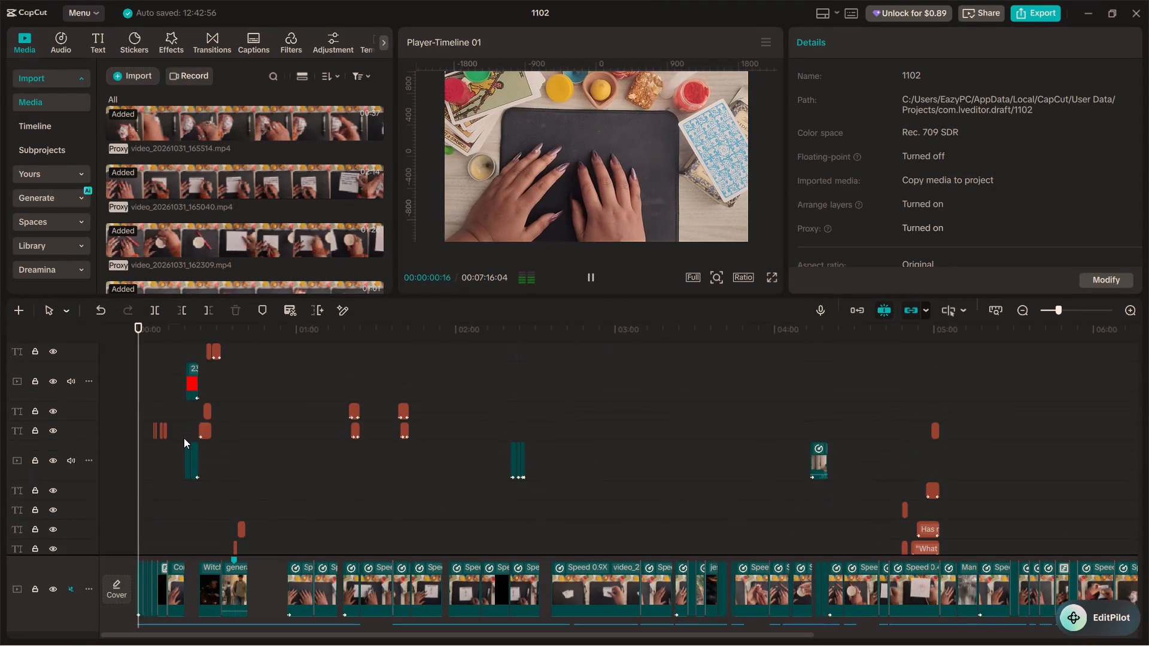
scroll(184, 438, "up", 11)
scroll(184, 438, "down", 4)
scroll(184, 438, "up", 2)
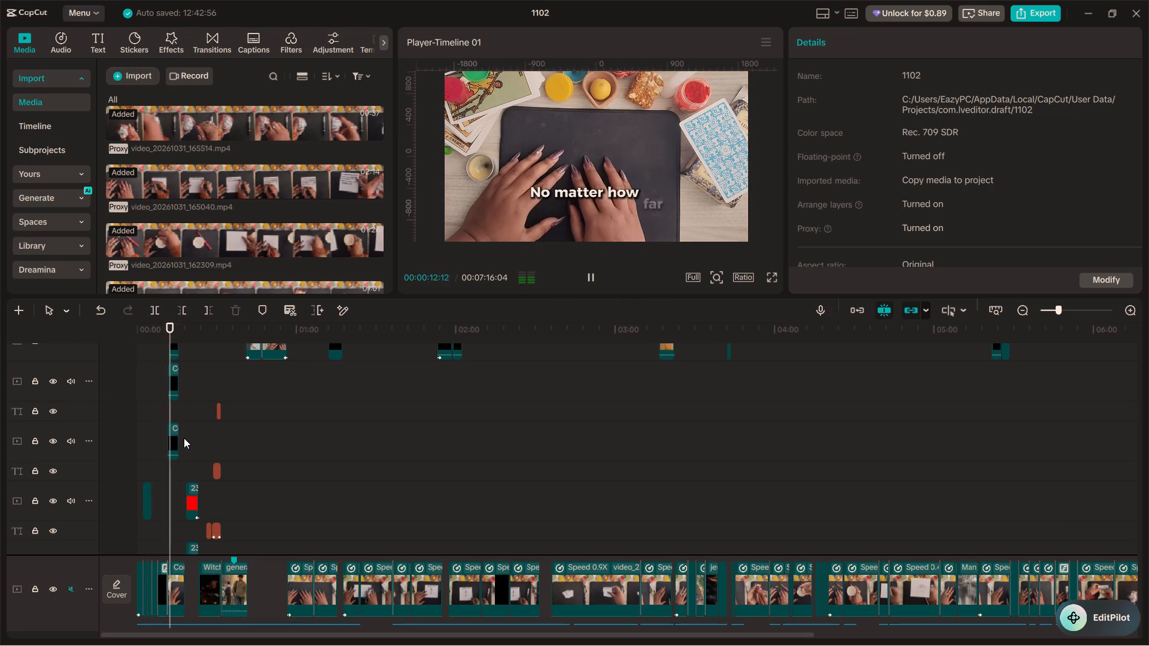
key("space")
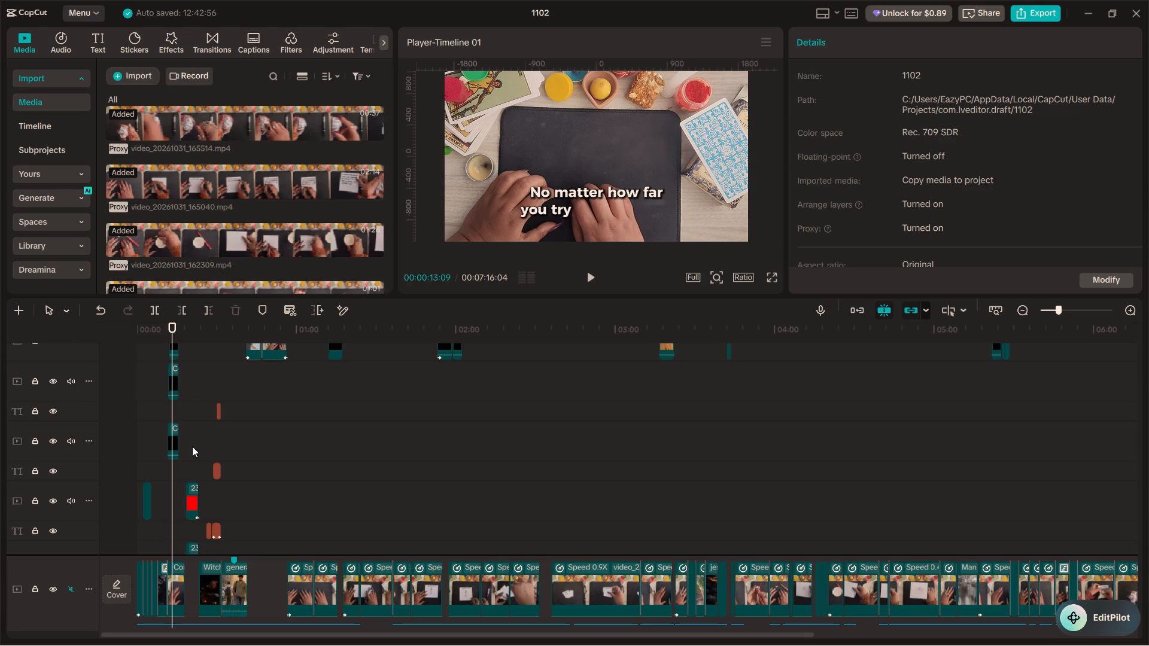
key("space")
key("space")
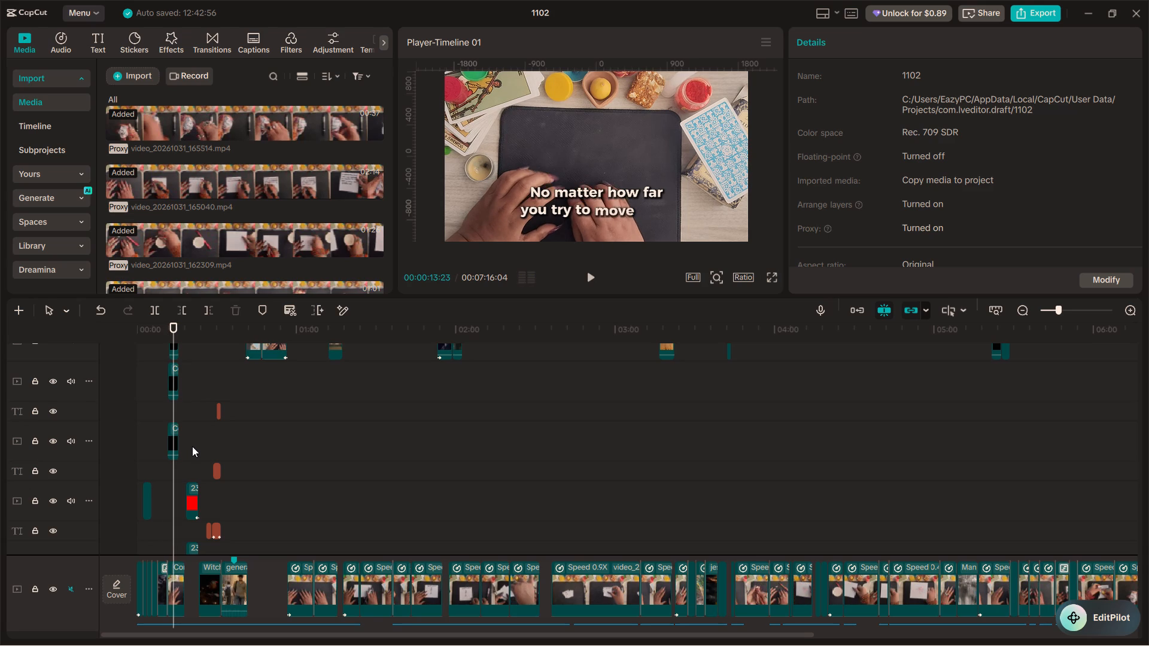
key("space")
key("space")
key("space")
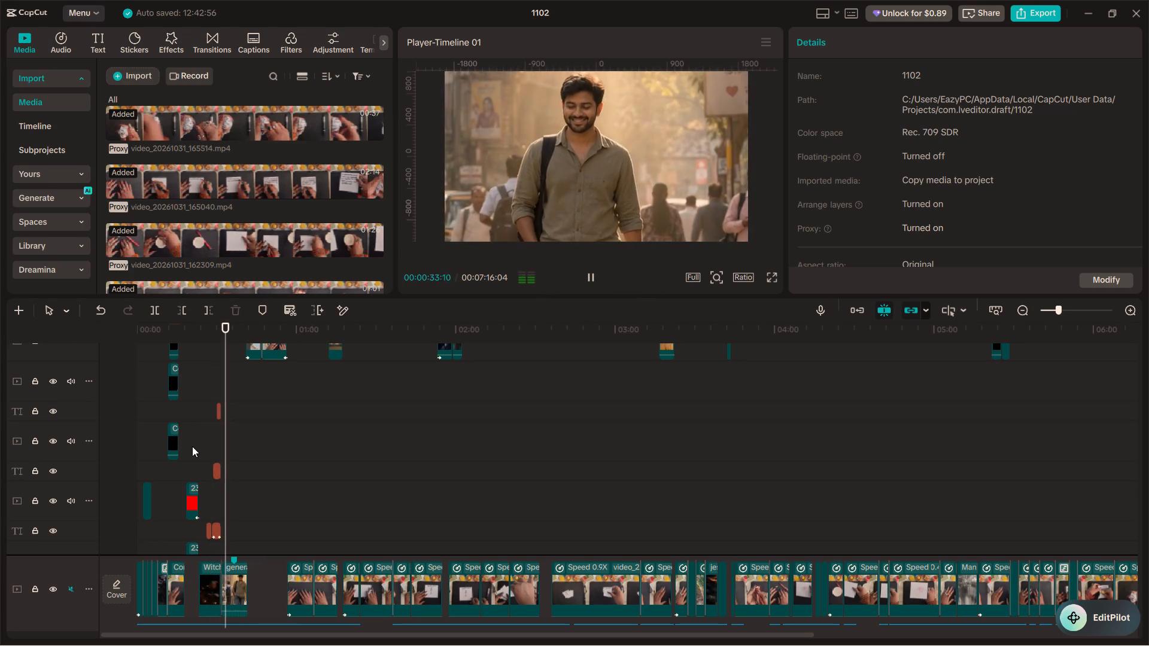
Continue reviewing playback to about 00:01:02, checking the footage against the upper text and overlay tracks.
scroll(192, 446, "up", 9)
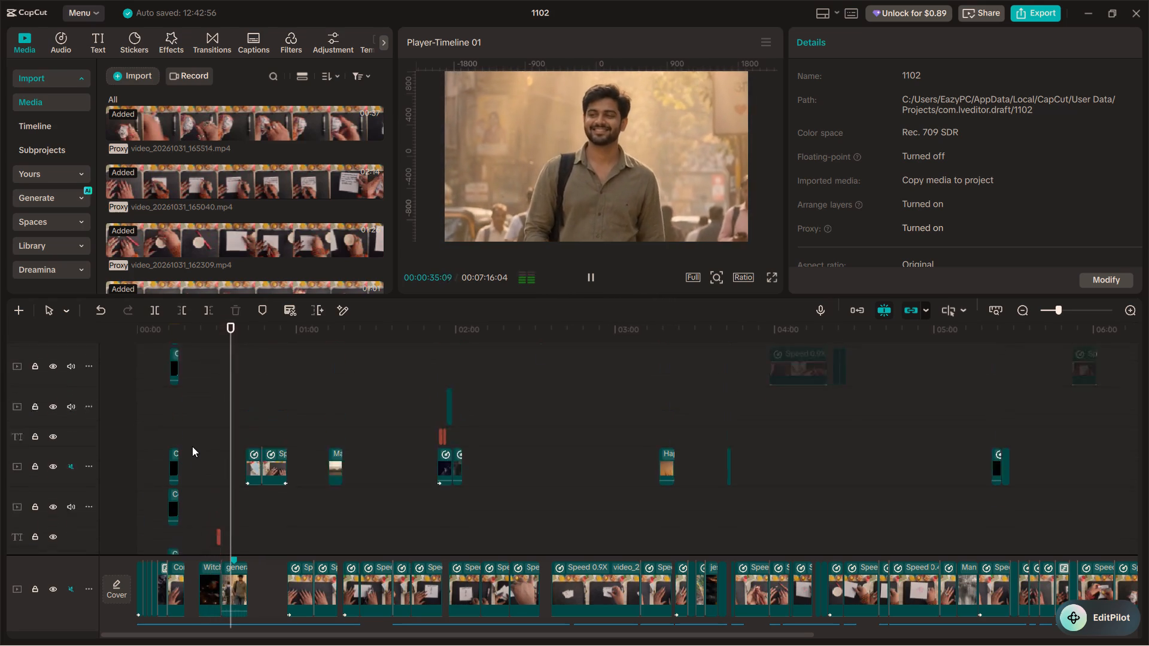
scroll(192, 446, "up", 1)
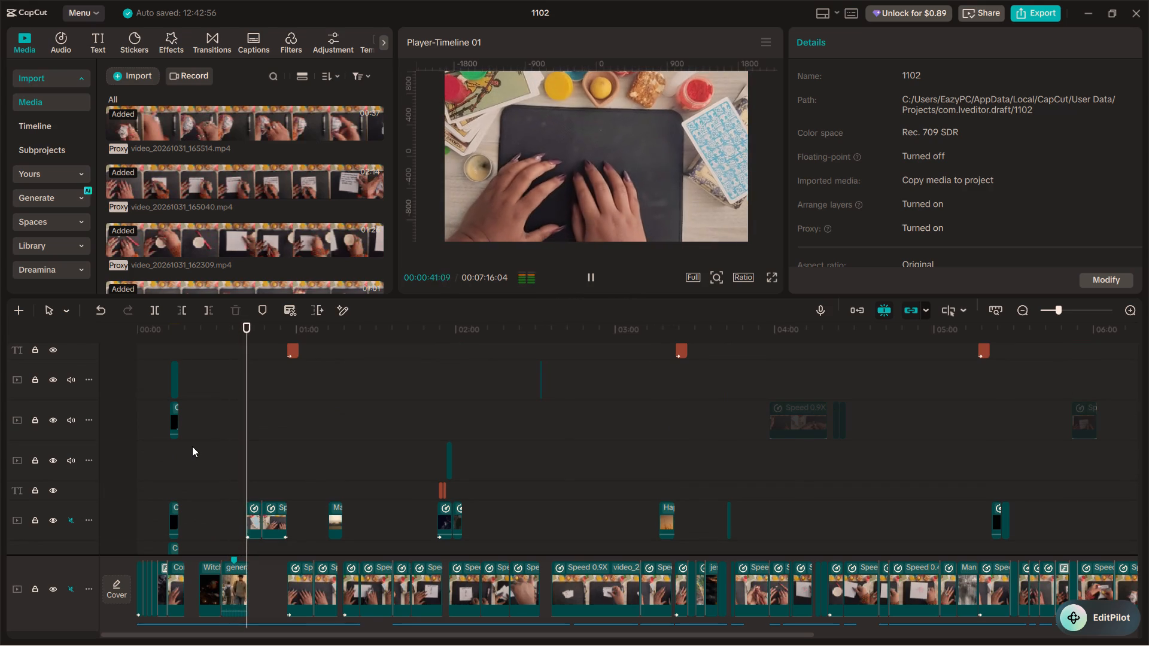
key("space")
key("space")
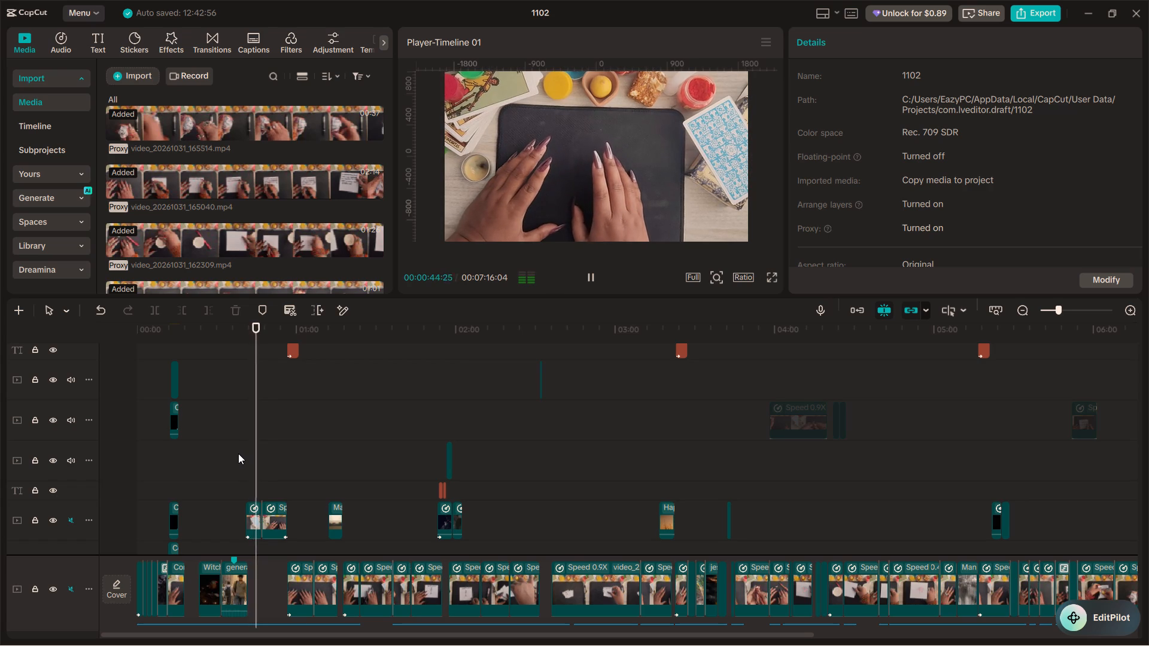
scroll(239, 452, "up", 1)
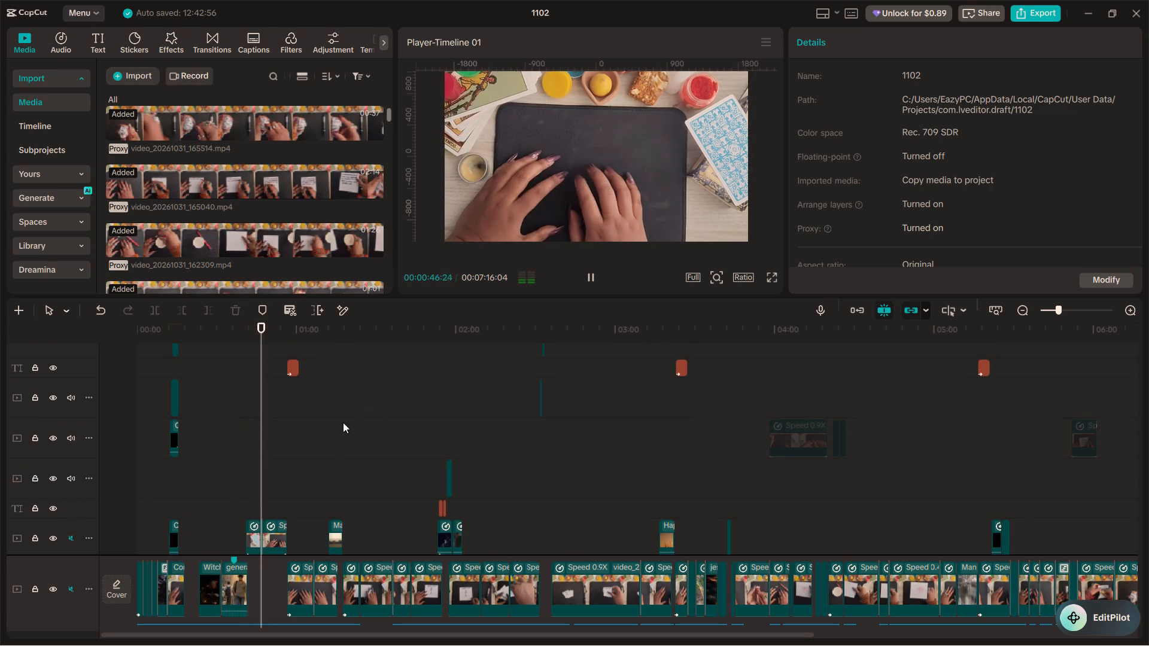
scroll(343, 422, "up", 3)
scroll(263, 462, "up", 3)
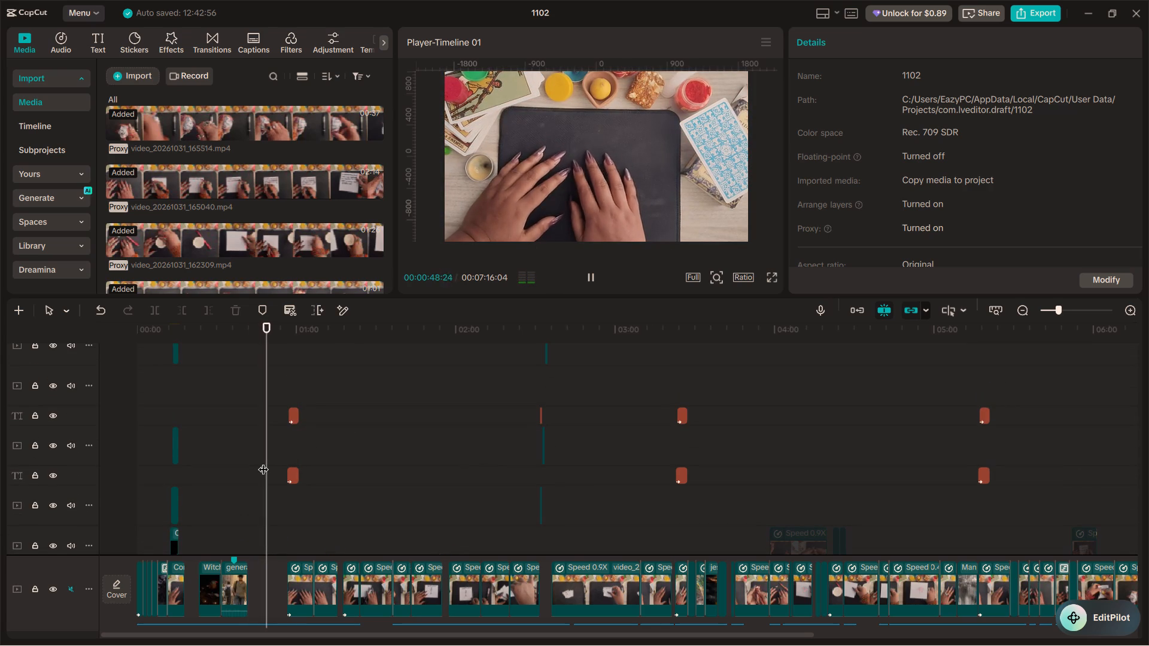
scroll(262, 460, "down", 1)
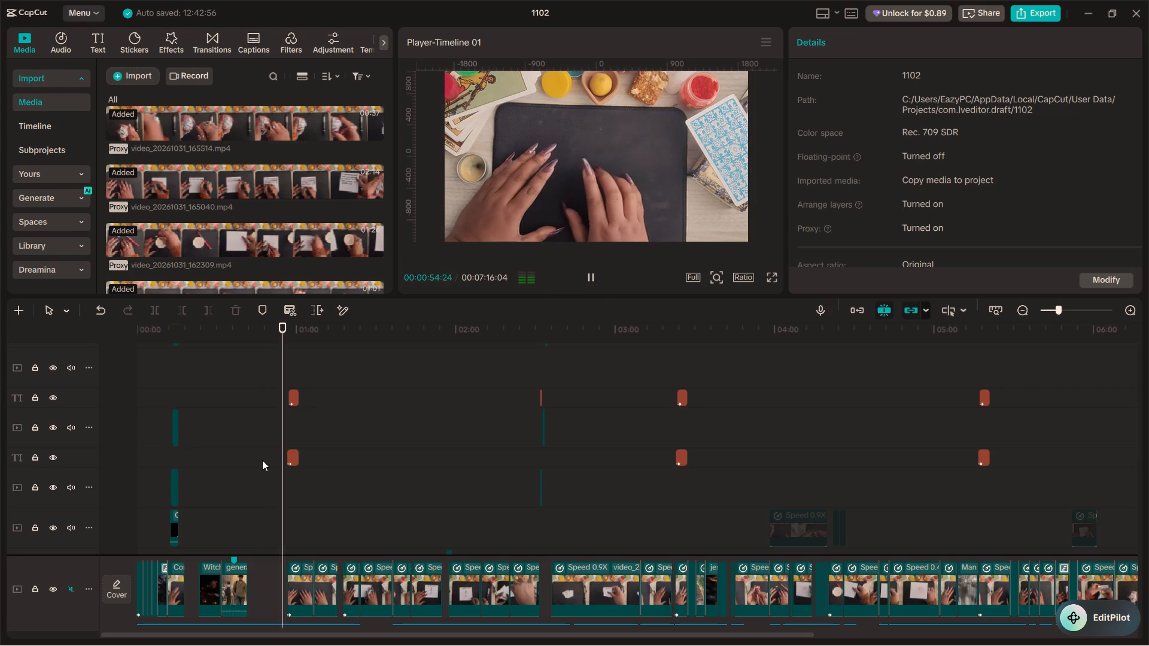
scroll(262, 460, "up", 15, "ctrl")
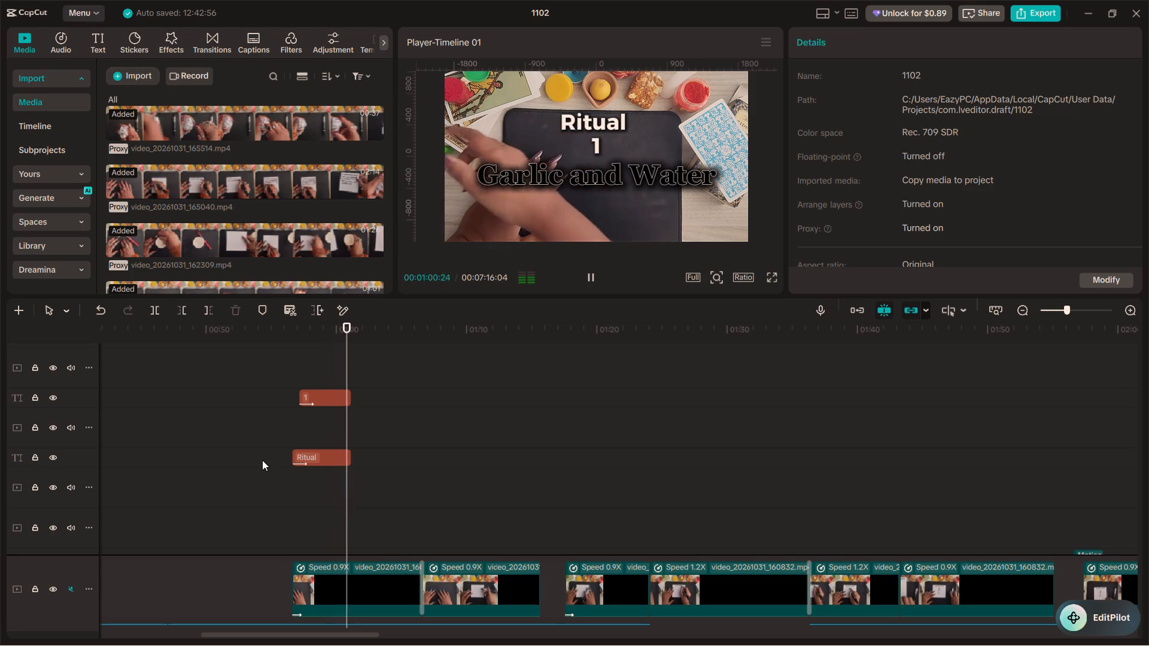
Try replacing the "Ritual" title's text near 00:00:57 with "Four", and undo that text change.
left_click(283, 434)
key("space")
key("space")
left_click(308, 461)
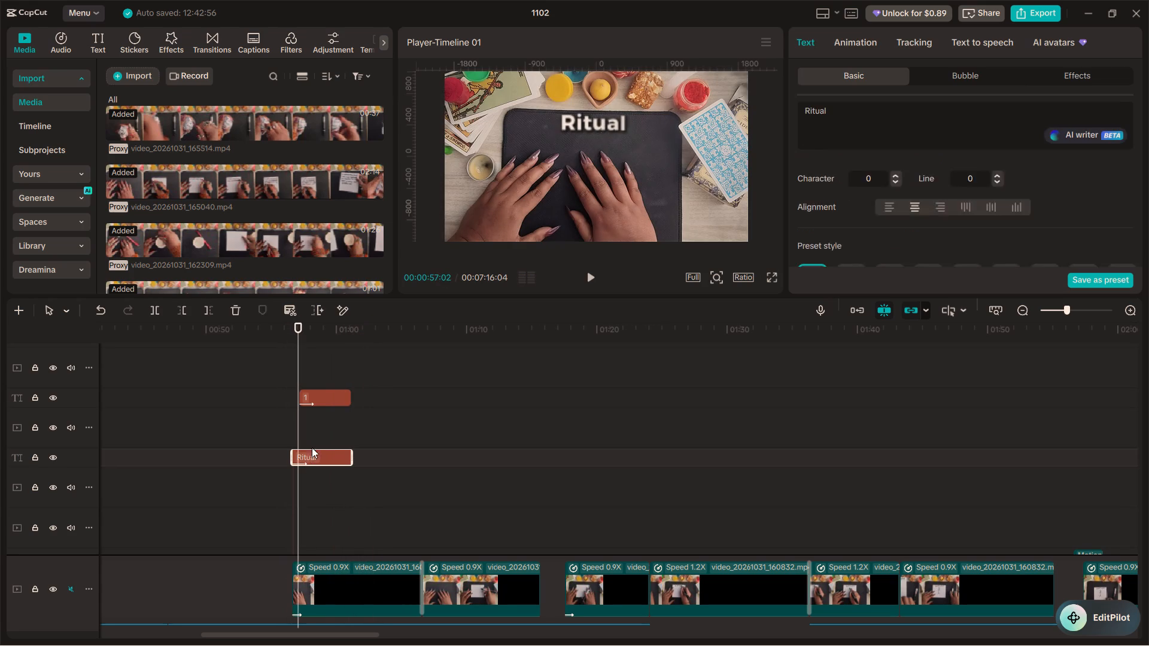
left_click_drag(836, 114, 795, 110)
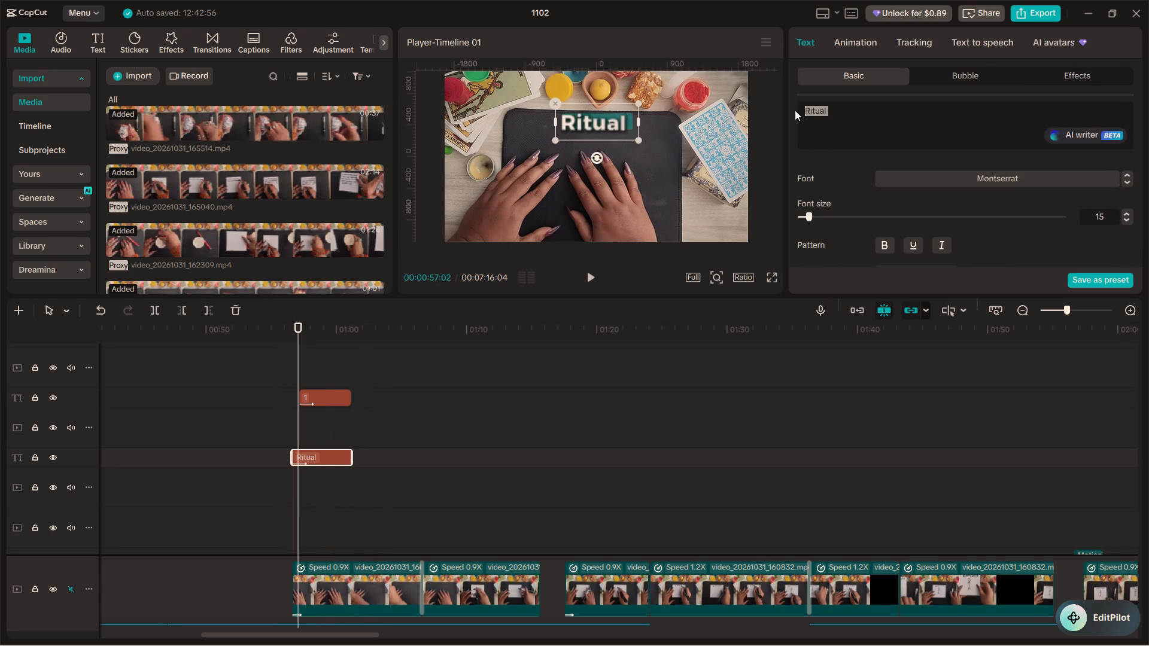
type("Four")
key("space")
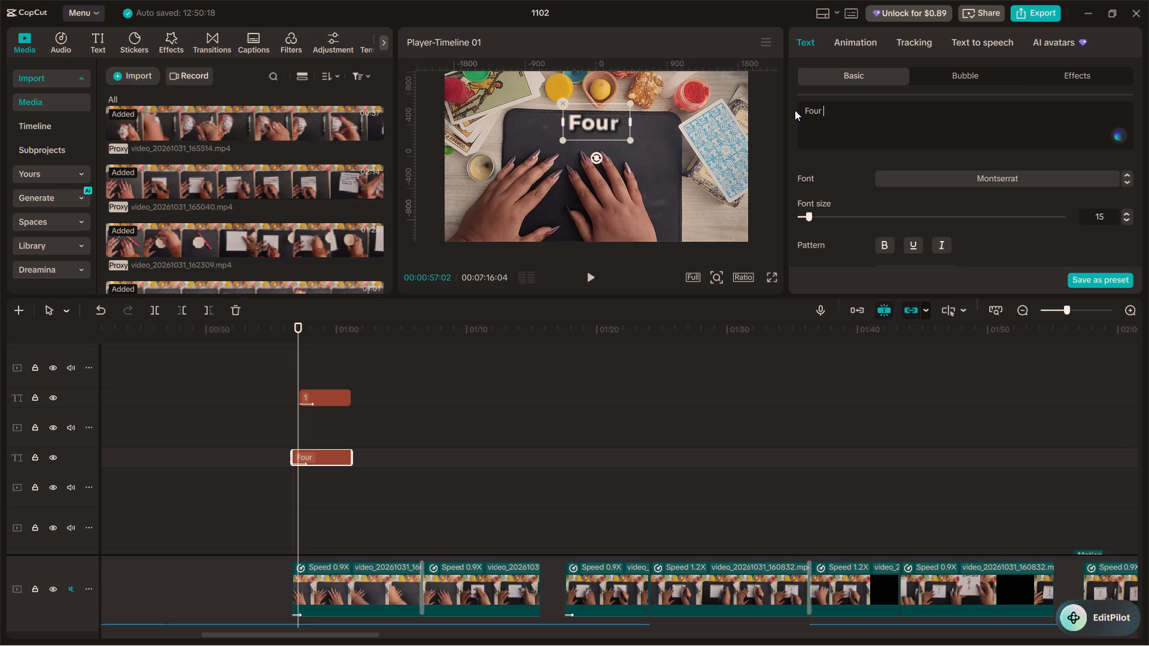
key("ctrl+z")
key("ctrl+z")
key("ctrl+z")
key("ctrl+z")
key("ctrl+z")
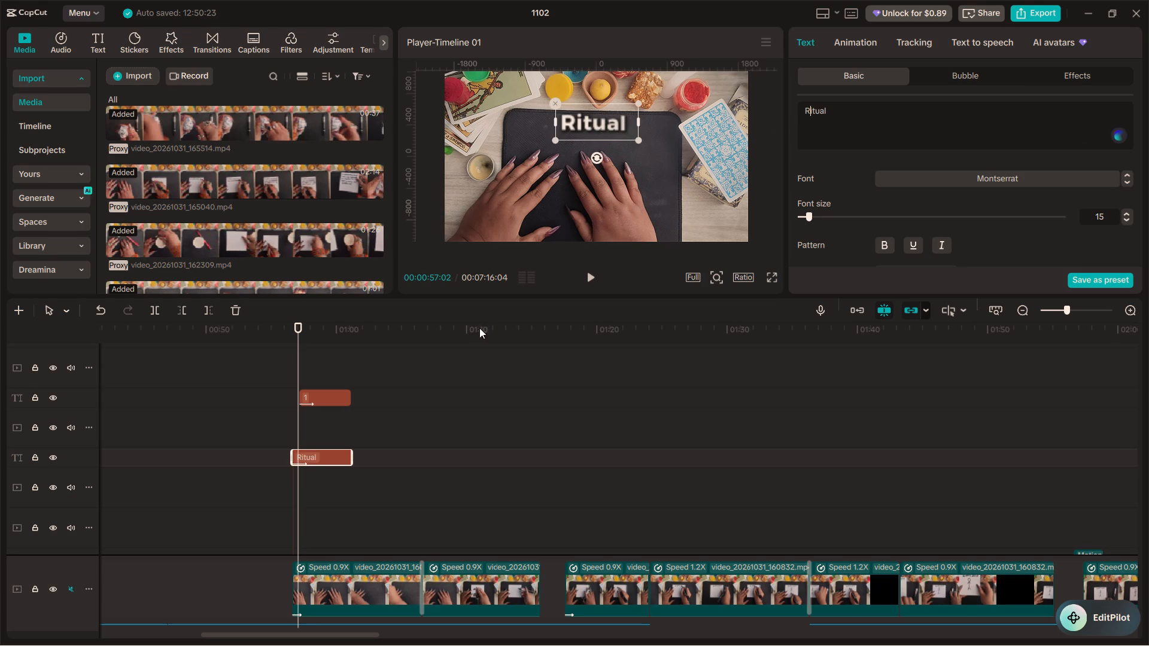
Replace the "Garlic and Water" title's text near 00:00:59 with "Four piece separation".
scroll(391, 410, "up", 5)
scroll(328, 422, "up", 8)
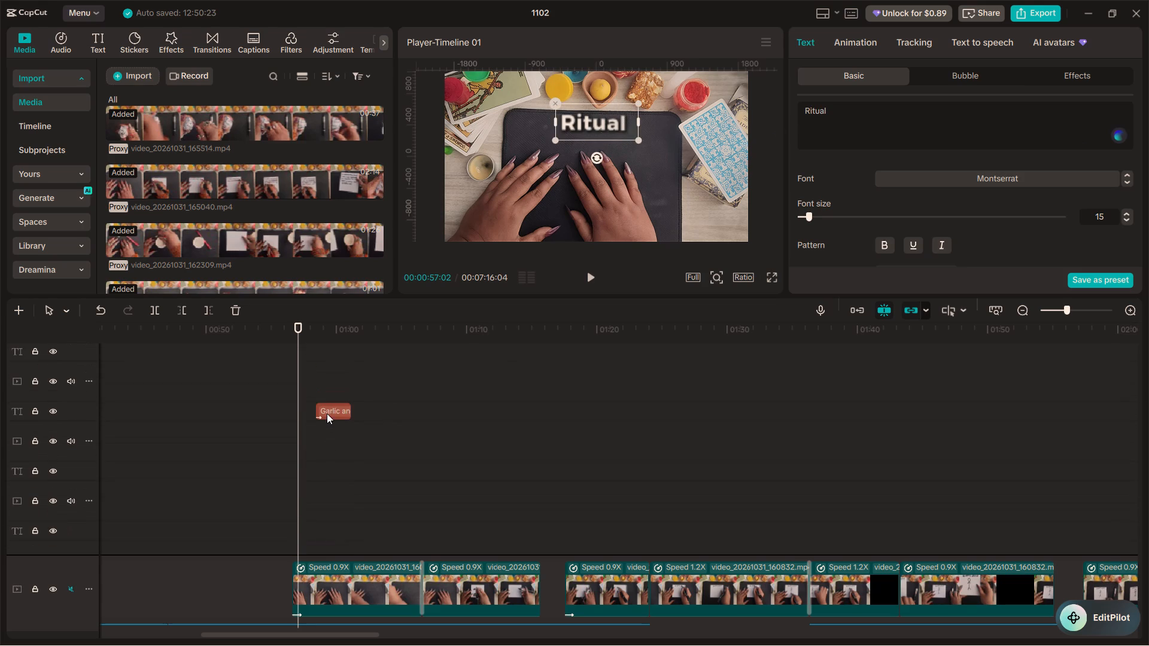
left_click(327, 413)
left_click_drag(880, 111, 786, 100)
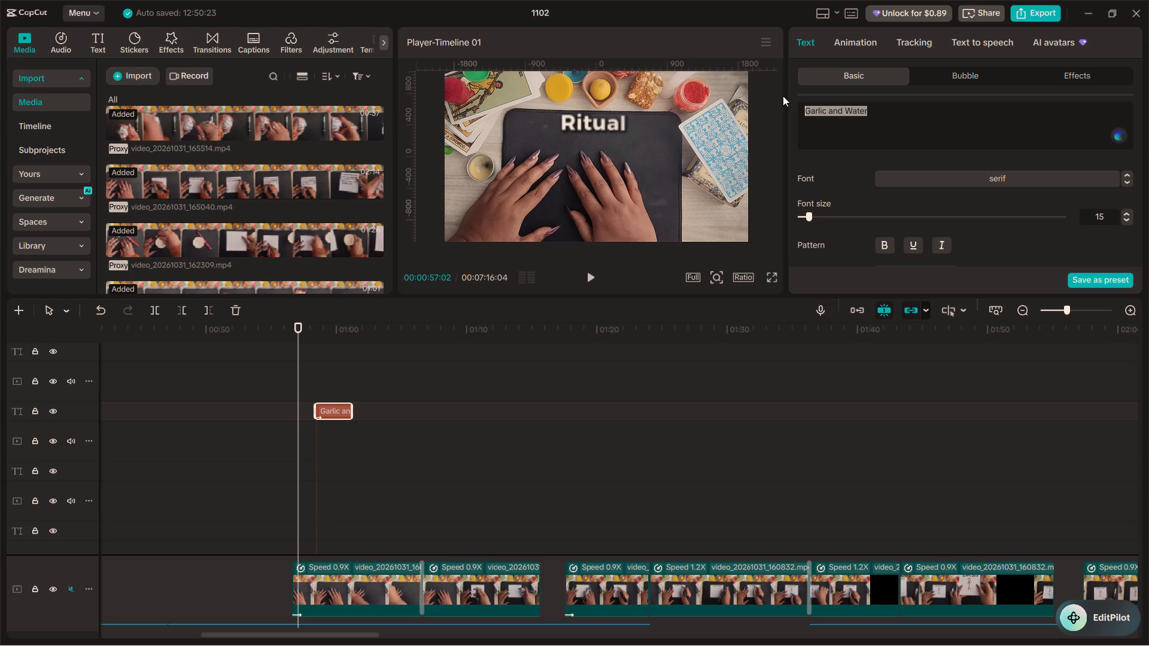
type("Four")
key("space")
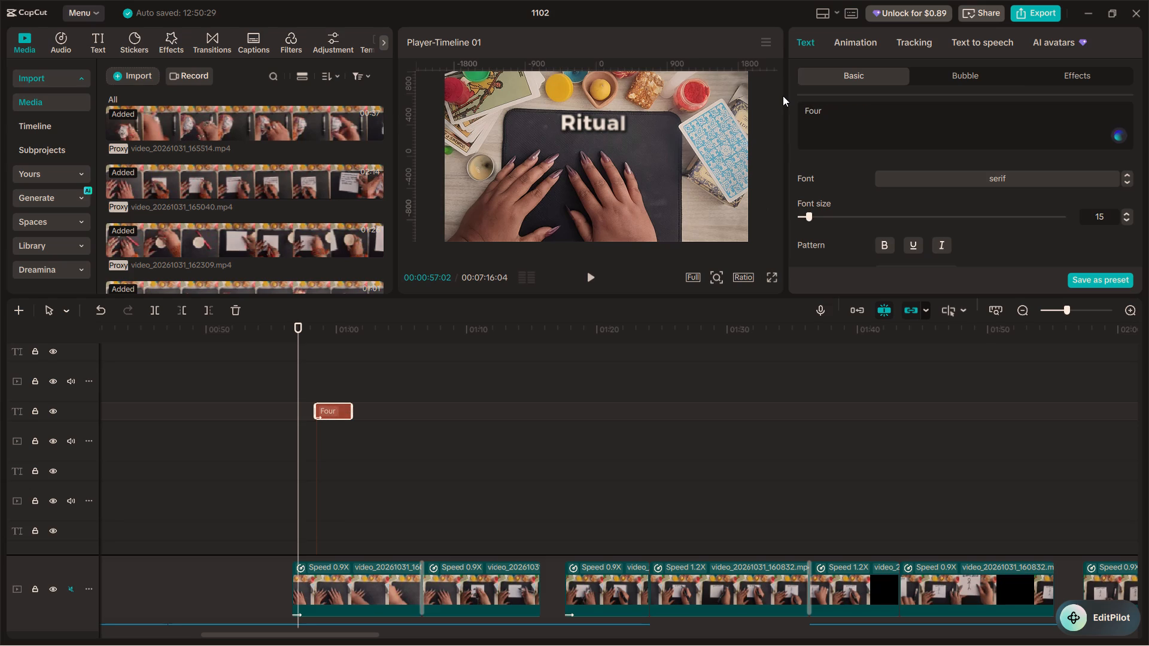
type("peace")
key("BackSpace")
key("BackSpace")
key("BackSpace")
key("BackSpace")
type("iece")
key("space")
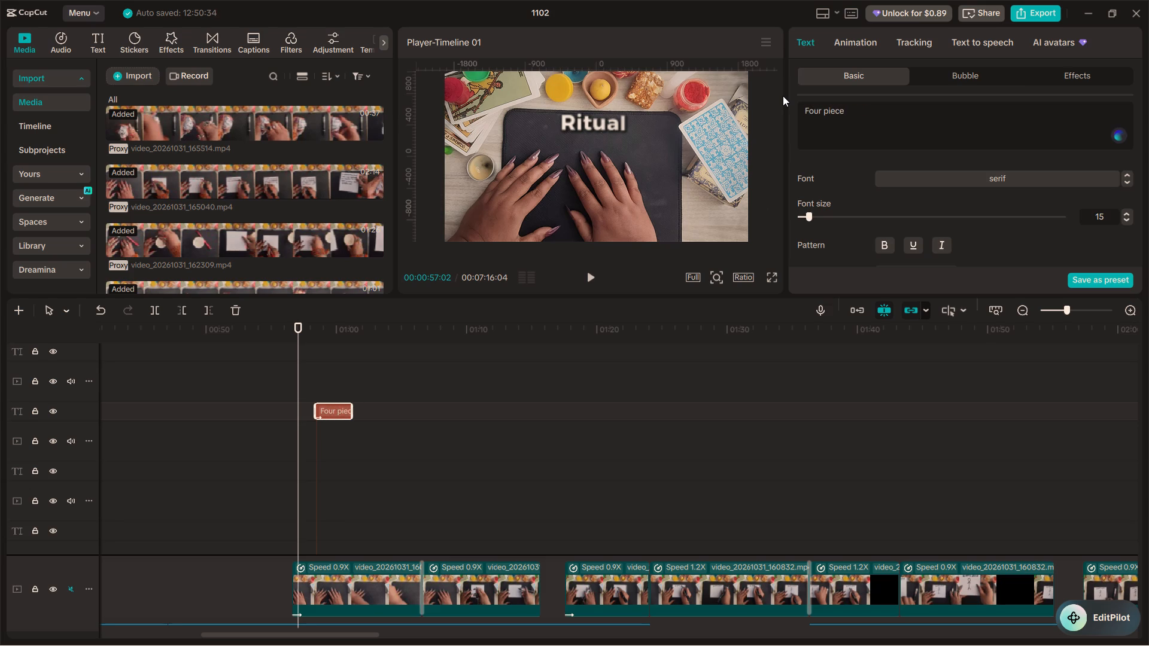
type("sp")
key("BackSpace")
key("BackSpace")
type("se")
type("paration")
Preview the "Four piece separation" title with the footage and scale it down slightly to fit inside the frame.
left_click(294, 440)
key("space")
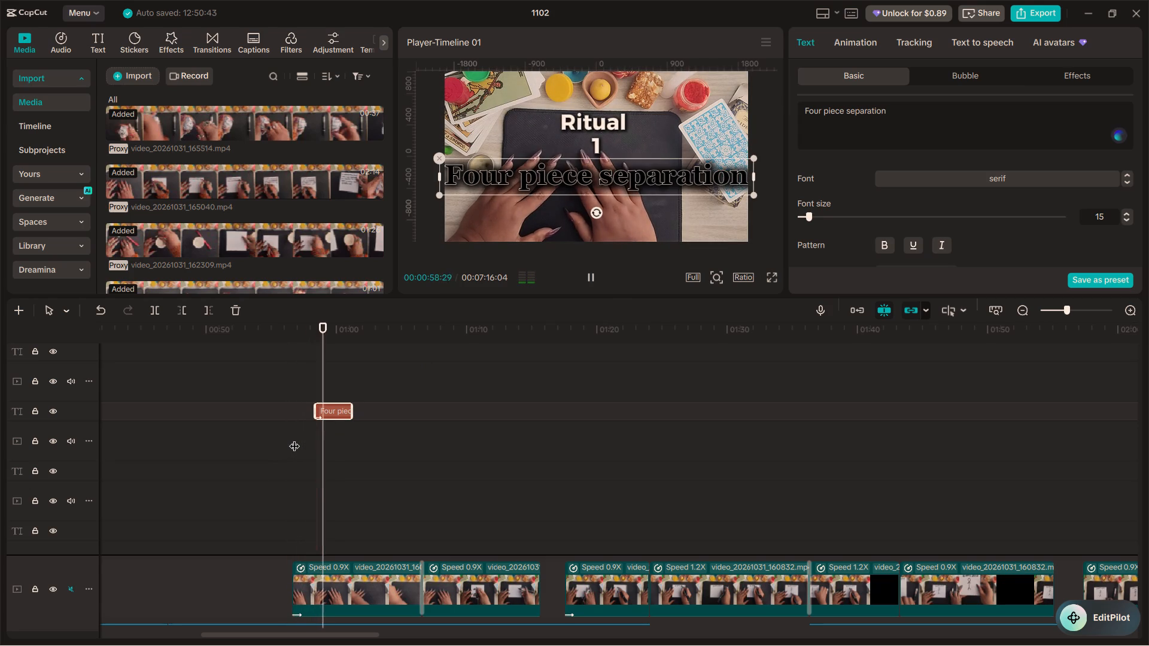
key("space")
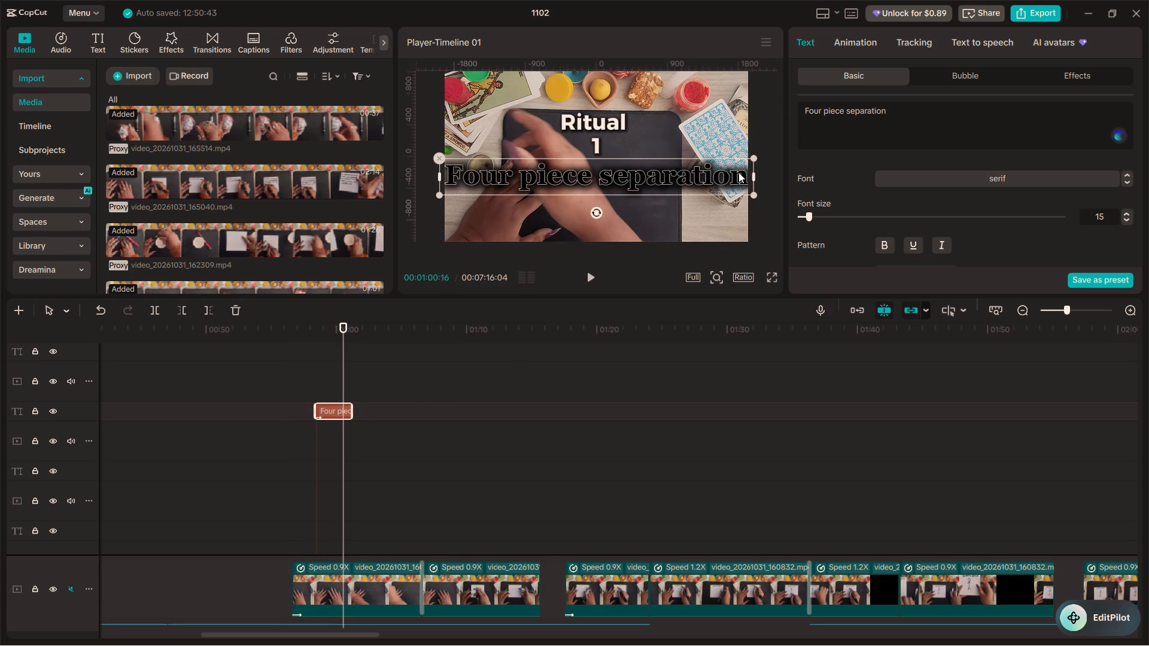
left_click_drag(750, 160, 713, 169)
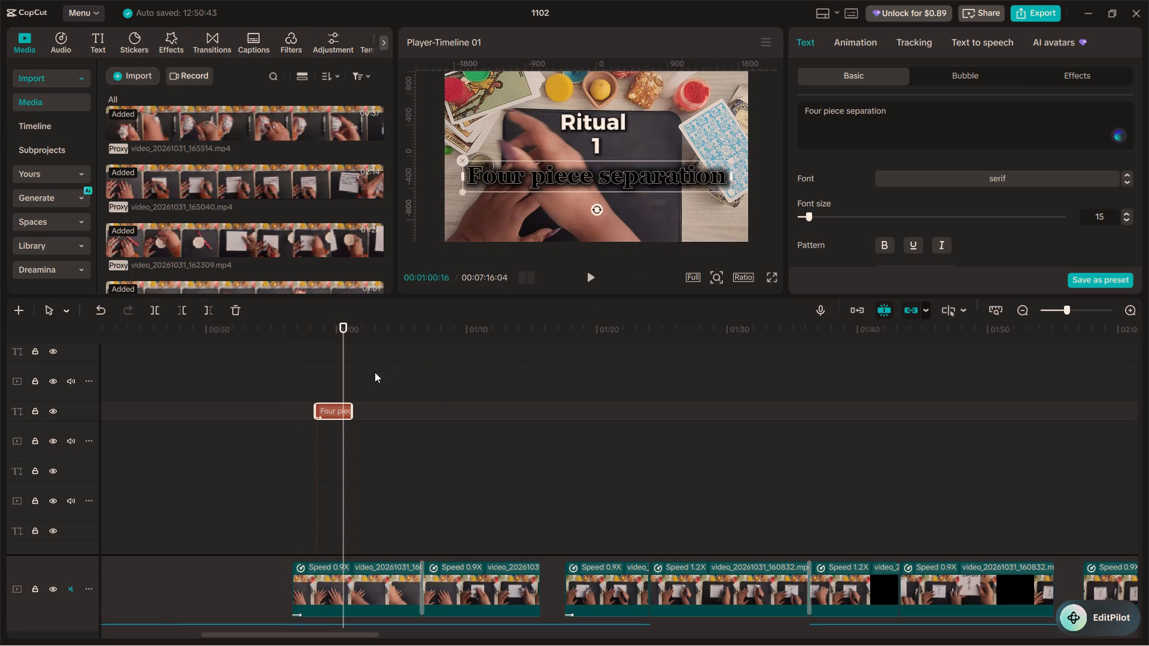
Replay the Ritual 1 title section from about 00:00:57 to 00:01:04 to check the resized title.
left_click(300, 368)
key("space")
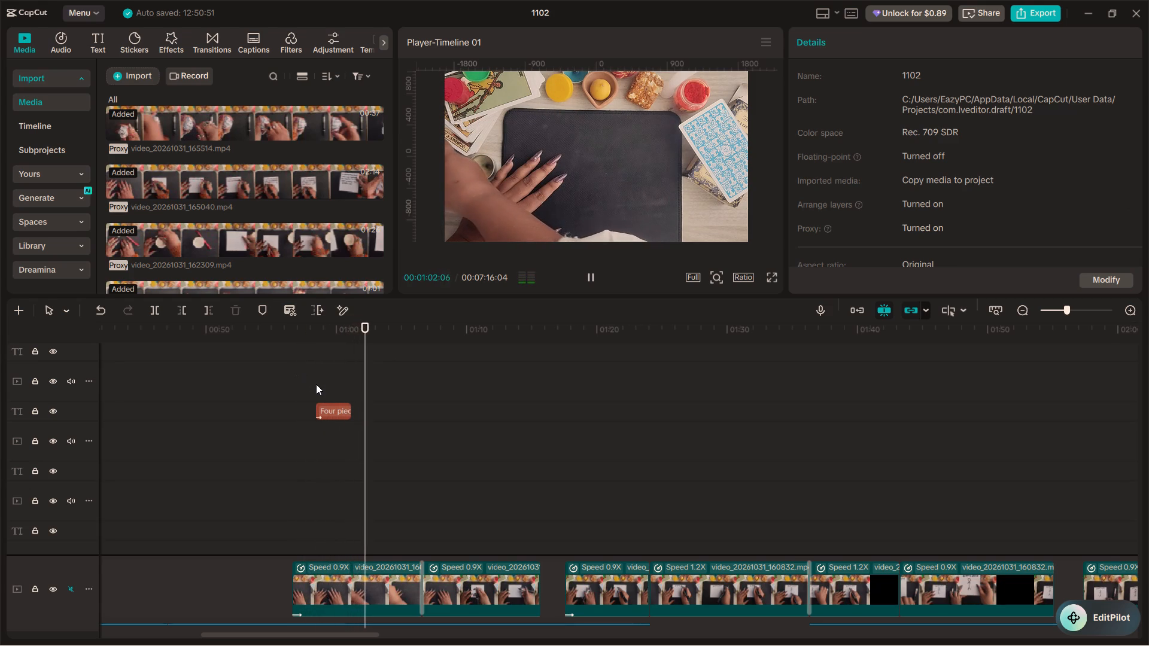
scroll(360, 420, "down", 6)
scroll(361, 419, "down", 6, "ctrl")
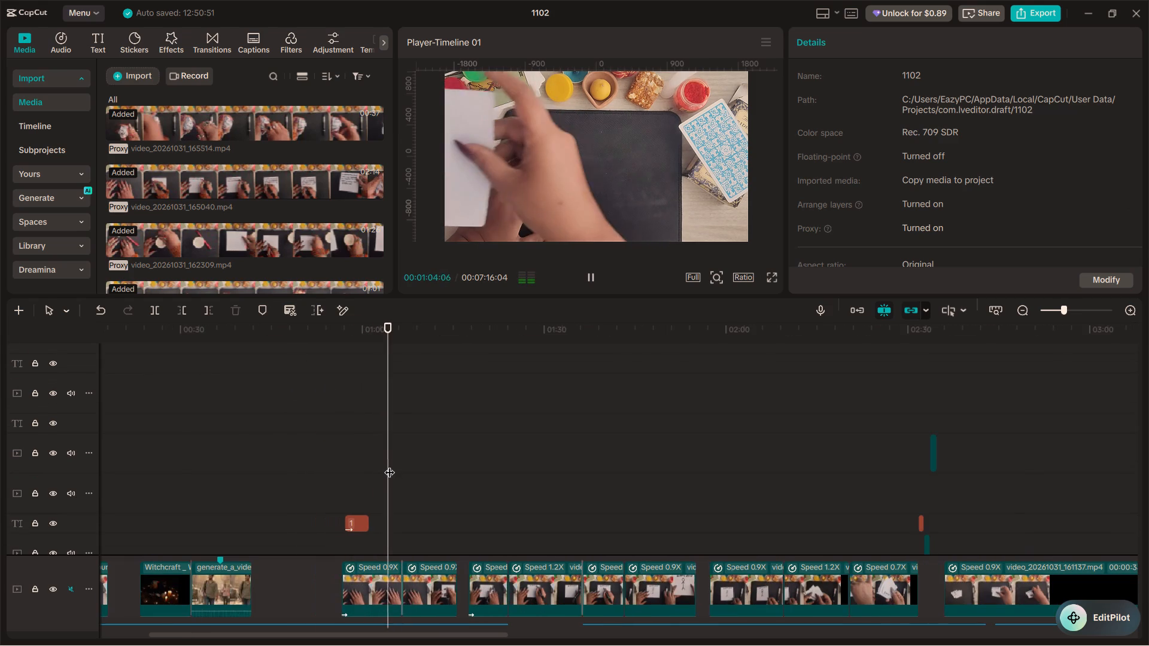
key("space")
Give the "Ritual", "1" and "Four piece separation" titles an exit animation slightly longer than 0.5 s and preview it.
scroll(390, 465, "down", 11)
scroll(379, 437, "up", 4)
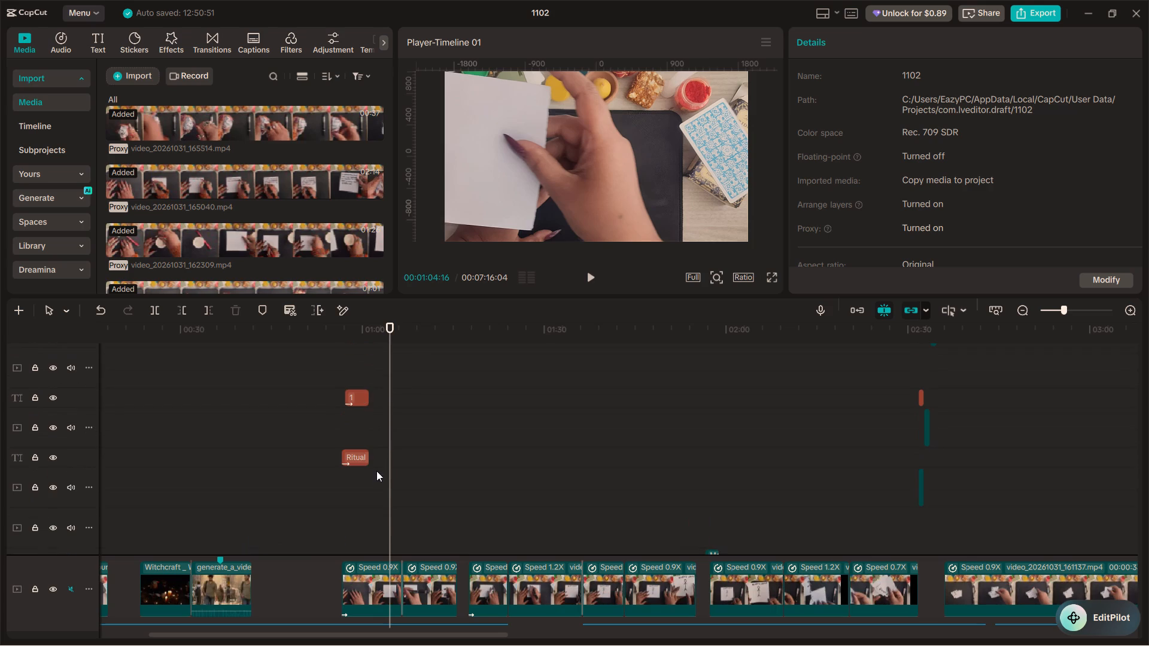
left_click_drag(373, 474, 366, 373)
scroll(366, 373, "up", 14)
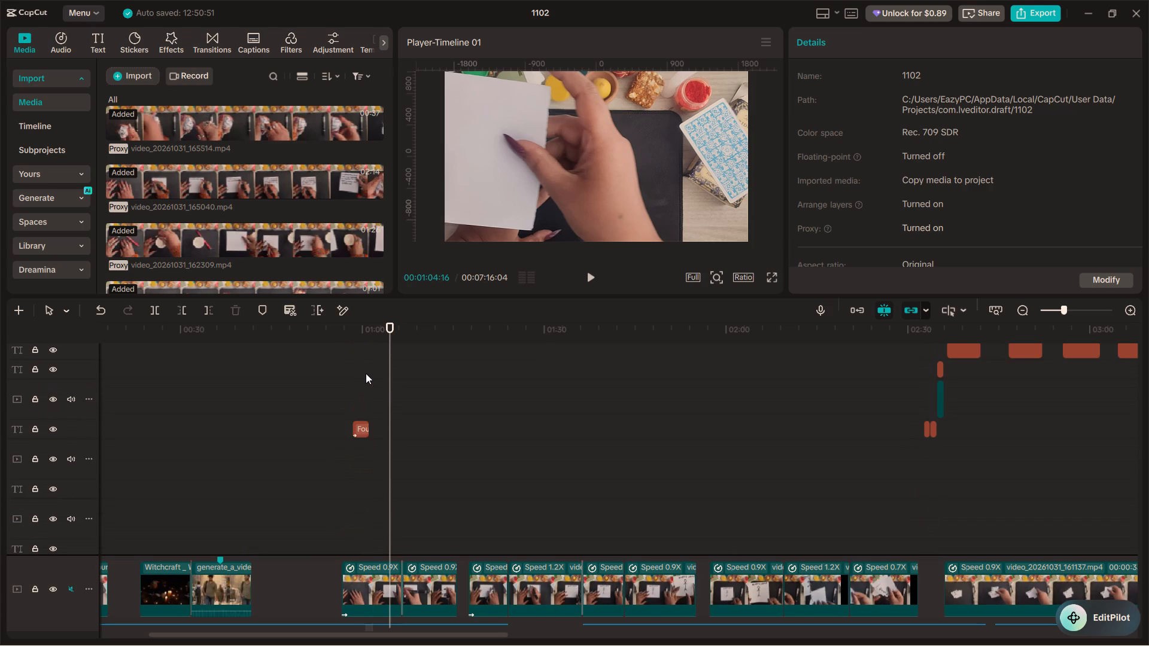
left_click_drag(366, 373, 359, 368)
left_click(861, 34)
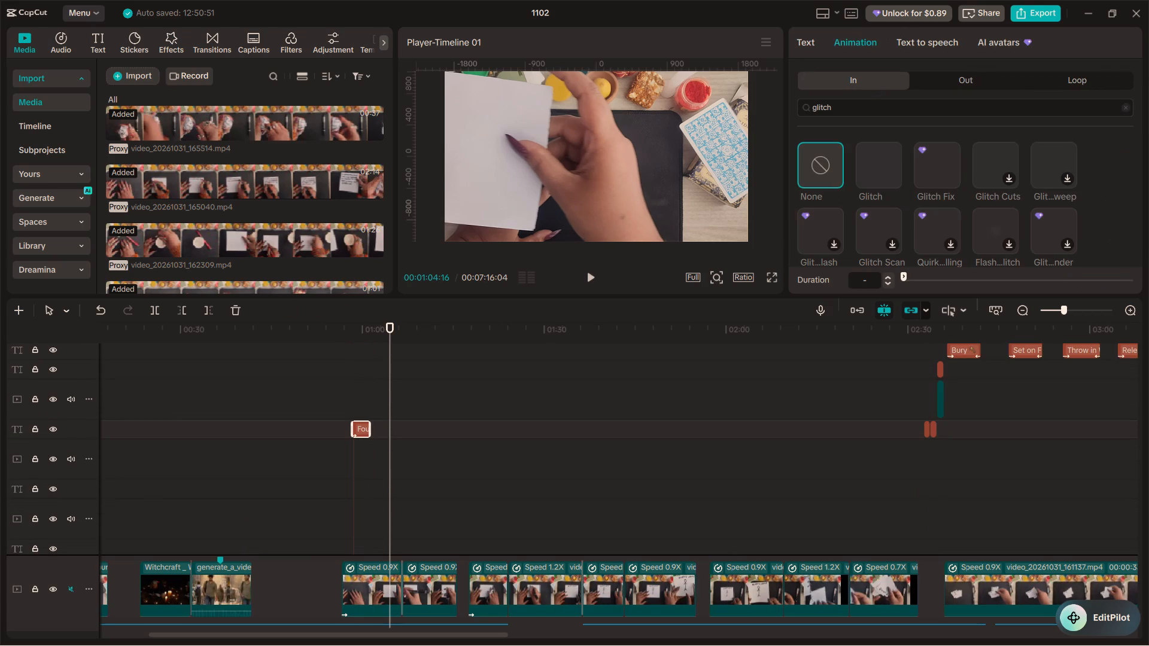
left_click(934, 77)
left_click(820, 247)
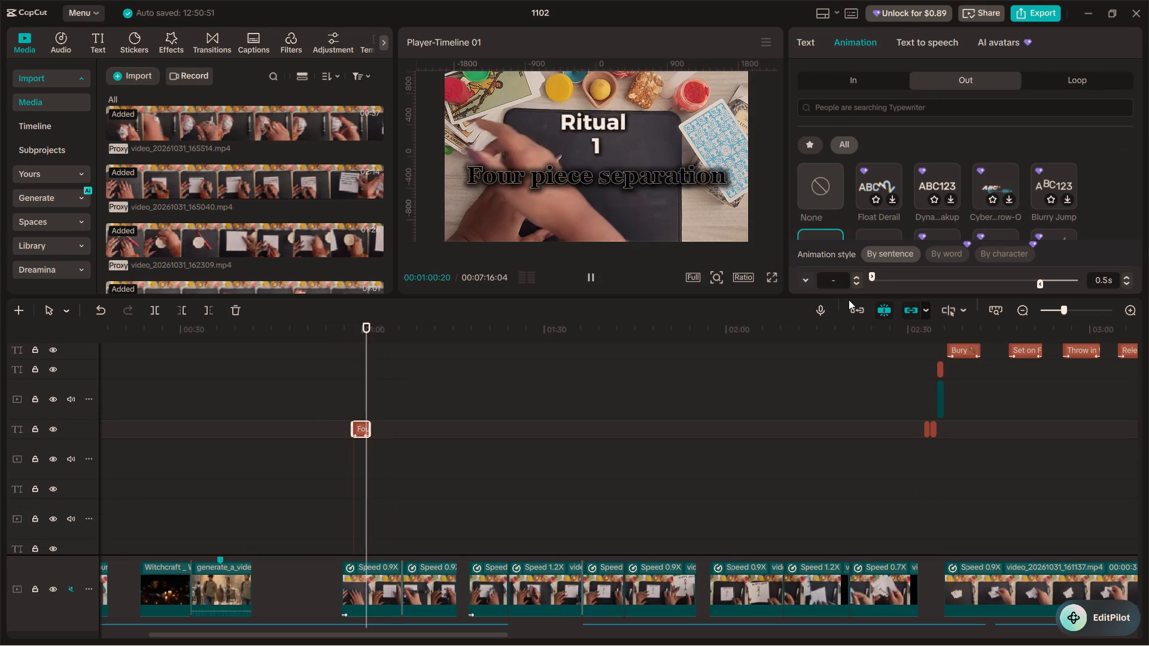
left_click_drag(1039, 282, 1054, 285)
left_click(337, 410)
key("space")
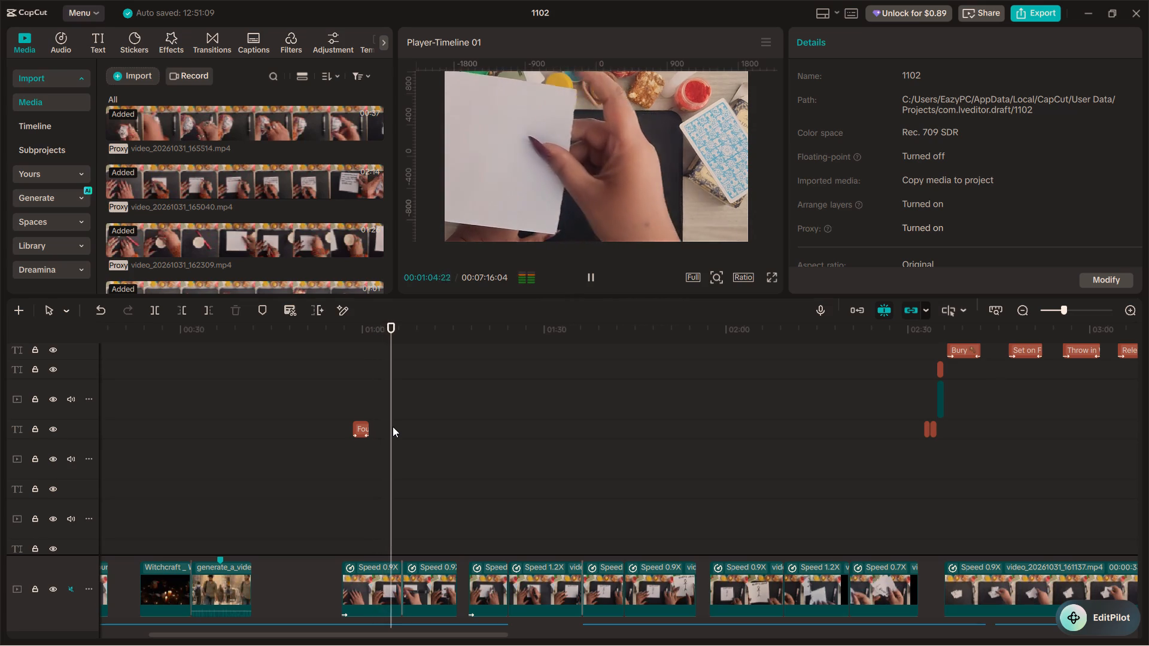
key("space")
Extend the ends of the "Four piece separation", "1" and "Ritual" title clips together to about 00:01:02.
left_click_drag(373, 406, 371, 406)
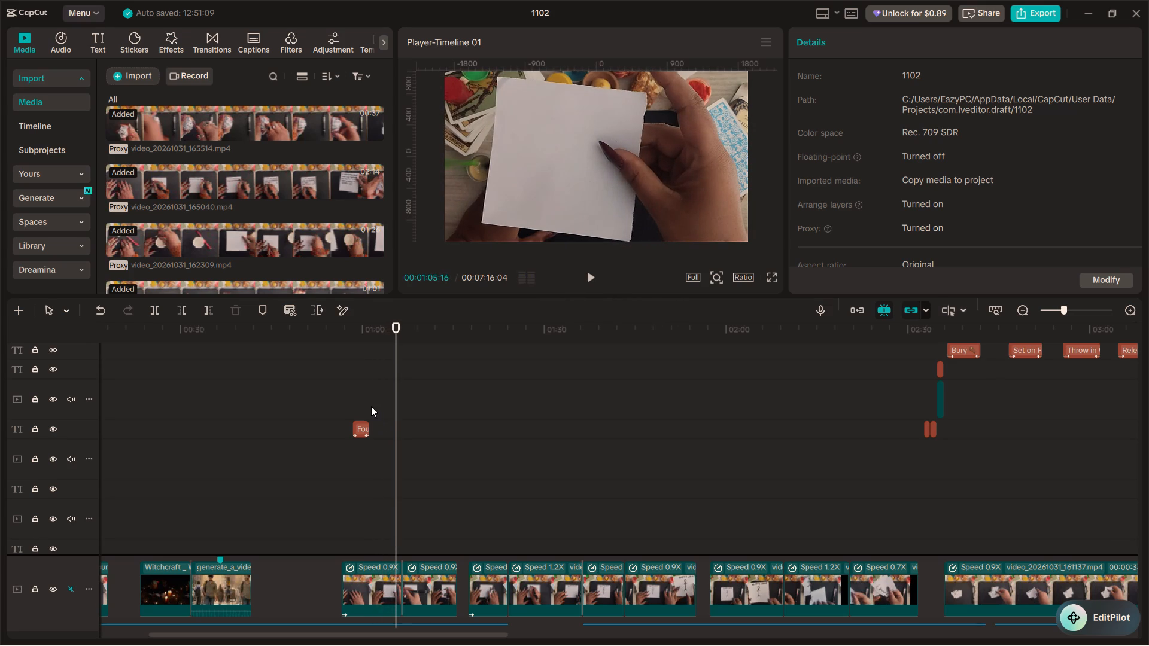
left_click_drag(371, 406, 360, 513)
scroll(360, 513, "down", 11)
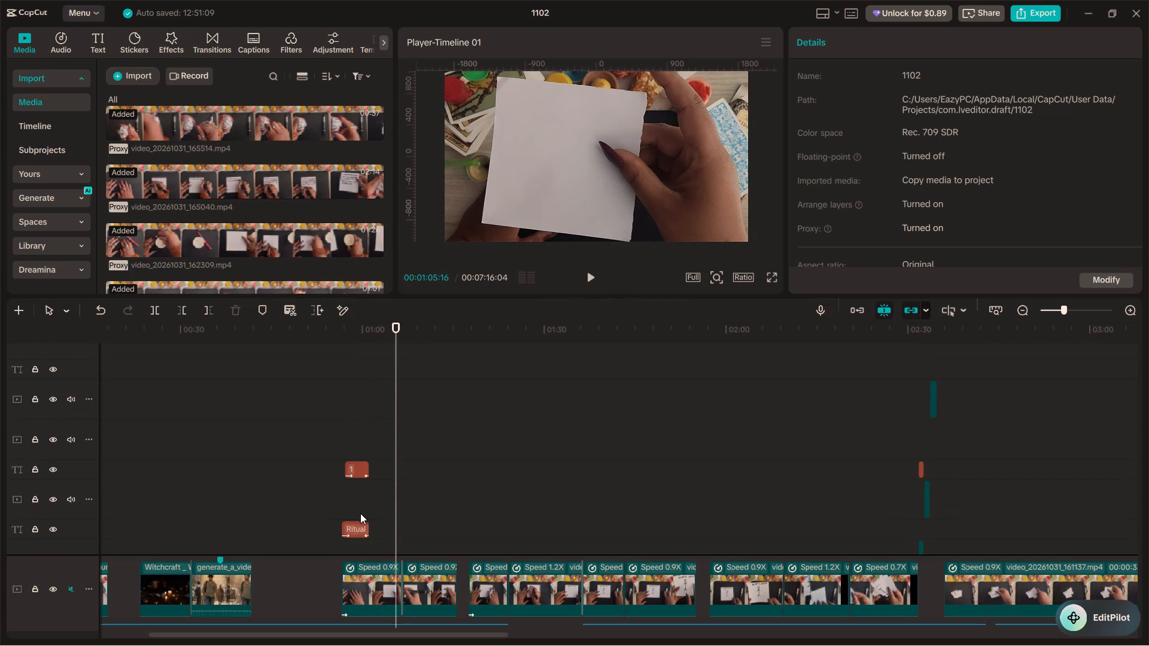
scroll(360, 513, "down", 1)
left_click_drag(360, 513, 361, 519)
left_click_drag(373, 492, 381, 495)
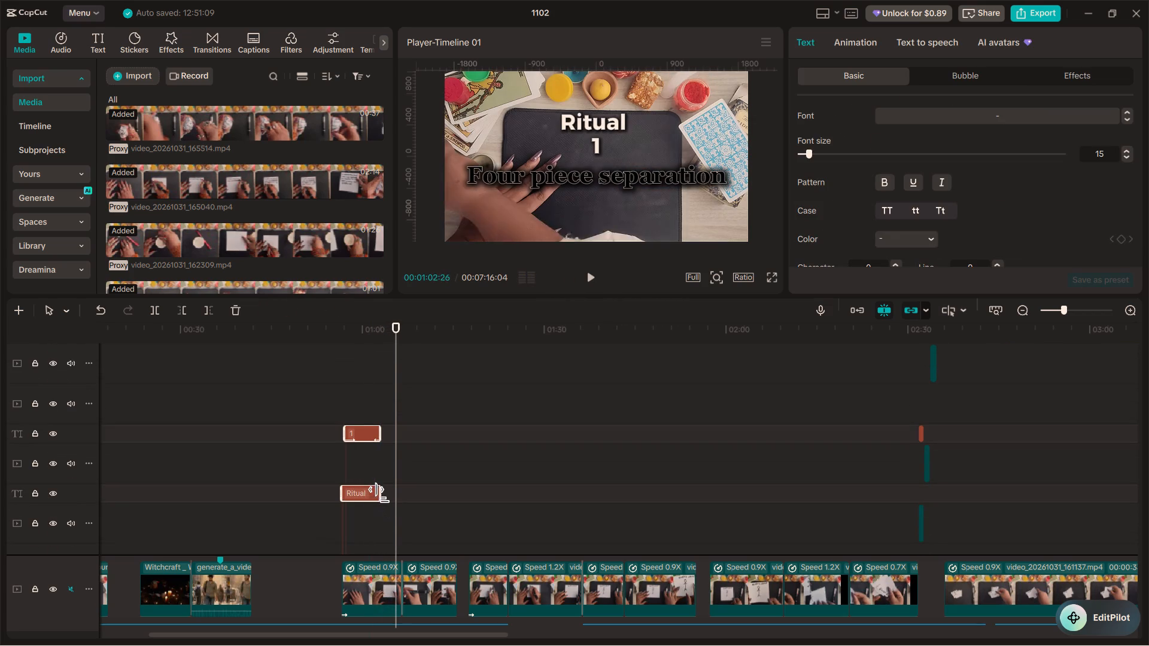
left_click_drag(381, 495, 382, 495)
Play from about 00:00:58 to 00:01:26, then replay from about 00:01:10 to 00:01:21 to check the titles and footage.
left_click(352, 524)
key("space")
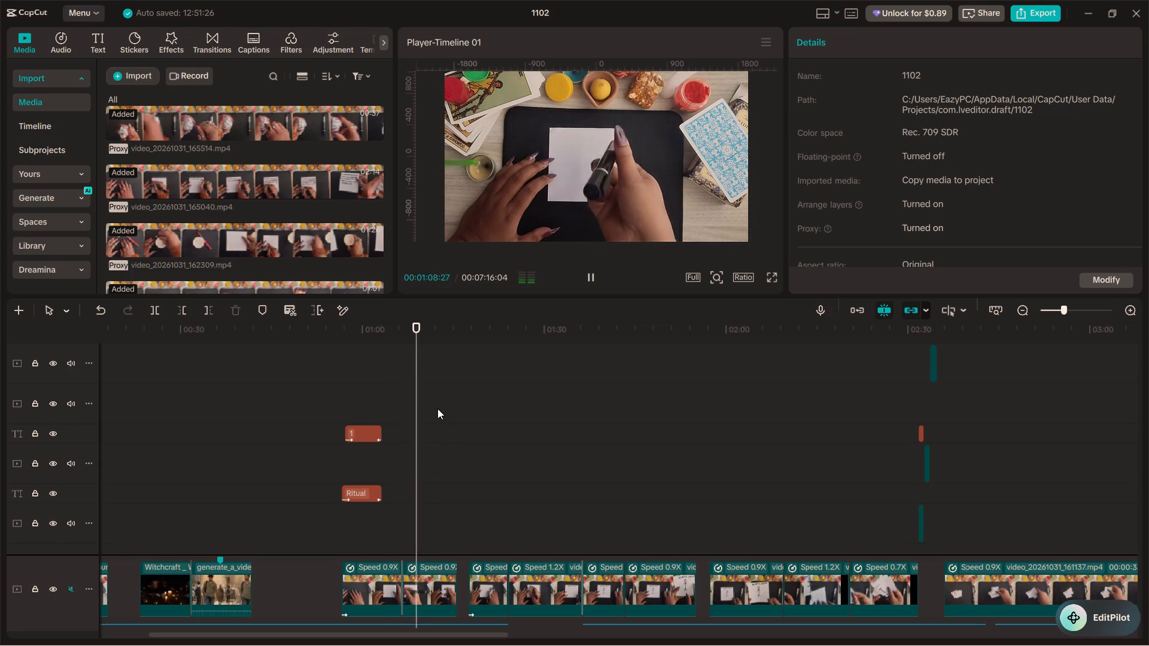
scroll(437, 409, "up", 20)
scroll(437, 409, "up", 9)
scroll(437, 409, "down", 4)
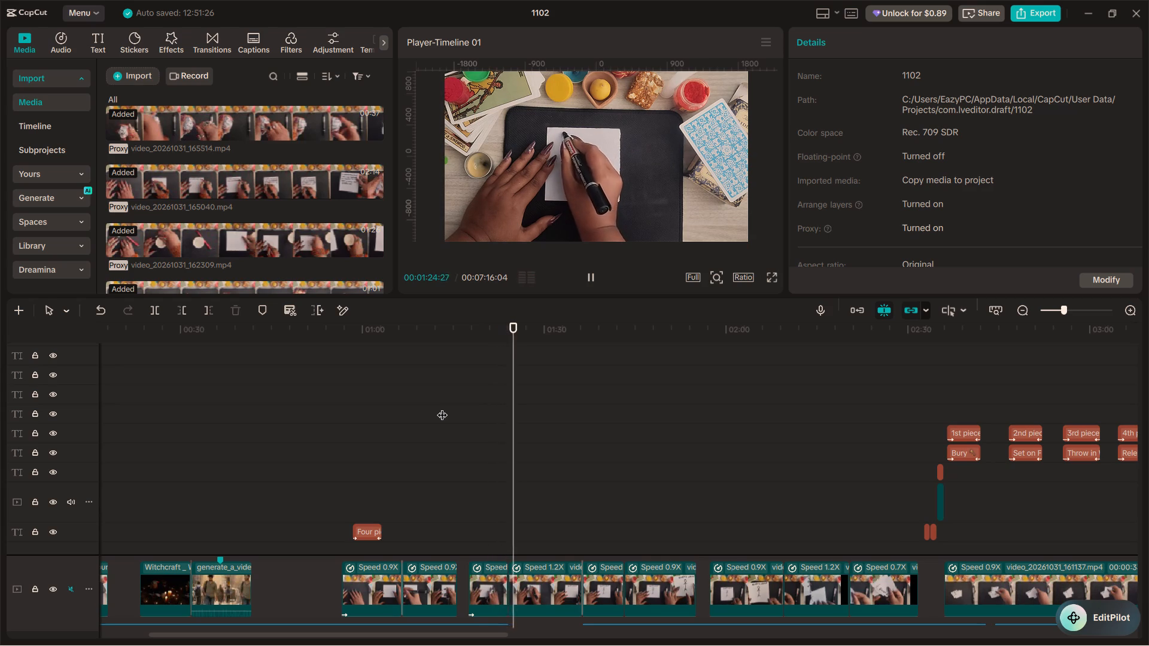
left_click(424, 467)
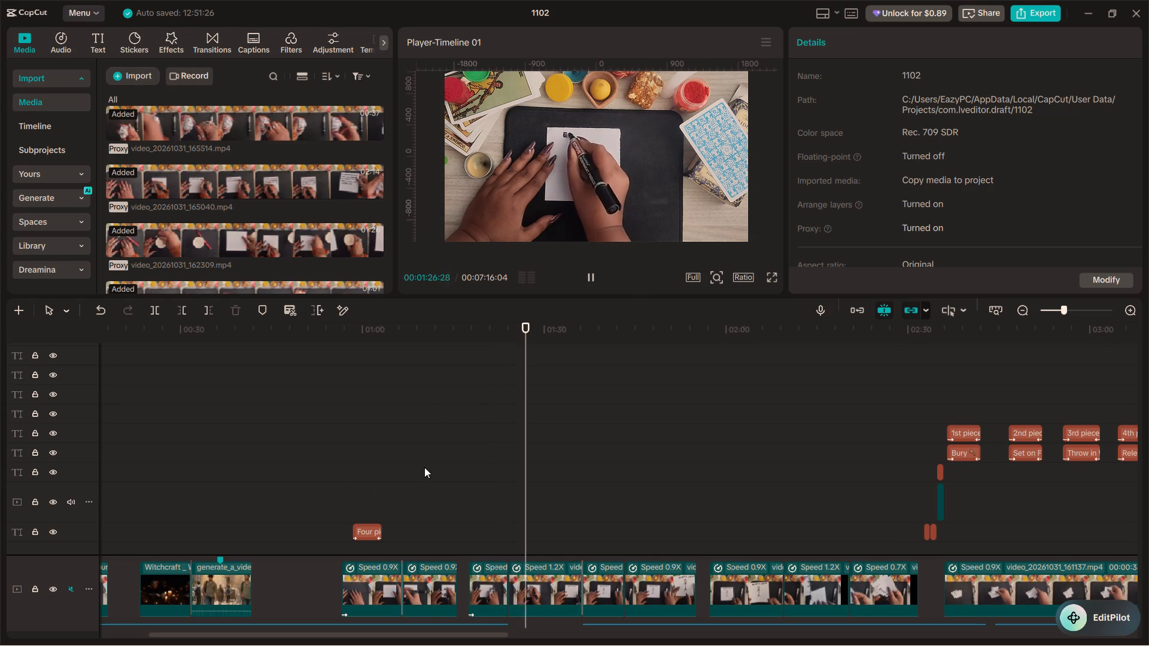
key("space")
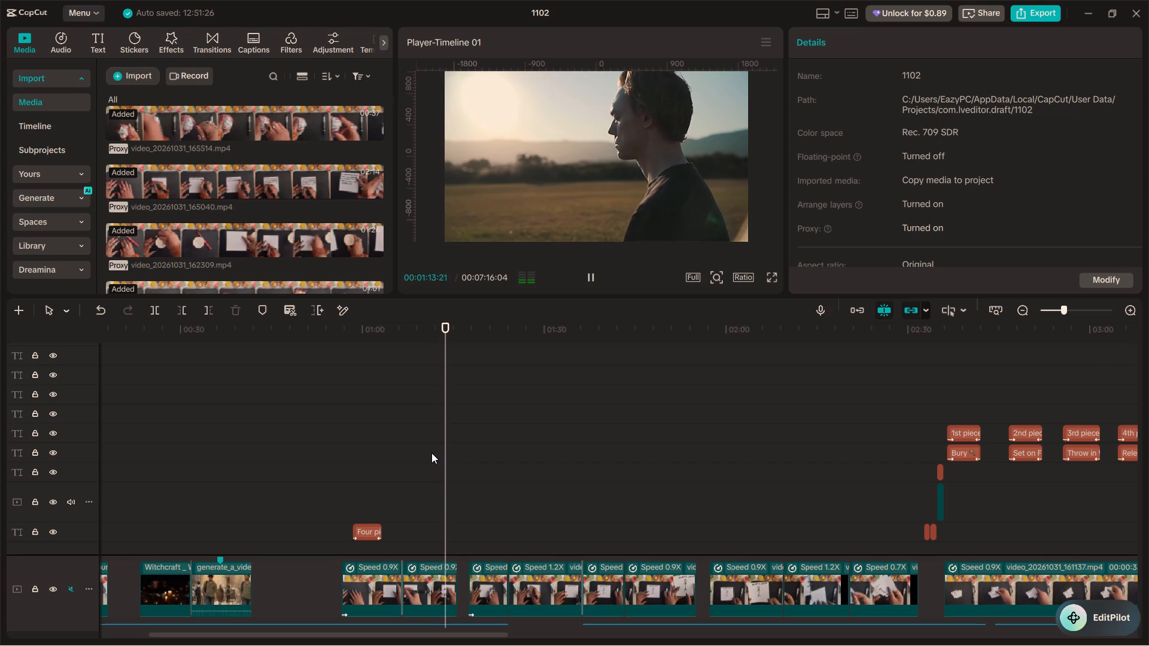
scroll(442, 487, "up", 3)
scroll(442, 487, "down", 17)
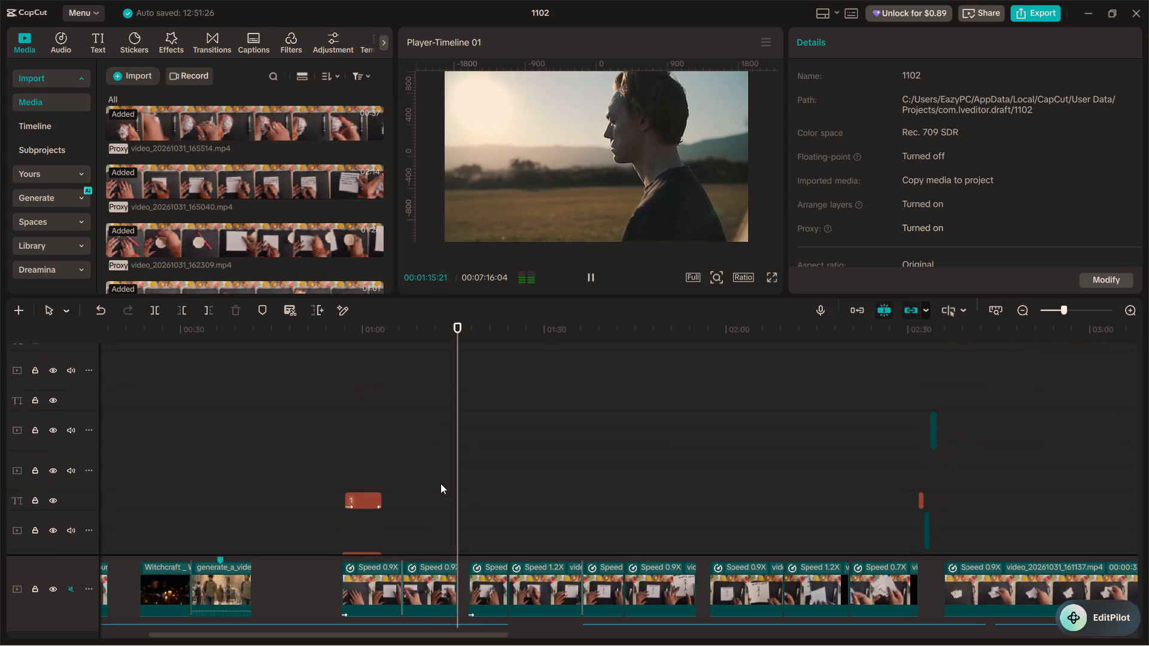
scroll(440, 483, "down", 4)
scroll(436, 475, "up", 4)
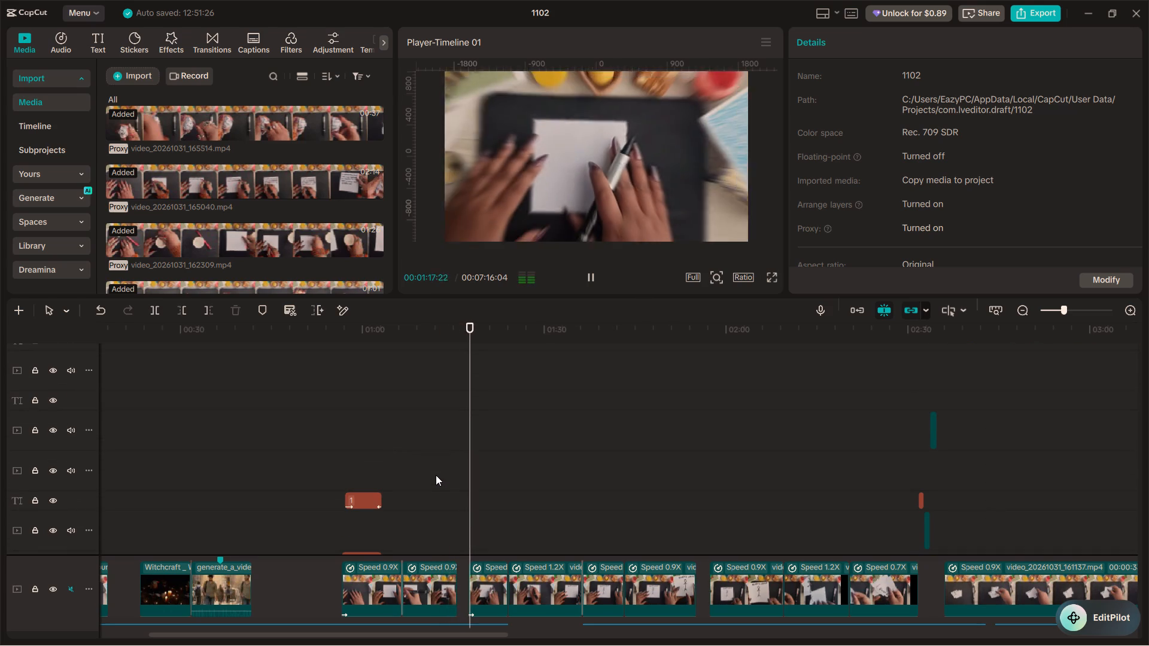
scroll(436, 473, "up", 6)
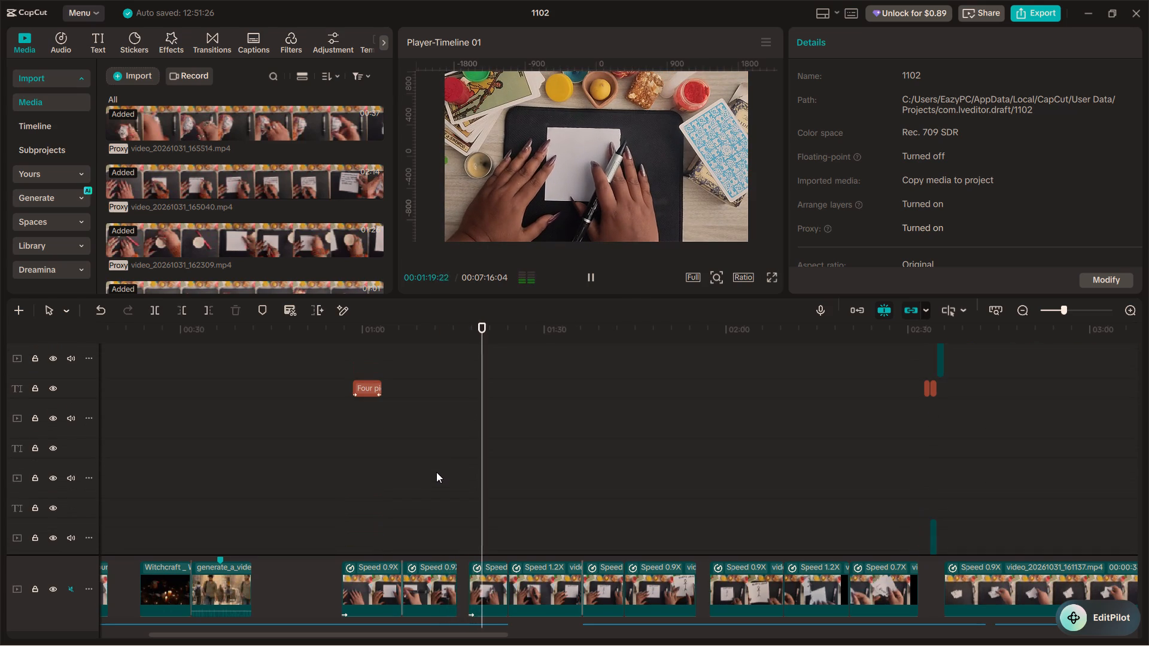
key("space")
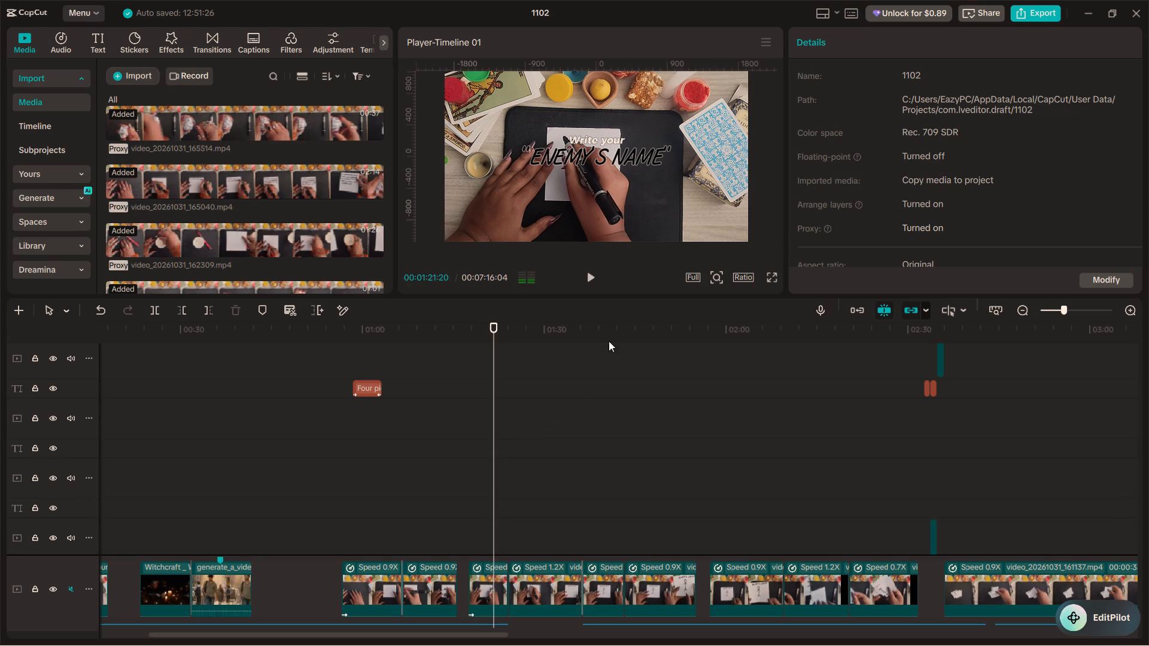
Scale down the "Write your" and "ENEMY'S NAME" titles together, place them centred above the paper, and preview them full screen.
left_click(613, 164)
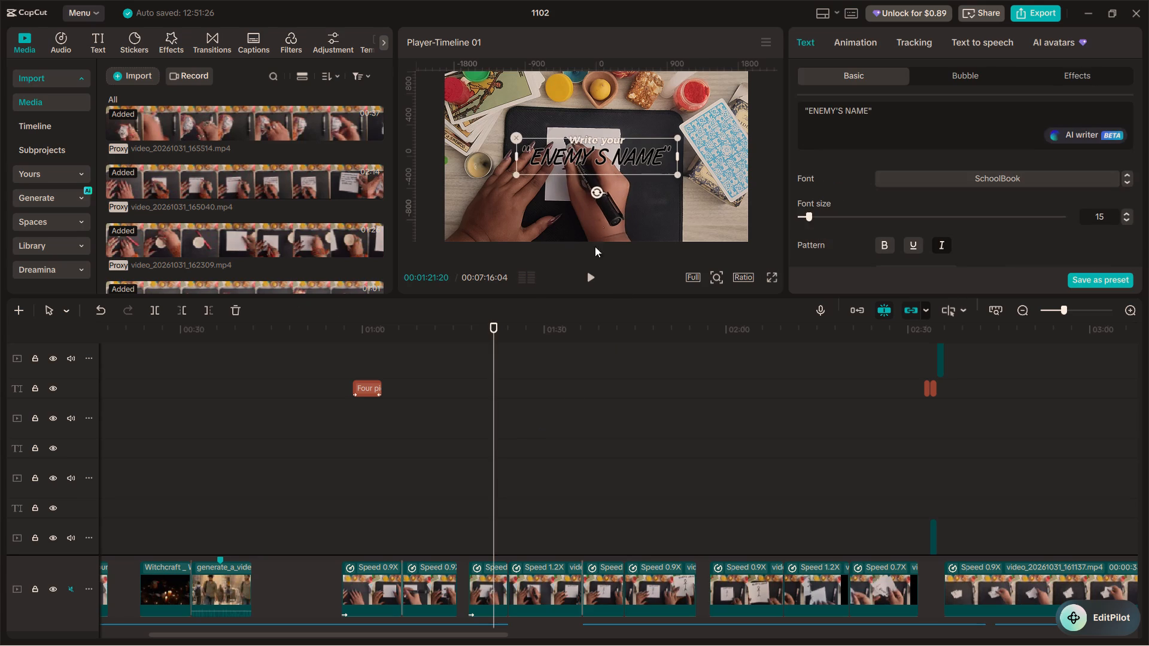
scroll(523, 328, "down", 20)
scroll(523, 328, "down", 20)
scroll(523, 328, "down", 4)
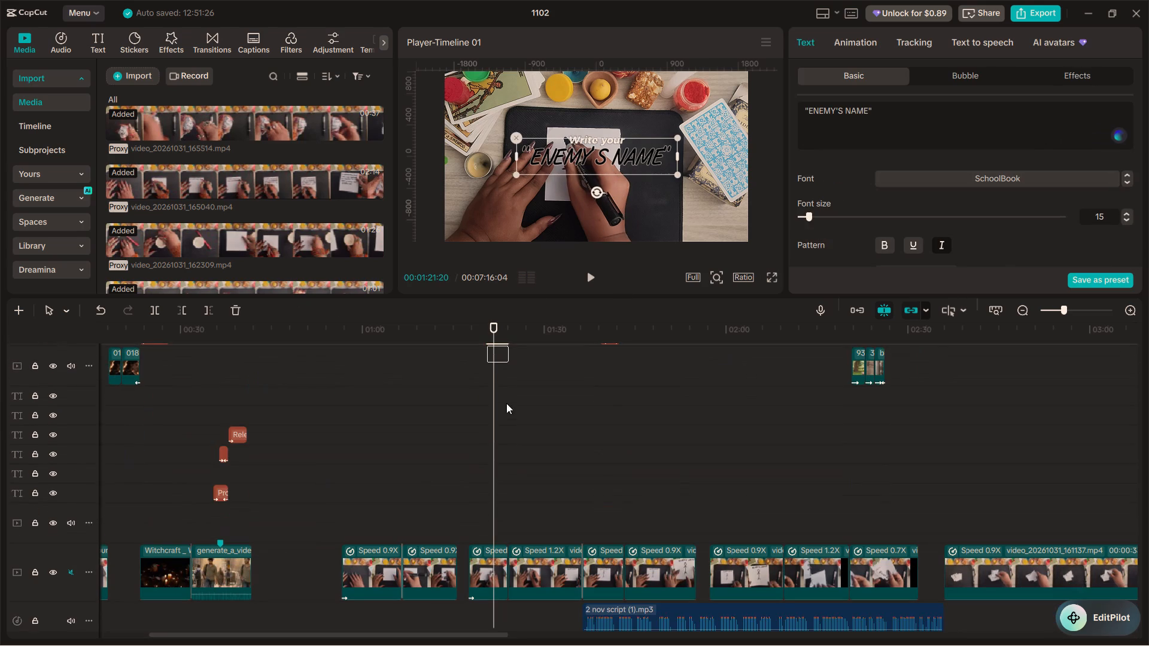
scroll(507, 365, "up", 3)
left_click_drag(512, 422, 497, 368)
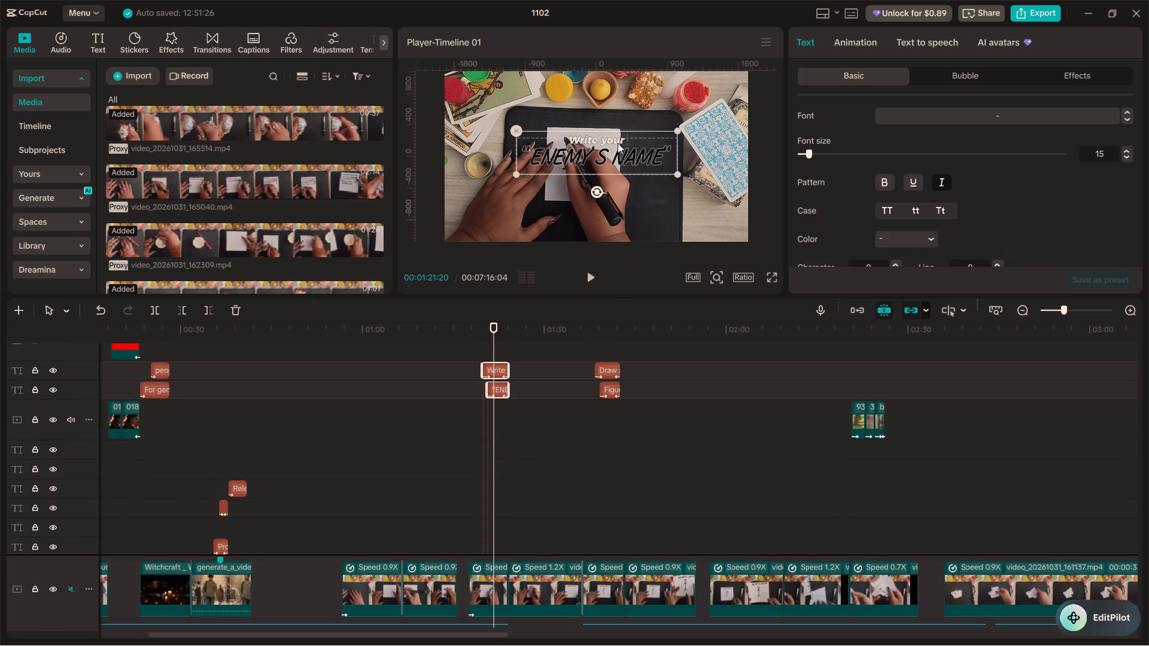
left_click_drag(618, 154, 617, 108)
left_click_drag(675, 80, 644, 99)
left_click_drag(609, 105, 609, 112)
left_click_drag(607, 110, 607, 117)
left_click_drag(599, 108, 599, 117)
left_click_drag(600, 111, 600, 102)
left_click_drag(600, 107, 598, 102)
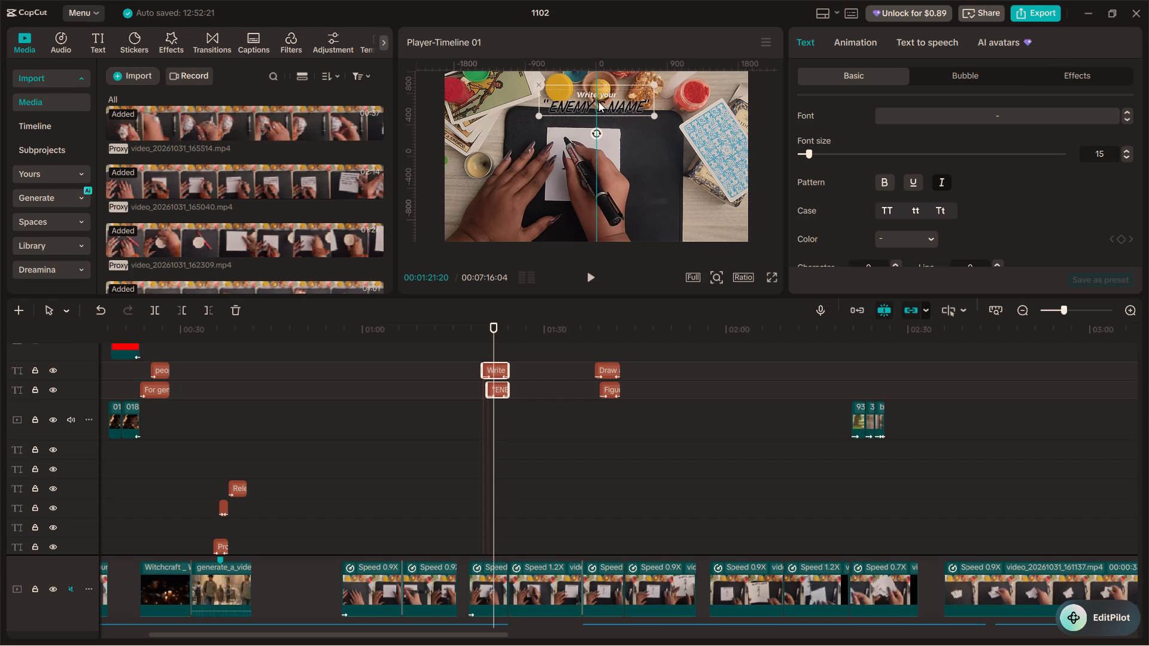
left_click_drag(598, 102, 602, 113)
left_click(773, 275)
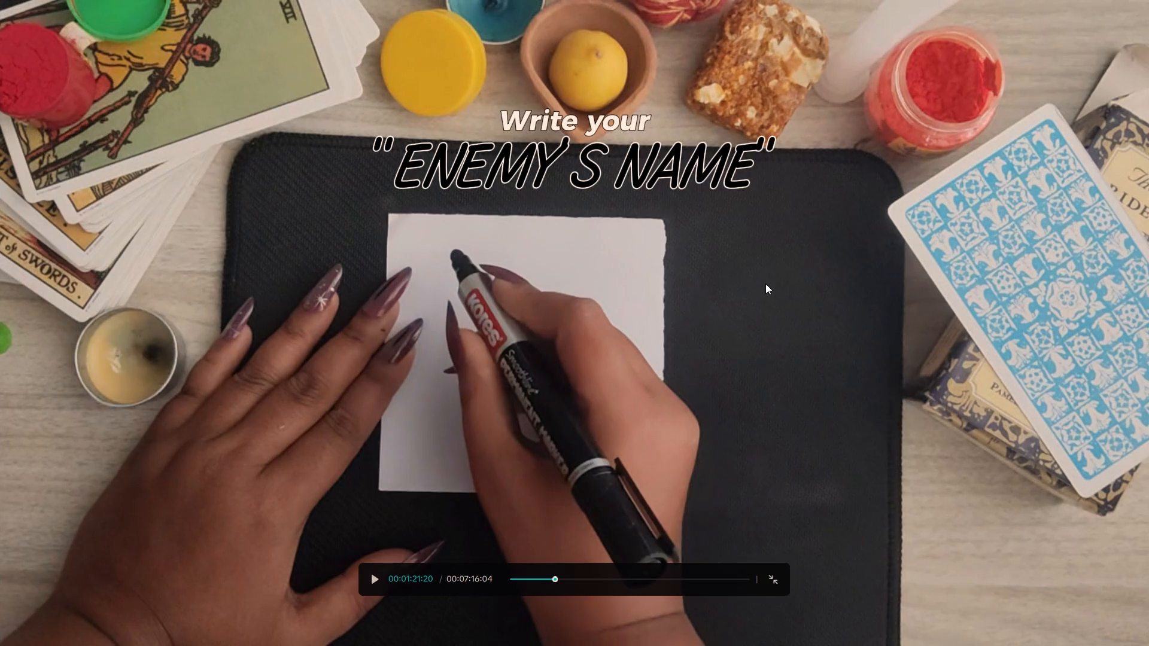
key("space")
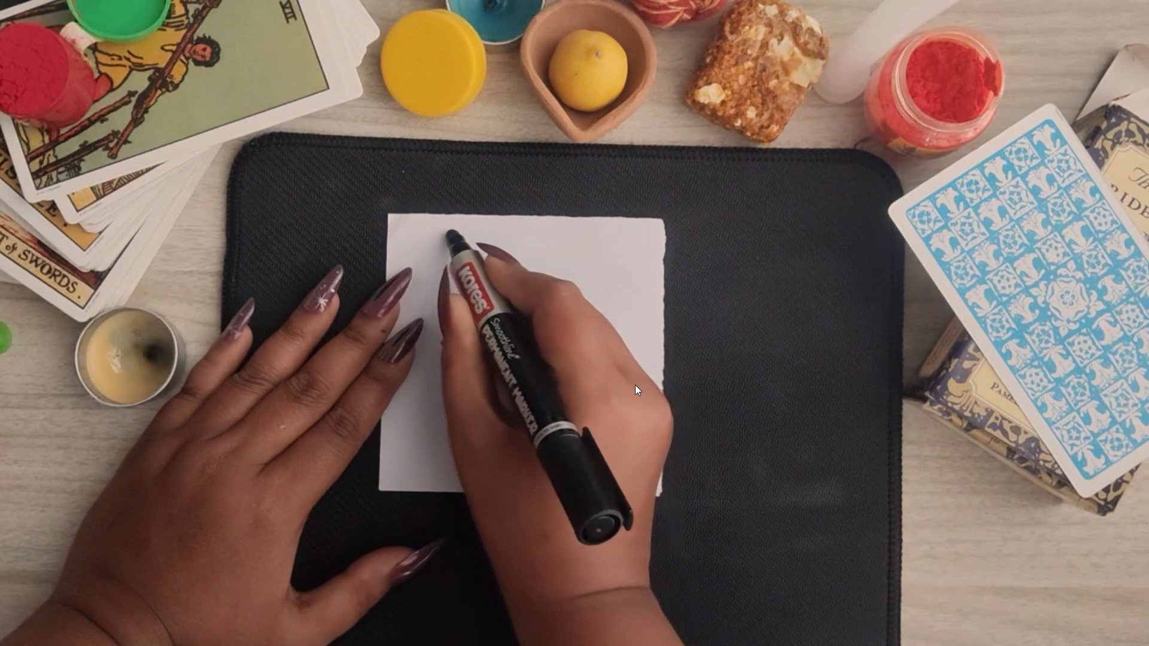
key("Escape")
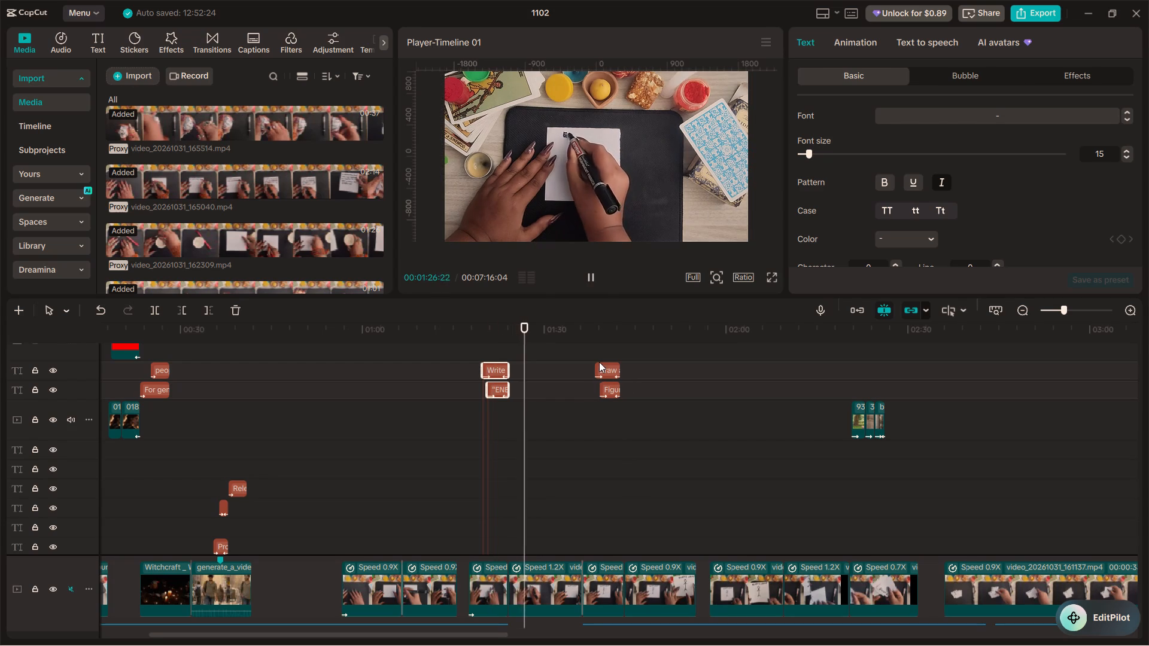
Move the "Draw a" and "Figure" titles near 00:01:40 up together above the paper and preview them full screen.
left_click(592, 352)
key("space")
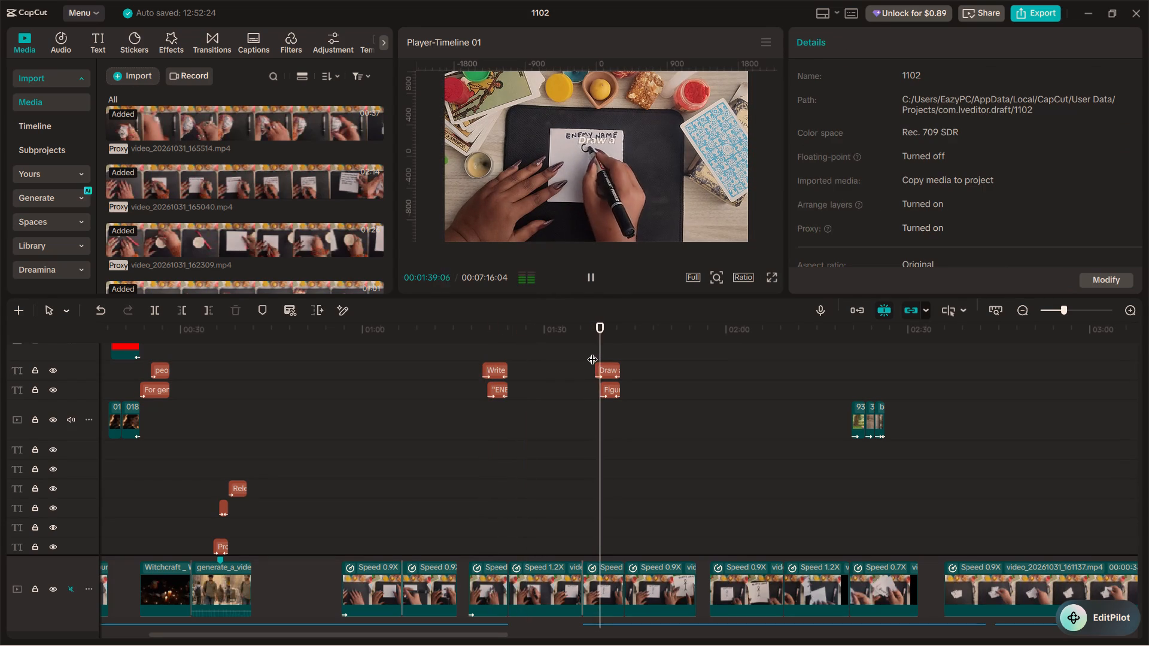
key("space")
left_click_drag(636, 400, 603, 365)
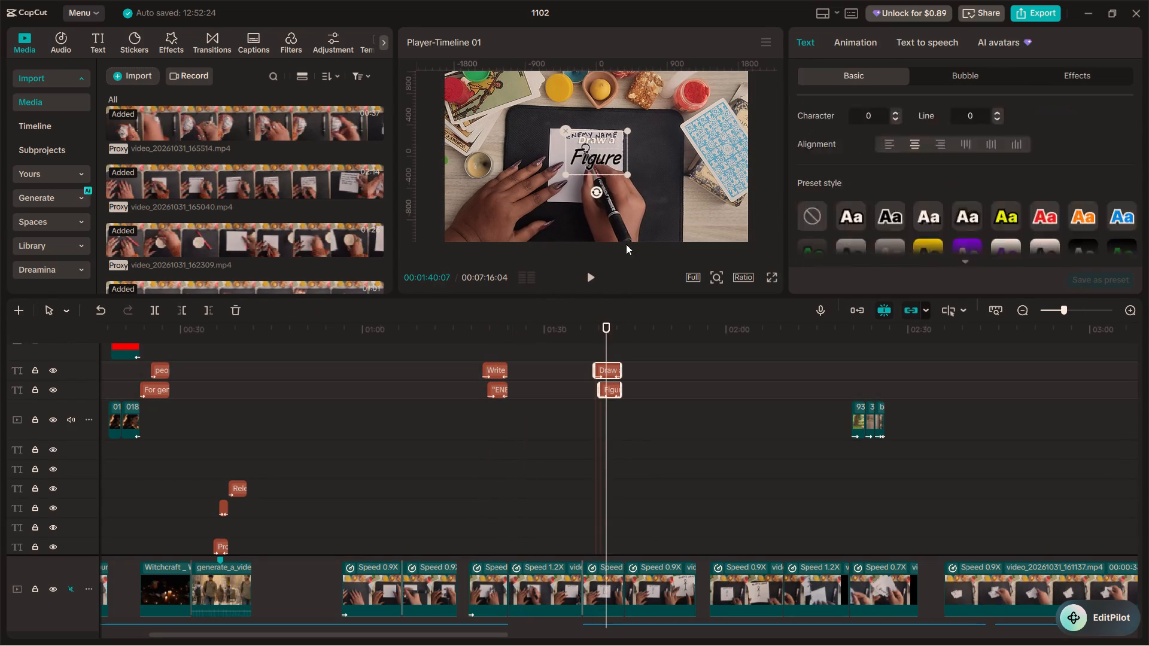
left_click_drag(601, 153, 597, 111)
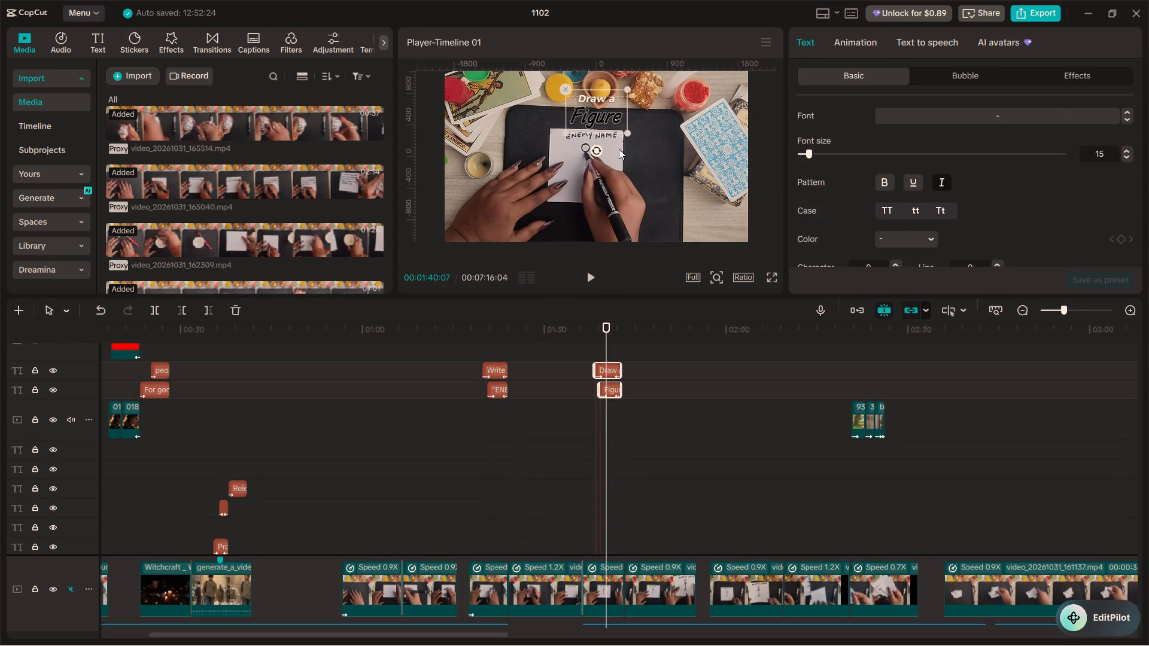
left_click(770, 275)
key("space")
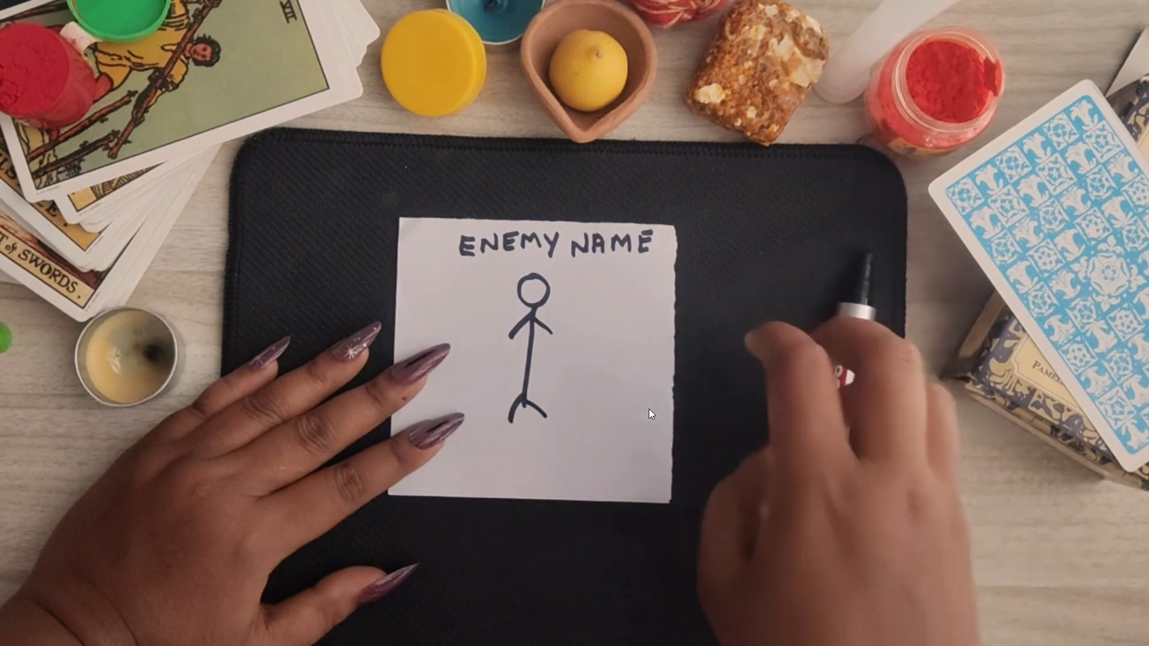
key("space")
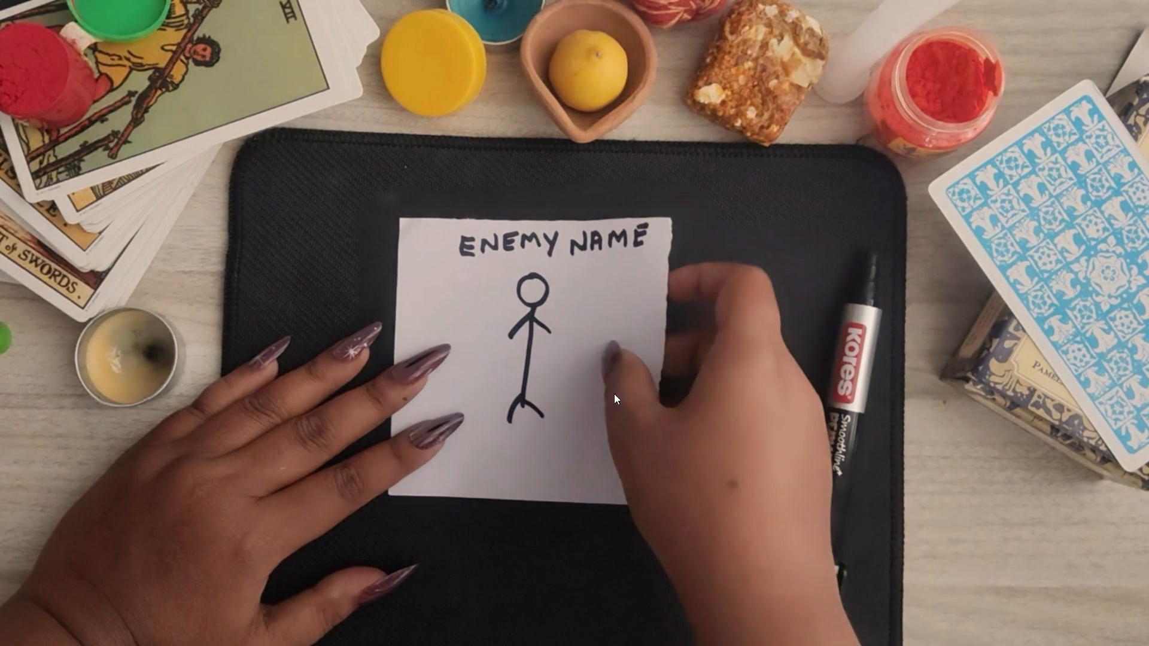
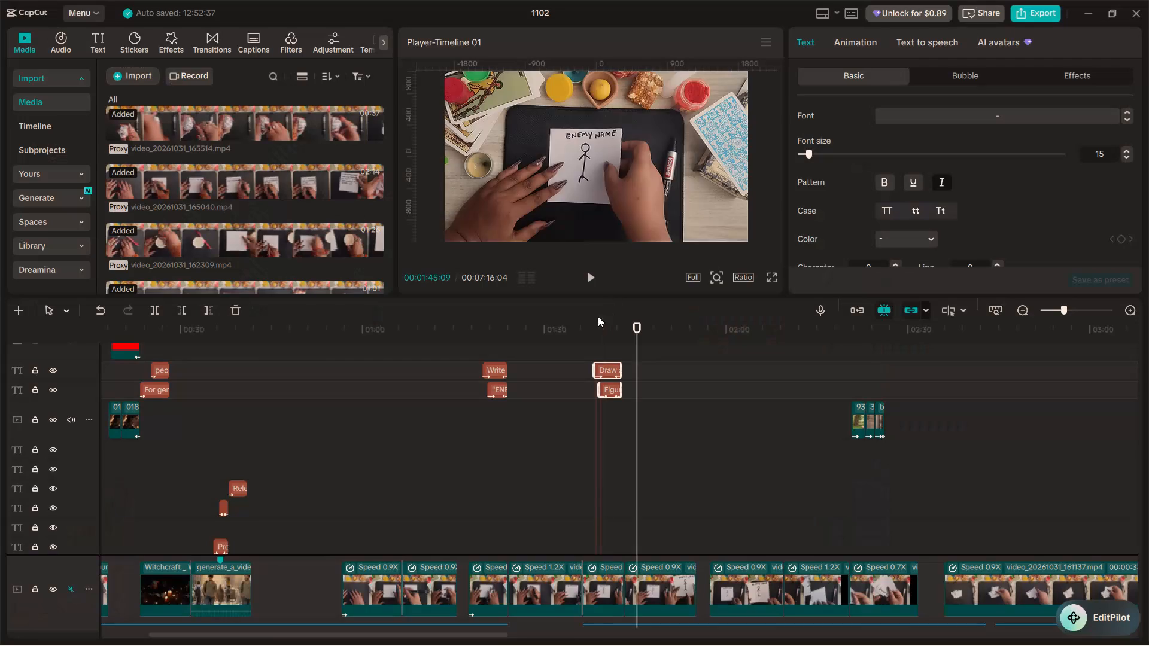
Replay the footage between about 00:01:35 and 00:01:50 to check the repositioned "Draw a" and "Figure" titles.
scroll(402, 505, "up", 1)
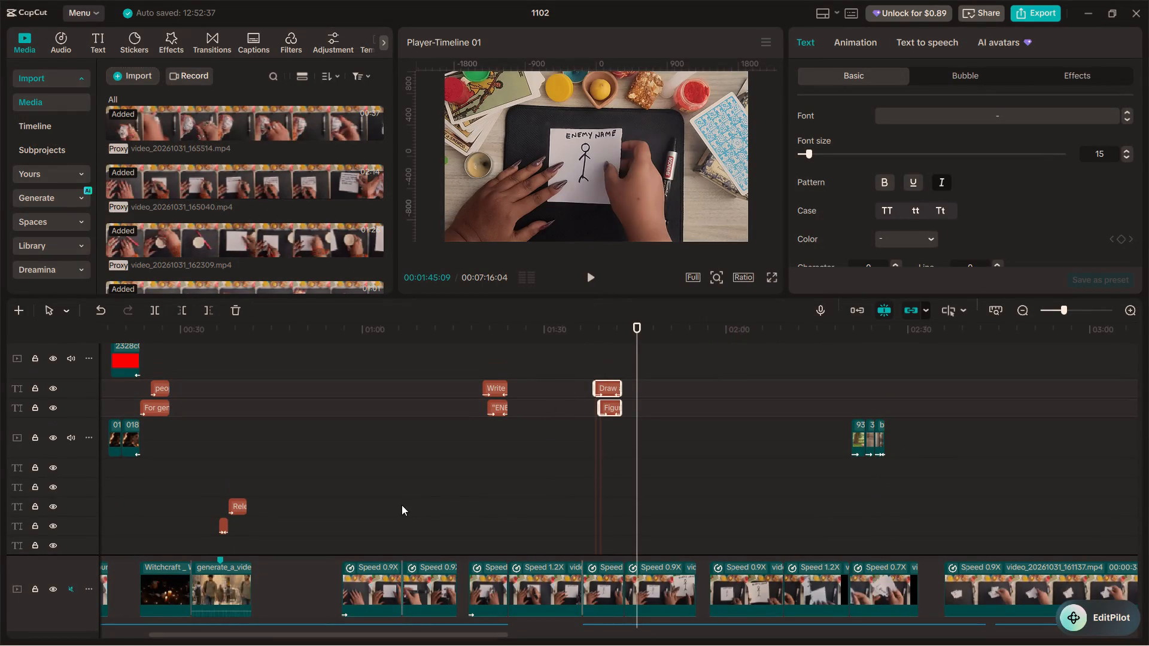
left_click(579, 482)
key("space")
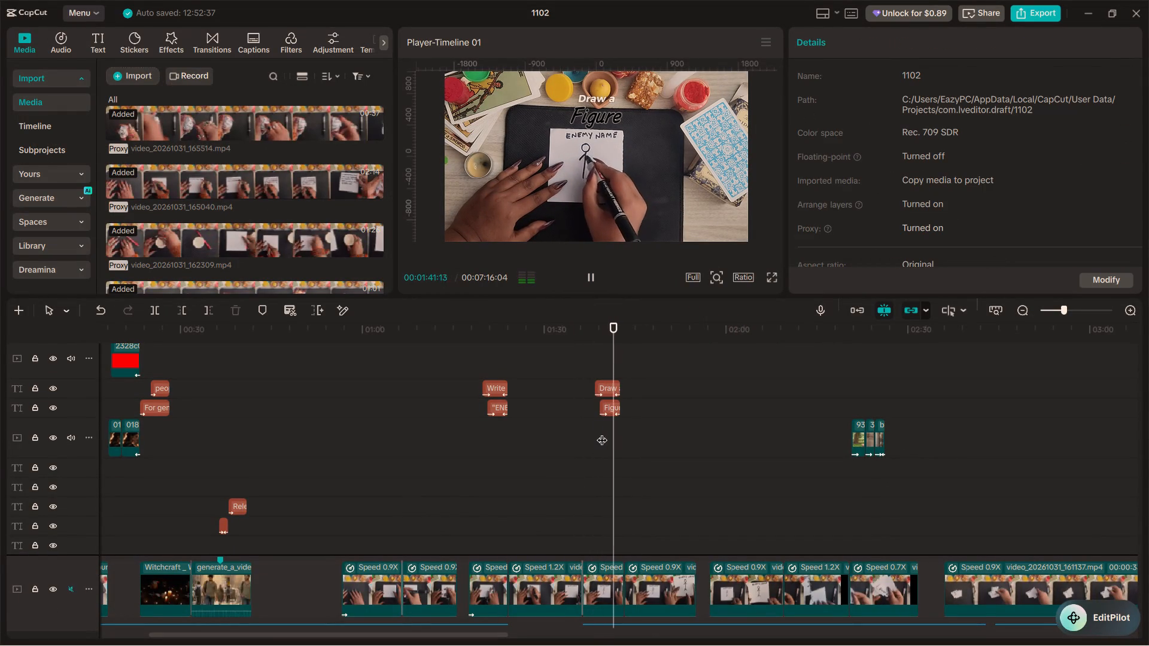
key("space")
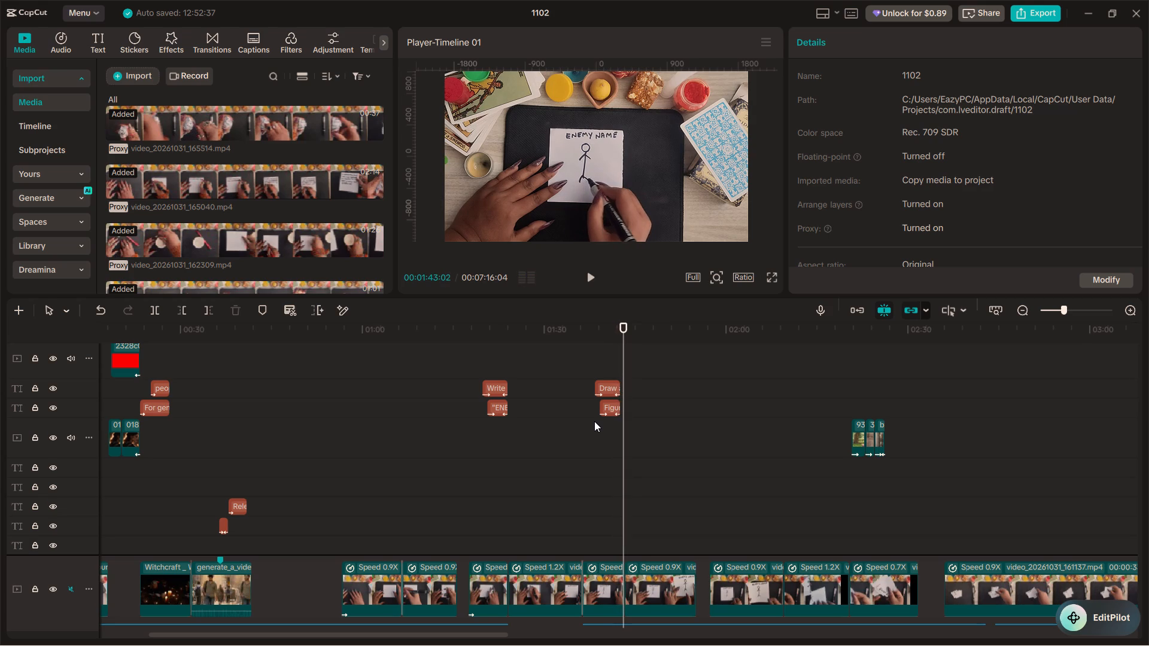
key("space")
scroll(666, 454, "up", 19, "ctrl")
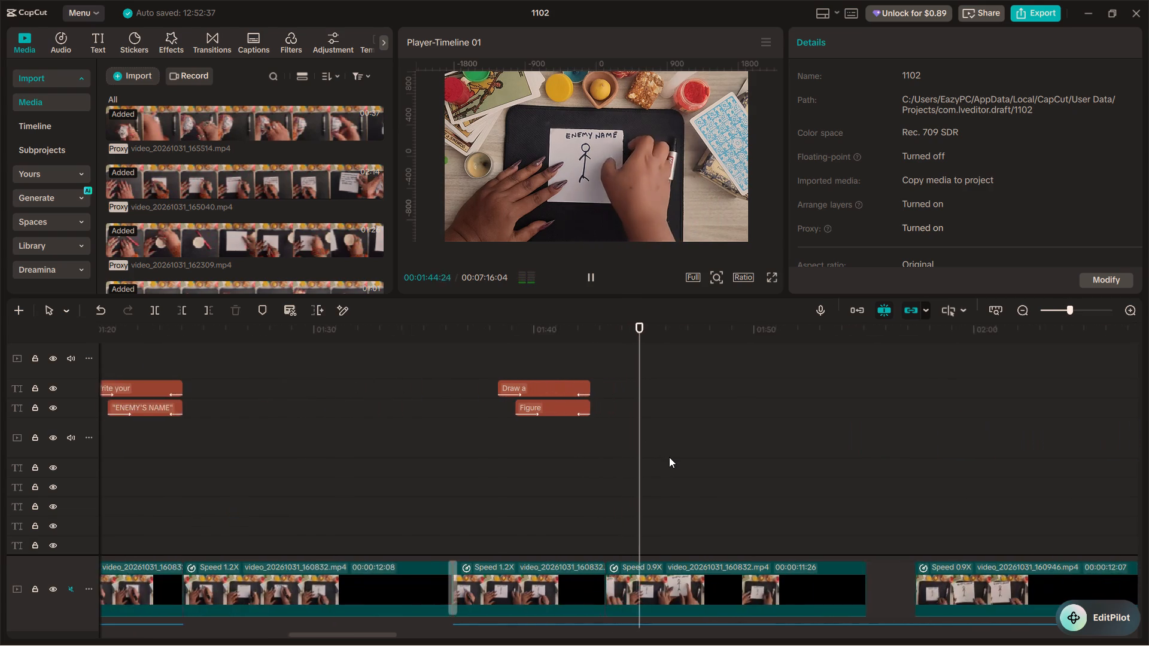
scroll(669, 457, "up", 4, "ctrl")
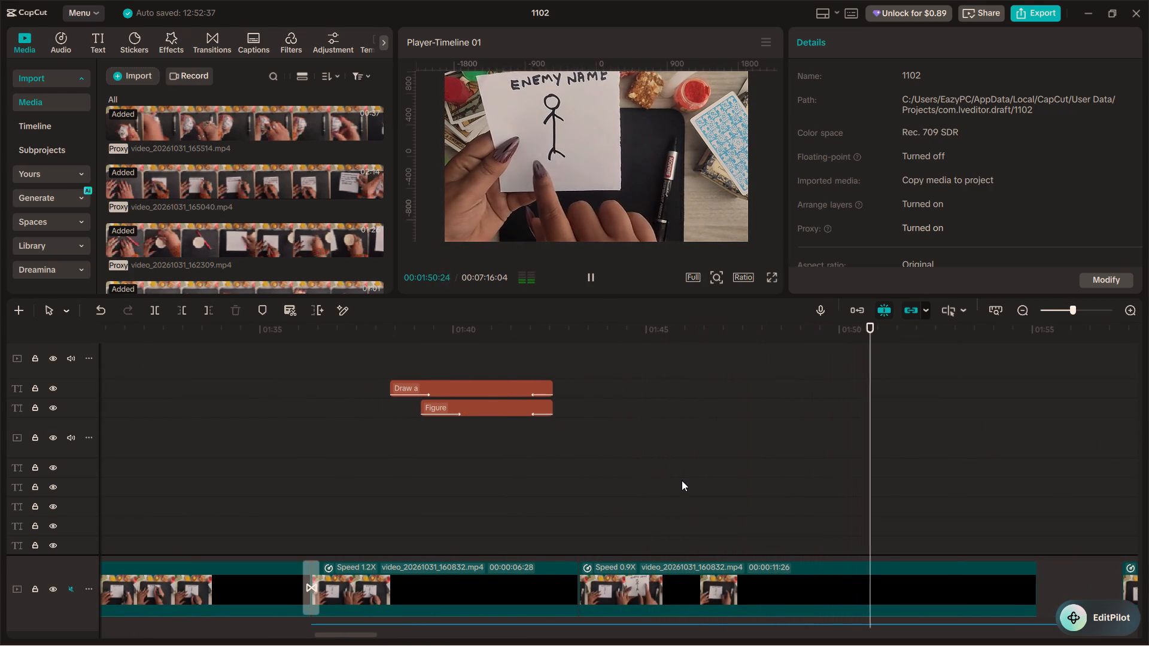
left_click(478, 455)
key("space")
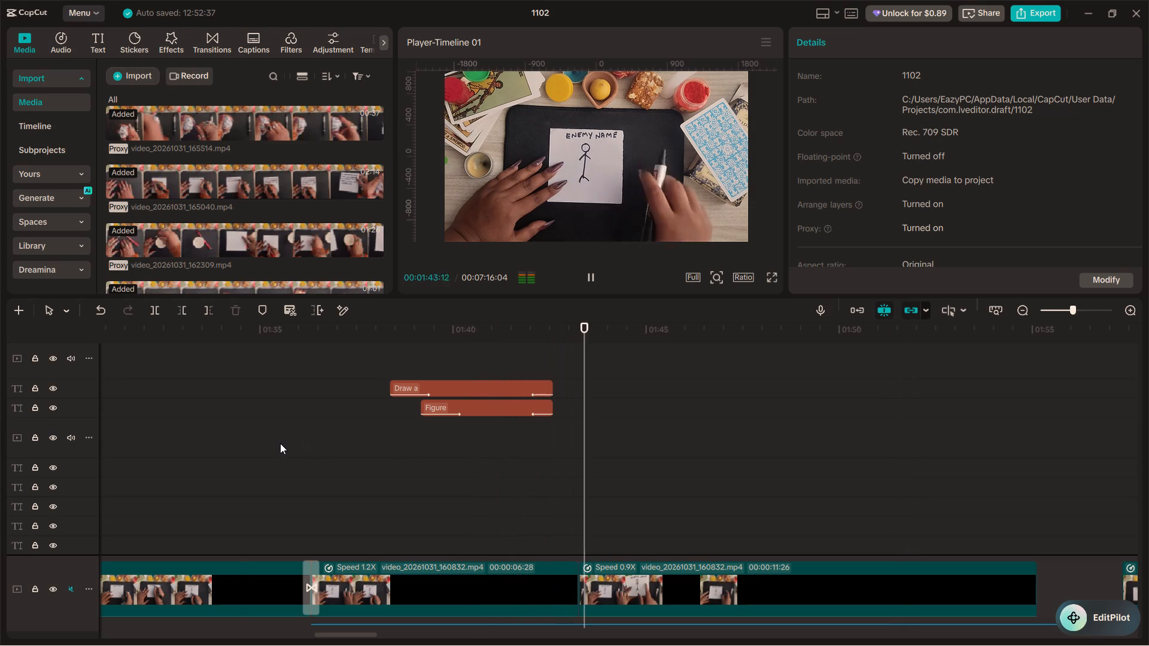
left_click(238, 438)
key("space")
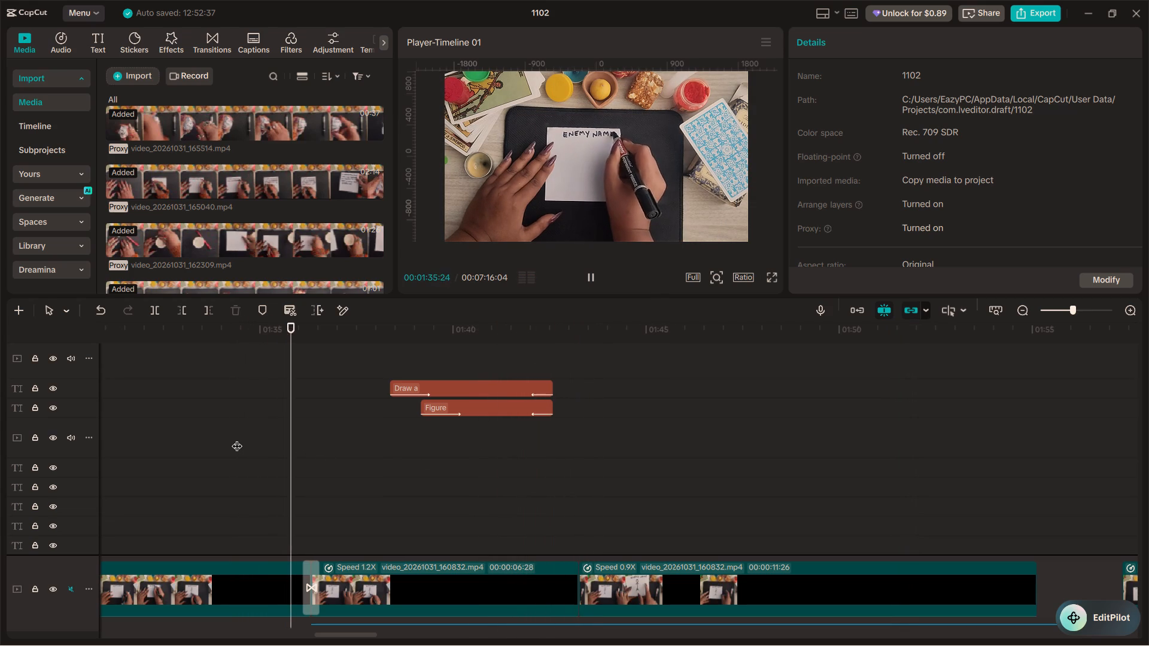
left_click(161, 442)
key("space")
left_click(491, 429)
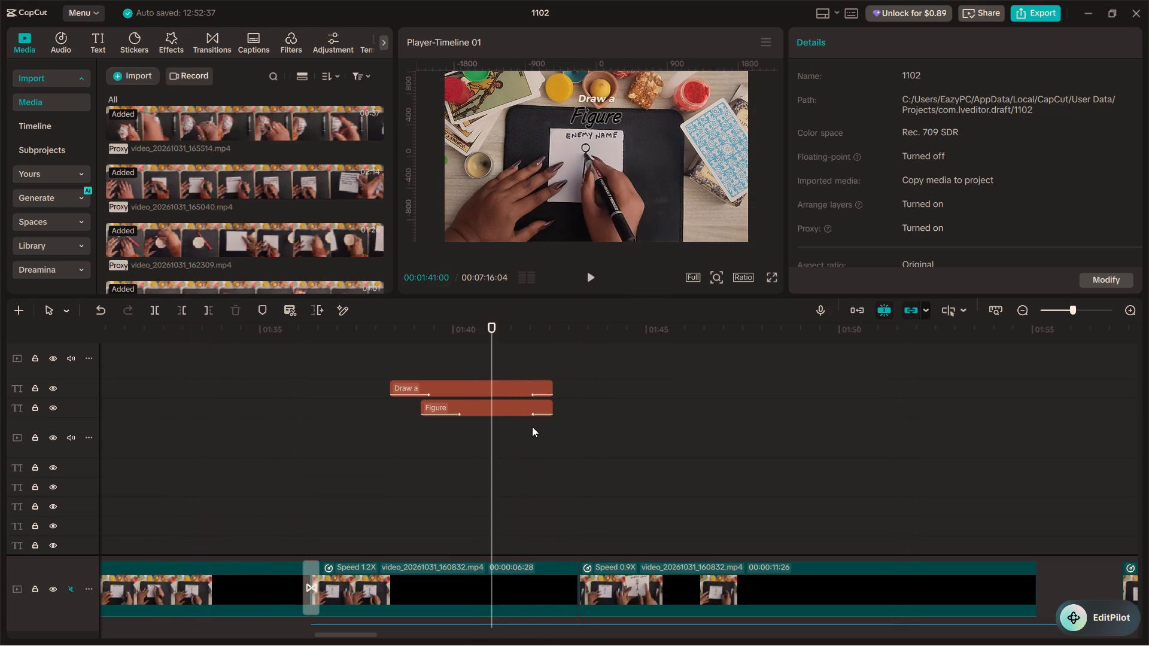
Play on from 00:01:41 to about 00:01:58, then replay the "You wish to leave behind" title over the argument footage.
key("space")
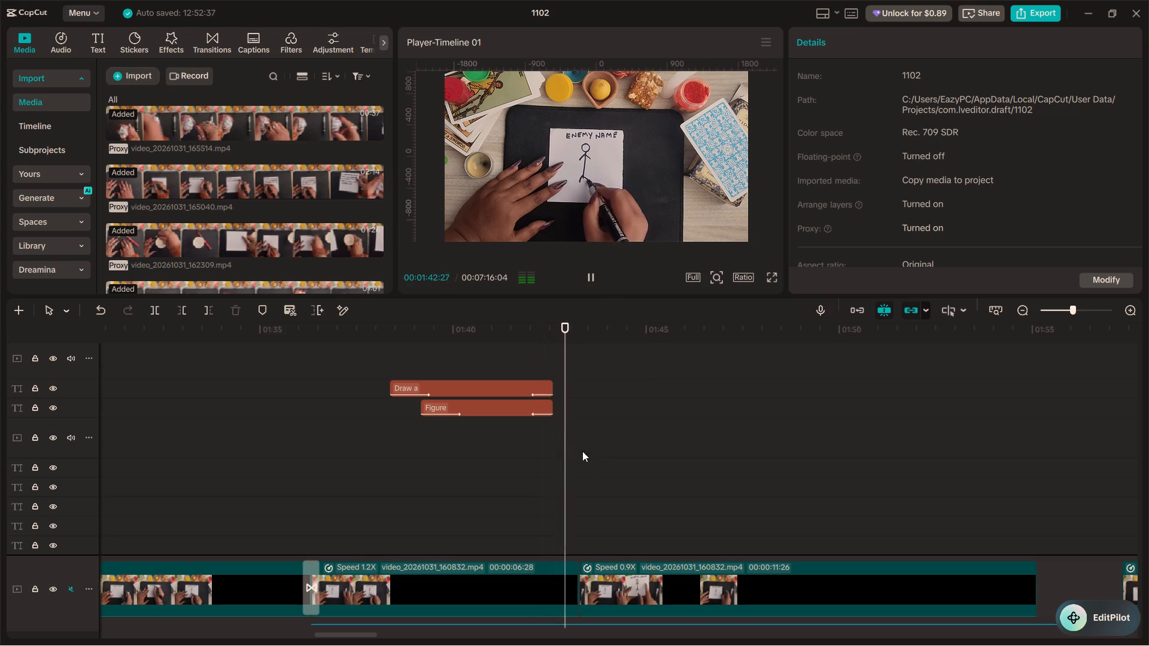
scroll(615, 477, "down", 5, "alt")
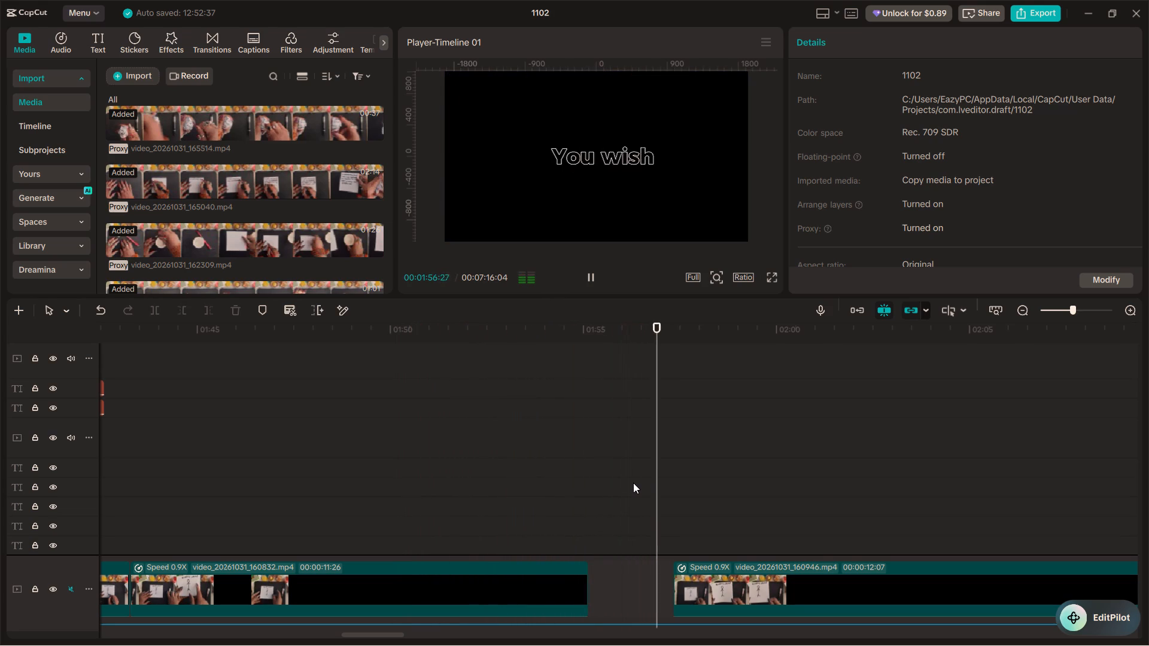
key("space")
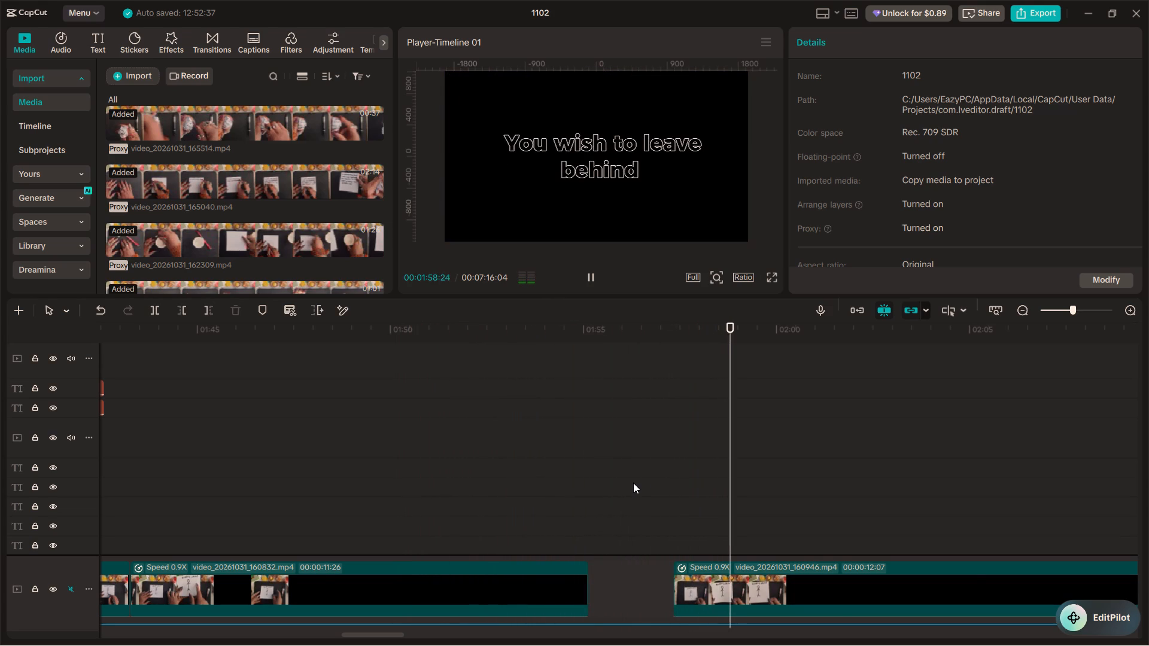
scroll(633, 483, "up", 19)
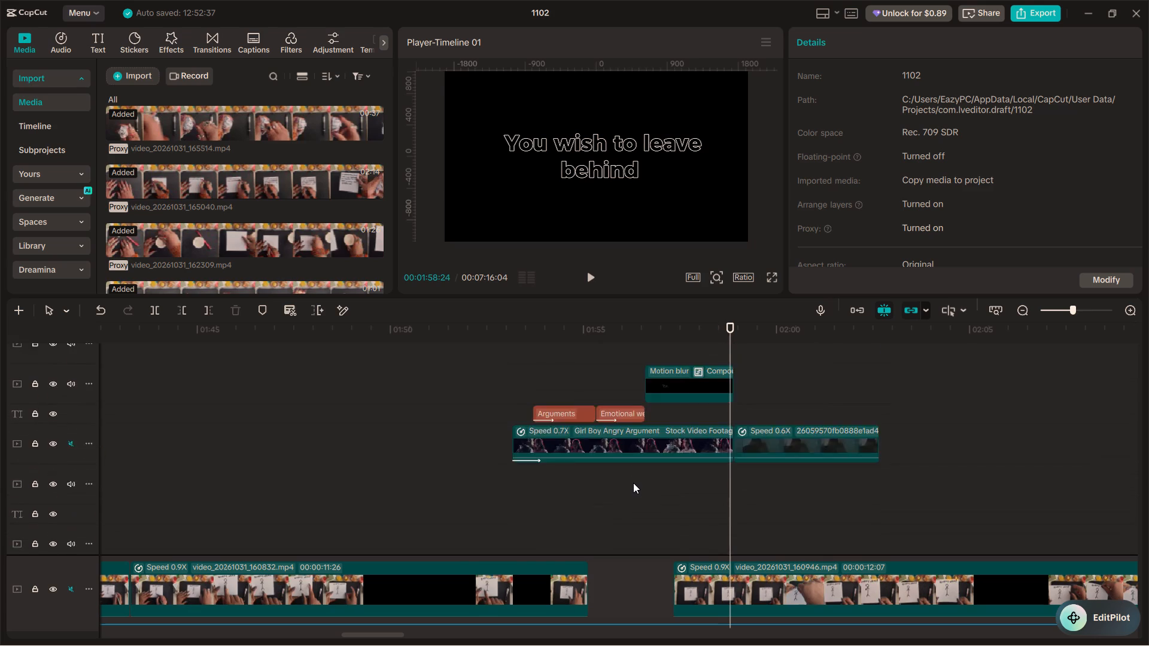
scroll(633, 483, "up", 4)
scroll(633, 483, "down", 3)
left_click(566, 422)
key("space")
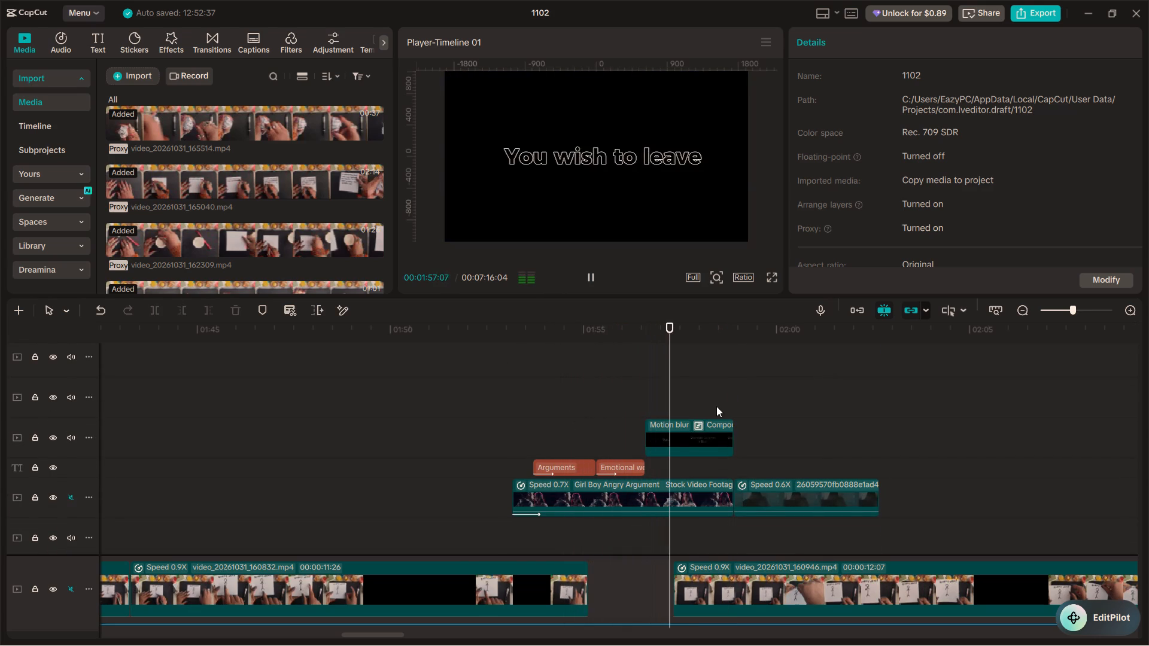
key("space")
Open the "You wish to leave behind" compound clip, play its text clips, return to the main timeline and replay it there.
left_click(667, 439)
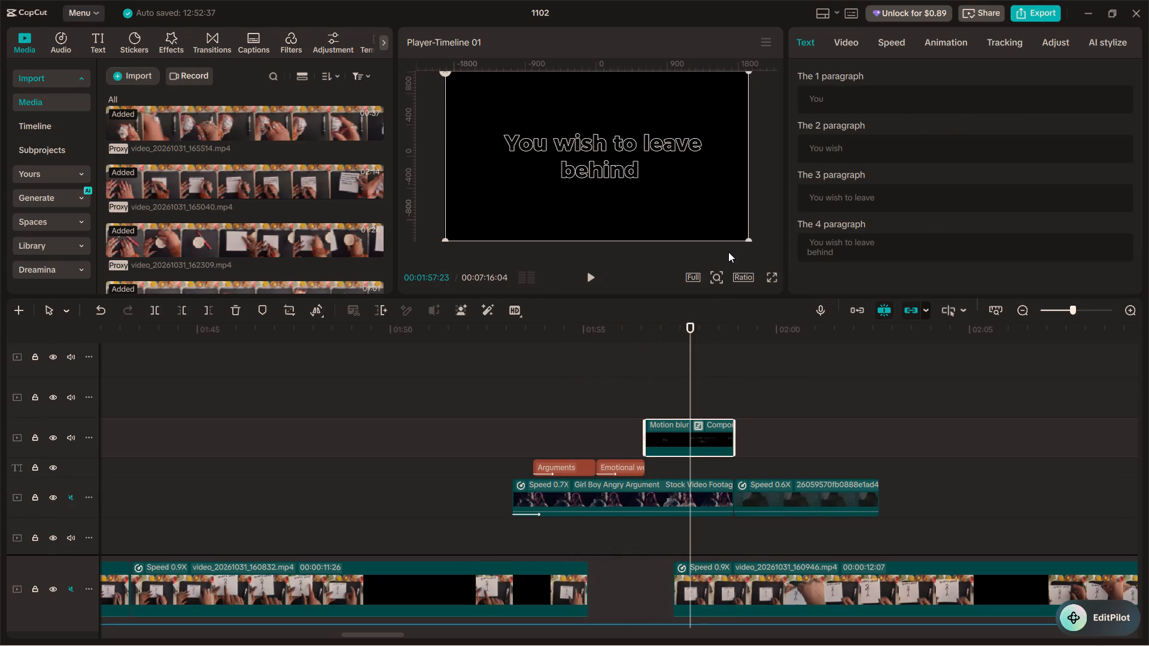
double_click(691, 433)
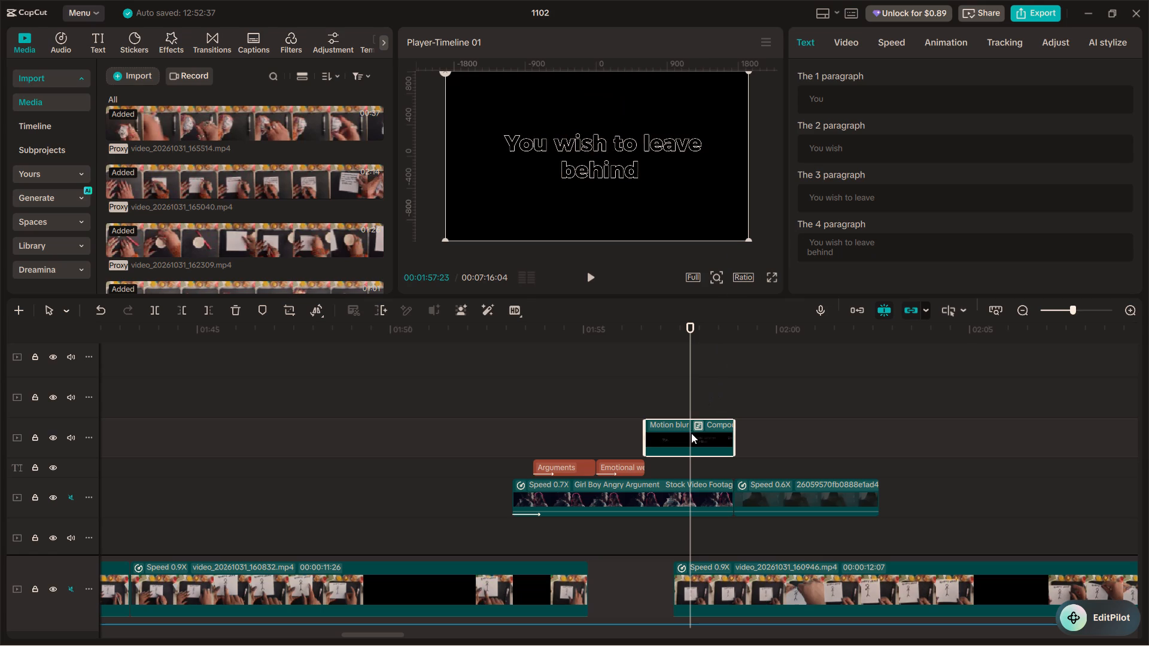
left_click(322, 409)
key("space")
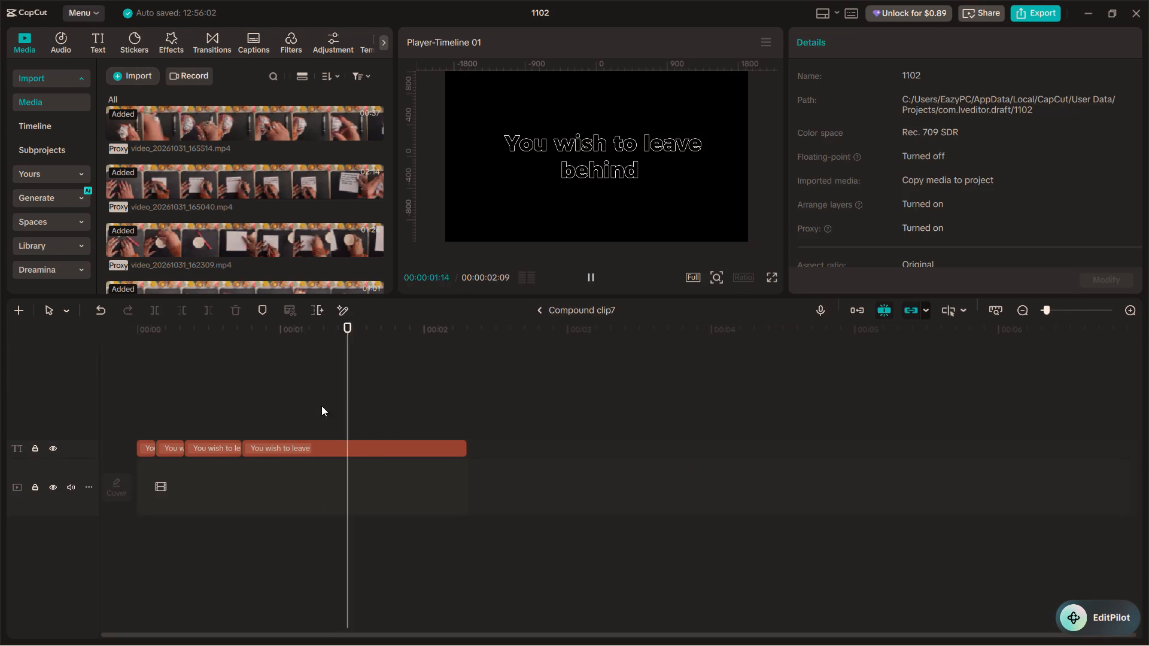
key("space")
left_click(541, 310)
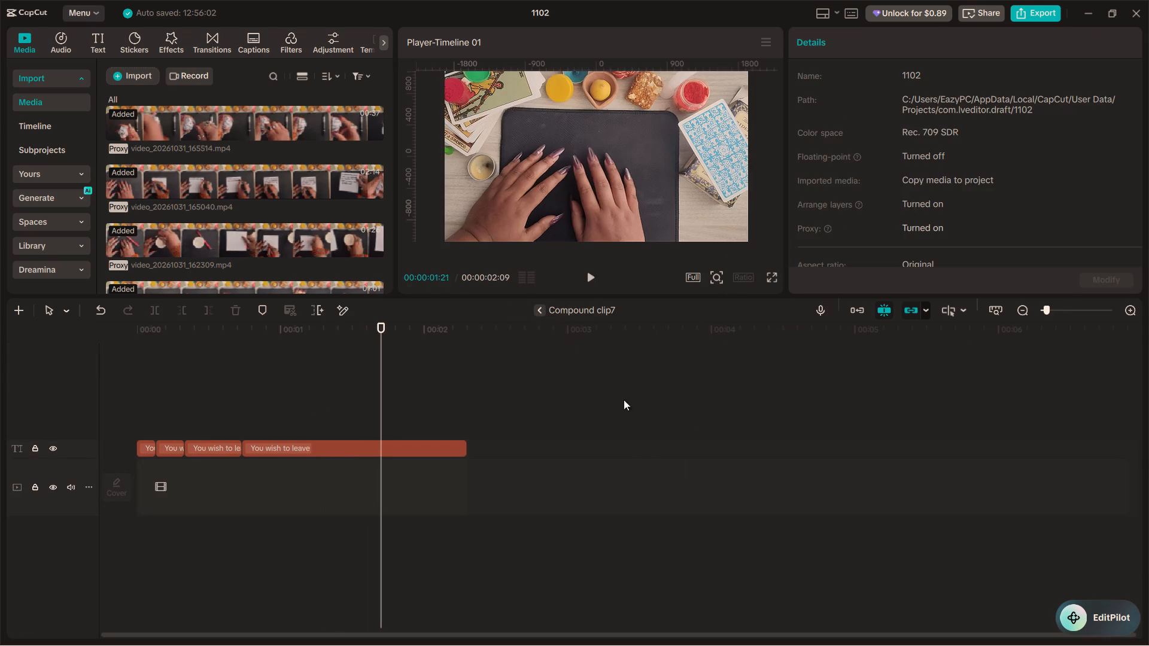
left_click(646, 386)
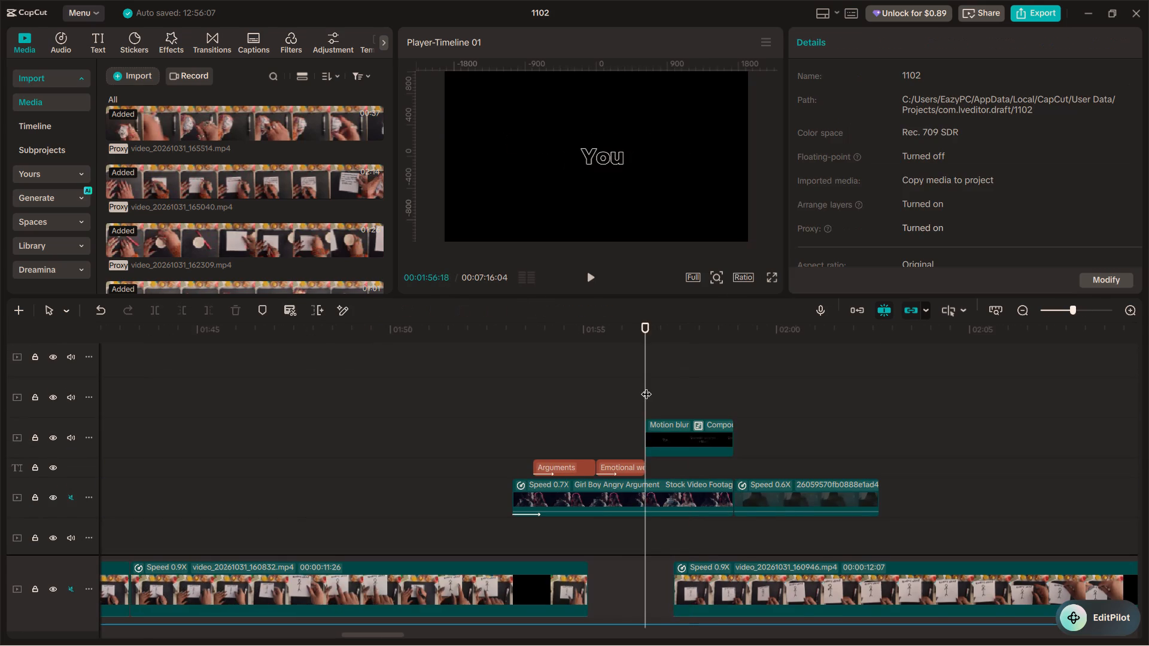
key("space")
key("space")
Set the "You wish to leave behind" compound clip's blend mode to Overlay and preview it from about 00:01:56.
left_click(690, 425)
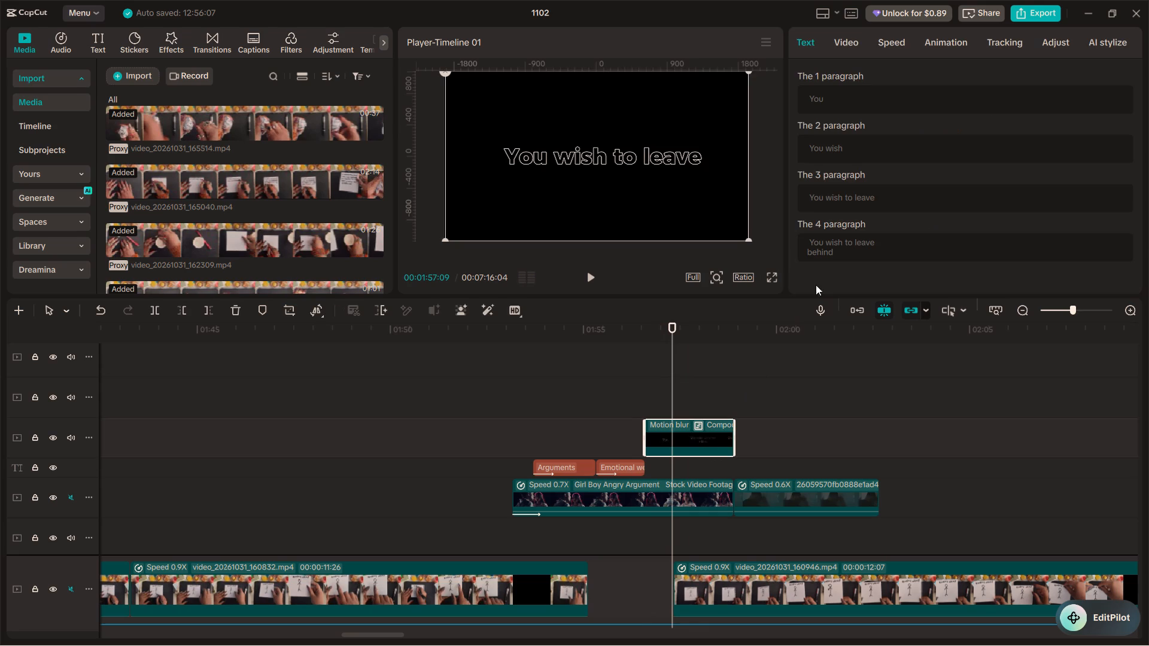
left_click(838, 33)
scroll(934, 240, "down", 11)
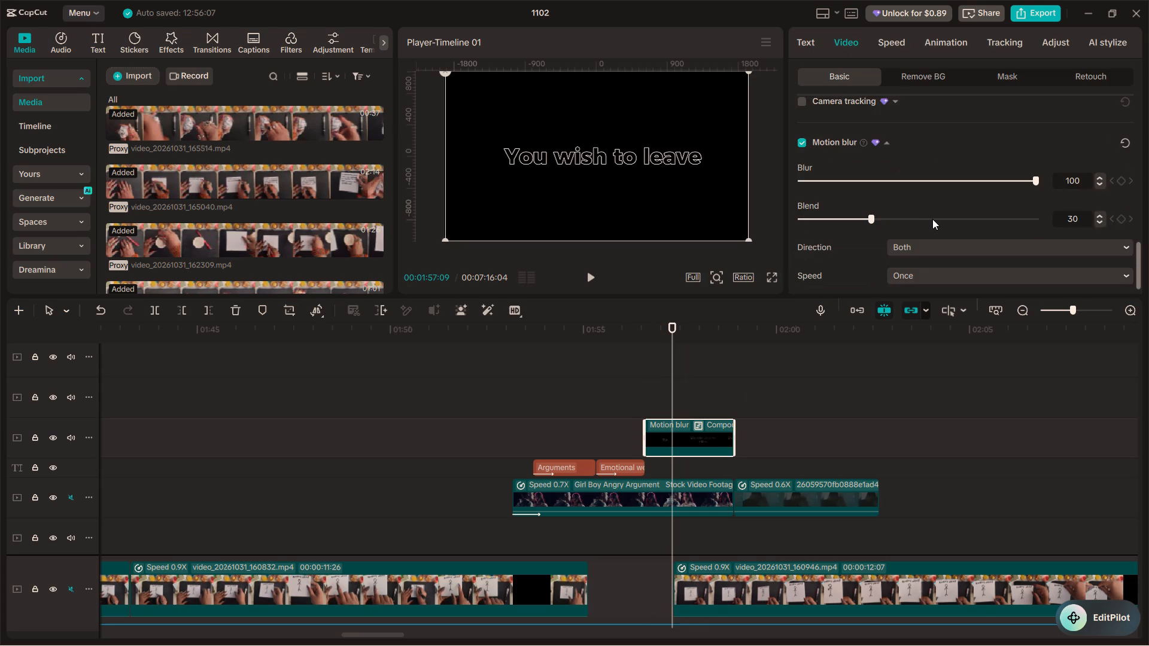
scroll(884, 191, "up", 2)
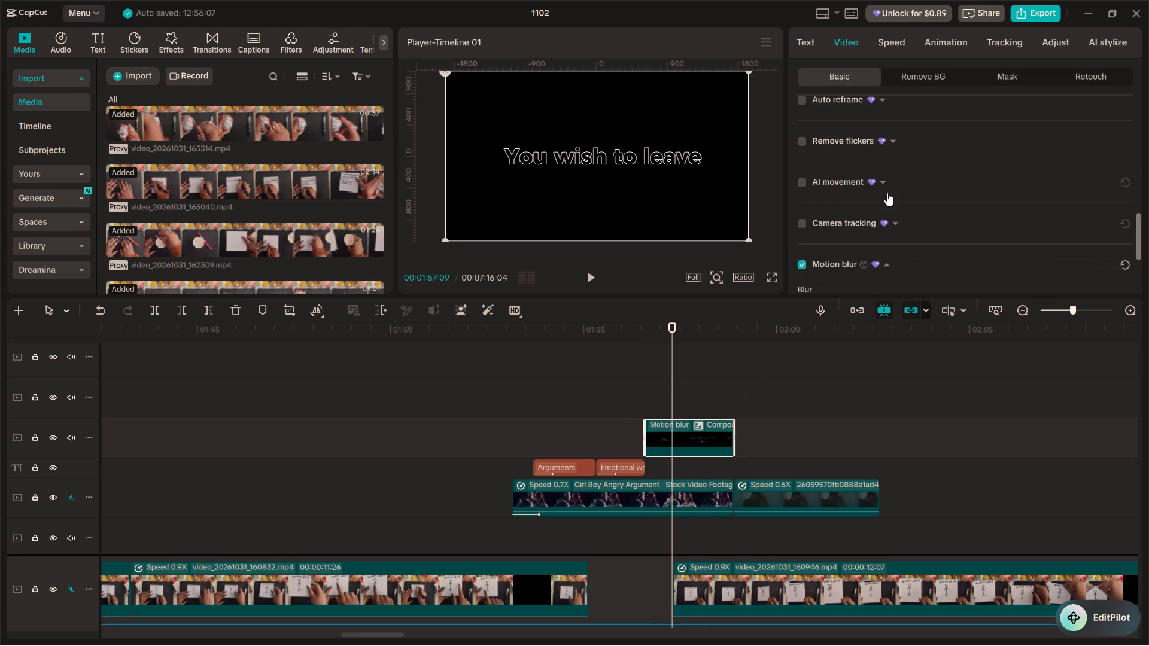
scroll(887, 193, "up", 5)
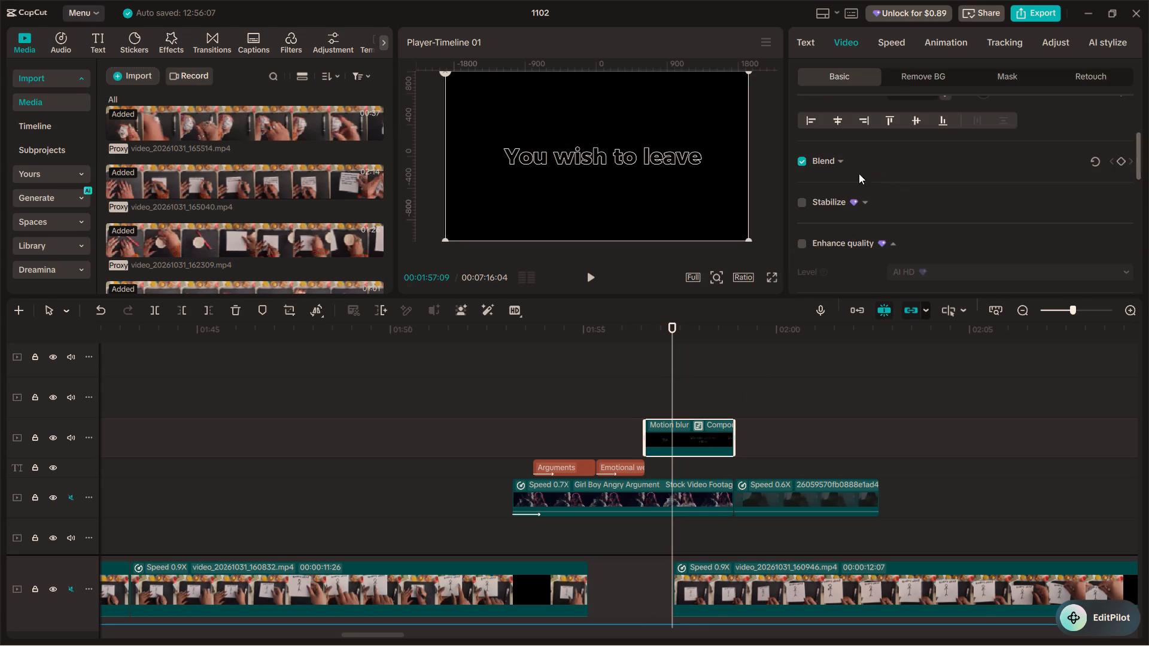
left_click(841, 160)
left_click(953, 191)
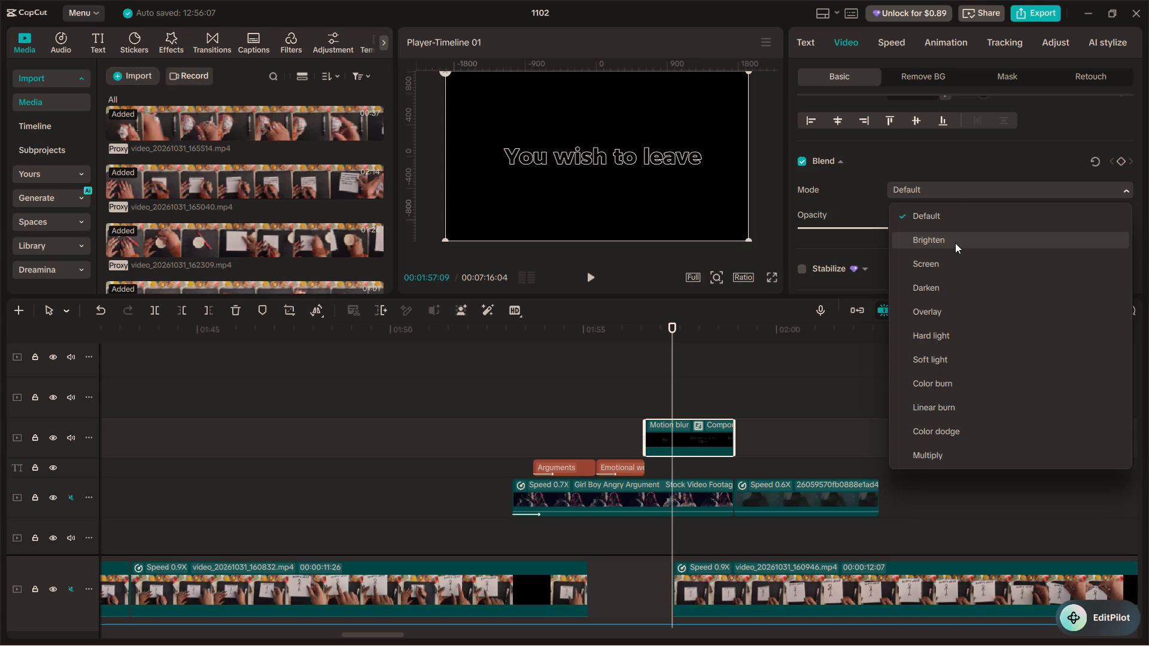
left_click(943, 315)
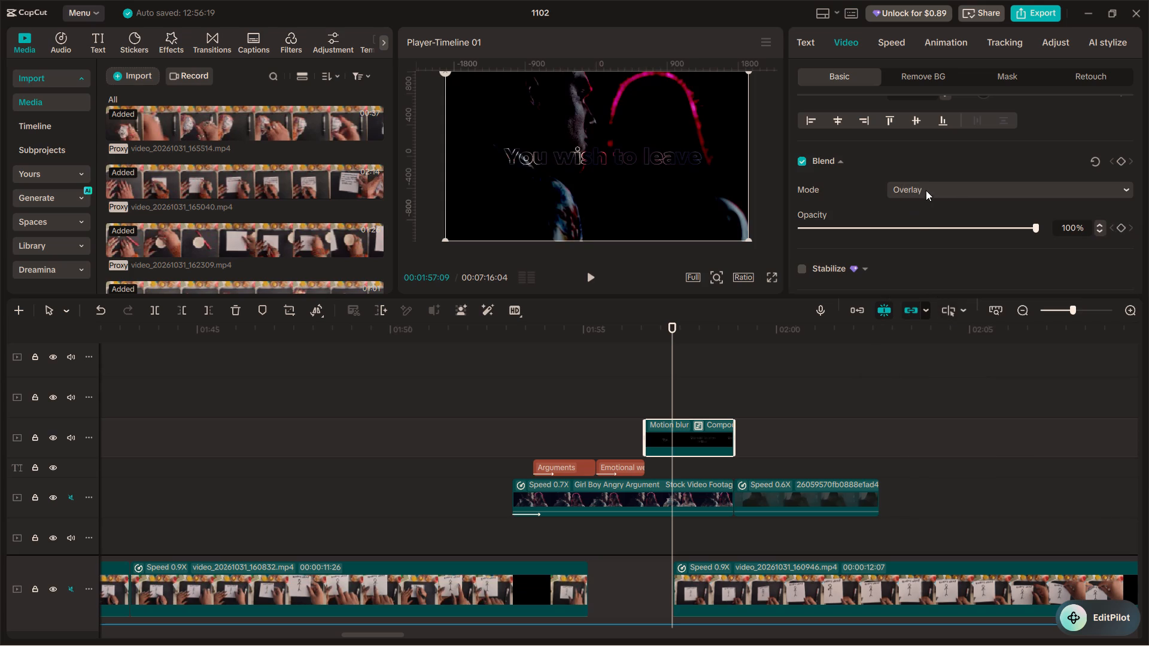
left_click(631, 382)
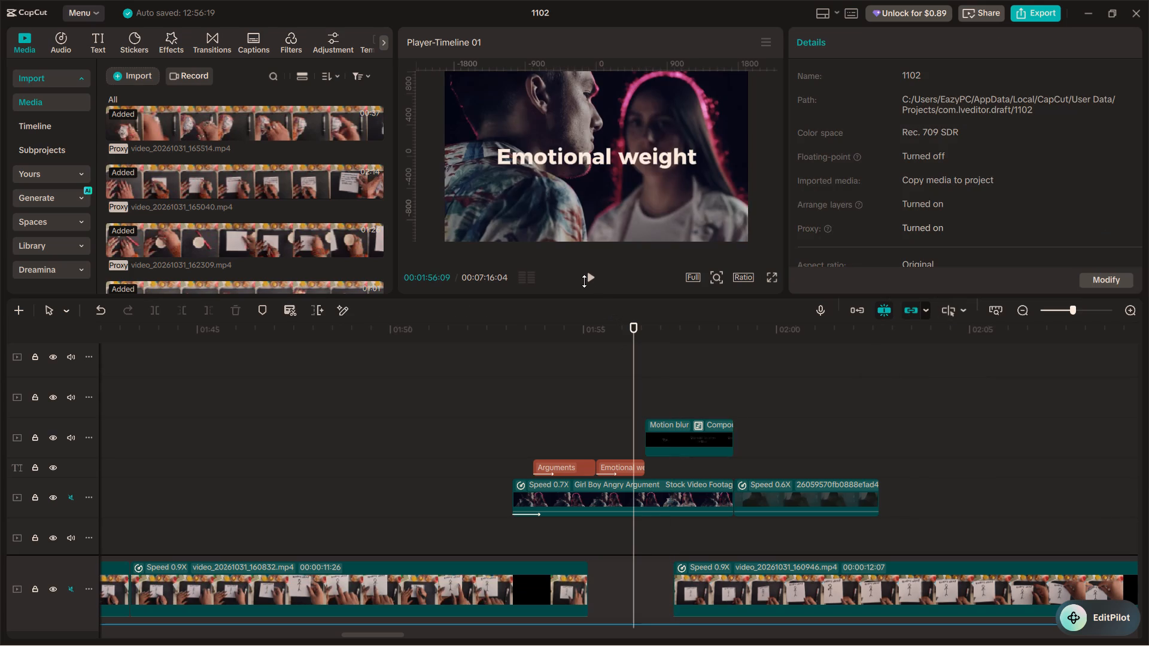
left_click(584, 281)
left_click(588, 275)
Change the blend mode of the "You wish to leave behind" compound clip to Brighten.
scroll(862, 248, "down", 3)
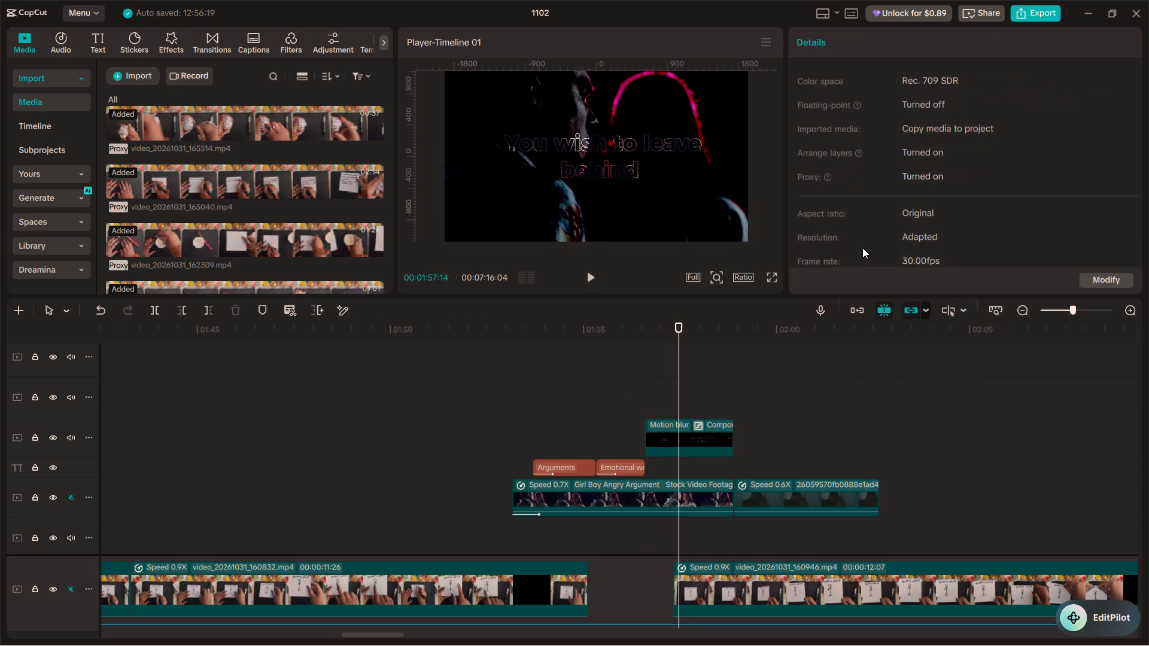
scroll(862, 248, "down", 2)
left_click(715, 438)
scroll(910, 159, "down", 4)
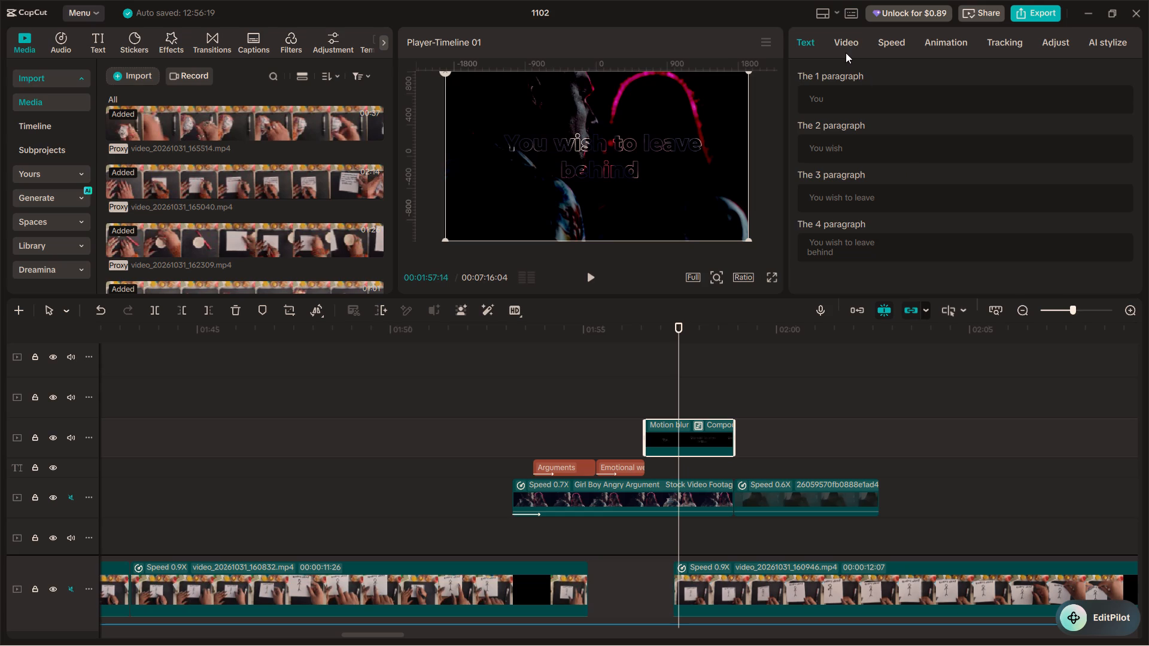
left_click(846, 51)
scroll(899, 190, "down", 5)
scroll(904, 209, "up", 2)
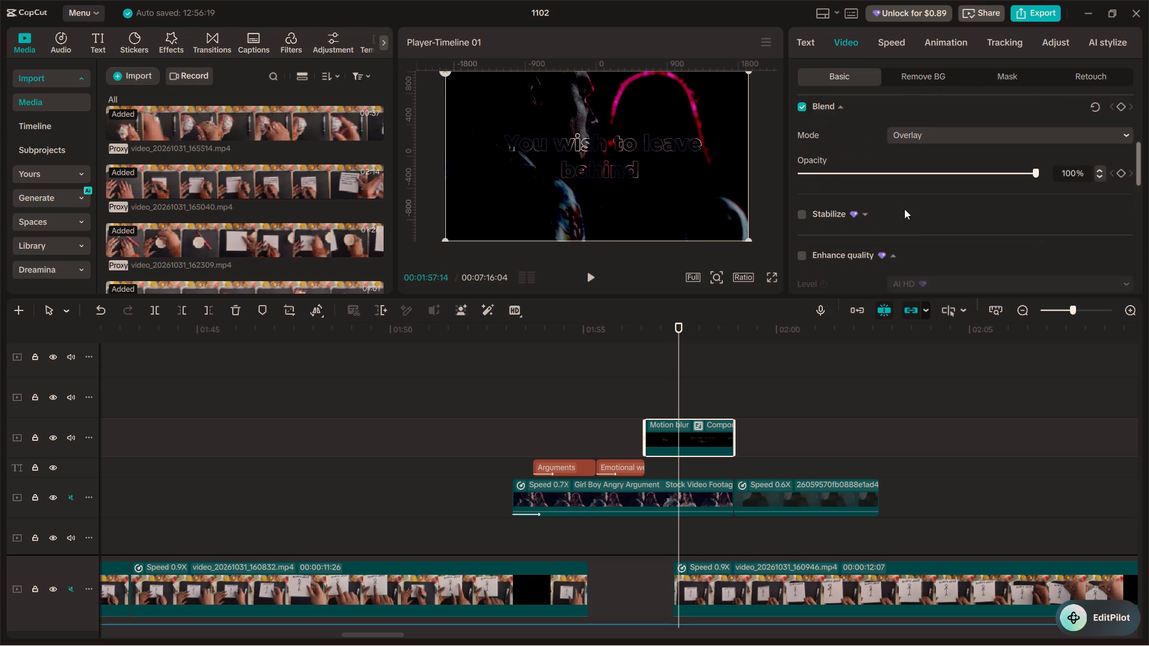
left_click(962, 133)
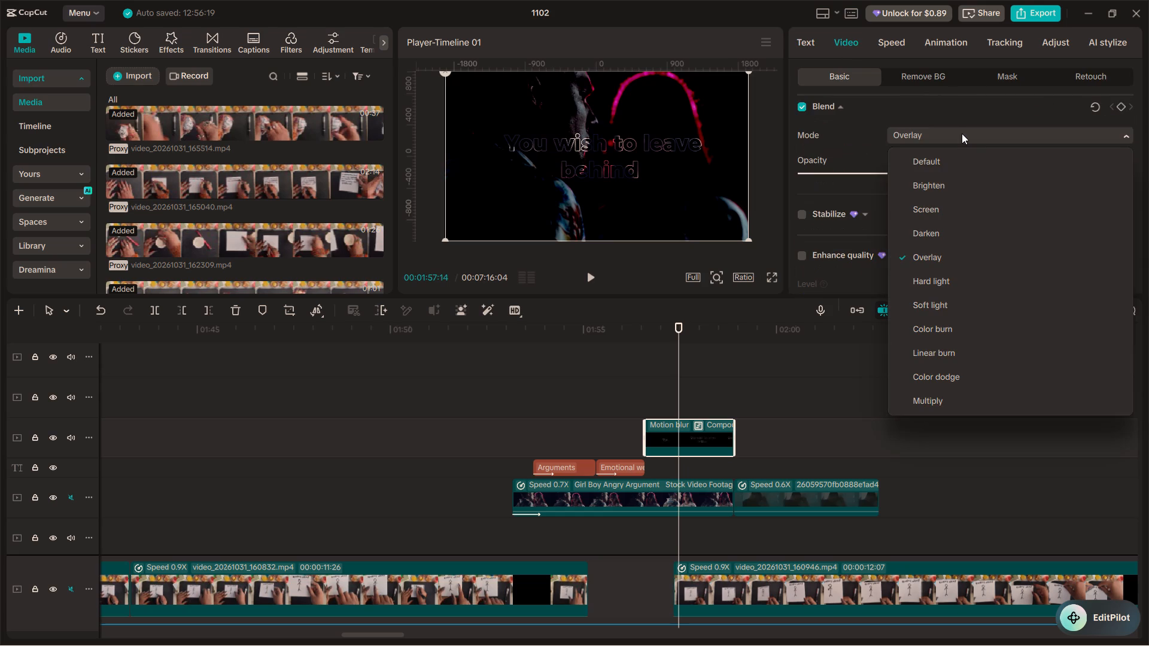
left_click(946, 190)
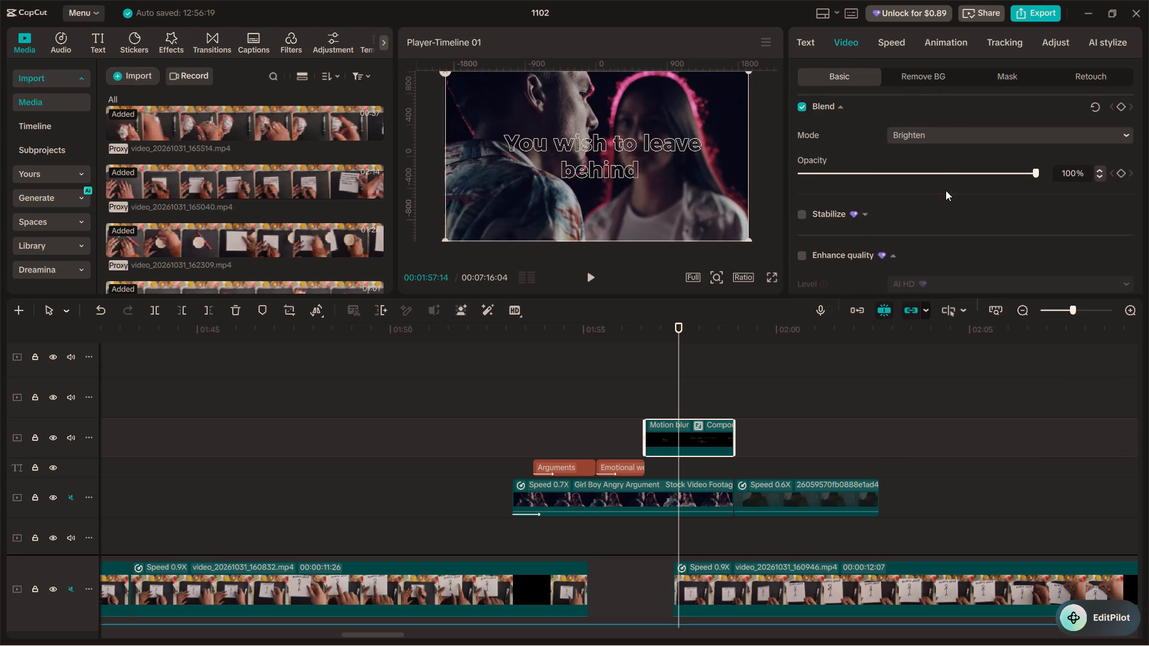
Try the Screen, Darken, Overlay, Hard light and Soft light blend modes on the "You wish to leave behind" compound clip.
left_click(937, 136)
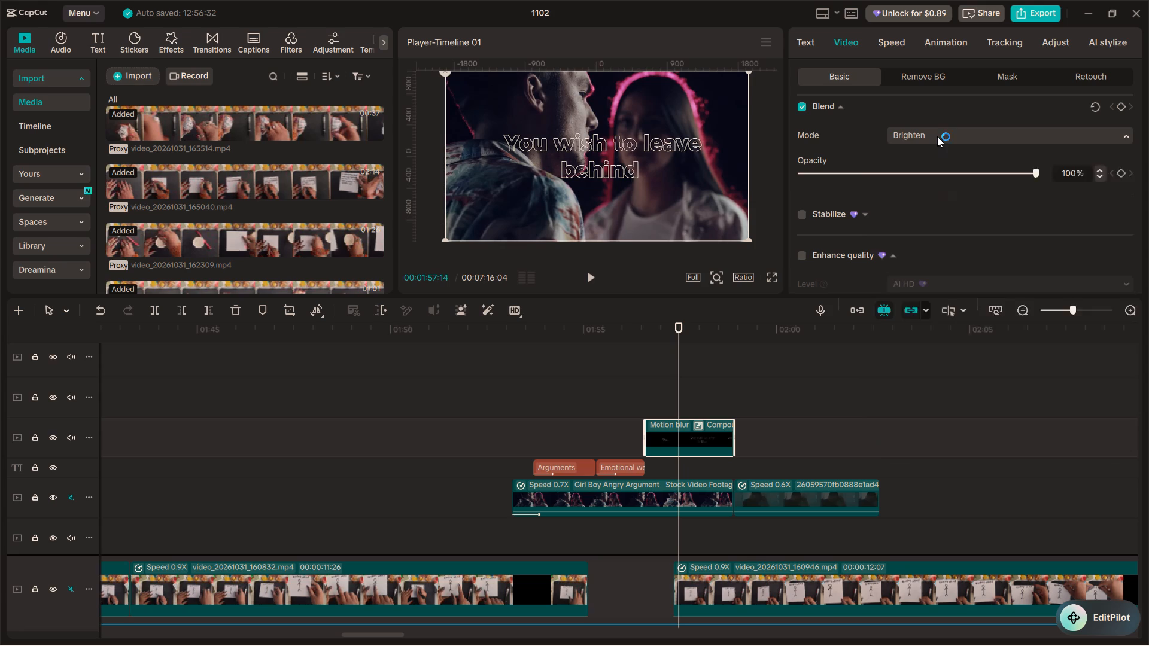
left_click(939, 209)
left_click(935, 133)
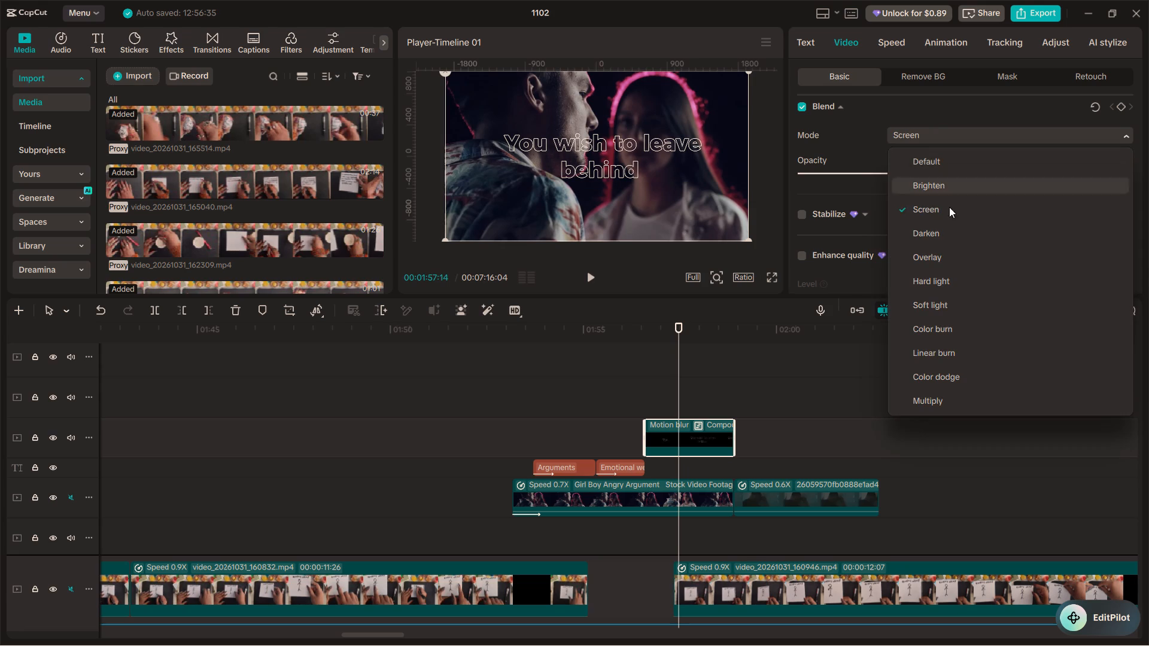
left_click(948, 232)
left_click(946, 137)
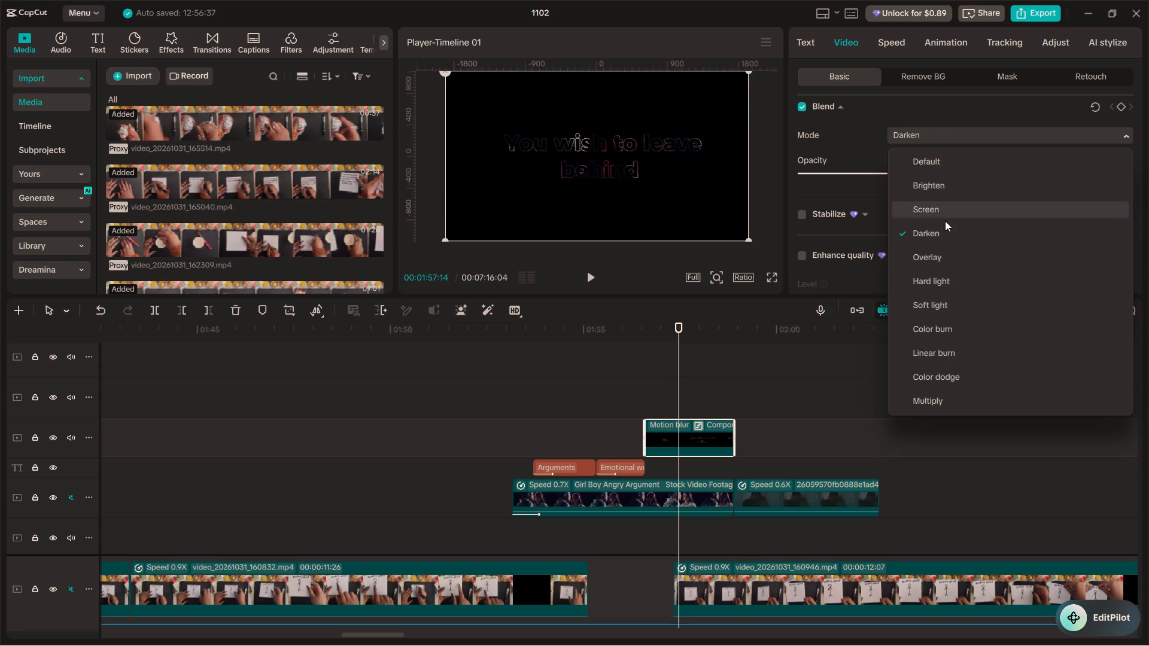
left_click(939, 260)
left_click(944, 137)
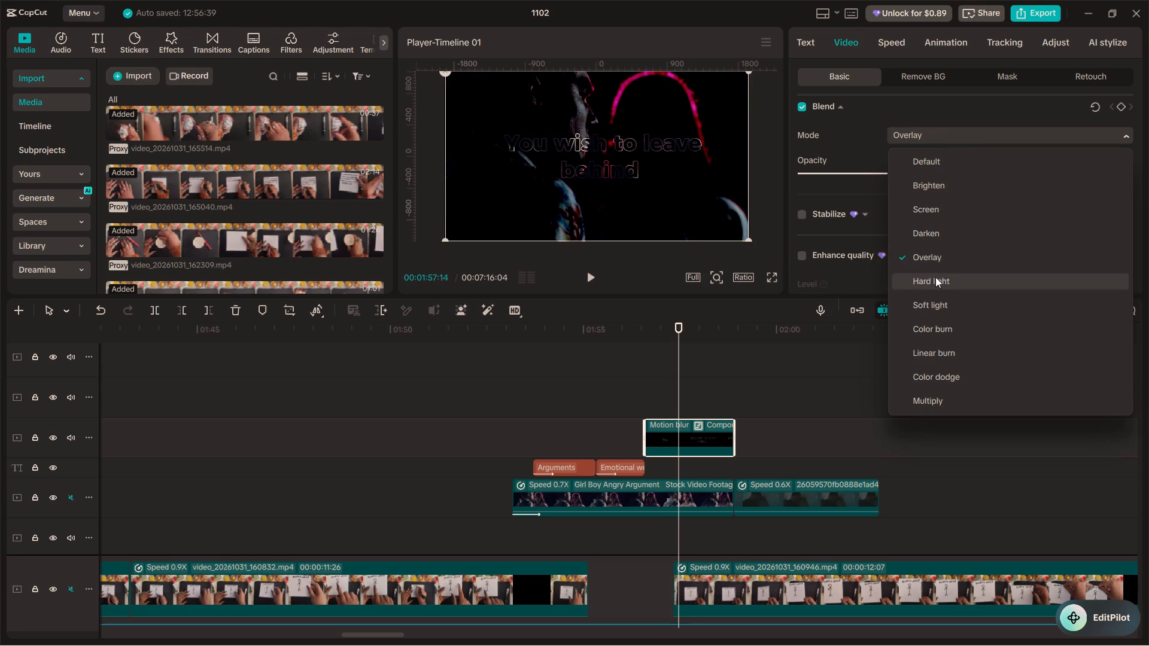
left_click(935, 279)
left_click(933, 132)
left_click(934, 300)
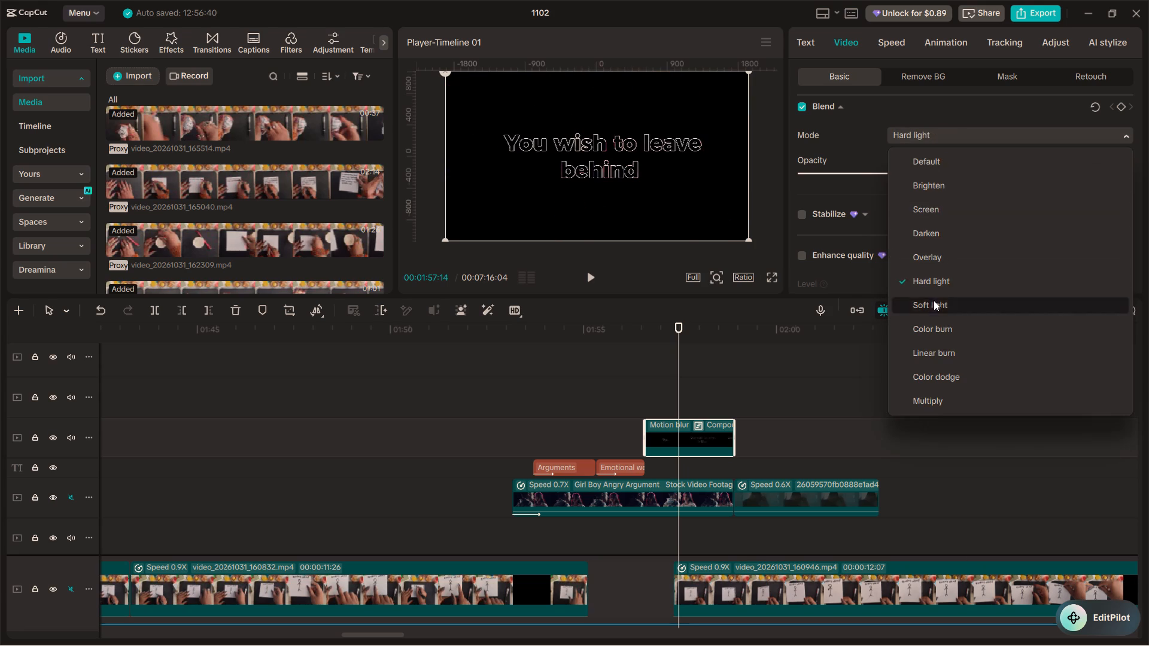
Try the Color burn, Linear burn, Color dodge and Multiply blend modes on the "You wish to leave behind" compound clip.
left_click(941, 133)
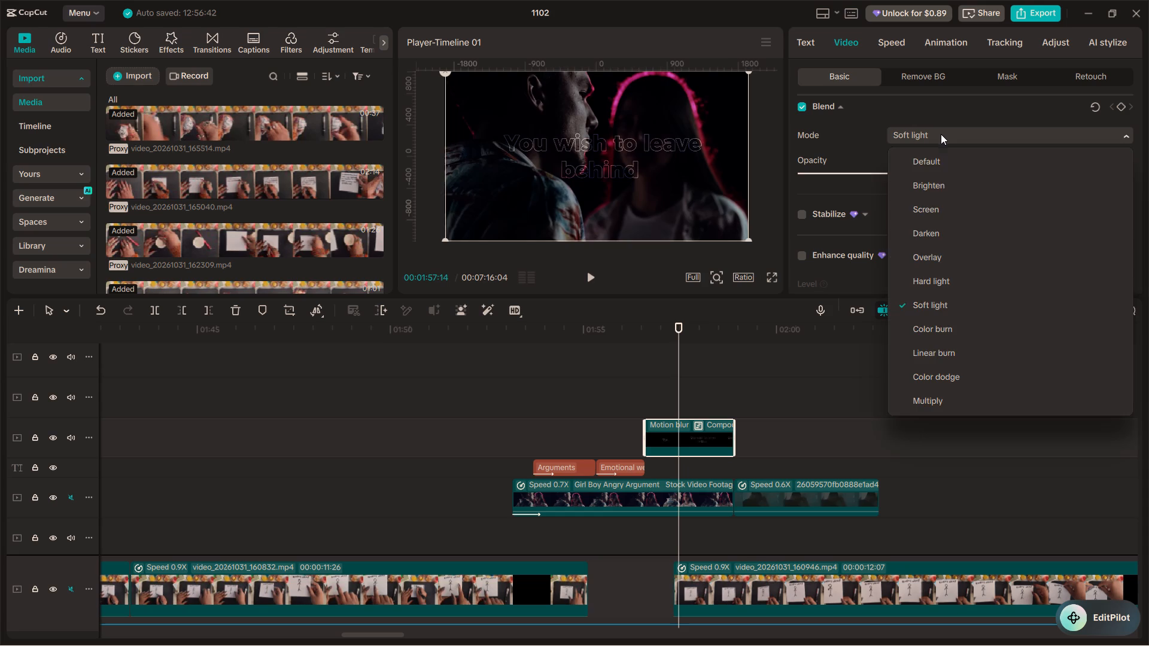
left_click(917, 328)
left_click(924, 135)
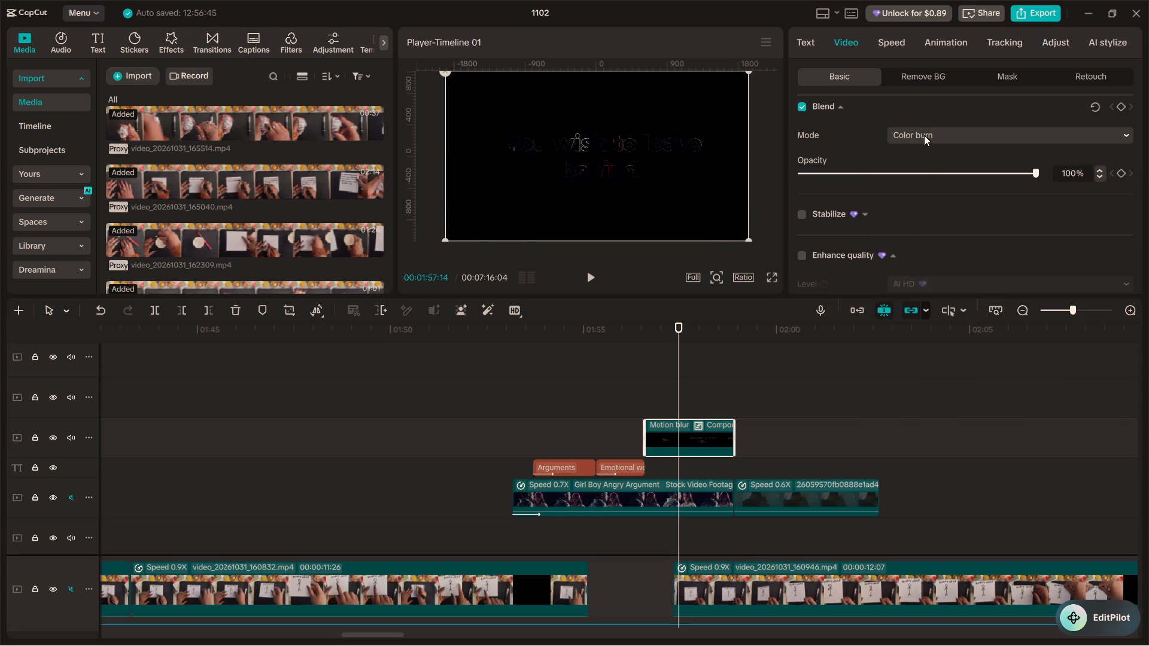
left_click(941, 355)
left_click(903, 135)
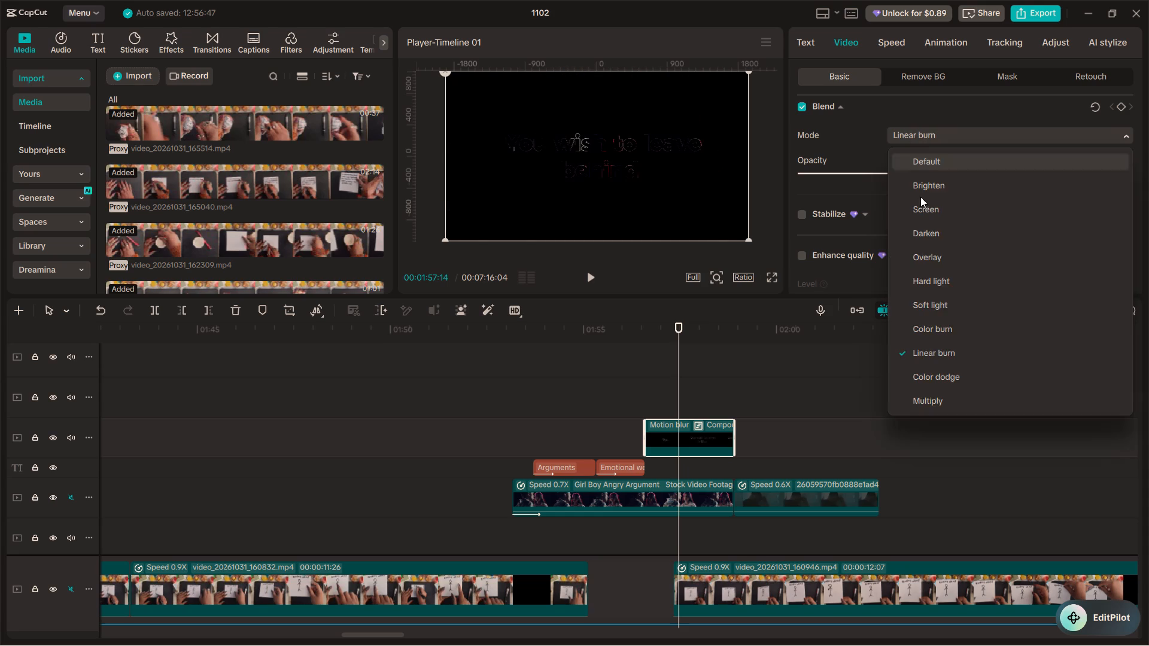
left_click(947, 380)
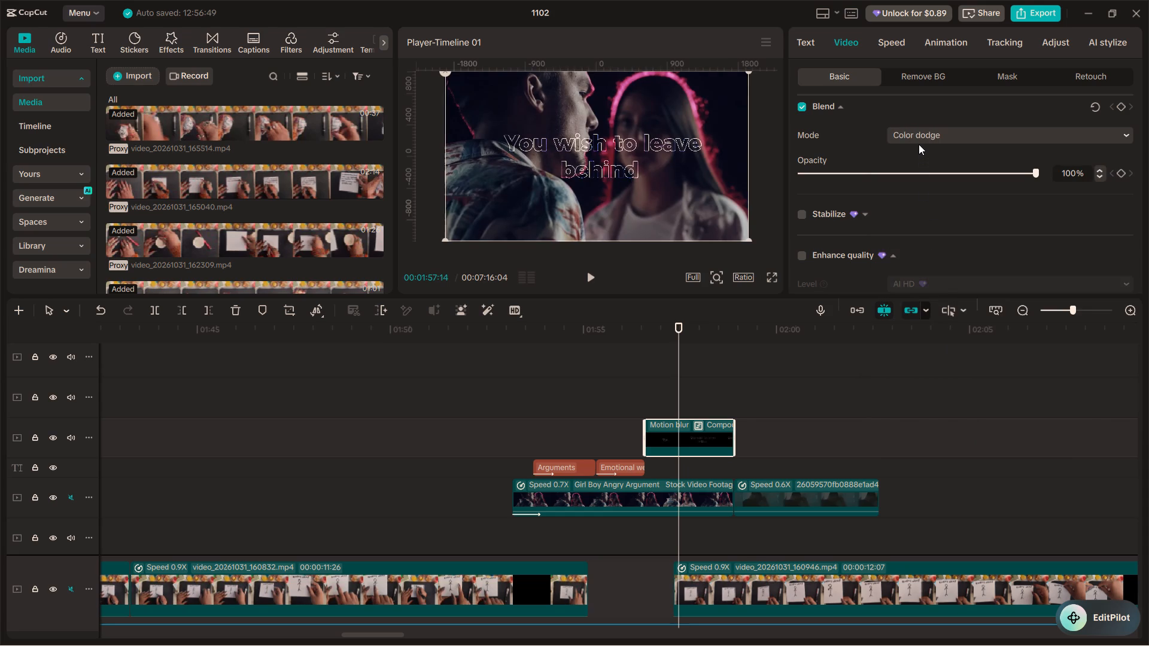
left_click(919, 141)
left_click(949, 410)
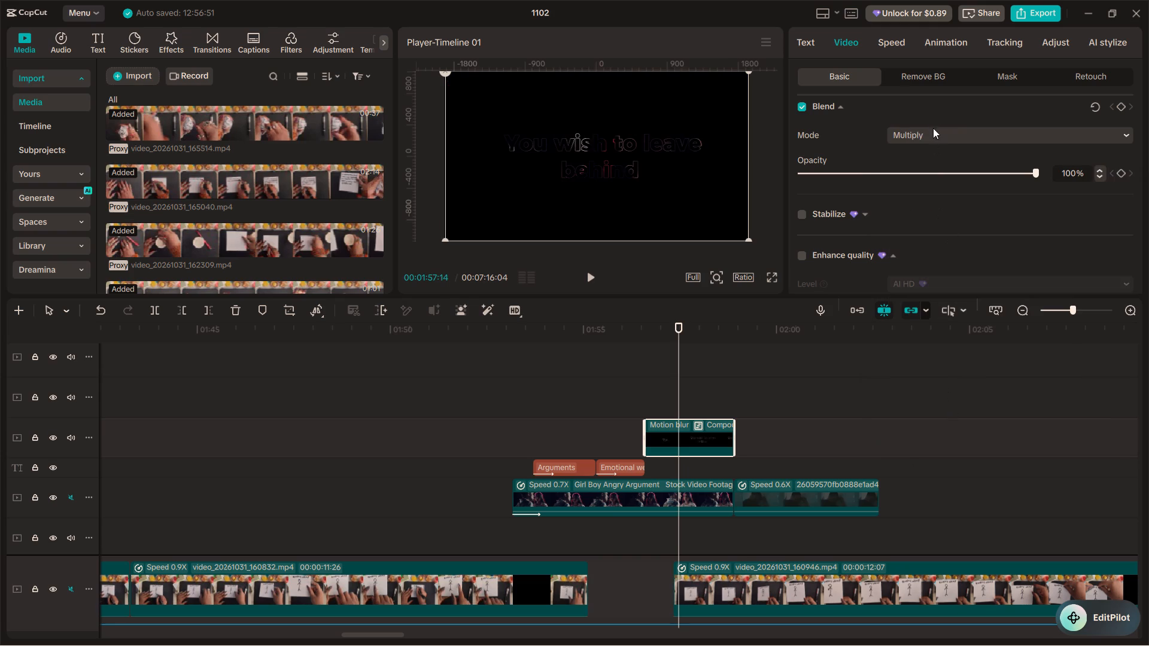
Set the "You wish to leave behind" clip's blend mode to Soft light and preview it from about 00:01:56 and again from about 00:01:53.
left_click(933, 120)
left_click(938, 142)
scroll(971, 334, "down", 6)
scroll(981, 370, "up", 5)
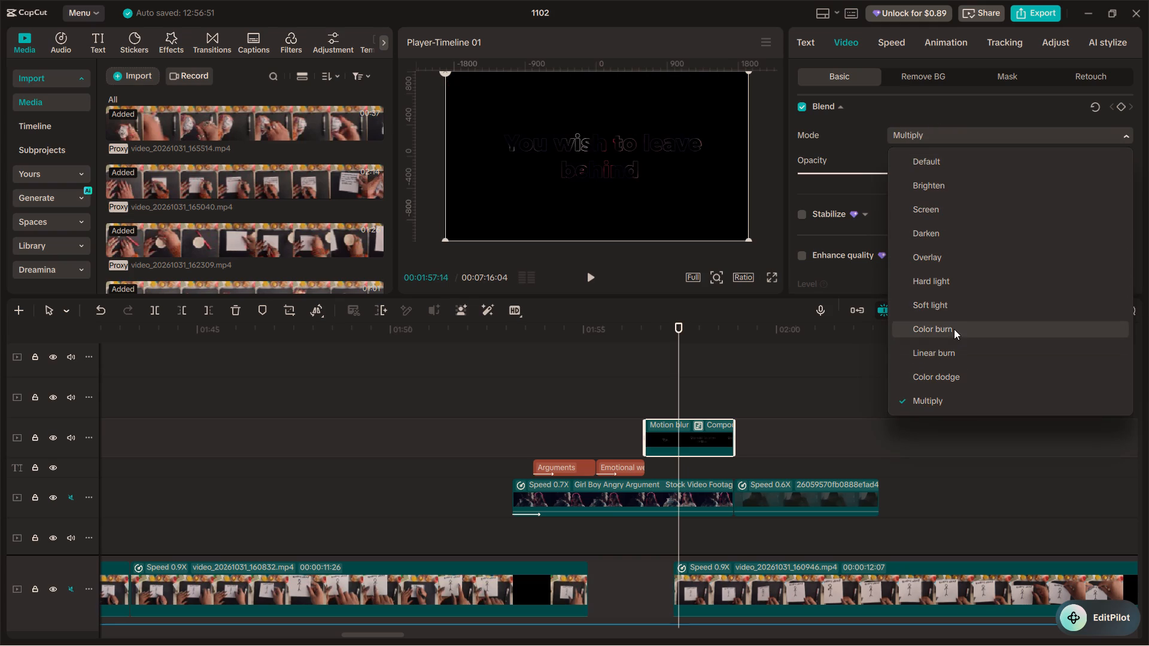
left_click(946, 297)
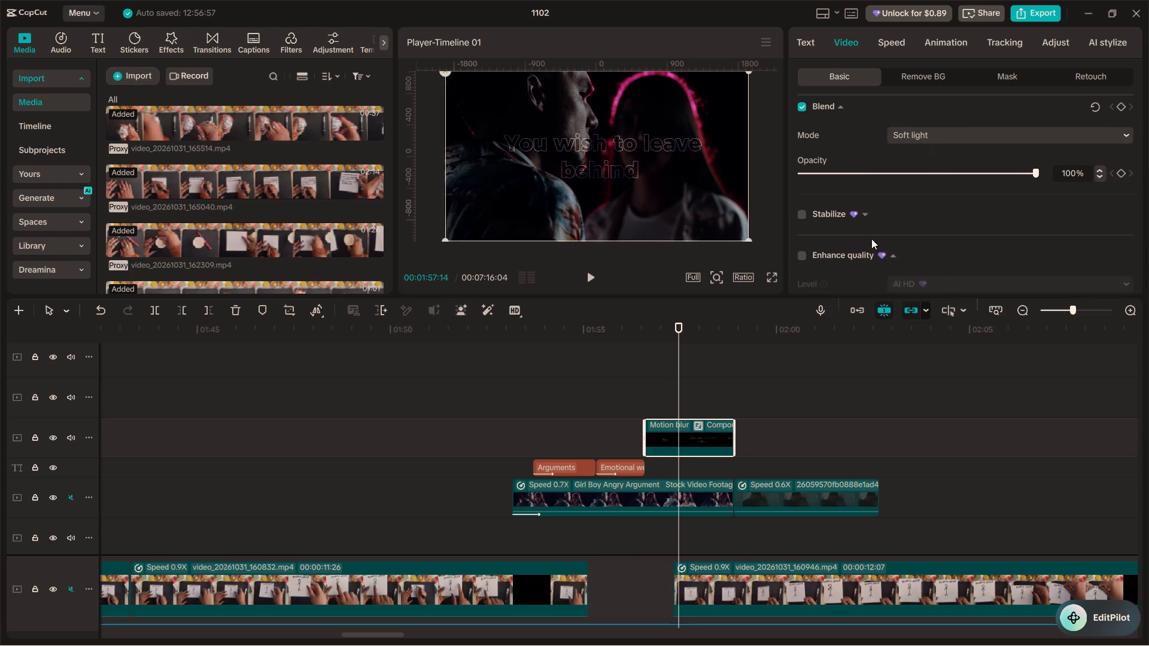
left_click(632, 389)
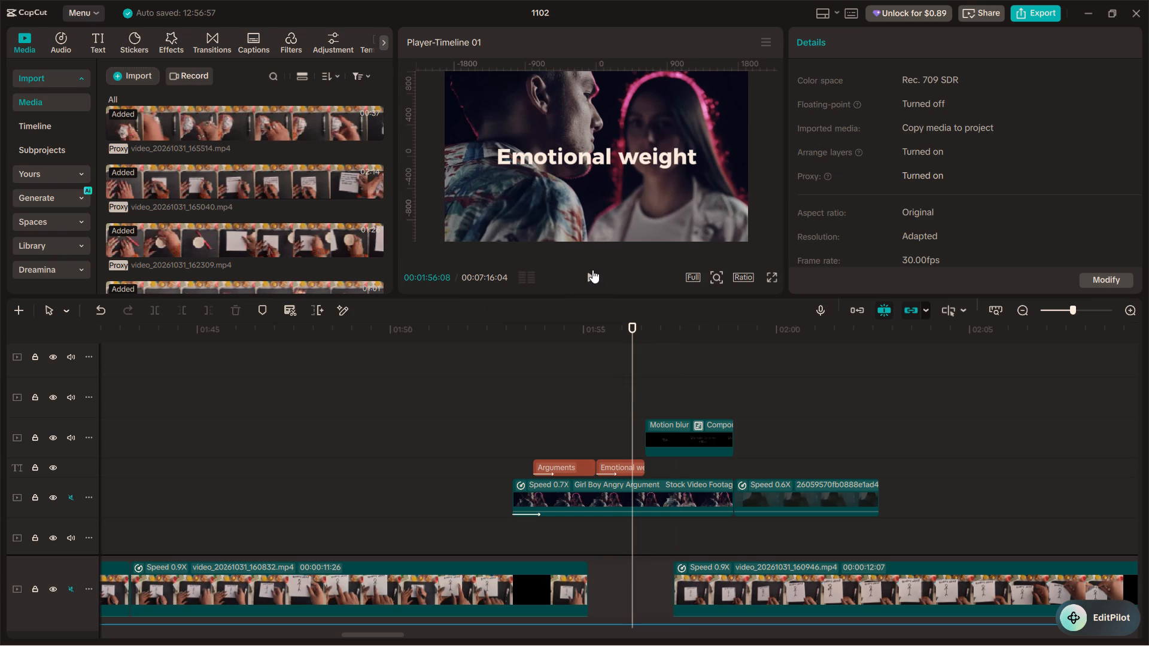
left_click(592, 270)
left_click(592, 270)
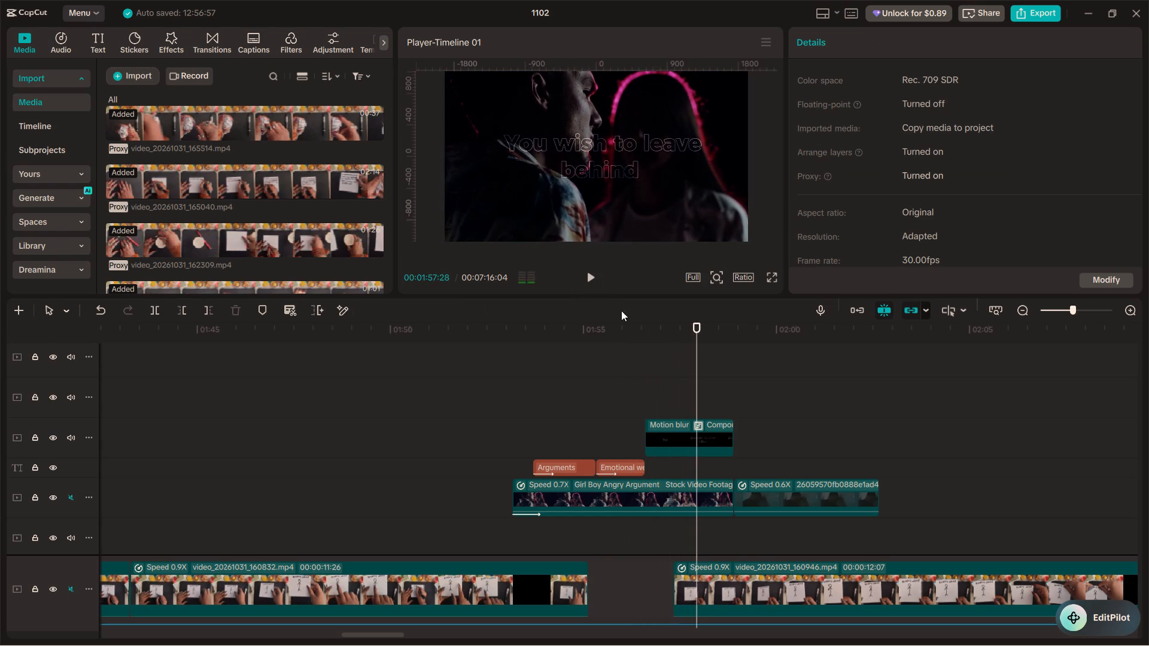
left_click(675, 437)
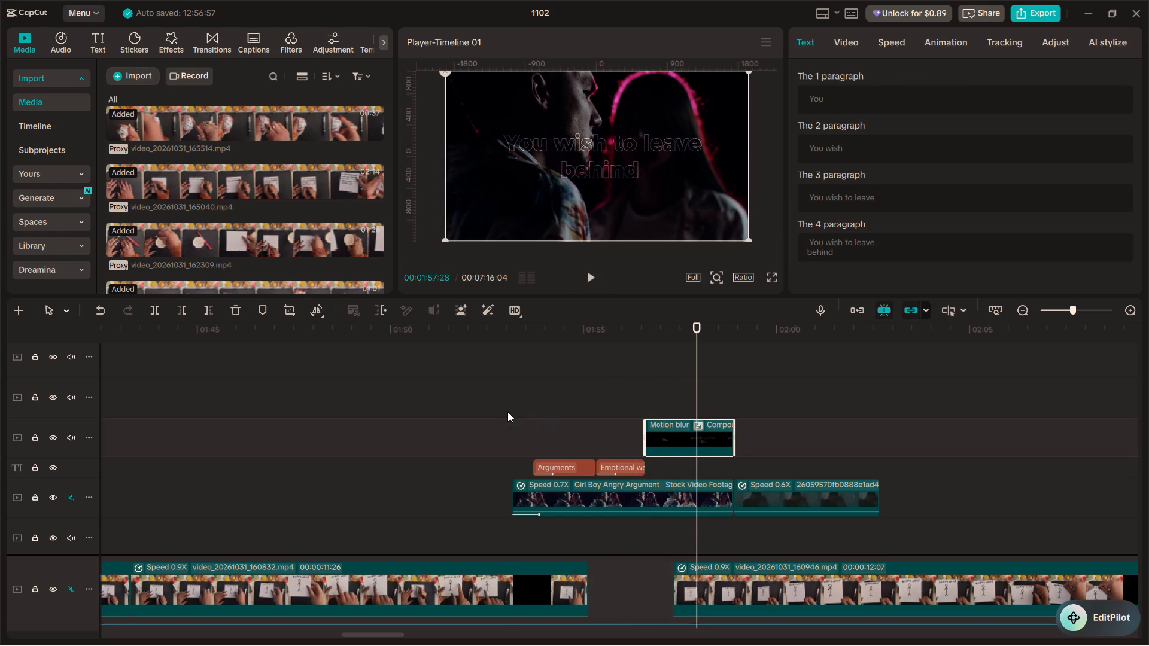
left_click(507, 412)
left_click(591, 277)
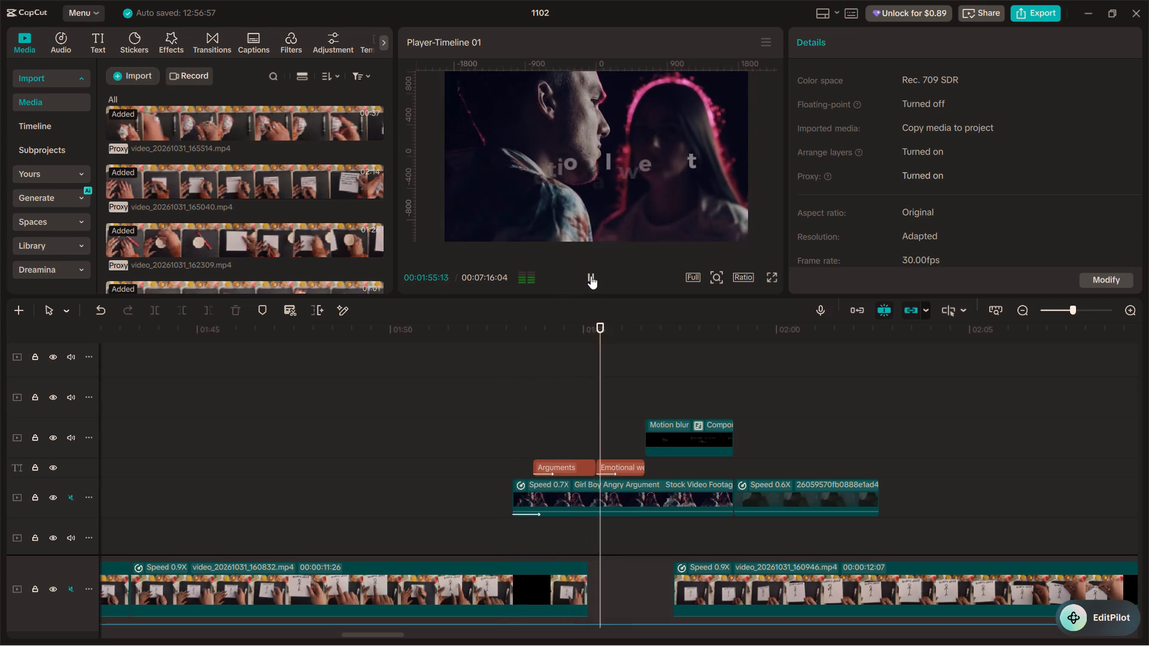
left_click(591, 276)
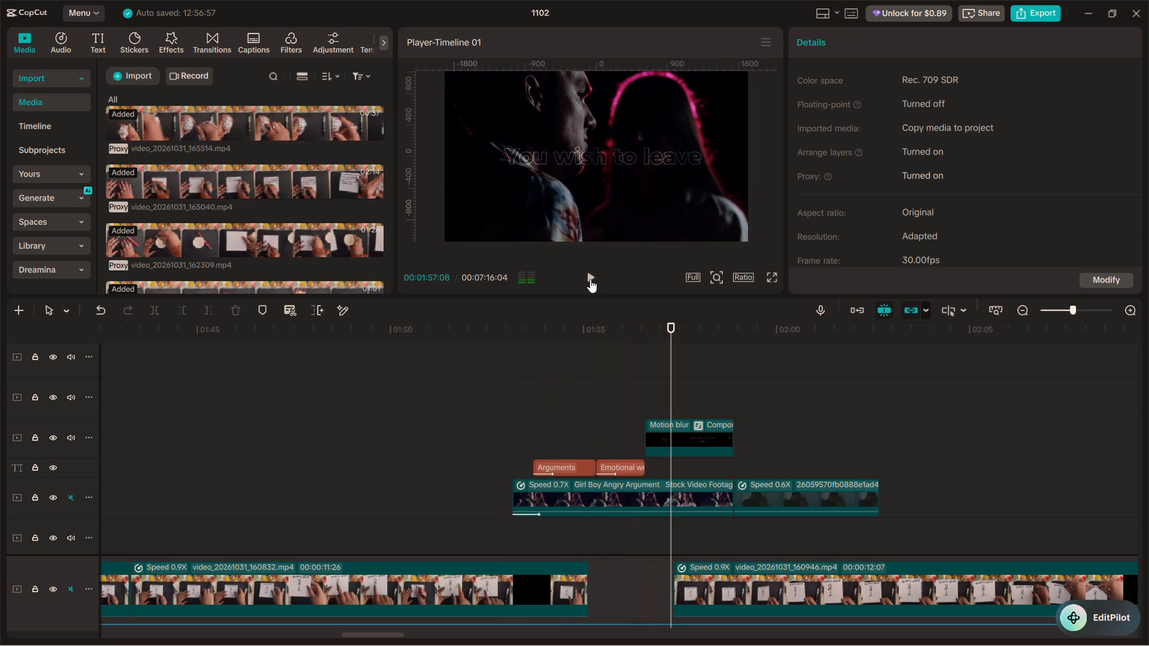
Set the blend mode of the "You wish to leave behind" compound clip to Brighten.
left_click(686, 446)
scroll(804, 180, "down", 1)
left_click(862, 44)
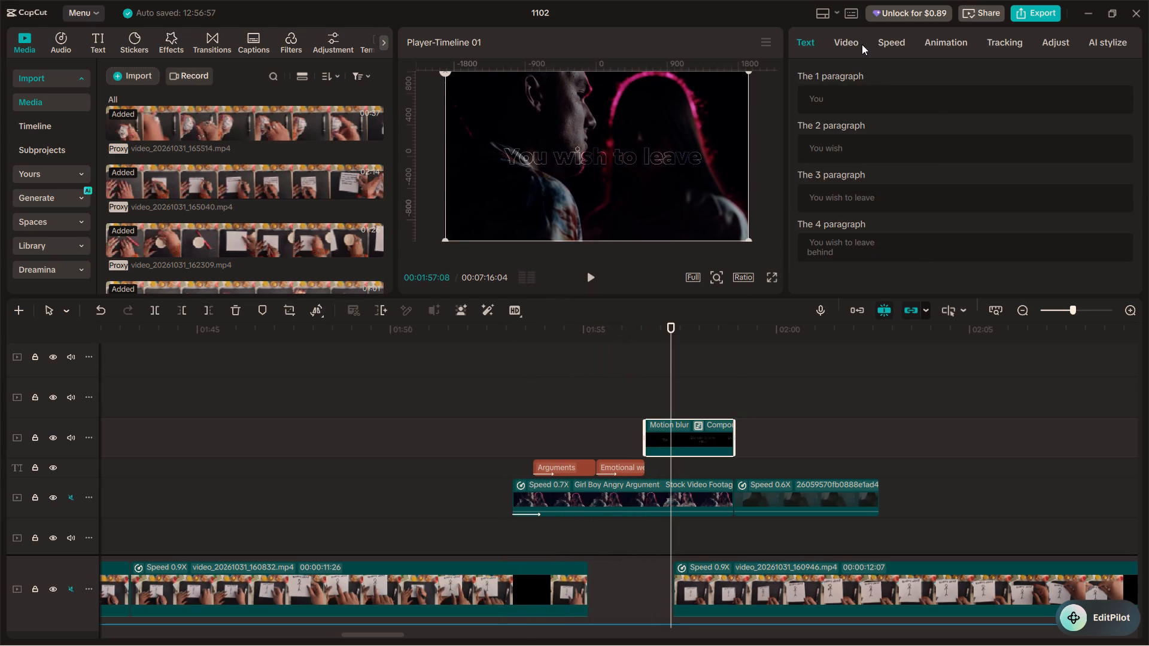
scroll(895, 203, "down", 5)
scroll(895, 214, "up", 2)
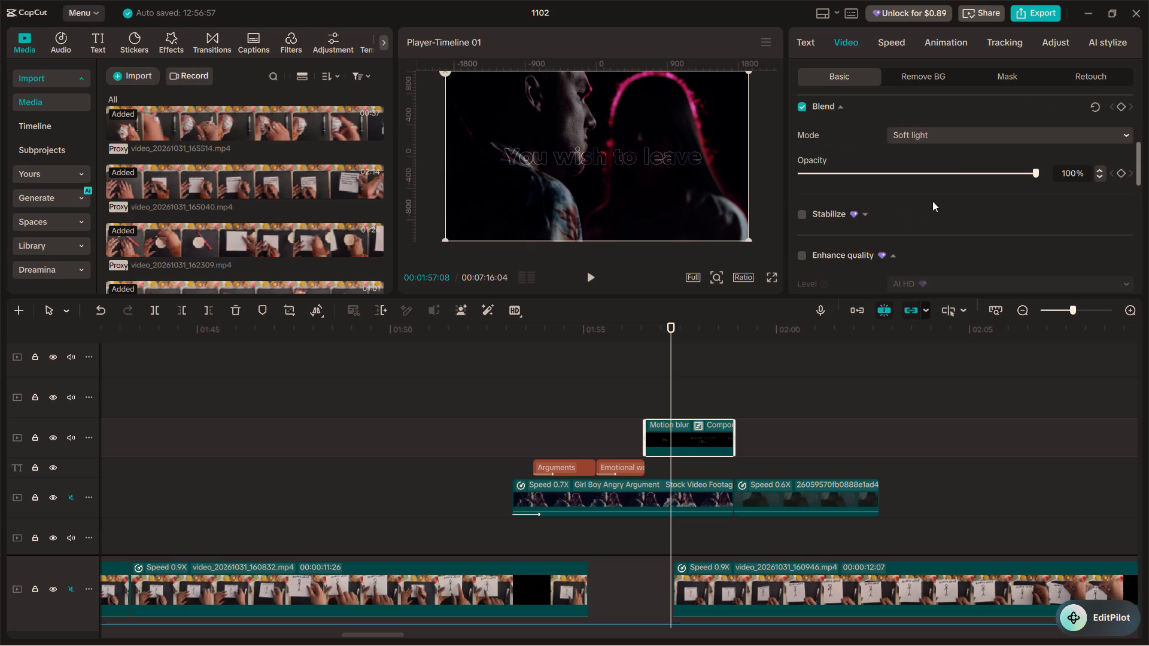
left_click(960, 137)
left_click(957, 182)
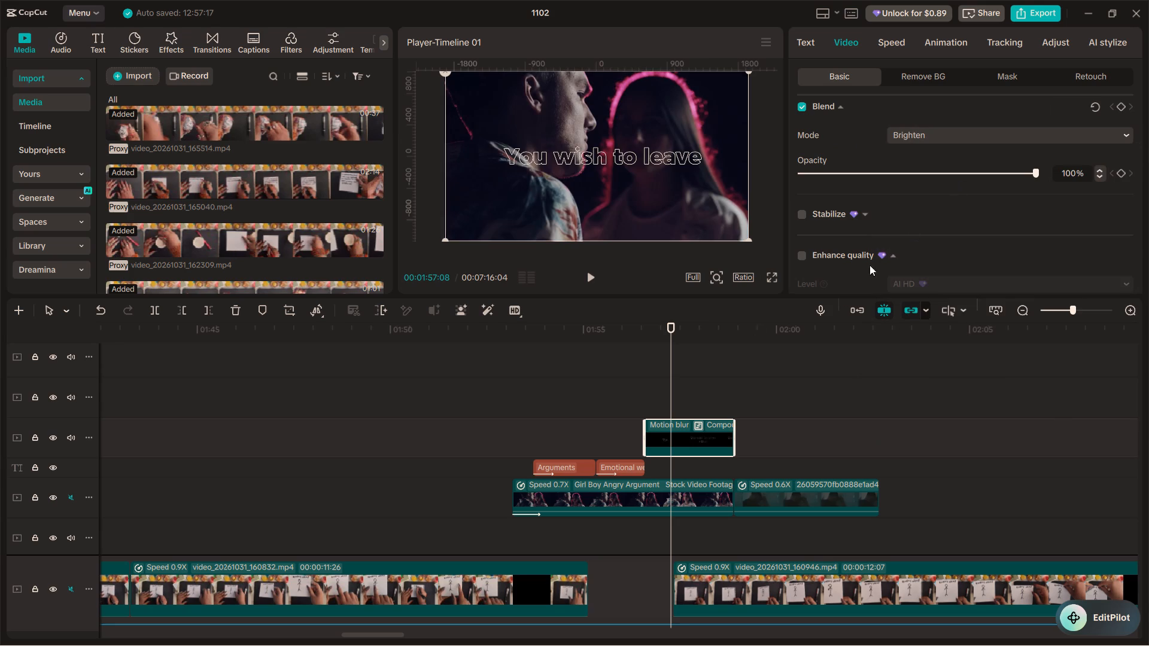
Play from about 00:01:55 through the blended title and on into the paper-tearing footage, stopping at about 00:02:11.
left_click(589, 385)
left_click(595, 274)
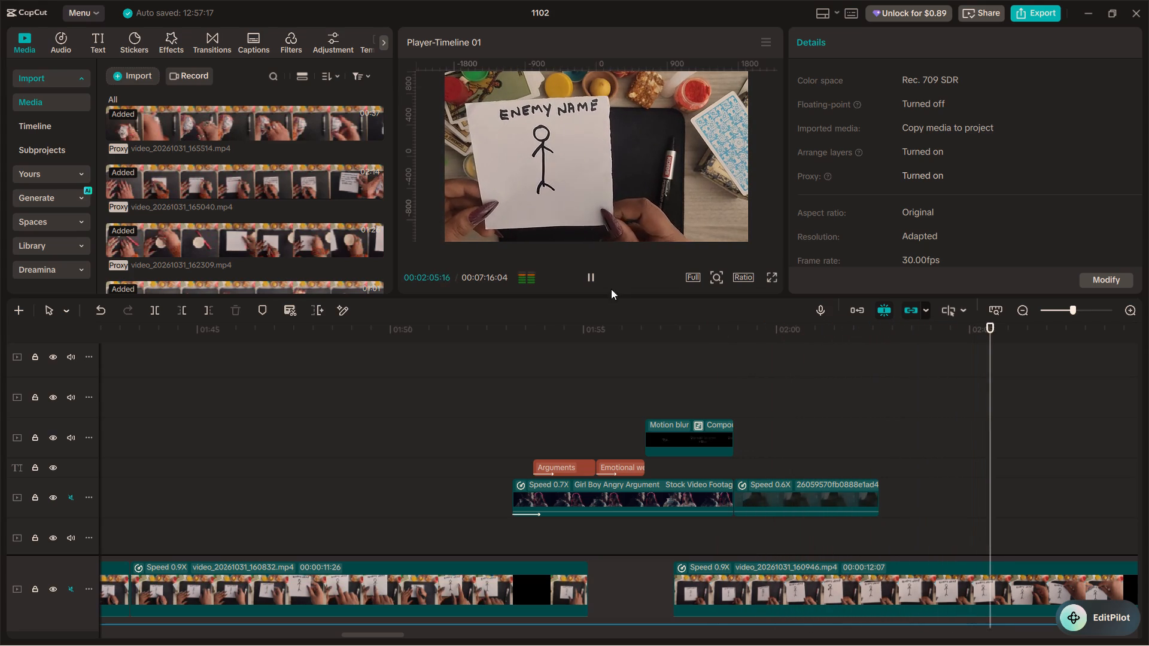
scroll(729, 411, "down", 3, "alt")
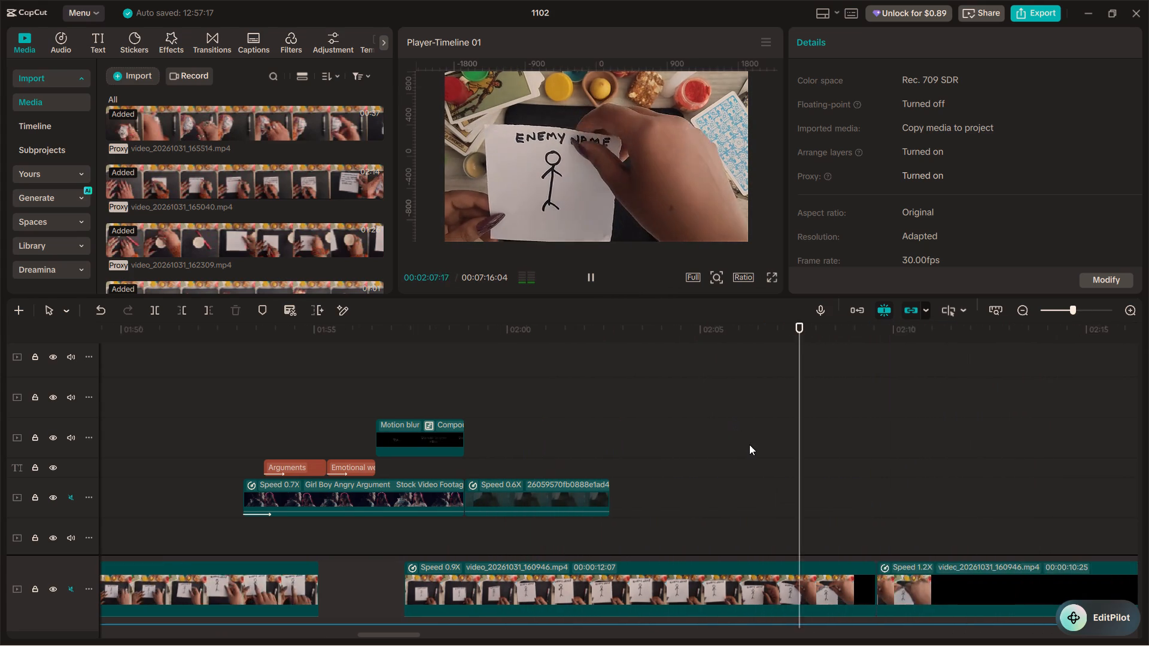
scroll(749, 444, "down", 2, "alt")
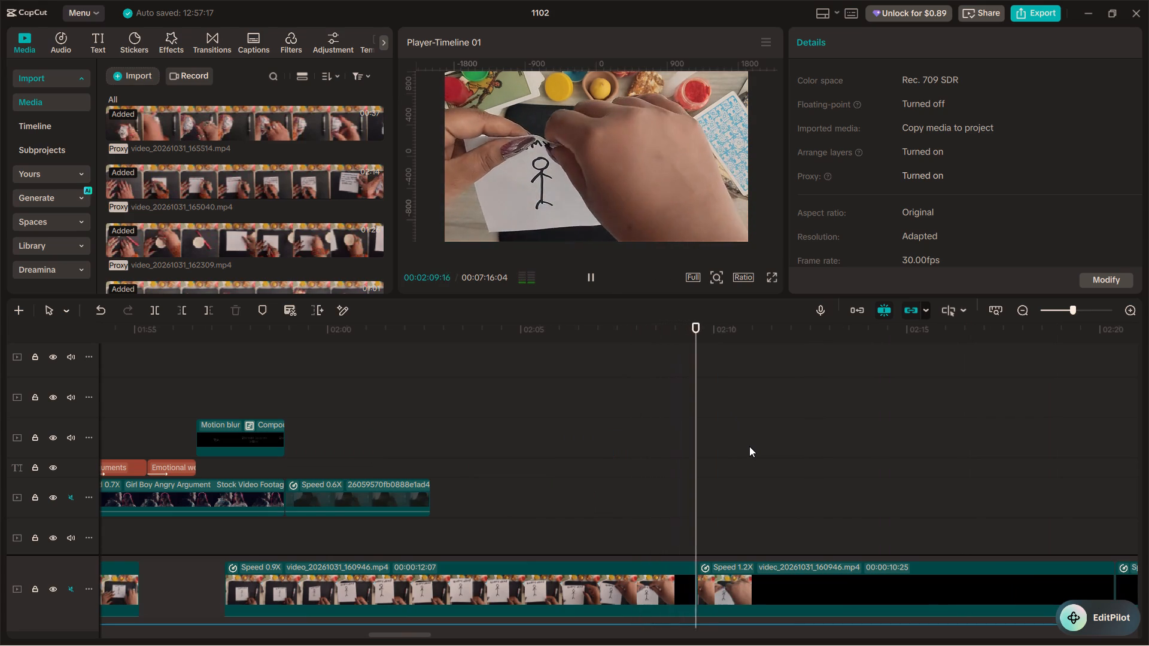
key("space")
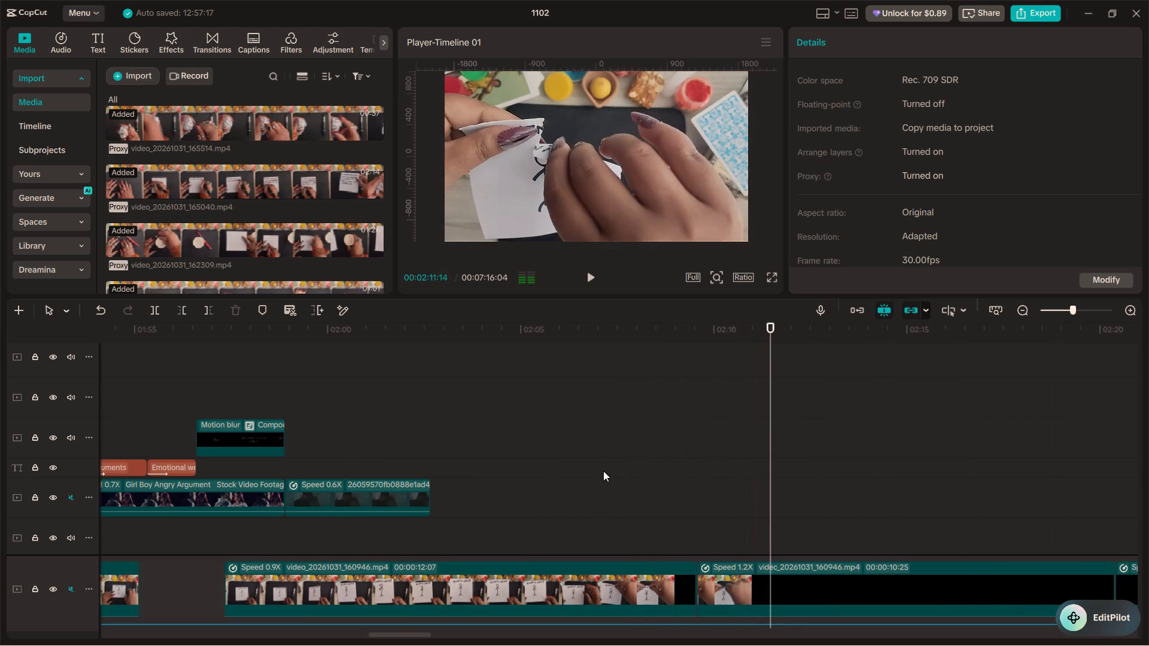
Add a default text clip at 00:02:08:26 over the paper-tearing footage and place it near the top of the frame.
left_click(598, 474)
key("space")
key("space")
key("space")
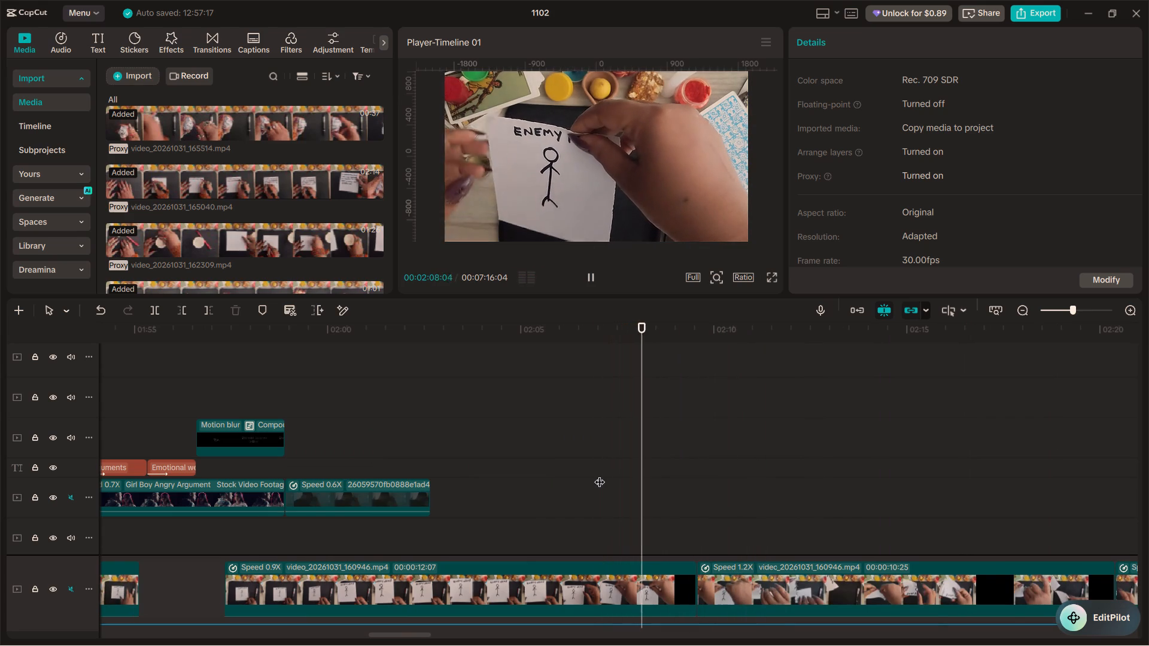
key("space")
scroll(607, 473, "down", 16)
scroll(624, 482, "up", 14)
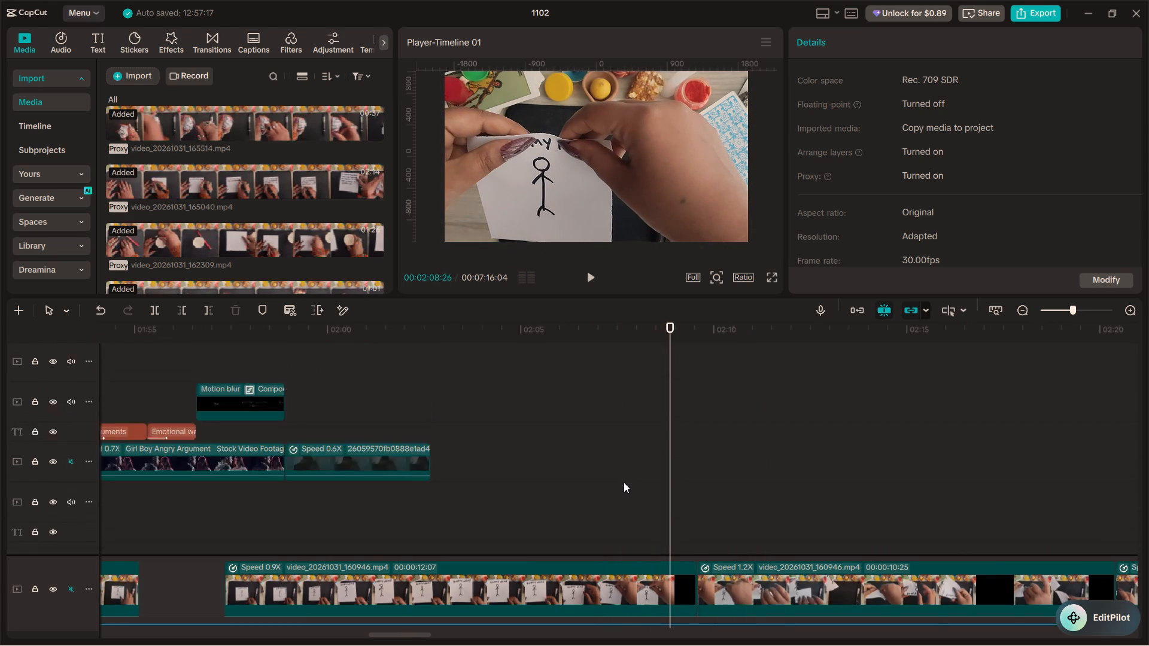
scroll(624, 482, "up", 20)
scroll(624, 482, "up", 20)
scroll(624, 482, "up", 2)
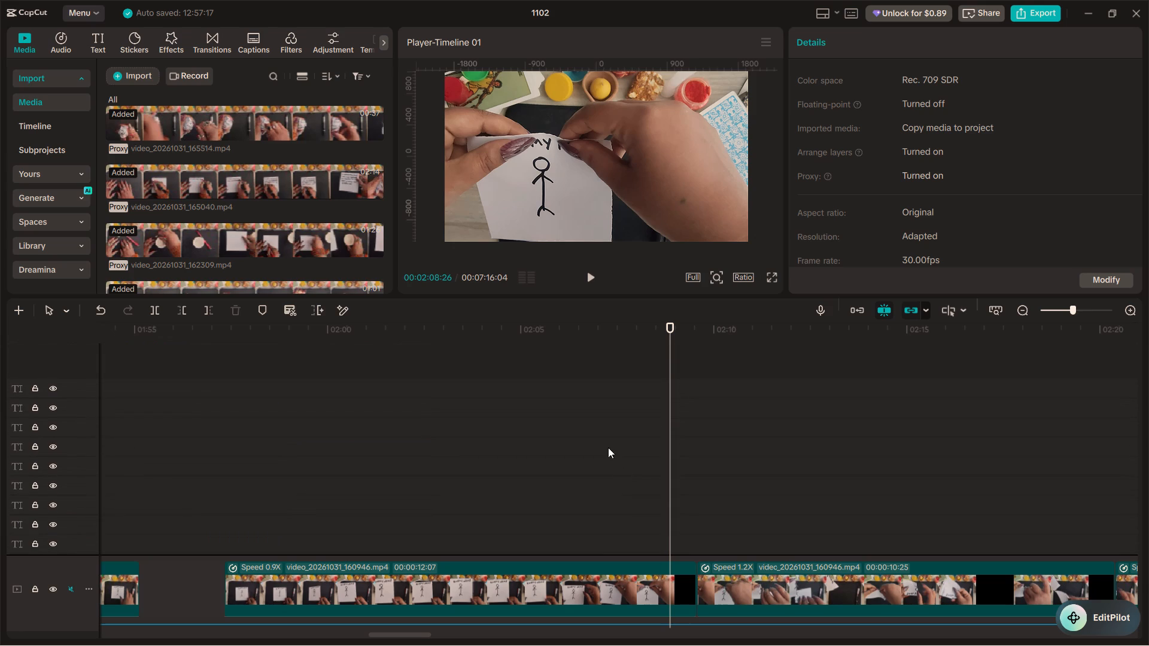
left_click(89, 47)
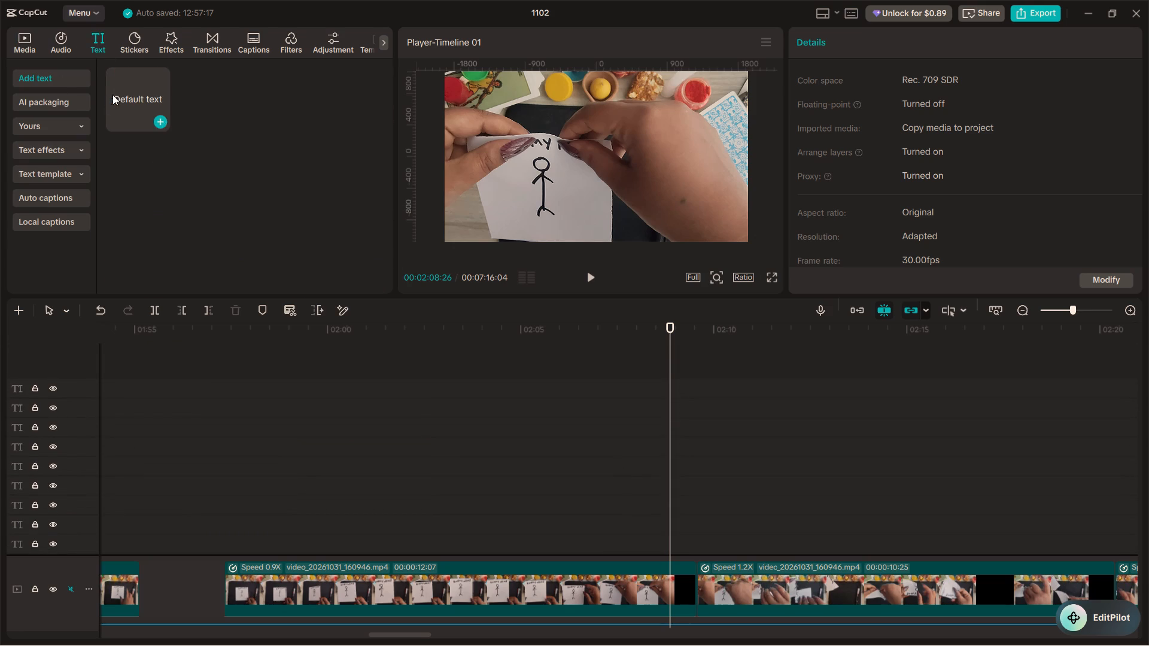
left_click_drag(124, 92, 671, 391)
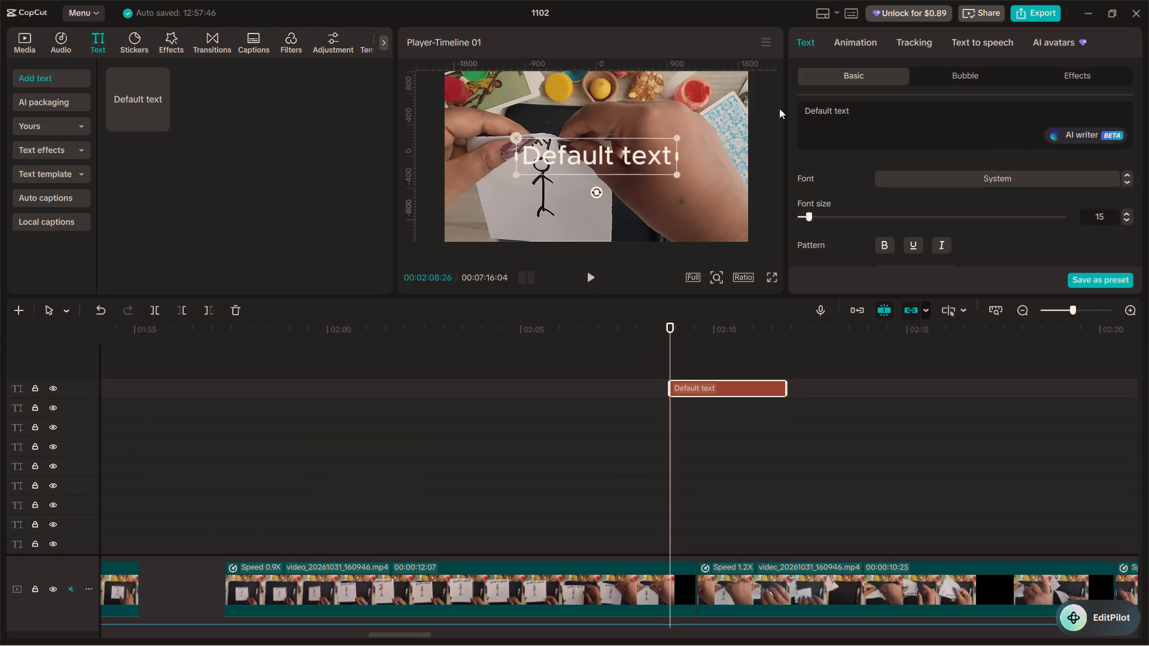
left_click_drag(597, 153, 600, 111)
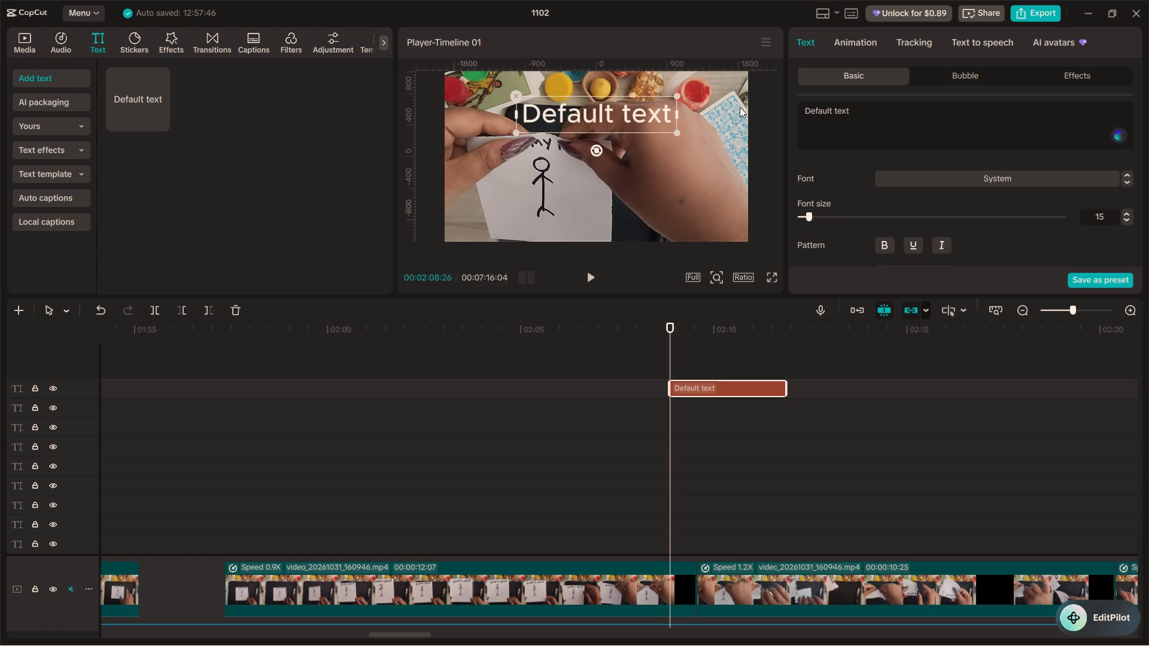
Replace the wording of the new text clip with "Tear the paper".
left_click_drag(854, 111, 797, 107)
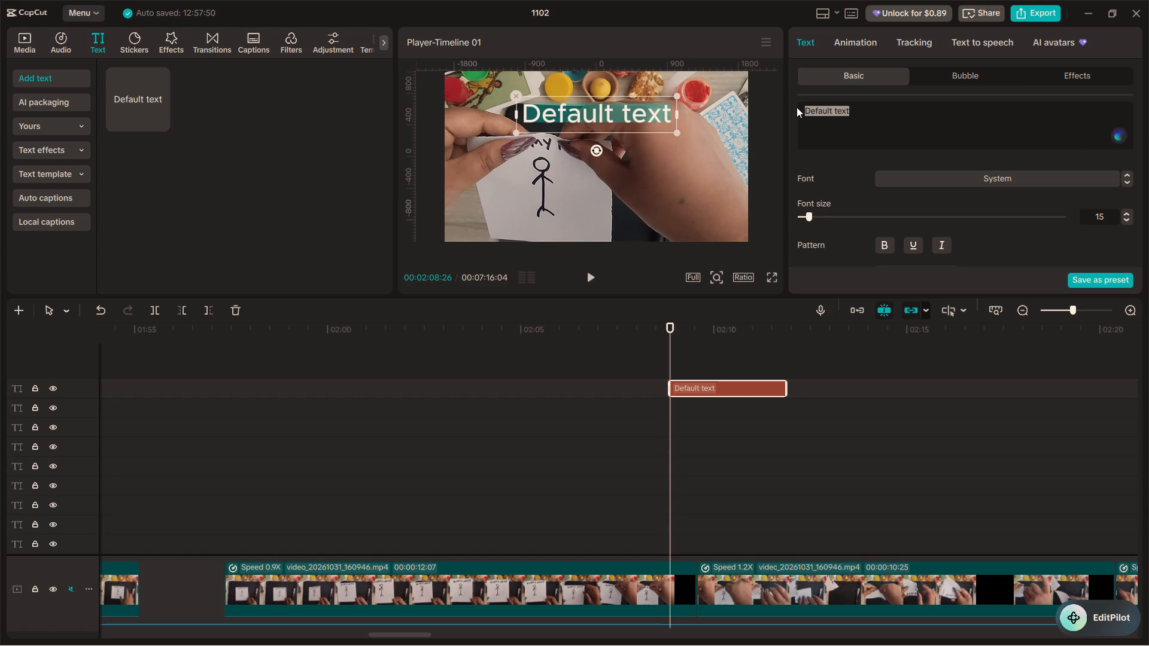
key("t")
key("backslash")
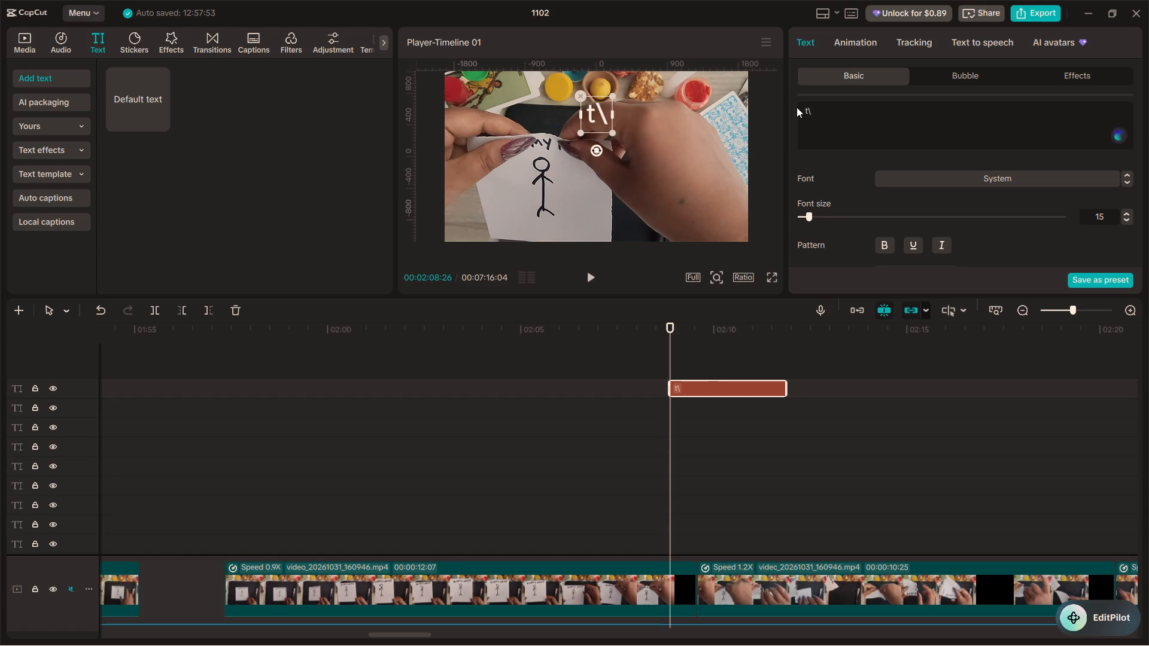
key("BackSpace")
key("BackSpace")
type("Tear tje")
key("space")
key("BackSpace")
key("BackSpace")
key("BackSpace")
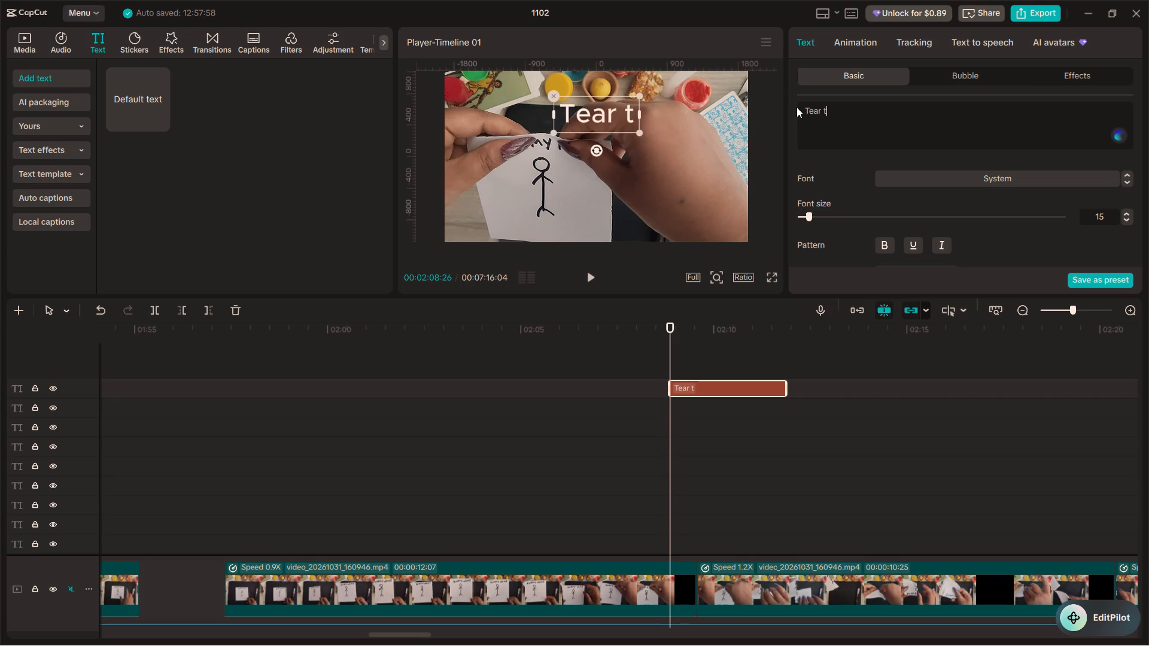
type("he")
key("space")
type("paper")
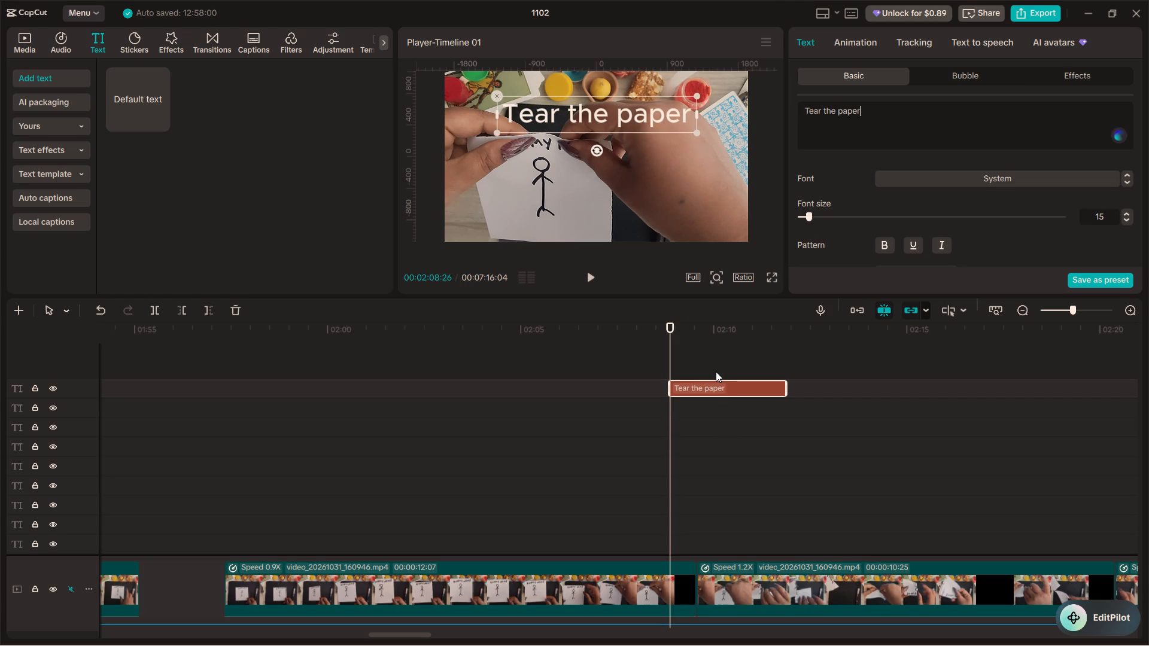
key("space")
Extend the wording of the new text clip to "Tear the paper into".
type("into")
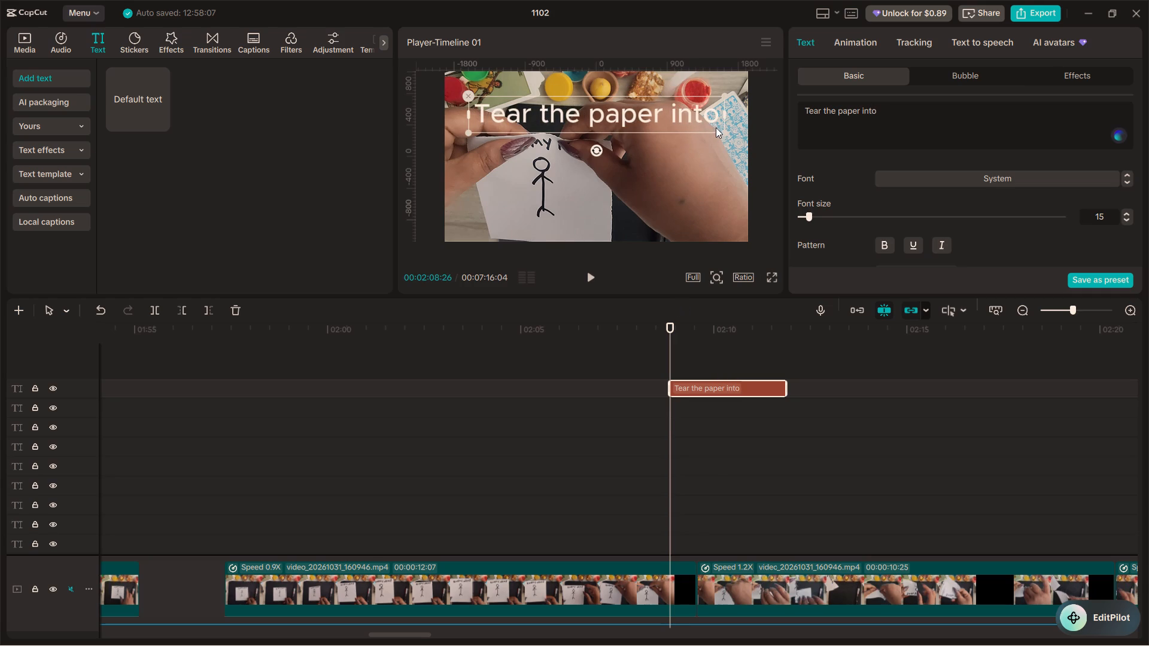
Shrink the "Tear the paper into" title to about 56% scale and set its font to Montserrat.
left_click_drag(719, 92, 646, 119)
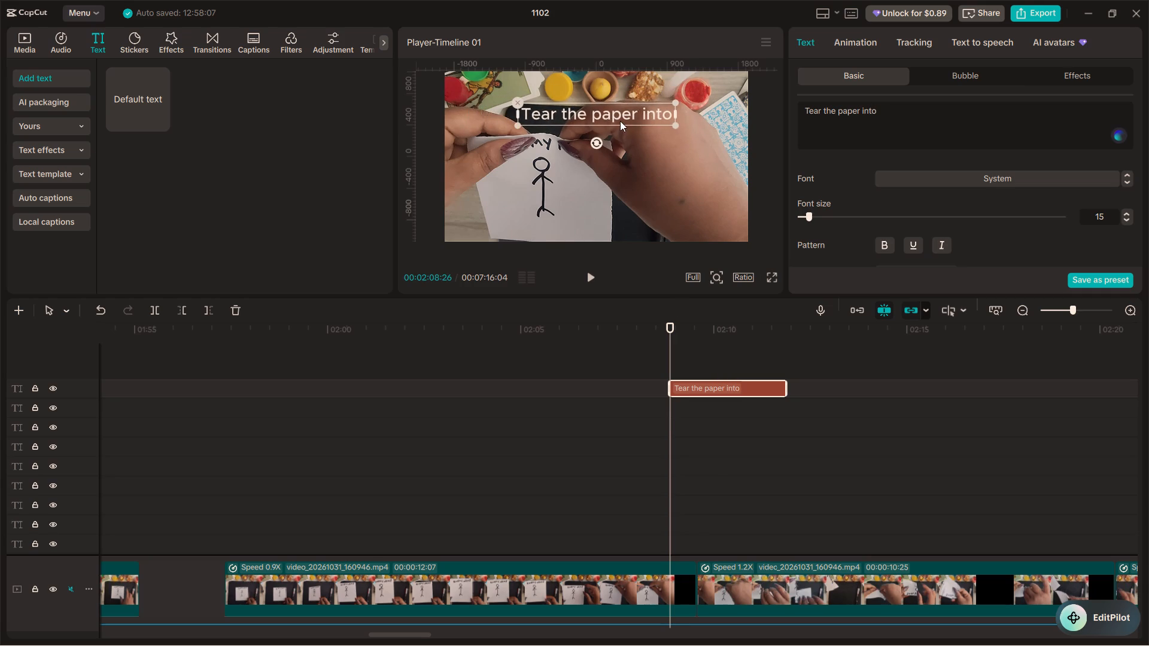
left_click_drag(674, 99, 664, 102)
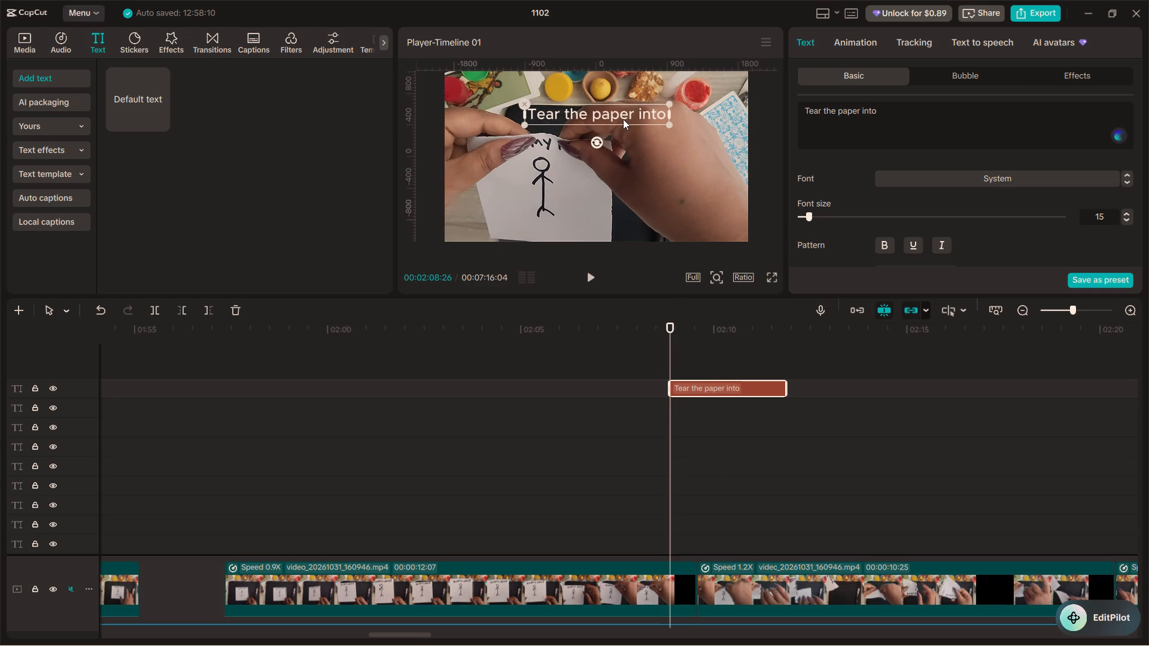
left_click(1126, 180)
left_click(1126, 180)
left_click(1126, 180)
left_click(1126, 180)
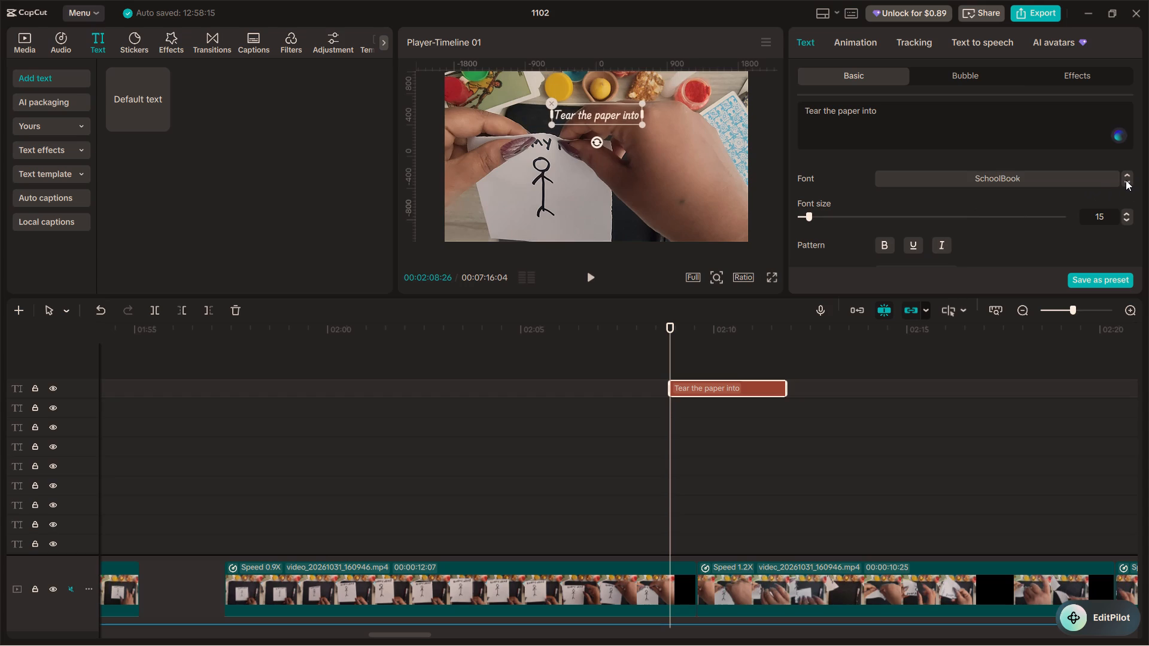
left_click(1126, 180)
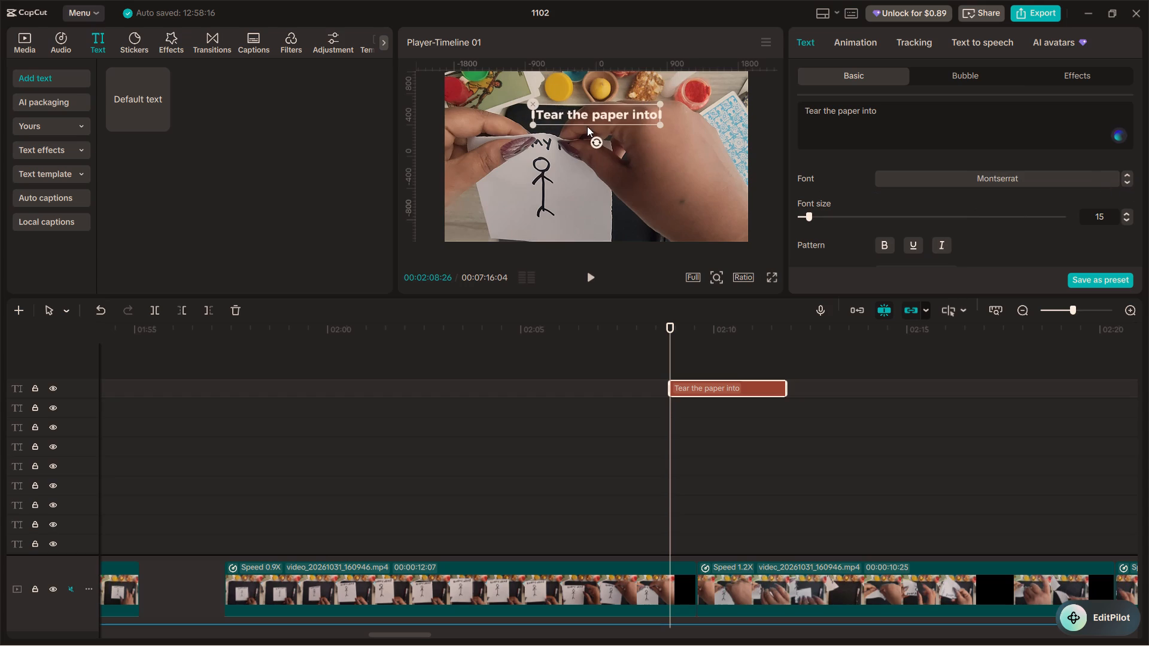
Apply the white preset style with a black outline to the title and set its stroke thickness to 10.
scroll(910, 217, "down", 3)
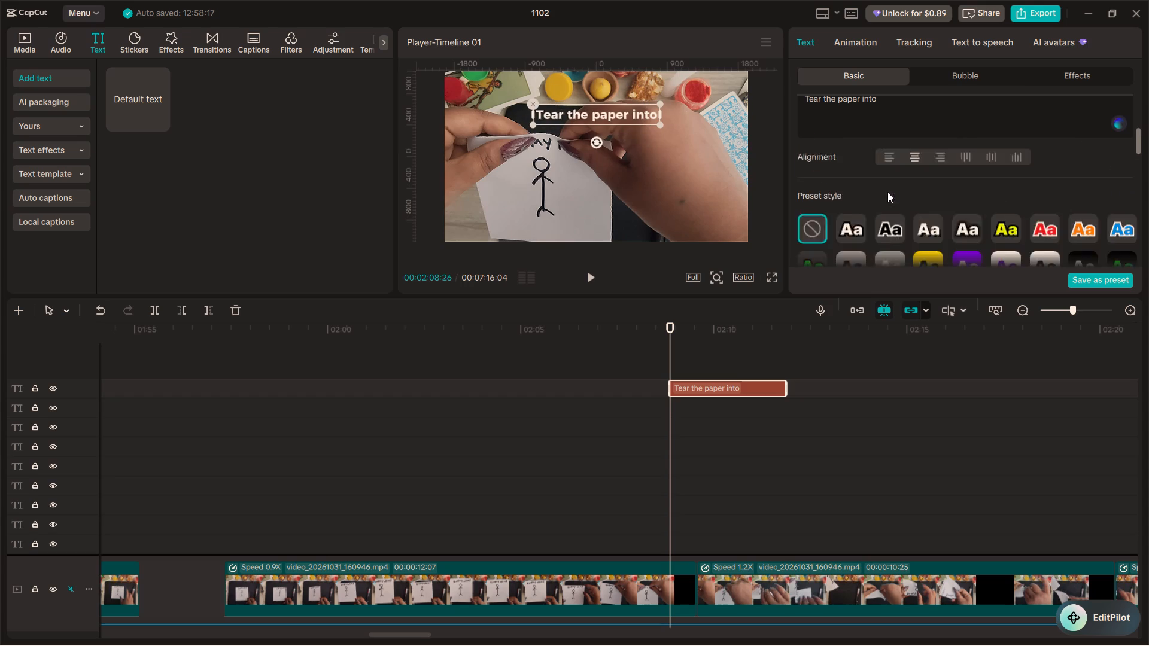
scroll(887, 192, "down", 2)
scroll(883, 199, "up", 1)
left_click(858, 164)
scroll(872, 190, "down", 2)
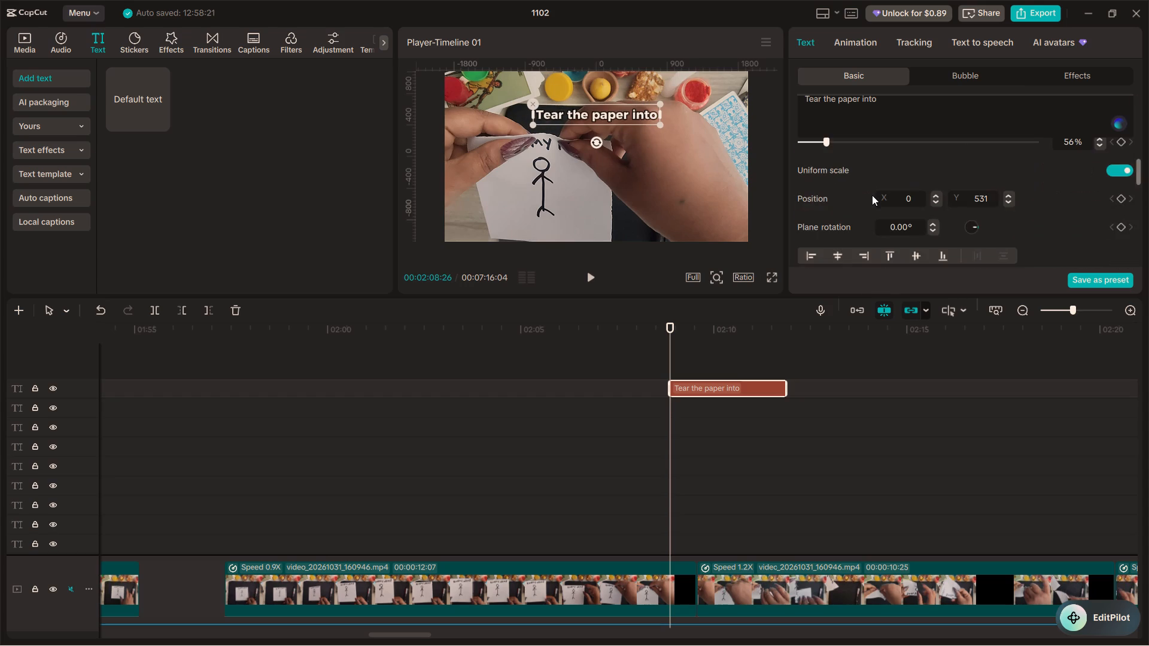
scroll(871, 196, "down", 3)
left_click_drag(861, 246, 844, 249)
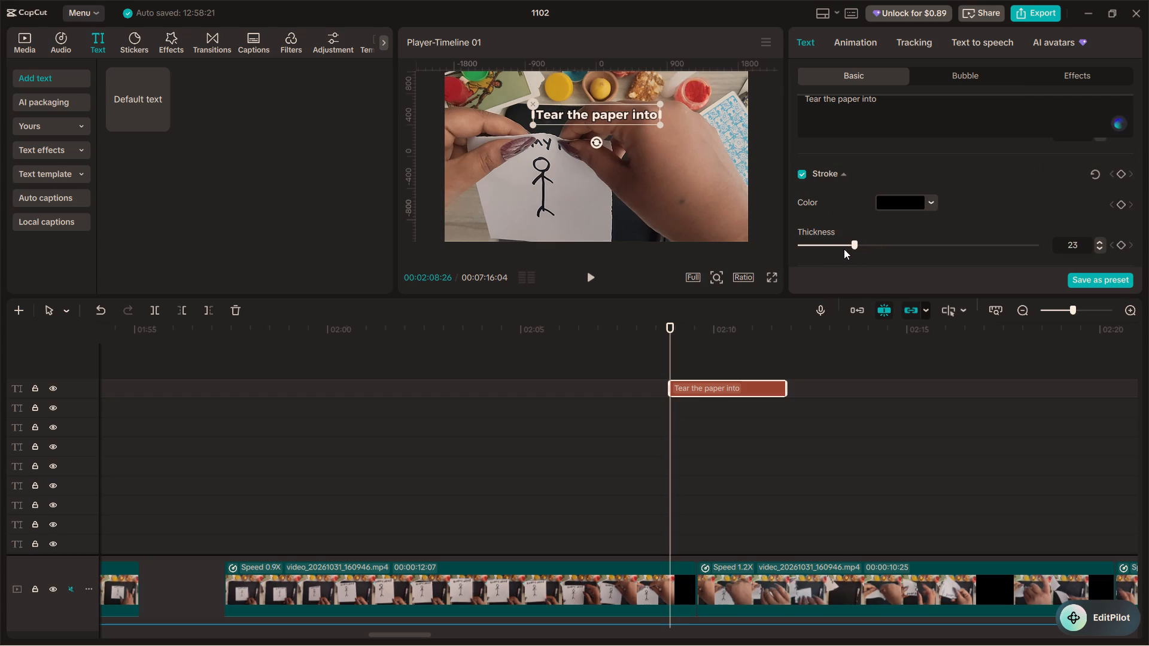
left_click_drag(844, 249, 823, 249)
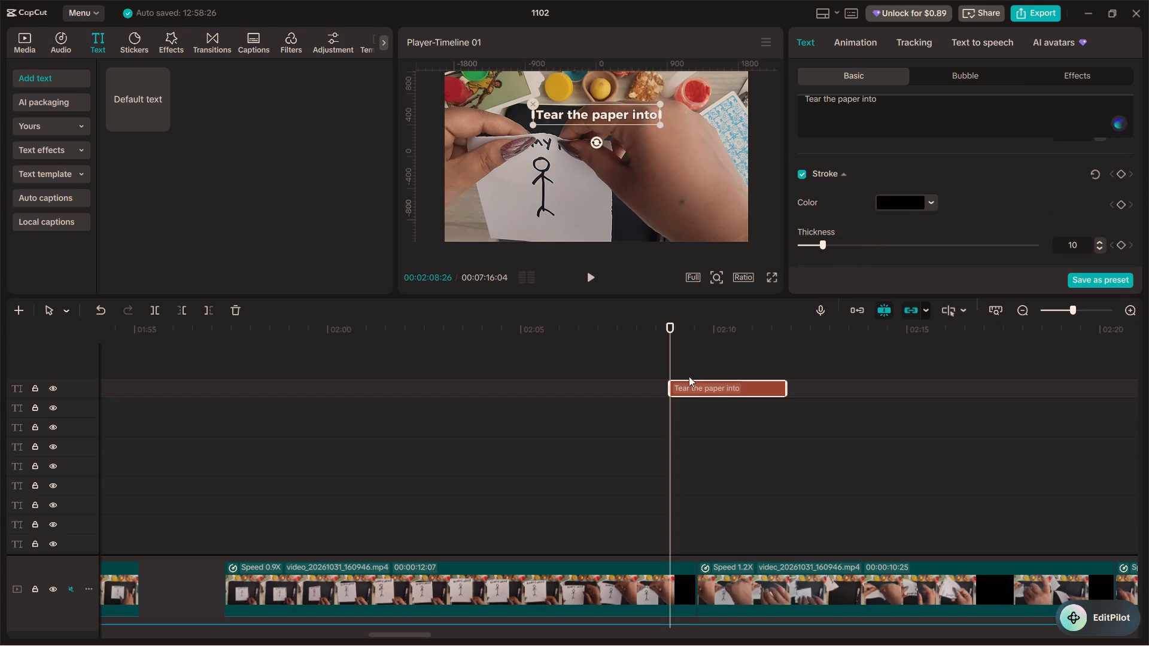
Duplicate the "Tear the paper into" clip onto the text track above, lined up with the original's start.
left_click(681, 362)
left_click(687, 388)
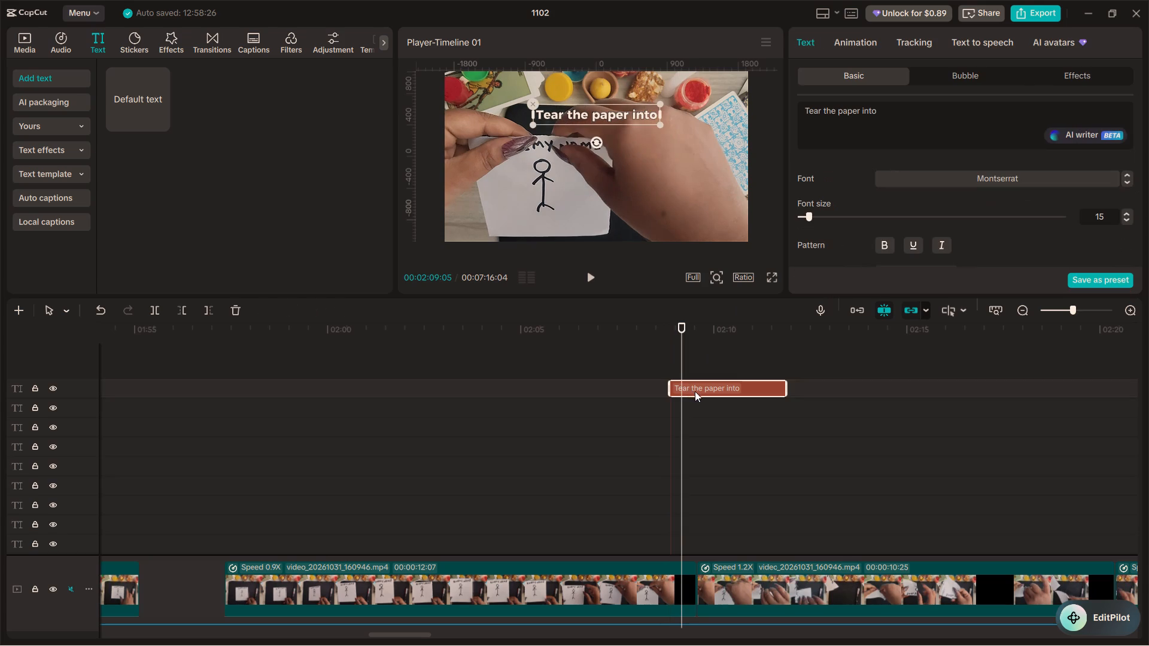
left_click_drag(696, 388, 695, 371, "alt")
left_click(704, 385)
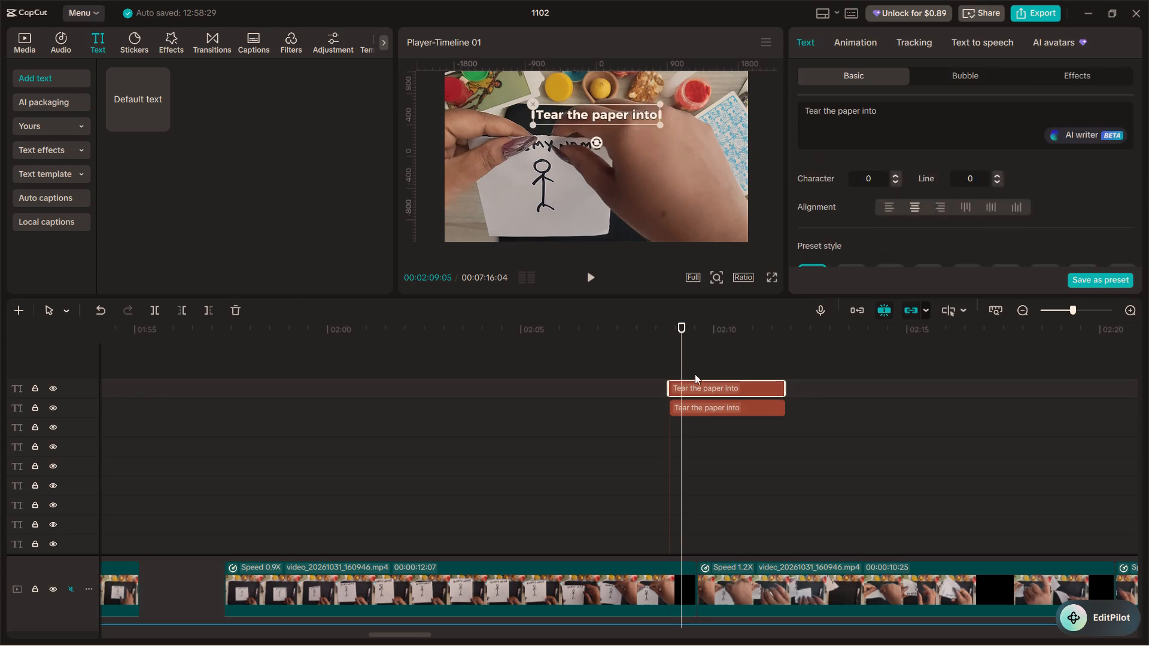
left_click(669, 367)
key("space")
key("space")
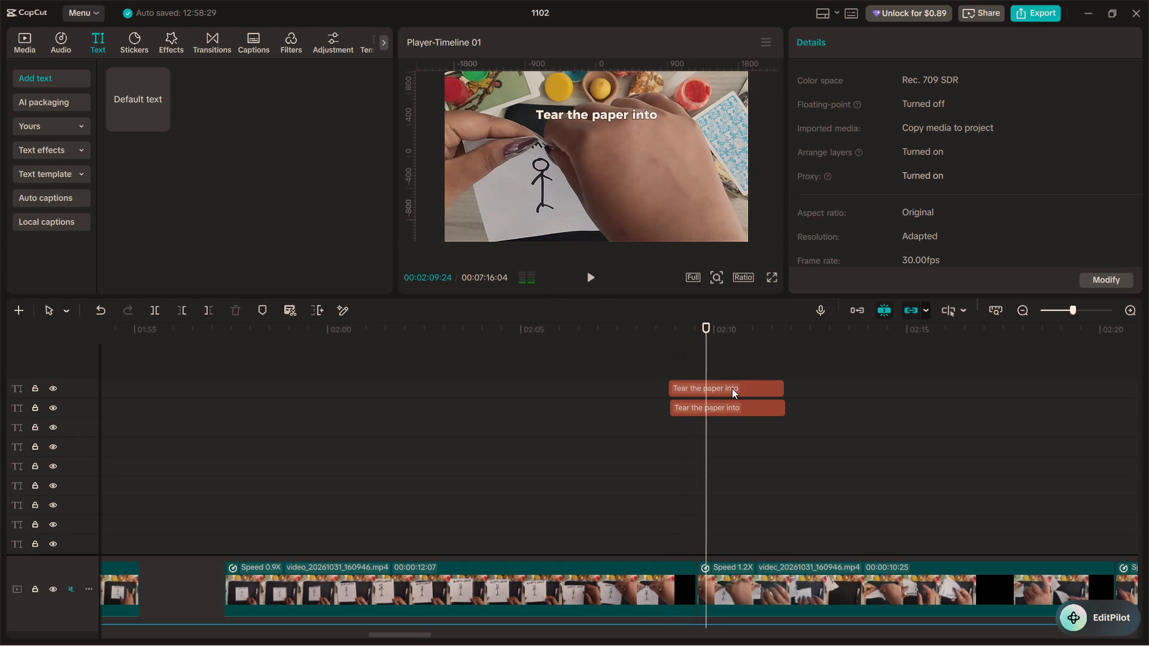
double_click(732, 388)
Play the title section to about 00:02:11 and move the duplicate title directly beneath the original, centred in the frame.
left_click(681, 367)
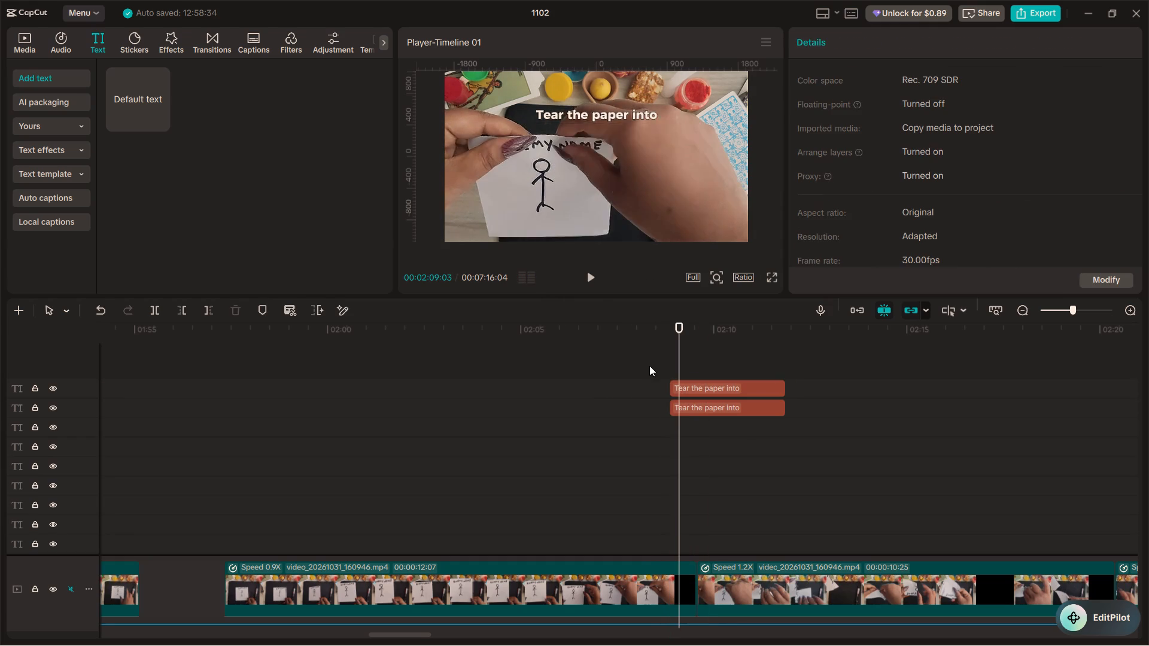
left_click(649, 365)
key("space")
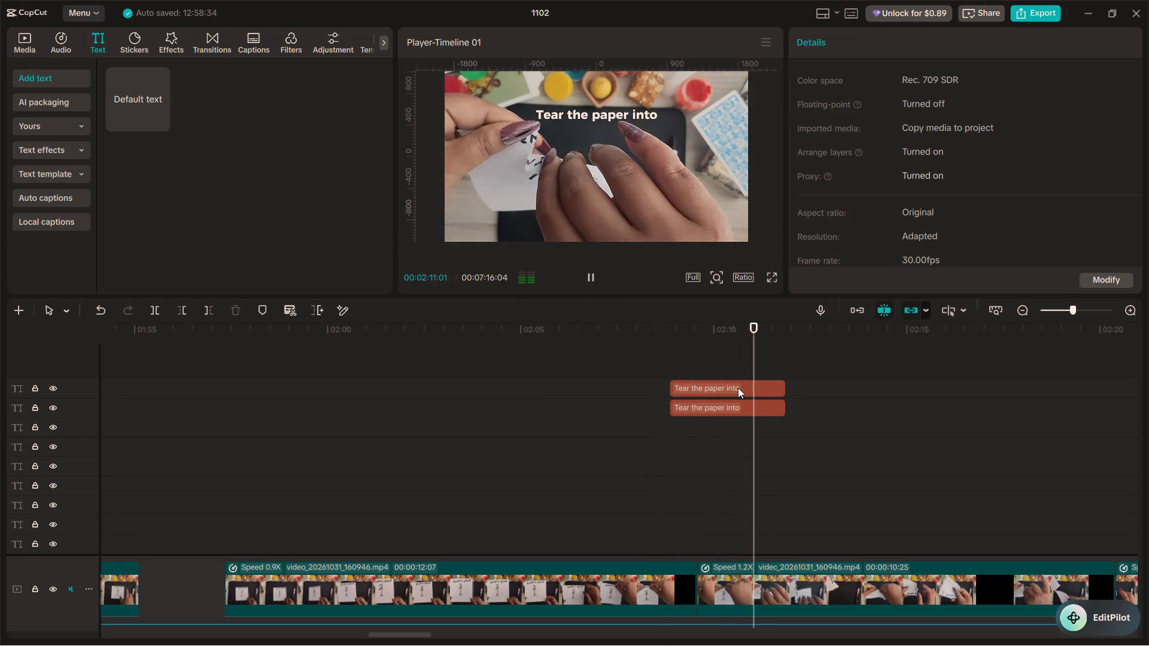
key("space")
left_click(715, 385)
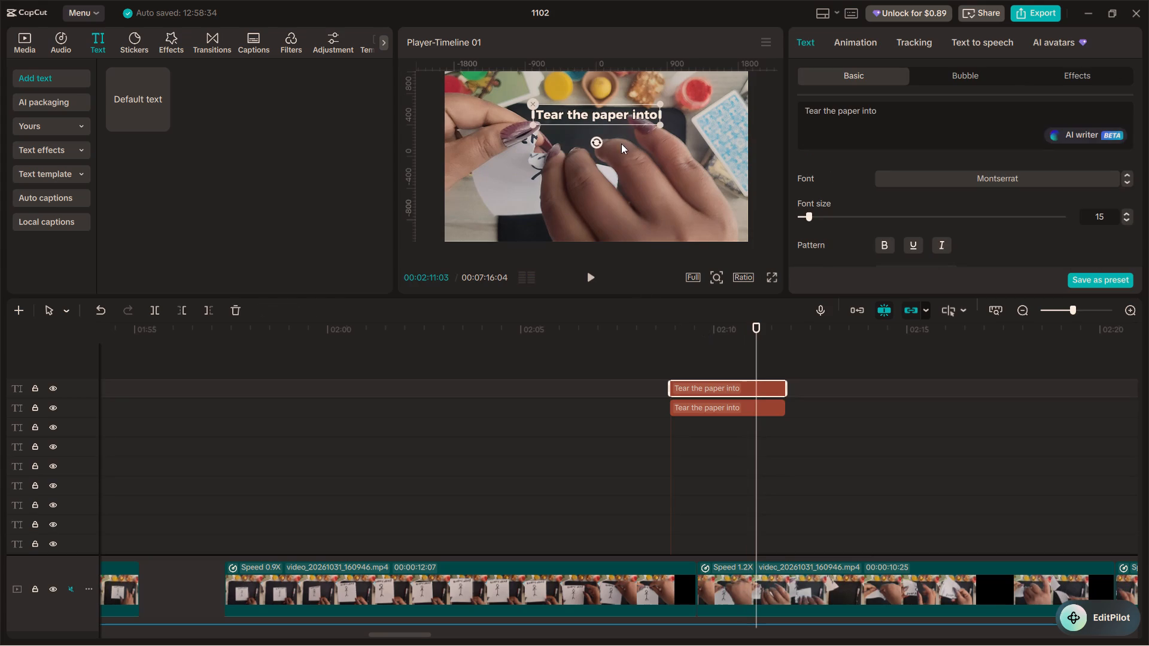
left_click_drag(607, 116, 605, 130)
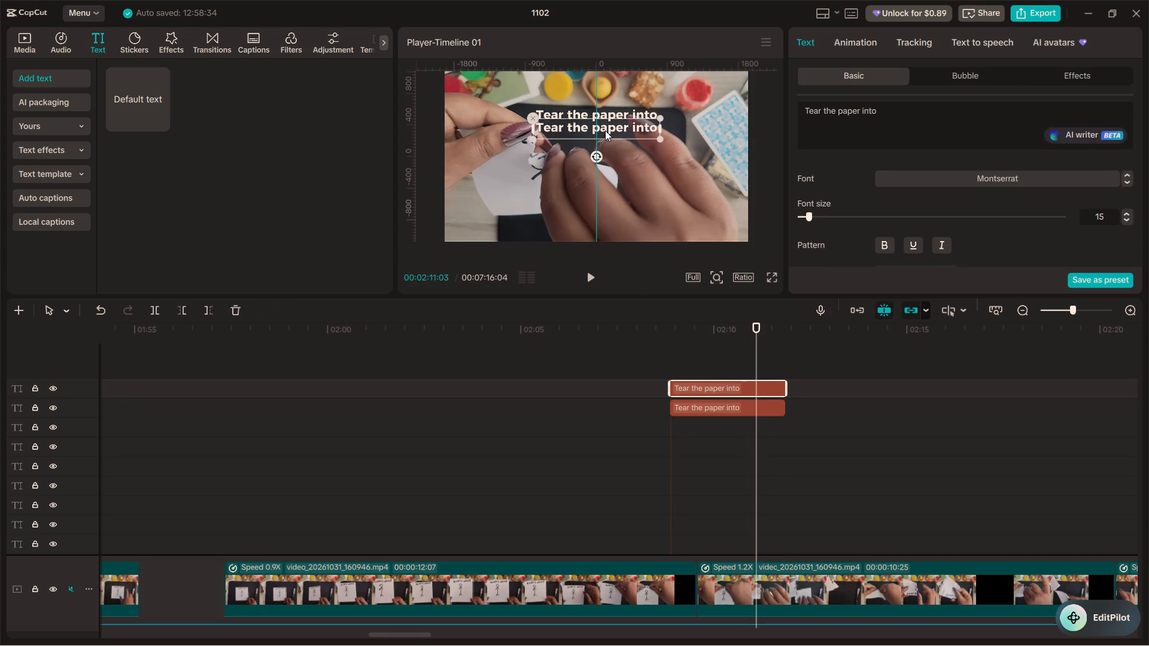
left_click_drag(605, 130, 604, 130)
Replace the wording of the duplicate title with "4".
left_click_drag(877, 112, 788, 118)
key("ctrl+a")
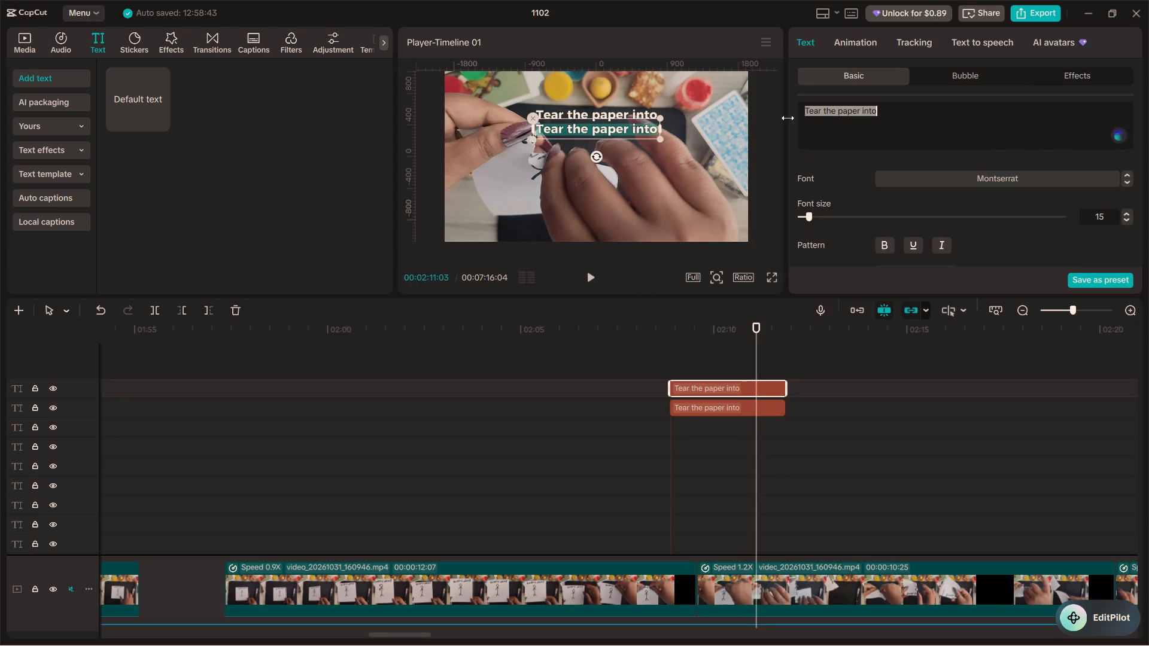
key("4")
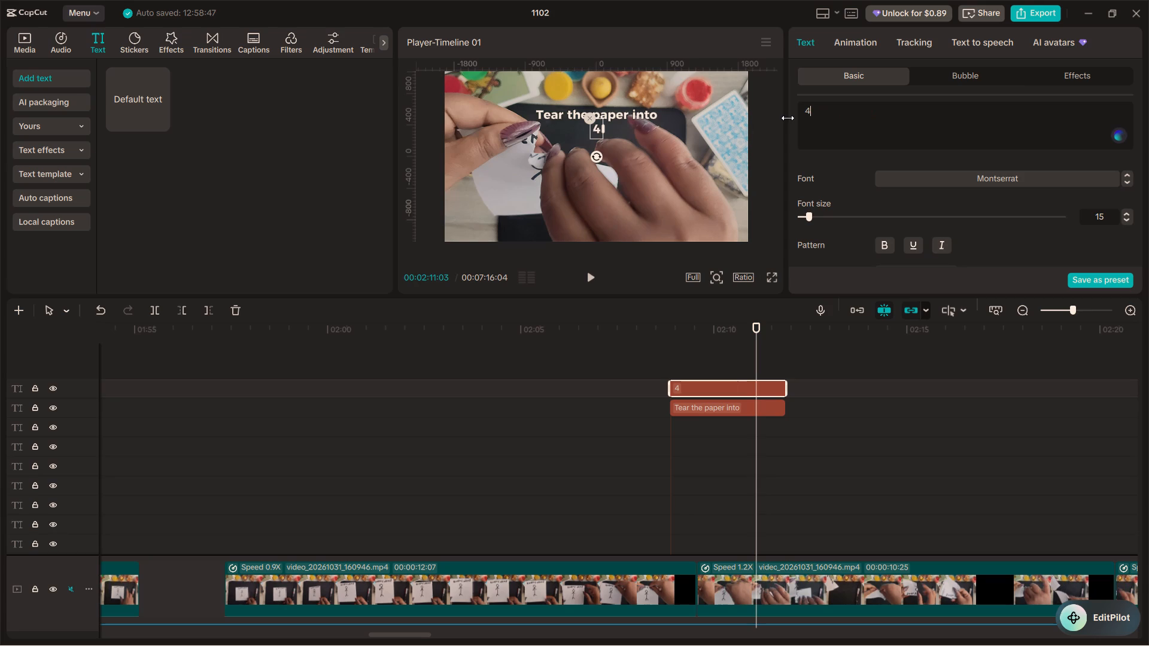
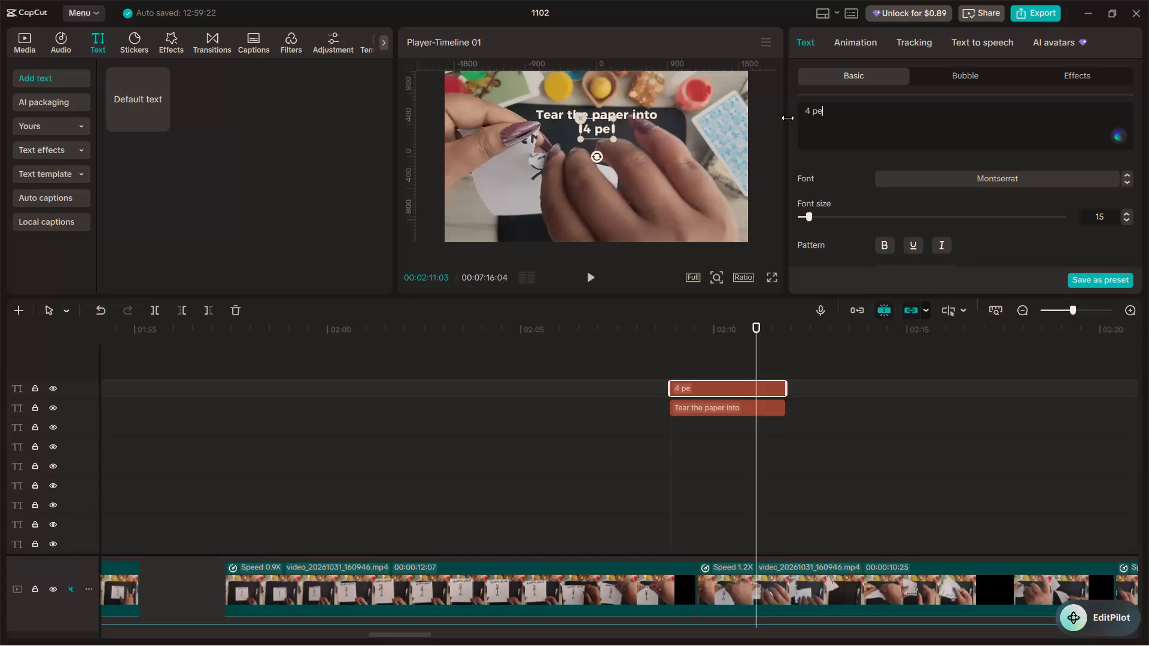
Complete the duplicate title's wording so it reads "4 pieces".
key("BackSpace")
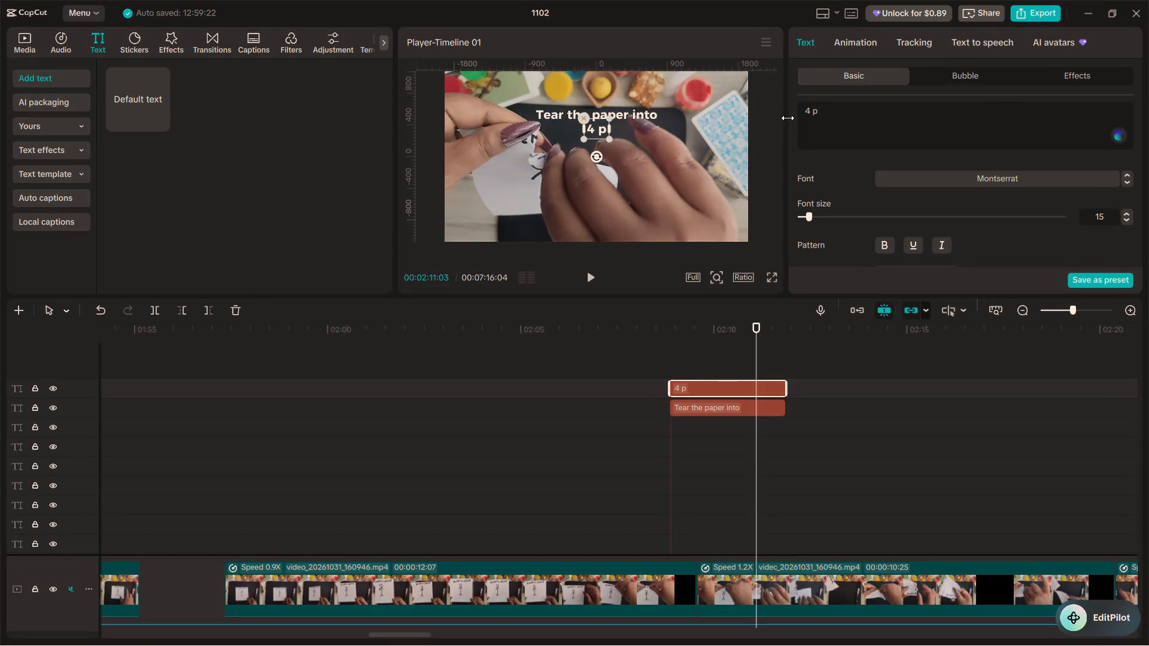
type("ieces")
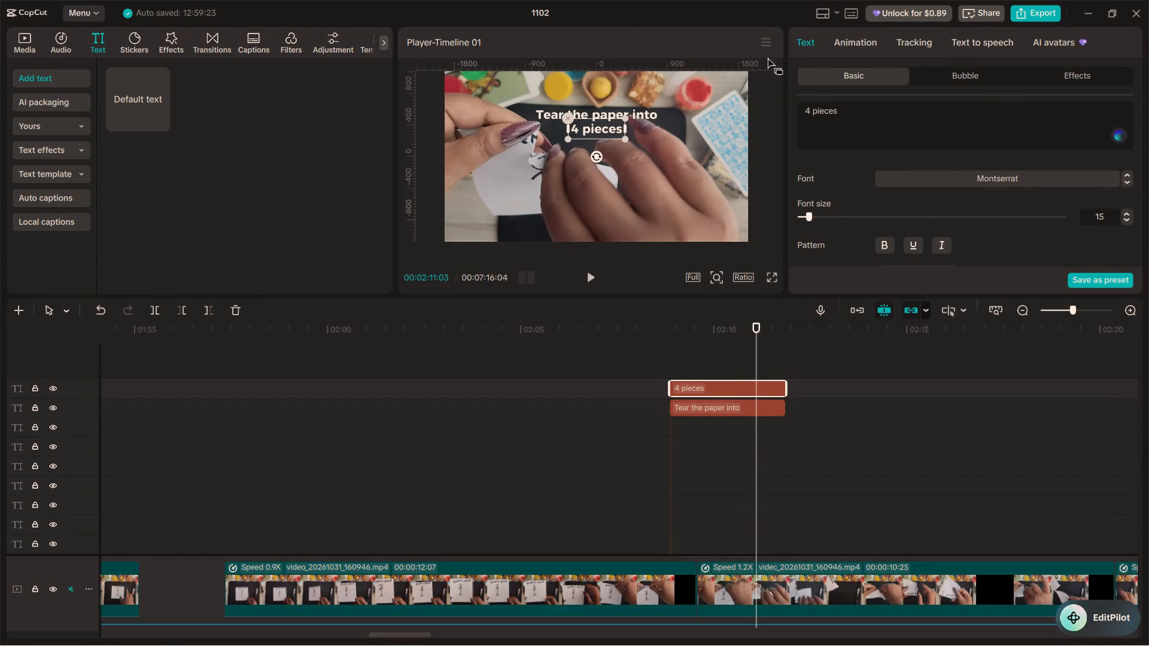
Enlarge the "Tear the paper into" title slightly in the preview frame.
left_click(731, 412)
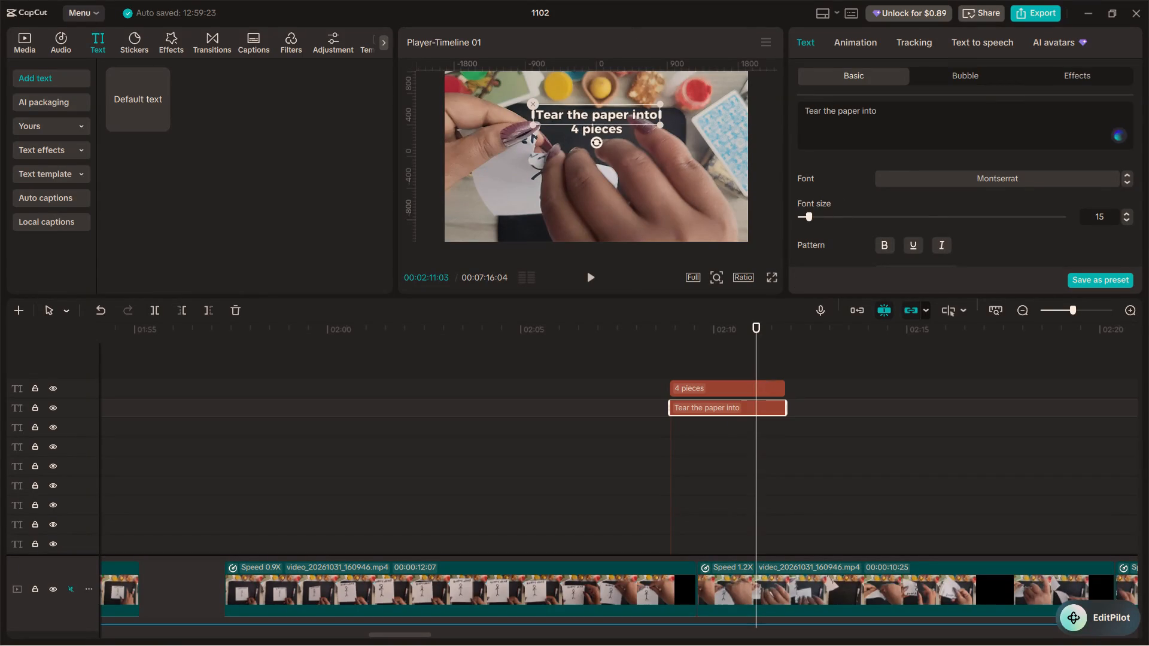
left_click(661, 102)
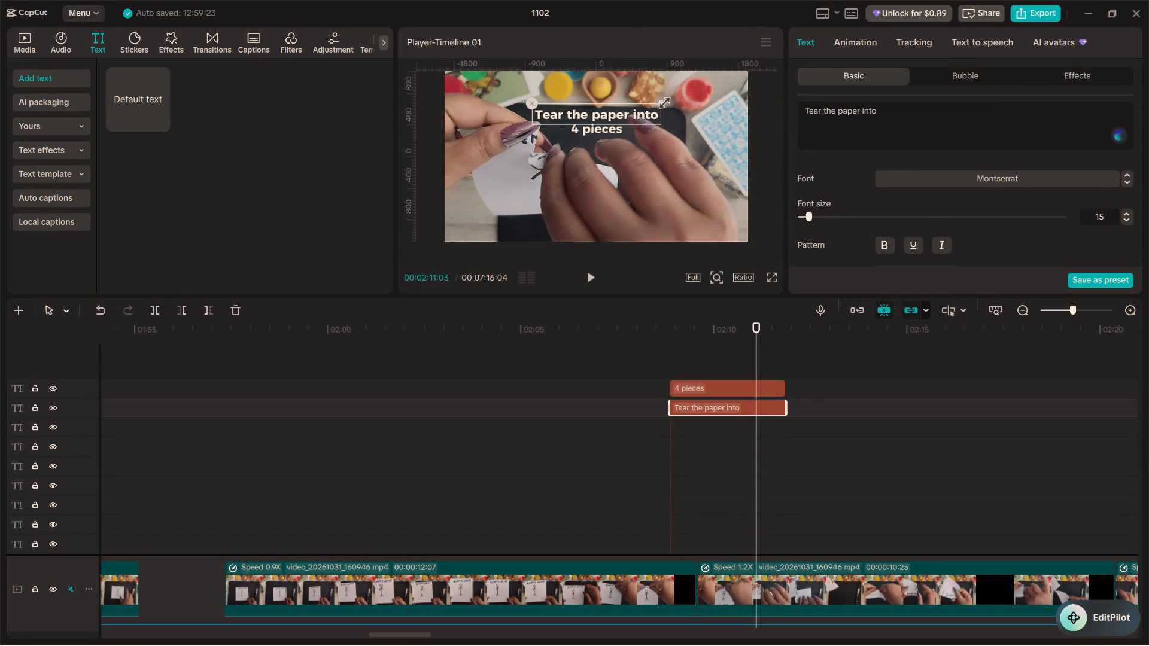
left_click(658, 103)
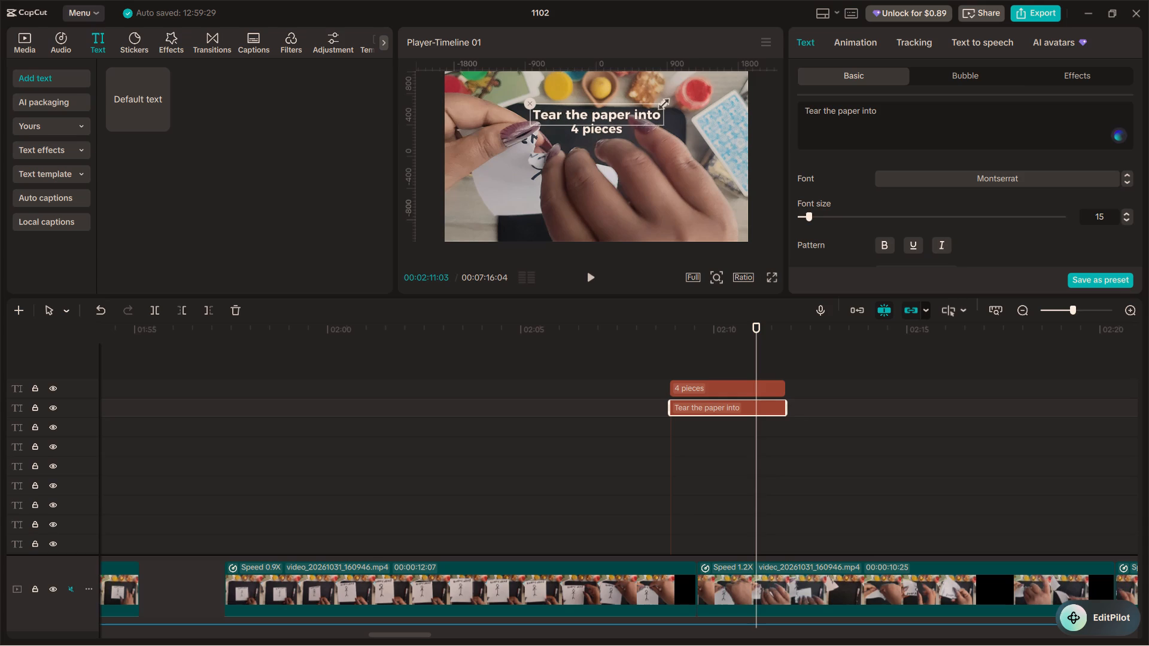
Change the "4 pieces" title's font to serif and scale the title down slightly beneath the upper line.
left_click(599, 132)
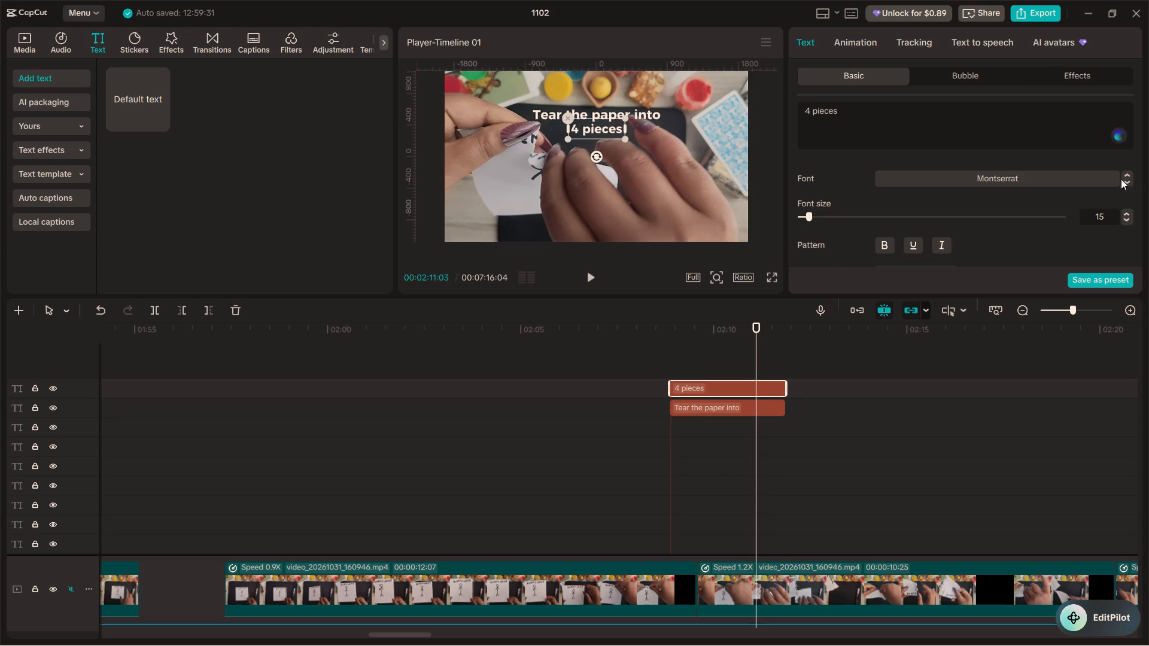
left_click(1101, 179)
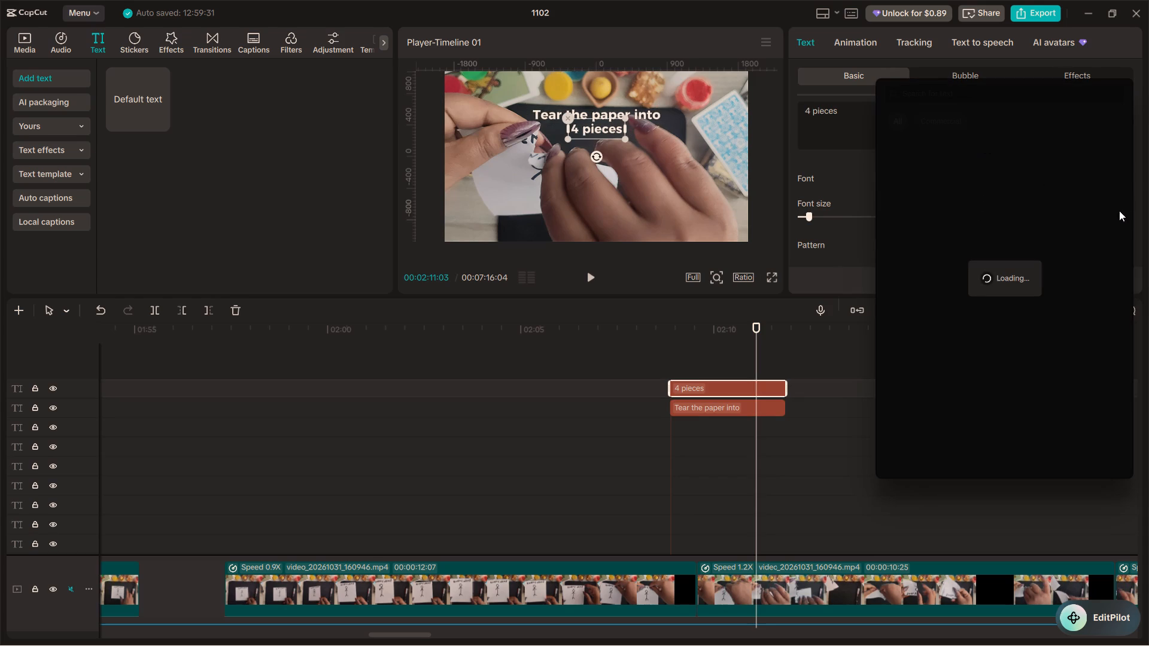
scroll(1130, 194, "up", 4)
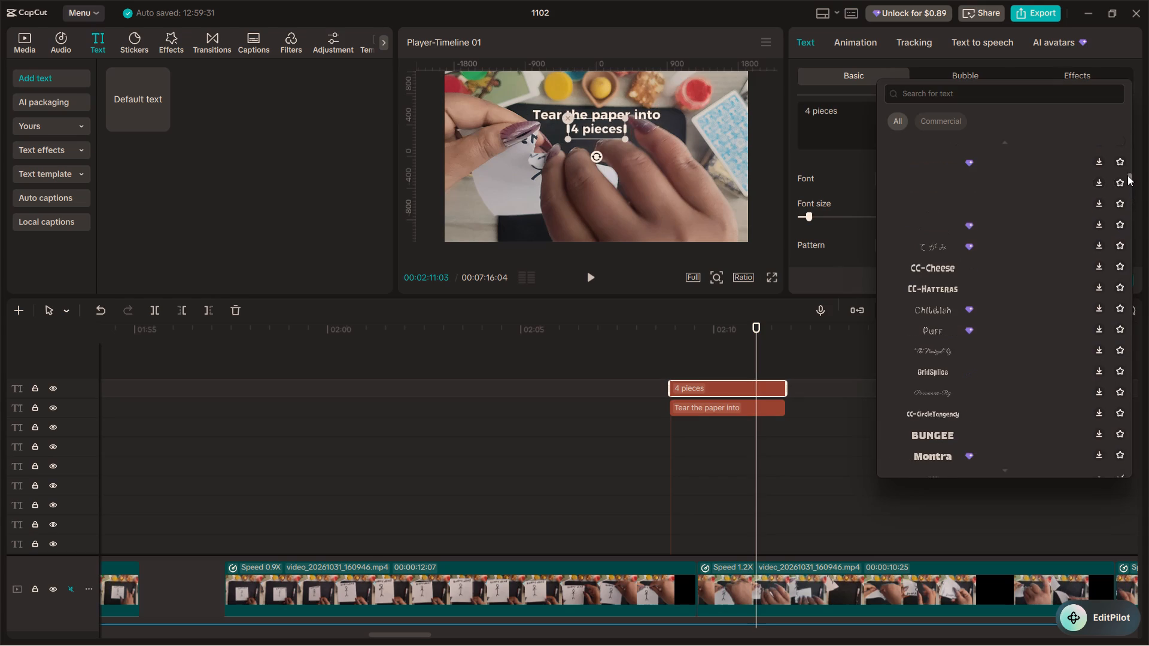
left_click_drag(1130, 175, 1133, 84)
left_click(927, 161)
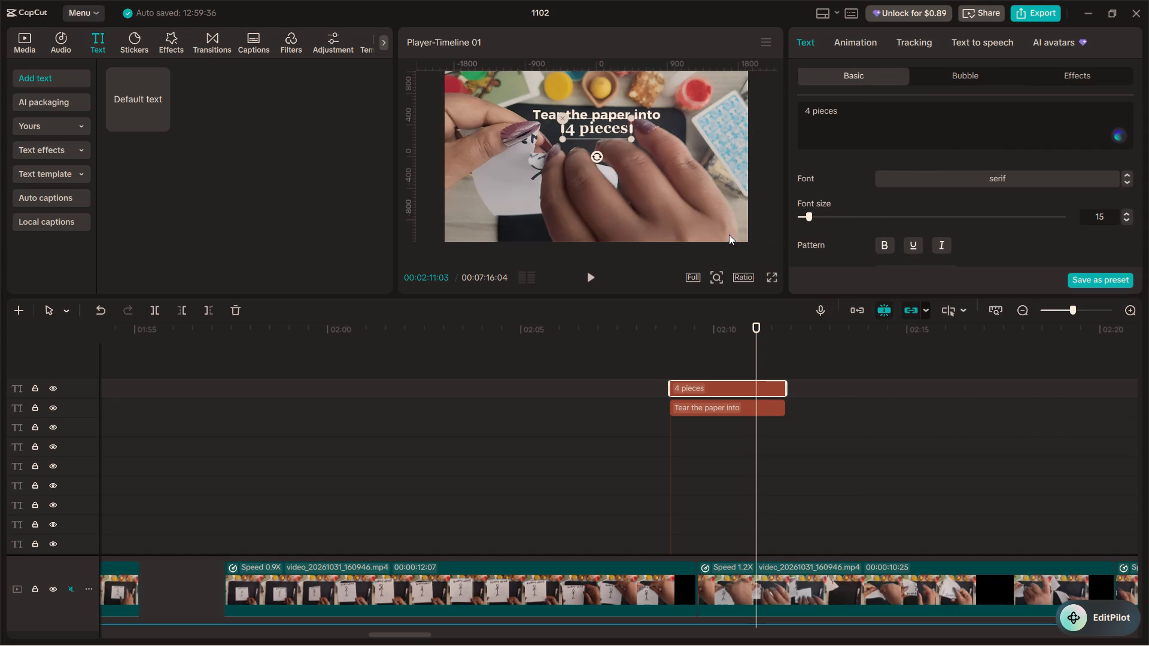
left_click_drag(628, 116, 616, 122)
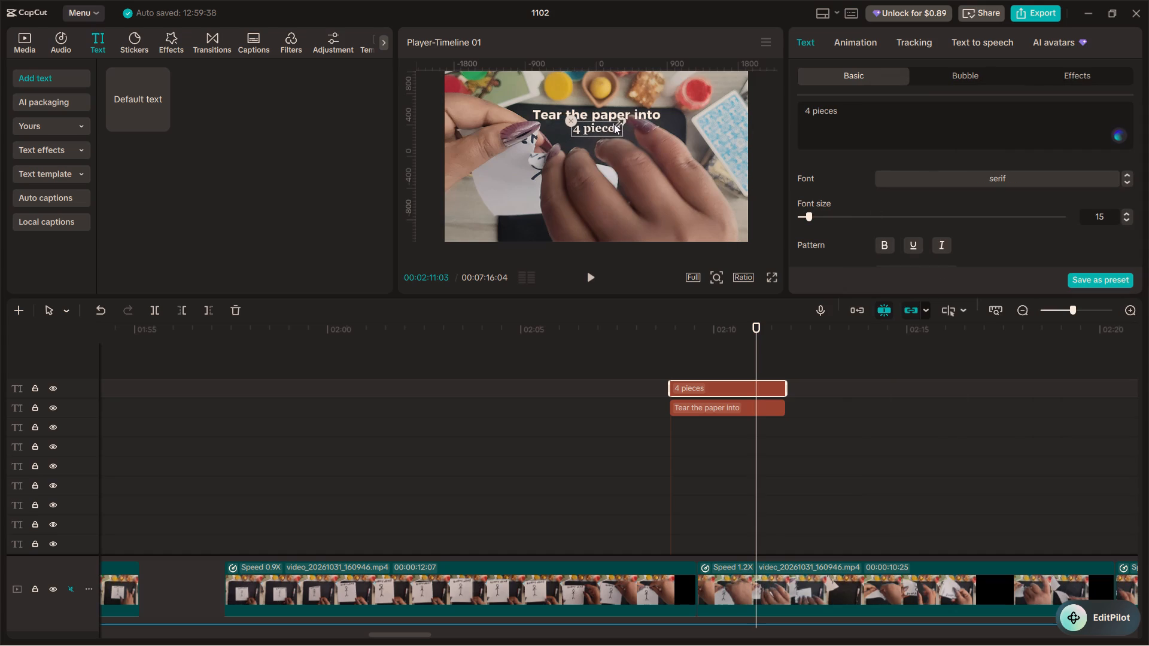
Apply the black preset style with a white outline to the "4 pieces" title and set its stroke thickness to 10.
scroll(890, 228, "down", 3)
left_click(890, 229)
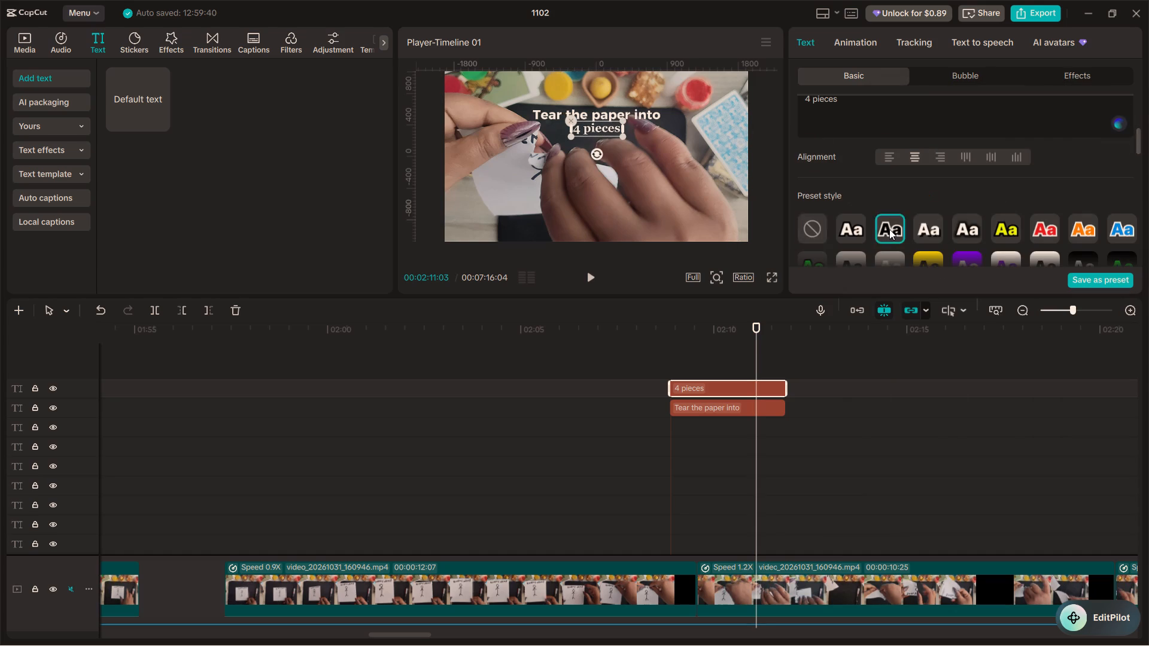
scroll(883, 230, "down", 7)
left_click_drag(871, 174, 834, 173)
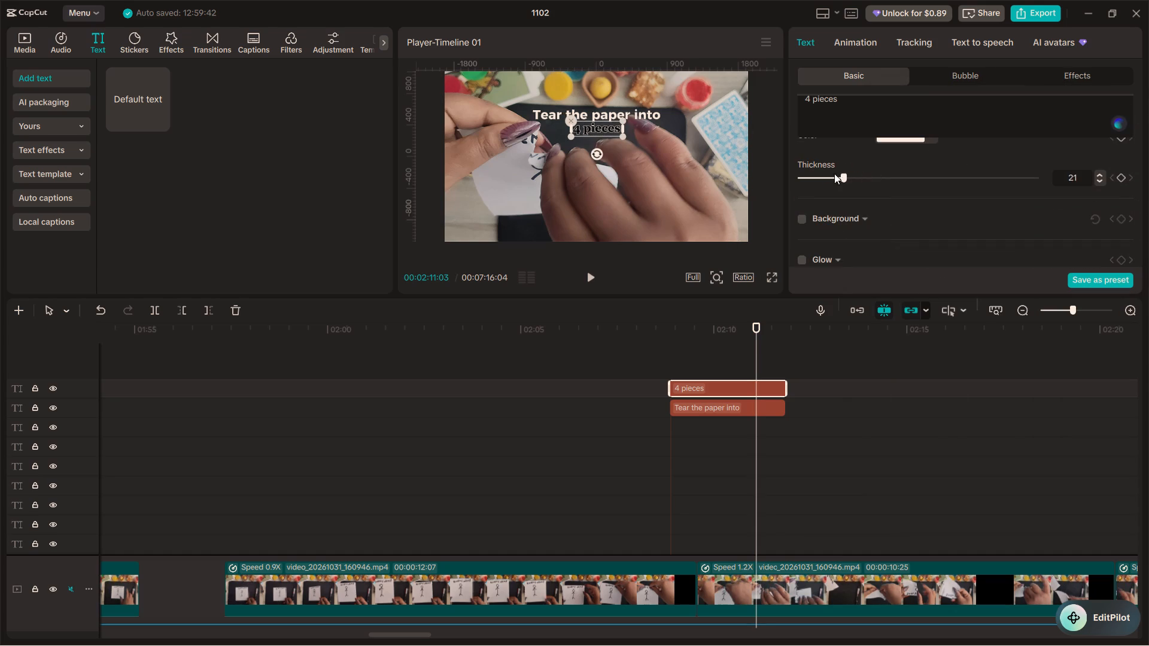
left_click_drag(834, 173, 825, 173)
left_click(639, 116)
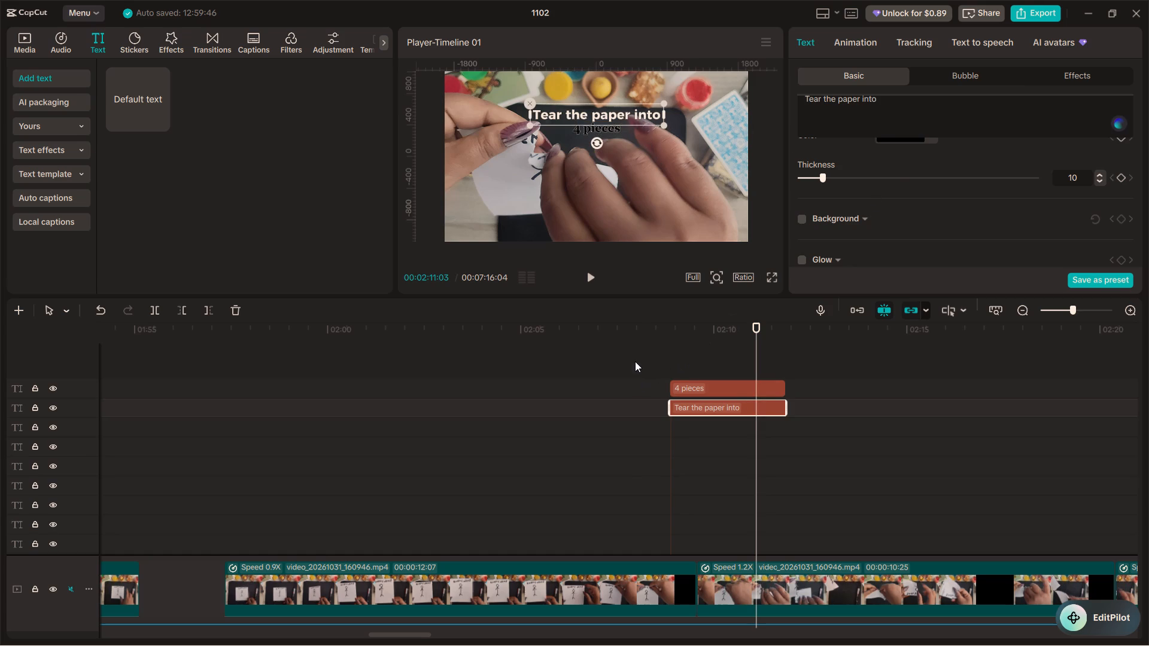
Apply the favourite In animation Manifest to both the "4 pieces" and "Tear the paper into" clips together.
left_click(635, 361)
key("space")
key("space")
left_click_drag(700, 359, 704, 432)
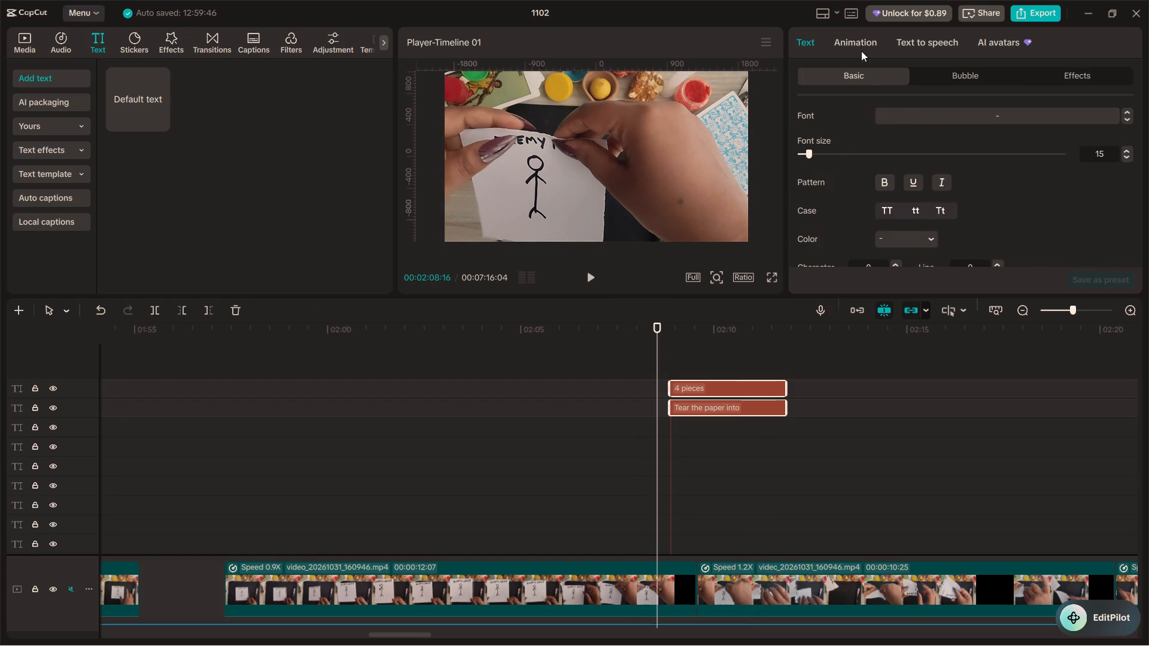
left_click(861, 45)
scroll(912, 211, "down", 5)
scroll(912, 213, "up", 4)
left_click(870, 84)
scroll(868, 199, "down", 4)
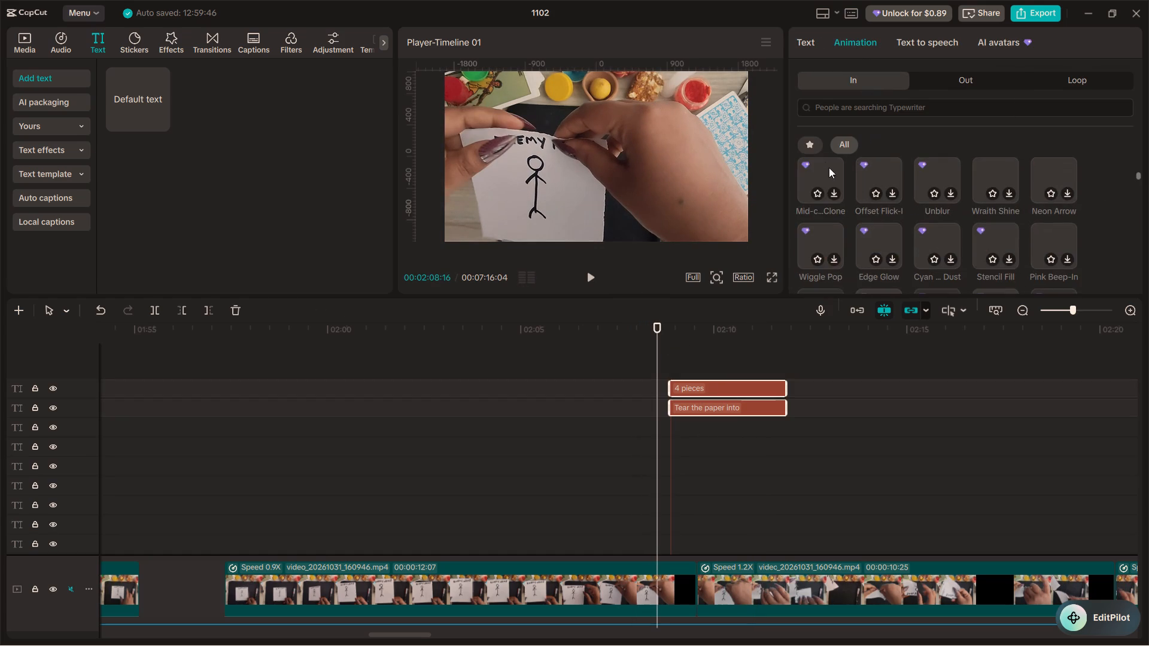
left_click(819, 146)
scroll(878, 216, "down", 4)
scroll(879, 217, "up", 3)
left_click(877, 189)
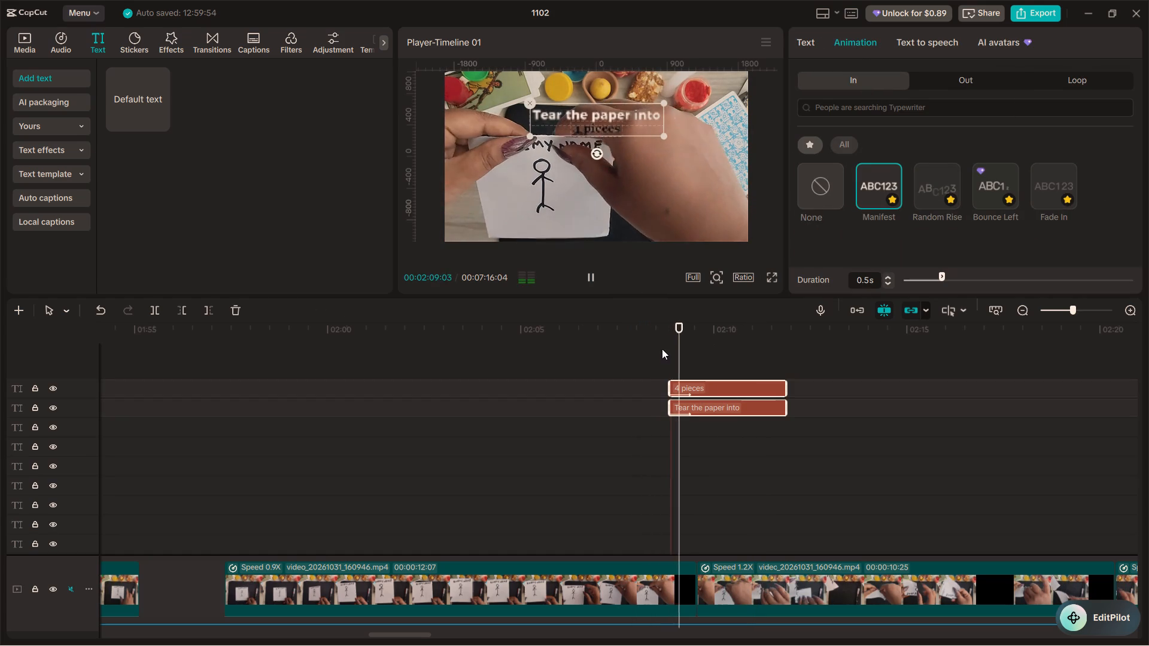
Play back the animated titles and shift both clips about 0.3 s later, so they start at about 00:02:09.
left_click(649, 349)
key("space")
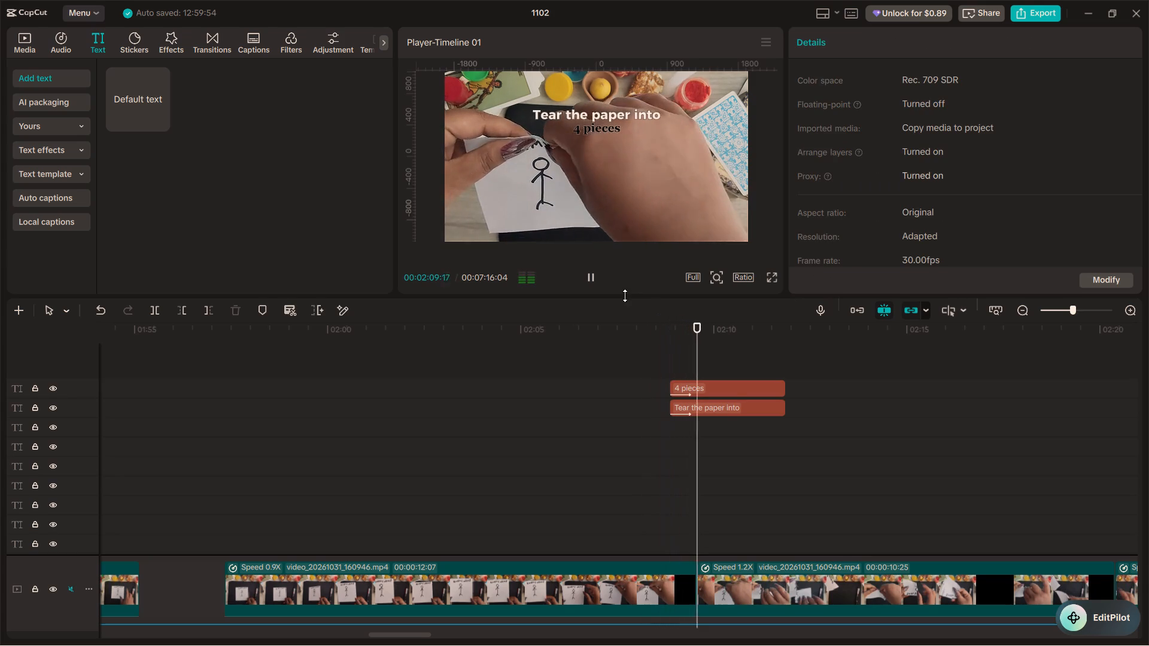
key("space")
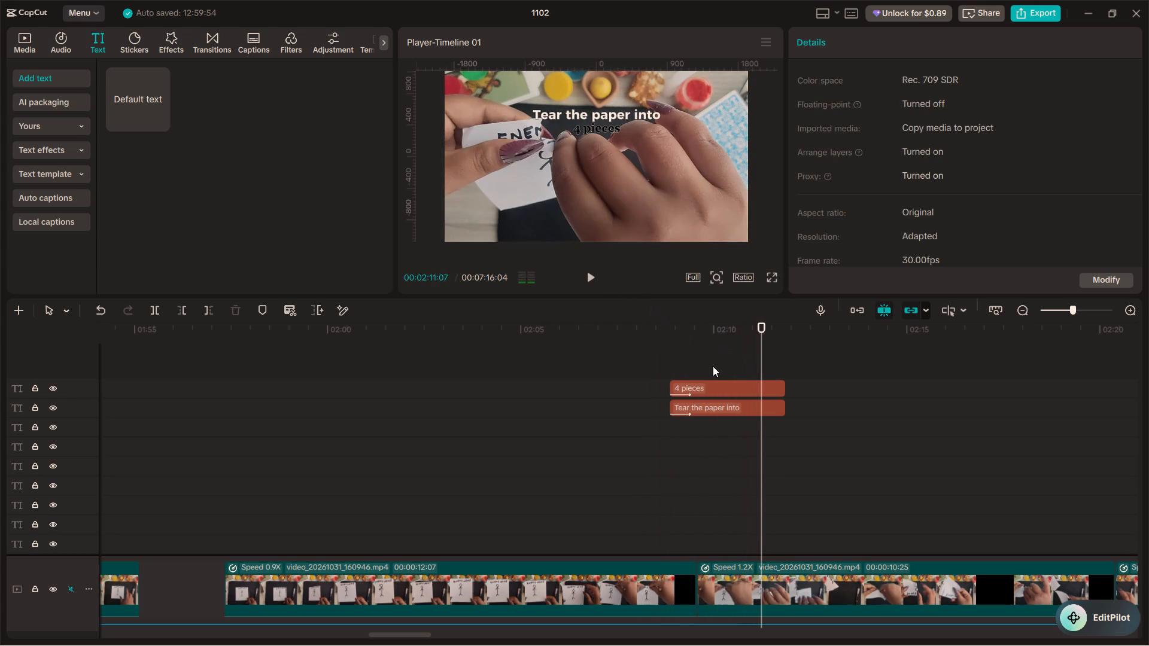
left_click_drag(708, 364, 737, 433)
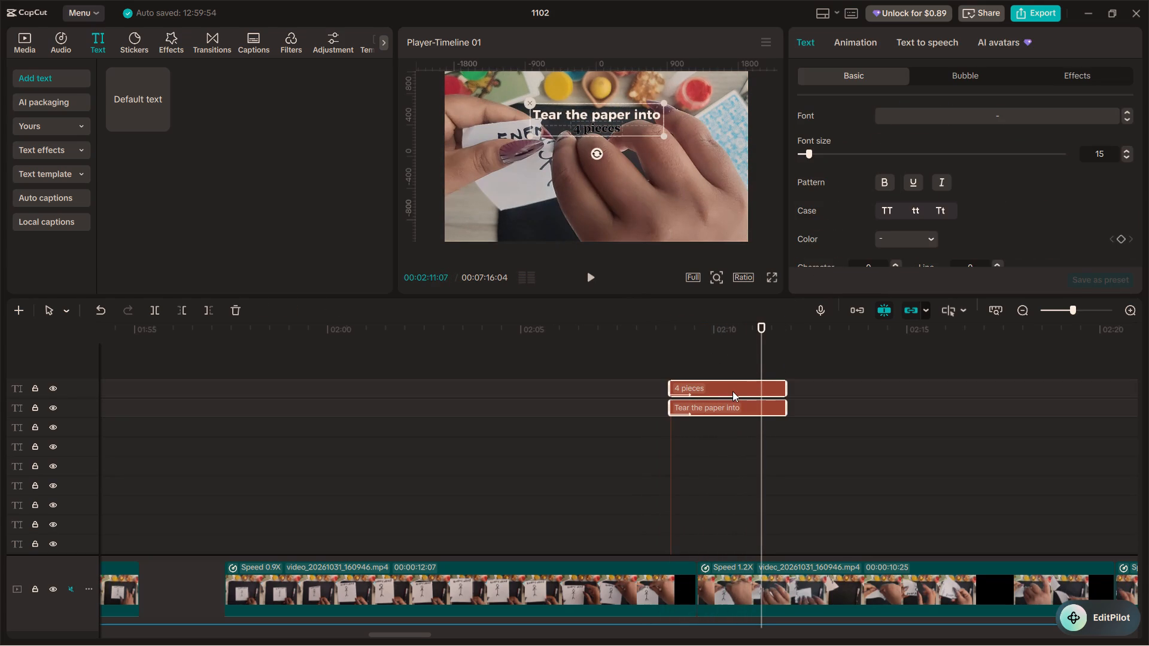
left_click_drag(721, 383, 732, 385)
left_click(642, 362)
key("space")
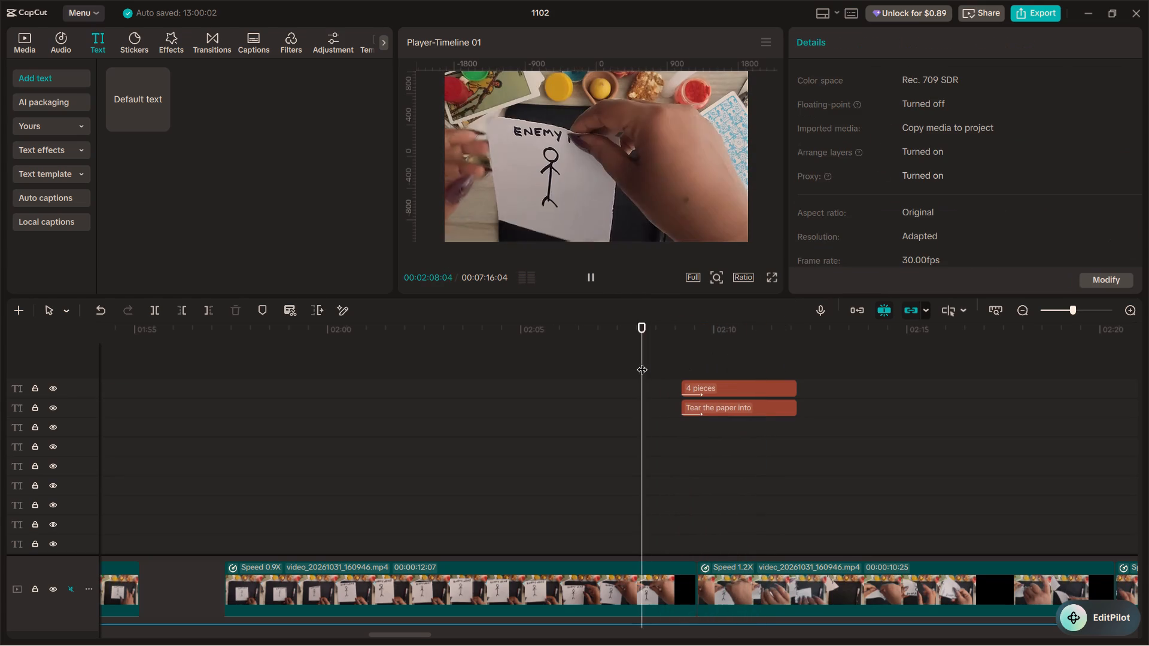
key("space")
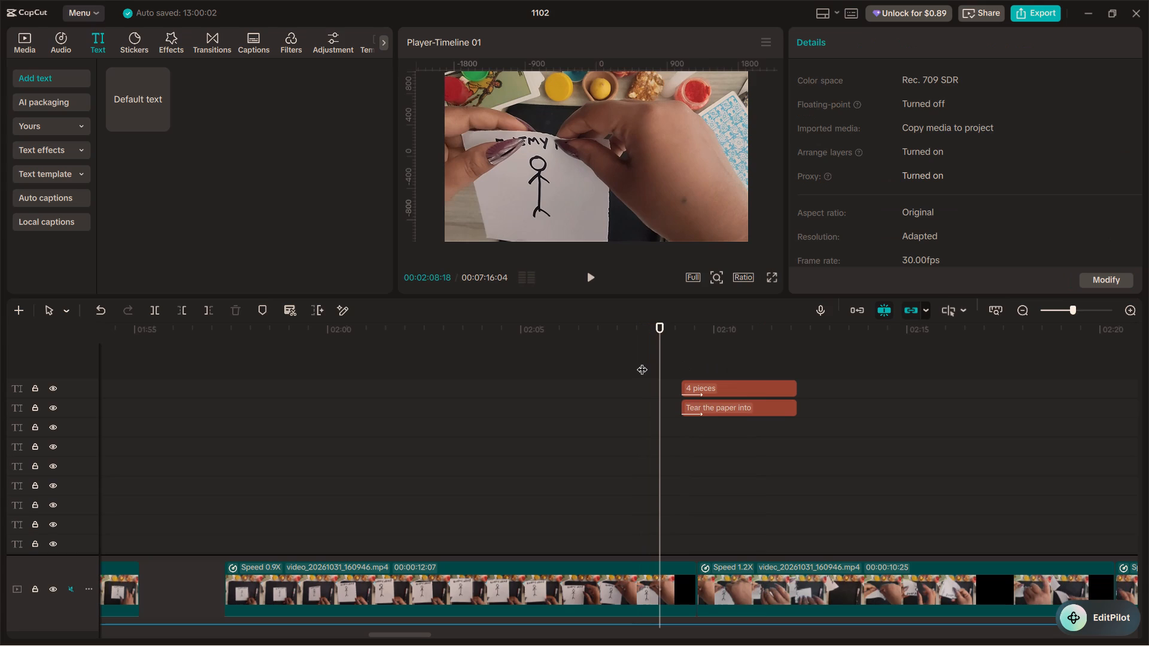
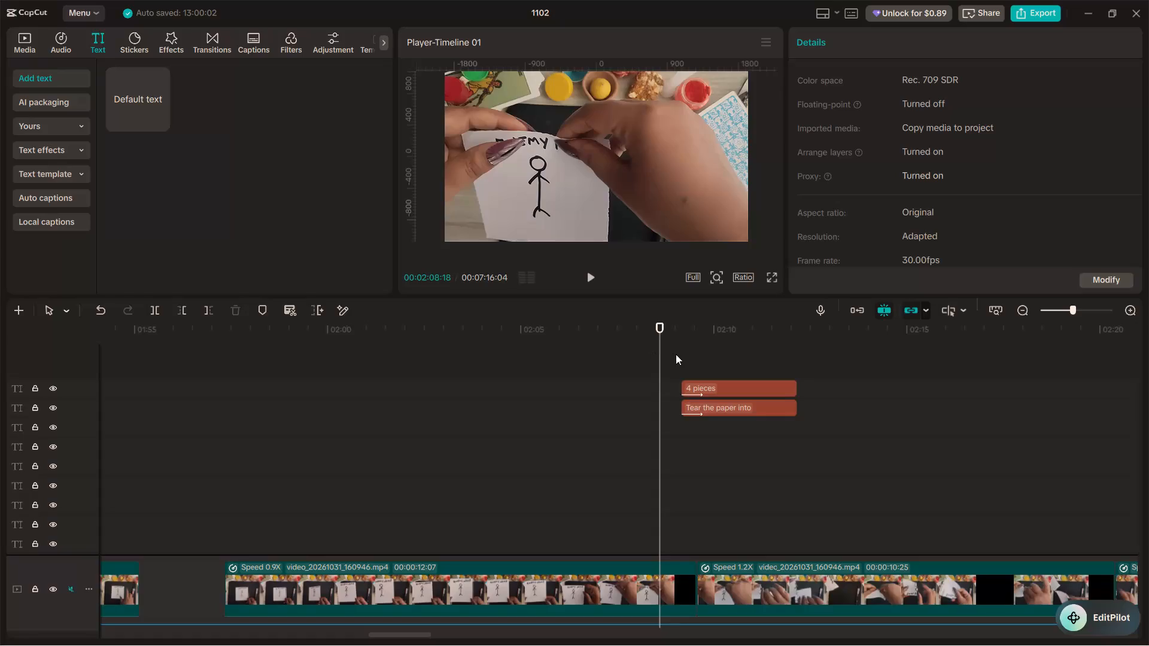
Play back the two titles and move the "4 pieces" clip later so it starts at about 00:02:11:15.
key("space")
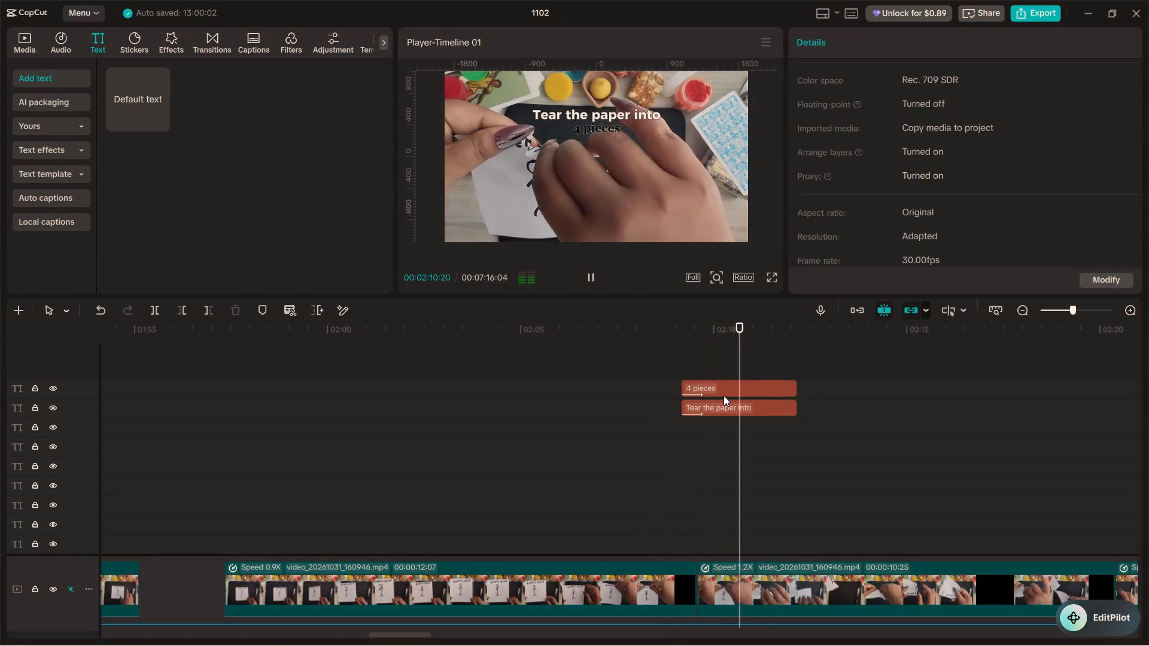
left_click(715, 358)
key("space")
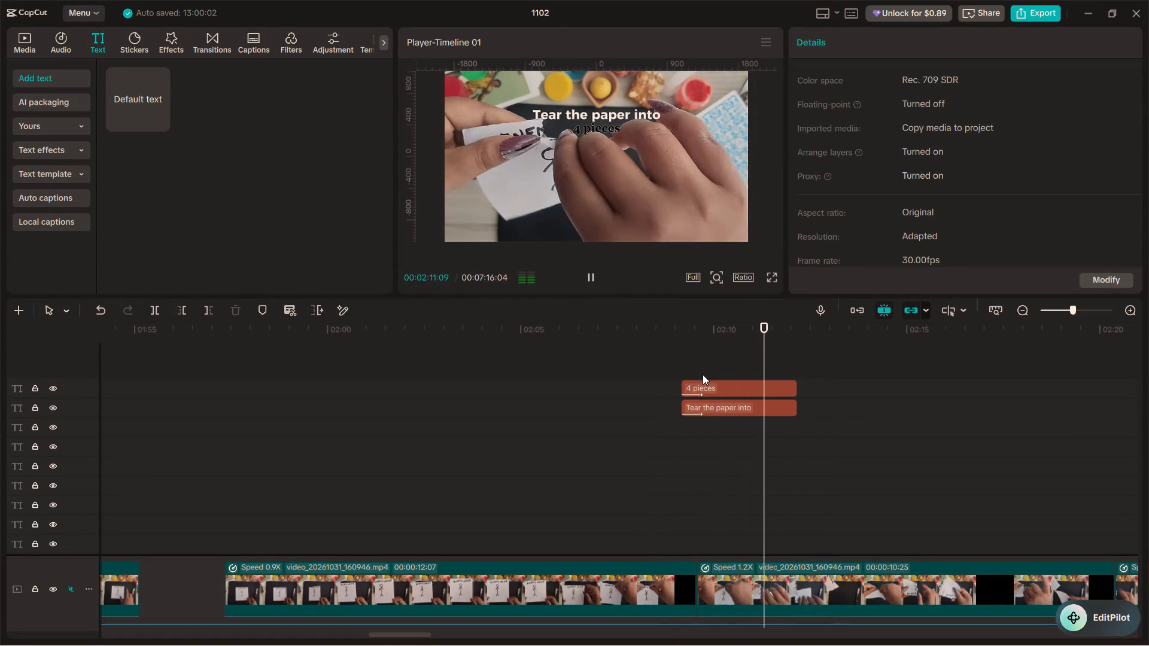
key("space")
left_click_drag(724, 386, 813, 388)
Extend the end of the "Tear the paper into" clip to line up with the end of the "4 pieces" clip.
left_click(786, 410)
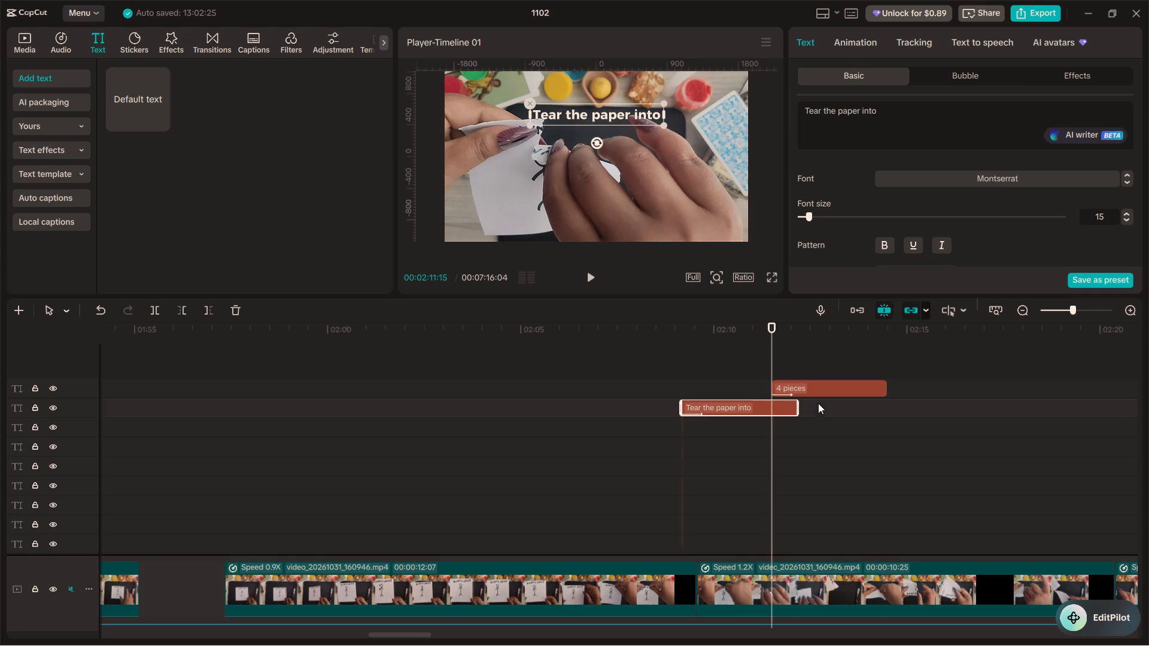
left_click_drag(798, 407, 884, 409)
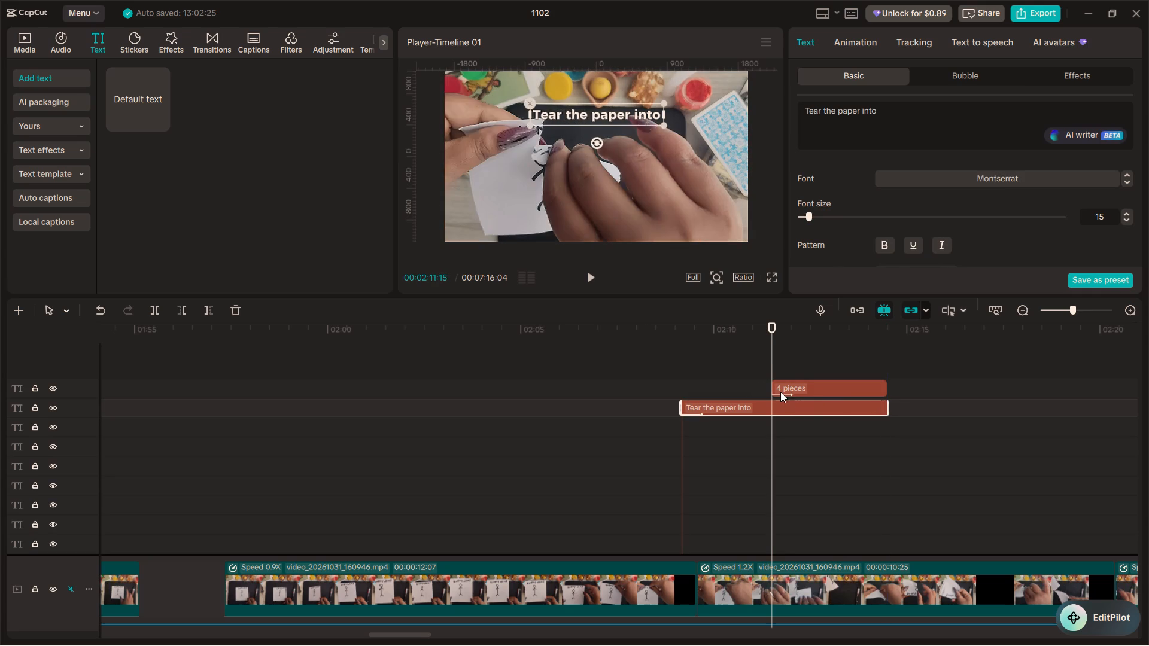
Play back the titles and extend the ends of both clips together to about 00:02:18.
left_click(744, 382)
key("space")
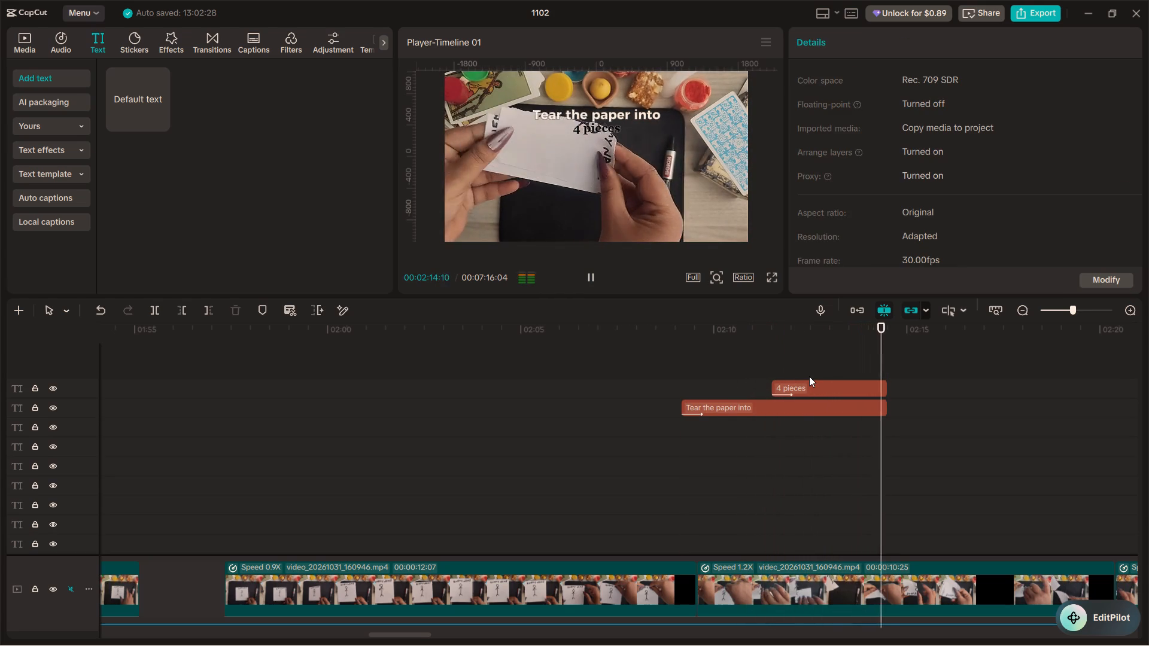
key("space")
left_click_drag(828, 359, 865, 407)
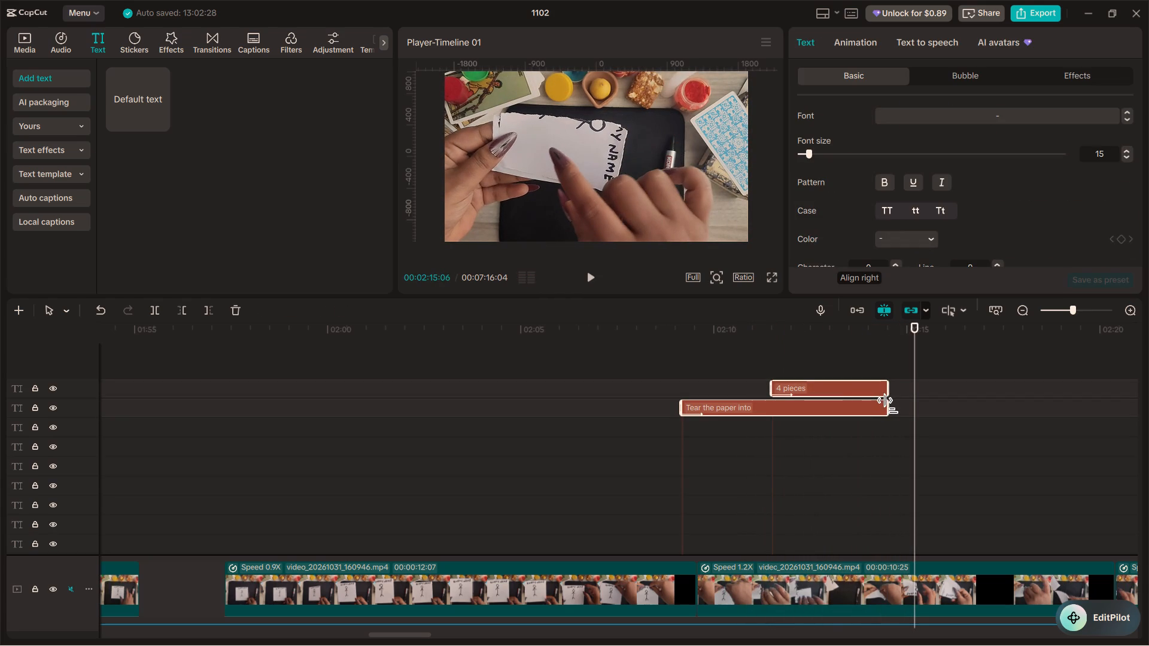
left_click_drag(890, 406, 1031, 412)
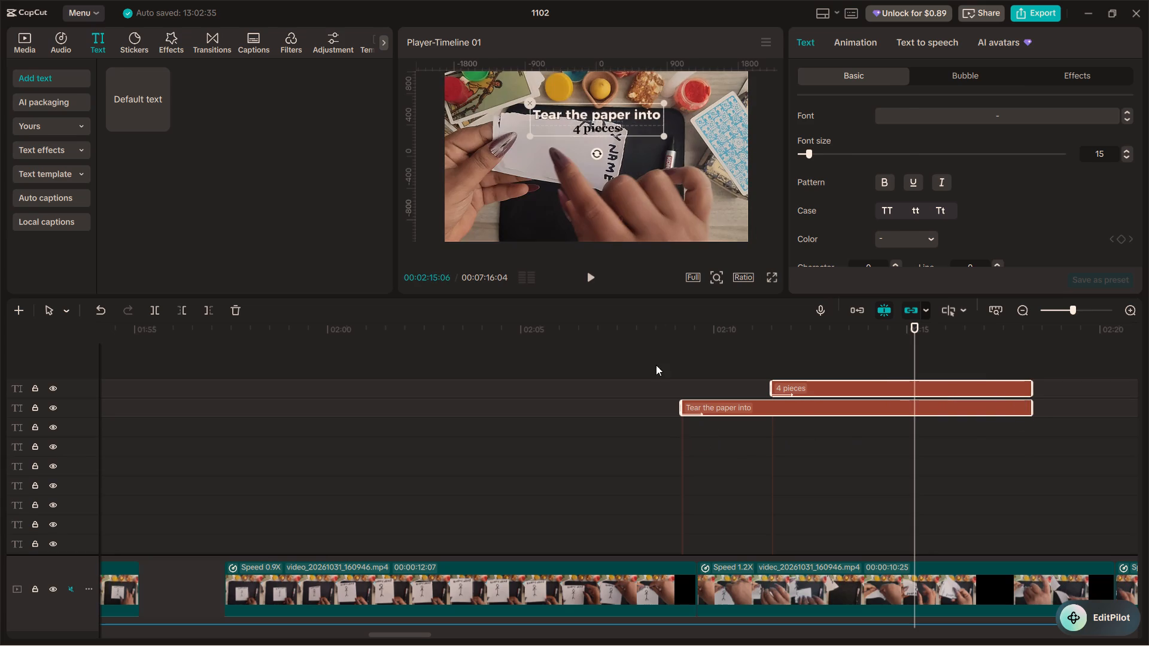
Play back the tearing shot and move both titles together slightly higher in the frame.
left_click(656, 365)
key("space")
scroll(629, 368, "down", 1, "alt")
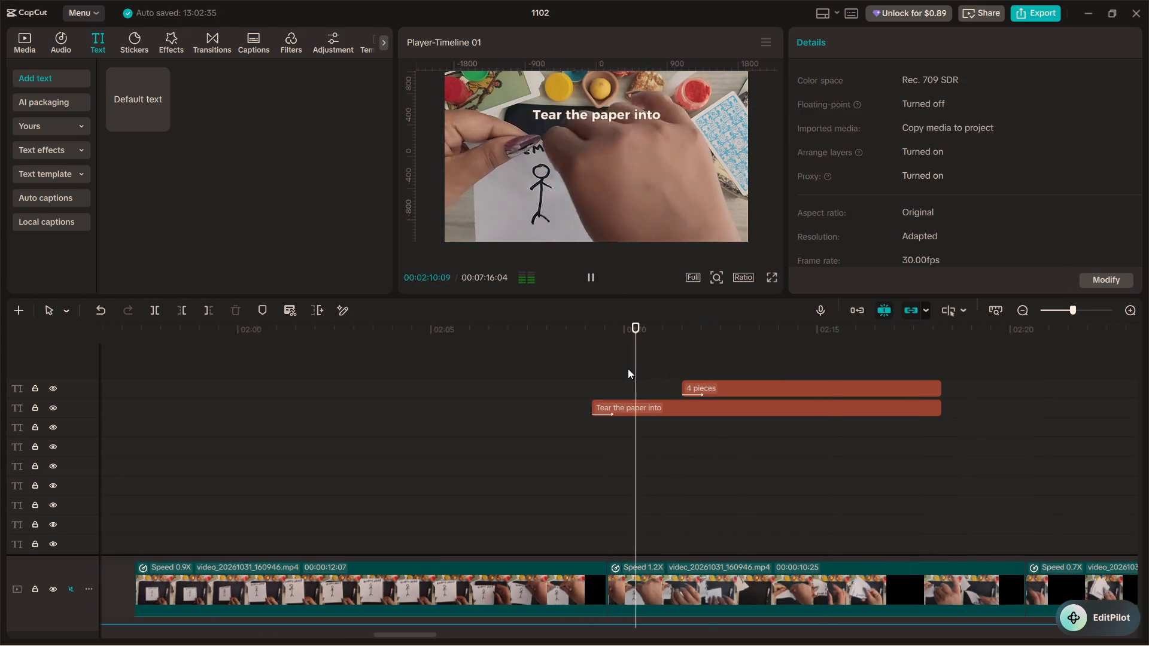
scroll(628, 368, "down", 1, "alt")
scroll(557, 381, "down", 3, "alt")
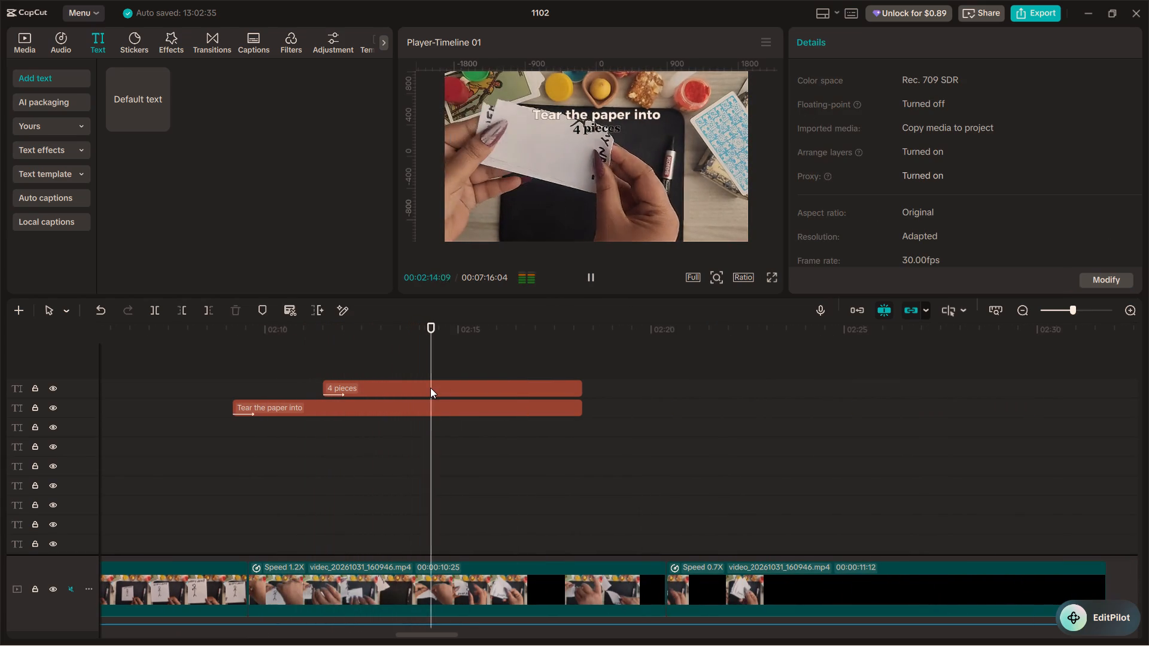
key("space")
left_click_drag(457, 367, 459, 434)
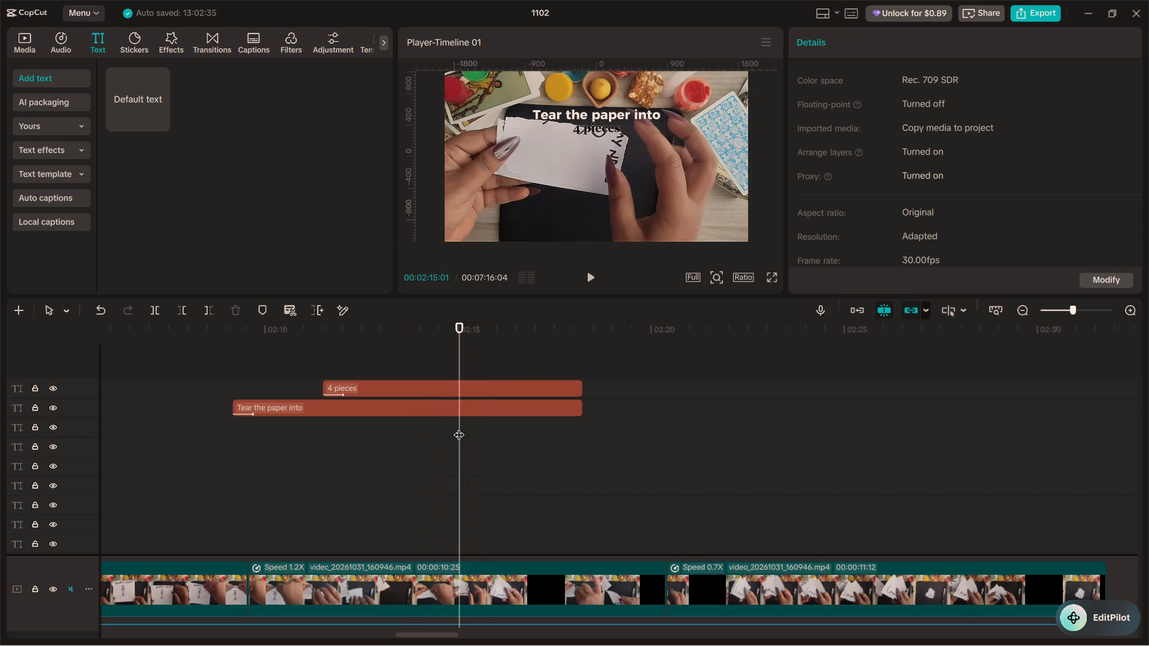
left_click_drag(493, 362, 482, 428)
left_click_drag(606, 114, 607, 103)
Play back the shot and extend both title clips' ends to about 00:02:20:21, where the meditation image begins.
left_click(427, 368)
key("space")
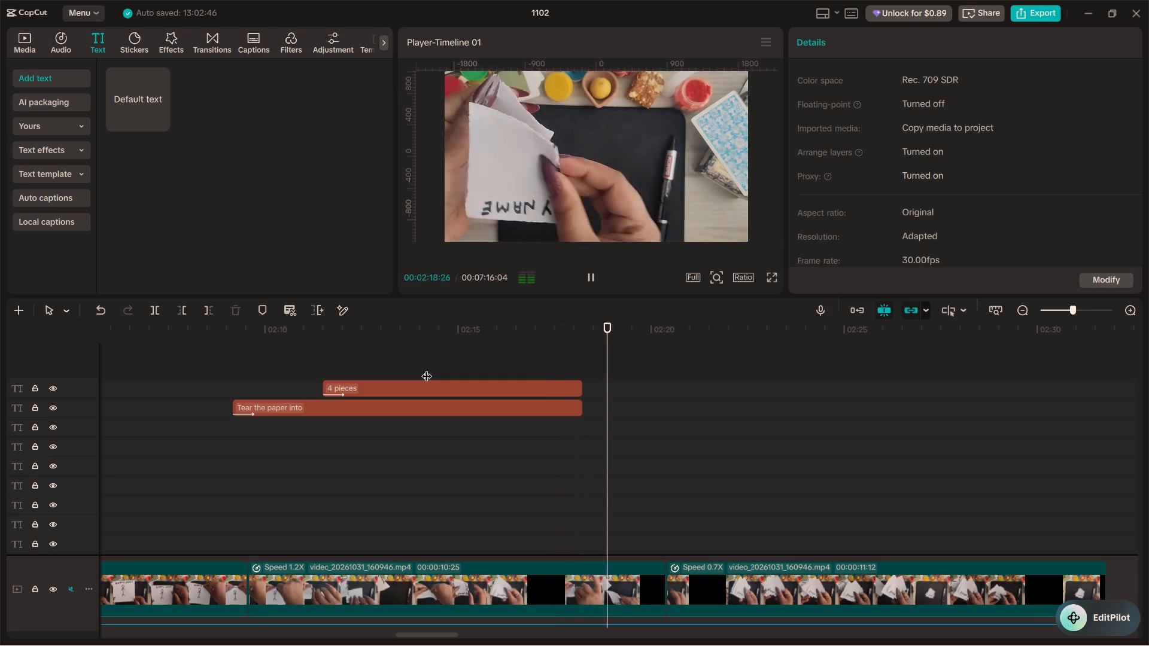
key("space")
left_click_drag(577, 361, 571, 429)
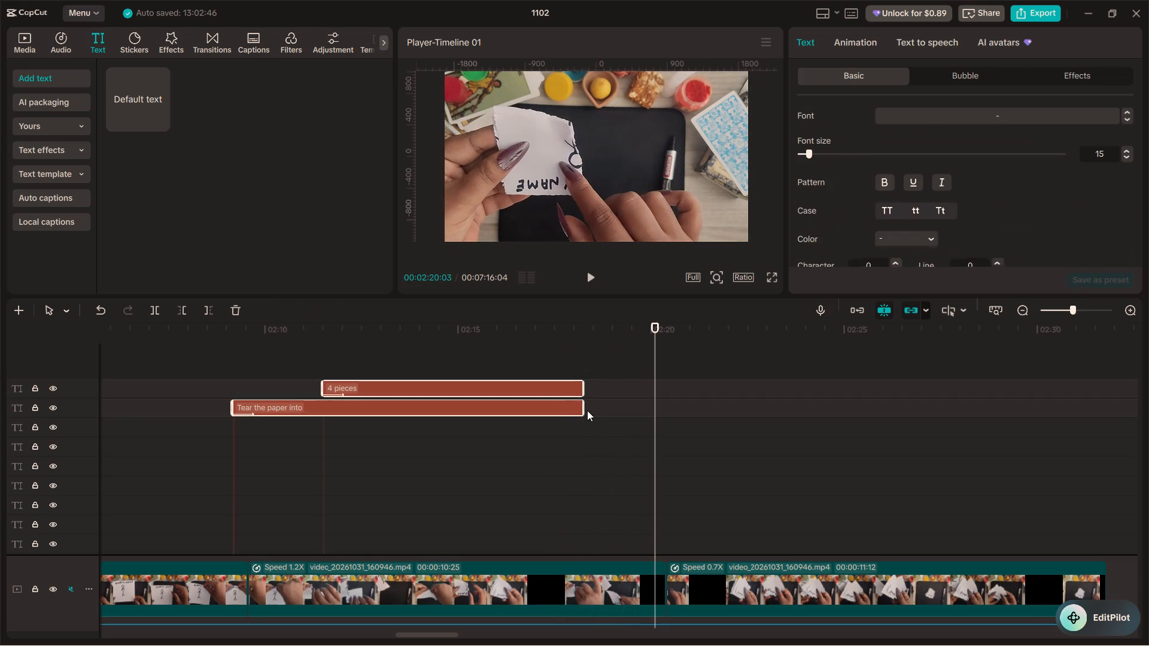
left_click_drag(584, 406, 662, 416)
left_click(634, 420)
key("space")
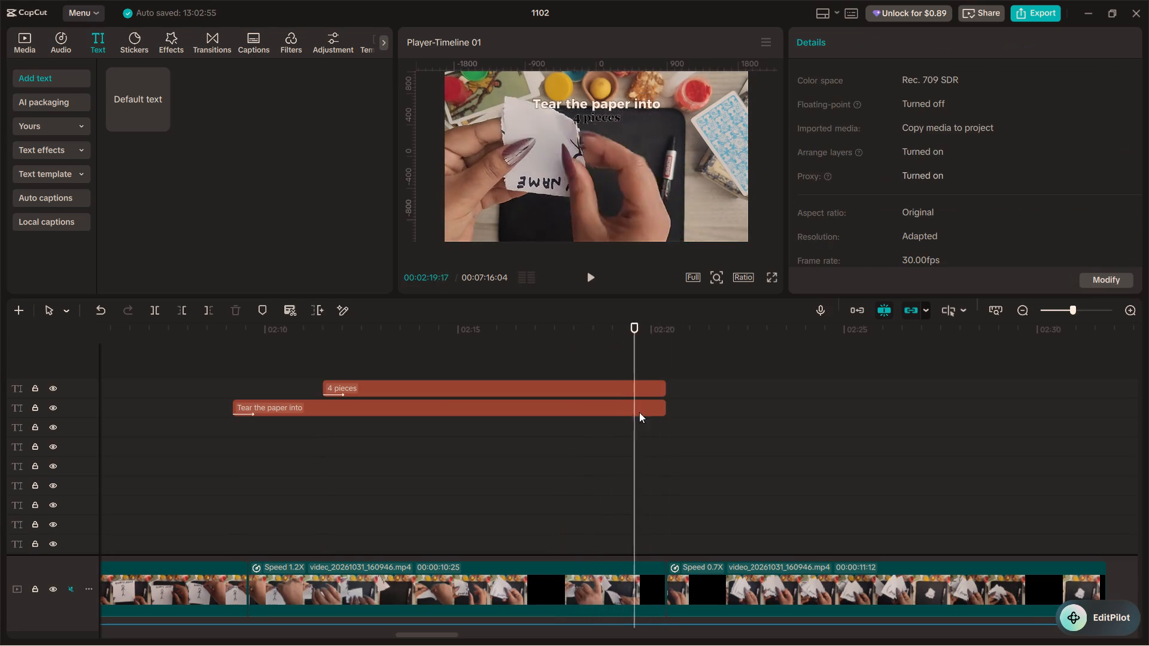
key("space")
left_click_drag(638, 351, 631, 413)
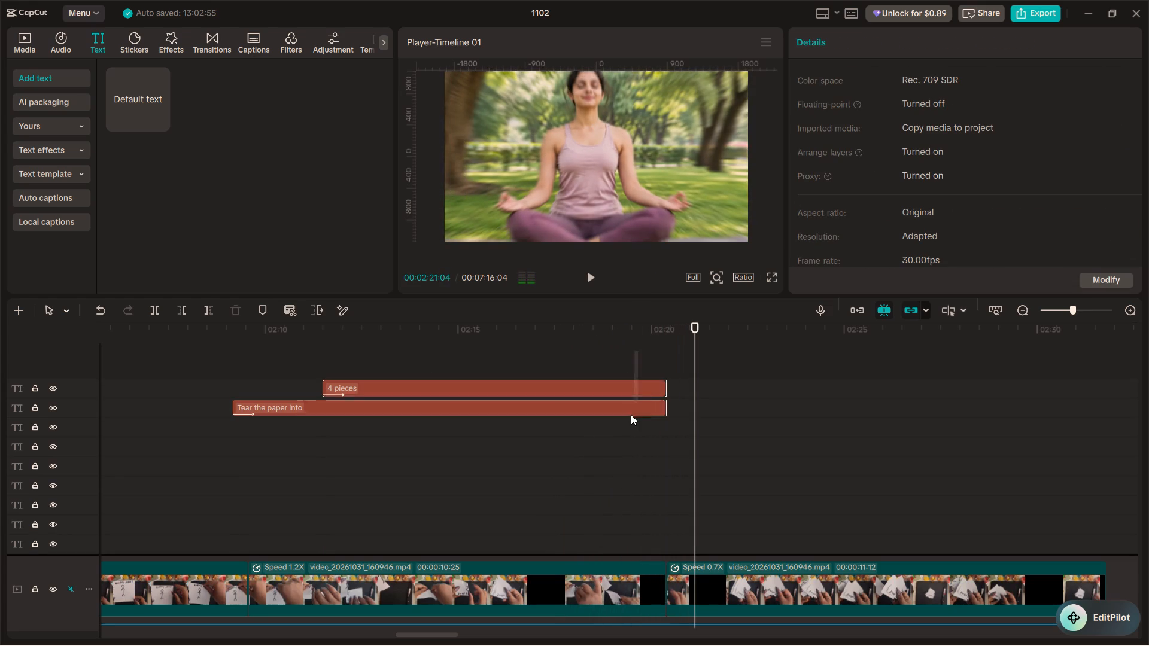
left_click(867, 44)
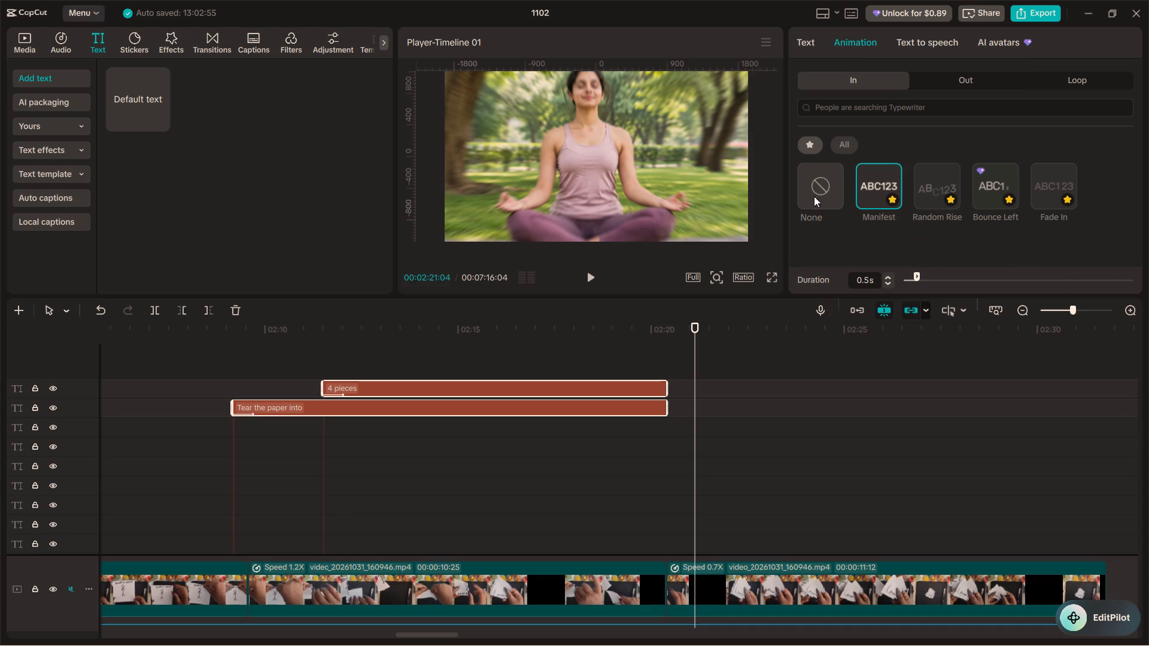
left_click_drag(670, 412, 678, 412)
Play back the end of the titles and the following images repeatedly, from about 00:02:19 to 00:02:24, to check the timing.
left_click(666, 429)
key("space")
key("space")
left_click(643, 423)
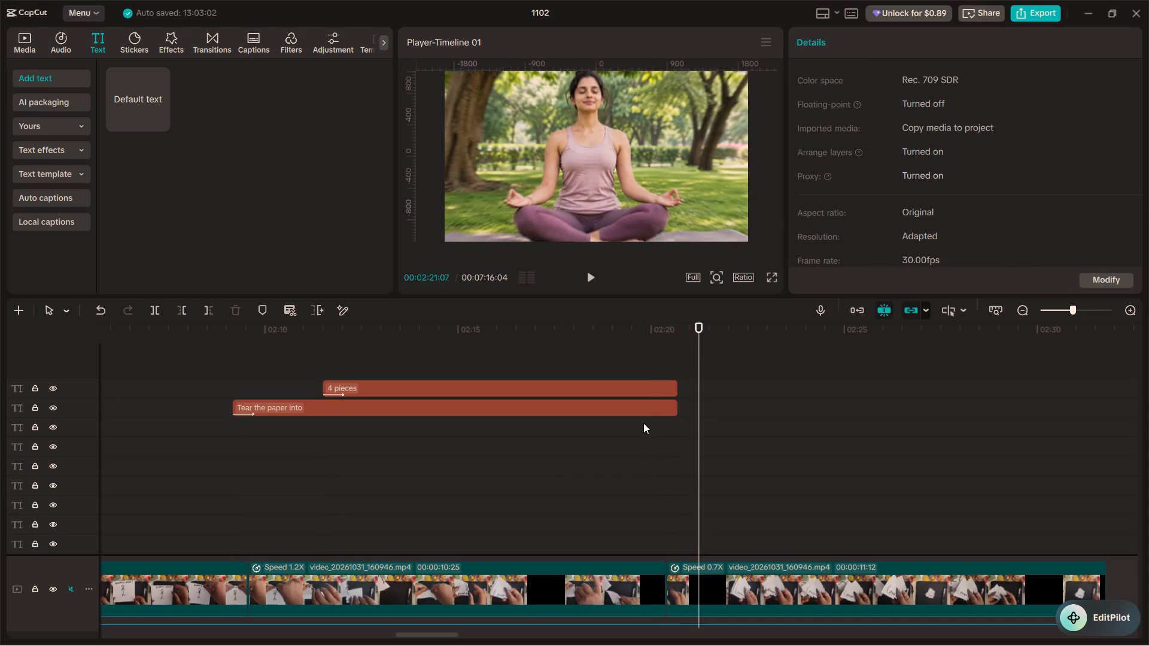
key("space")
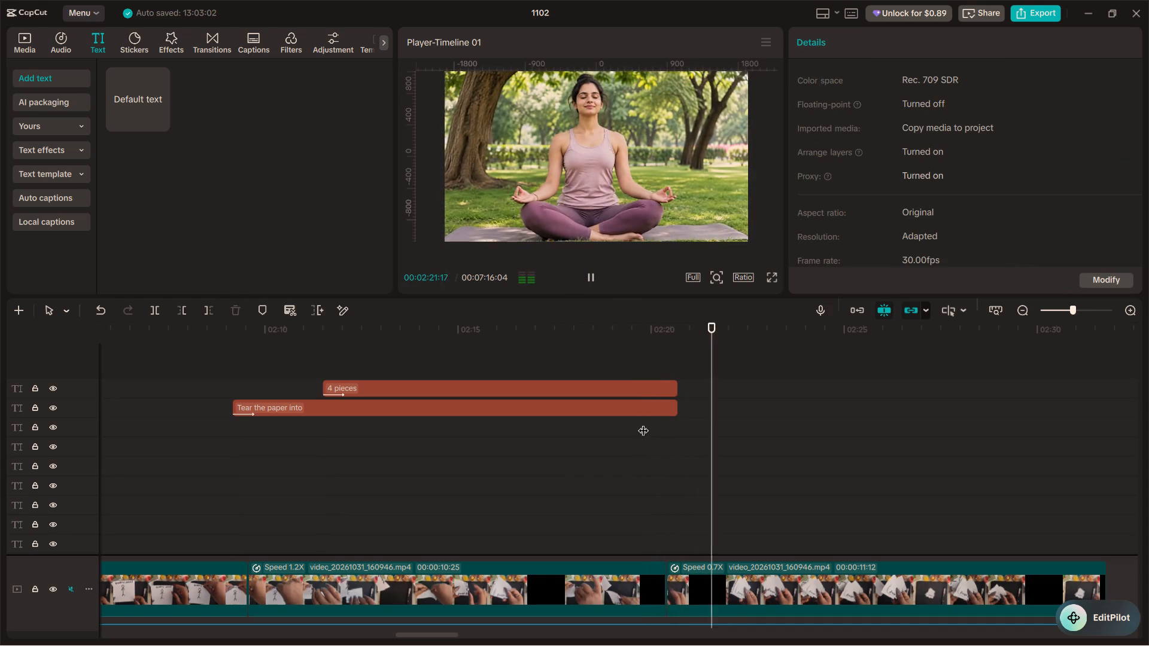
key("space")
left_click_drag(679, 364, 663, 425)
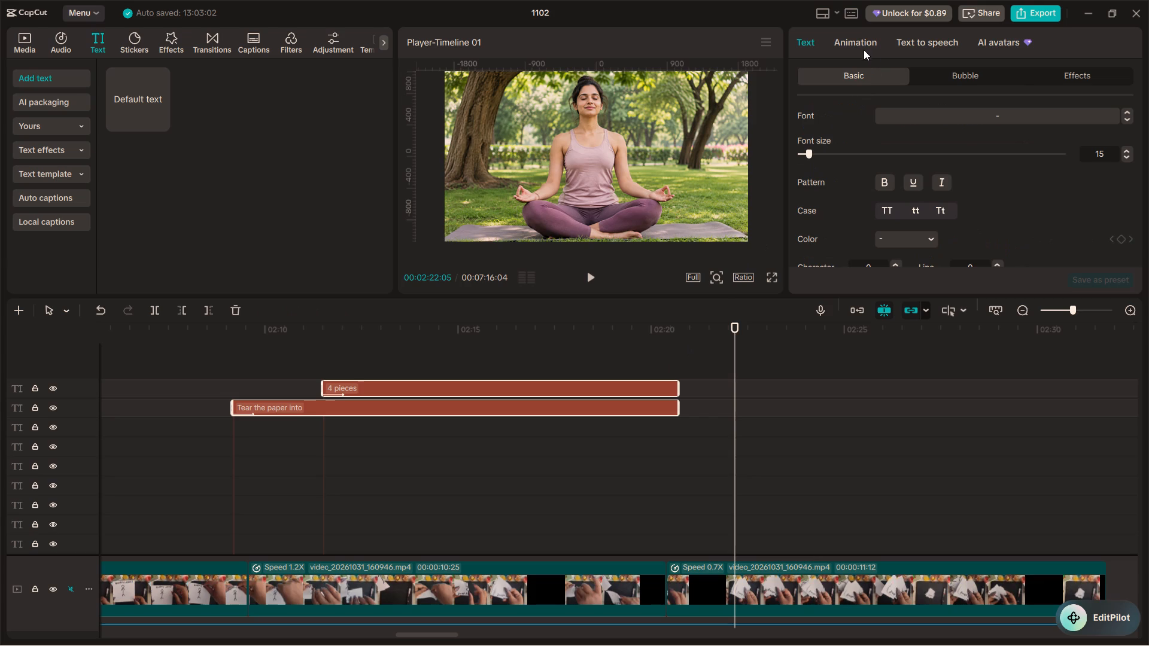
left_click(655, 343)
key("space")
key("space")
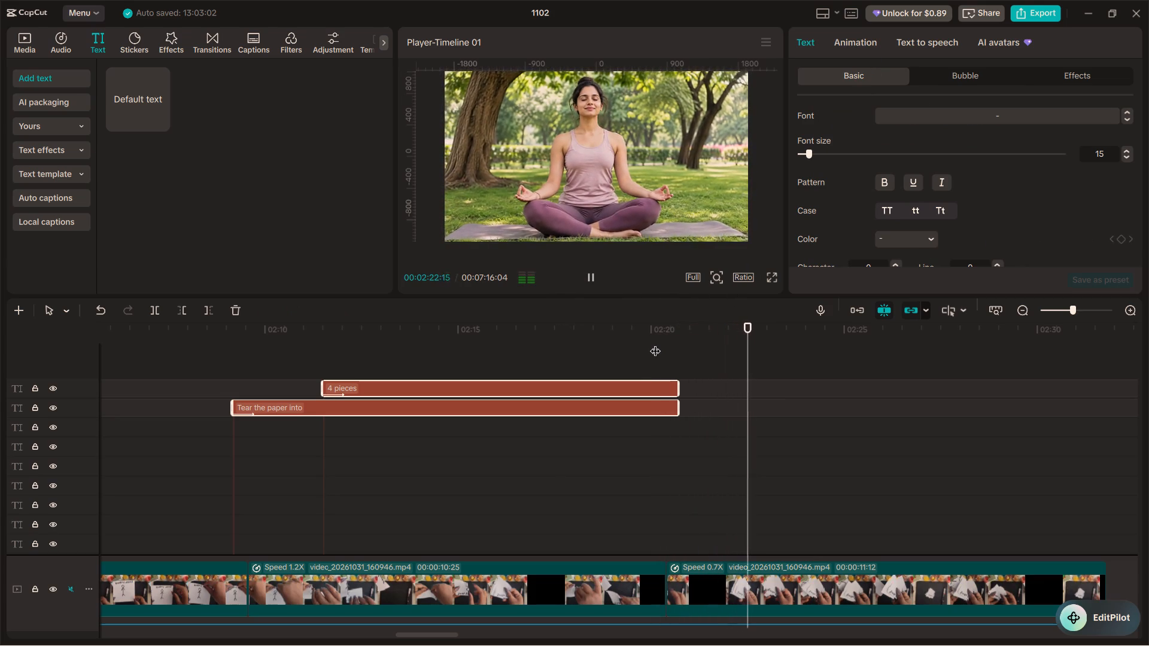
key("space")
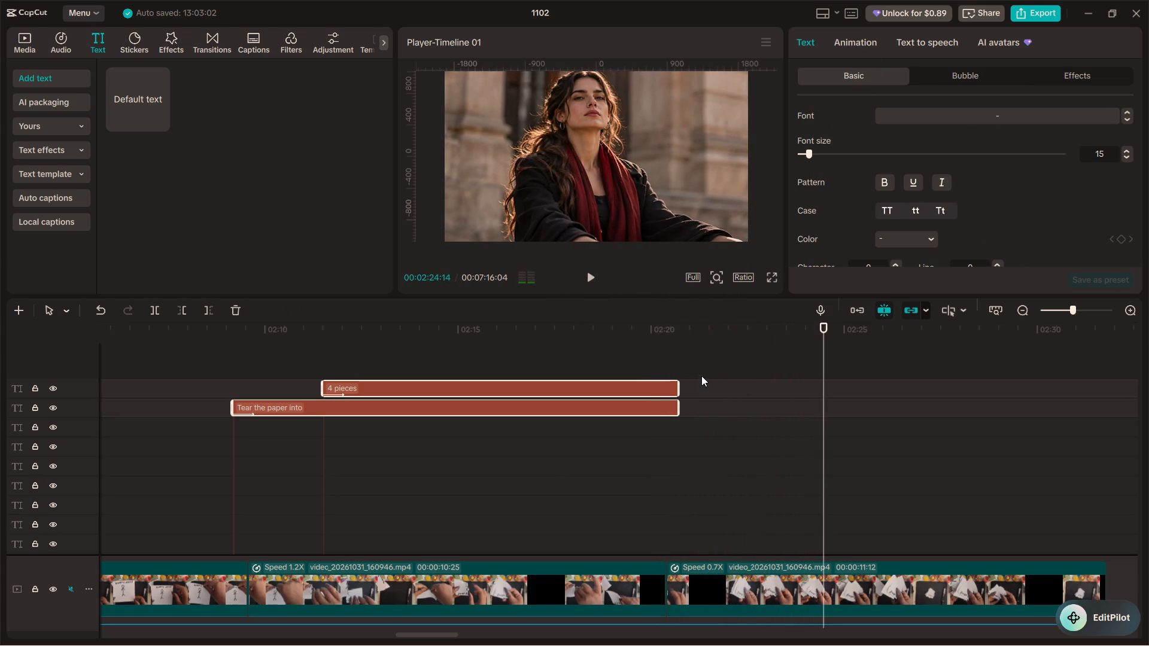
scroll(710, 405, "up", 19)
scroll(719, 422, "down", 7)
scroll(719, 423, "up", 7)
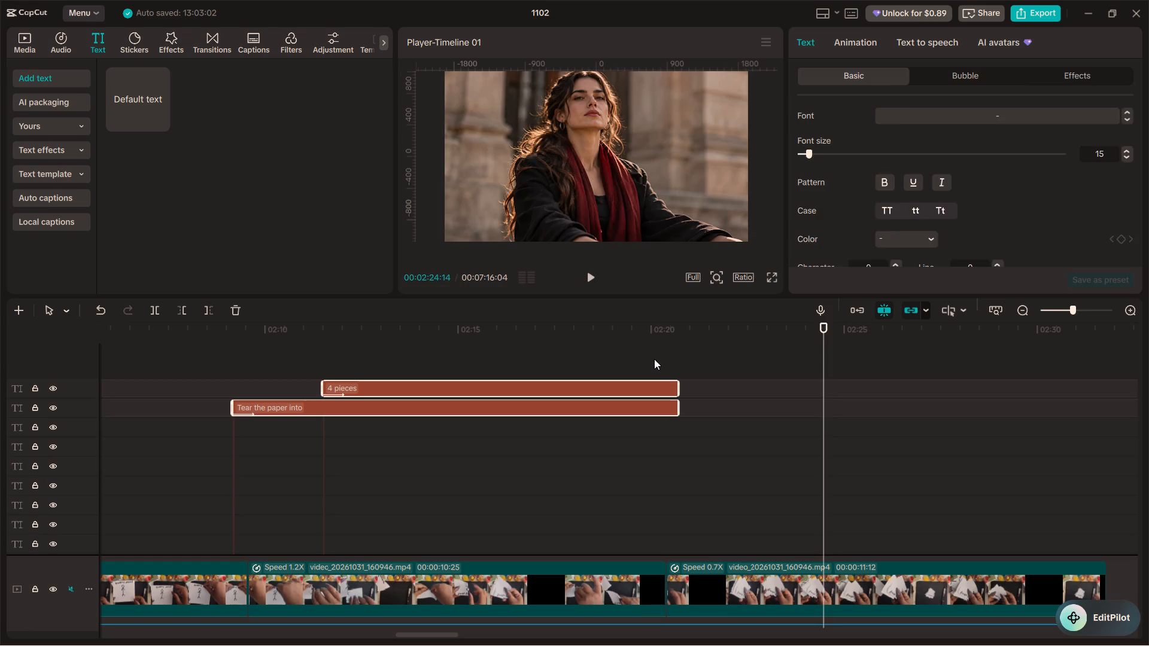
left_click(654, 359)
key("space")
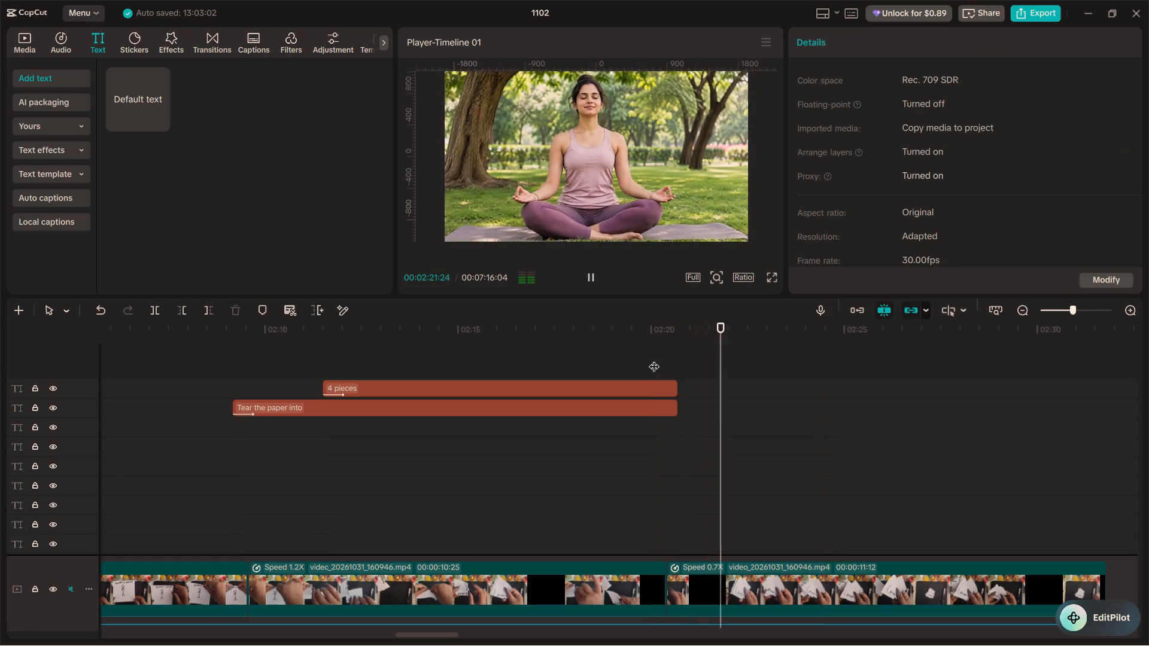
left_click(654, 356)
left_click_drag(654, 355, 678, 360)
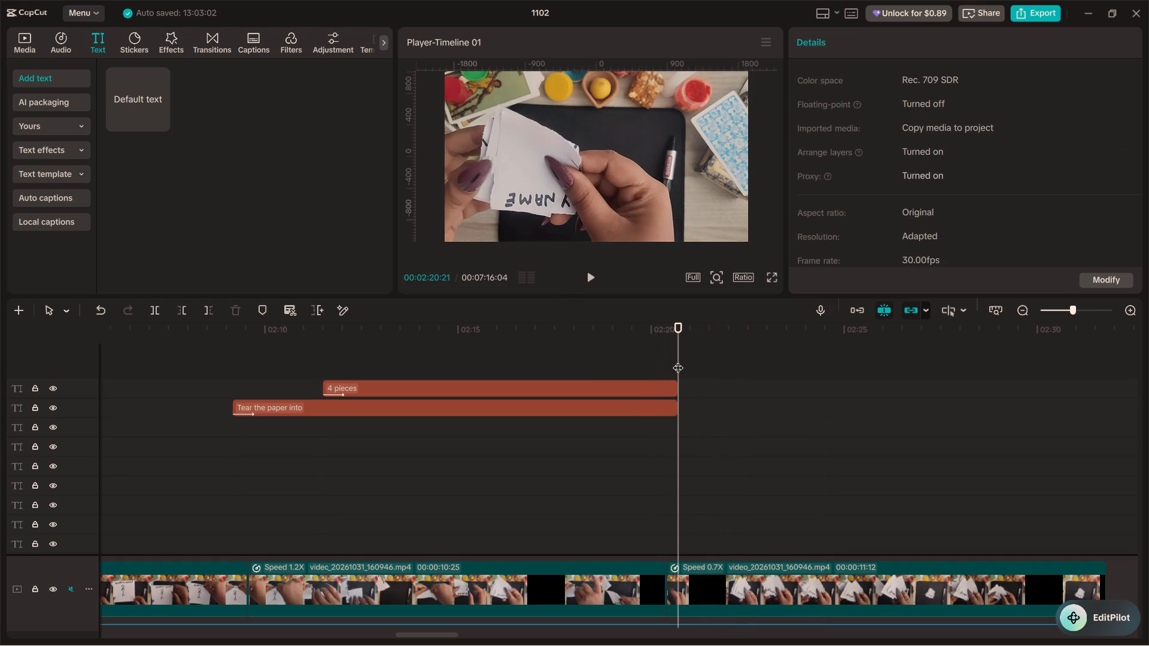
key("space")
key("space")
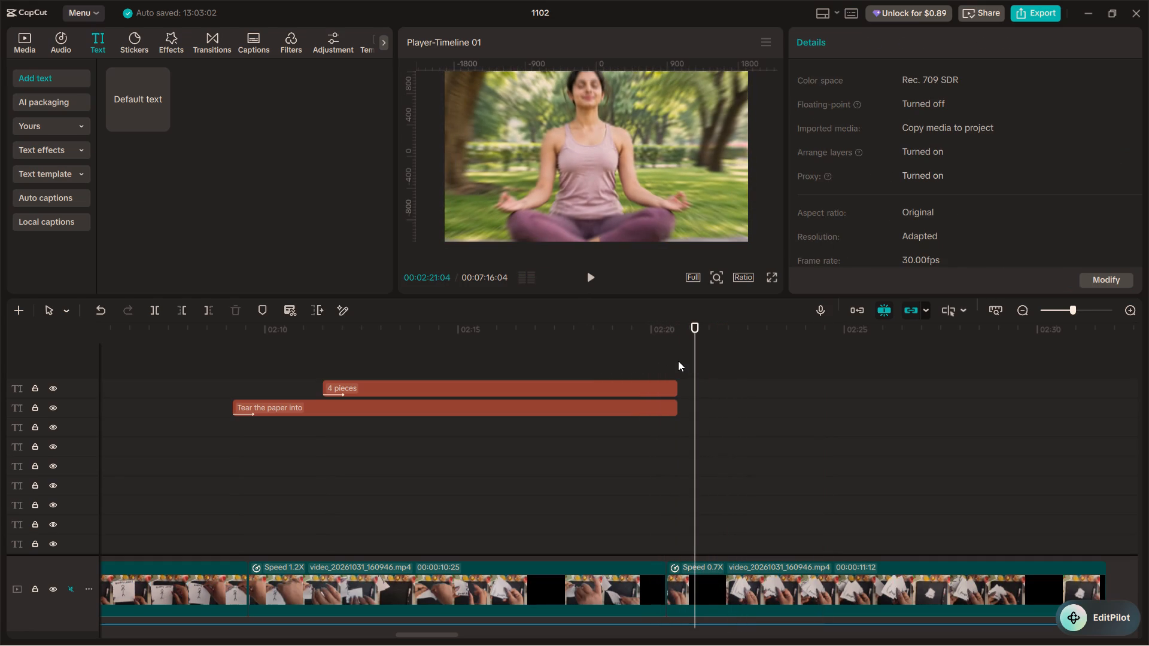
key("space")
key("space")
left_click(639, 354)
key("space")
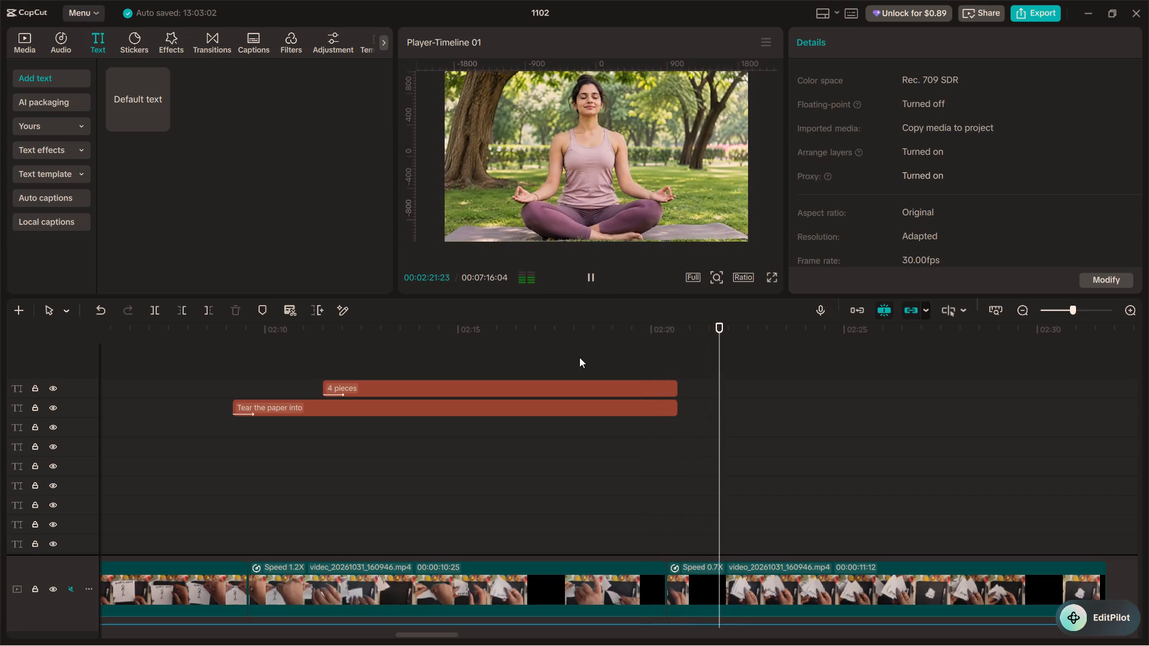
key("space")
Add a default text title above the meditation image clip, starting at 00:02:20:22, and set its wording to "Calmer".
scroll(725, 471, "down", 19)
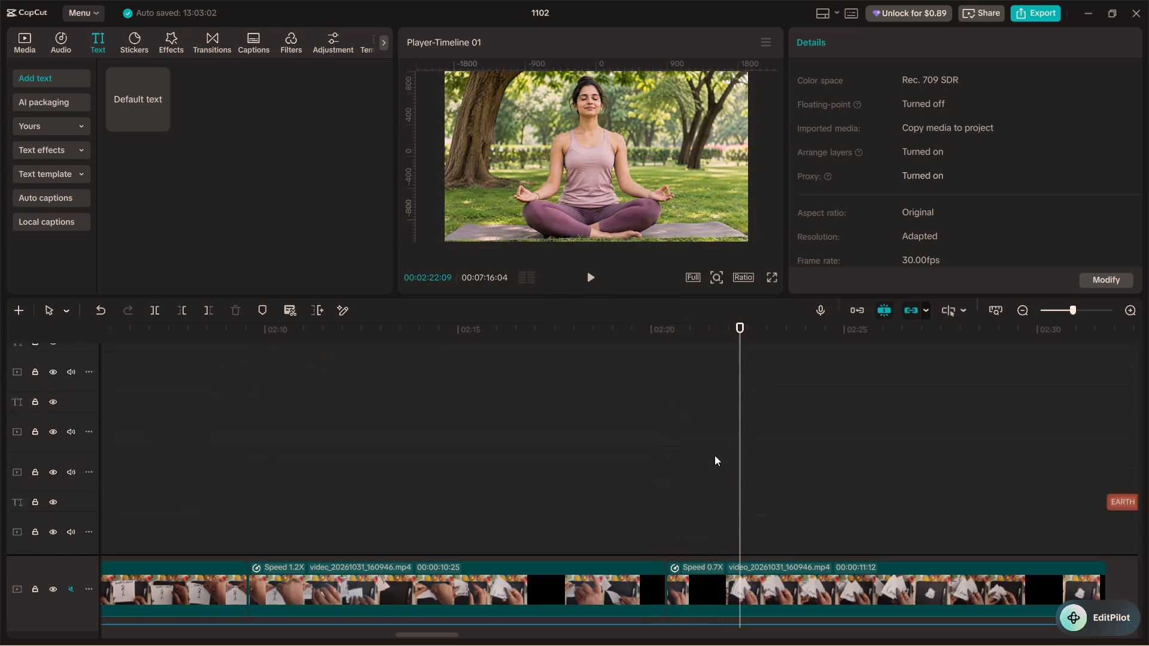
scroll(715, 455, "down", 20)
scroll(715, 455, "down", 14)
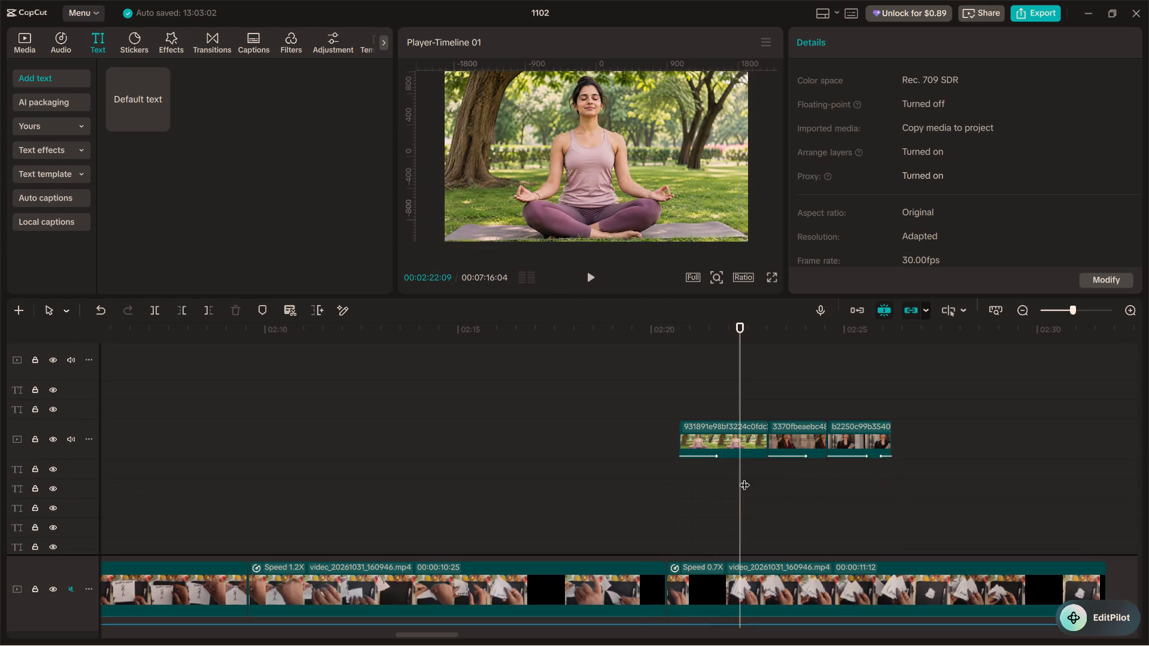
left_click_drag(738, 472, 729, 470)
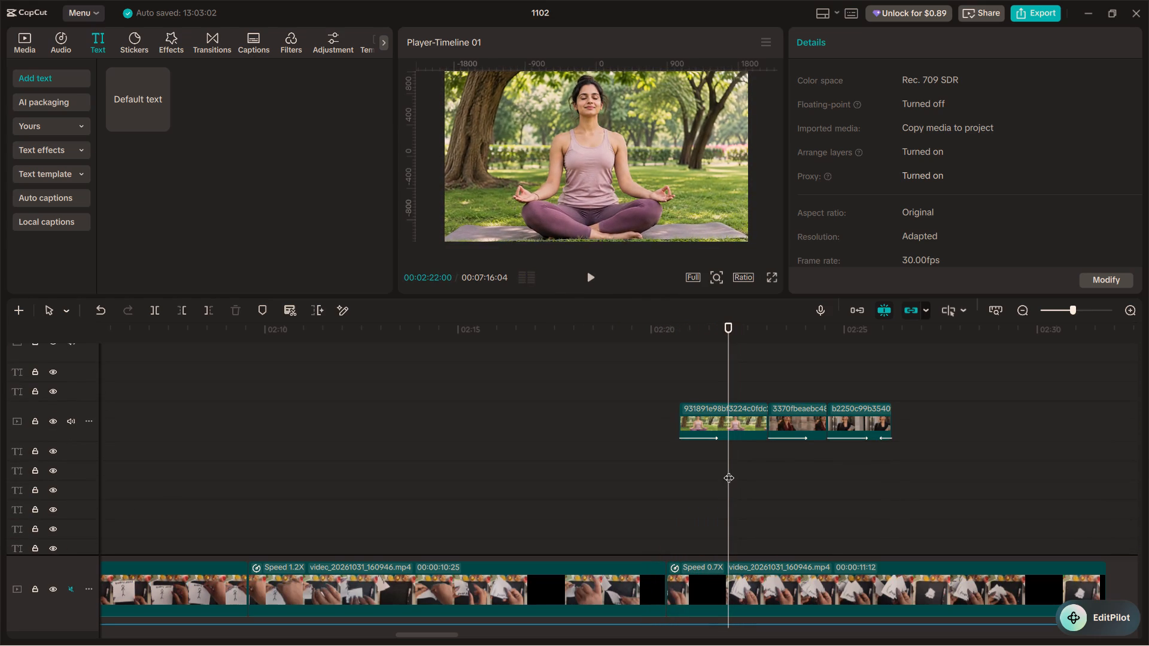
left_click_drag(729, 470, 682, 458)
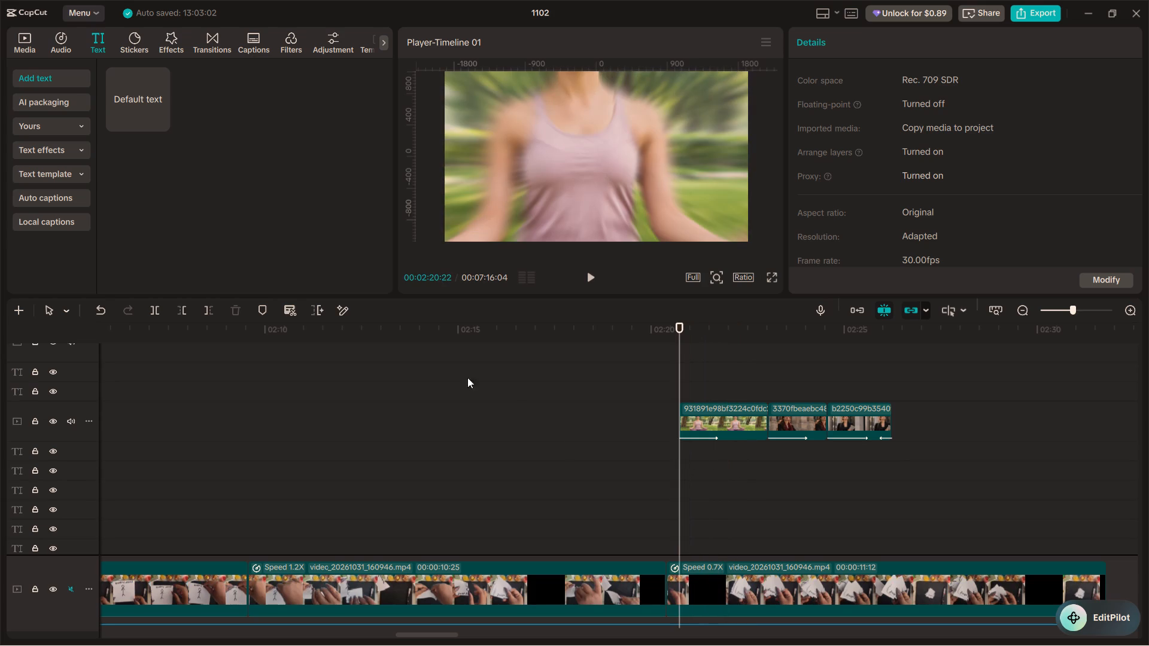
left_click_drag(147, 97, 679, 388)
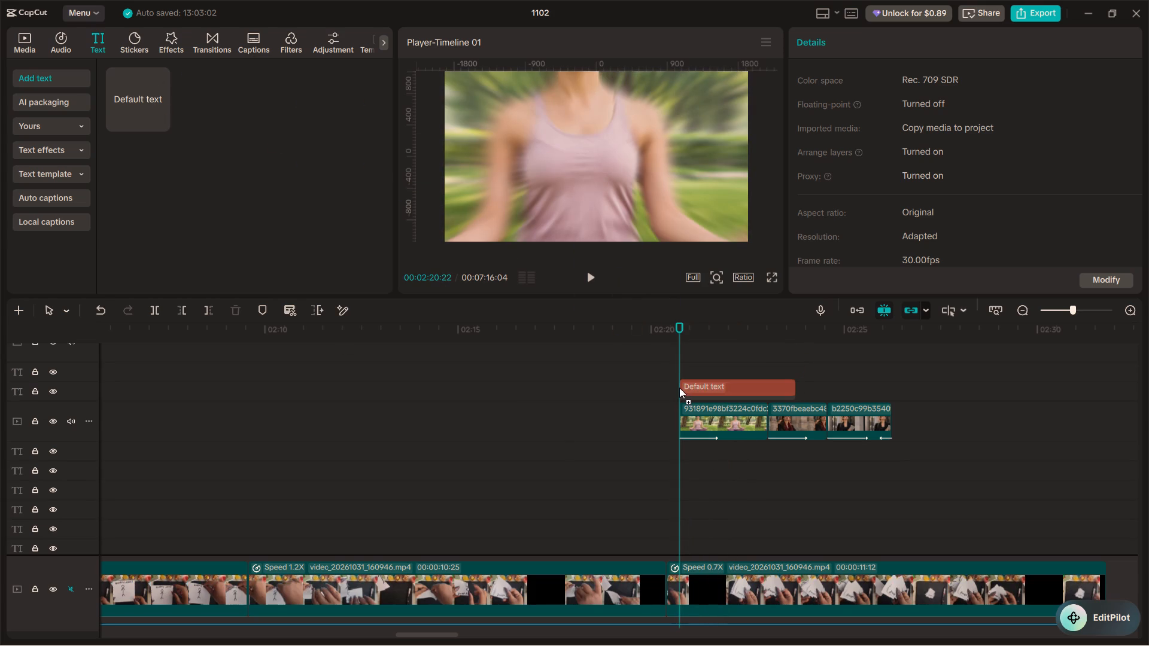
left_click_drag(679, 388, 678, 388)
left_click_drag(862, 107, 804, 104)
type("Ca")
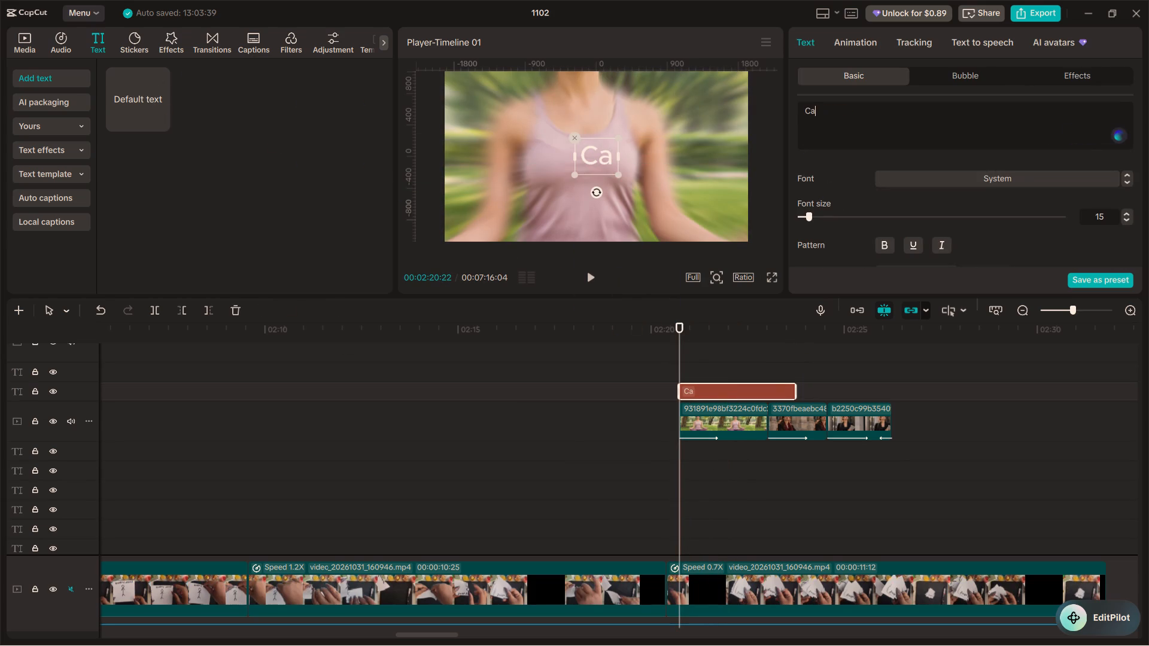
type("lmer")
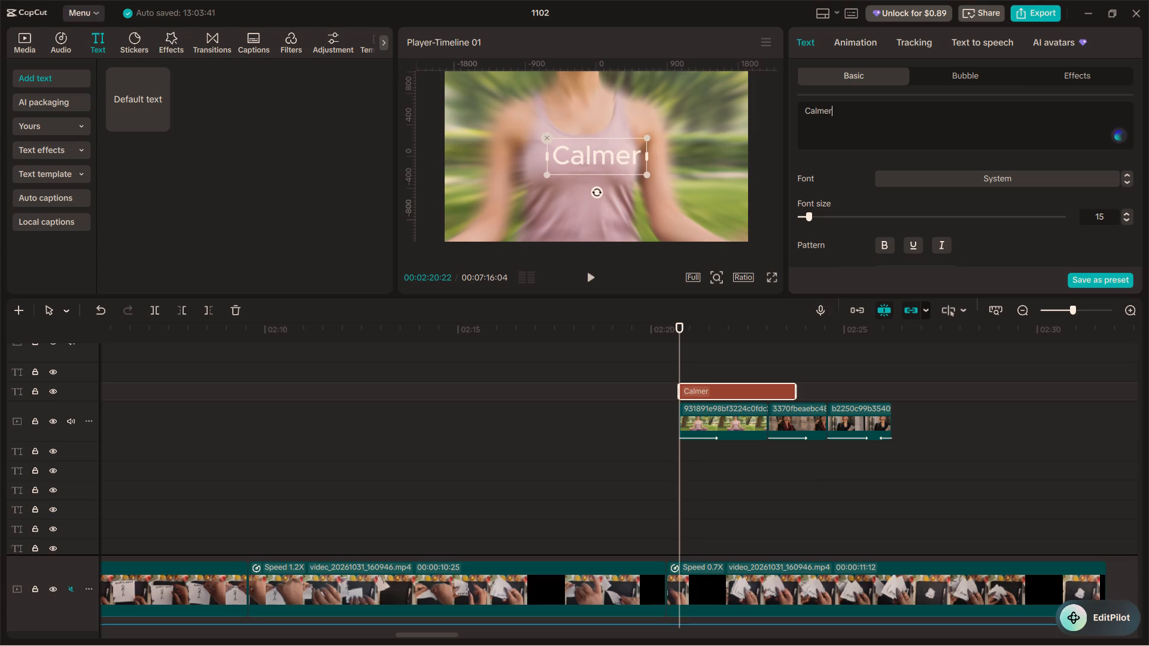
Set the "Calmer" title's font to Montserrat.
left_click(1124, 184)
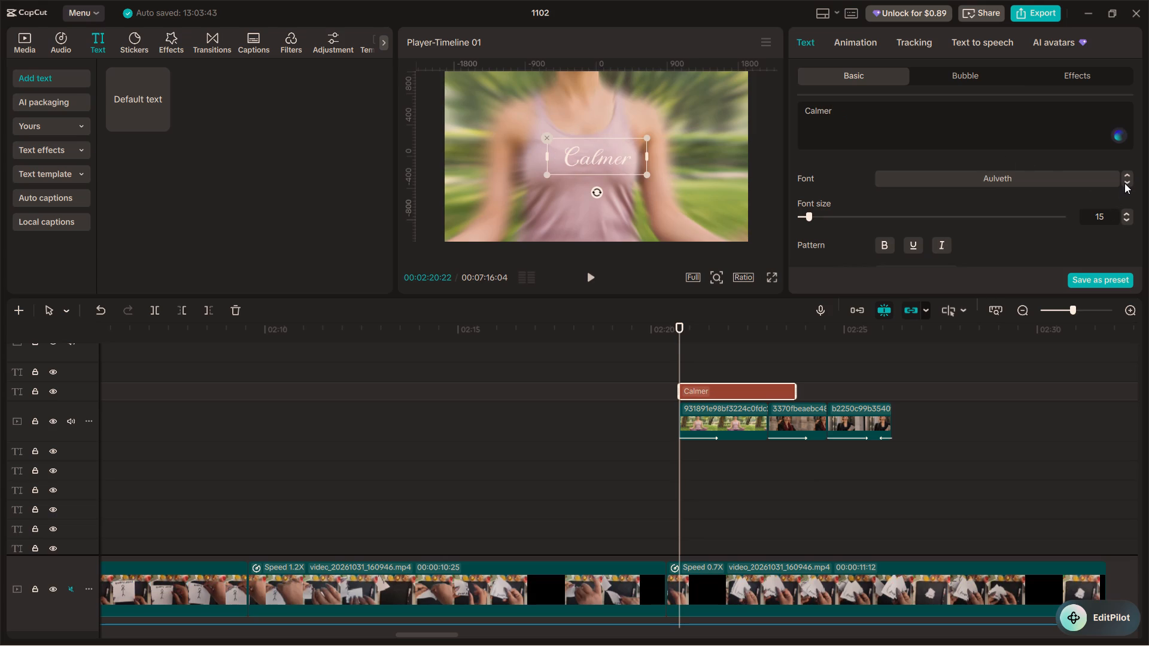
left_click(1124, 183)
left_click(1124, 183)
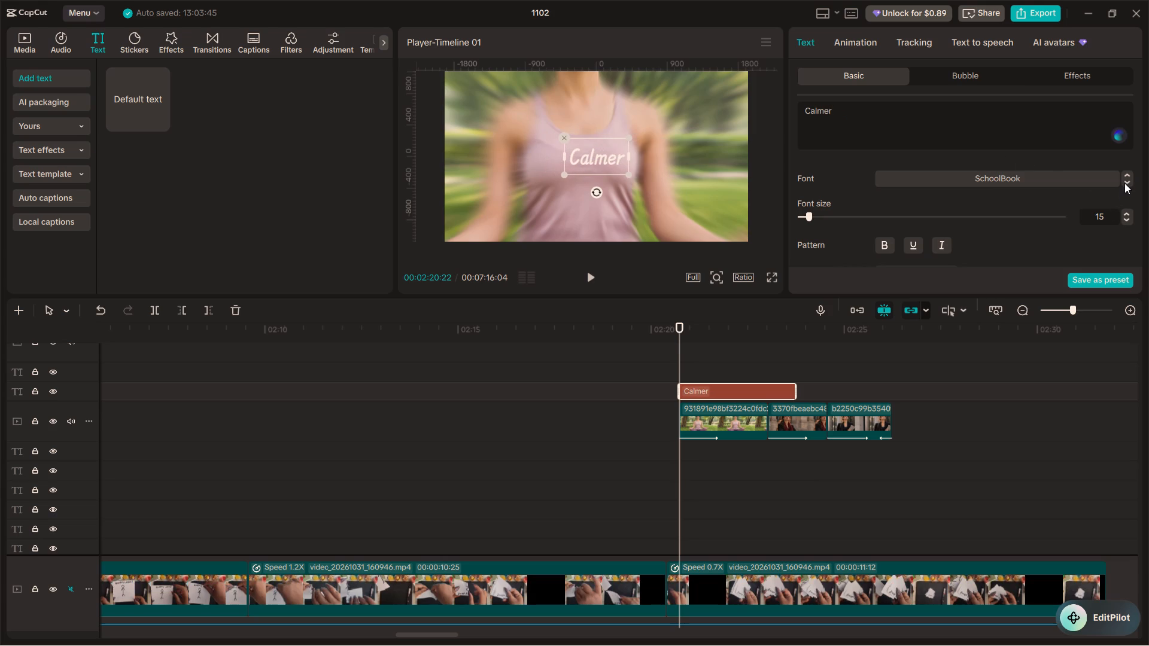
left_click(1124, 183)
left_click(1124, 183)
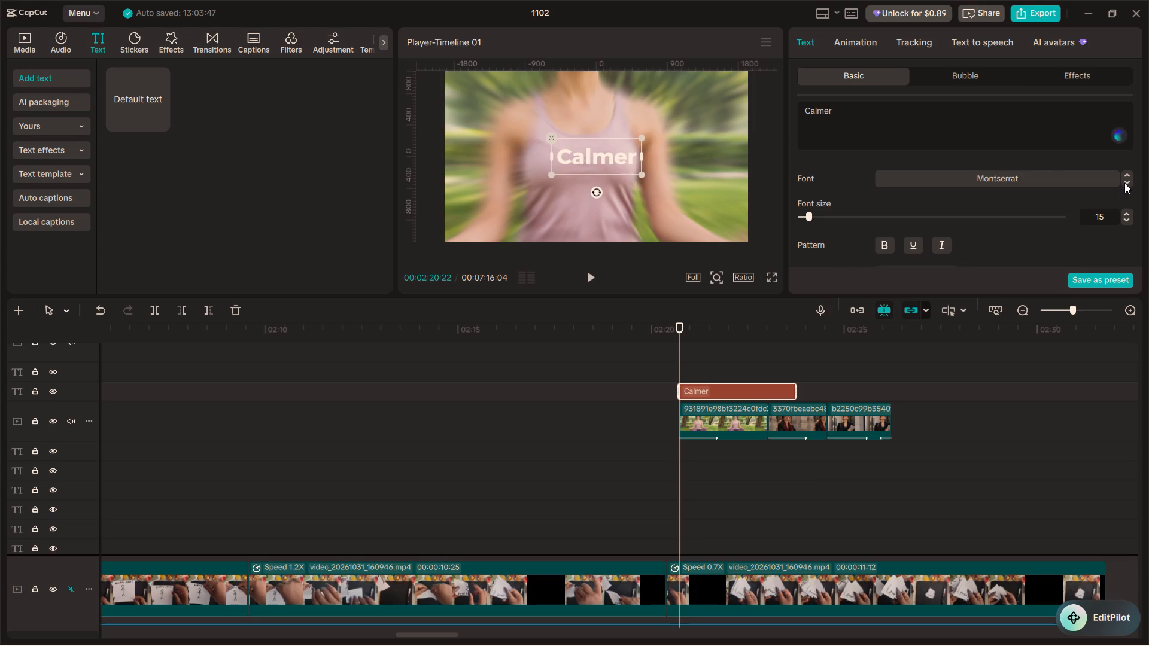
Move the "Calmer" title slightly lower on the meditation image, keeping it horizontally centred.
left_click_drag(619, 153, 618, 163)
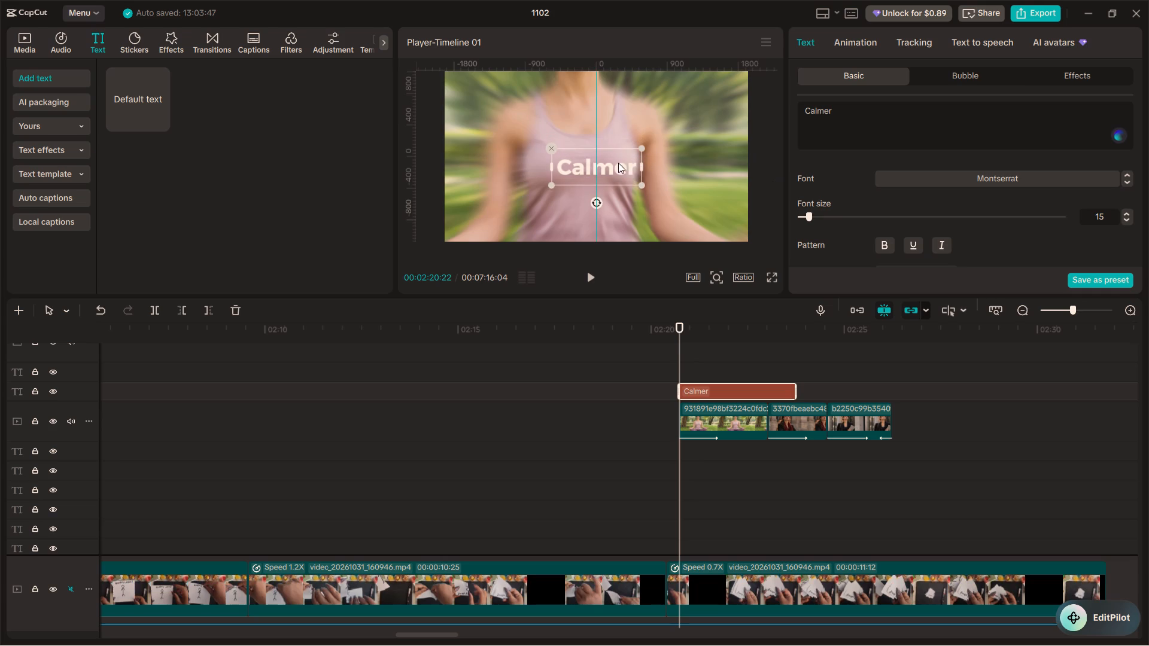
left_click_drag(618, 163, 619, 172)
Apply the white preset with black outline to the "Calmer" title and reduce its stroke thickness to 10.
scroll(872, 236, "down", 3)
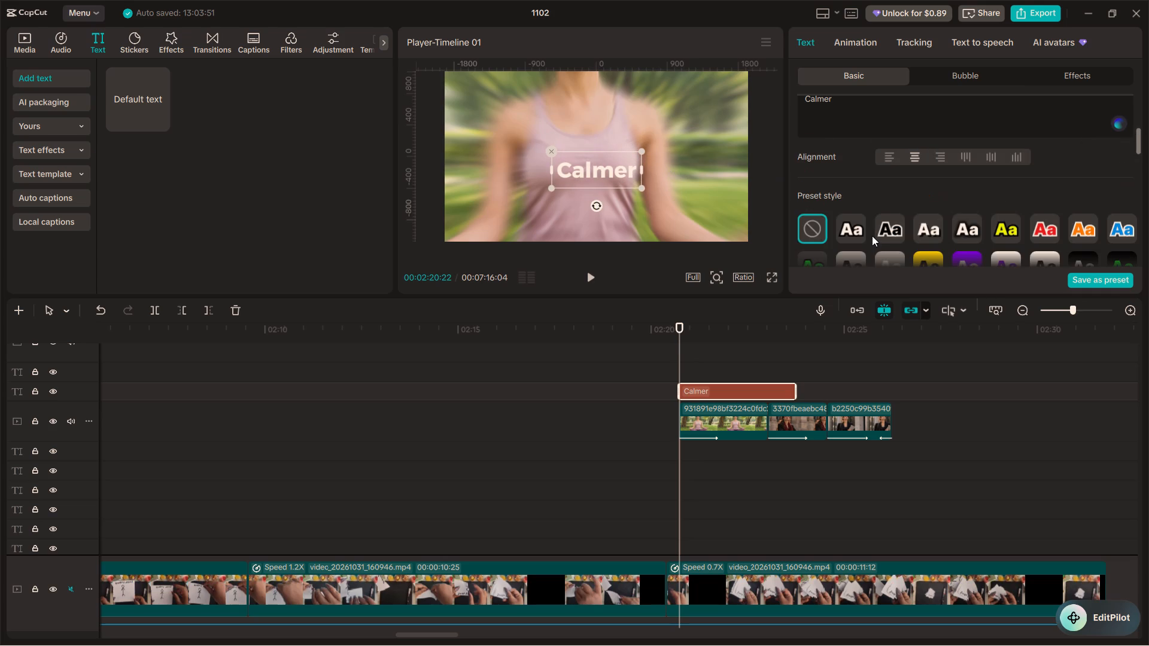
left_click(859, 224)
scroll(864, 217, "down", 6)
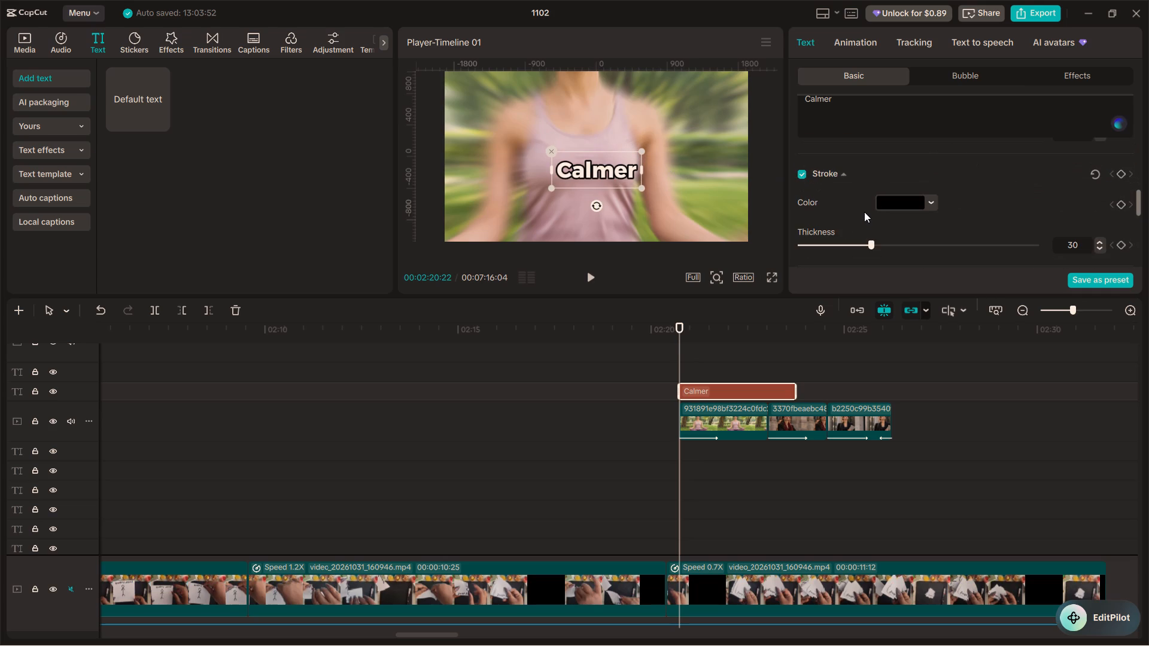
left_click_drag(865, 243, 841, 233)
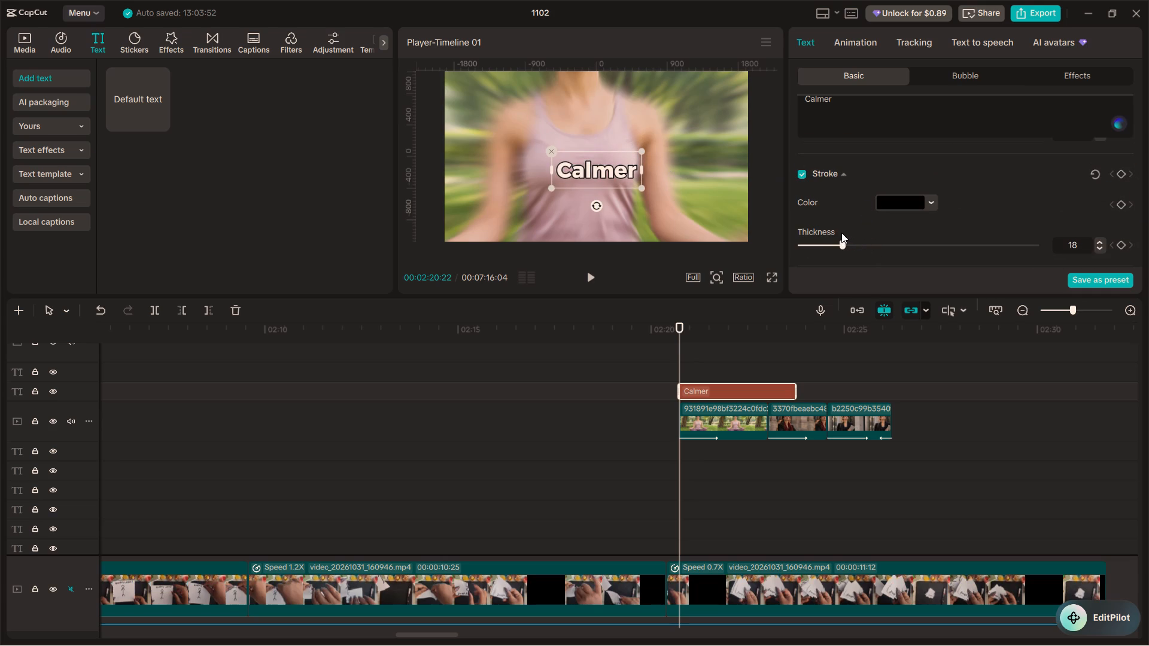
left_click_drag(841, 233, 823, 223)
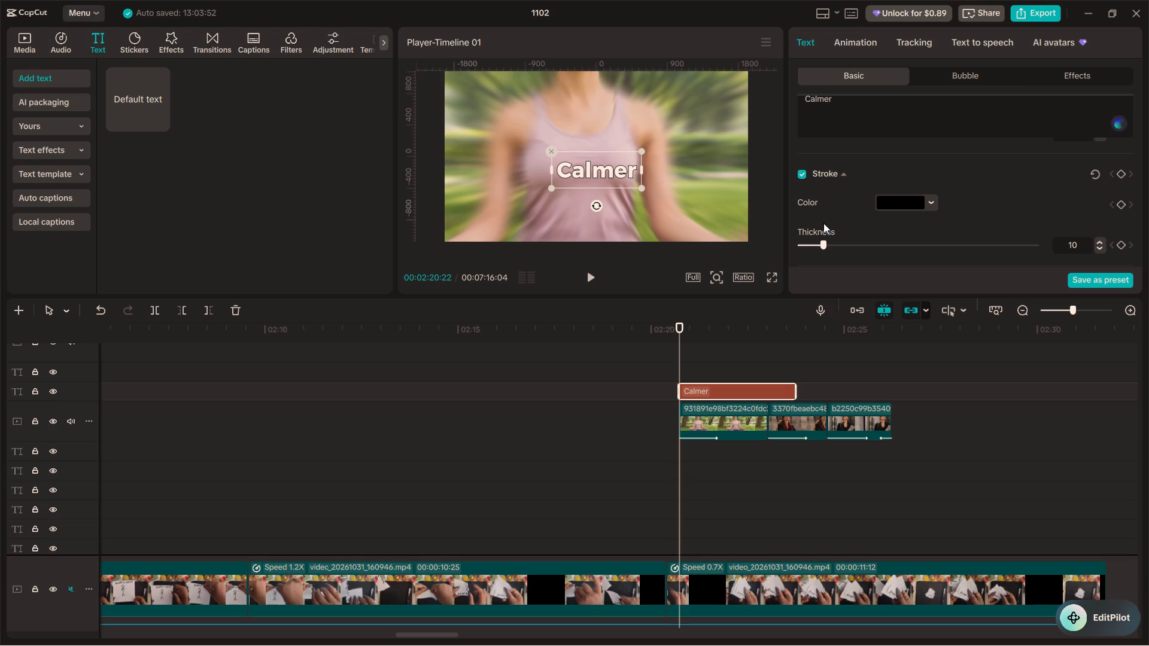
Play back the meditation image's zoom, move the "Calmer" title back to the frame's centre and enlarge it to about one and a half times.
left_click(655, 358)
key("space")
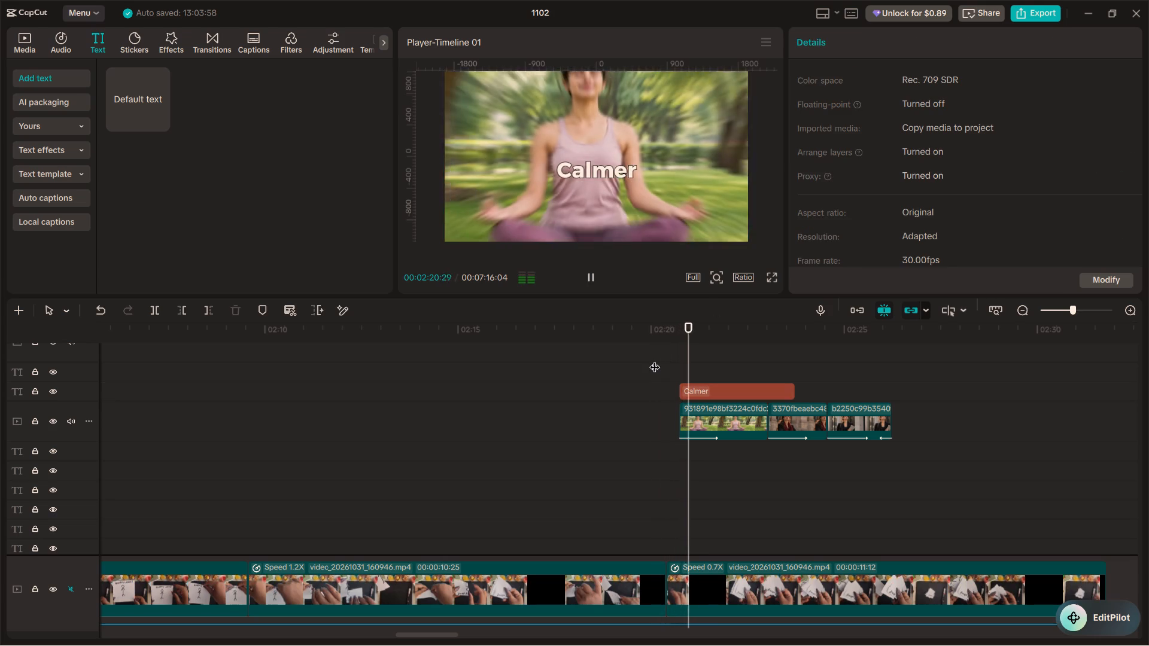
key("space")
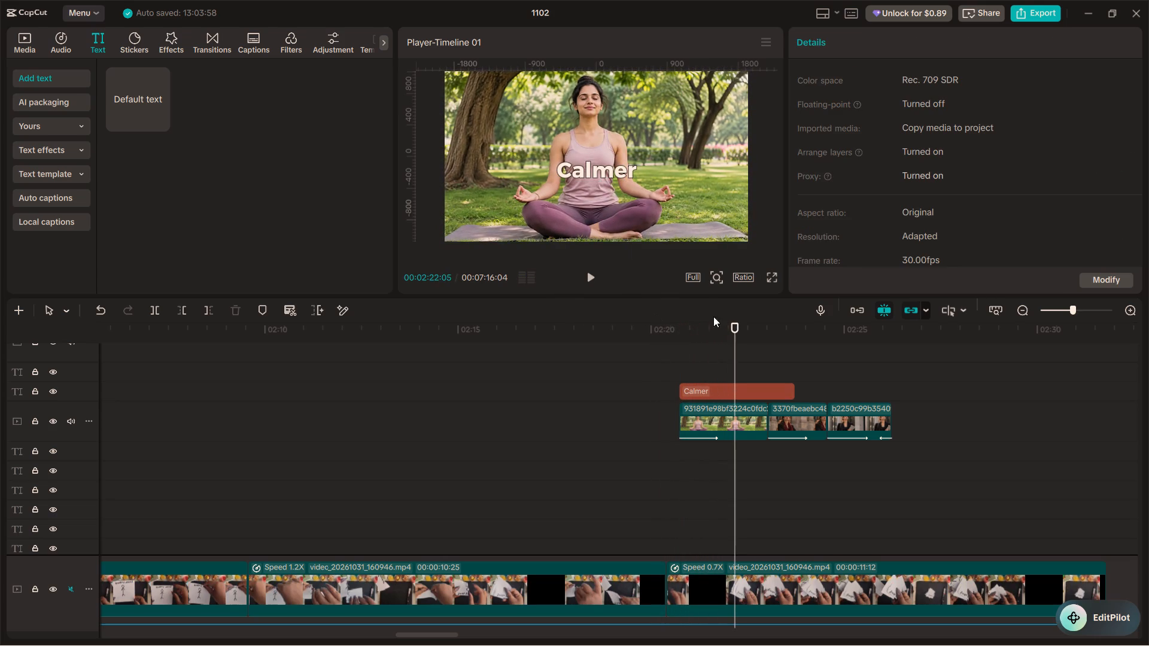
left_click(601, 173)
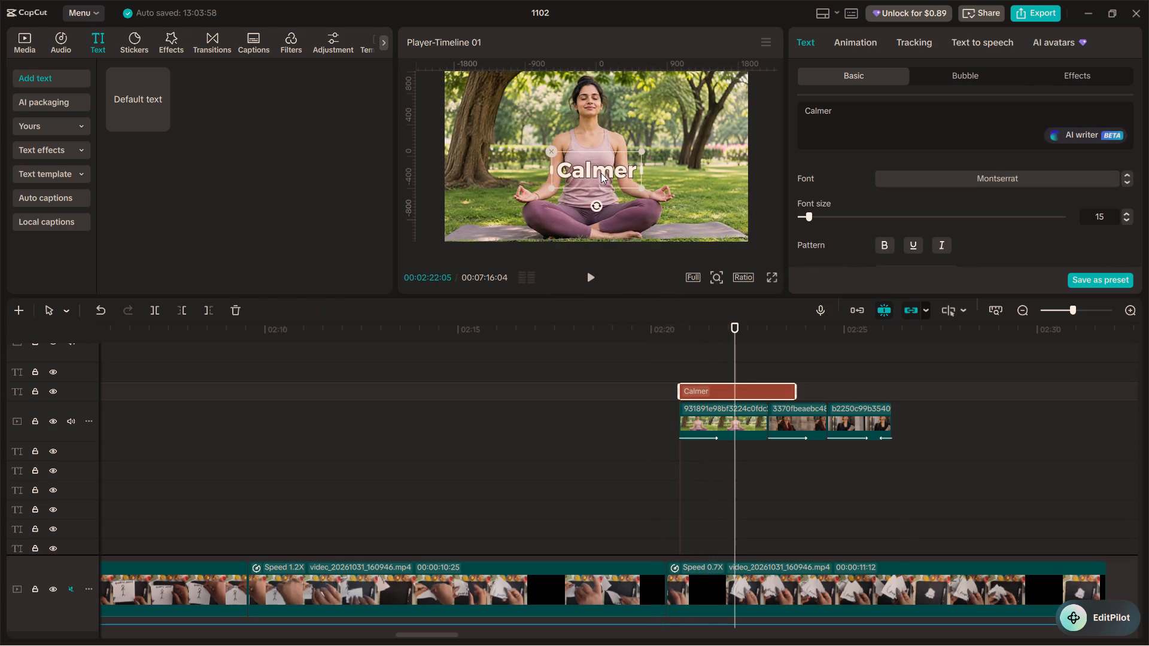
left_click_drag(601, 173, 601, 164)
left_click_drag(606, 172, 600, 153)
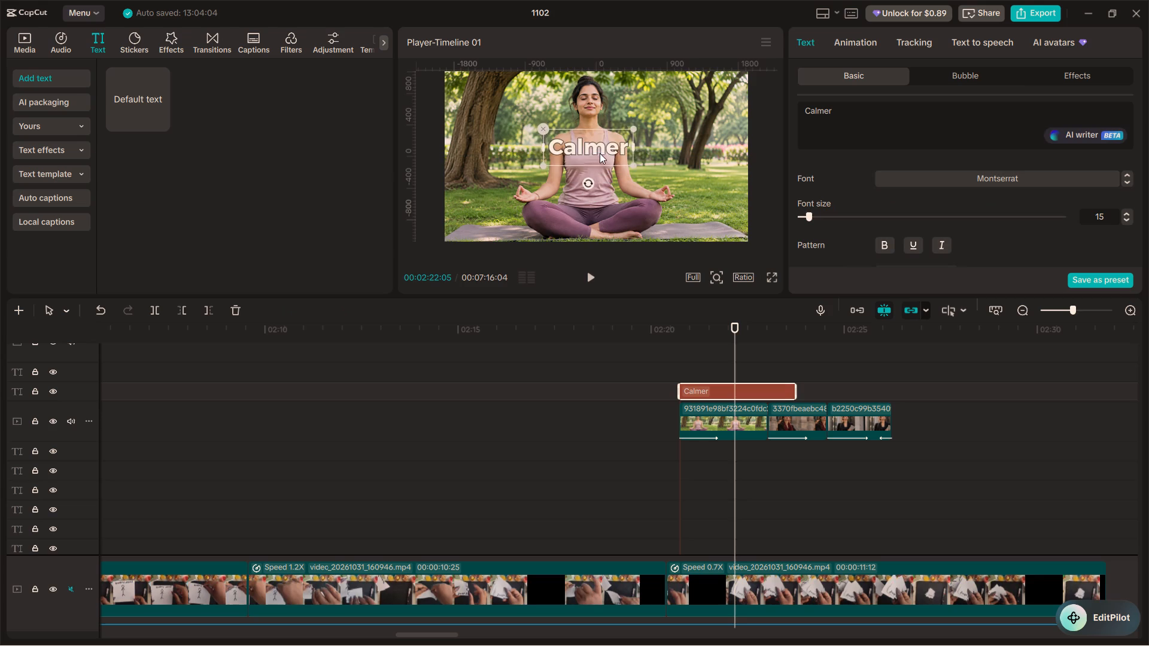
left_click_drag(600, 153, 603, 158)
left_click_drag(638, 141, 648, 132)
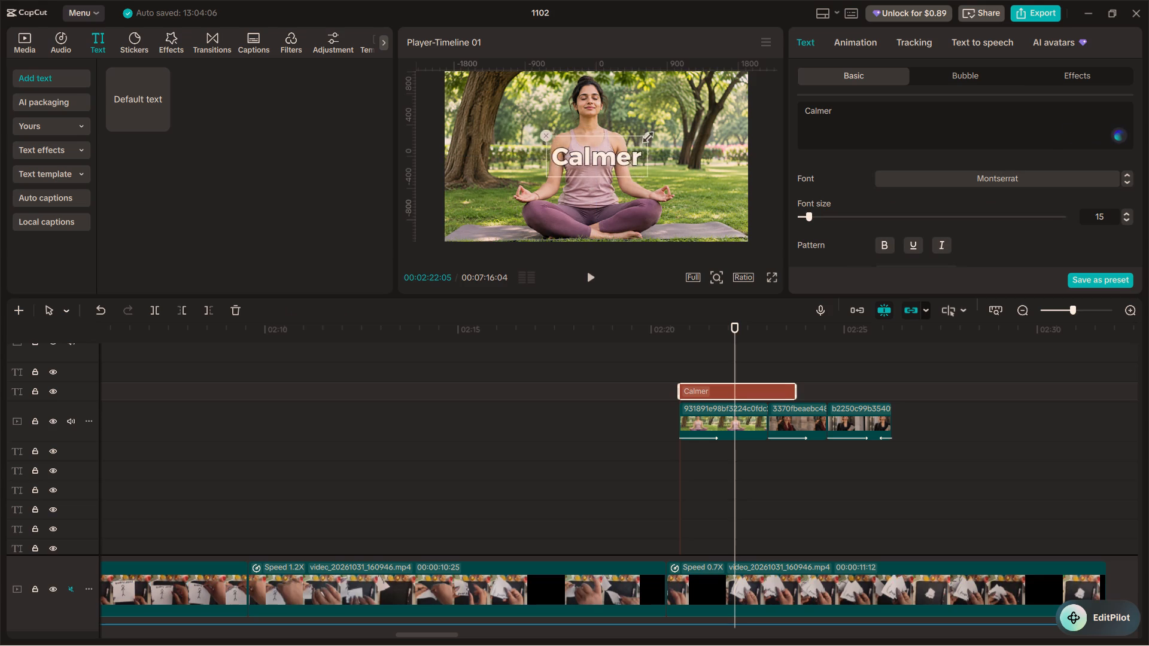
left_click_drag(648, 132, 669, 119)
left_click(669, 119)
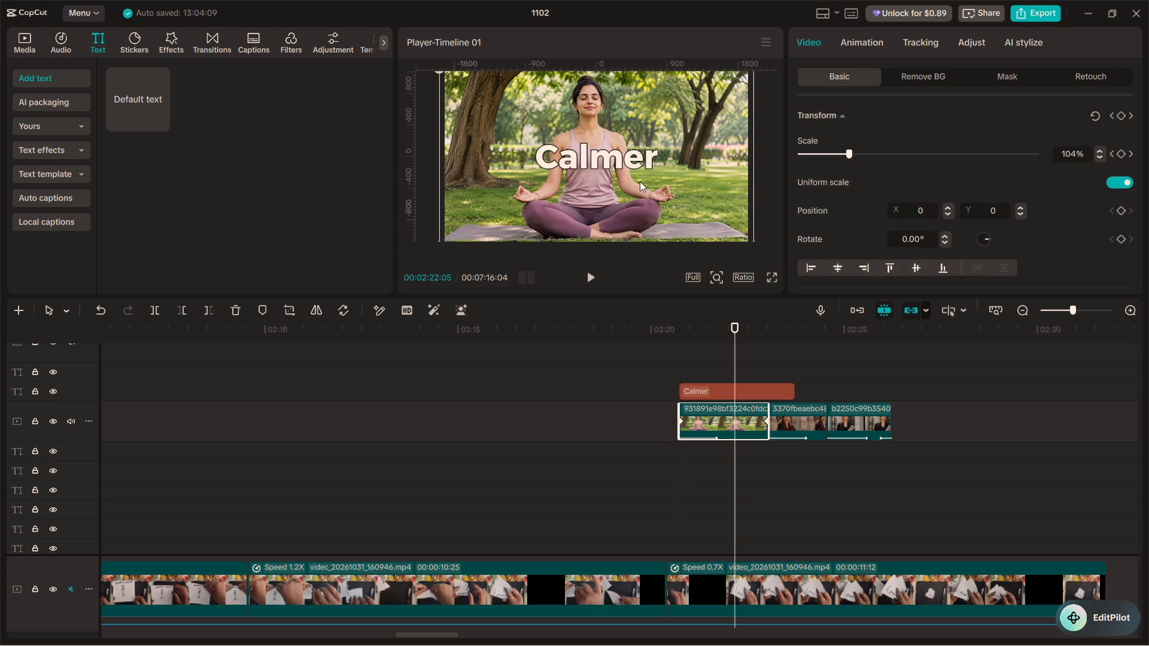
Restyle the "Calmer" title with the white, black-outlined preset, reduce its stroke thickness to 10 and check it full screen.
left_click(630, 170)
scroll(873, 251, "down", 1)
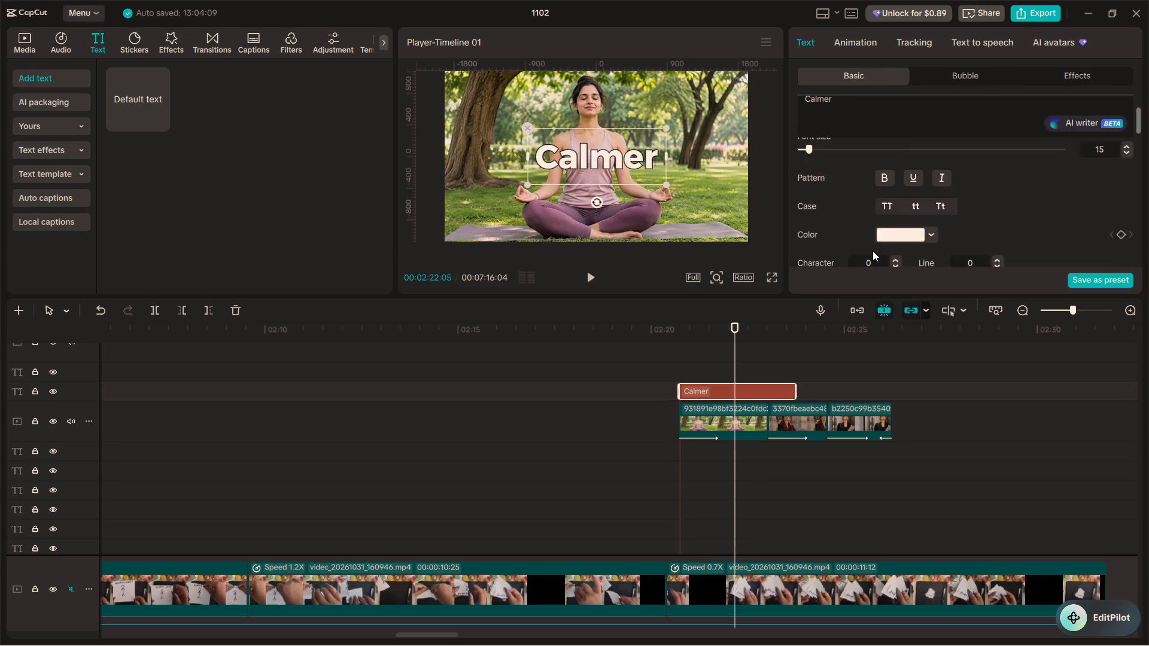
scroll(873, 251, "down", 3)
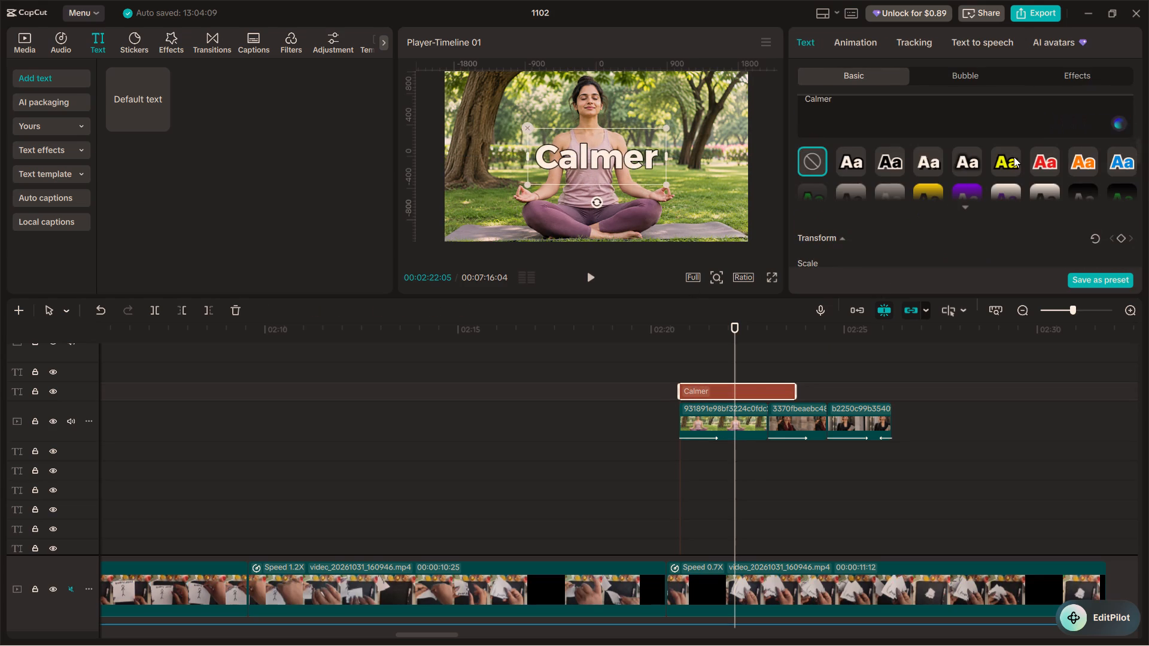
left_click(1012, 161)
left_click(846, 161)
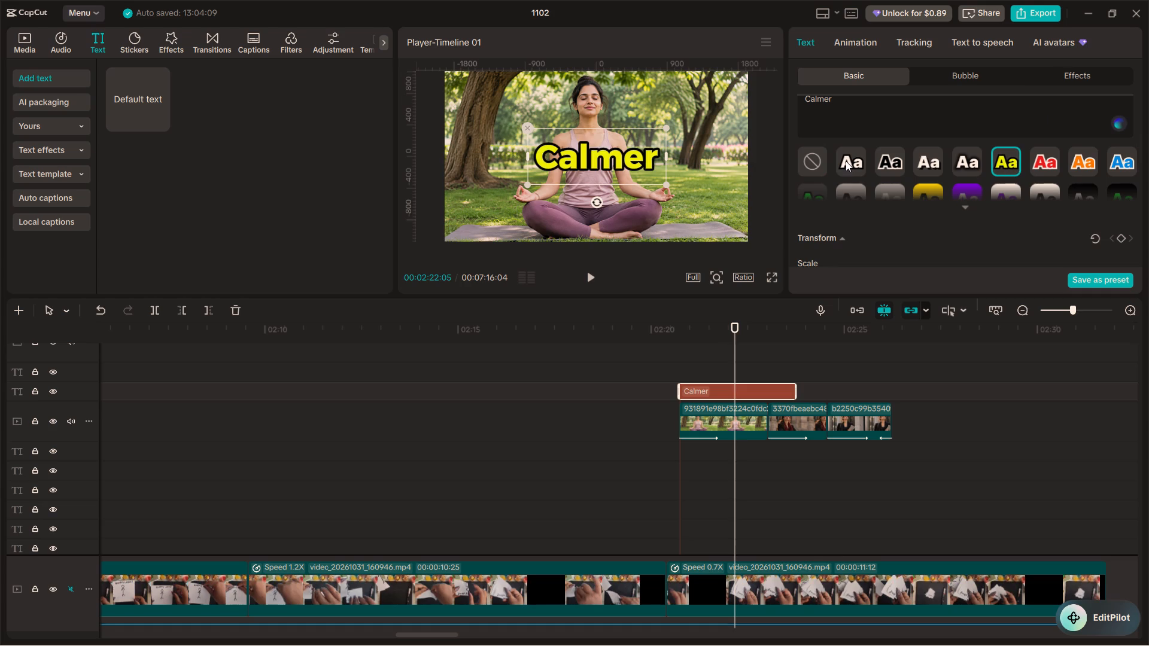
scroll(881, 214, "down", 5)
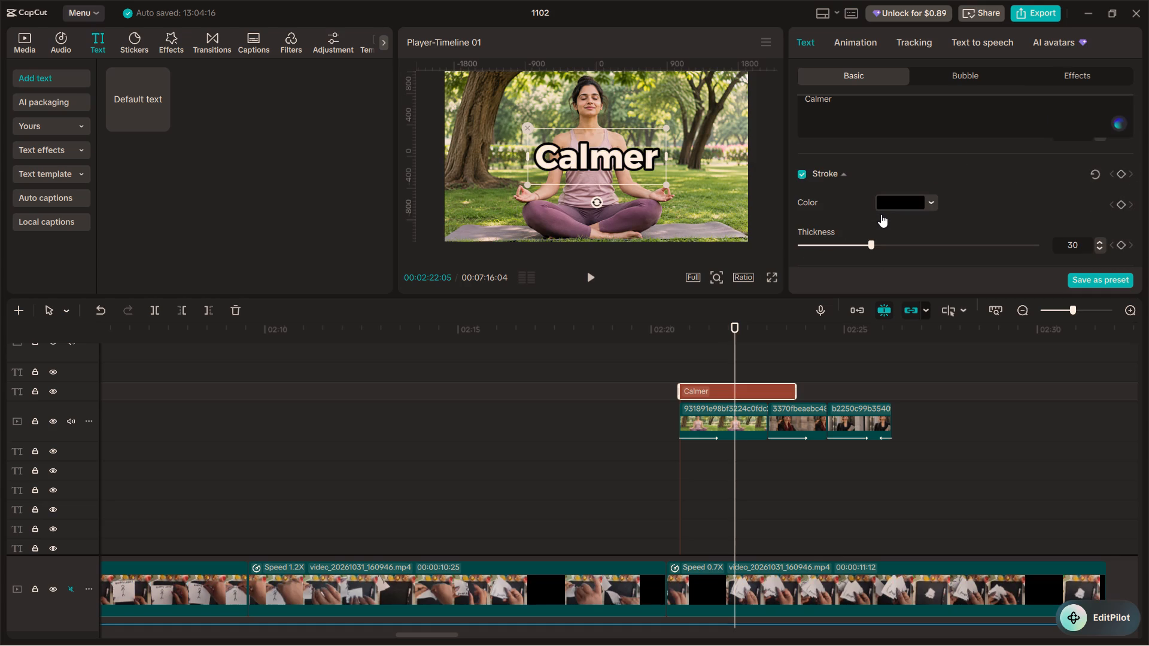
left_click_drag(871, 243, 832, 236)
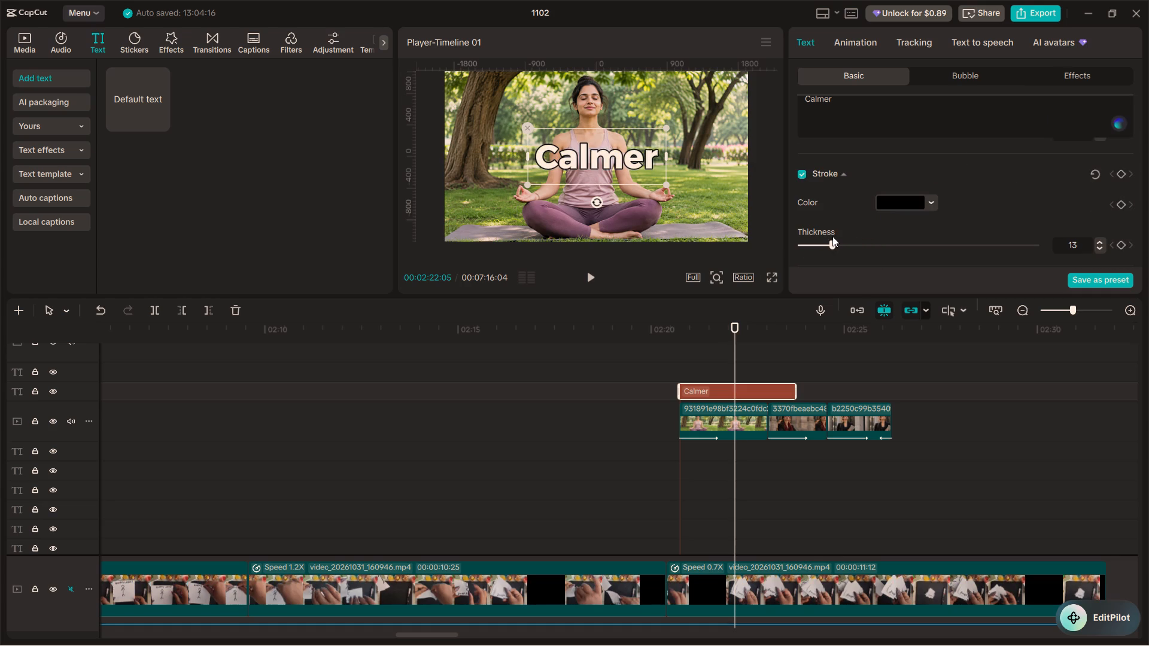
left_click_drag(832, 236, 825, 234)
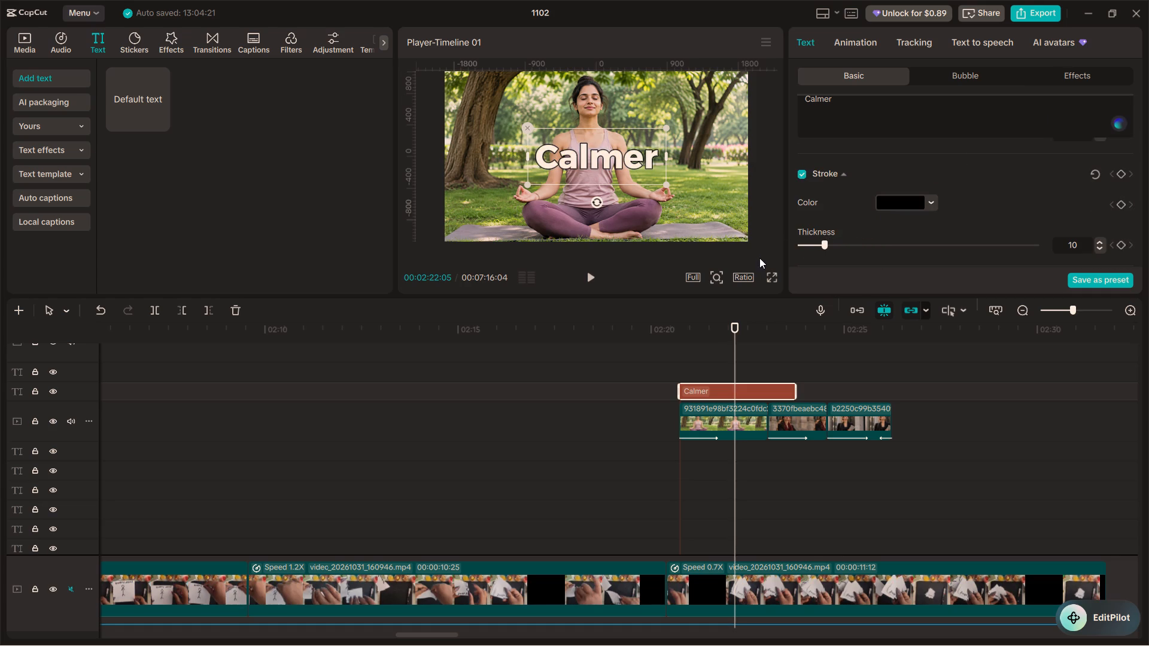
left_click(771, 280)
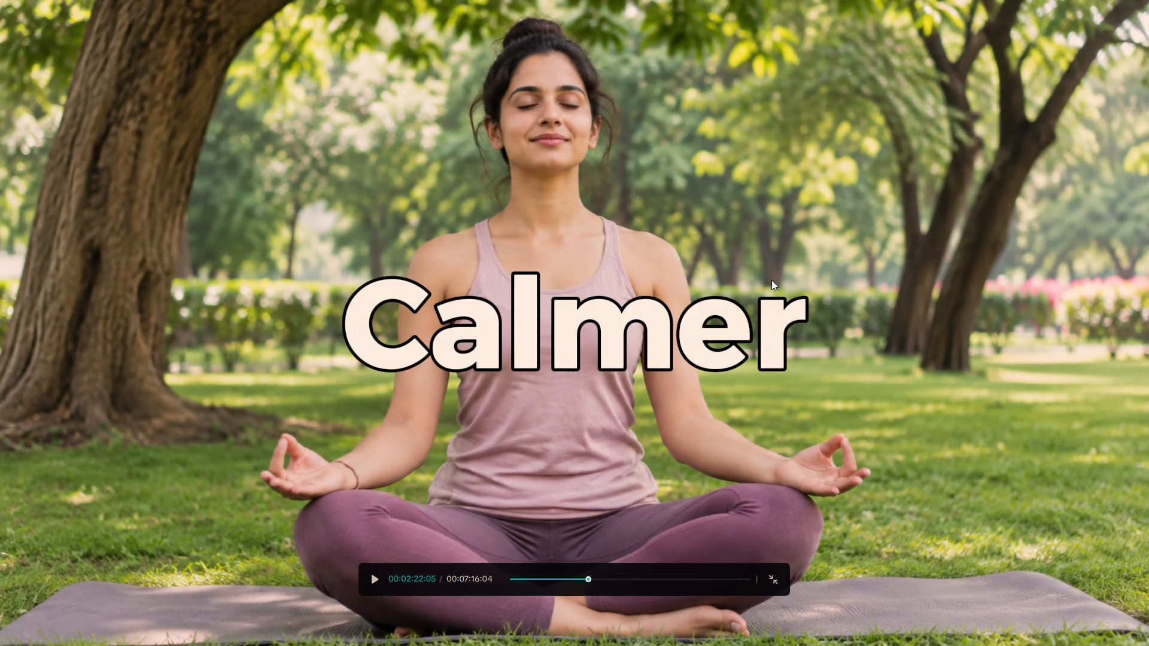
key("Escape")
Trim the "Calmer" title clip's start to about 00:02:22, after the image's zoom, and play it back.
left_click(695, 364)
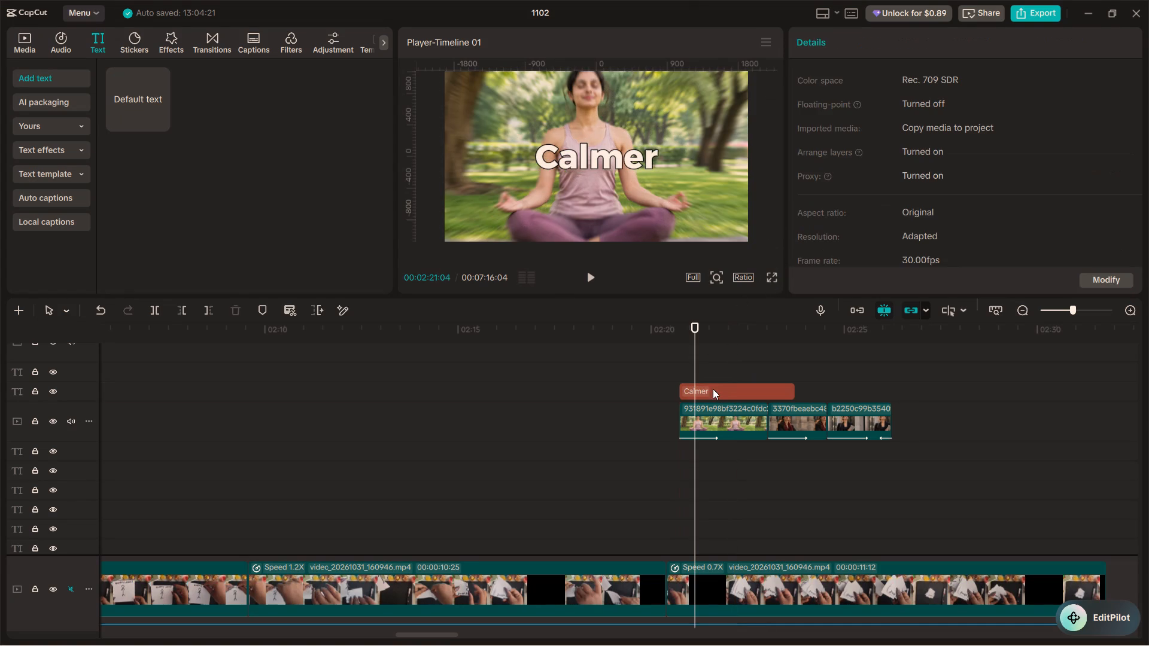
left_click(721, 393)
left_click_drag(681, 385, 734, 397)
left_click(715, 383)
key("space")
key("space")
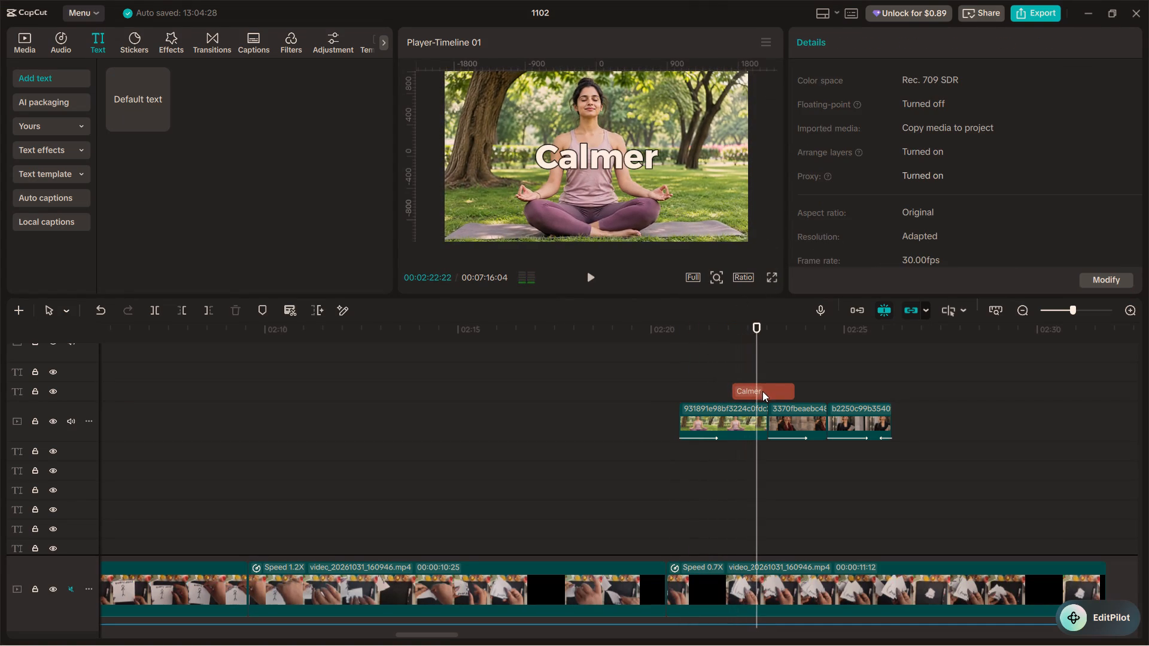
Search the text In animations for "glitch" and apply Glitch to the "Calmer" title.
left_click(762, 391)
left_click(865, 48)
left_click(886, 105)
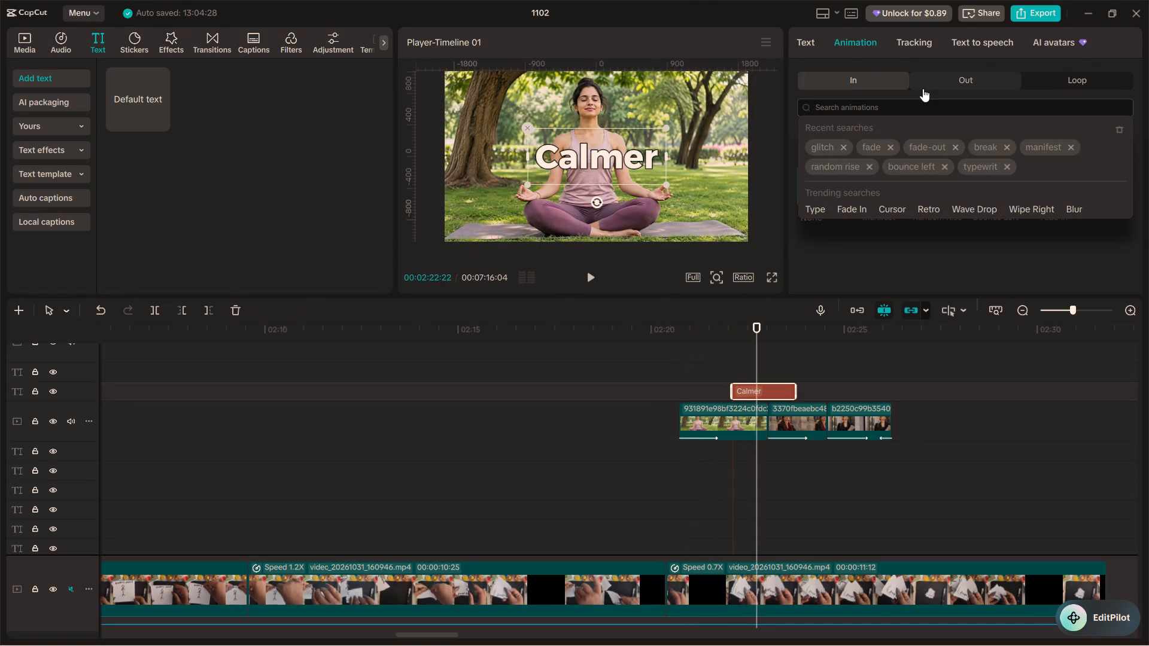
left_click(816, 145)
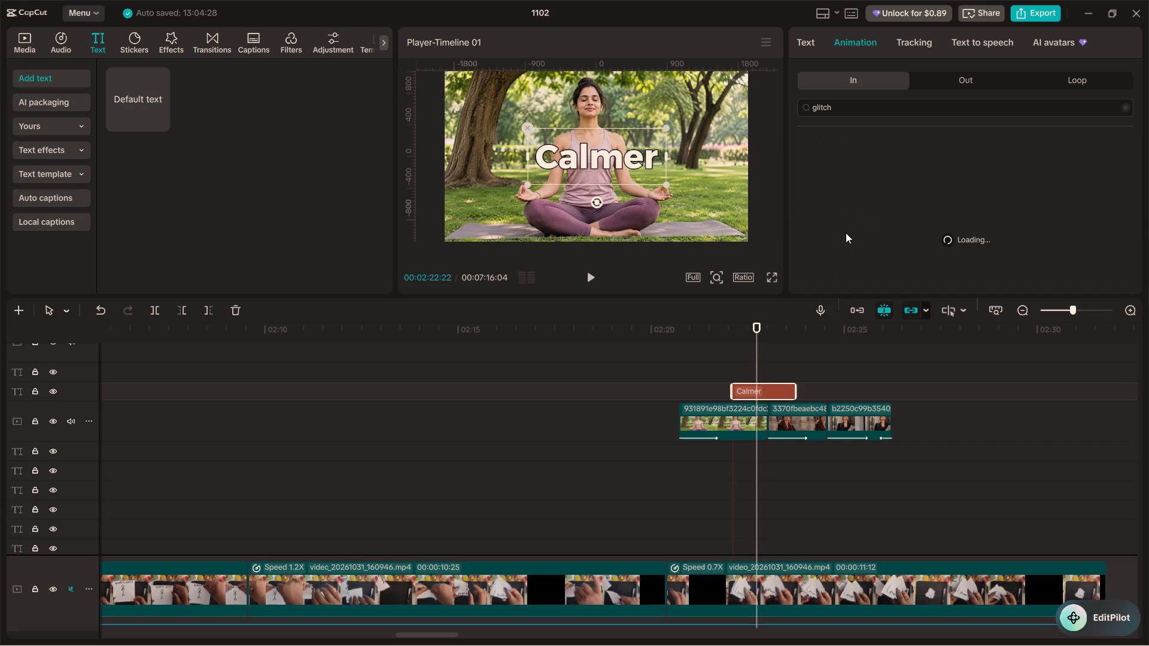
left_click(880, 173)
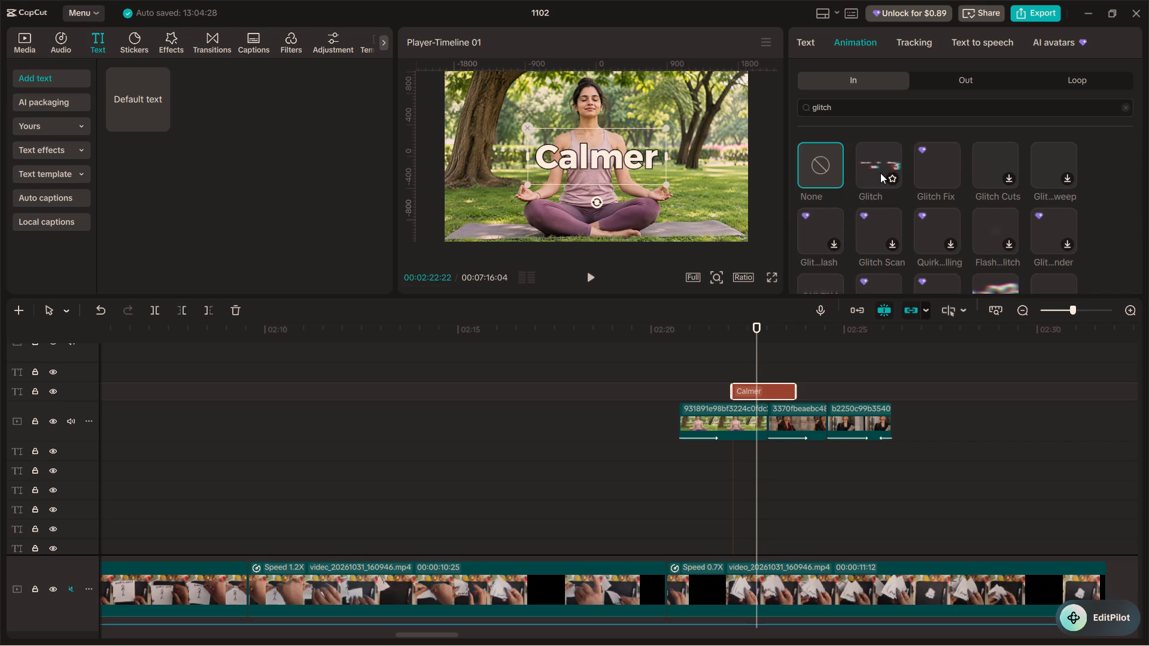
Trim the "Calmer" title clip's end to the end of the meditation image, at about 00:02:23, and play back its entrance.
left_click_drag(794, 391, 768, 392)
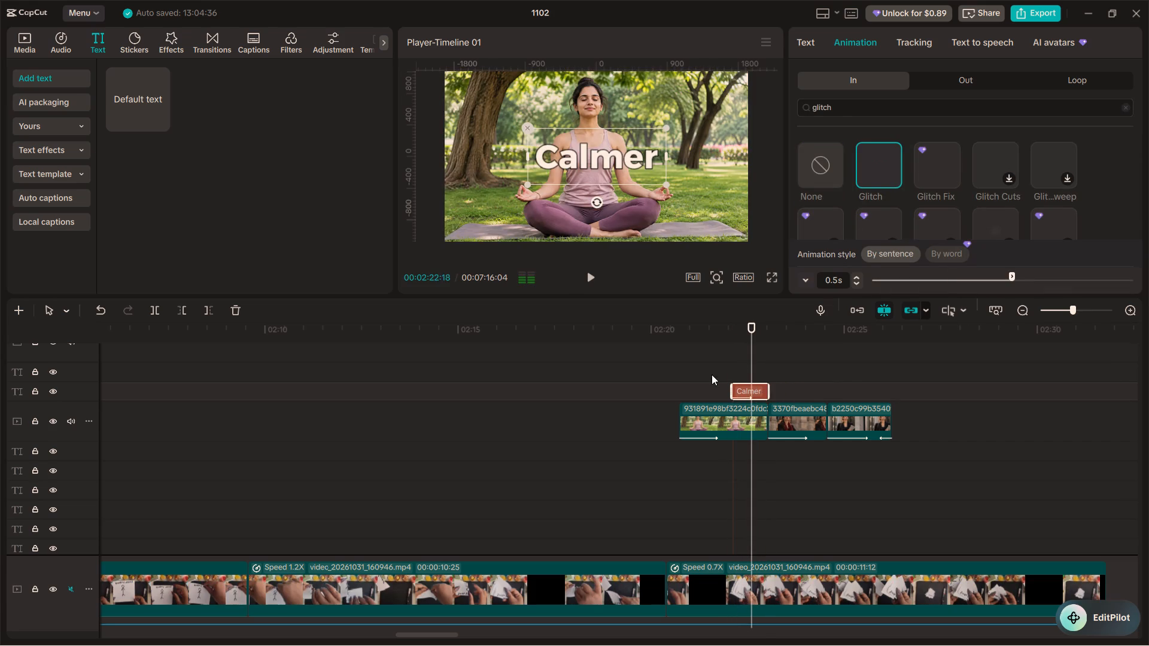
left_click(717, 365)
key("space")
key("space")
Shorten the "Calmer" title's Glitch entrance animation for a quicker appearance and play back the result.
left_click(747, 396)
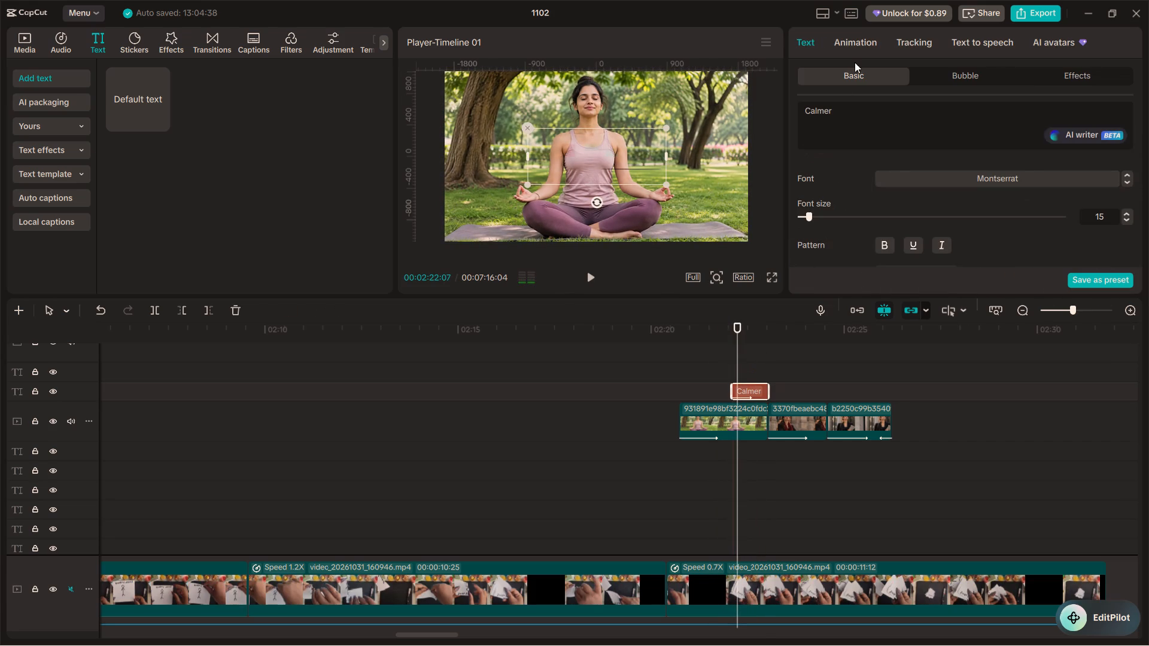
left_click(861, 41)
left_click_drag(899, 279, 910, 279)
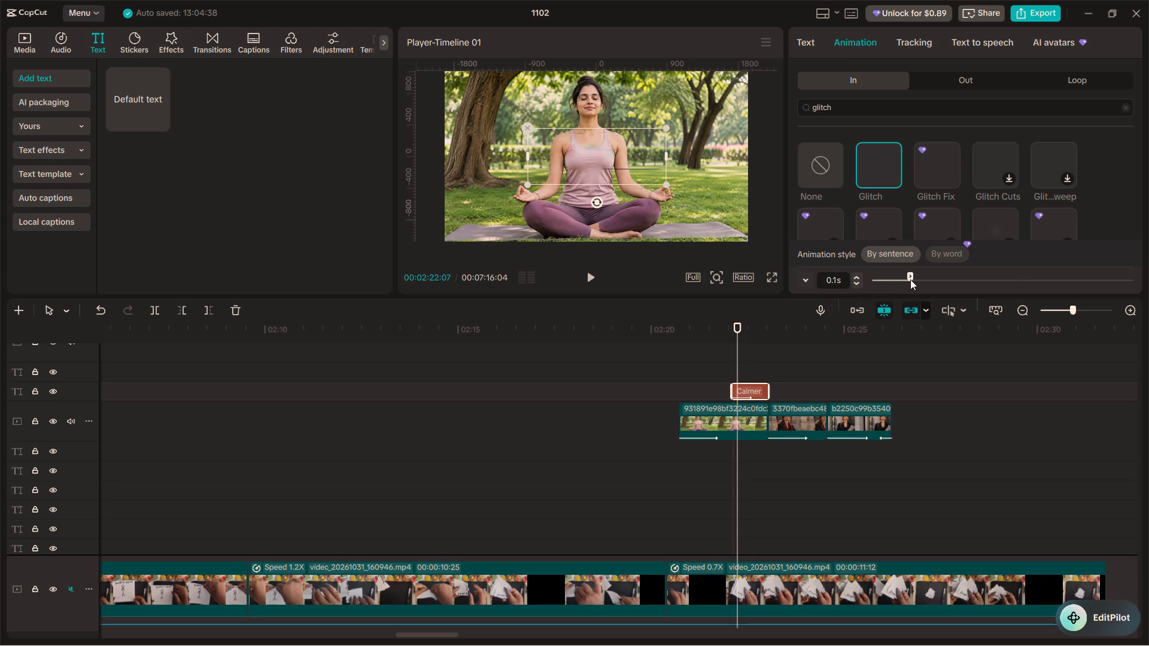
left_click_drag(910, 279, 919, 279)
left_click(721, 371)
key("space")
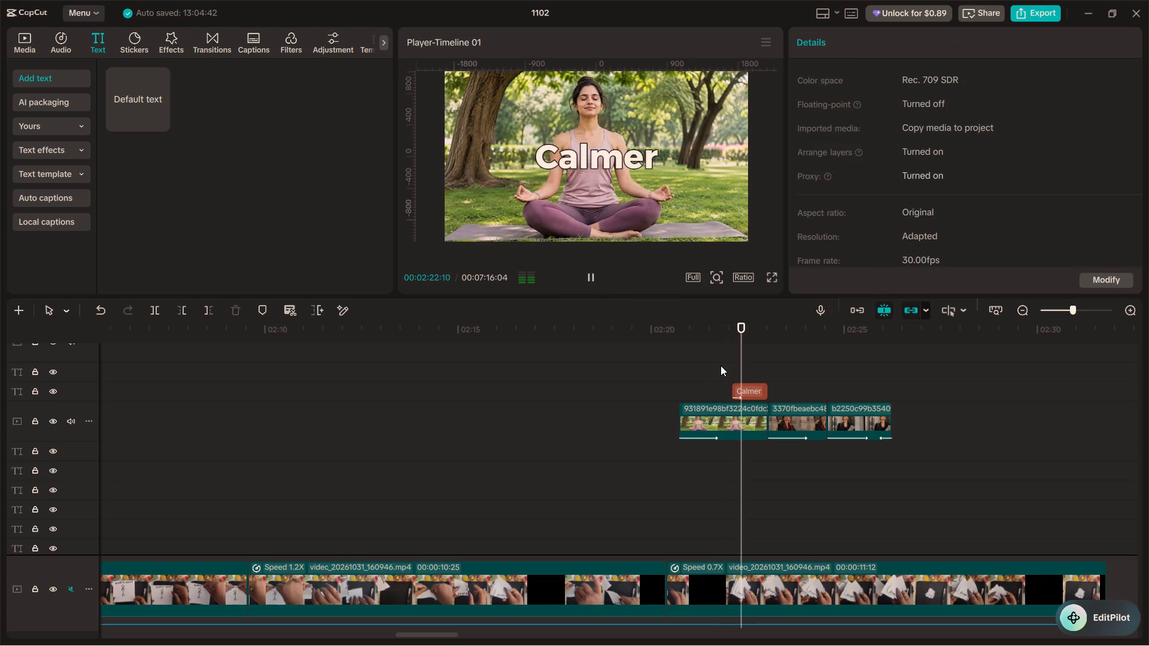
key("space")
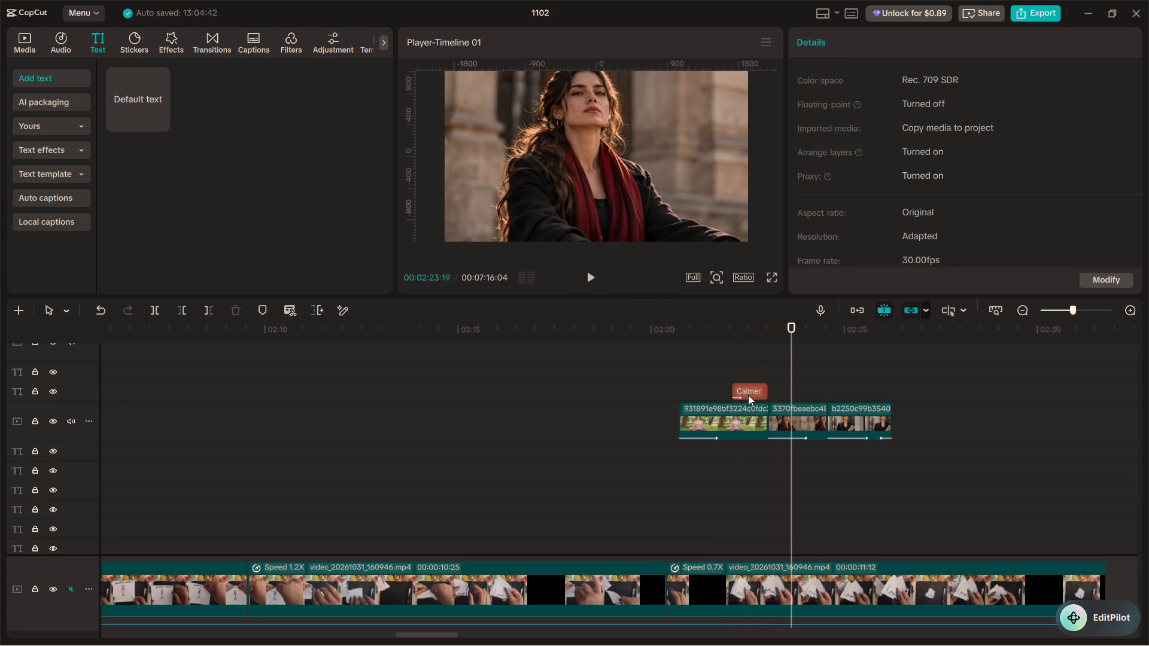
Duplicate the "Calmer" title directly after itself, above the image of the woman in the red scarf, and set its wording to "Stronger".
left_click_drag(748, 392, 786, 391, "alt")
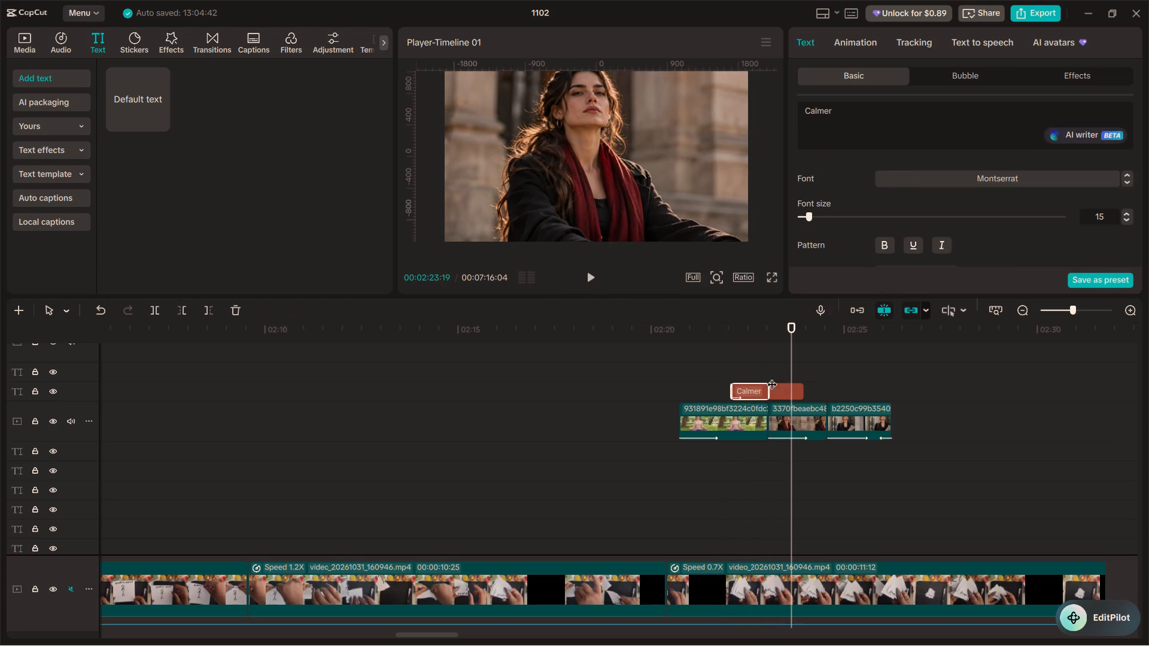
left_click(756, 368)
key("space")
key("space")
left_click(783, 385)
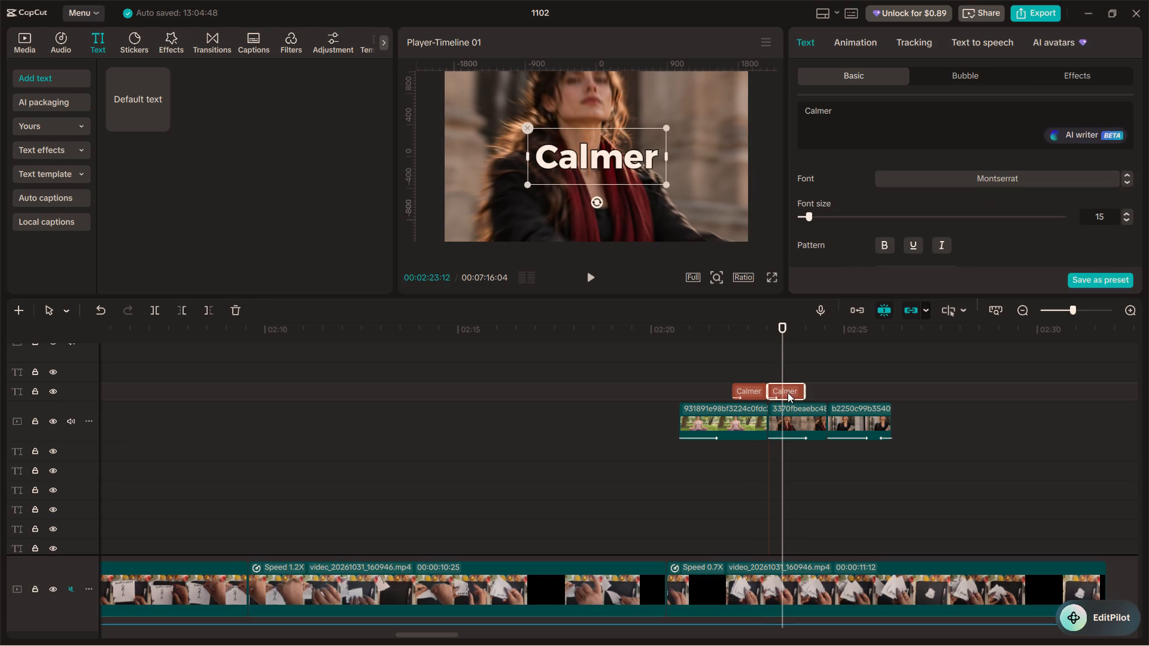
left_click_drag(846, 111, 763, 102)
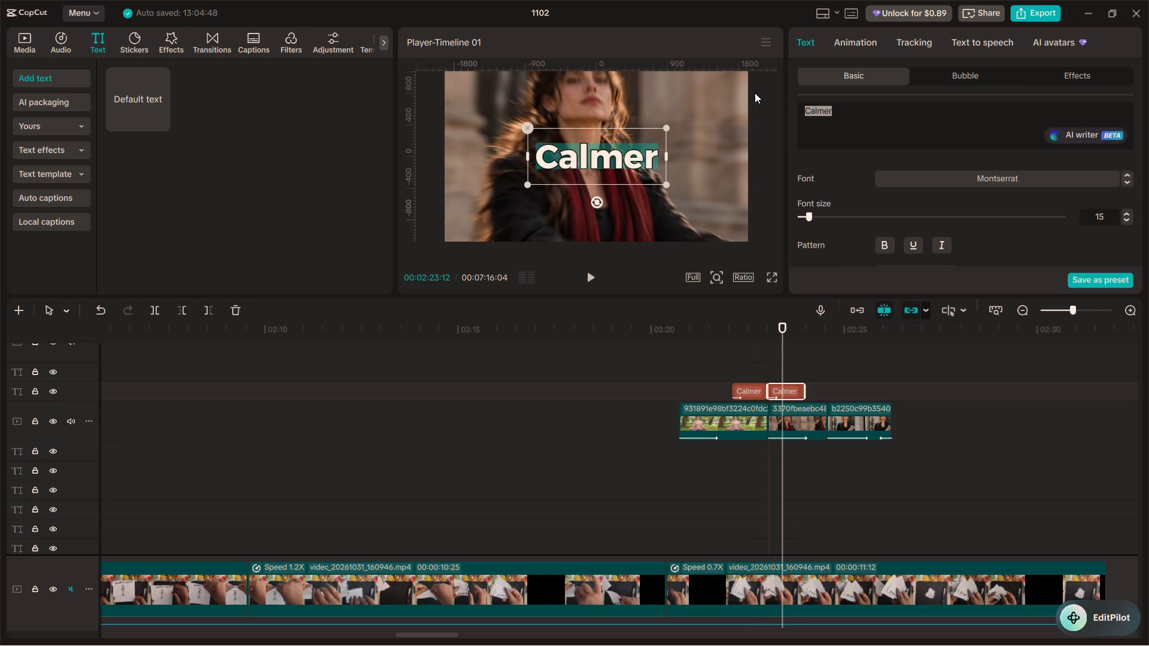
key("shift+s")
key("t")
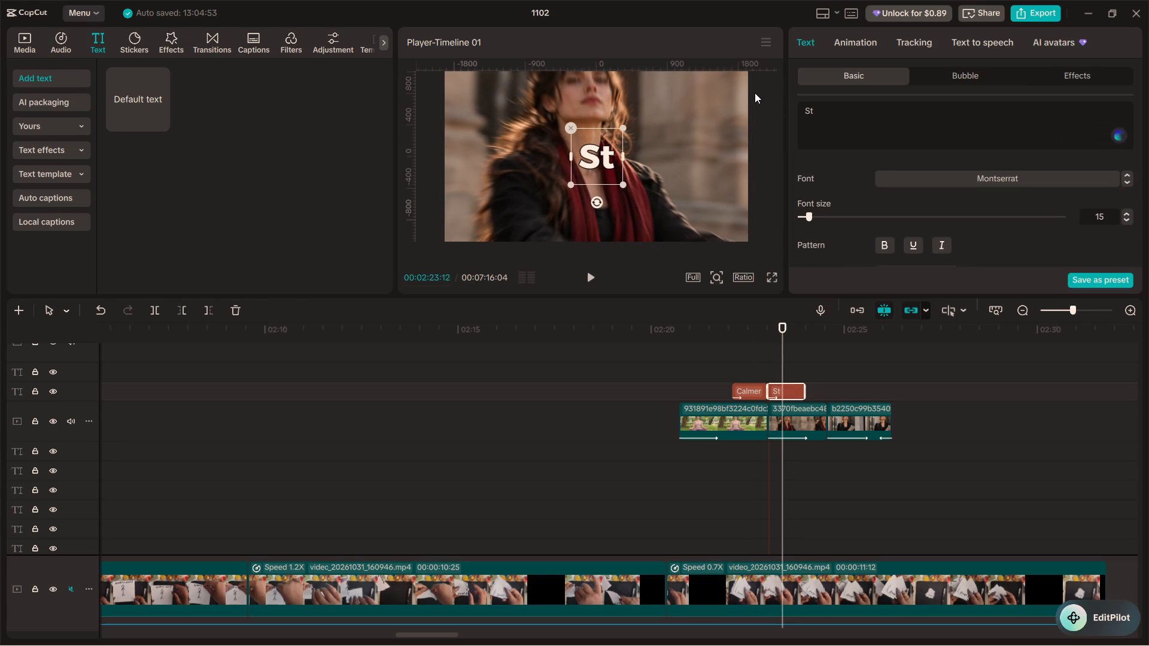
type("ronger")
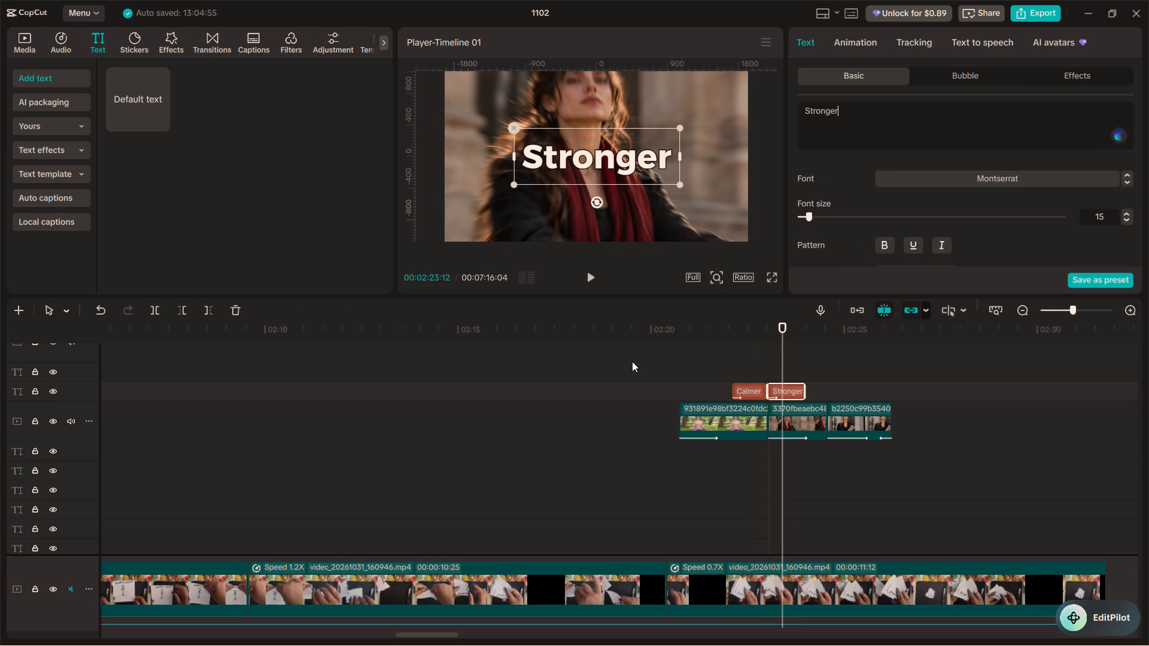
Extend the "Stronger" title clip to the end of the red-scarf image, at about 00:02:24:17, and play back the result.
left_click(755, 354)
key("space")
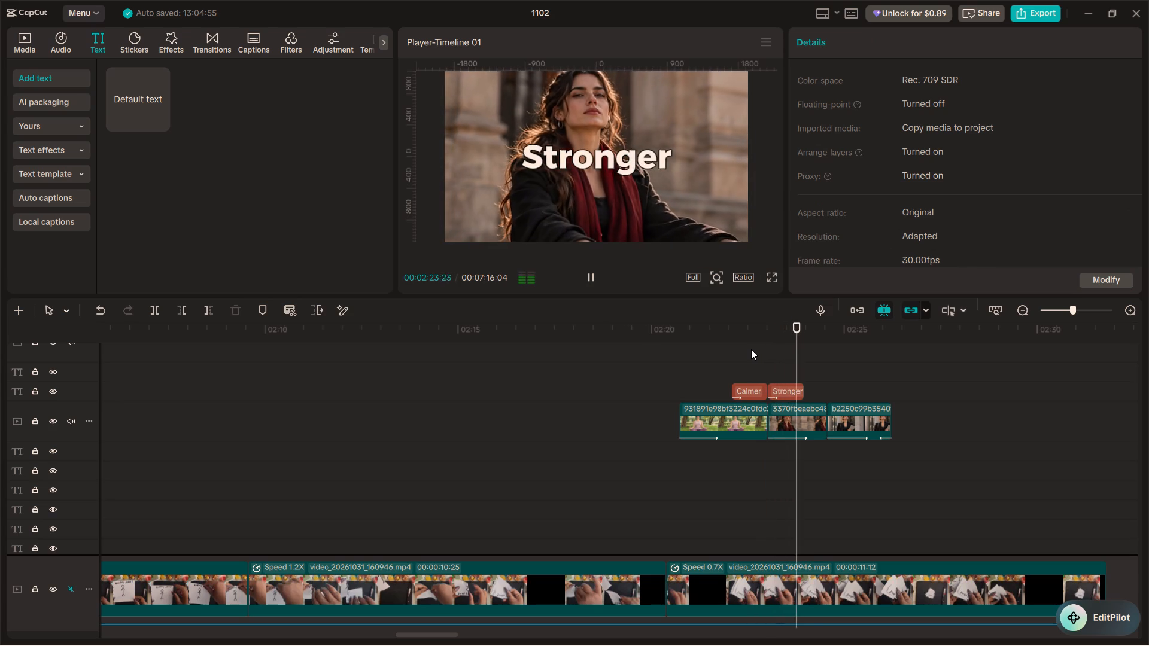
key("space")
left_click(792, 389)
left_click_drag(800, 389, 810, 389)
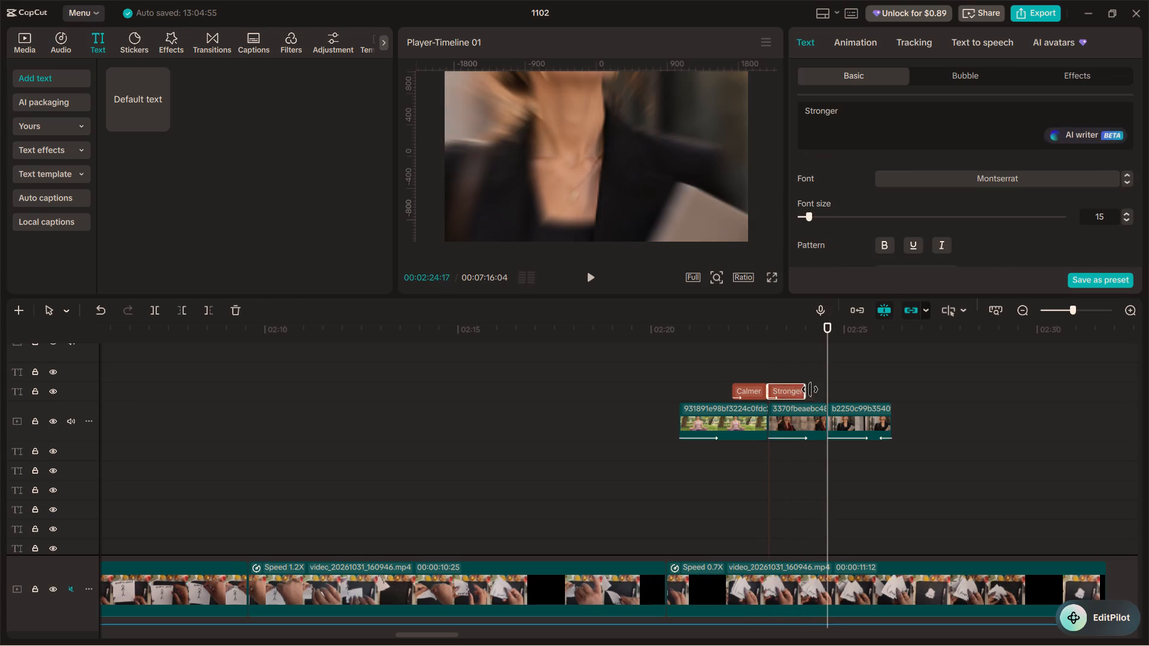
left_click_drag(810, 389, 827, 391)
key("ctrl+z")
left_click_drag(804, 386, 833, 388)
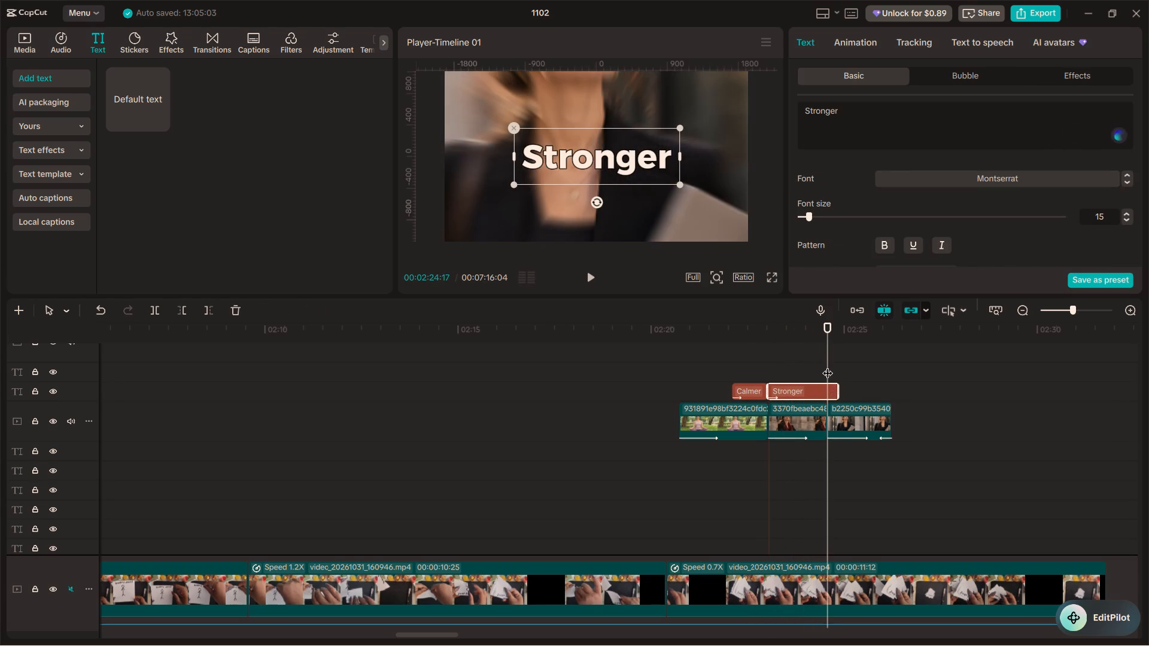
left_click_drag(828, 365, 814, 365)
left_click_drag(840, 389, 828, 390)
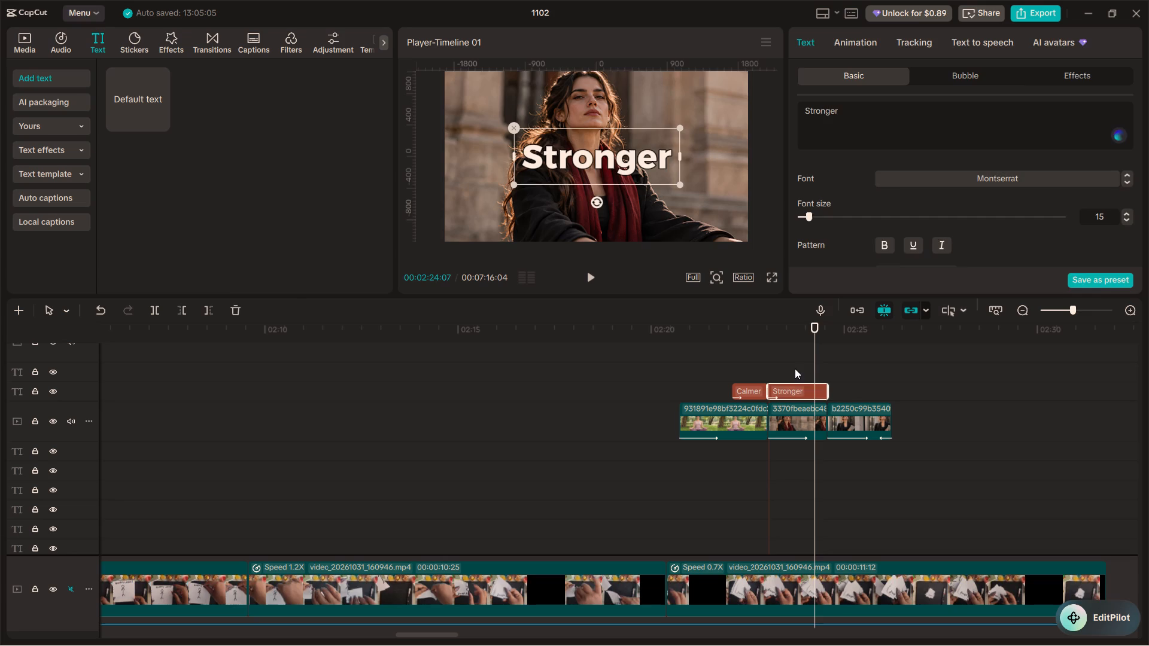
left_click(795, 368)
key("c")
key("space")
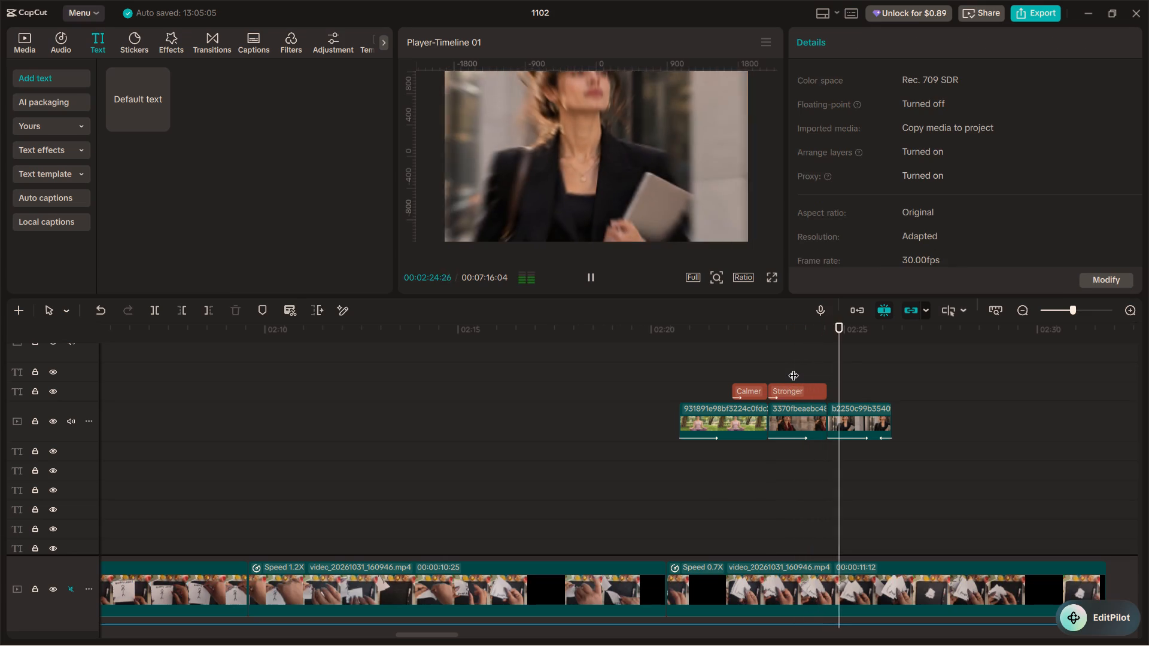
key("space")
Duplicate the "Stronger" title above the image of the woman holding the laptop, starting at about 00:02:25:08 and trimmed to the image's end.
left_click(804, 392)
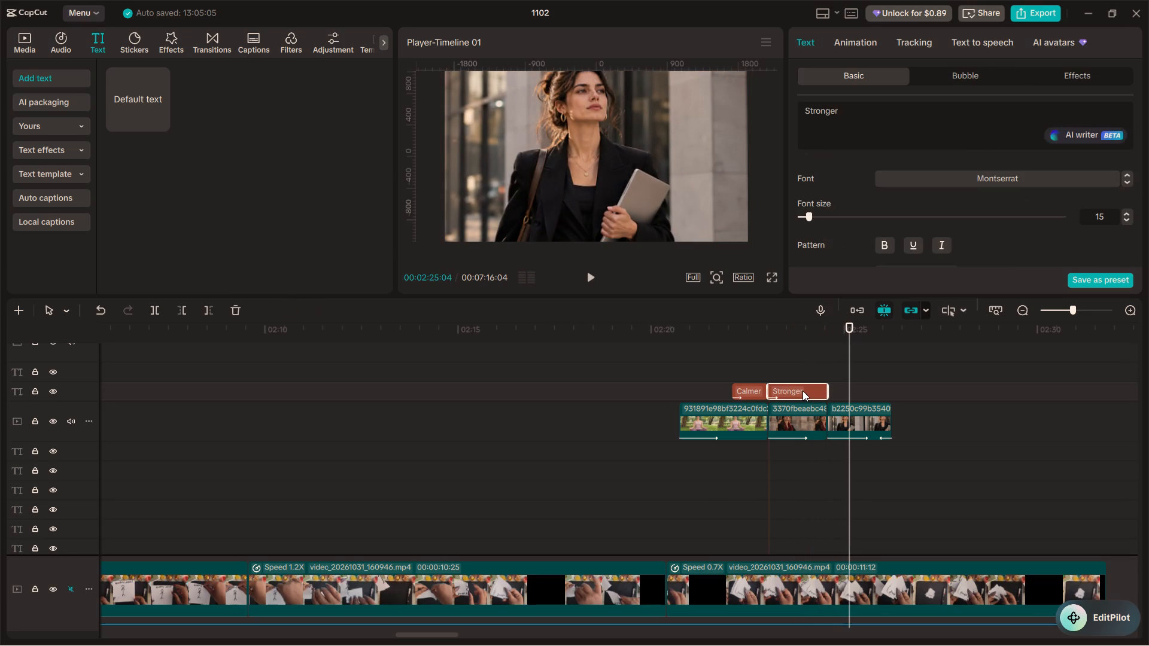
key("space")
key("space")
left_click_drag(864, 384, 859, 382)
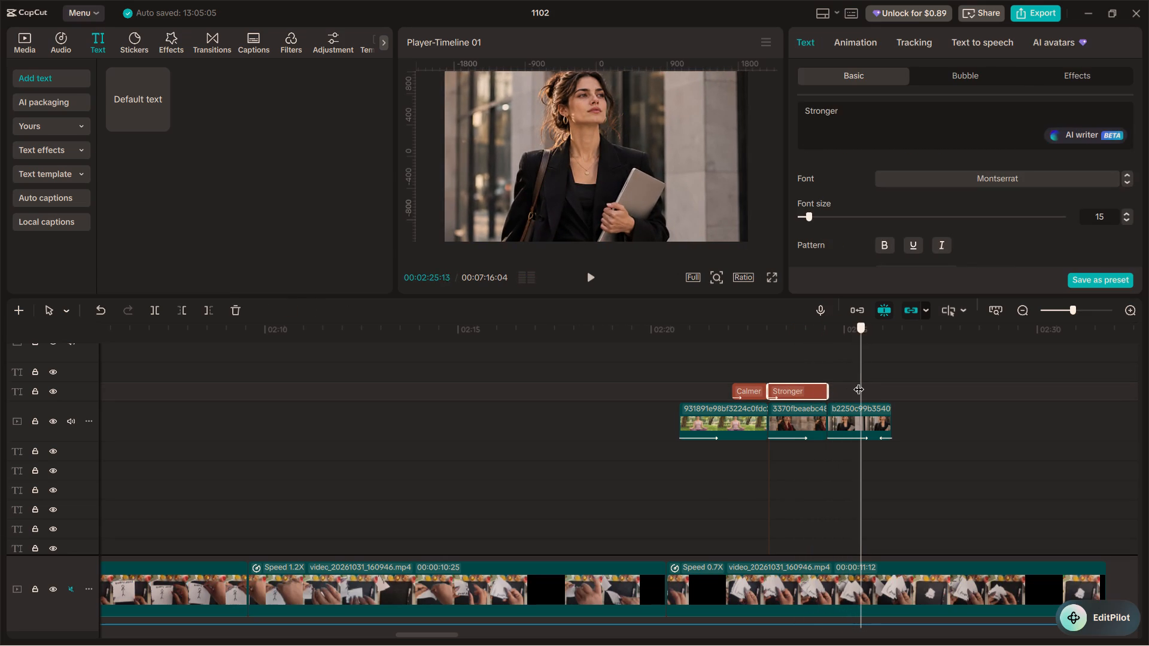
left_click_drag(859, 382, 855, 380)
left_click_drag(798, 389, 873, 391, "alt")
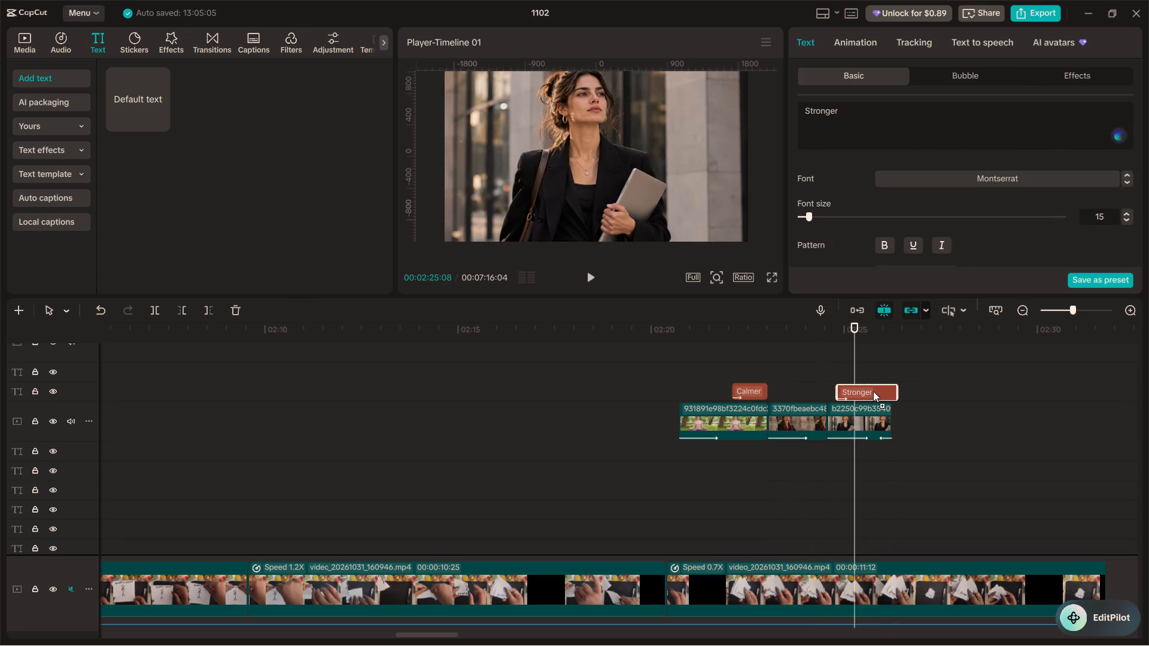
left_click_drag(873, 391, 880, 391, "alt")
left_click(877, 389)
left_click_drag(912, 391, 881, 386)
left_click_drag(881, 386, 890, 387)
Set the wording of the duplicated title above the laptop image to "Independent".
left_click_drag(843, 120, 804, 106)
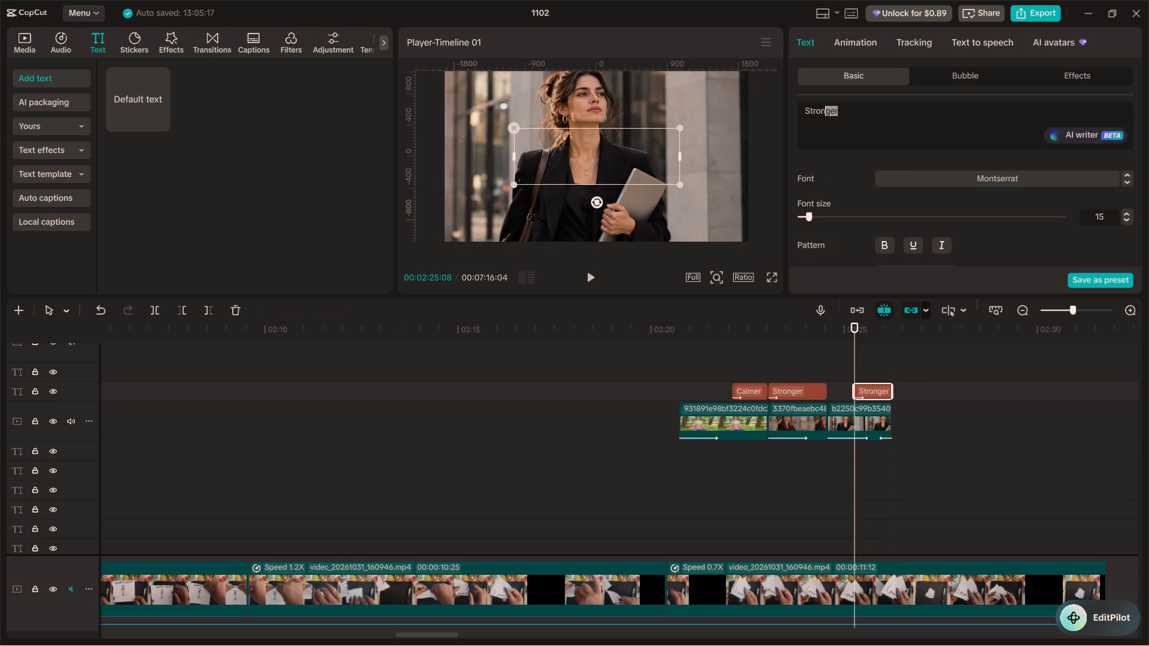
left_click_drag(804, 106, 784, 96)
type("Independe")
key("BackSpace")
key("a")
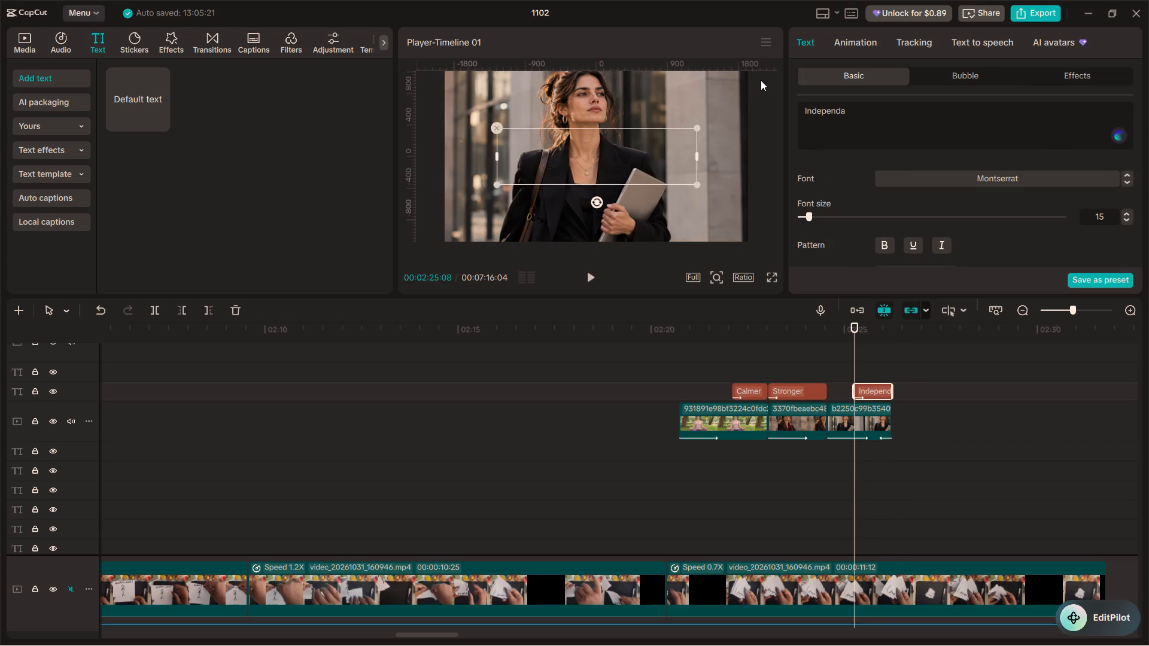
key("BackSpace")
type("ent")
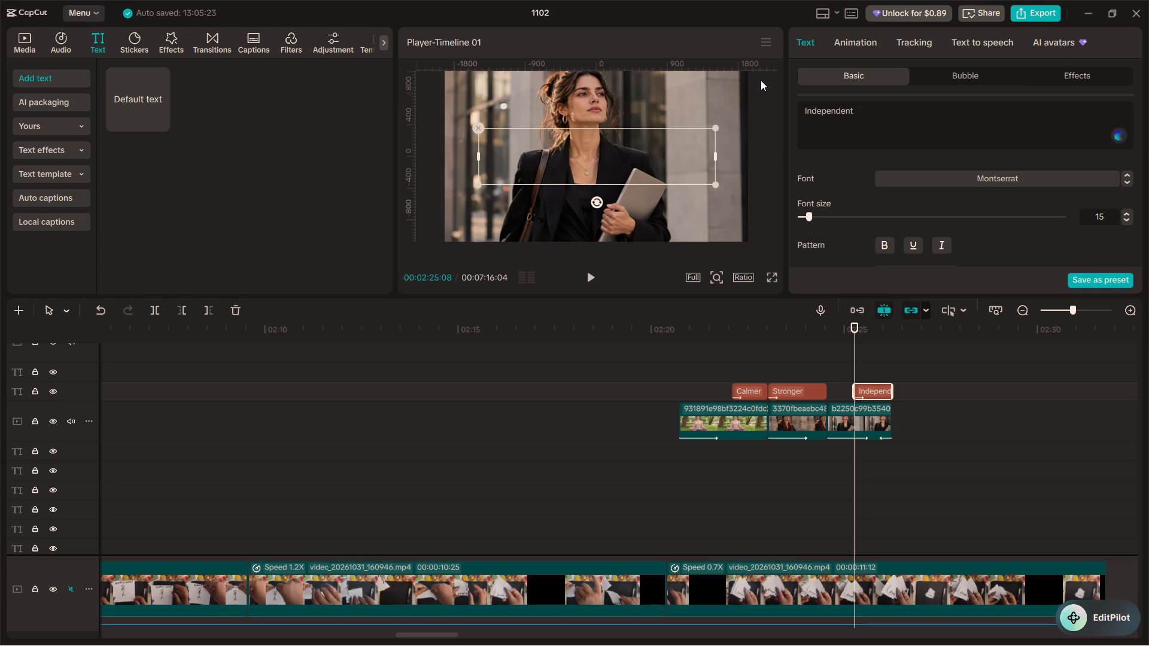
Play back the "Independent" title repeatedly to check its entrance and its timing against the laptop image.
left_click(828, 376)
key("space")
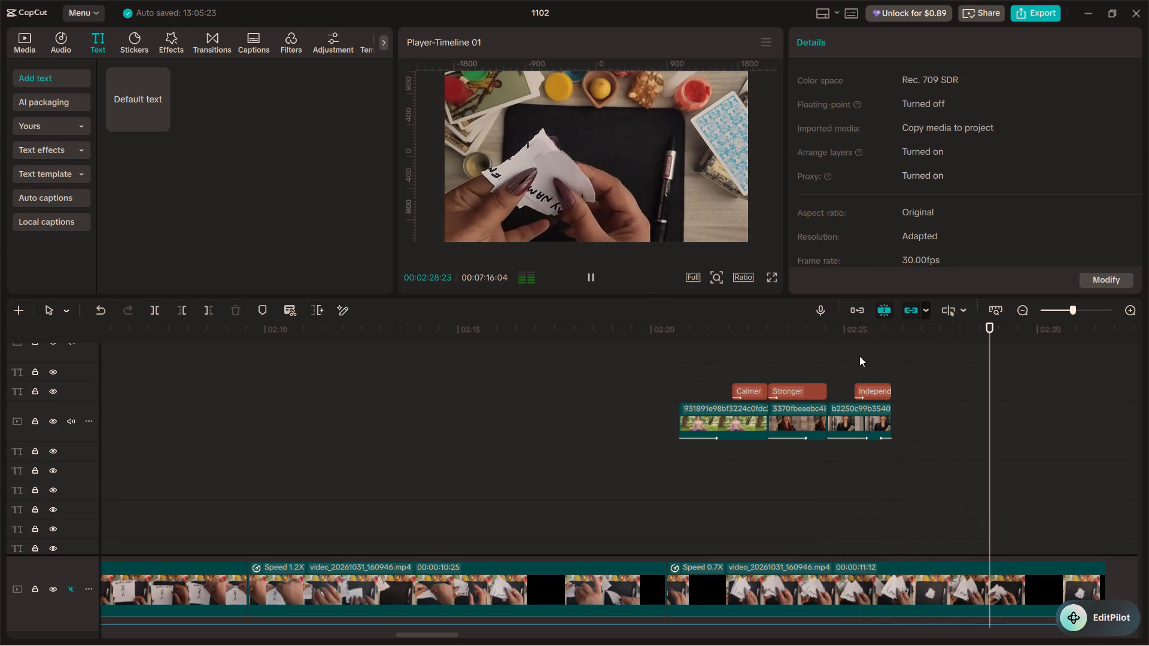
left_click(838, 361)
key("space")
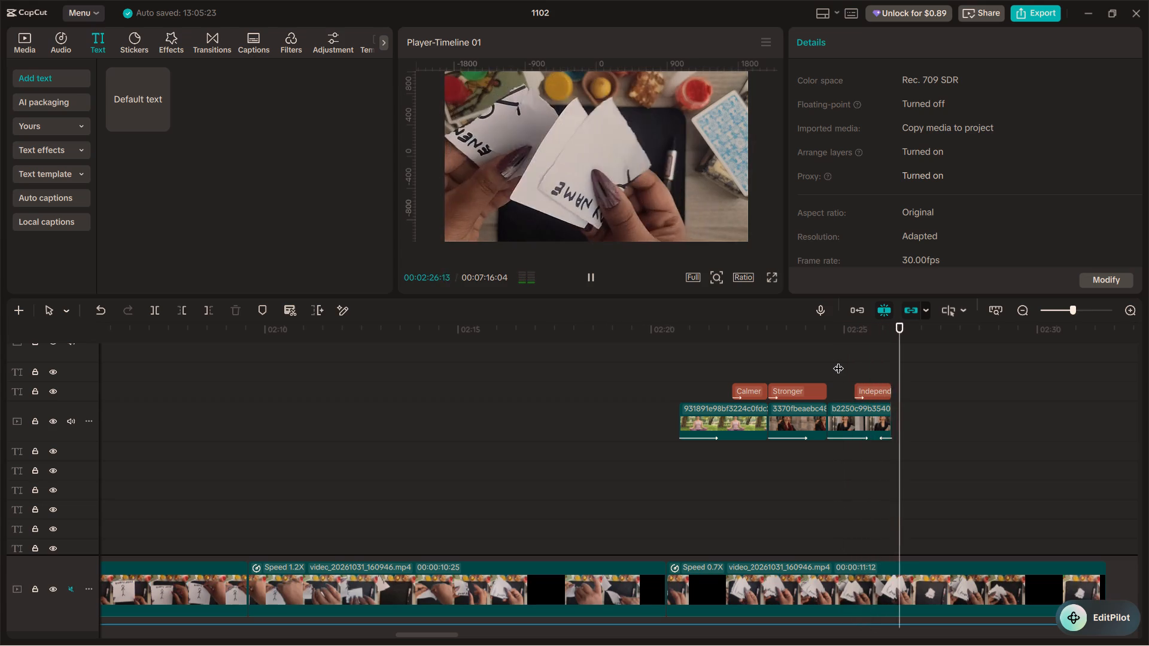
left_click(857, 367)
key("space")
left_click(879, 391)
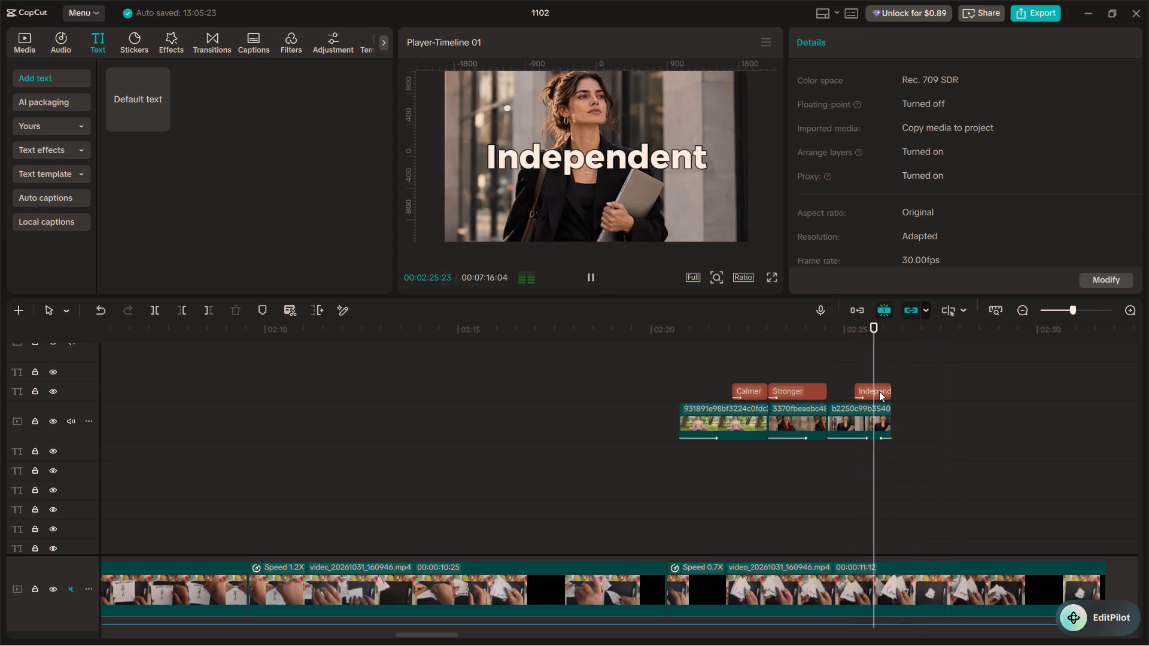
key("space")
left_click(891, 391)
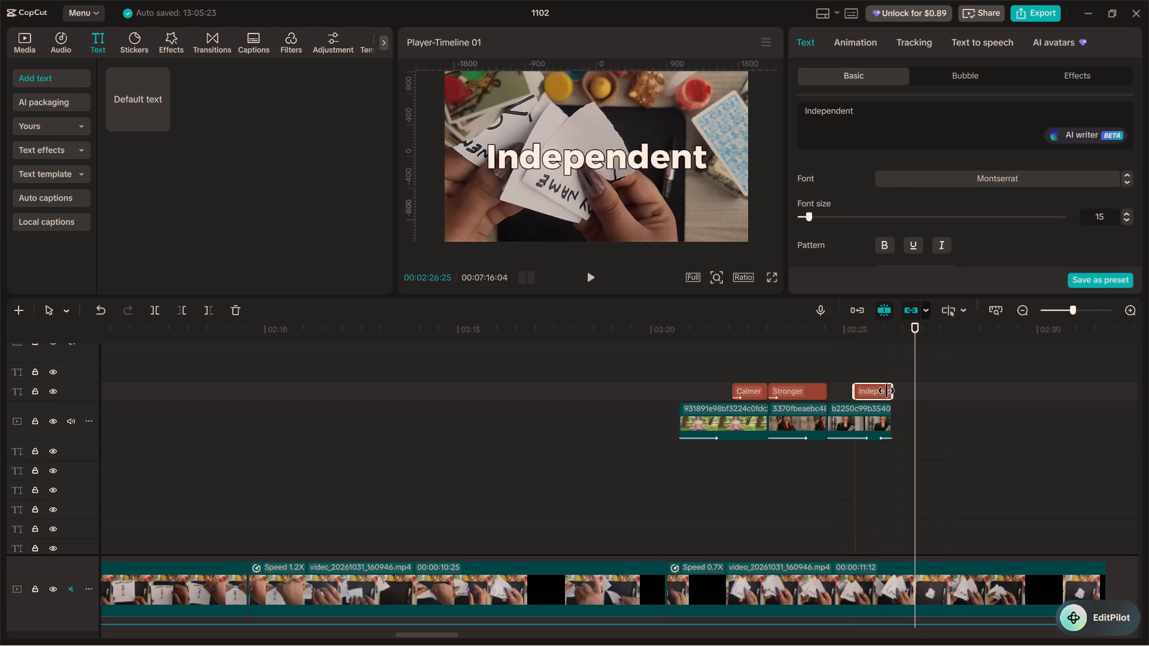
left_click(856, 364)
key("space")
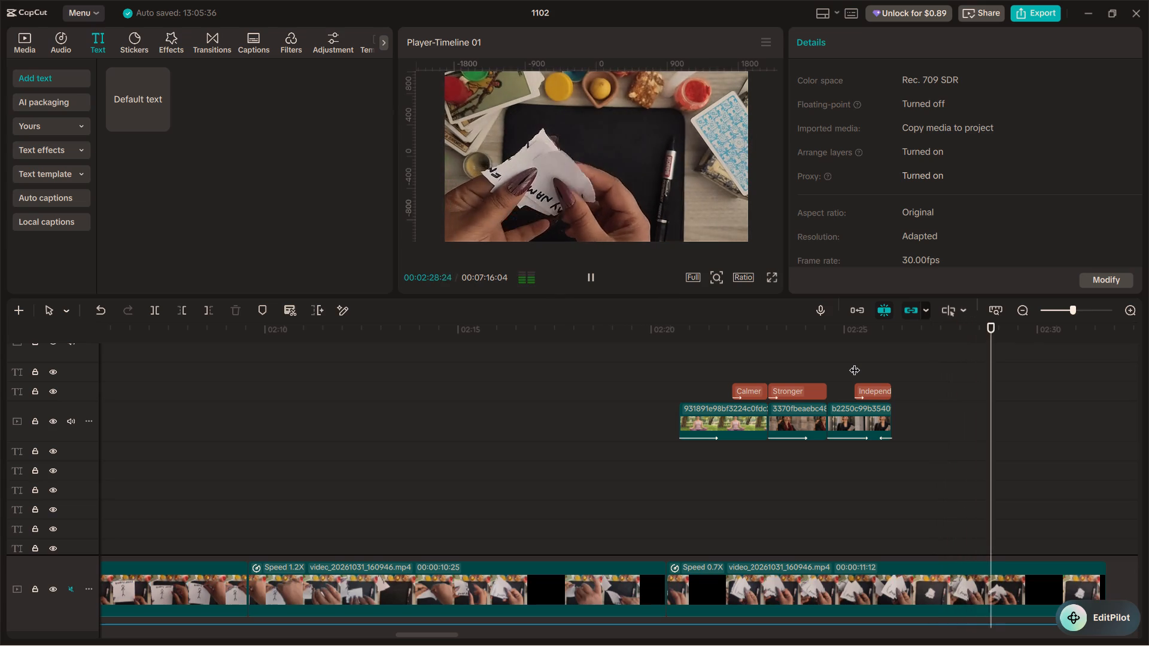
Review the footage after the three images, including the "Set on Fire" title, and look over the remaining clips on the timeline.
scroll(855, 362, "down", 12, "ctrl")
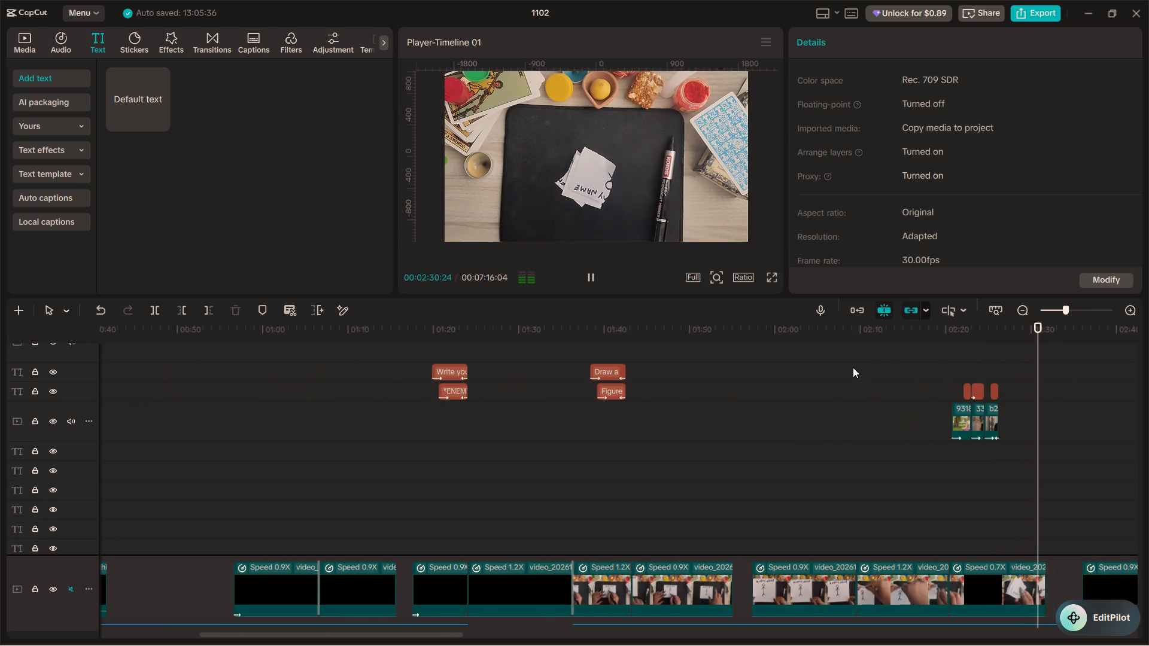
scroll(853, 367, "down", 5, "alt")
scroll(682, 429, "down", 4, "ctrl")
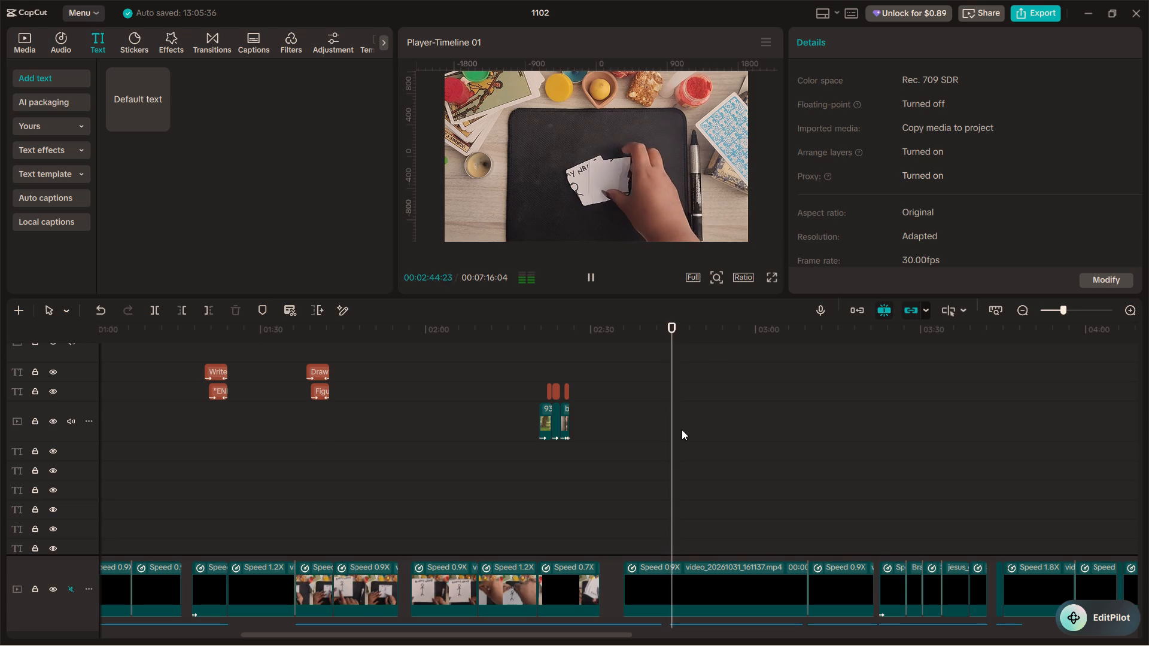
scroll(683, 429, "down", 1)
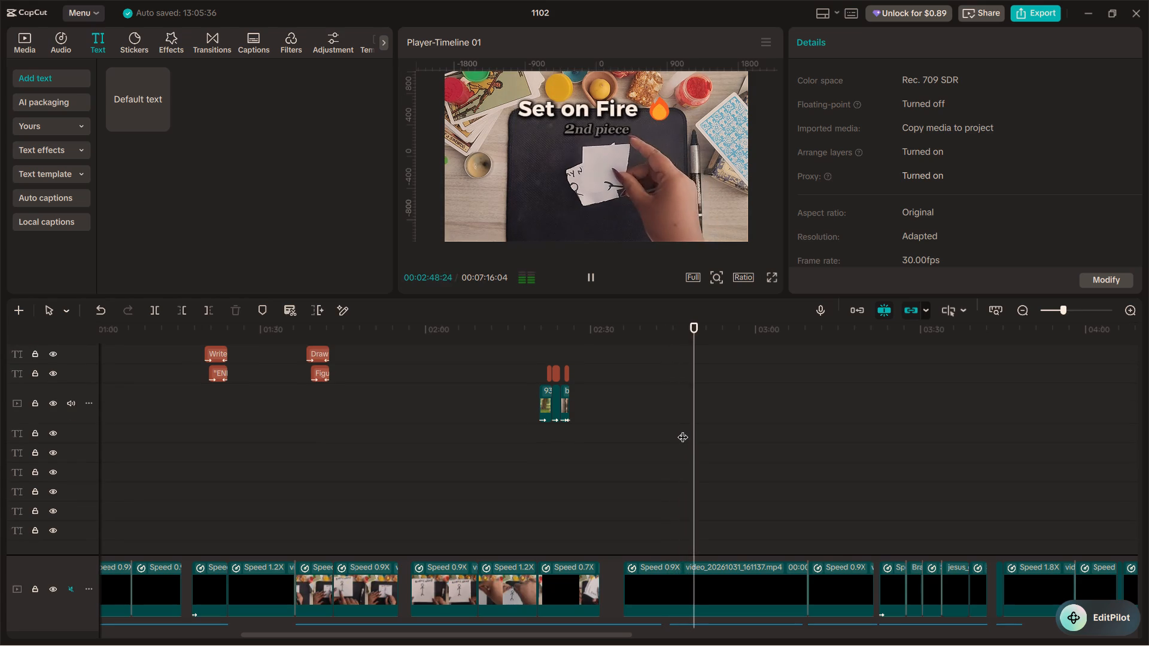
scroll(683, 429, "down", 13, "ctrl")
scroll(684, 435, "down", 4, "alt")
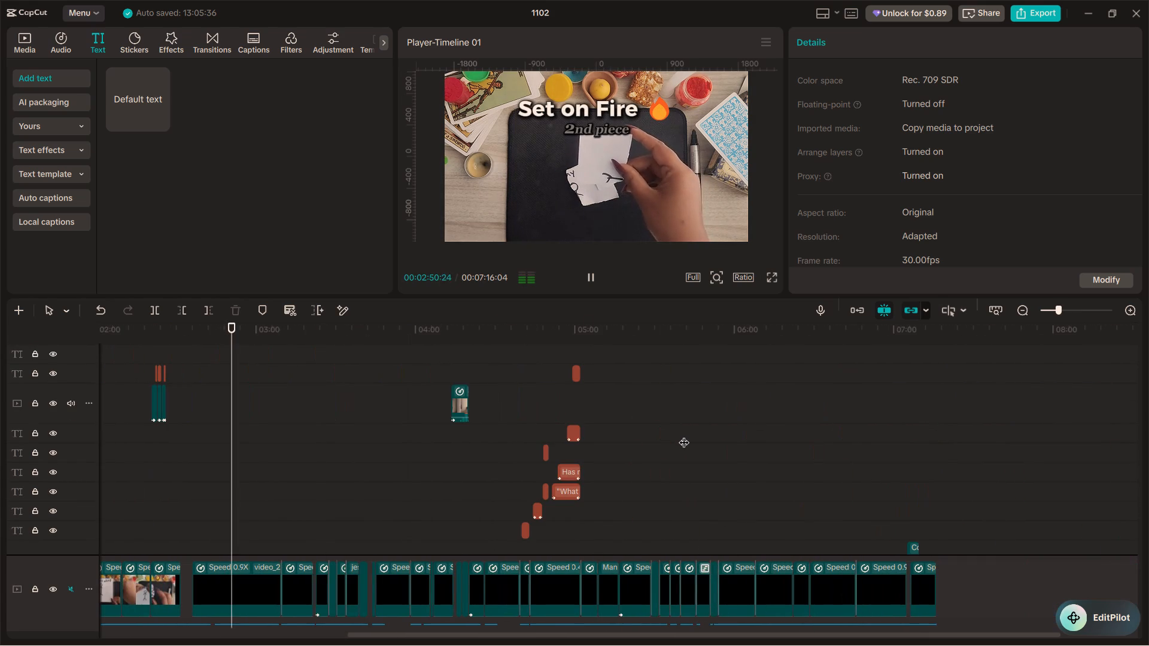
scroll(684, 435, "up", 1, "alt")
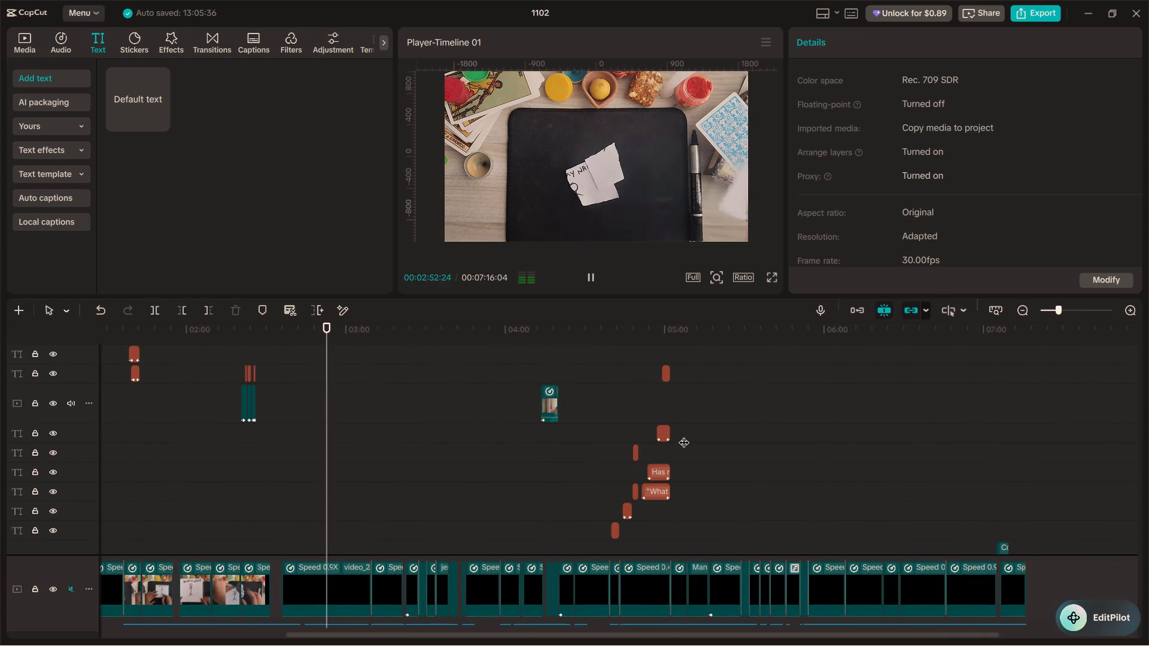
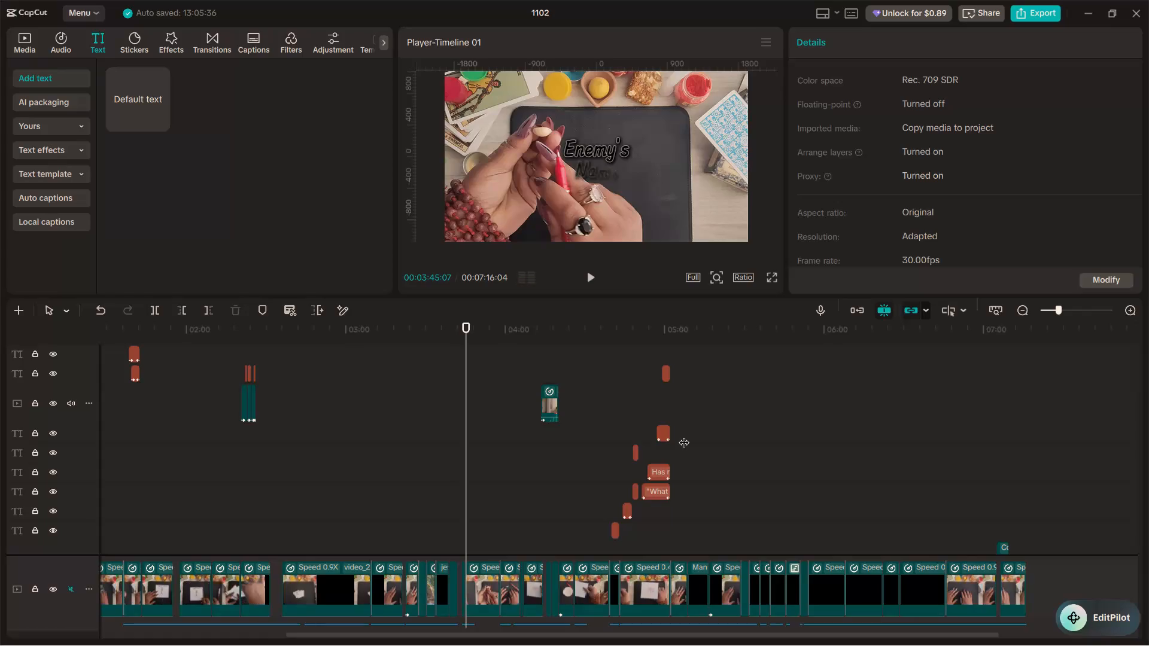
Move the "Garlic" and "clove" titles at about 00:03:42 up together, to Y 568 and Y 334, centred horizontally.
scroll(356, 508, "up", 18)
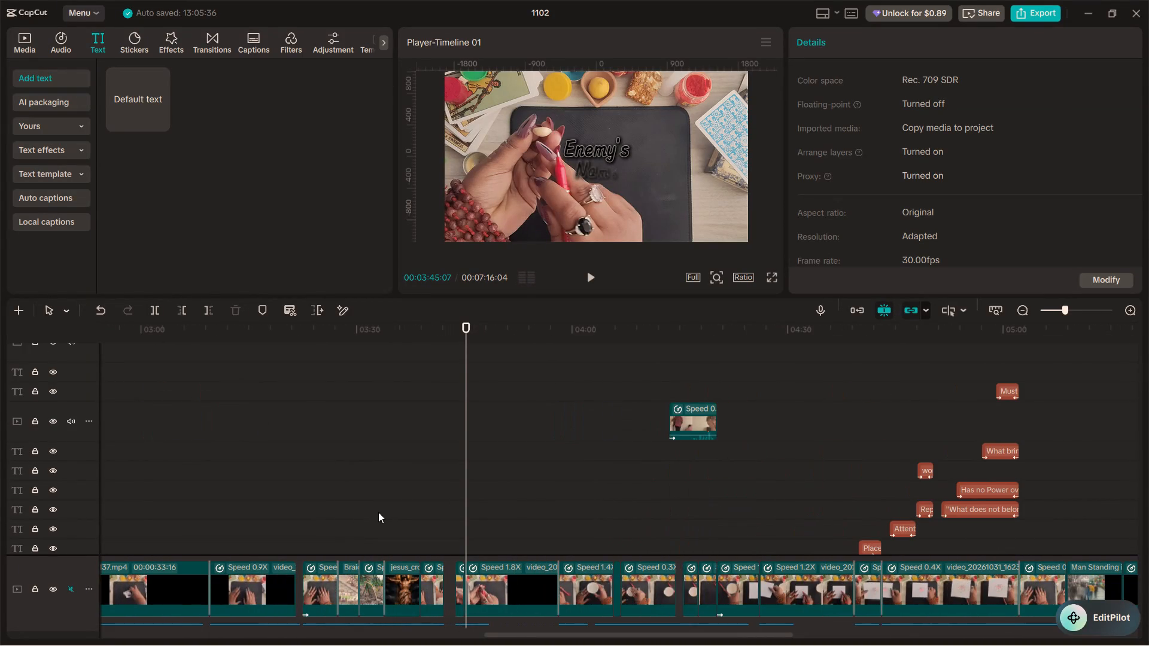
scroll(427, 531, "up", 5)
left_click(427, 531)
key("space")
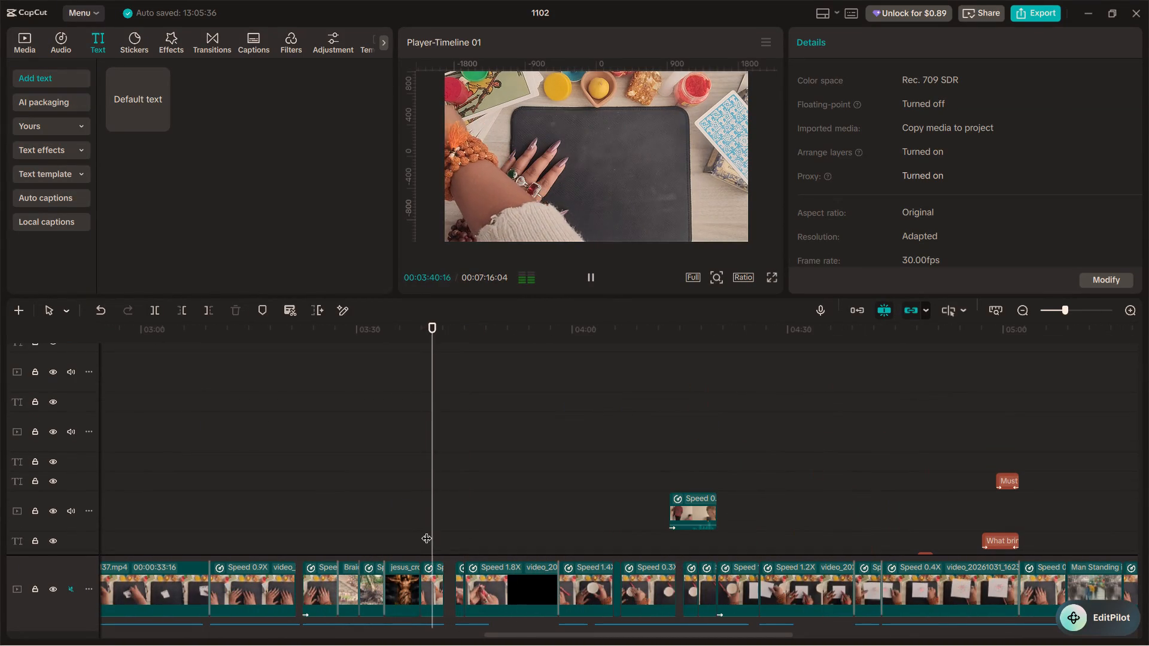
key("space")
scroll(427, 531, "up", 20)
scroll(427, 531, "up", 8)
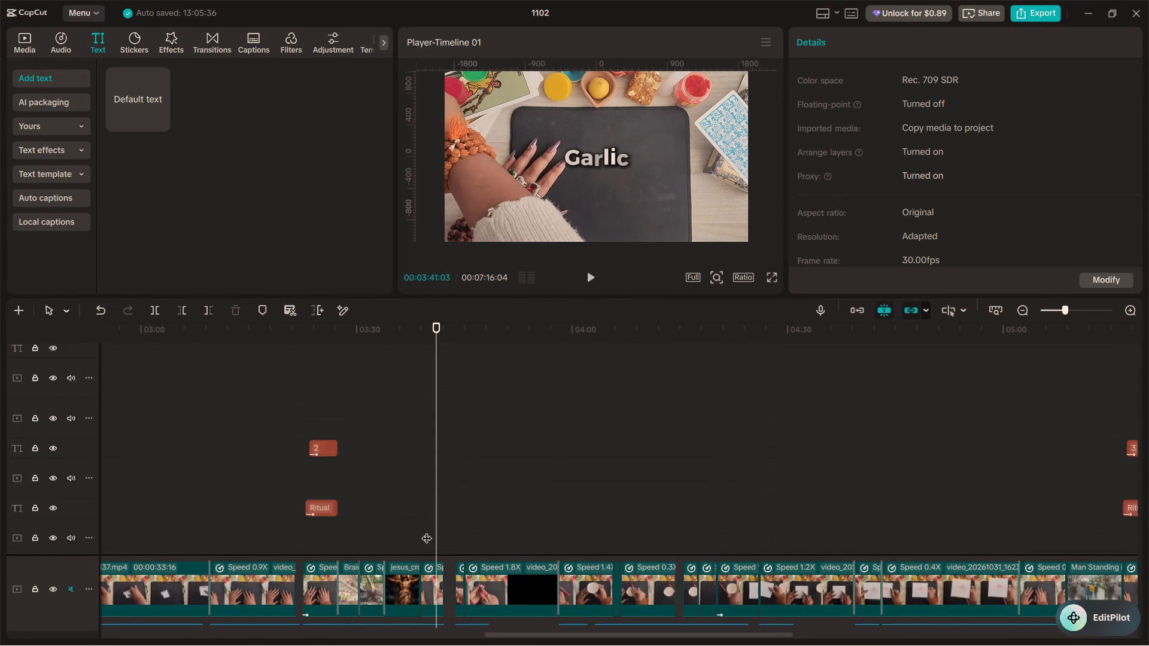
scroll(427, 531, "up", 19)
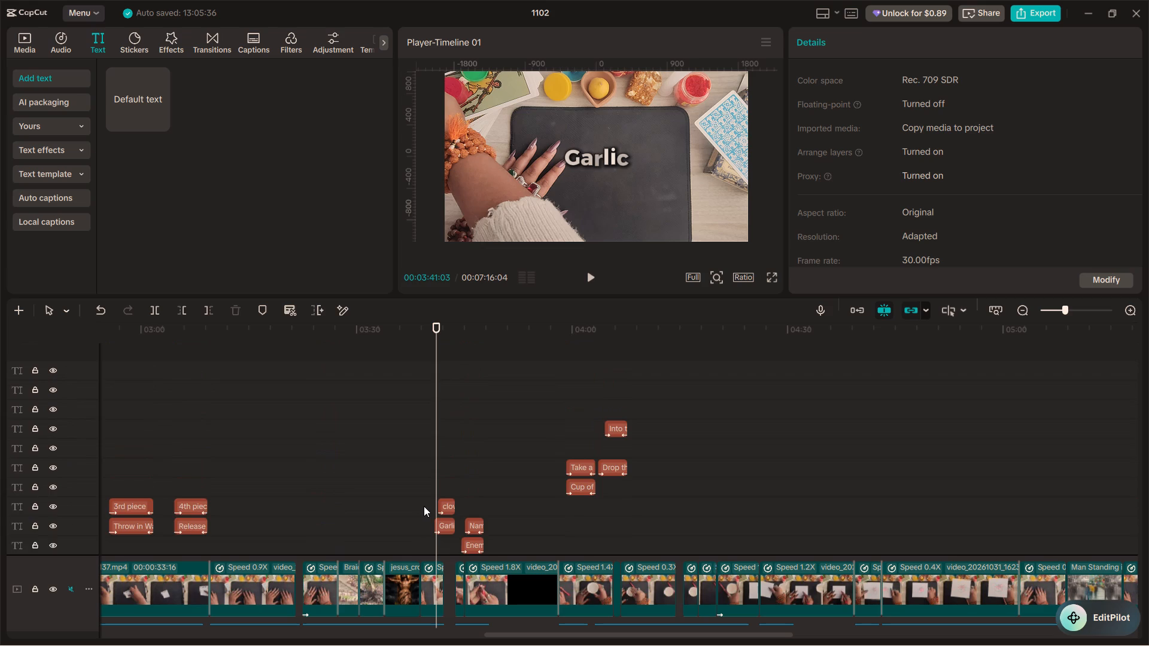
scroll(424, 506, "down", 6)
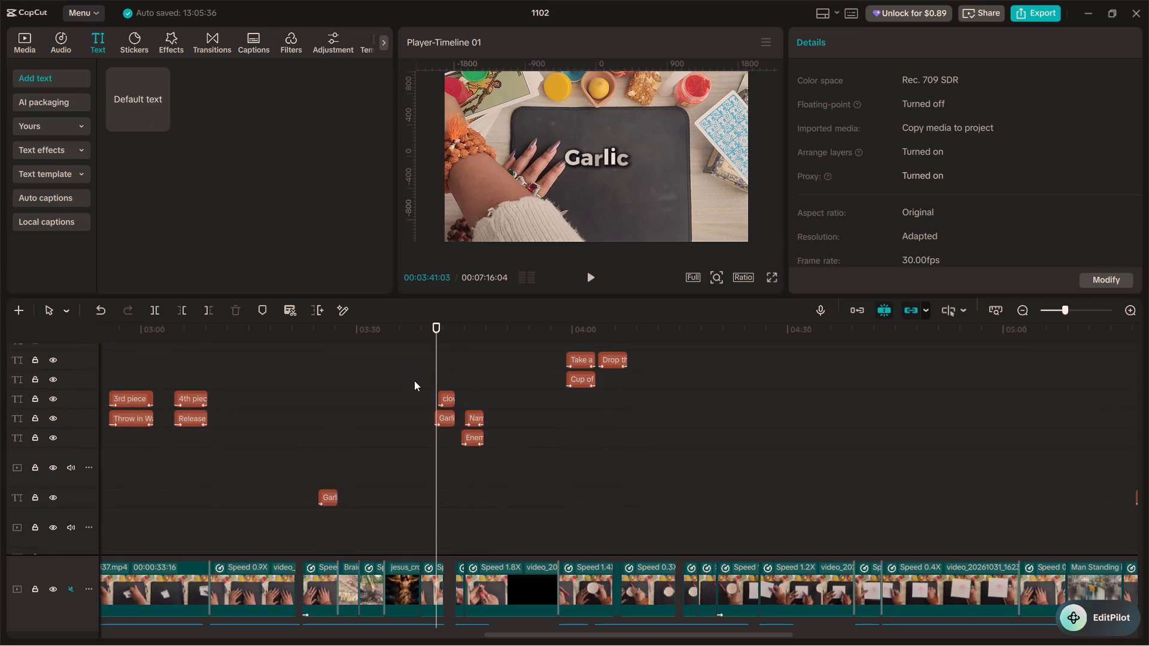
key("space")
key("space")
left_click_drag(452, 382, 457, 425)
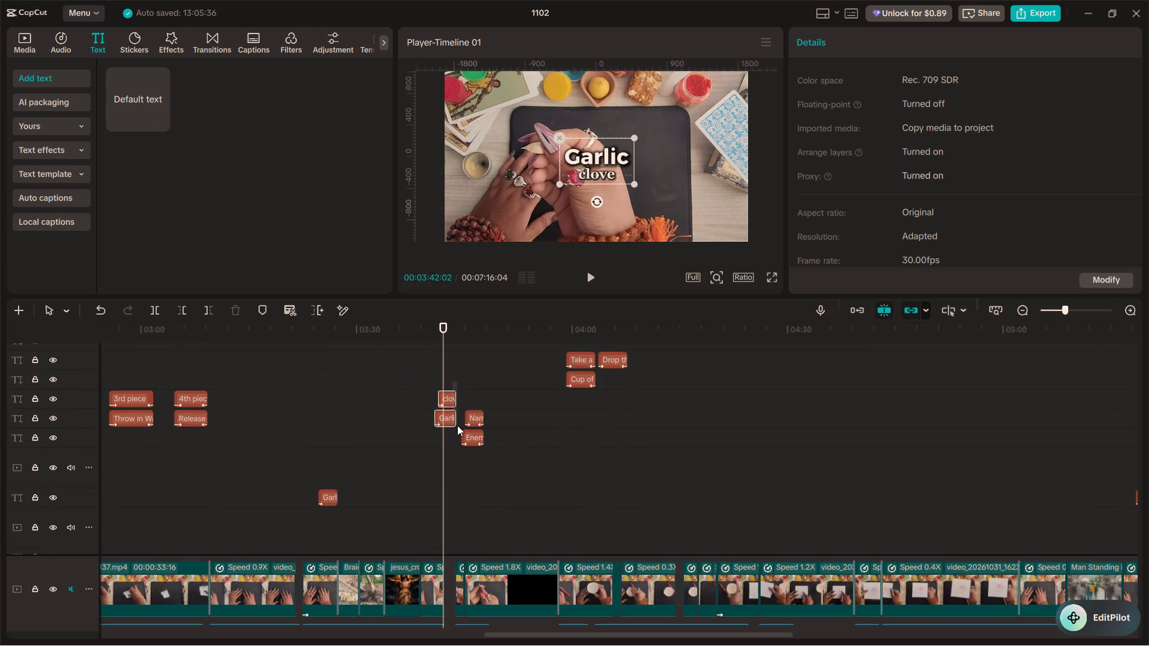
left_click_drag(457, 425, 455, 426)
left_click_drag(600, 167, 602, 139)
left_click_drag(602, 139, 601, 123)
scroll(810, 160, "up", 6)
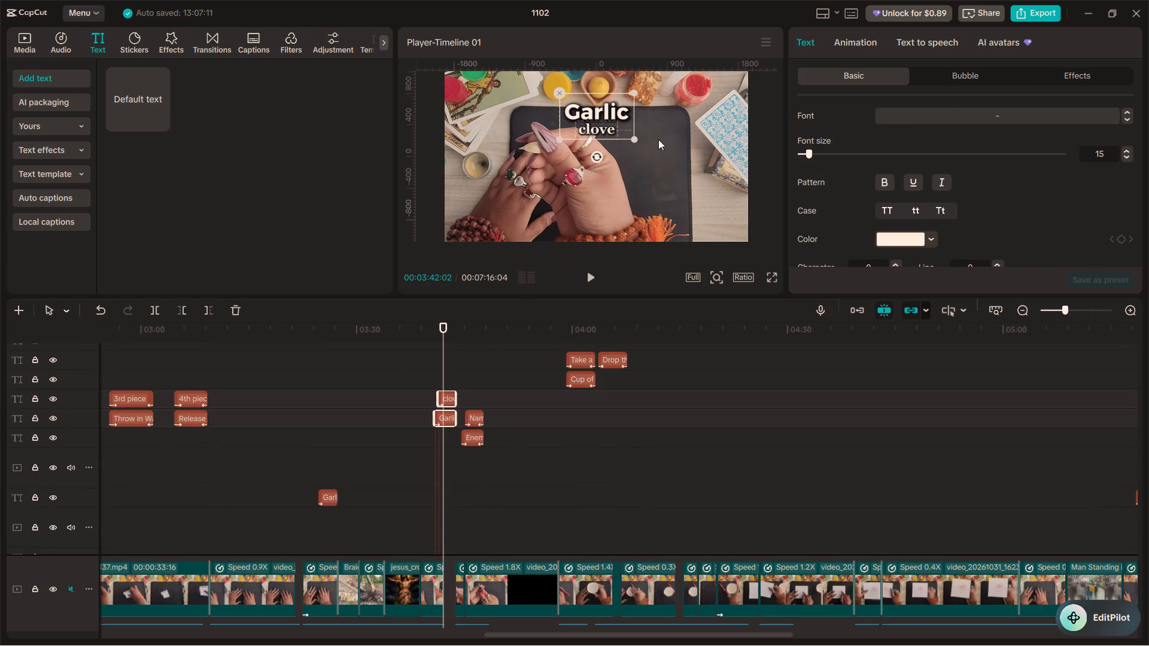
Scale the "Garlic" title above "clove" down to 61%.
left_click(618, 123)
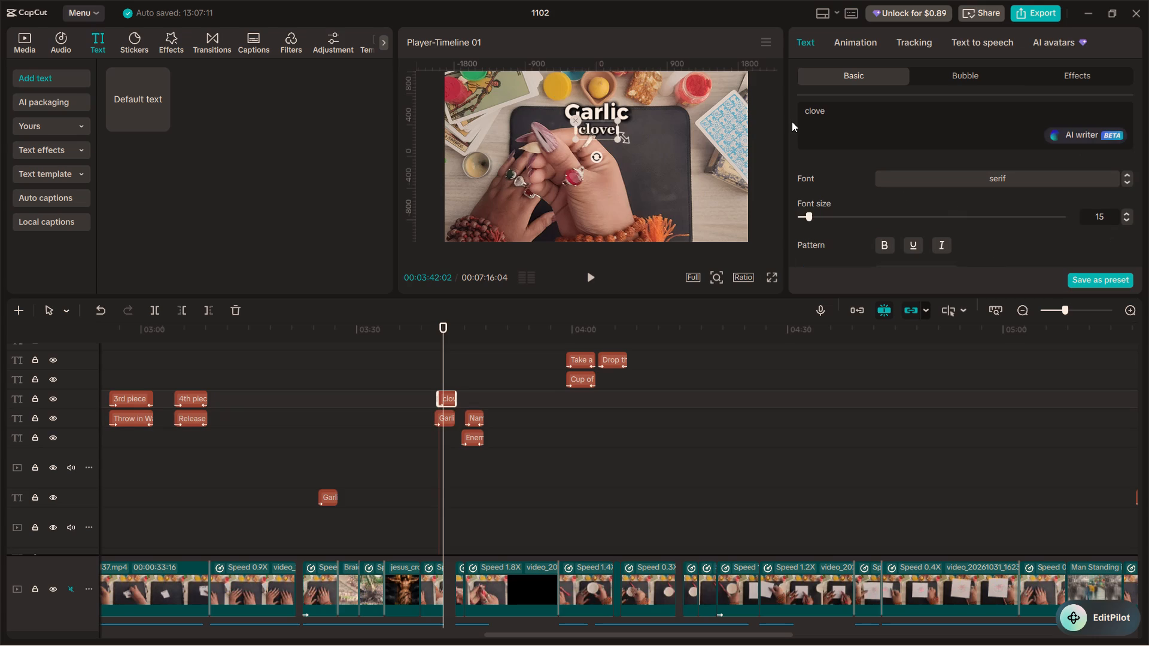
left_click_drag(828, 110, 804, 106)
left_click(804, 106)
scroll(834, 133, "up", 7)
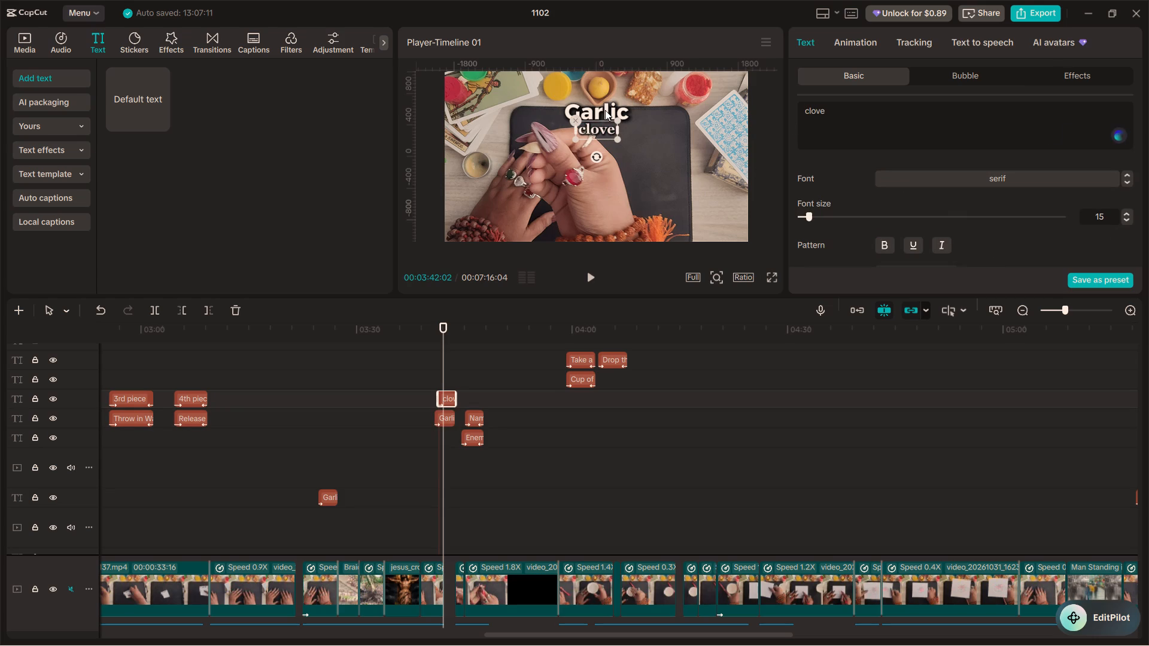
scroll(849, 166, "down", 6)
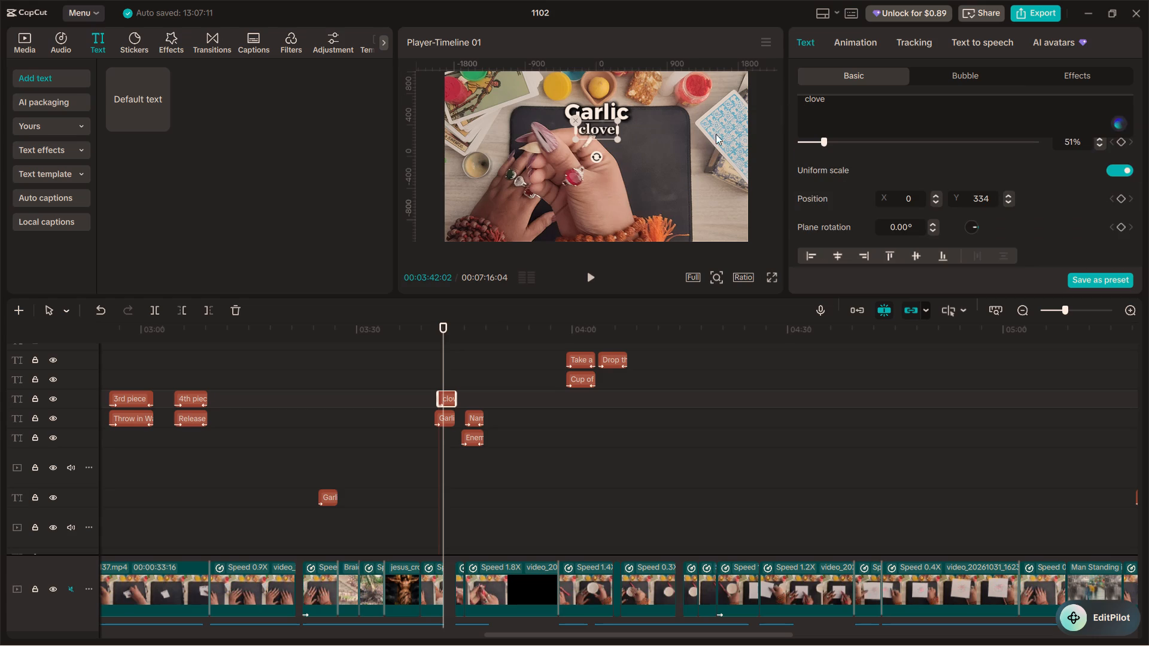
left_click(634, 109)
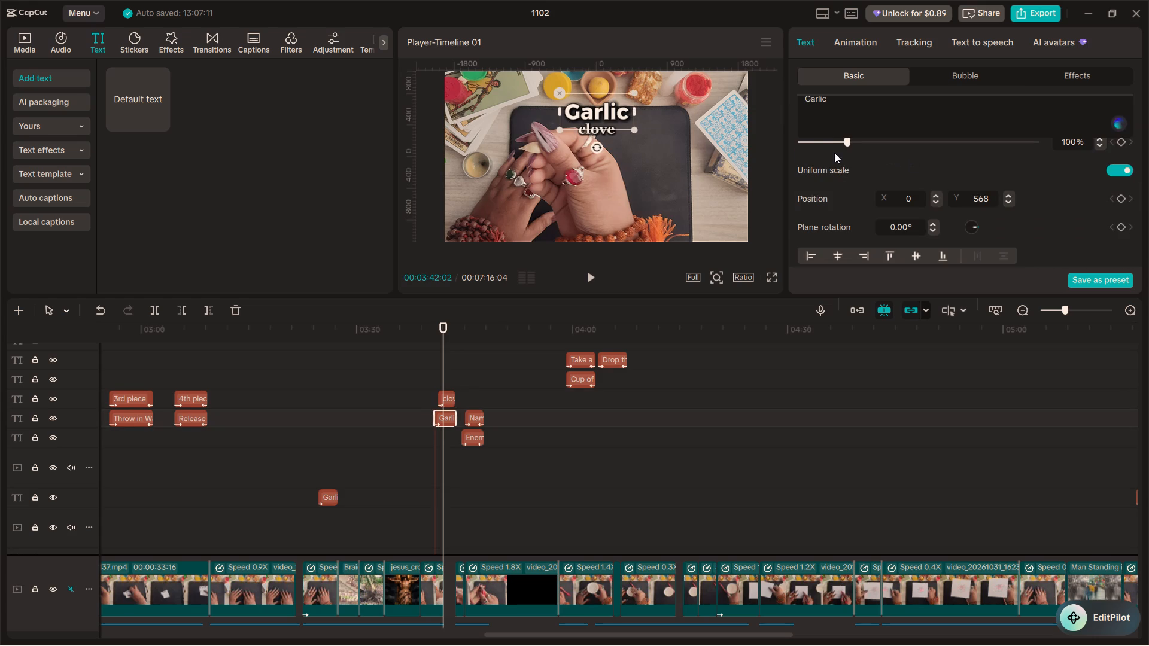
left_click_drag(836, 139, 819, 138)
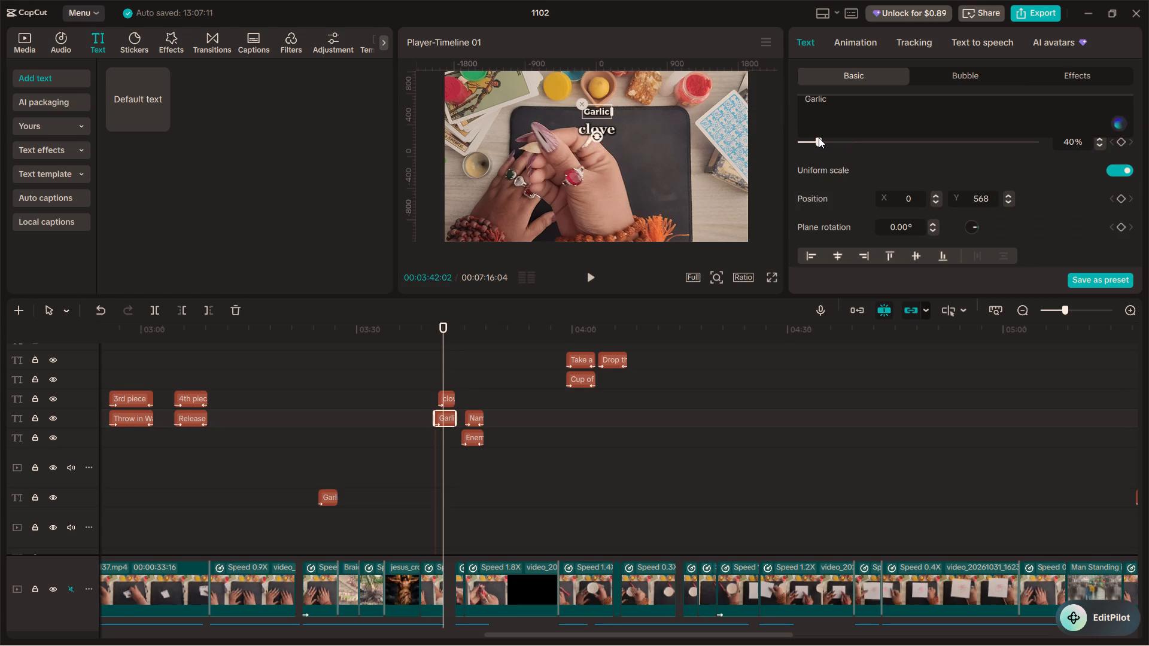
left_click_drag(819, 138, 827, 138)
triple_click(1099, 144)
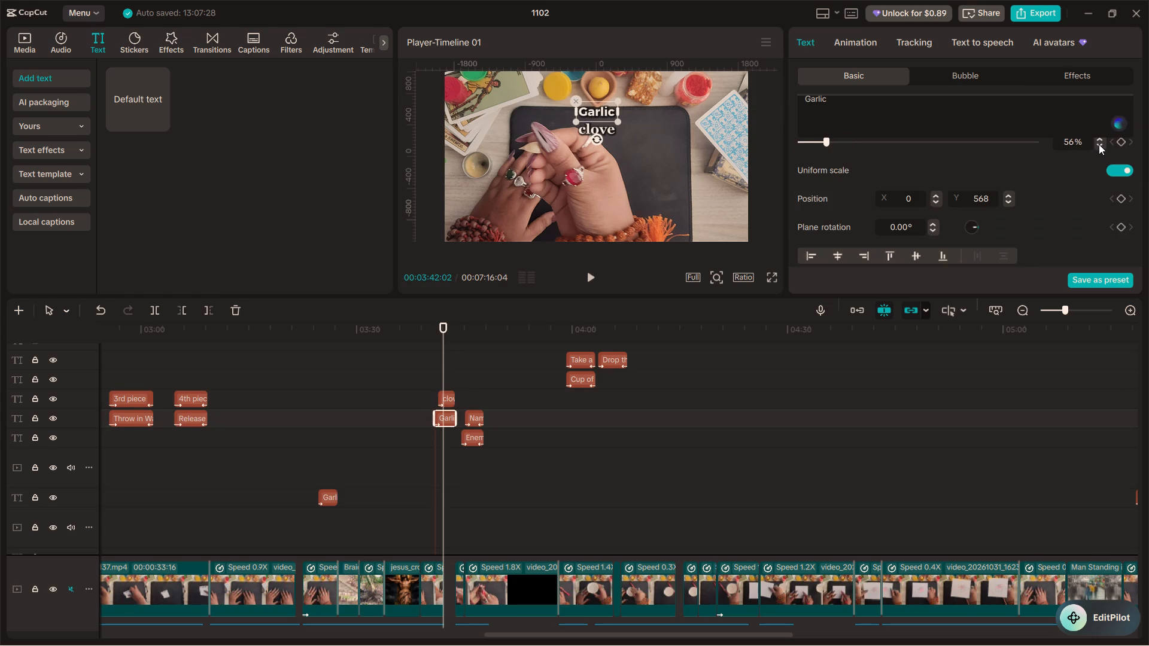
triple_click(1099, 144)
left_click(1099, 144)
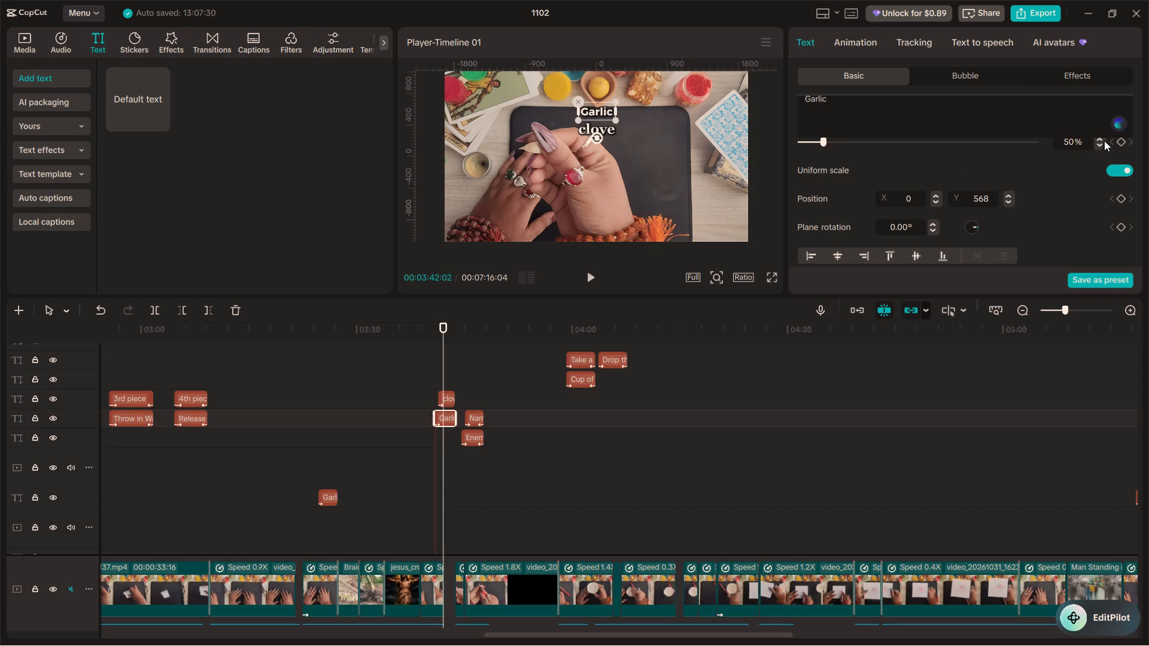
left_click(1098, 141)
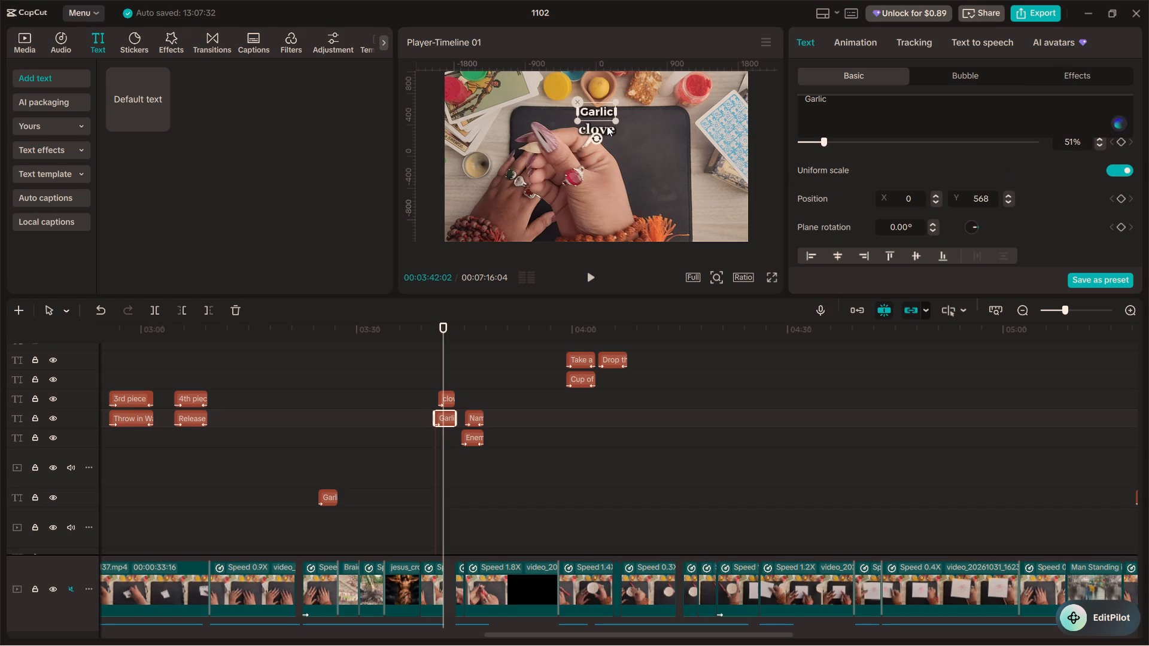
left_click(607, 126)
left_click(600, 111)
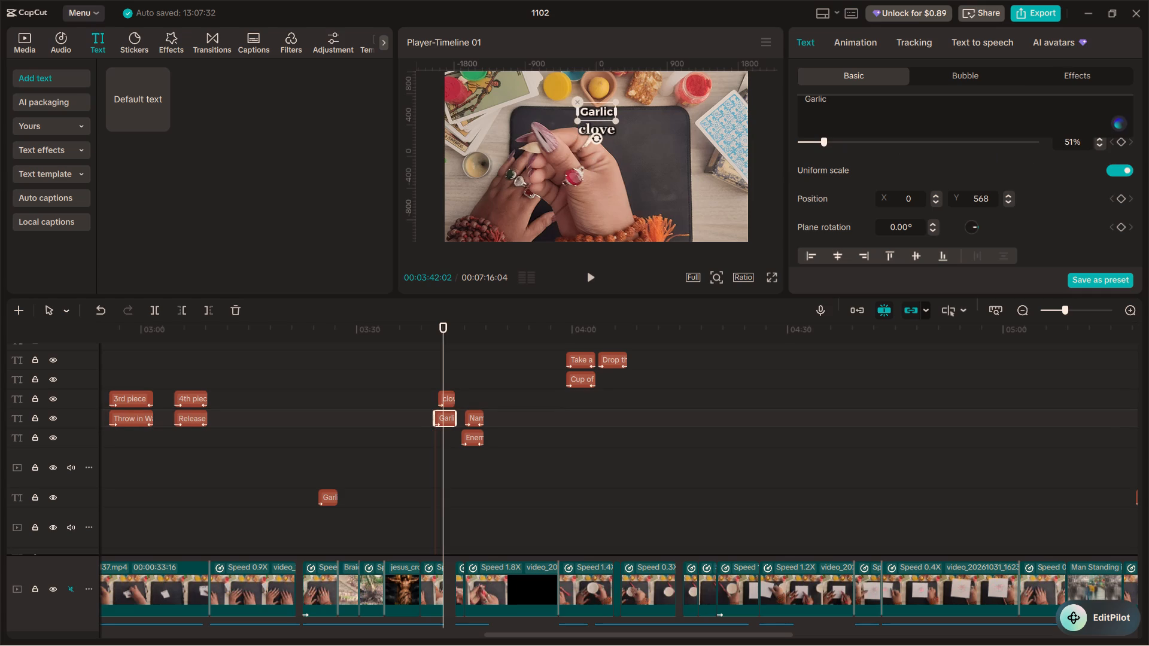
double_click(1099, 142)
triple_click(1098, 138)
triple_click(1098, 138)
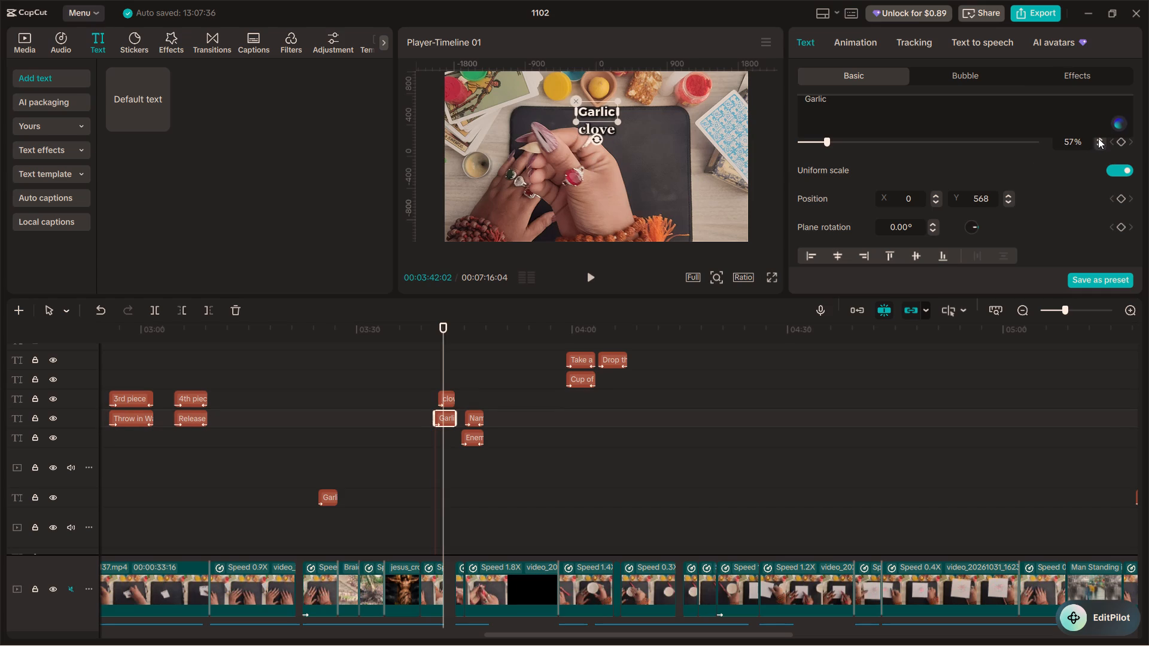
double_click(1098, 138)
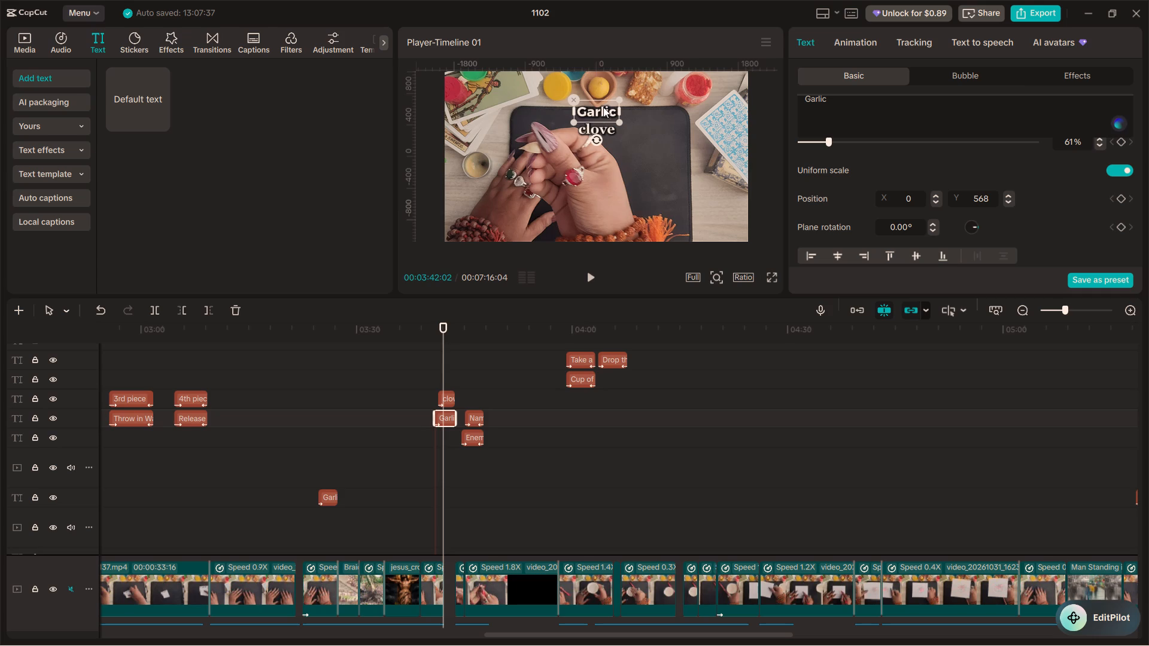
Reposition the "Garlic" title, trying it beside "clove" before placing it centred above that word at X 0, Y 554.
left_click_drag(603, 107, 563, 118)
left_click_drag(563, 118, 558, 124)
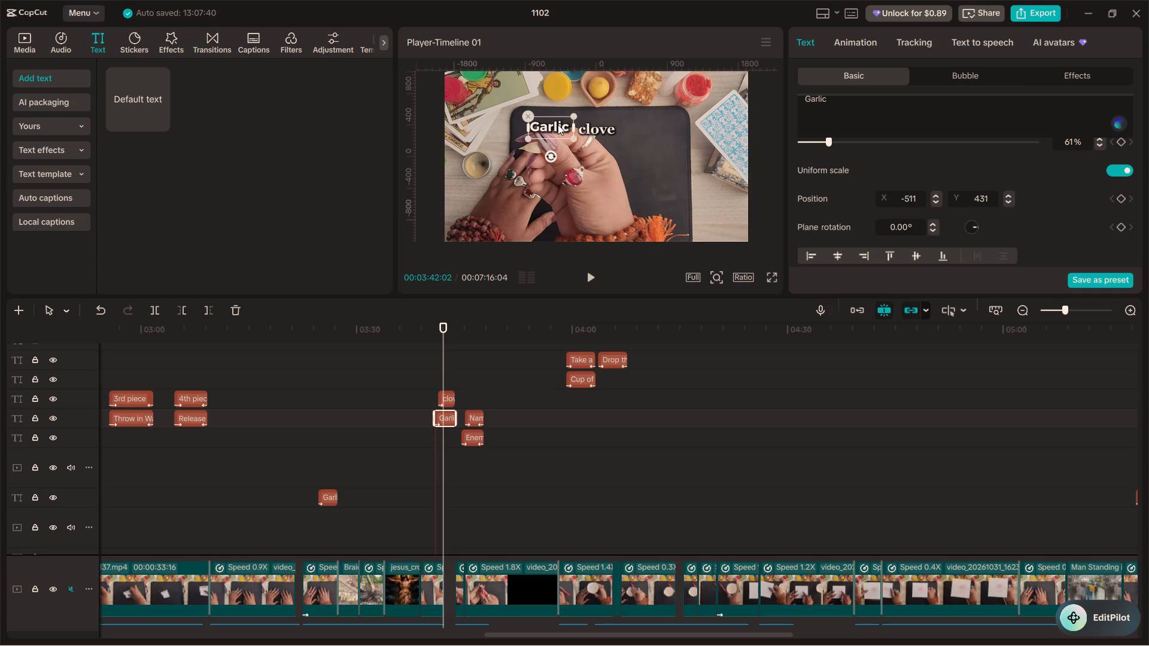
left_click_drag(558, 124, 561, 124)
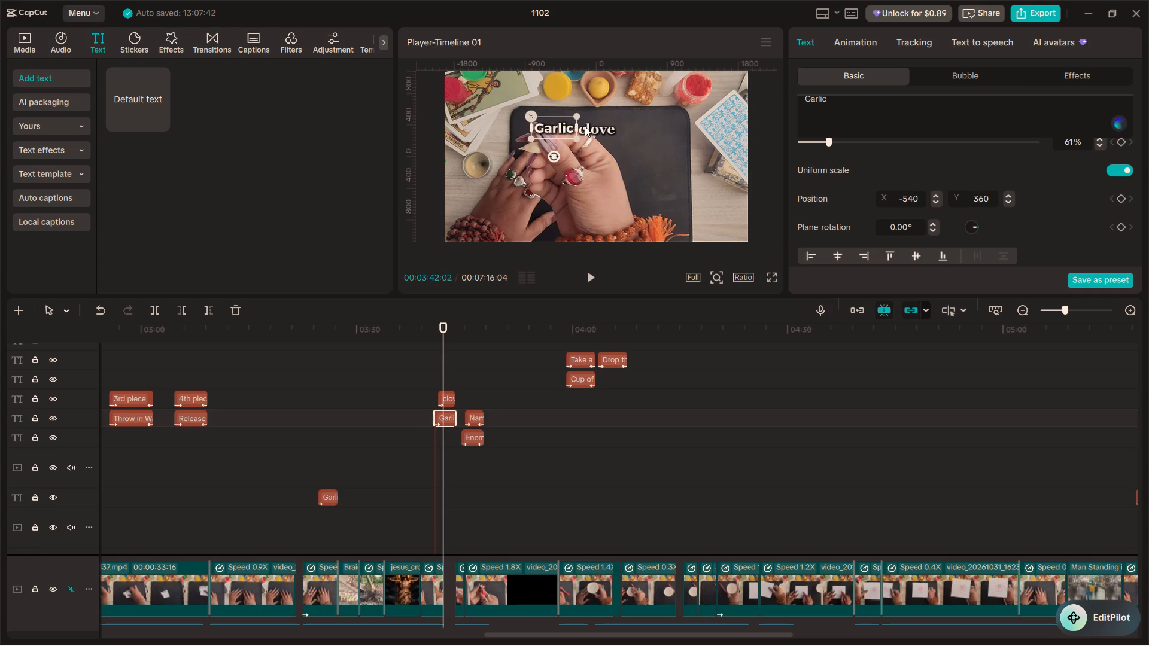
left_click_drag(553, 127, 594, 112)
Change the wording of the upper "Garlic" title to "Take a".
left_click_drag(841, 99, 801, 87)
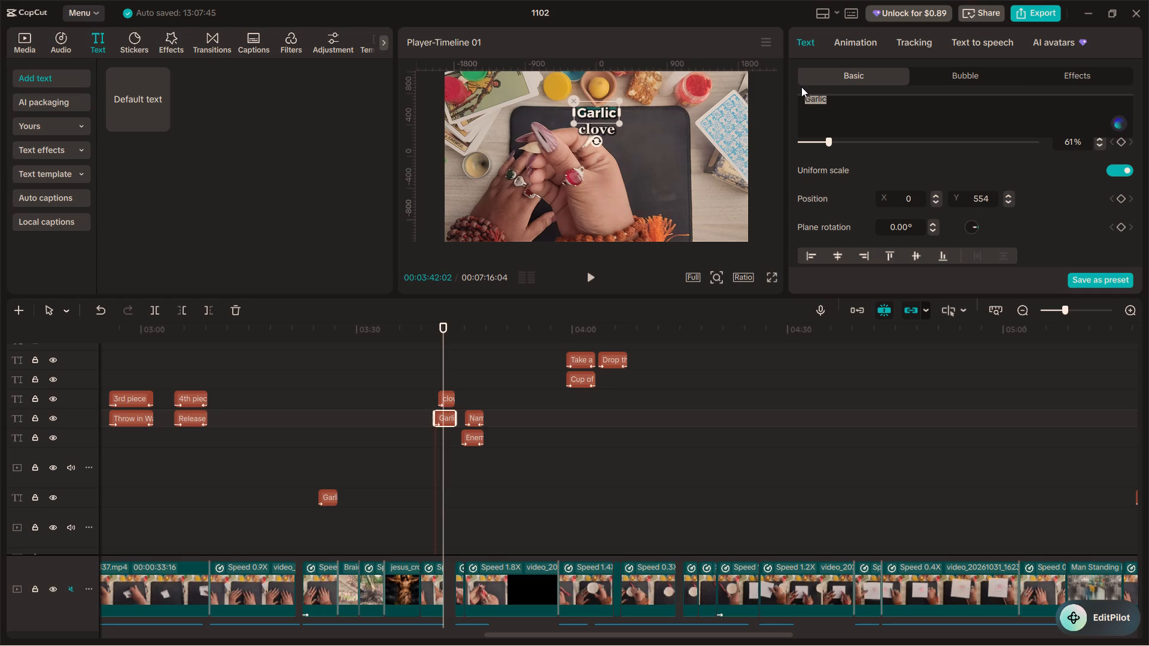
type("Take")
key("space")
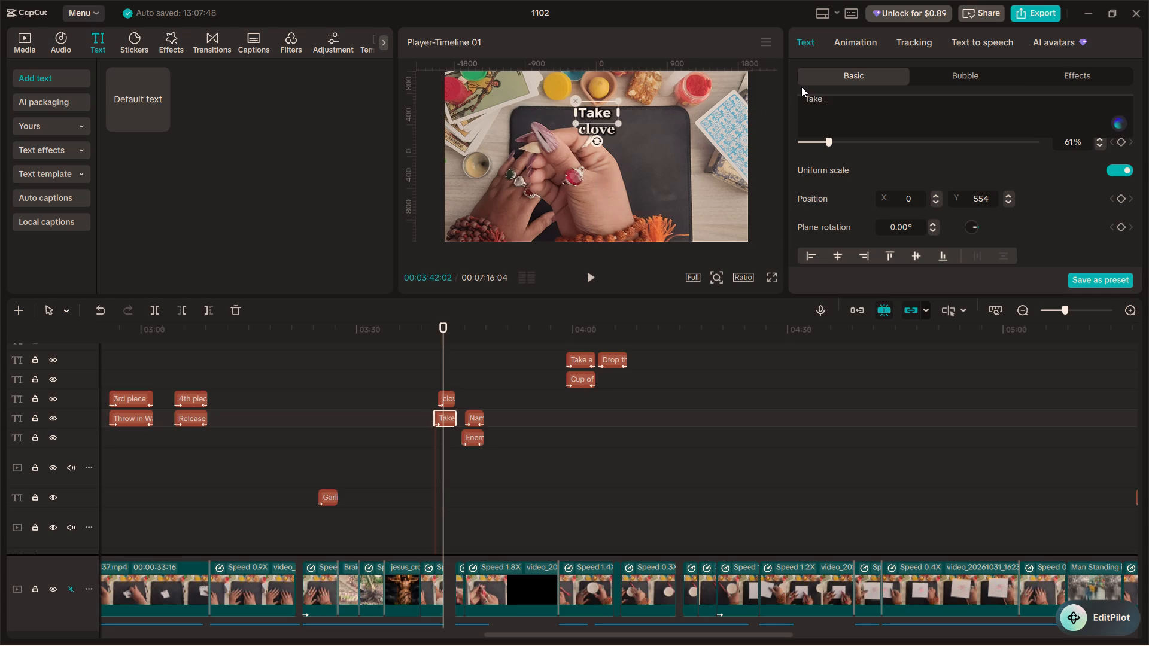
key("a")
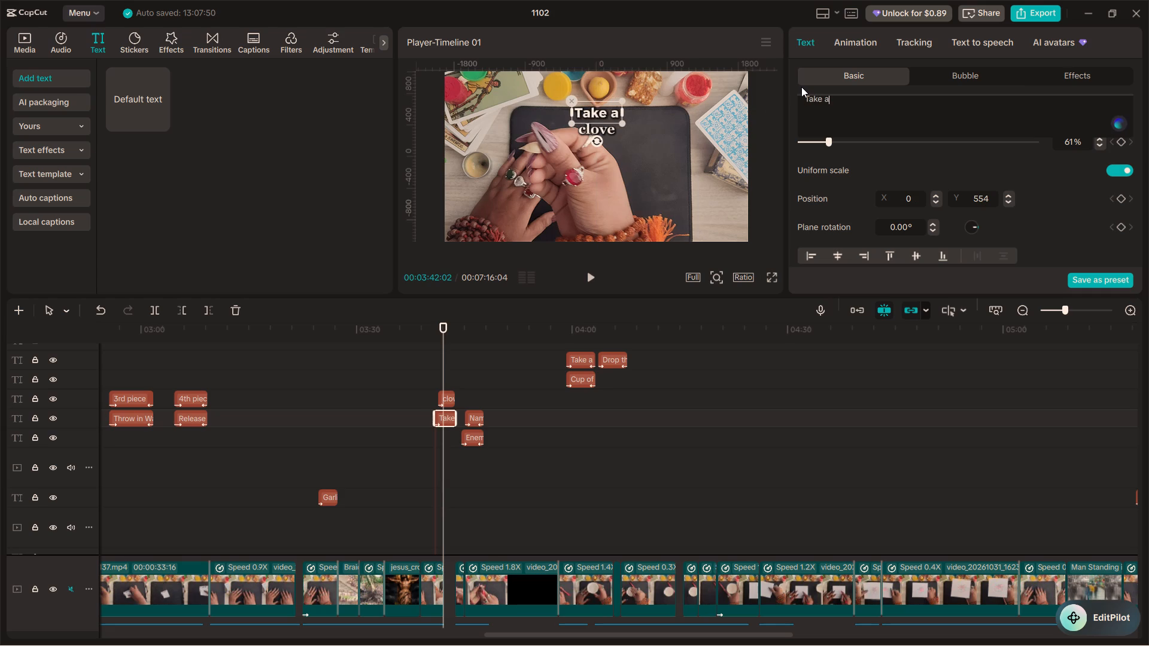
key("space")
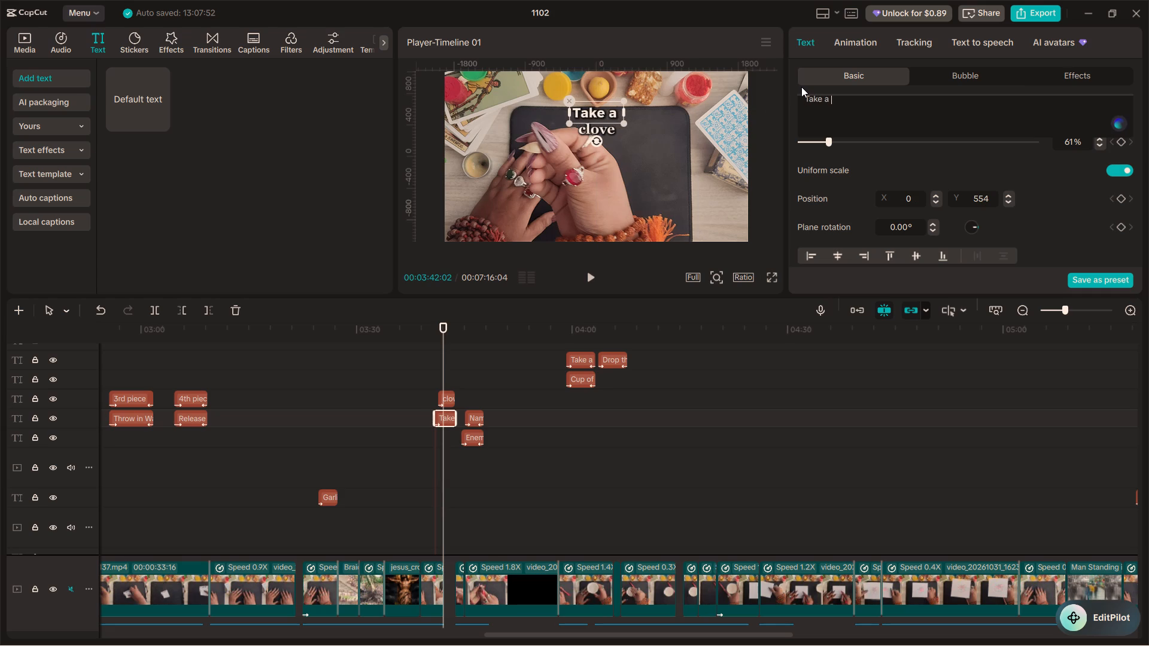
key("g")
key("BackSpace")
type("Garlic")
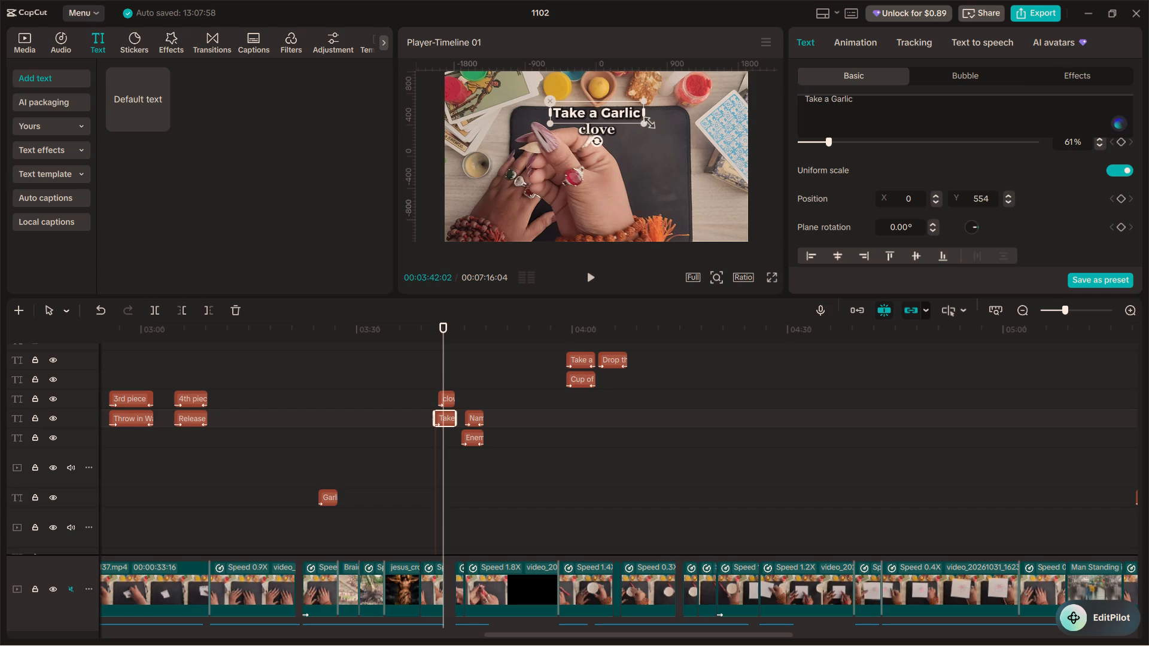
left_click(831, 98)
key("Delete")
key("Delete")
key("Delete")
key("Delete")
key("Delete")
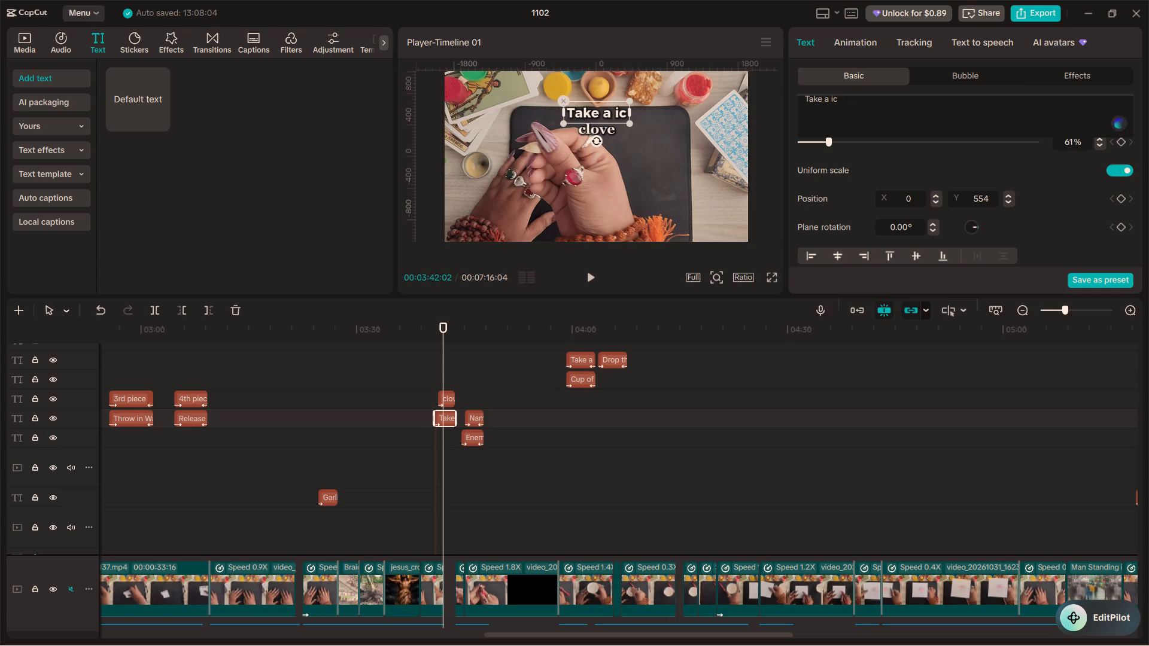
key("Delete")
key("BackSpace")
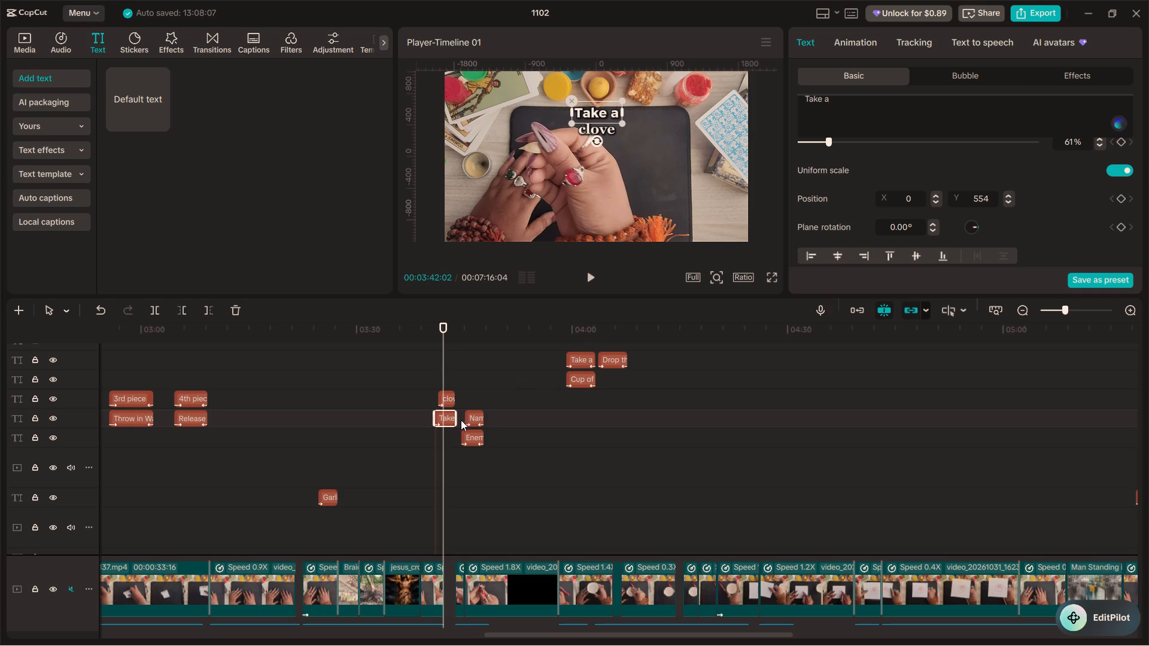
Change the wording of the "clove" title at about 00:03:42 to "Garlic clove".
left_click(448, 400)
left_click(828, 105)
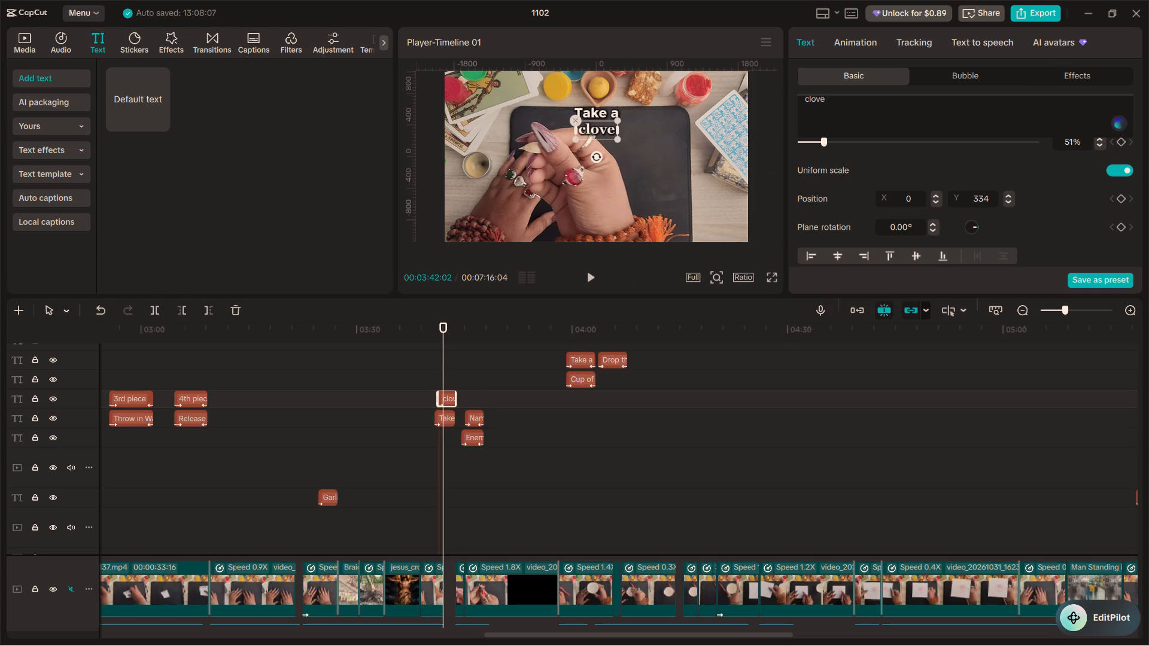
key("Left")
key("Left")
key("Left")
key("Left")
key("Left")
key("Left")
key("Left")
key("Left")
key("Left")
key("Left")
key("Left")
key("Left")
key("Left")
key("Left")
key("Left")
key("Left")
key("Left")
key("Left")
key("Left")
key("Left")
key("space")
type("G")
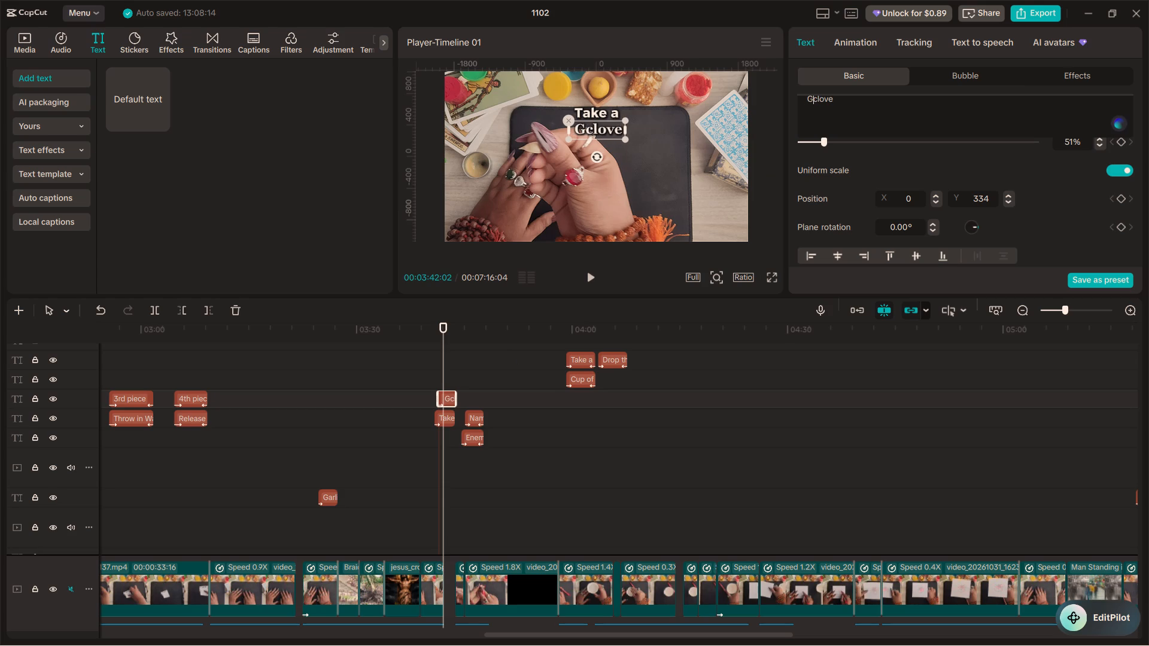
key("BackSpace")
key("BackSpace")
key("BackSpace")
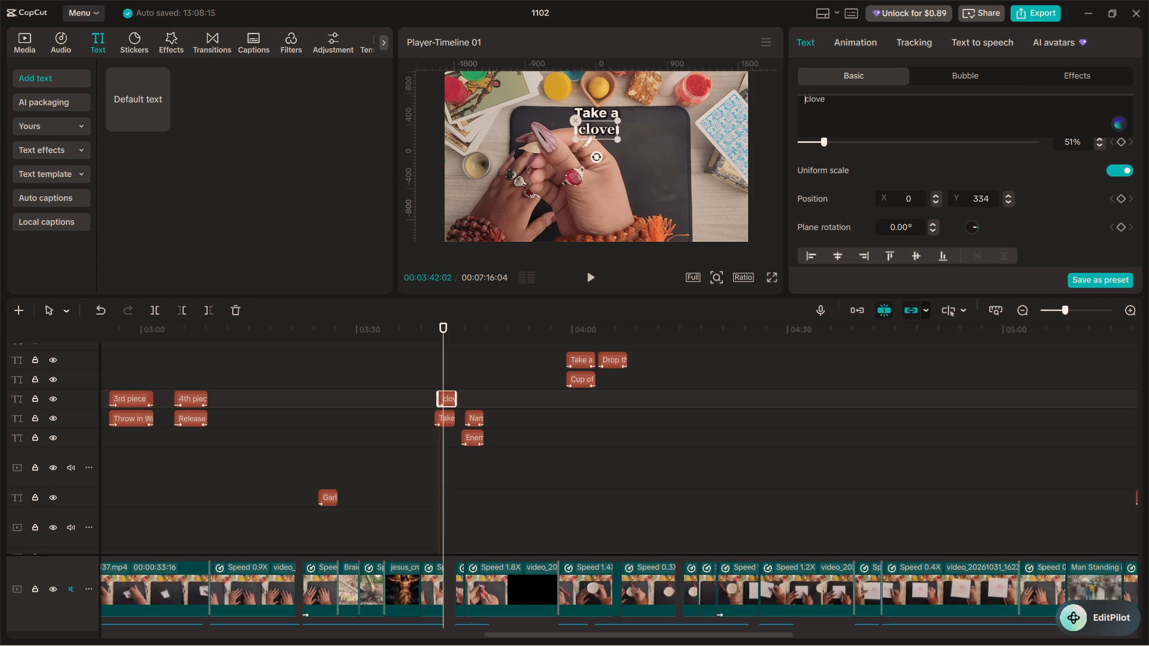
type("Garl")
key("BackSpace")
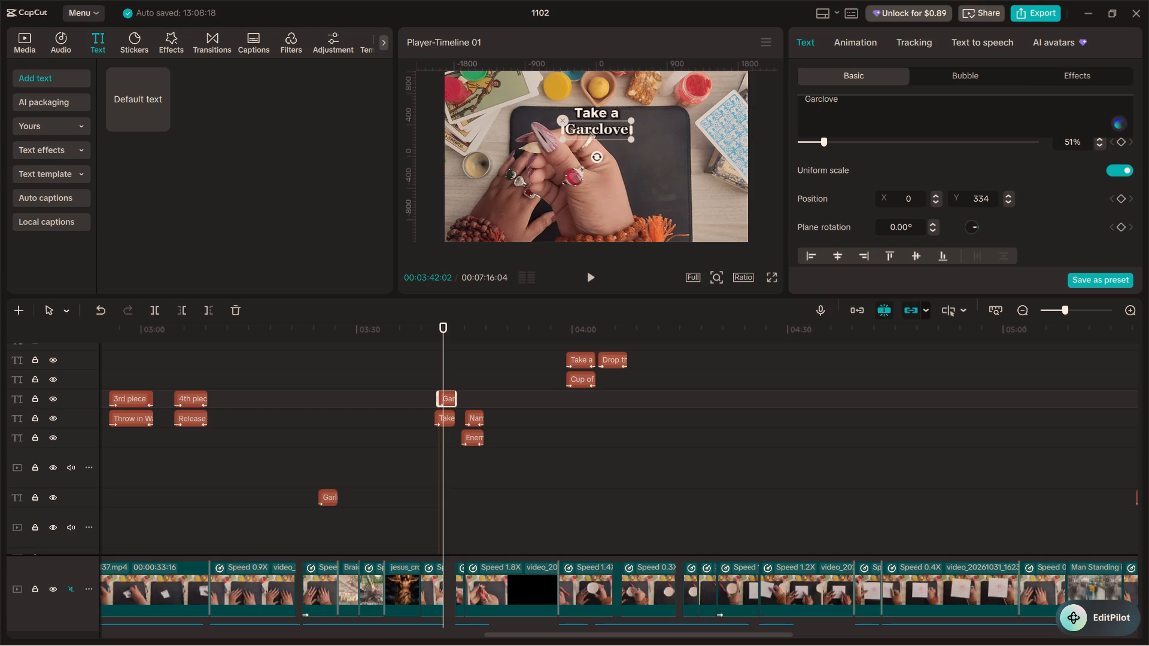
type("lic")
key("space")
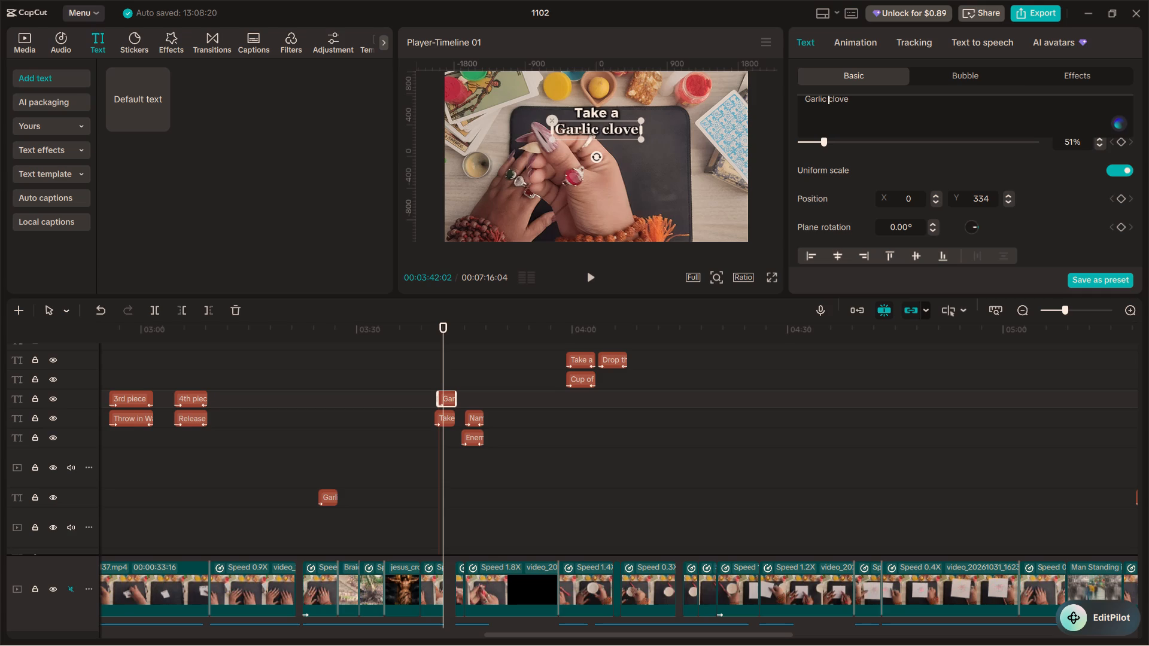
Scale the "Take a" title above "Garlic clove" down slightly and play back the pair.
left_click(603, 113)
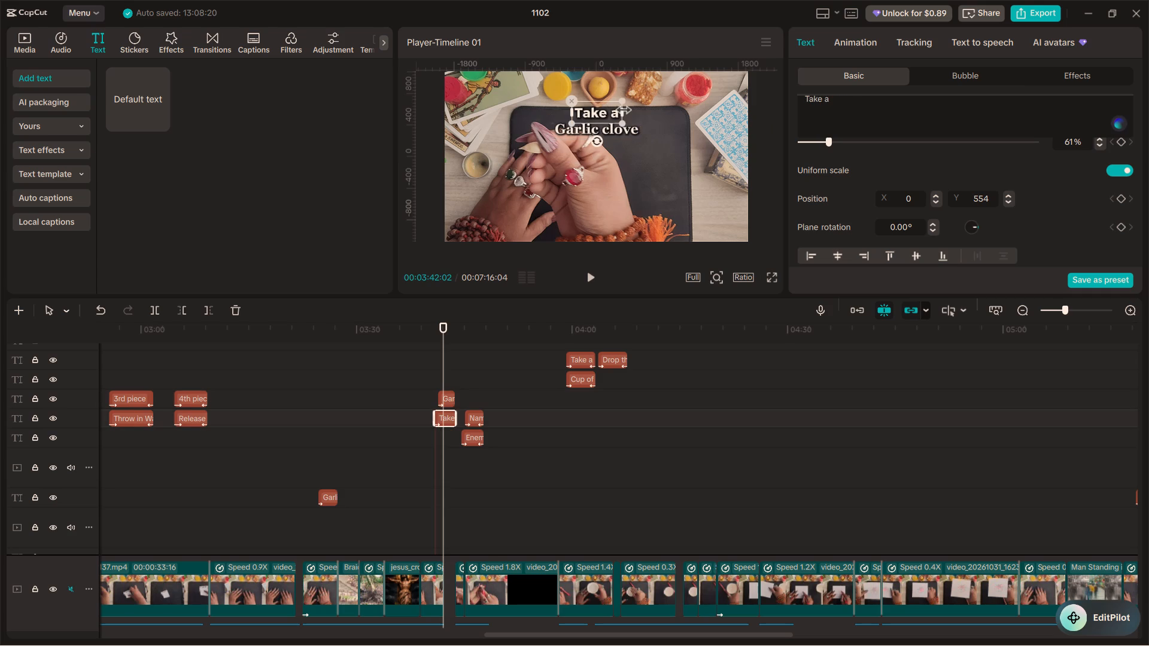
left_click_drag(620, 98, 613, 100)
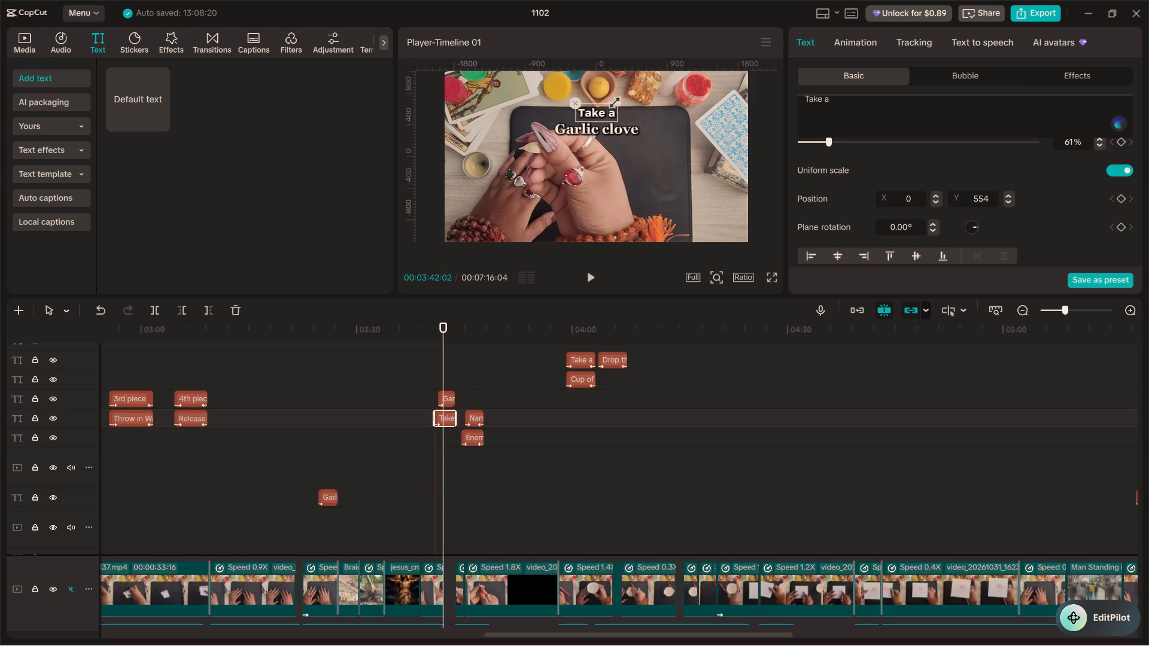
left_click(601, 130)
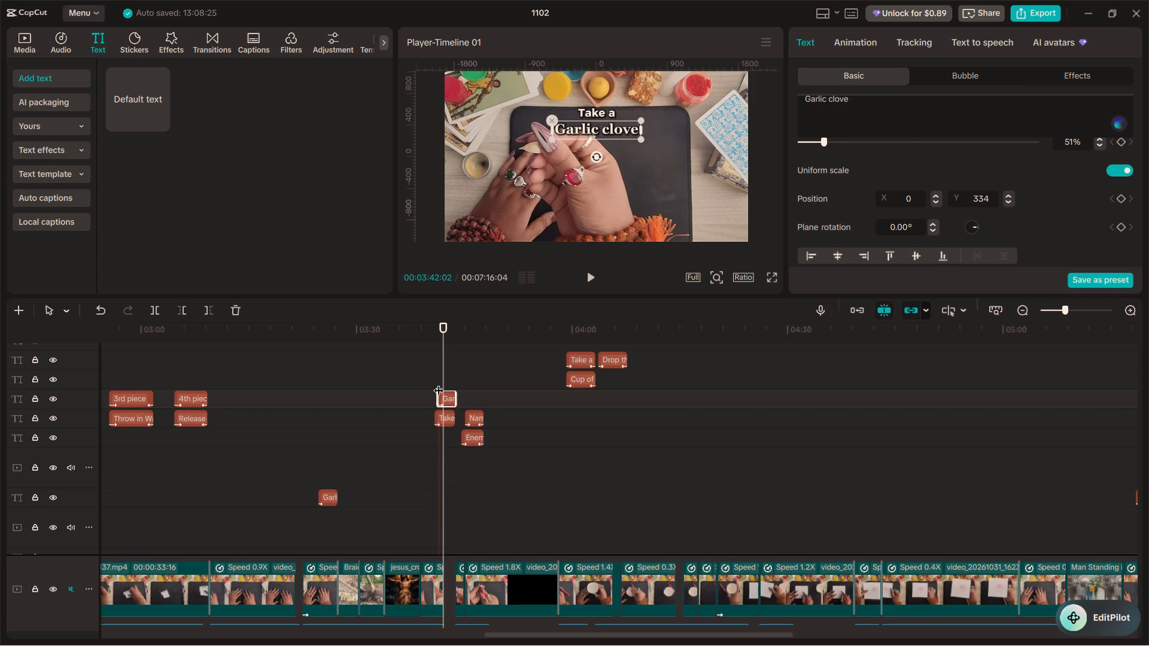
left_click(428, 376)
key("space")
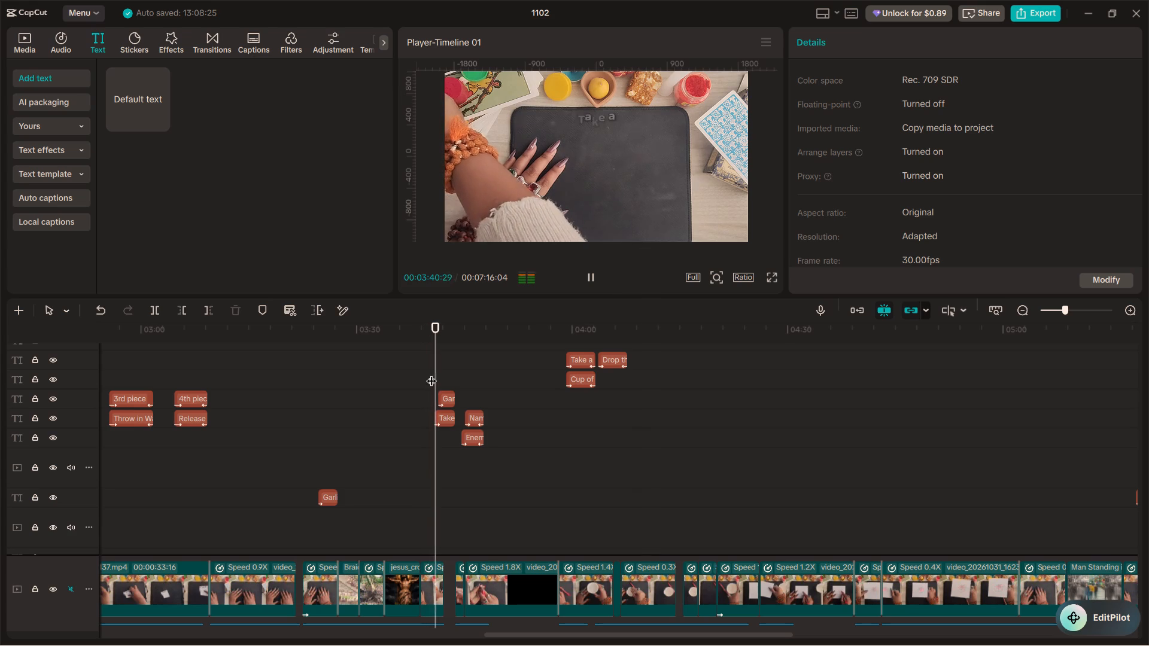
key("space")
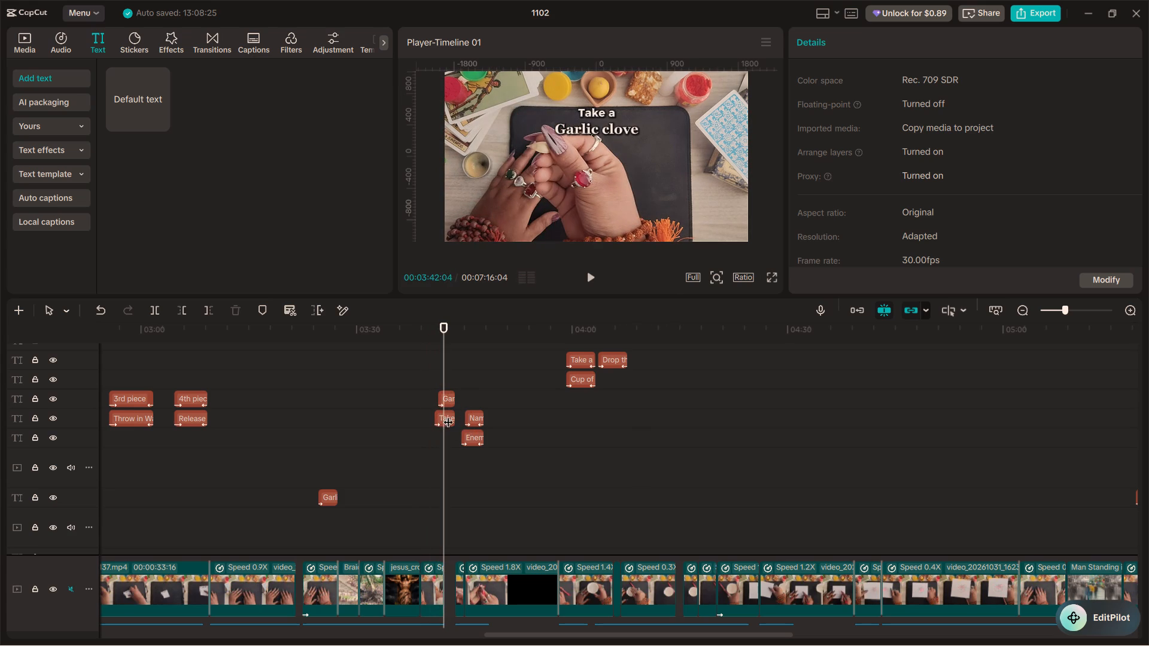
Give the "Take a" title the black preset style with a light outline, at stroke thickness 10, and check it full screen.
left_click(446, 415)
scroll(835, 190, "down", 4)
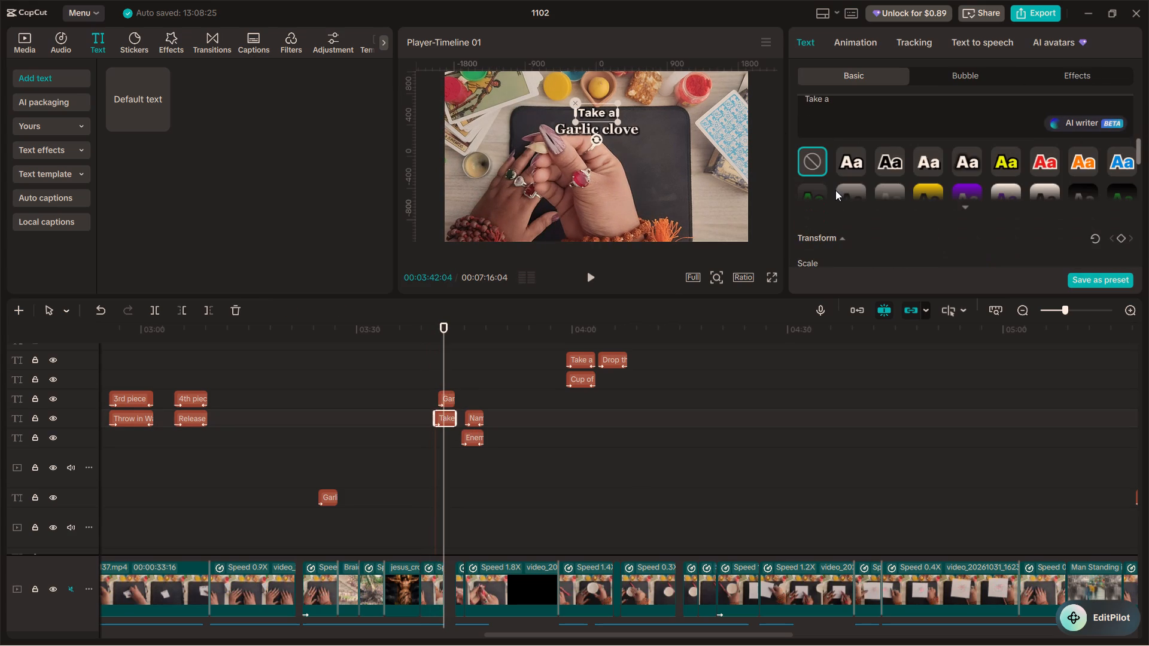
left_click(887, 157)
scroll(865, 187, "down", 5)
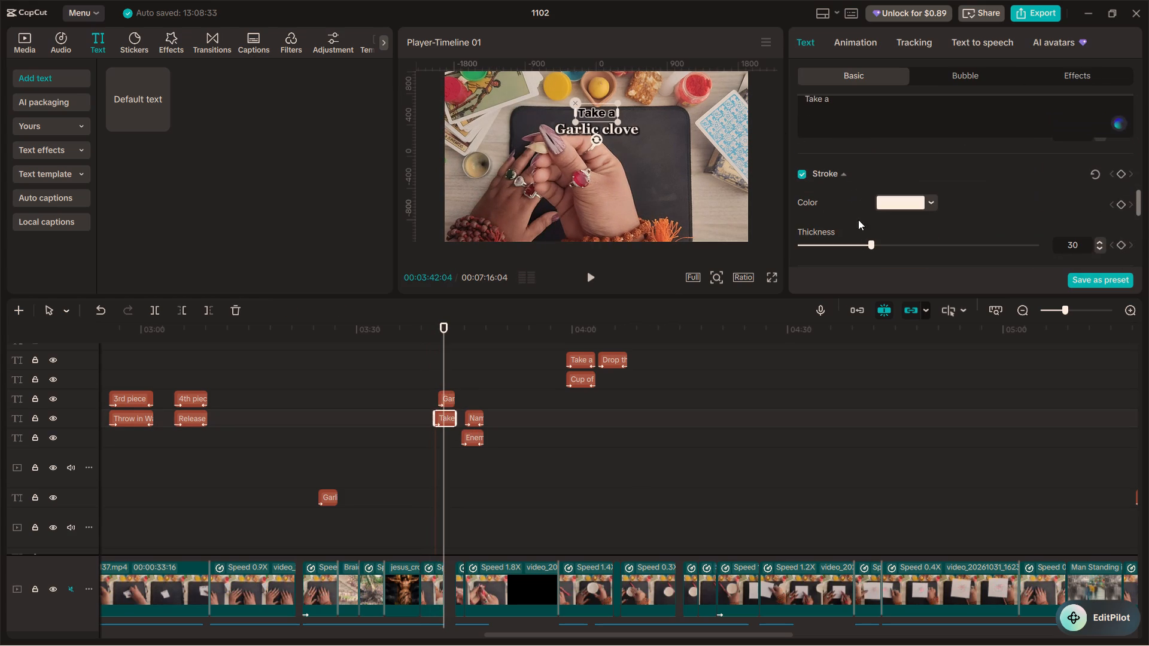
left_click_drag(864, 246, 823, 241)
left_click(775, 276)
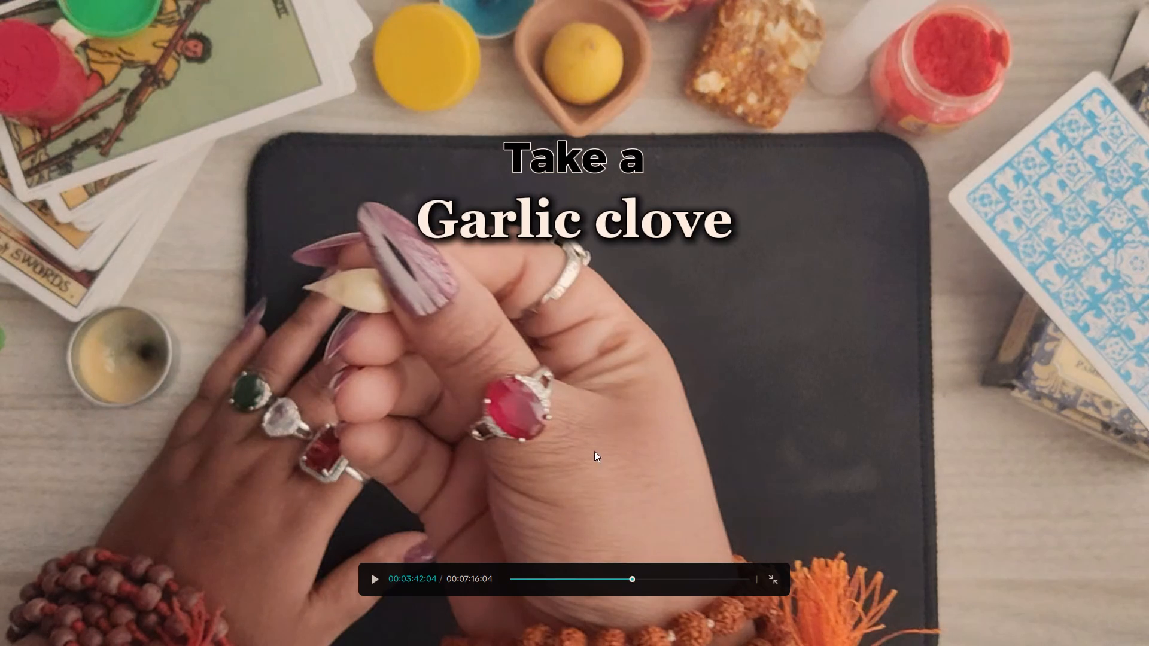
key("Escape")
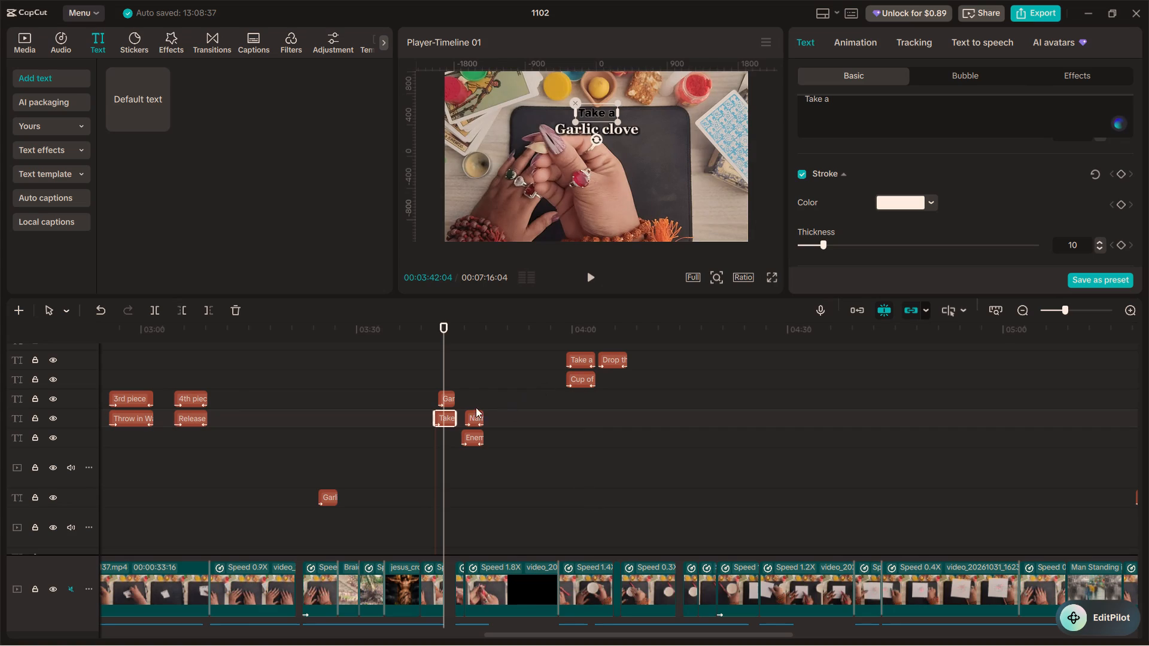
Move the "Take a" and "Garlic clove" titles up together to the mat's upper edge, kept centred, and play them back.
left_click(585, 131)
left_click(613, 131)
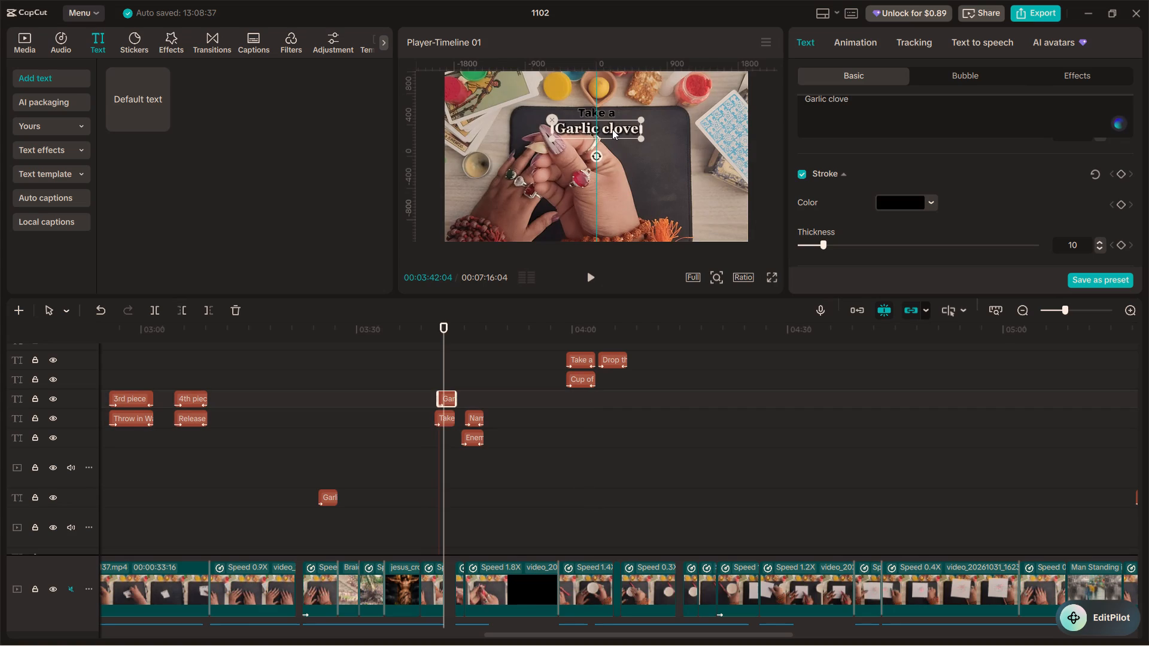
left_click_drag(439, 449, 456, 398)
left_click_drag(425, 436, 448, 397)
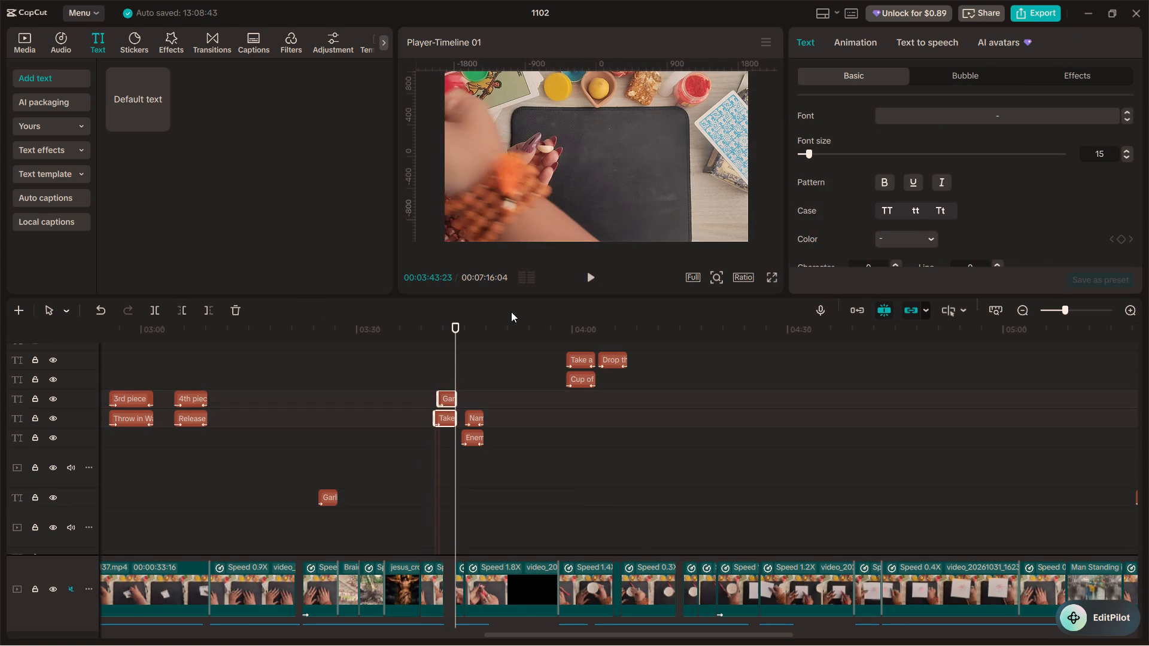
left_click_drag(455, 348, 449, 349)
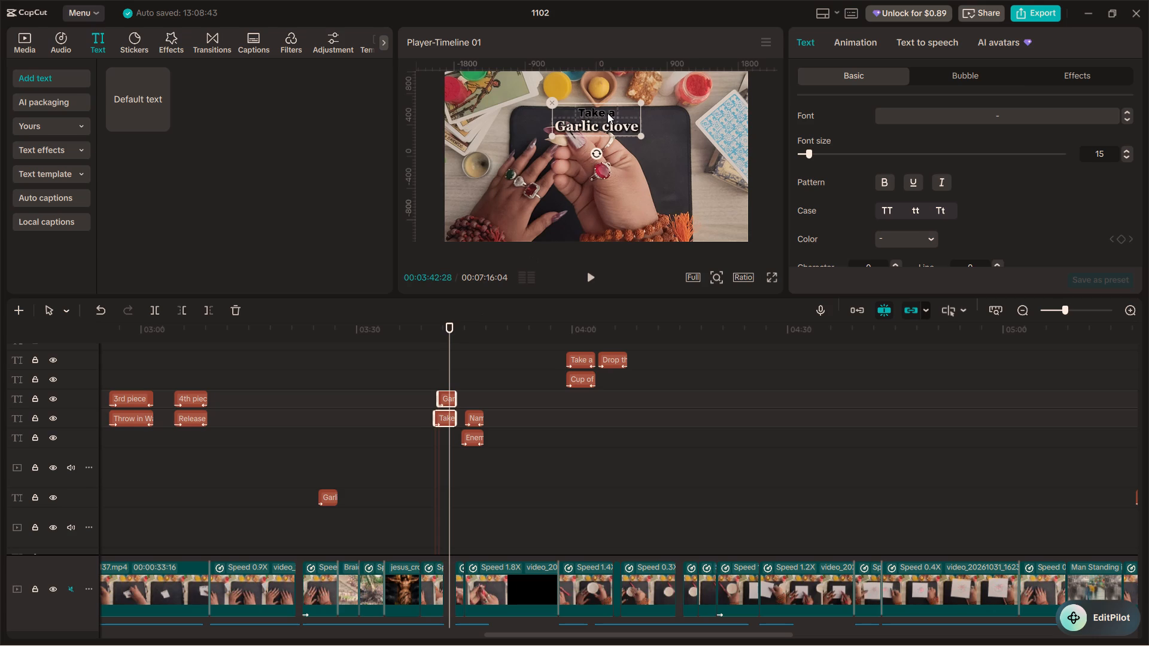
left_click_drag(607, 114, 606, 102)
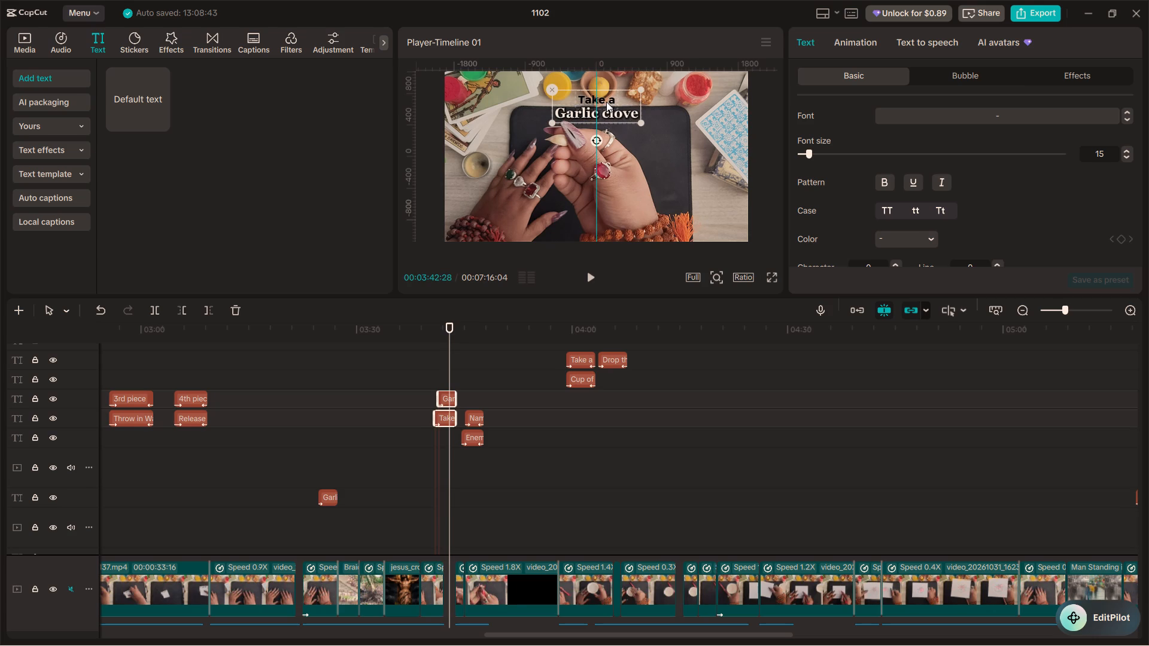
left_click_drag(606, 102, 604, 98)
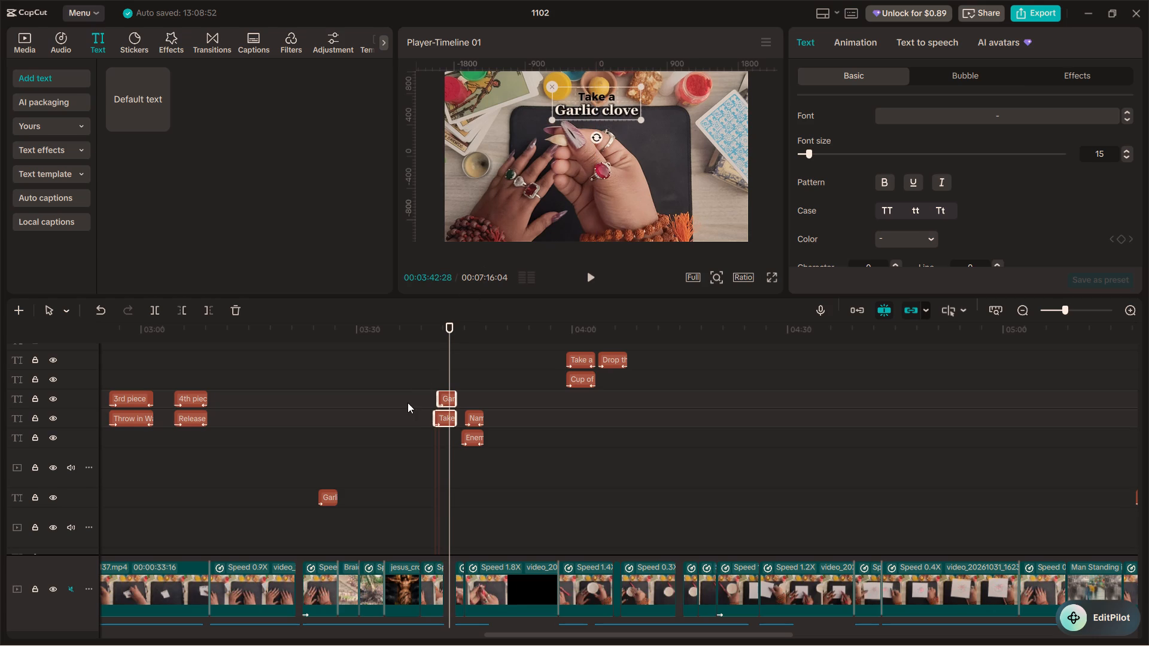
left_click(420, 383)
key("space")
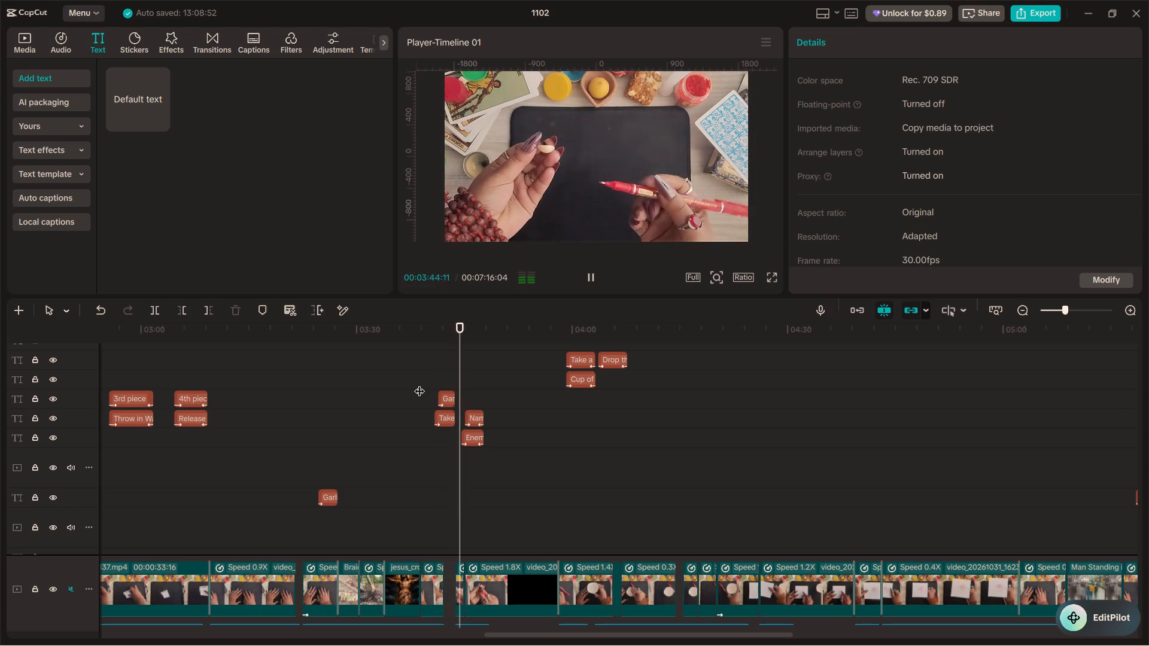
key("space")
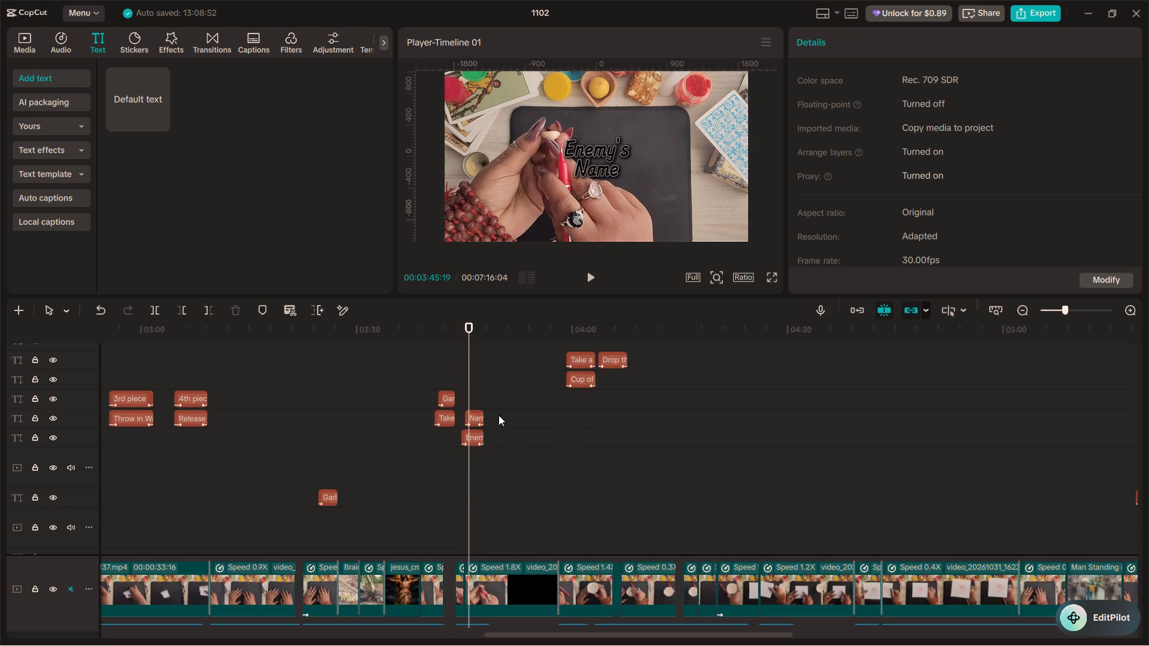
Move the "Enemy's" and "Name" titles at about 00:03:46 up together near the mat's upper edge and scale them down slightly.
left_click(470, 385)
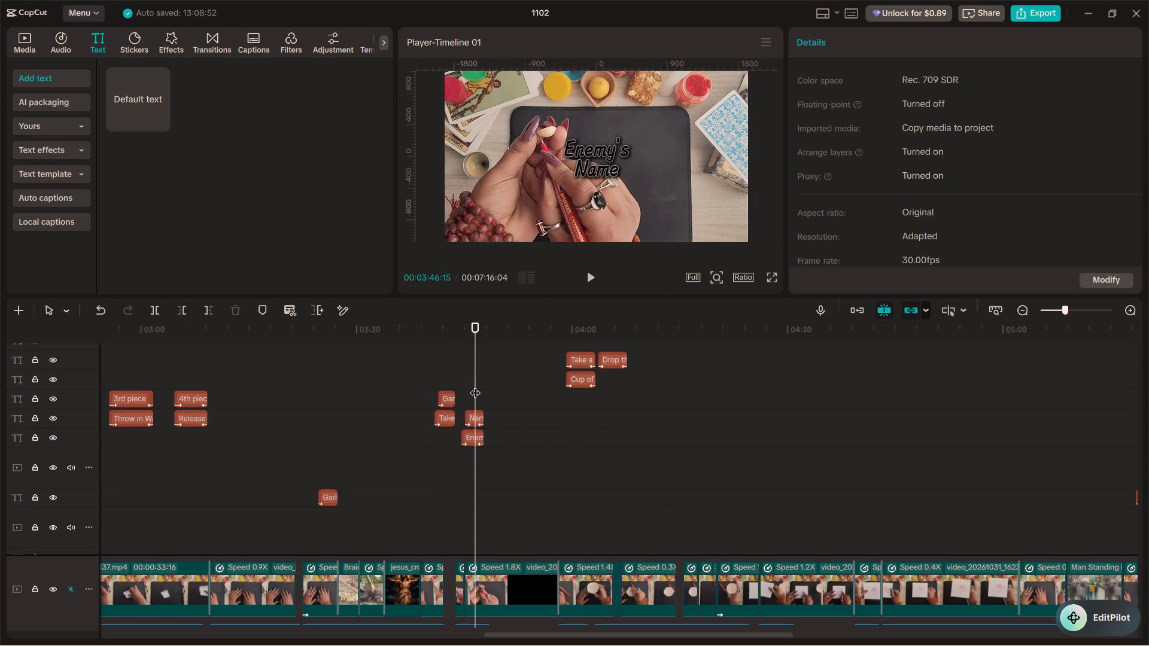
left_click_drag(501, 394, 479, 445)
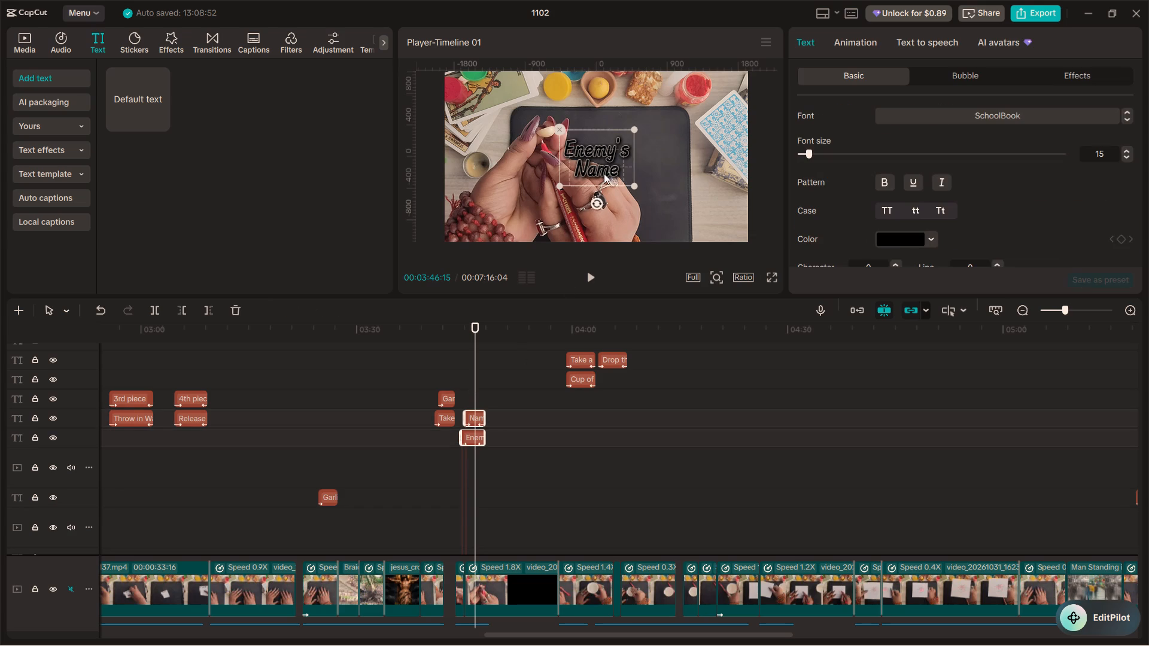
left_click_drag(604, 164, 607, 147)
left_click_drag(607, 147, 606, 125)
left_click_drag(634, 90, 612, 102)
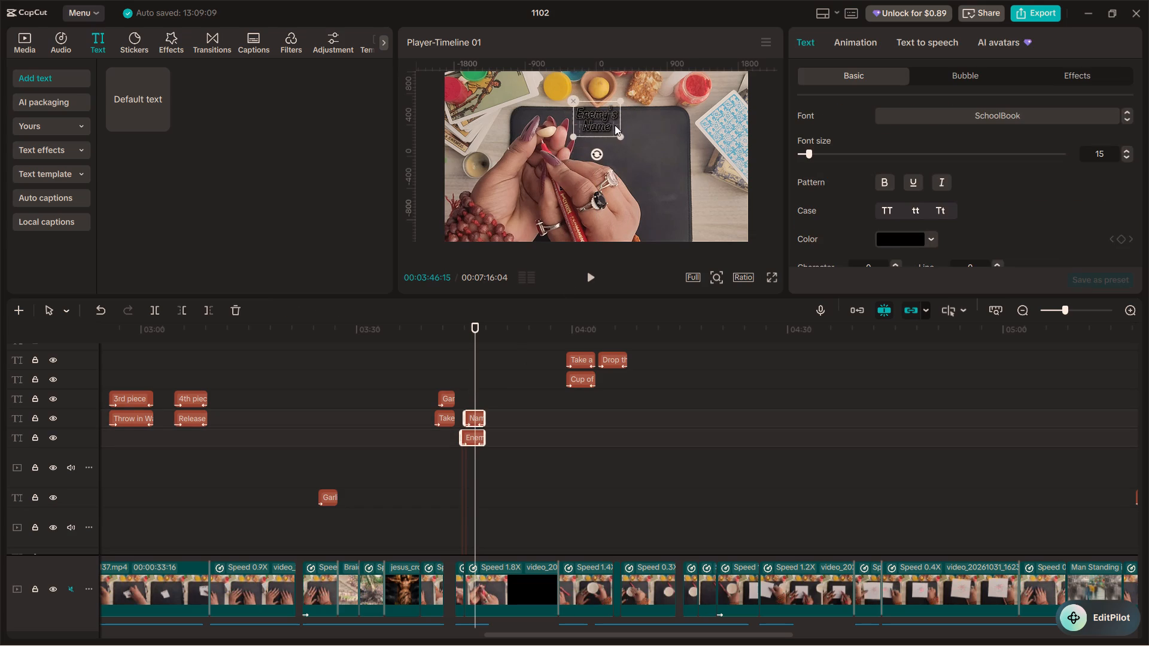
left_click_drag(618, 133, 630, 146)
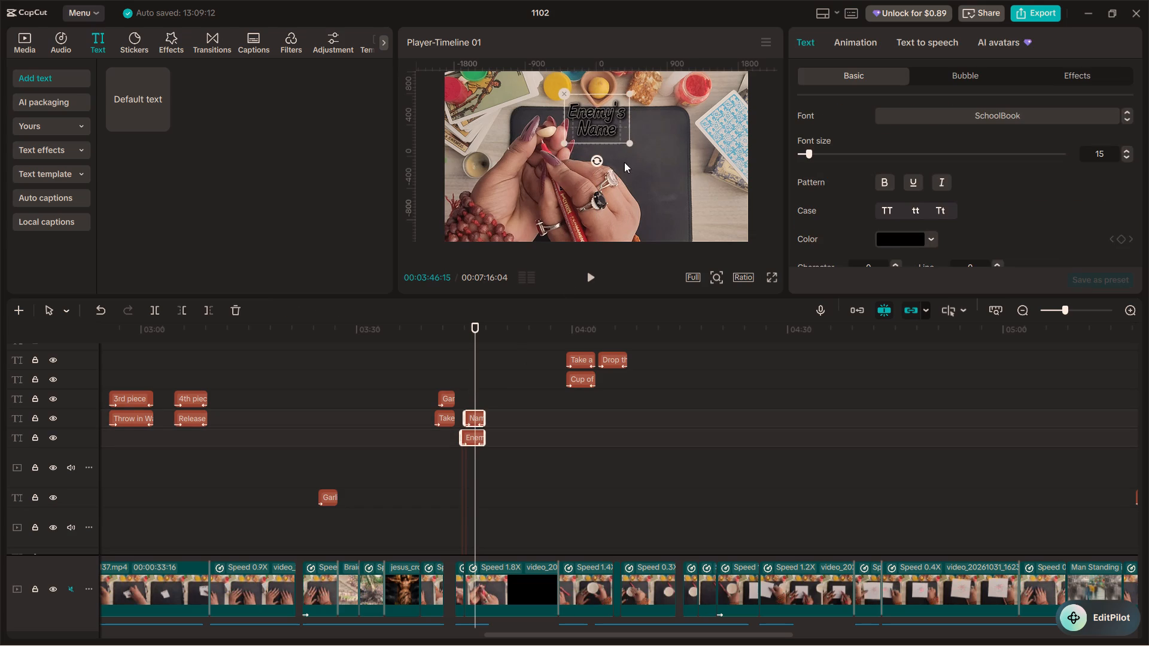
Change the wording of the "Enemy's" title at about 00:03:45 to "Write".
left_click(487, 395)
left_click_drag(481, 379, 470, 379)
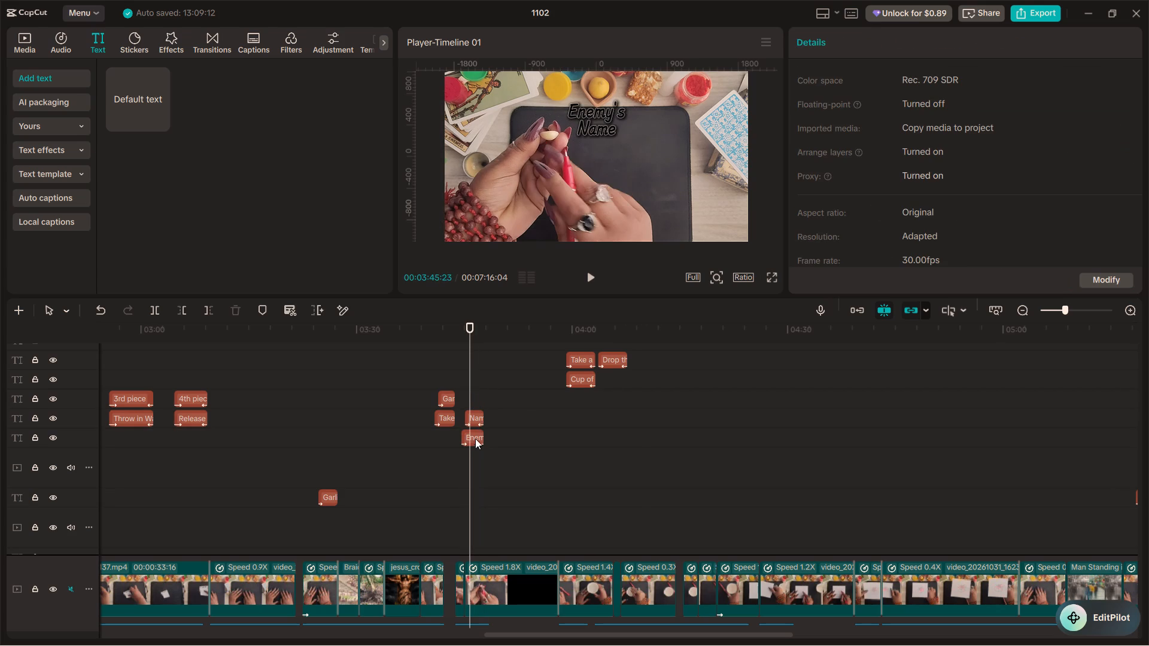
left_click(475, 440)
left_click_drag(840, 110, 776, 90)
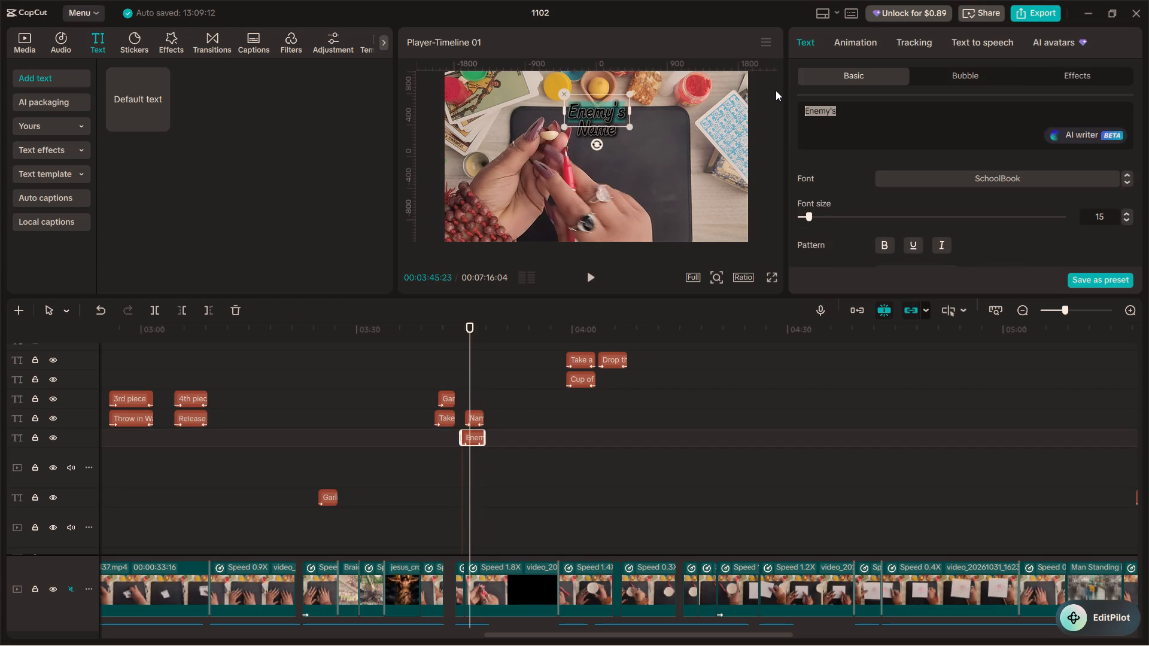
type("Write")
key("space")
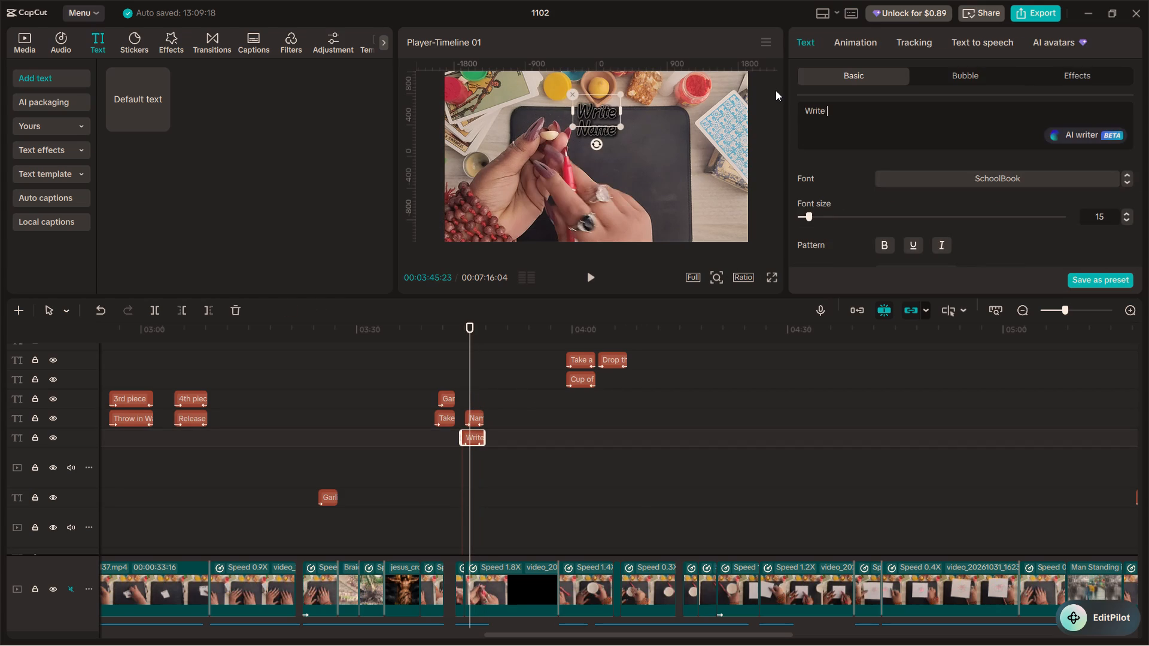
key("BackSpace")
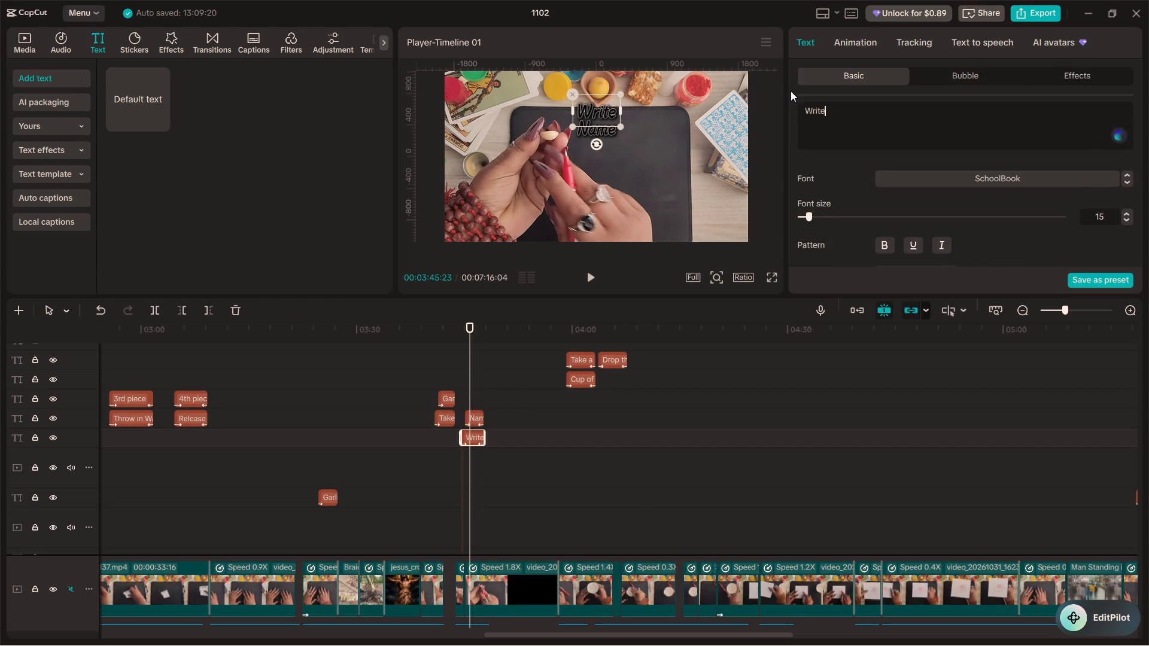
Set the font of the "Write" title to Montserrat.
left_click(1126, 182)
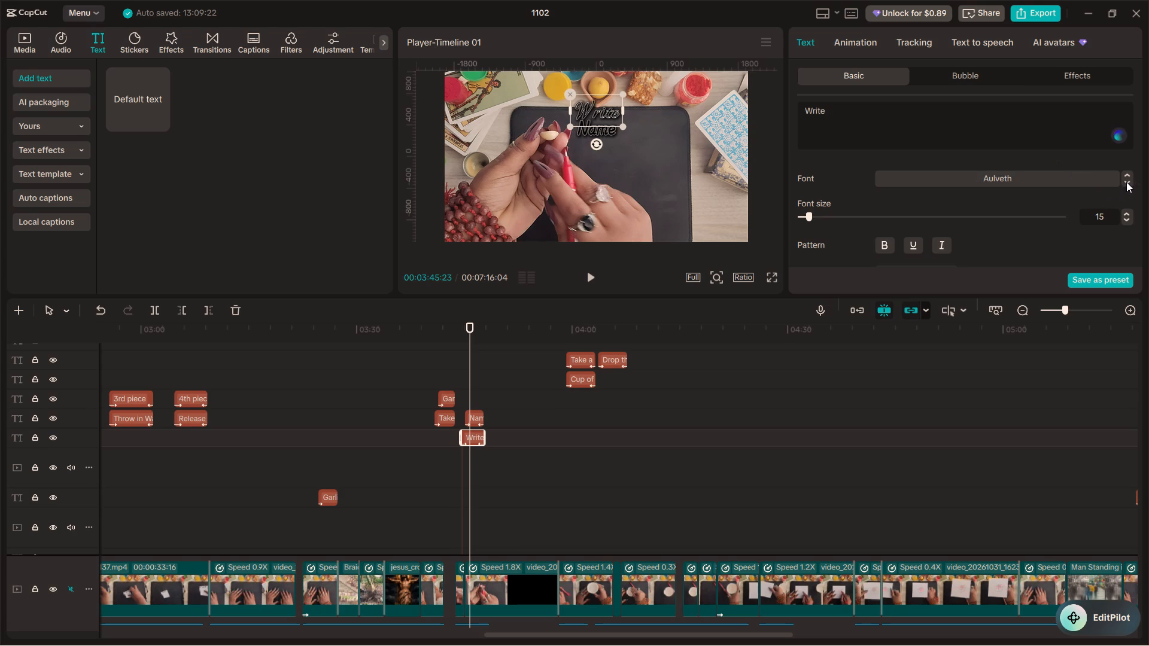
triple_click(1124, 171)
left_click(1124, 171)
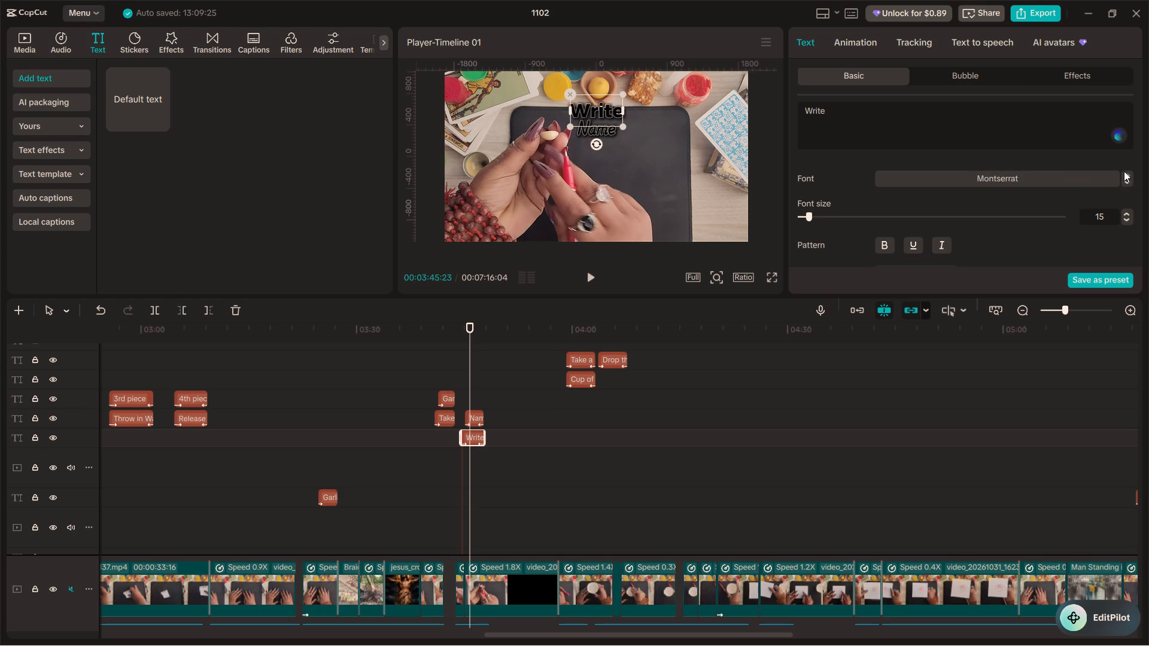
left_click(1124, 171)
left_click(1126, 186)
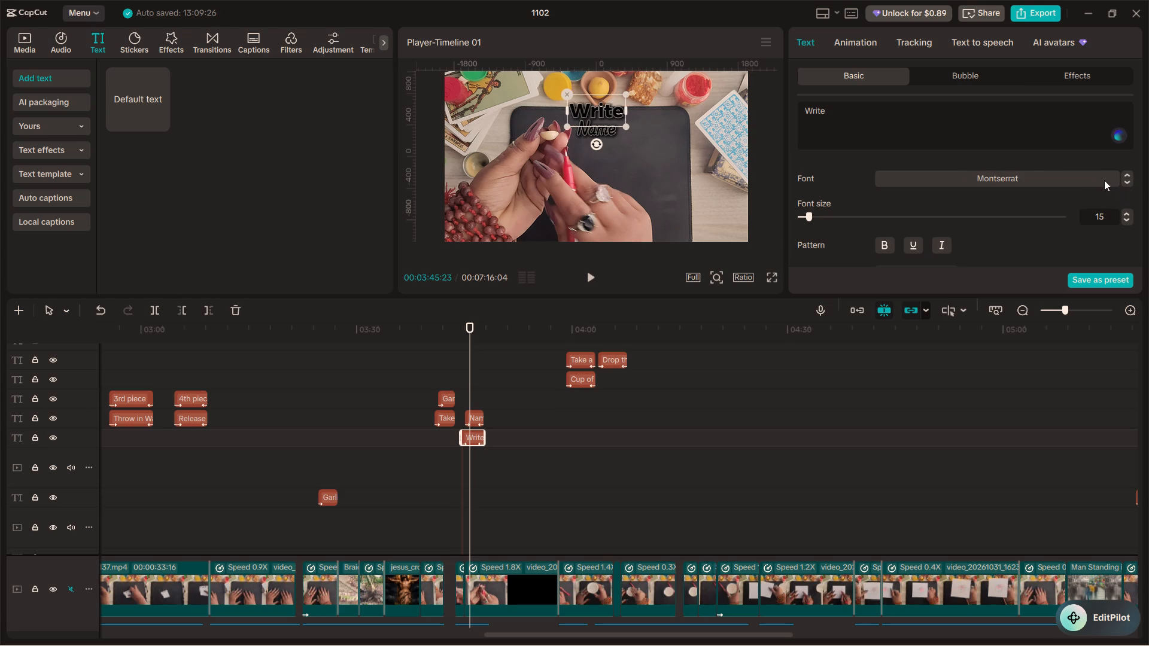
Apply the white preset style with a black outline to the "Write" title.
scroll(874, 203, "down", 2)
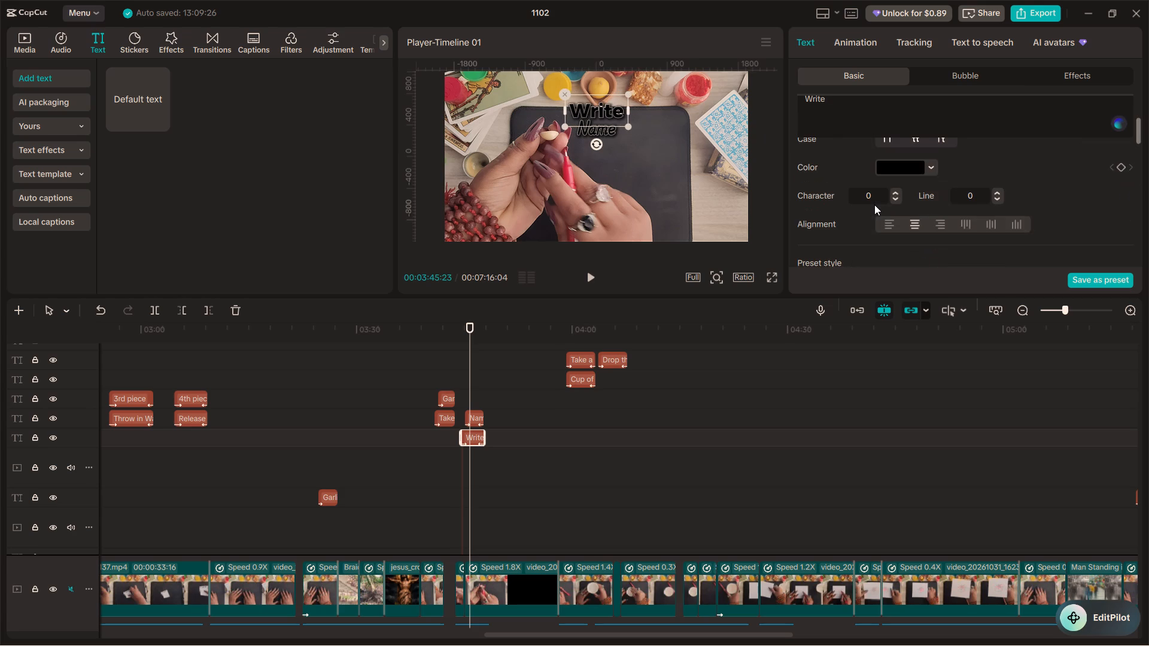
scroll(874, 205, "up", 1)
scroll(874, 205, "down", 2)
left_click(859, 227)
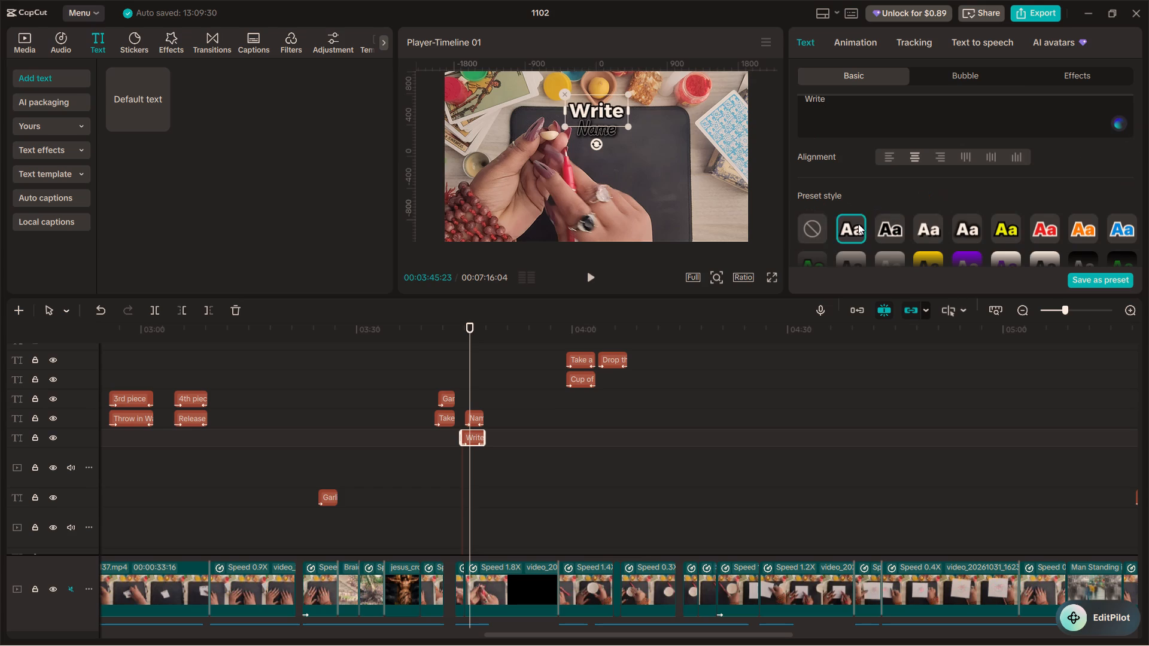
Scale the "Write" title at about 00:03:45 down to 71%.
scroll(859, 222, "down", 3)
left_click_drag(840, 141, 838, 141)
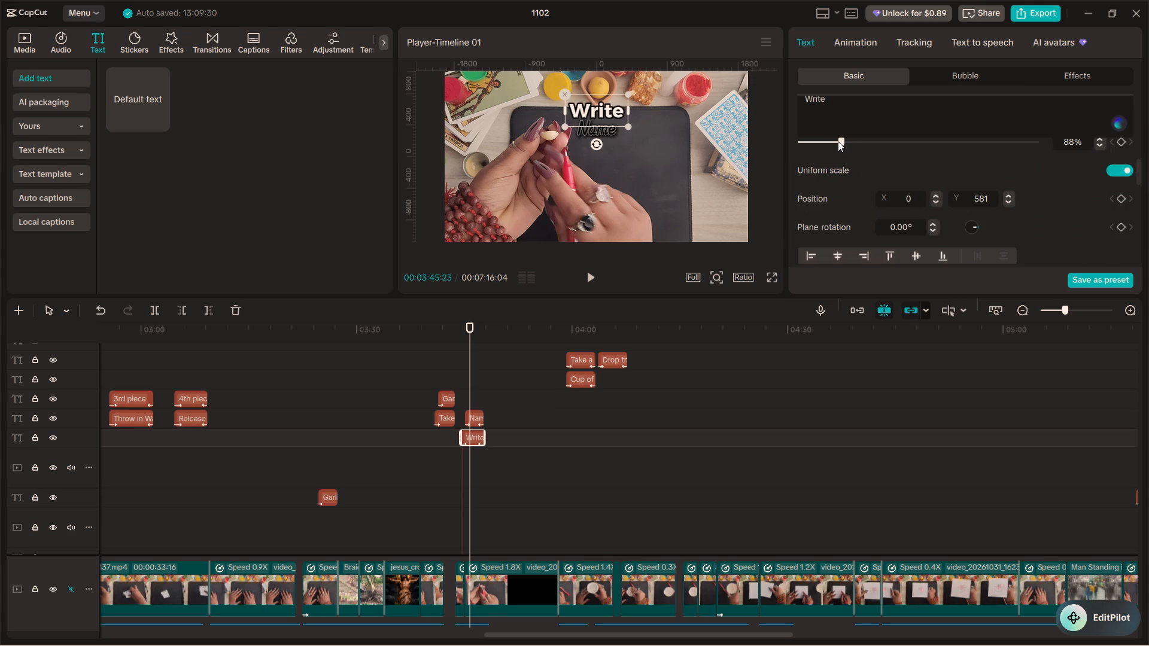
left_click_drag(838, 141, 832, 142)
Reduce the black stroke thickness of the "Write" title to 10.
scroll(857, 200, "down", 3)
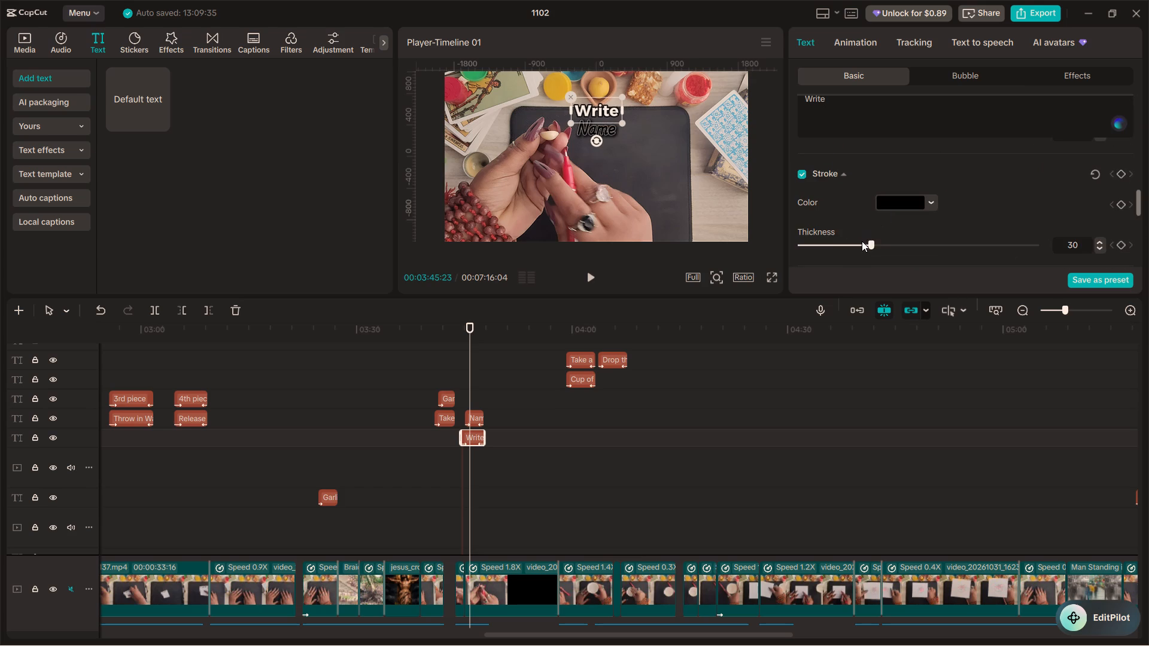
left_click_drag(859, 242, 826, 246)
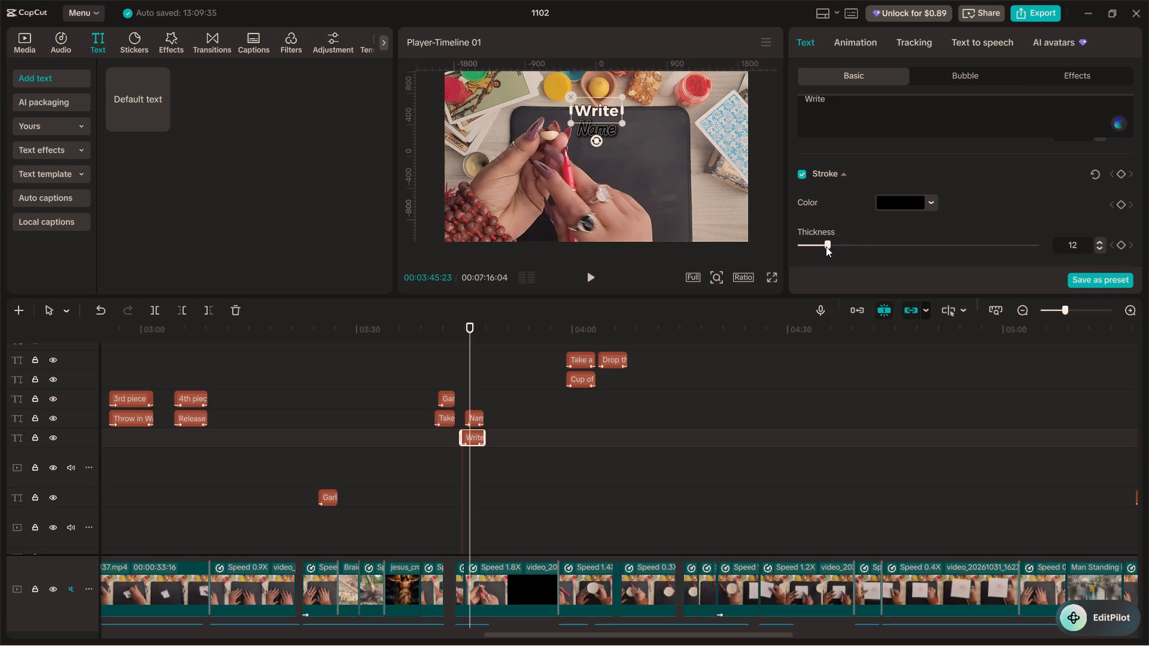
left_click_drag(826, 246, 825, 246)
Compare the "Write" title with the "Name" title beneath it and scale "Write" down to 50%.
left_click(476, 413)
left_click(604, 136)
left_click(602, 132)
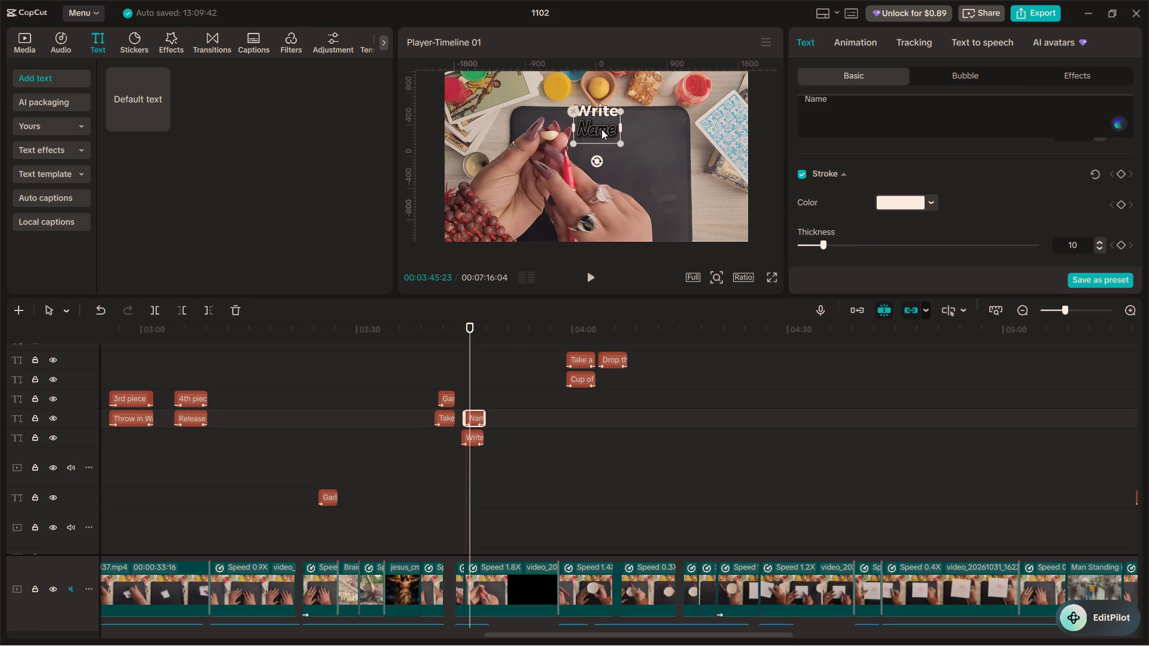
left_click(603, 109)
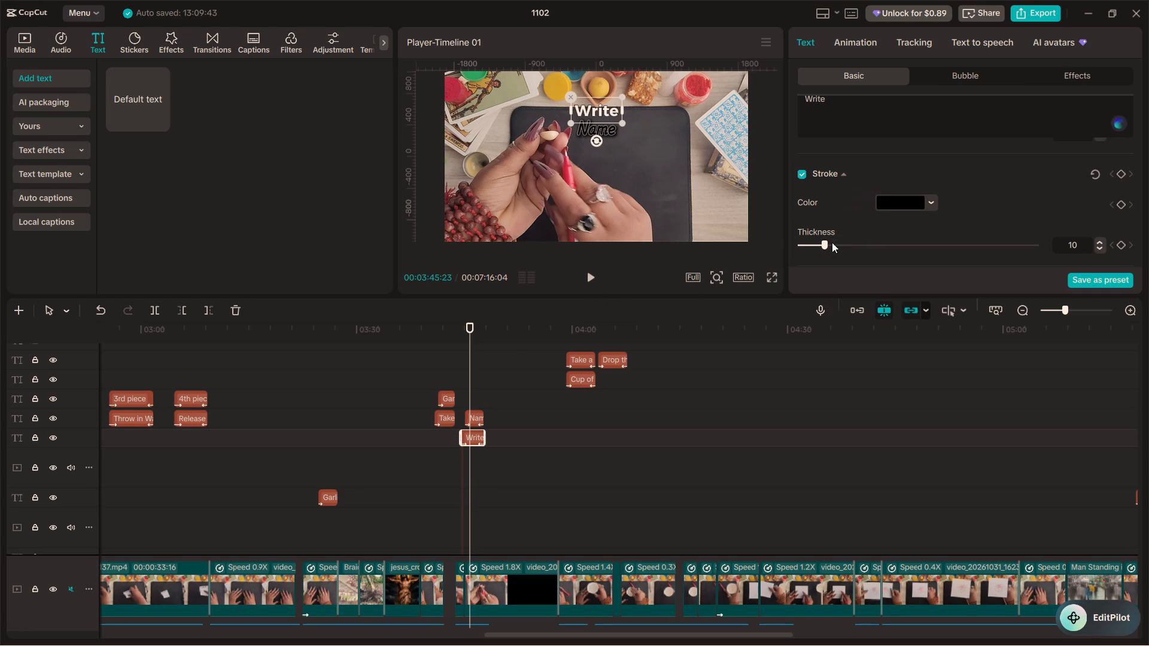
scroll(837, 213, "up", 2)
scroll(837, 213, "down", 1)
scroll(837, 213, "up", 2)
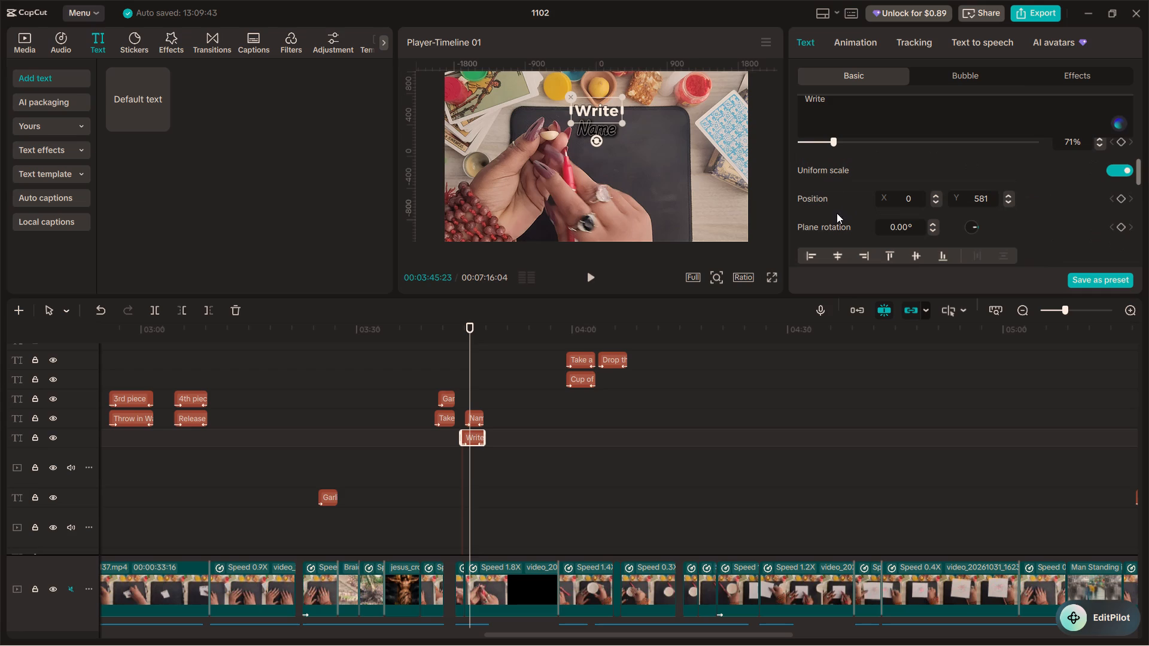
scroll(843, 204, "up", 1)
left_click_drag(832, 208, 826, 208)
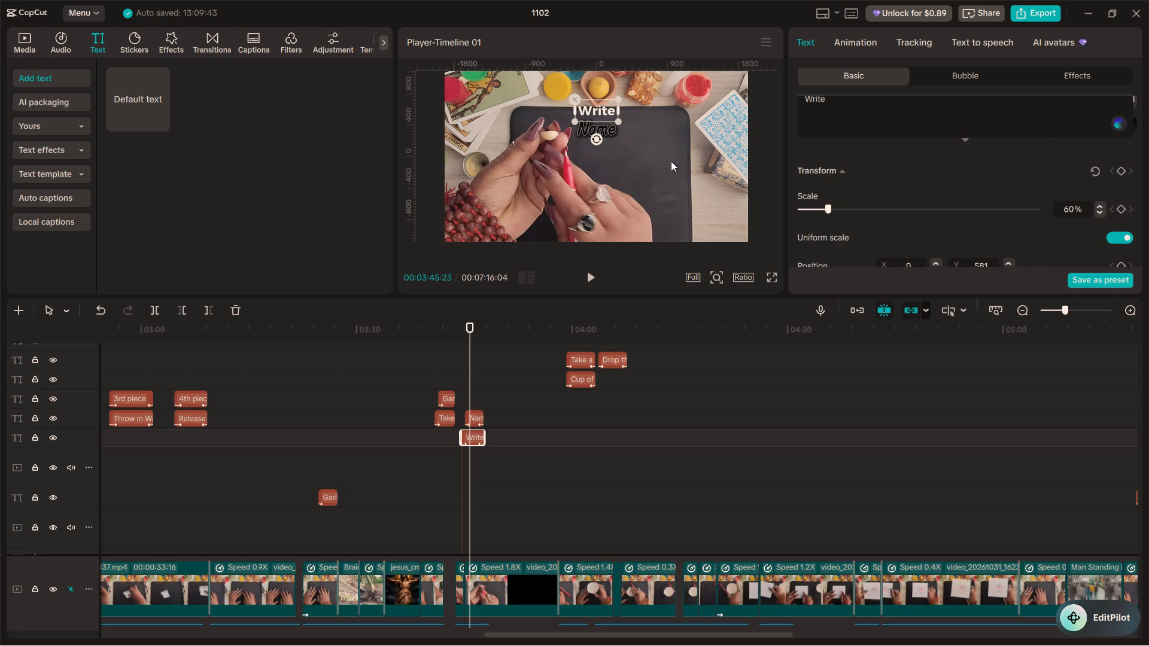
left_click(612, 127)
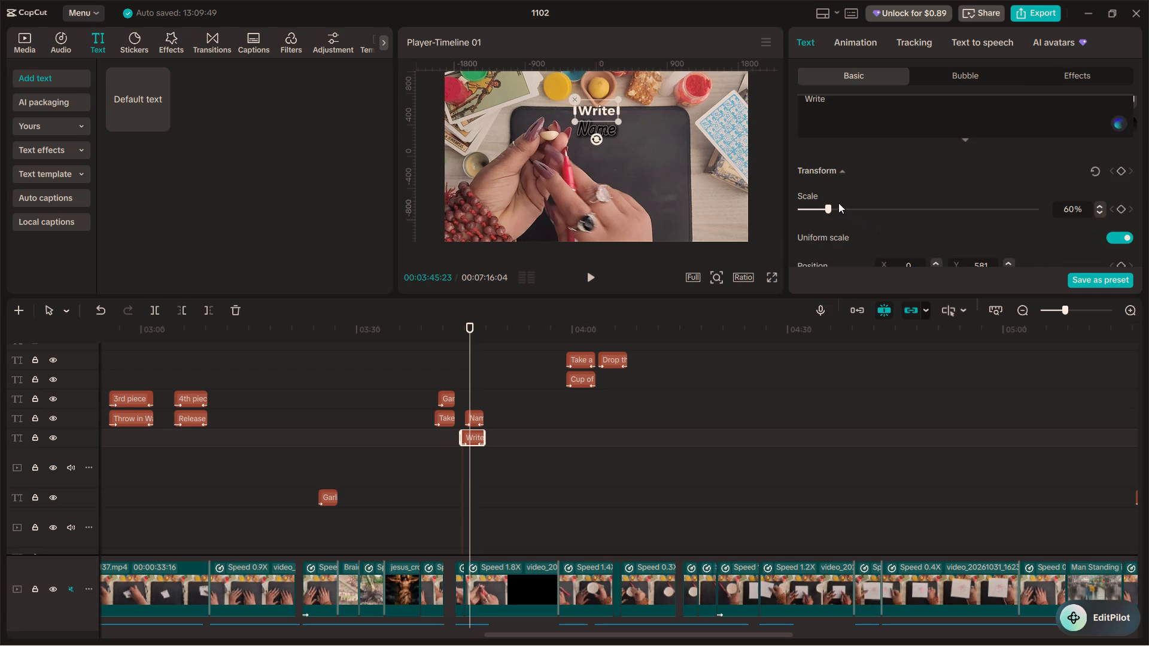
left_click(828, 205)
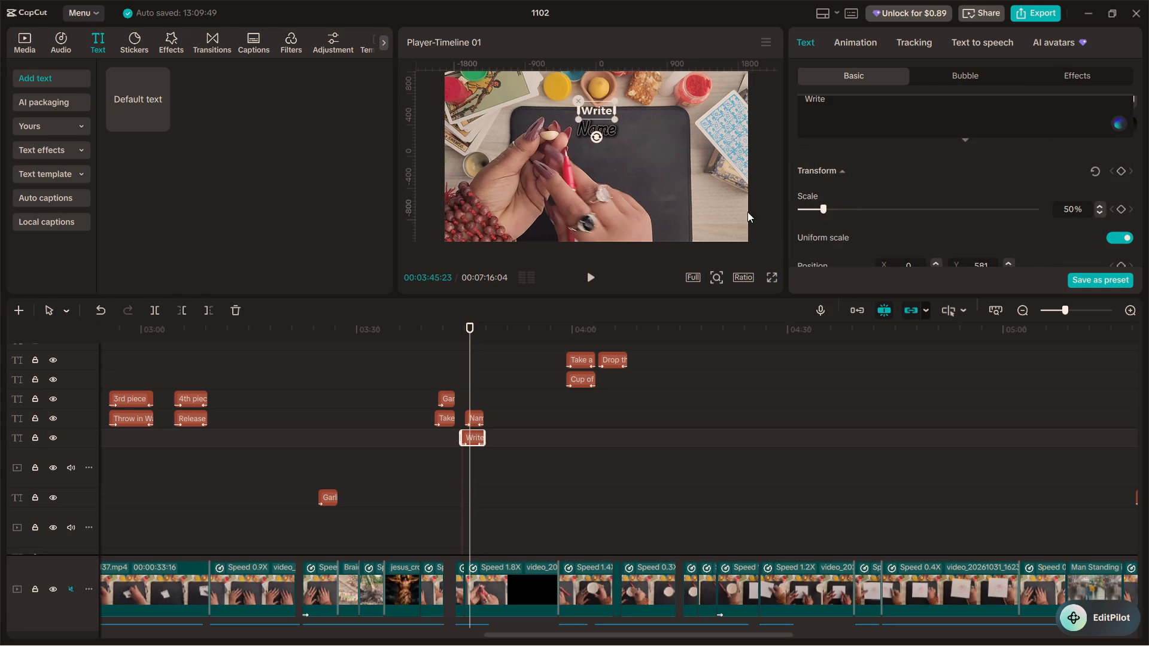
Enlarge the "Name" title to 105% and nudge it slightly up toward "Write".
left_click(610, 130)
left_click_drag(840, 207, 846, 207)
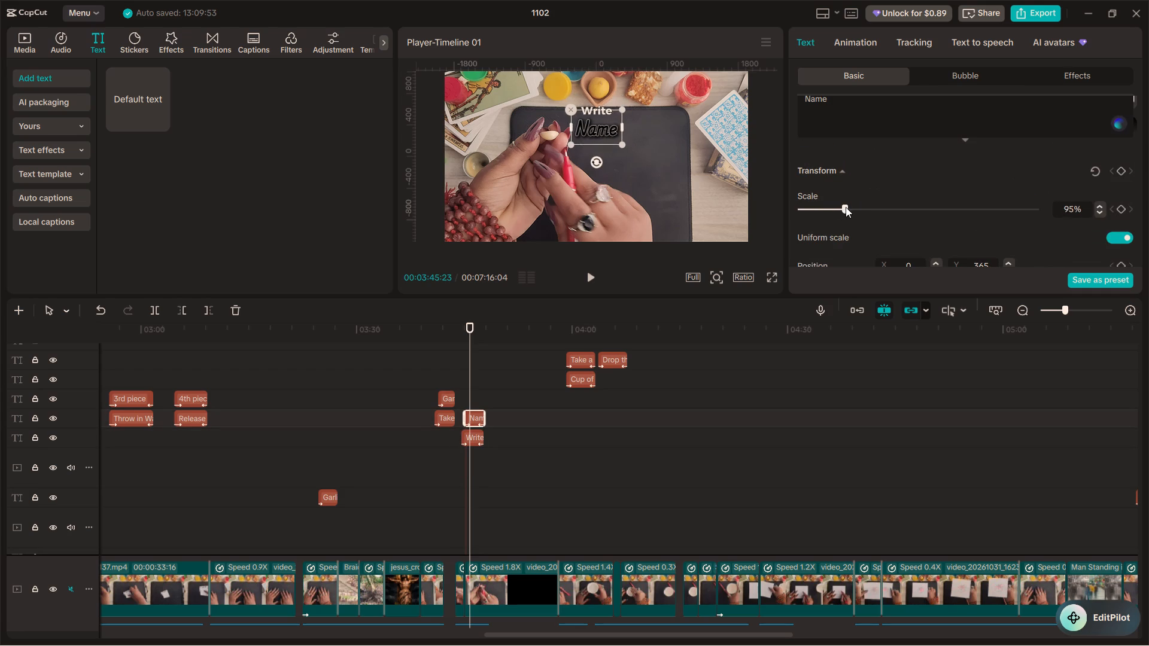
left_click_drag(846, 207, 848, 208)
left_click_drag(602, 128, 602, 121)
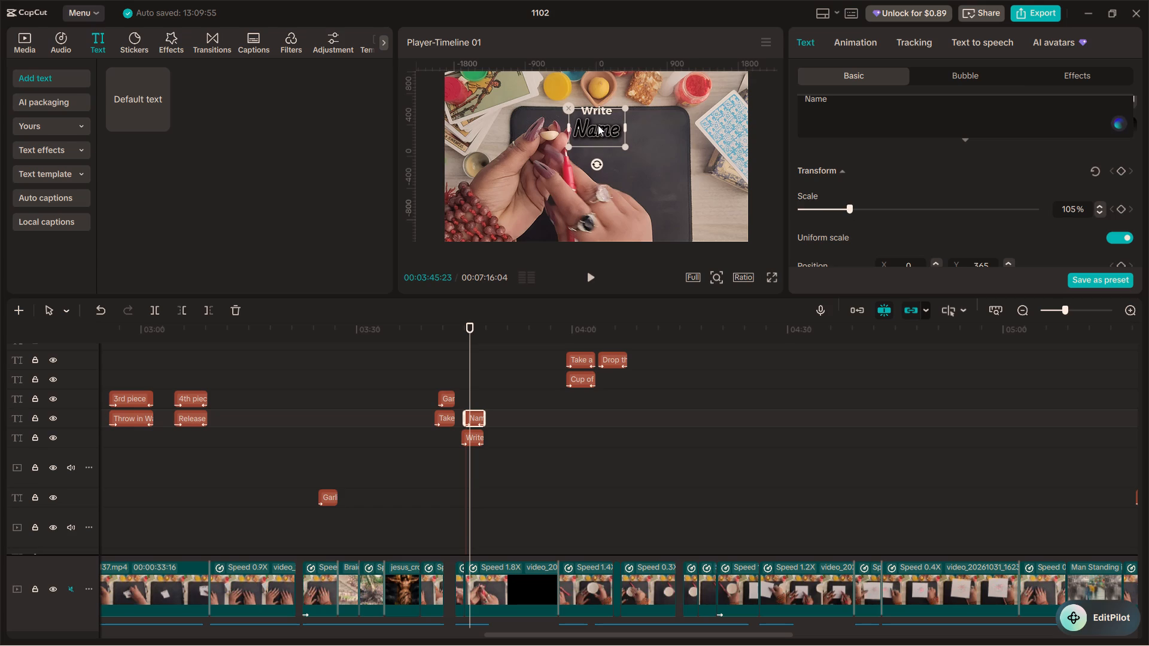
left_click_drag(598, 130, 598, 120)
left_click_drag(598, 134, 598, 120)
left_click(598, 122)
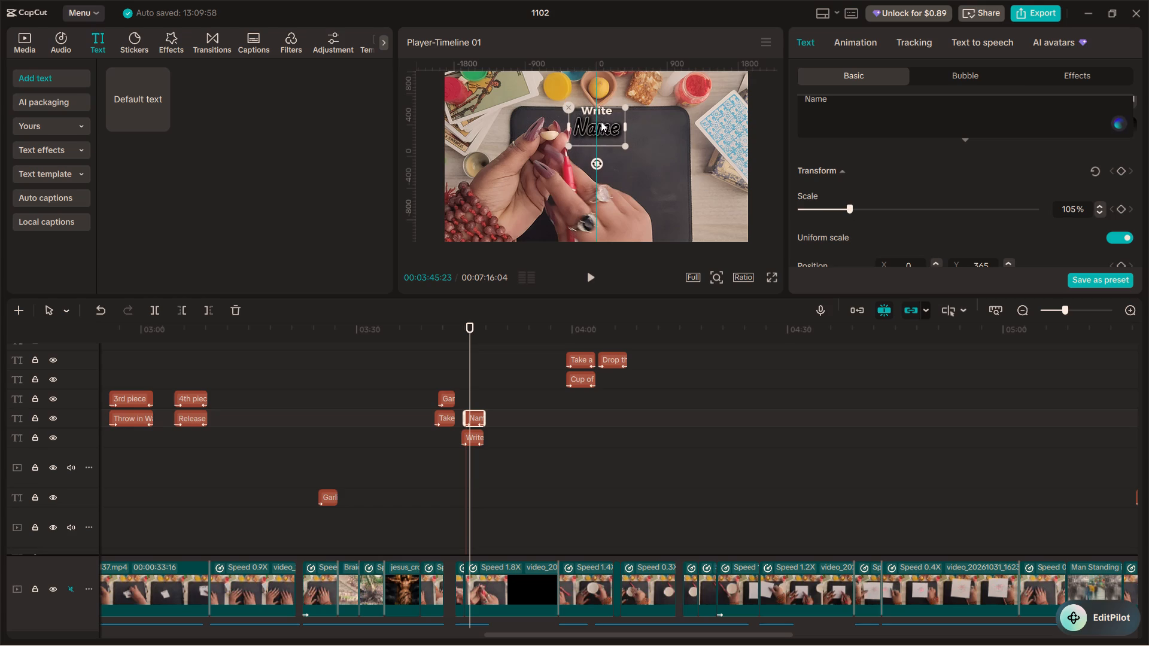
Change the wording of the "Name" title at about 00:03:45 to "Enemy's Name".
left_click_drag(837, 95, 795, 97)
left_click_drag(862, 109, 852, 107)
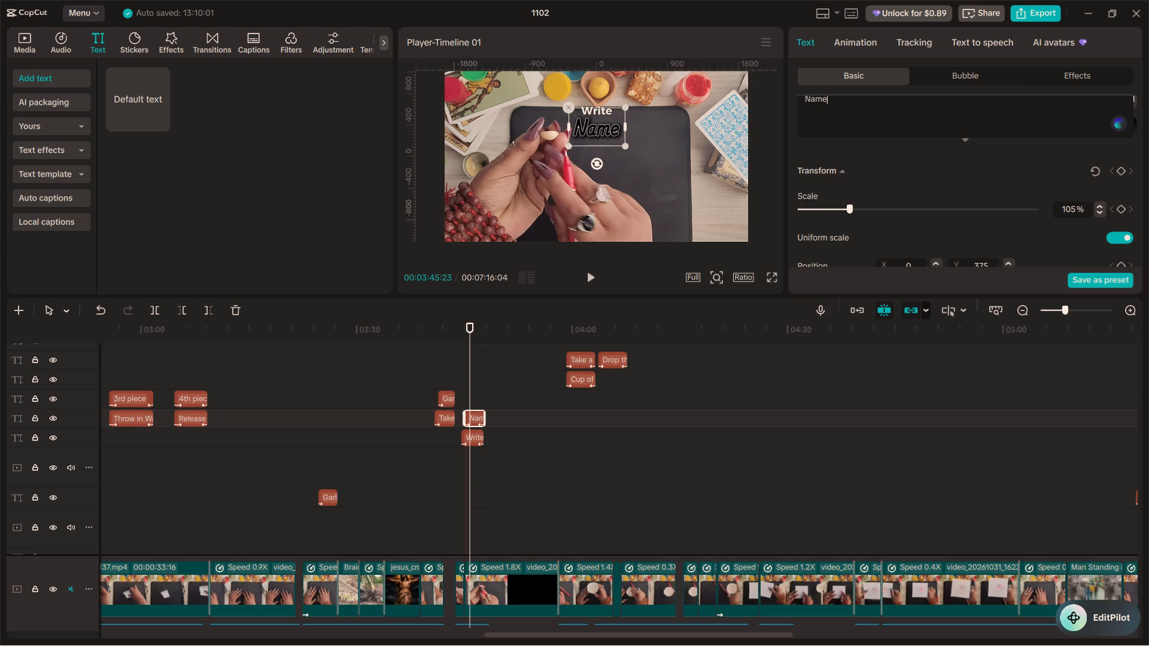
left_click_drag(852, 107, 768, 102)
key("shift+e")
type("nemy")
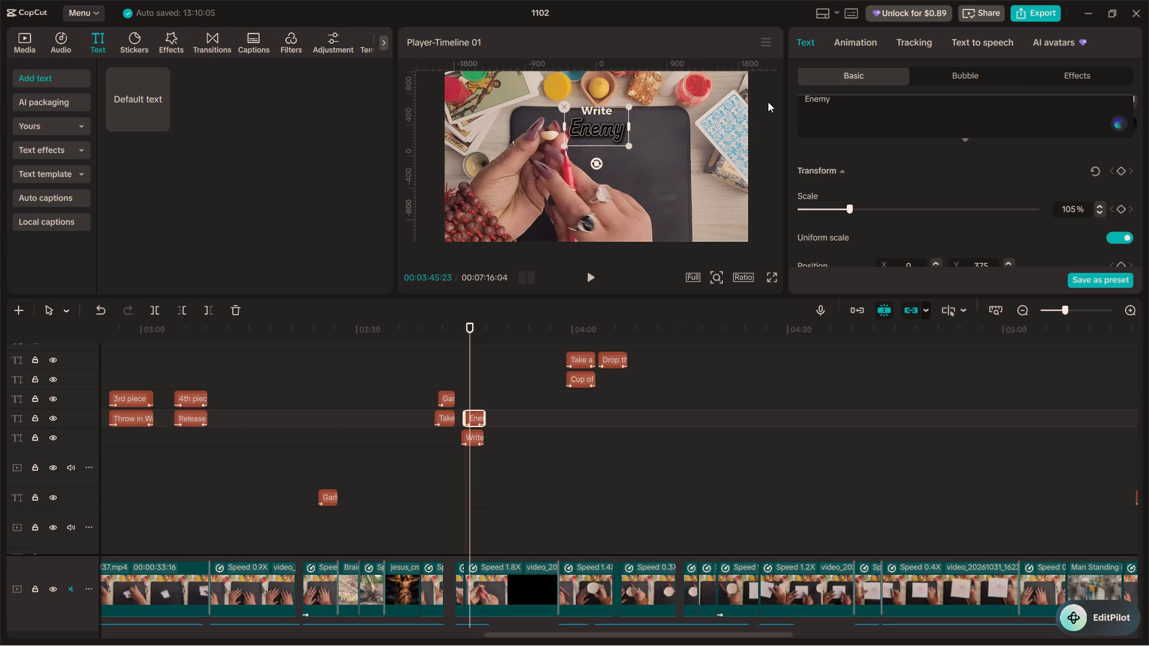
type("'s")
key("space")
type("Name")
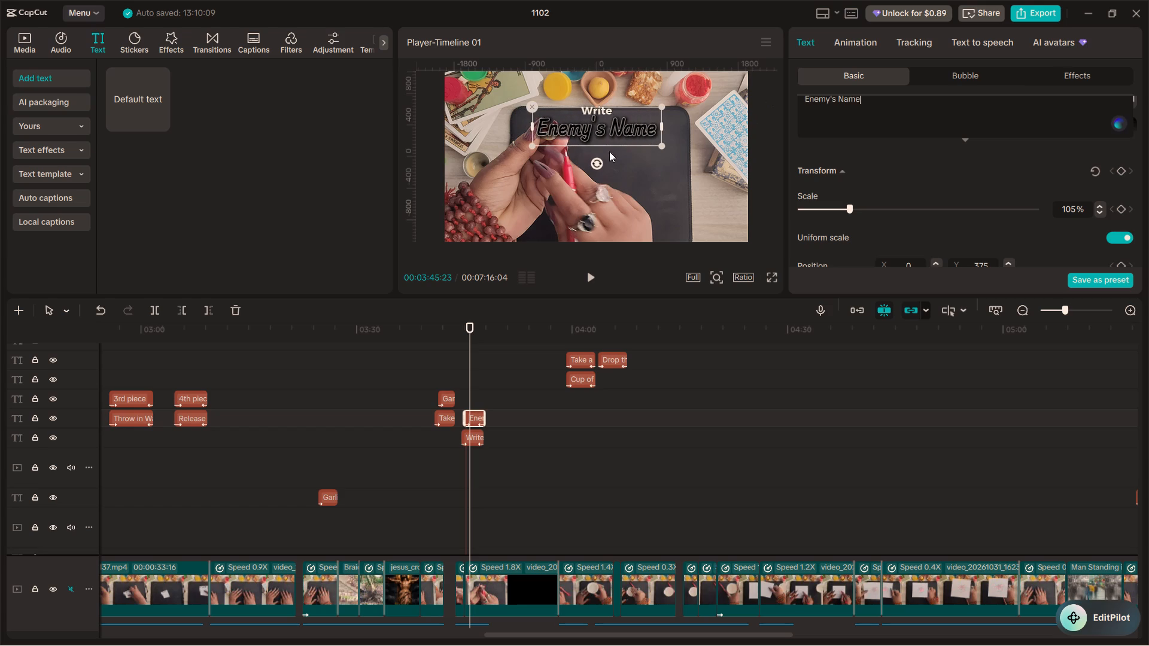
Scale down the "Enemy's Name" title and position it centred just beneath "Write" near the mat's upper edge.
left_click(614, 122)
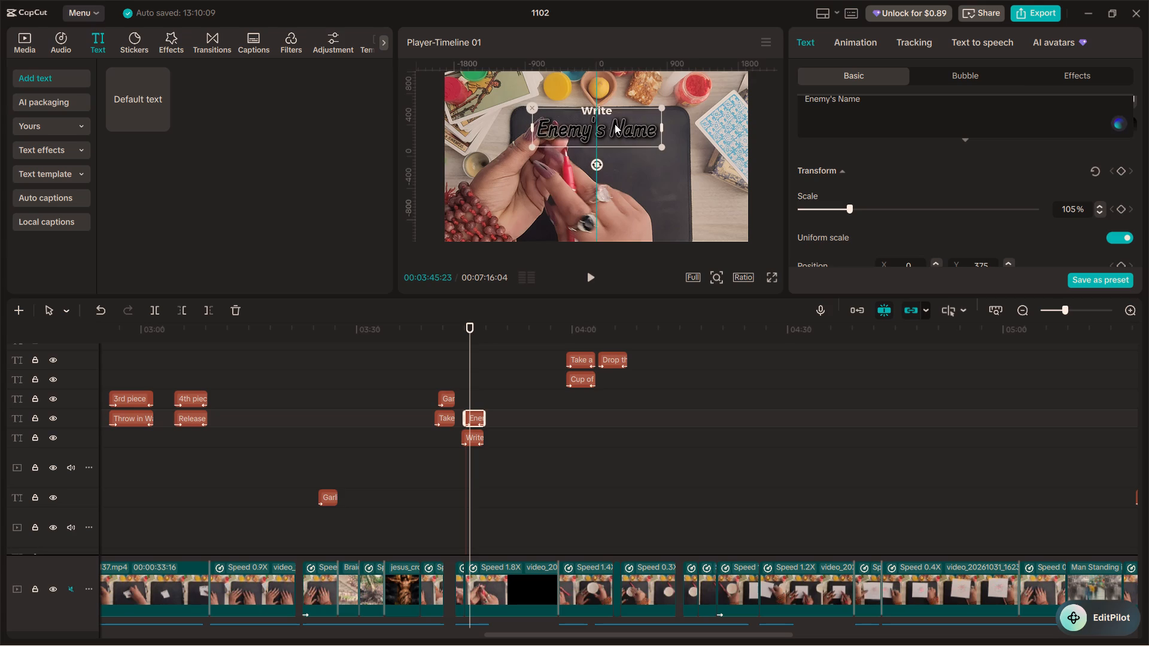
left_click_drag(662, 108, 646, 116)
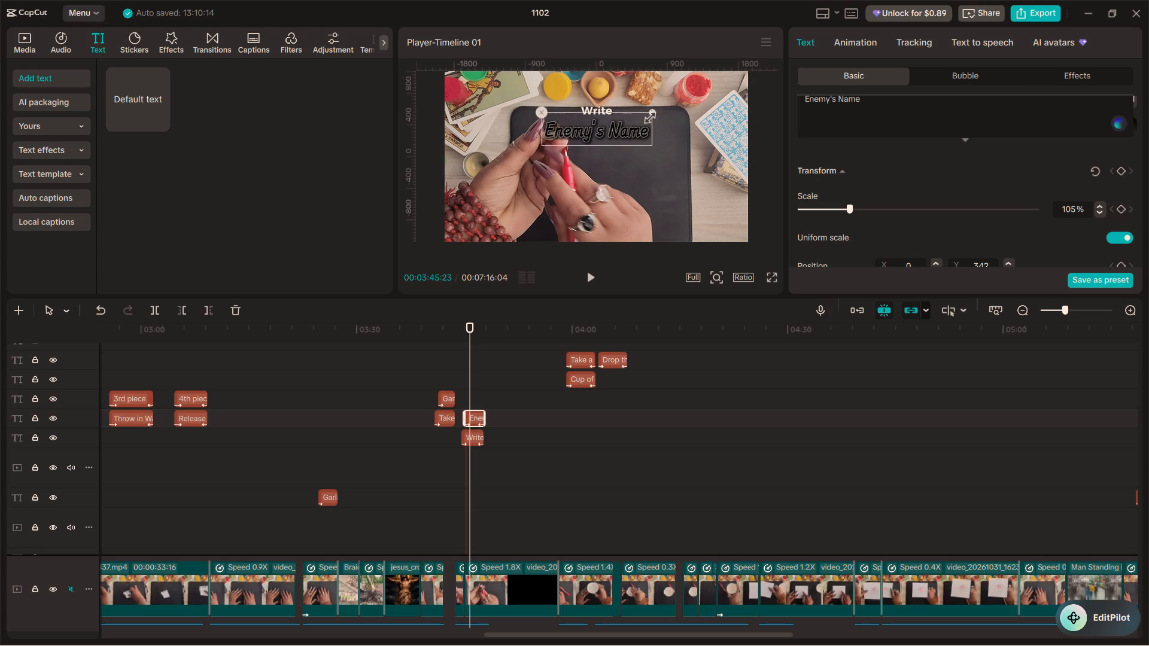
left_click_drag(646, 116, 637, 130)
left_click(613, 130)
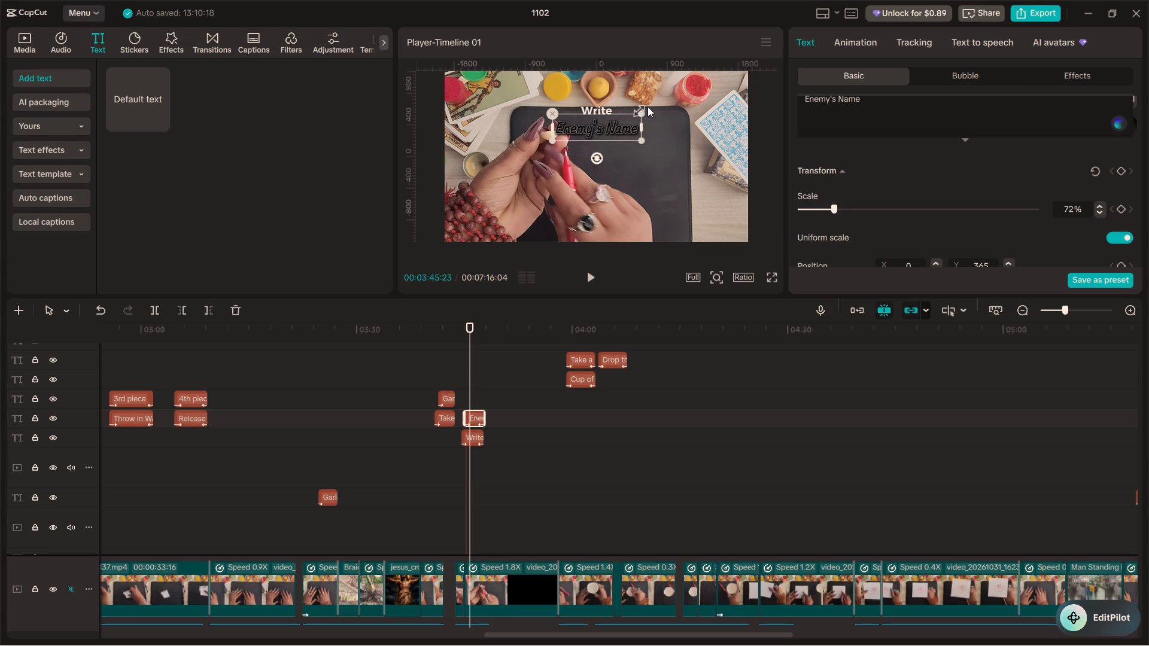
left_click_drag(648, 106, 642, 108)
key("ctrl+z")
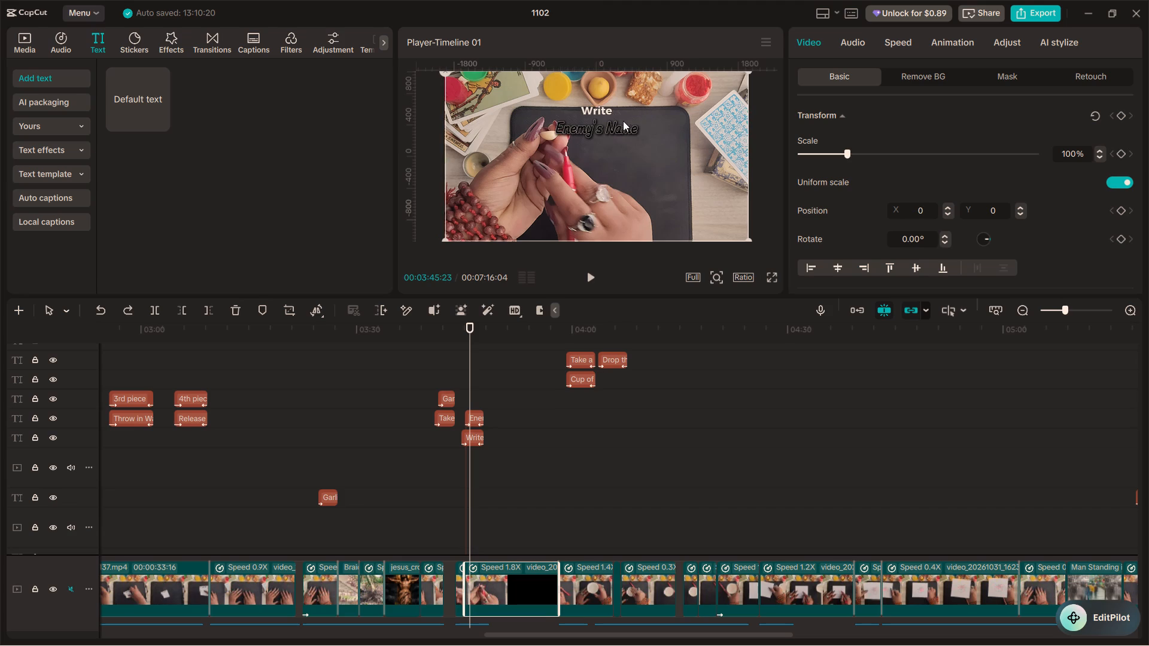
left_click(619, 124)
left_click(625, 131)
left_click_drag(640, 111, 640, 111)
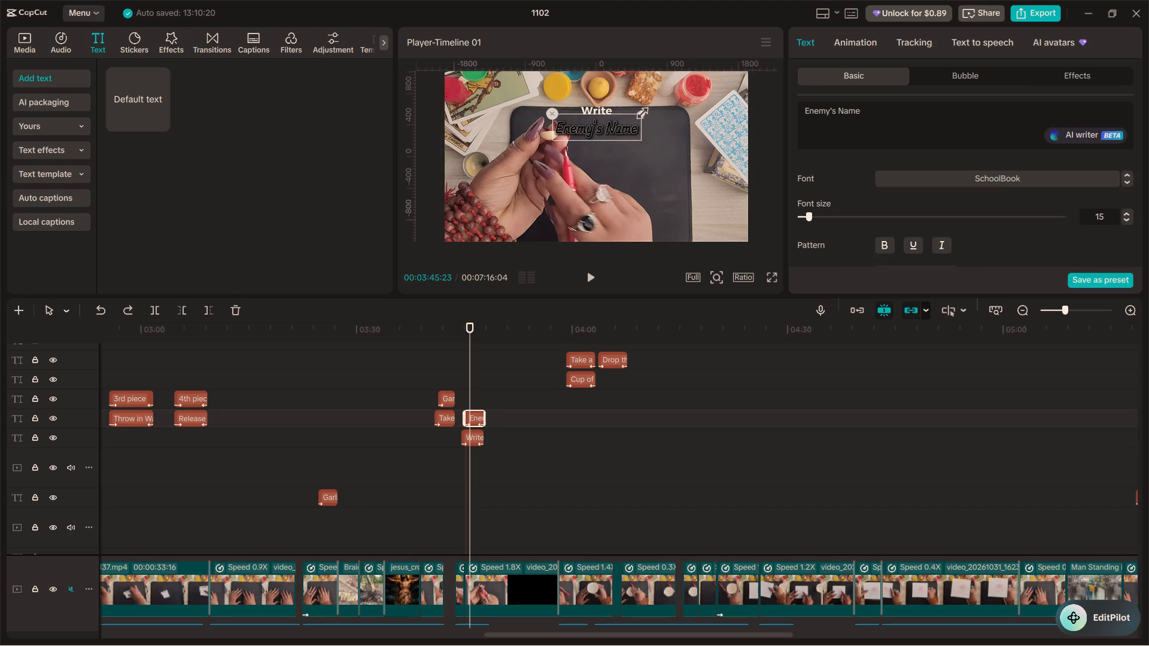
left_click_drag(640, 111, 634, 121)
left_click(610, 127)
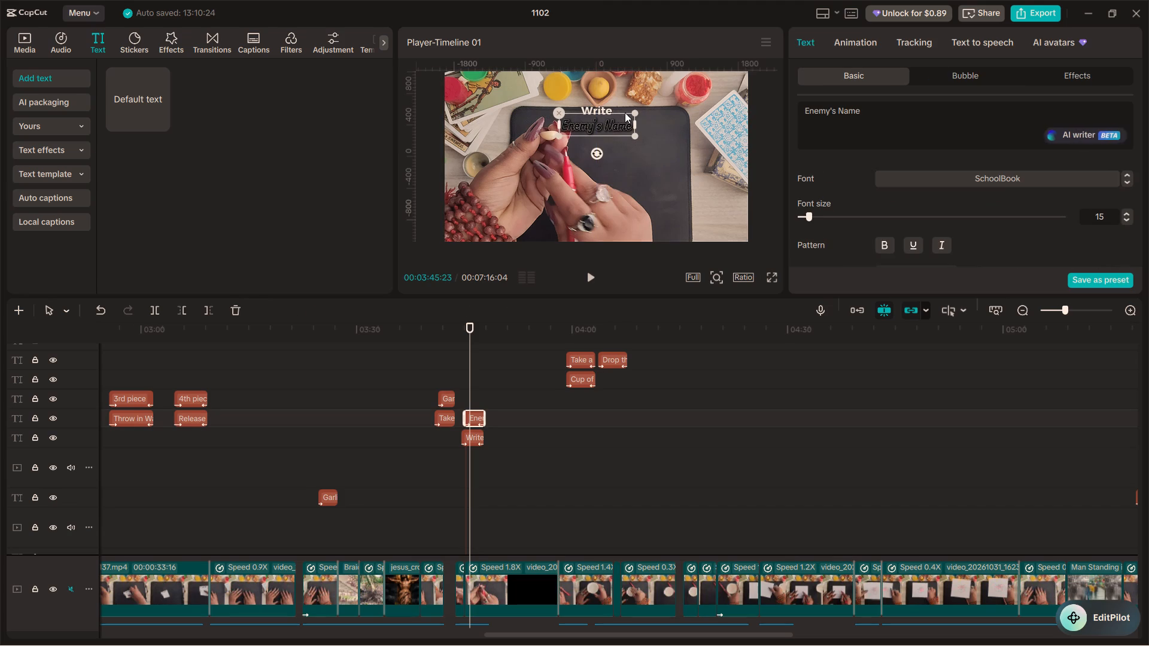
left_click_drag(631, 111, 639, 111)
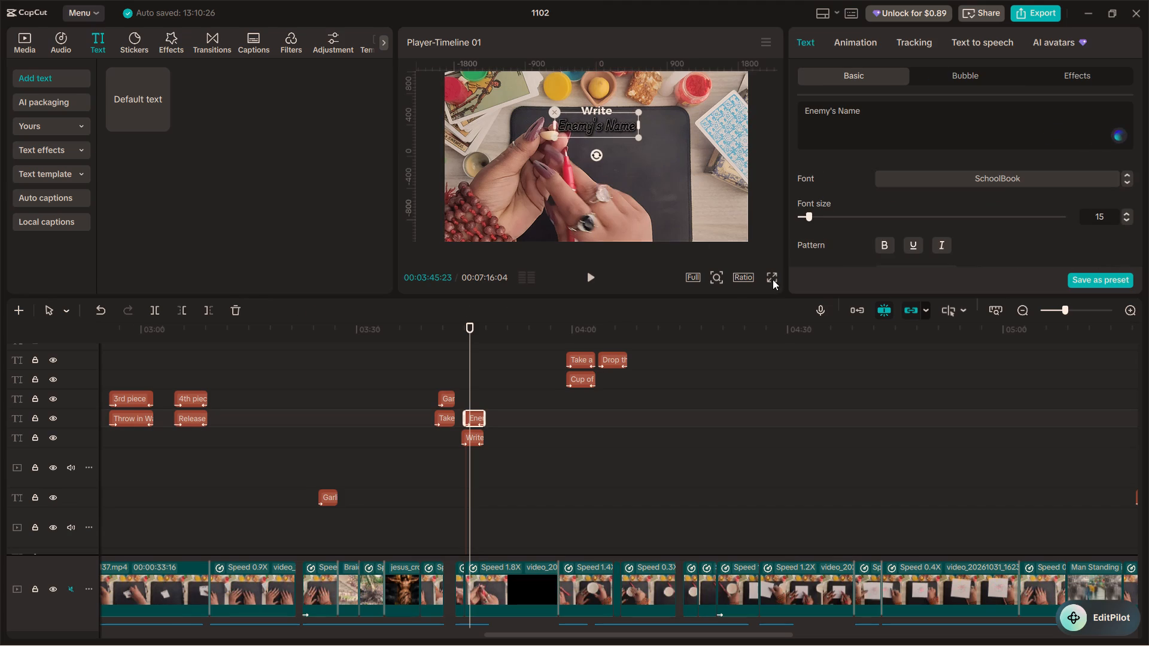
Preview the "Write" and "Enemy's Name" titles full screen, replaying the section from about 00:03:41.
left_click(773, 279)
key("space")
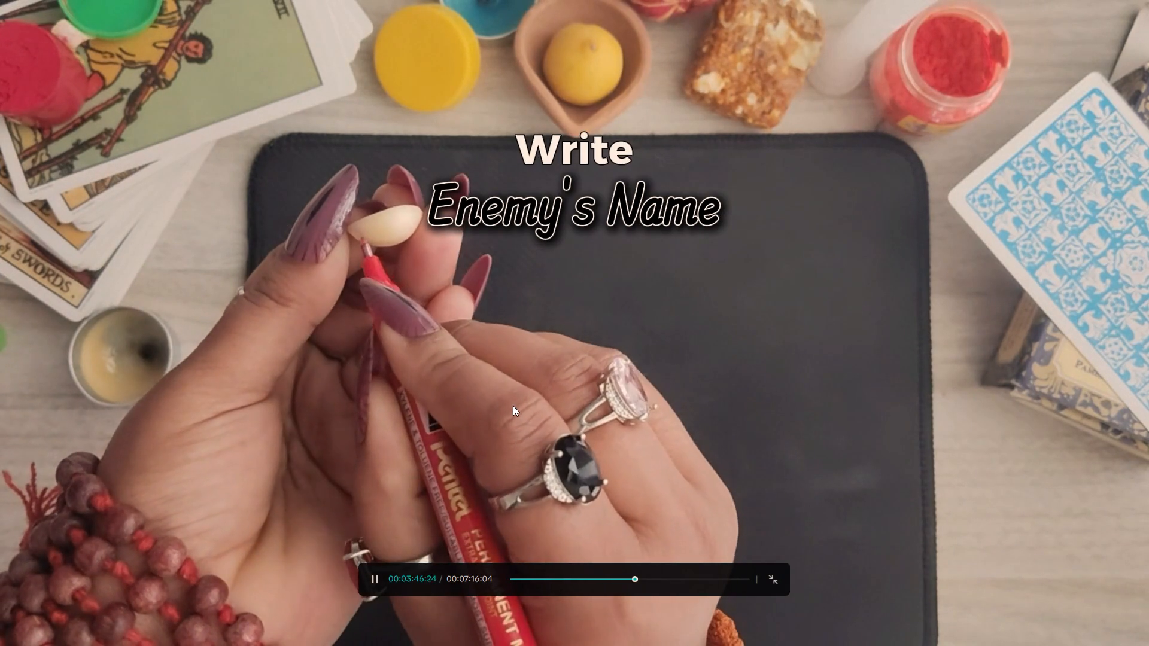
key("space")
key("Escape")
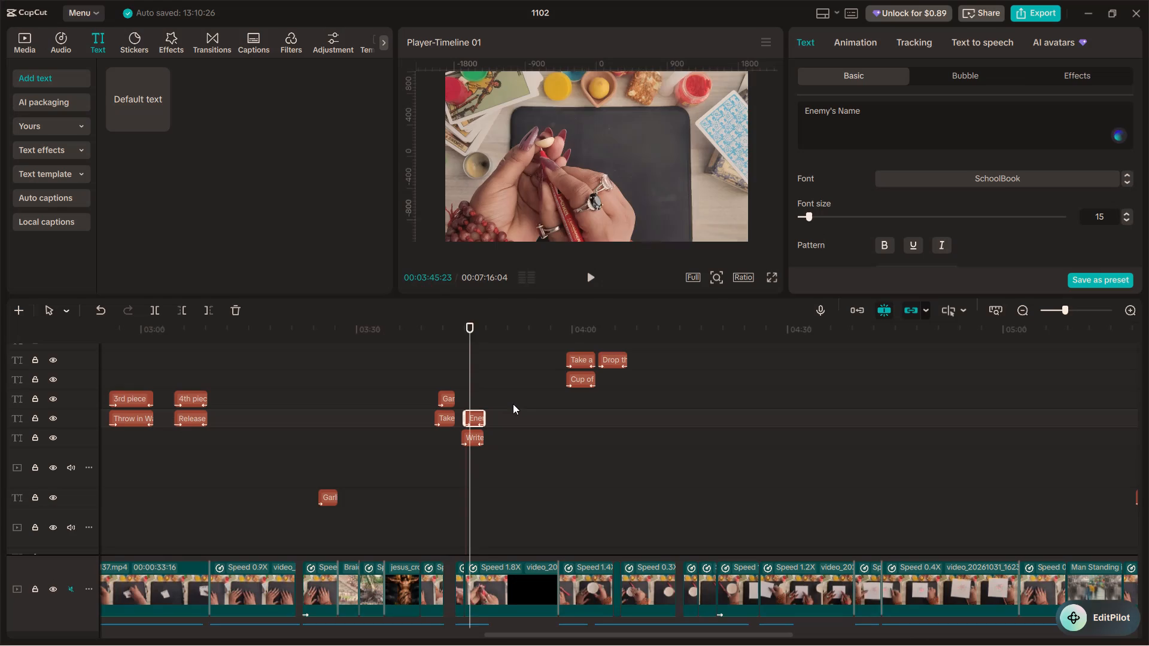
left_click_drag(455, 365, 449, 362)
left_click(442, 359)
key("space")
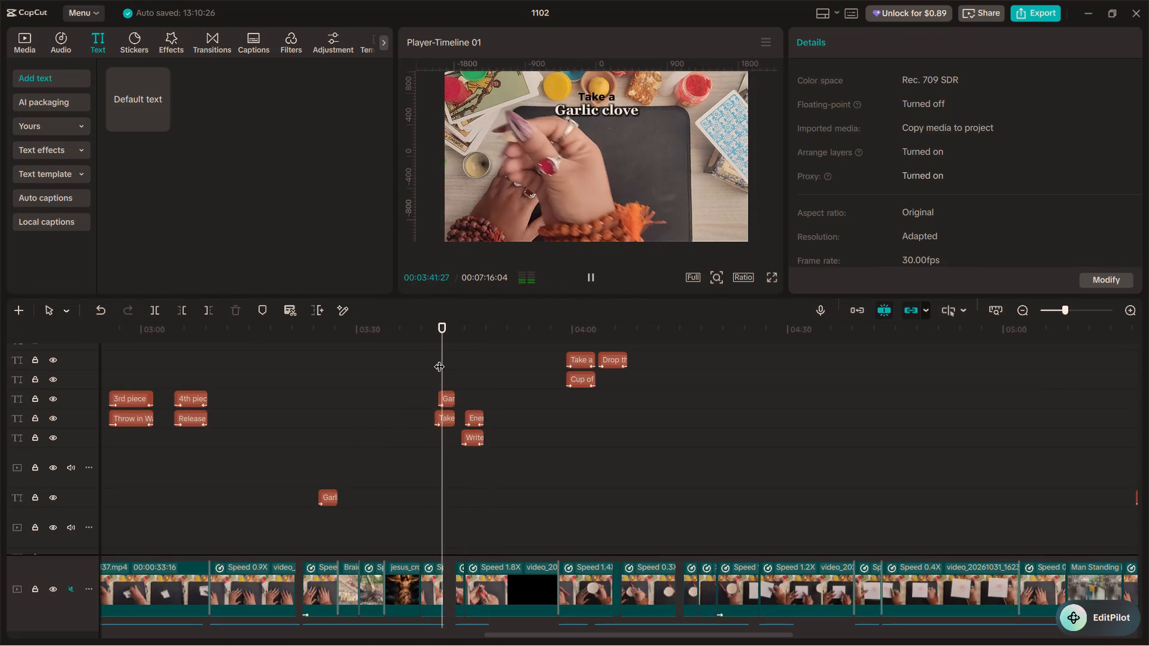
left_click(773, 272)
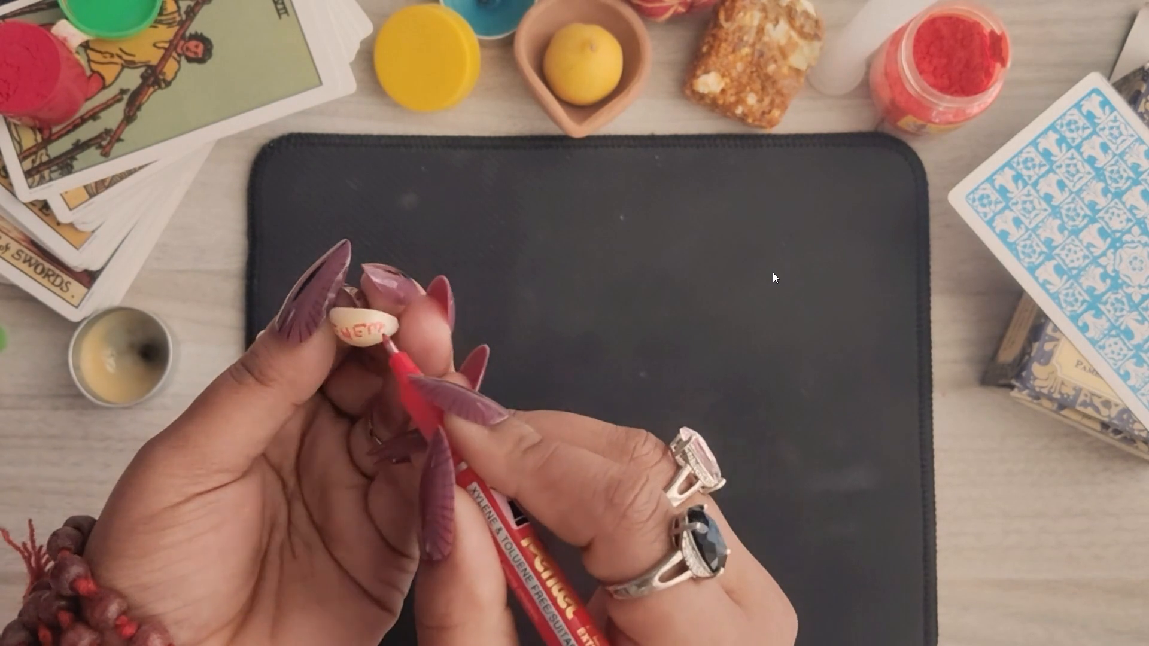
key("space")
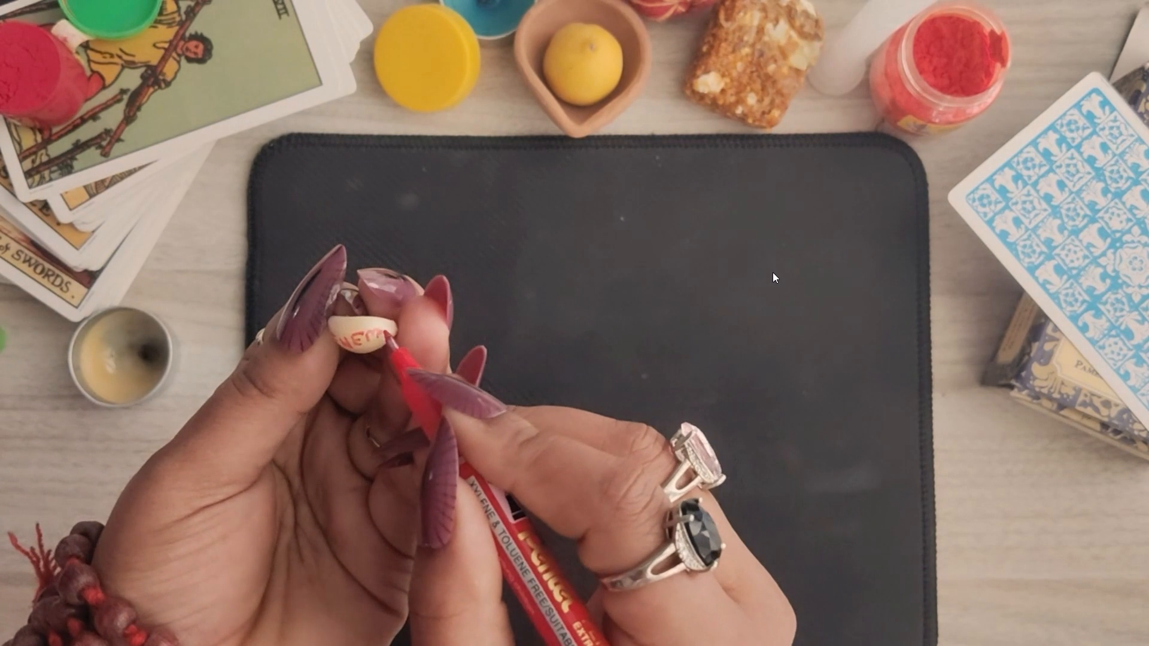
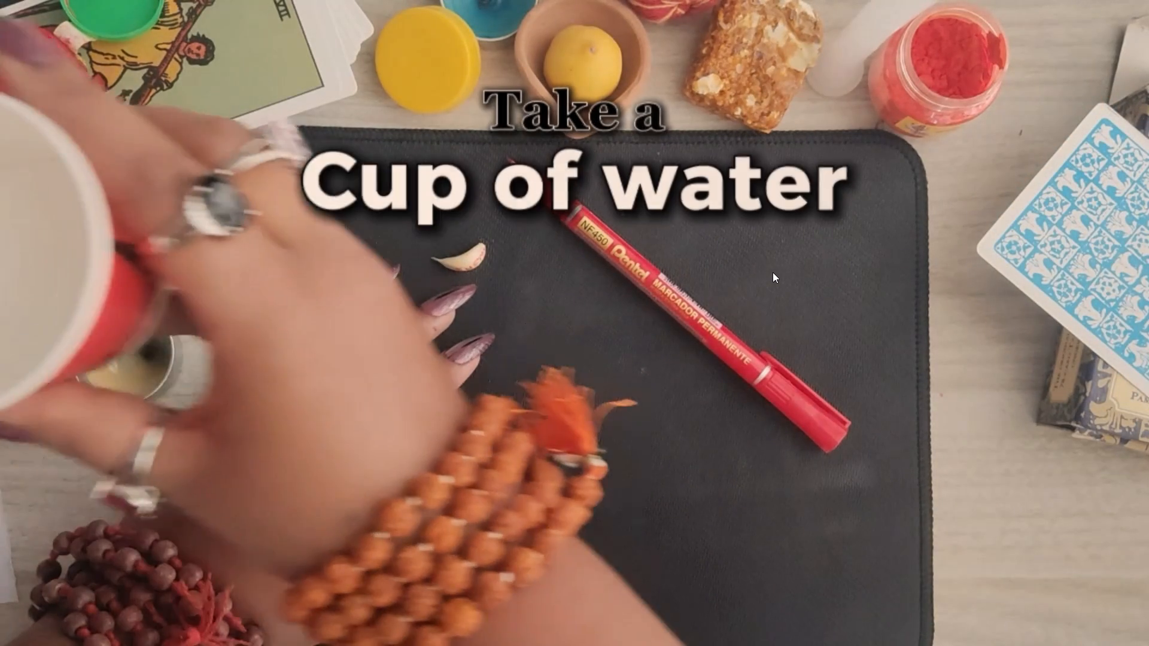
Scale down the "Take a" and "Cup of water" titles together to roughly two-thirds of their size at about 00:04:01.
key("space")
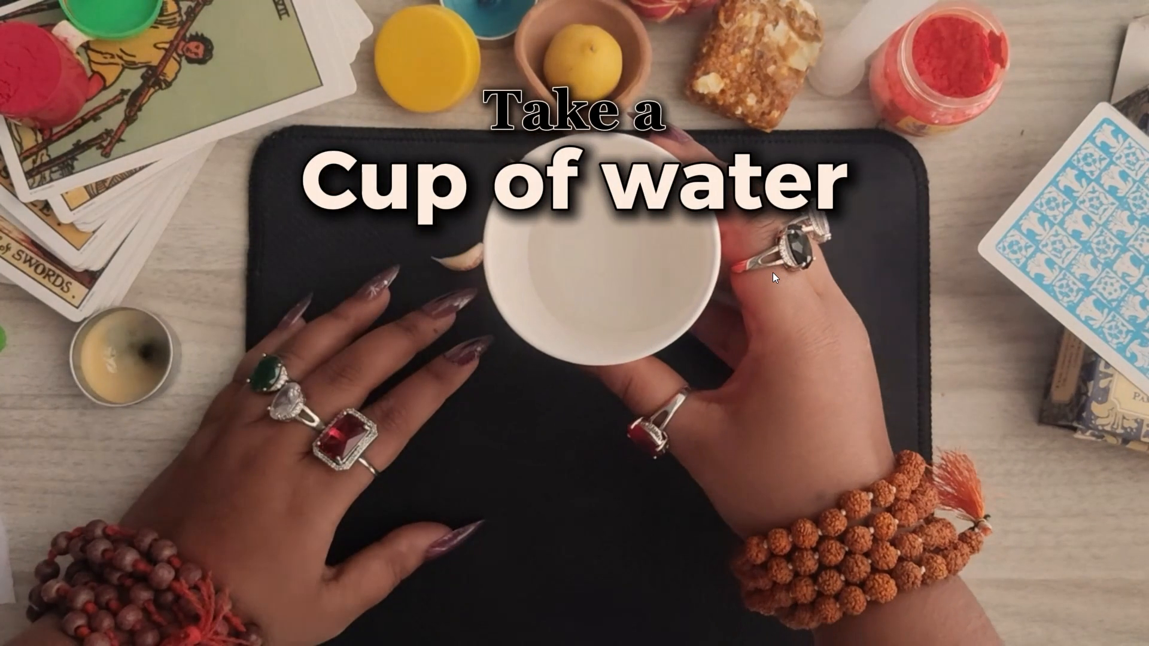
key("Escape")
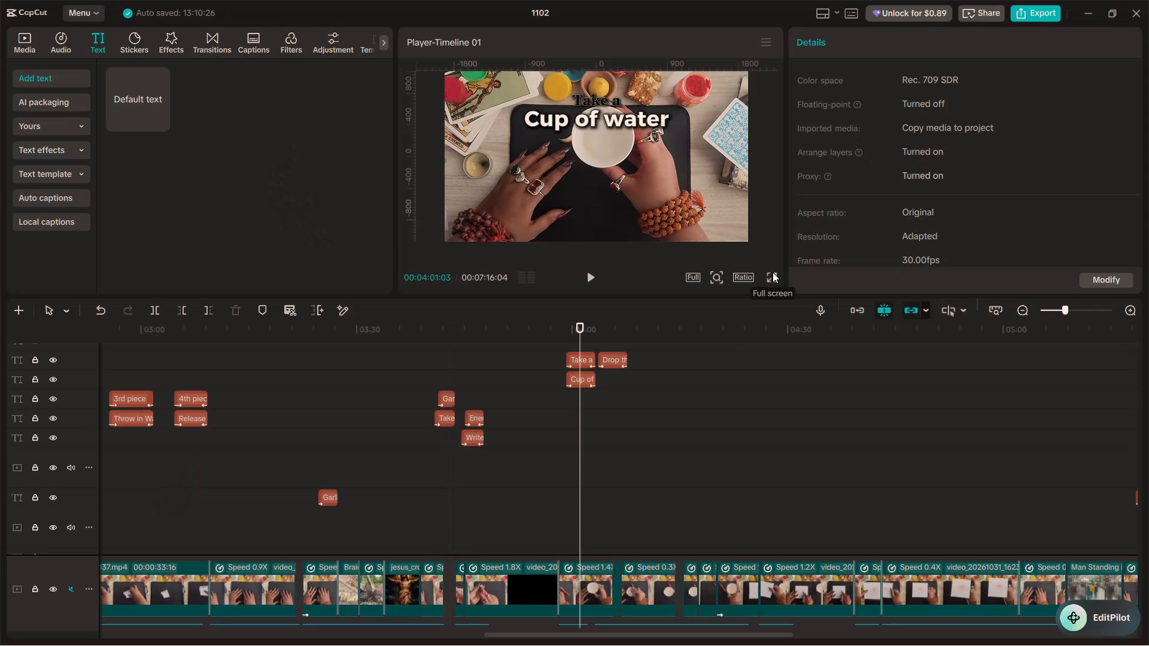
left_click_drag(580, 410, 582, 363)
left_click_drag(605, 395, 586, 374)
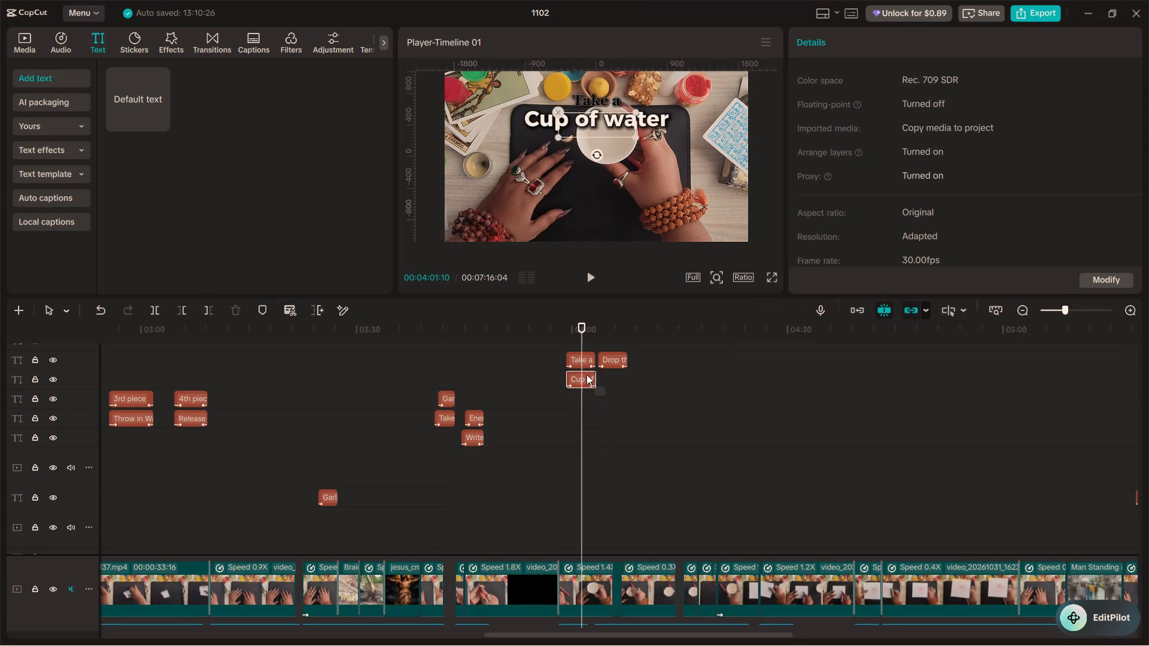
left_click_drag(586, 374, 592, 383)
left_click_drag(556, 401, 571, 367)
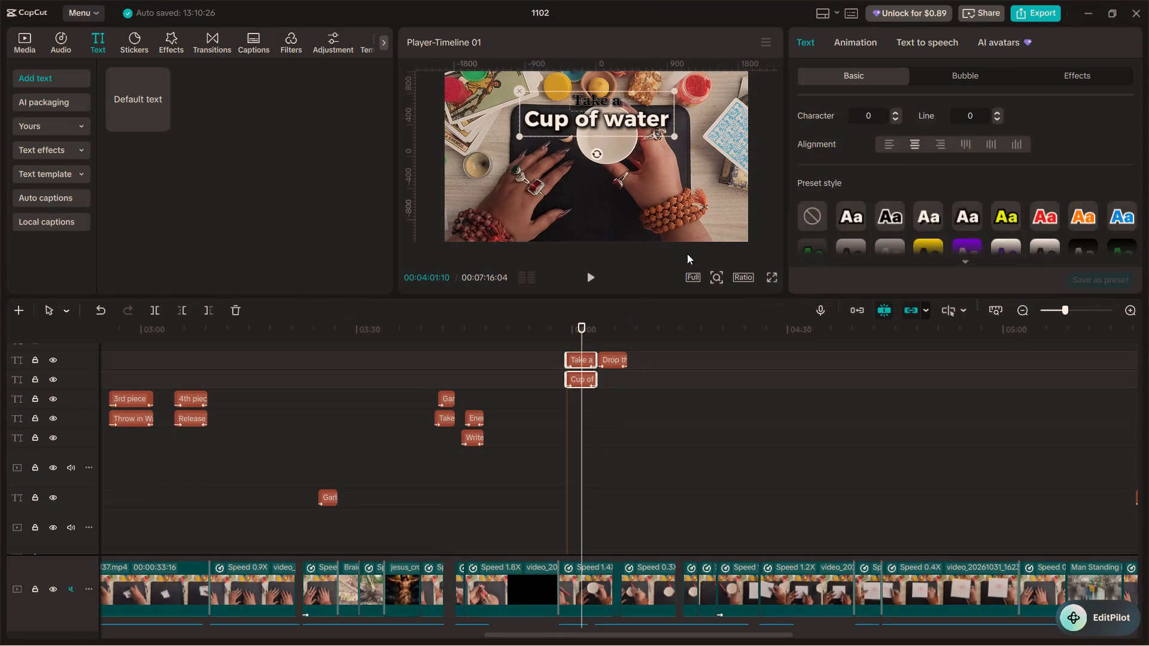
left_click_drag(676, 89, 644, 96)
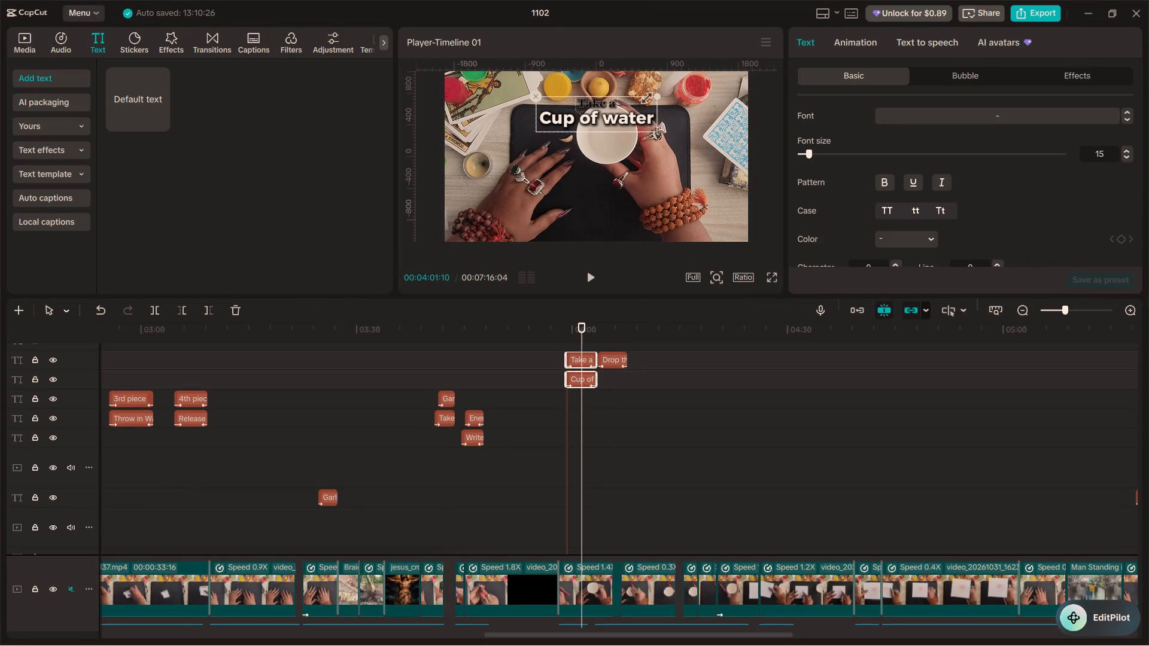
left_click_drag(644, 96, 626, 100)
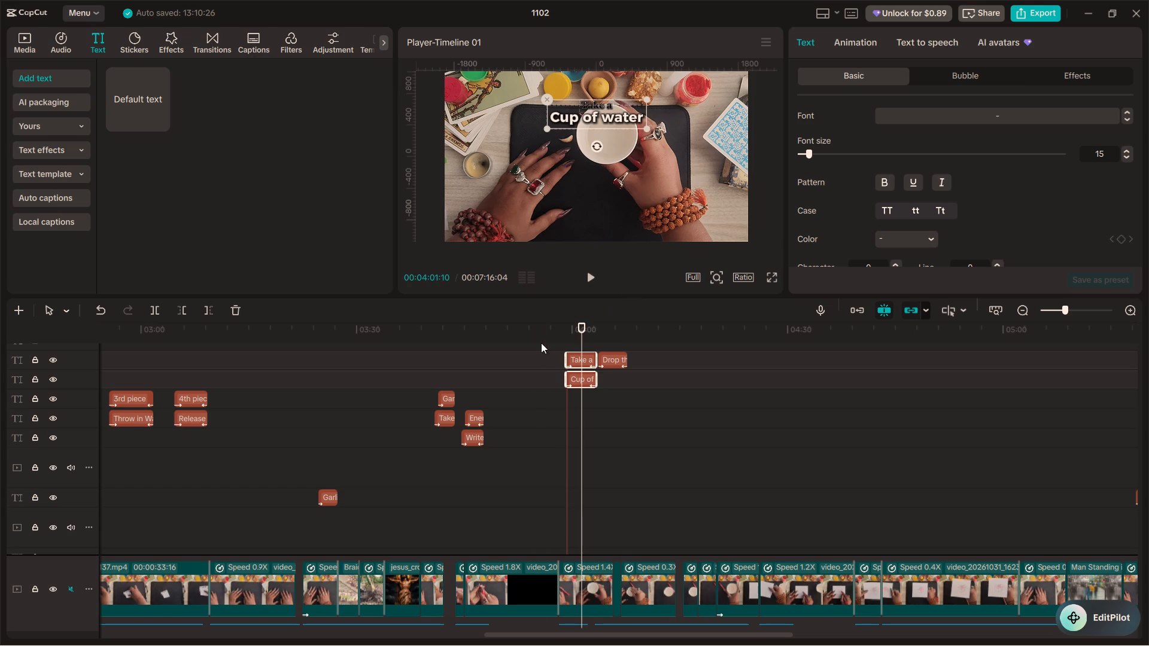
Play through the "Take a Cup of water" titles full screen and scale down the following "Drop the Garlic Clove" title to roughly two-thirds.
left_click(541, 343)
key("space")
left_click(770, 276)
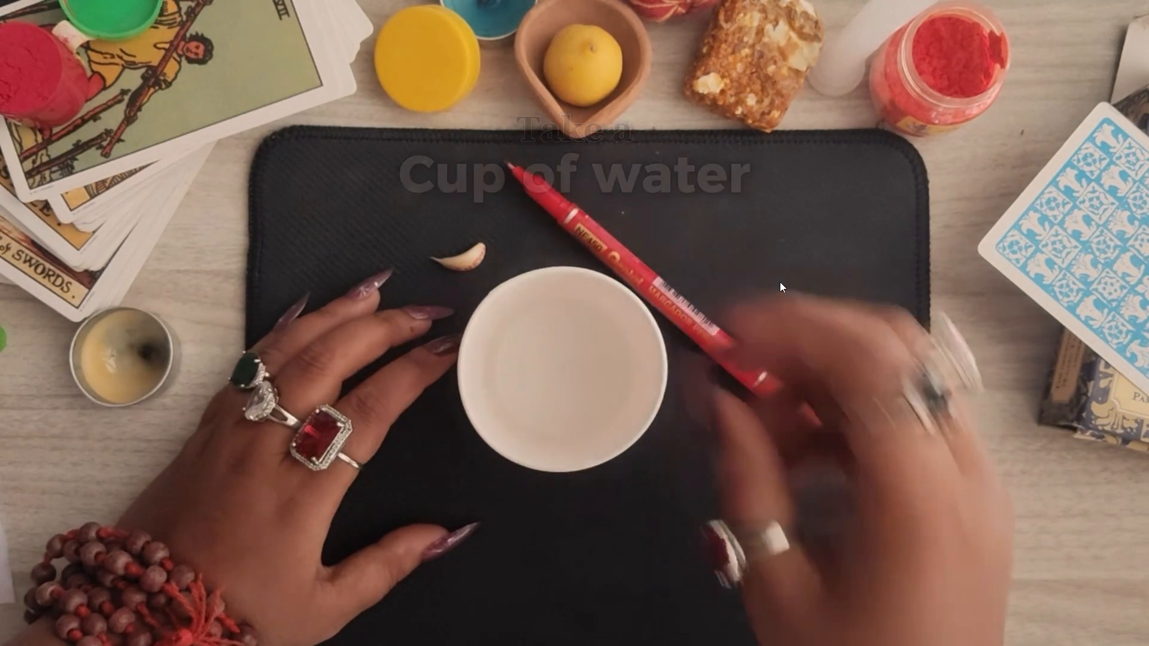
key("space")
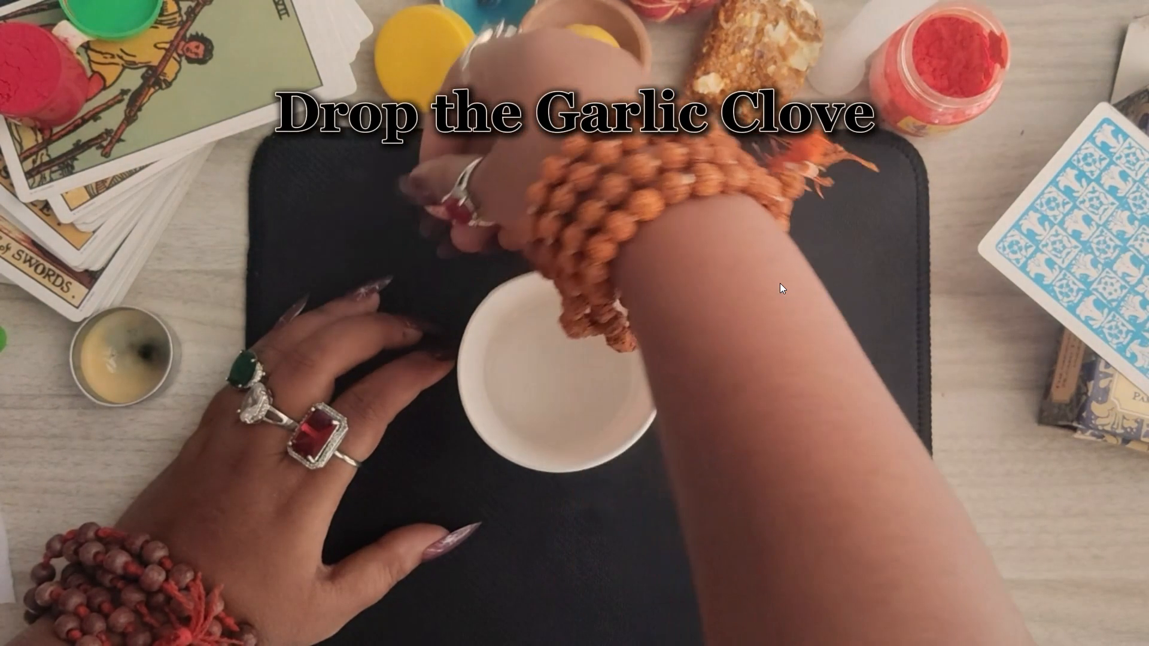
key("Escape")
left_click_drag(627, 391, 616, 354)
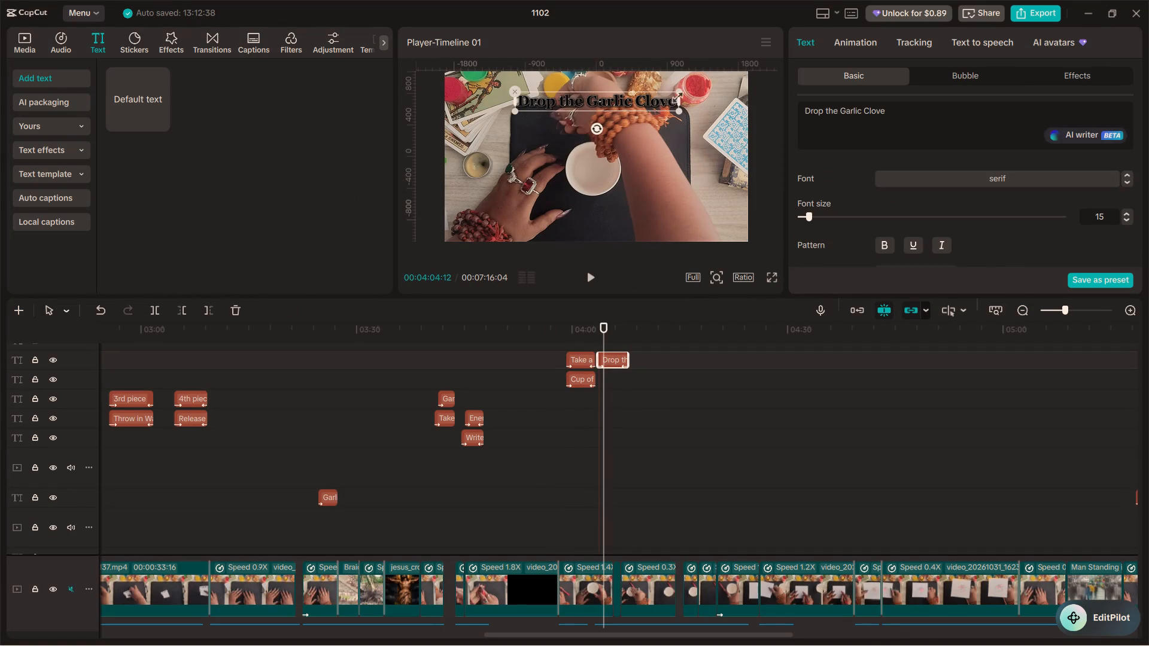
left_click_drag(675, 86, 635, 106)
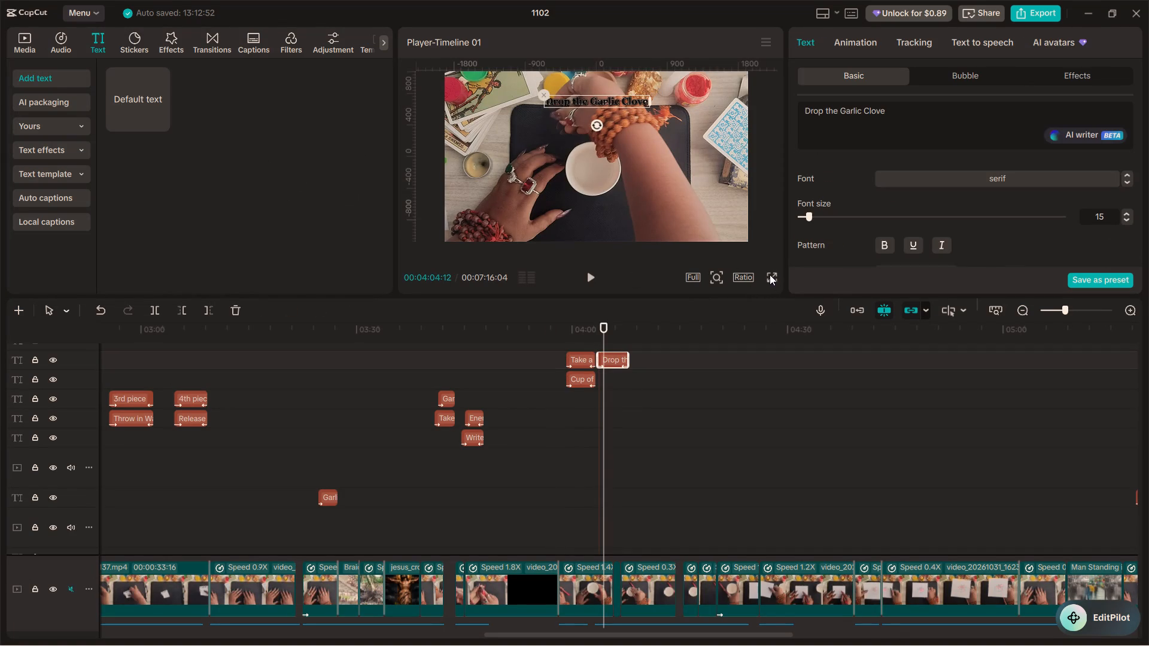
Review the garlic clove writing section full screen, skipping forward until "ENEMY" has been written at about 00:03:57.
left_click(770, 275)
left_click_drag(639, 576, 630, 571)
key("space")
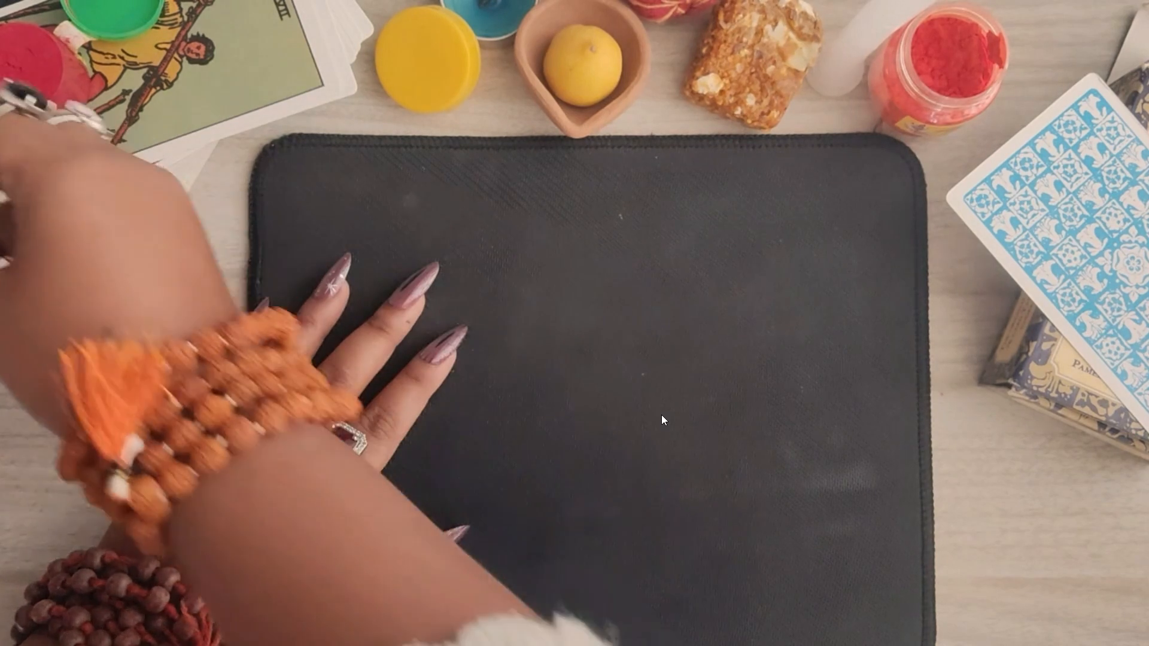
key("shift+Right")
key("shift+Right")
key("shift+Right")
key("shift+Right")
key("shift+Right")
key("shift+Right")
key("shift+Right")
key("shift+Right")
key("shift+Right")
key("shift+Right")
key("shift+Right")
key("shift+Right")
key("shift+Right")
key("shift+Right")
key("shift+Right")
key("shift+Right")
key("shift+Right")
key("shift+Right")
key("shift+Right")
key("shift+Right")
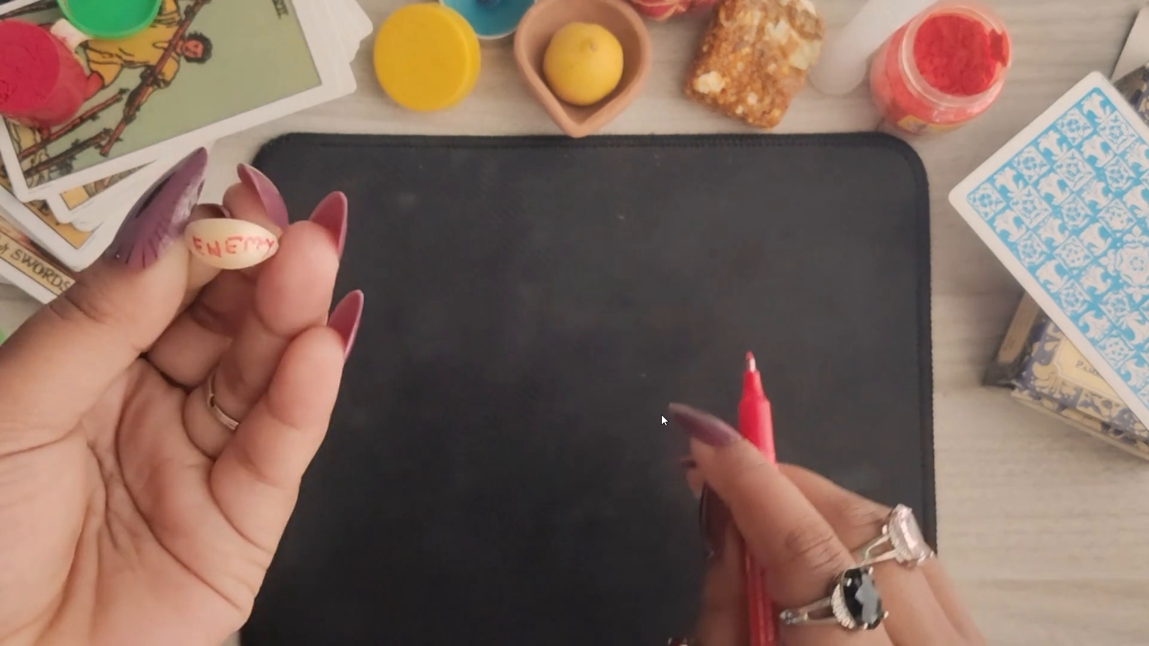
key("space")
key("Escape")
key("space")
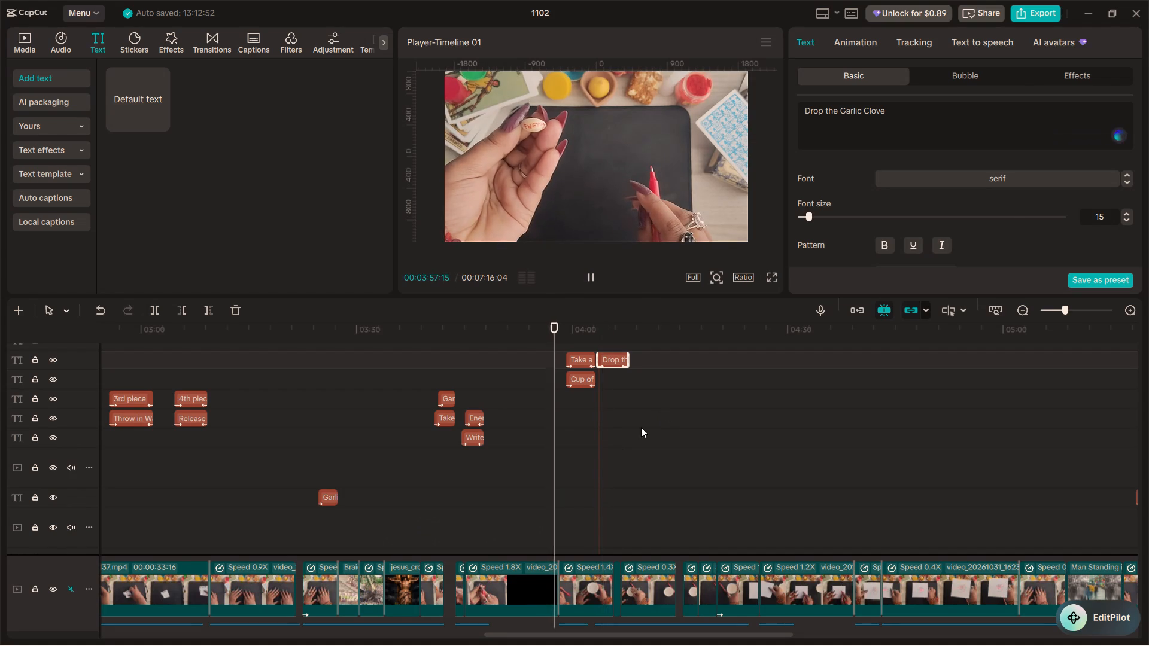
Keyframe the 1.8X garlic-writing clip's scale at 100% at 00:03:45:03 and at 110% at 00:03:47:23.
left_click(512, 590)
left_click_drag(552, 473, 457, 444)
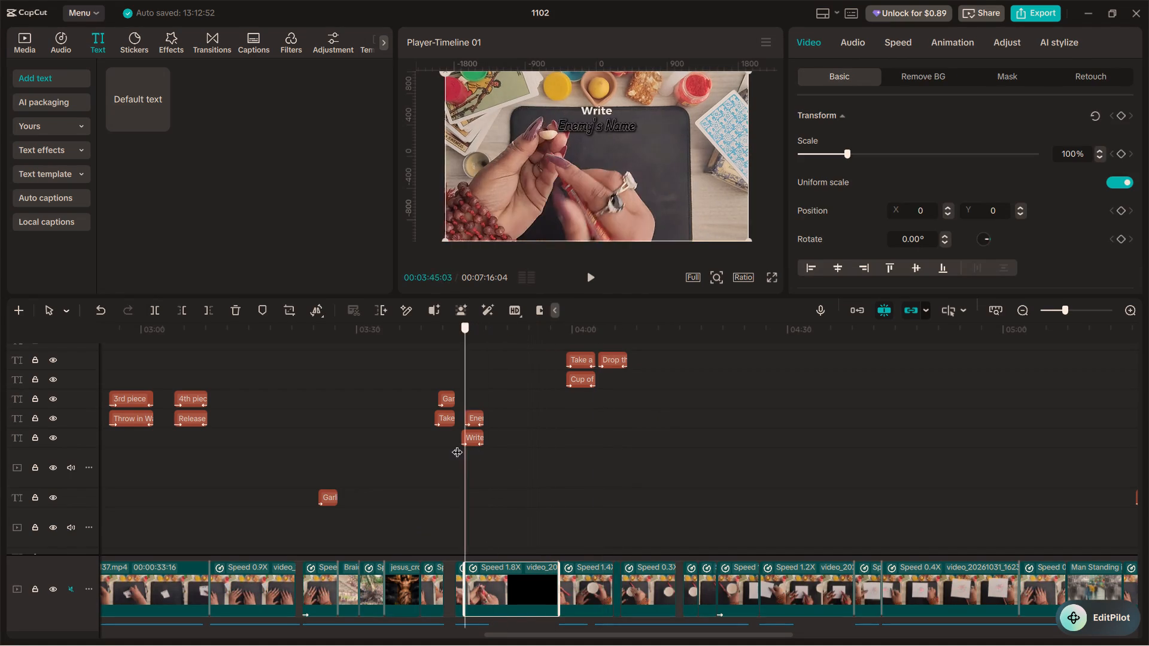
left_click_drag(457, 444, 469, 450)
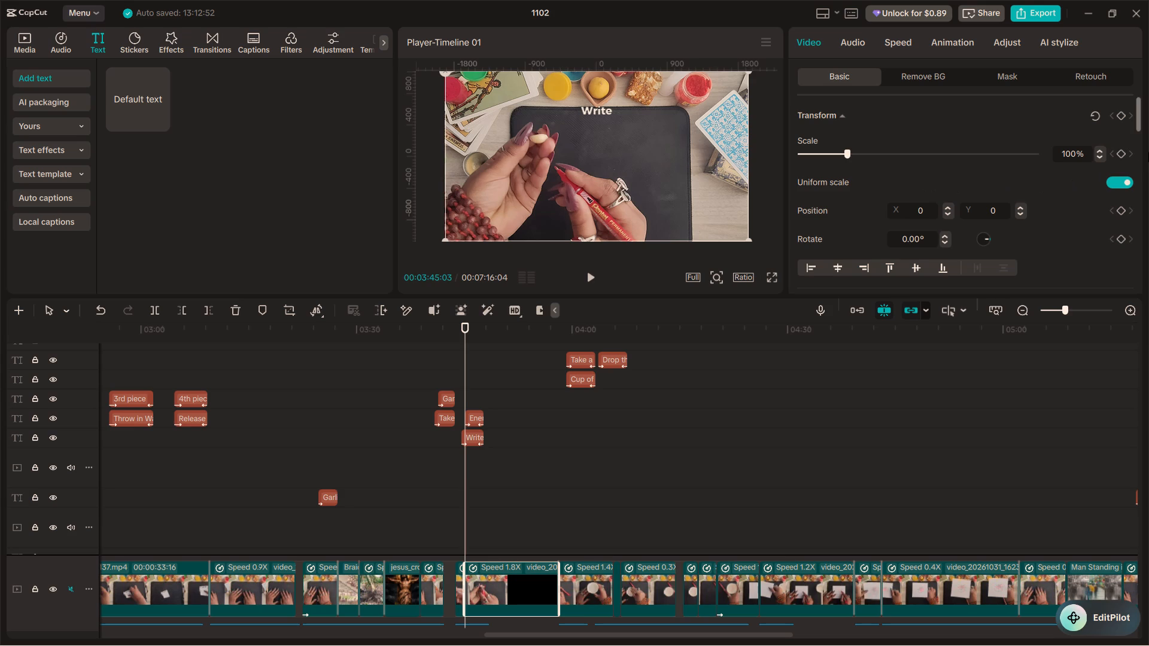
left_click(1124, 153)
left_click_drag(463, 517, 487, 517)
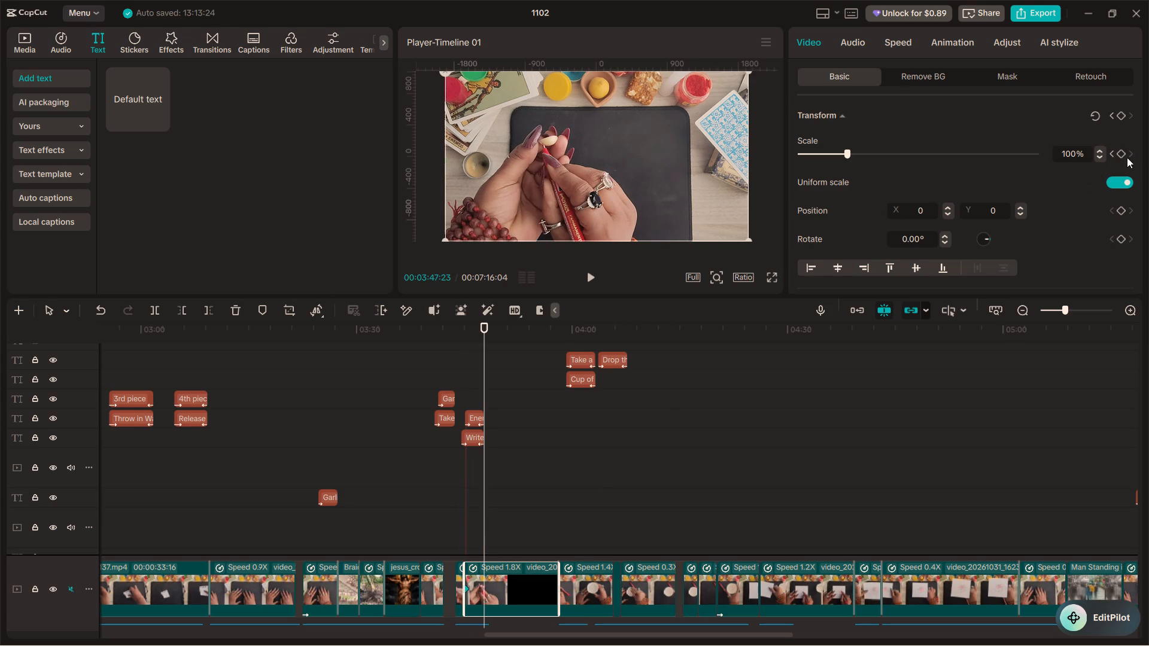
left_click(1124, 154)
triple_click(1098, 153)
double_click(1098, 153)
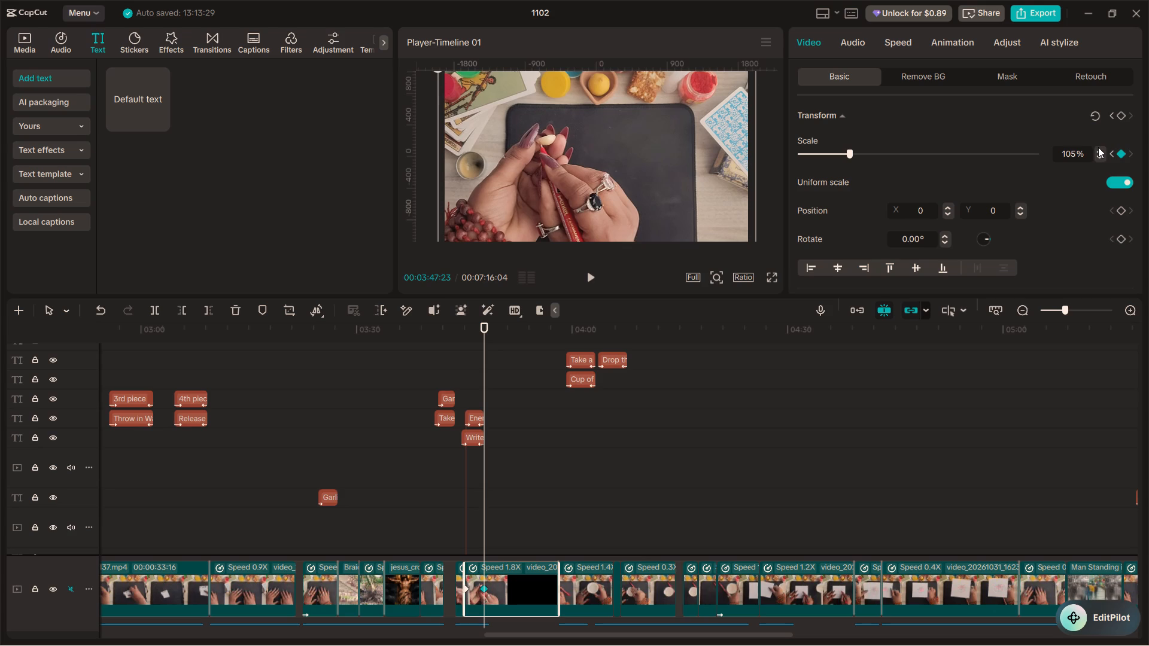
triple_click(1098, 148)
double_click(1100, 152)
double_click(1100, 152)
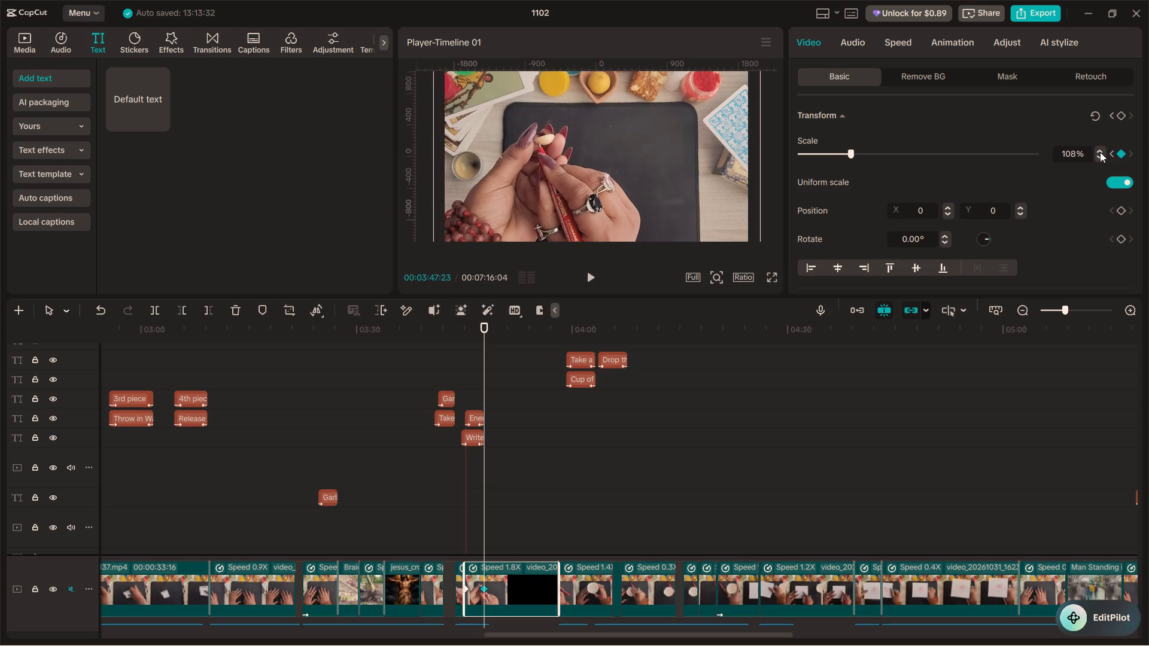
left_click(1101, 149)
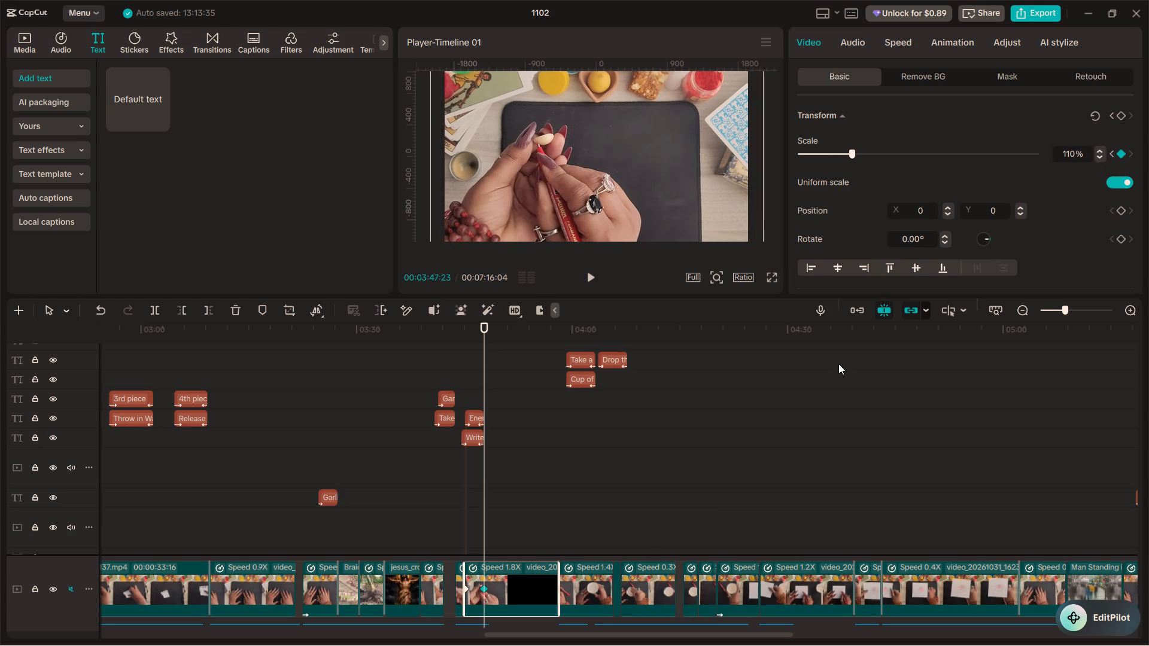
Move the 110% scale keyframe to the end of the garlic-writing clip so the zoom spans the whole clip.
left_click_drag(485, 586, 517, 582)
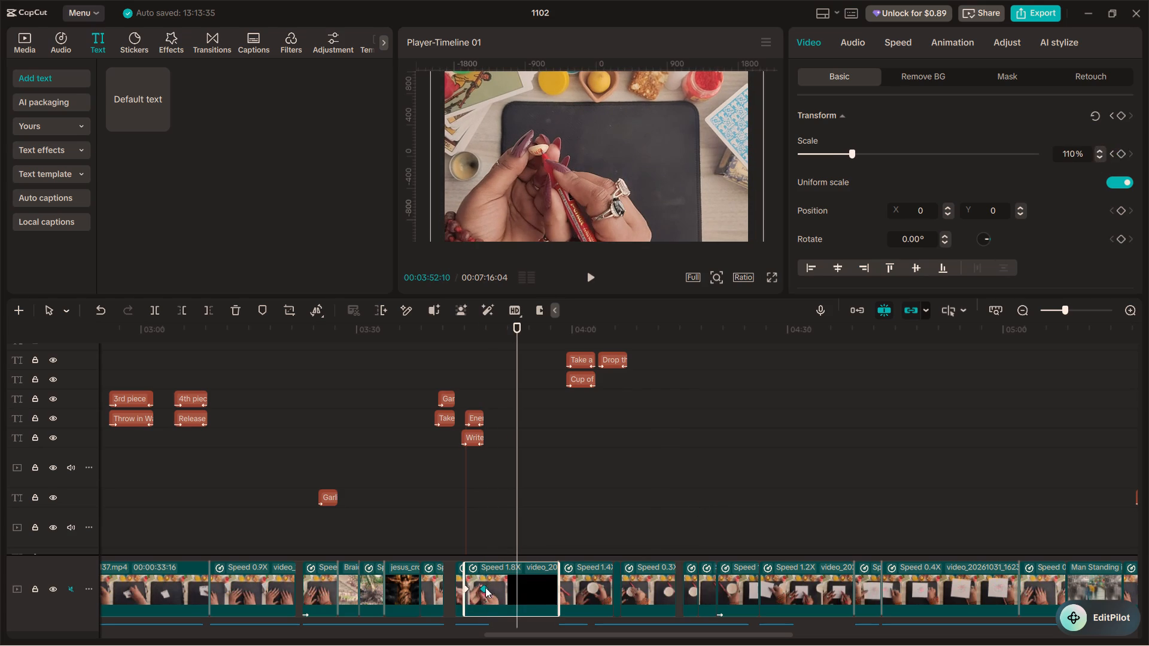
left_click_drag(485, 587, 571, 579)
Preview the garlic-writing clip's zoom full screen, playing from about 00:03:45.
left_click(463, 538)
key("space")
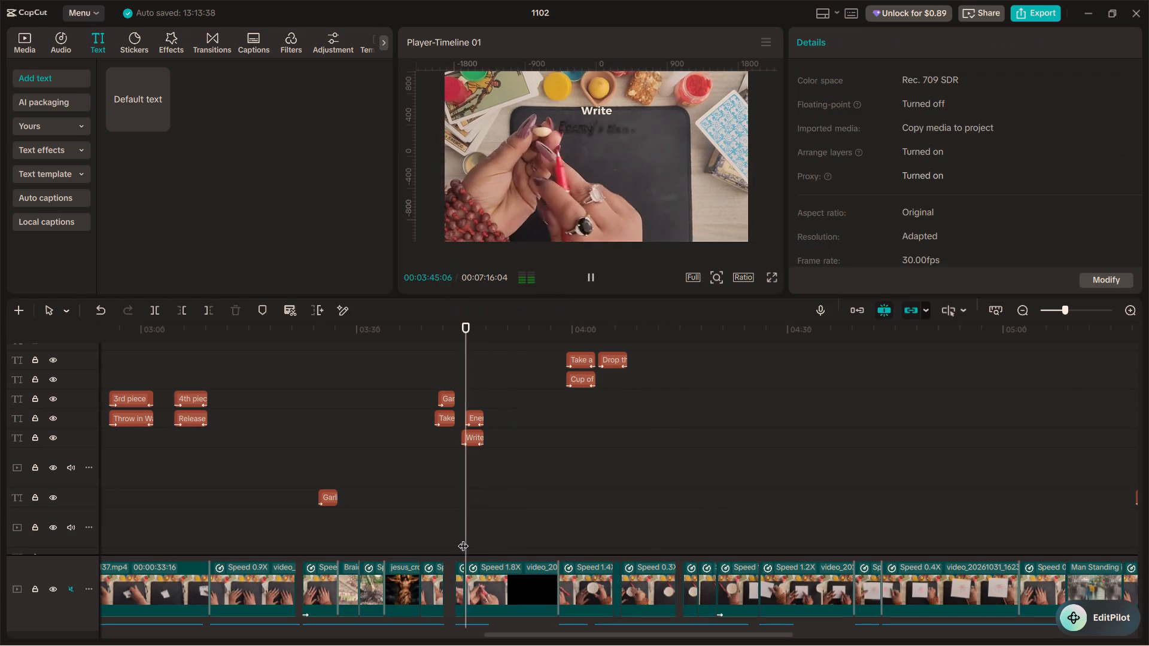
left_click(777, 276)
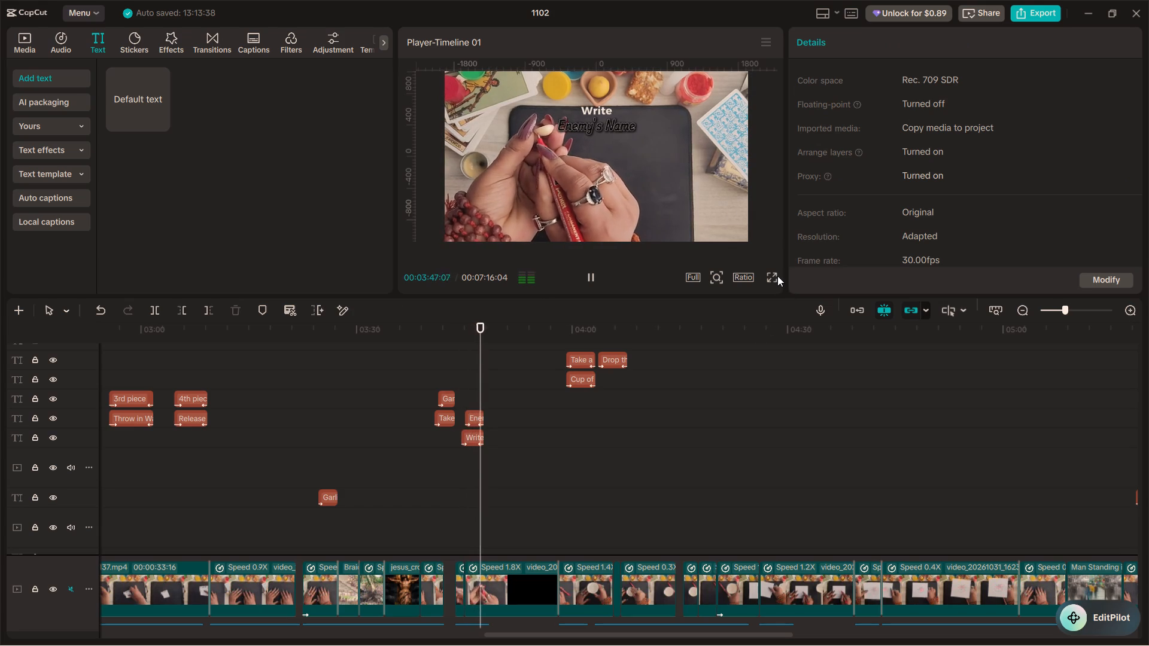
left_click(774, 276)
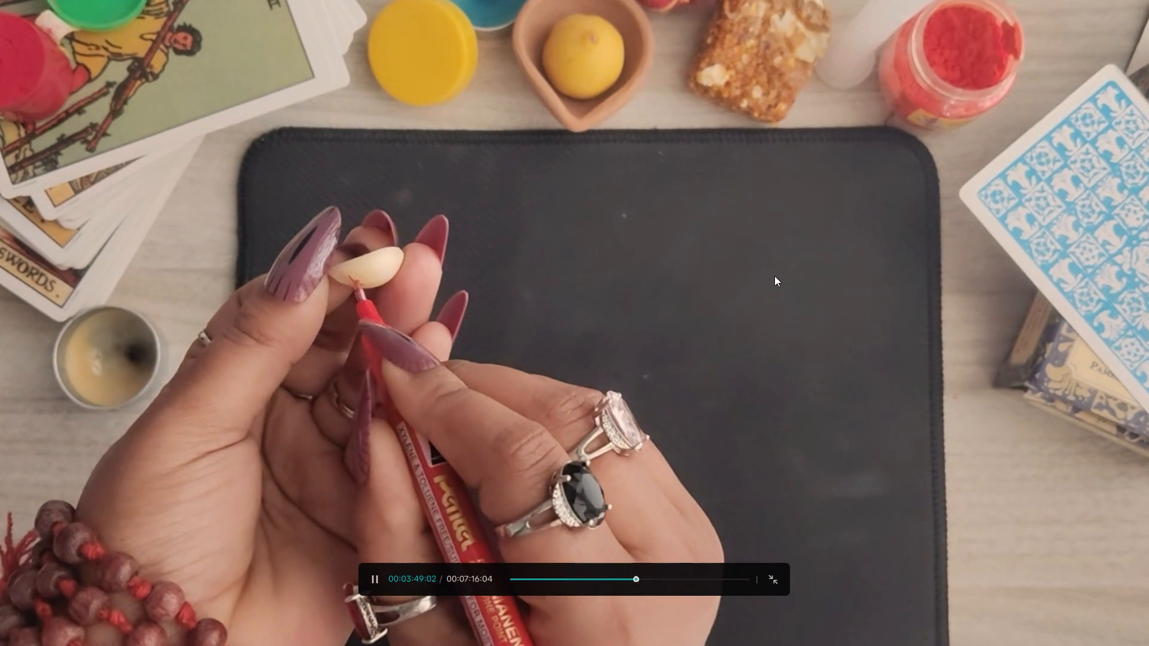
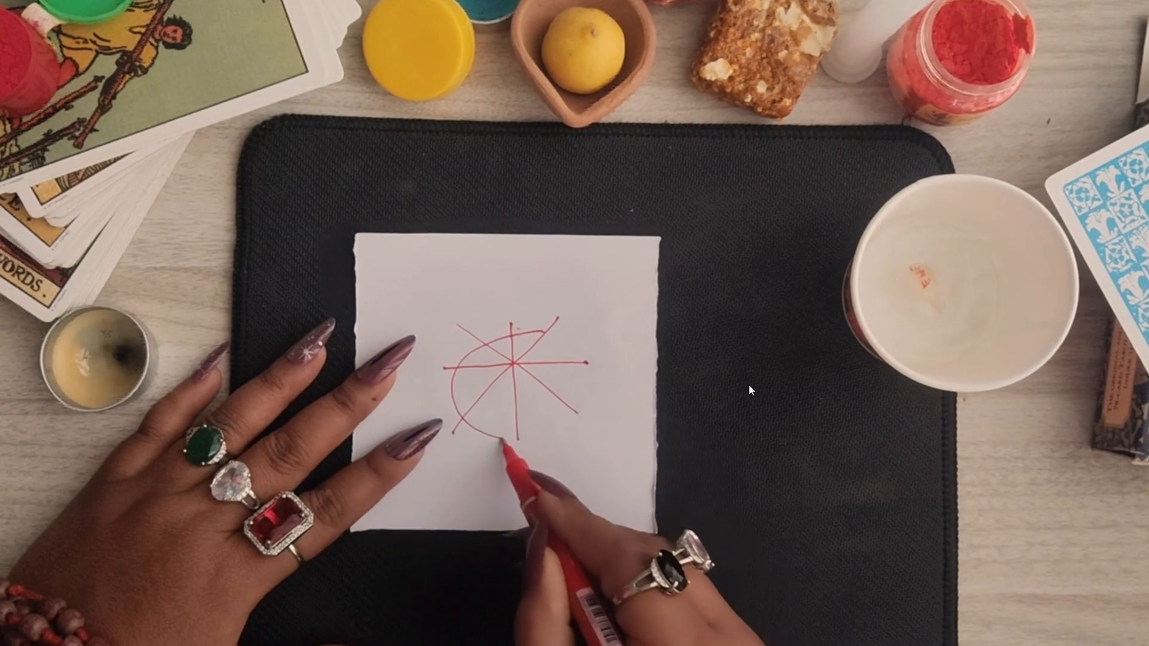
Leave the full-screen preview and replay the timeline from about 00:04:08, pausing where the blank paper is held up at about 00:04:21.
key("Escape")
left_click(631, 434)
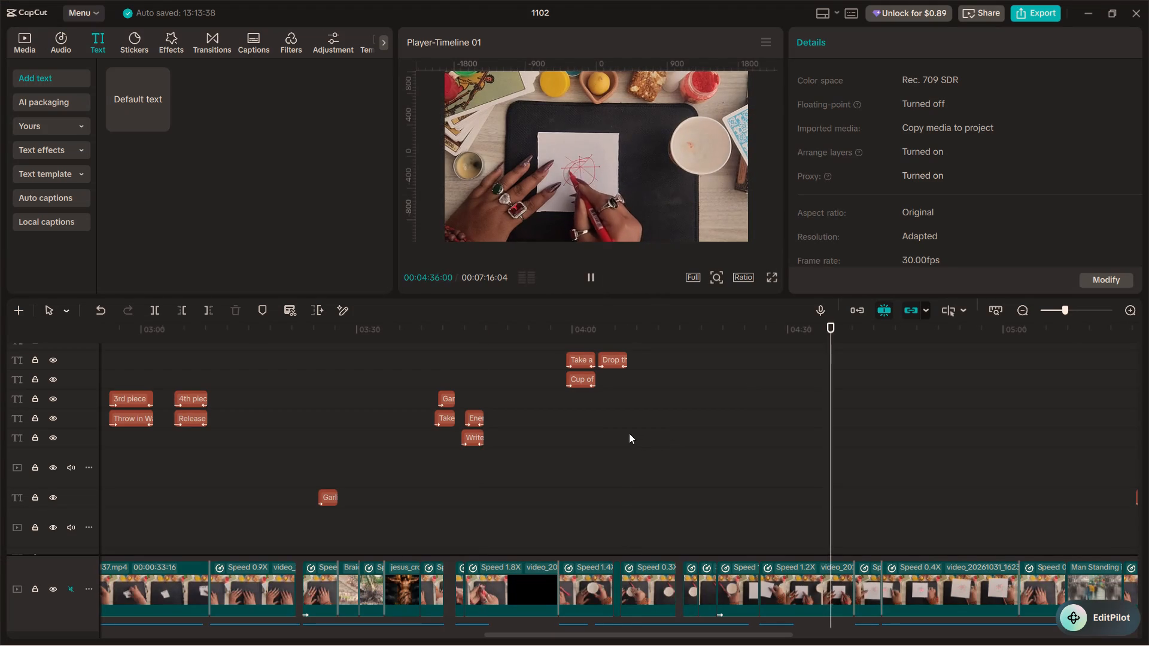
key("space")
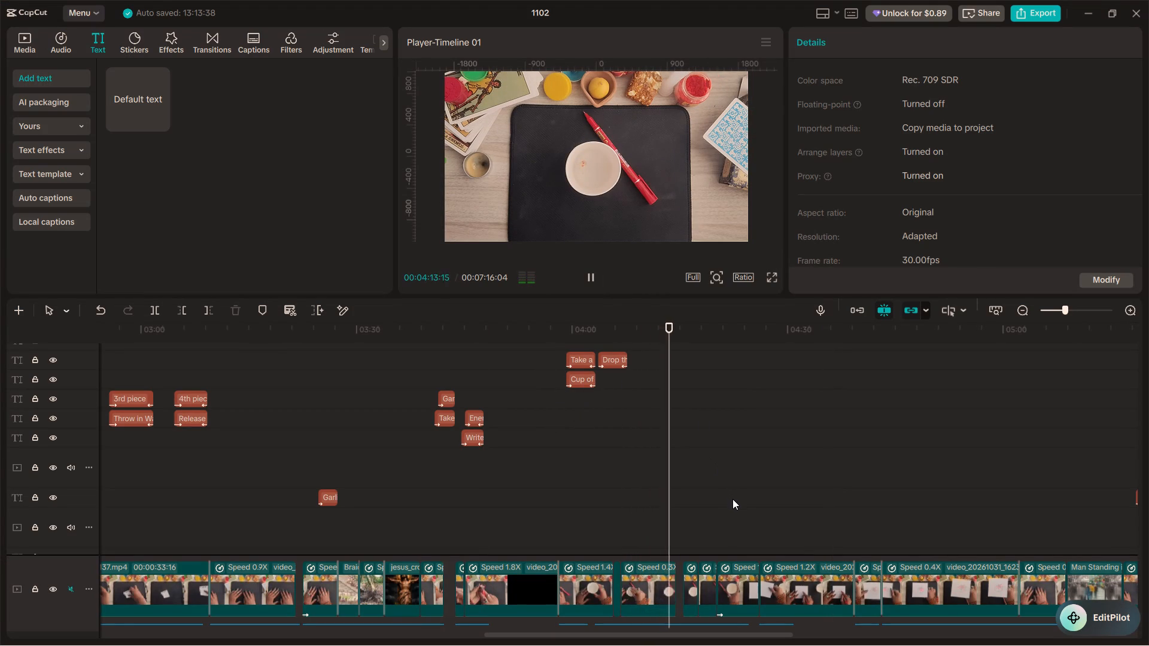
scroll(729, 505, "down", 2, "alt")
scroll(577, 482, "down", 1, "alt")
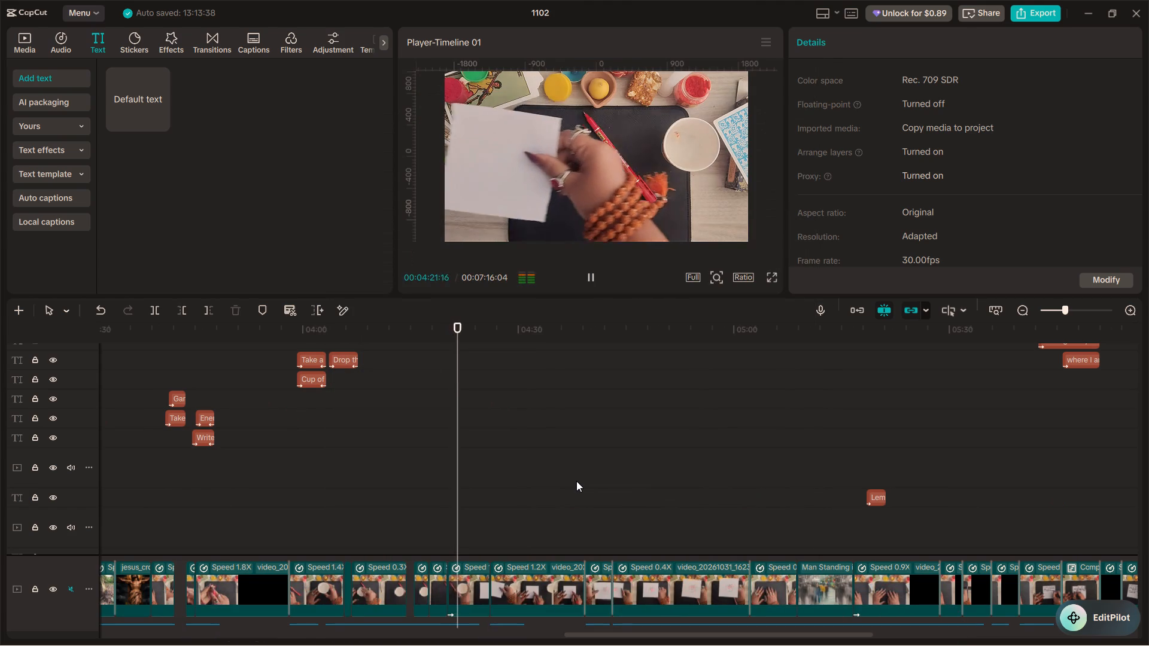
key("space")
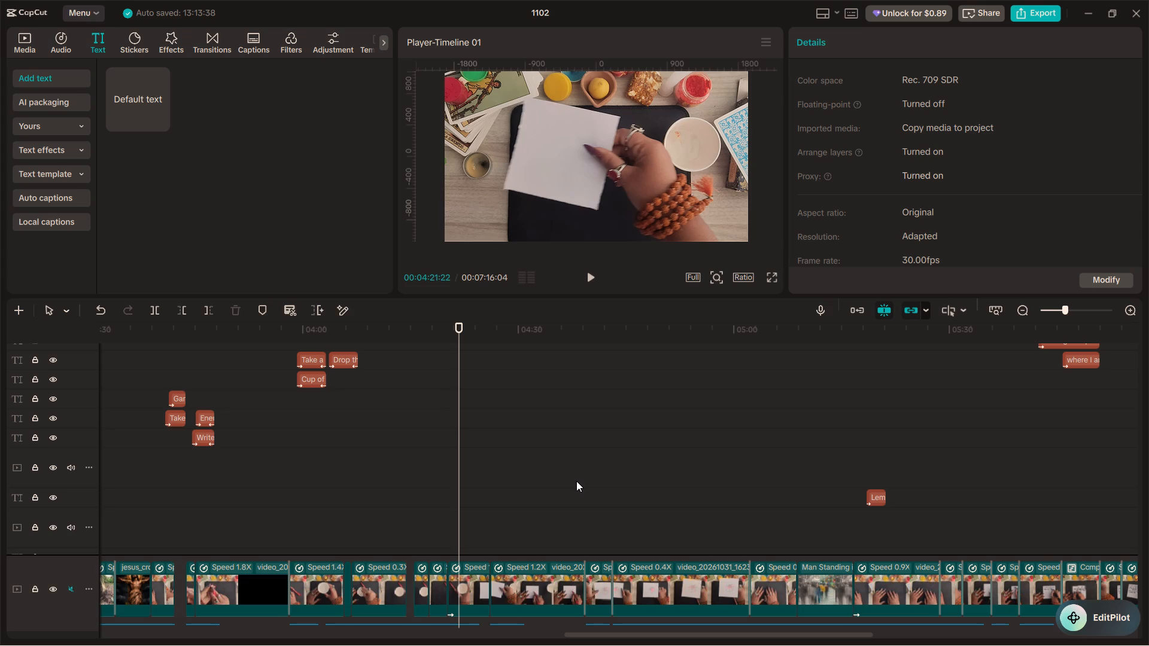
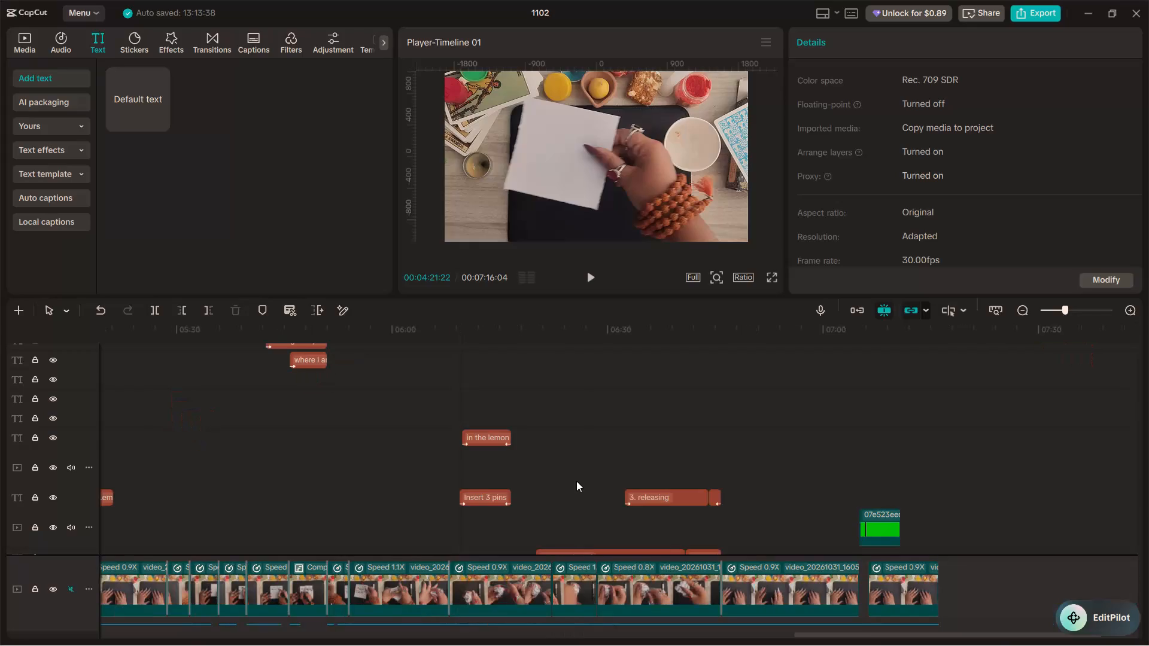
Play back the numbered titles about protecting peace, strengthening boundaries and releasing fear, starting at about 00:06:26.
triple_click(576, 481)
left_click(576, 481, "ctrl")
double_click(576, 481, "ctrl")
right_click(576, 481, "ctrl")
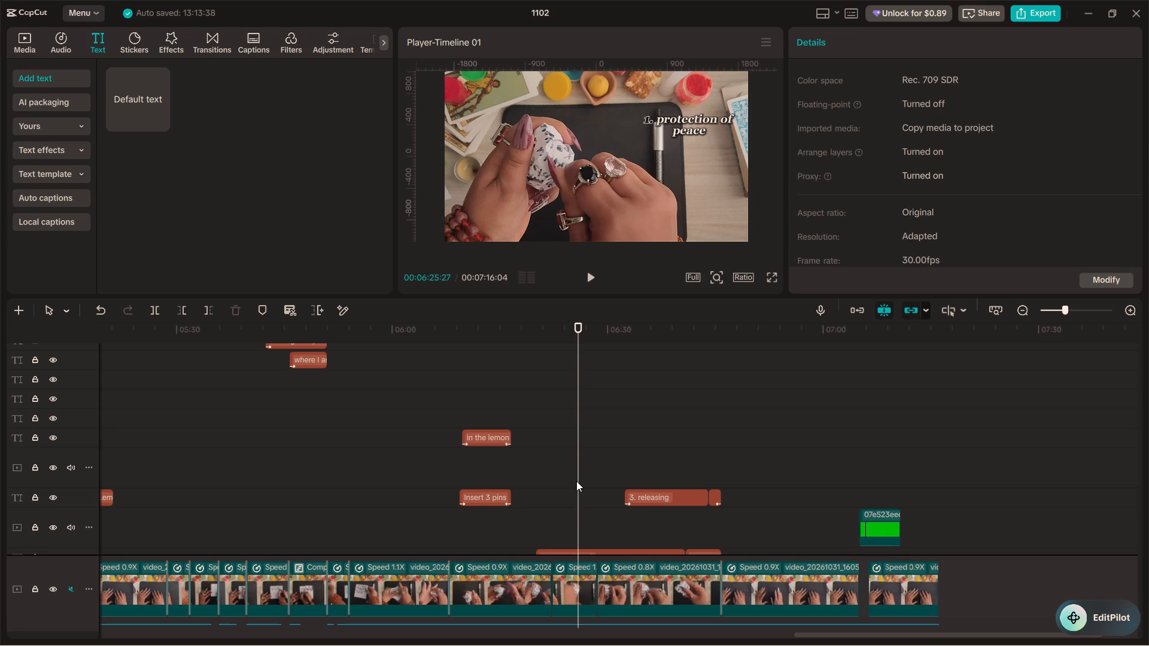
left_click(583, 388)
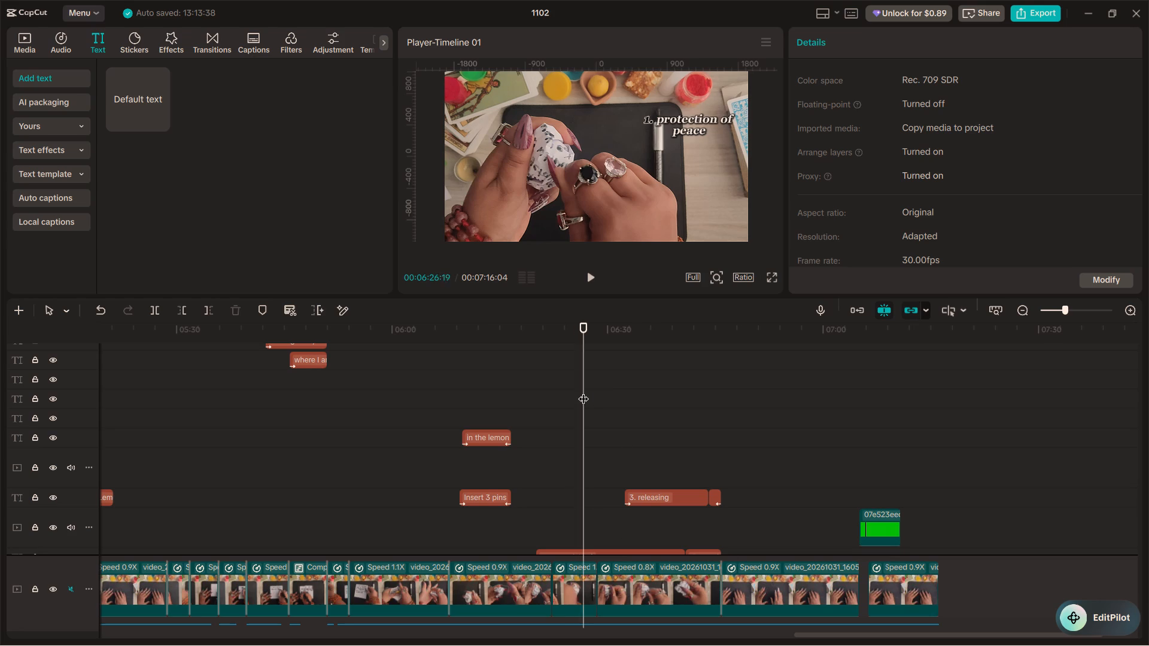
key("space")
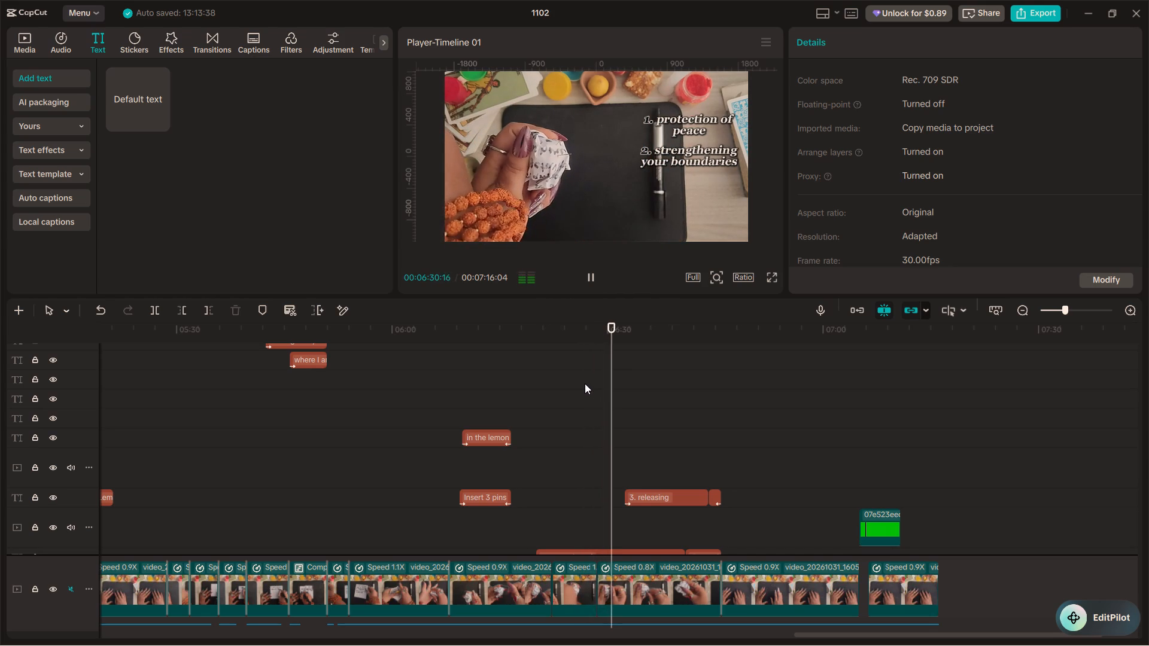
right_click(585, 383)
scroll(585, 383, "down", 8, "ctrl")
left_click(574, 365)
scroll(574, 365, "down", 7, "ctrl")
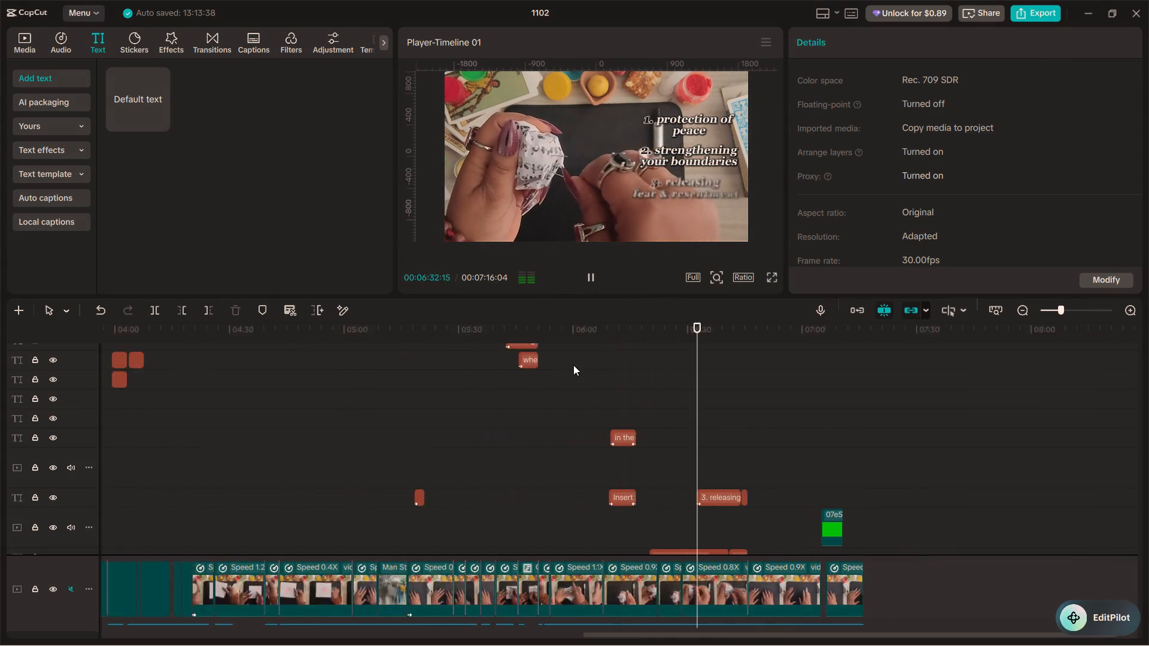
scroll(573, 365, "down", 4, "ctrl")
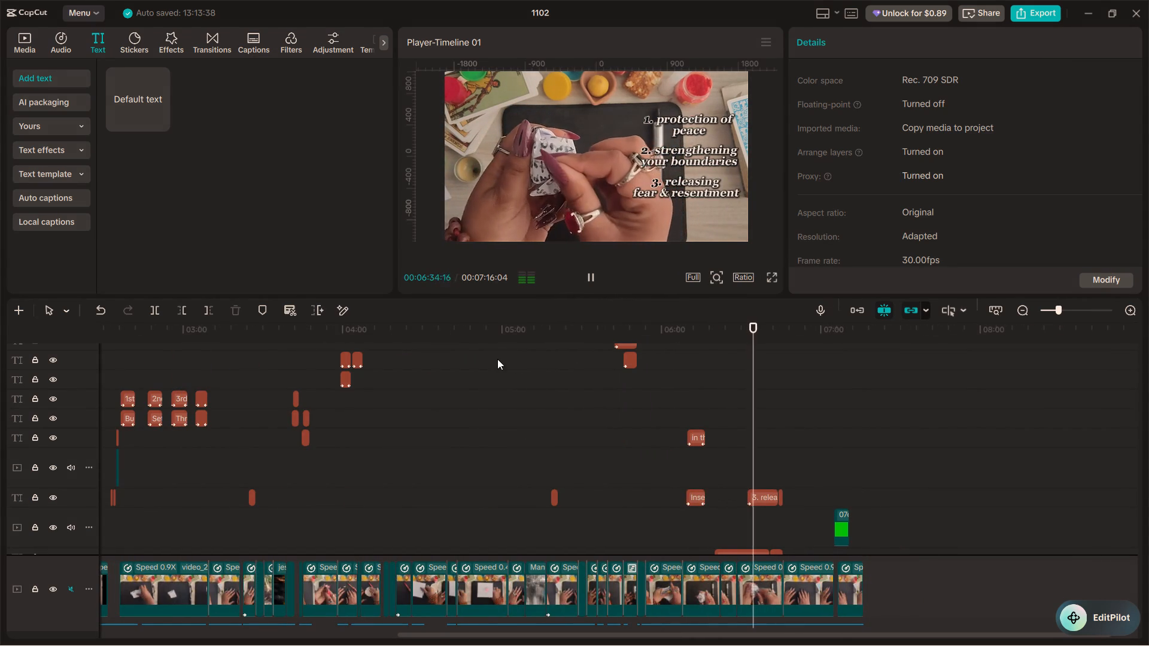
Spot-check playback near 00:05:00 and 00:04:27, then replay from about 00:04:08 up to the start of the blank-paper shot at 00:04:21.
left_click(497, 359)
key("space")
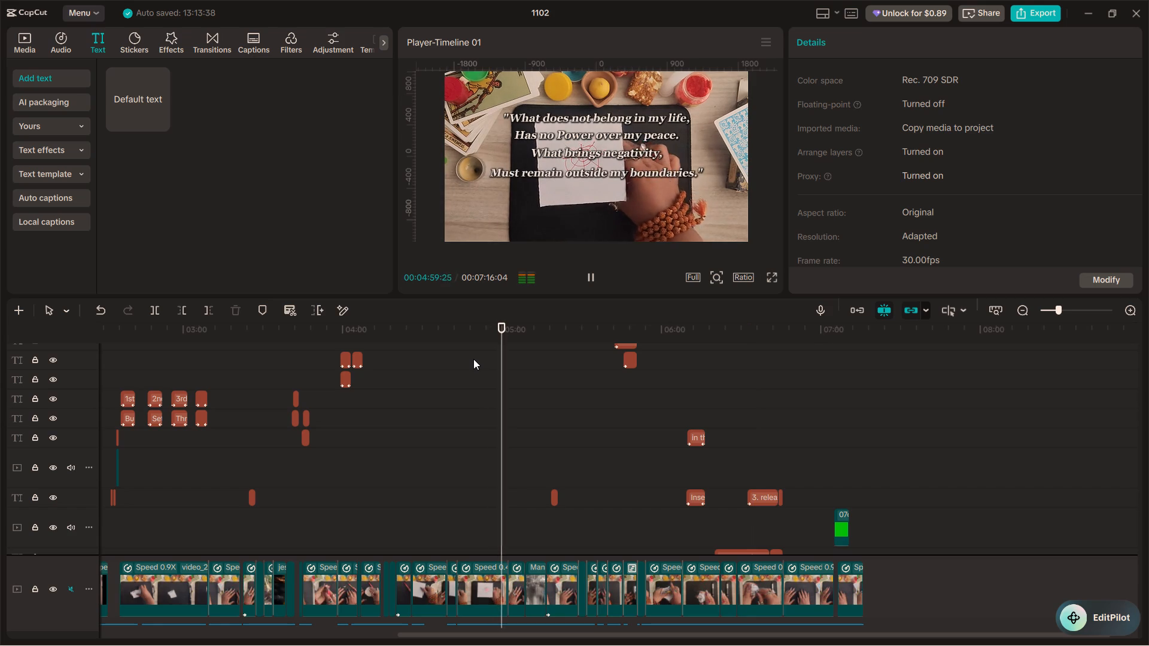
left_click(418, 359)
key("space")
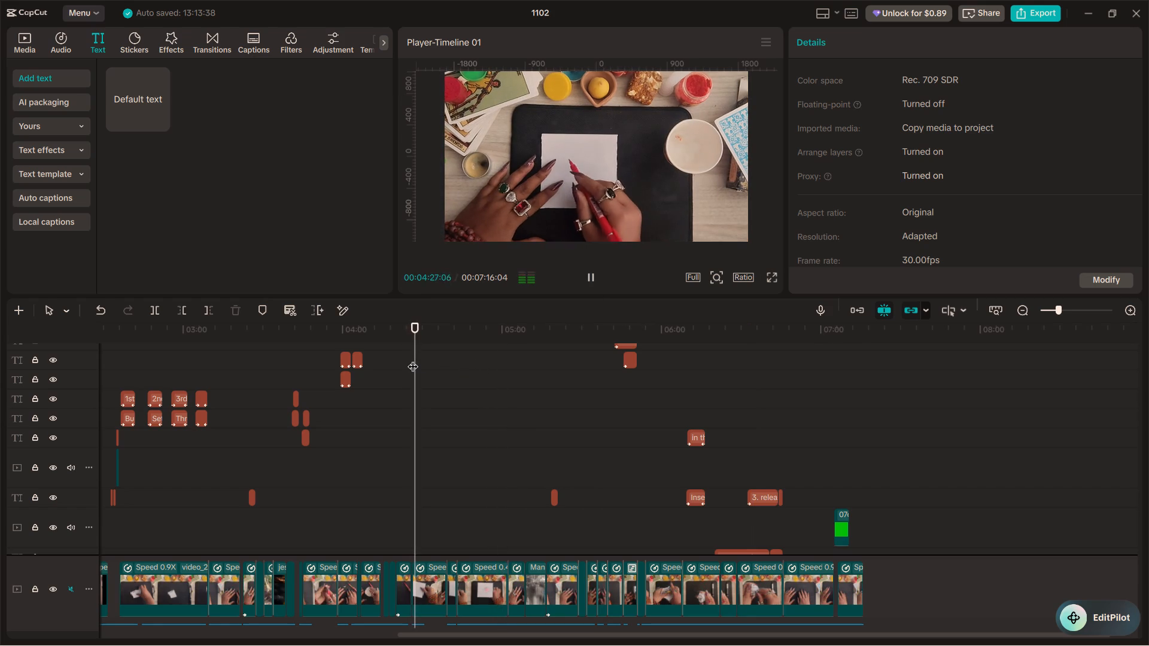
scroll(445, 421, "up", 10)
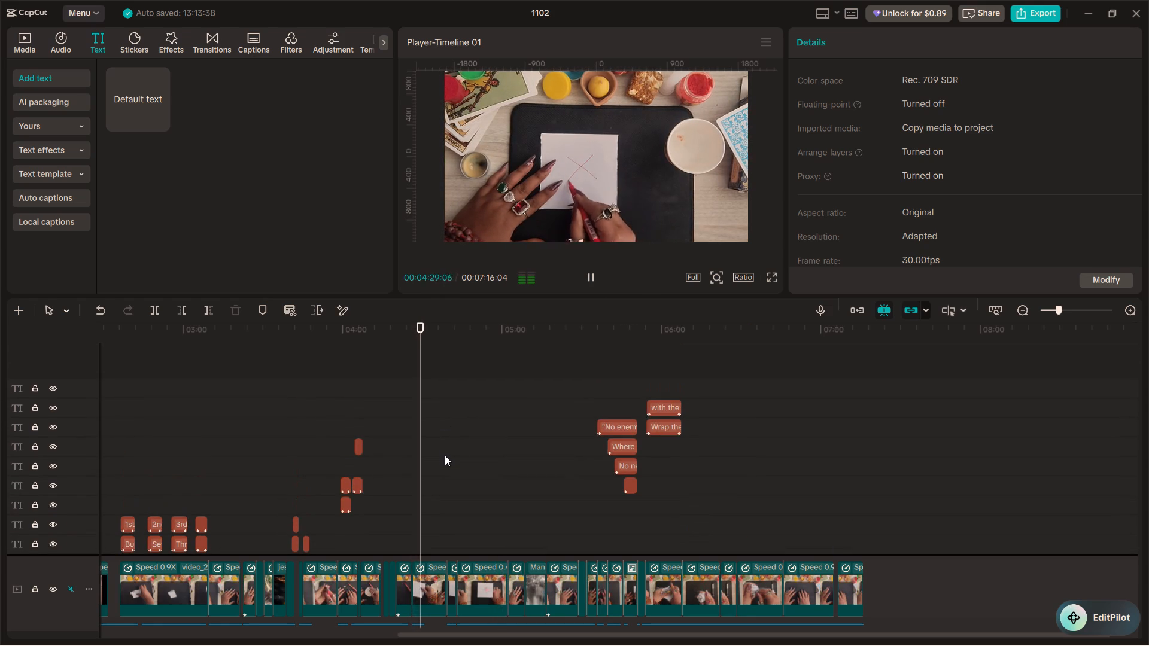
scroll(445, 455, "up", 2)
key("space")
left_click(366, 413)
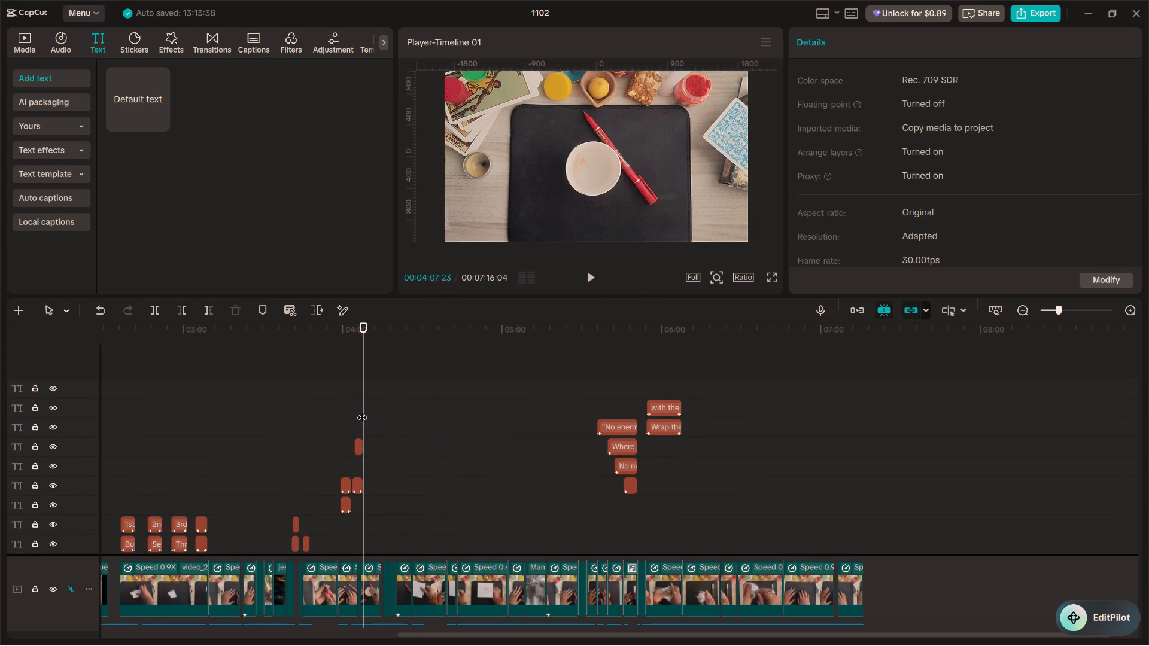
key("space")
scroll(362, 410, "down", 7)
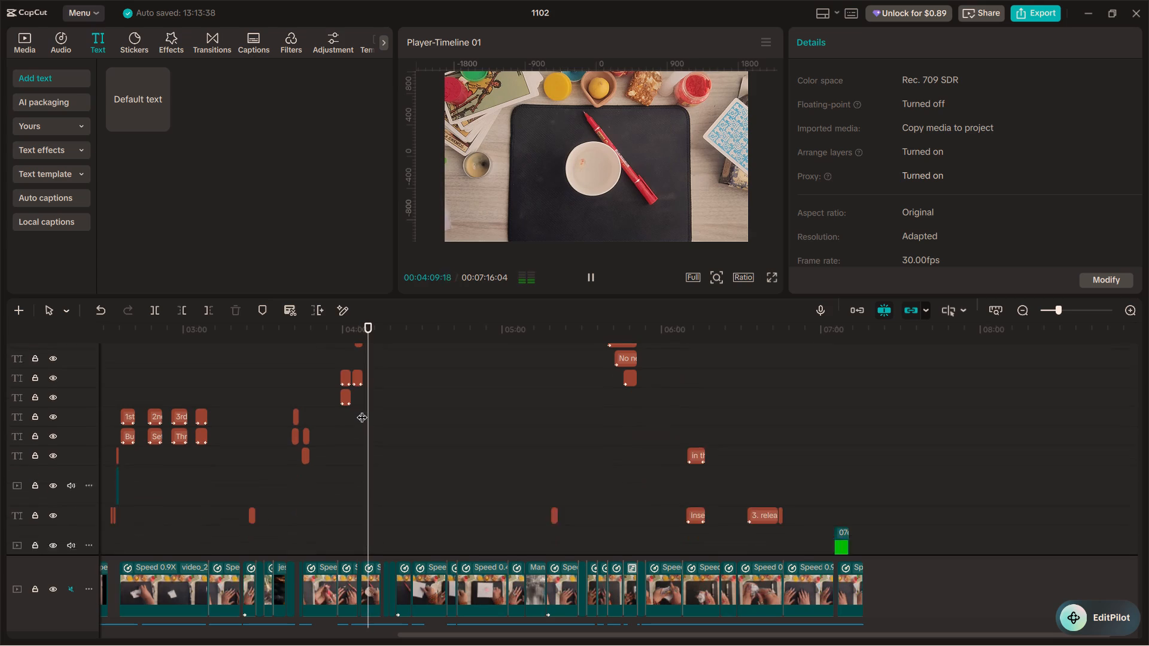
scroll(362, 410, "down", 2)
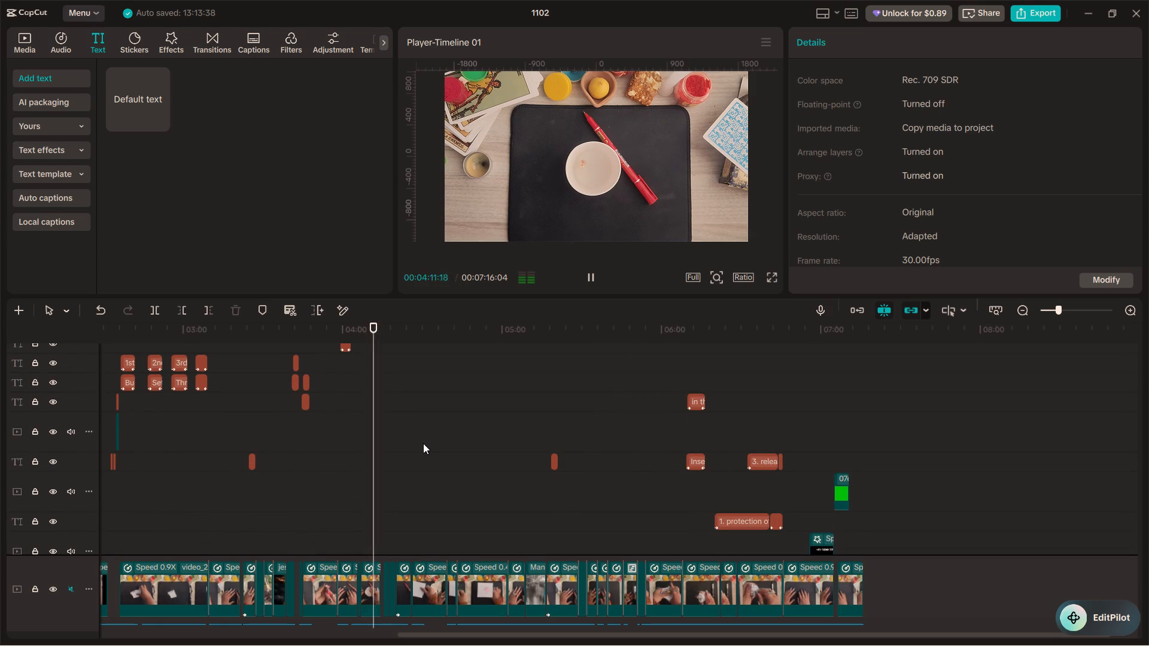
scroll(423, 443, "up", 5)
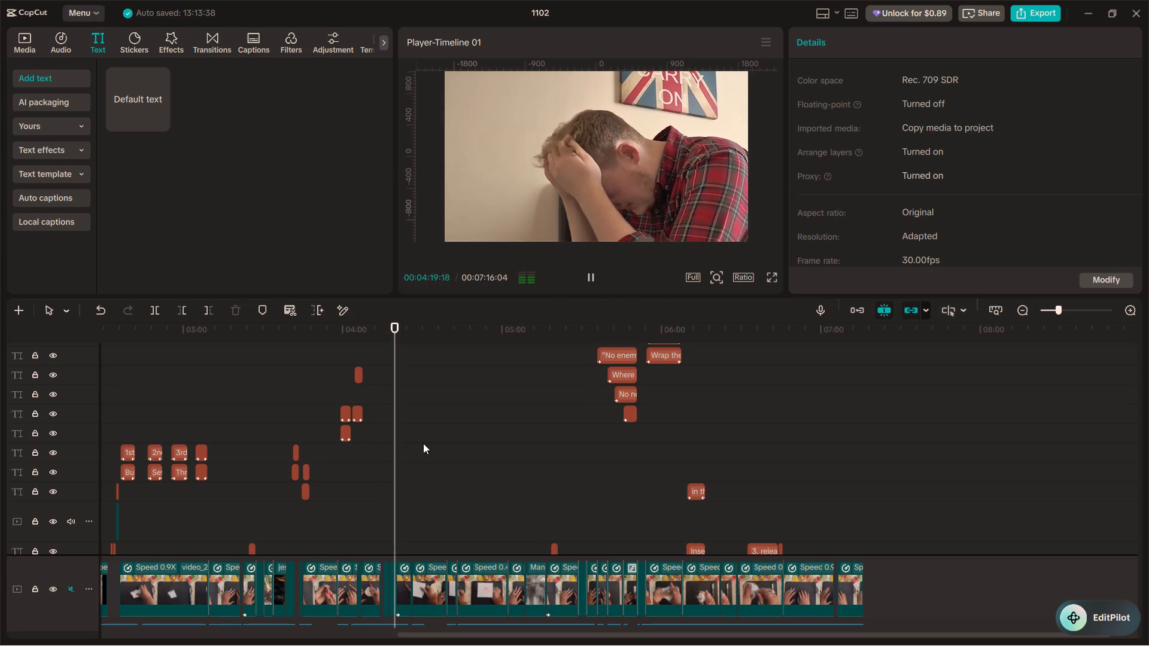
key("space")
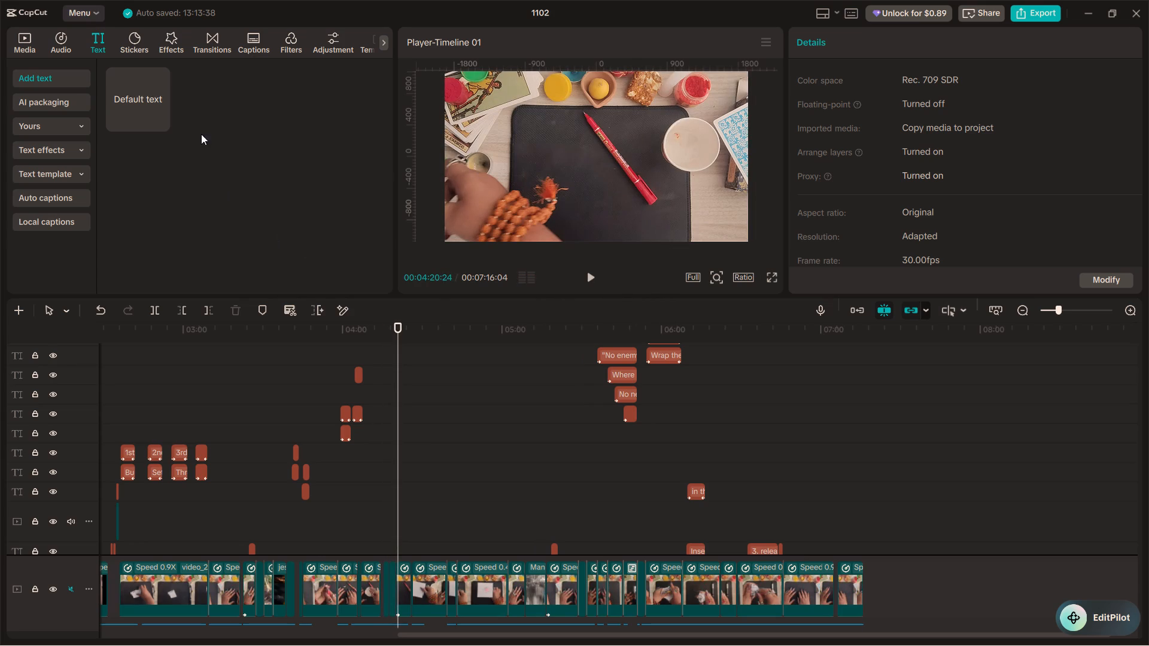
Add a default text clip at about 00:04:21 over the blank-paper shot and extend it to about 15 seconds.
left_click_drag(139, 84, 401, 434)
left_click(388, 407)
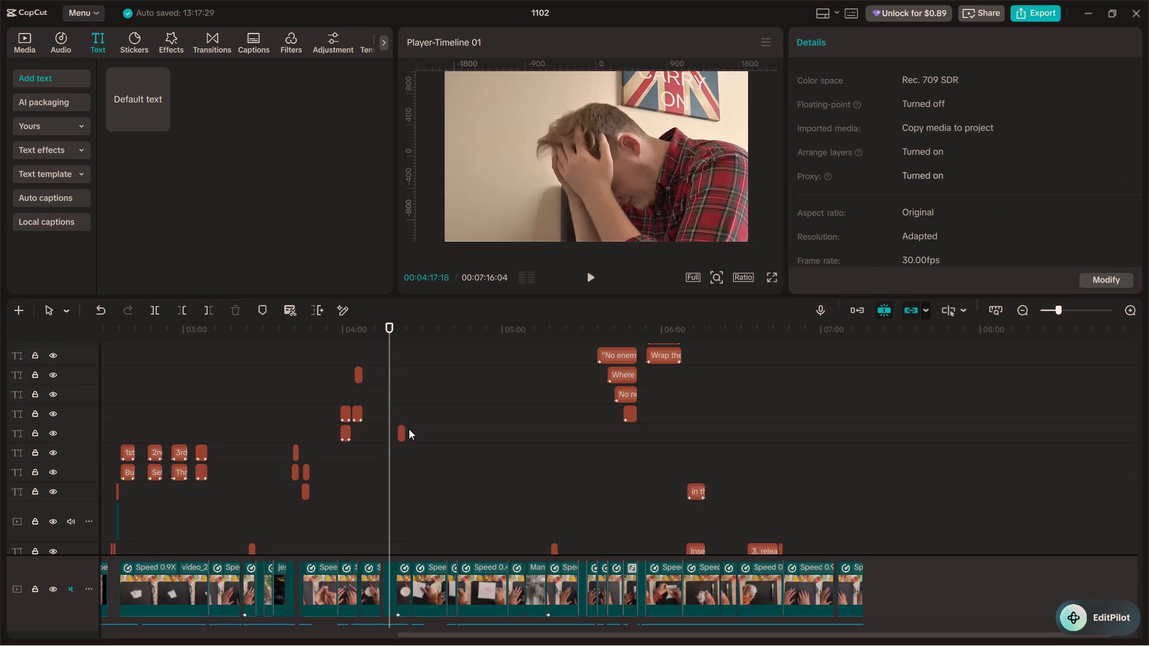
key("space")
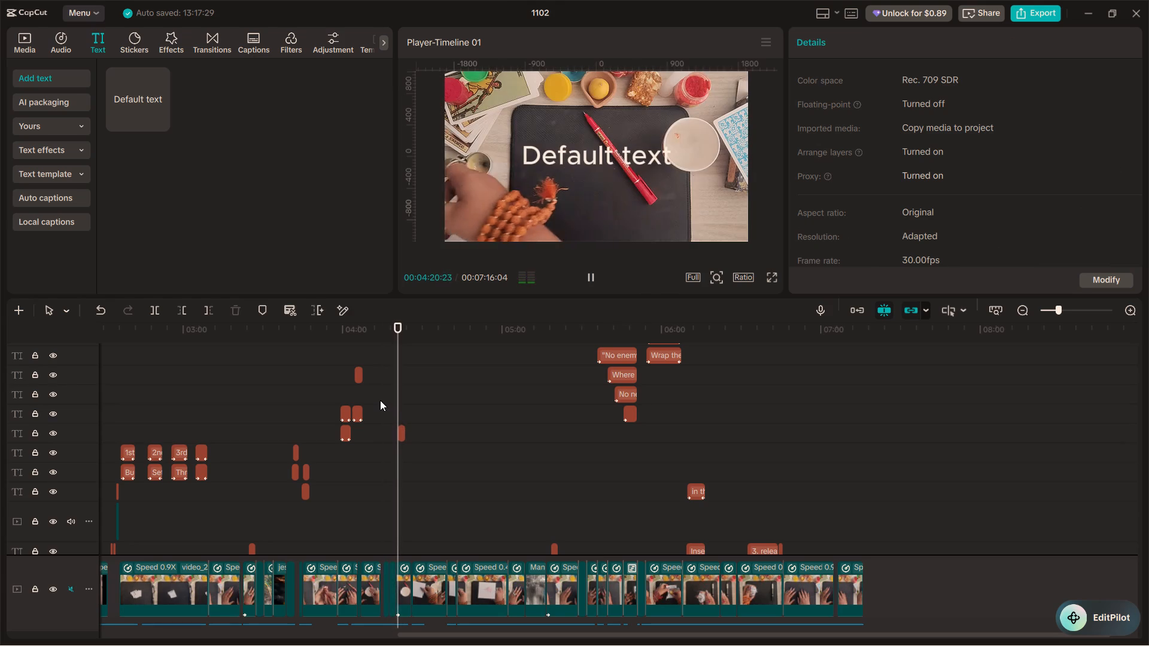
key("space")
left_click(402, 429)
left_click_drag(403, 429, 428, 434)
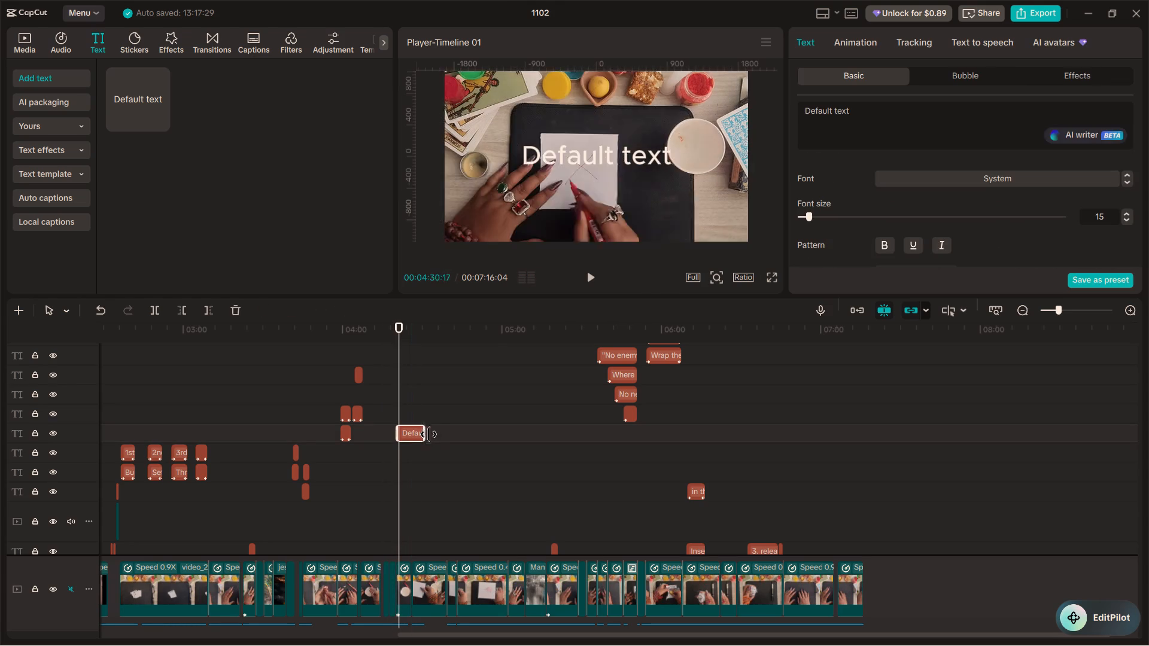
left_click_drag(428, 434, 436, 436)
key("space")
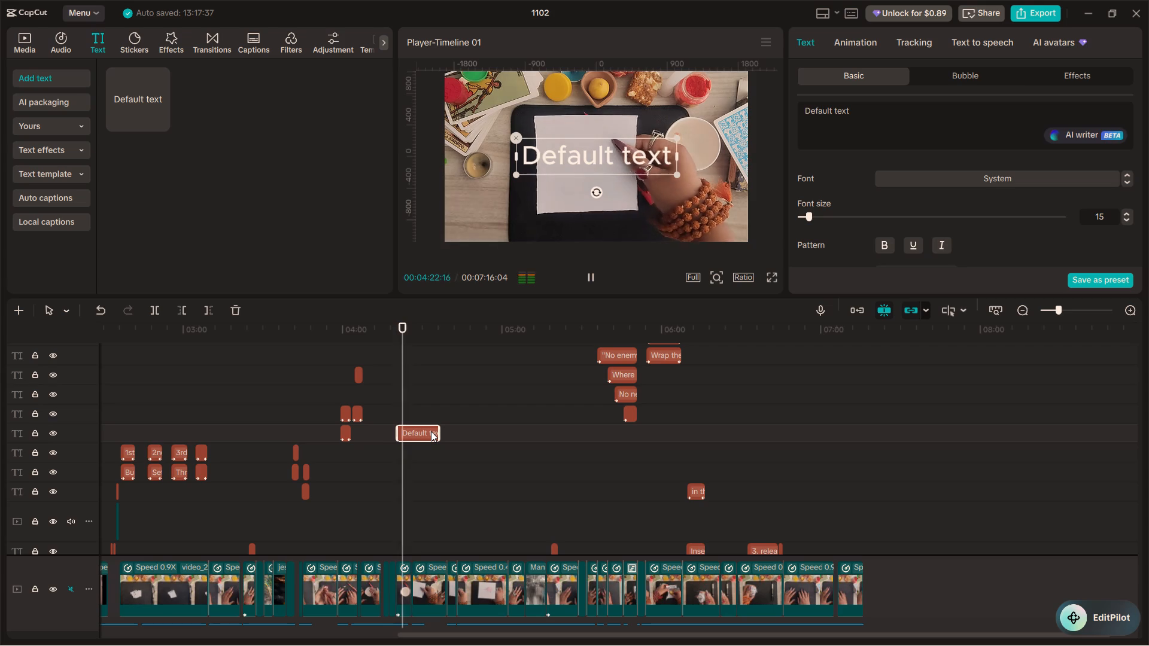
key("space")
Shift the default text clip to start at about 00:04:22, as the blank paper is held up, checking the timing in playback.
left_click(414, 434)
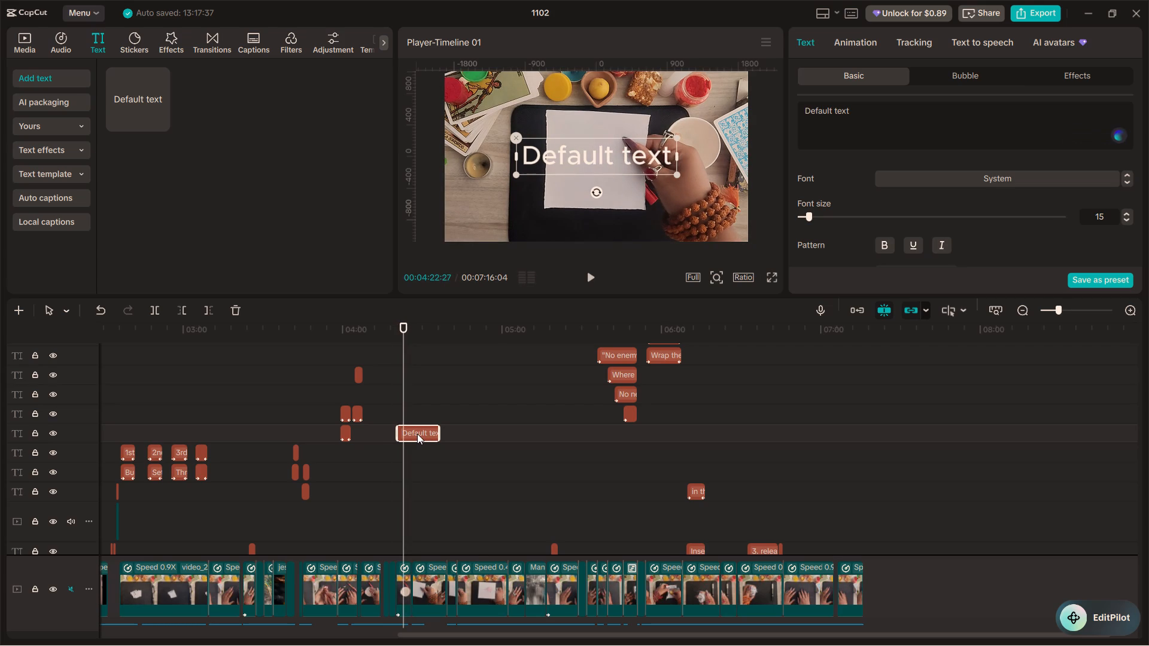
scroll(418, 434, "up", 20, "ctrl")
scroll(418, 434, "up", 18, "ctrl")
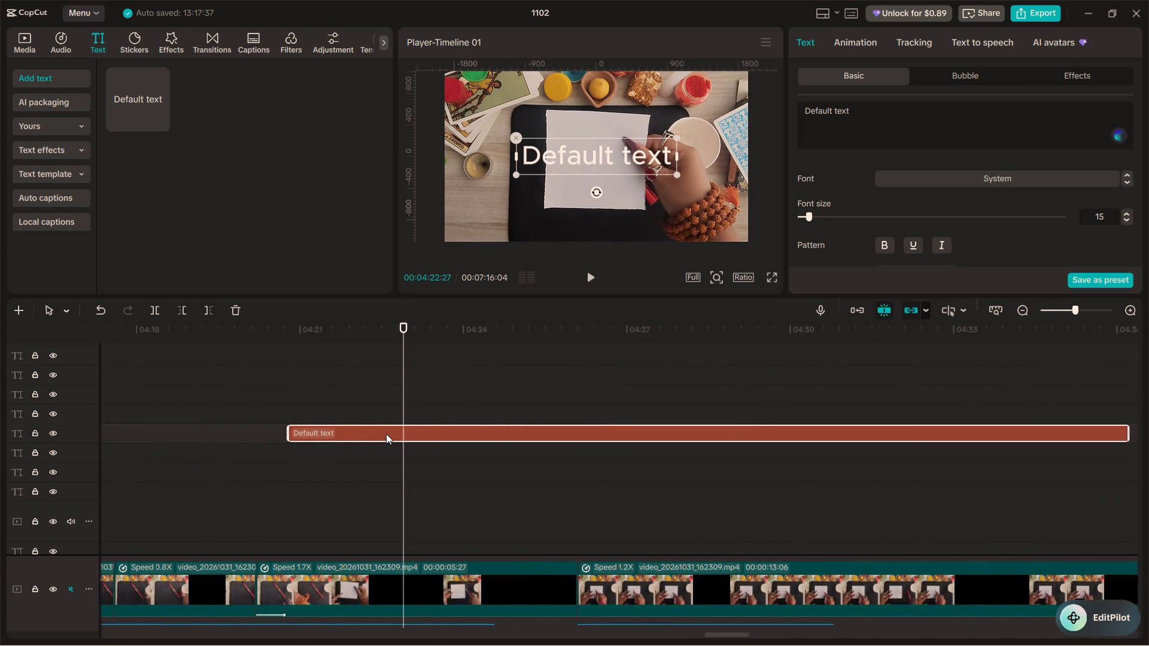
left_click_drag(386, 434, 427, 434)
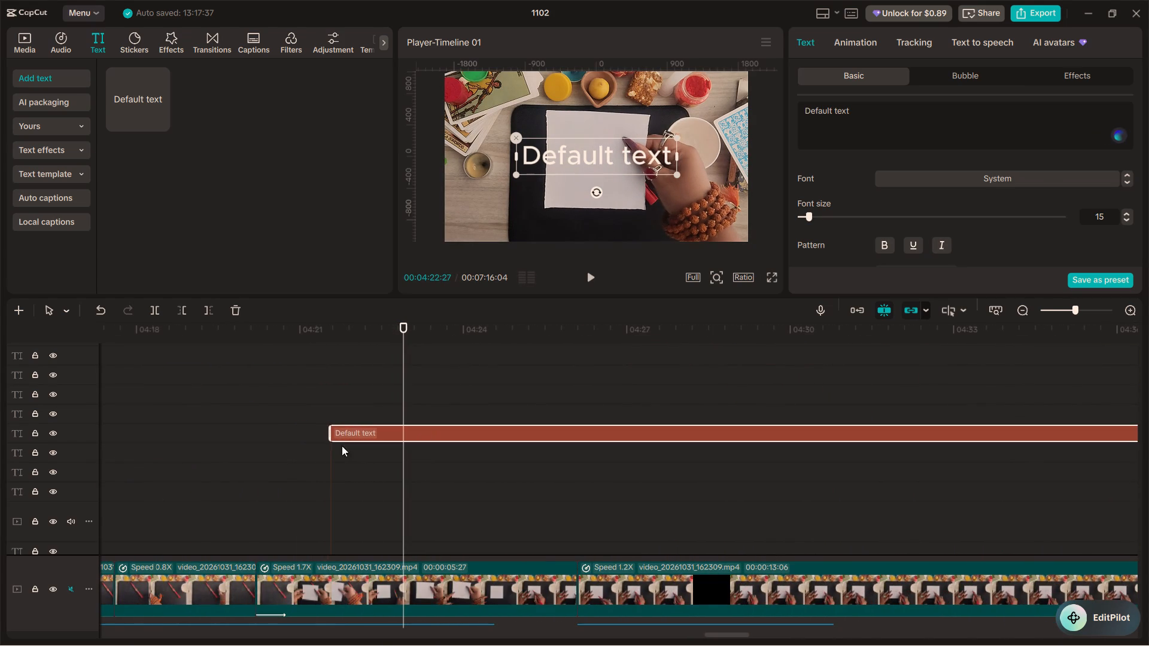
left_click(327, 412)
key("space")
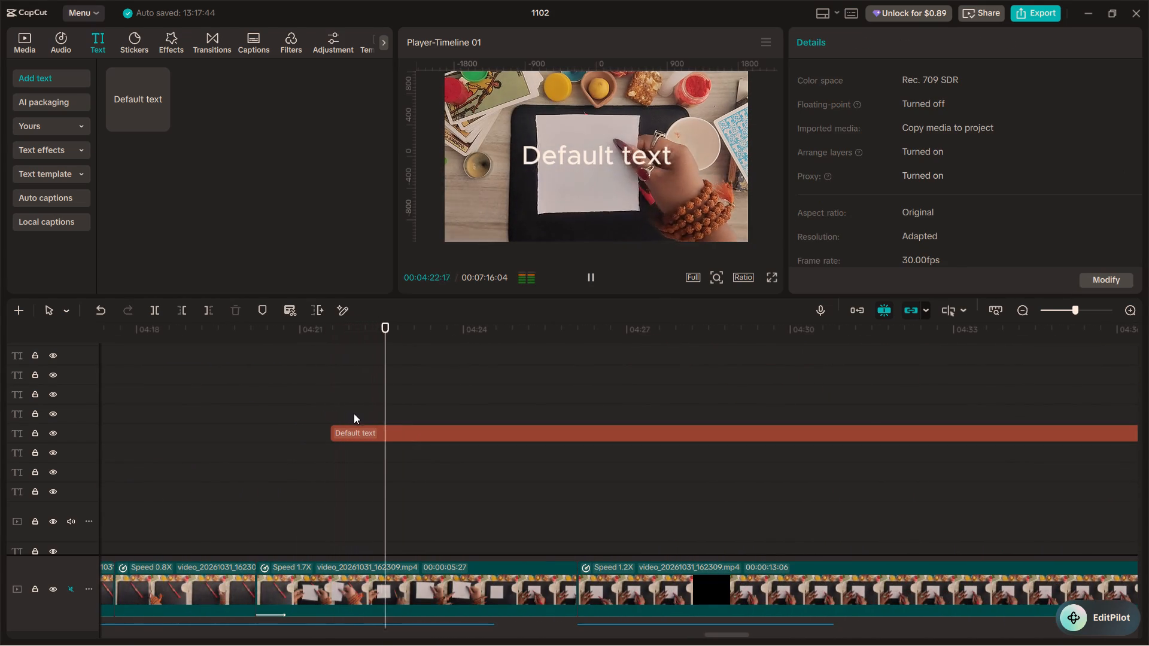
key("space")
left_click_drag(376, 432, 418, 435)
left_click(358, 412)
key("space")
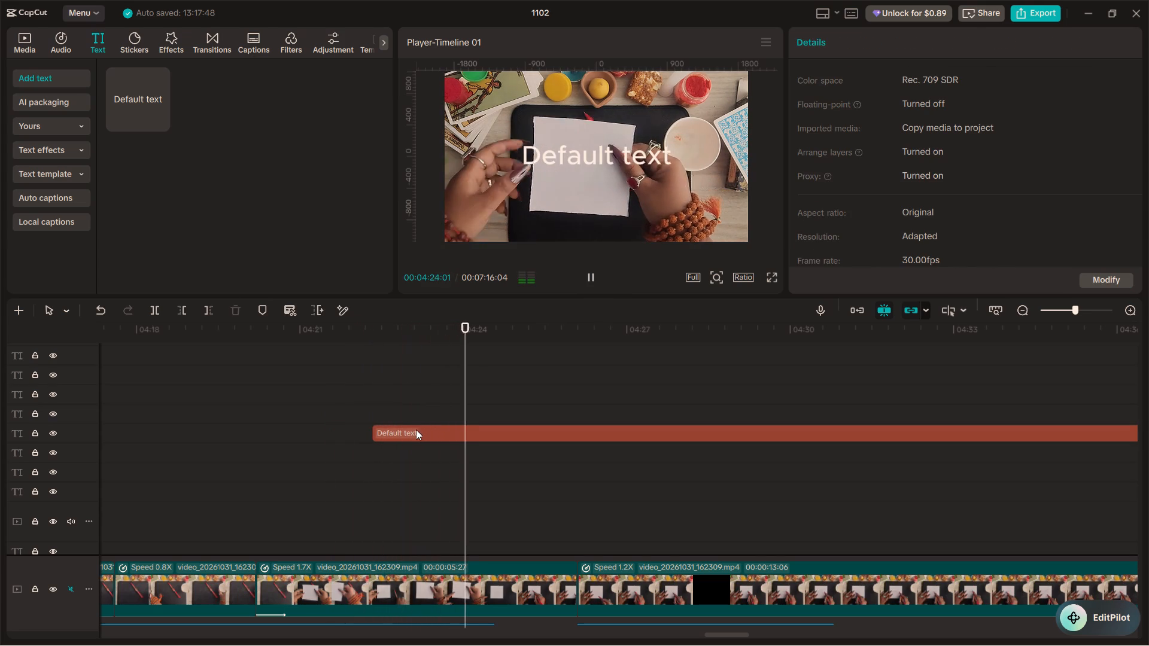
key("space")
left_click(351, 420)
left_click_drag(388, 430, 379, 431)
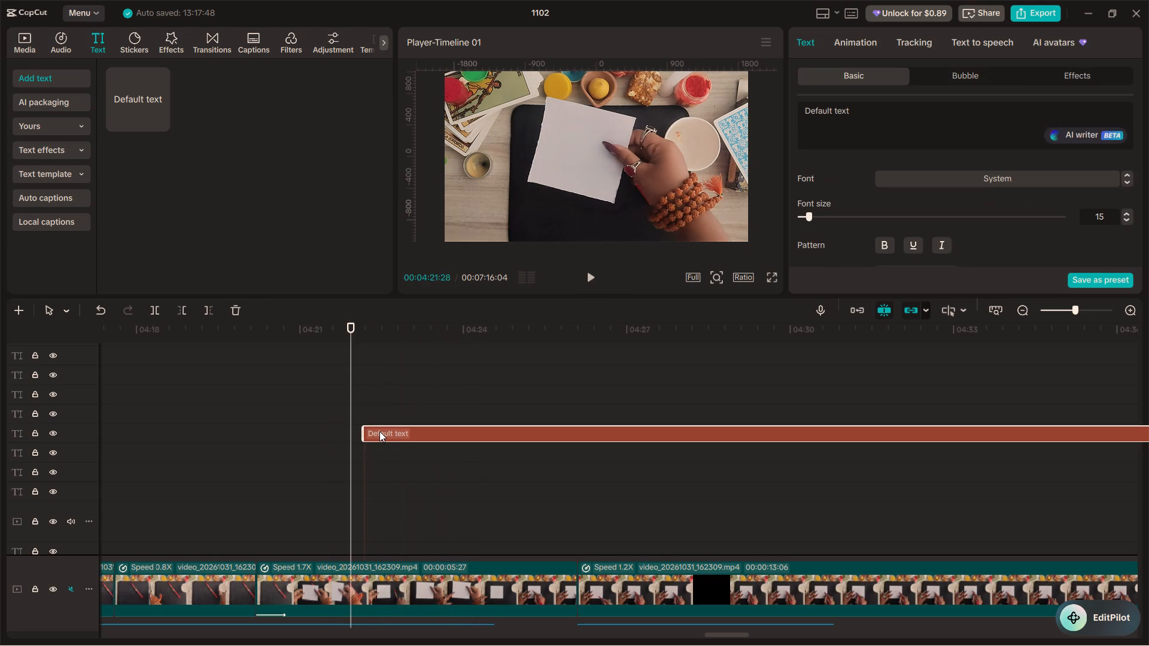
left_click_drag(379, 431, 374, 432)
left_click(341, 409)
key("space")
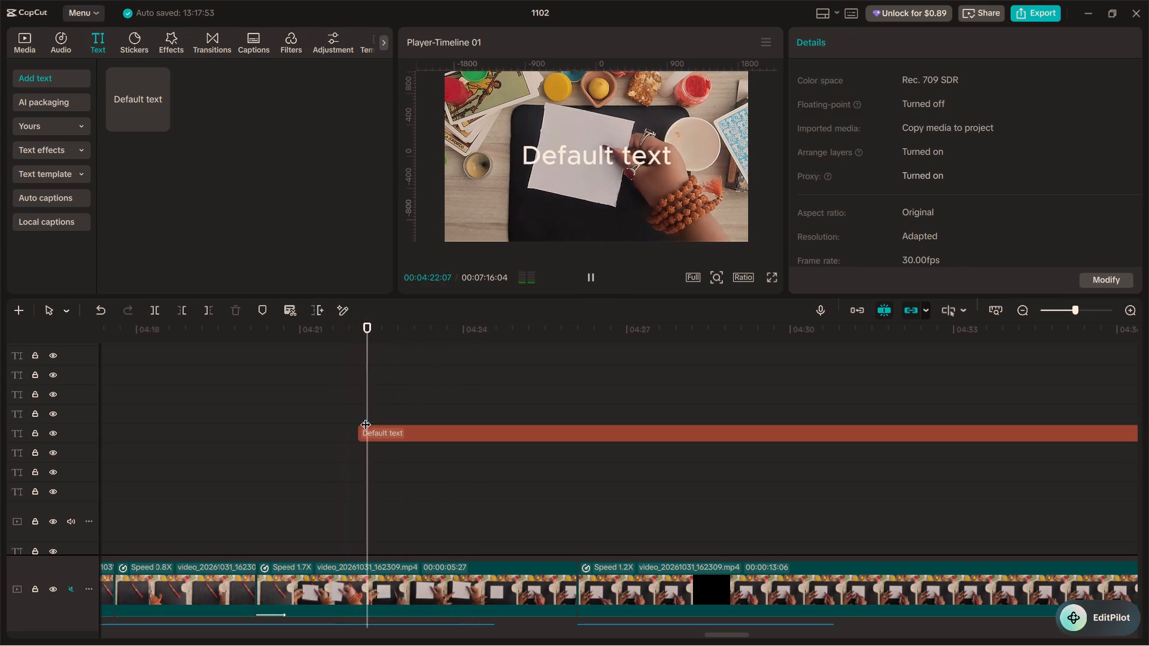
key("space")
Move the default text above the blank paper in the frame and scale it down to about half its size.
left_click(421, 437)
left_click_drag(581, 170, 581, 159)
left_click_drag(581, 155, 581, 141)
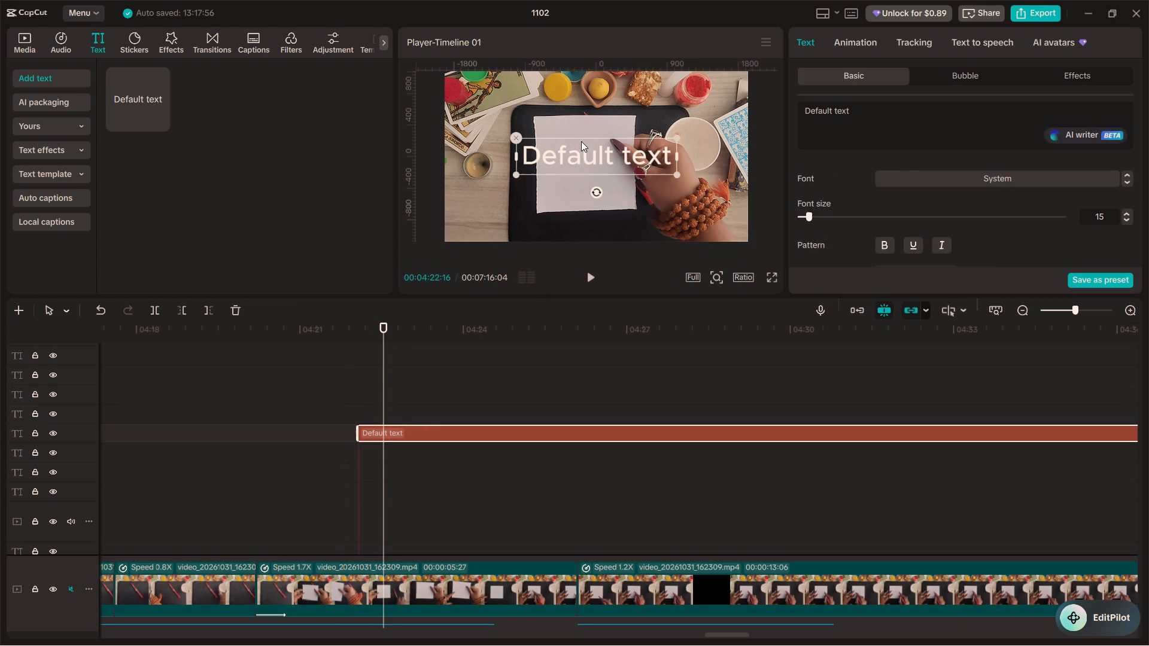
left_click_drag(581, 141, 581, 140)
left_click_drag(585, 150, 582, 103)
left_click_drag(676, 87, 629, 119)
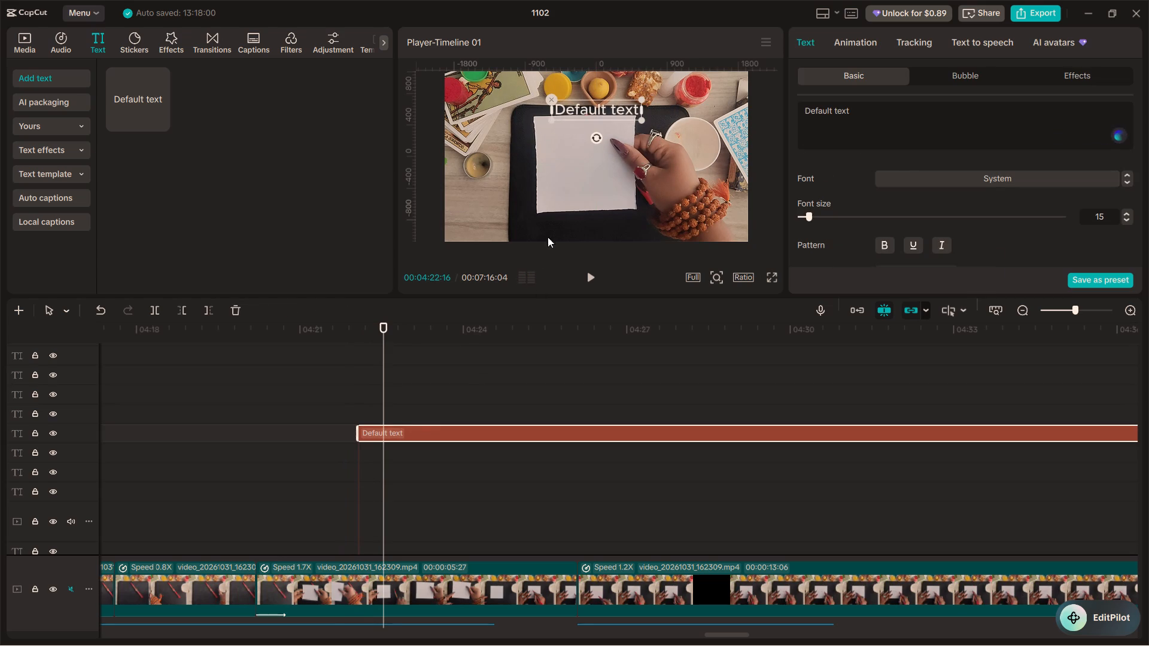
left_click_drag(643, 96, 637, 98)
Replace the default text with "Take a" and replay the start of the title over the blank-paper shot.
left_click_drag(858, 114, 790, 105)
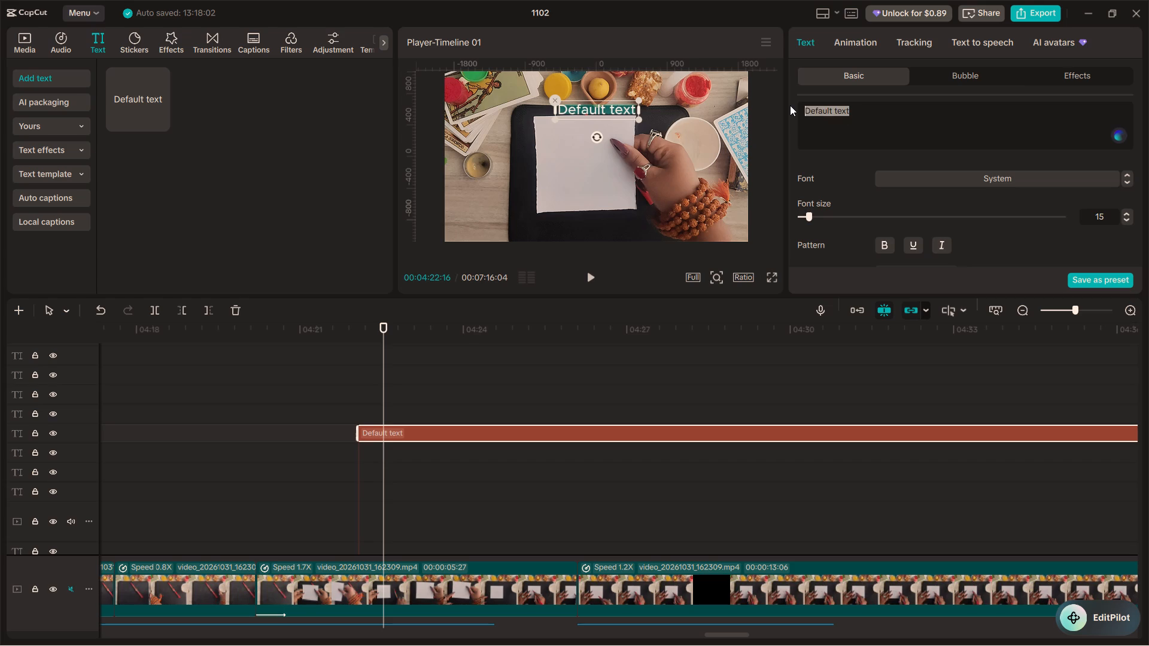
type("Take a")
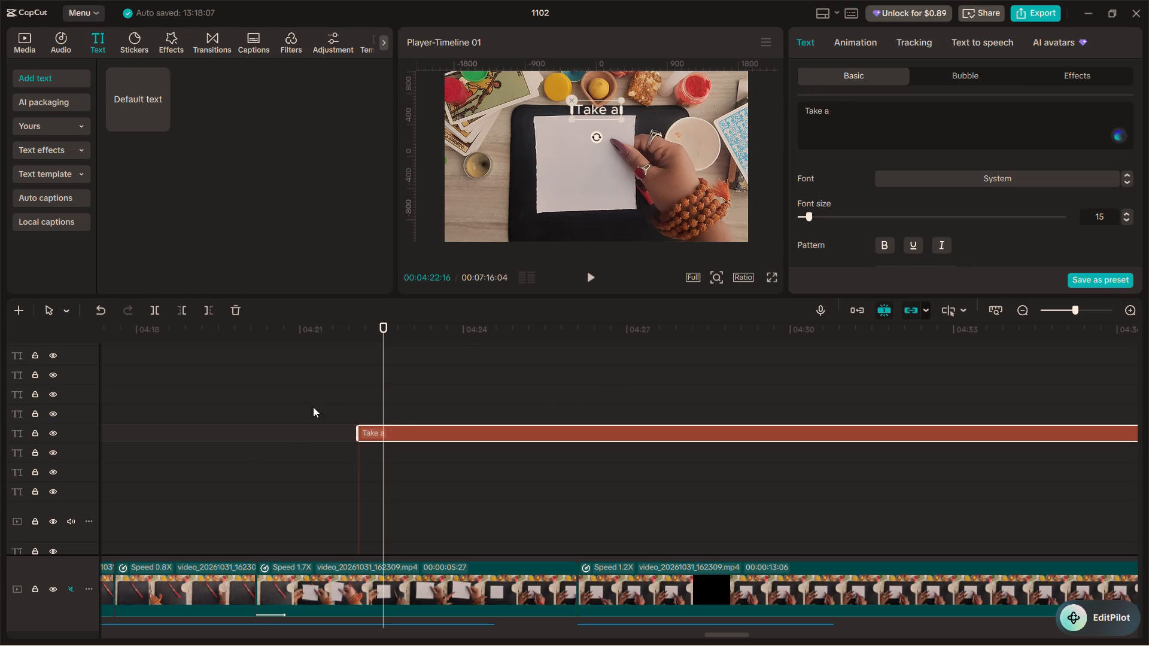
left_click(331, 398)
key("space")
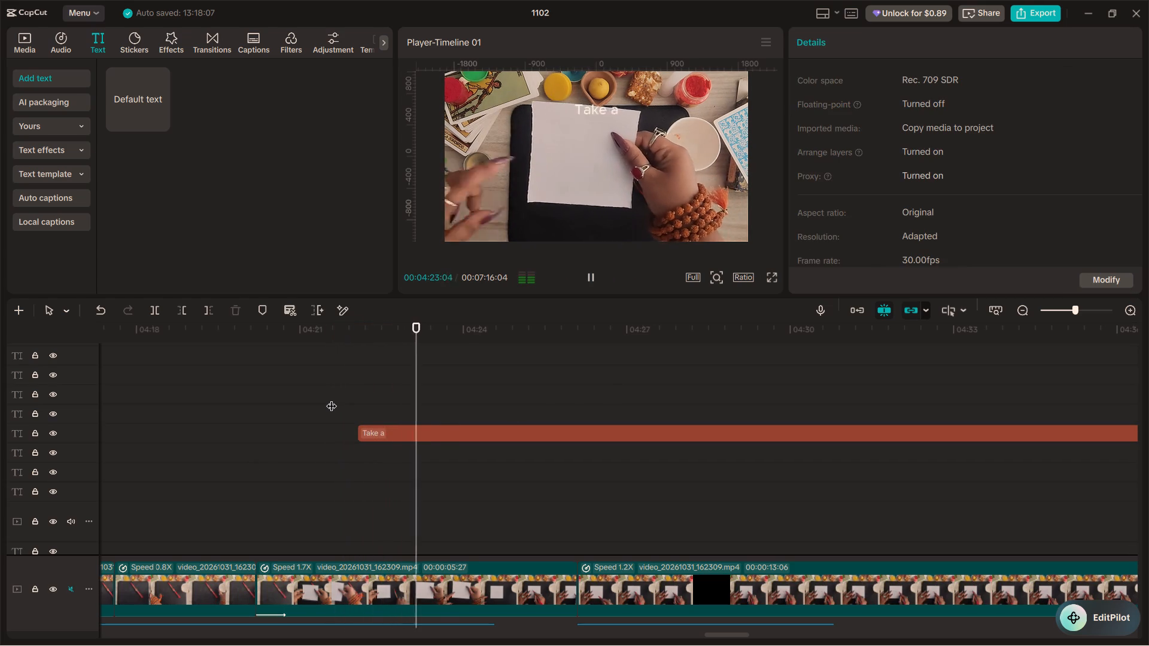
key("space")
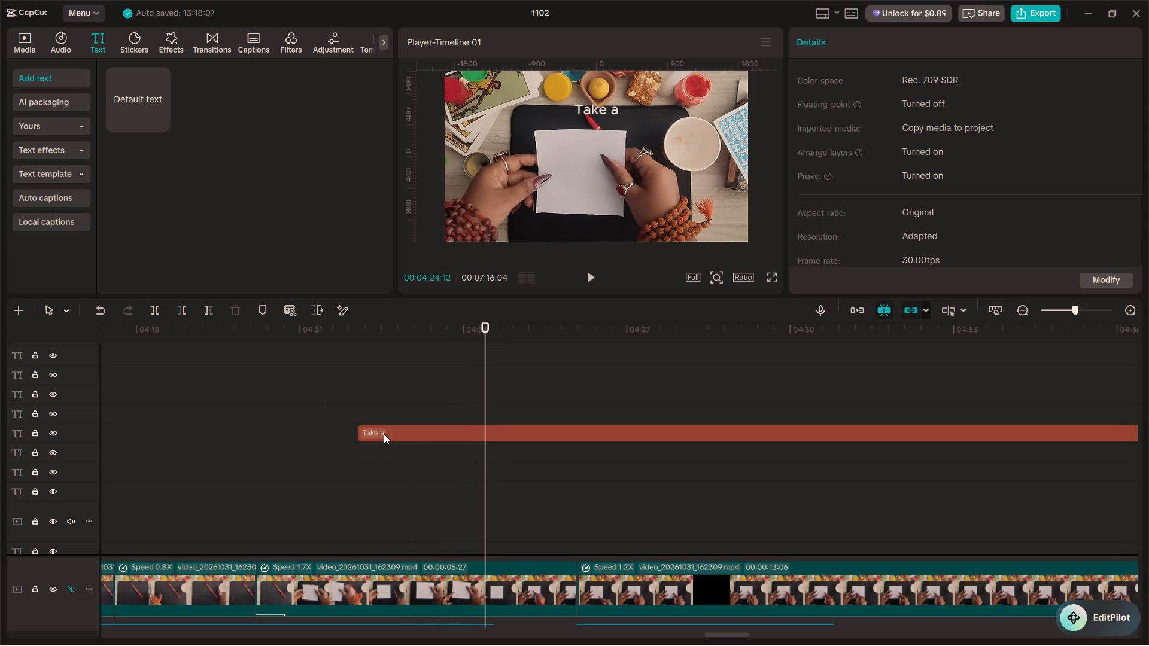
left_click(384, 434)
left_click(340, 412)
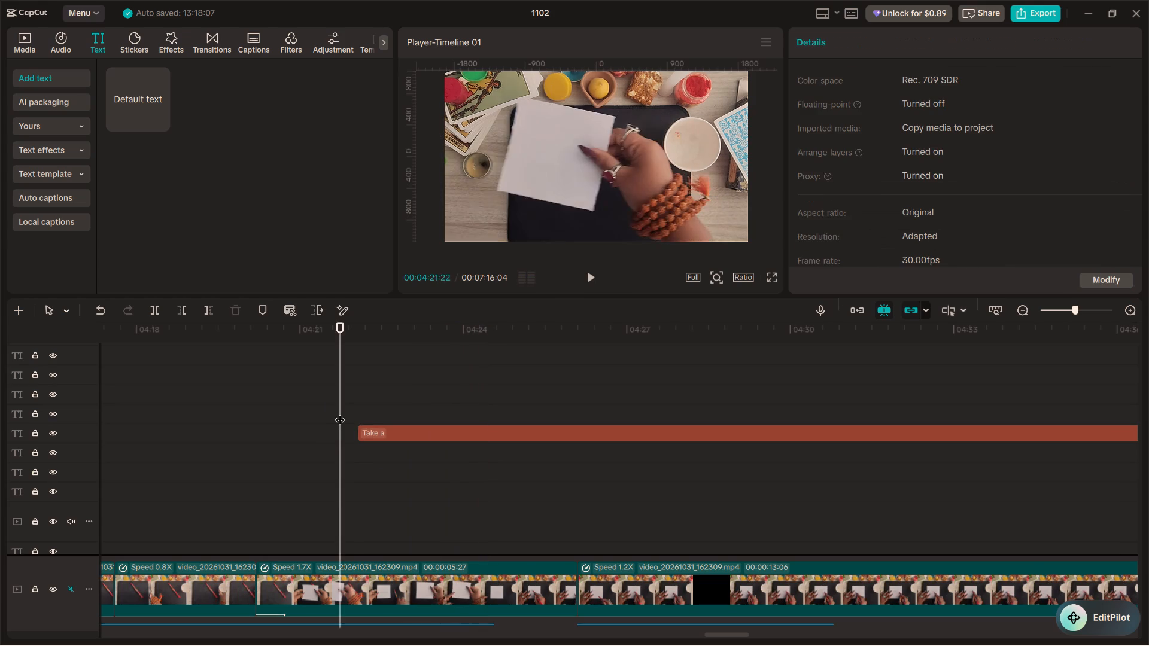
key("space")
key("space")
Replace the word "Take" with "Get" in the new title over the blank paper so it reads "Get a".
left_click(376, 435)
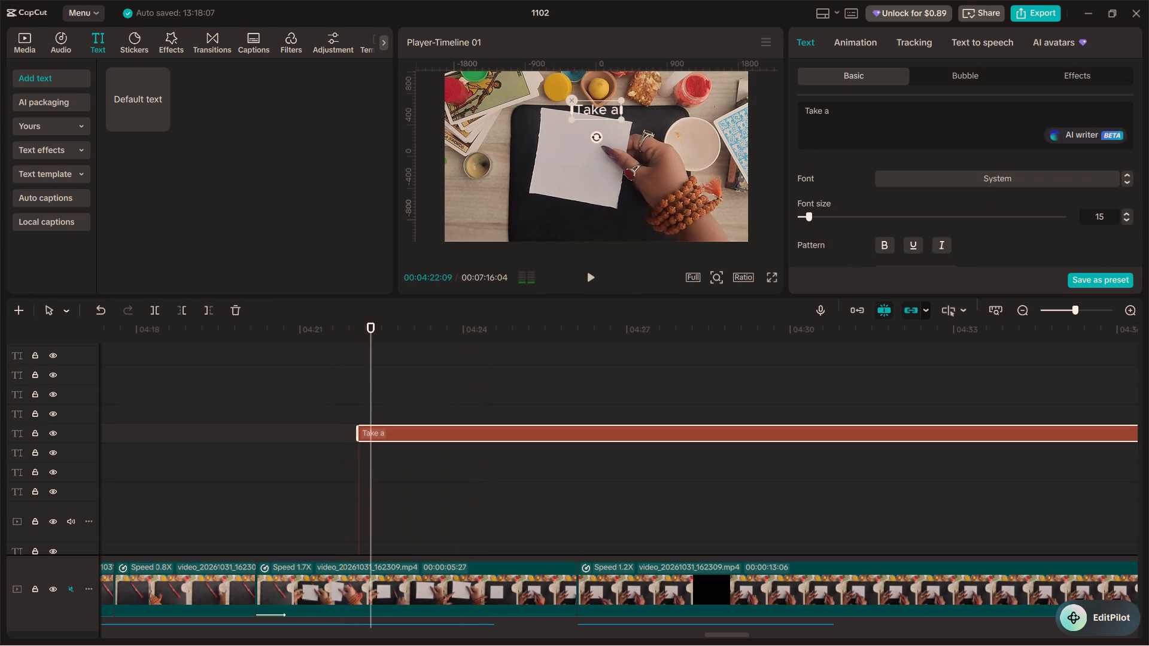
left_click_drag(822, 110, 788, 107)
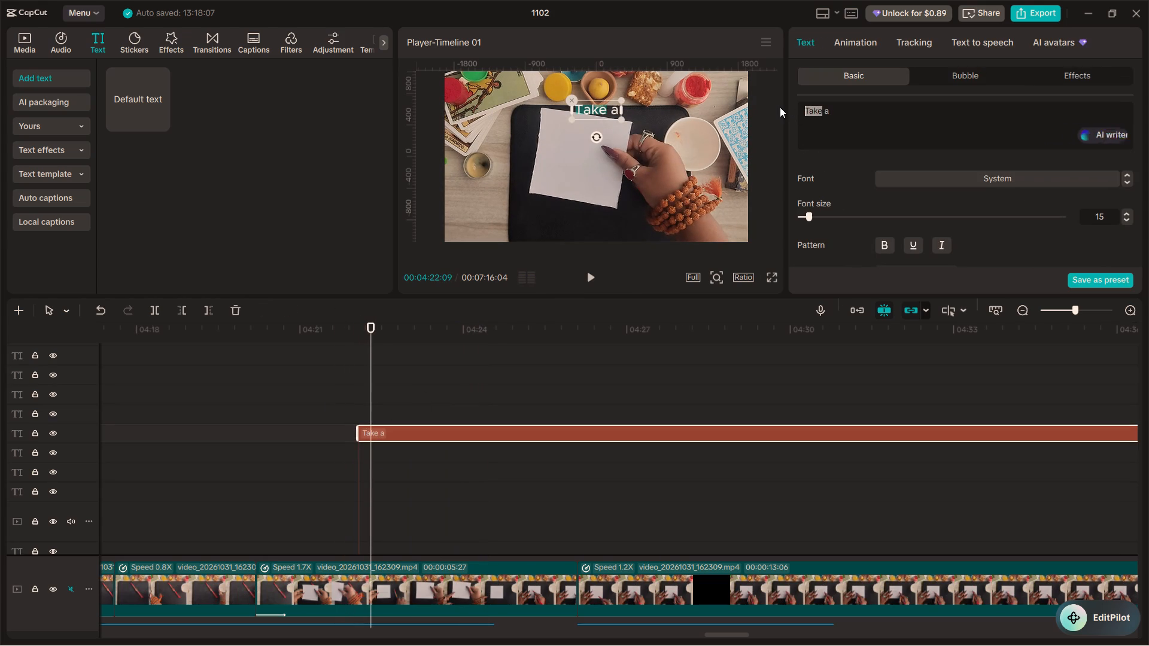
key("shift+g")
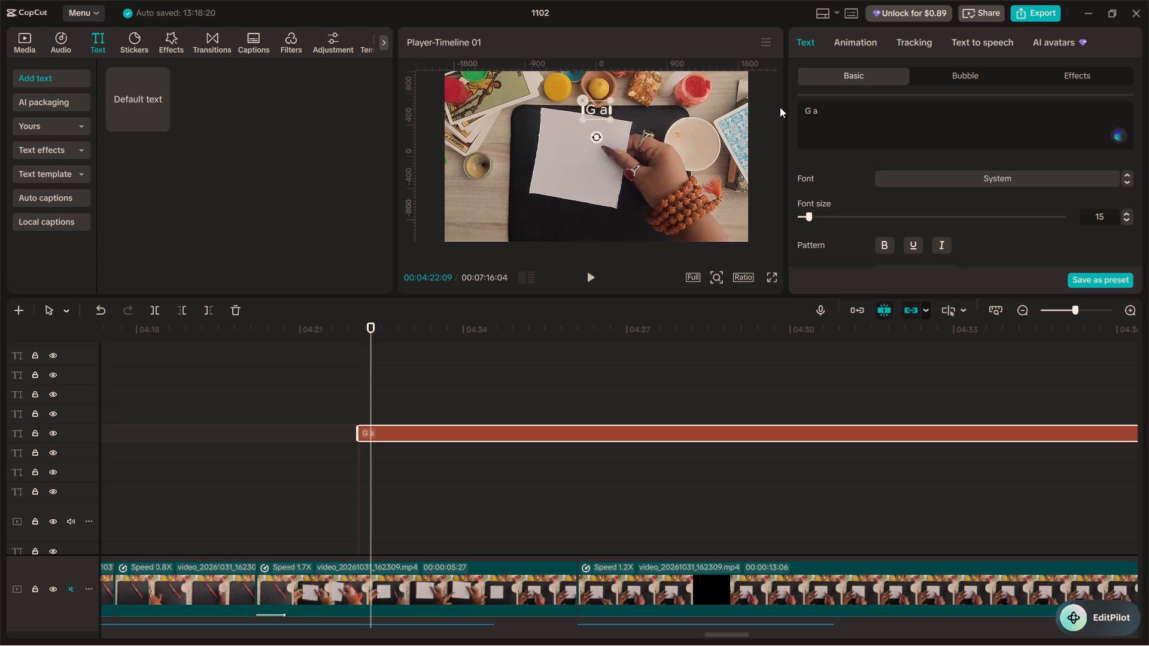
type("et")
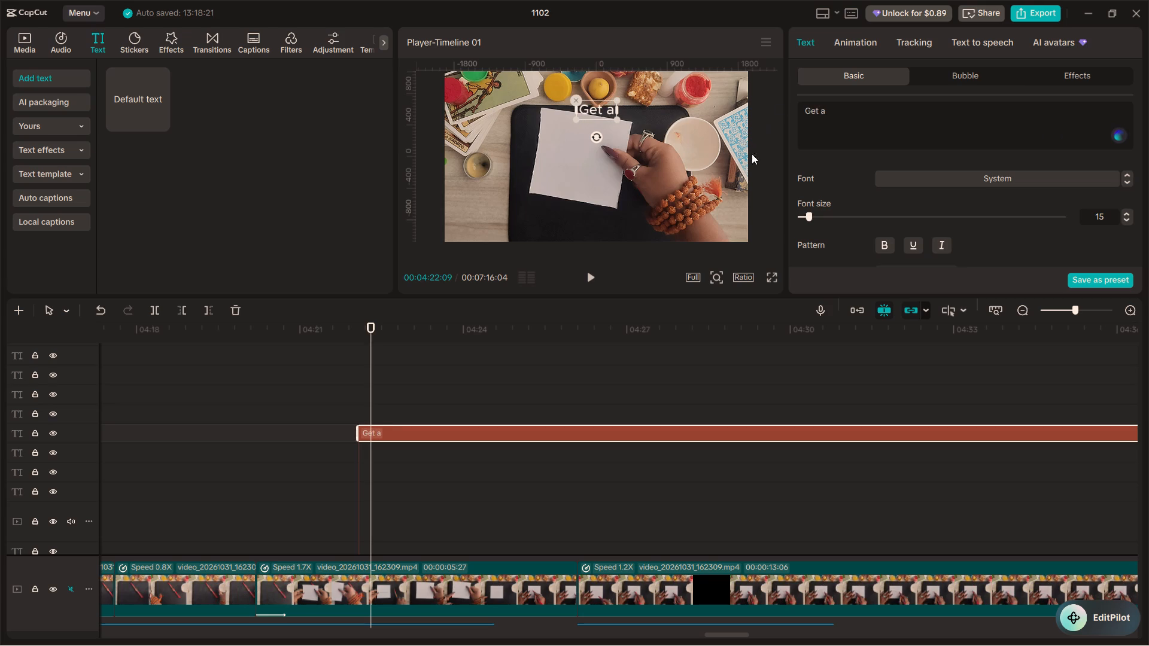
Replay the title's start and replace the word "Get" with "Take" so the title reads "Take a".
left_click(346, 398)
key("space")
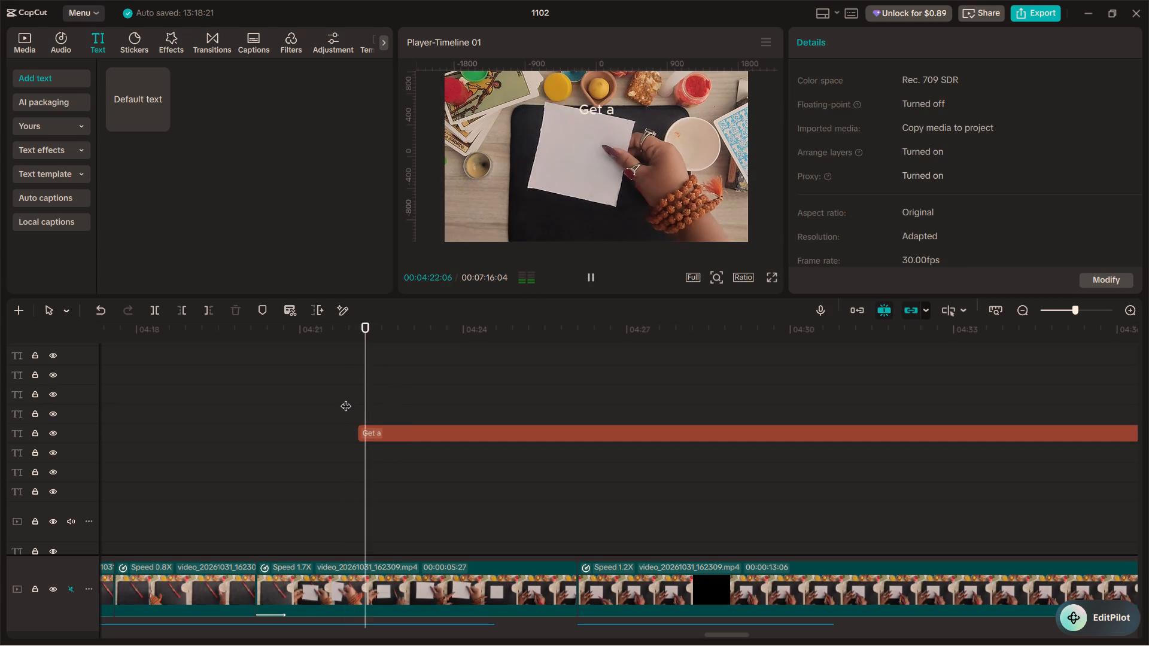
key("space")
left_click(397, 432)
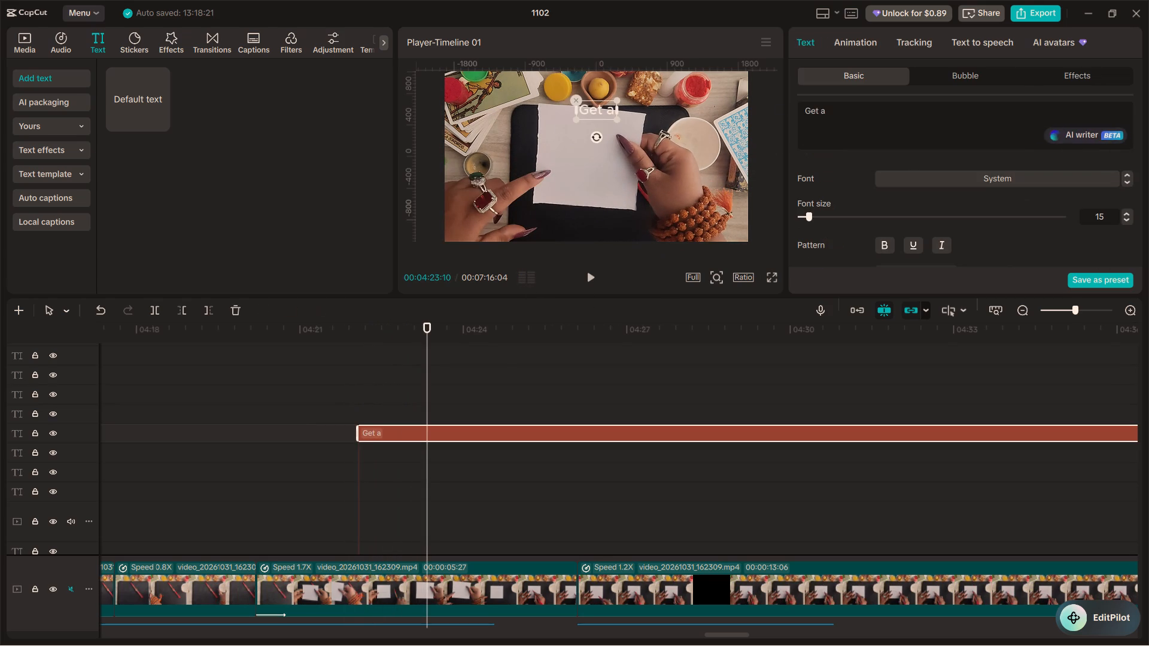
left_click_drag(819, 106, 780, 102)
type("ta")
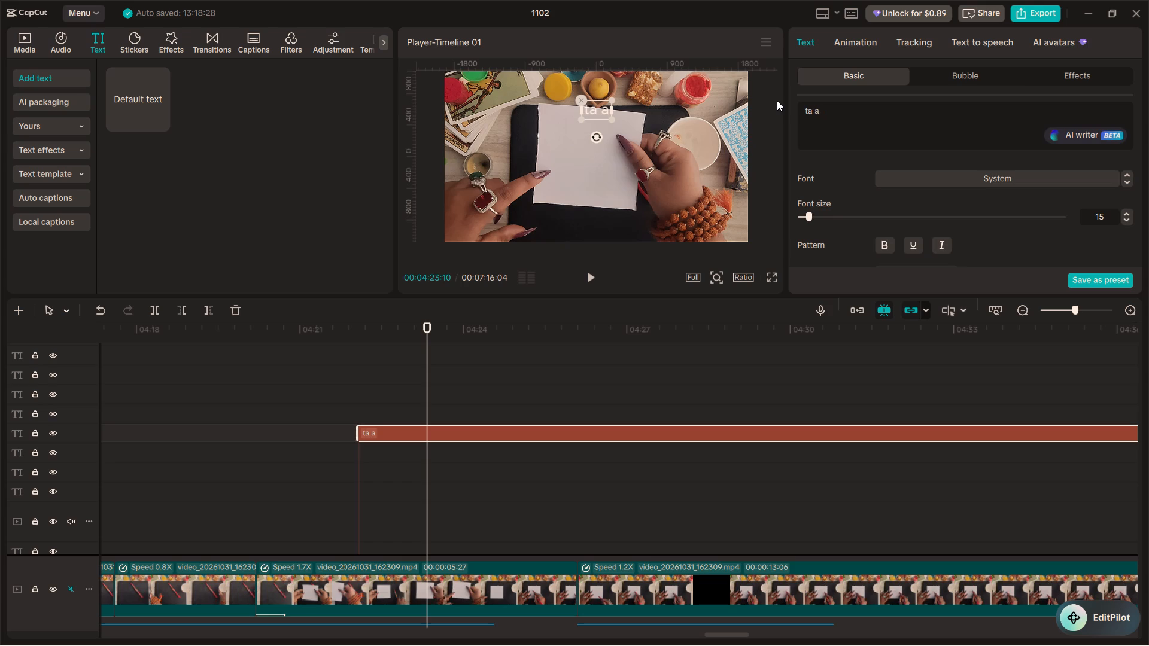
key("BackSpace")
key("BackSpace")
type("Tae")
key("BackSpace")
key("BackSpace")
type("ke")
key("BackSpace")
key("BackSpace")
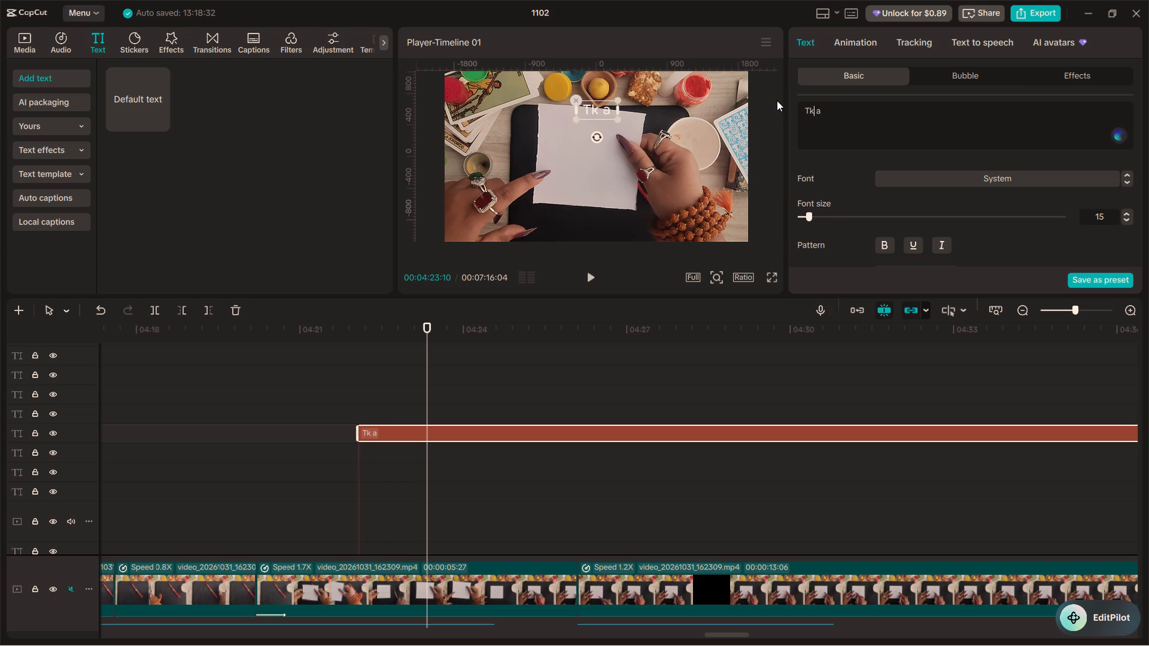
key("a")
type("ke")
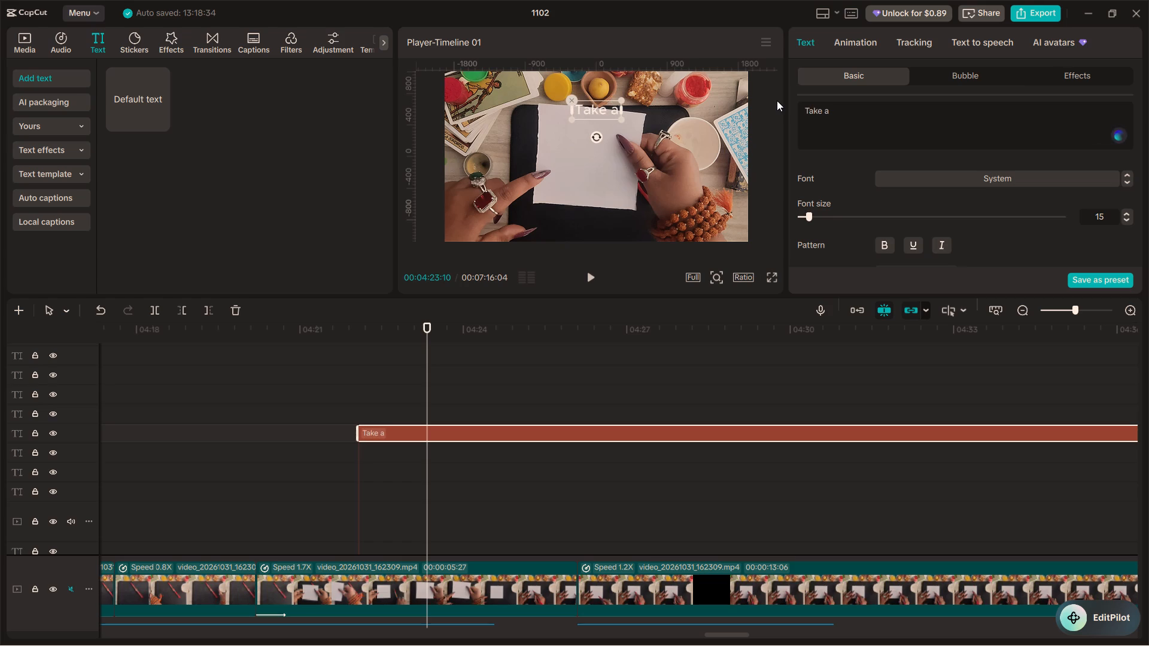
Duplicate the "Take a" title onto the track above, starting at about 00:04:22:21, checking the timing in playback.
left_click(357, 406)
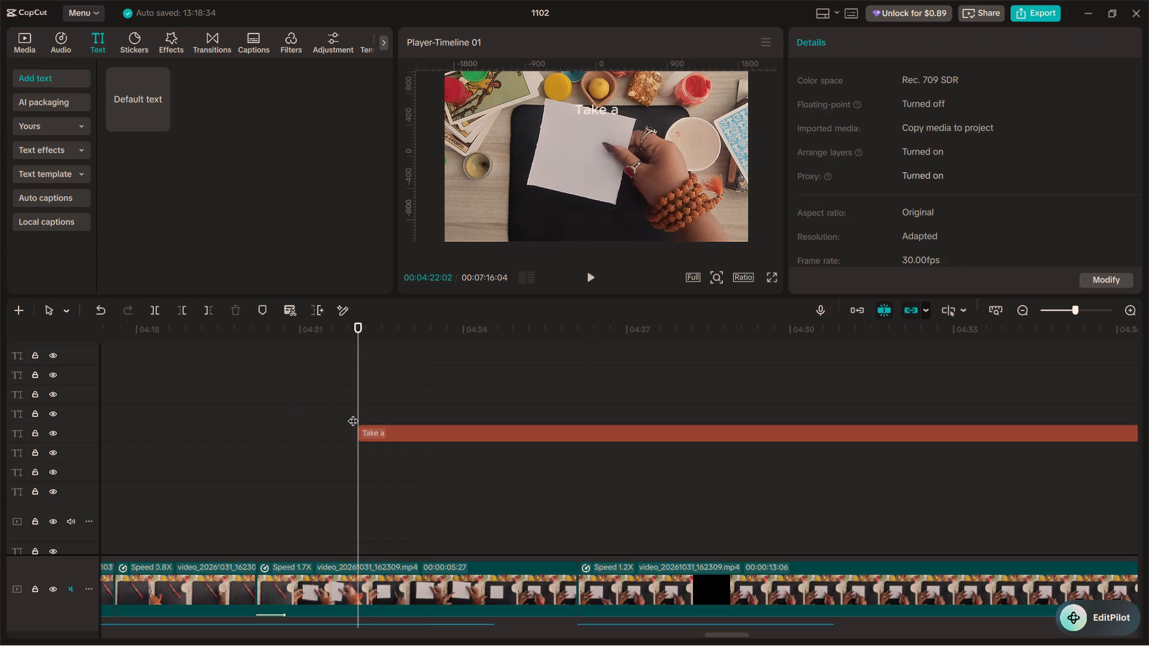
left_click_drag(283, 422, 289, 419)
key("space")
key("space")
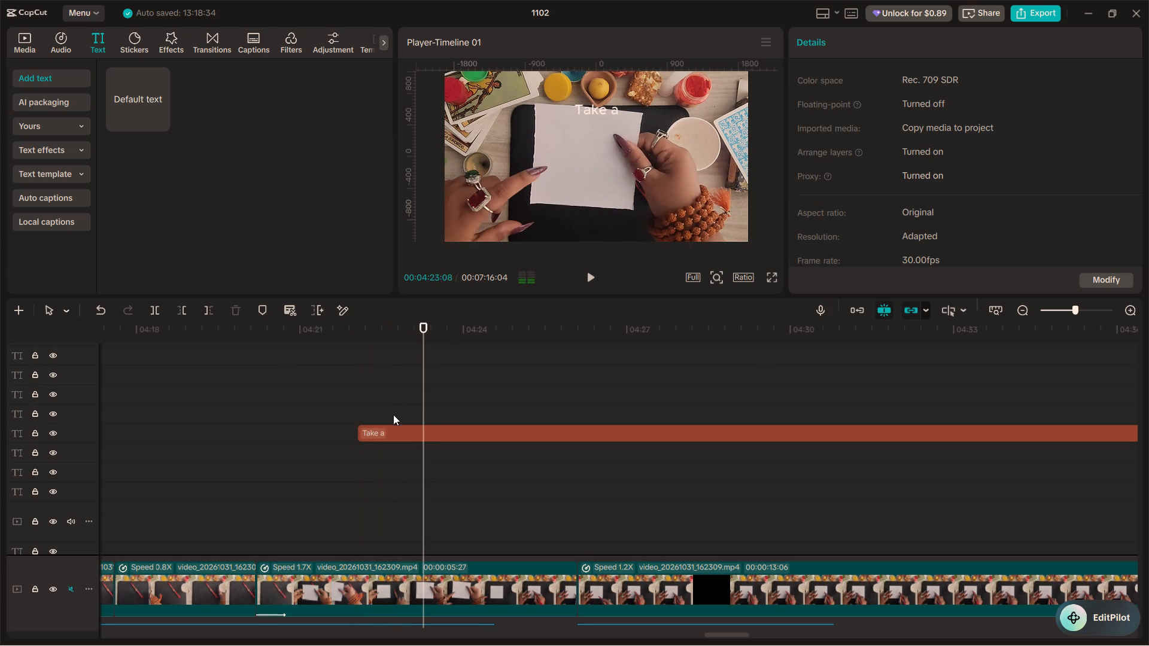
left_click_drag(422, 400, 400, 401)
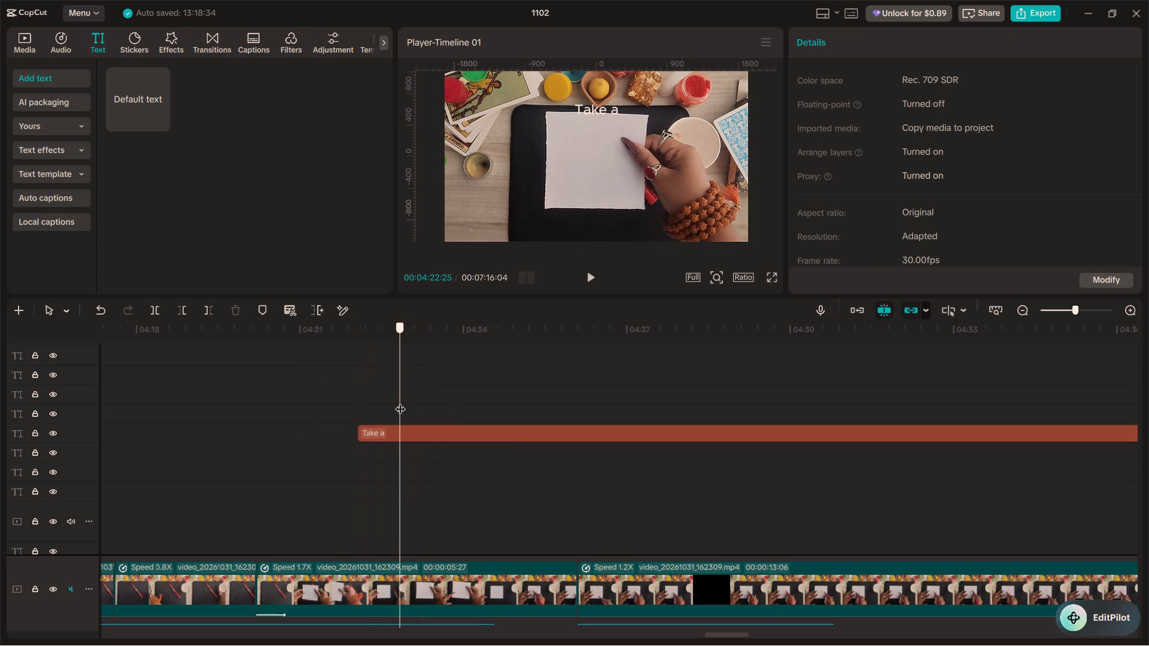
left_click_drag(400, 401, 393, 403)
left_click(400, 437)
left_click_drag(400, 434, 400, 431, "alt")
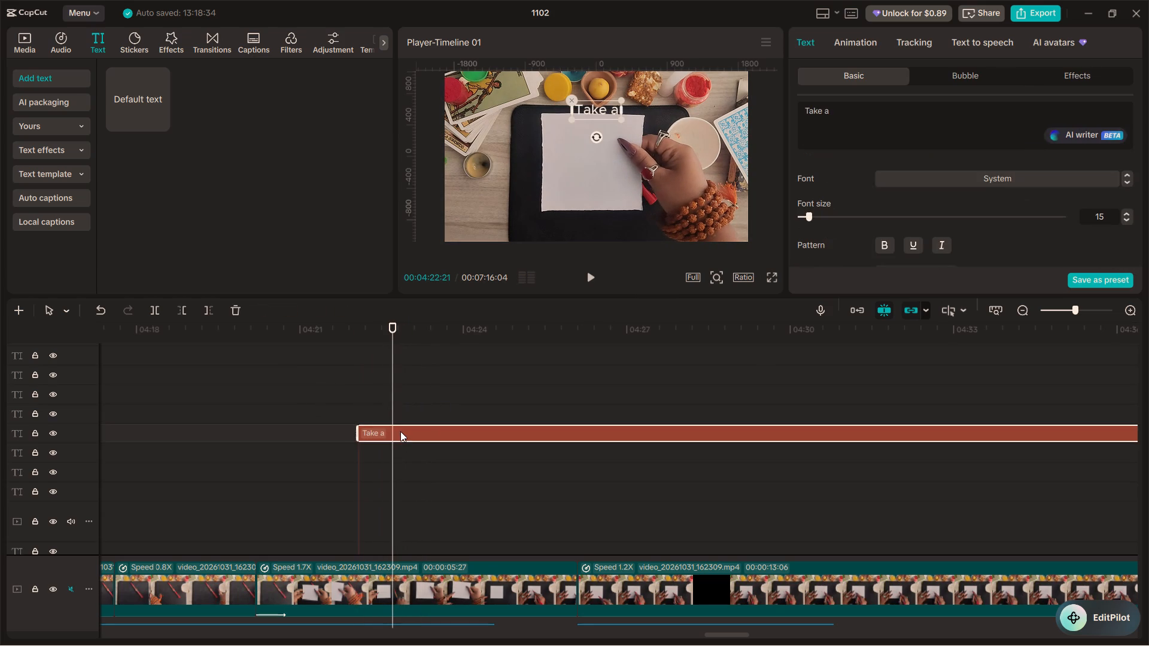
left_click_drag(400, 431, 433, 418, "alt")
left_click(349, 398)
key("space")
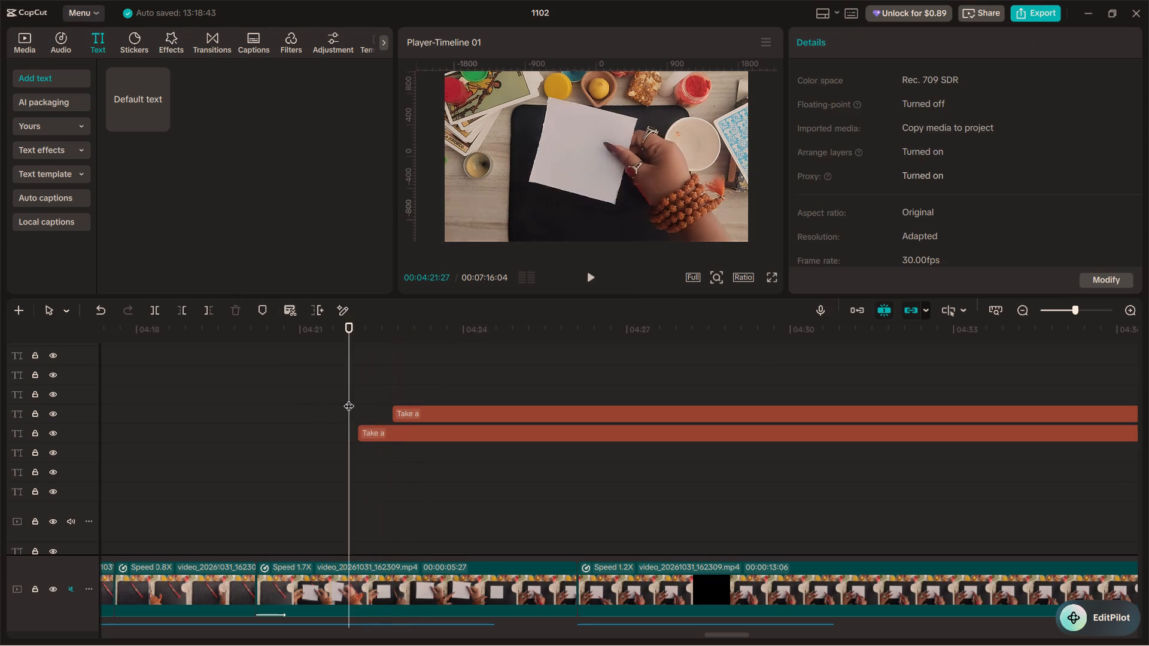
key("space")
Move the duplicate title's text in the frame so it sits centred directly beneath the first "Take a".
left_click(458, 415)
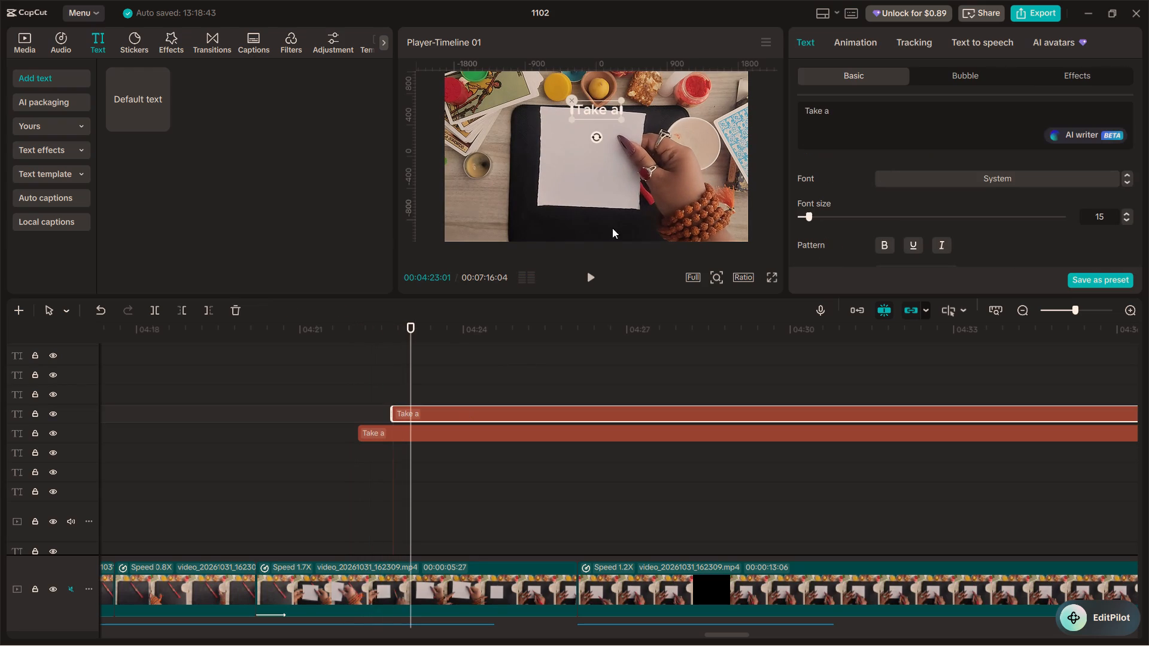
left_click_drag(600, 115, 593, 138)
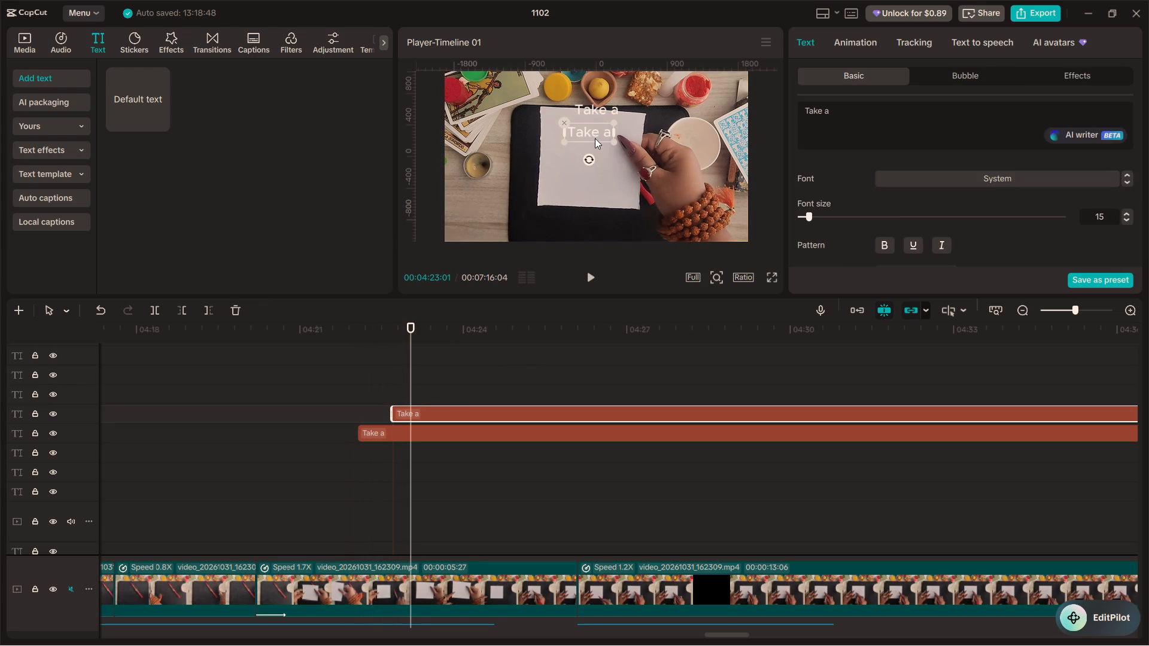
left_click_drag(596, 132, 603, 124)
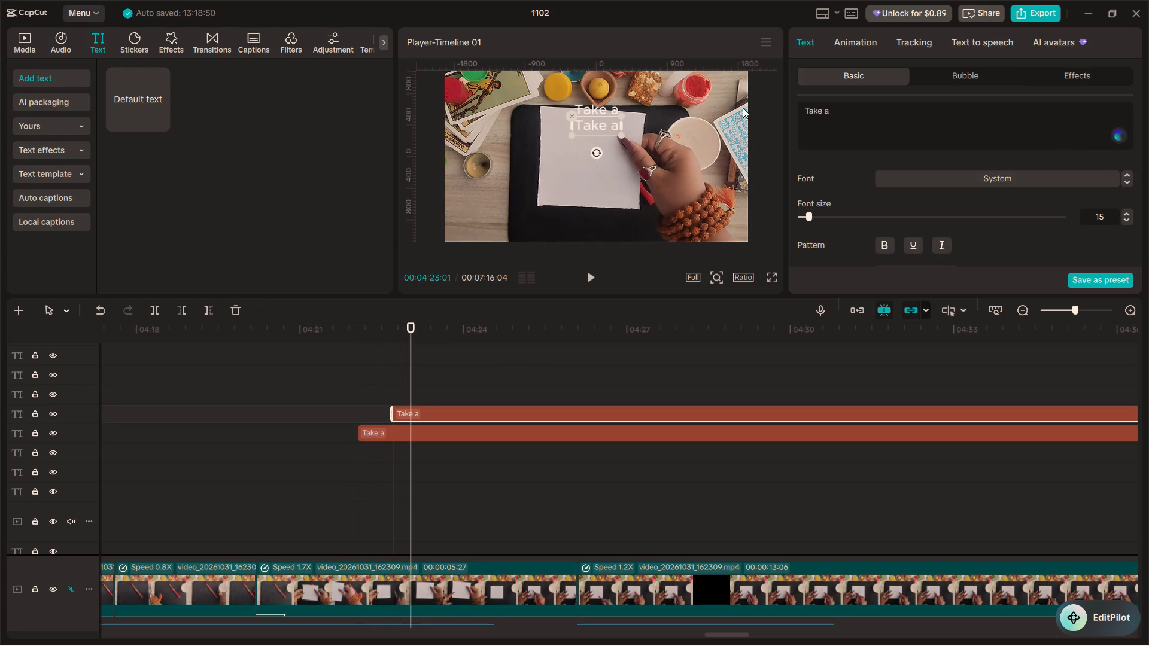
Replace the duplicate title's text with "Small Piece".
left_click_drag(840, 111, 799, 98)
type("Small")
key("space")
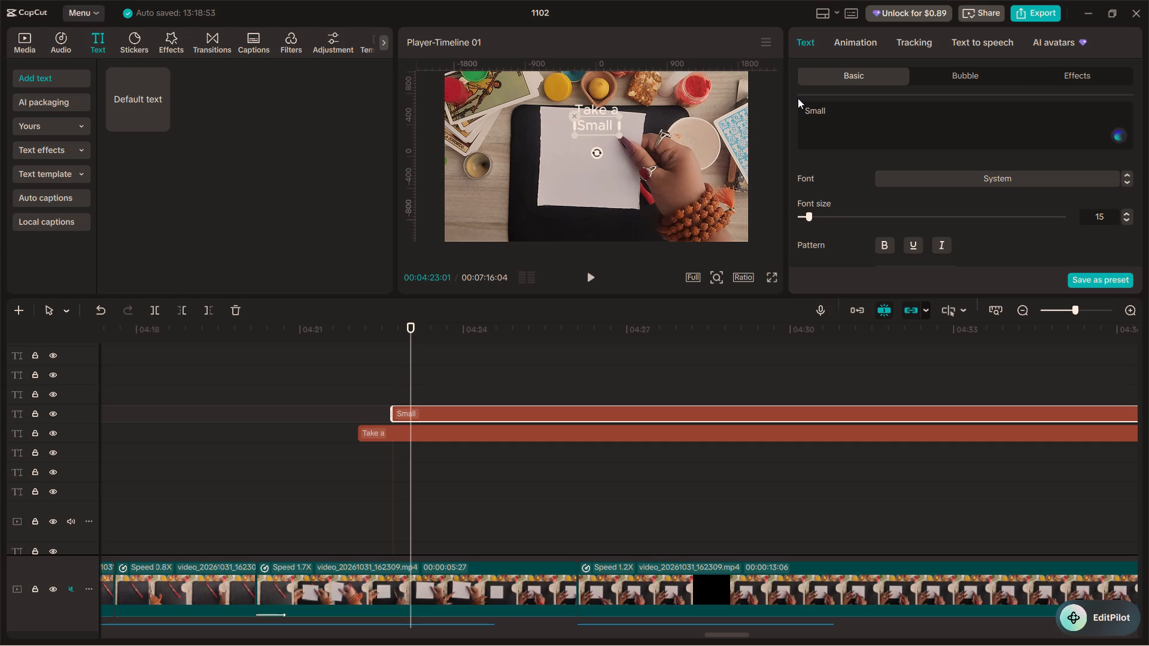
key("shift+p")
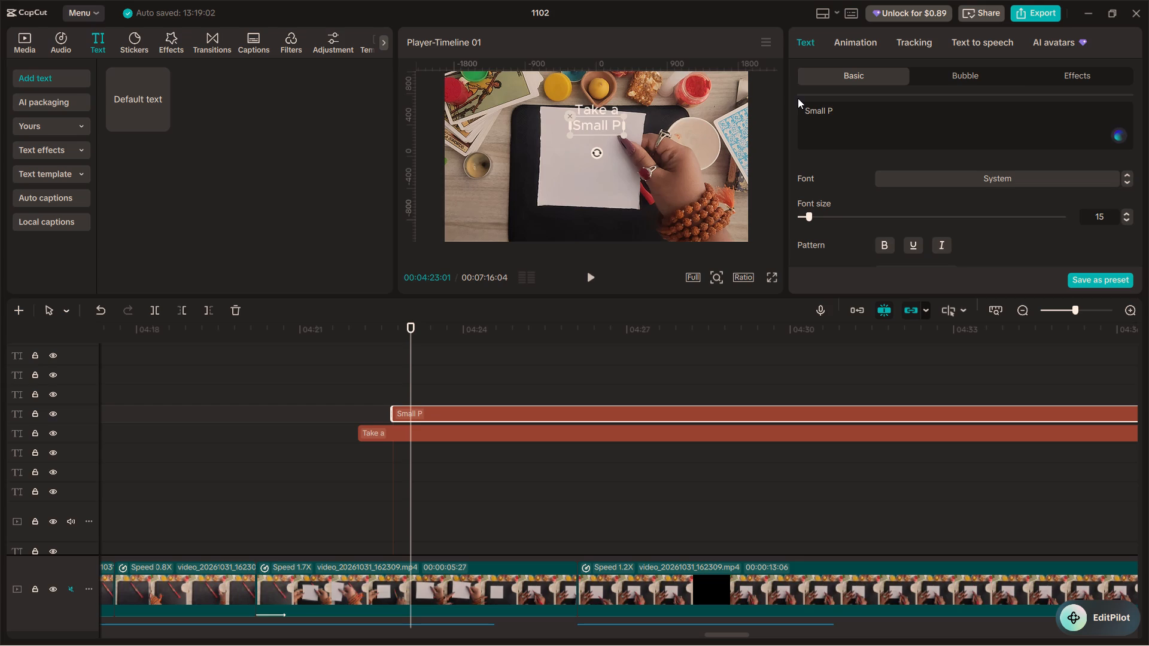
key("e")
key("BackSpace")
type("iece")
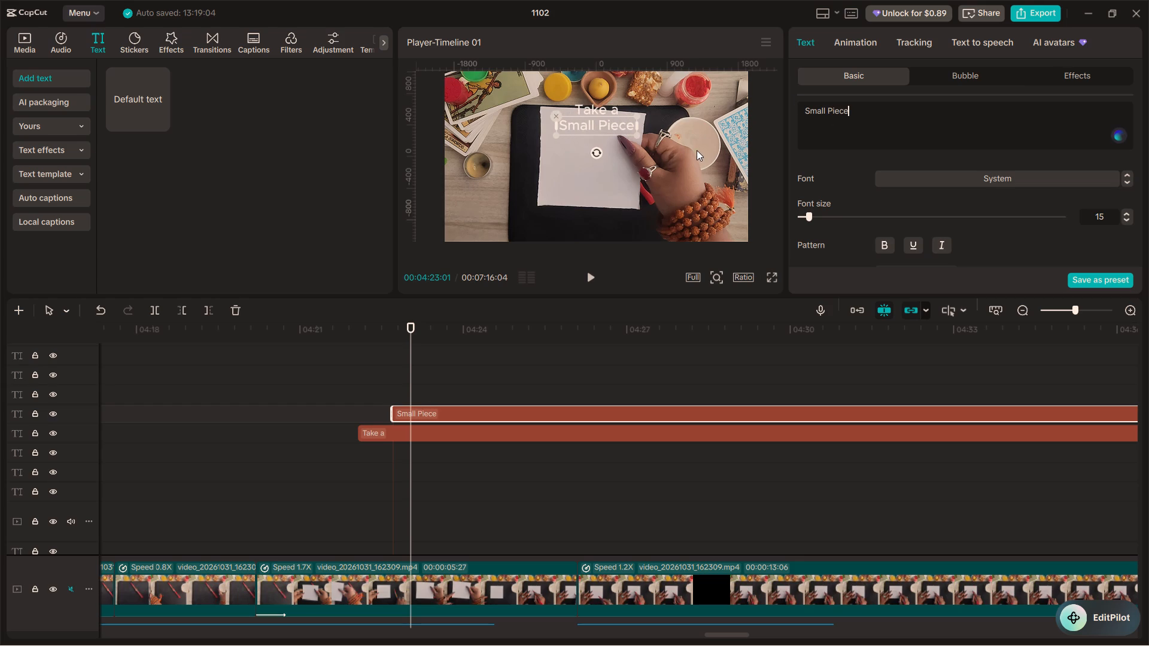
Remove "Small" from the second title and extend the wording so it reads "Piece of Paper".
left_click_drag(826, 112, 793, 103)
key("BackSpace")
key("Right")
key("Right")
key("Right")
key("Right")
key("Right")
key("Right")
key("Right")
key("Right")
key("Right")
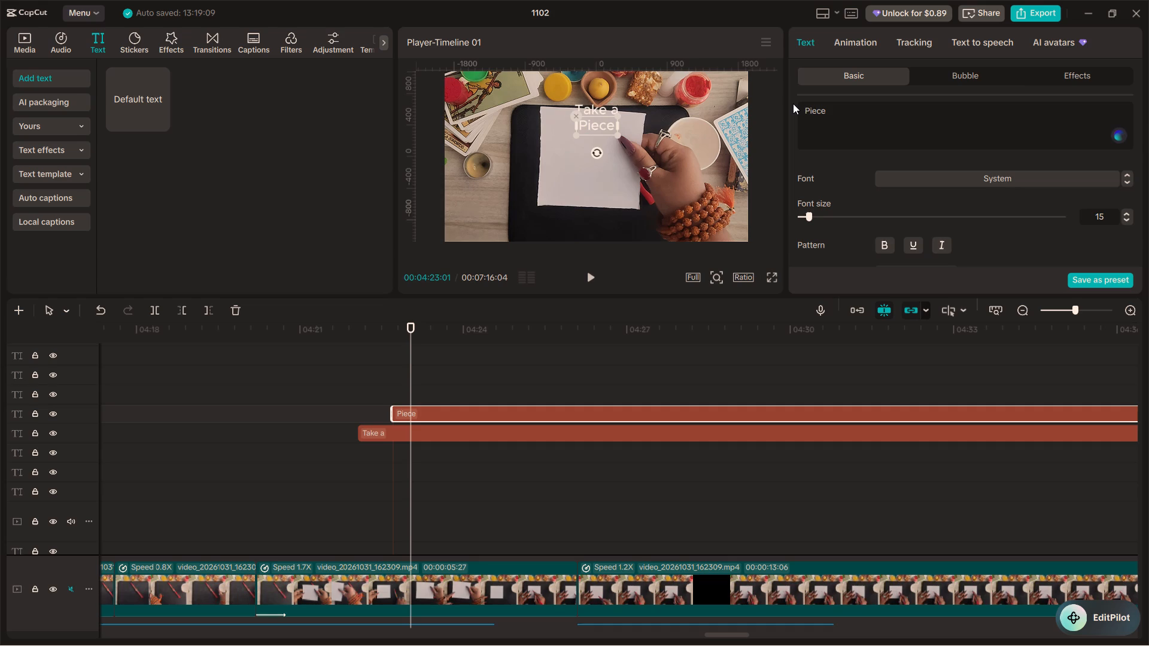
key("space")
type("of")
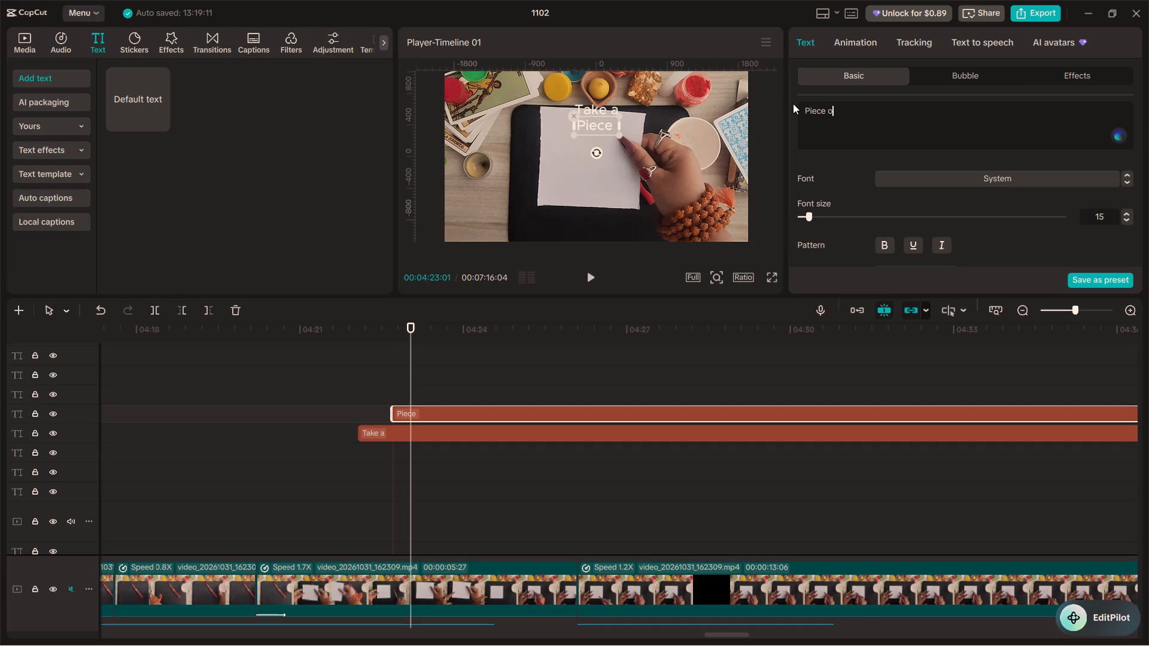
key("space")
type("Paoer")
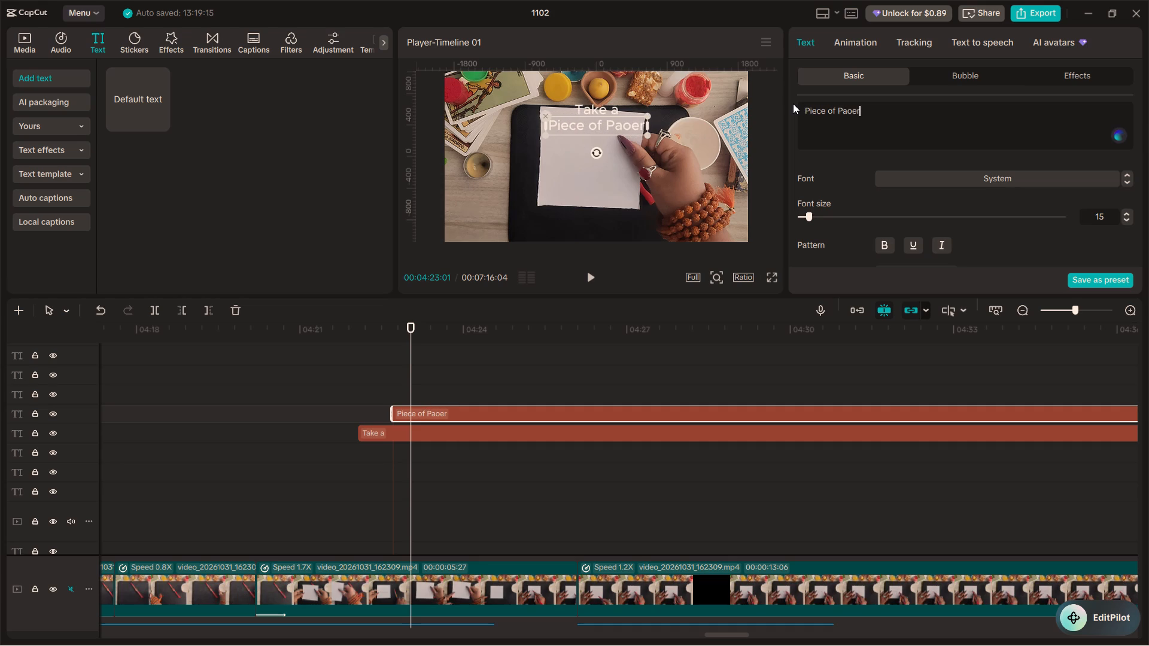
key("BackSpace")
key("BackSpace")
key("BackSpace")
type("per")
Replay the blank-paper shot from about 00:04:21 to check how the "Take a" and "Piece of Paper" titles come in.
left_click(602, 108)
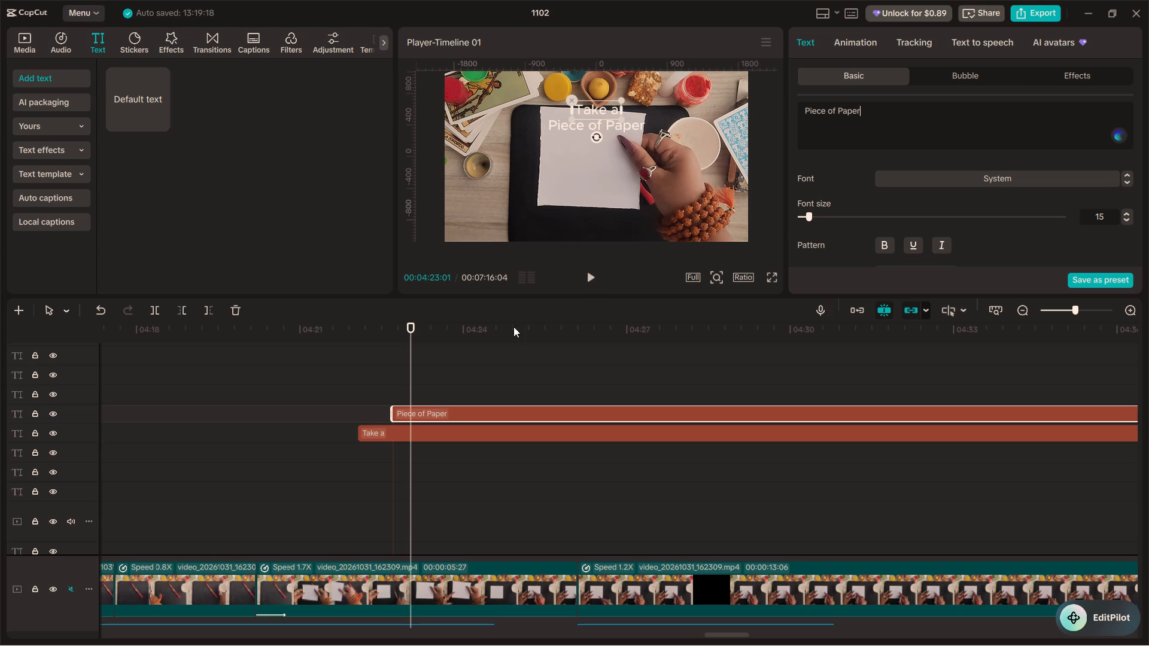
left_click(355, 397)
left_click_drag(413, 464, 414, 404)
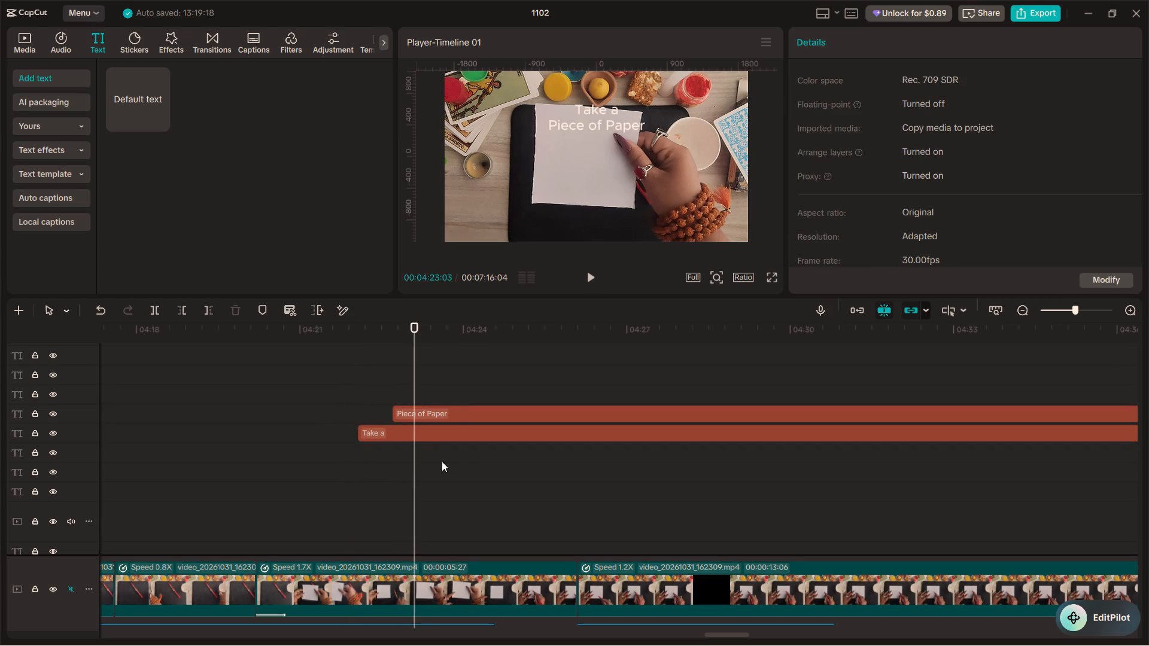
left_click_drag(442, 461, 465, 416)
left_click(331, 398)
key("v")
key("space")
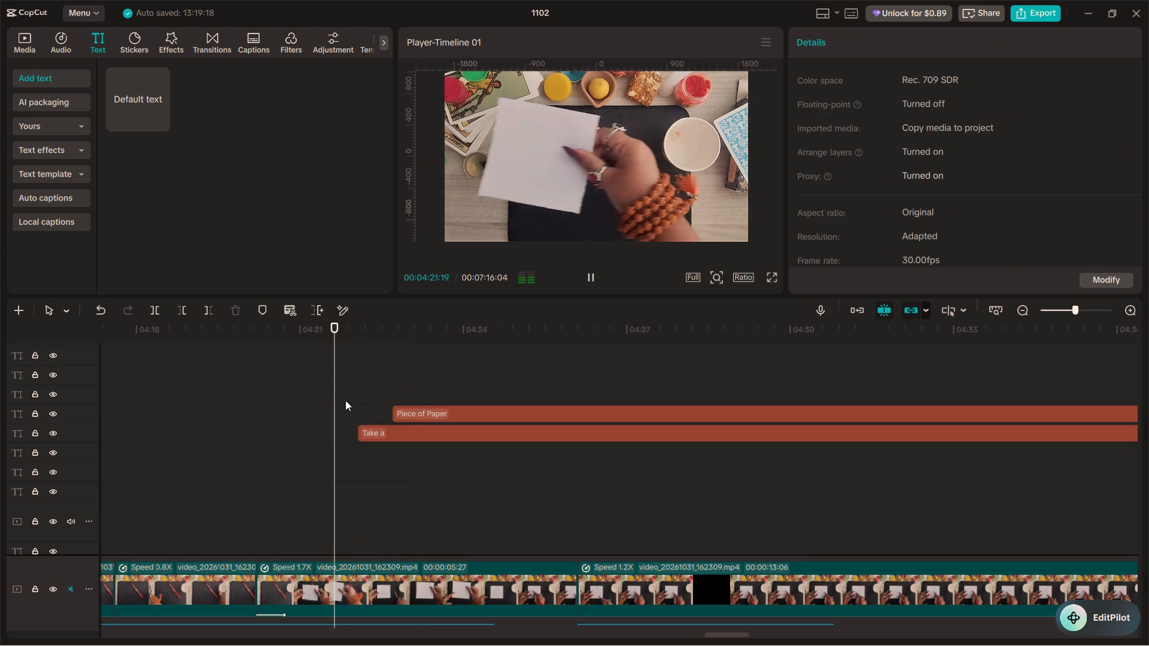
key("space")
Select both the "Take a" and "Piece of Paper" titles and open their entrance animation options.
left_click_drag(435, 487, 525, 412)
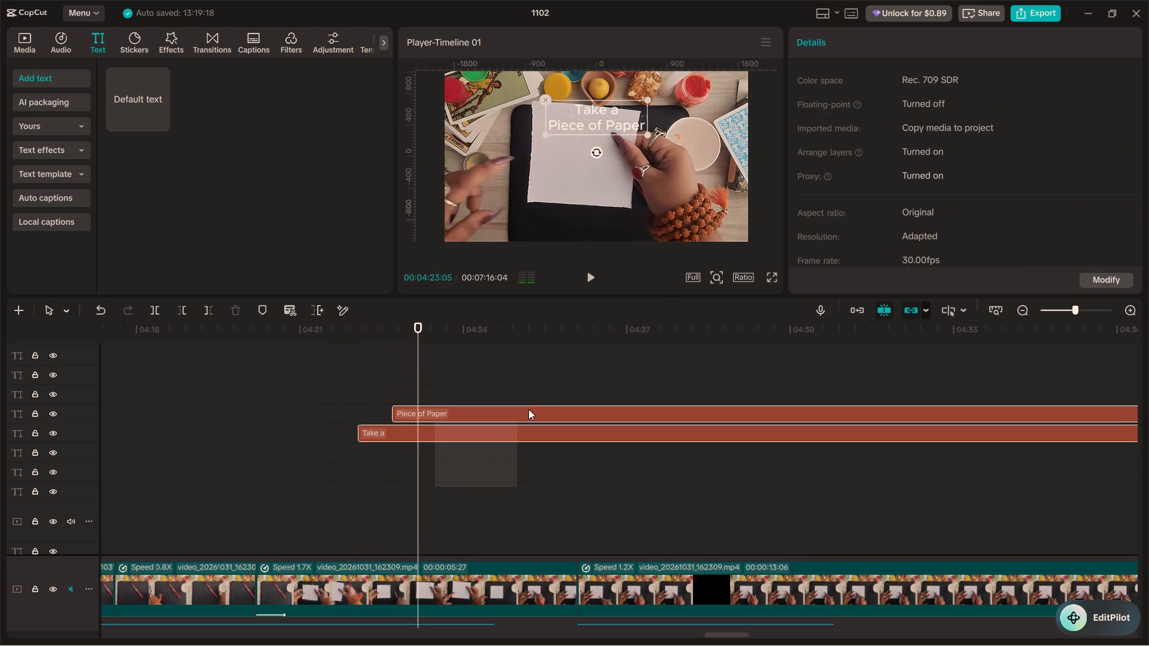
left_click(853, 35)
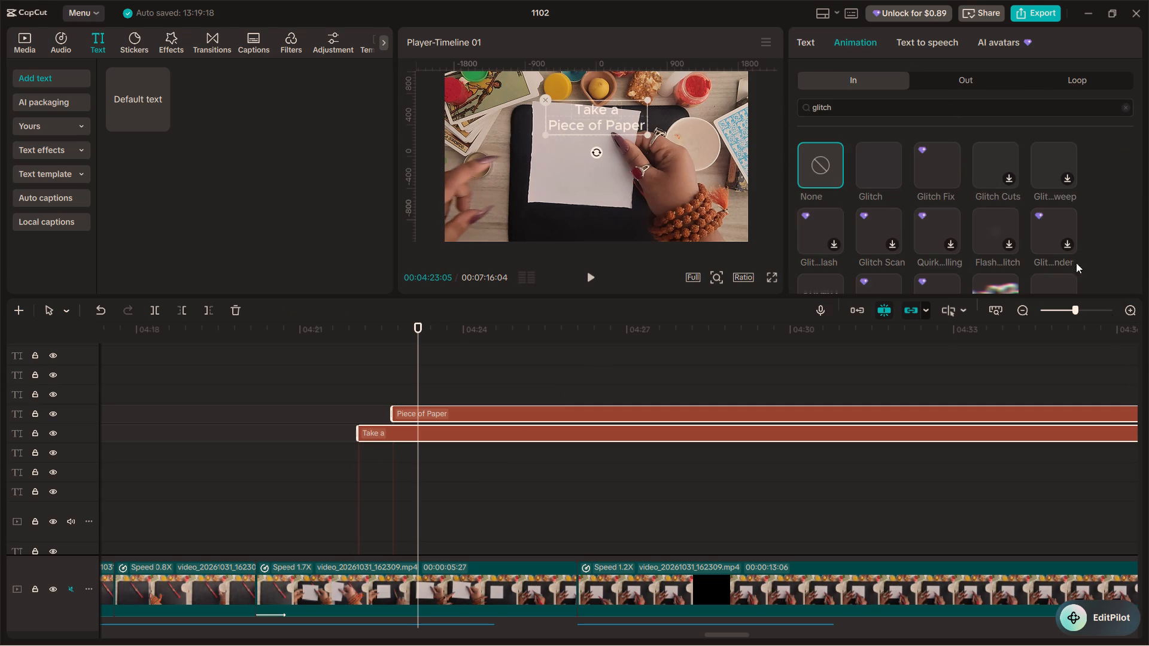
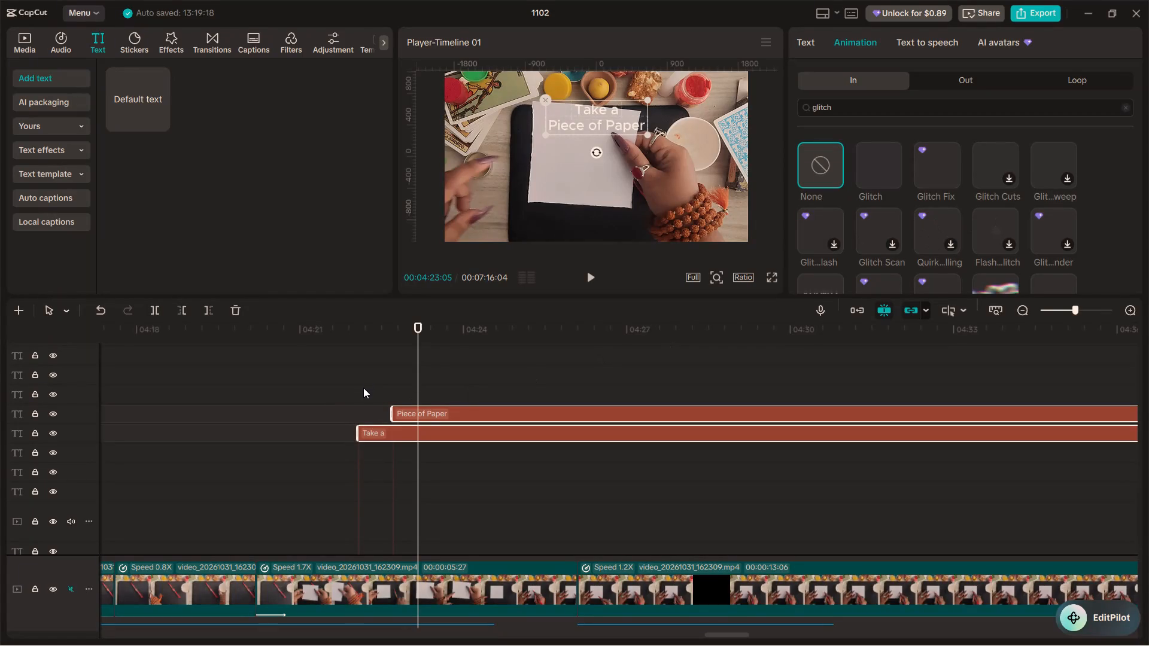
Replay the blank-paper shot from about 00:04:21 to check the entrances of the "Take a" and "Piece of Paper" titles.
left_click(328, 409)
key("space")
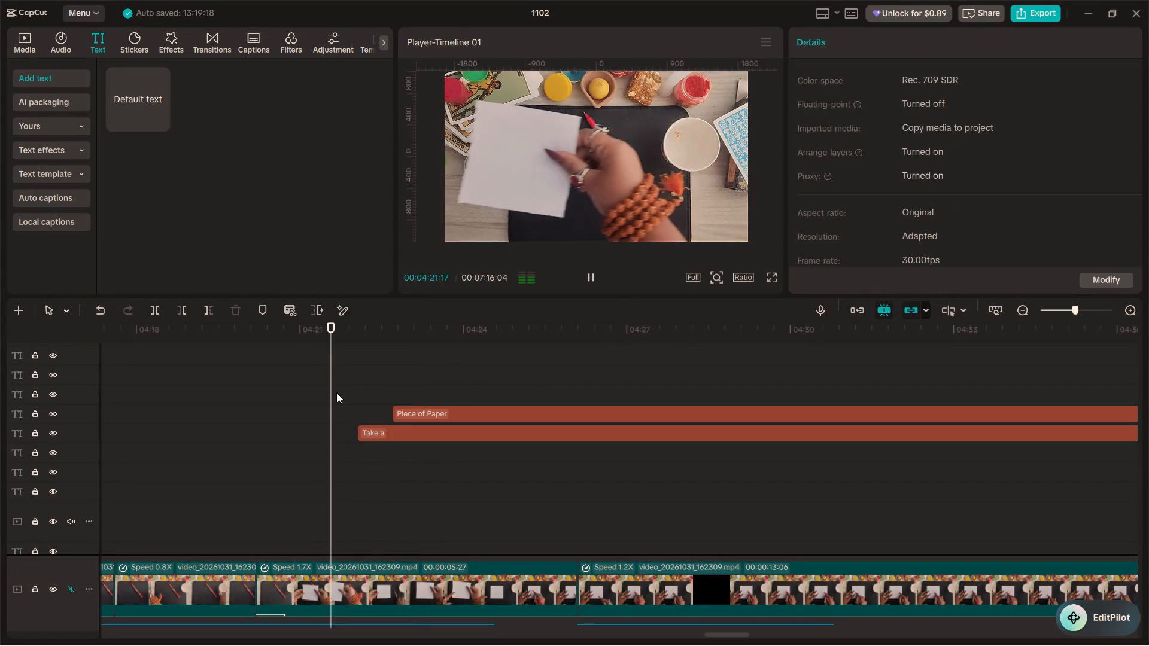
key("space")
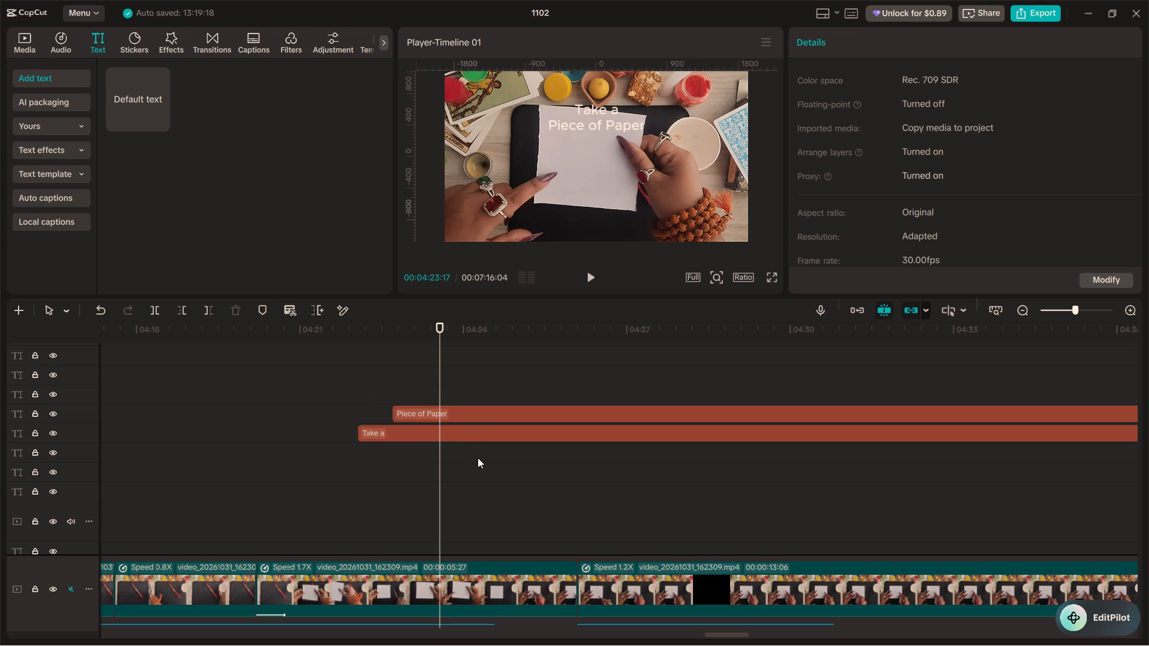
Select both the "Take a" and "Piece of Paper" titles and open their clip options.
left_click_drag(478, 457, 457, 413)
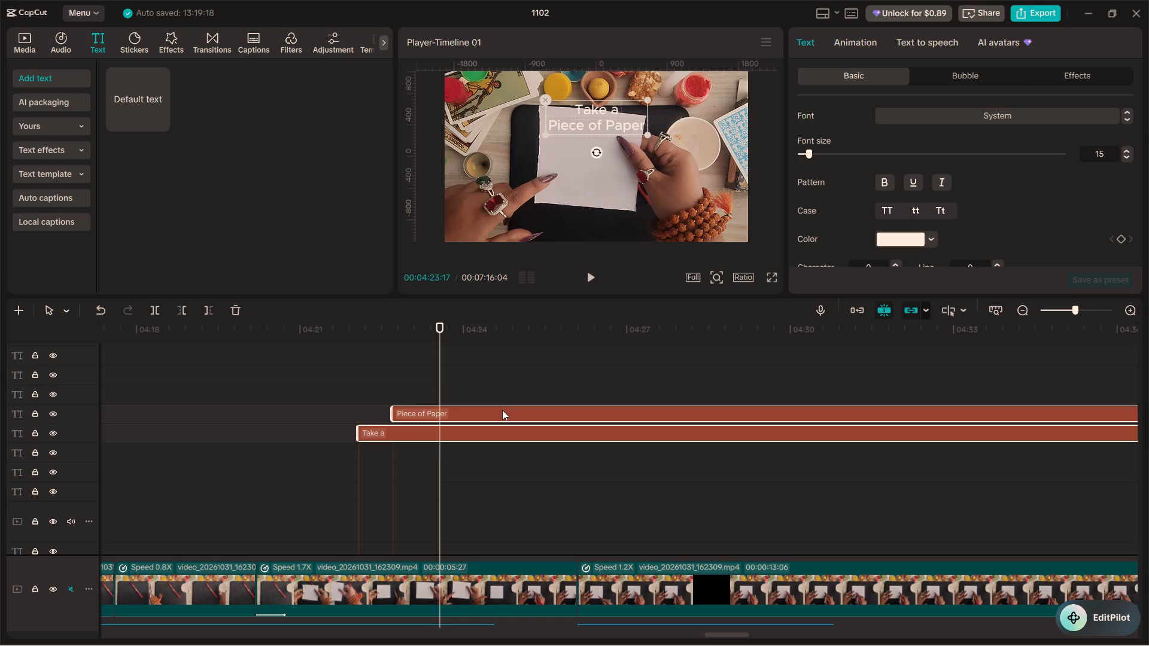
right_click(502, 410)
left_click(502, 410)
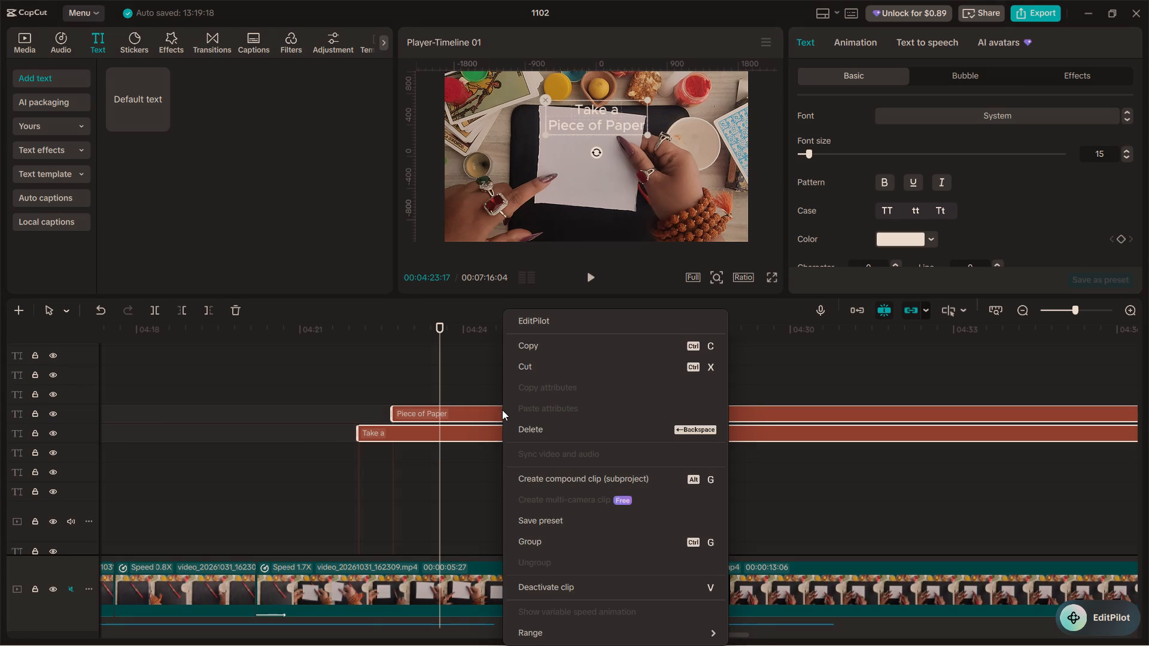
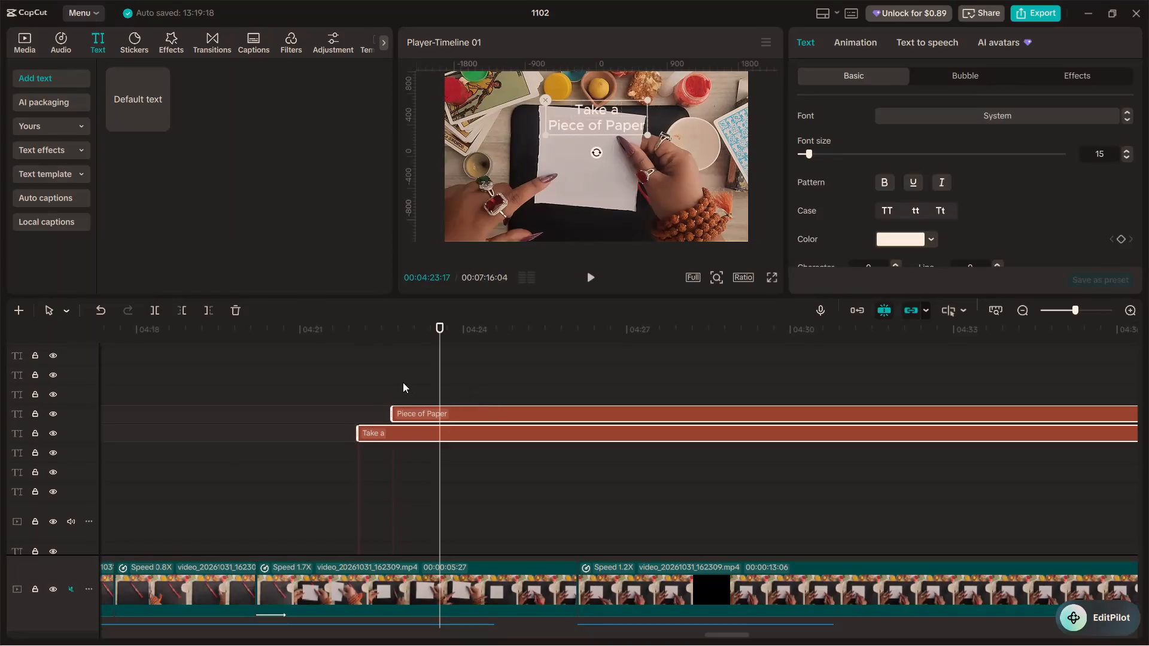
Replay the blank-paper shot from about 00:04:22 to find where the "Take a" and "Piece of Paper" titles should be cut.
left_click(402, 382)
key("space")
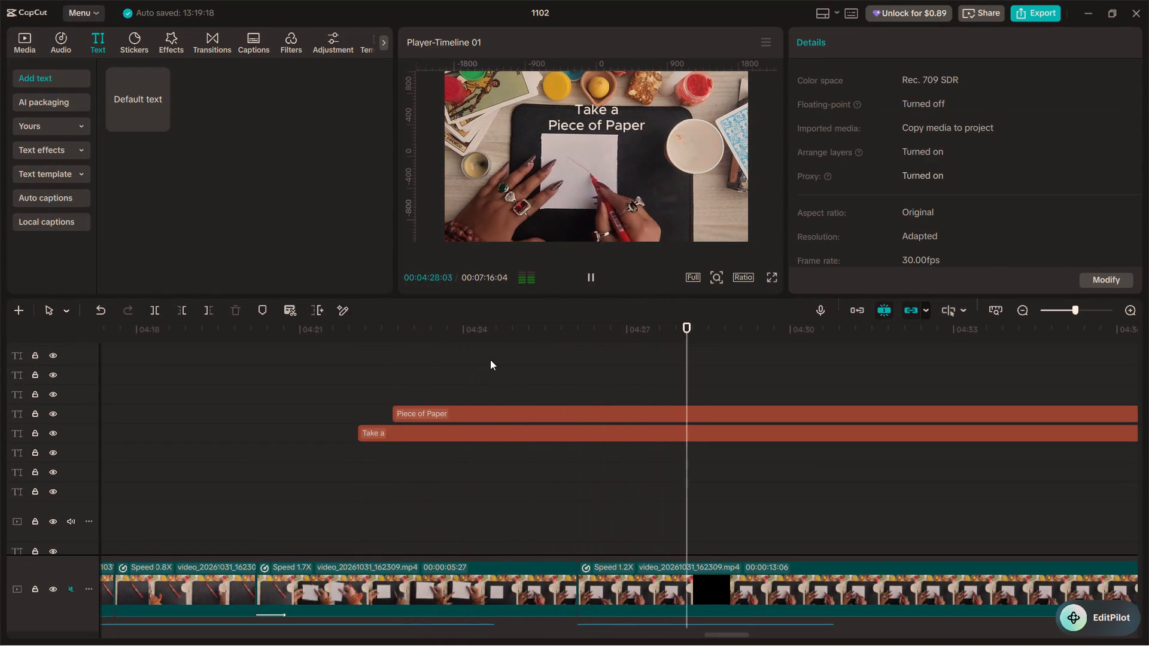
key("space")
left_click(406, 355)
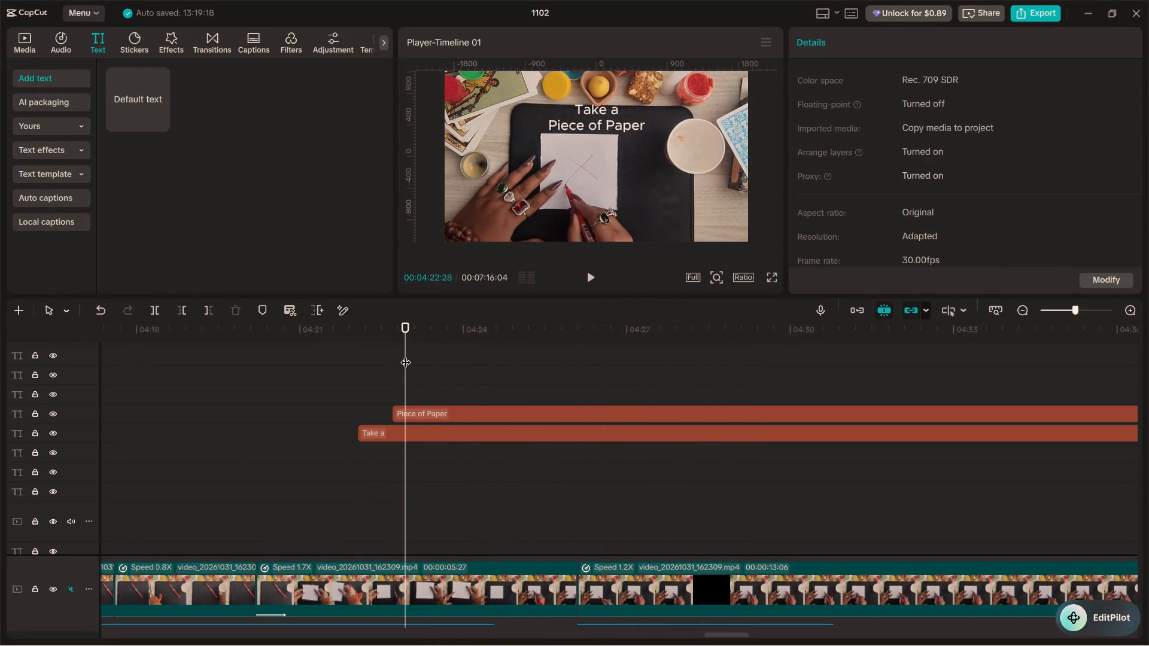
left_click_drag(344, 370, 333, 374)
key("space")
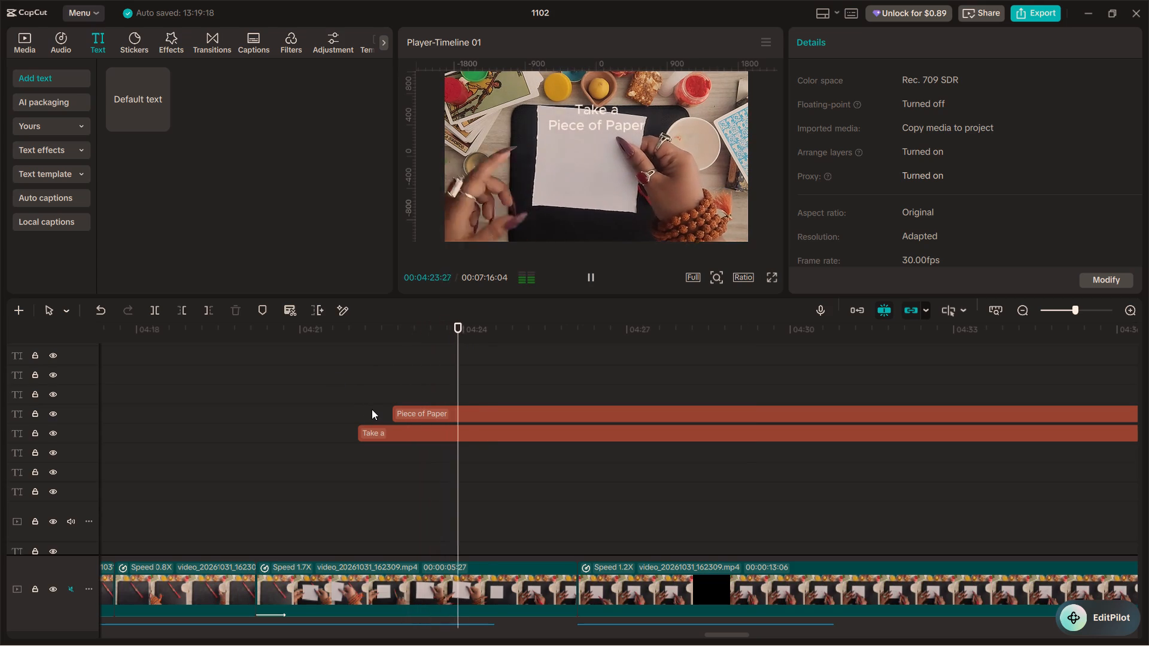
key("space")
Split both the "Take a" and "Piece of Paper" title clips at 00:04:24:16.
left_click_drag(513, 382, 494, 444)
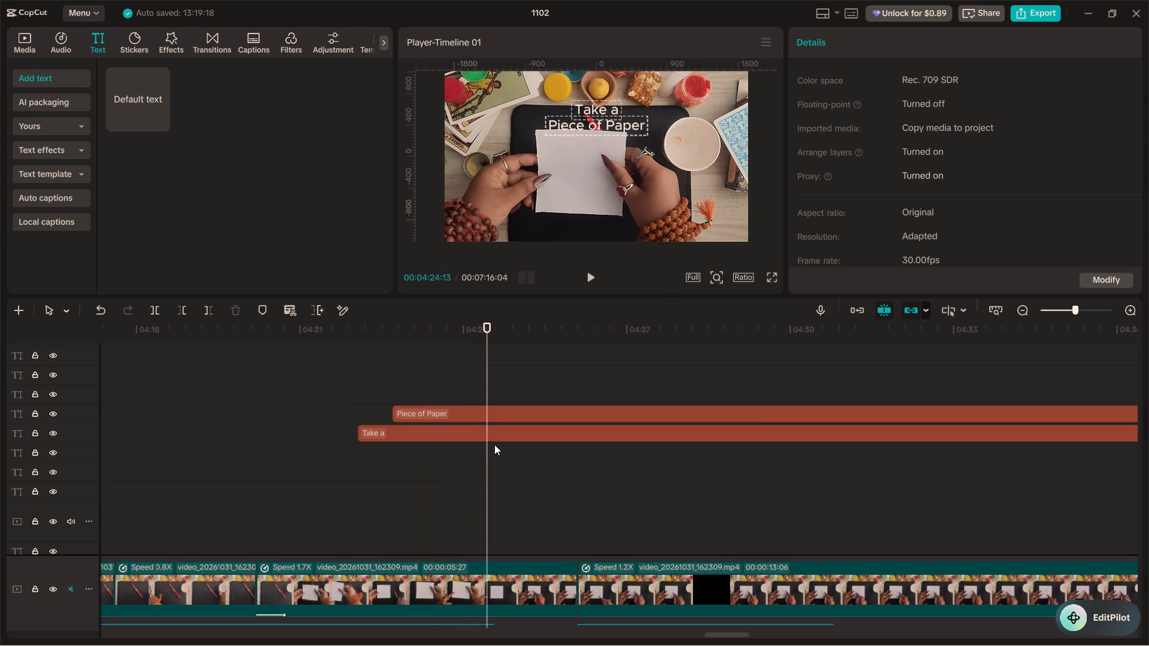
left_click_drag(494, 444, 491, 447)
key("super+b")
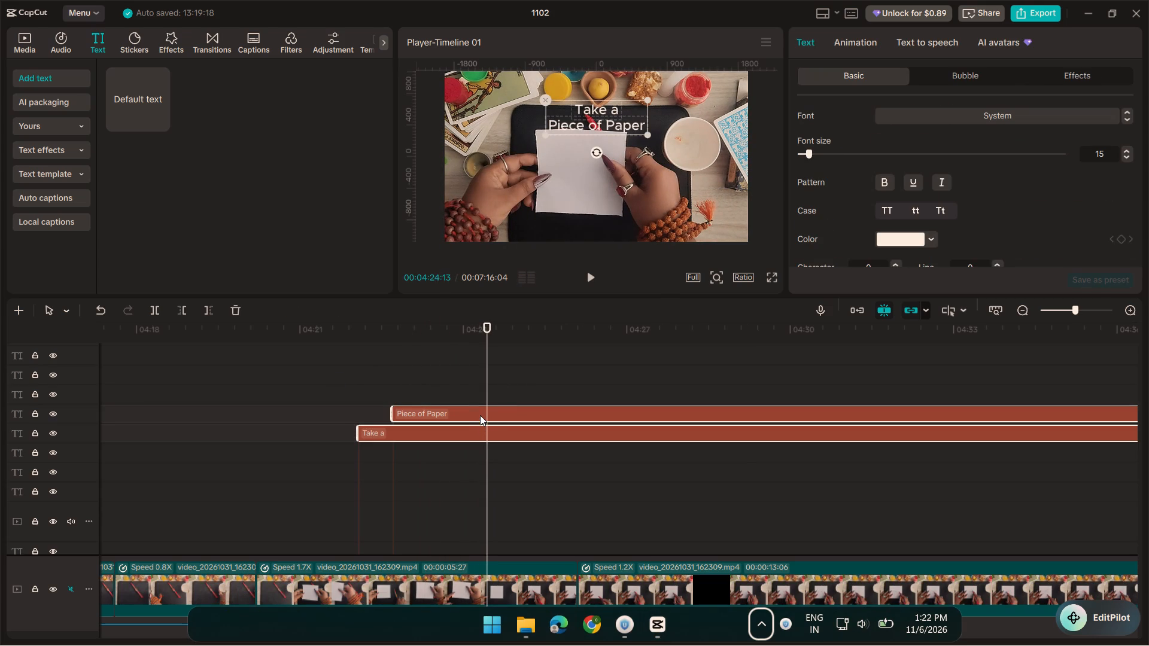
left_click(506, 371)
left_click_drag(507, 371, 475, 432)
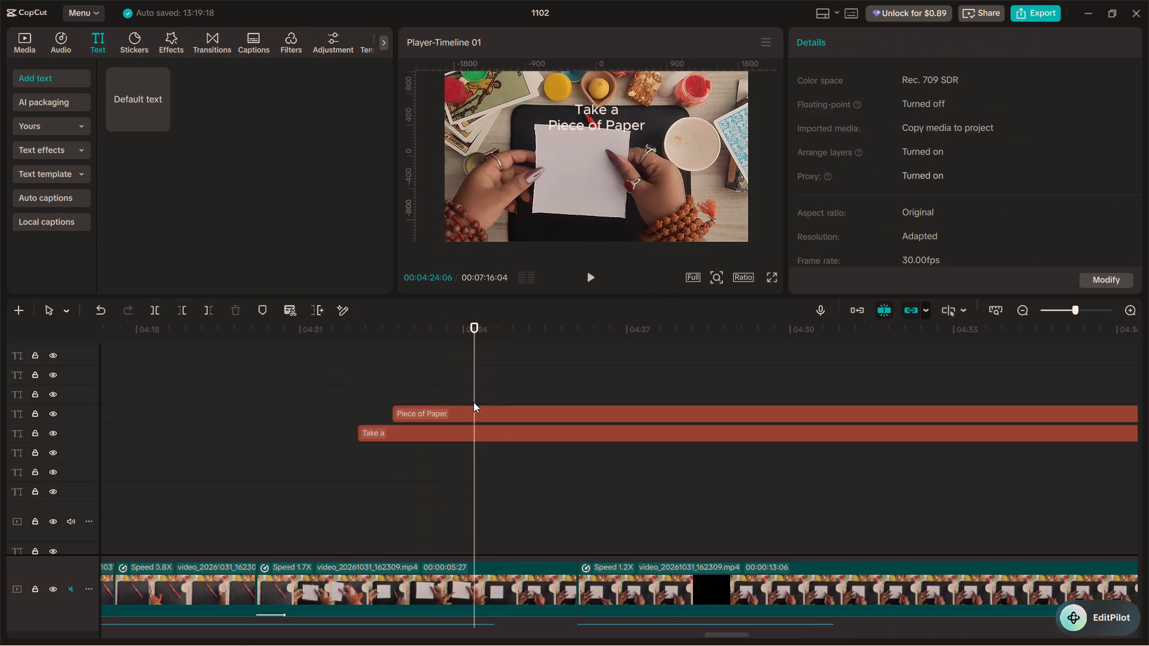
key("space")
key("space")
left_click_drag(532, 383, 493, 454)
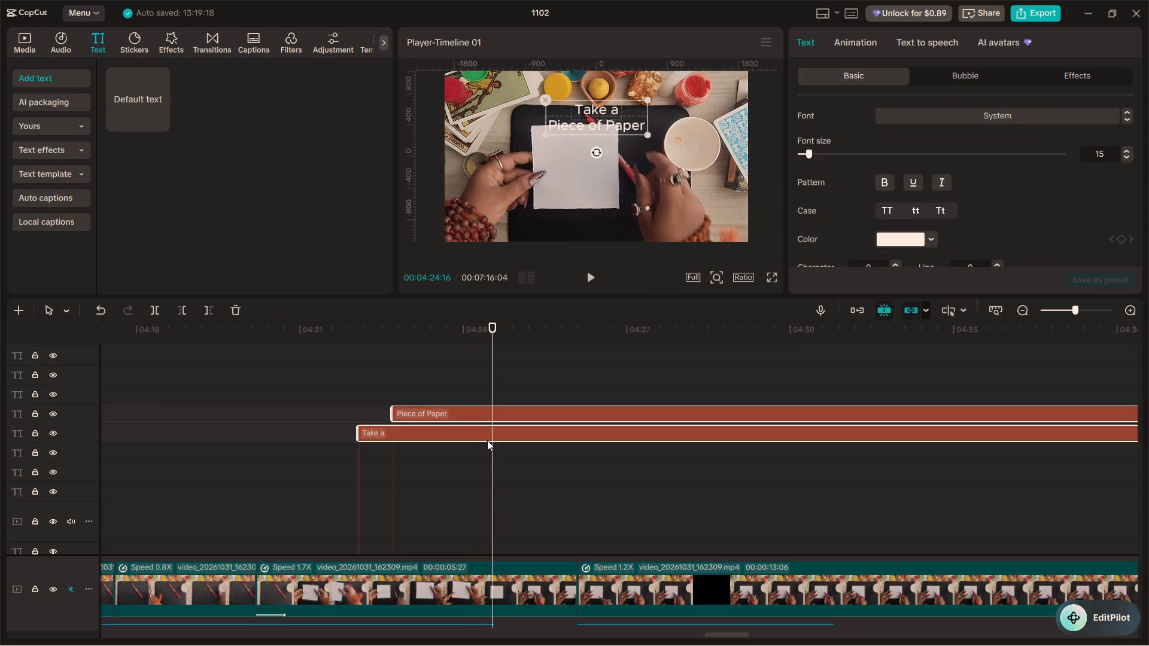
key("ctrl+b")
Set the font of the first "Take a" segment, before the split, to Montserrat.
left_click_drag(429, 376, 430, 418)
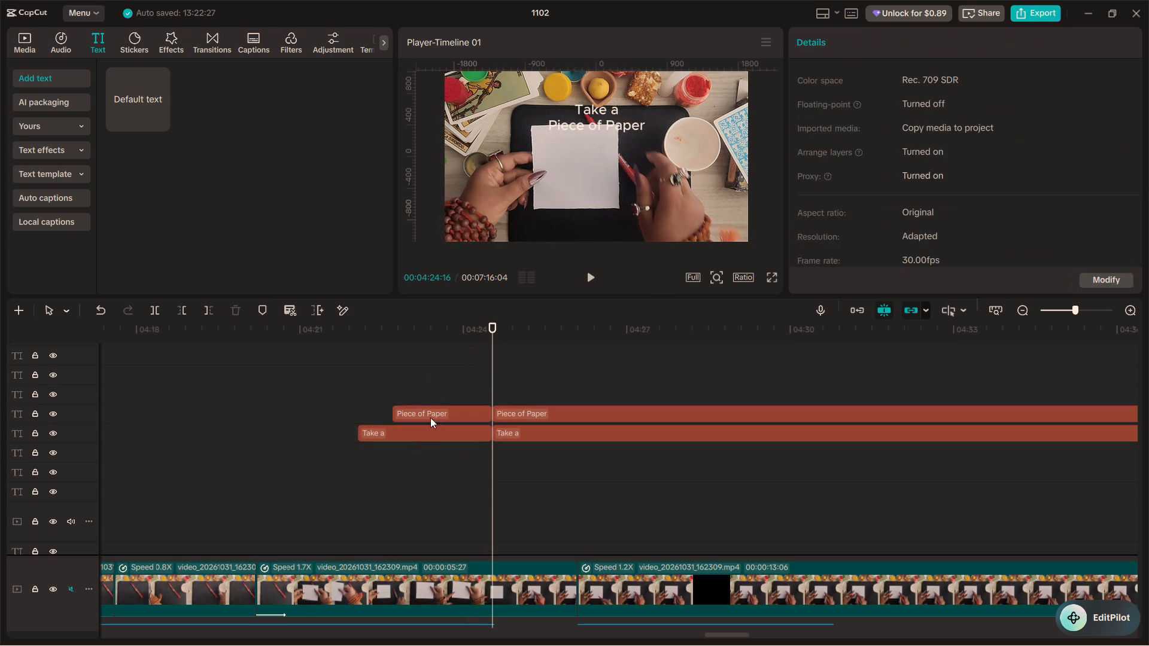
left_click_drag(430, 418, 414, 441)
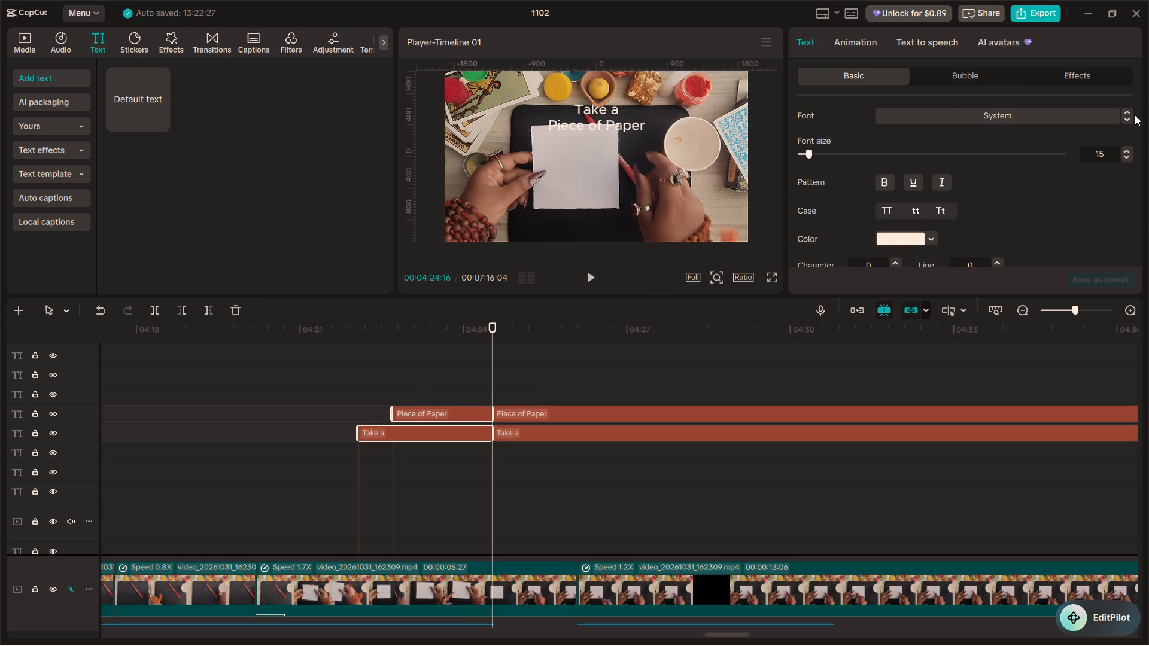
left_click(391, 383)
left_click(398, 427)
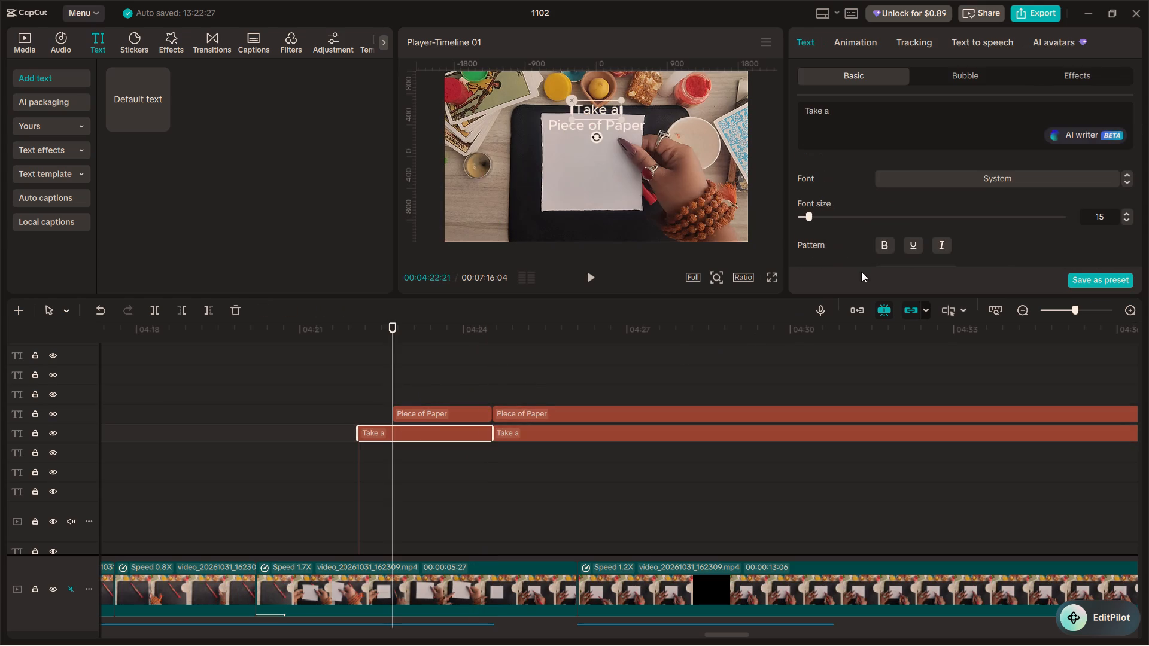
left_click(1126, 179)
left_click(1126, 179)
left_click(1126, 179)
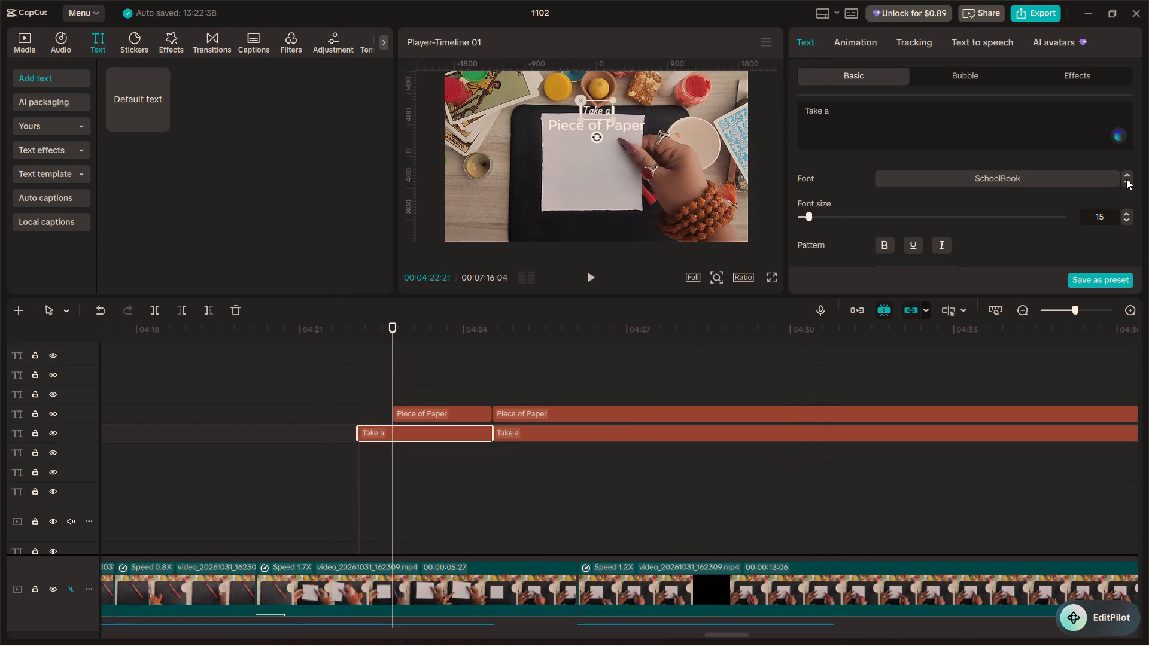
left_click(1126, 179)
left_click(1126, 179)
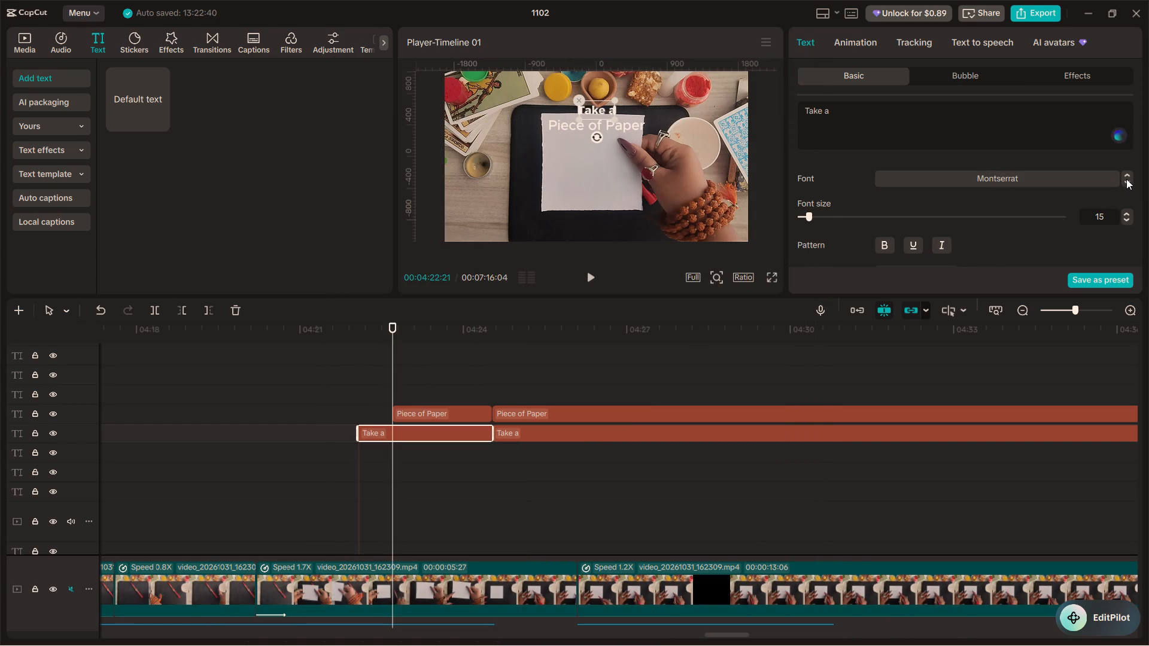
Set the first "Piece of Paper" segment's font to serif and nudge the title slightly upward in the frame.
left_click(623, 127)
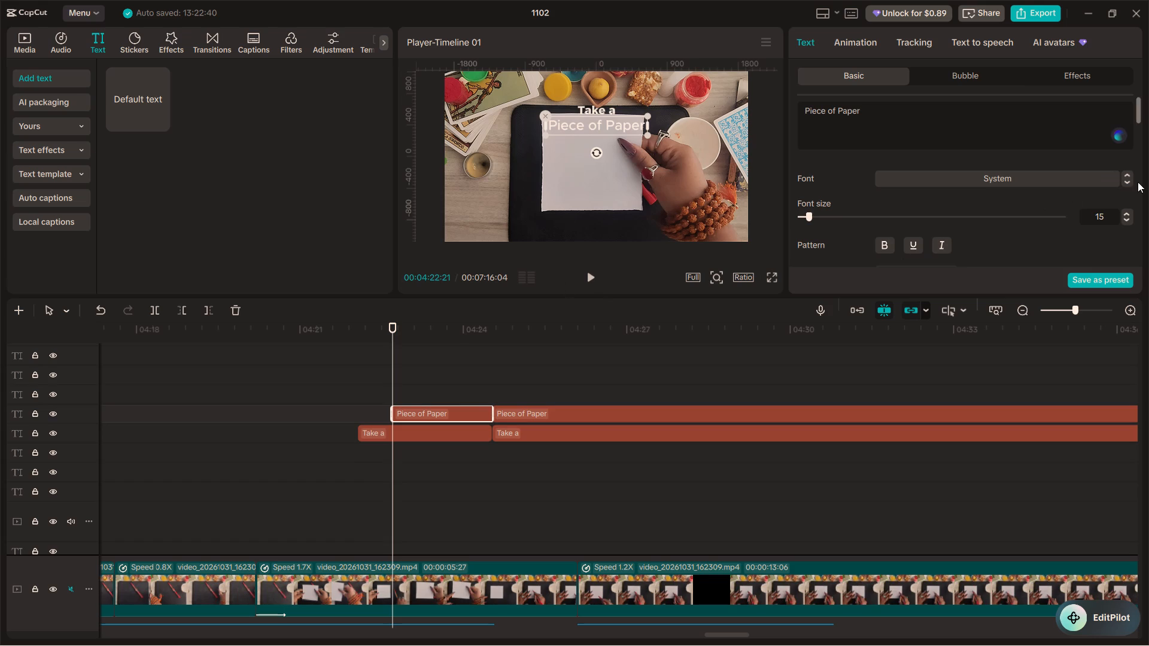
triple_click(1127, 184)
double_click(1127, 184)
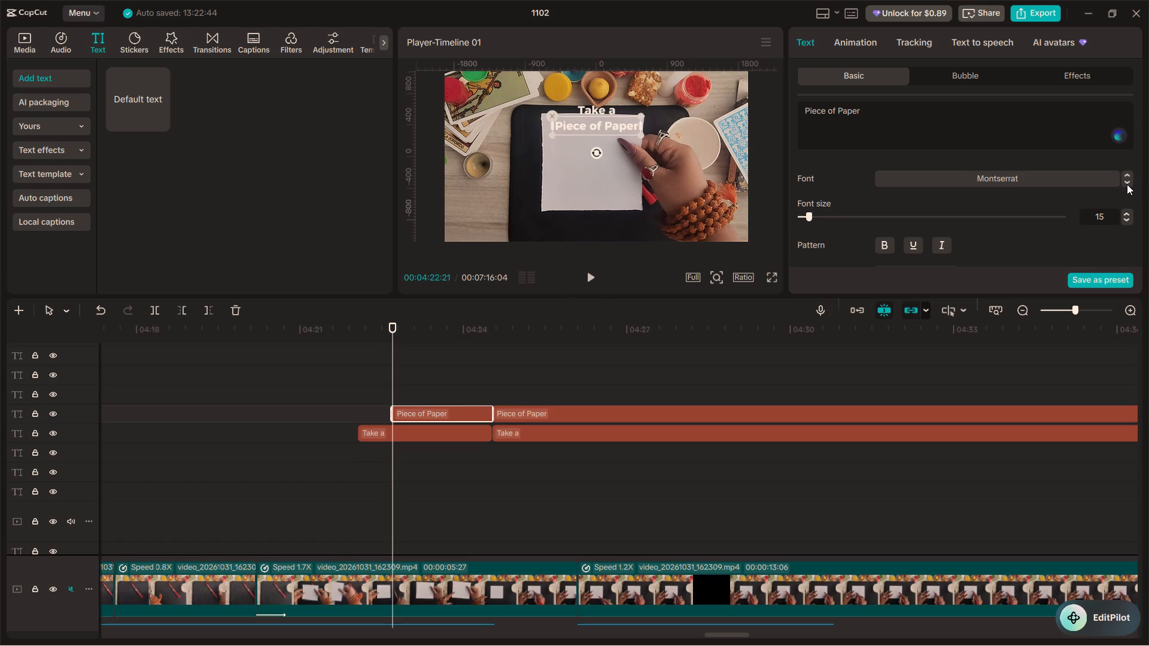
left_click(1127, 184)
left_click(1127, 184)
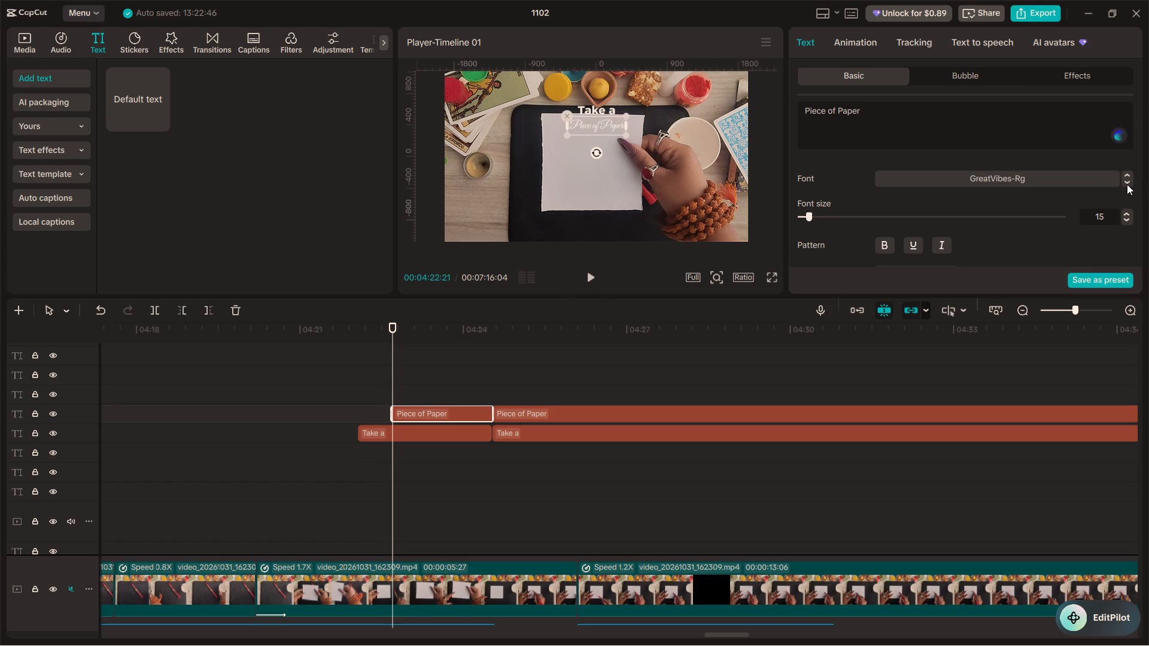
left_click(1127, 184)
left_click(1127, 184)
left_click(1127, 184)
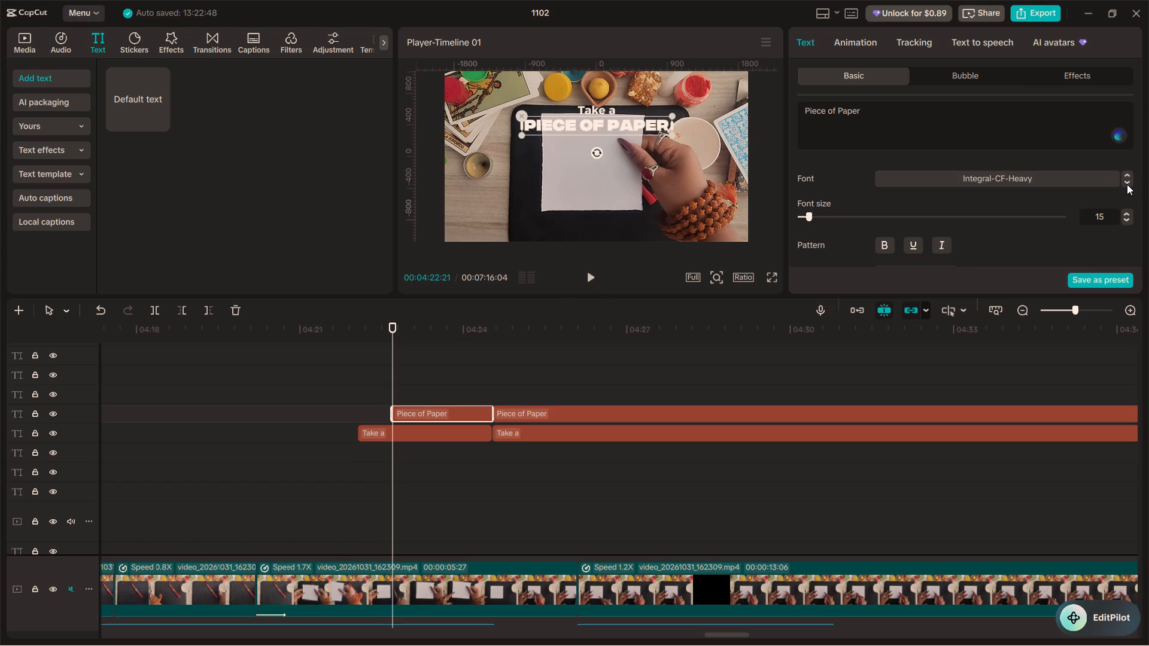
left_click(1127, 184)
left_click(1127, 184)
left_click(1127, 184)
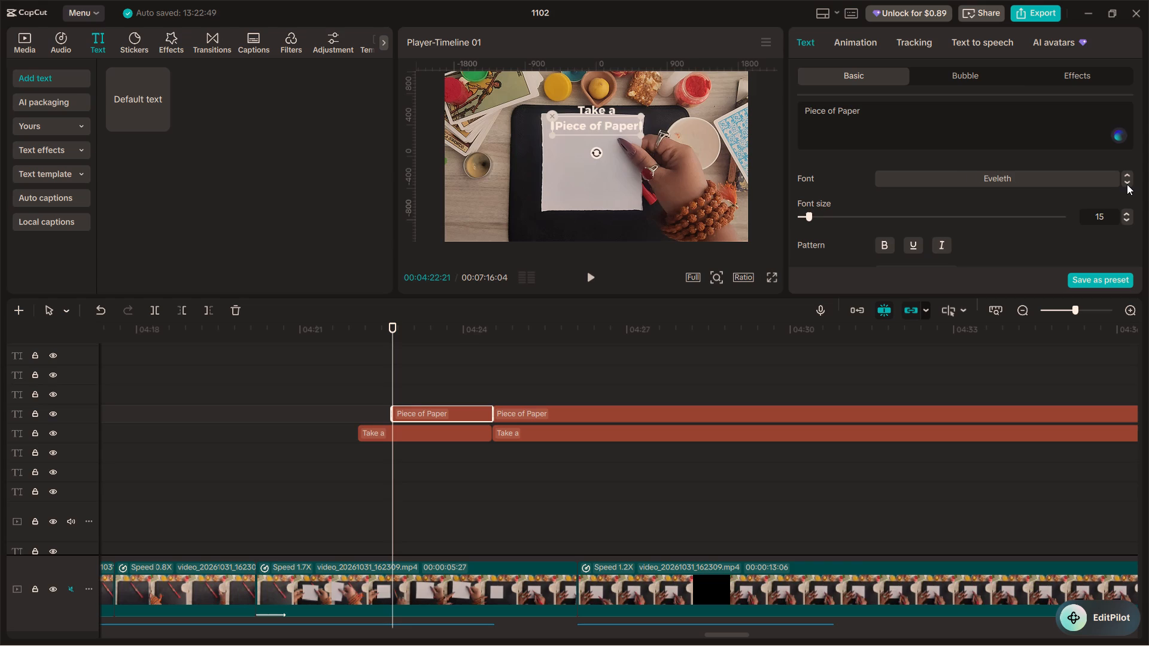
left_click(1127, 184)
left_click(1127, 184)
left_click(1127, 184)
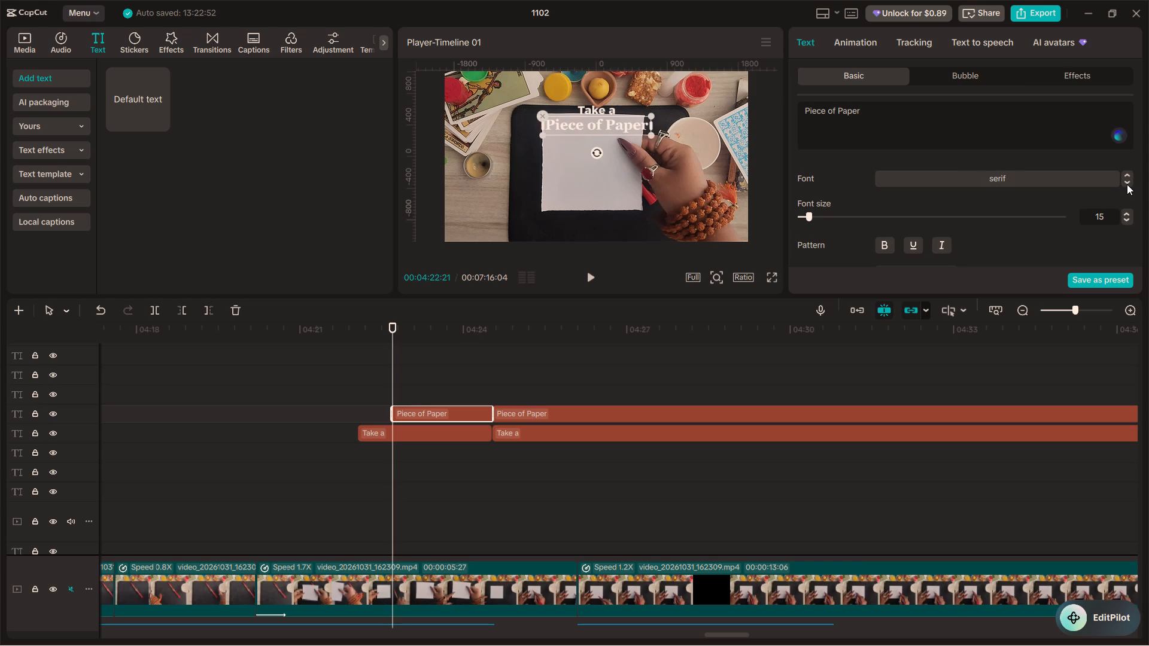
left_click(1126, 176)
left_click(612, 127)
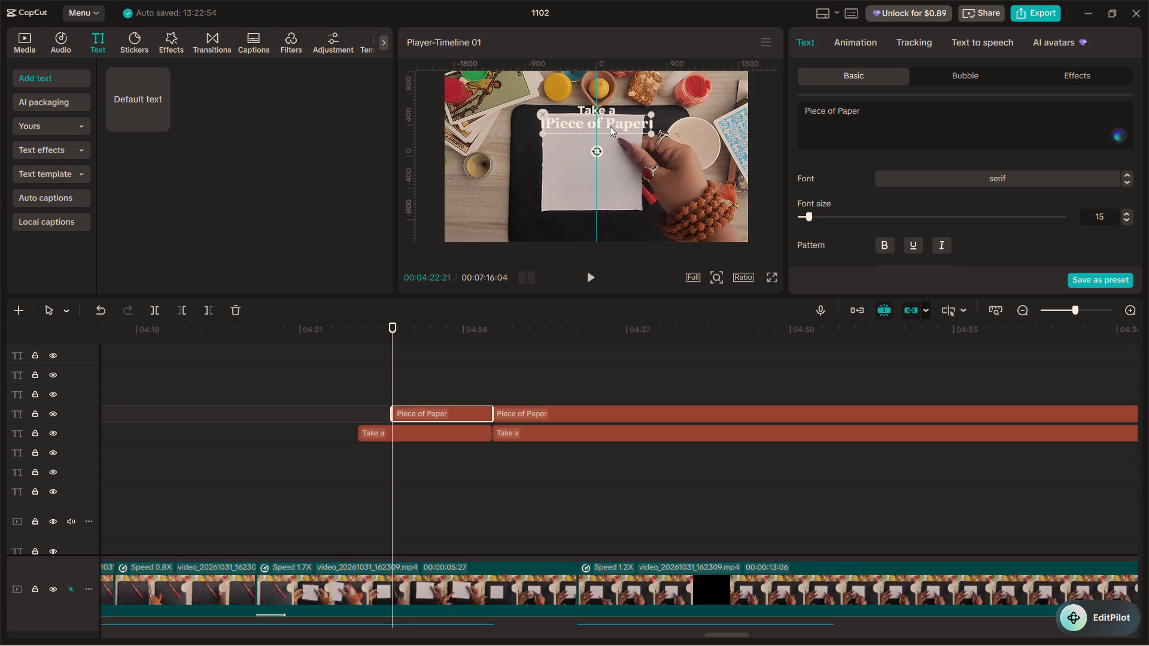
Replay the shot from just before the "Take a" title to check the new fonts on both titles.
left_click(351, 404)
key("space")
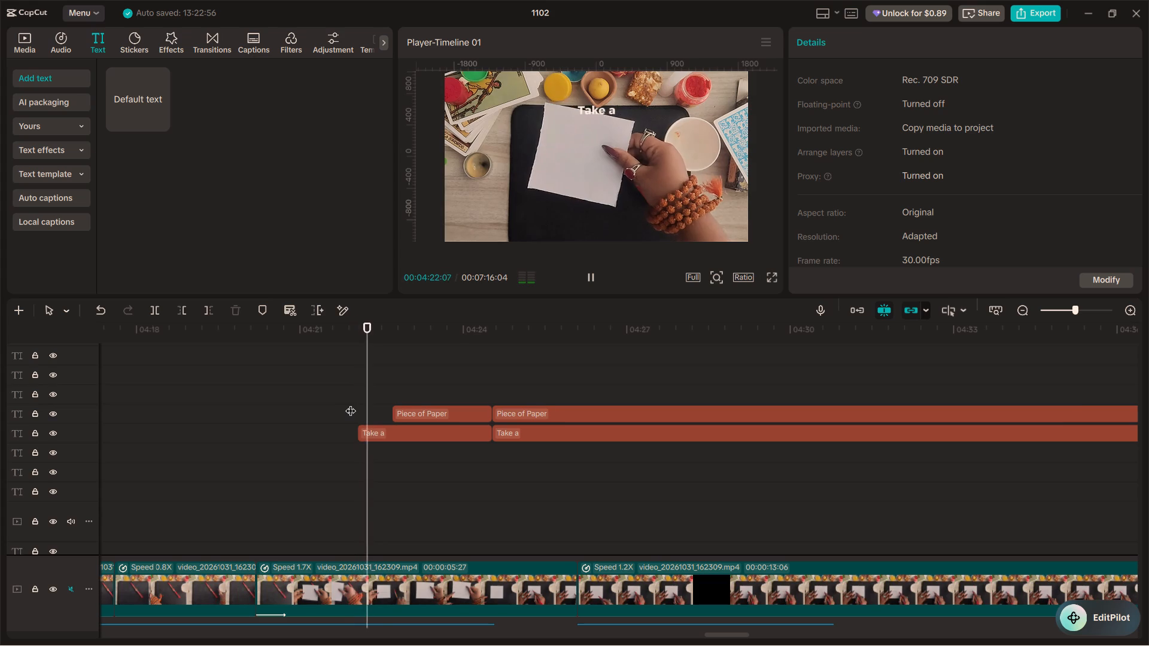
key("space")
left_click(411, 432)
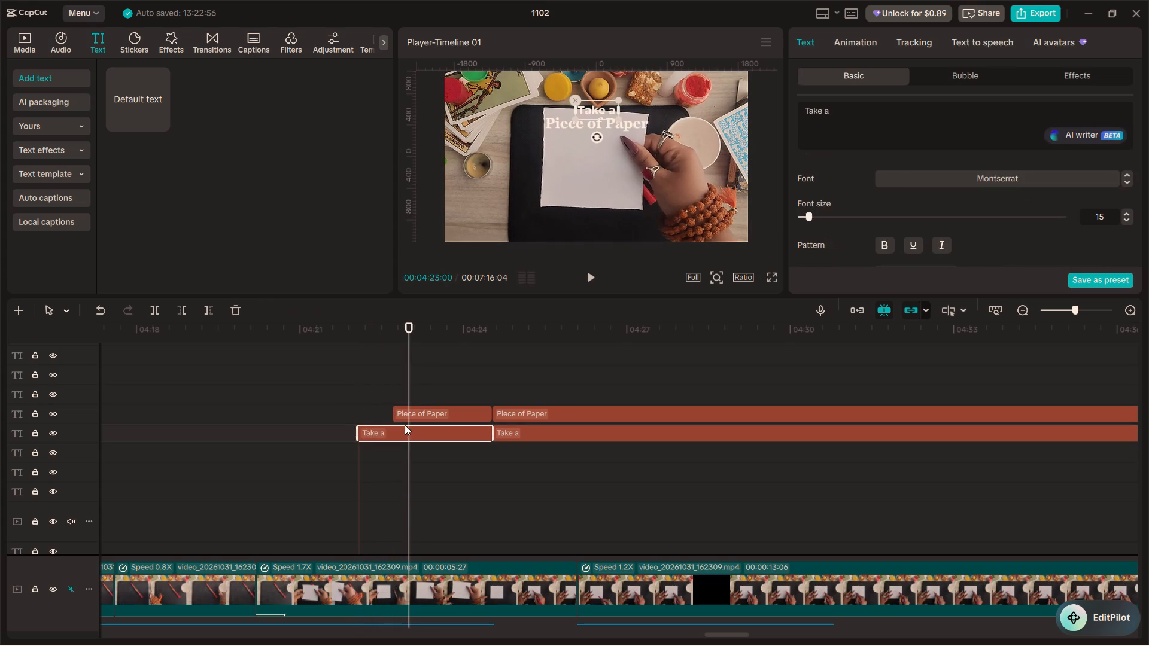
left_click(323, 388)
key("space")
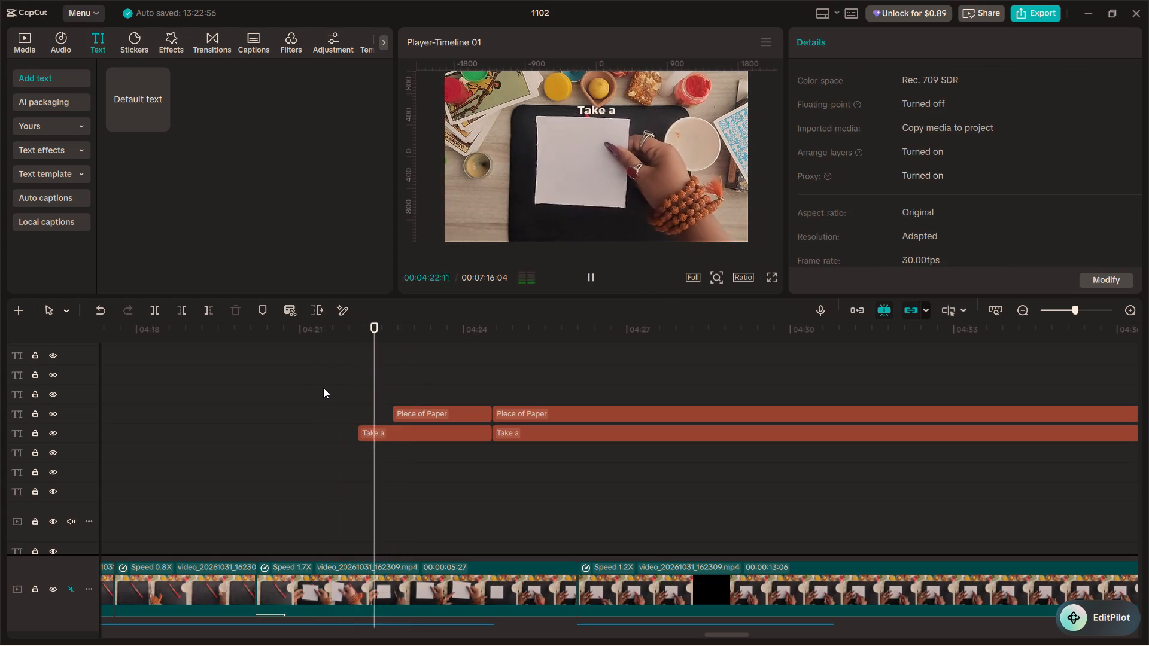
key("space")
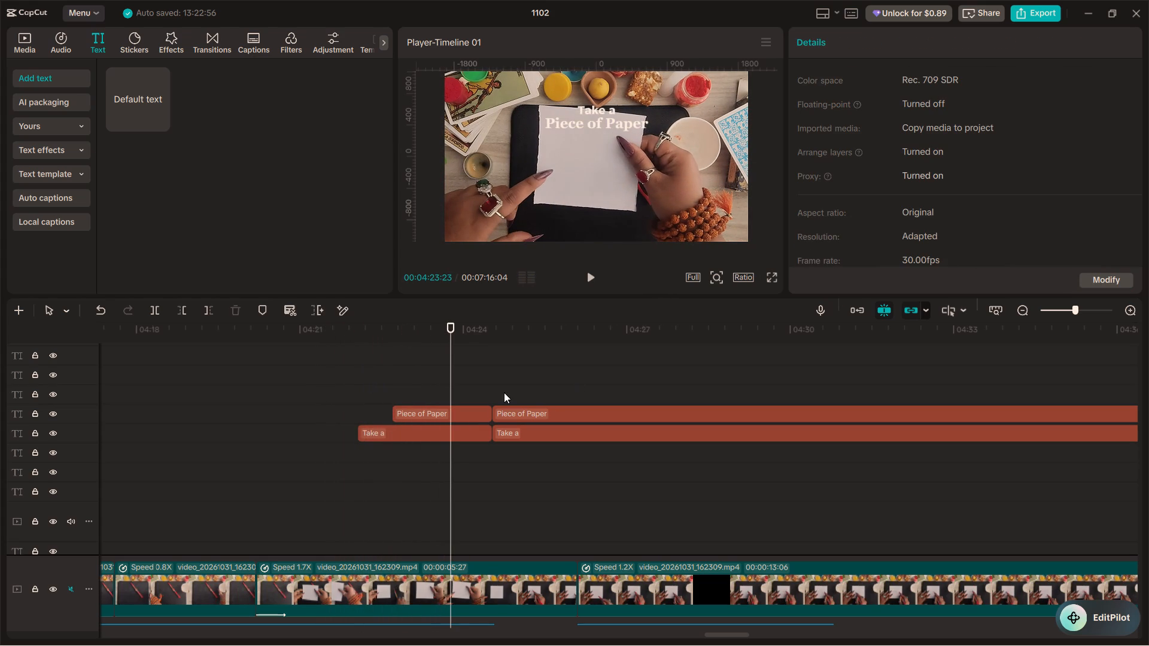
Apply the black-text, white-outline preset style to the first "Take a" segment and reduce its stroke thickness.
left_click(422, 432)
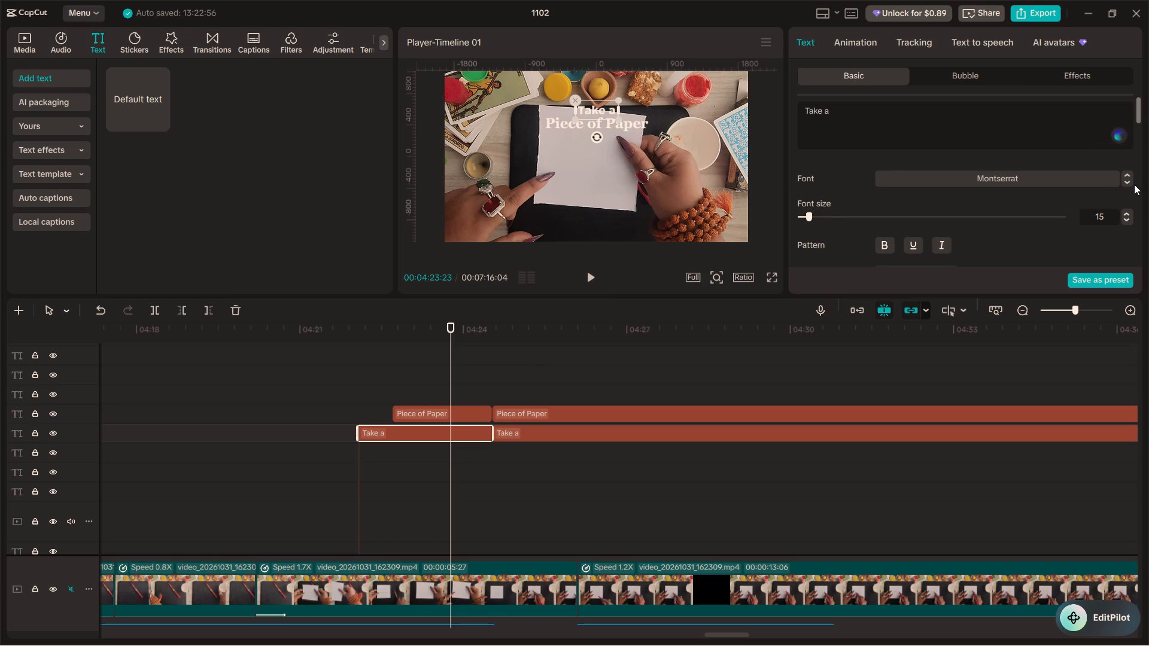
scroll(916, 255, "down", 1)
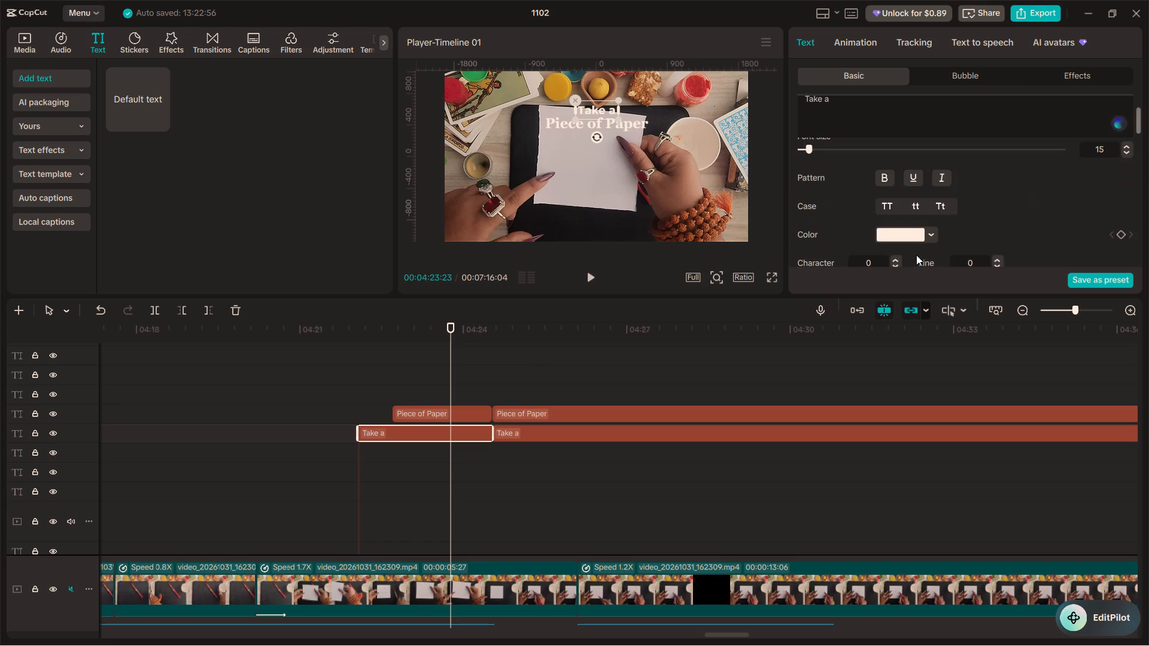
scroll(916, 255, "down", 1)
scroll(916, 255, "up", 1)
scroll(967, 209, "down", 3)
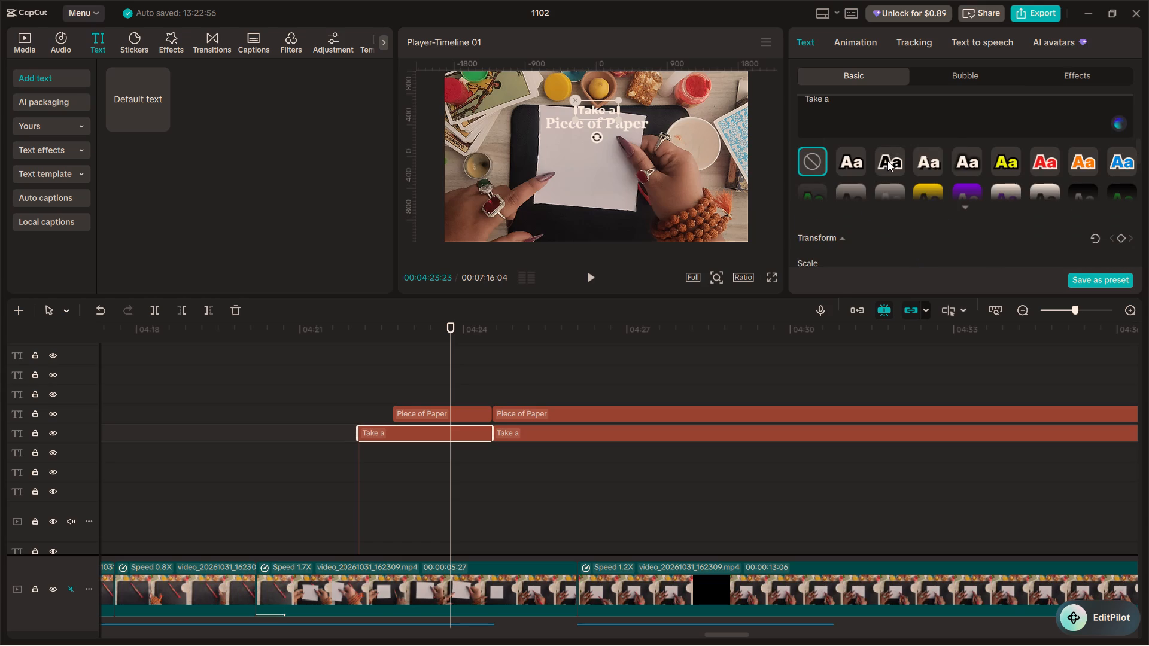
left_click(886, 166)
scroll(889, 240, "down", 4)
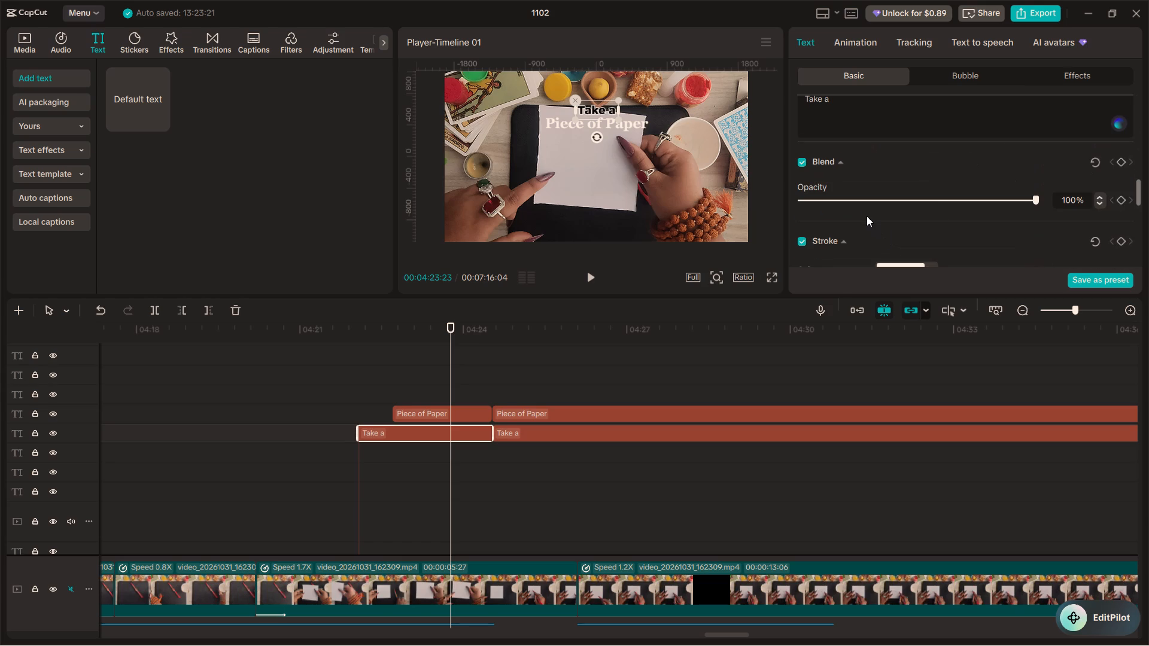
scroll(867, 216, "up", 1)
scroll(867, 216, "down", 2)
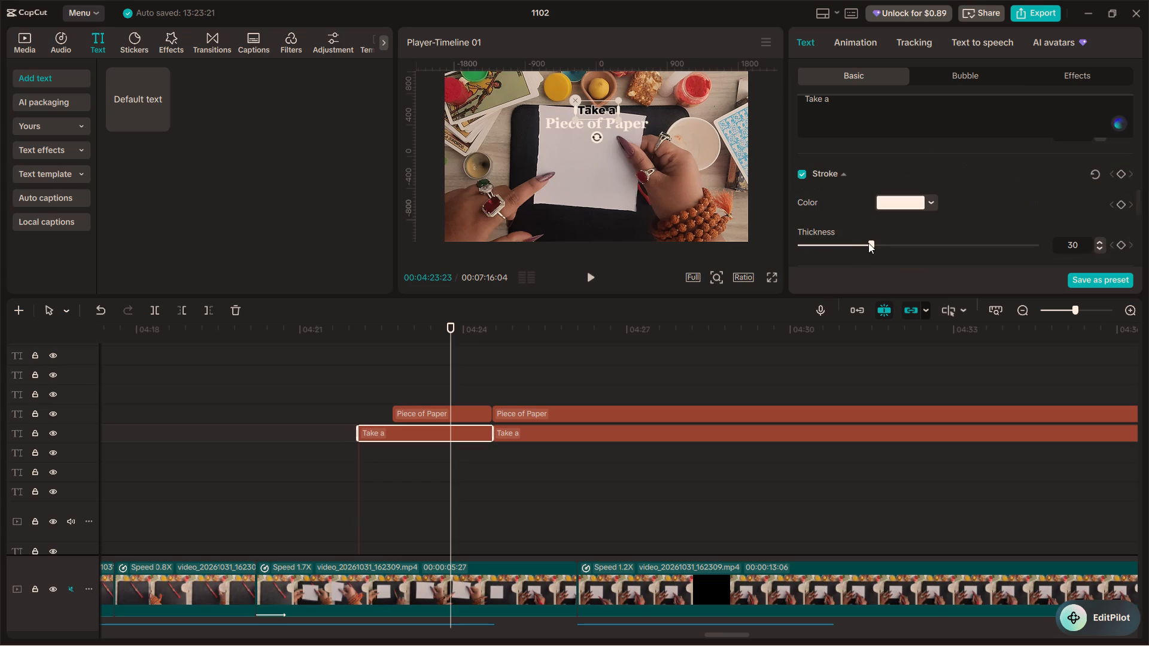
left_click_drag(868, 243, 820, 245)
Apply the white-text, black-outline preset style to the first "Piece of Paper" segment and set its stroke thickness to 10.
left_click(421, 412)
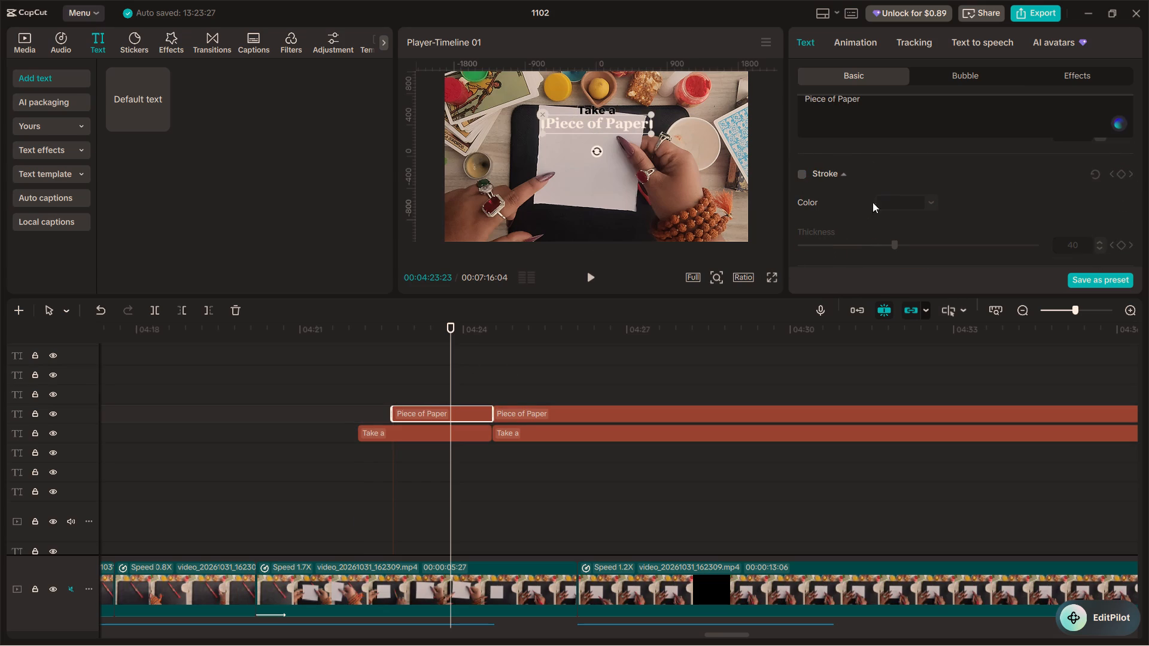
scroll(849, 206, "up", 7)
scroll(849, 206, "down", 2)
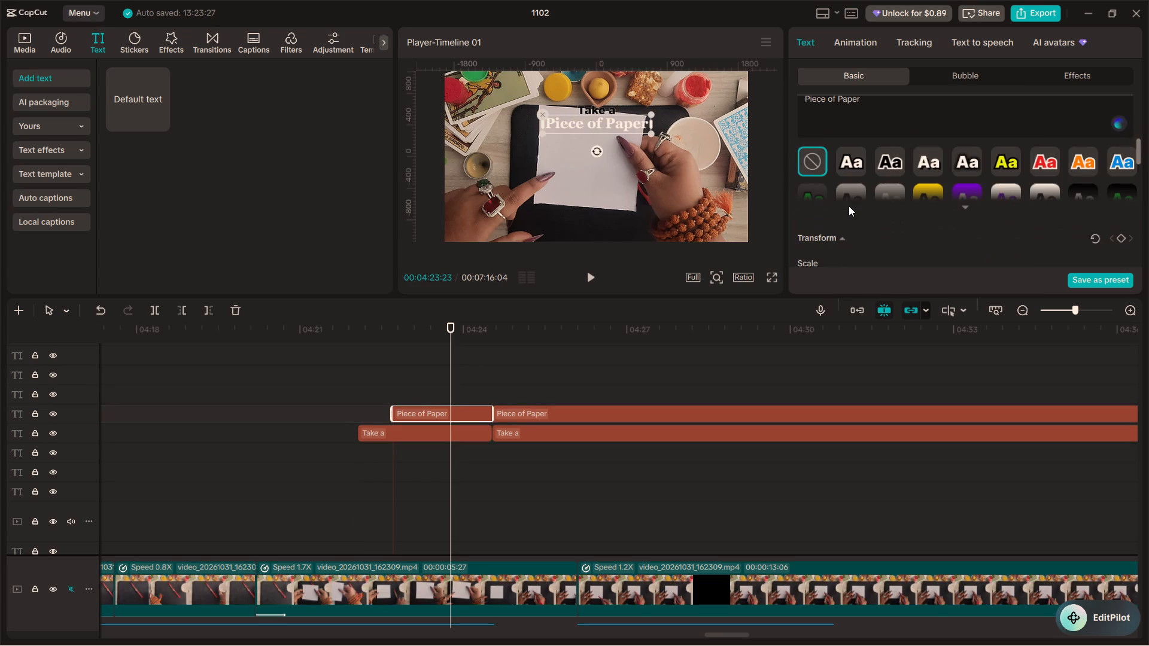
left_click(846, 164)
scroll(846, 202, "down", 6)
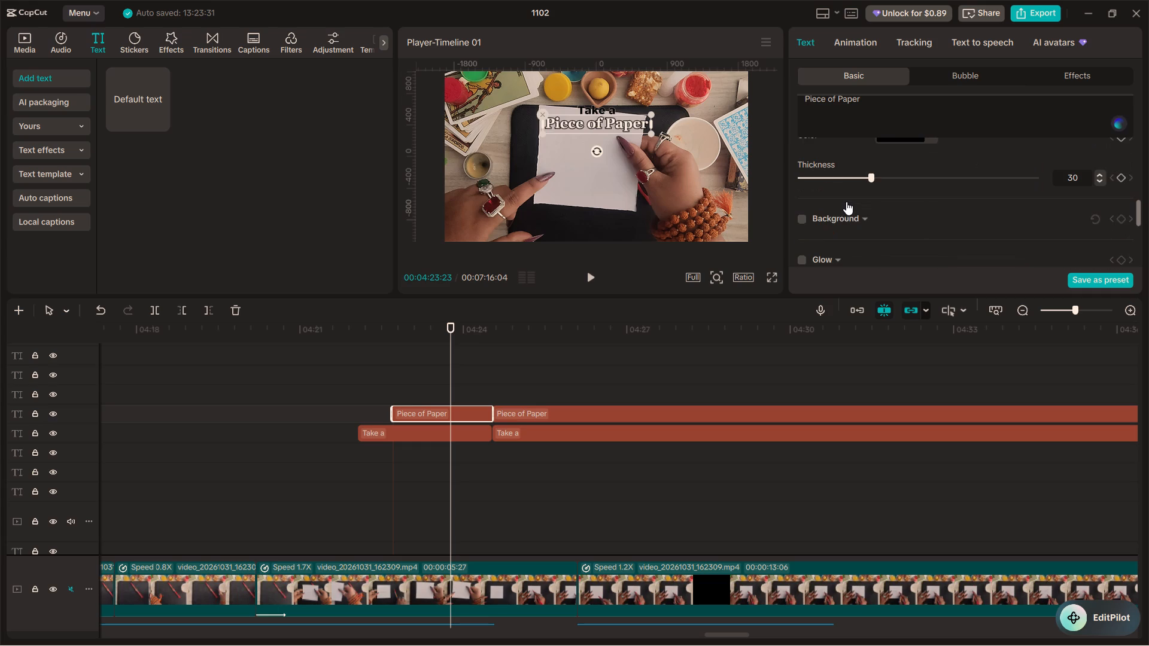
scroll(846, 188, "up", 1)
left_click_drag(868, 242, 820, 231)
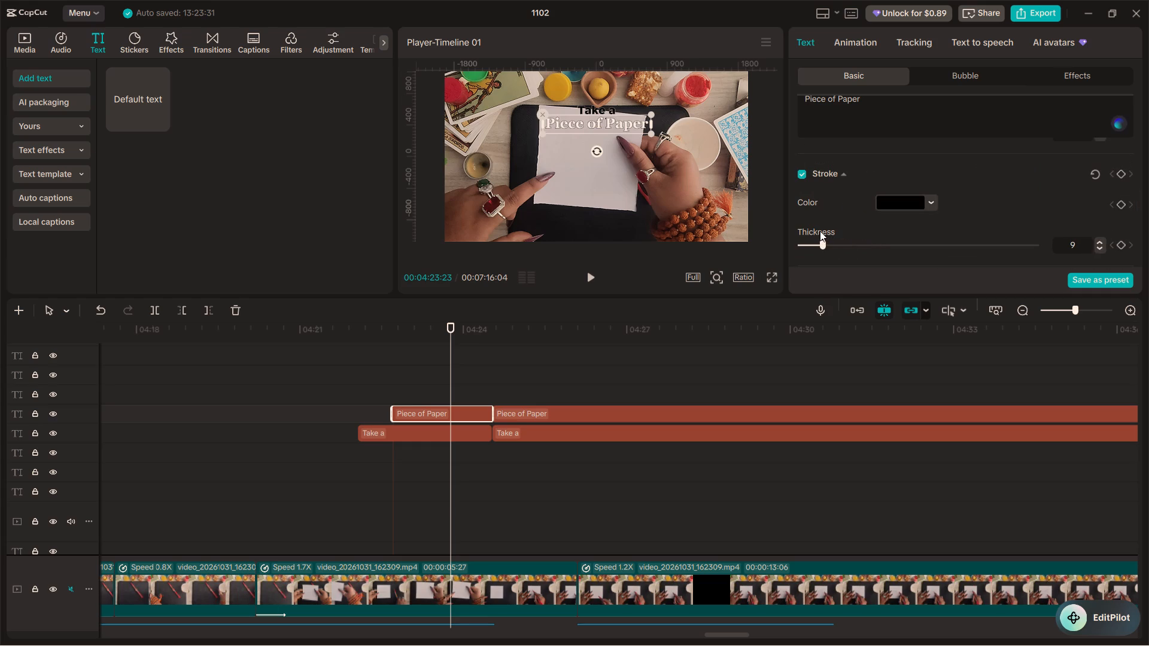
left_click_drag(820, 231, 820, 228)
Check both styled titles over the blank-paper shot in the full-screen preview.
left_click(768, 278)
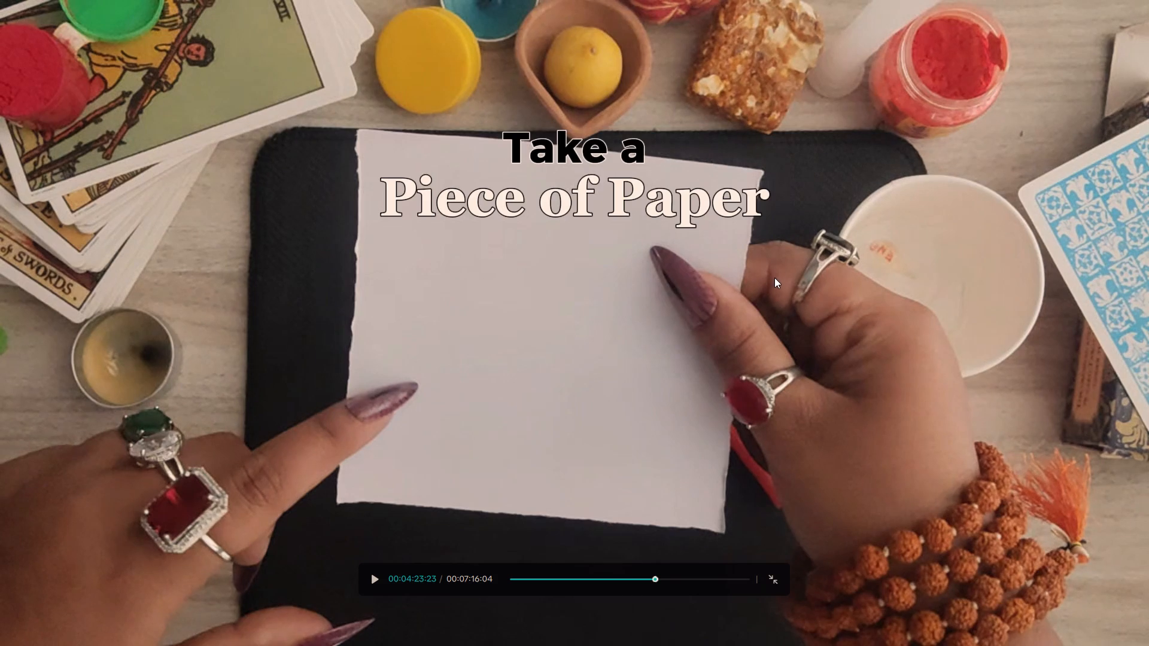
key("Escape")
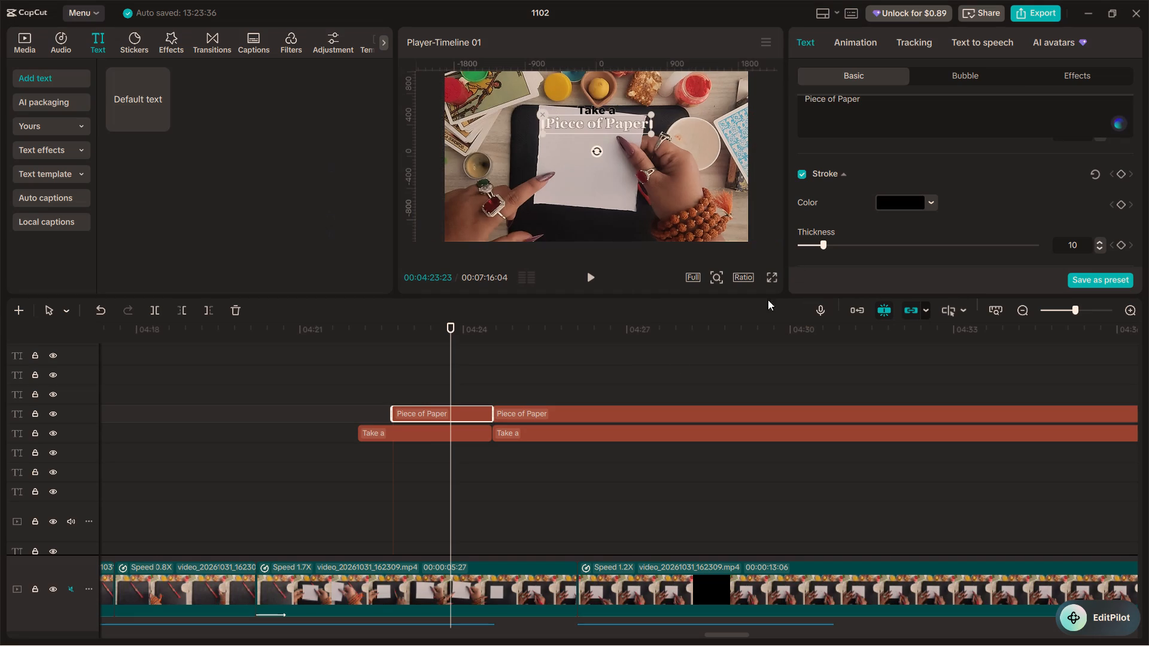
Apply the favourite Manifest in animation to the first "Take a" and "Piece of Paper" segments together.
left_click_drag(420, 464, 425, 403)
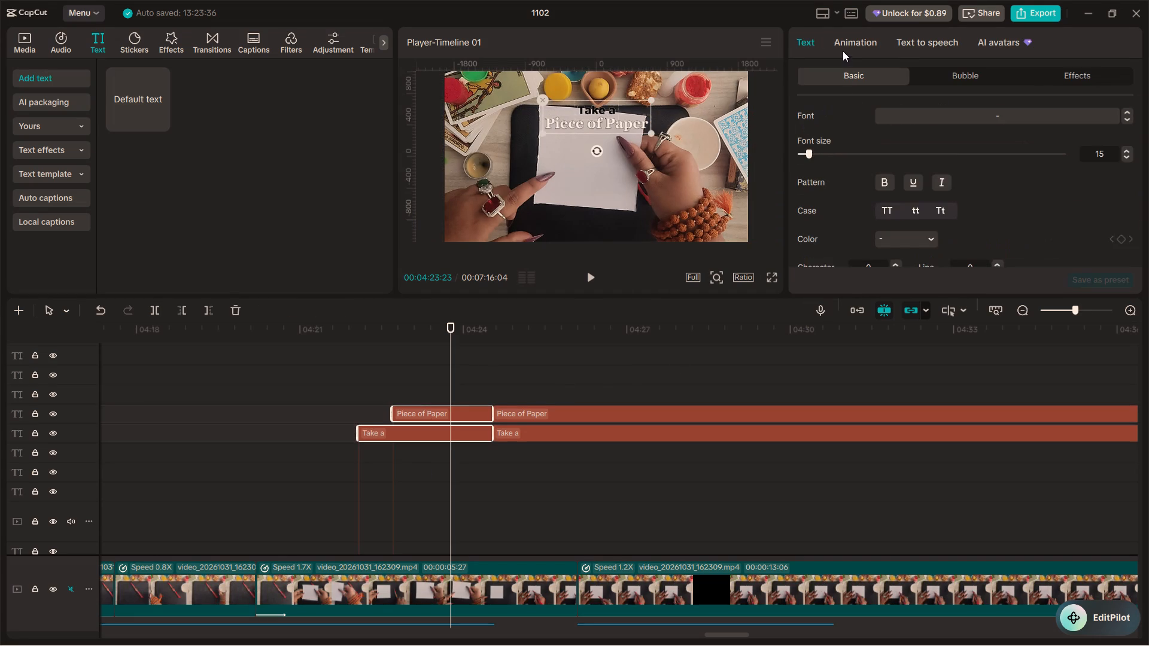
left_click(843, 51)
scroll(864, 180, "down", 5)
scroll(858, 192, "up", 12)
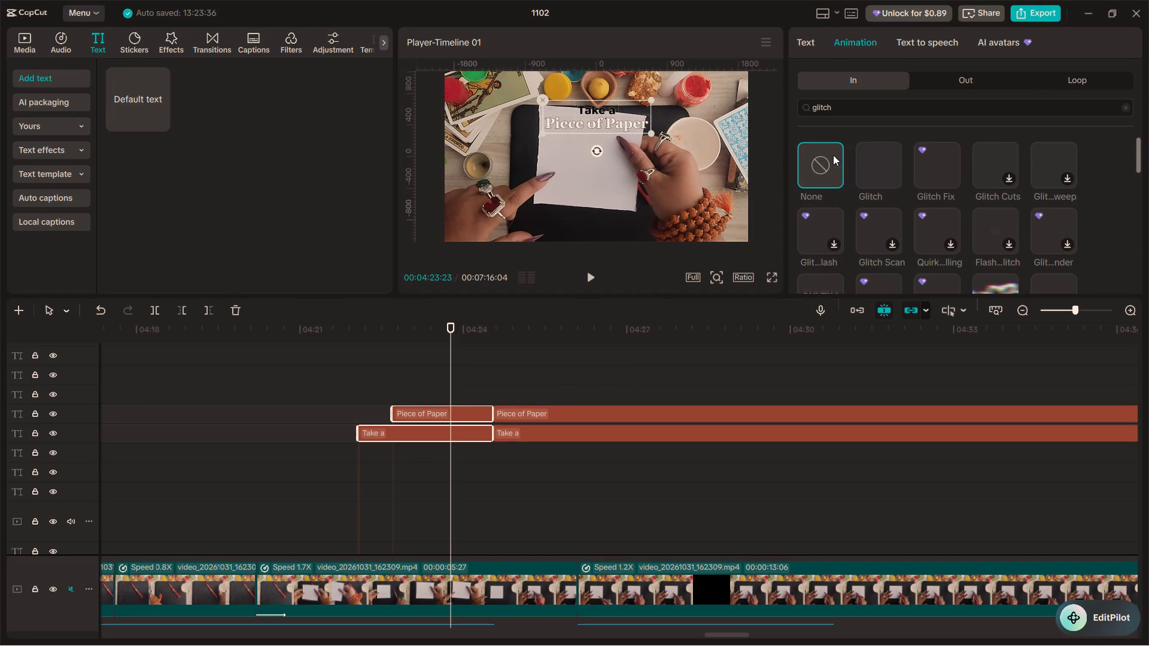
left_click_drag(844, 111, 799, 108)
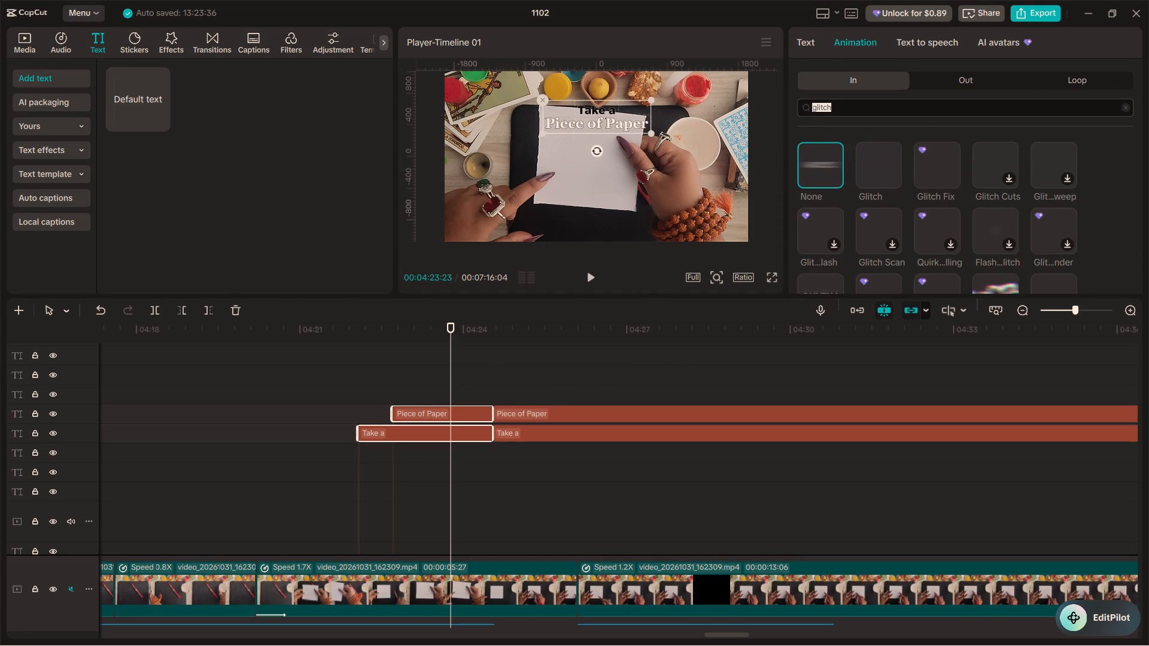
key("BackSpace")
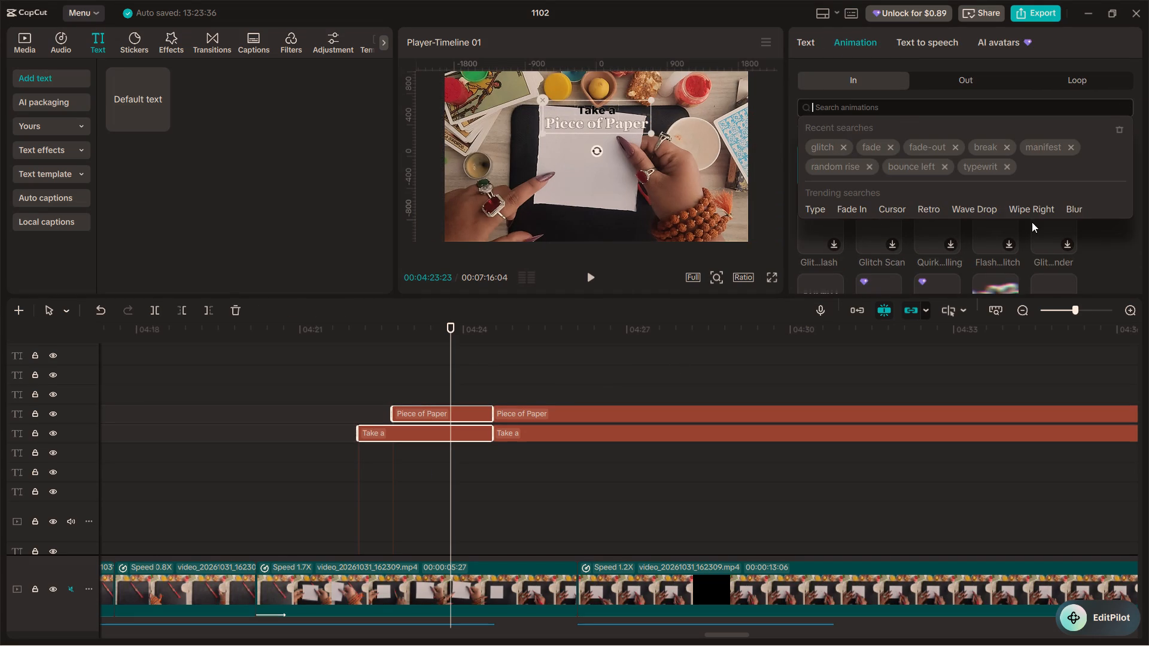
left_click(1100, 249)
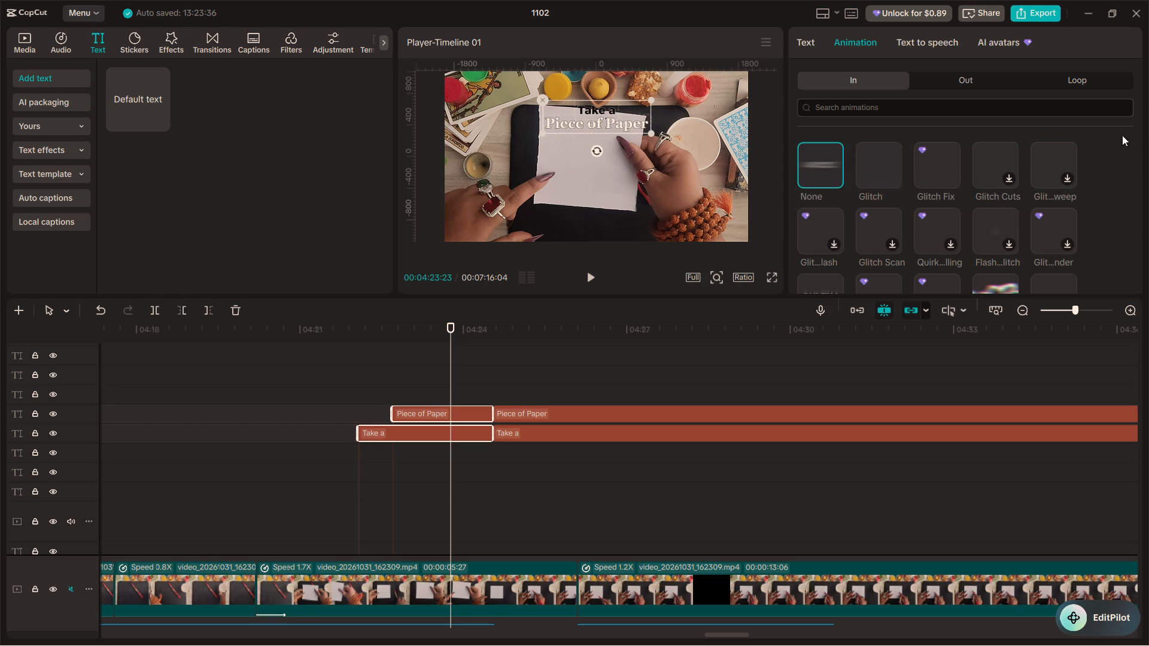
left_click(1108, 164)
right_click_drag(1102, 153, 1093, 130)
left_click_drag(941, 166, 883, 184)
key("ctrl+t")
key("ctrl+alt+k")
key("ctrl+alt+m")
left_click(911, 168, "ctrl+alt")
right_click(911, 169)
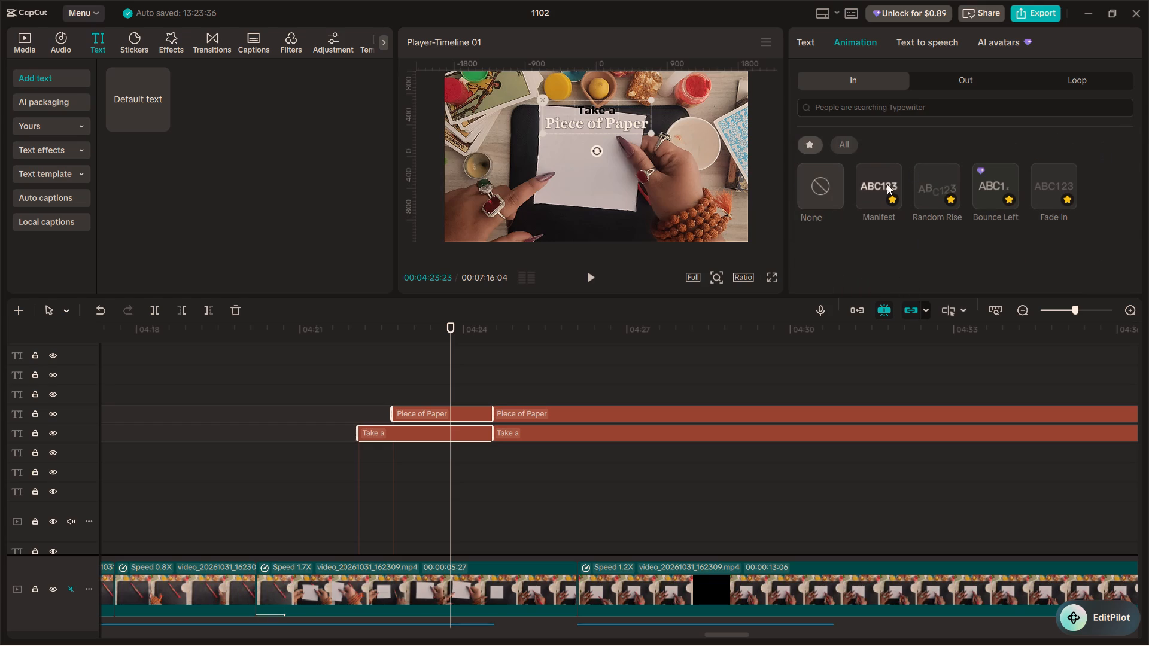
left_click(886, 179)
Replay the first title segments to check their entrance animation and how they end.
left_click(343, 397)
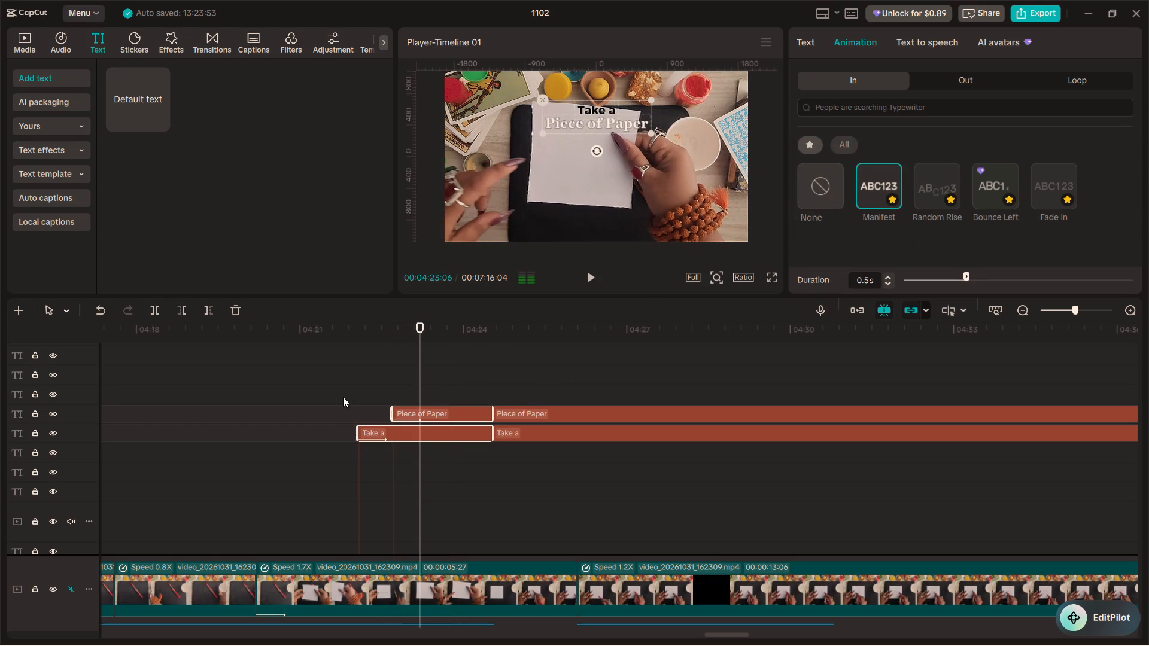
key("space")
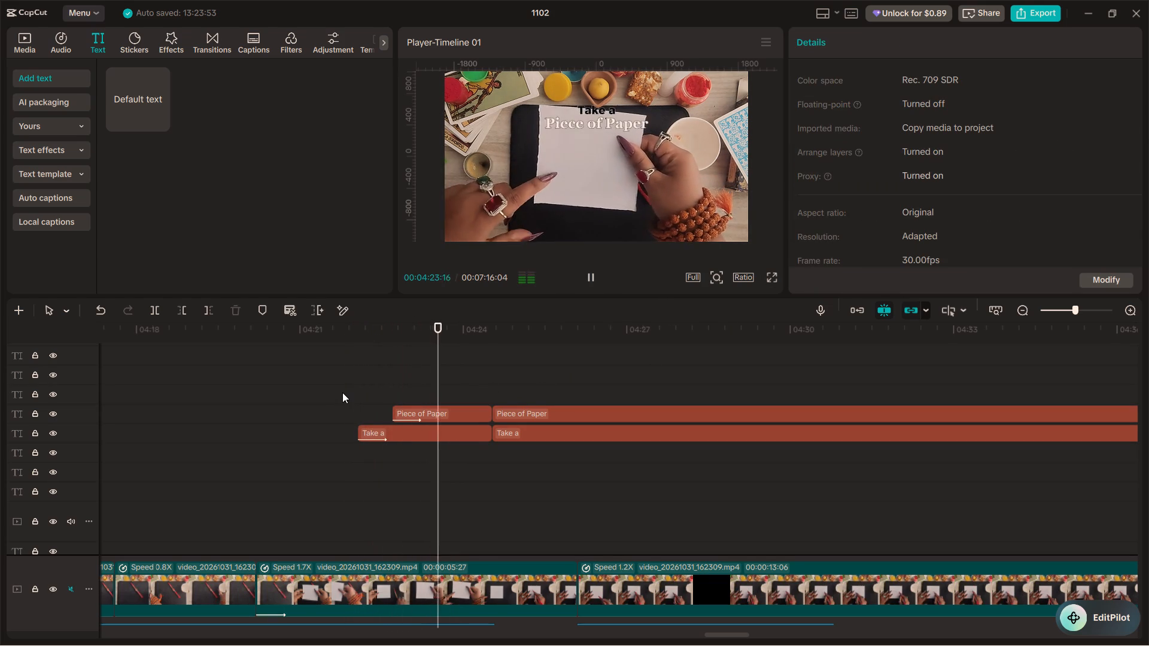
key("space")
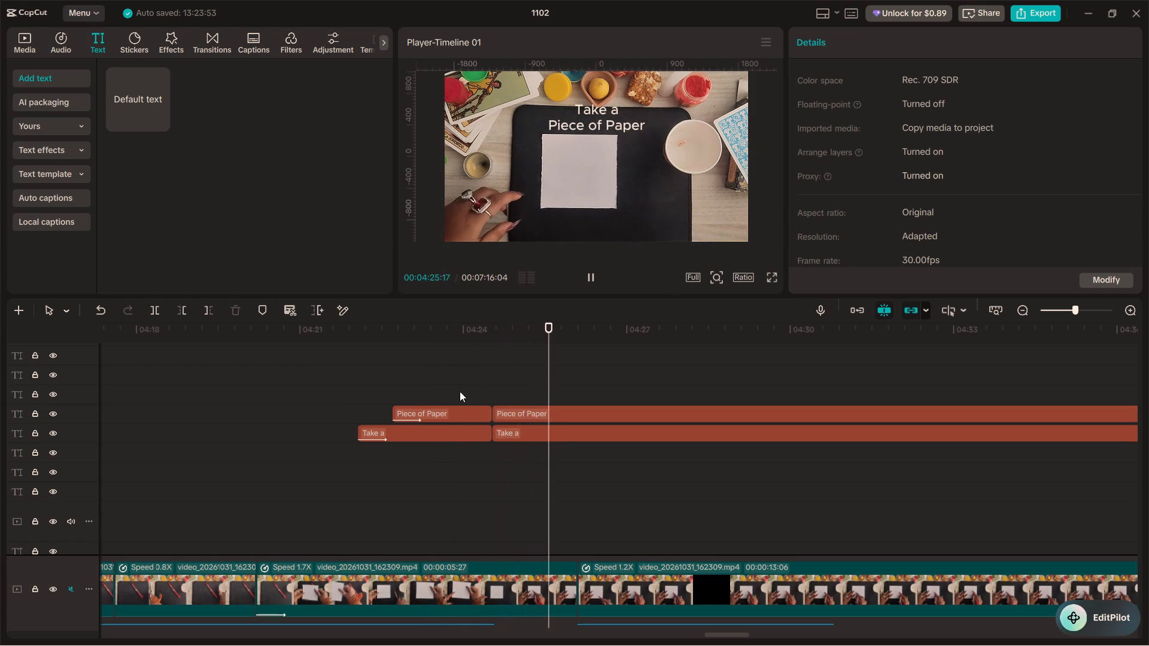
left_click(449, 374)
key("space")
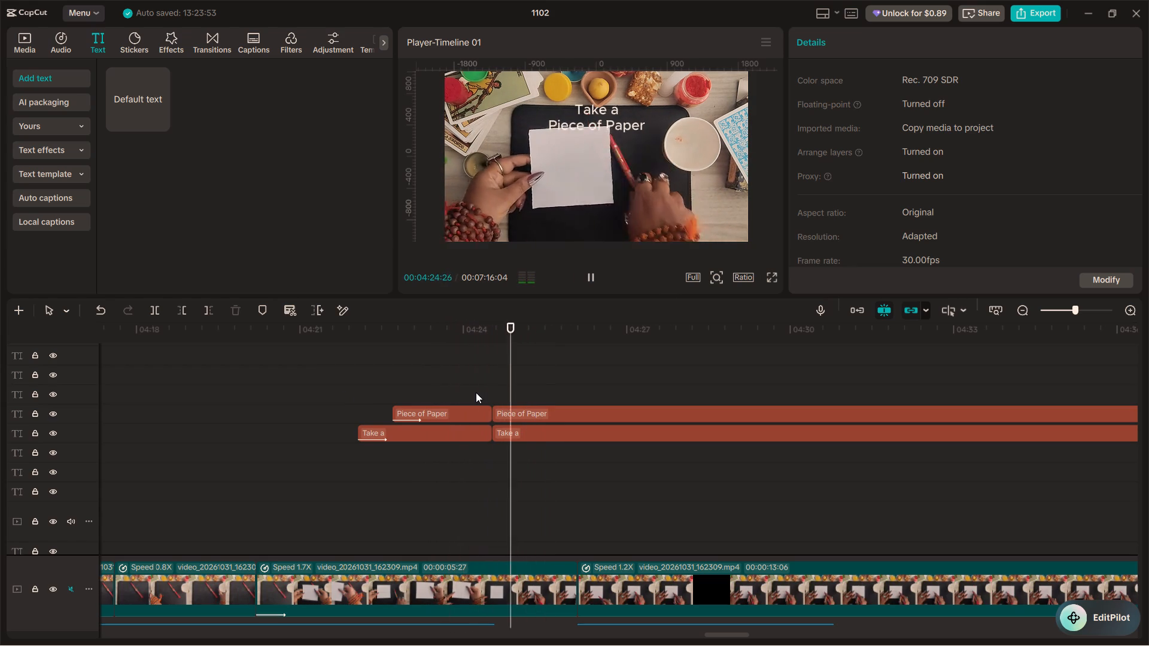
key("space")
left_click_drag(482, 385, 479, 439)
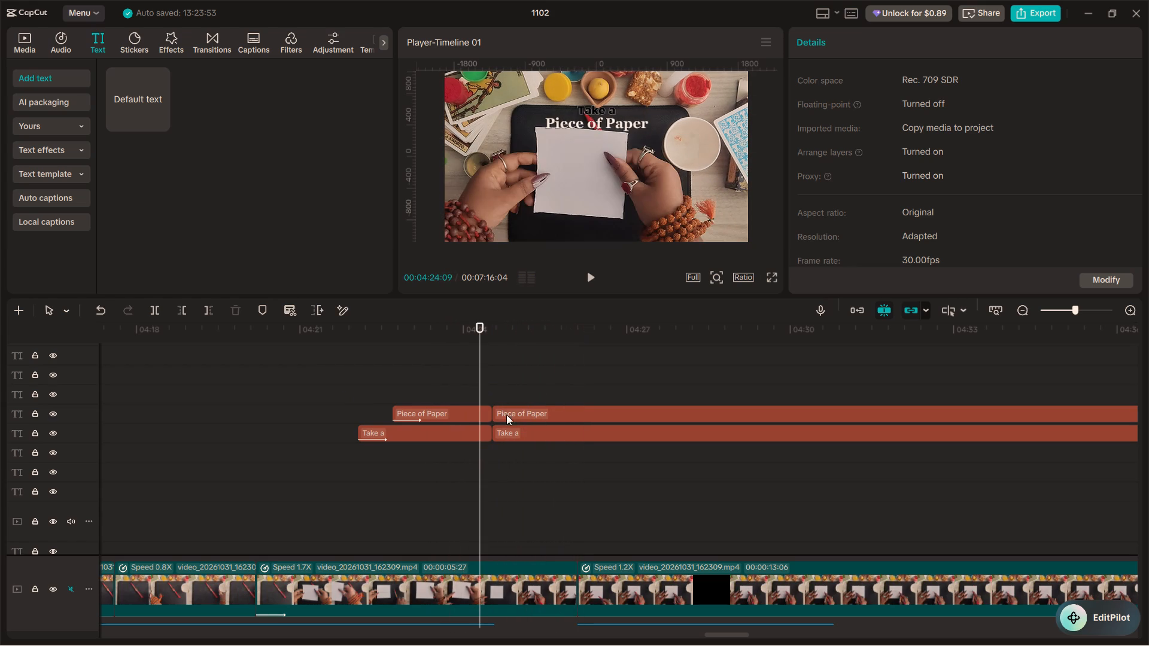
Apply the out animation listed just below None to the first "Take a" and "Piece of Paper" segments and shorten its duration slightly.
left_click_drag(471, 449, 488, 404)
left_click(843, 45)
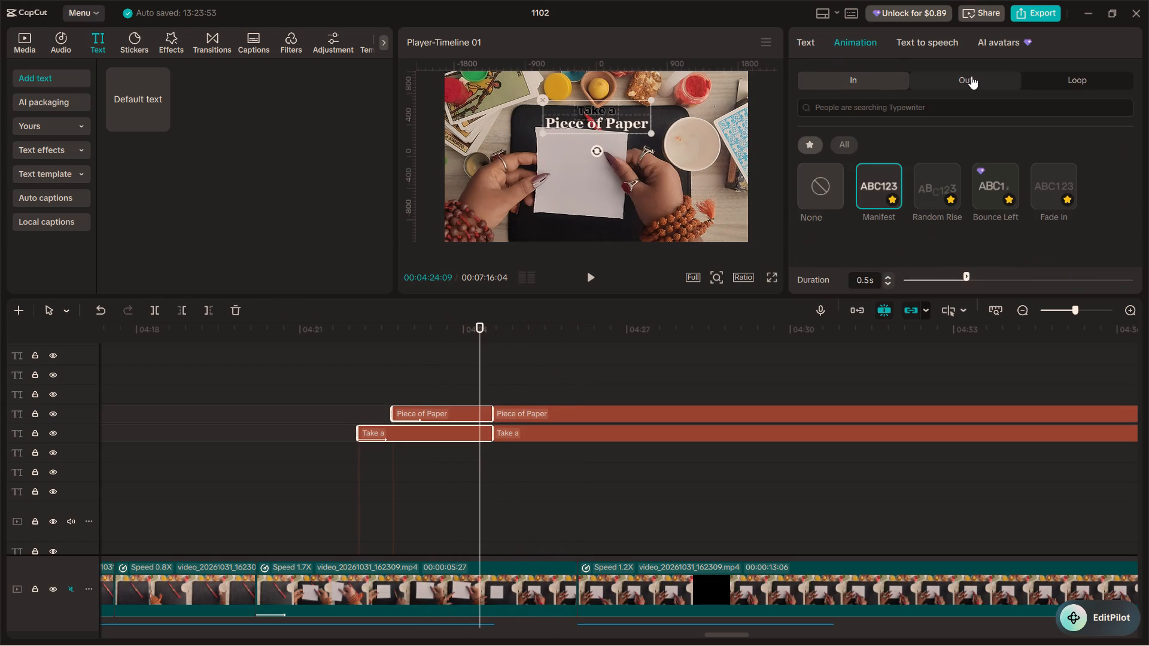
left_click(971, 76)
left_click(804, 243)
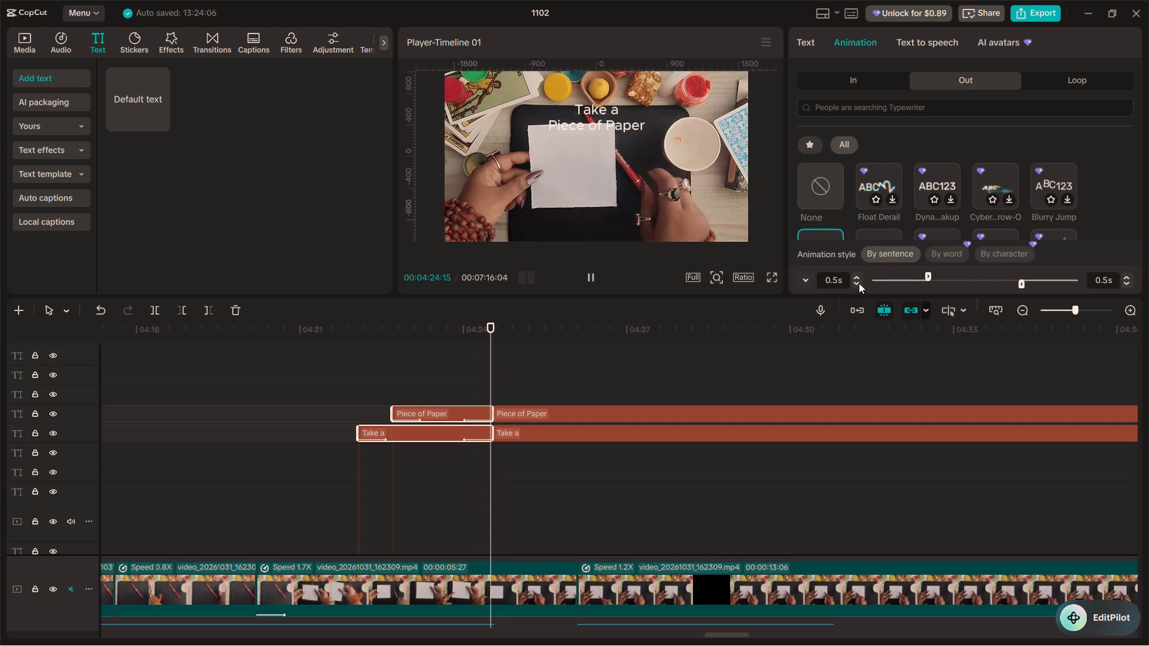
left_click_drag(1023, 285, 1049, 291)
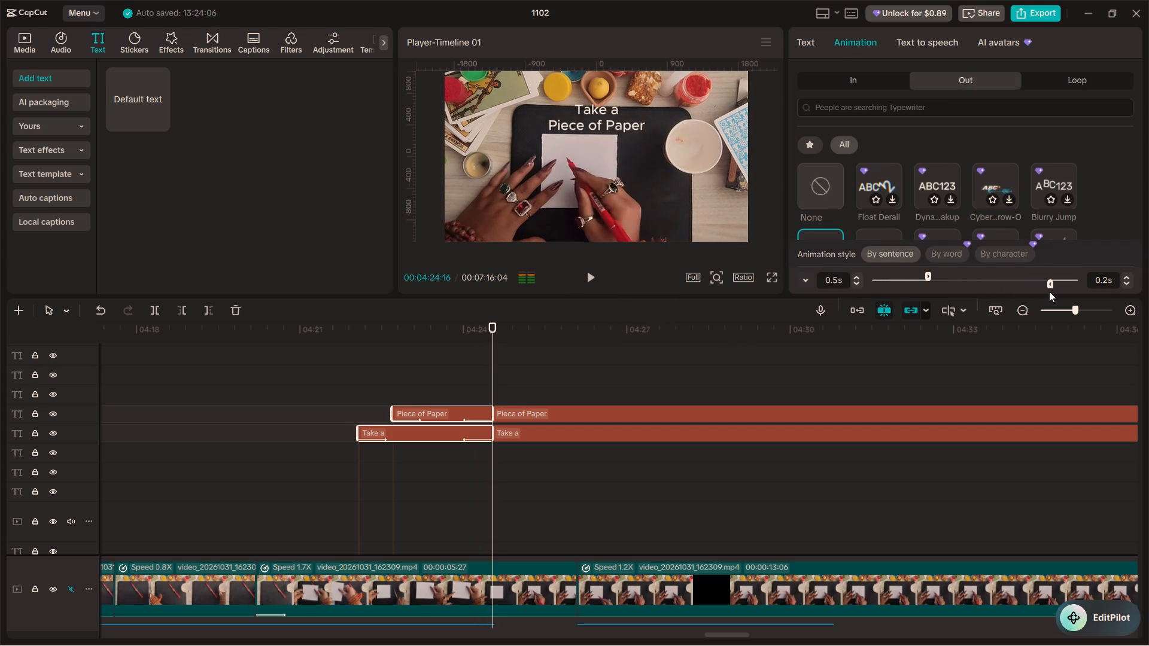
left_click_drag(1049, 291, 1037, 290)
Shift the second "Take a" and "Piece of Paper" segments later together, starting with the 1.2X clip, and play back the timing.
left_click(459, 379)
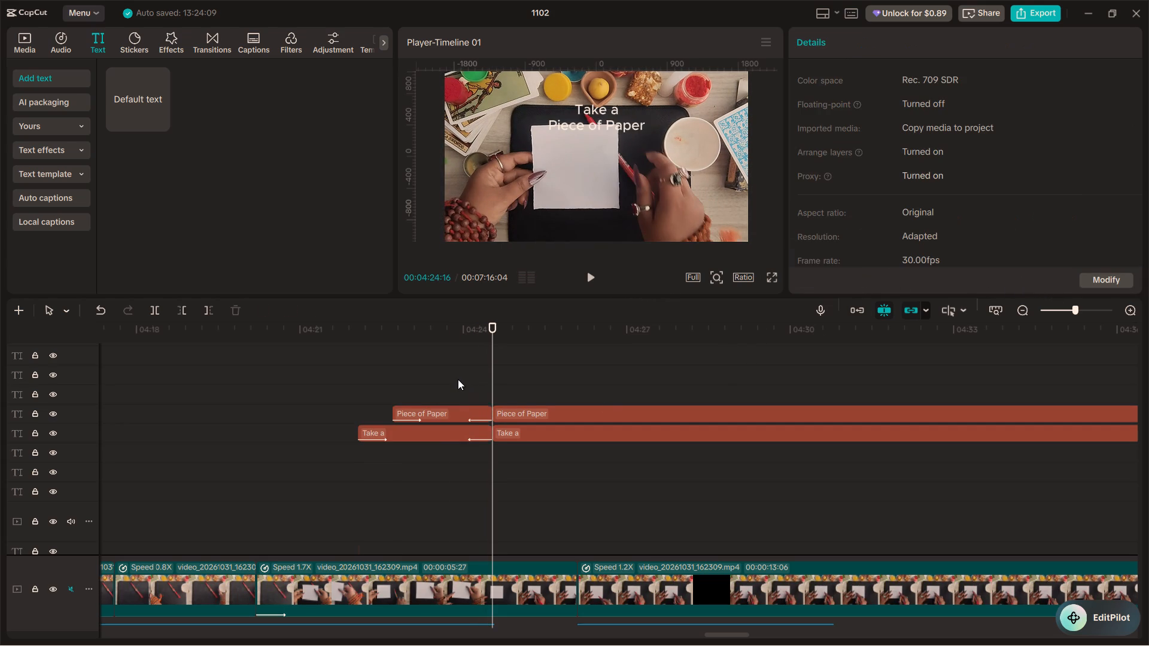
key("space")
key("space")
left_click_drag(551, 377, 551, 480)
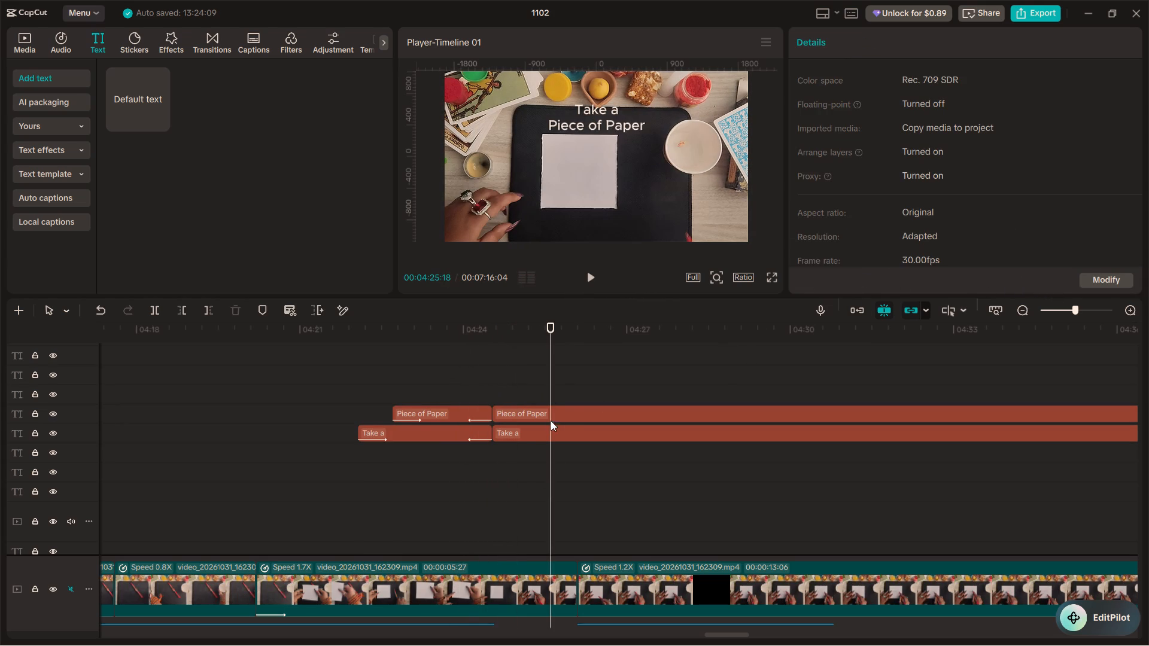
left_click_drag(575, 391, 567, 455)
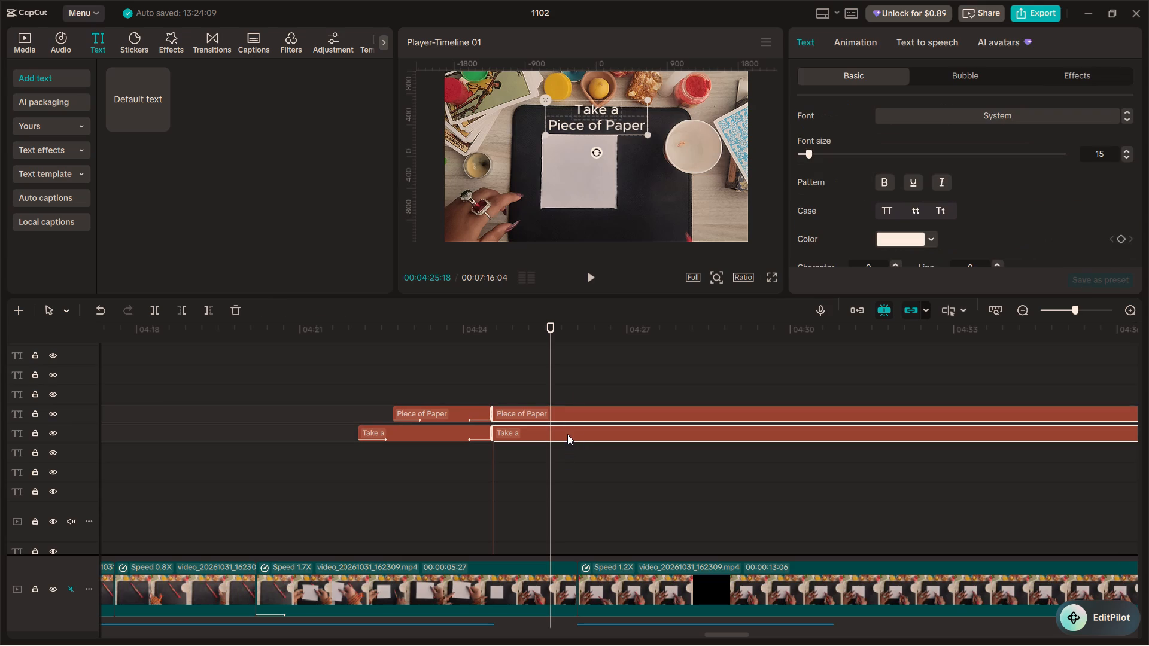
left_click_drag(567, 434, 632, 435)
key("space")
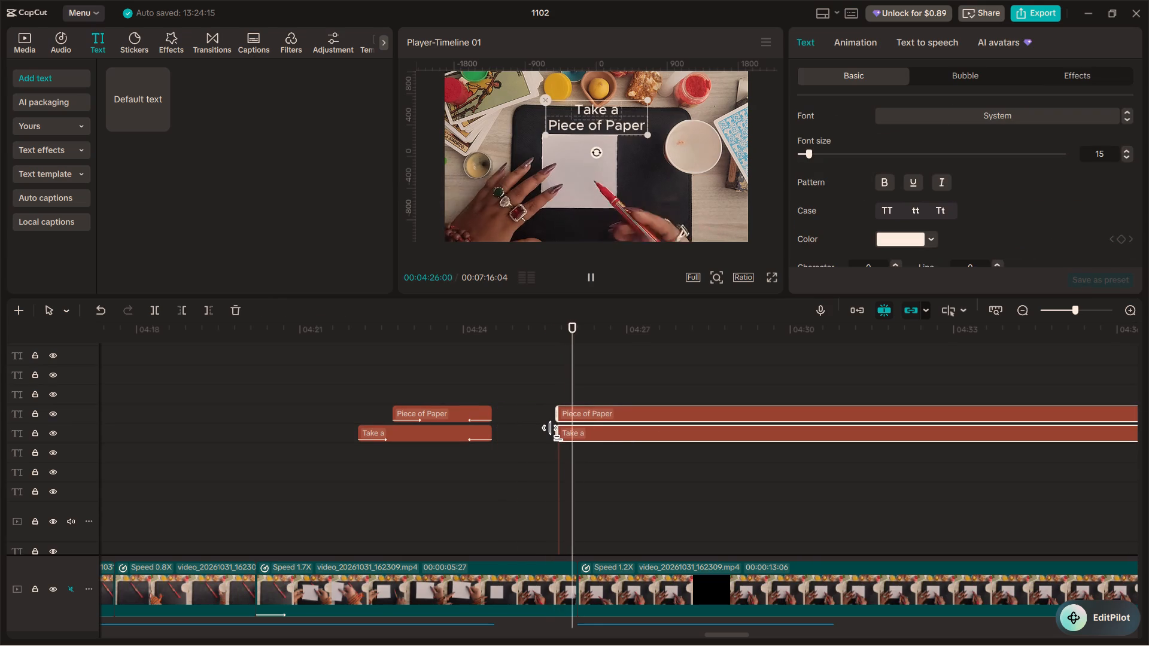
key("space")
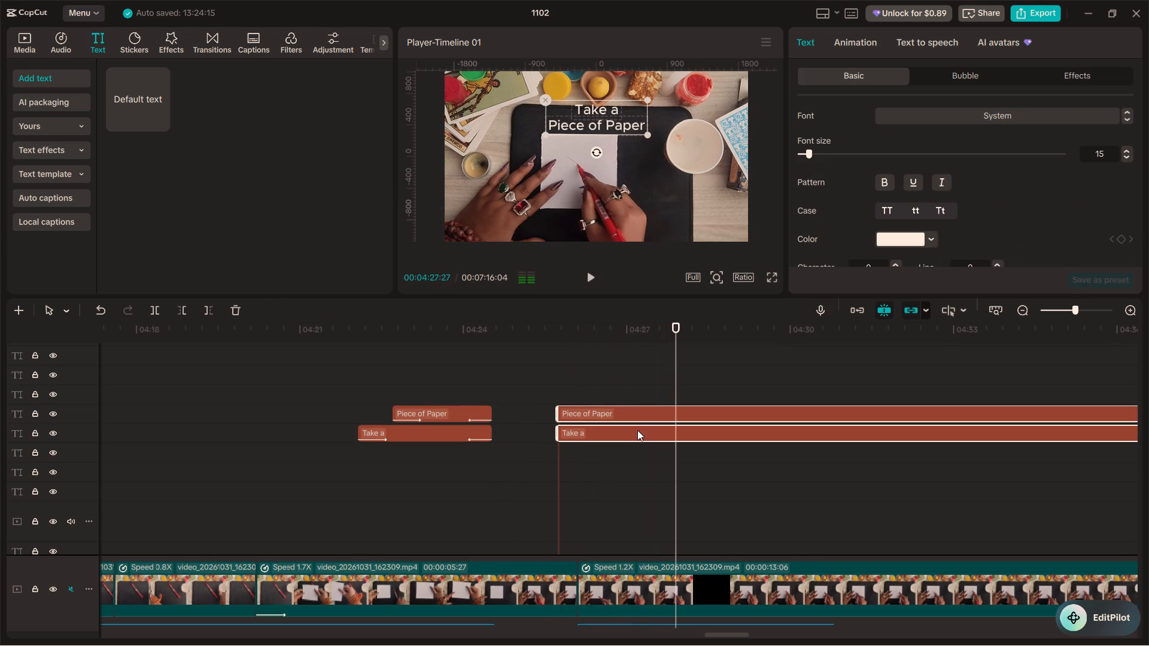
left_click_drag(637, 430, 653, 430)
left_click(564, 421)
key("space")
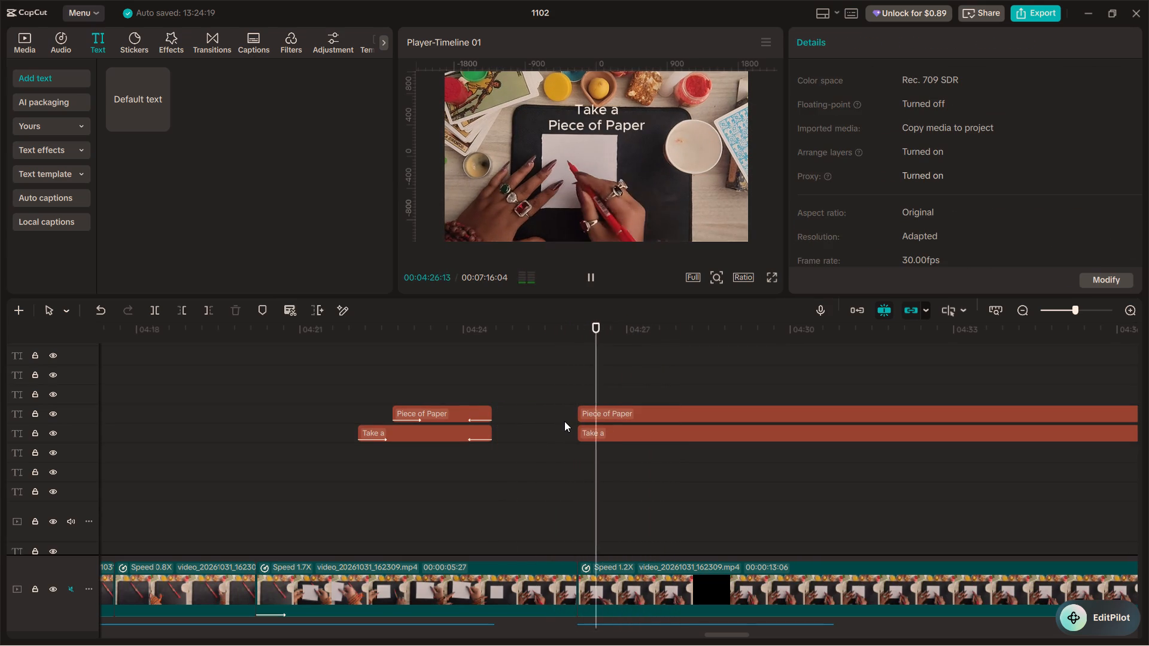
key("space")
Change the second "Take a" title's text to "Draw this".
left_click_drag(661, 371, 645, 445)
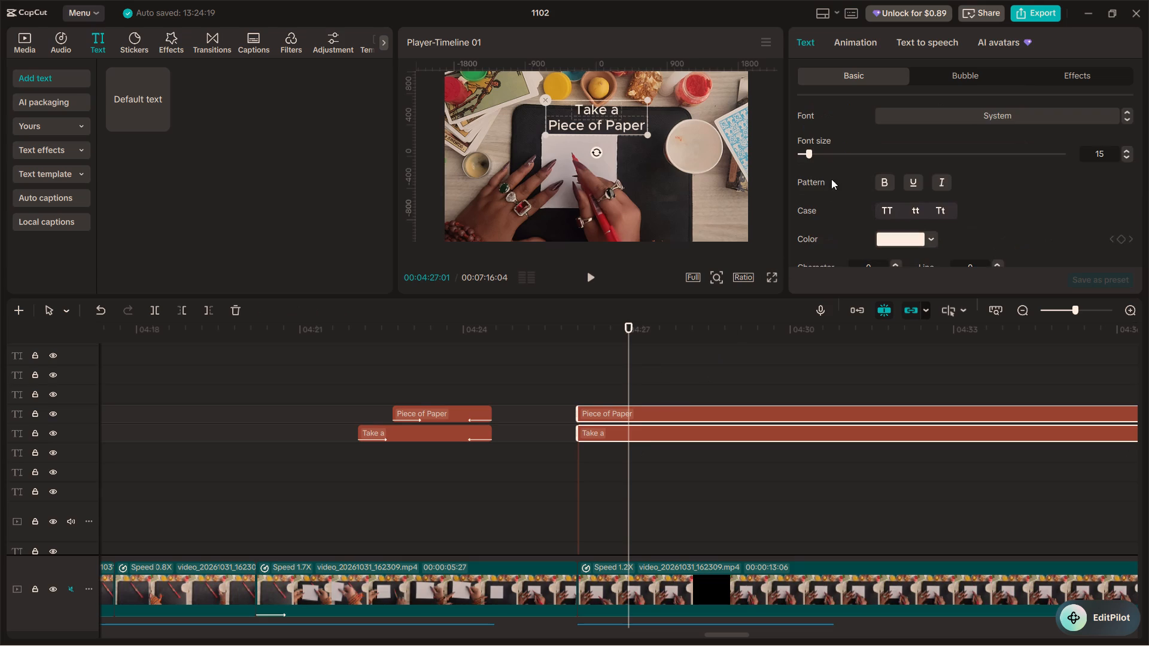
left_click(639, 394)
left_click(641, 418)
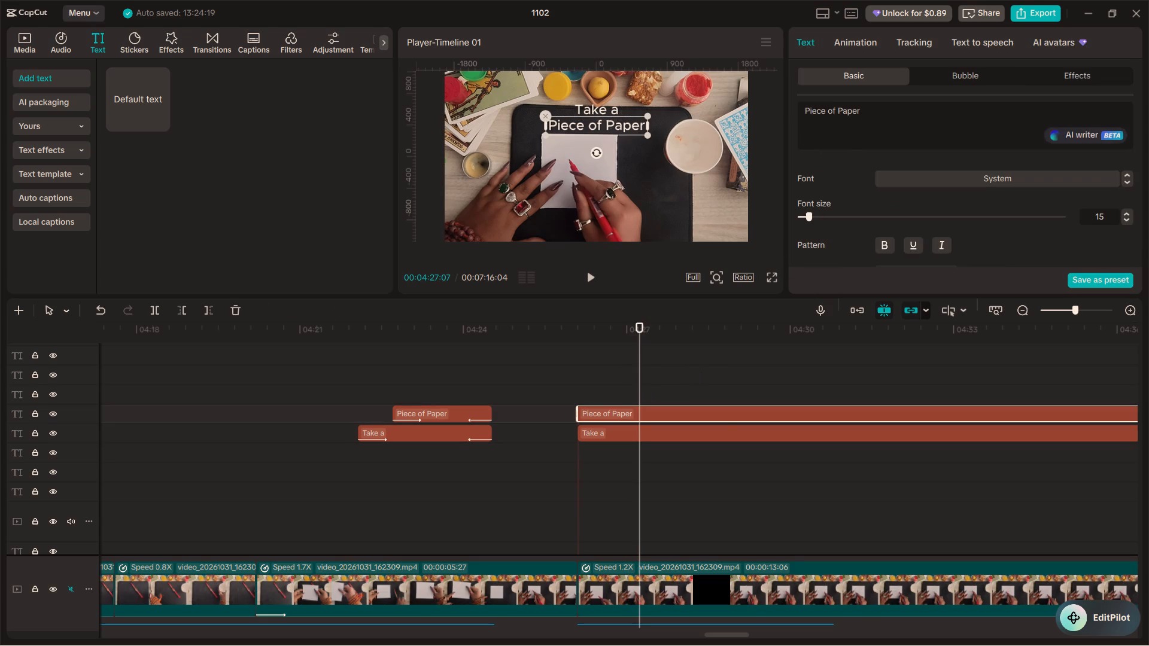
left_click(683, 426)
left_click_drag(842, 114, 795, 98)
type("Draw")
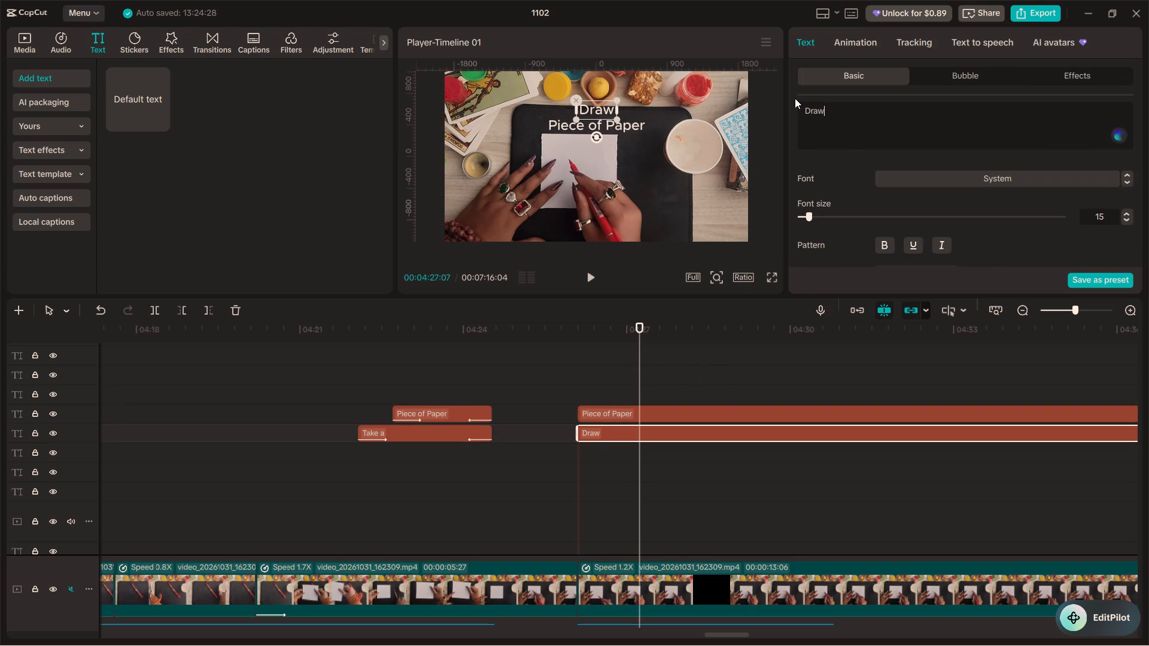
key("space")
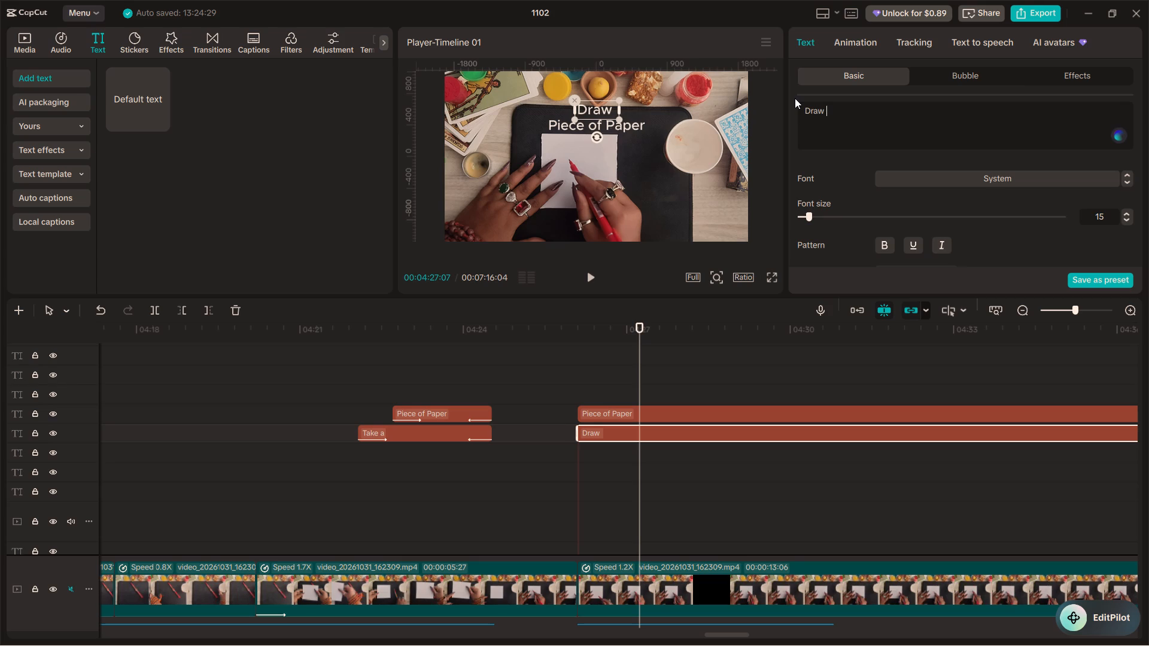
type("this")
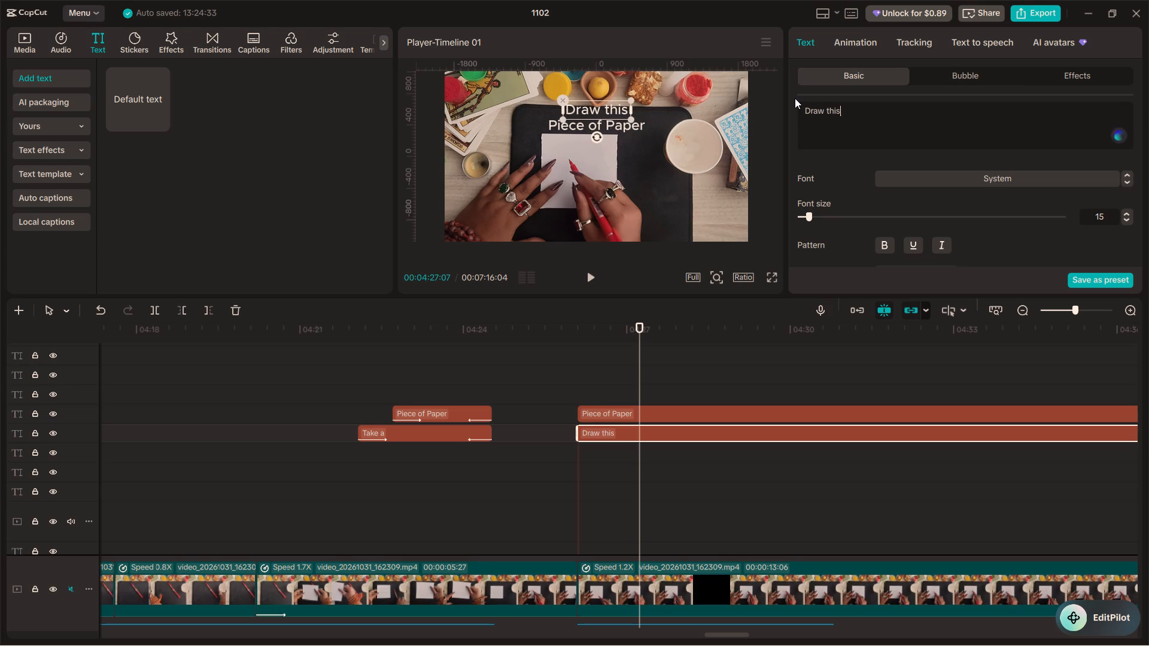
Change the second "Piece of Paper" title's text to "Secret Sigil".
left_click(636, 414)
left_click_drag(867, 116, 859, 112)
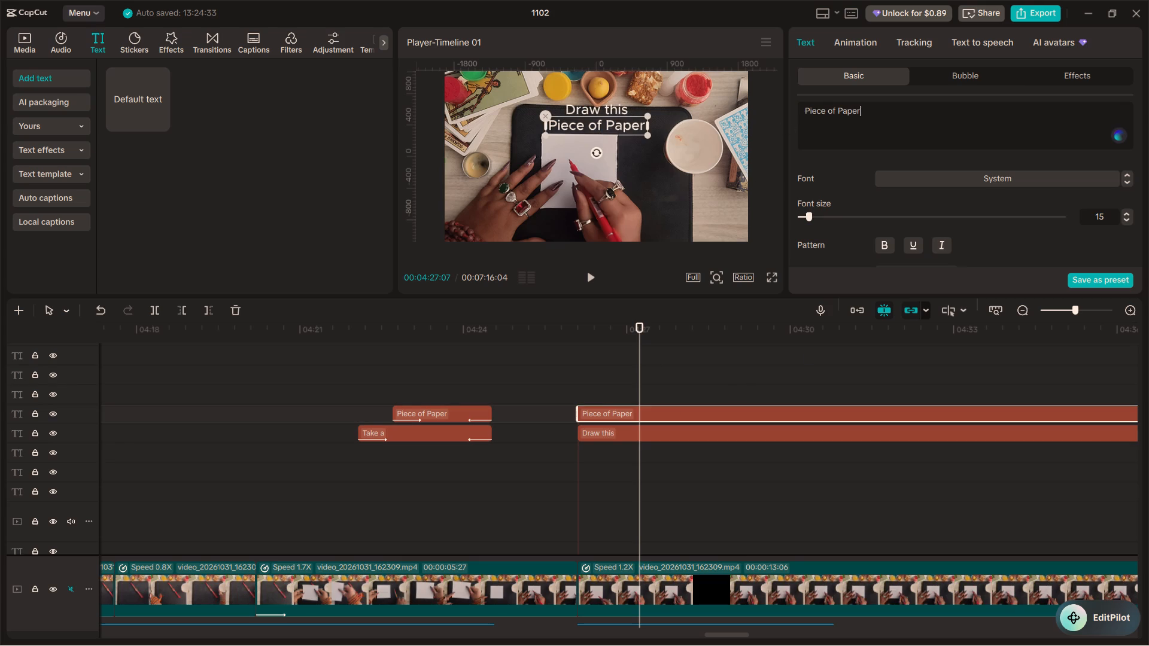
left_click_drag(859, 112, 788, 89)
key("shift+s")
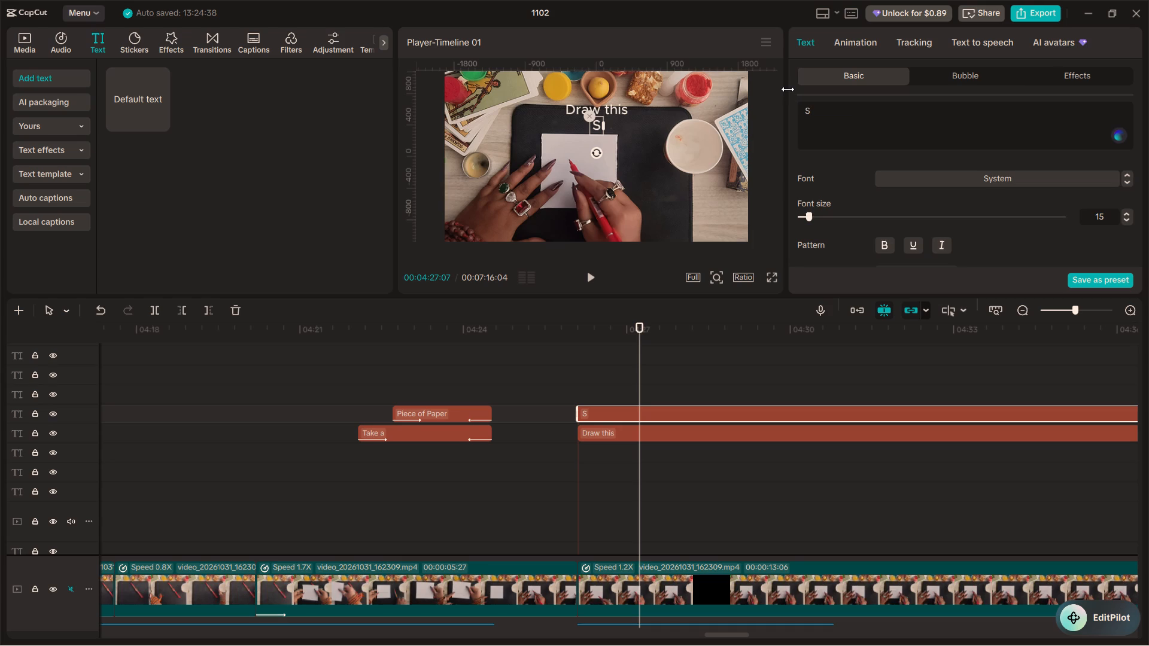
type("ect")
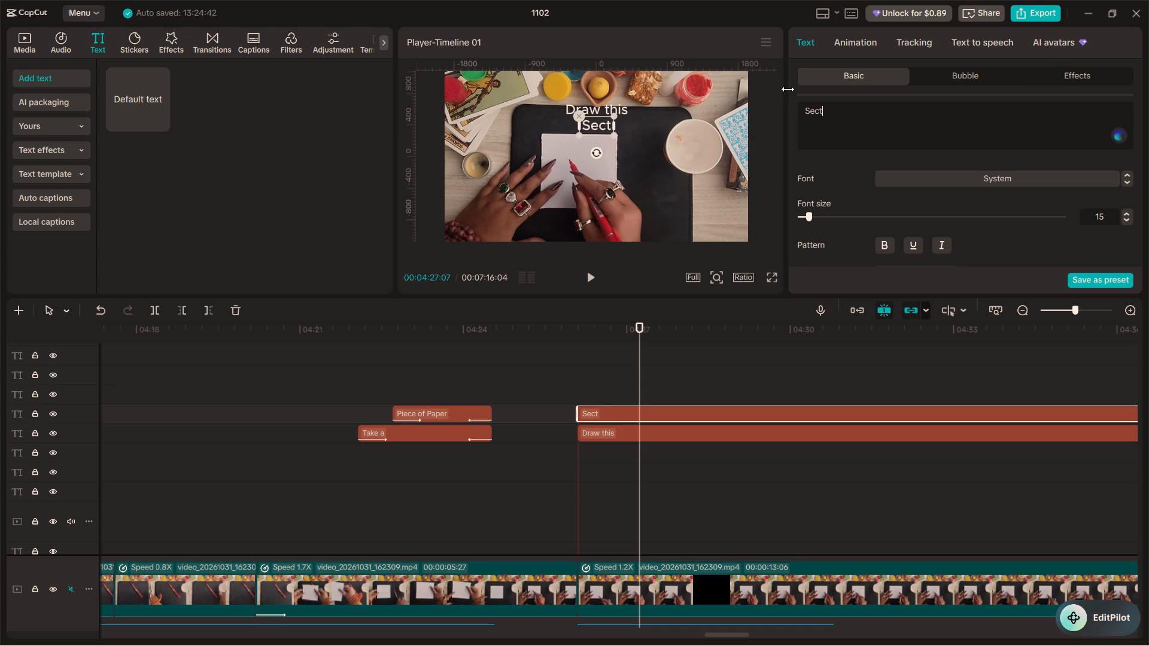
key("BackSpace")
type("ret")
key("space")
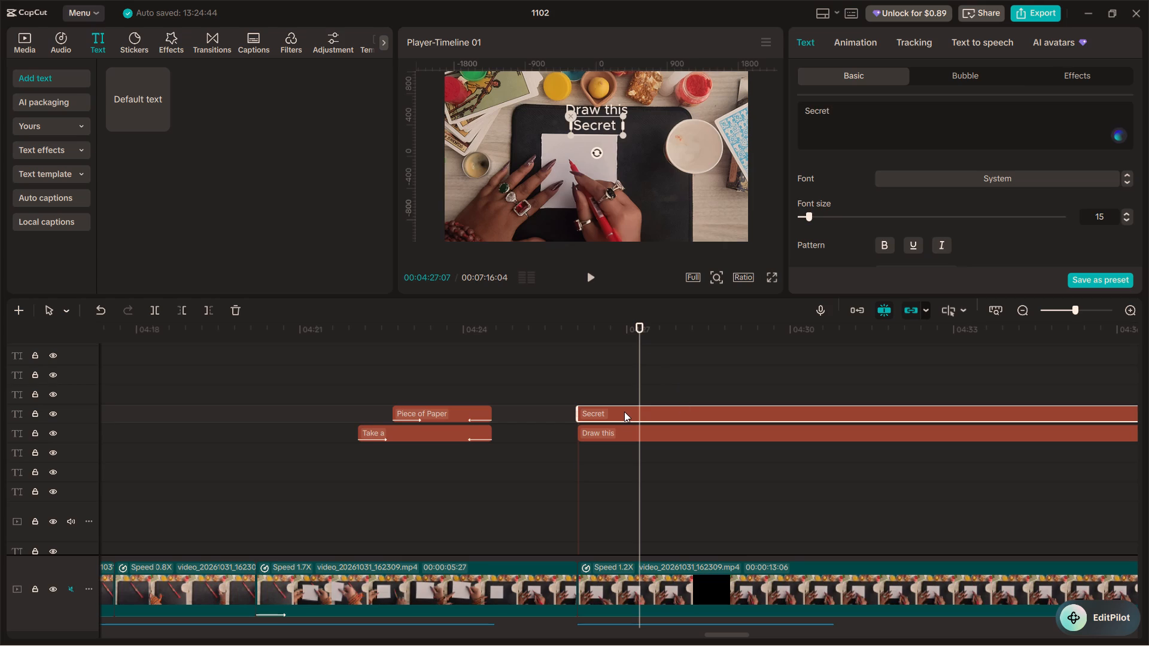
key("shift+s")
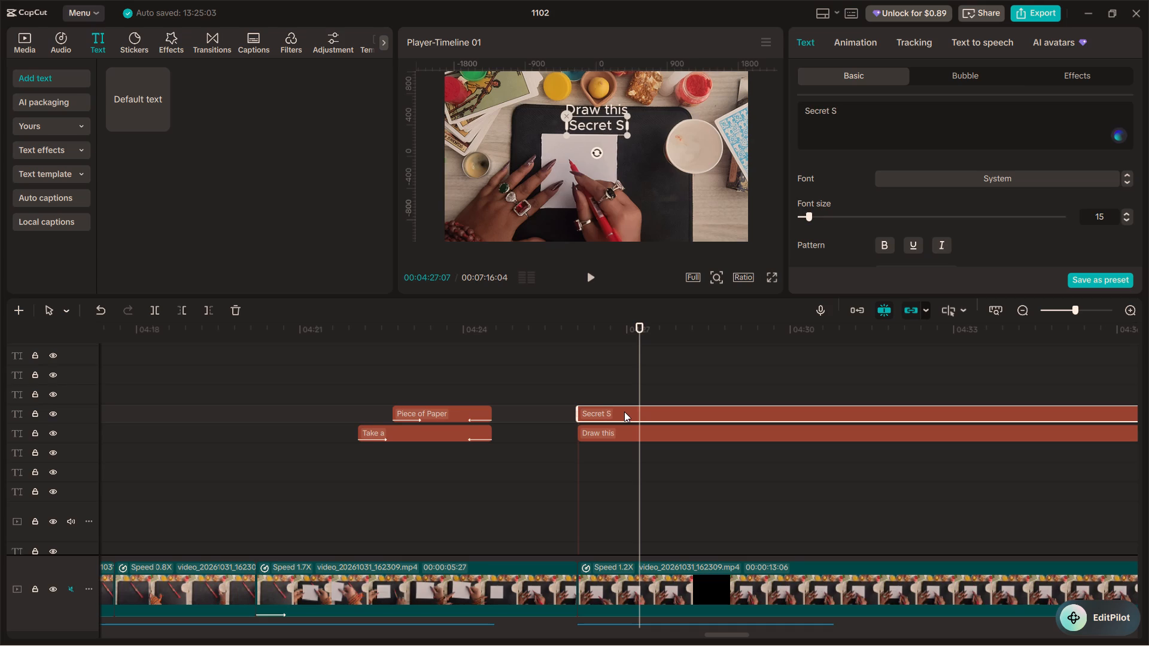
type("igil")
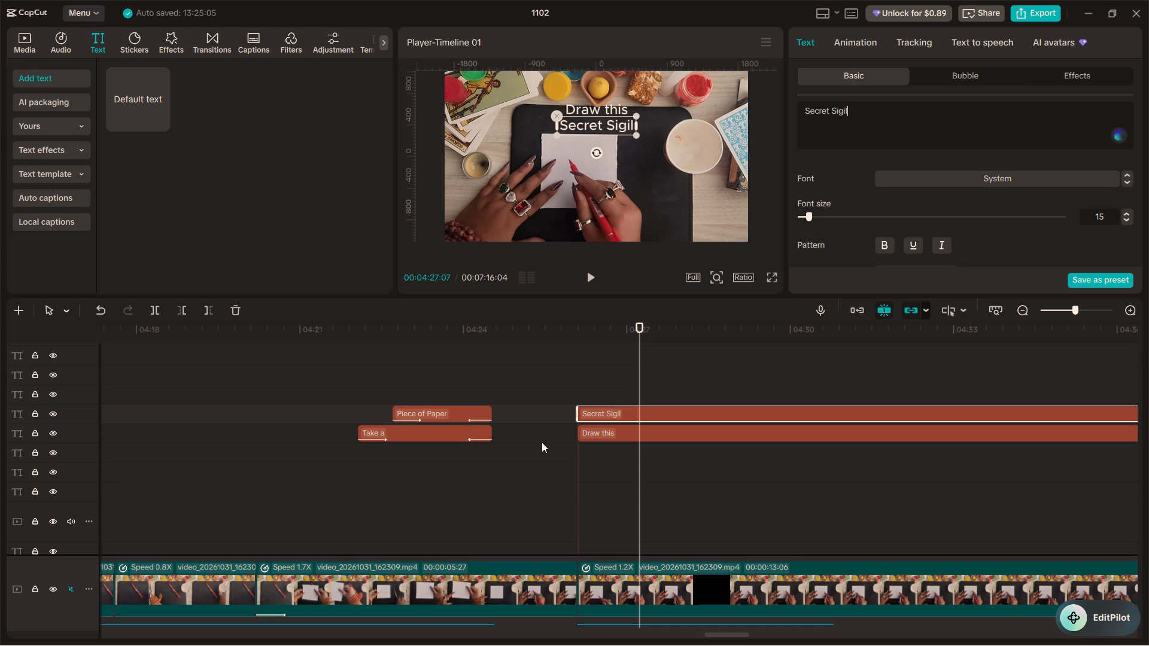
Duplicate the styled "Take a" and "Piece of Paper" segments above "Draw this" and "Secret Sigil", starting with the 1.2X clip, and preview them.
left_click(582, 391)
left_click_drag(495, 380, 388, 480)
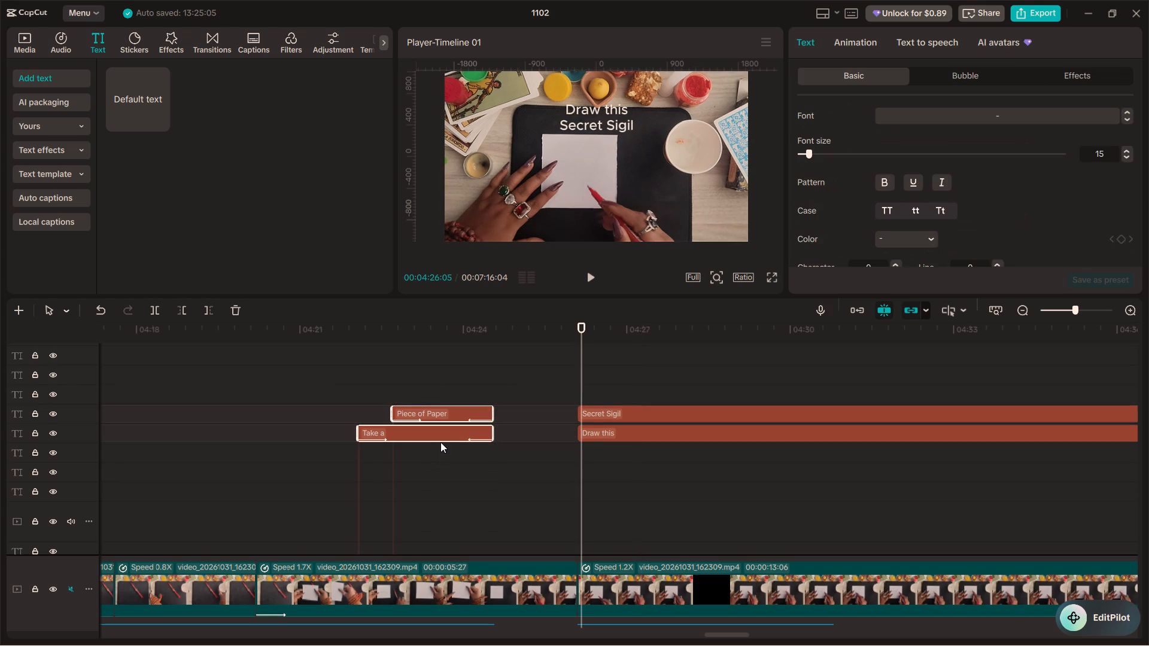
left_click_drag(439, 436, 662, 395, "alt")
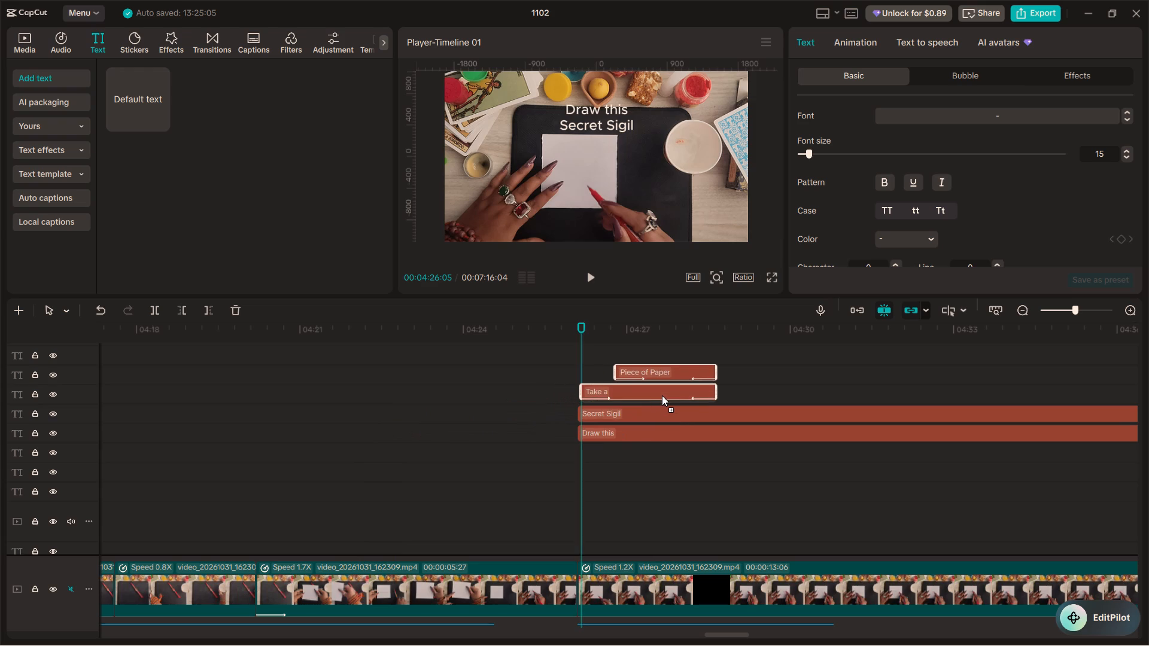
left_click_drag(662, 395, 655, 394, "alt")
left_click(564, 386)
key("space")
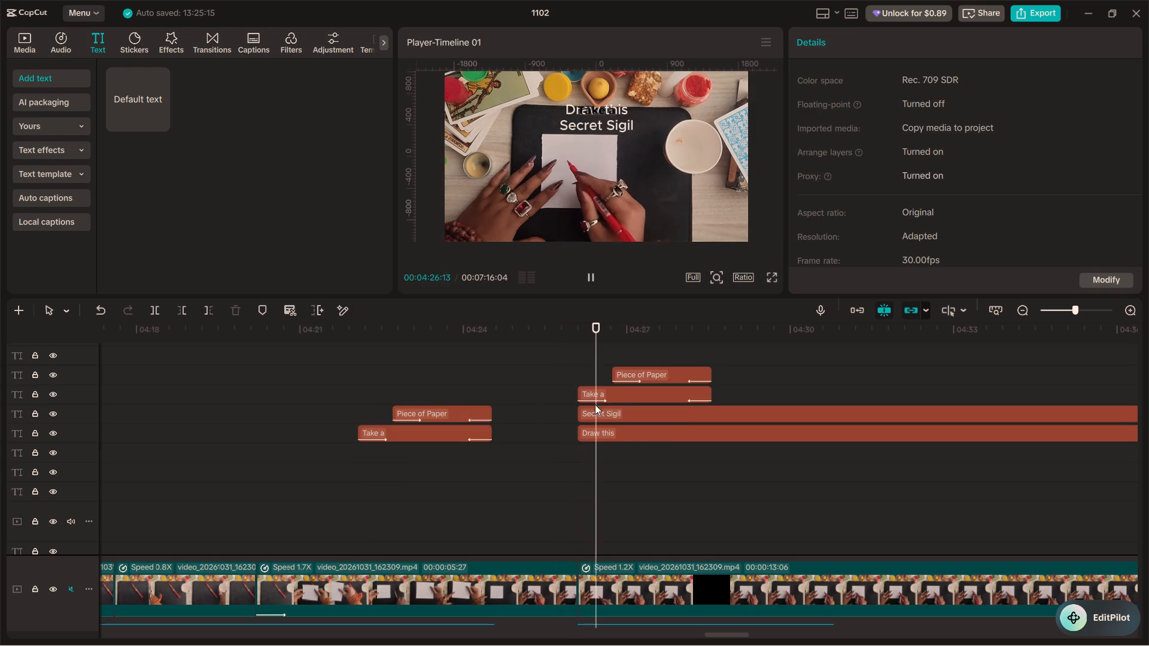
key("space")
Delete the plain "Draw this" and "Secret Sigil" segments and play back the styled copies from the 1.2X clip's start.
left_click_drag(666, 456, 653, 419)
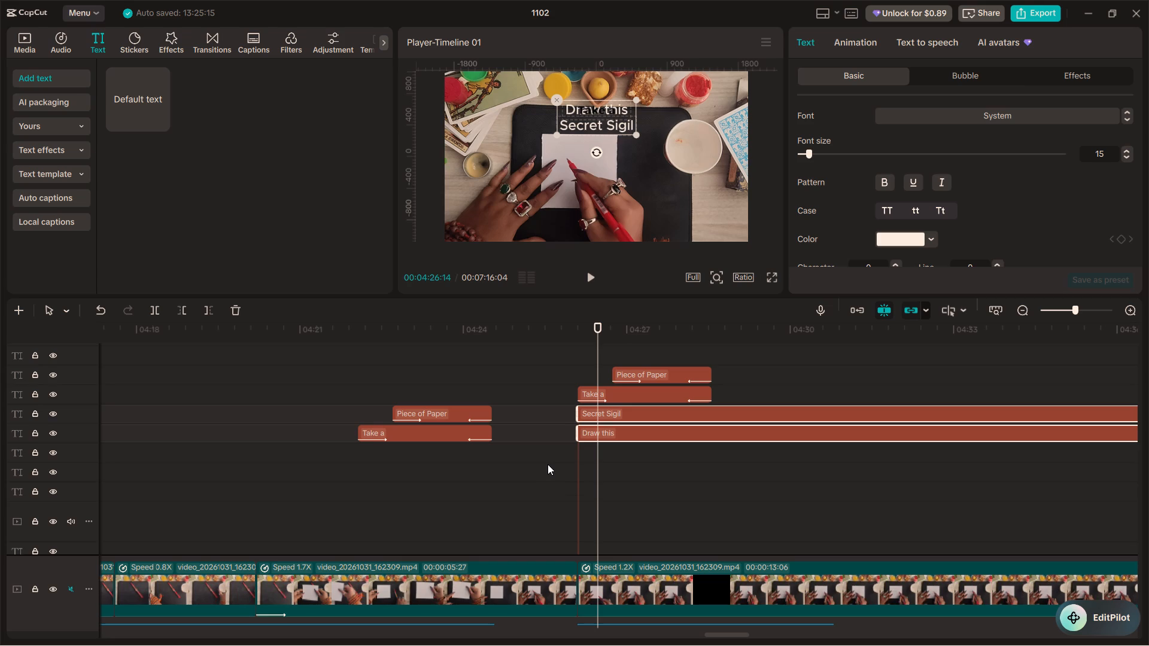
key("BackSpace")
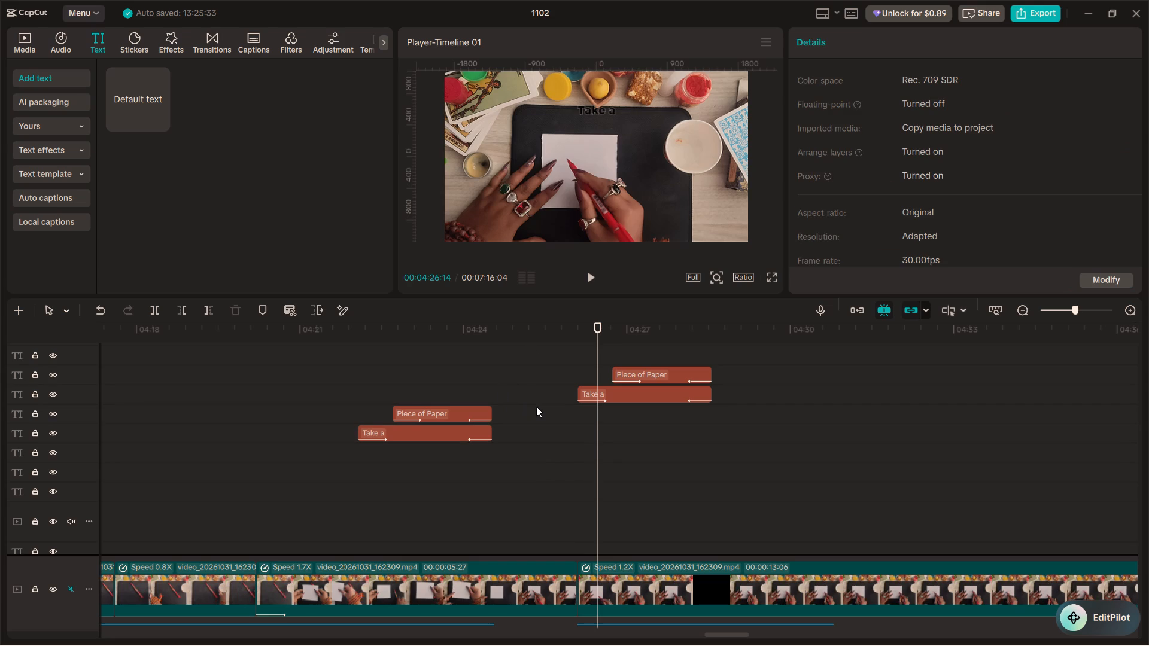
left_click(551, 389)
key("space")
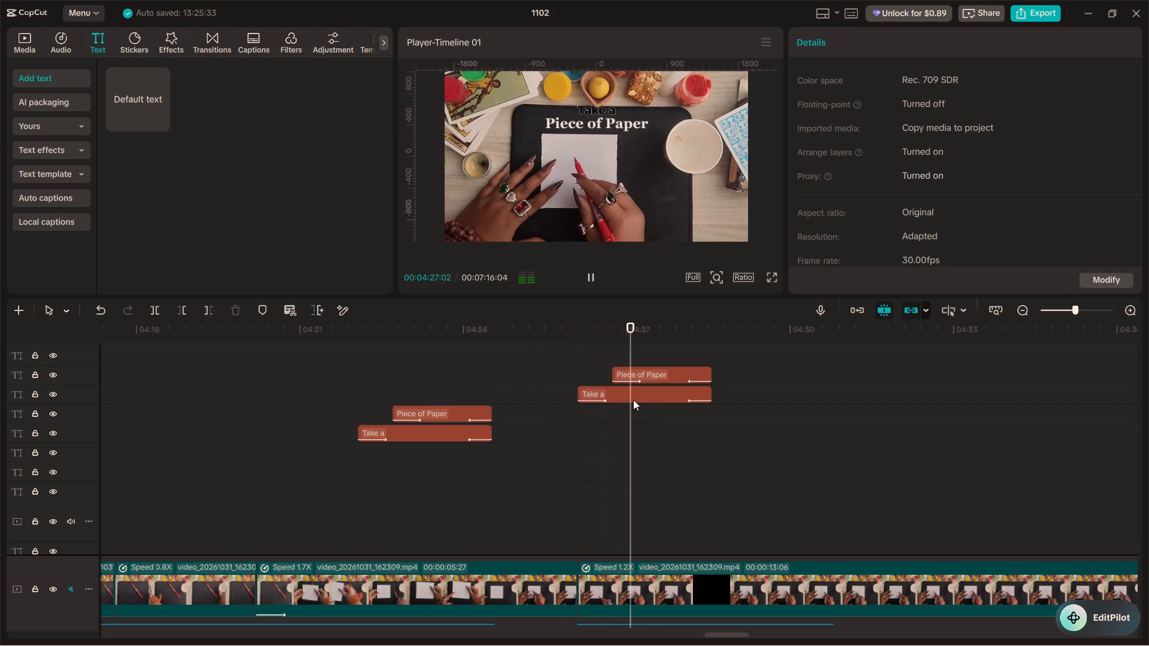
key("space")
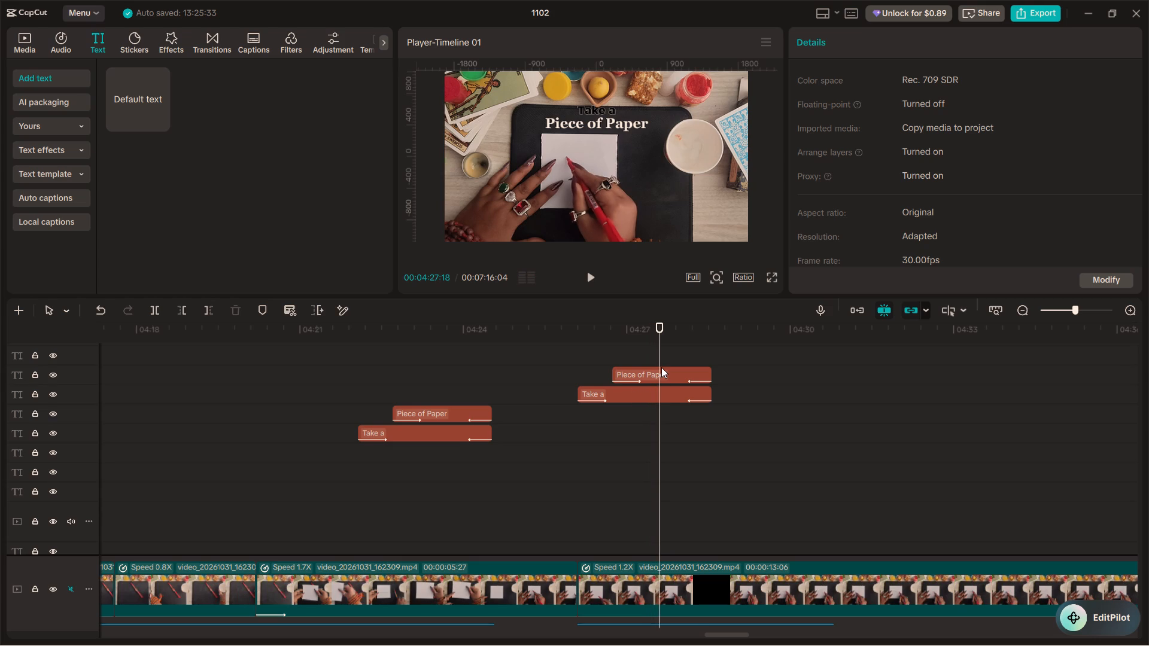
Change the text of the copied "Take a" title over the 1.2X clip to "Draw".
left_click(666, 376)
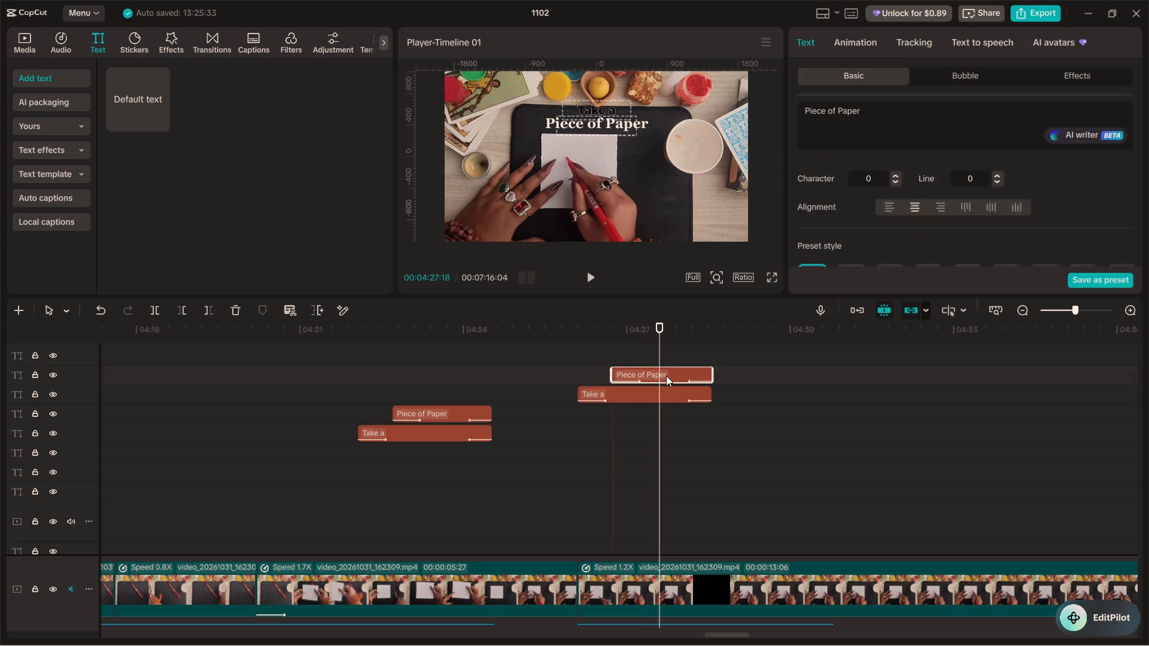
left_click(659, 399)
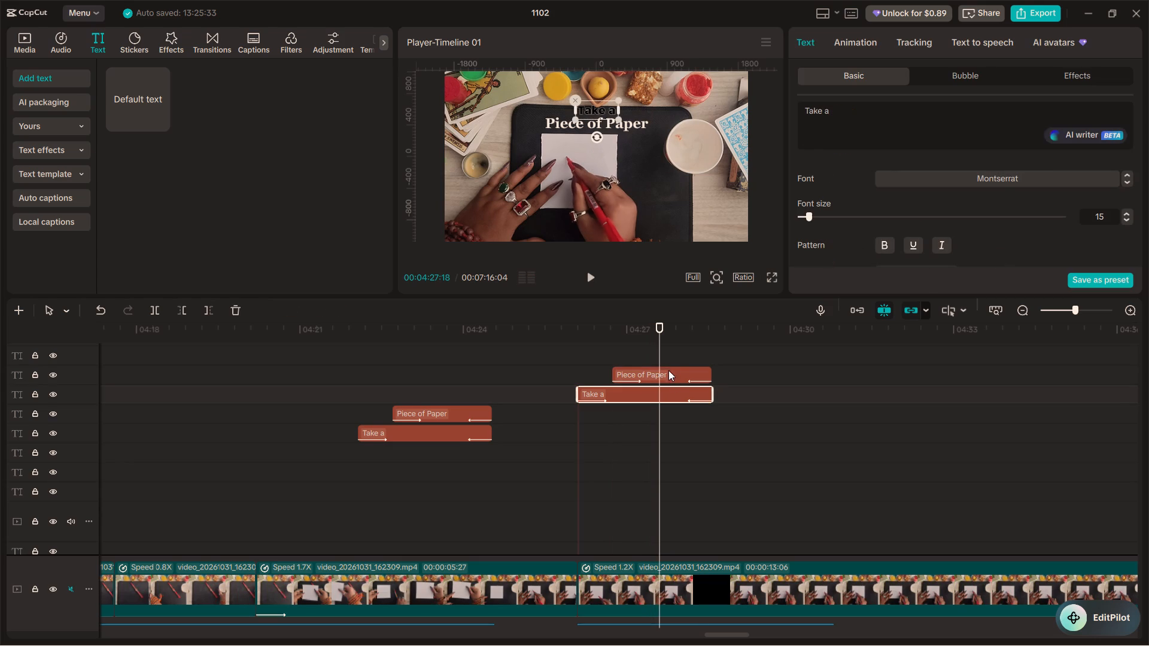
left_click(668, 368)
left_click(656, 392)
left_click_drag(831, 111, 808, 108)
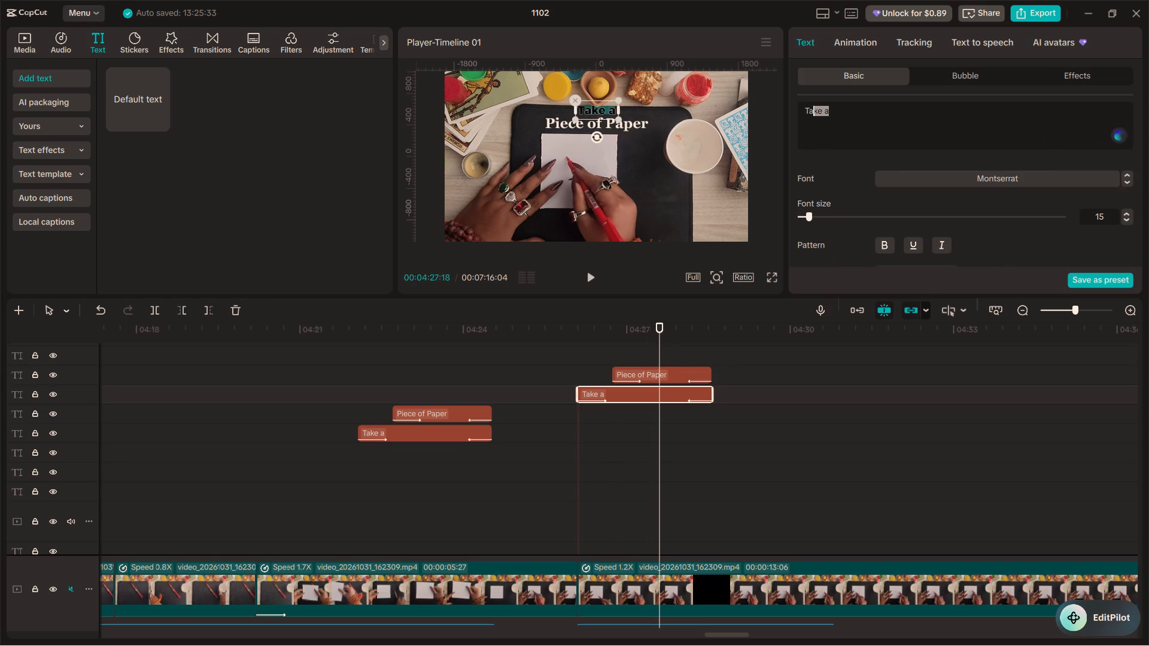
left_click_drag(808, 108, 797, 105)
type("Draw")
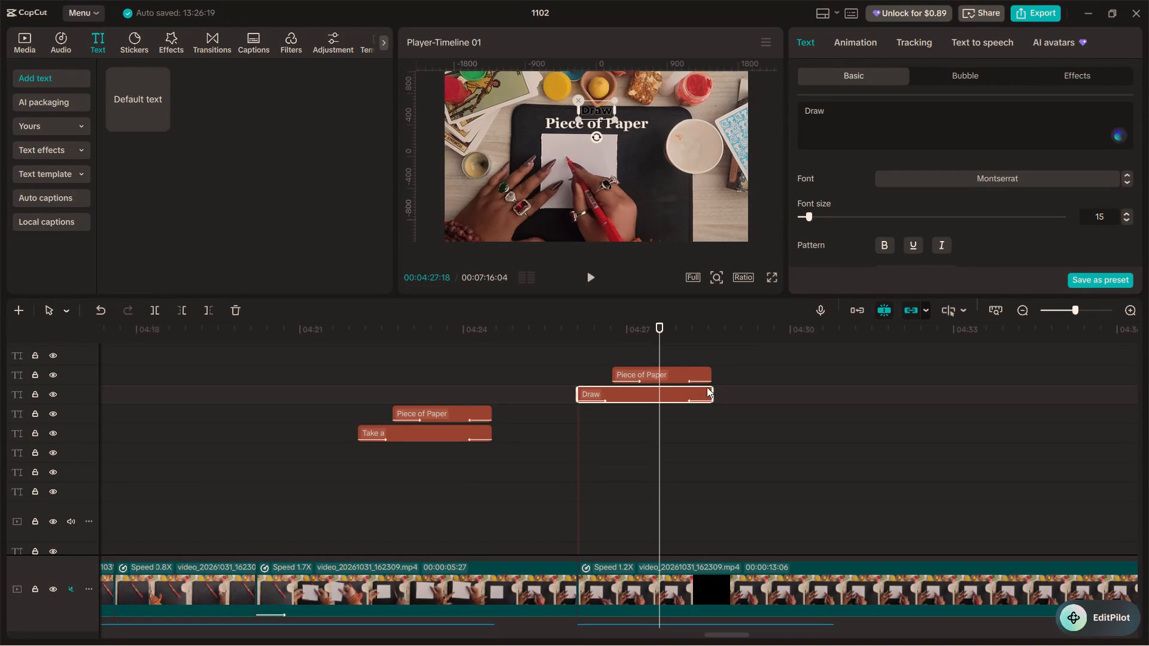
Change the text of the copied "Piece of Paper" title over the 1.2X clip to "Secret Sigil" and play it back.
left_click(673, 379)
left_click_drag(870, 114, 838, 107)
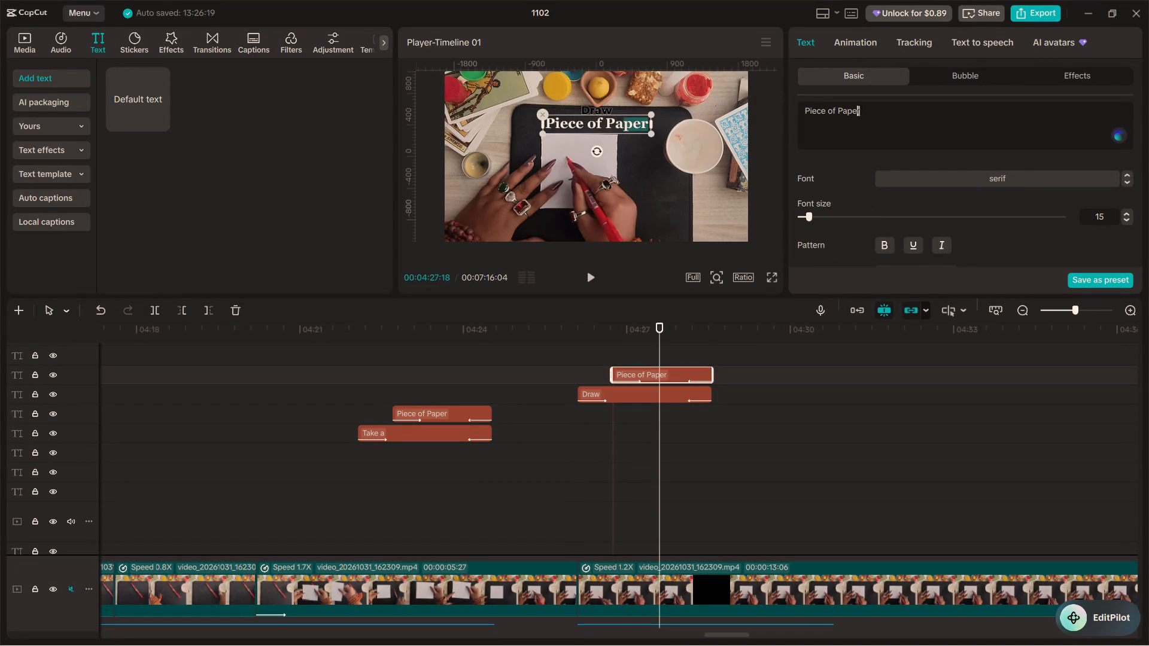
left_click_drag(838, 107, 783, 99)
type("Secret sigil")
key("BackSpace")
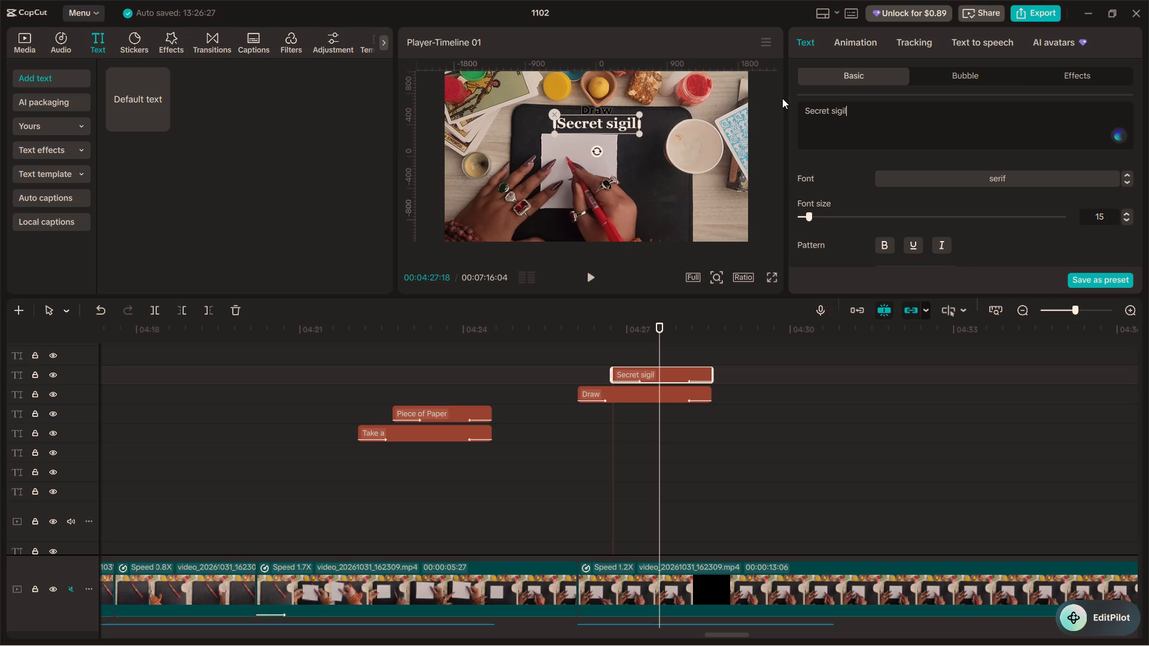
key("BackSpace")
key("BackSpace")
key("BackSpace")
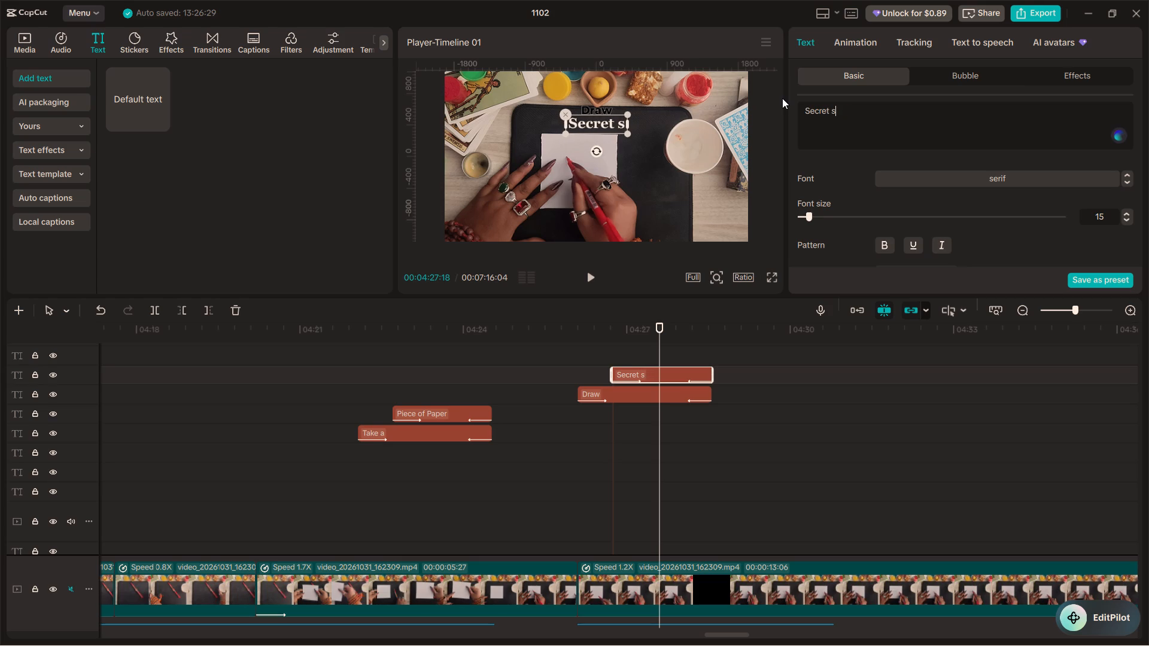
key("BackSpace")
key("shift+s")
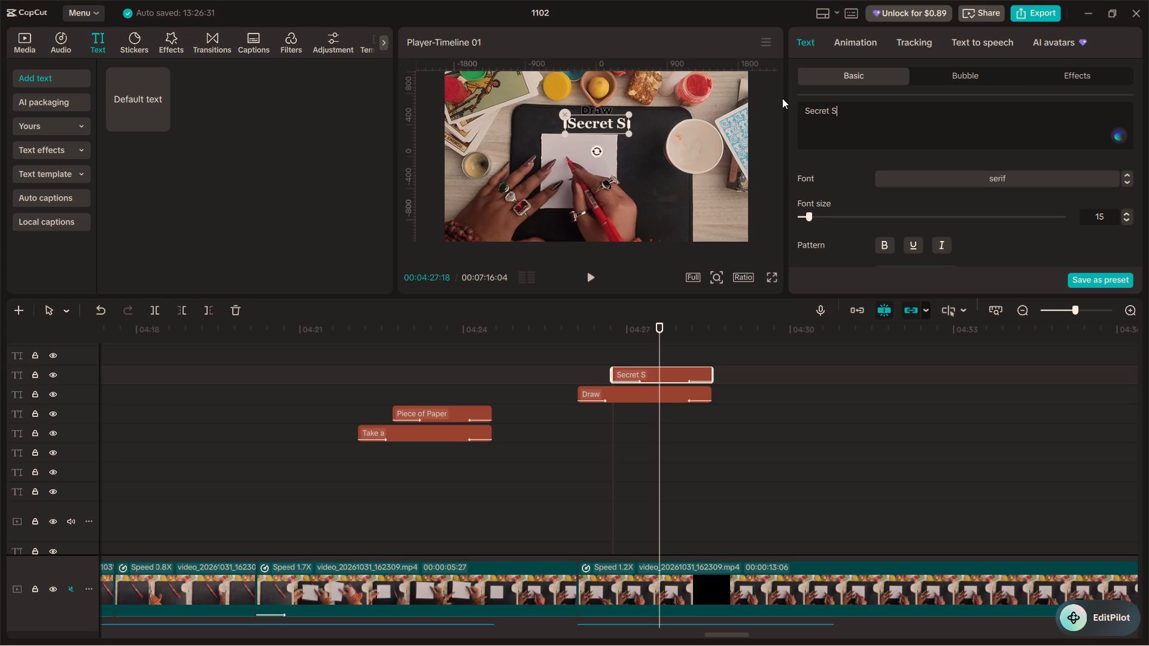
type("igil")
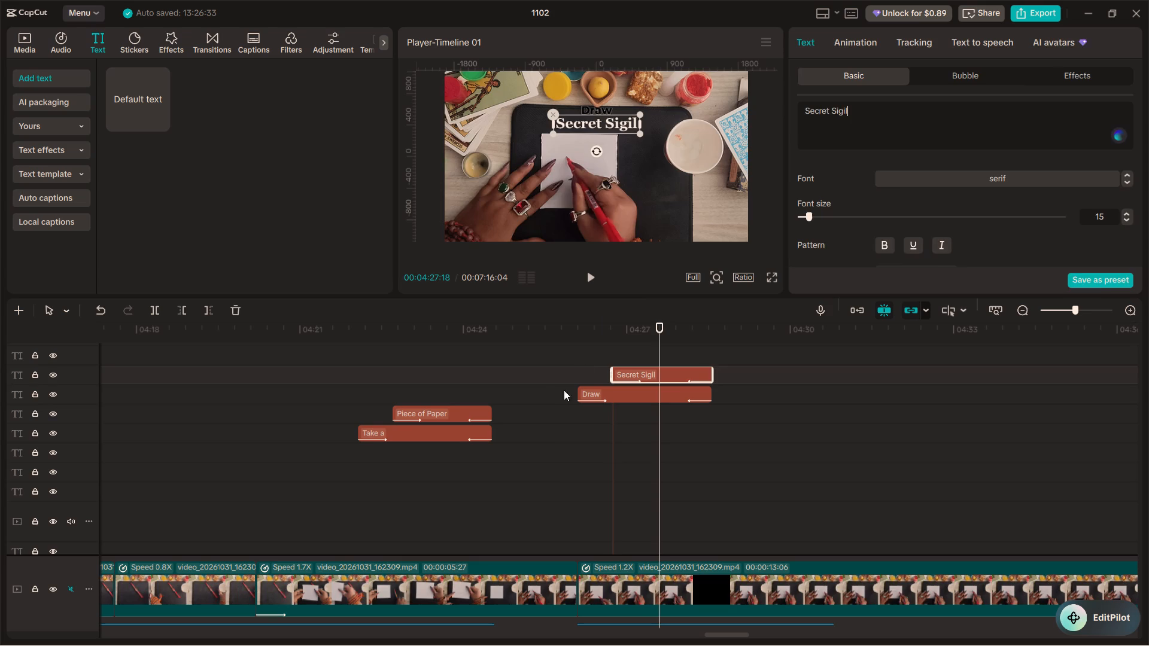
left_click(549, 376)
key("space")
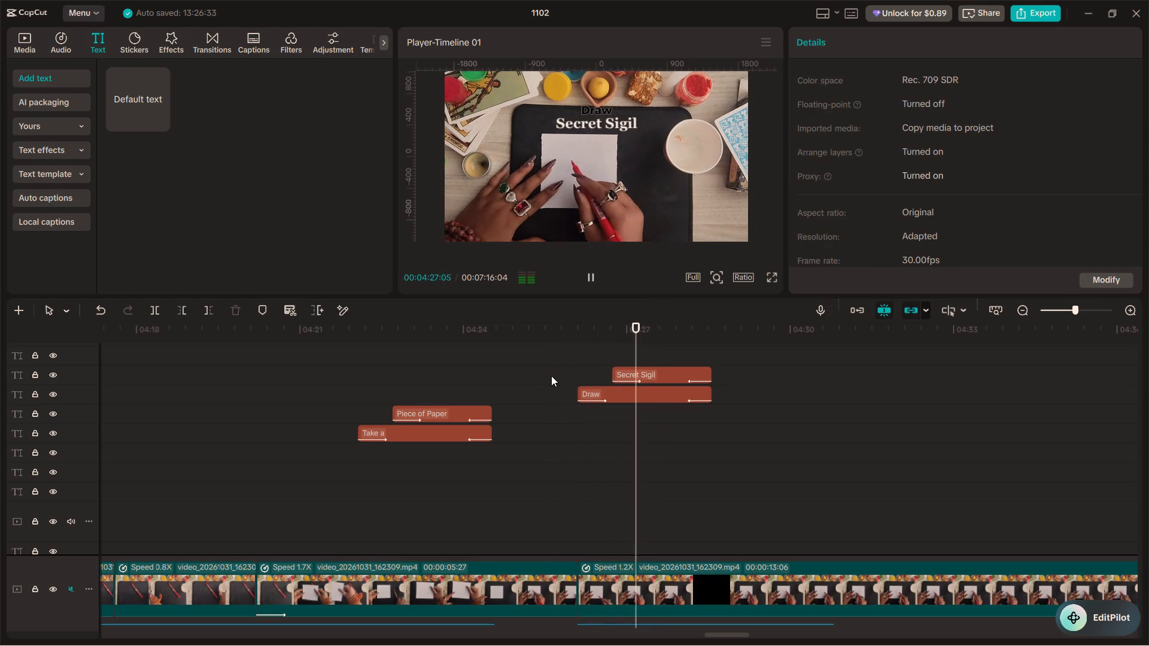
key("space")
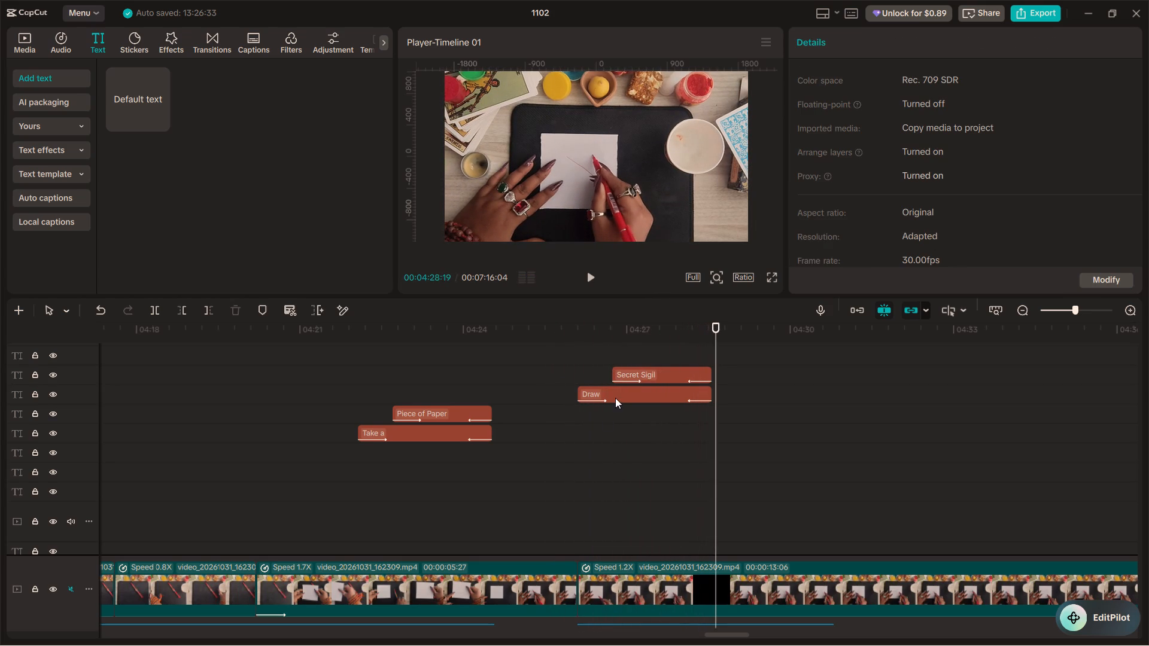
Complete the "Draw" title's text as "Draw this" and play back both titles from the start of the 1.2X clip.
left_click(615, 398)
left_click(835, 114)
key("space")
type("this")
left_click(574, 358)
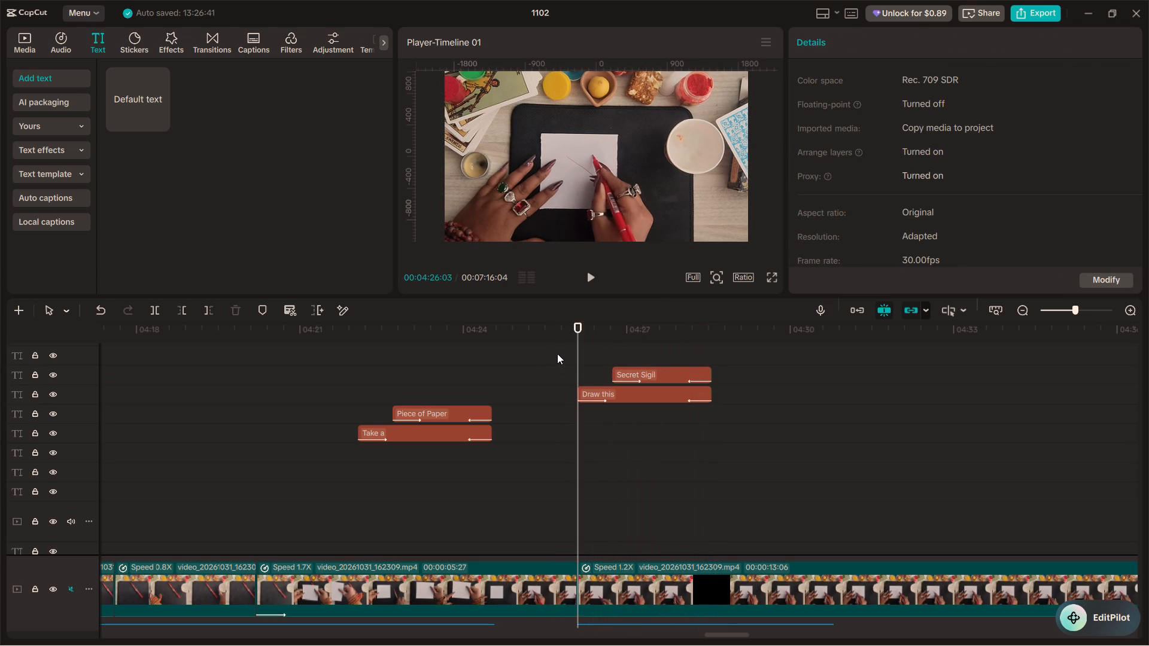
key("space")
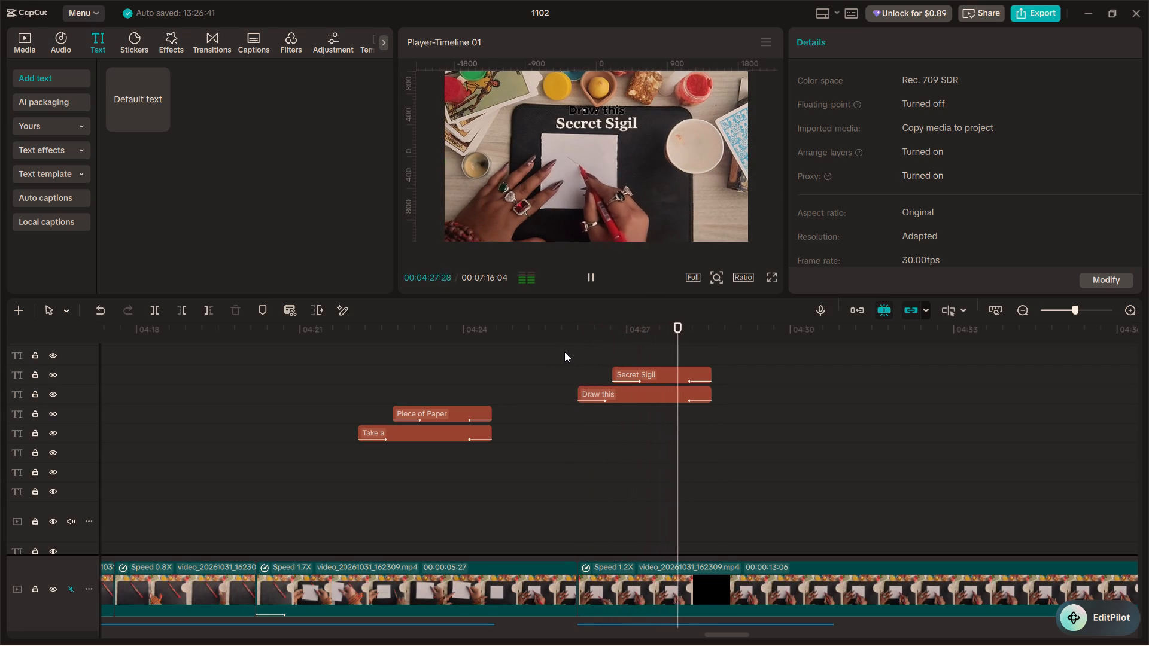
key("space")
Extend the ends of the "Draw this" and "Secret Sigil" segments together to about 04:31.
left_click_drag(676, 358, 687, 441)
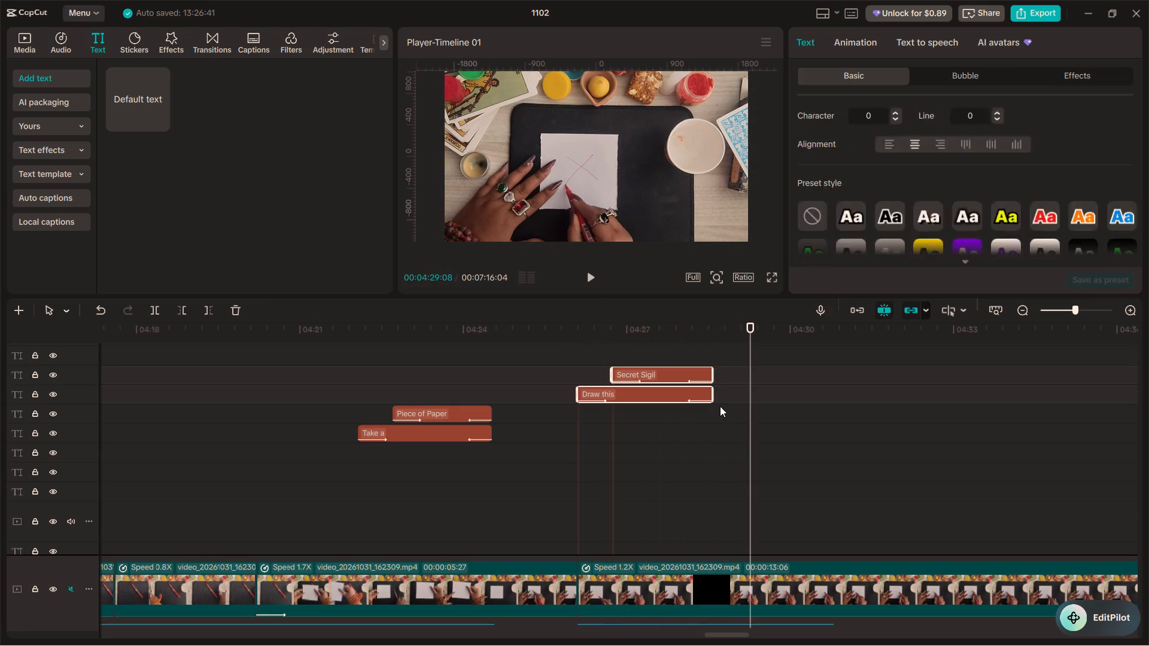
left_click_drag(713, 389, 835, 418)
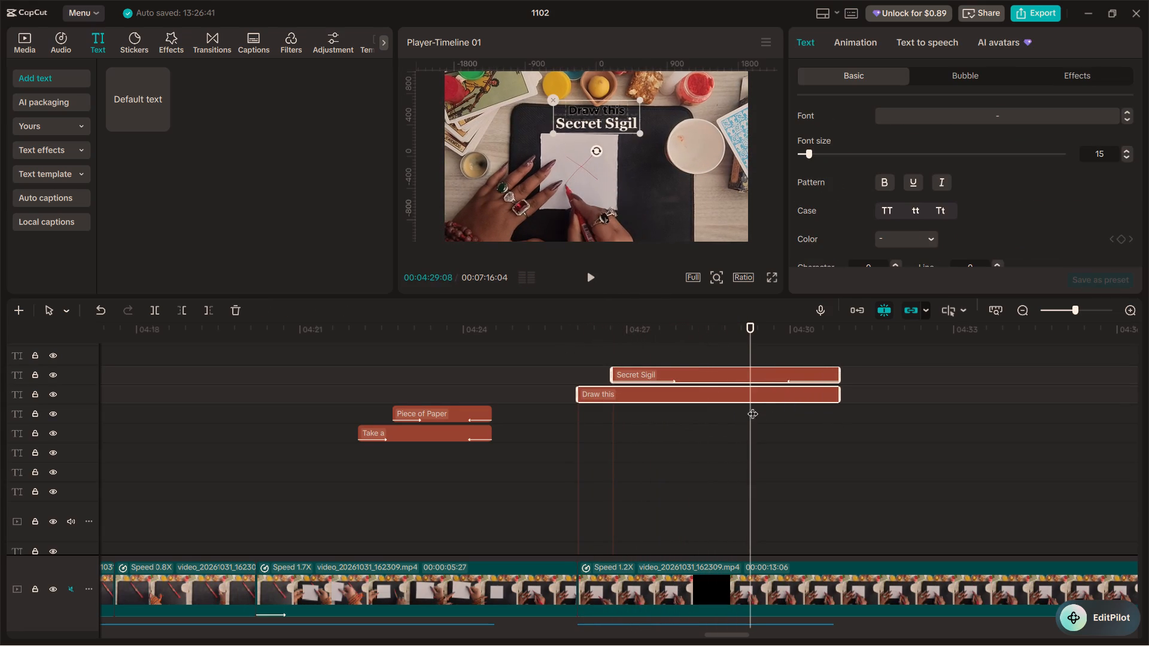
Play back the video from the start of the "Draw this" title through the paper-on-cup and "What does not belong in my life" titles.
left_click(592, 345)
left_click(575, 346)
key("space")
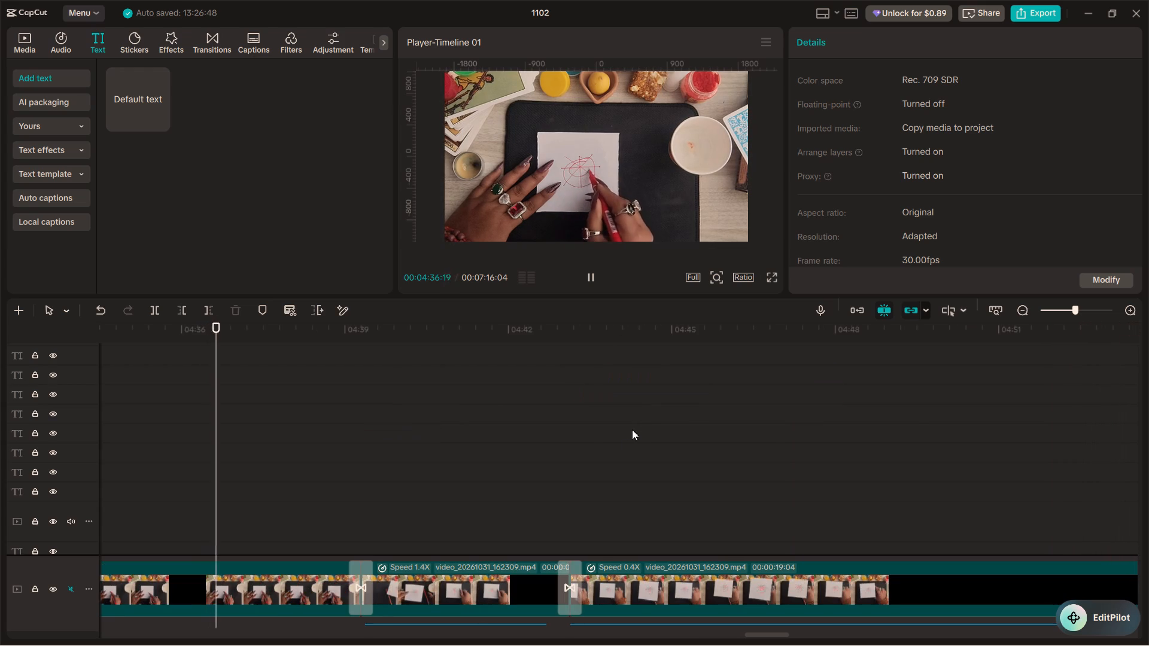
scroll(458, 434, "down", 11, "ctrl")
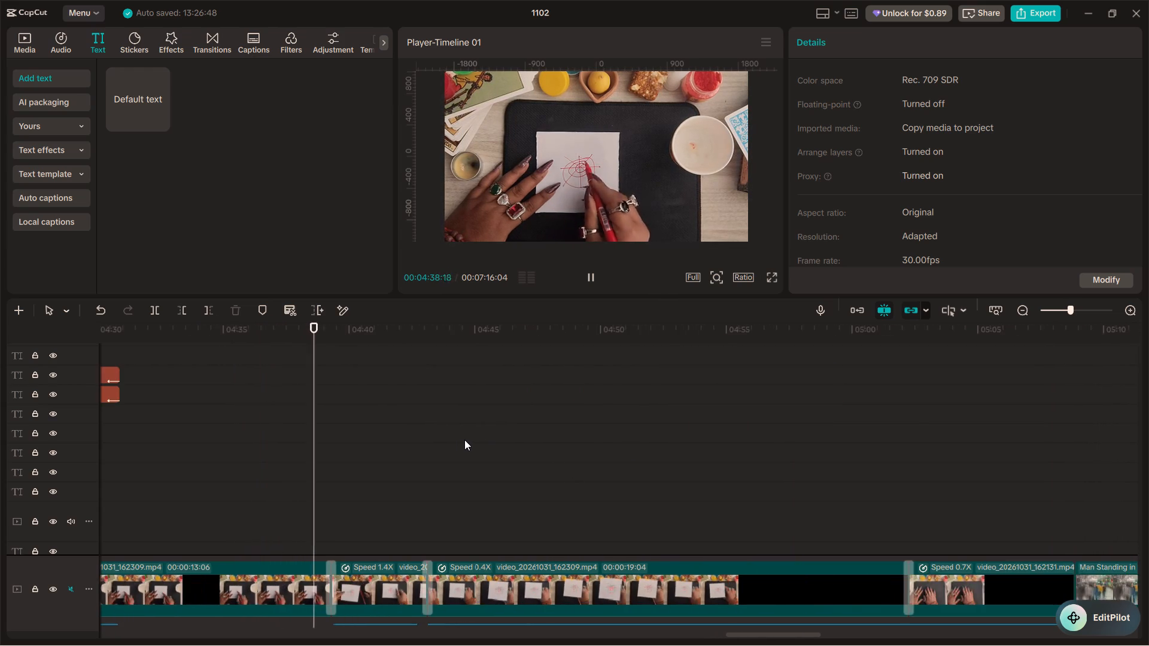
scroll(464, 440, "down", 8, "ctrl")
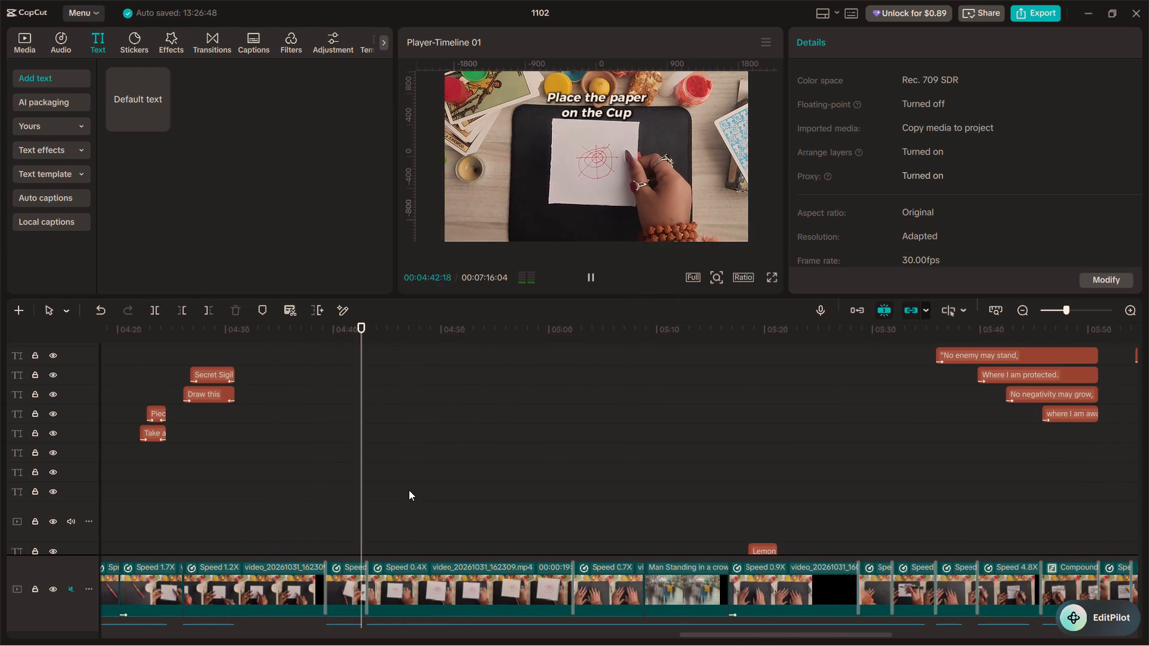
scroll(409, 490, "down", 5, "ctrl")
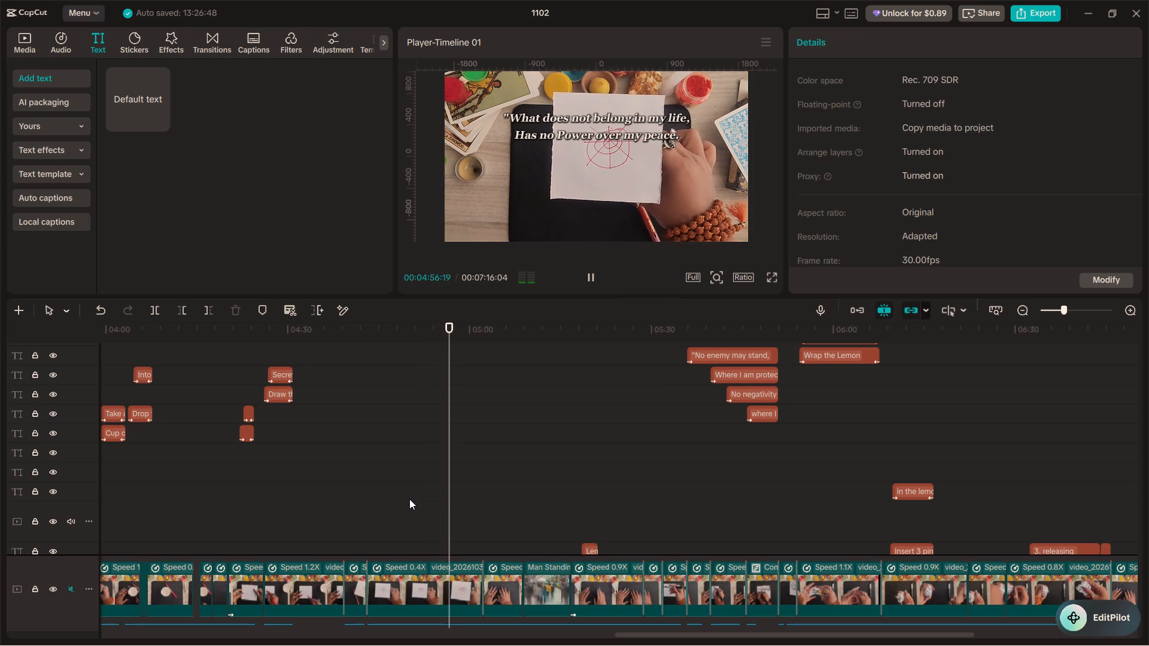
key("space")
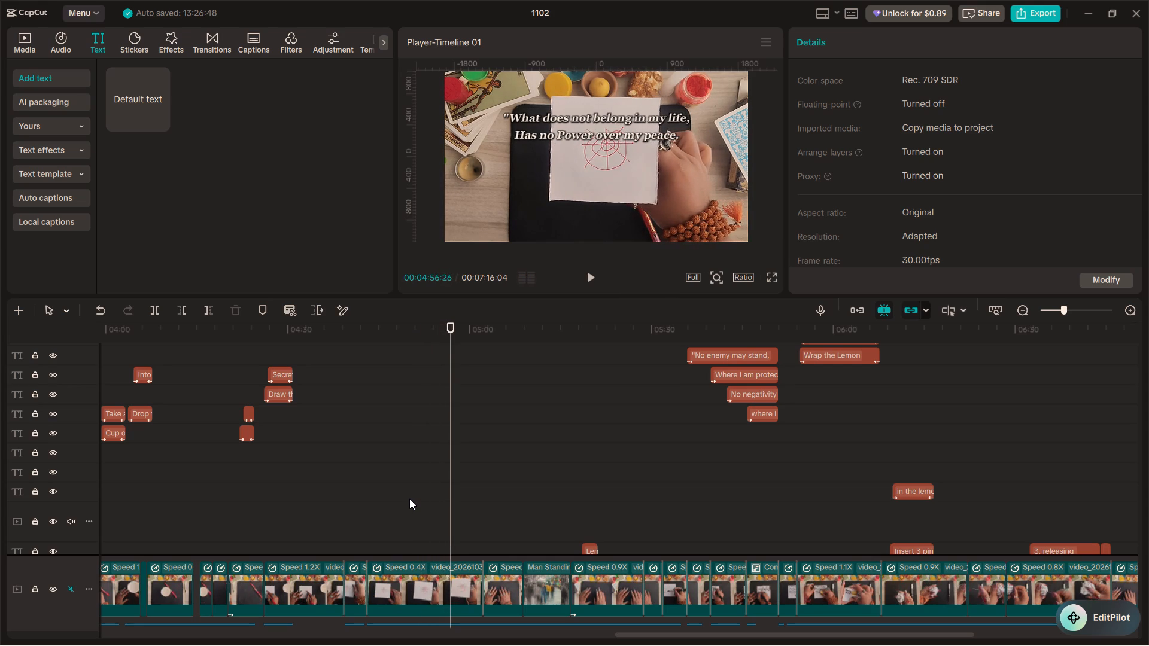
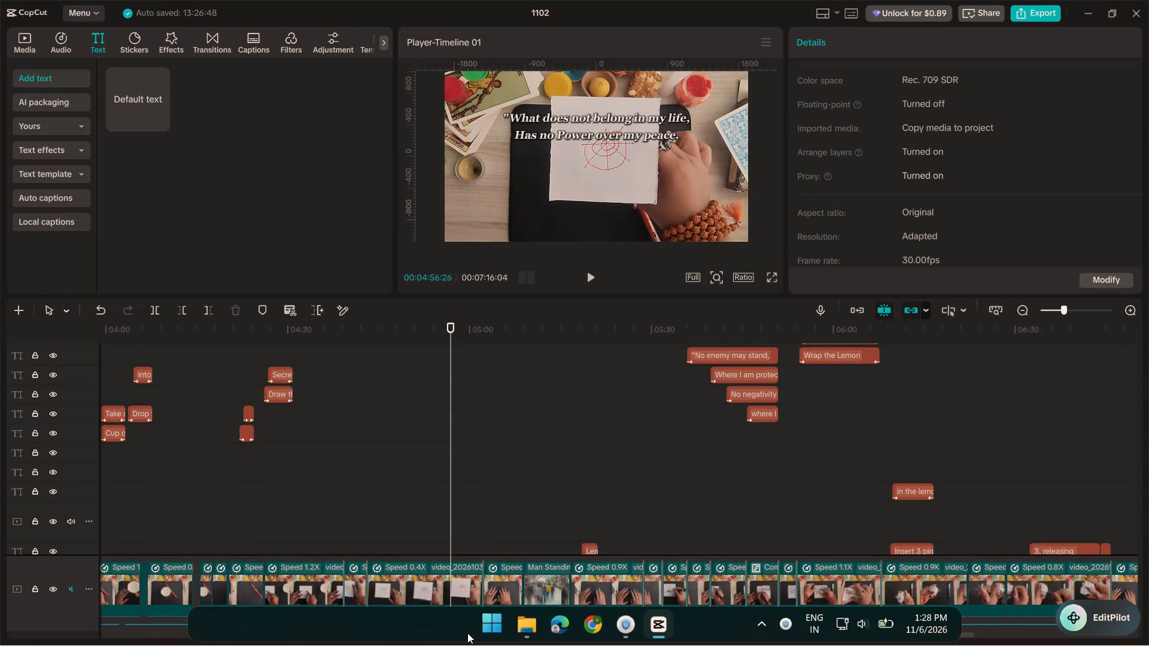
Switch from the video editor to the Microsoft Edge browser, opening it on a new tab.
left_click(551, 623)
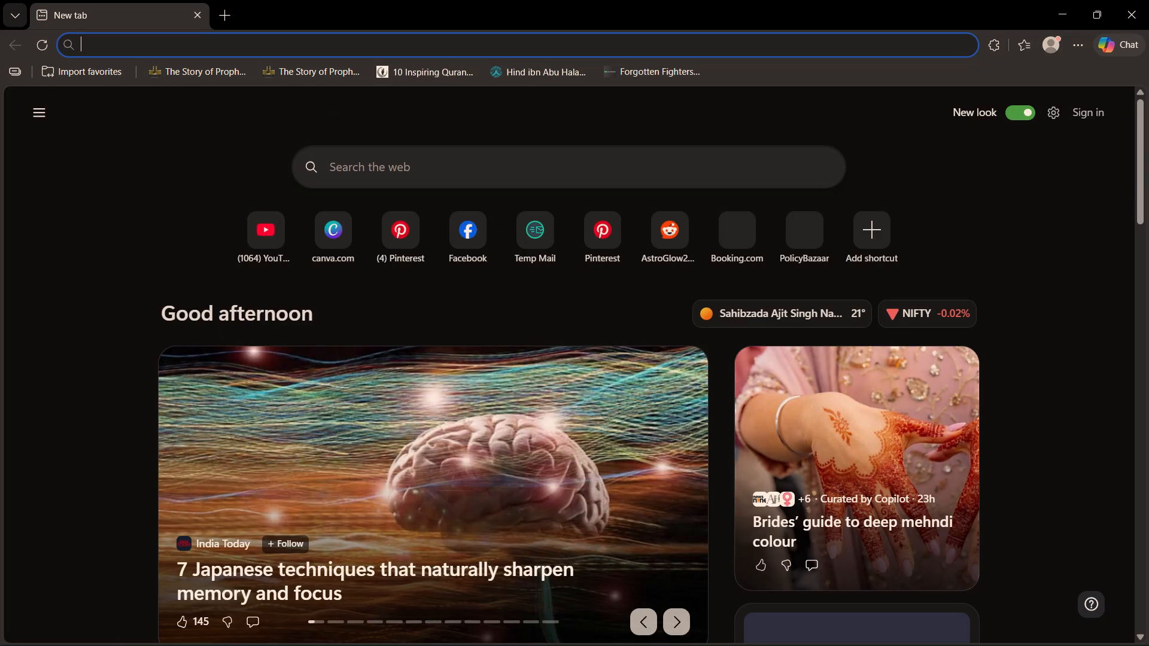
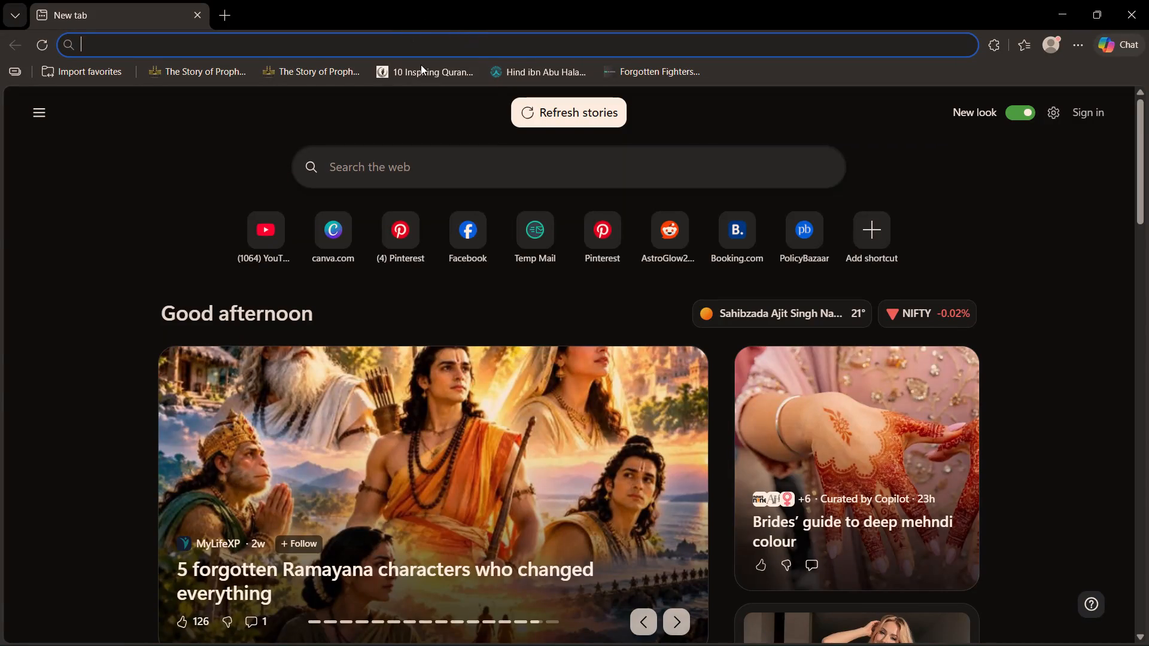
Search the web for "youtube audio library" and open the YouTube Audio Library channel.
type("you")
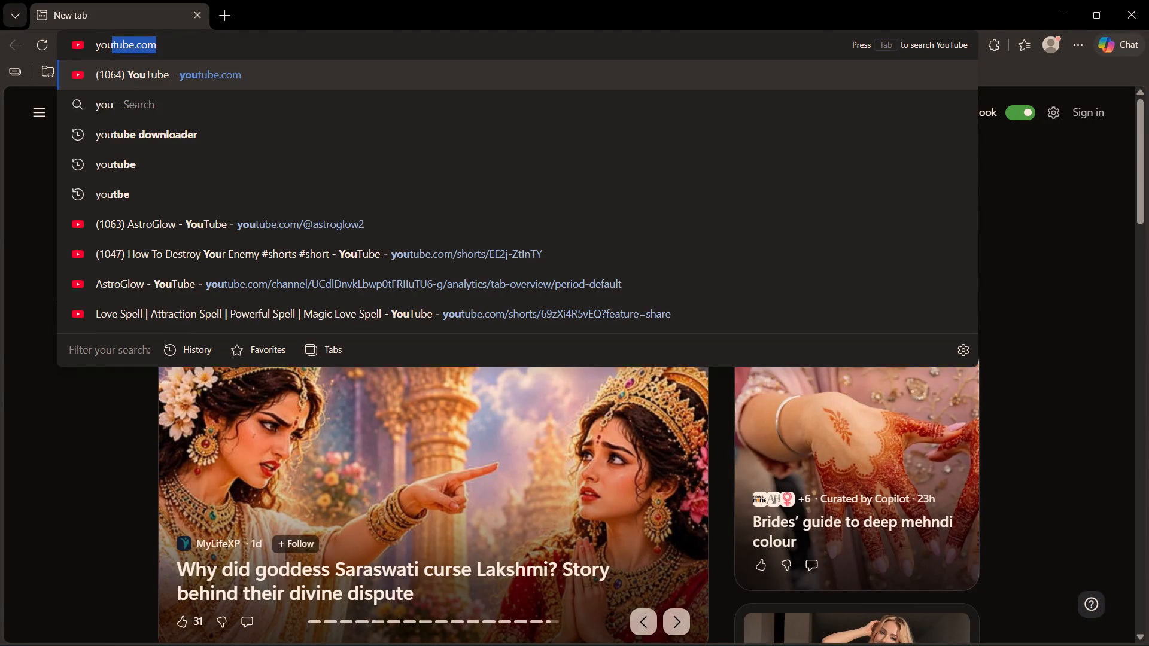
type("tube audio library")
key("Return")
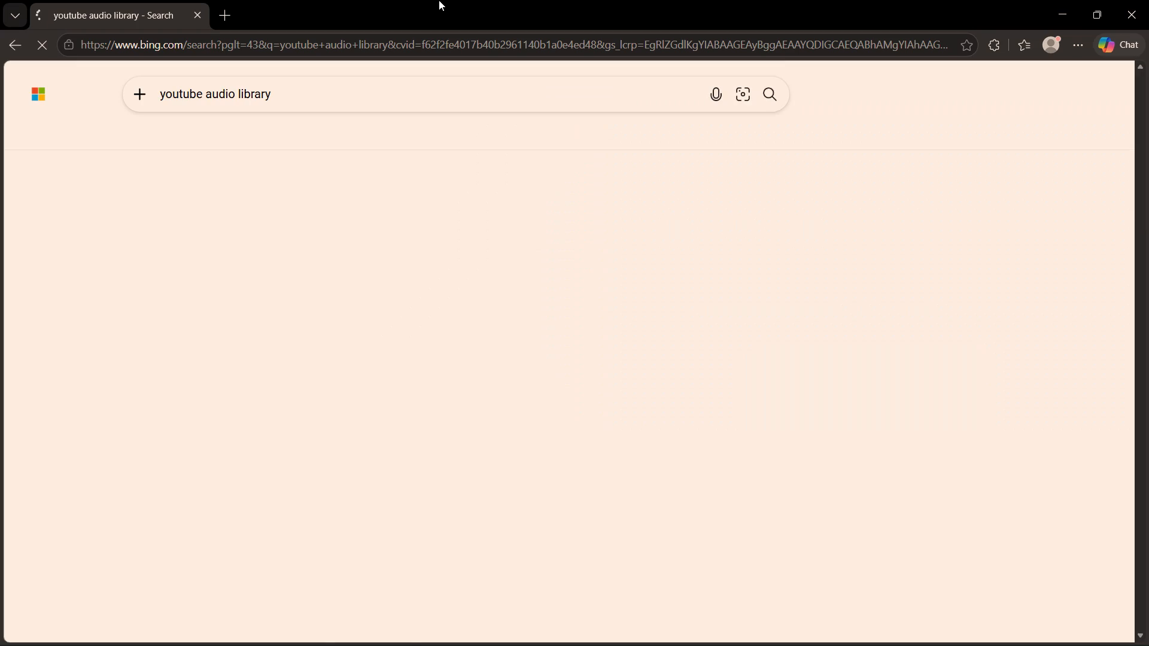
left_click(250, 243)
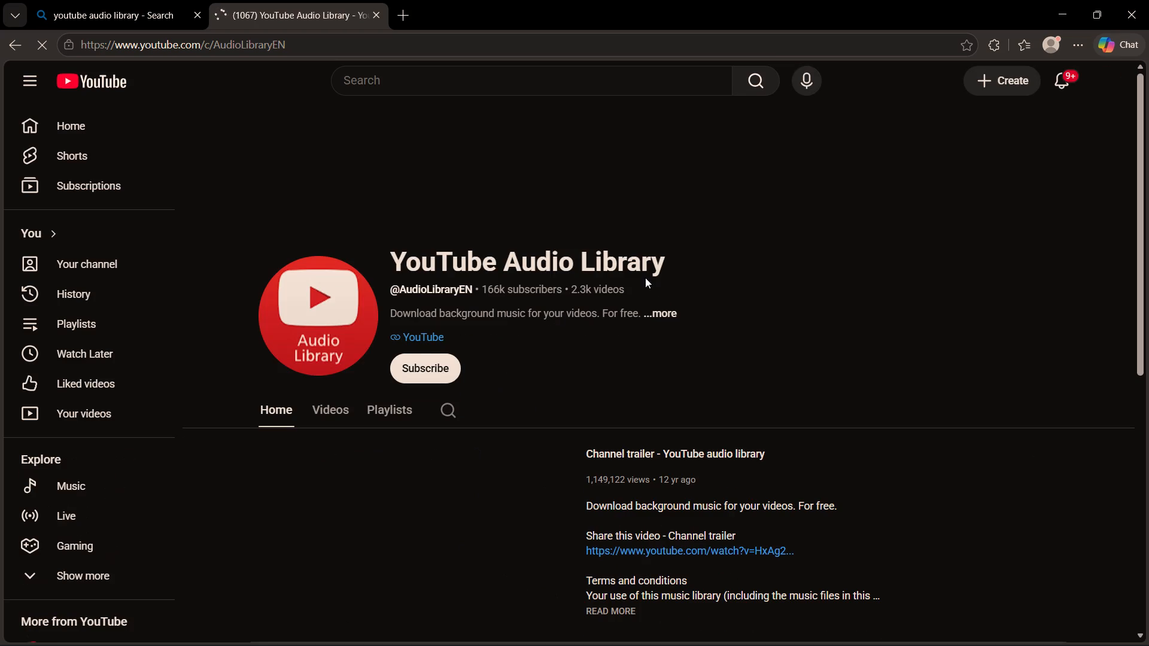
Browse the channel's videos and playlists, and preview Lone Harvest from the Piano playlist along with its description.
scroll(652, 280, "down", 2)
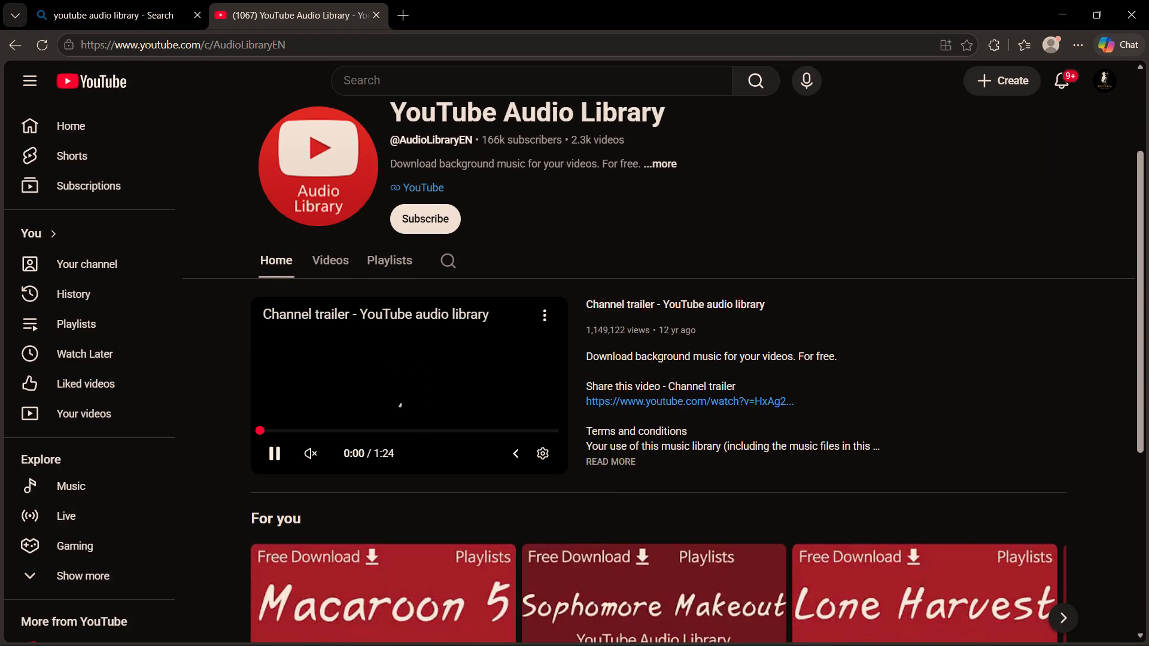
left_click(340, 251)
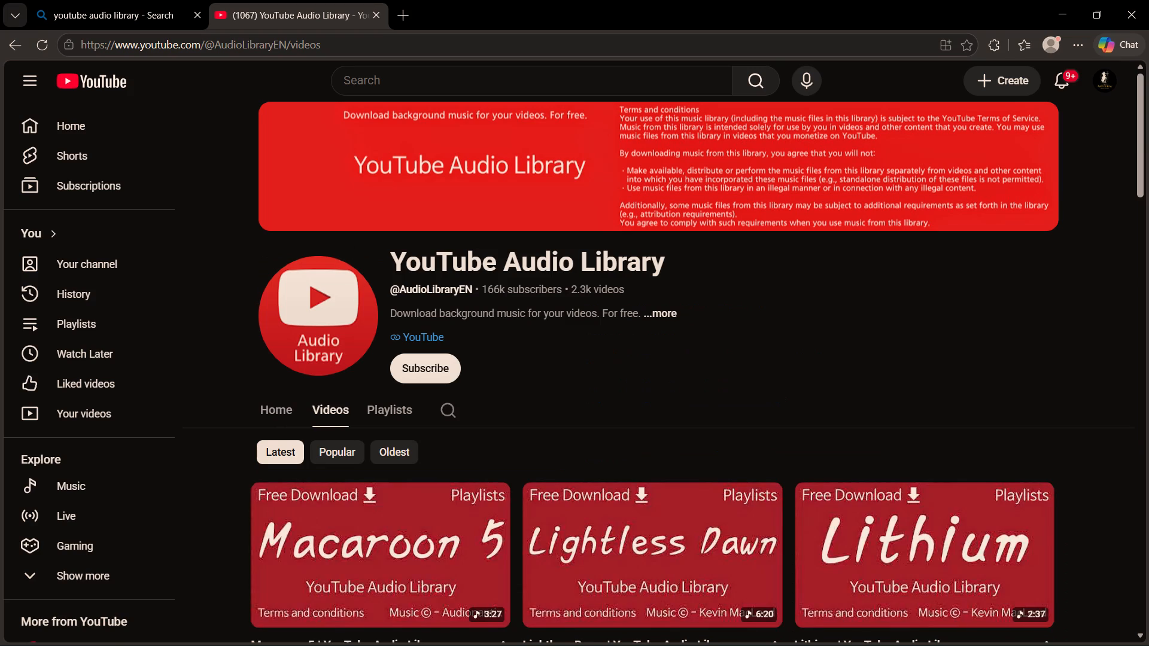
scroll(535, 321, "down", 2)
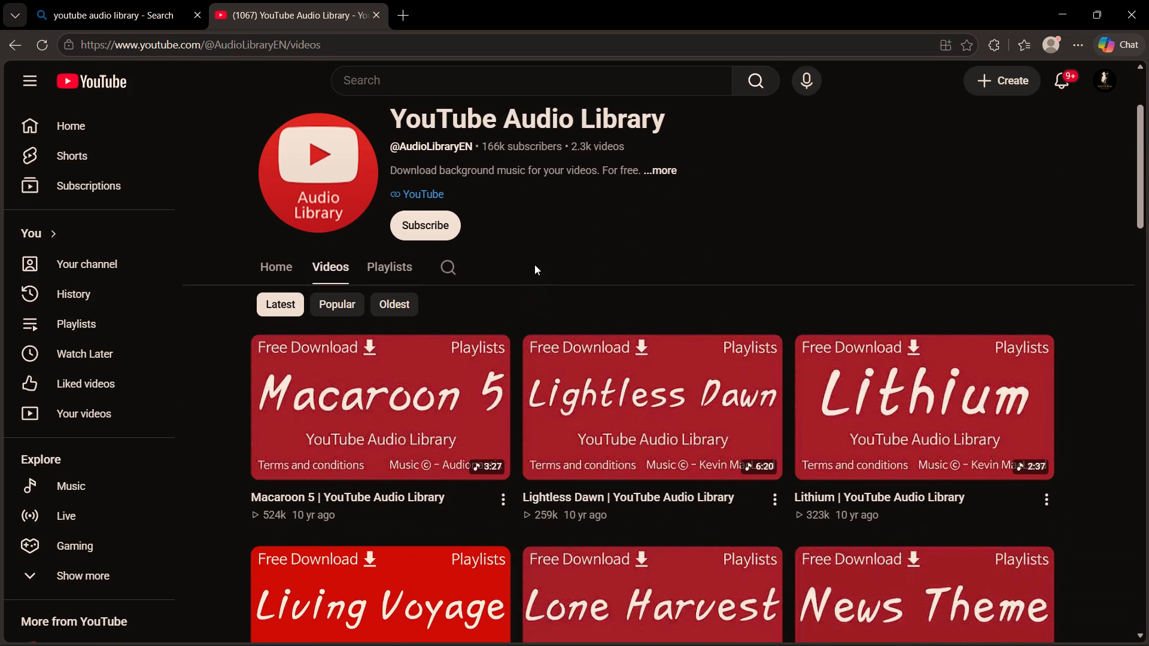
left_click(388, 260)
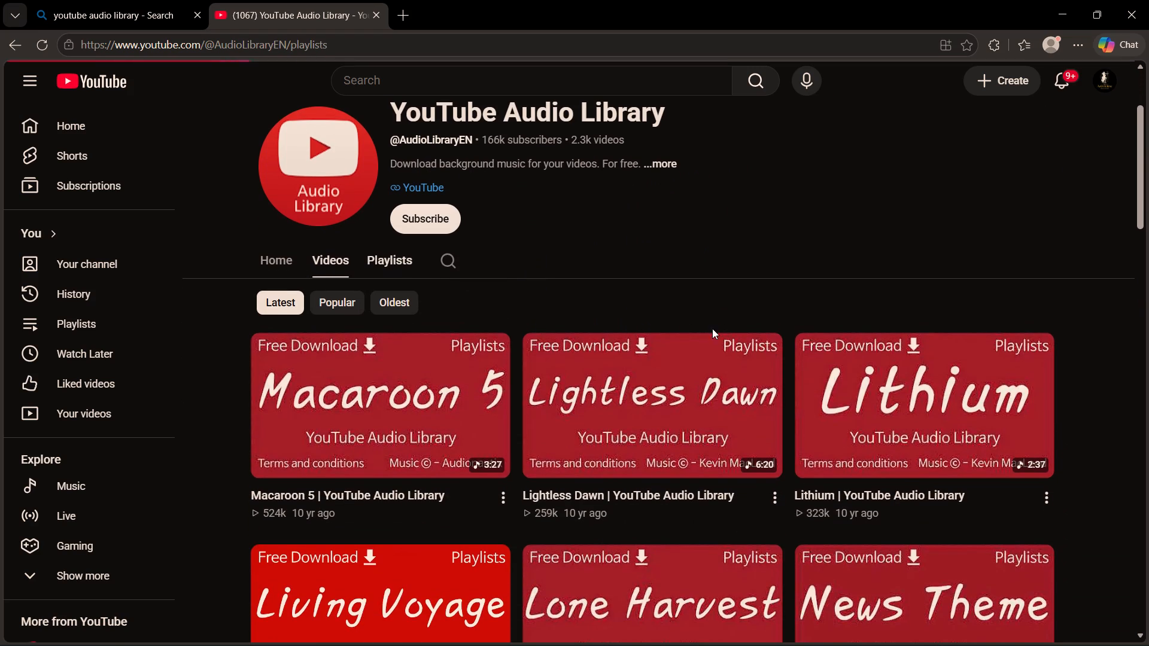
scroll(565, 411, "down", 2)
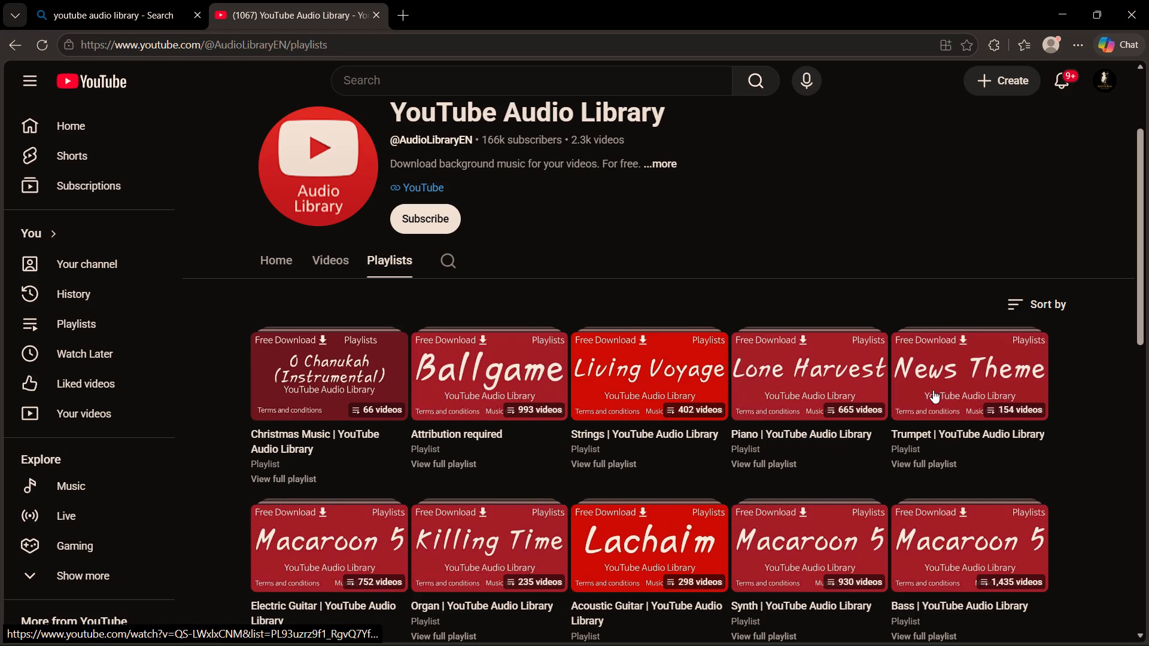
left_click(794, 359)
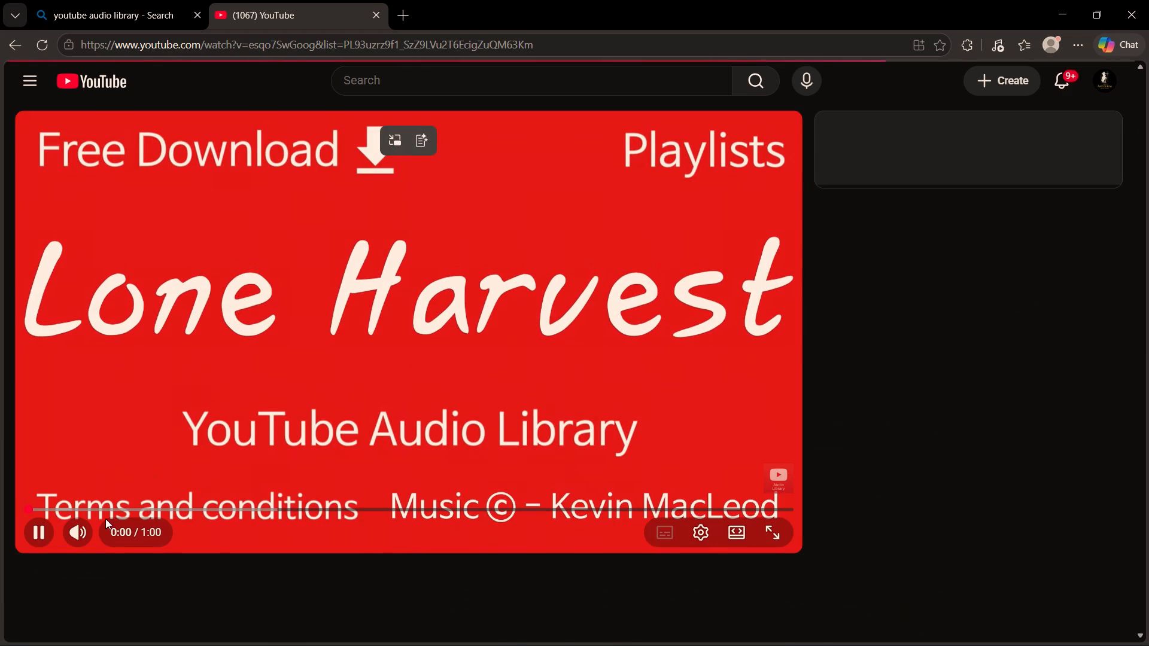
scroll(287, 644, "up", 5)
scroll(287, 644, "down", 1)
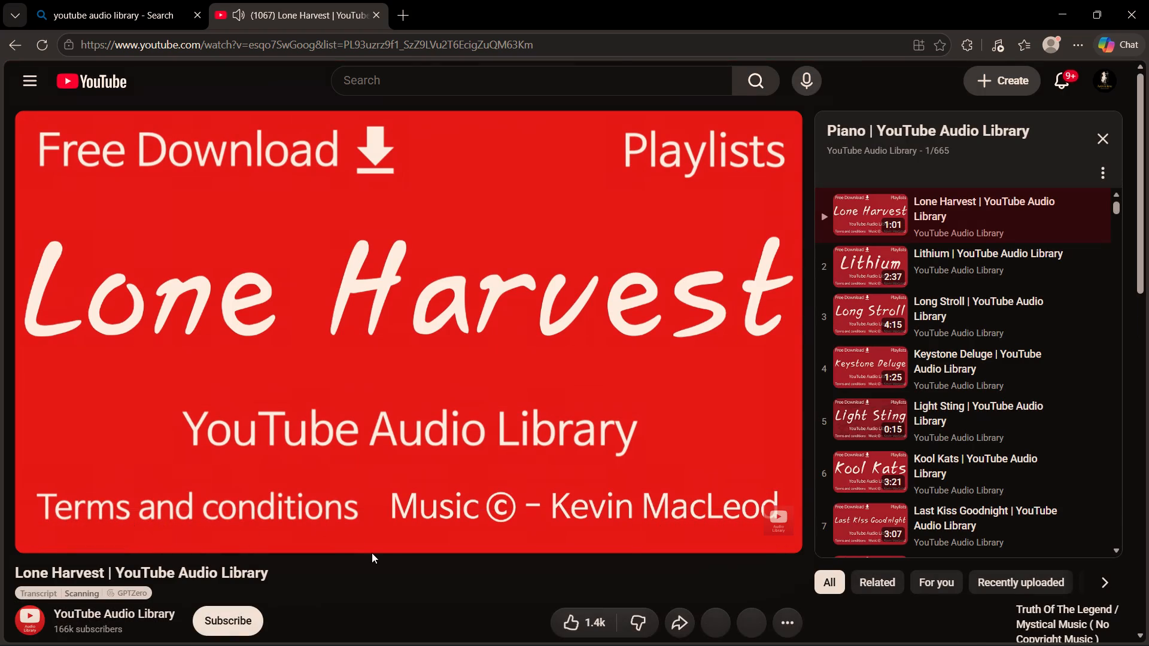
scroll(378, 627, "down", 1)
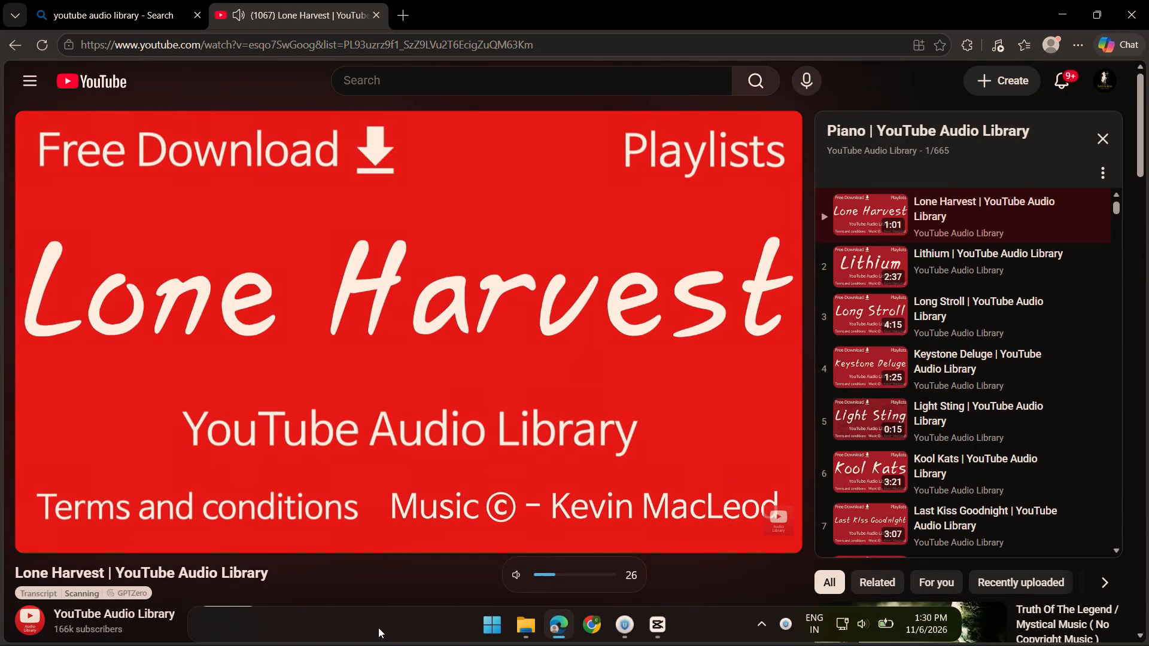
scroll(378, 627, "down", 1)
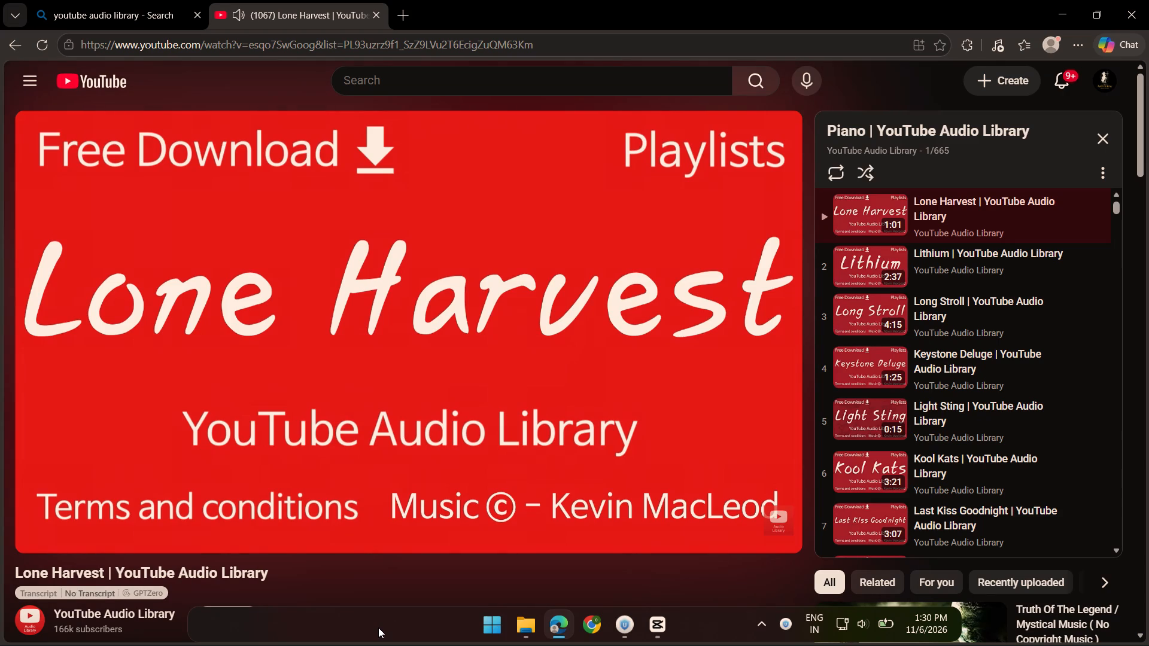
scroll(378, 627, "down", 2)
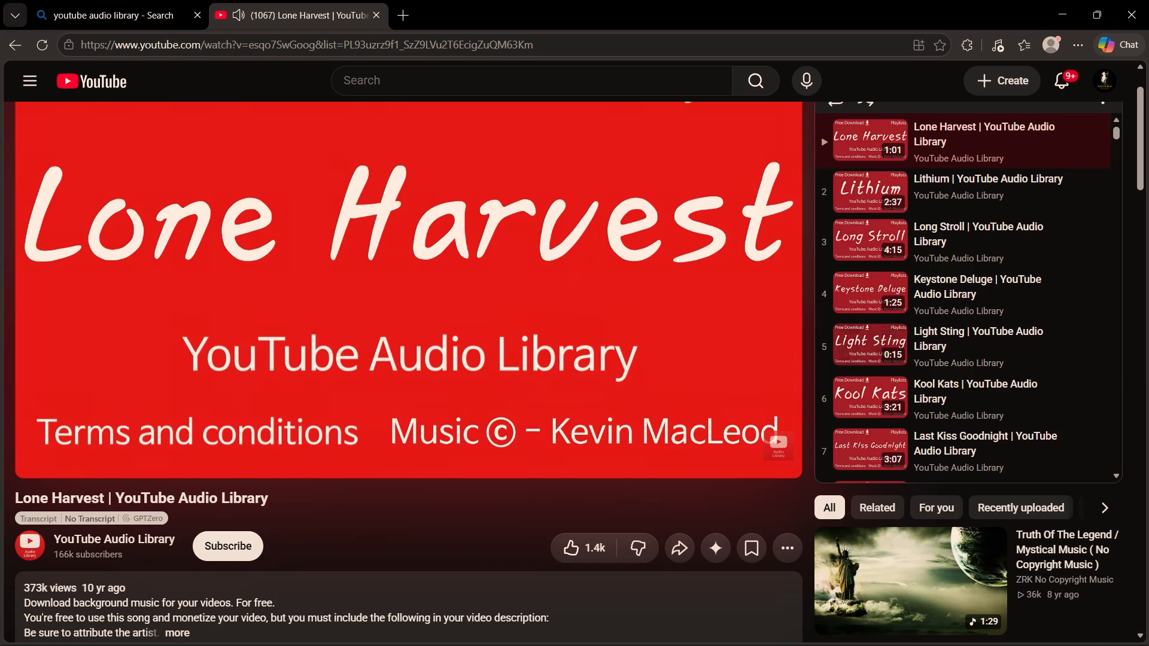
scroll(366, 298, "up", 1)
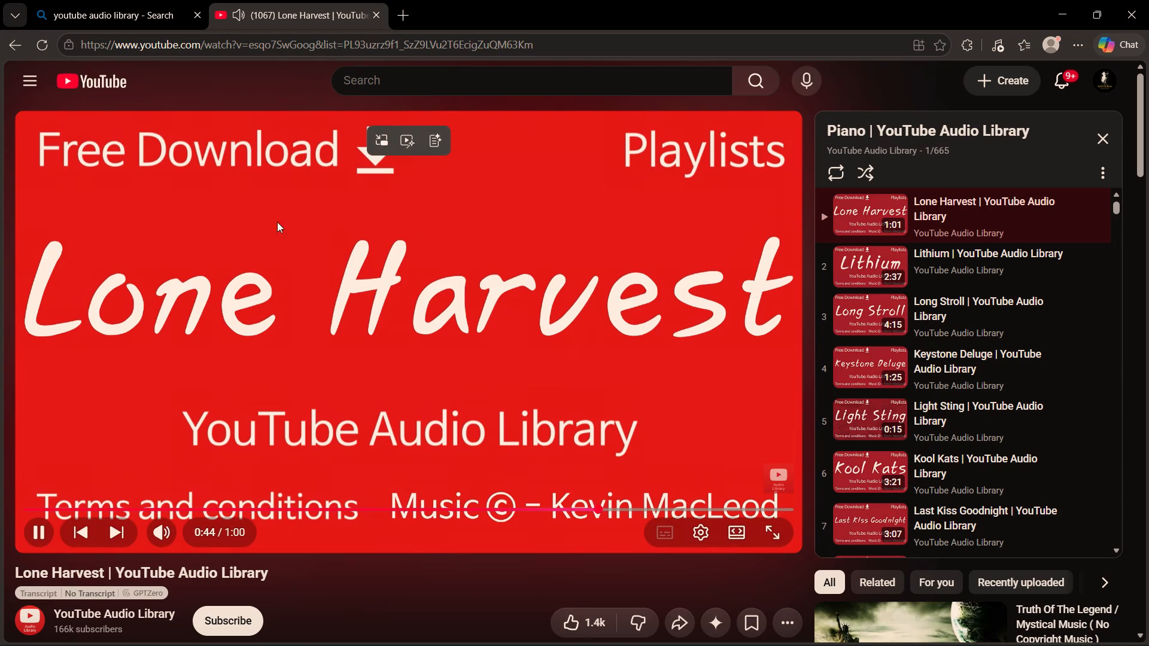
Return to the channel's playlists, close the mini player, and preview Lightless Dawn from the "> 5:00" playlist, skipping ahead in the track.
left_click(22, 53)
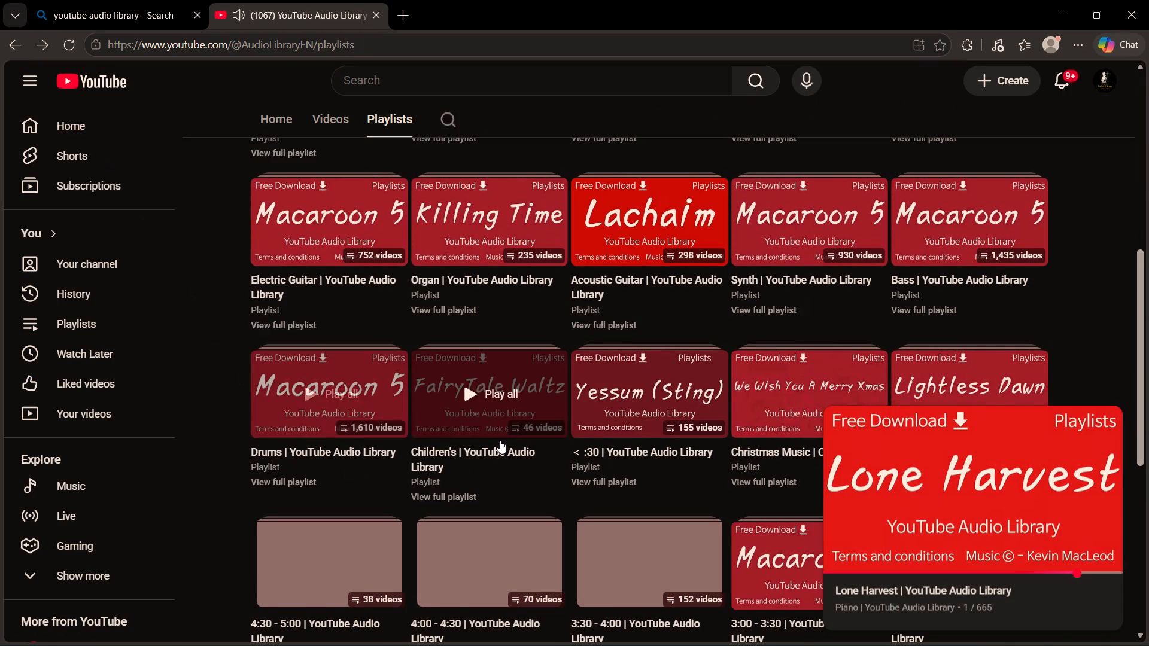
scroll(500, 440, "down", 2)
left_click(1111, 422)
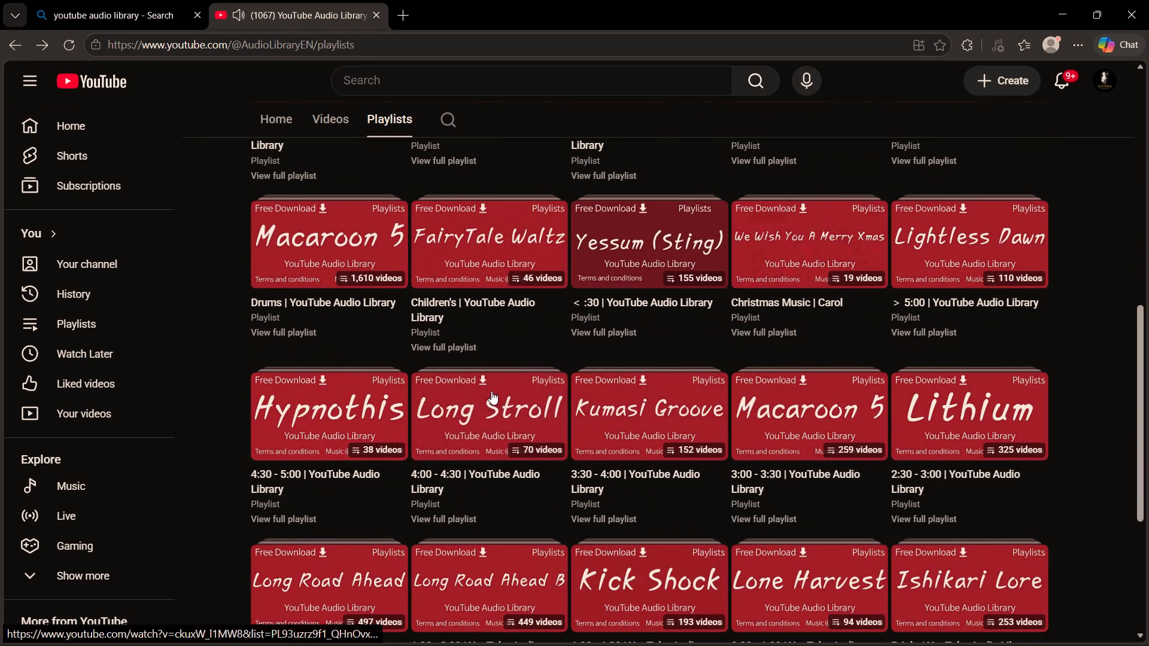
scroll(491, 391, "down", 2)
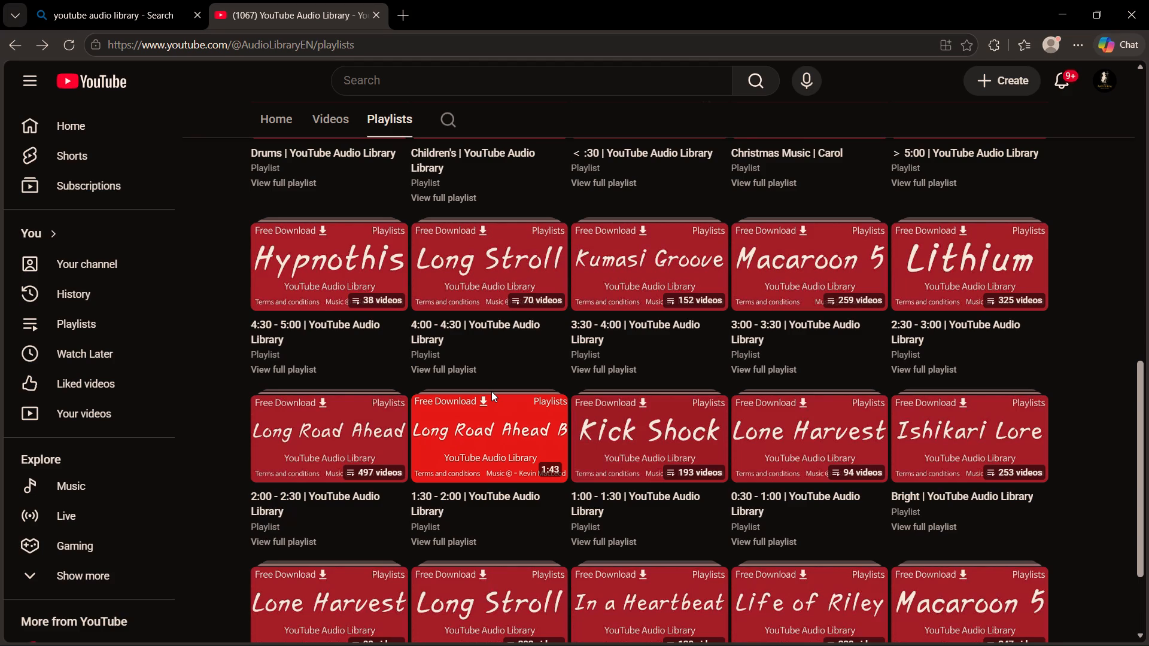
scroll(491, 391, "up", 1)
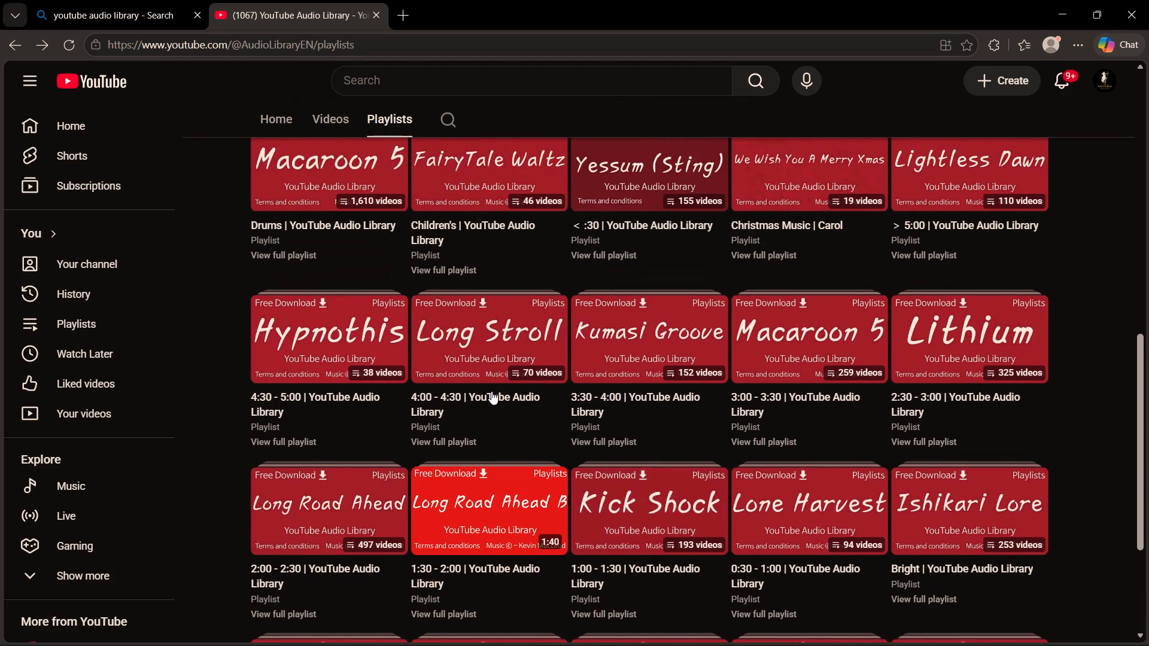
scroll(491, 391, "up", 1)
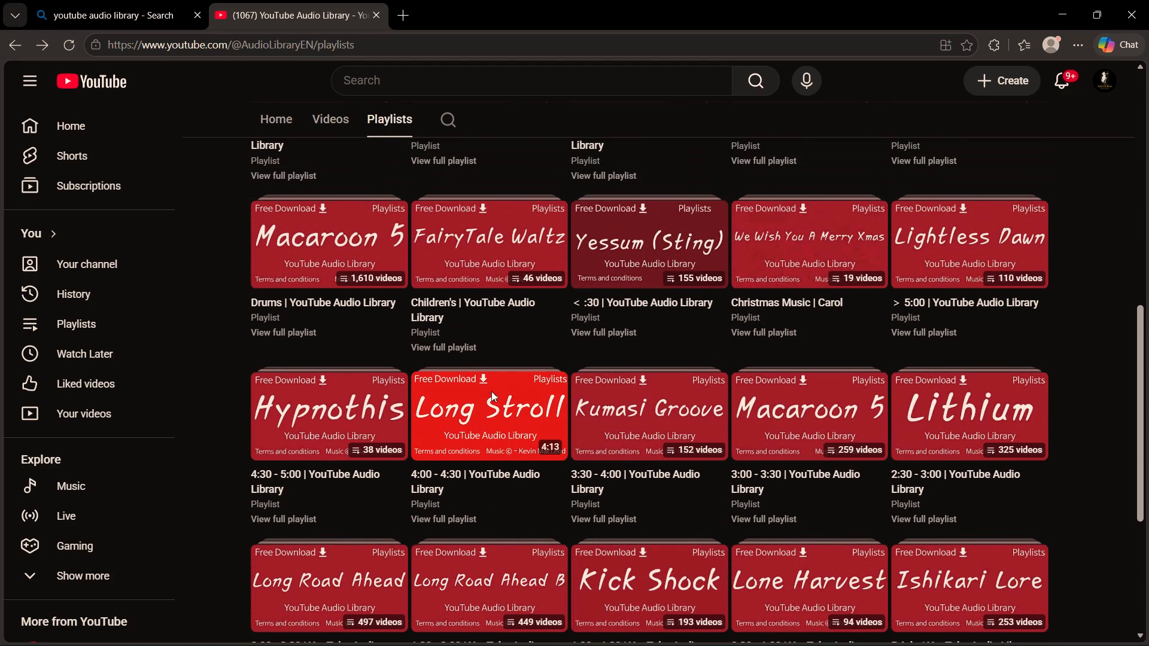
left_click(963, 227)
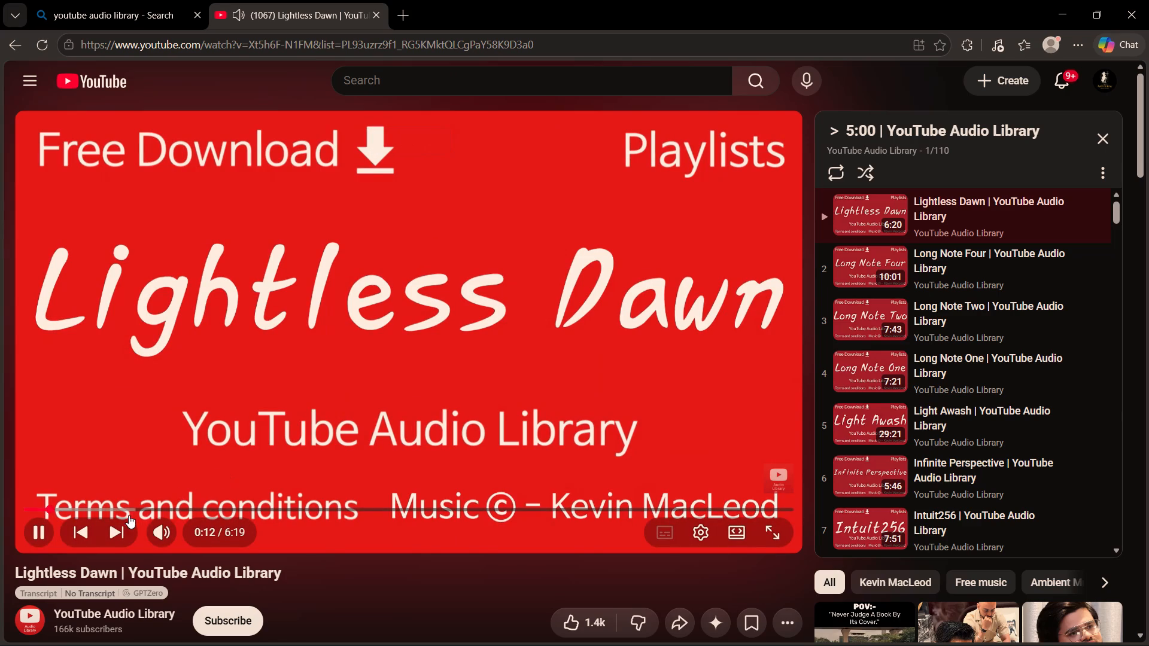
left_click(117, 502)
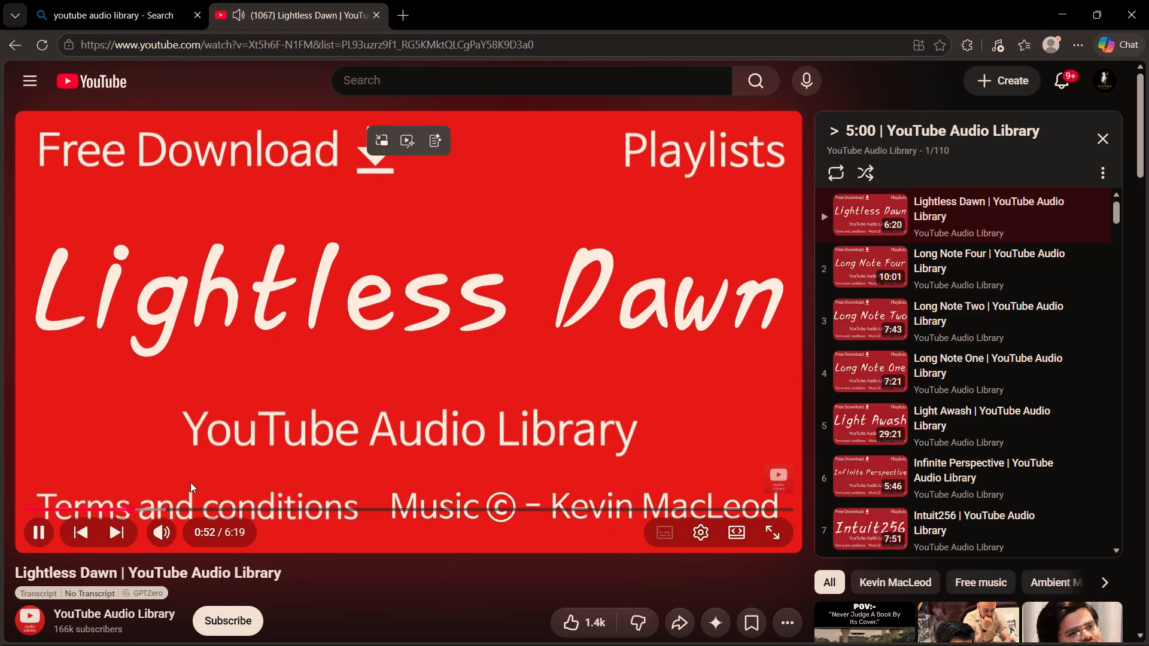
scroll(190, 482, "down", 2)
scroll(569, 355, "up", 5)
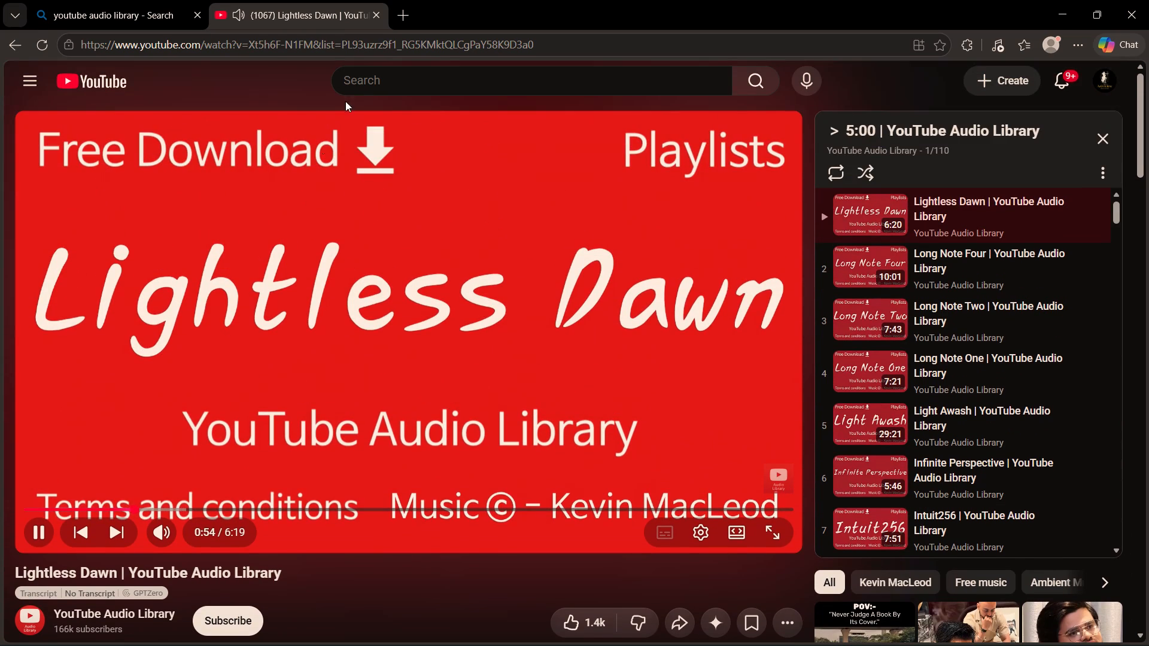
Copy the web address of the Lightless Dawn video and pause its playback.
left_click_drag(568, 42, 71, 60)
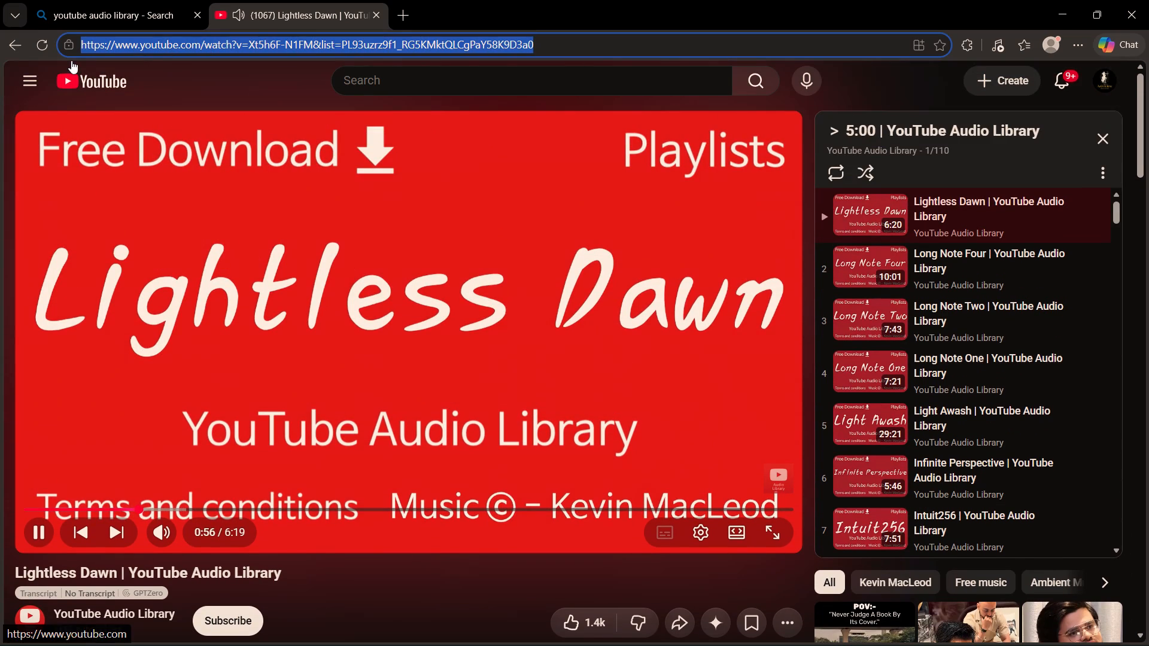
key("ctrl+c")
left_click(553, 345)
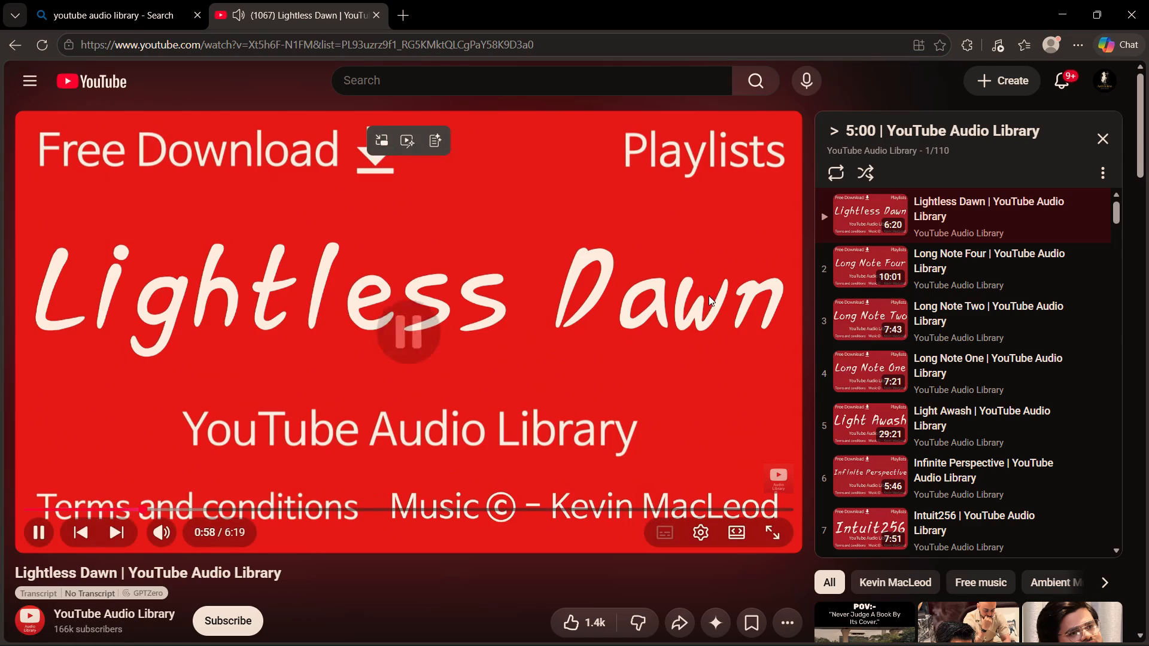
Switch to the Brave browser and load the copied Lightless Dawn address in the tab holding the inverted text tutorial.
left_click(1053, 10)
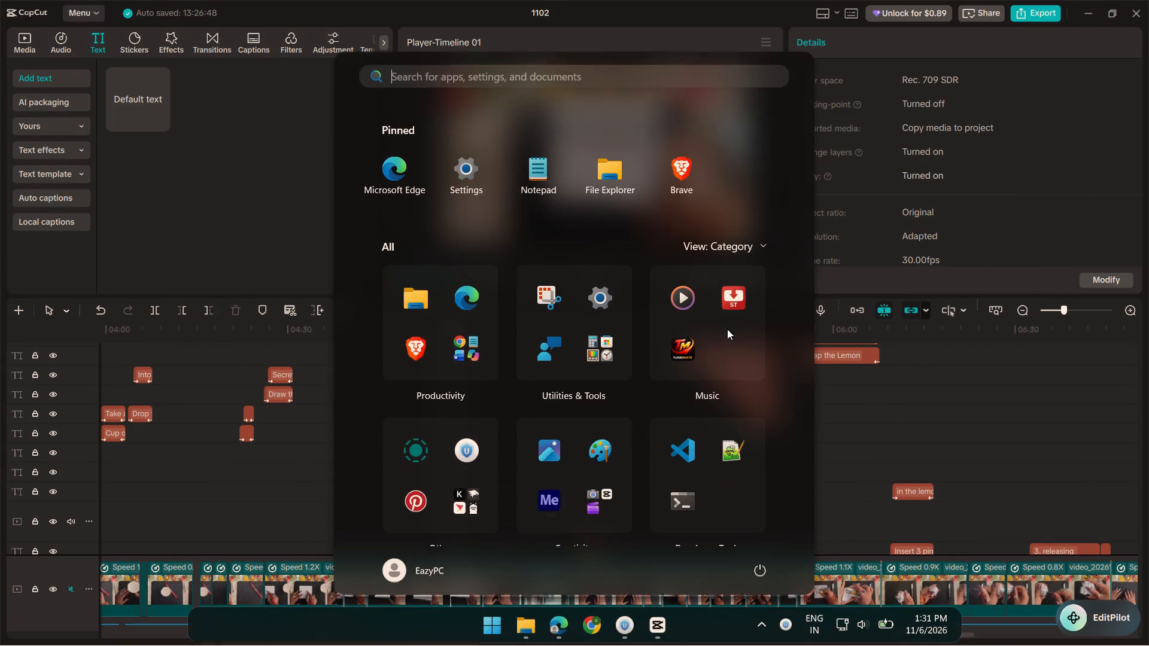
left_click(680, 176)
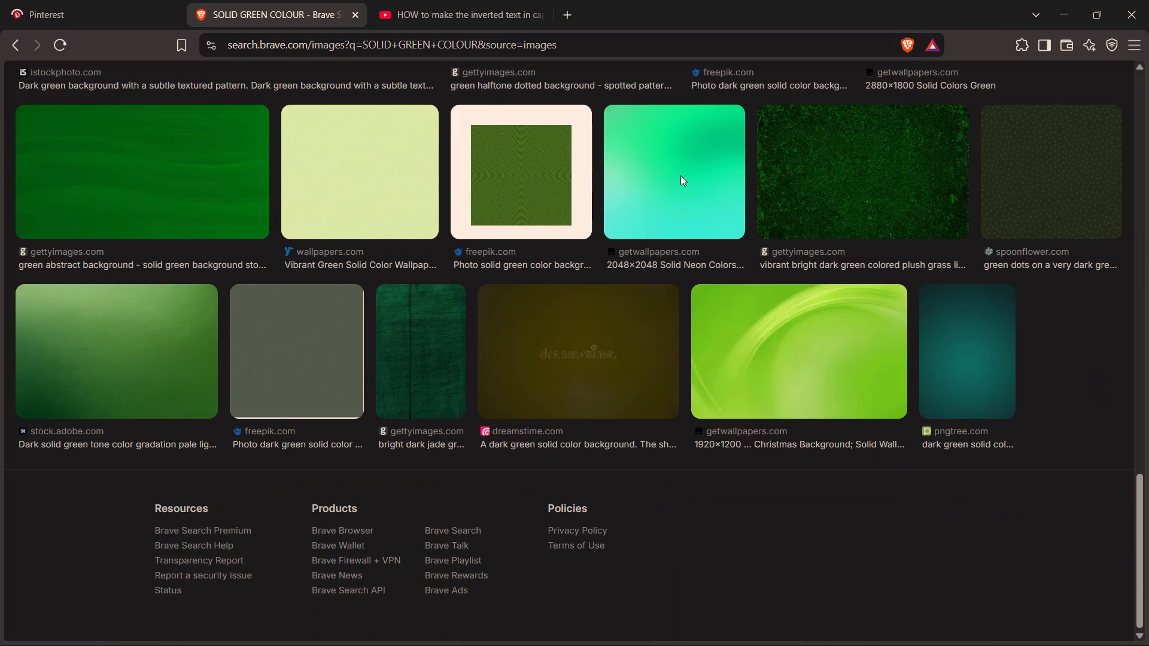
left_click(482, 8)
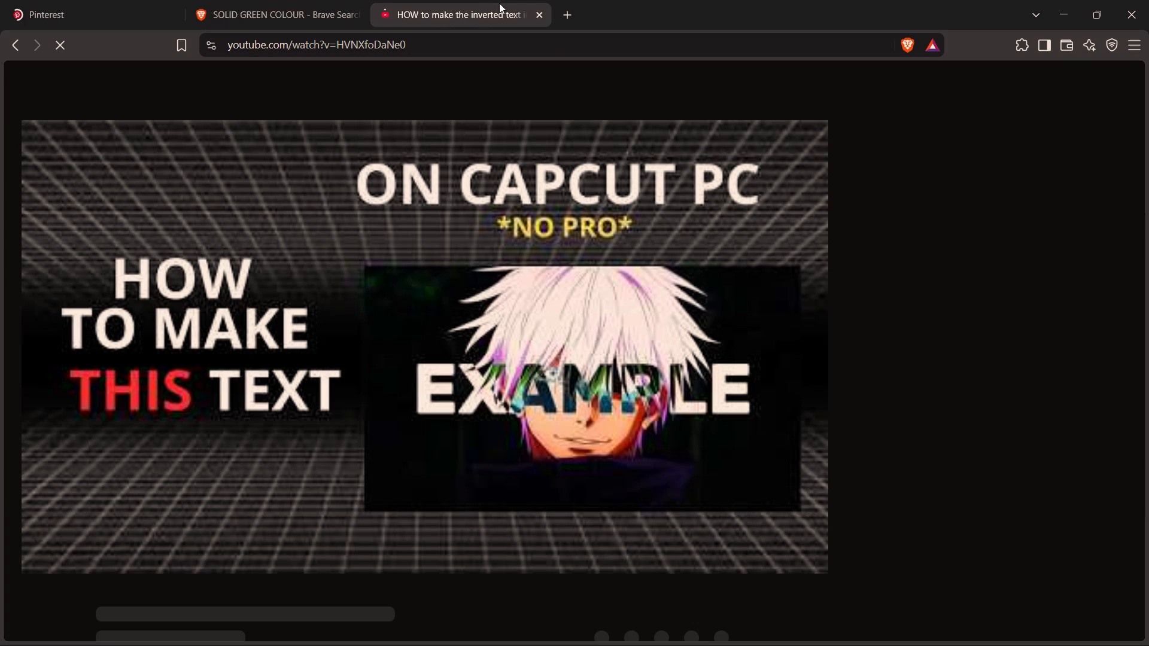
left_click_drag(511, 45, 163, 74)
key("ctrl+v")
key("Return")
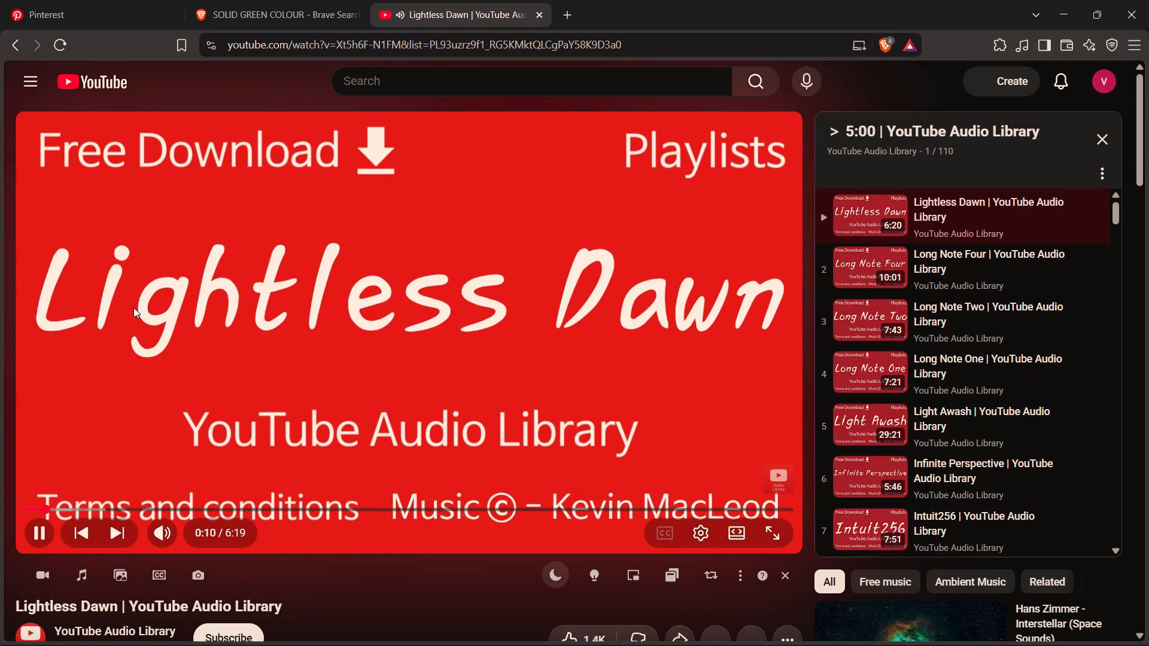
Download the Lightless Dawn video as a 720p MP4 with Flixmate.
scroll(131, 344, "down", 2)
left_click(84, 424)
scroll(483, 365, "down", 1)
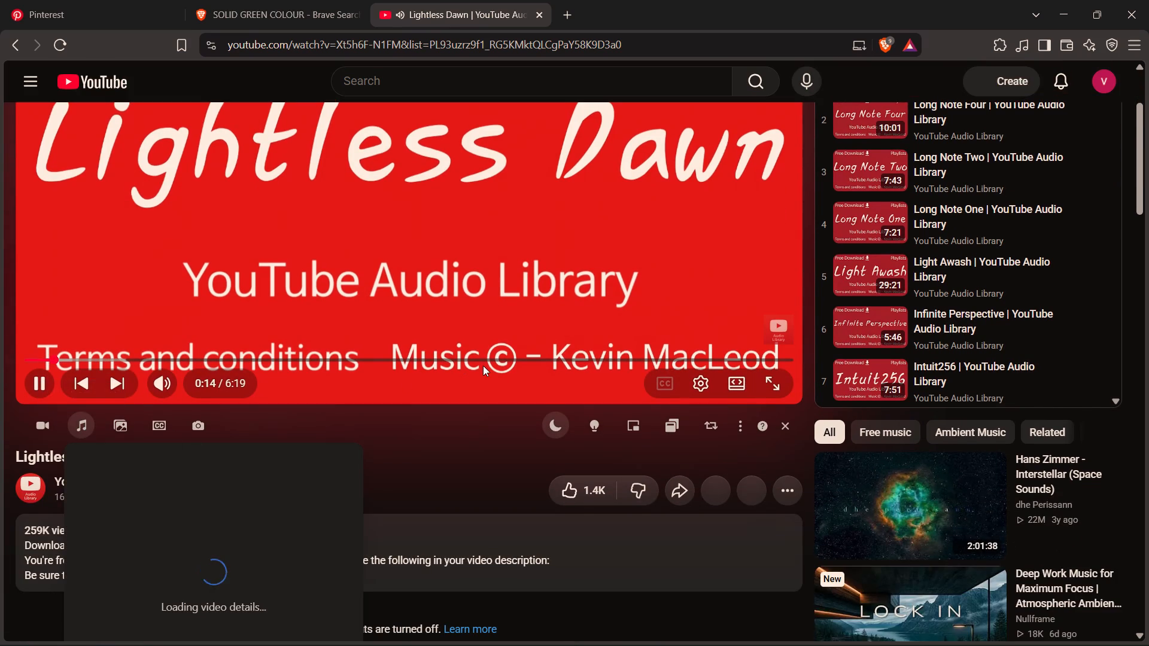
scroll(483, 365, "down", 1)
scroll(449, 336, "up", 1)
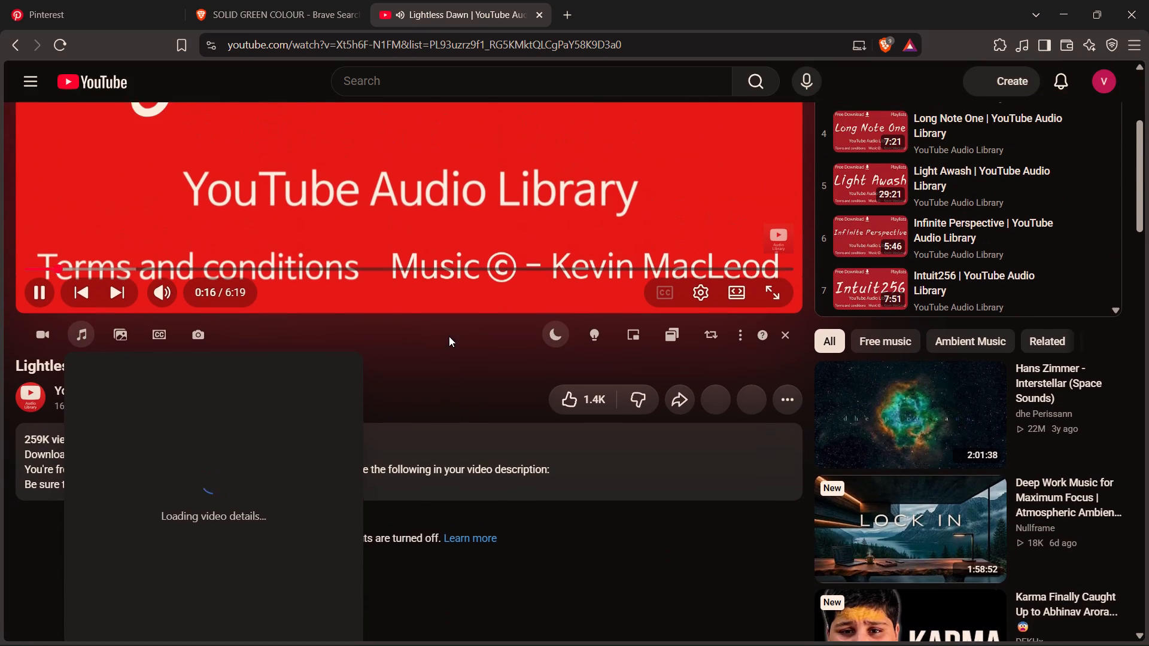
left_click(395, 352)
left_click(42, 342)
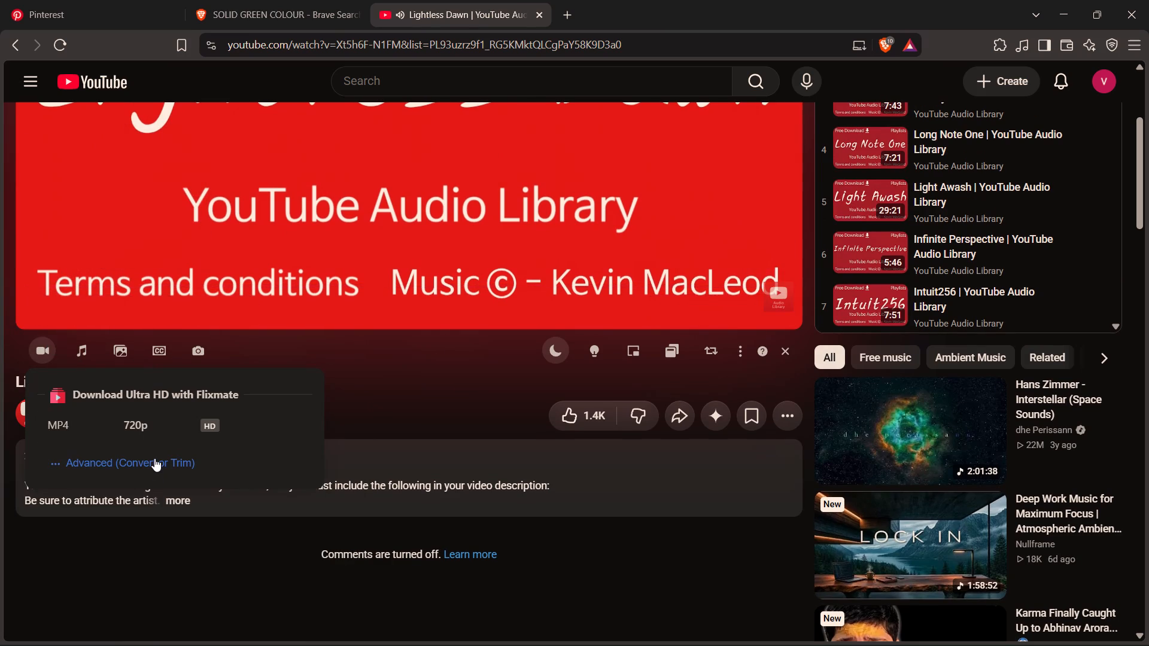
left_click(163, 422)
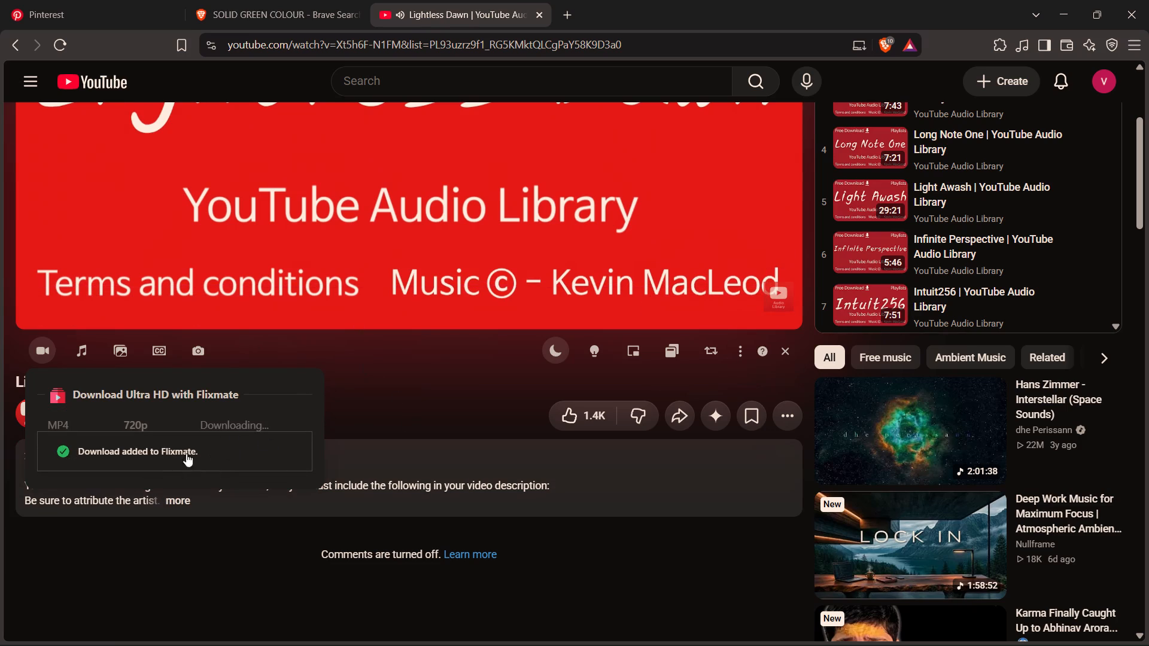
left_click(374, 381)
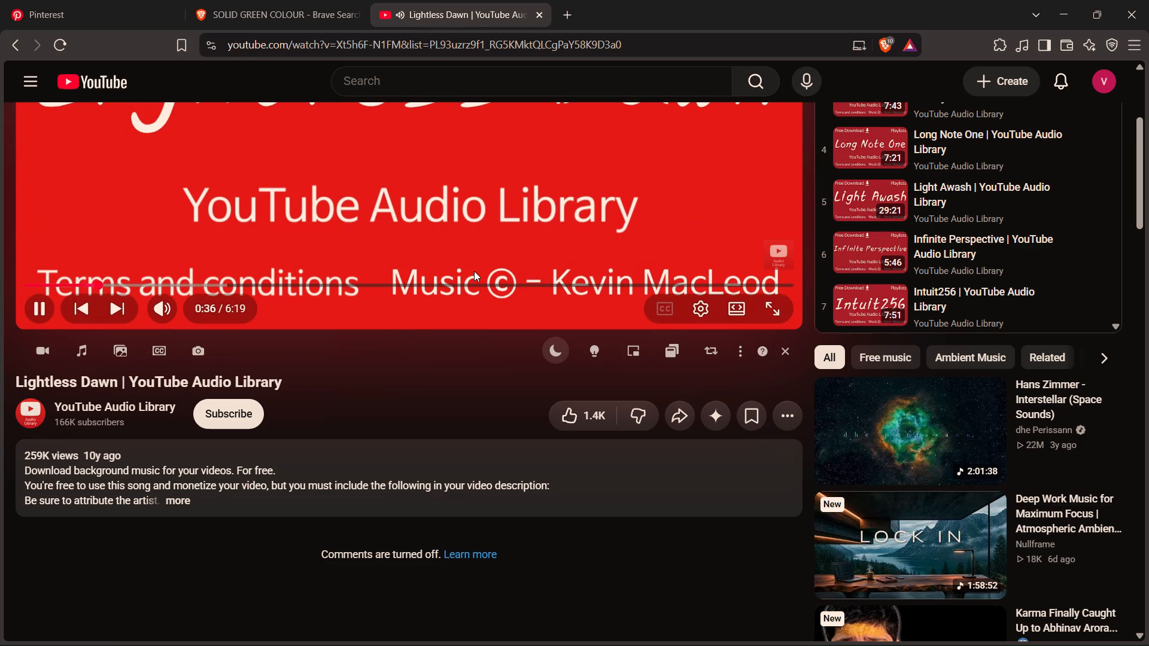
Pause the Lightless Dawn video and copy its share link.
left_click(467, 170)
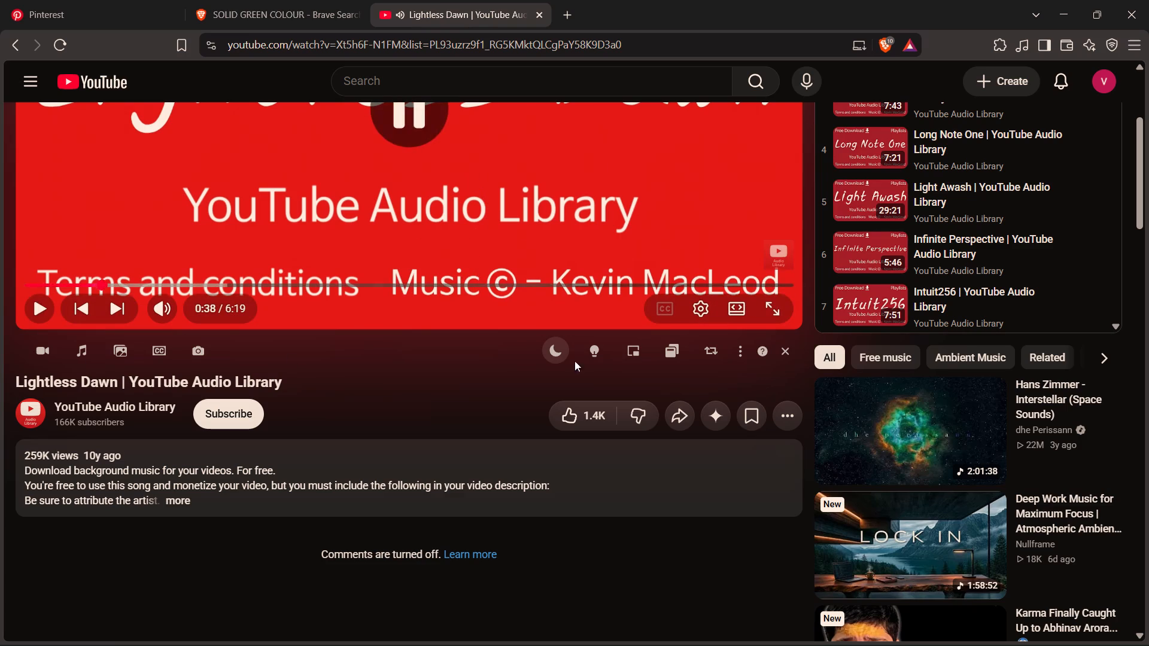
left_click(684, 420)
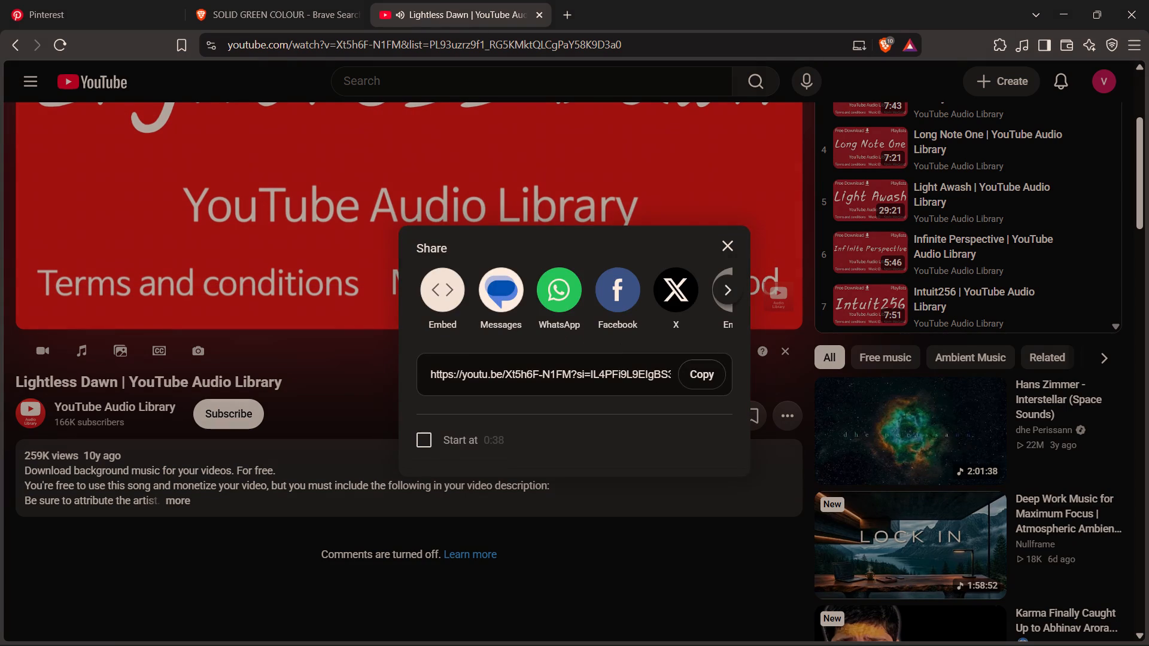
left_click(695, 381)
Switch to File Explorer and open a command prompt (cmd) in the yt downloads folder.
left_click(509, 628)
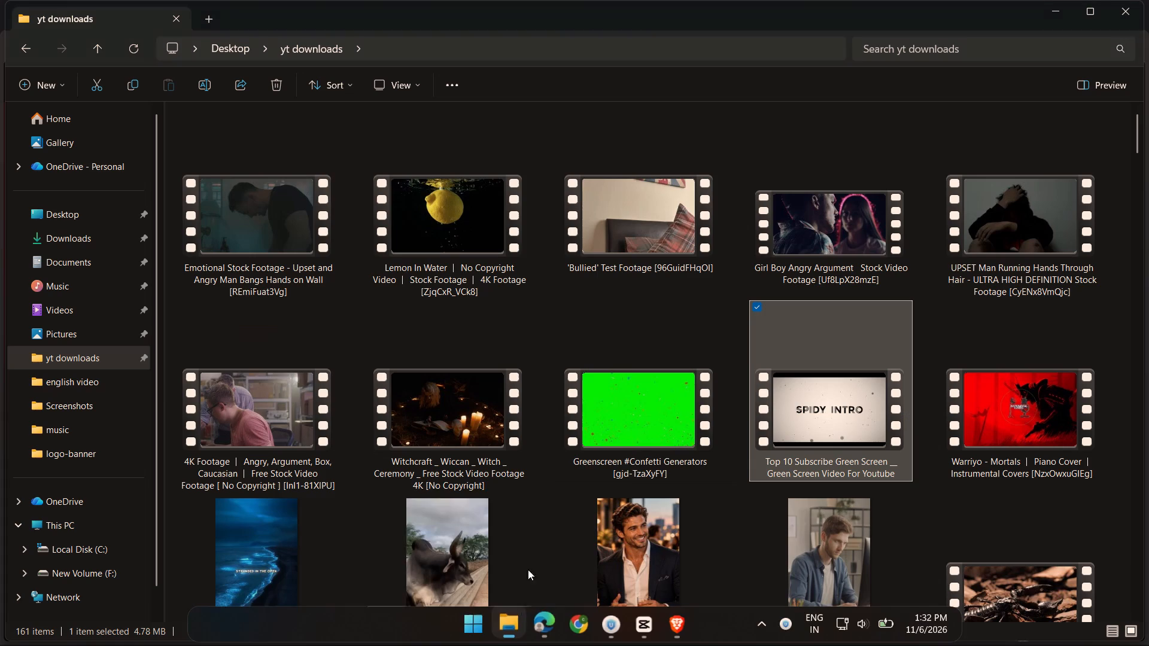
left_click(520, 54)
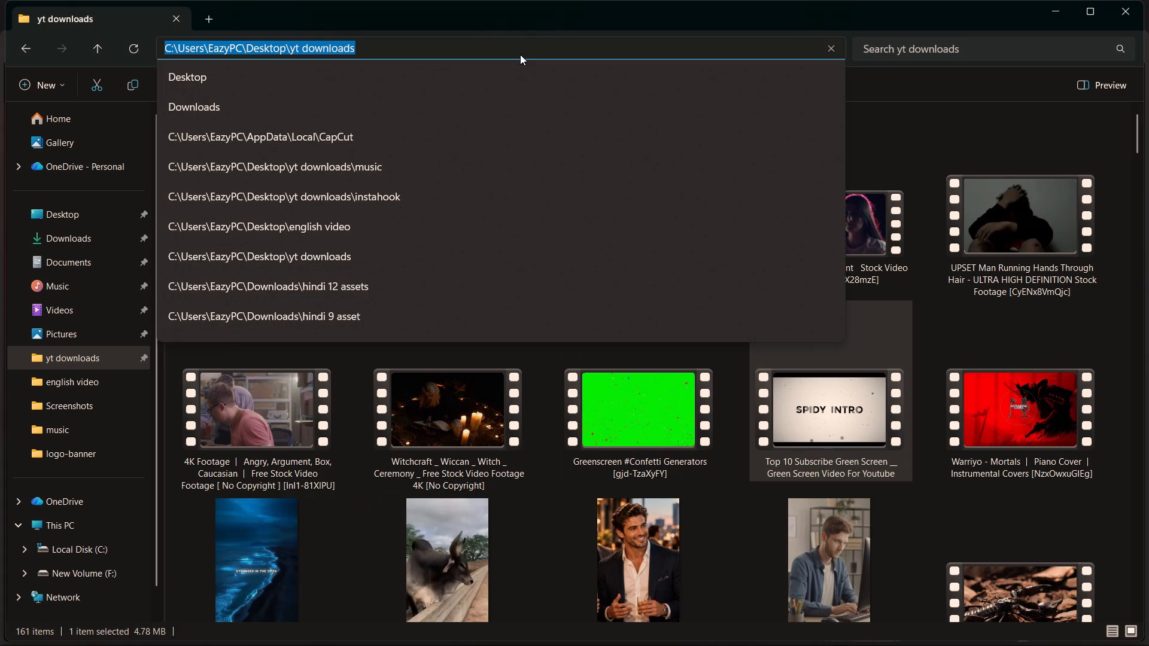
type("cmd")
key("Return")
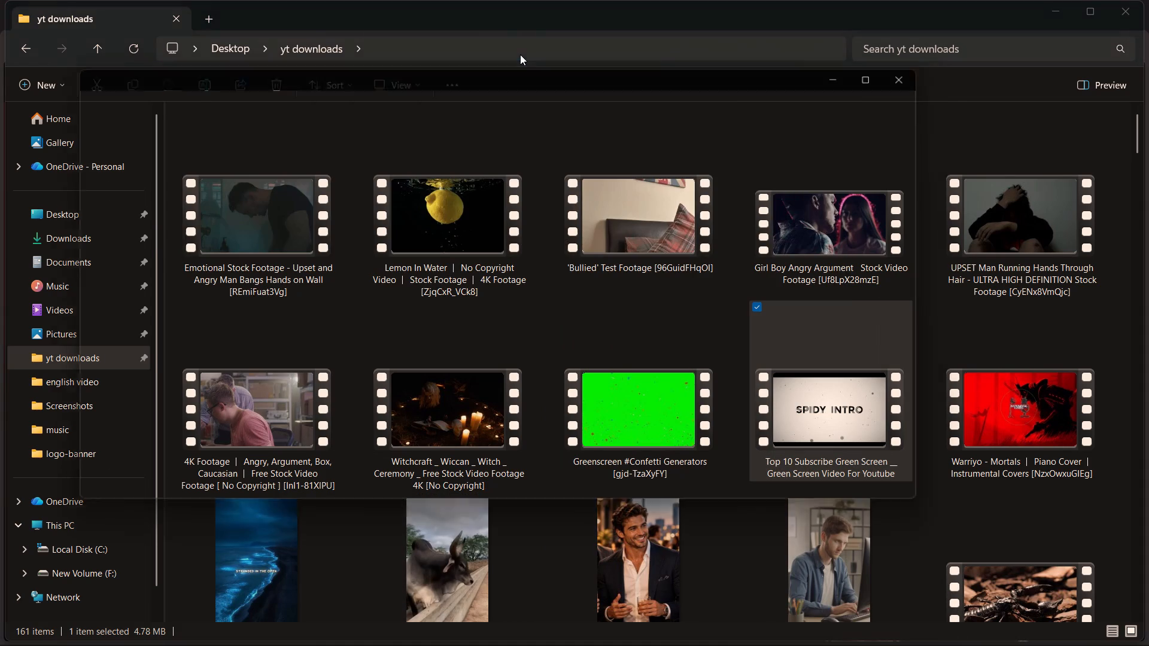
Try to download Lightless Dawn by running yt-dlp -t mp4 with the copied share link.
type("yt")
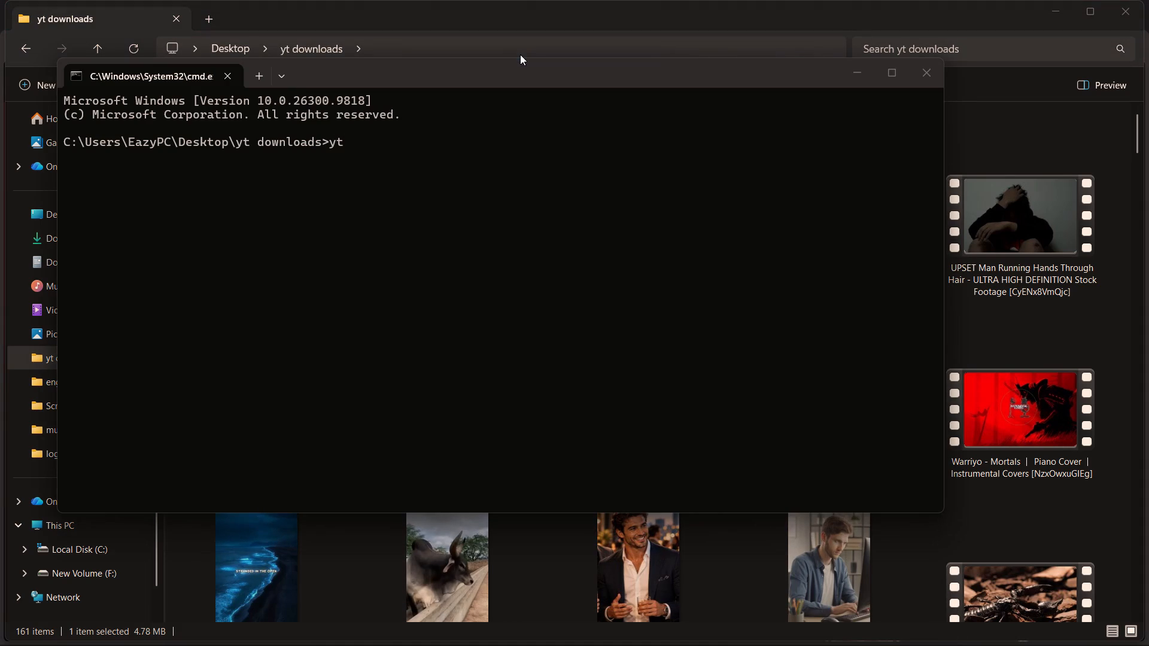
type("-dl")
type("p")
key("space")
type("-t mp4")
key("space")
key("ctrl+v")
key("Return")
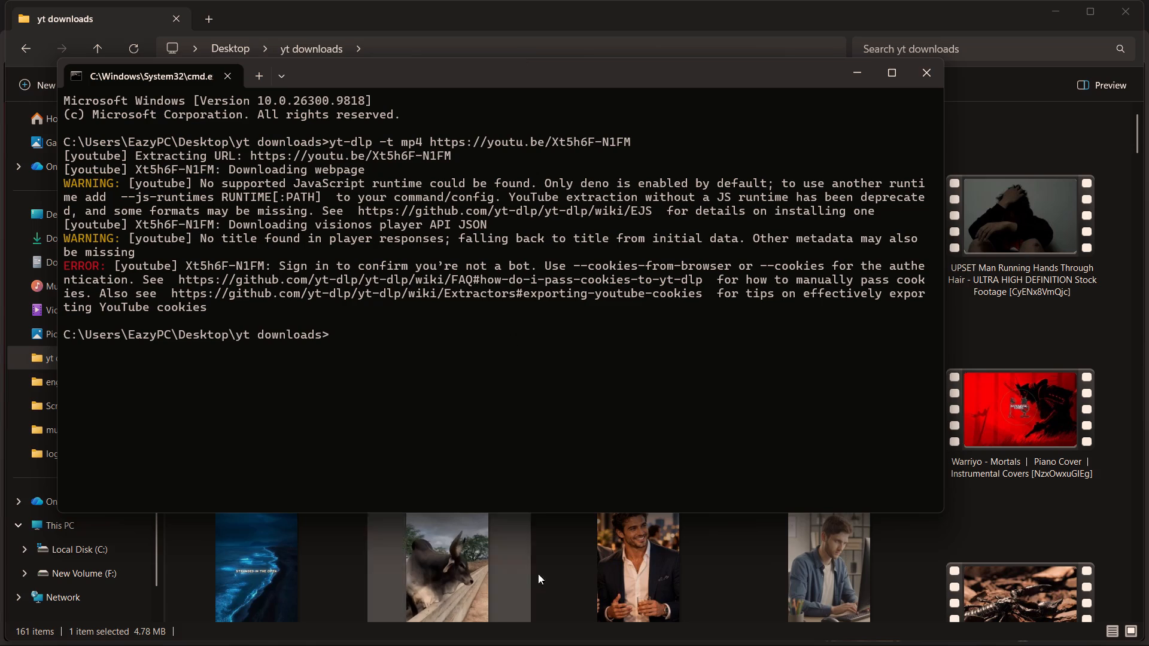
Switch to Urban VPN, disconnect from the United States server, and minimize the VPN window.
left_click(770, 627)
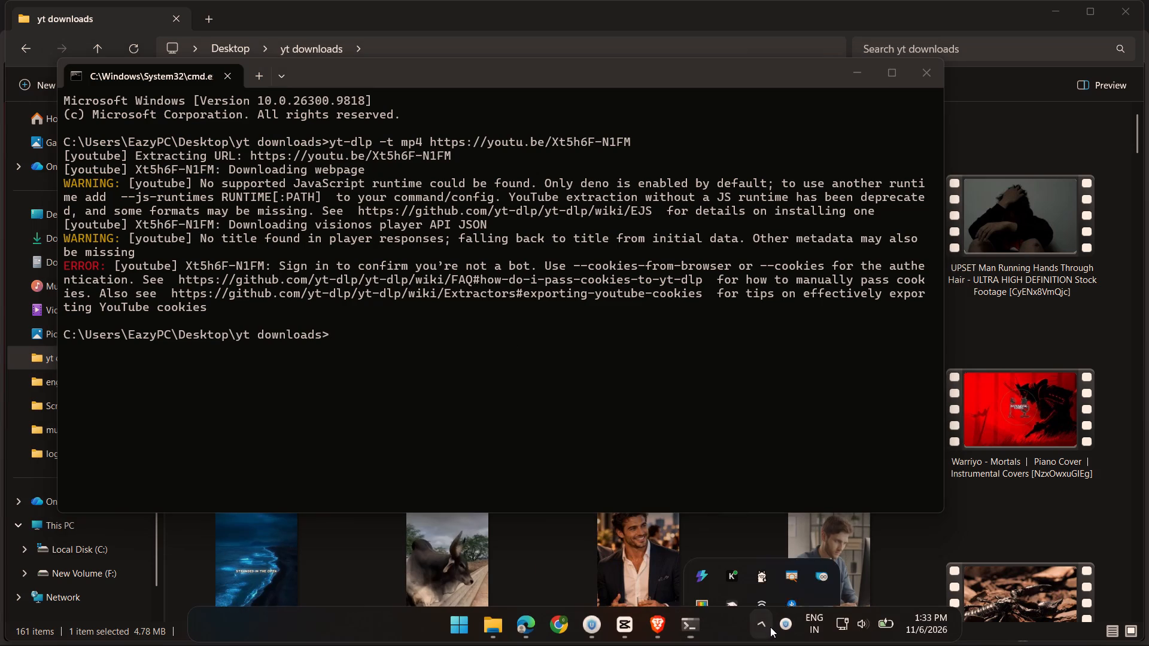
left_click(776, 626)
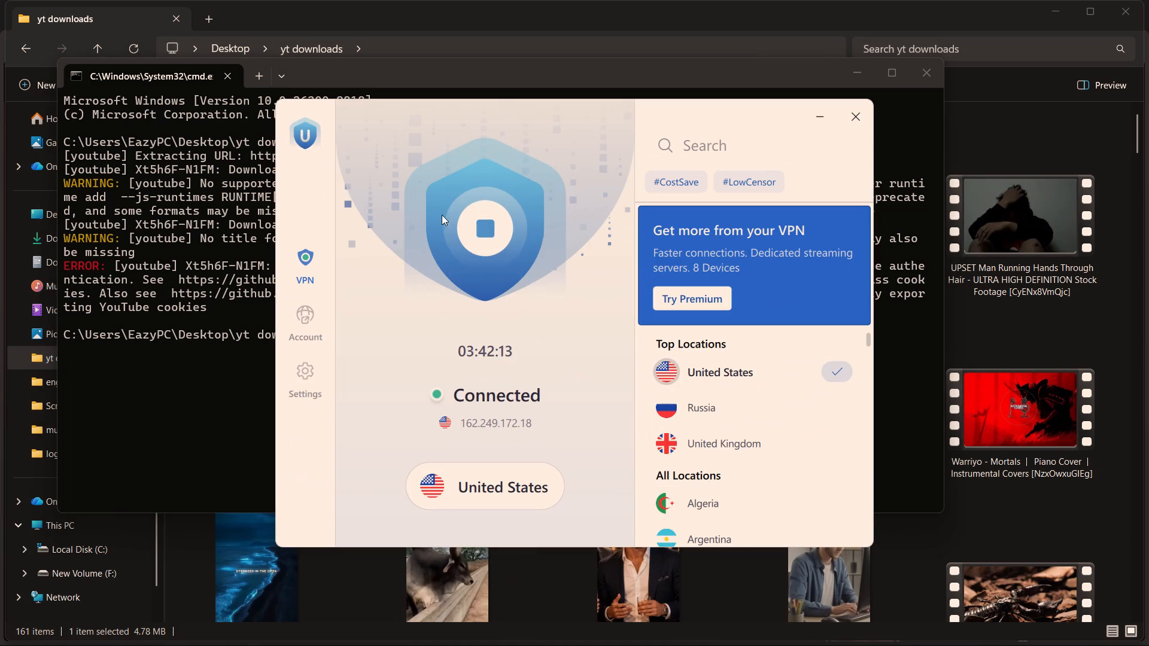
left_click(483, 230)
left_click(822, 123)
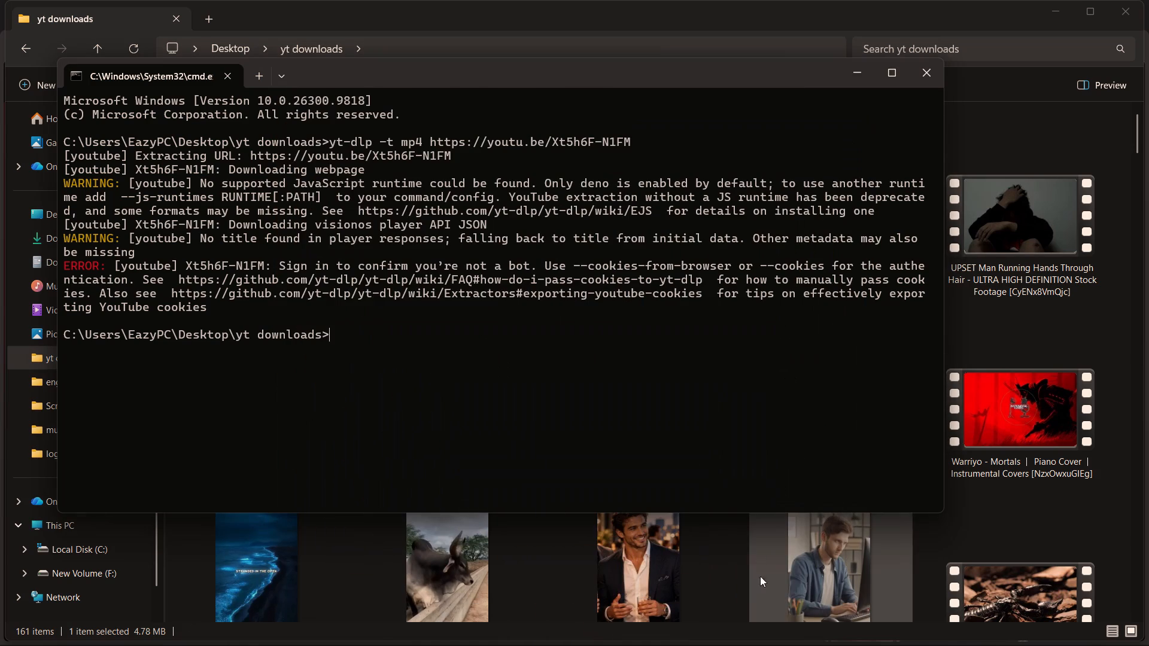
Reveal the hidden background apps in the system tray.
left_click(762, 628)
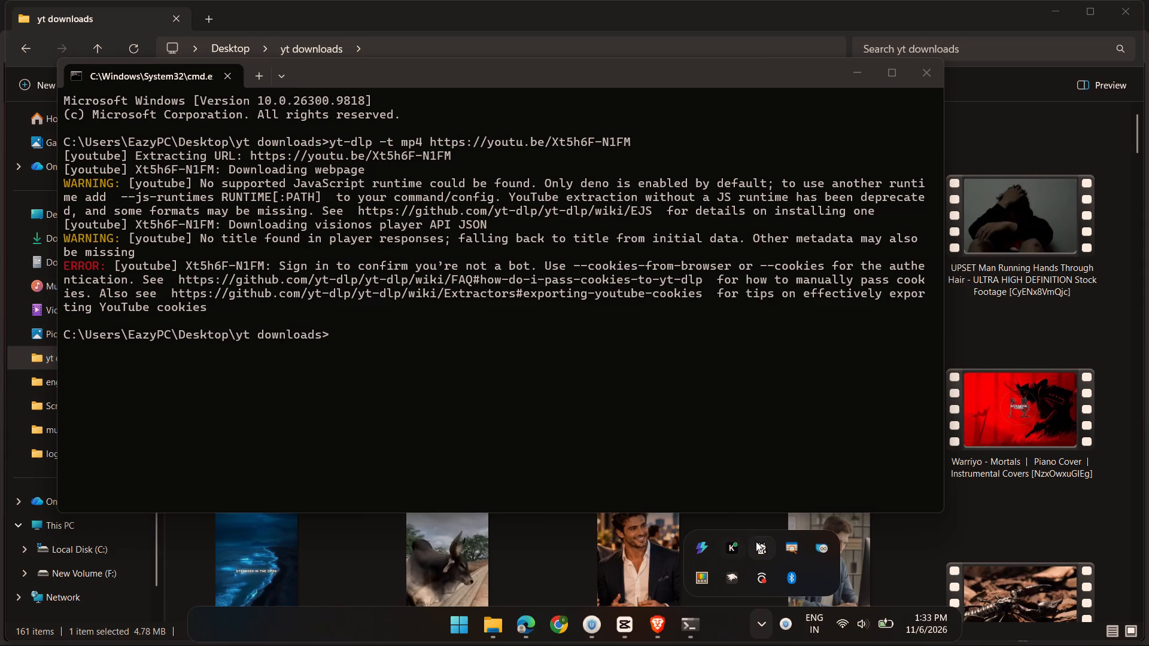
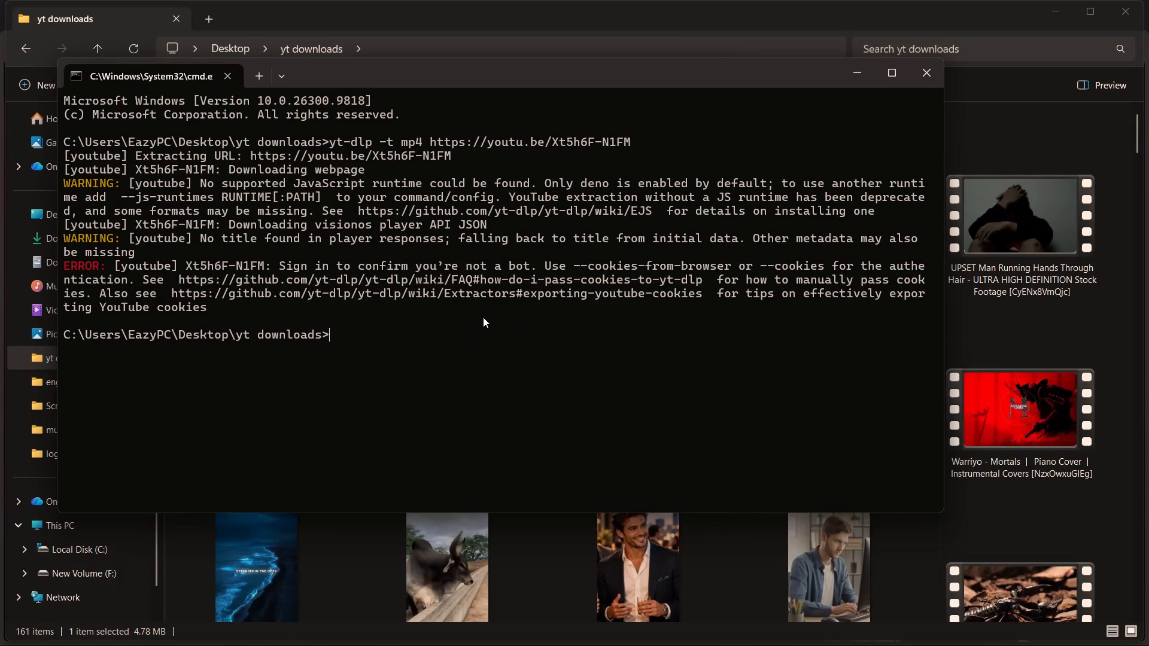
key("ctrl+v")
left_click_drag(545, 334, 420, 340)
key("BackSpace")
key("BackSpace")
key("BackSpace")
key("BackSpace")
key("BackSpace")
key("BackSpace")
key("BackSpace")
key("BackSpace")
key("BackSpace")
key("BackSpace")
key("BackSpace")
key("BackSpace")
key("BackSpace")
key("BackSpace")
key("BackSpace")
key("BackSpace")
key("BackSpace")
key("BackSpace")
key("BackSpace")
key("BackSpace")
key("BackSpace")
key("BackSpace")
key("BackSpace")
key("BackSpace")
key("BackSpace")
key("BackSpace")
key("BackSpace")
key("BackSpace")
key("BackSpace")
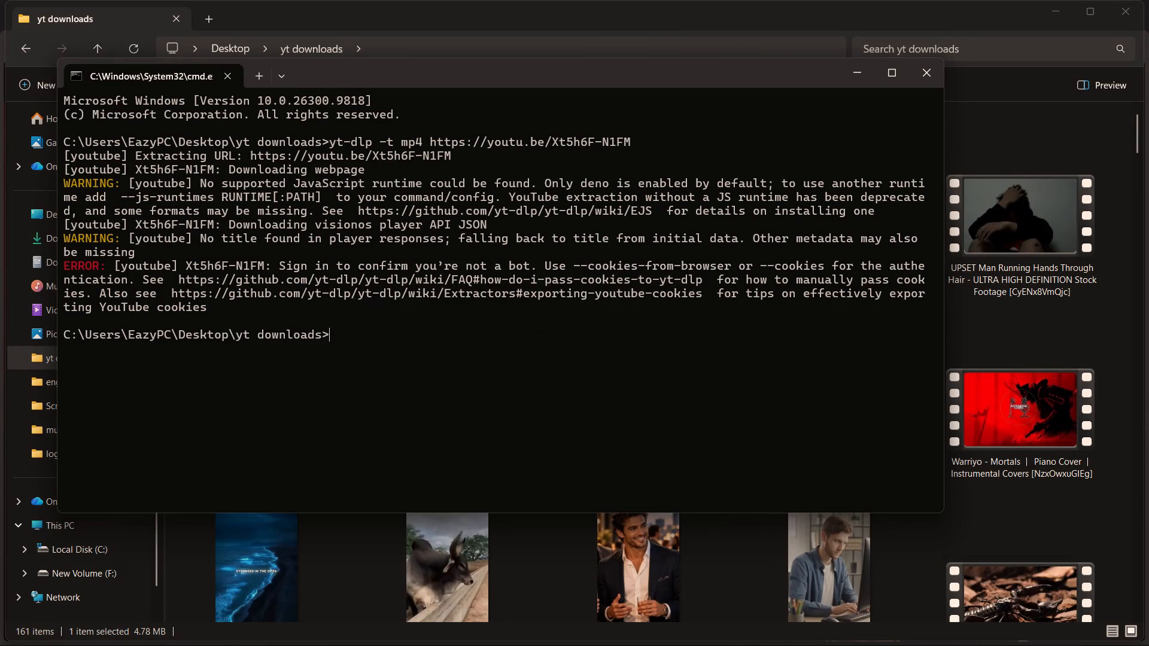
Download Lightless Dawn by running yt-dlp -t mp4 with the copied share link, and close the command prompt when it finishes.
type("yt")
key("0")
key("BackSpace")
type("-dl")
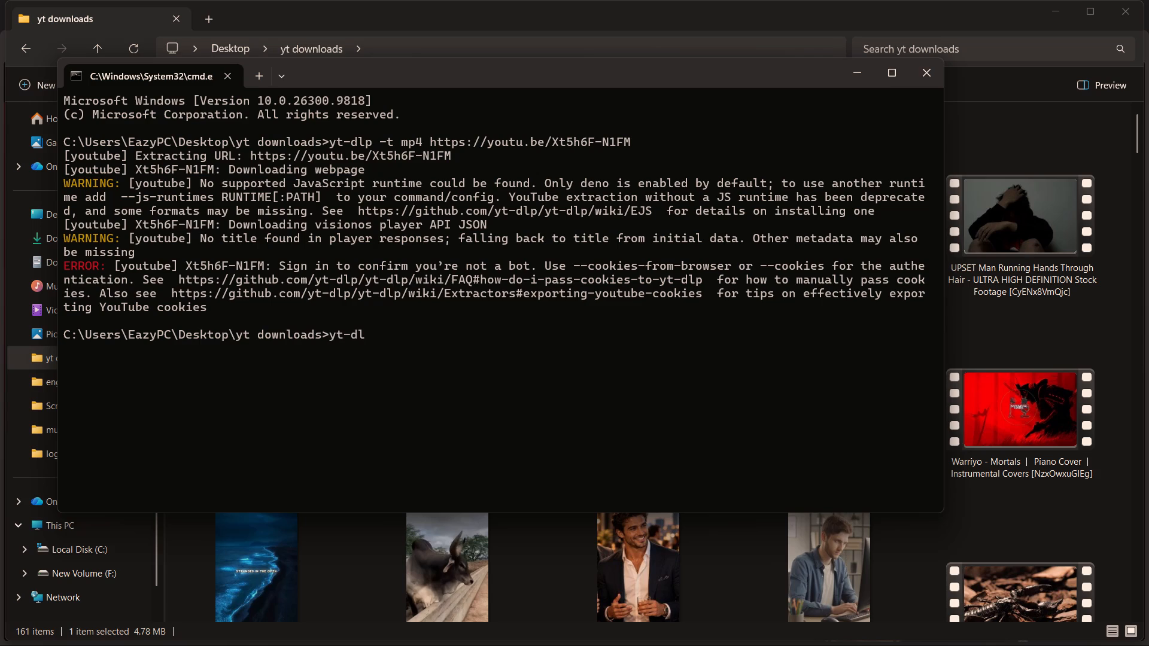
key("BackSpace")
type("lp -t m")
type("p4")
key("space")
key("ctrl+v")
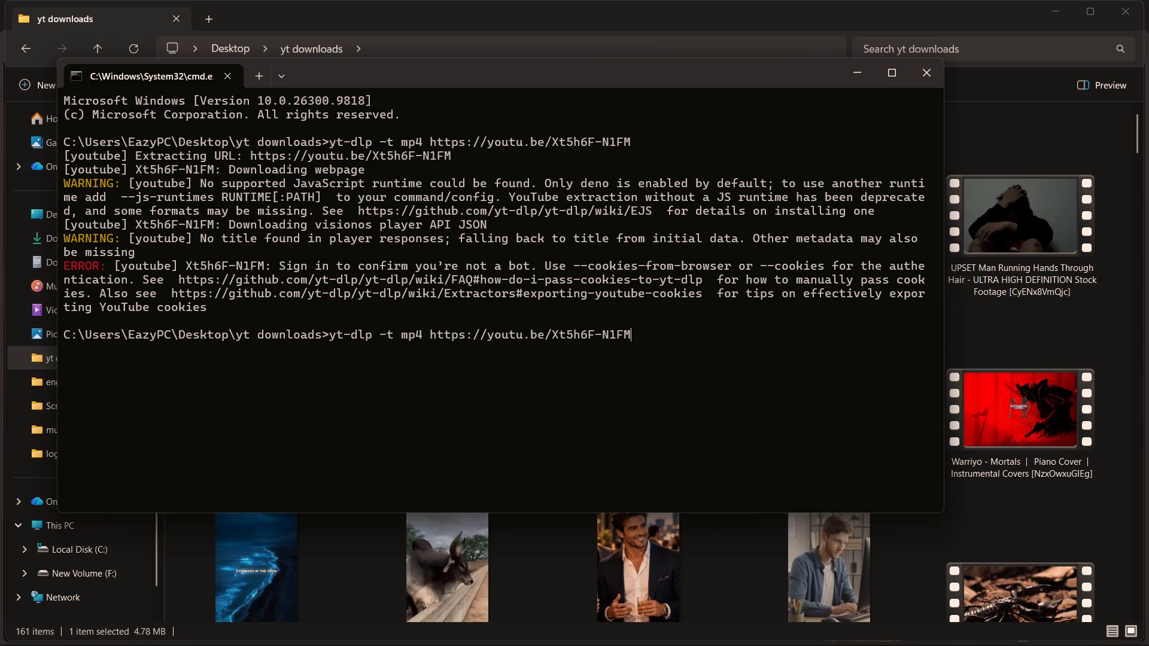
key("Return")
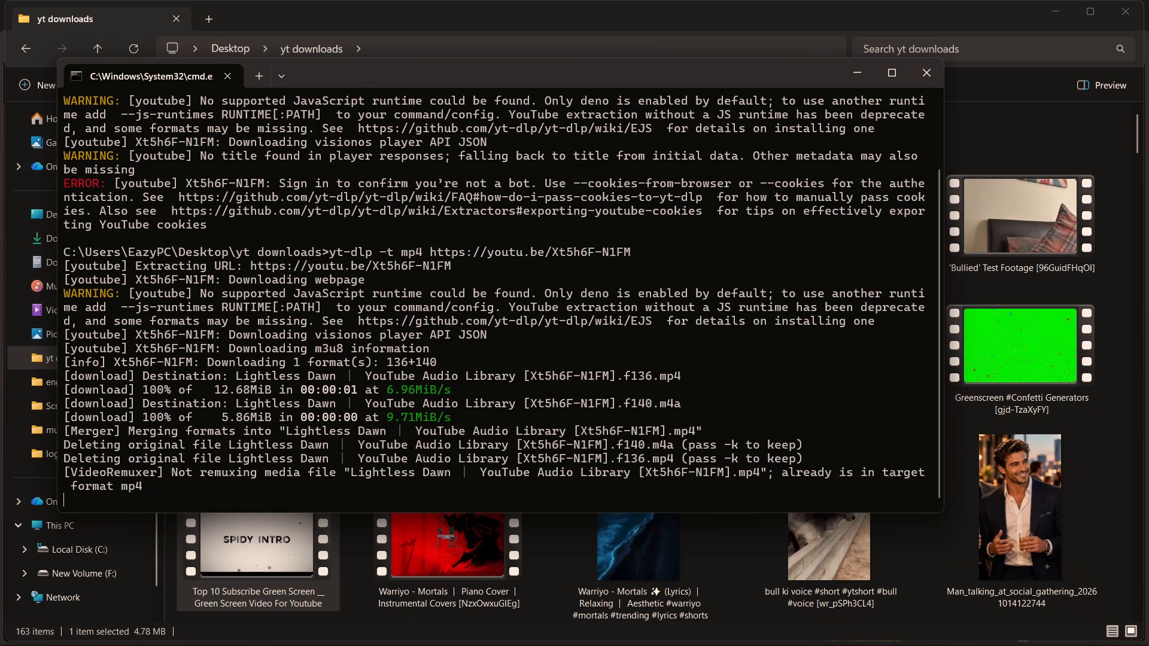
scroll(442, 346, "down", 1)
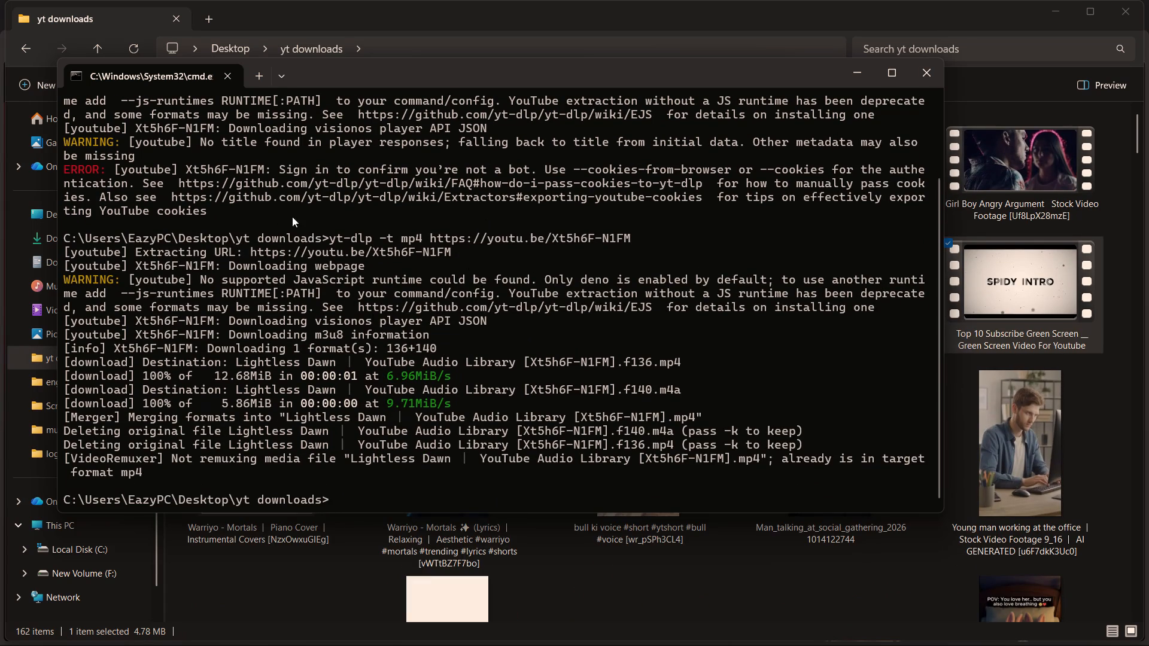
left_click(923, 84)
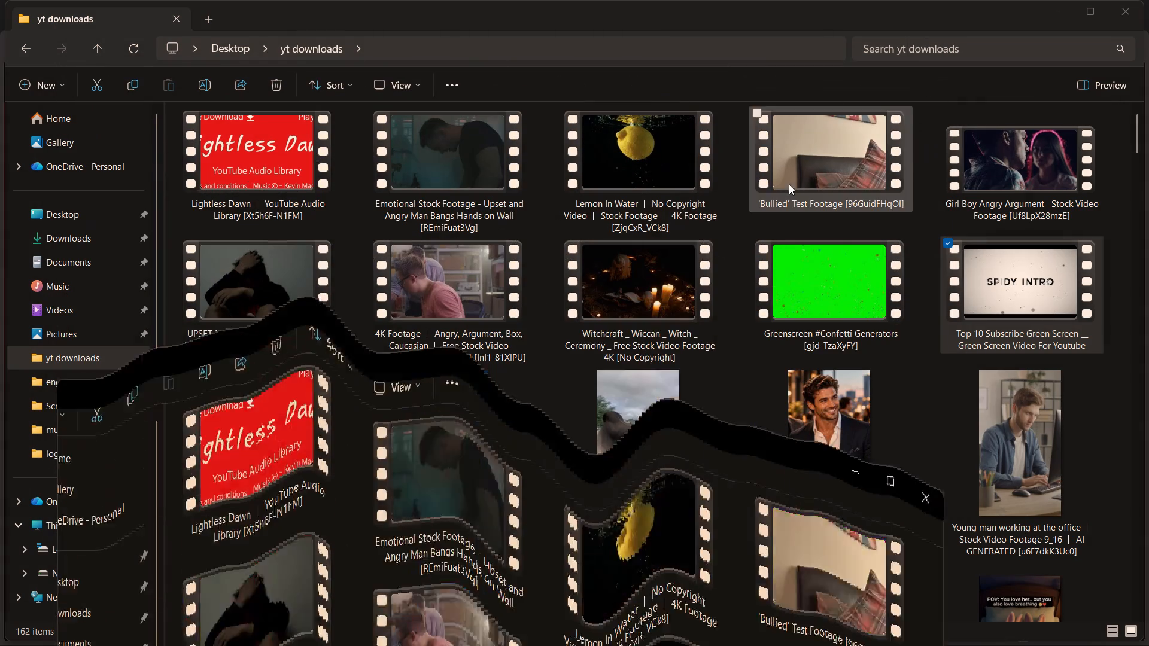
Move the downloaded Lightless Dawn video into the music folder at the end of the yt downloads folder.
scroll(476, 301, "up", 4)
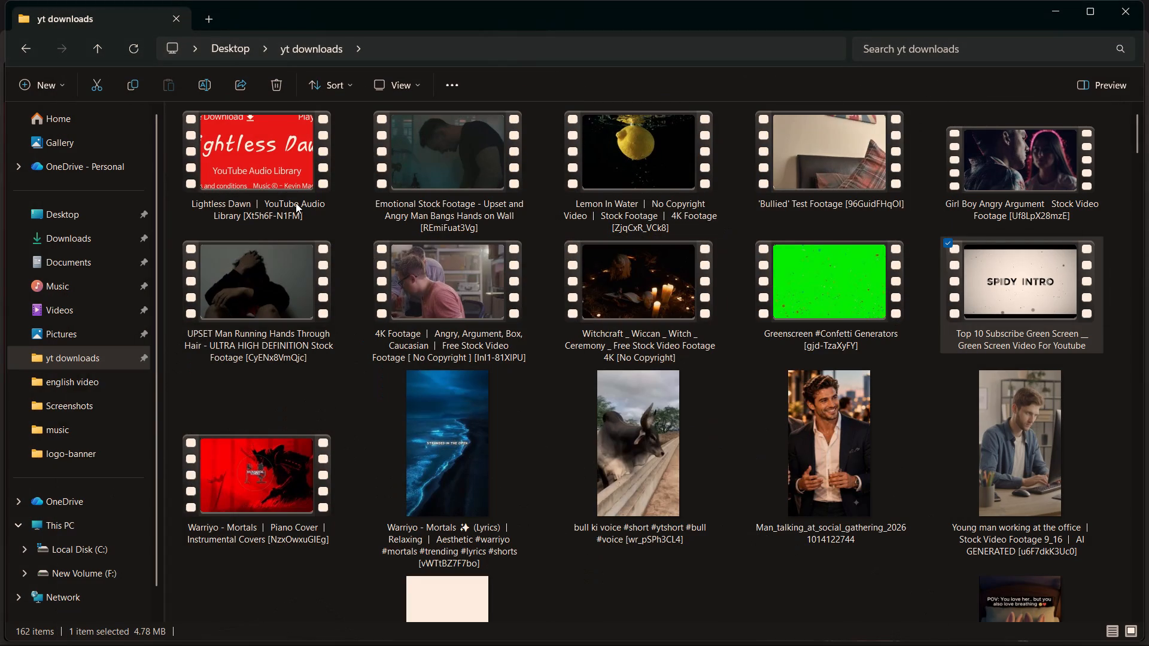
left_click_drag(285, 187, 888, 483)
scroll(639, 526, "down", 11)
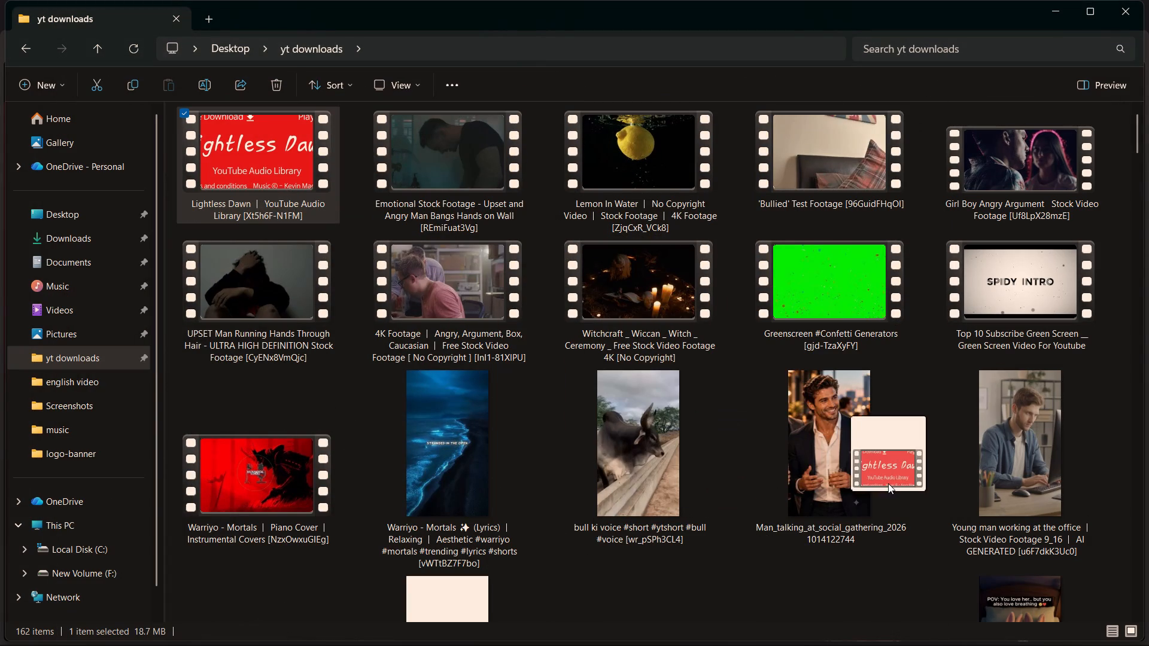
left_click_drag(888, 483, 829, 602)
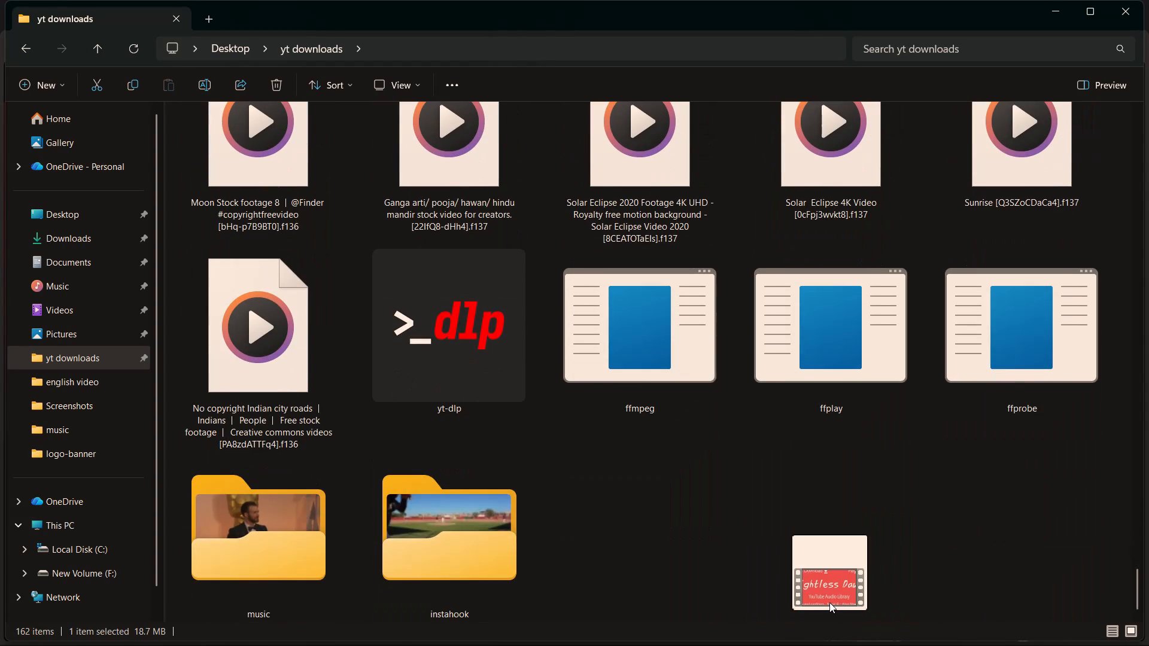
left_click_drag(829, 602, 243, 505)
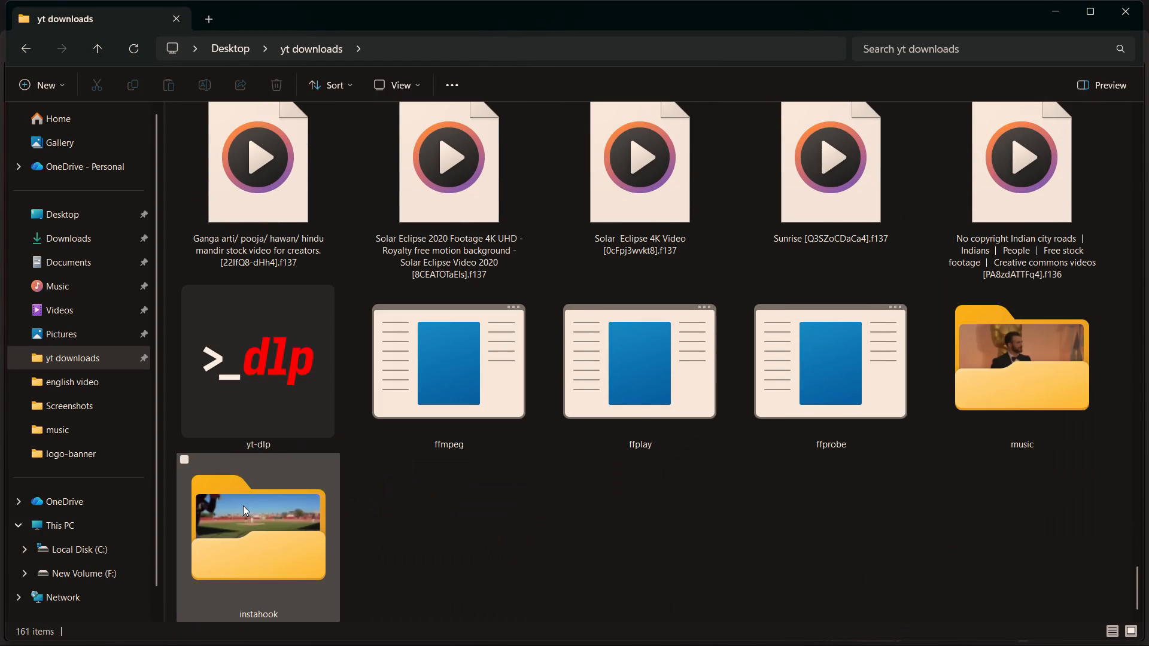
Bring Lightless Dawn from the music folder into the CapCut project 1102 timeline, placing it on an empty stretch past the end of the footage.
double_click(989, 407)
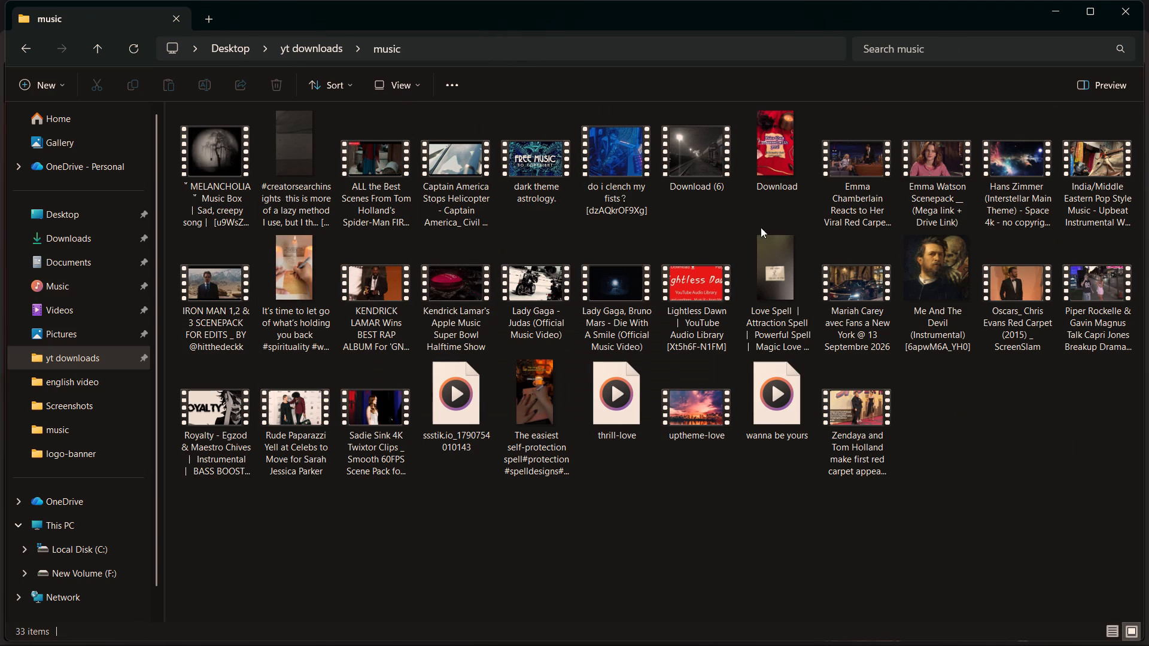
left_click_drag(710, 270, 643, 617)
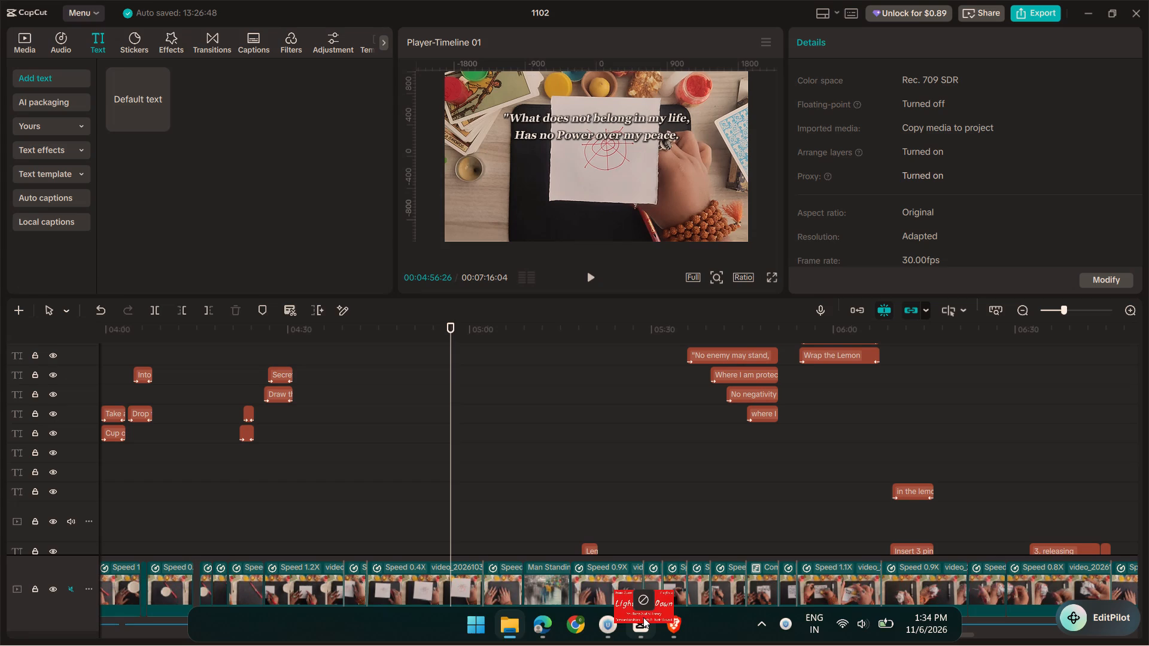
left_click_drag(643, 617, 325, 426)
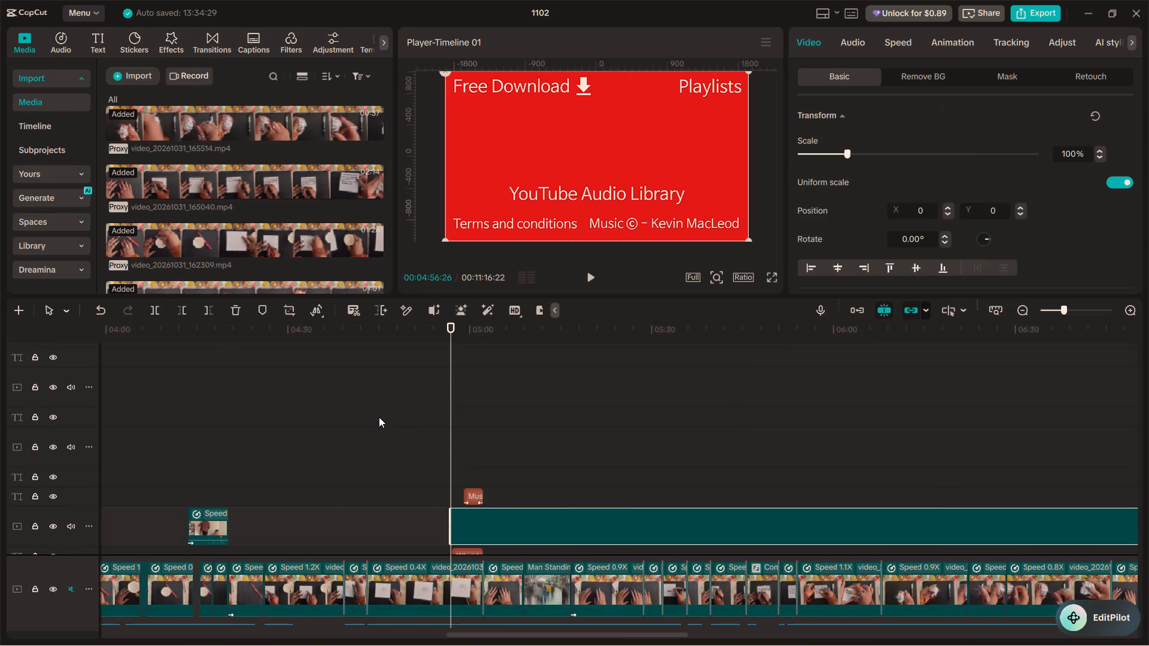
scroll(405, 423, "down", 20, "ctrl")
scroll(405, 423, "down", 6, "ctrl")
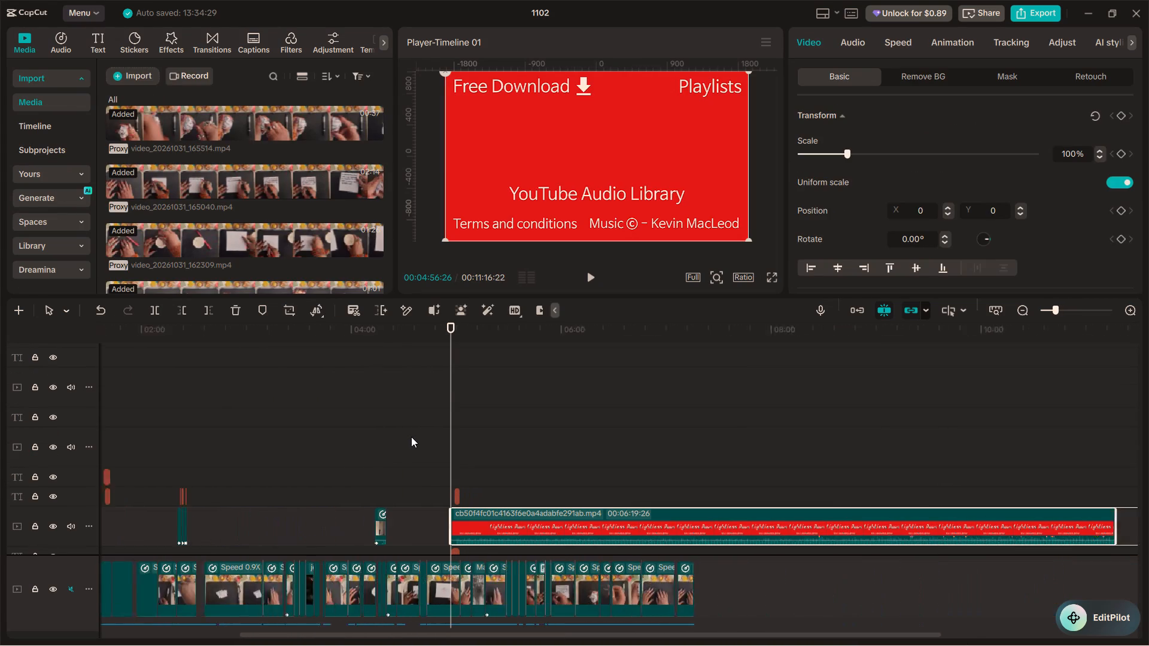
scroll(618, 495, "down", 20, "ctrl")
scroll(618, 495, "down", 1, "ctrl")
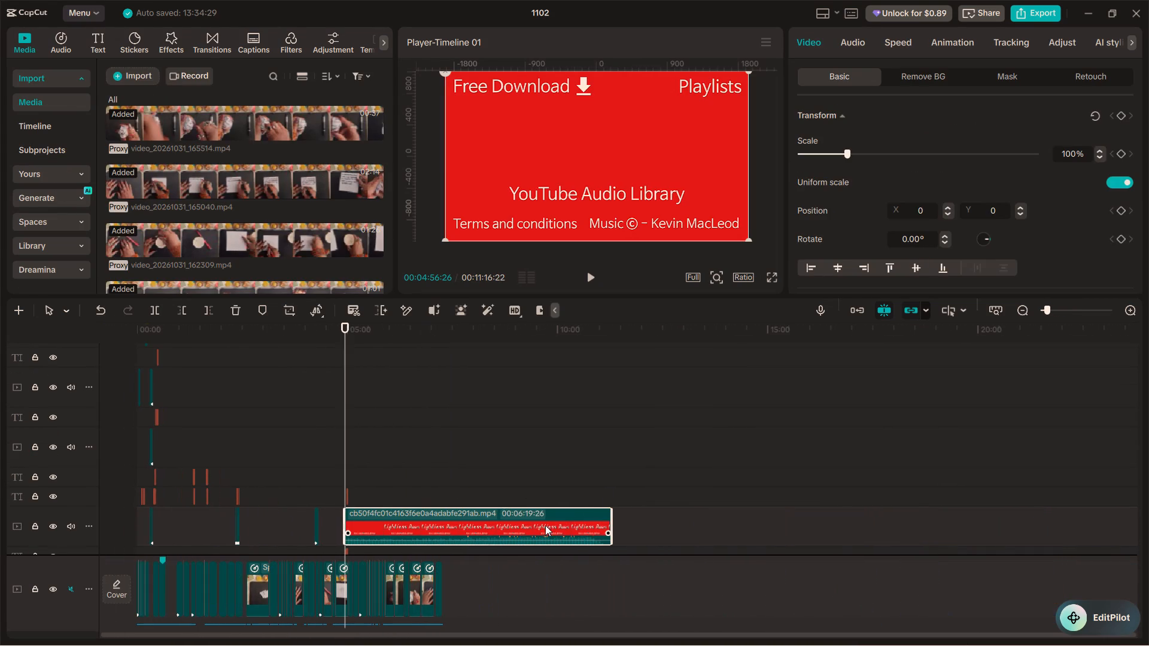
left_click_drag(515, 515, 442, 380)
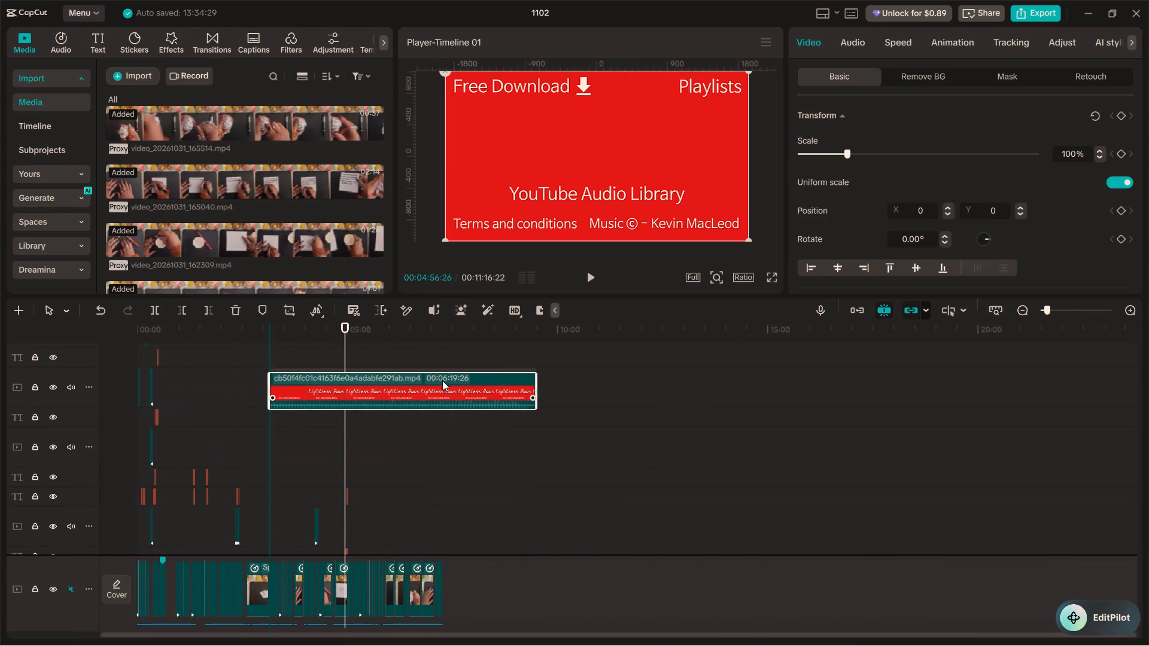
left_click_drag(442, 380, 676, 428)
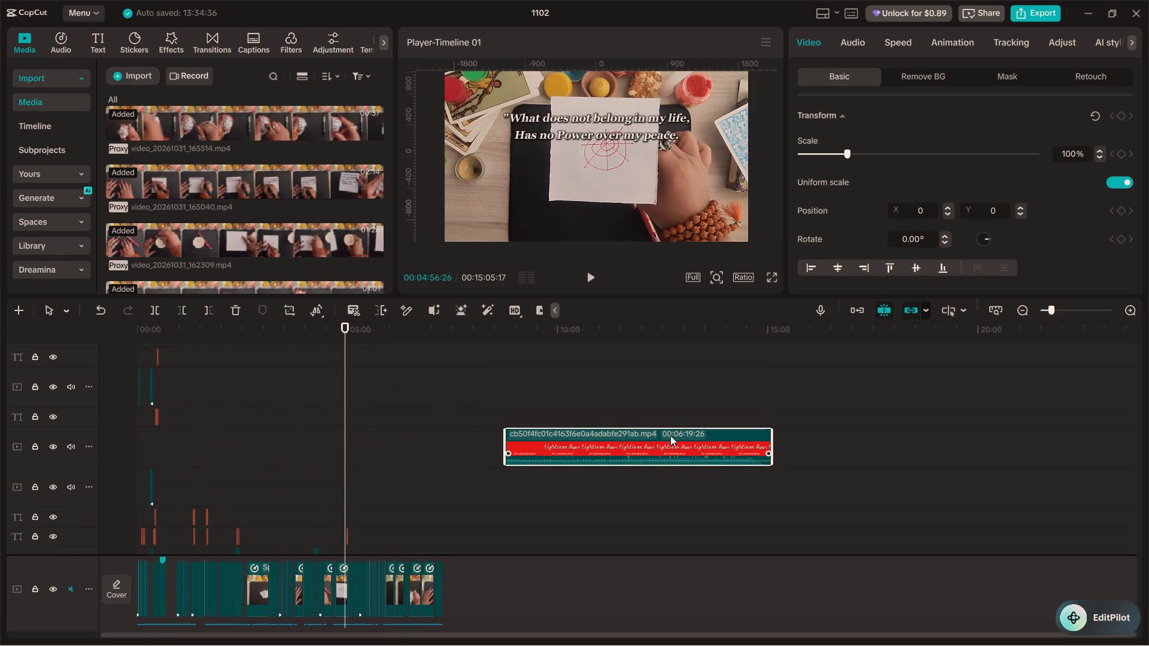
Separate the audio from the Lightless Dawn clip and delete its video part.
key("ctrl+shift+s")
scroll(644, 497, "up", 5)
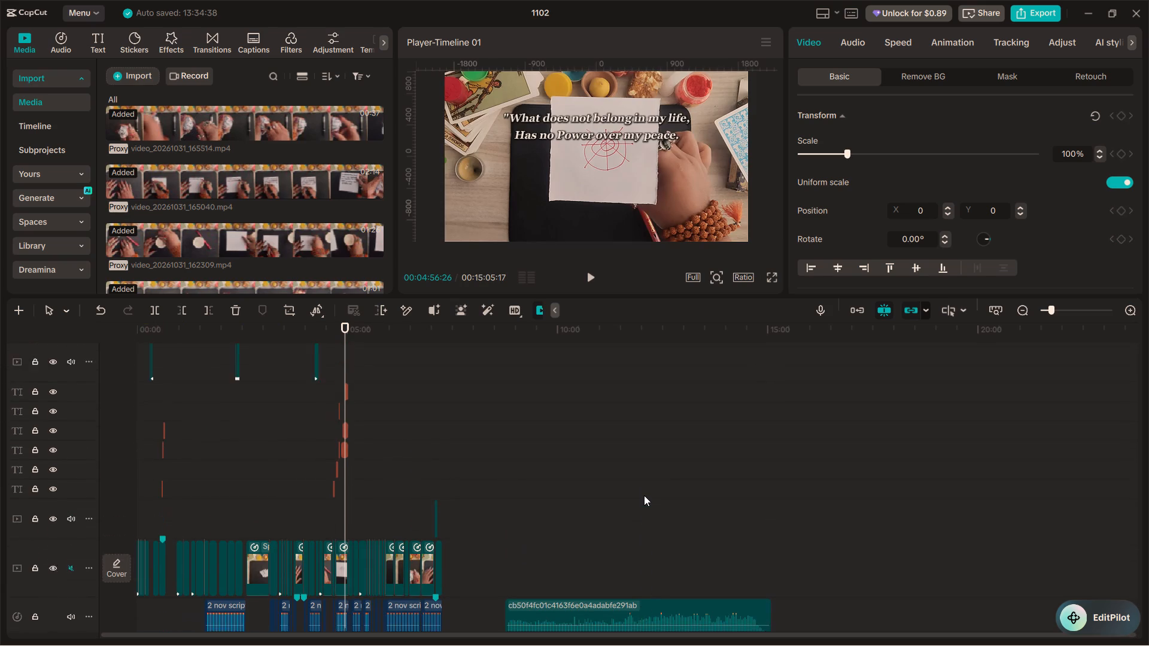
scroll(644, 495, "up", 10)
key("BackSpace")
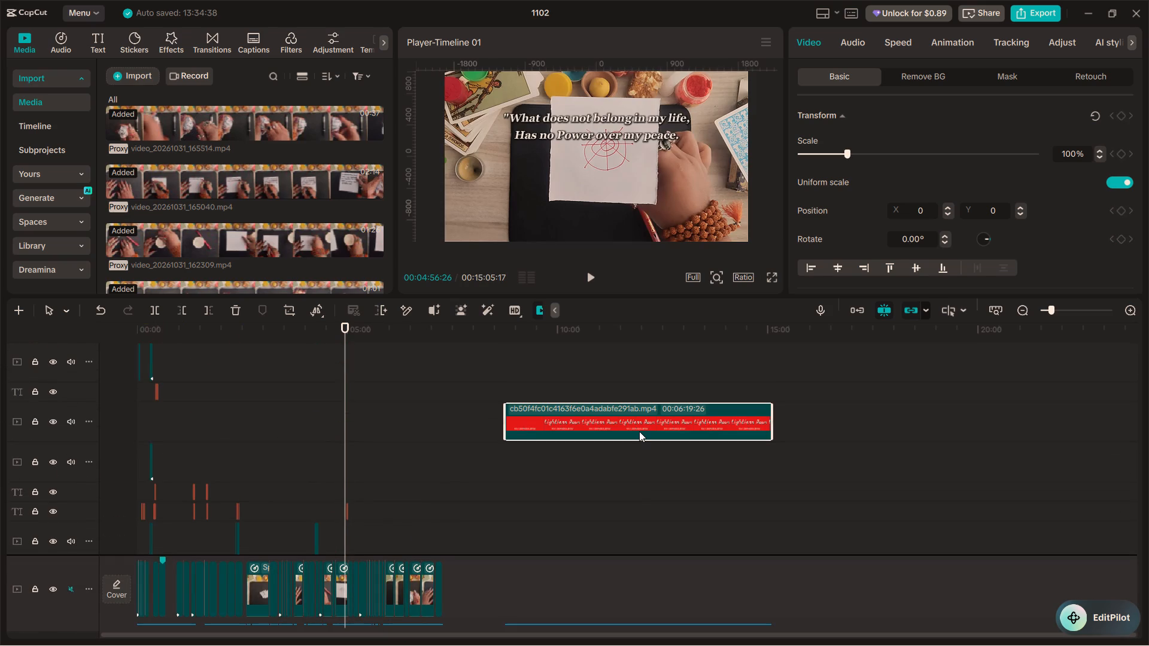
Move the Lightless Dawn audio to the start of the timeline on its own track below the voice-over clips.
scroll(639, 431, "down", 20)
scroll(639, 431, "down", 2)
left_click_drag(587, 526, 346, 611)
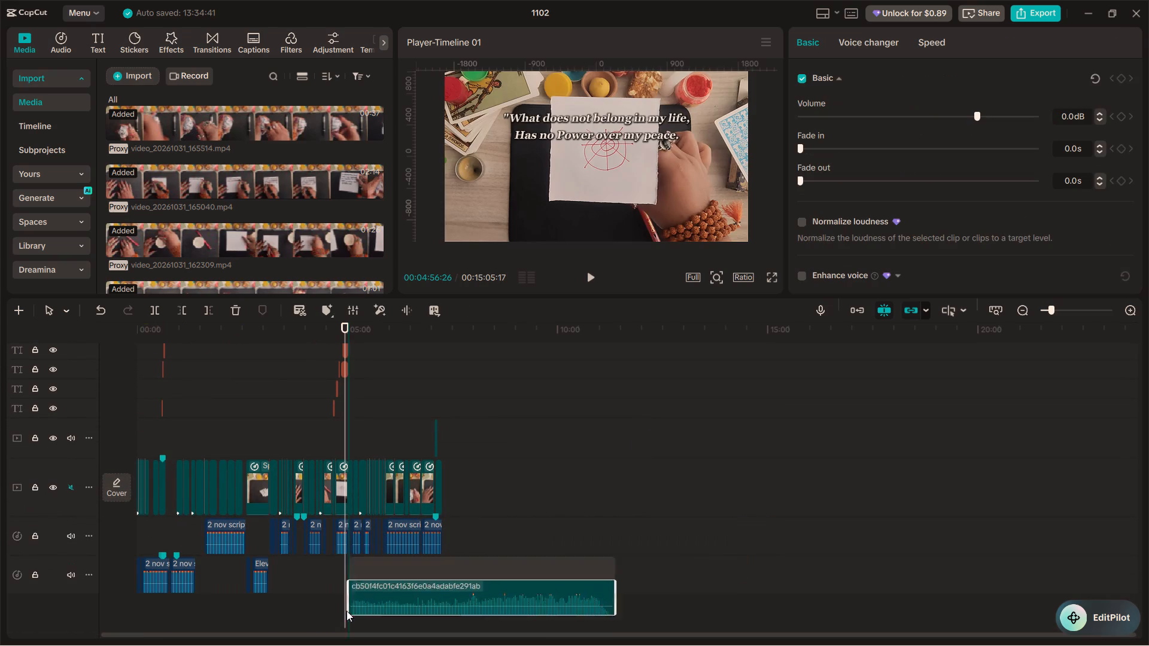
left_click_drag(346, 611, 210, 614)
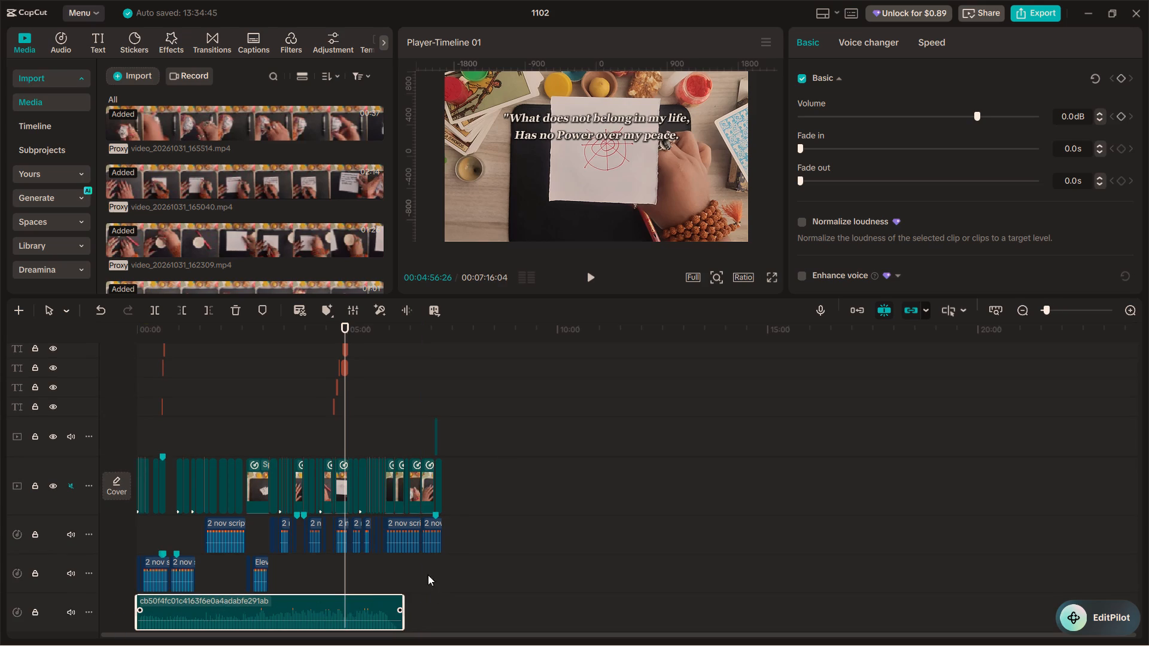
Slow the Lightless Dawn audio to 0.86x speed so that it stretches past the end of the video.
left_click(922, 40)
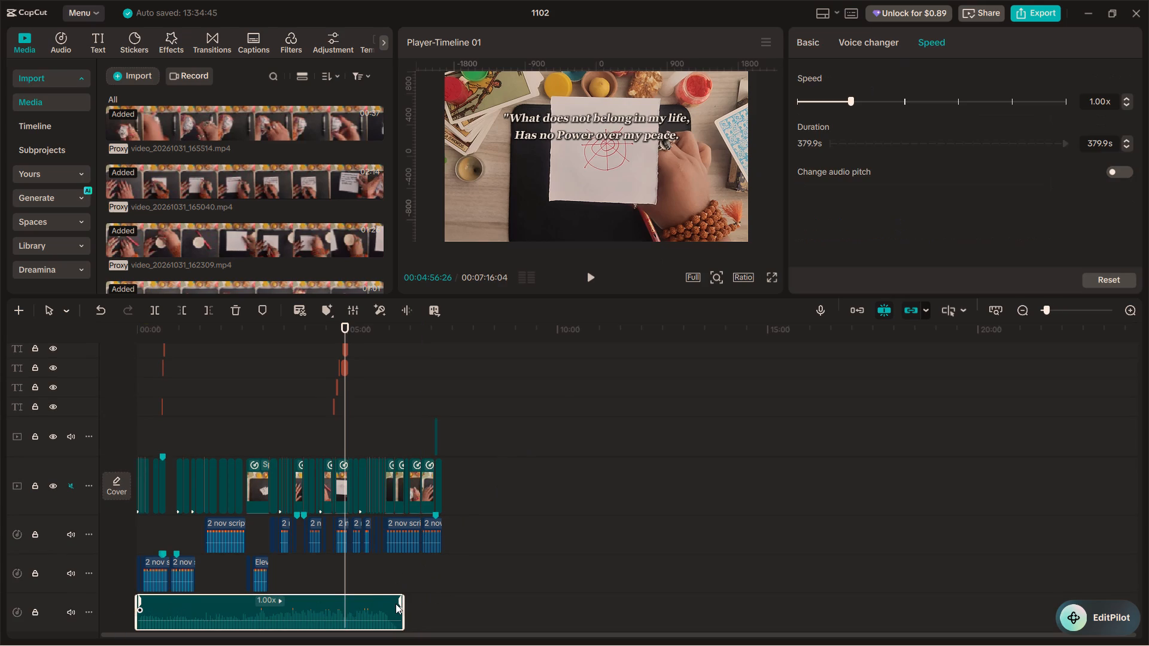
left_click_drag(399, 600, 433, 604)
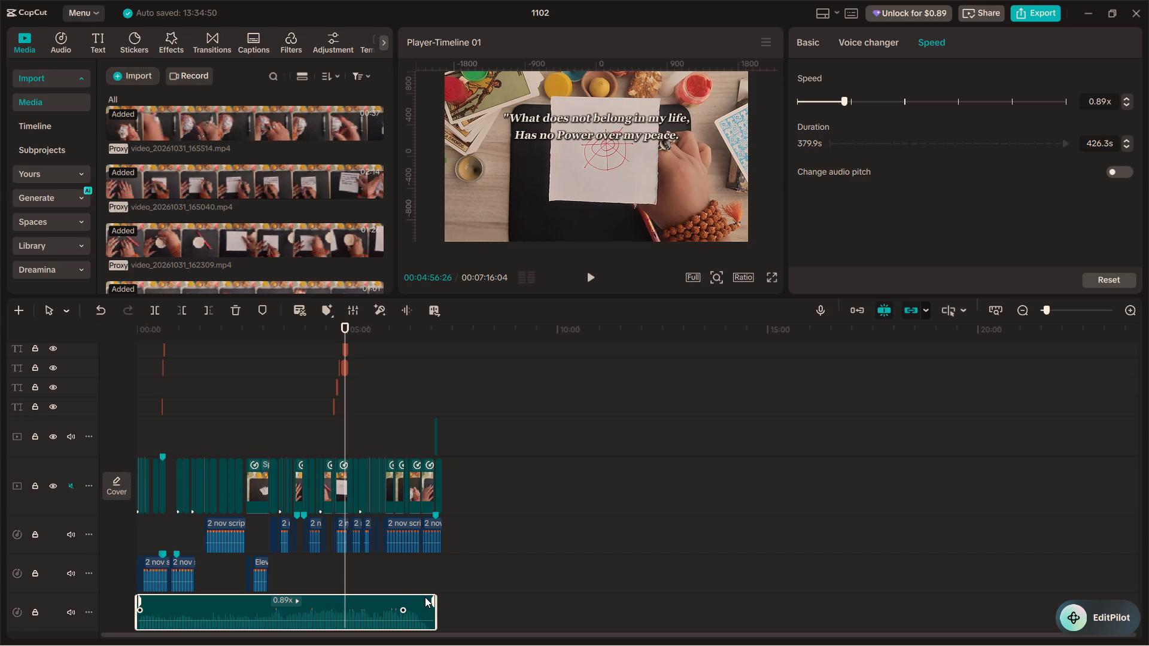
left_click_drag(433, 605, 434, 605)
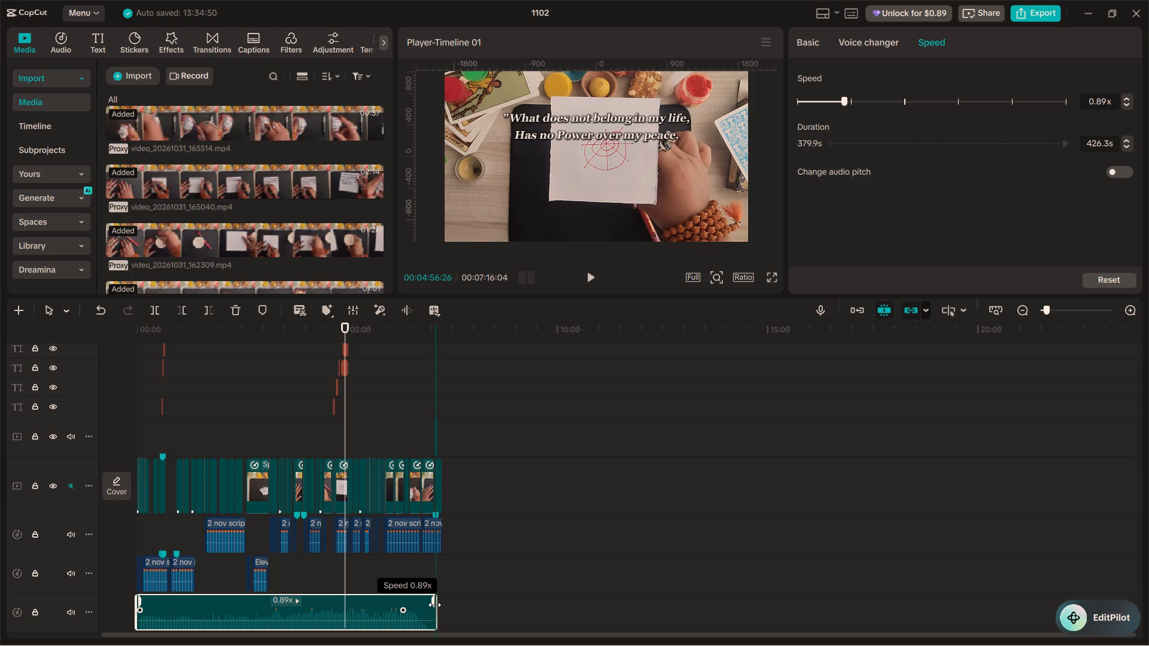
left_click_drag(434, 605, 445, 605)
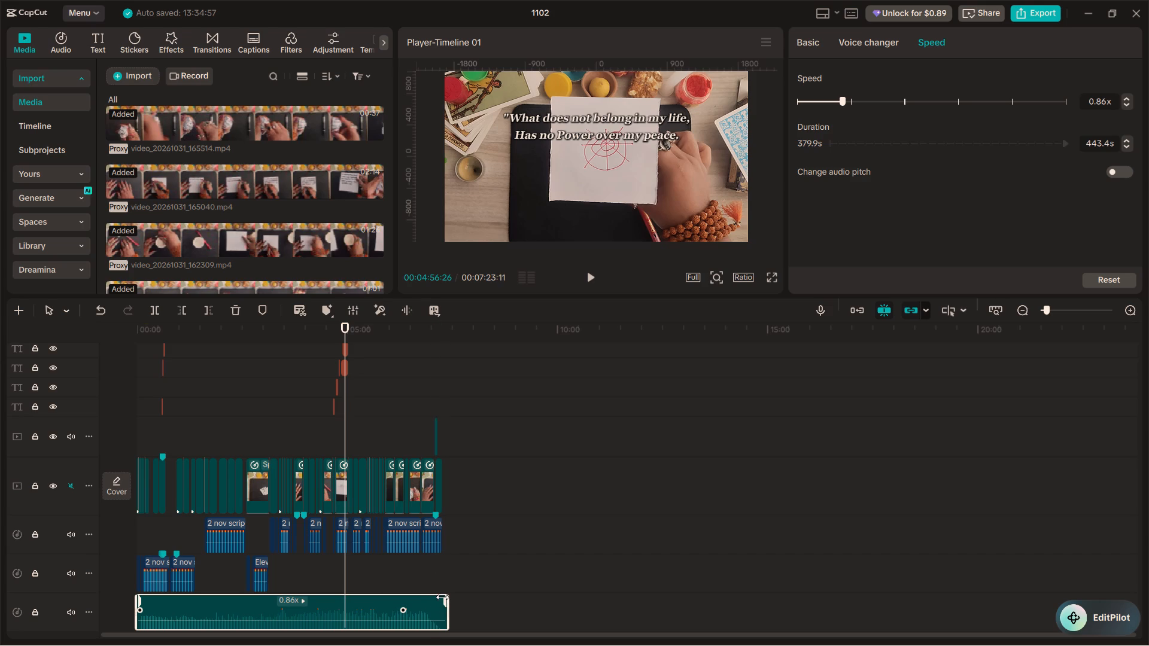
Play the video full screen from the beginning, with the system volume at 28, to check the Lightless Dawn background music.
left_click_drag(154, 330, 92, 331)
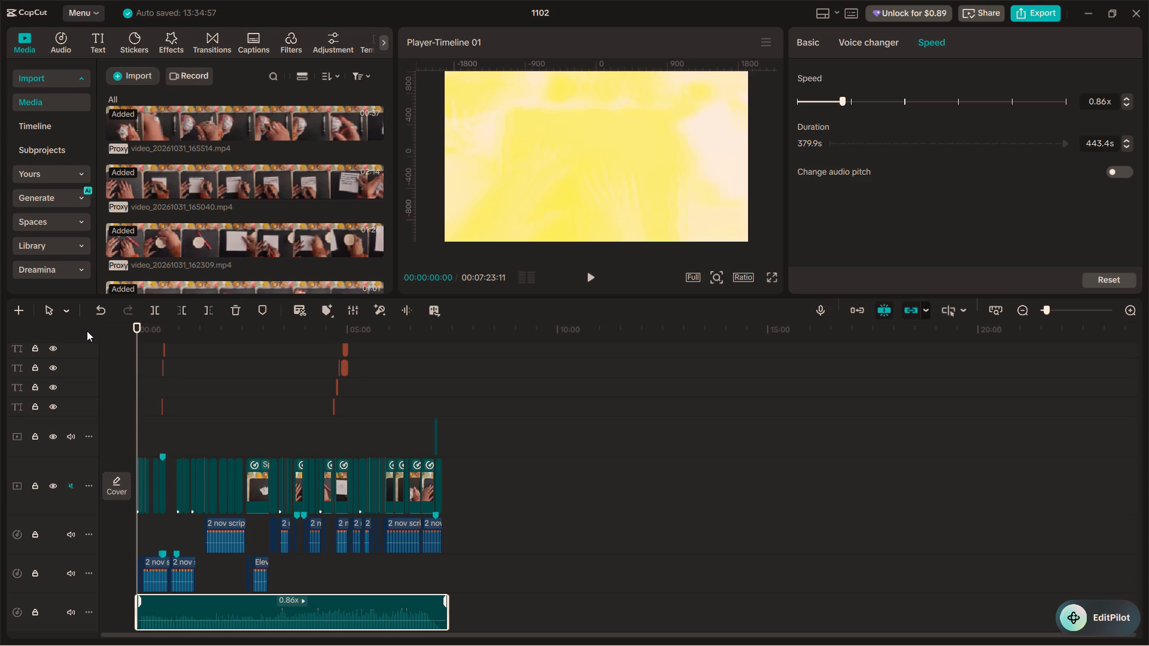
key("space")
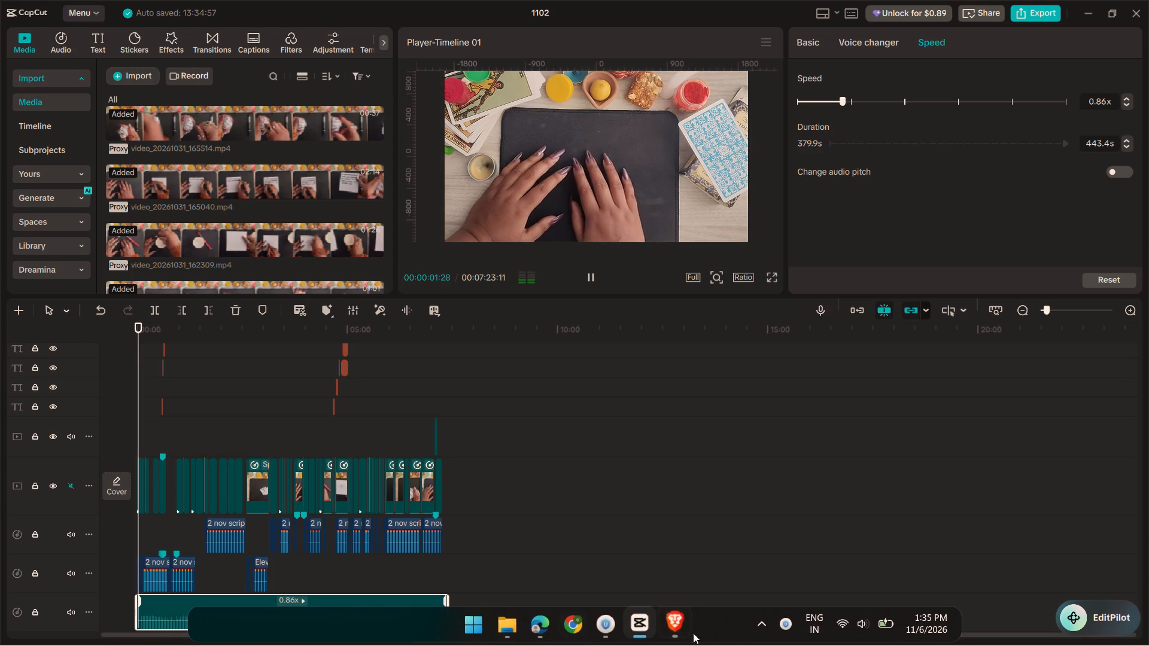
scroll(750, 629, "up", 3)
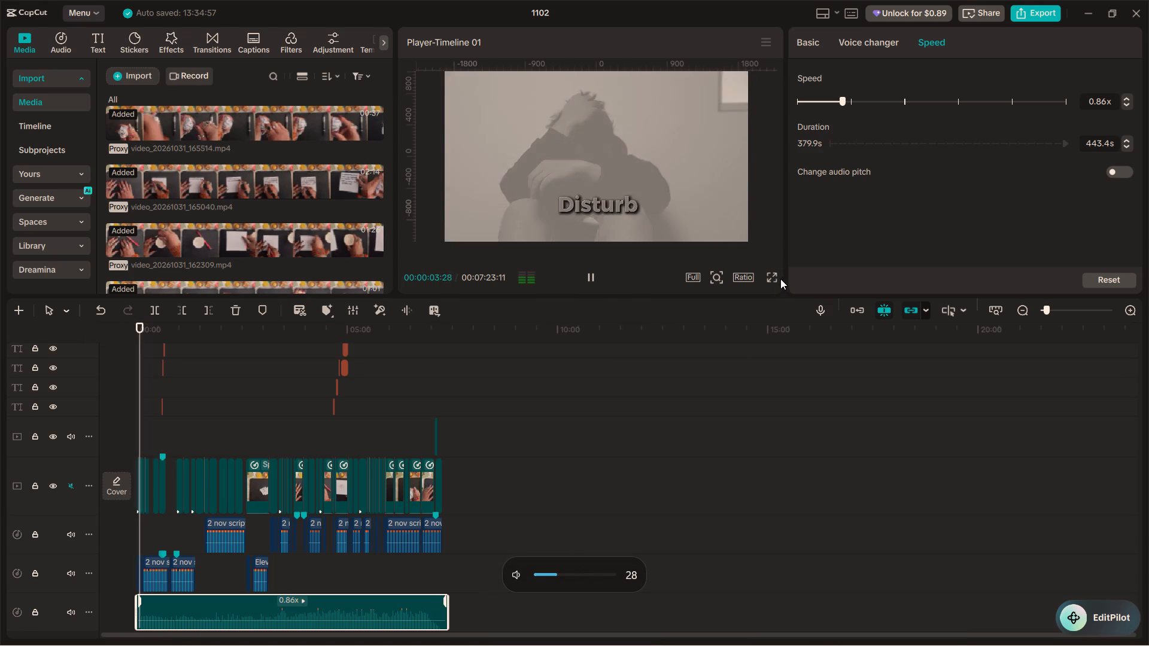
left_click(774, 279)
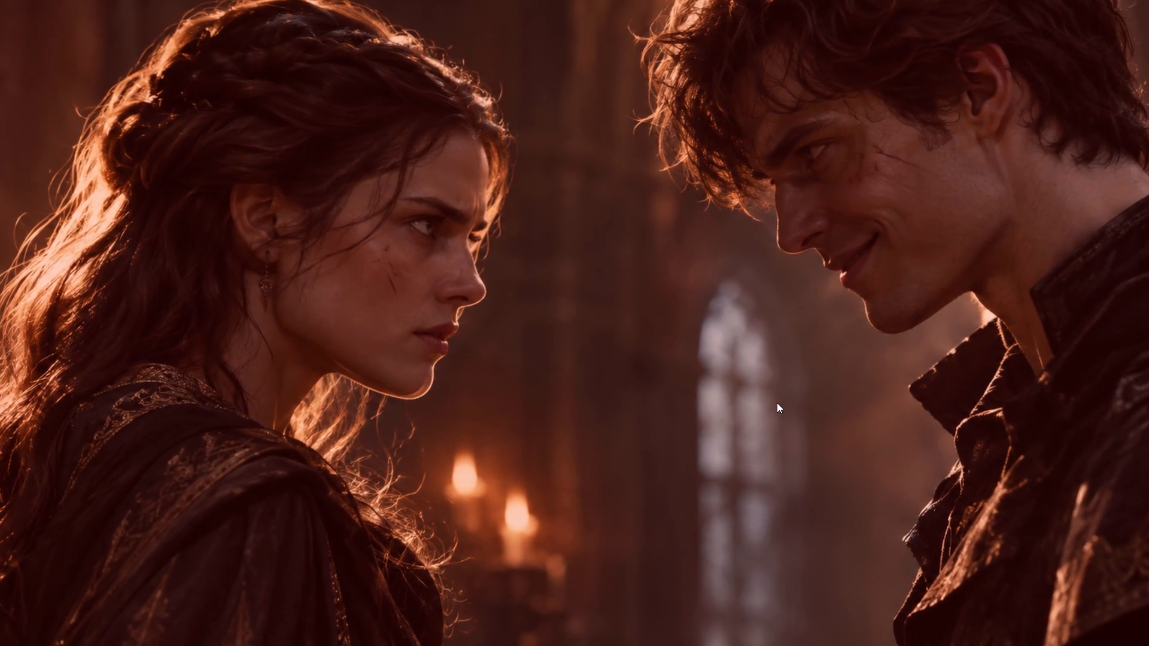
key("Escape")
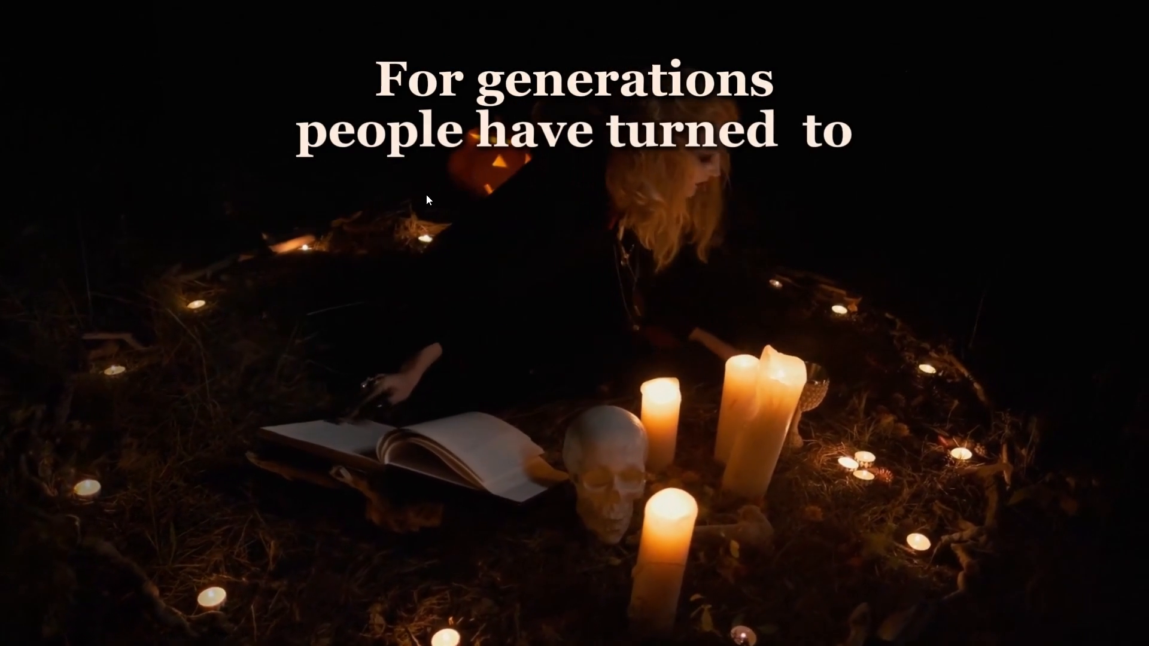
key("Escape")
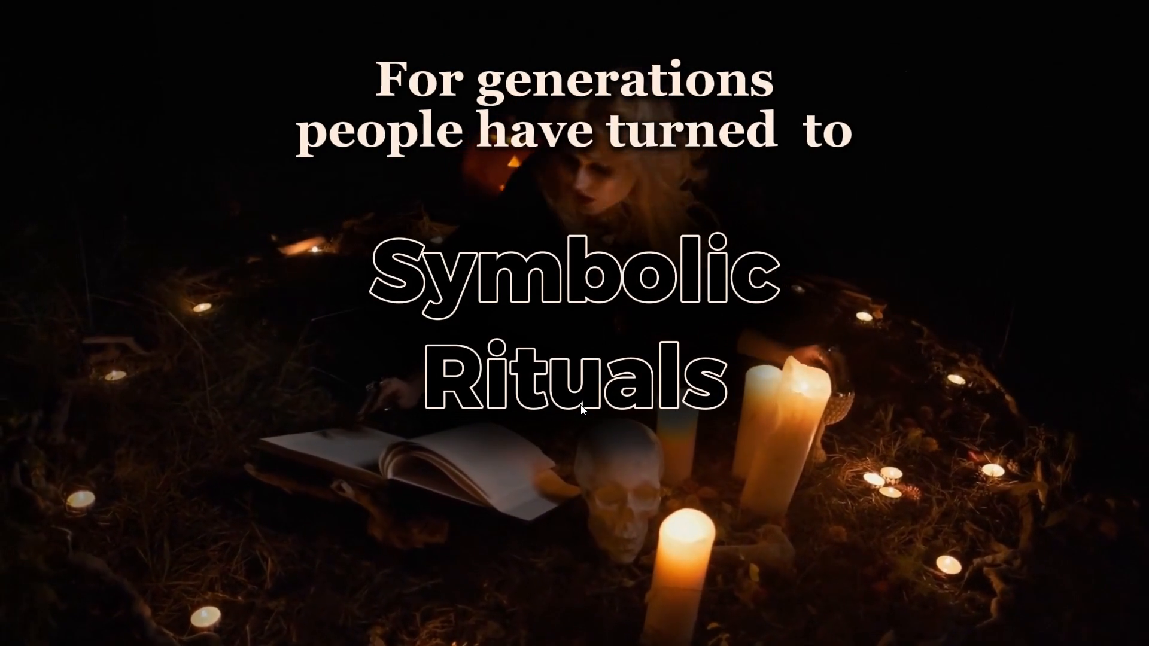
key("Escape")
left_click(599, 363)
key("Escape")
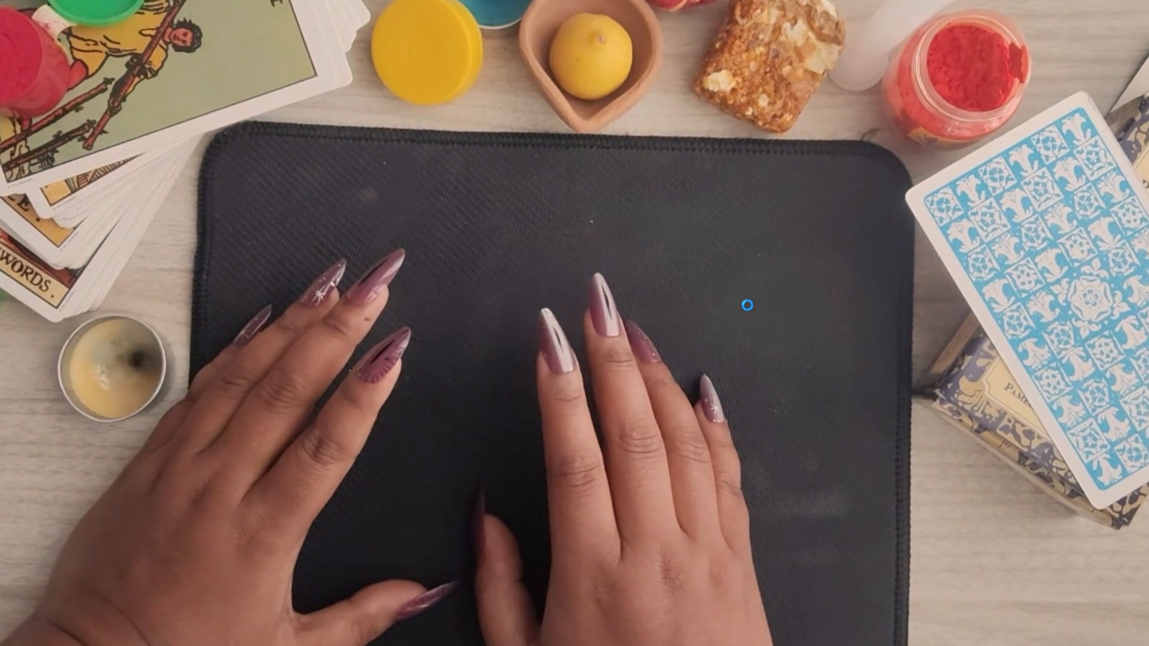
key("Escape")
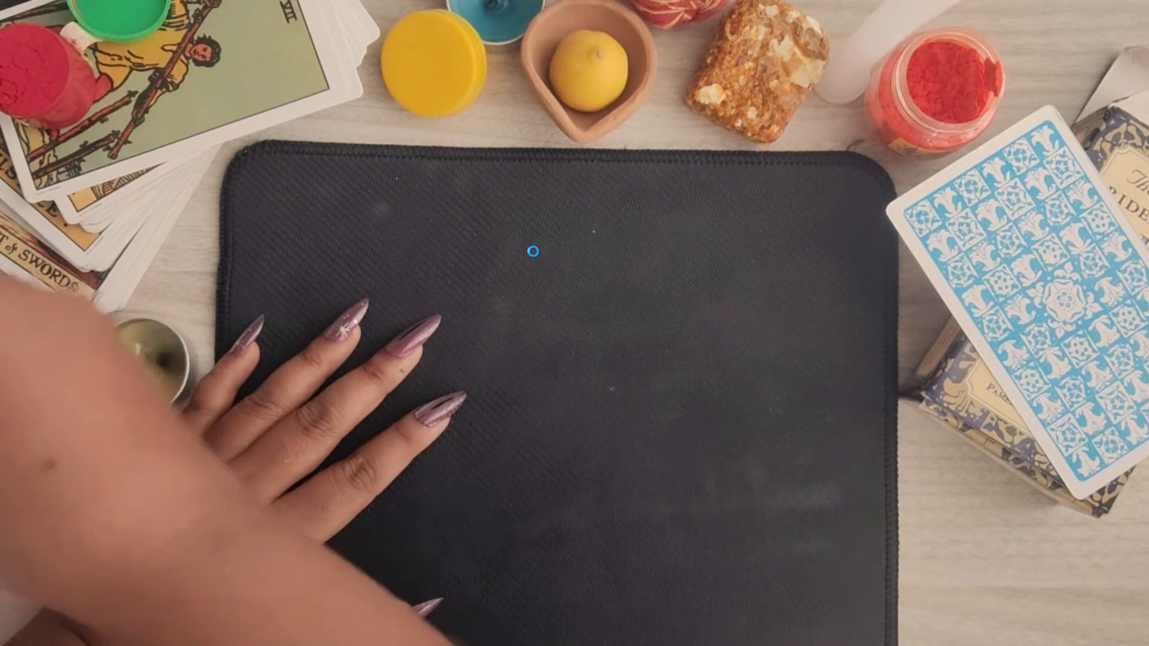
key("Escape")
right_click(682, 292)
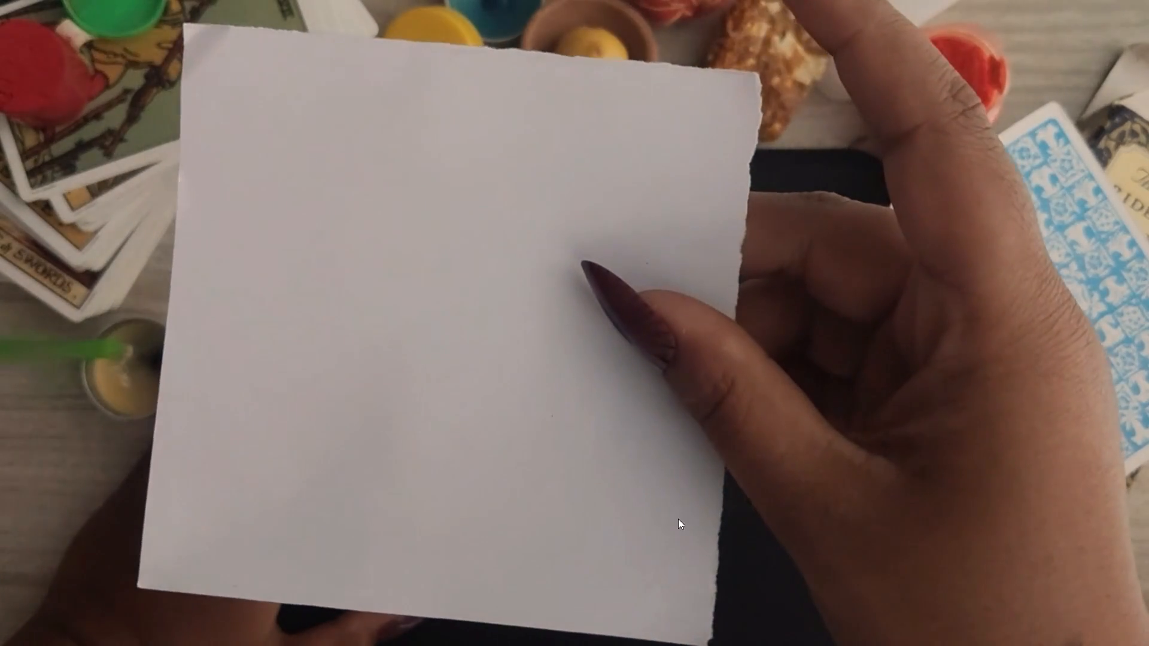
left_click_drag(773, 535, 776, 529)
left_click_drag(681, 389, 654, 389)
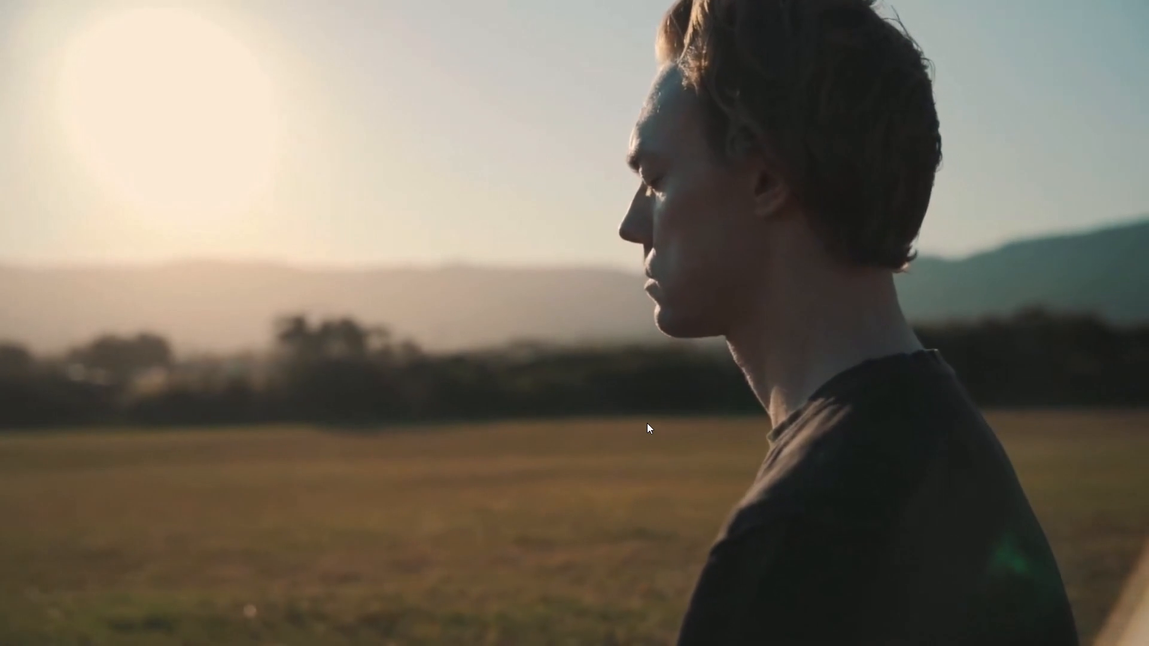
key("Escape")
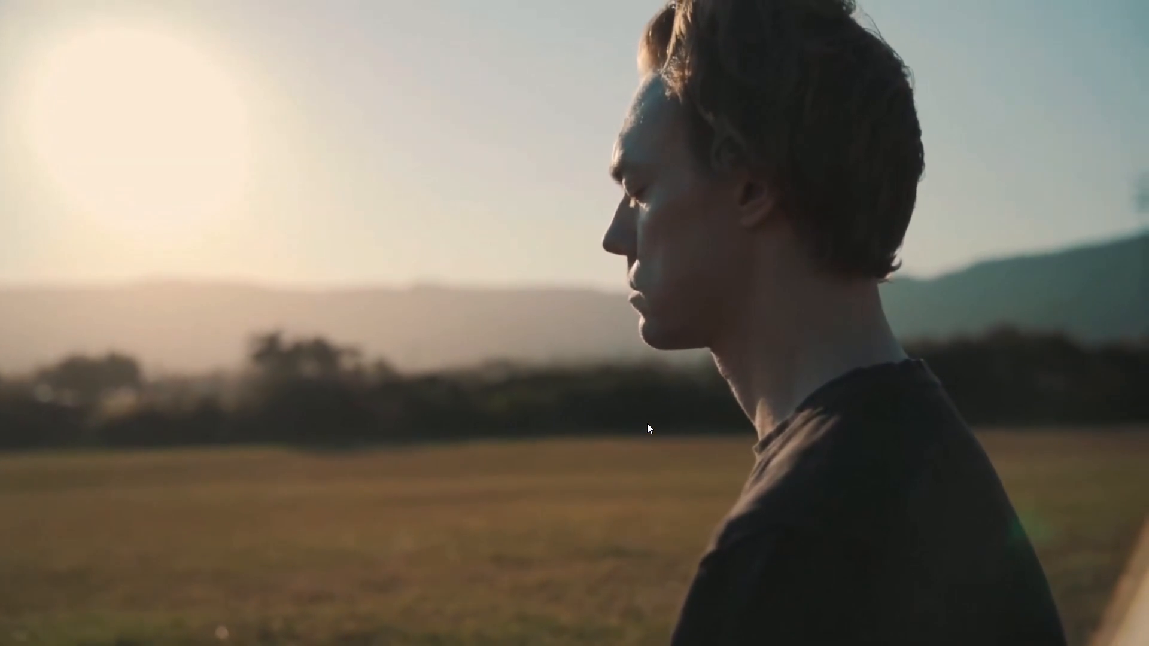
key("Escape")
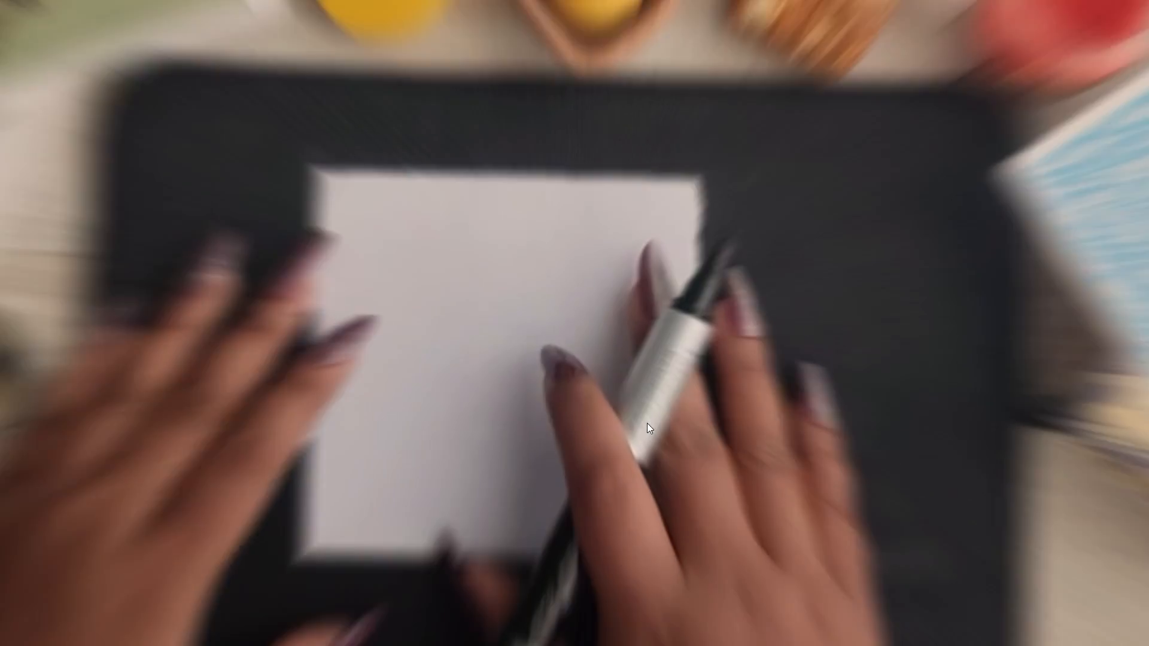
key("Escape")
key("Escape")
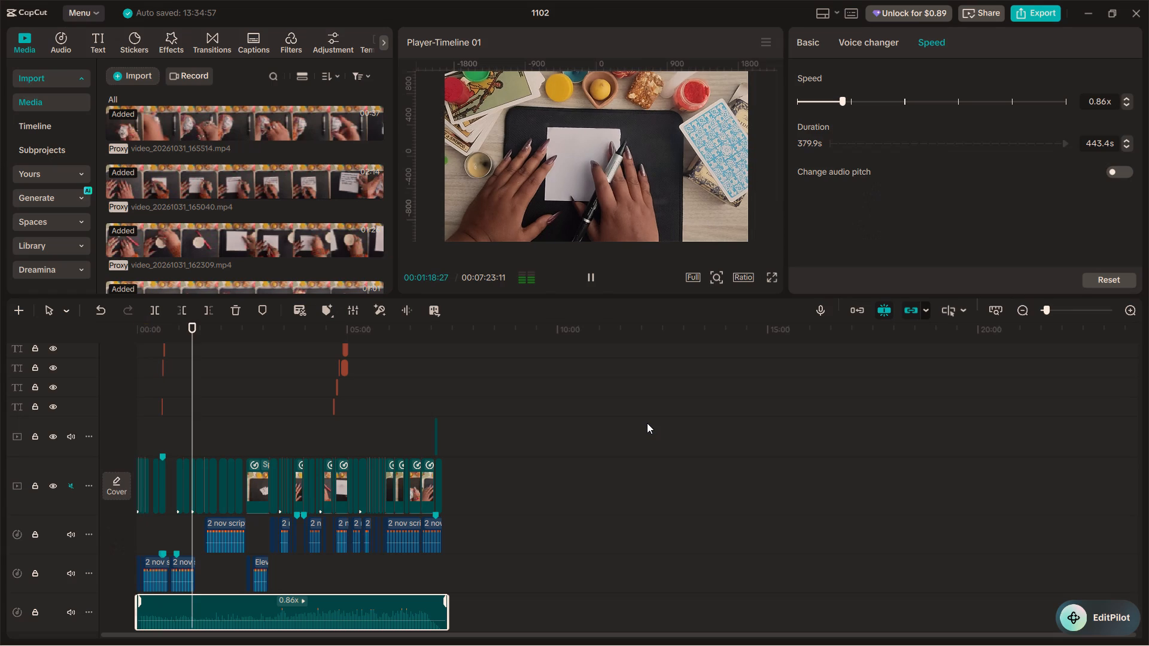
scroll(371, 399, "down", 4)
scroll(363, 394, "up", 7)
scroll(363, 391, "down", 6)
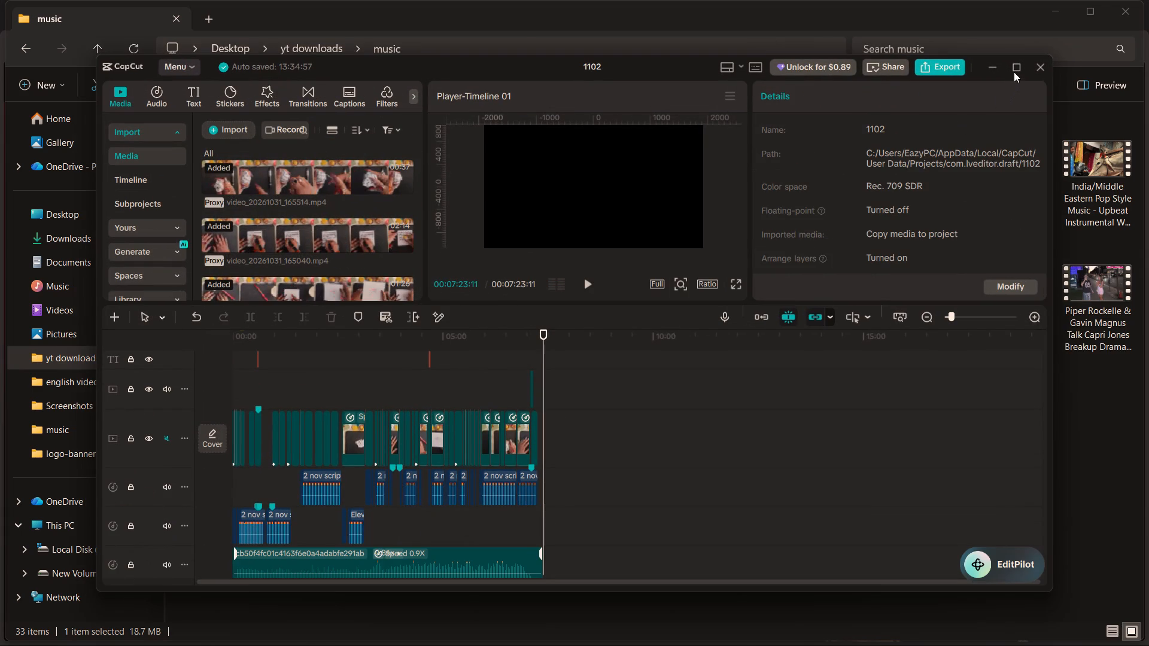
Maximize the project 1102 window and bring the playhead back towards the start of the timeline.
left_click(1014, 72)
left_click_drag(278, 340, 150, 350)
left_click_drag(136, 359, 105, 371)
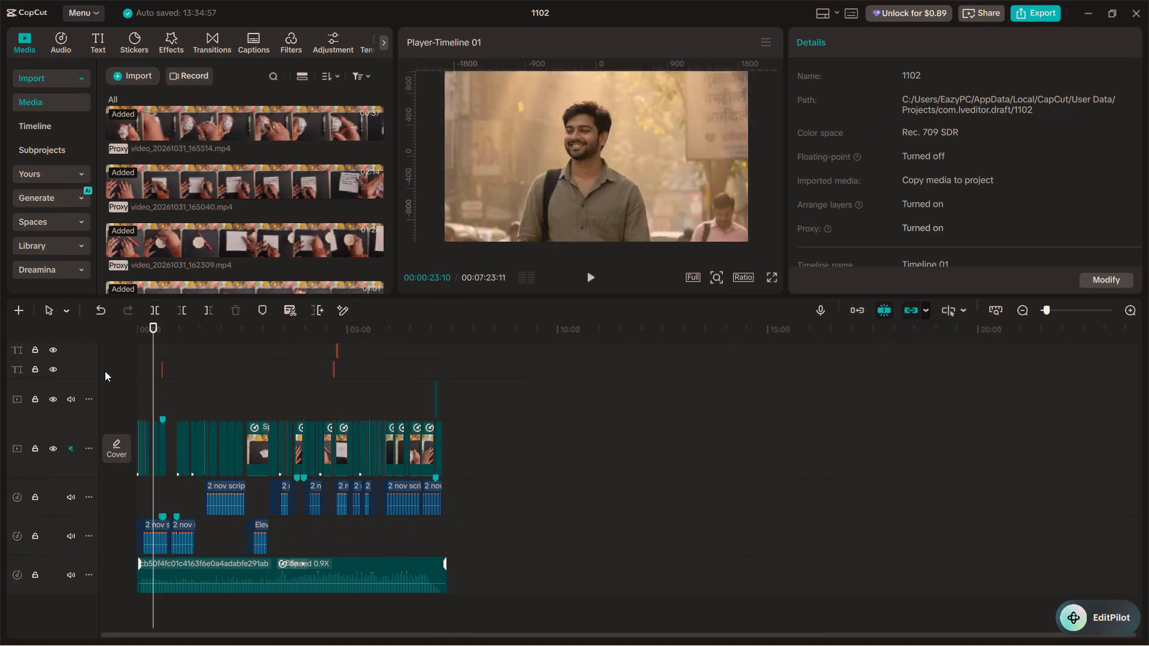
left_click_drag(105, 371, 96, 371)
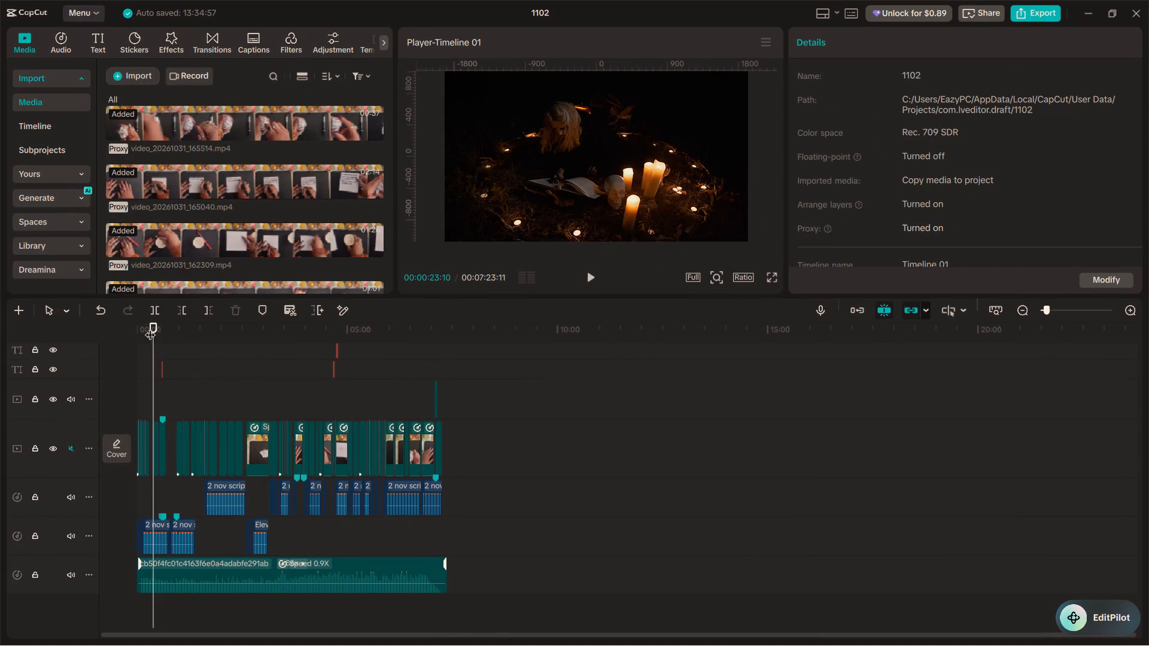
left_click_drag(150, 327, 115, 315)
Switch to File Explorer.
scroll(470, 450, "up", 12)
scroll(470, 450, "down", 8)
left_click(515, 634)
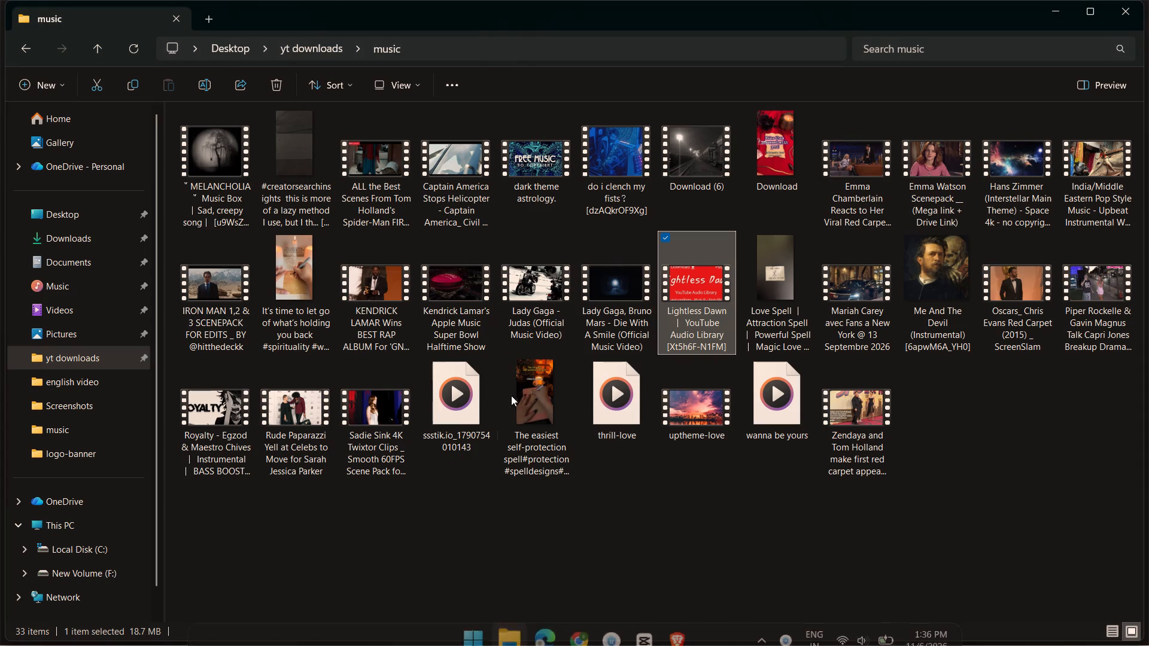
Add the WhatsApp Help and Advice Banner image from the Downloads folder to the start of project 1102's timeline.
scroll(375, 400, "up", 4)
left_click(56, 240)
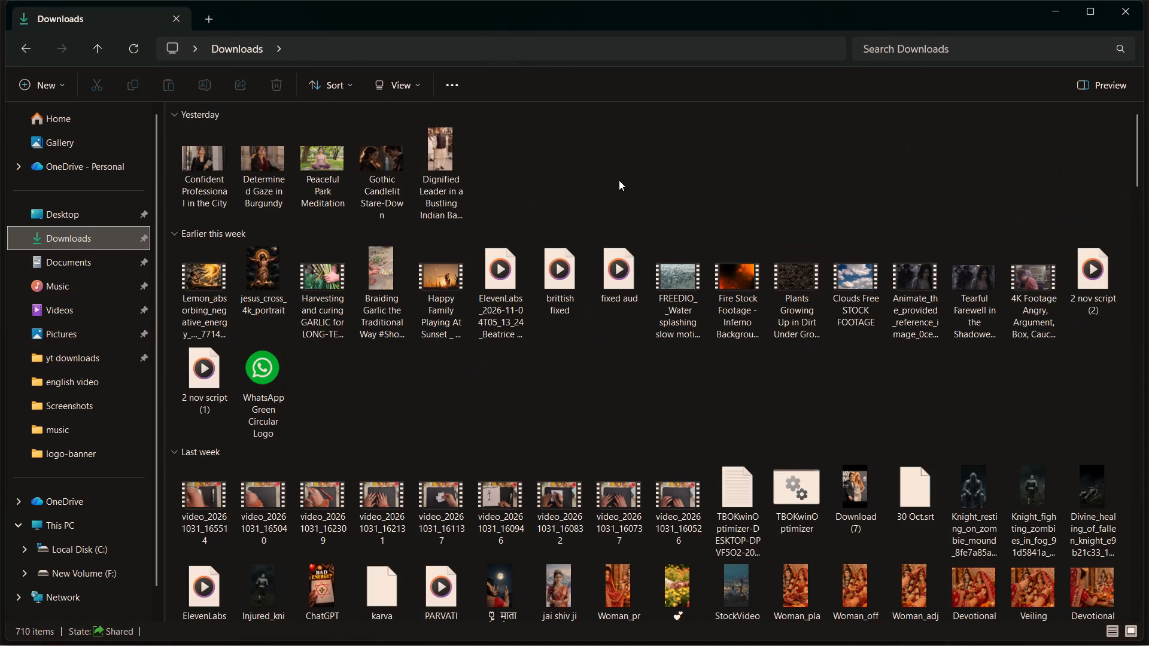
scroll(567, 389, "down", 2)
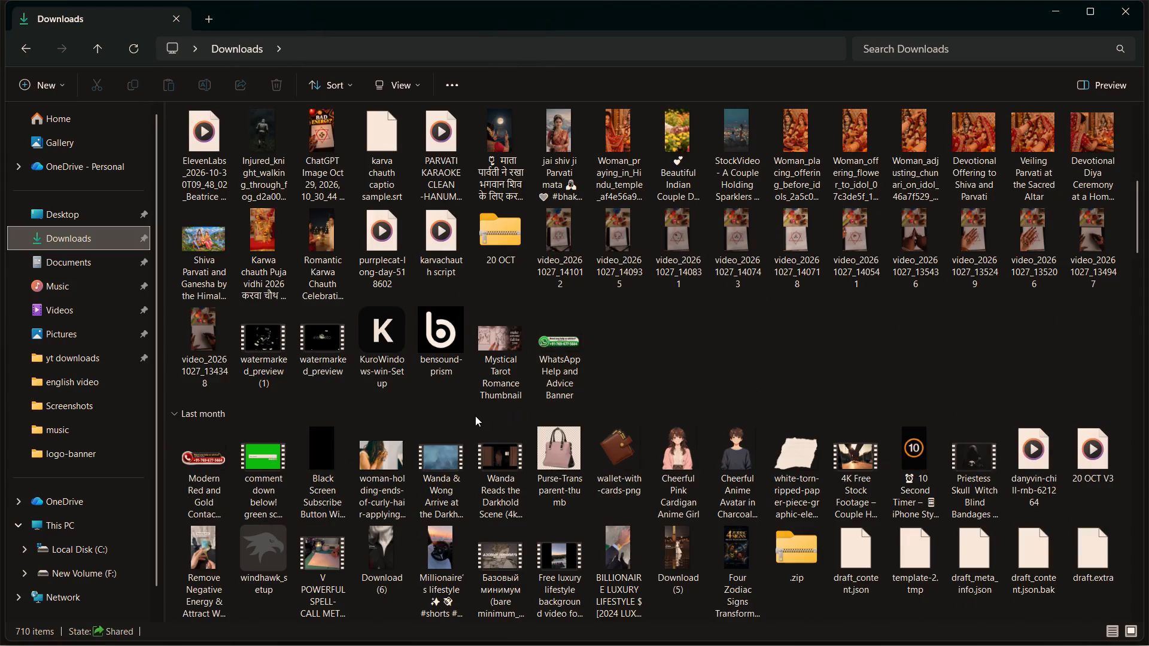
left_click_drag(556, 361, 636, 636)
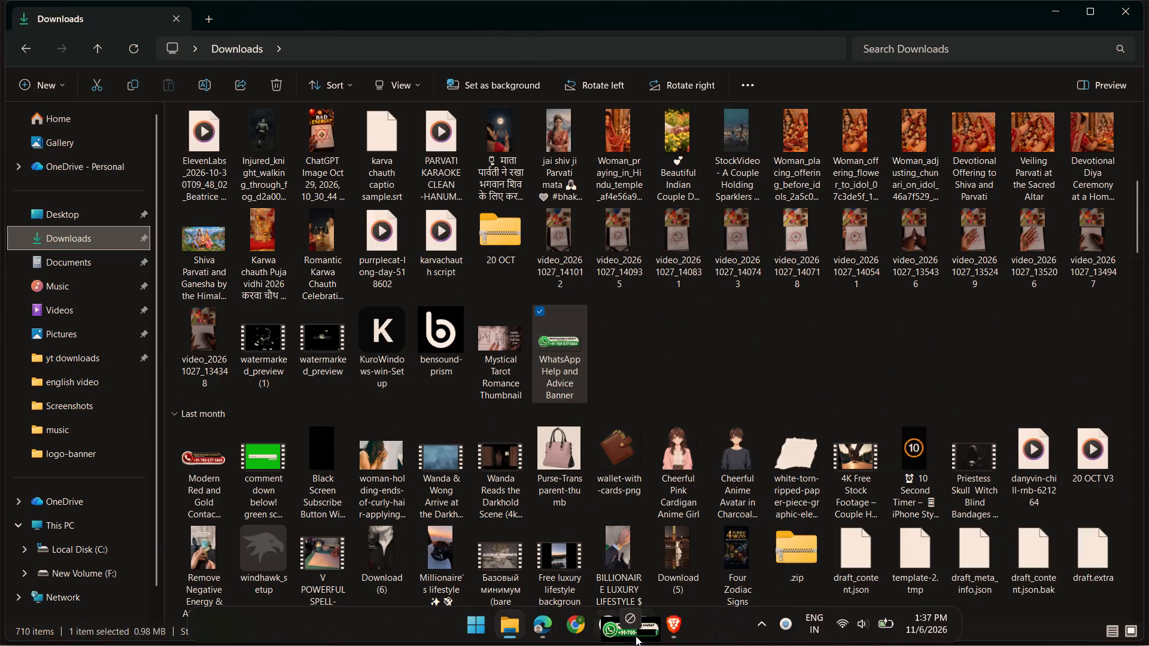
left_click_drag(636, 636, 120, 451)
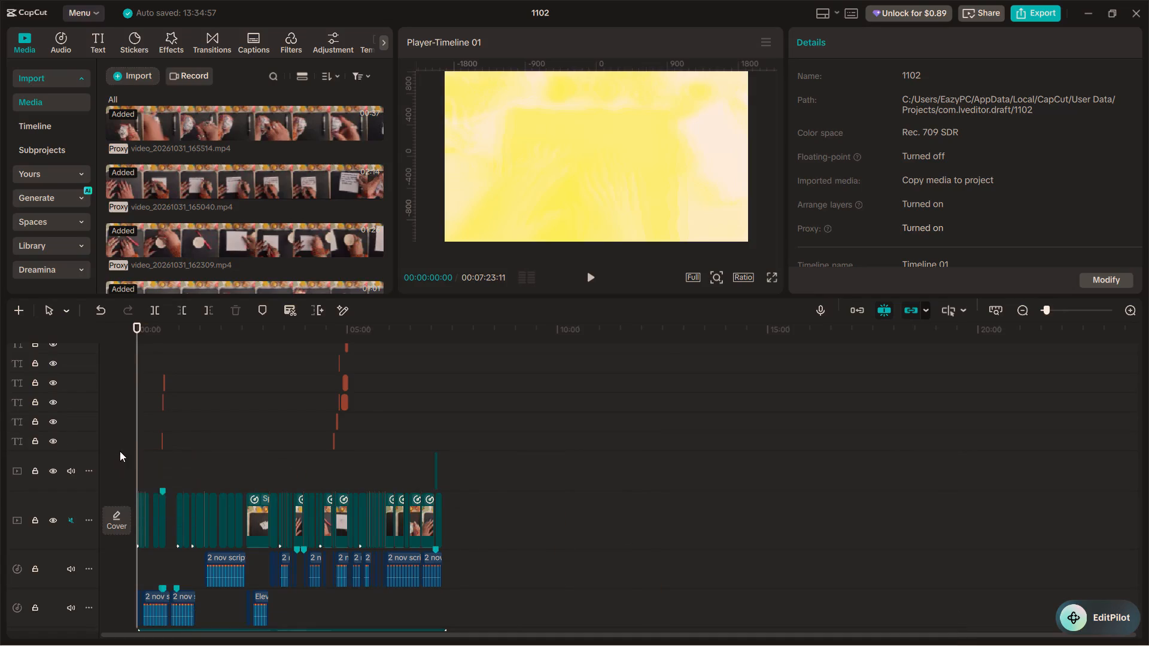
Move the WhatsApp banner clip onto a new track above all other tracks, starting at the beginning of the timeline.
scroll(194, 433, "up", 6)
scroll(236, 519, "up", 16)
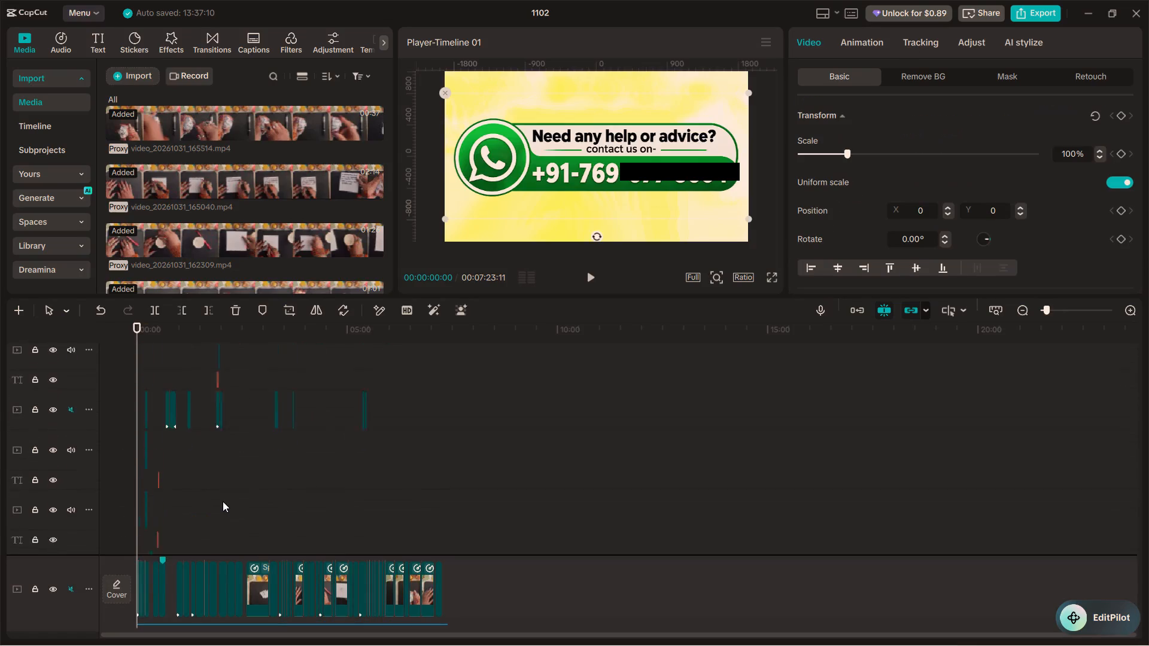
scroll(223, 501, "up", 14)
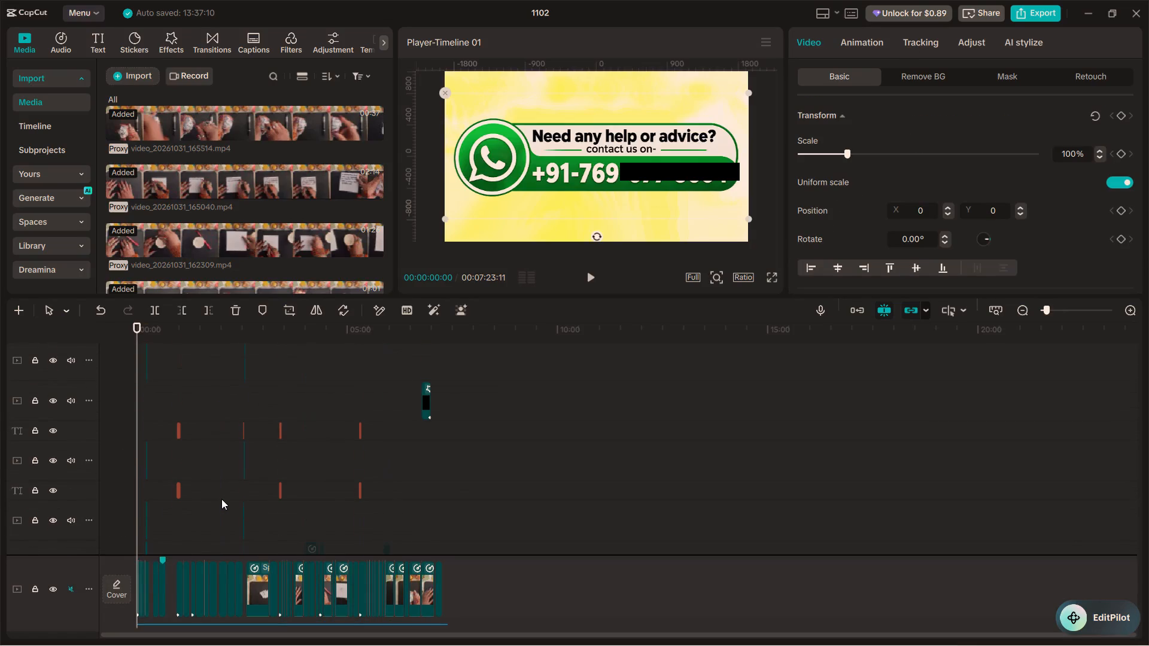
scroll(221, 499, "up", 20)
scroll(221, 499, "up", 19)
scroll(217, 490, "down", 20)
scroll(217, 490, "down", 20)
scroll(217, 490, "down", 14)
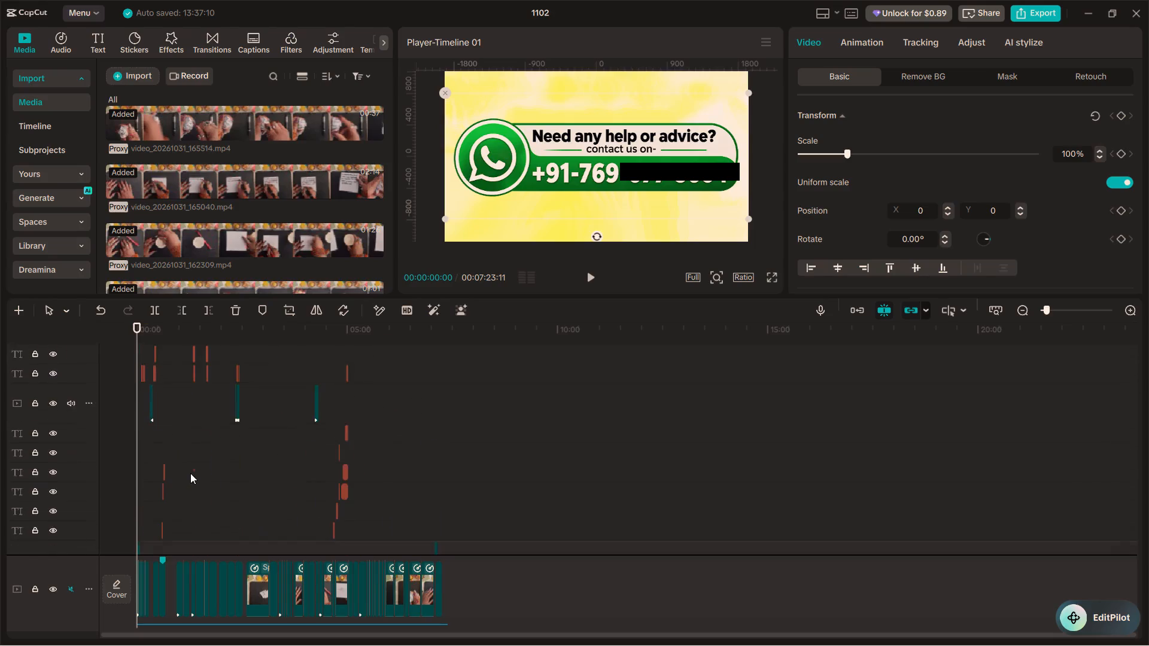
scroll(190, 467, "down", 7)
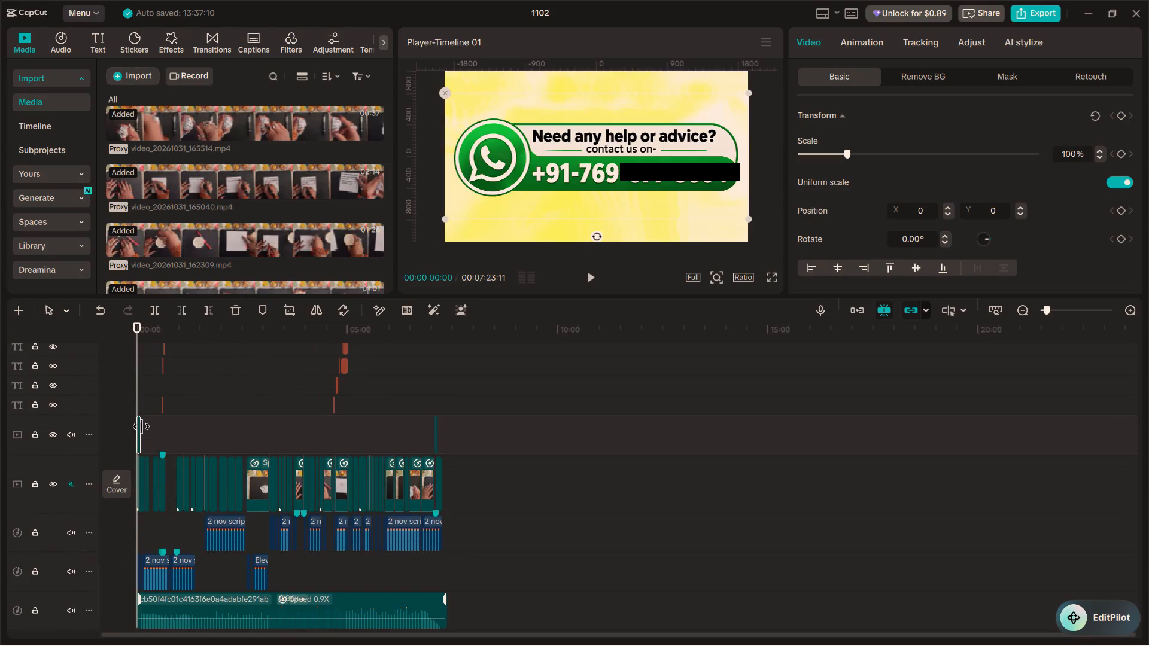
left_click_drag(141, 426, 141, 398)
left_click_drag(154, 435, 138, 431)
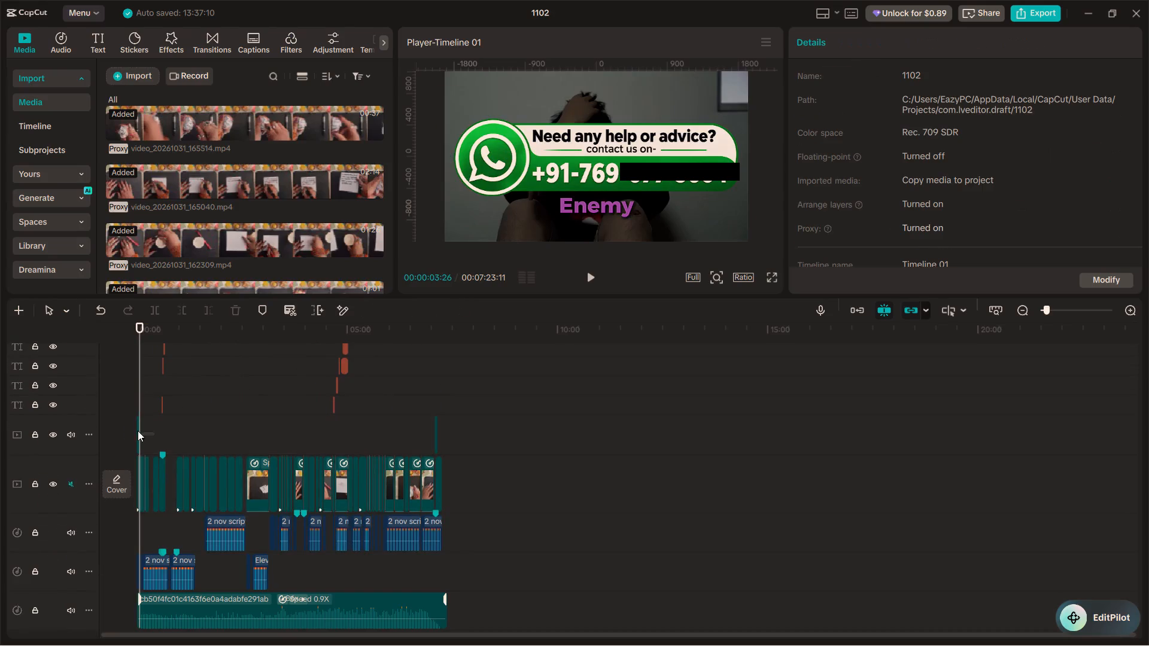
left_click_drag(138, 431, 122, 425)
scroll(122, 425, "up", 7)
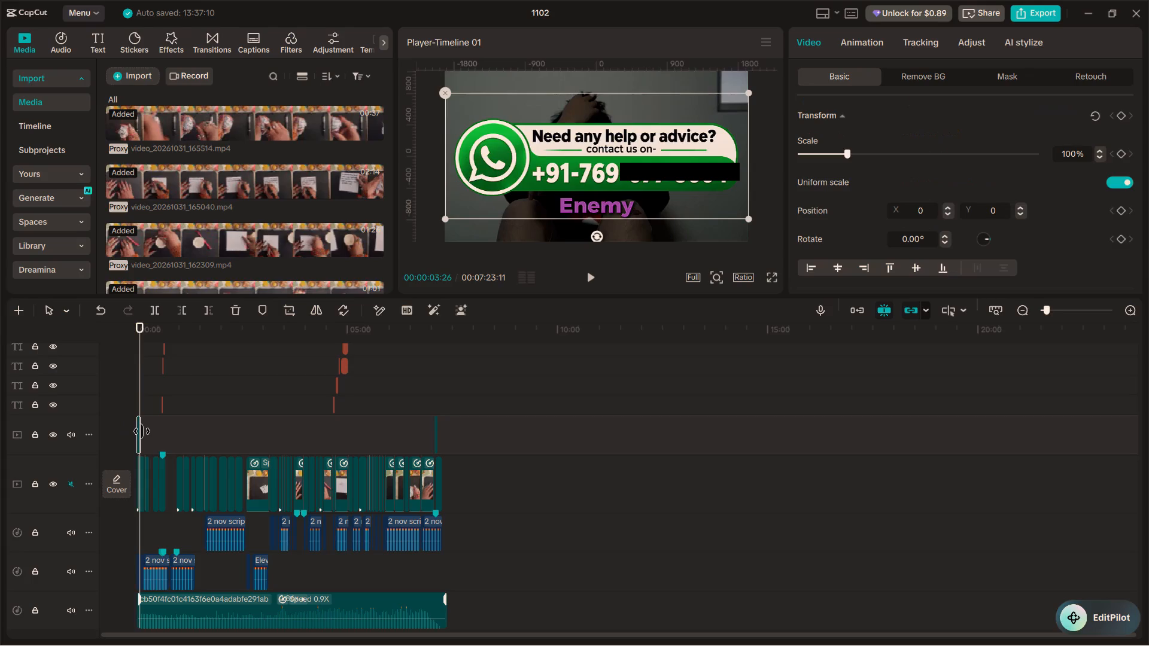
scroll(143, 421, "up", 20, "ctrl")
scroll(143, 421, "up", 20, "ctrl")
scroll(143, 421, "up", 3, "ctrl")
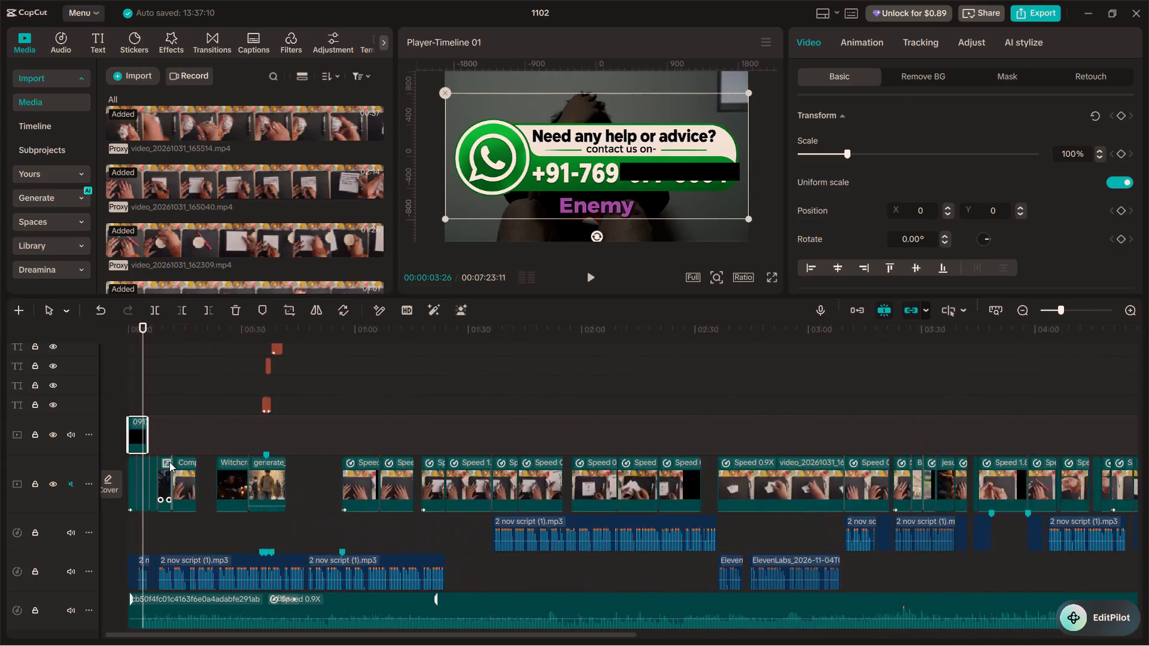
left_click_drag(130, 426, 130, 343)
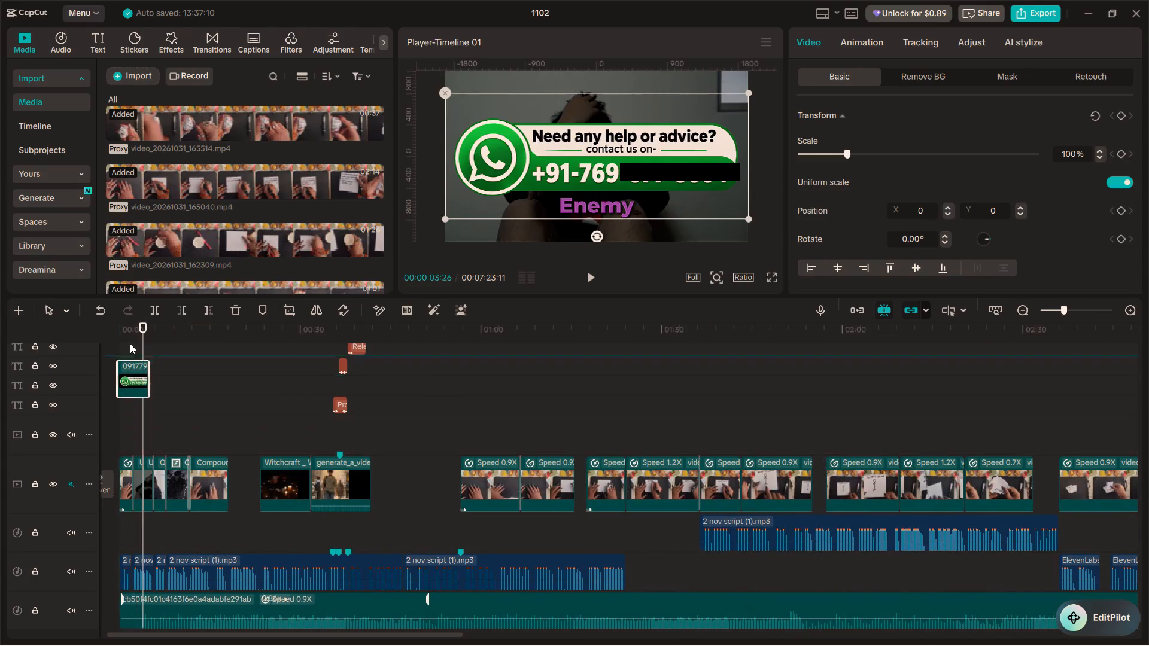
left_click_drag(130, 343, 172, 372)
scroll(163, 364, "up", 19)
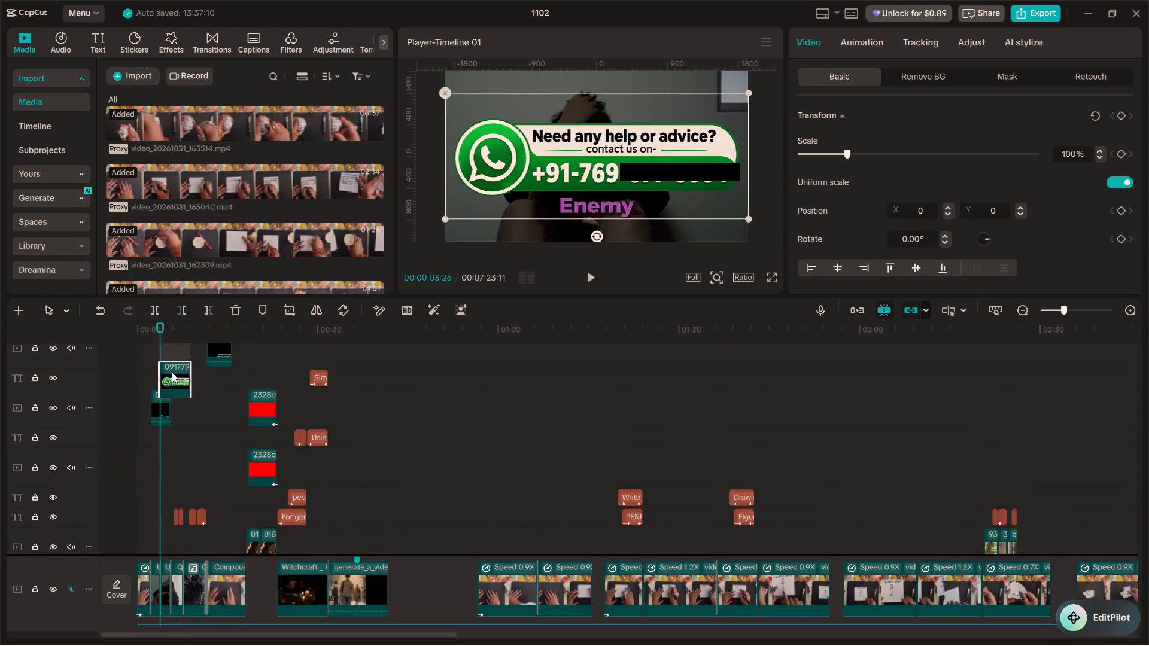
left_click_drag(172, 372, 190, 394)
scroll(172, 372, "up", 20)
scroll(172, 372, "up", 20)
scroll(172, 372, "up", 8)
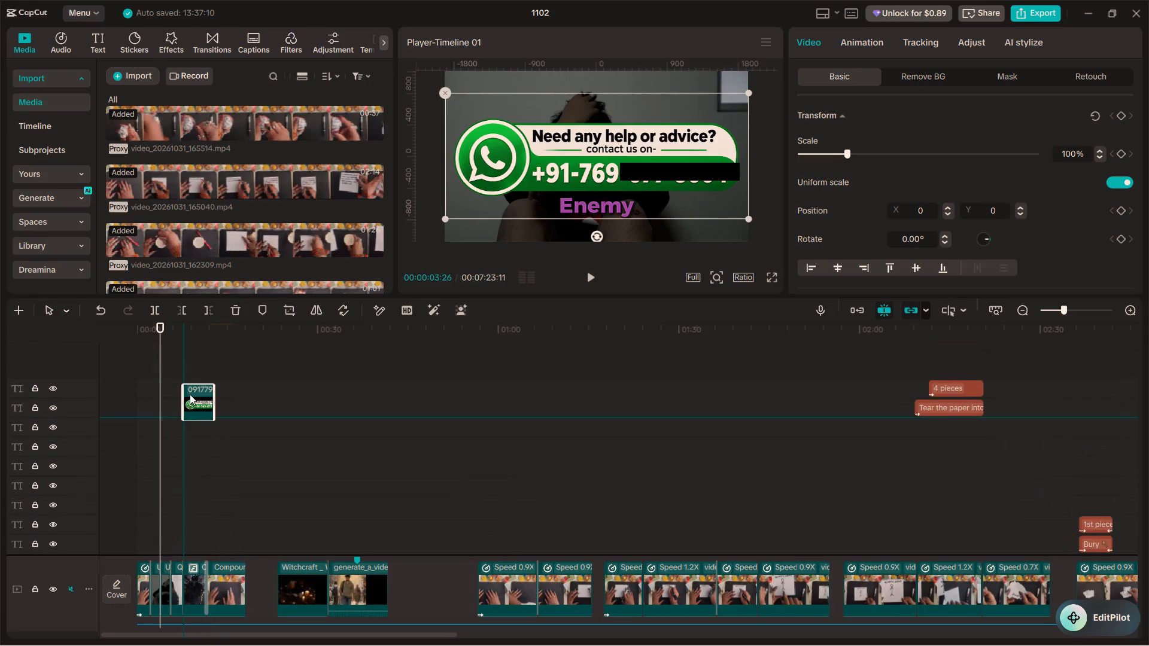
scroll(190, 394, "up", 8)
left_click_drag(190, 394, 125, 349)
scroll(177, 383, "up", 1)
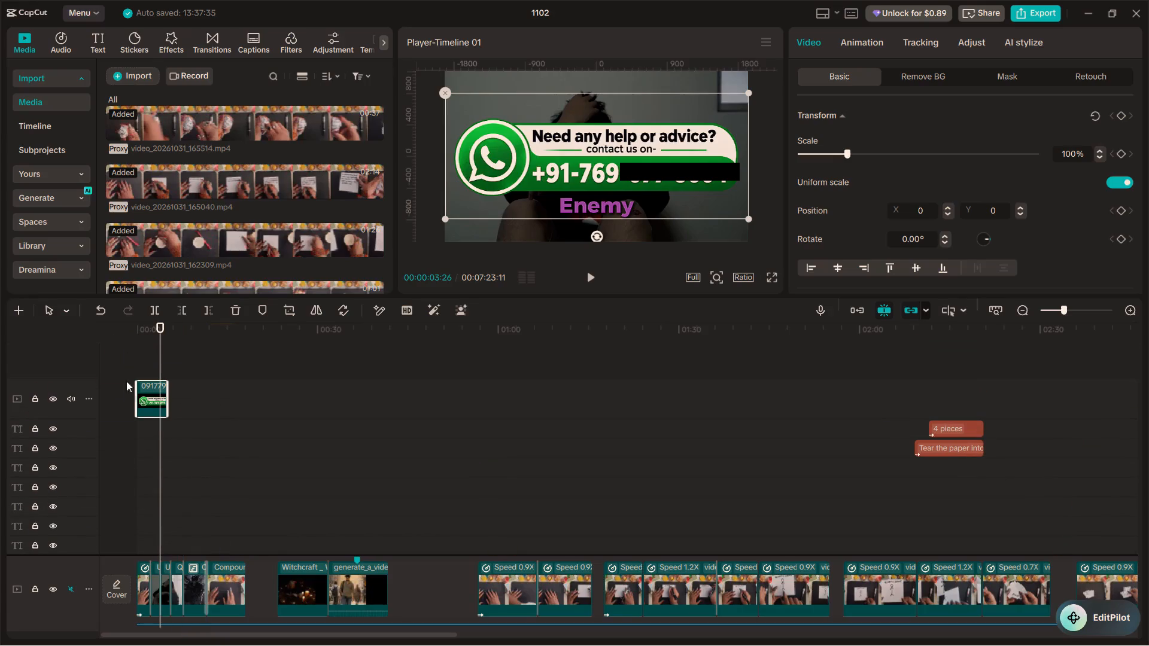
left_click_drag(148, 400, 140, 397)
Extend the WhatsApp banner clip to a duration of 00:07:16:04 so it ends with the last main-track clip.
left_click_drag(168, 388, 1063, 405)
scroll(543, 465, "down", 16, "ctrl")
scroll(508, 463, "down", 5, "ctrl")
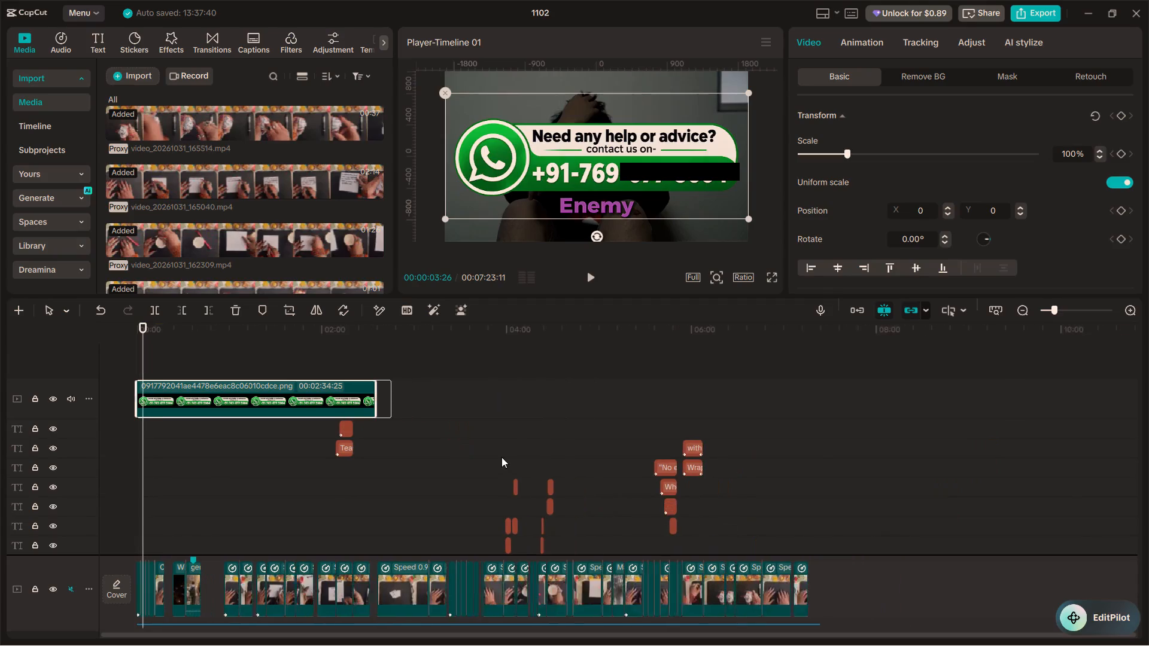
left_click_drag(358, 389, 753, 416)
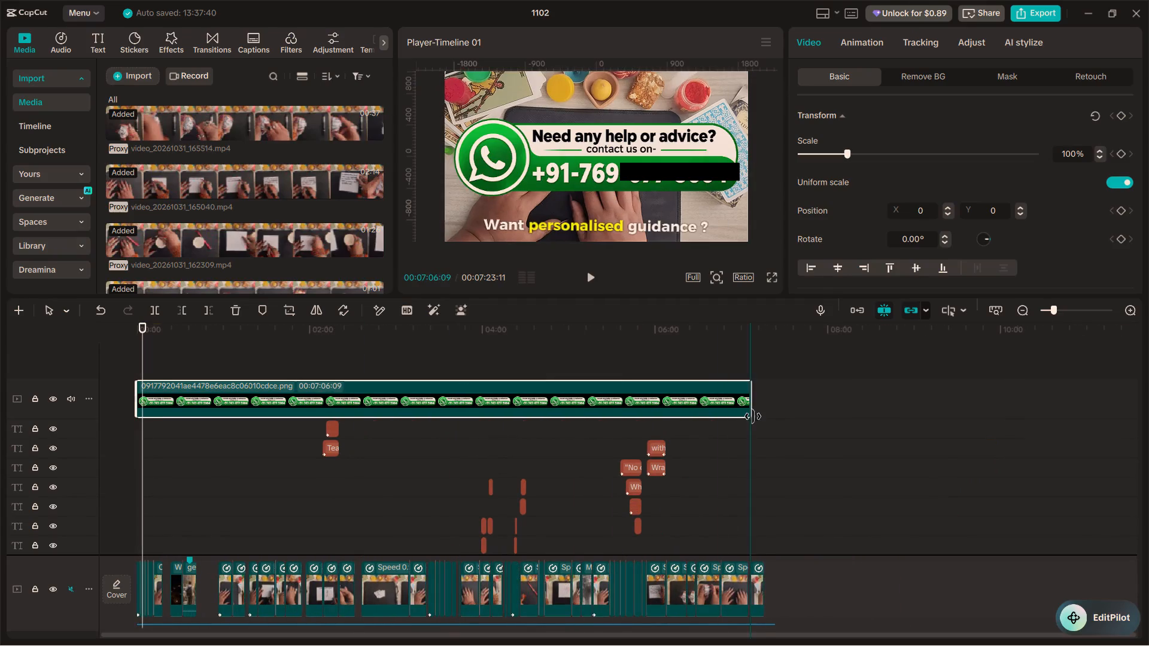
left_click_drag(753, 416, 764, 419)
scroll(526, 447, "down", 6, "alt")
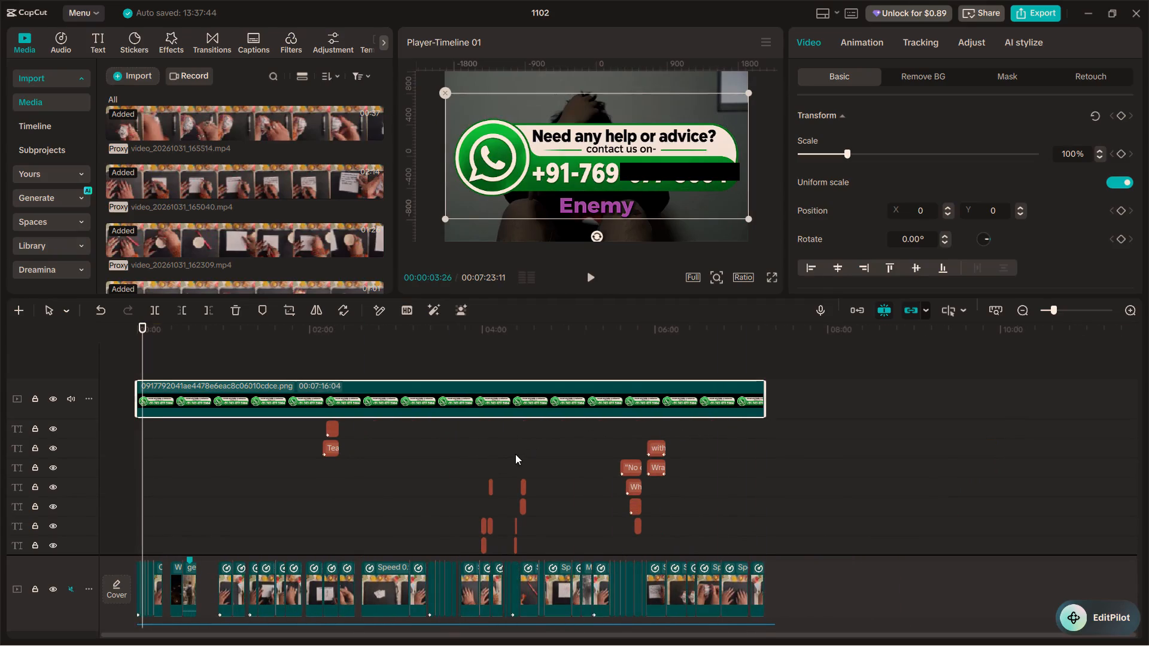
scroll(487, 450, "down", 10, "ctrl")
scroll(449, 453, "down", 12)
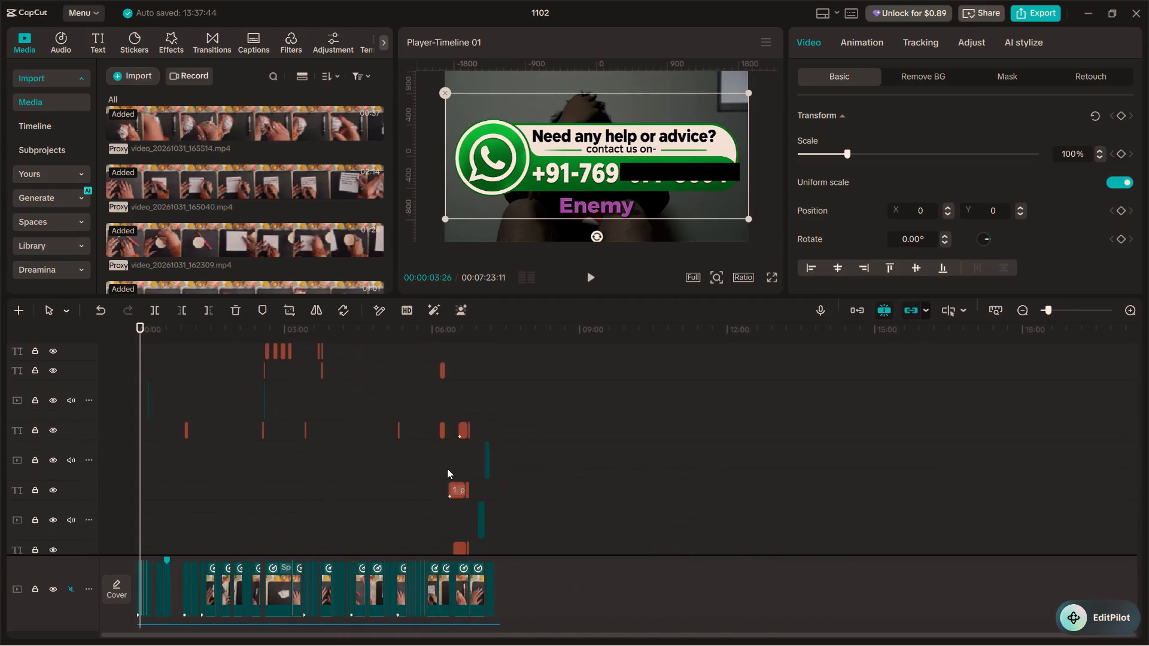
scroll(447, 468, "down", 20)
scroll(447, 468, "down", 20)
scroll(447, 468, "down", 2)
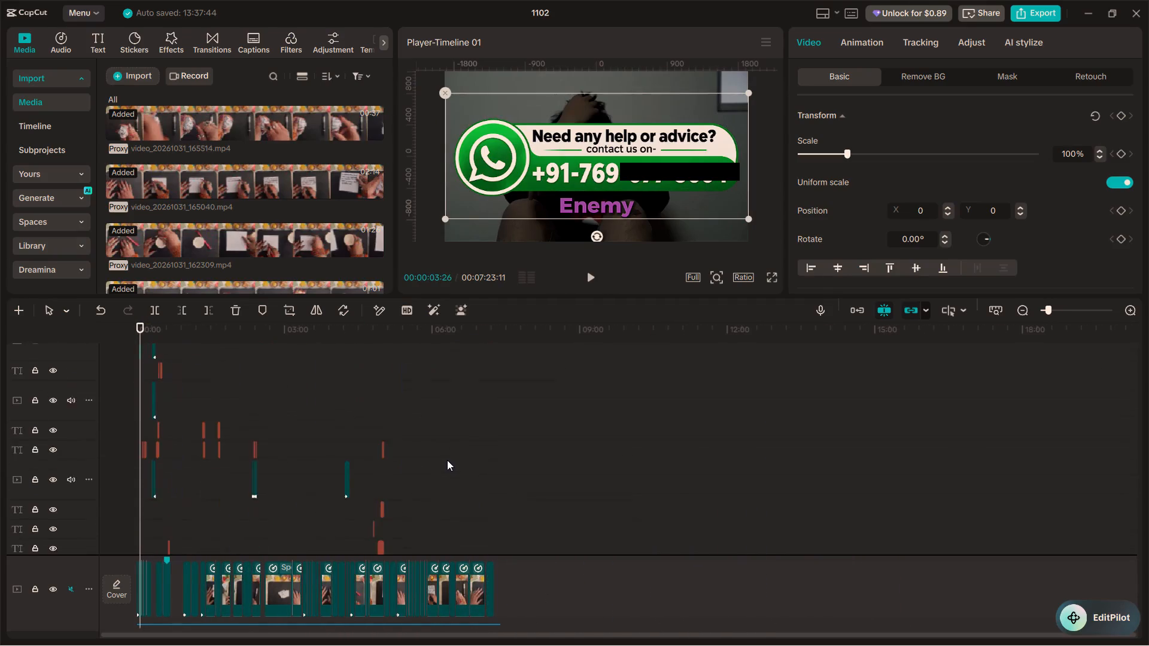
scroll(447, 460, "down", 11)
scroll(448, 449, "up", 8)
scroll(448, 449, "down", 7)
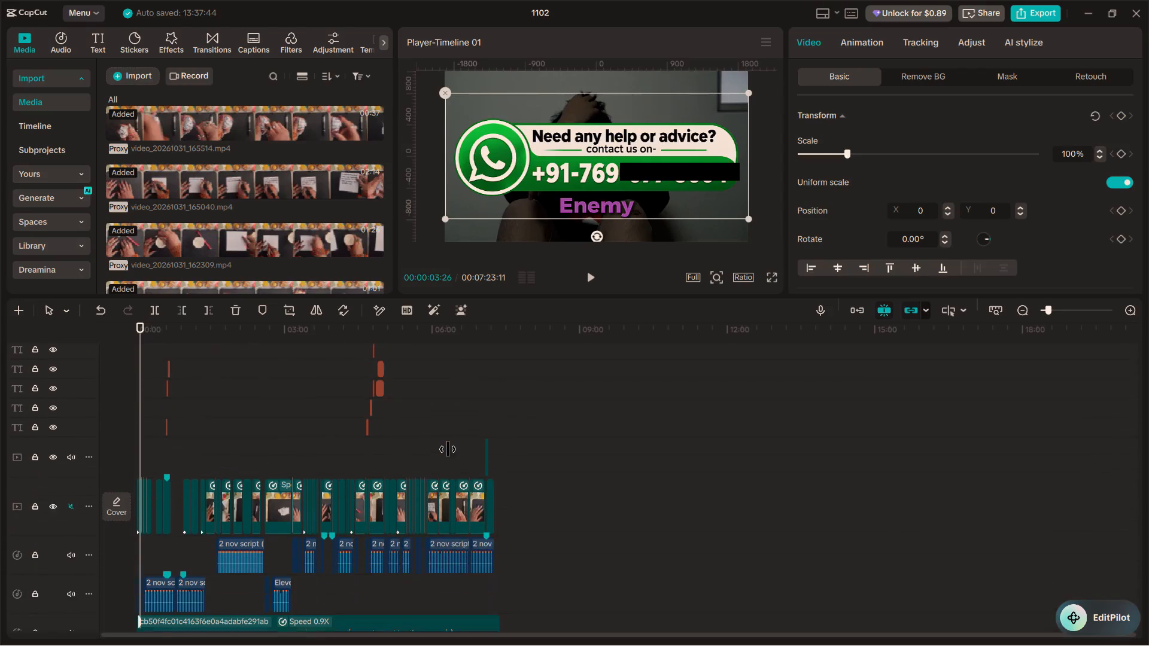
scroll(472, 413, "up", 20)
scroll(472, 413, "up", 6)
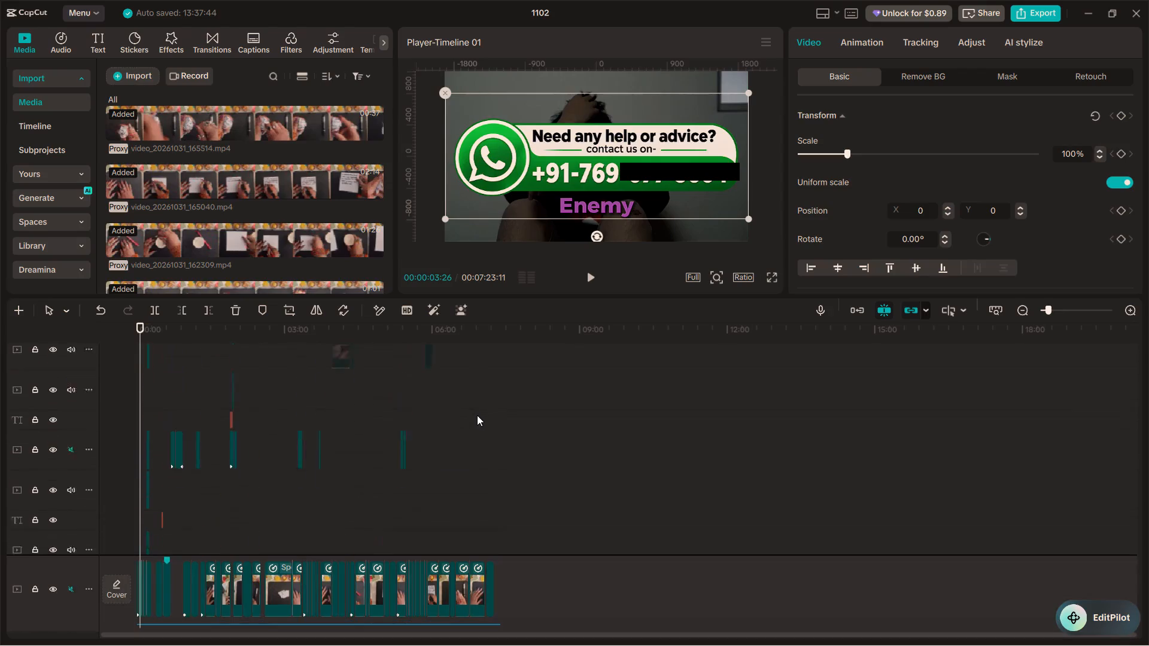
scroll(477, 415, "up", 20)
scroll(477, 415, "up", 18)
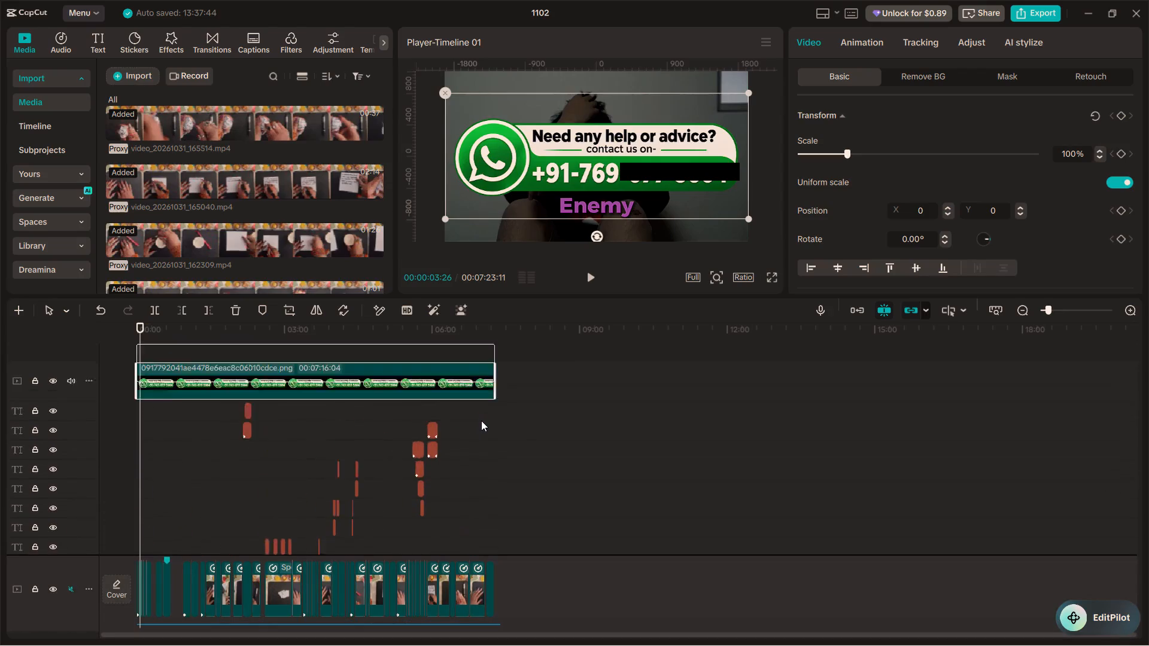
scroll(481, 420, "up", 2)
left_click_drag(496, 385, 490, 385)
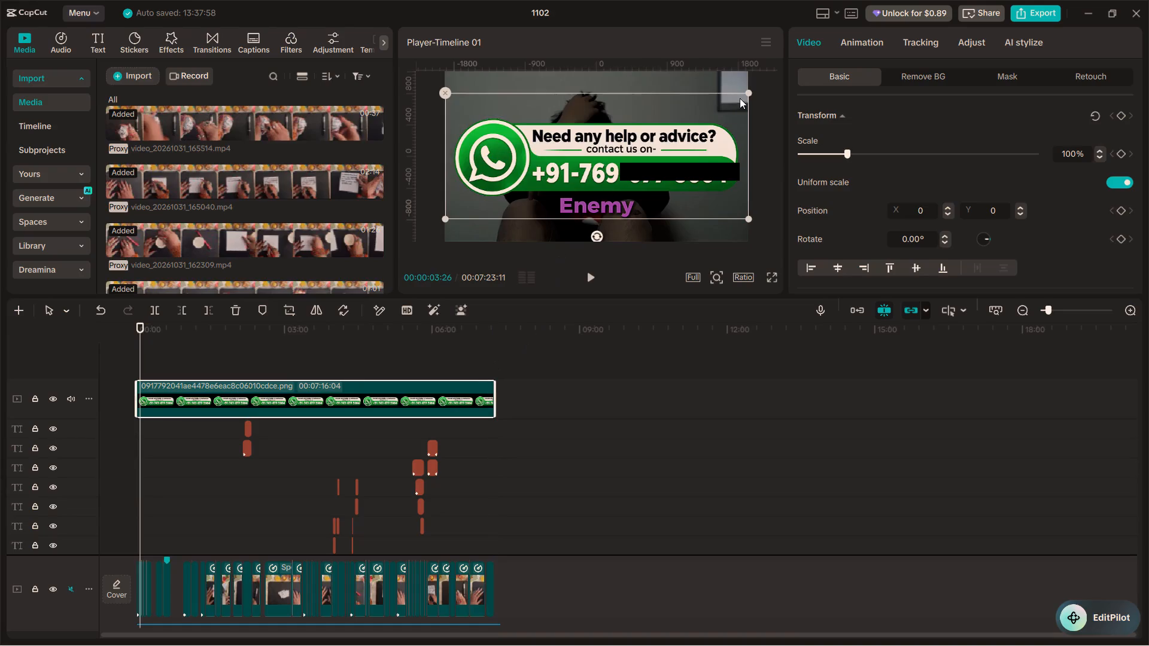
Scale the WhatsApp banner to 24%, place it in the frame's upper-left corner at X -1458, Y 888, and check it full screen.
left_click_drag(747, 90, 618, 202)
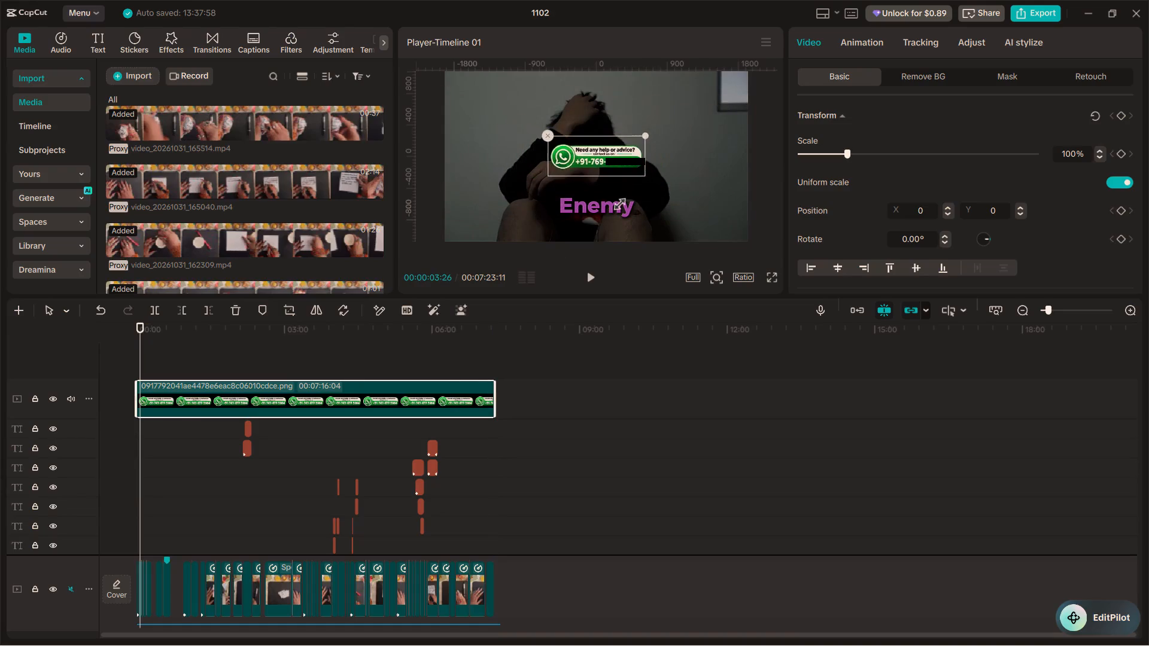
left_click_drag(618, 202, 618, 236)
left_click_drag(600, 160, 551, 127)
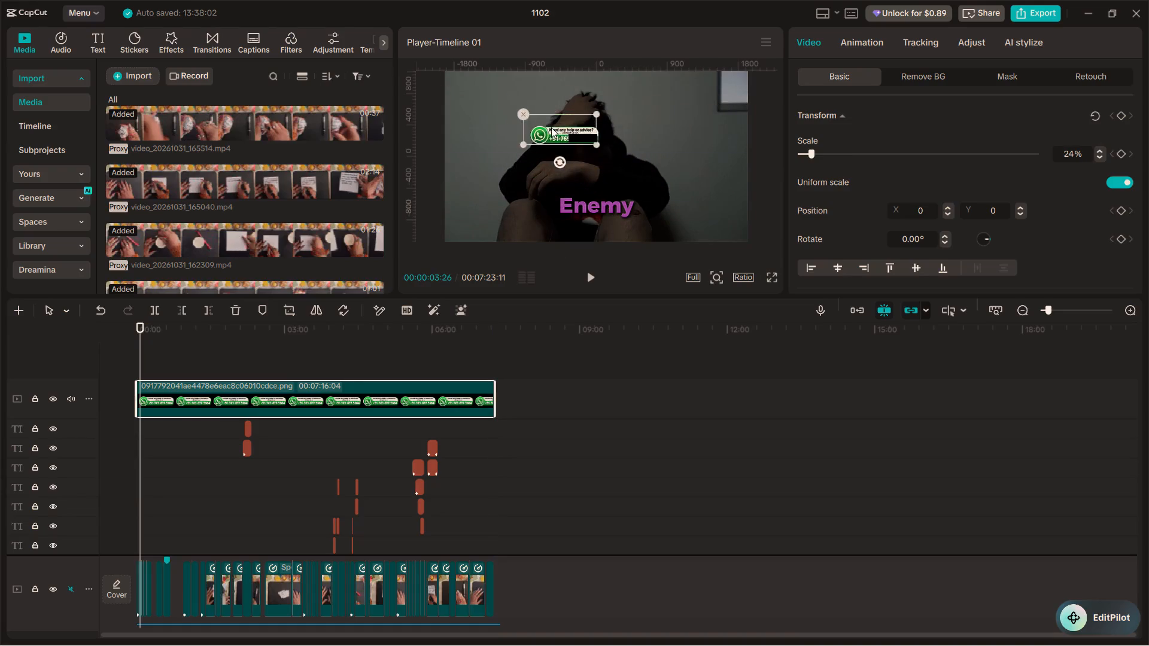
left_click_drag(551, 127, 485, 89)
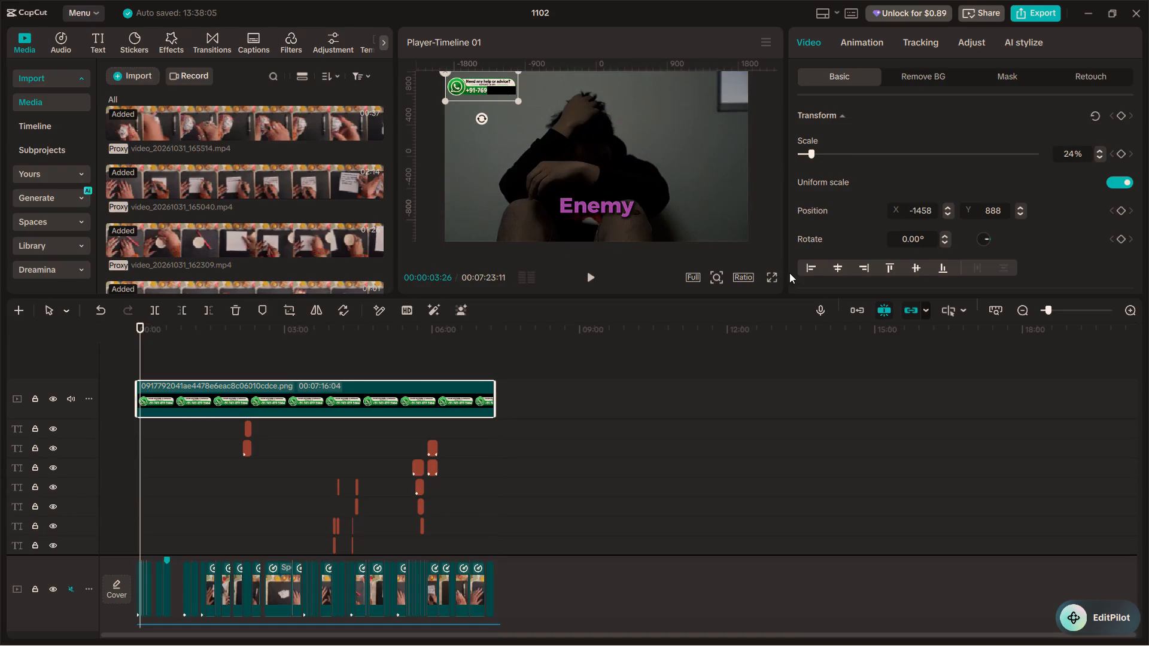
left_click(771, 276)
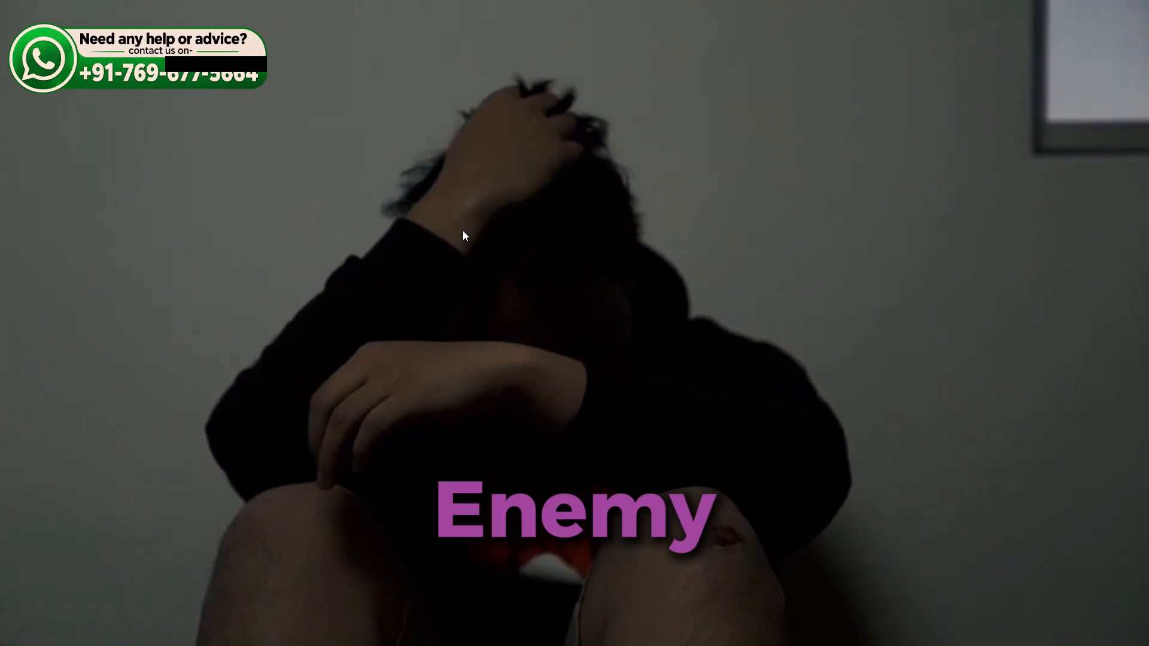
key("Escape")
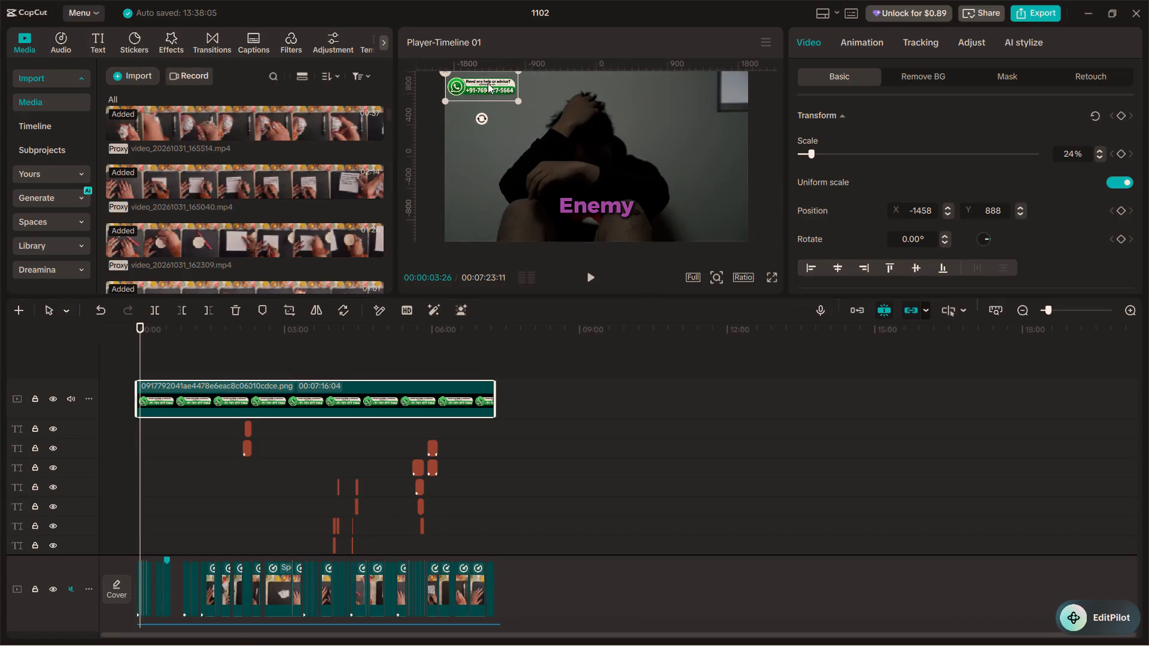
Raise the WhatsApp banner to Y 940, closer to the frame's top edge, and check it full screen.
left_click(481, 81)
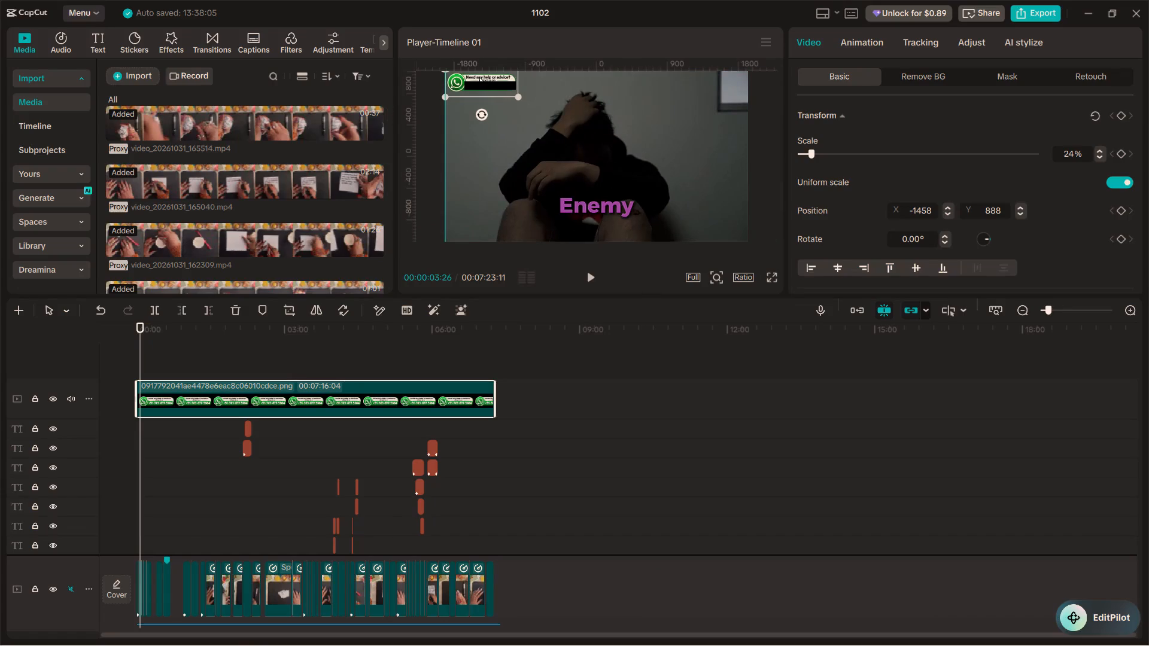
left_click(773, 279)
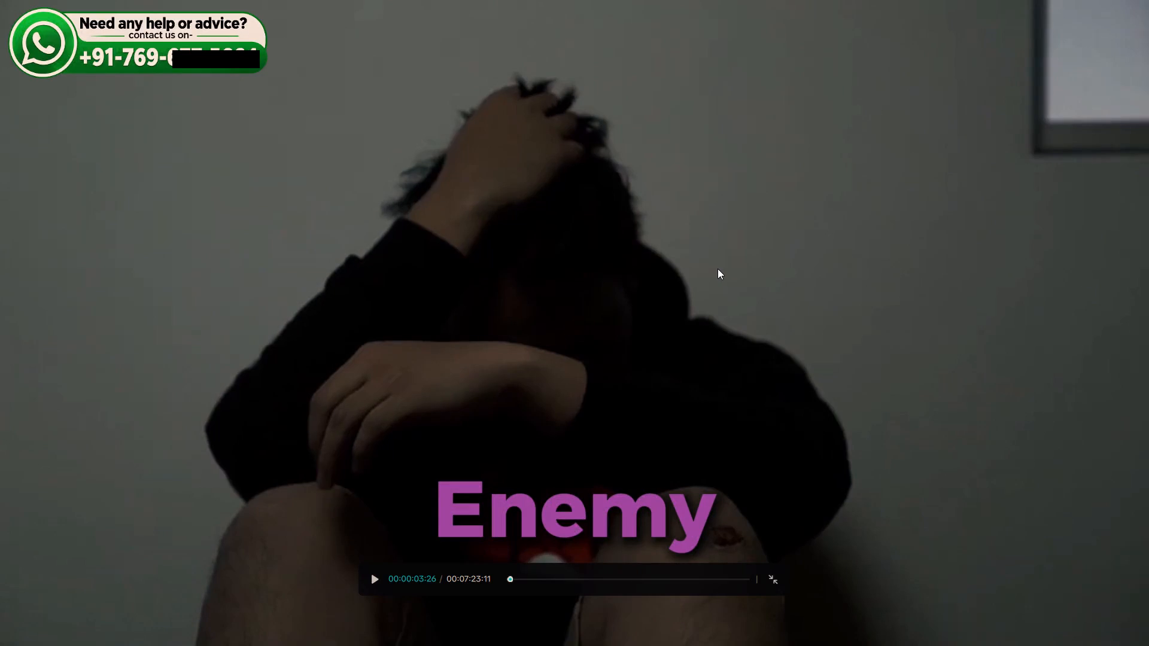
key("Escape")
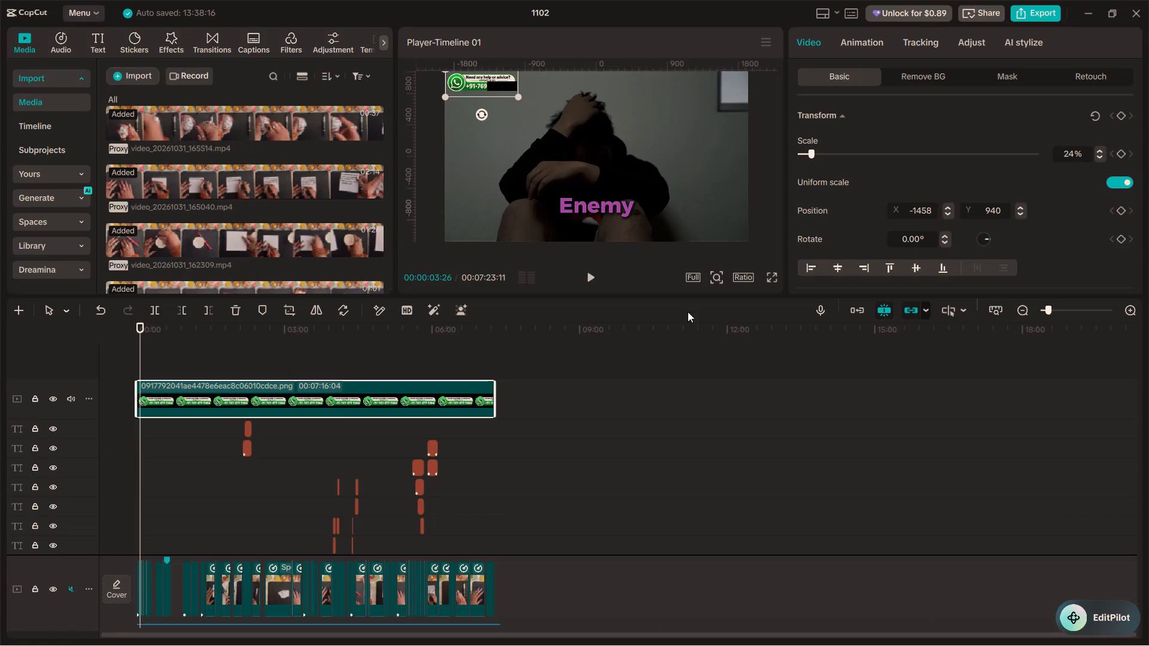
Add a position keyframe to the WhatsApp banner clip at the start of the timeline, 00:00:00:00.
left_click_drag(140, 337, 127, 347)
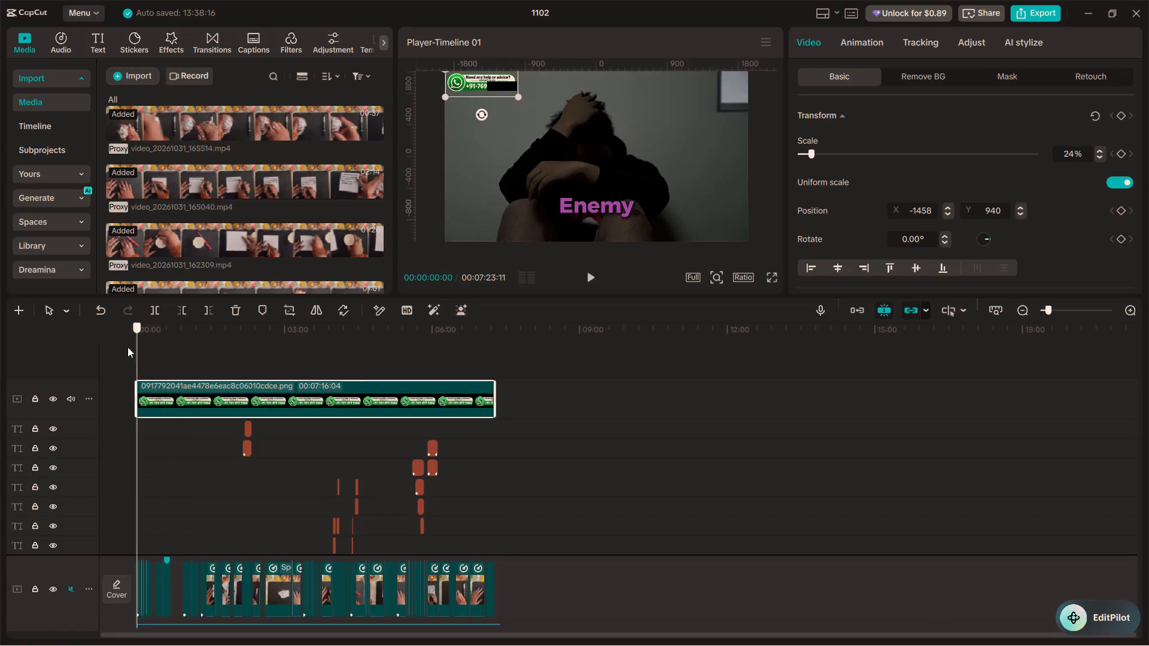
left_click_drag(127, 347, 110, 342)
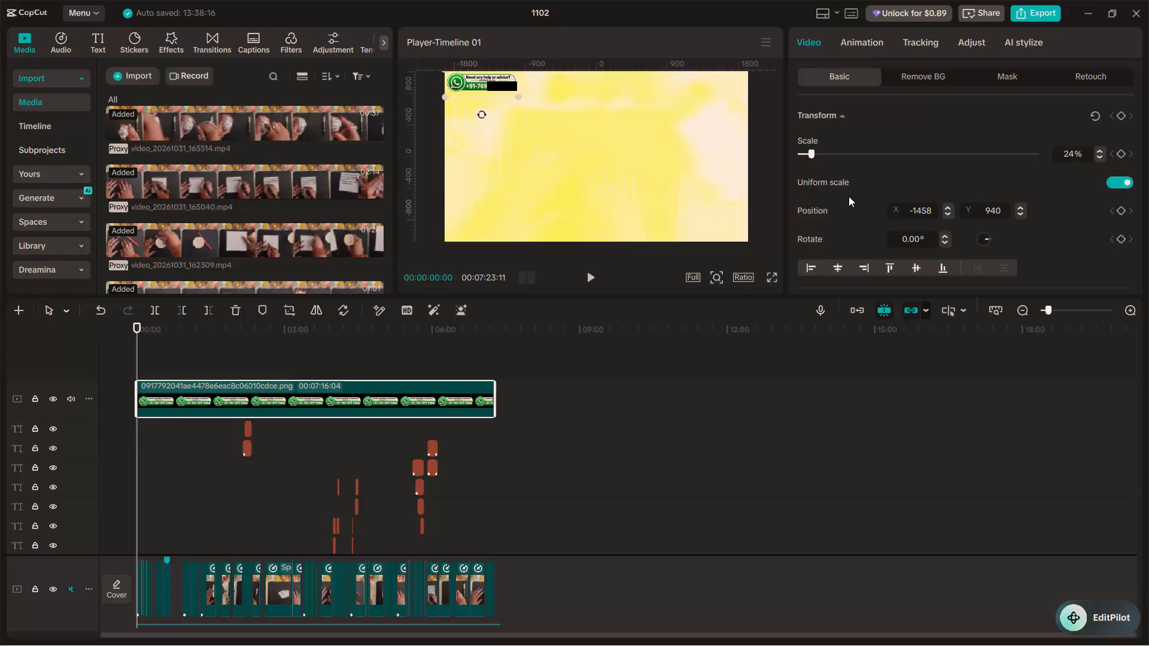
scroll(849, 197, "down", 4)
scroll(855, 204, "up", 3)
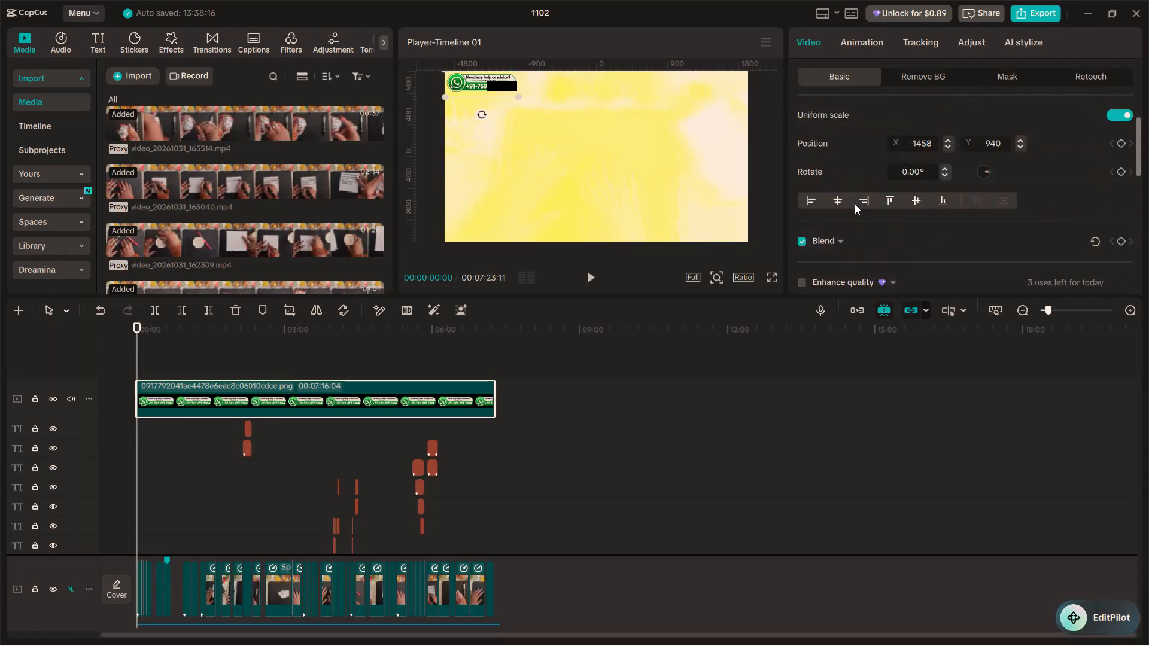
scroll(855, 204, "up", 7)
scroll(855, 204, "down", 3)
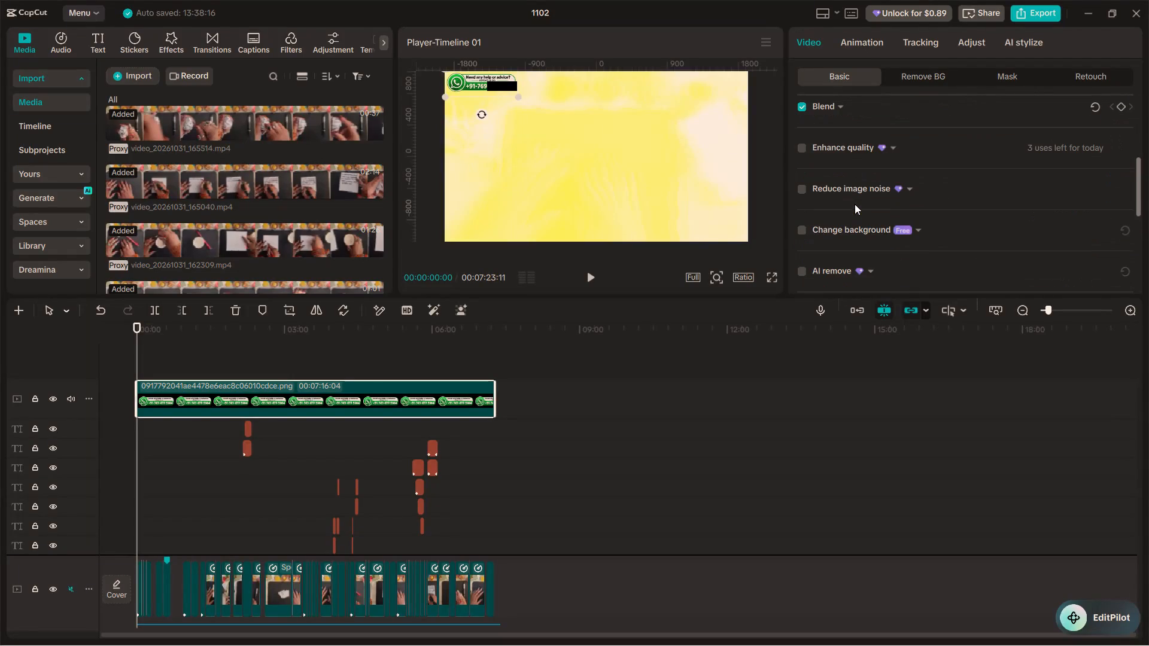
scroll(868, 146, "up", 12)
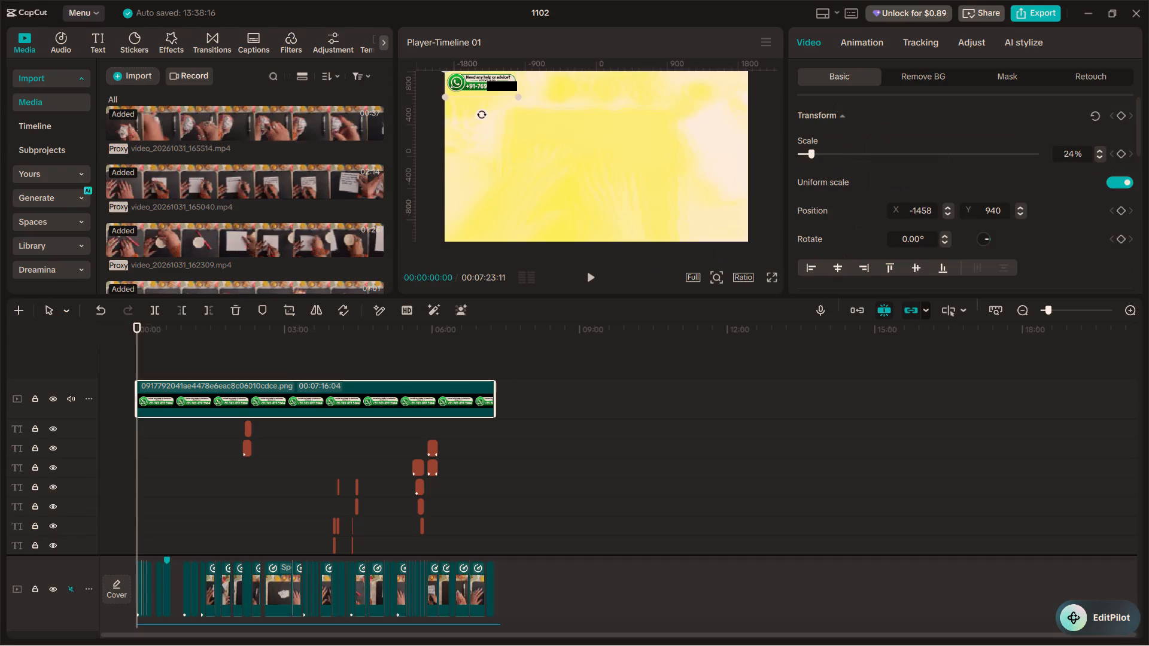
left_click(1124, 207)
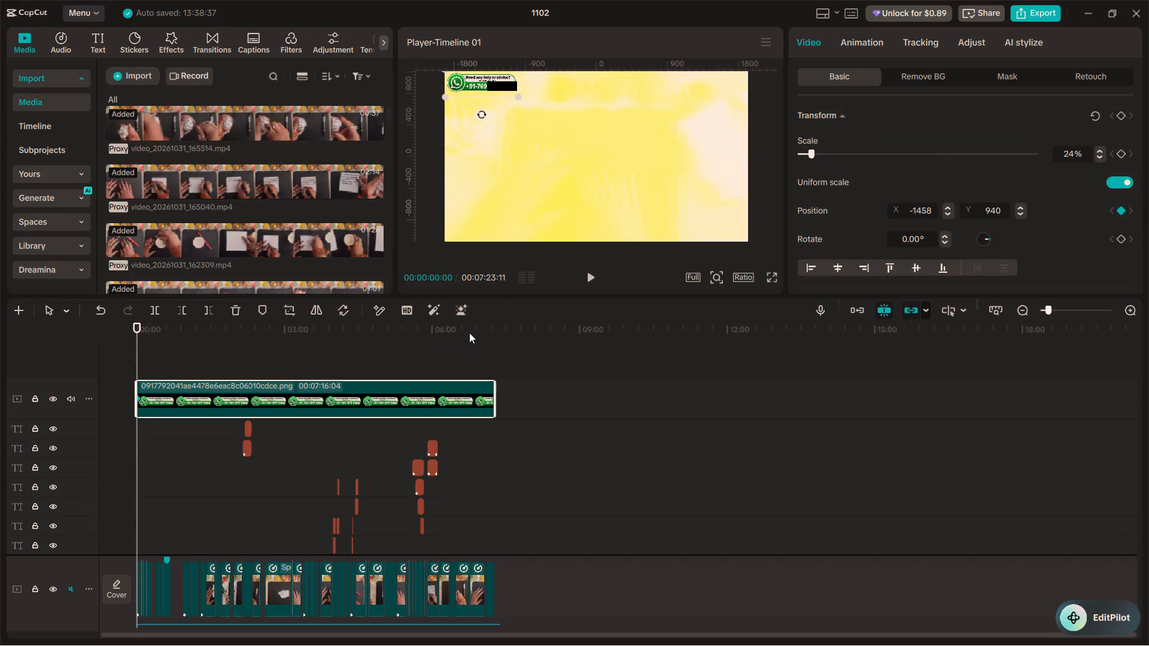
Move the playhead to the end of the WhatsApp banner clip at 00:07:16:04.
left_click_drag(469, 328, 493, 330)
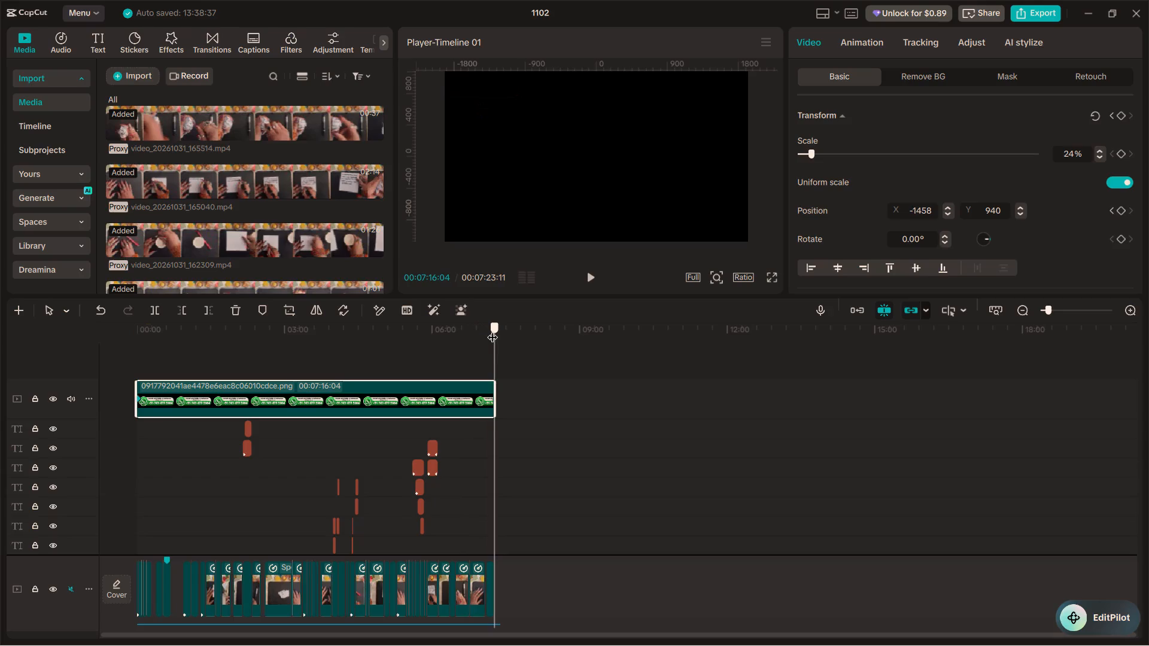
left_click_drag(493, 330, 493, 330)
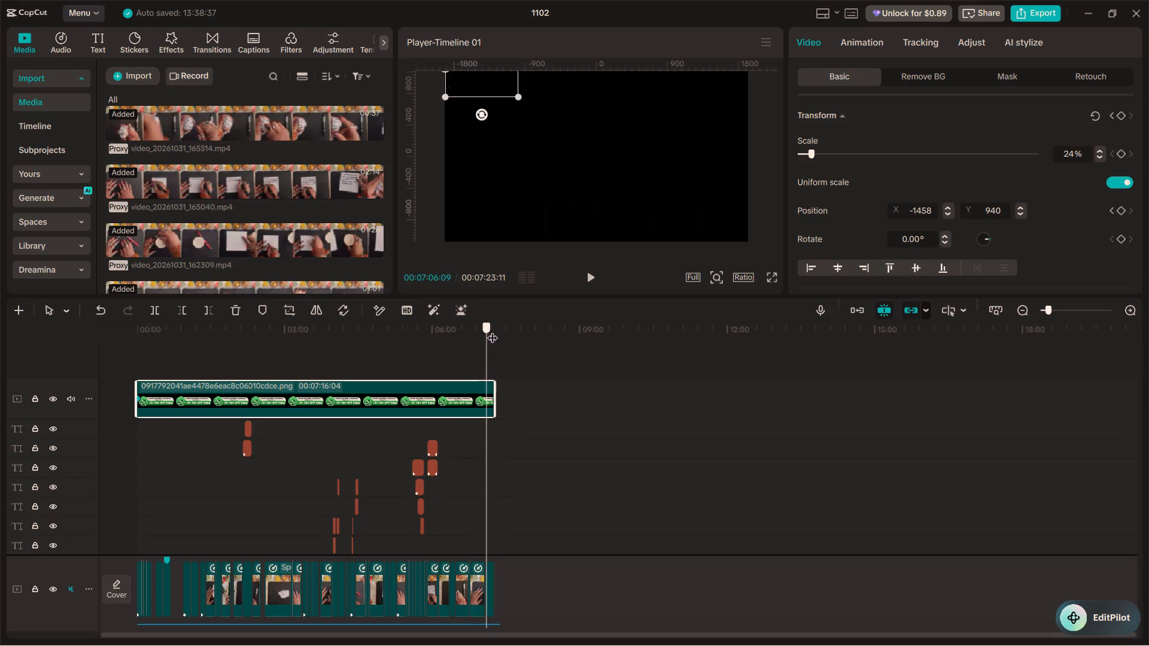
left_click_drag(493, 330, 493, 331)
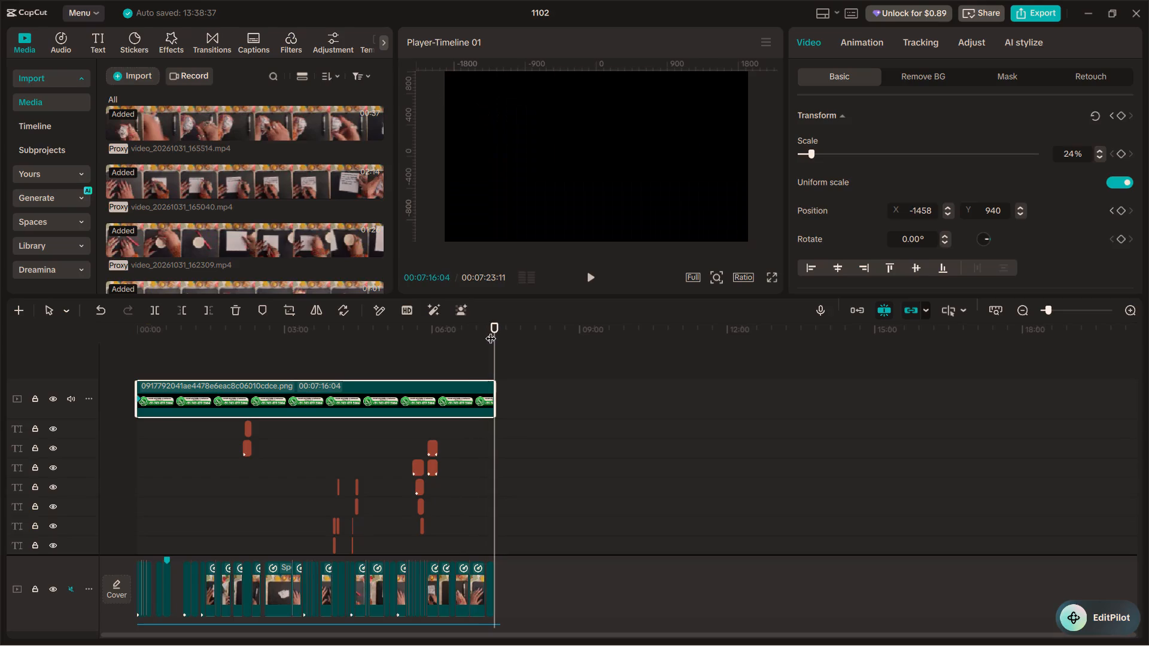
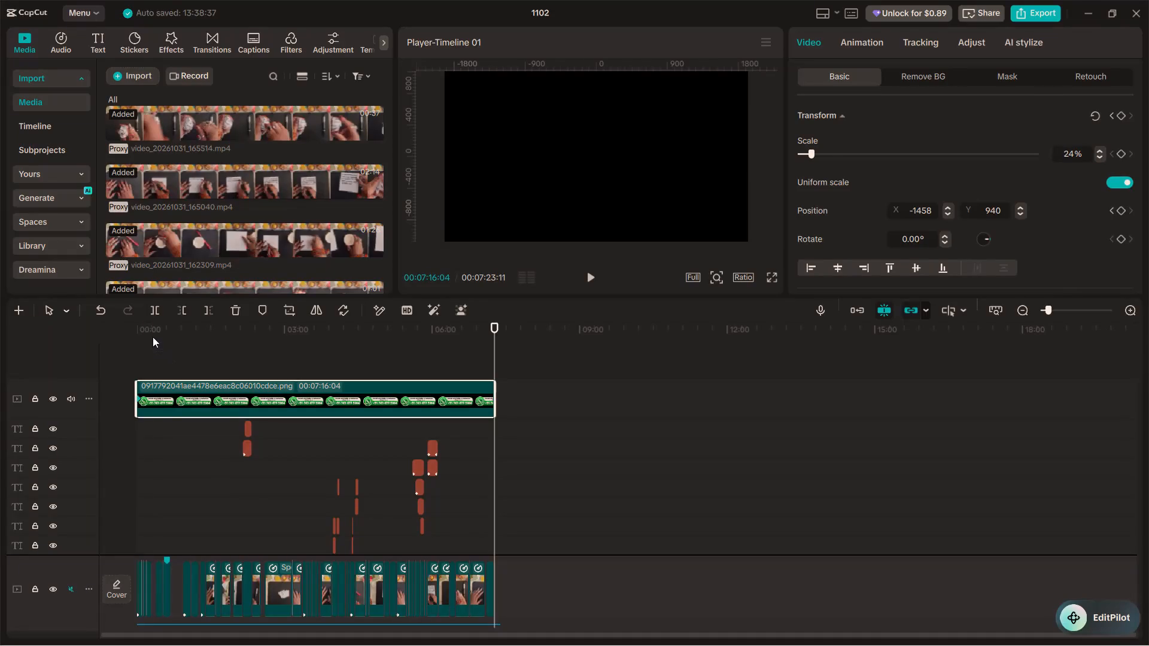
Go through the video from its start to about 1:47, examining how the PNG overlay sits against the footage.
left_click_drag(153, 337, 124, 327)
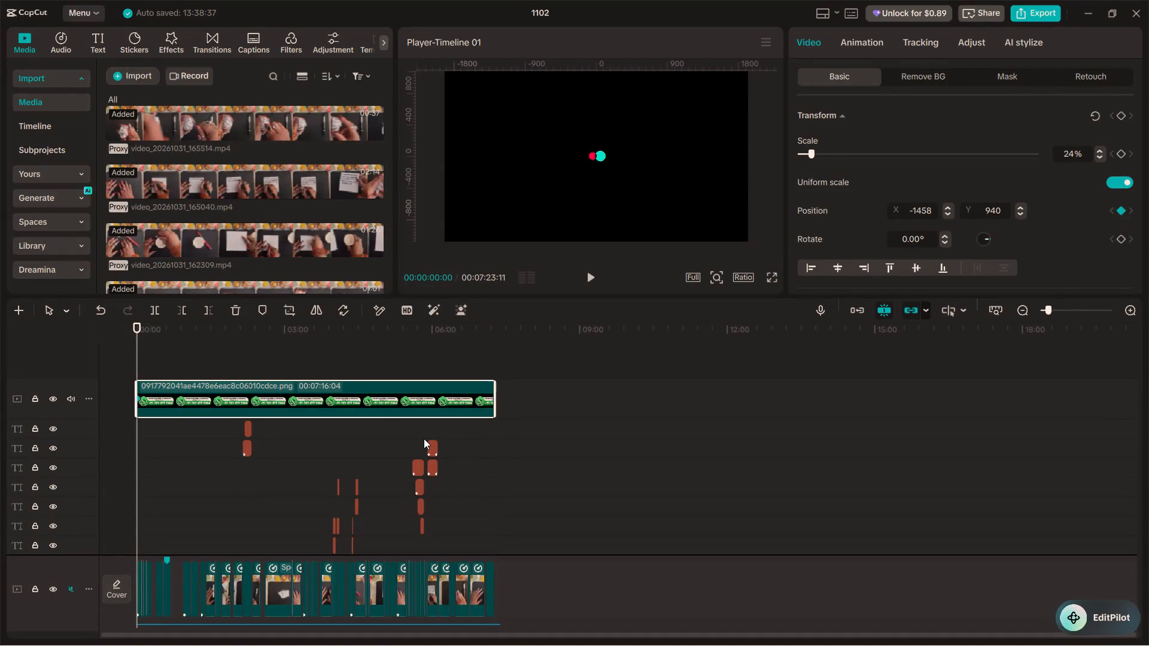
key("shift+Right")
key("shift+Right")
key("shift+Right")
key("shift+Right")
key("shift+Right")
key("shift+Right")
key("shift+Right")
key("shift+Right")
key("shift+Right")
key("shift+Right")
key("shift+Right")
key("shift+Right")
key("shift+Right")
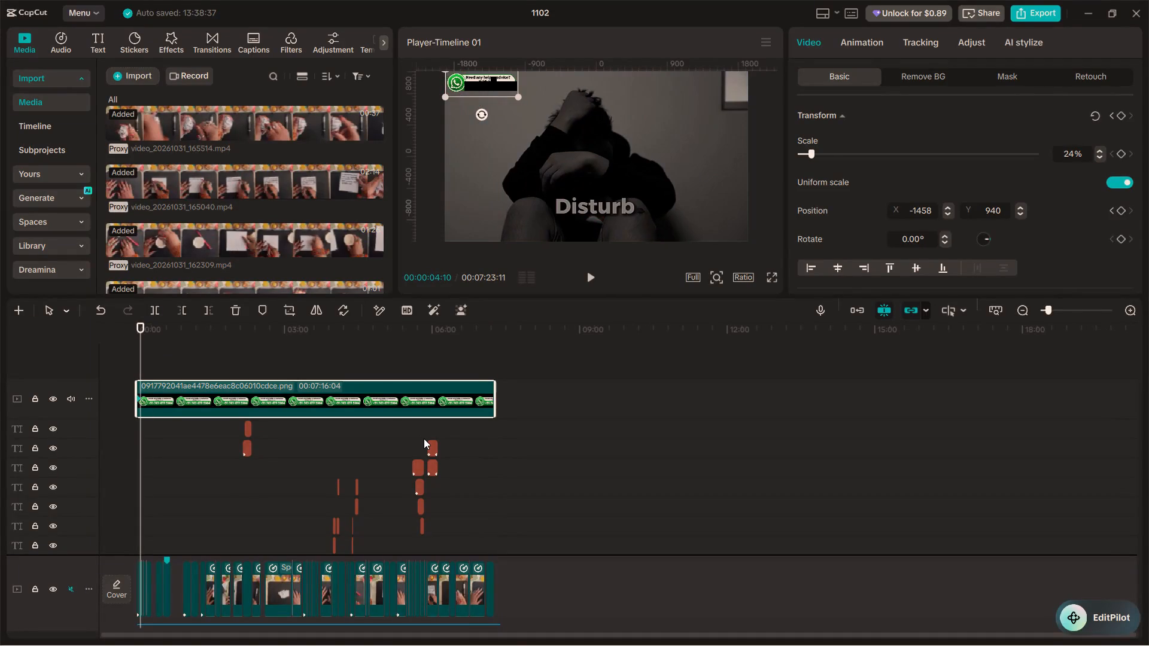
key("shift+Right")
key("shift+Right")
key("shift+Right")
key("shift+Right")
key("shift+Right")
key("shift+Right")
key("shift+Right")
key("shift+Right")
key("shift+Right")
key("shift+Right")
key("shift+Right")
key("shift+Right")
key("shift+Right")
key("shift+Right")
key("shift+Right")
key("shift+Right")
key("shift+Right")
key("shift+Right")
key("shift+Right")
key("shift+Right")
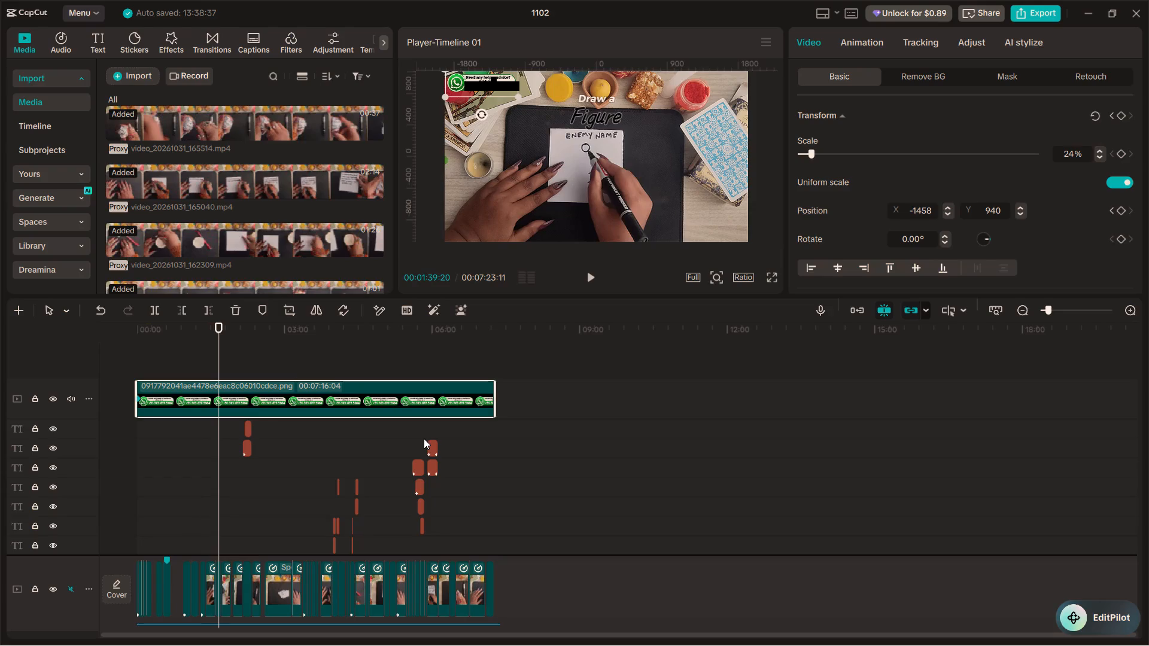
key("shift+Right")
key("Right")
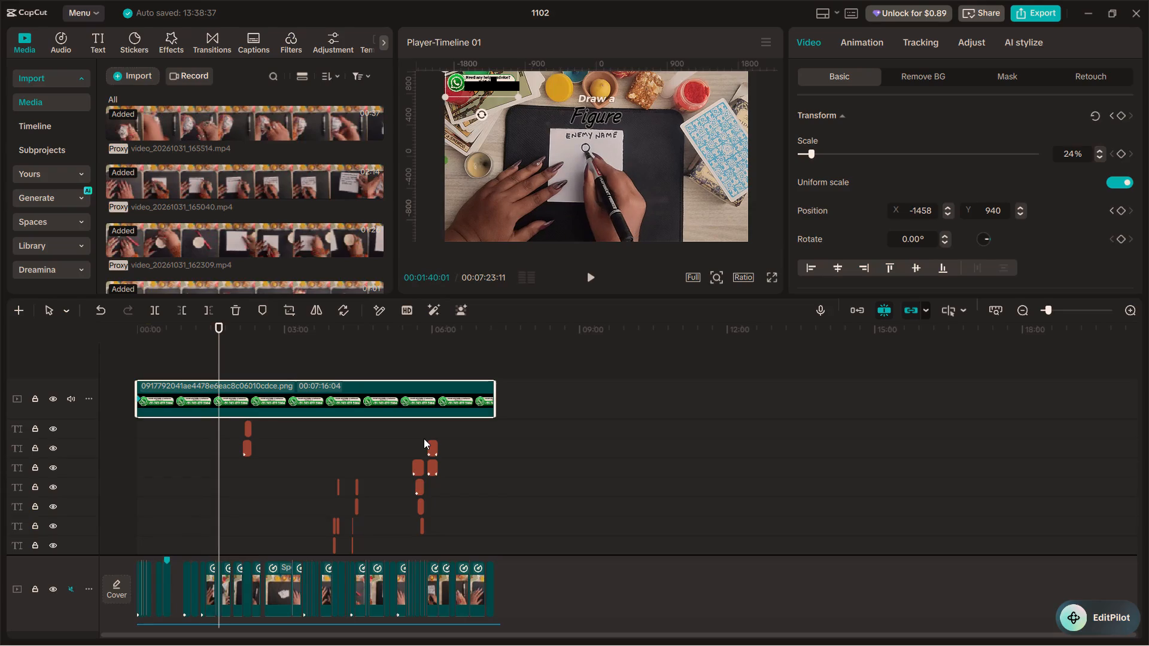
key("Right")
key("shift+Right")
key("shift+Right")
key("shift+Right")
key("shift+Right")
key("shift+Right")
key("shift+Right")
key("shift+Right")
key("shift+Right")
key("shift+Right")
key("shift+Right")
key("shift+Right")
key("shift+Right")
key("shift+Right")
key("shift+Right")
key("shift+Right")
key("shift+Right")
key("shift+Right")
key("shift+Right")
key("shift+Right")
key("shift+Right")
key("shift+Right")
key("shift+Right")
key("shift+Right")
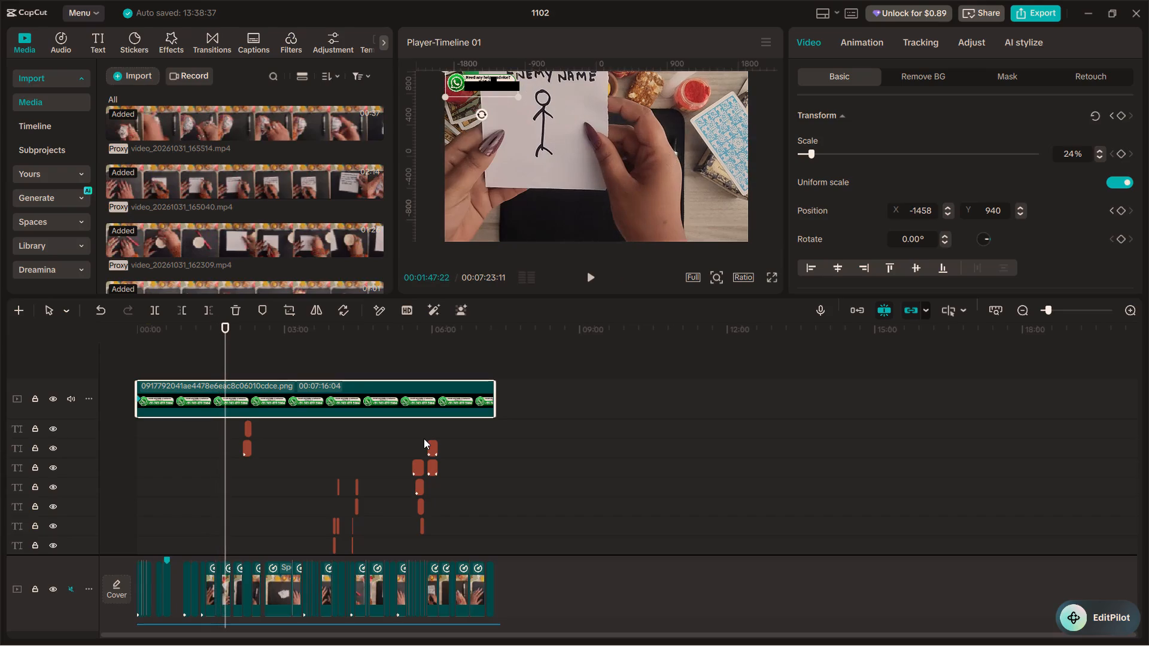
Add a position keyframe to the PNG overlay at 00:01:47:15, where the hands hold up the stick-figure drawing.
key("Left")
key("Left")
key("Left")
key("Left")
key("Right")
key("Right")
key("Right")
key("Right")
key("Right")
key("Right")
key("Right")
key("Right")
key("Right")
key("Right")
key("Right")
key("Right")
key("Right")
key("Right")
key("Right")
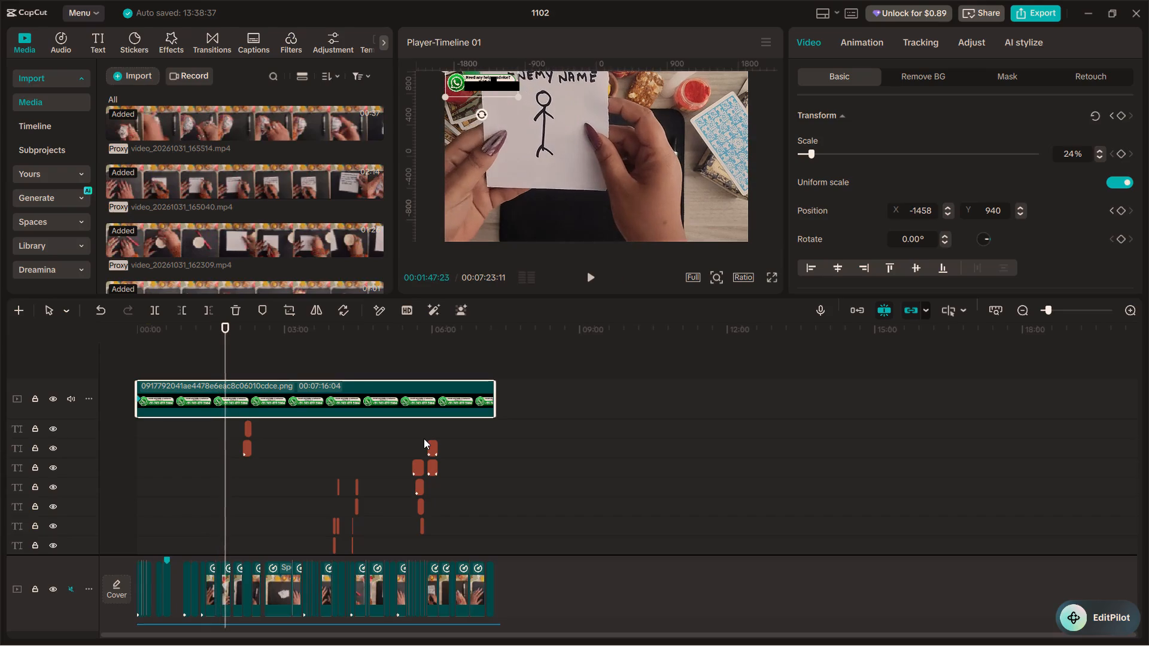
key("Left")
key("Left")
key("Left")
key("Left")
key("Left")
key("Left")
key("Left")
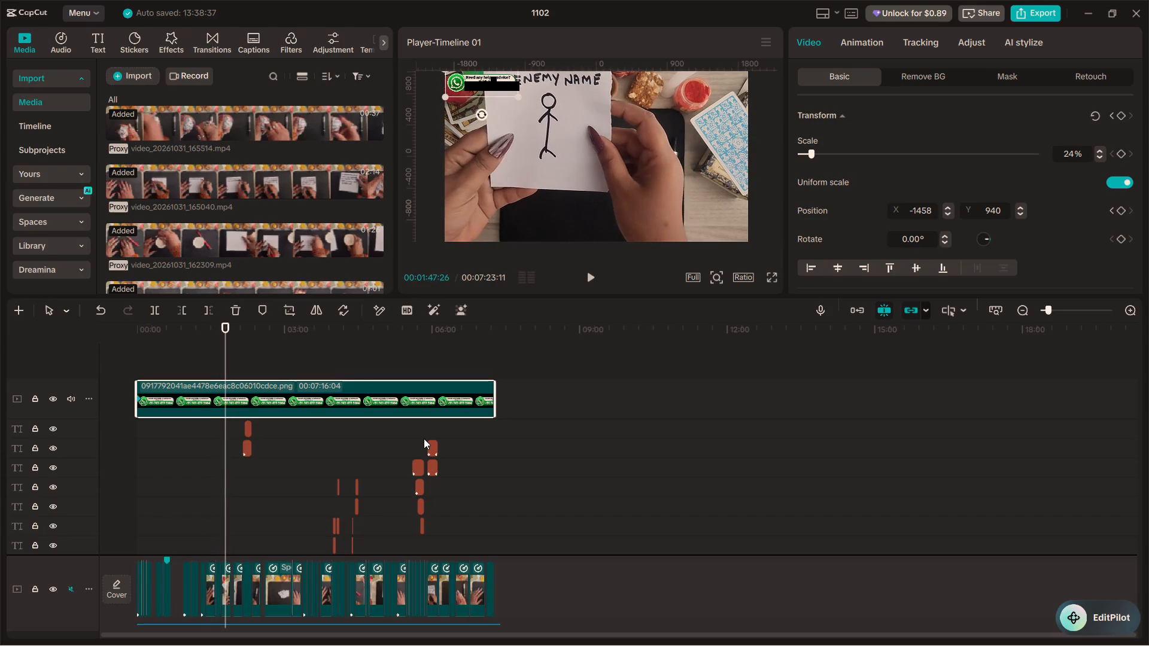
key("Left")
key("Left")
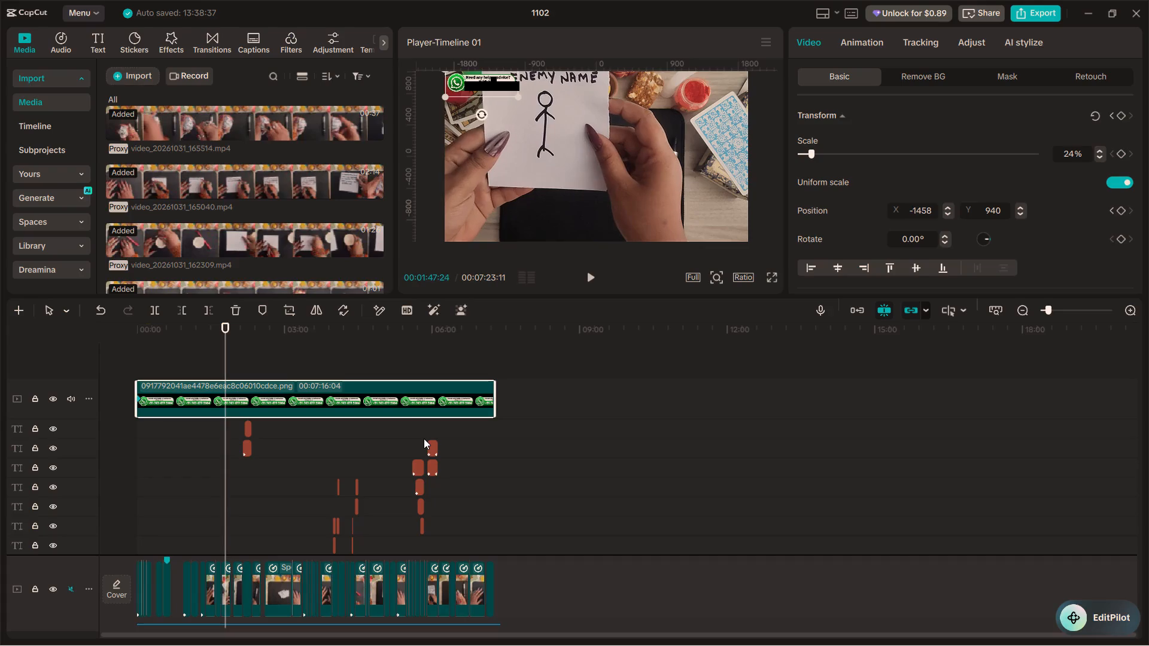
key("Left")
key("Left")
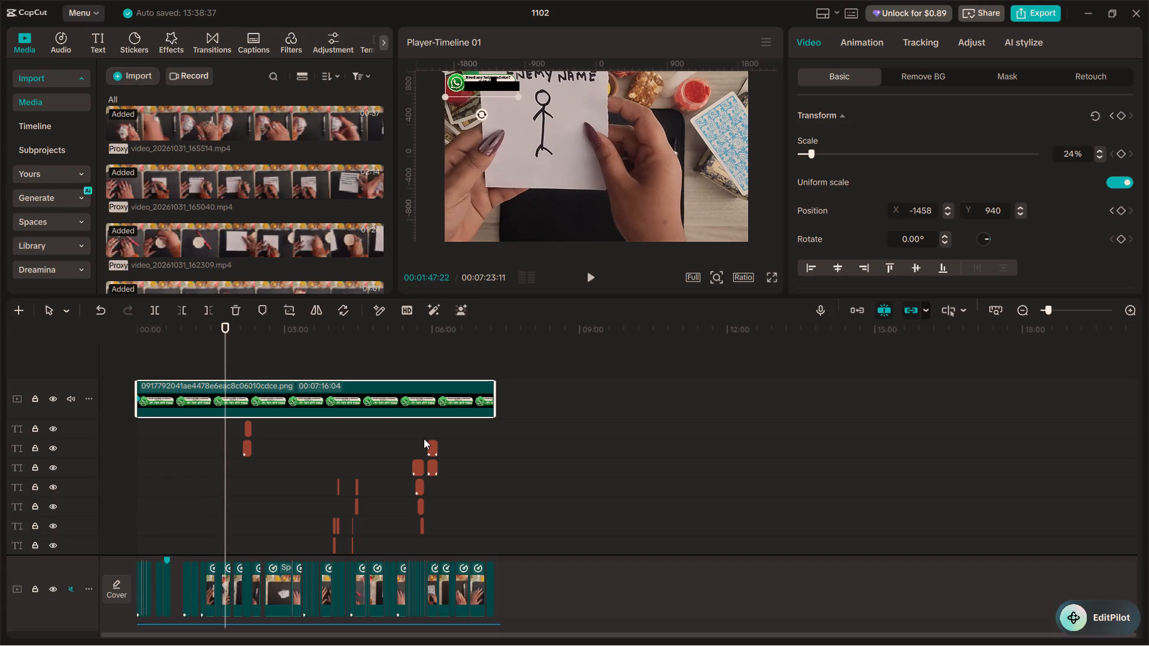
key("Left")
key("Left")
key("Left")
key("Left")
key("Left")
key("Left")
key("Right")
key("Right")
key("Right")
key("Right")
key("Right")
key("Right")
key("Right")
key("Right")
key("Right")
key("Right")
key("Right")
key("Right")
key("Right")
key("Right")
key("Right")
key("Right")
key("Right")
key("Right")
key("Right")
key("Right")
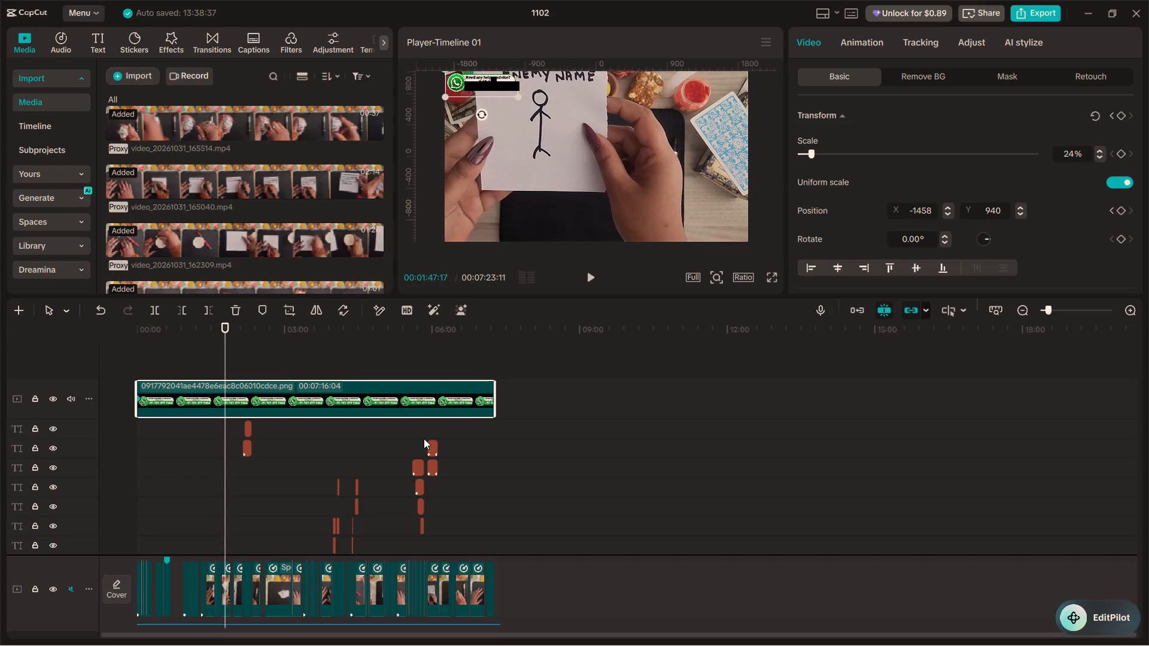
key("Left")
key("Left")
key("Left")
key("Left")
key("Left")
key("Left")
key("Left")
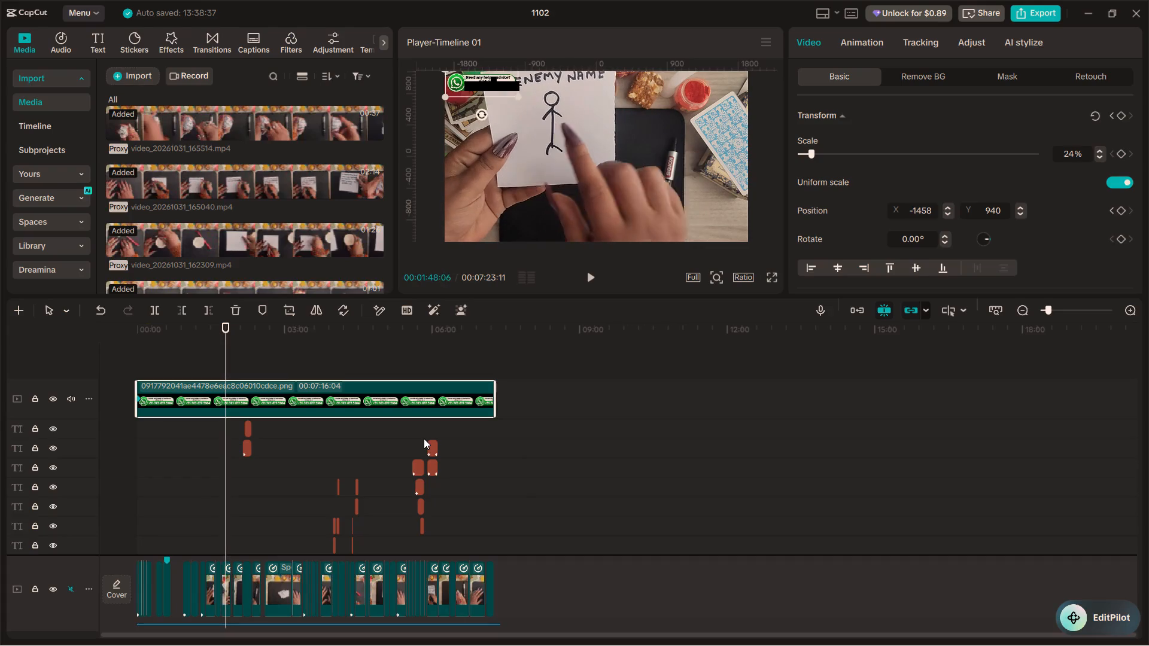
key("Left")
key("Left")
key("Left")
key("Left")
key("Left")
key("Left")
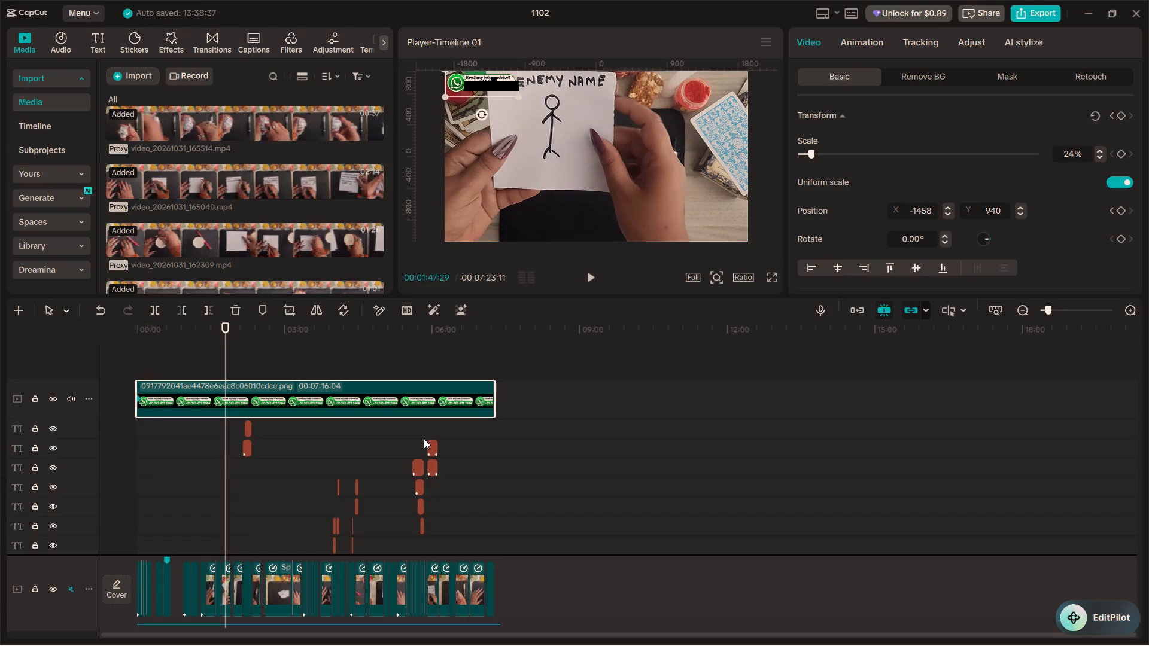
key("Left")
key("Left")
key("Left")
key("Left")
key("Left")
key("Left")
key("Left")
key("Left")
key("Left")
key("Left")
key("Left")
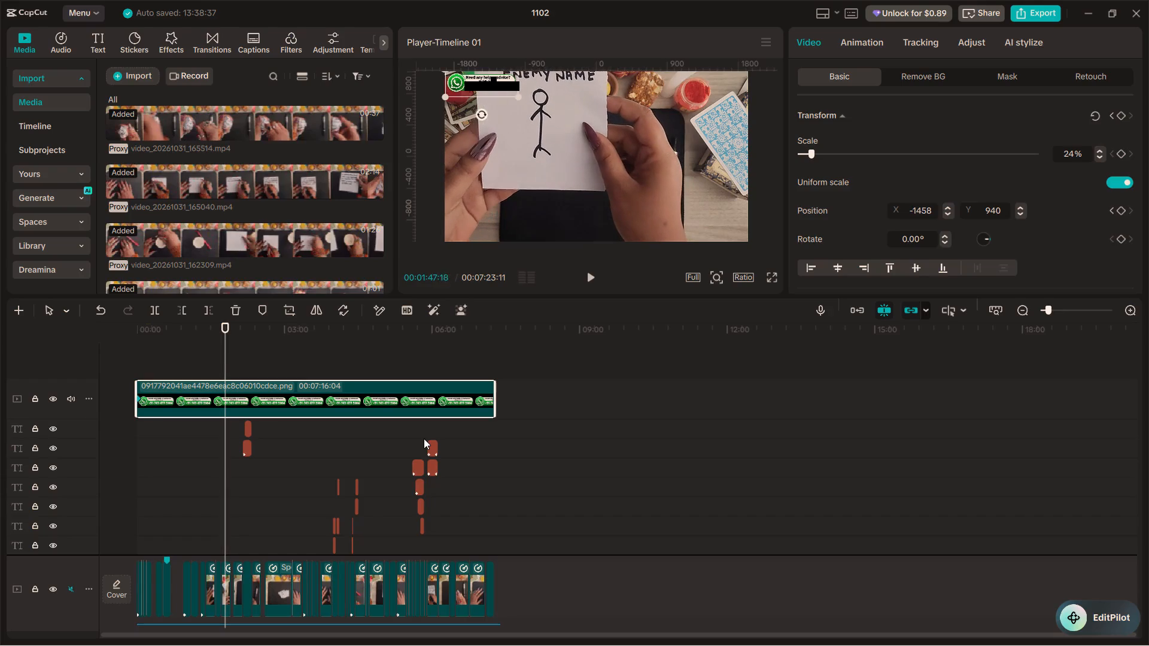
key("Left")
key("Left")
key("Left")
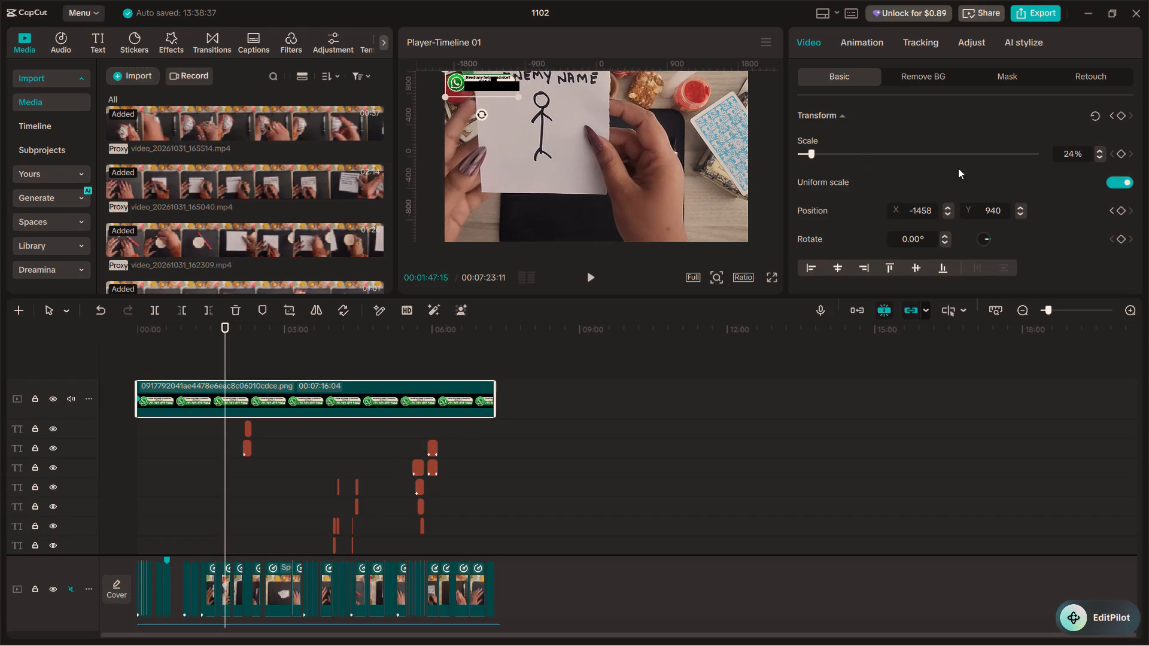
left_click(1124, 214)
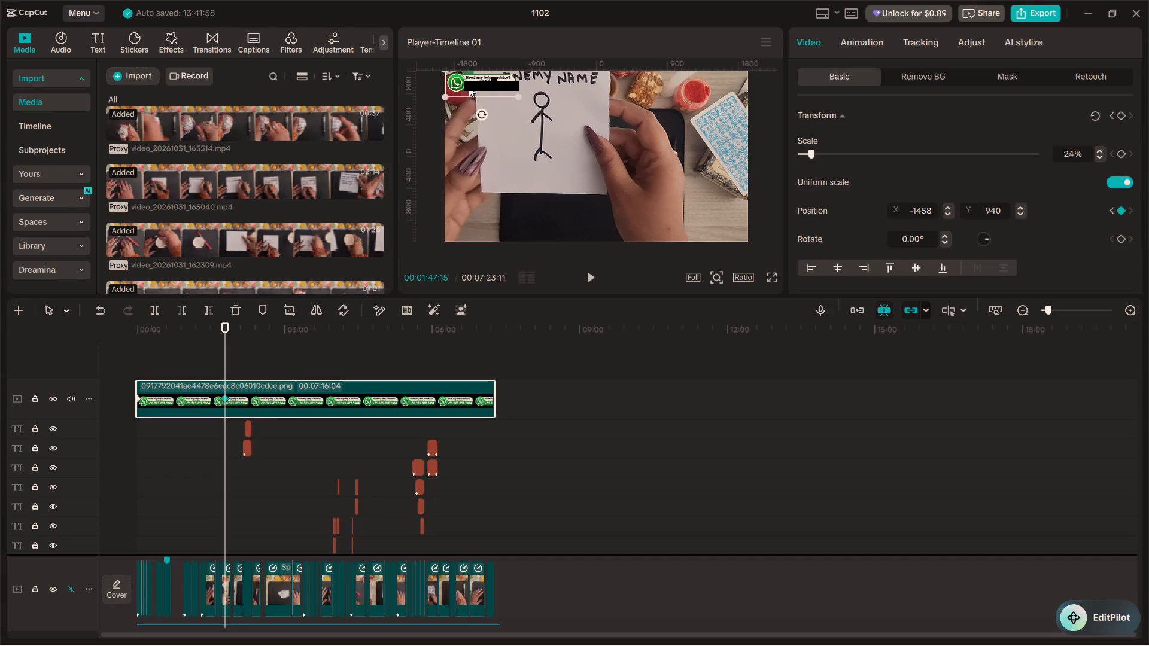
Move the PNG overlay to the video frame's upper-right corner at this keyframe, with position X 1458 and Y 940.
left_click_drag(472, 86, 501, 86)
left_click_drag(479, 86, 490, 86)
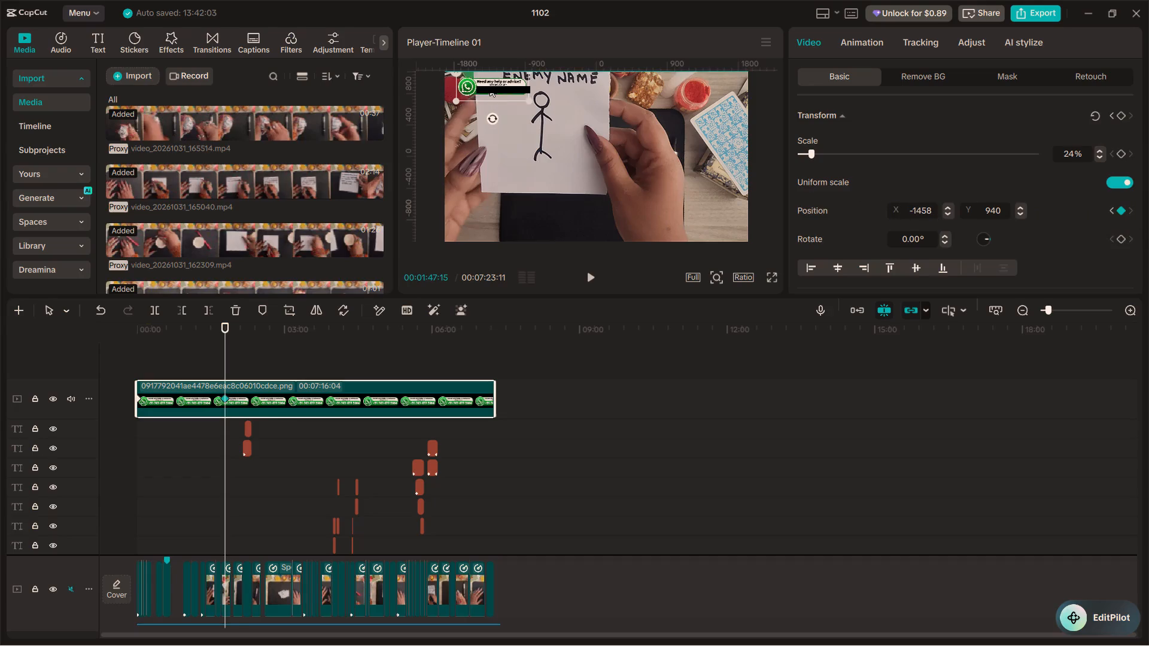
left_click_drag(490, 86, 706, 89)
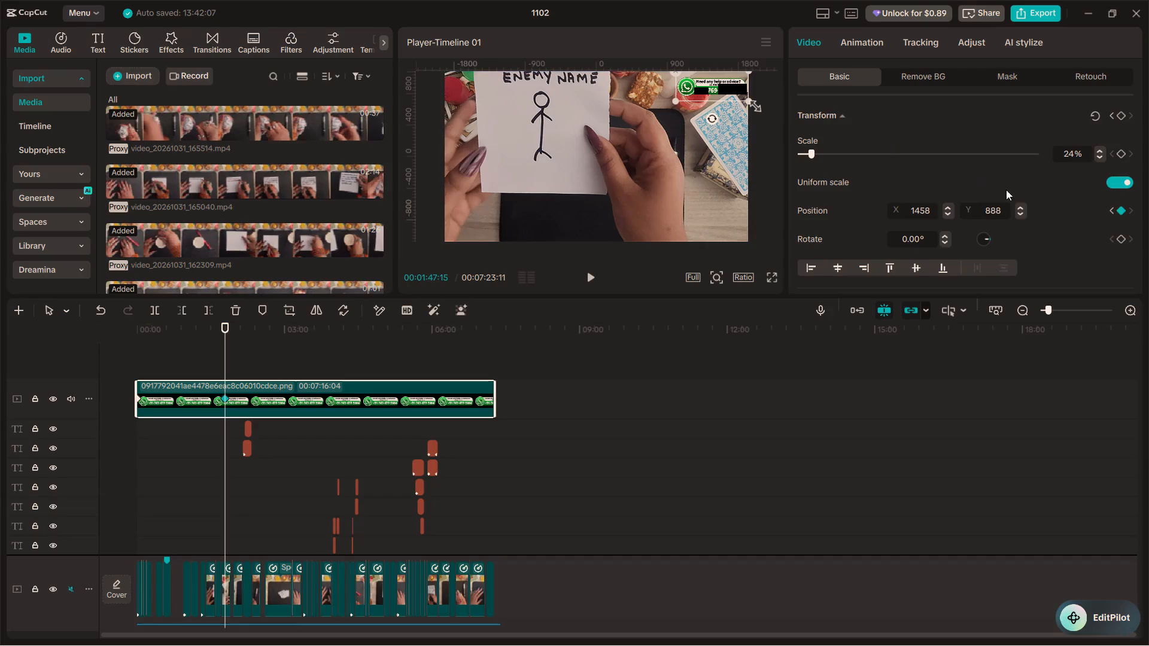
left_click_drag(999, 210, 970, 212)
key("9")
type("40")
key("Return")
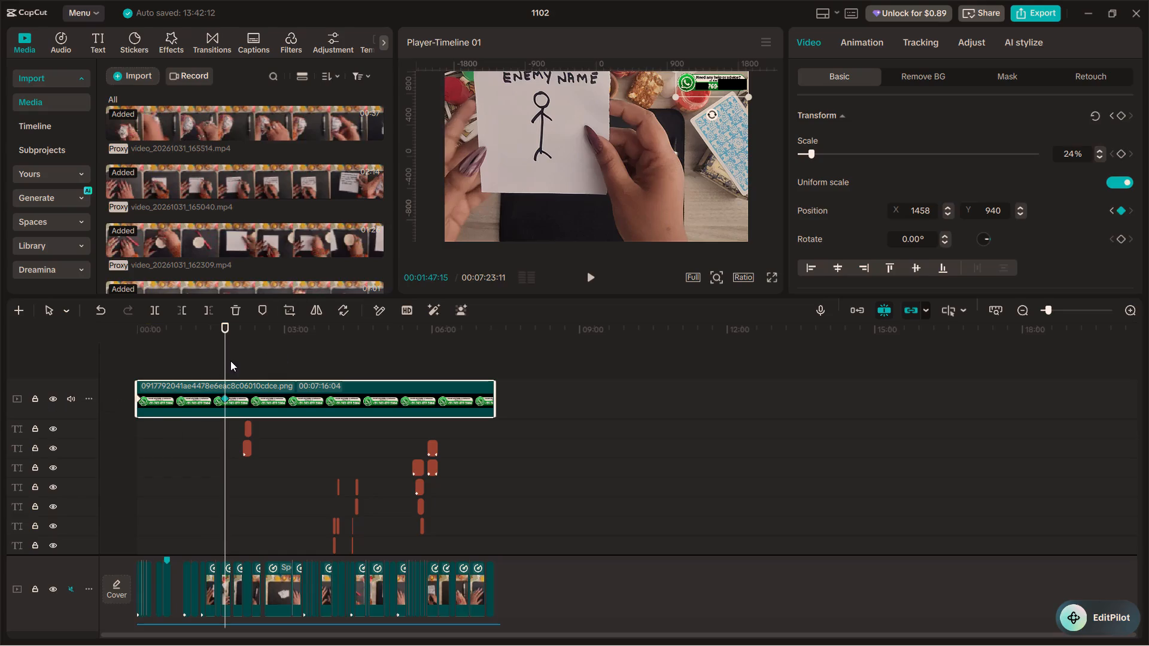
Add a position keyframe to the PNG overlay at 00:03:34:15, where the crucifix image with garlic bulbs at its base is shown.
left_click_drag(225, 355, 257, 367)
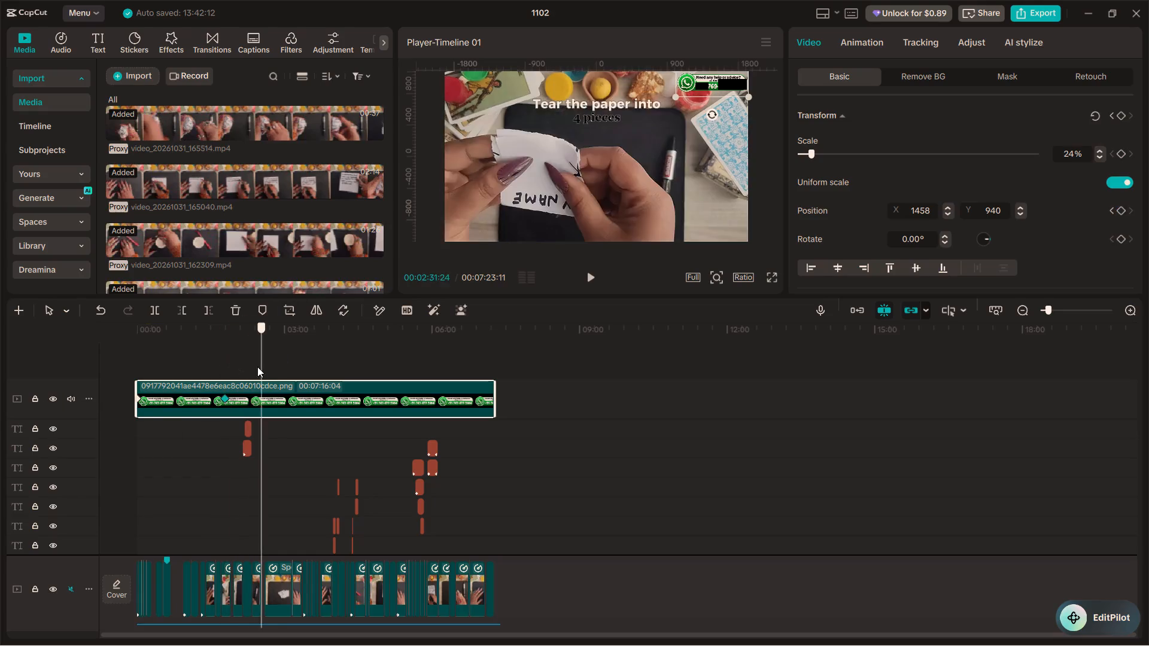
left_click_drag(257, 367, 293, 358)
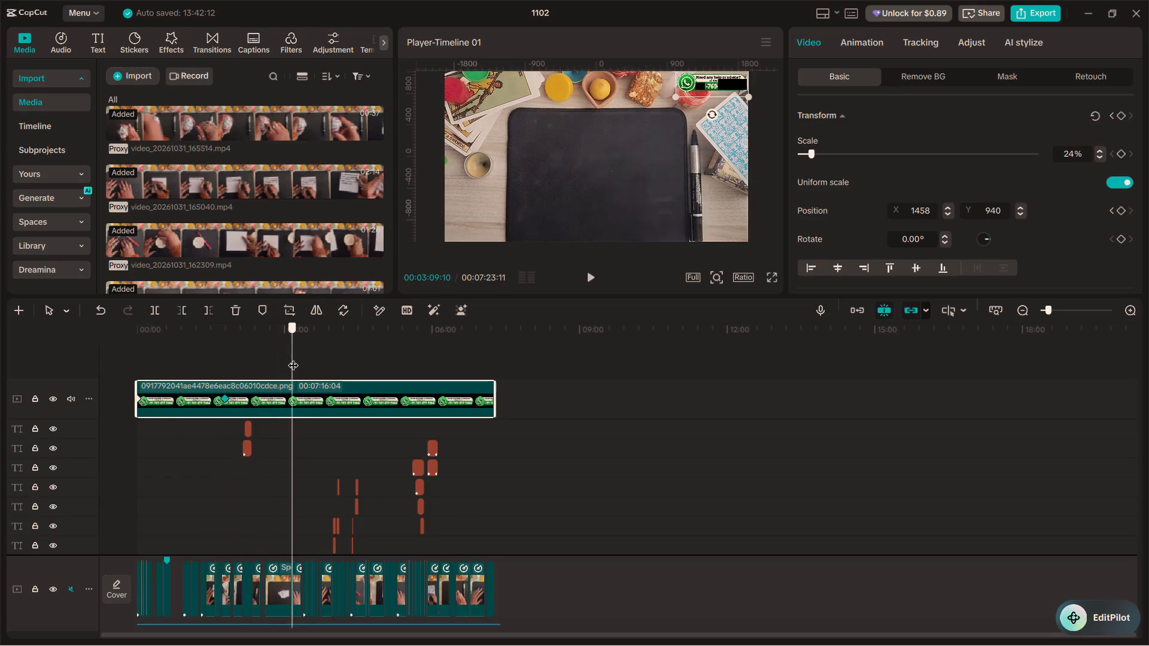
left_click_drag(293, 358, 309, 353)
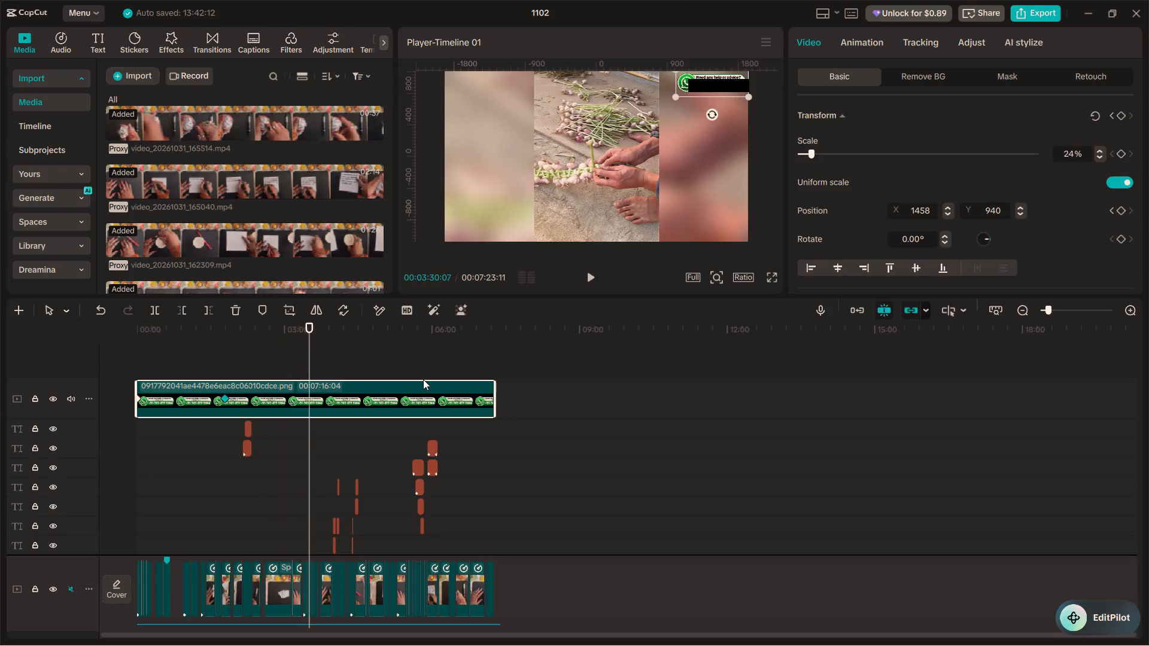
key("Right")
key("Right")
key("Right")
key("Right")
key("Right")
key("Right")
key("Right")
key("Right")
key("Right")
key("Right")
key("Right")
key("Right")
key("Right")
key("Right")
key("Right")
key("Right")
key("Right")
key("Right")
key("Right")
key("Right")
key("shift+Right")
key("shift+Right")
key("shift+Right")
key("shift+Right")
key("shift+Right")
key("shift+Right")
key("shift+Right")
key("shift+Right")
key("shift+Right")
key("shift+Right")
key("shift+Right")
key("shift+Right")
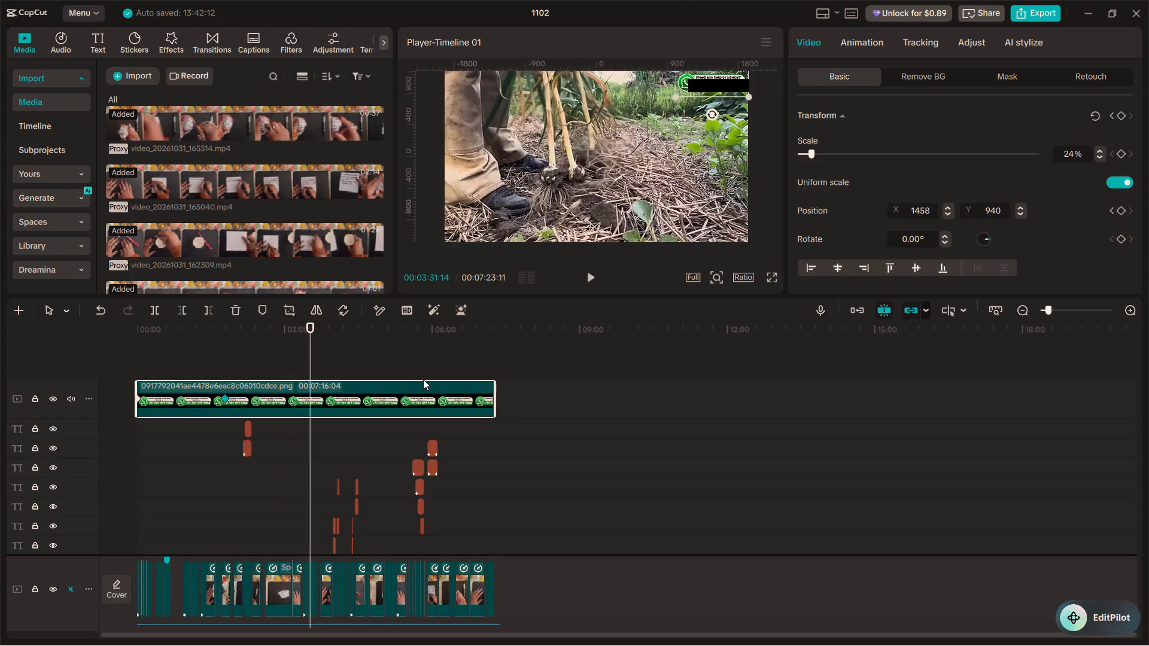
key("shift+Left")
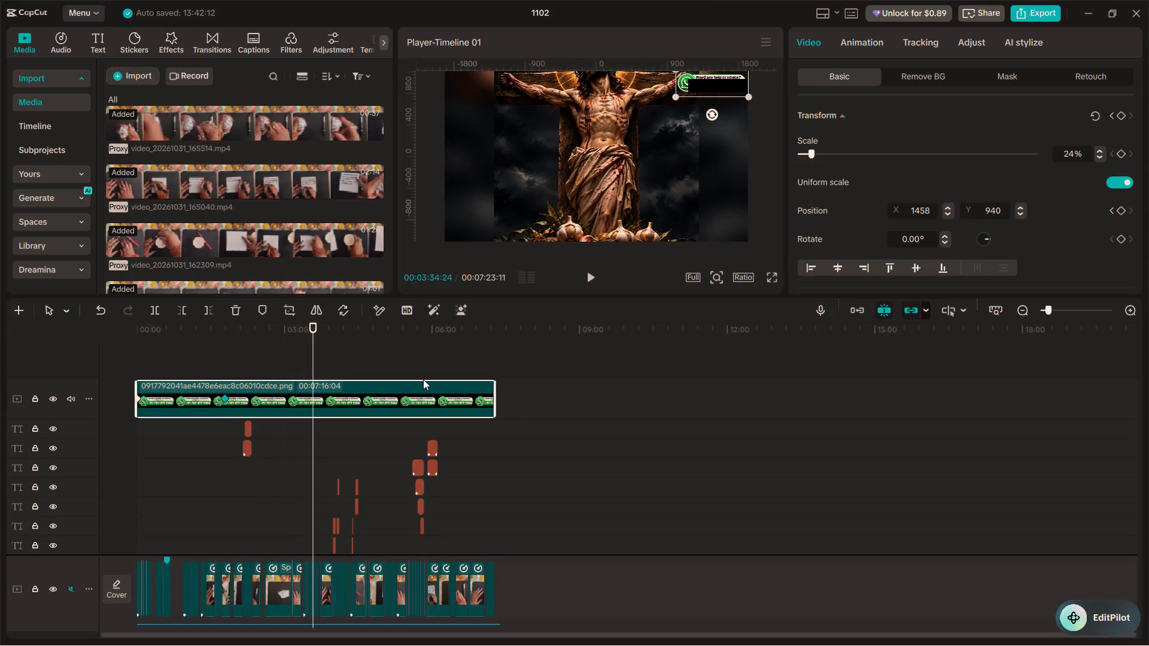
key("Left")
key("Left")
key("Left")
key("Left")
key("Left")
key("Left")
key("Left")
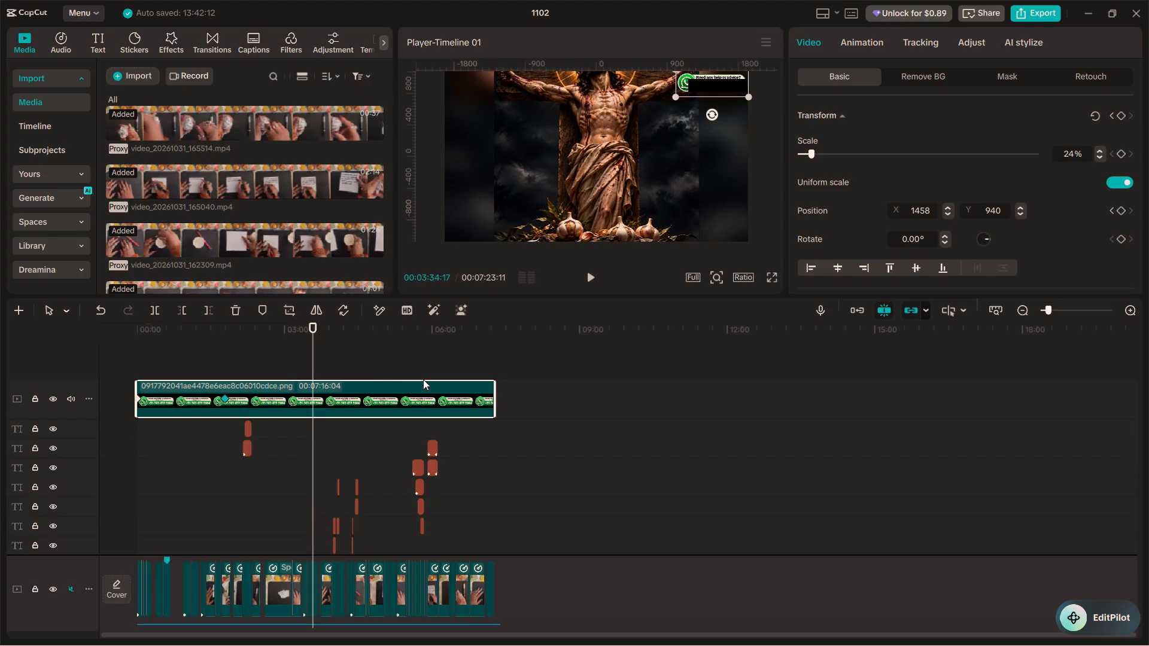
key("Left")
key("Left")
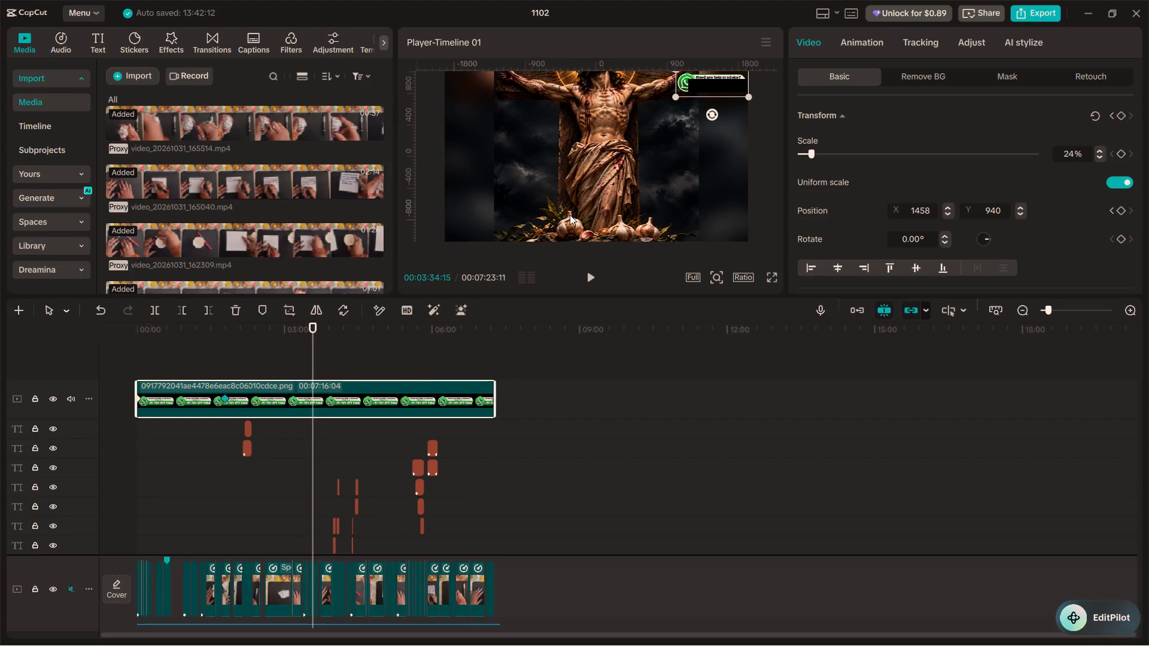
left_click(1120, 209)
Move the PNG overlay to the video frame's lower-right corner at this keyframe, with position X 1458 and Y -888.
left_click_drag(721, 80, 720, 82)
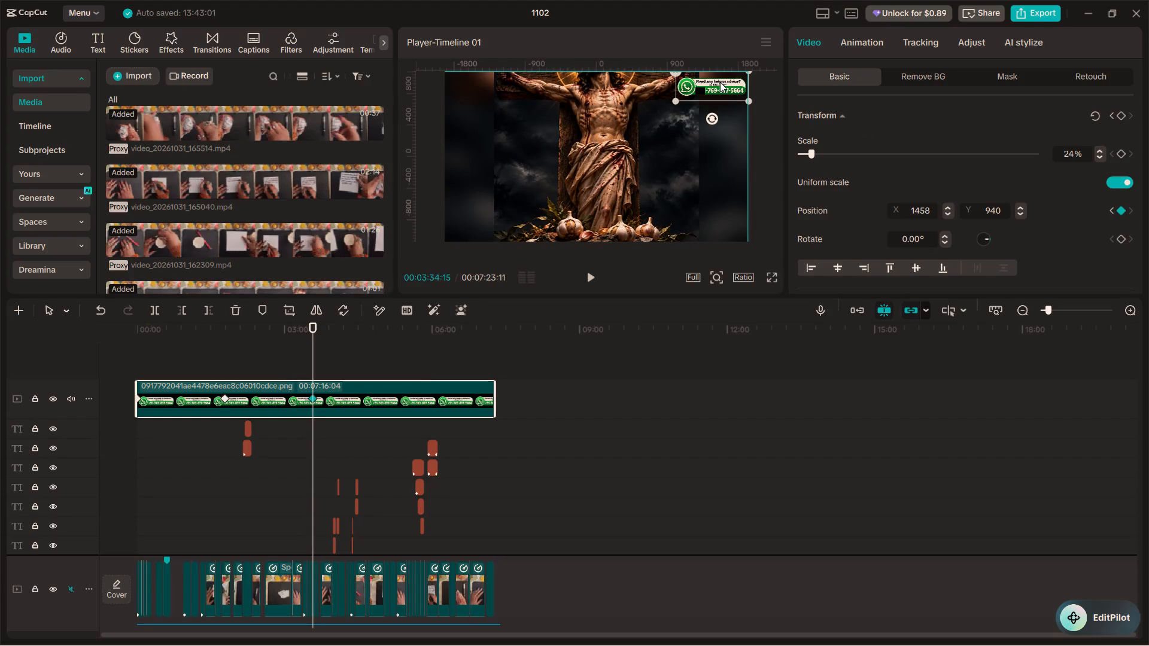
left_click_drag(720, 82, 718, 196)
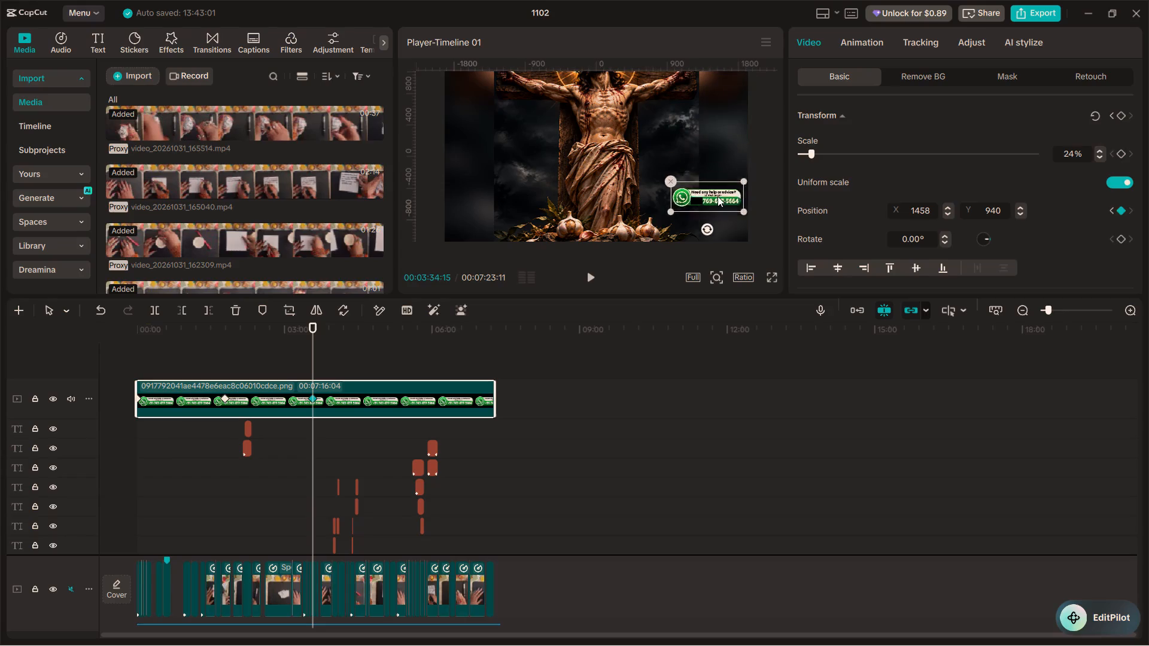
left_click_drag(718, 196, 722, 220)
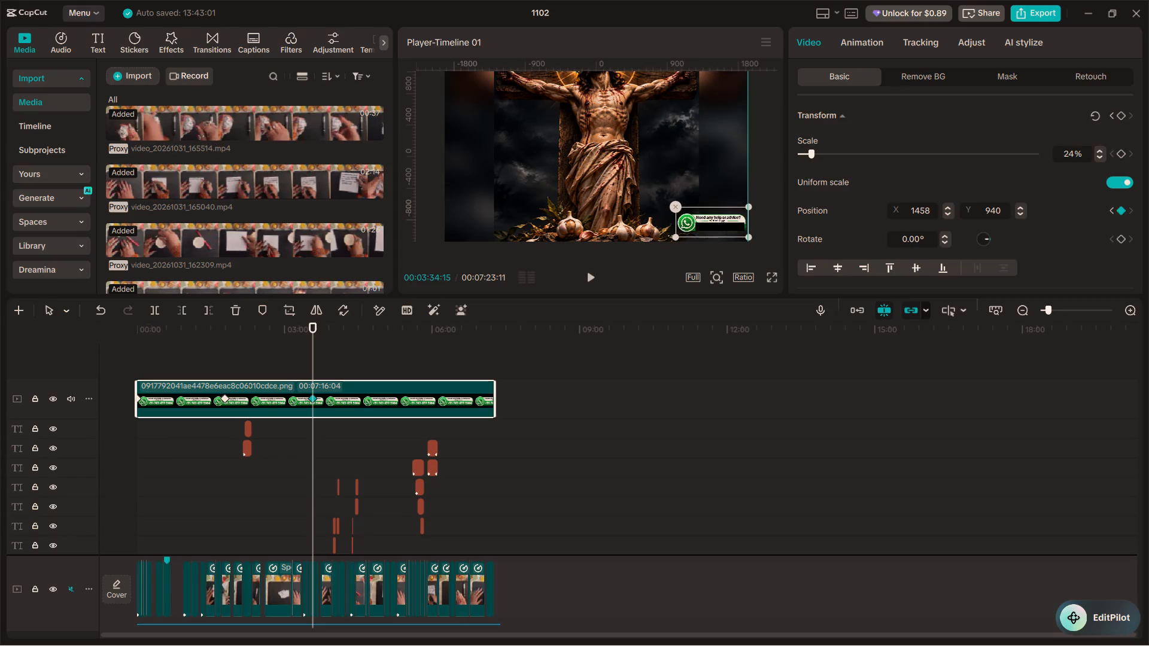
left_click_drag(722, 220, 720, 226)
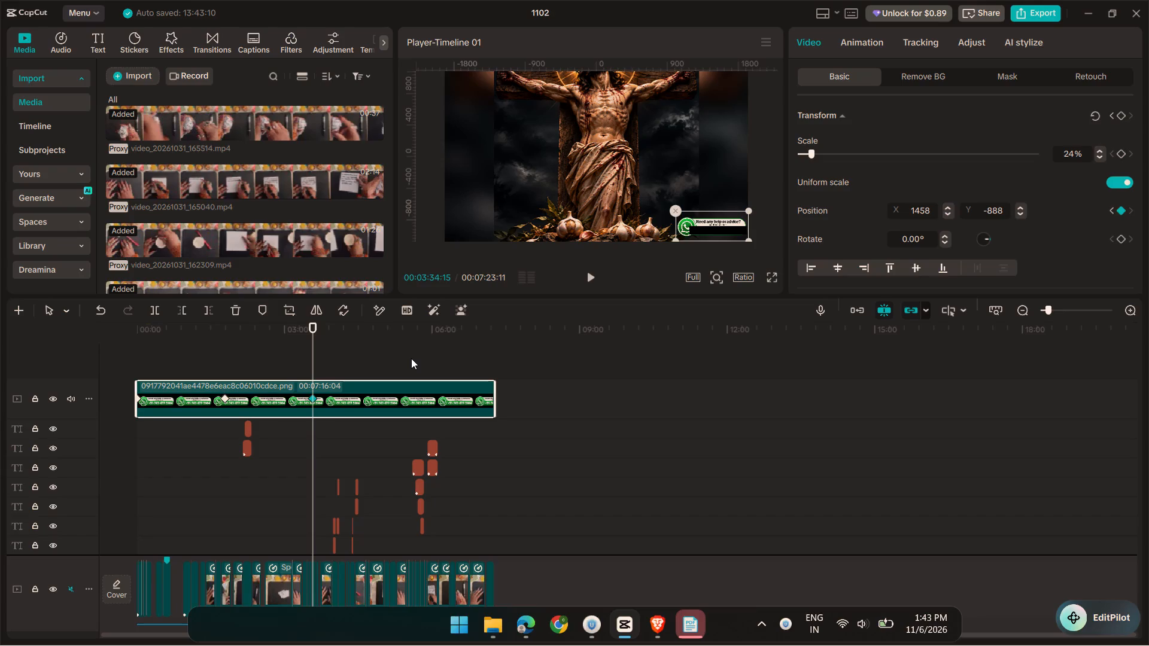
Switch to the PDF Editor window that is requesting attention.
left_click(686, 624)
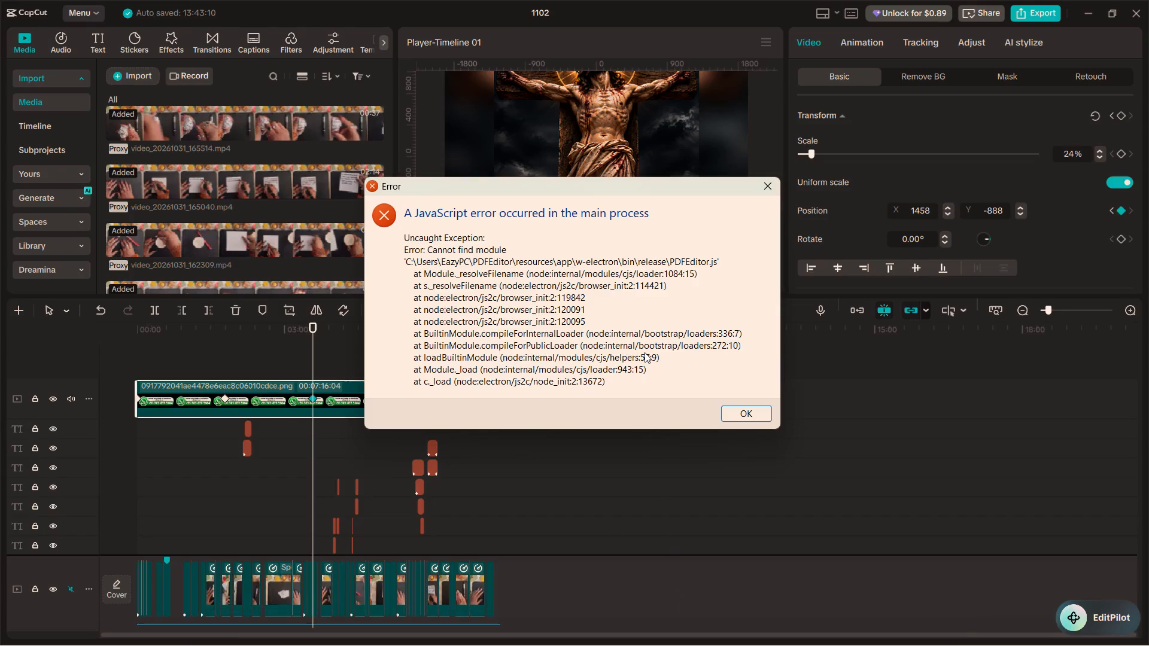
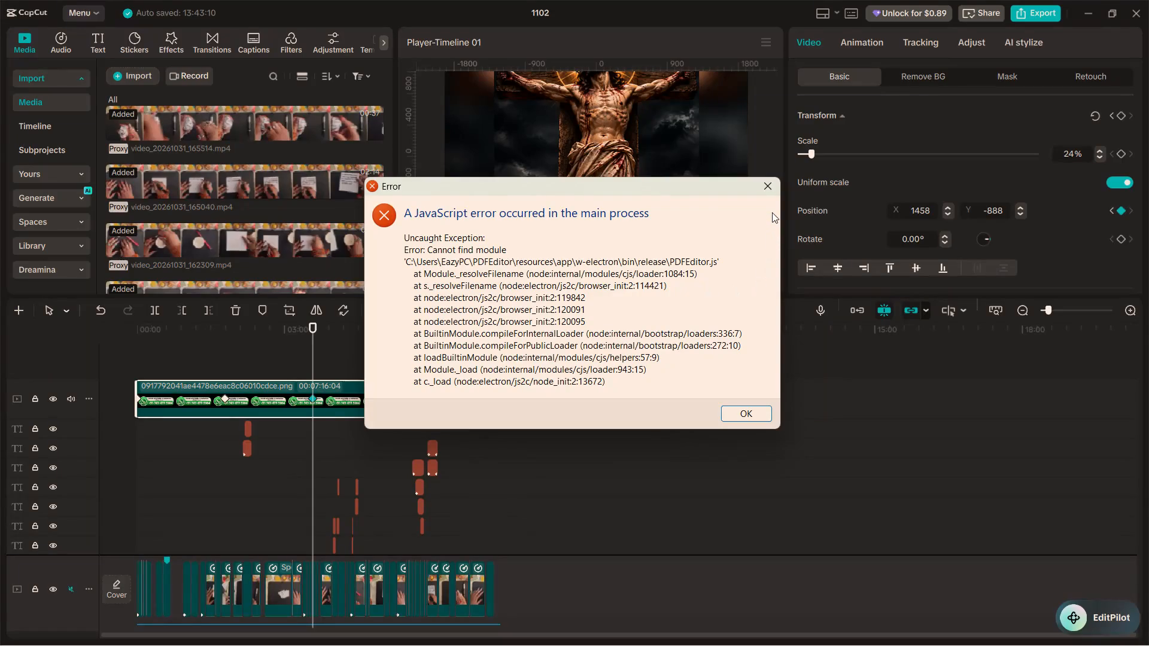
Move the PDF Editor's JavaScript error dialog clear of the video preview and dismiss it.
left_click_drag(689, 189, 1148, 370)
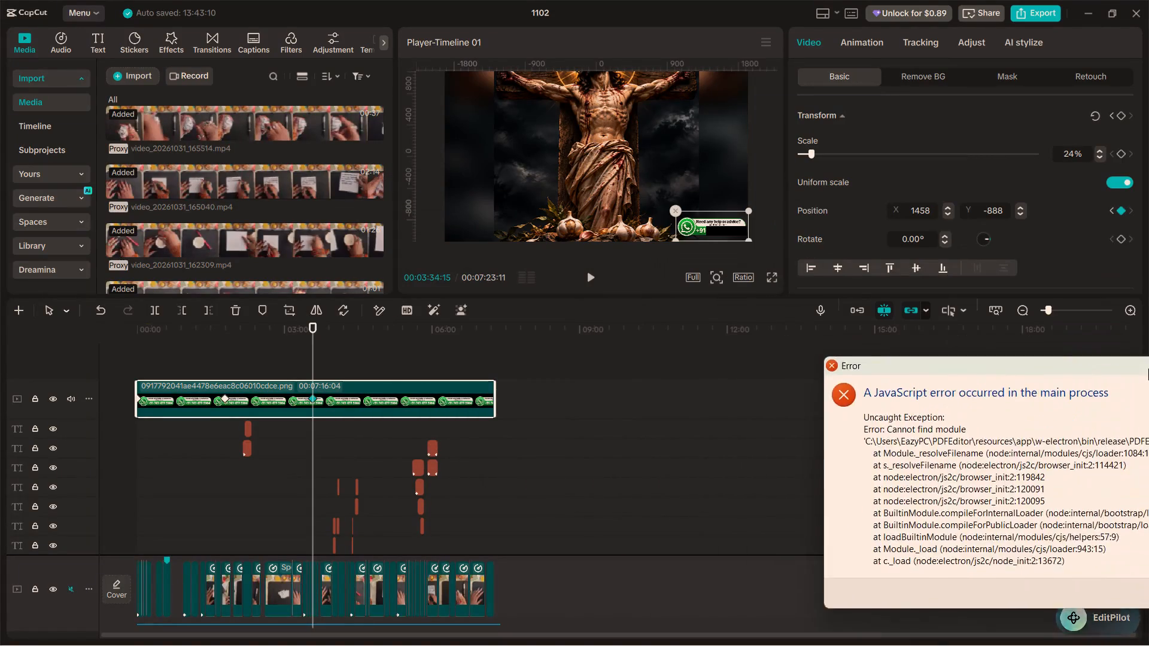
left_click_drag(1148, 370, 1148, 500)
left_click_drag(1000, 499, 777, 342)
left_click(972, 569)
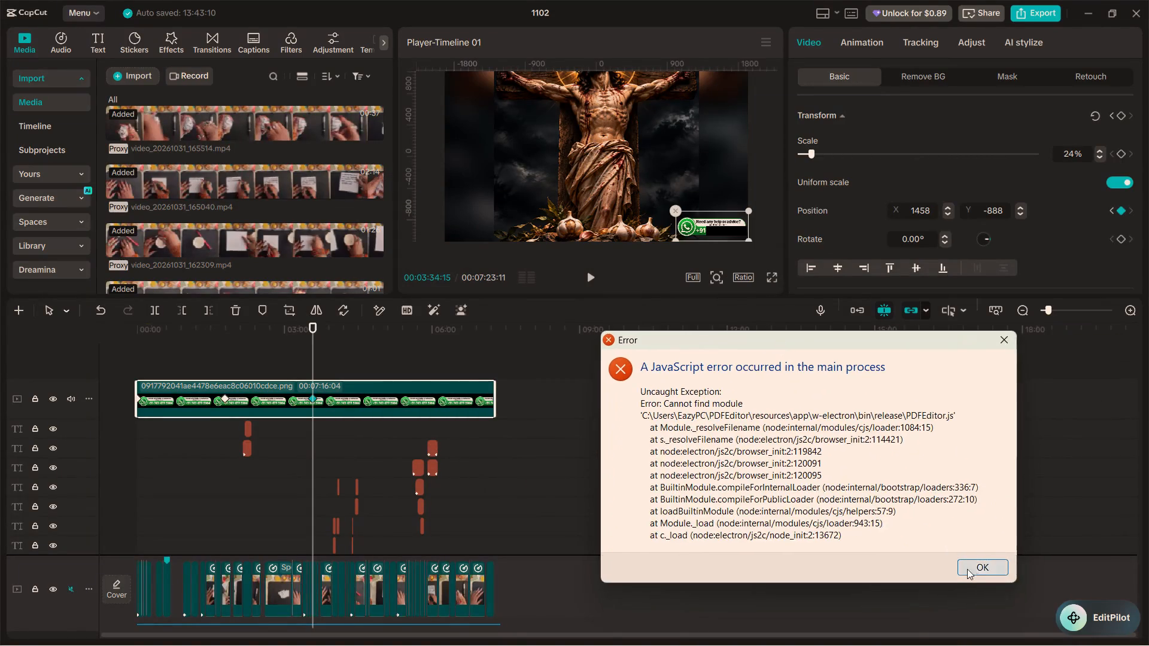
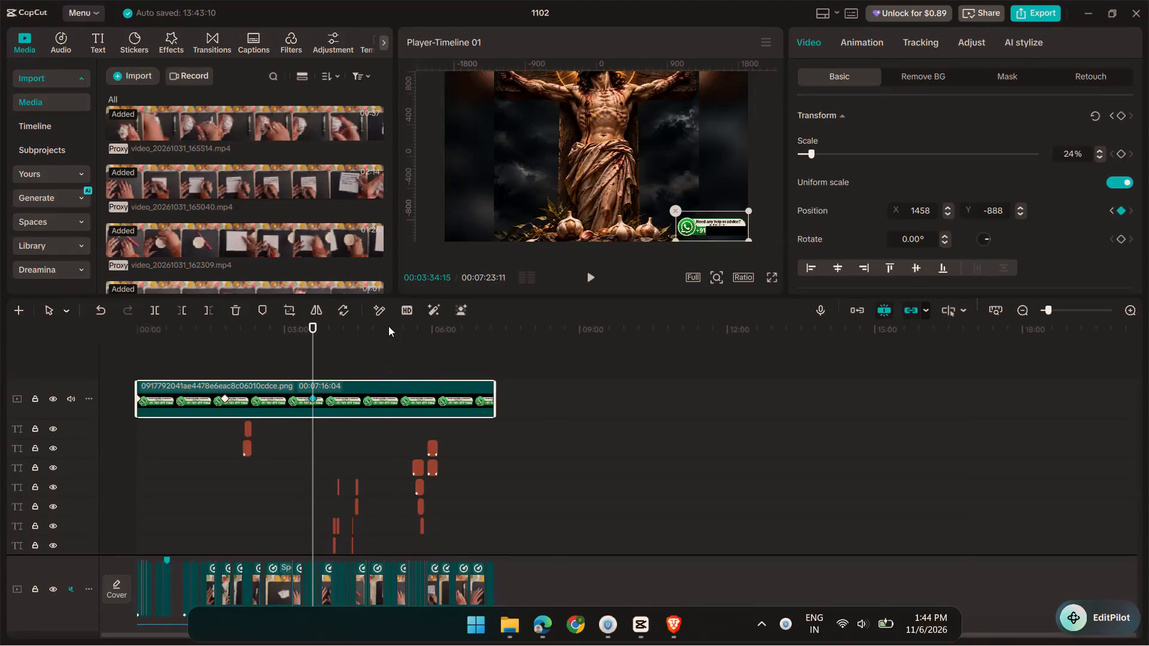
Add a position keyframe to the PNG overlay at 00:05:22:15 and move it to the frame's bottom-left corner, at X -1458, Y -888.
left_click(388, 326)
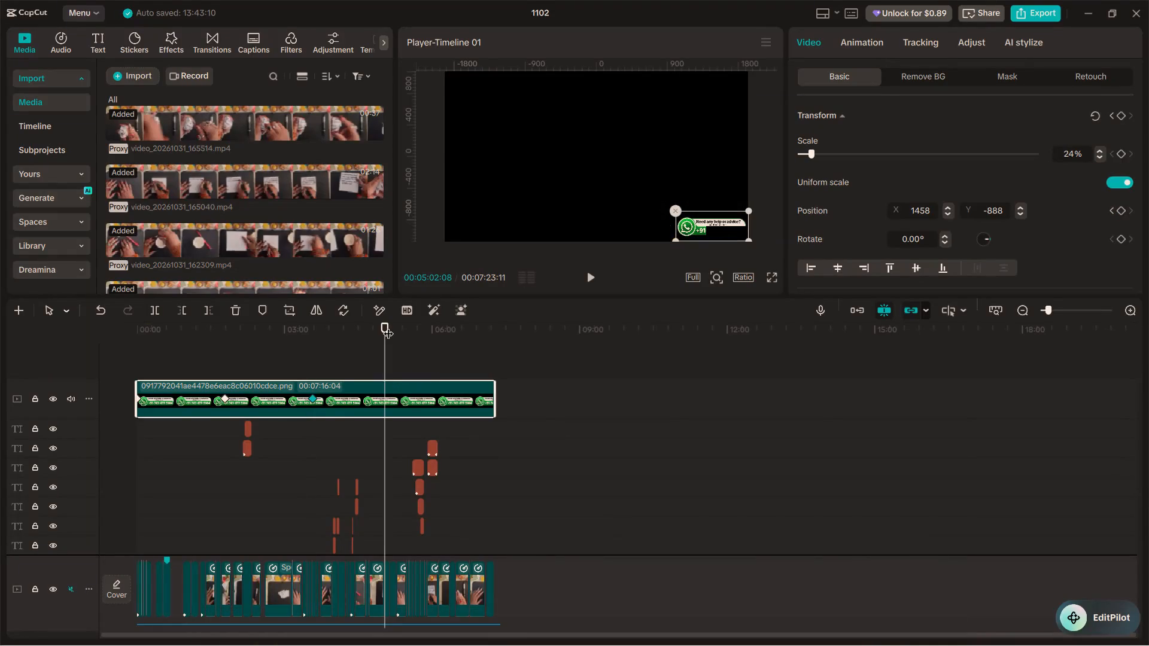
left_click_drag(388, 326, 413, 346)
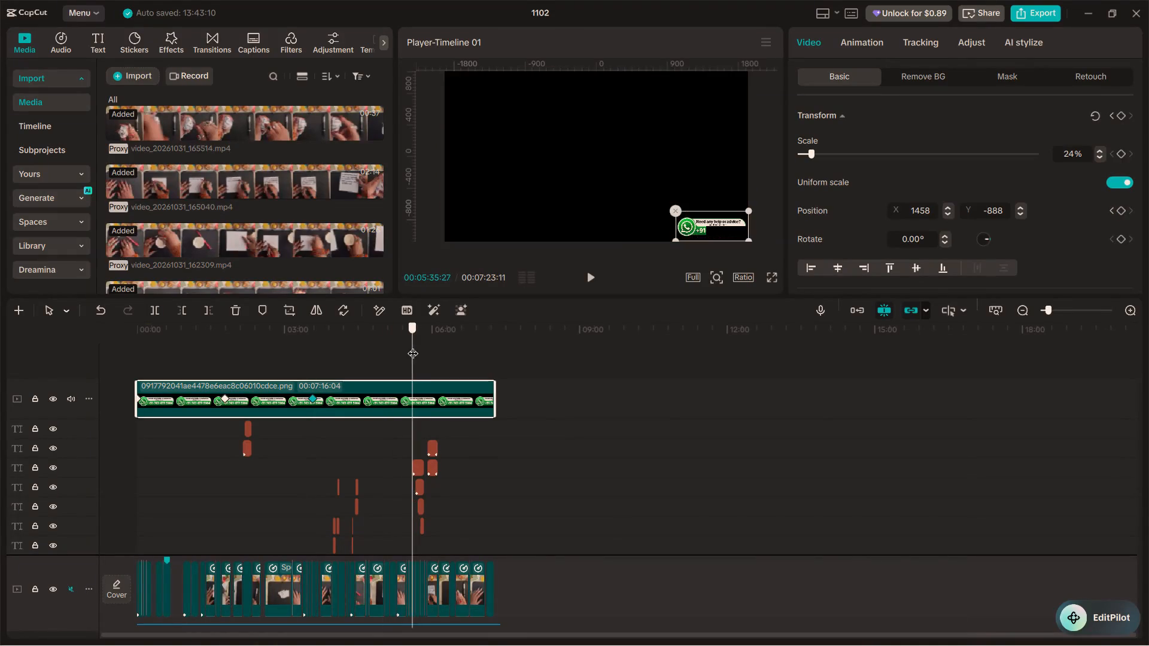
left_click_drag(413, 346, 397, 348)
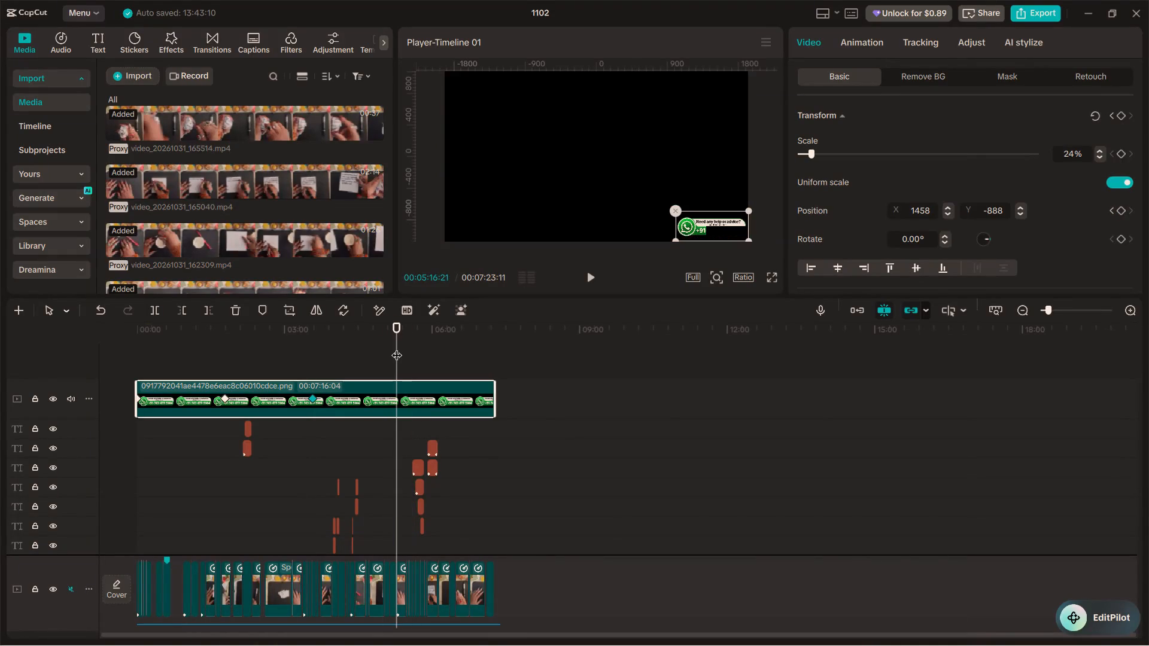
key("shift+Right")
key("shift+Right")
key("shift+Right")
key("shift+Right")
key("shift+Right")
key("shift+Right")
key("shift+Right")
key("shift+Right")
key("shift+Right")
key("shift+Right")
key("shift+Right")
key("shift+Right")
key("shift+Right")
key("shift+Right")
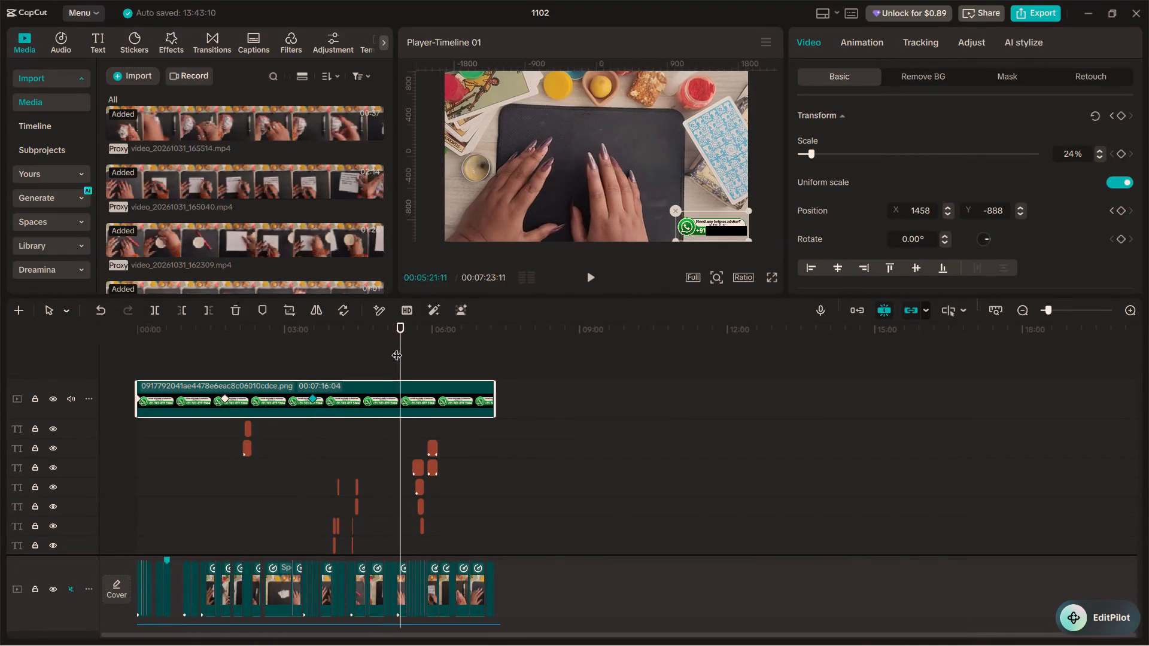
key("shift+Right")
key("shift+Right")
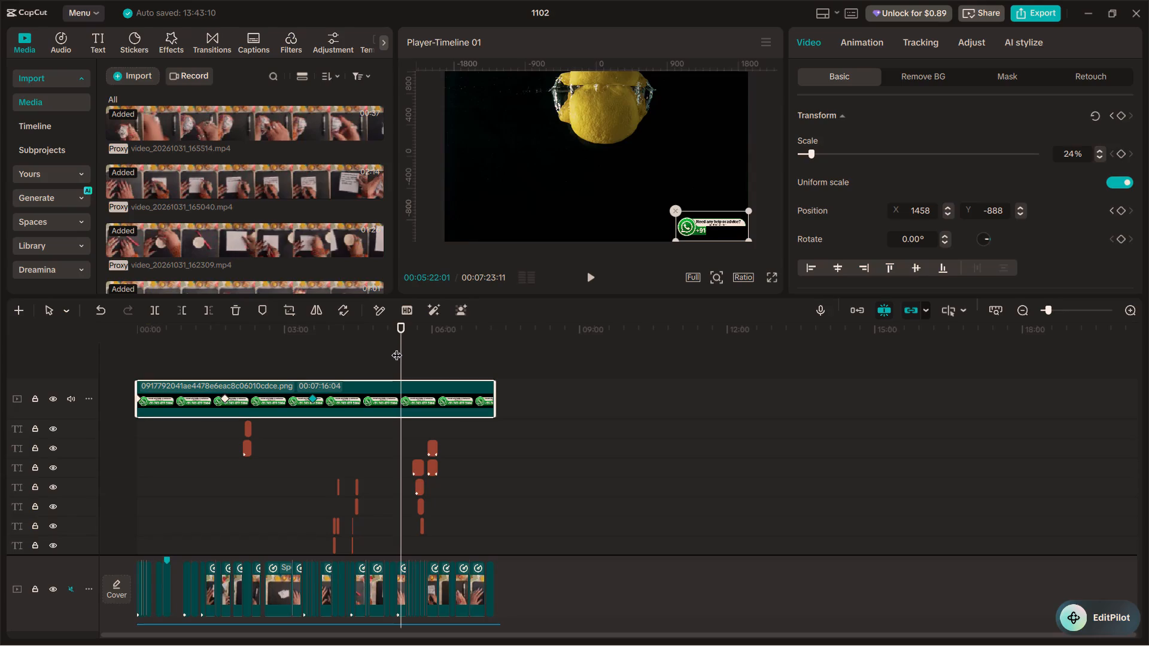
key("Right")
key("Right")
key("Right")
key("Right")
key("Right")
key("Right")
key("Right")
key("Right")
key("Right")
key("Right")
key("Right")
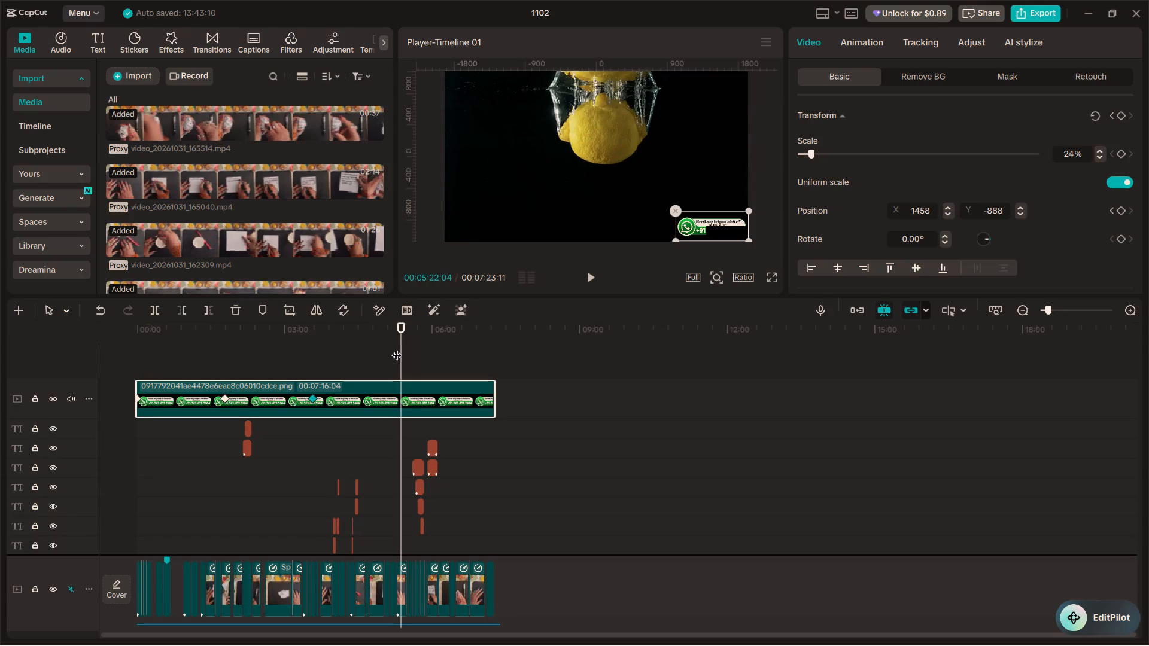
key("Right")
key("Right")
key("Right")
key("Right")
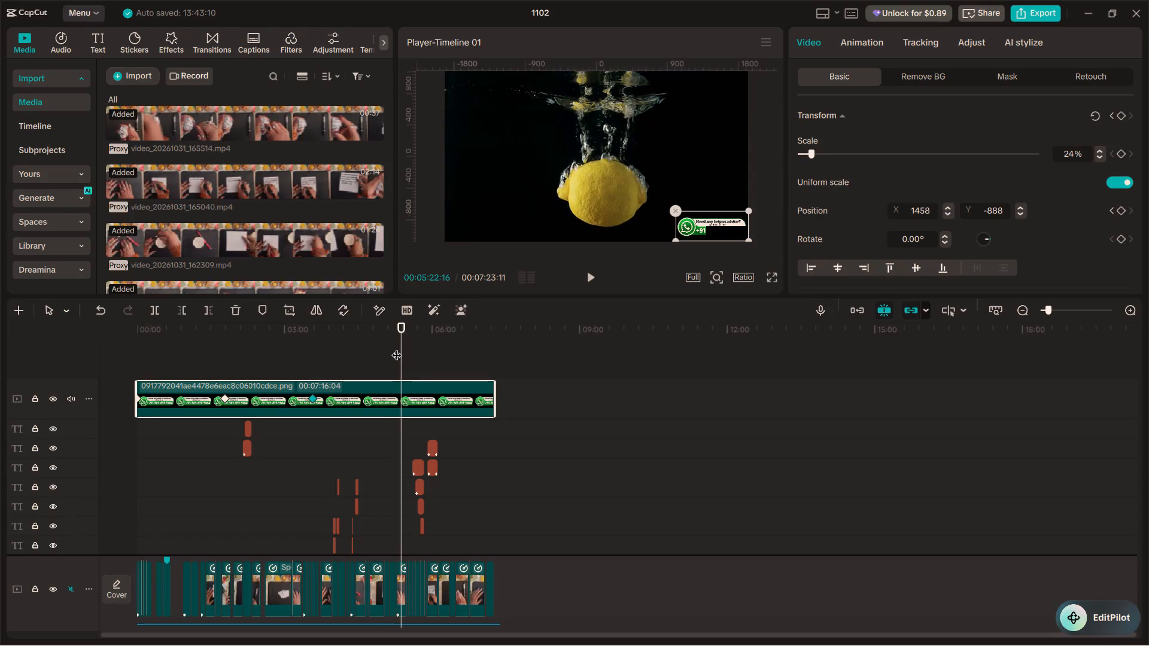
key("Left")
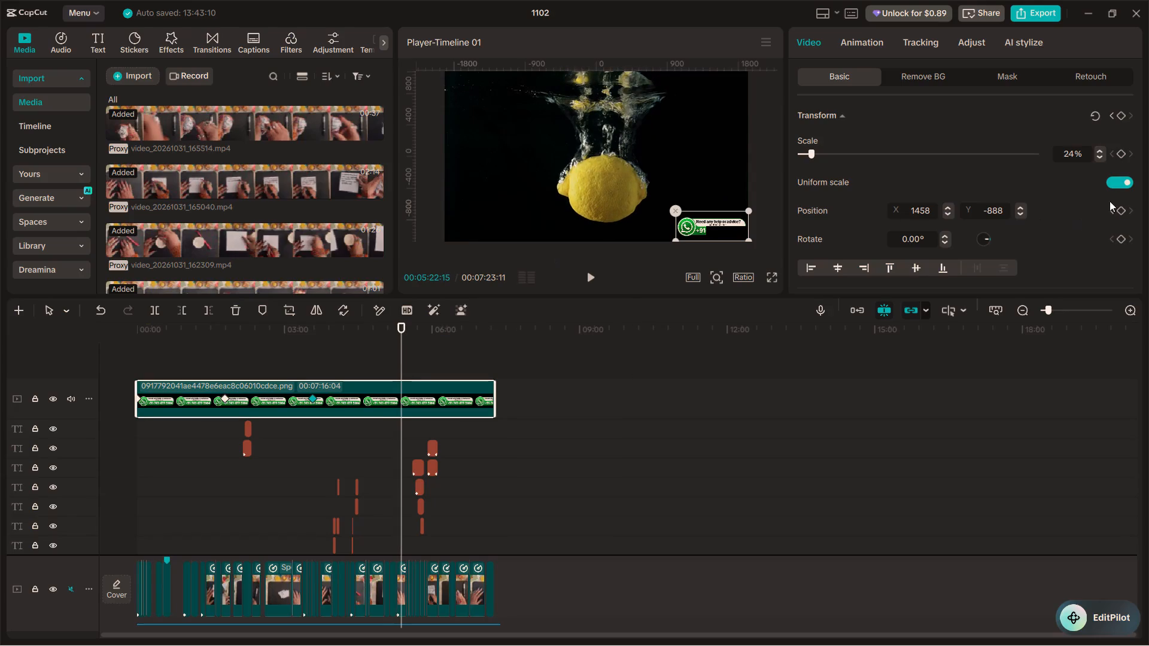
left_click(1126, 211)
left_click(1123, 211)
left_click_drag(715, 229, 676, 226)
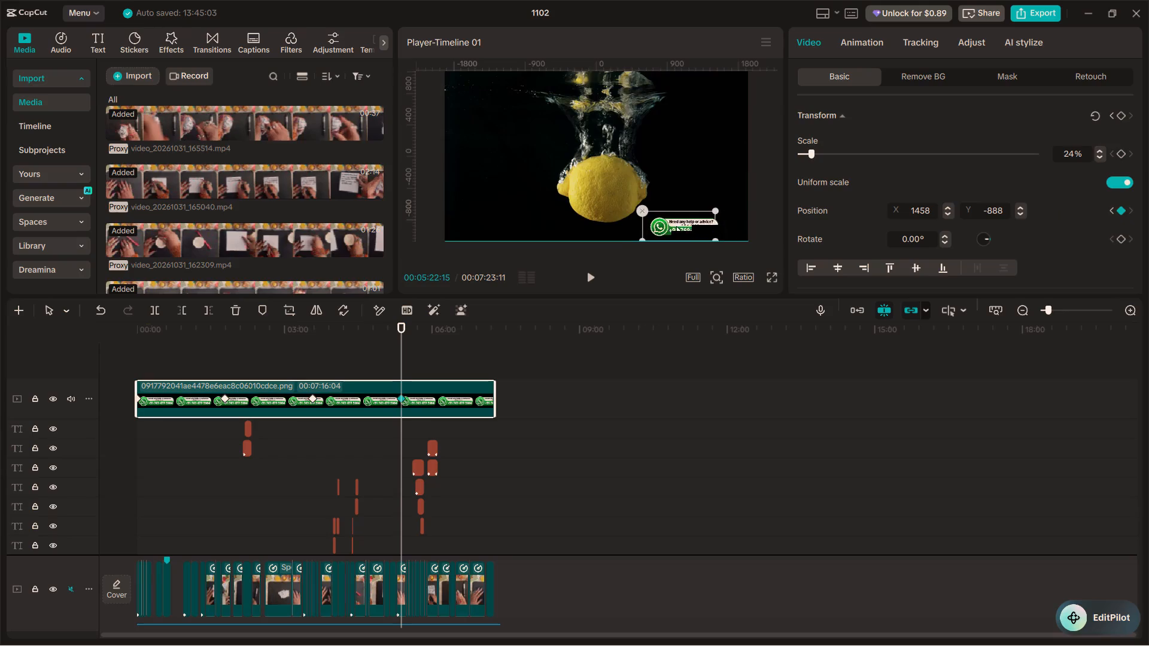
left_click_drag(676, 226, 532, 224)
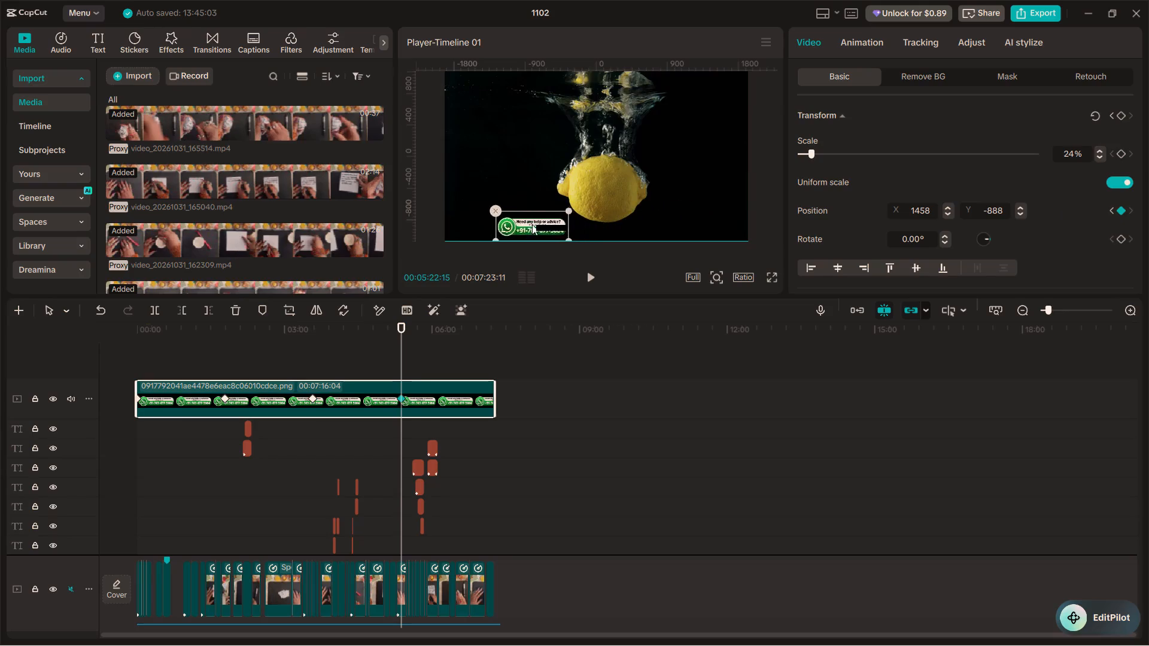
left_click_drag(532, 224, 485, 233)
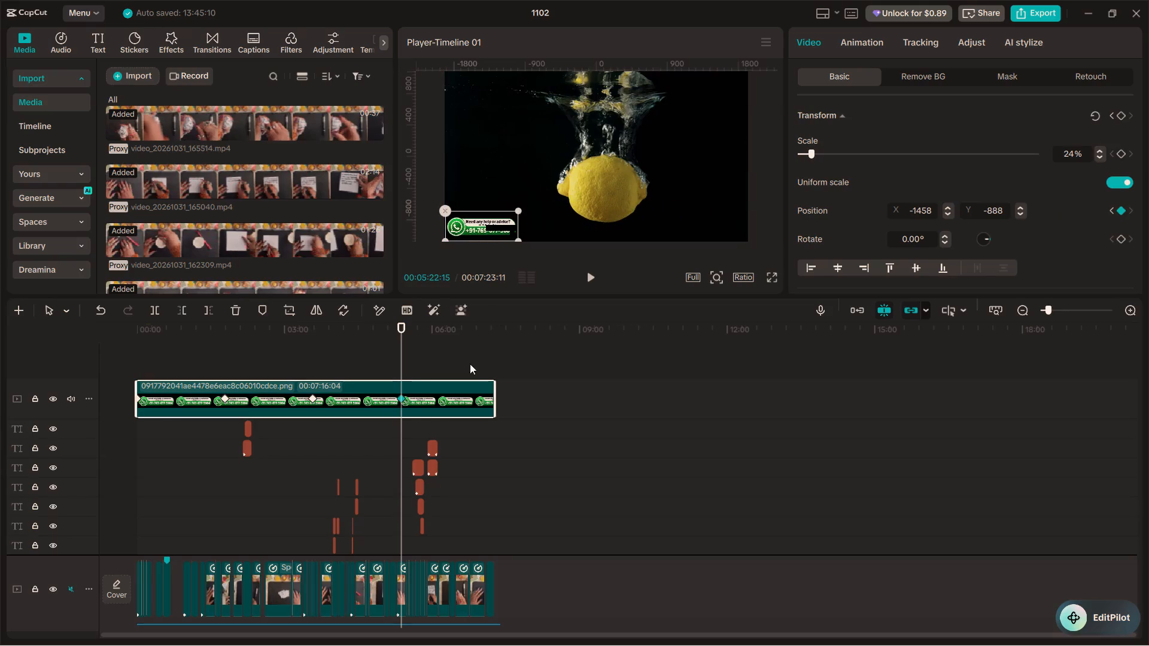
Extend the end of the PNG overlay clip to a duration of 00:07:22:21, matching the end of the video.
left_click_drag(400, 334, 442, 342)
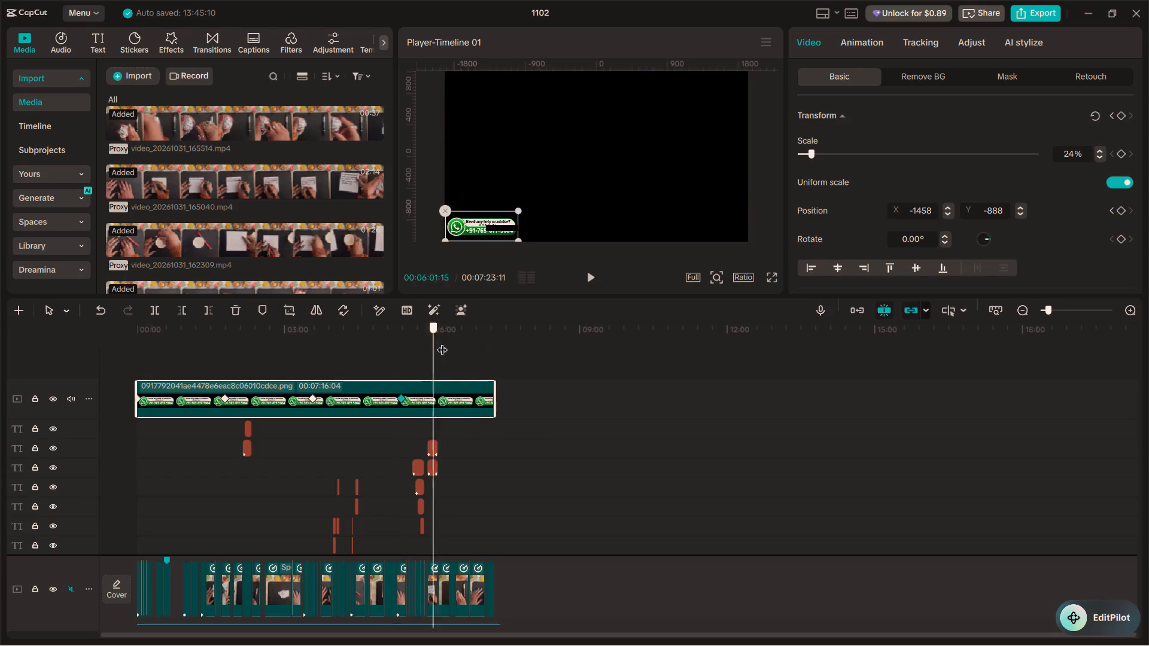
left_click_drag(442, 342, 478, 354)
left_click_drag(493, 384, 498, 386)
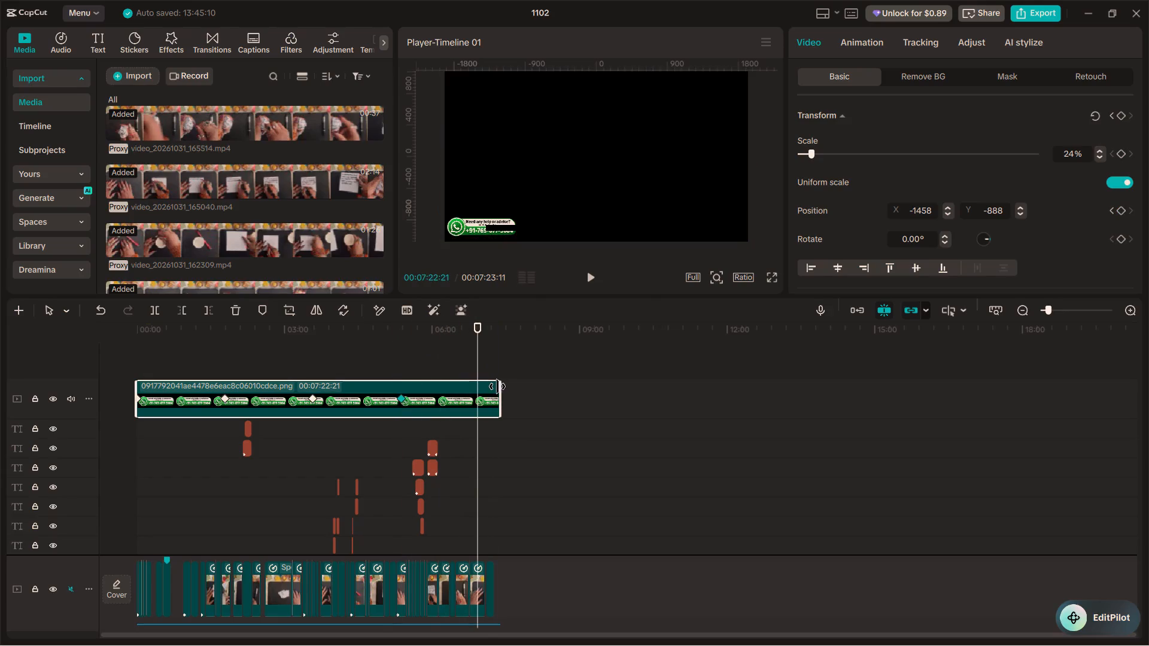
Add a position keyframe to the PNG overlay at 00:07:16:04 and move it to the frame's top-left corner, with Y set to 940.
left_click_drag(473, 368, 491, 368)
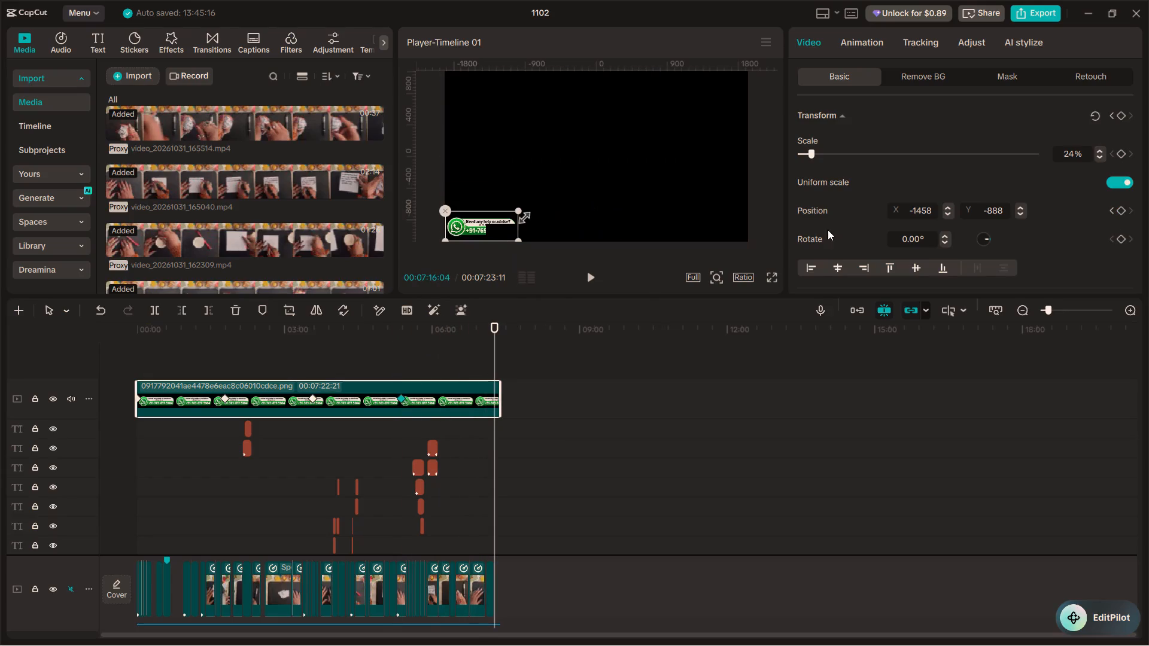
left_click(1123, 210)
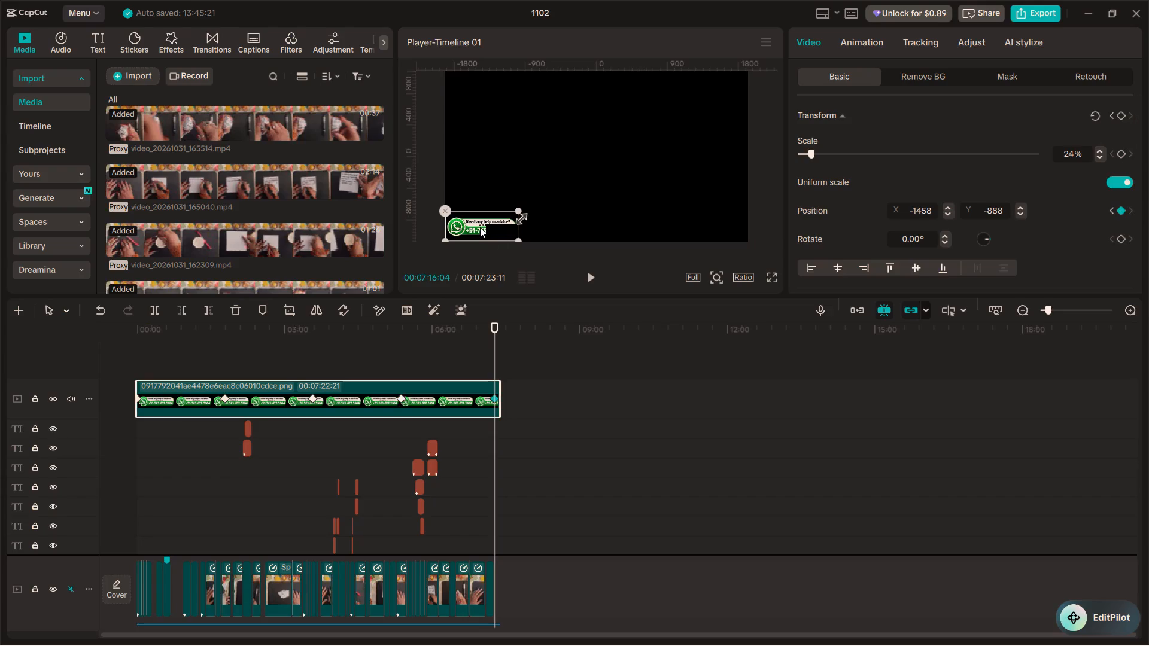
left_click_drag(480, 227, 475, 149)
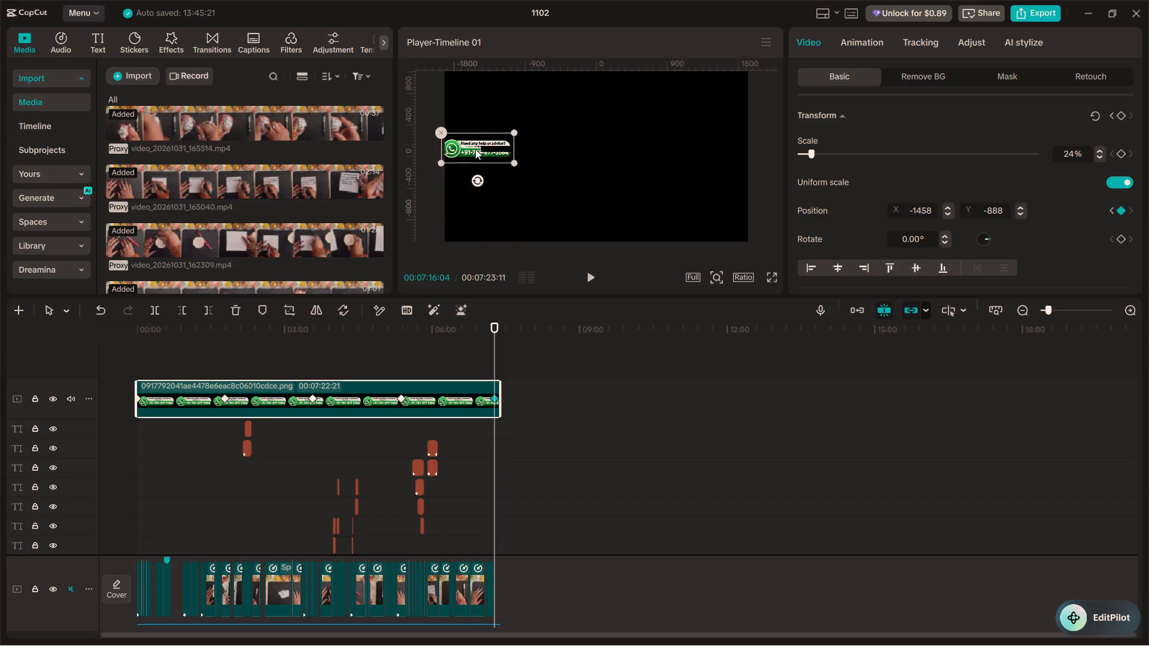
left_click_drag(475, 149, 479, 89)
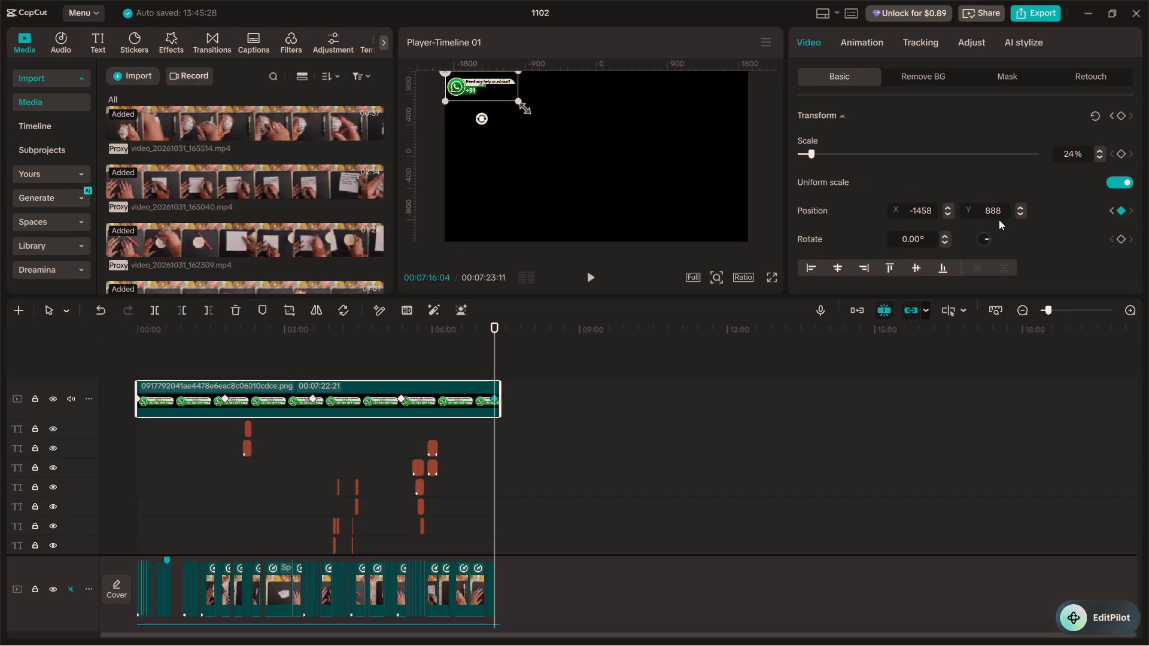
left_click_drag(1001, 210, 986, 208)
type("940")
key("Return")
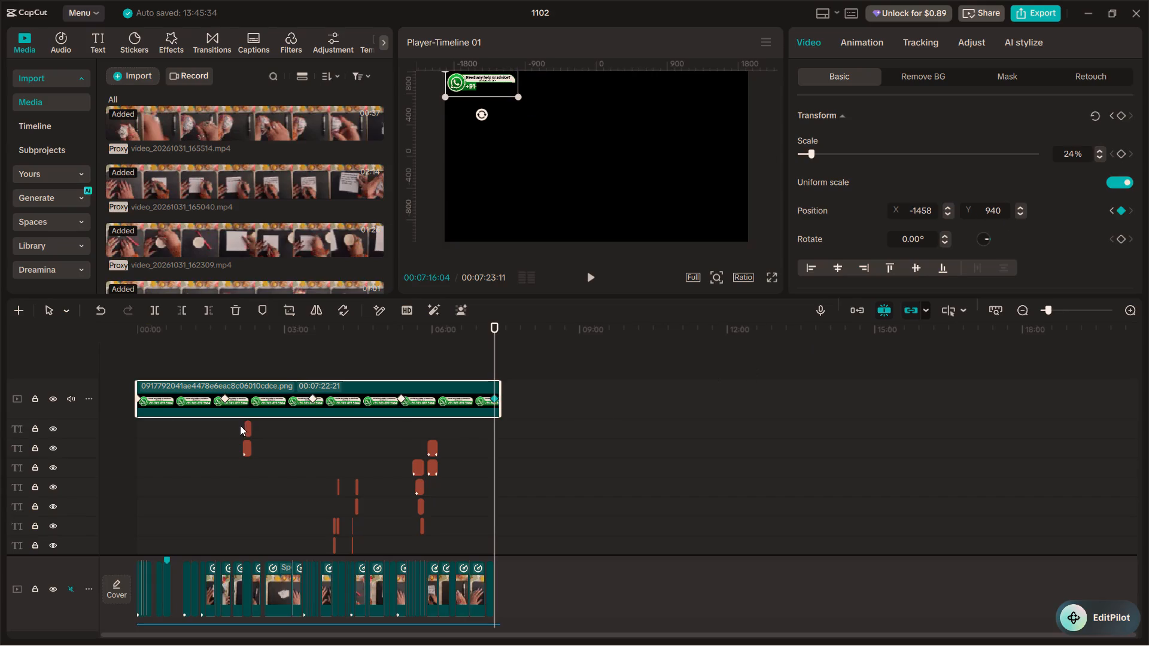
Play the video from the beginning to check the overlay's movement, look through the timeline tracks, and dismiss the playback notice.
left_click(116, 354)
key("space")
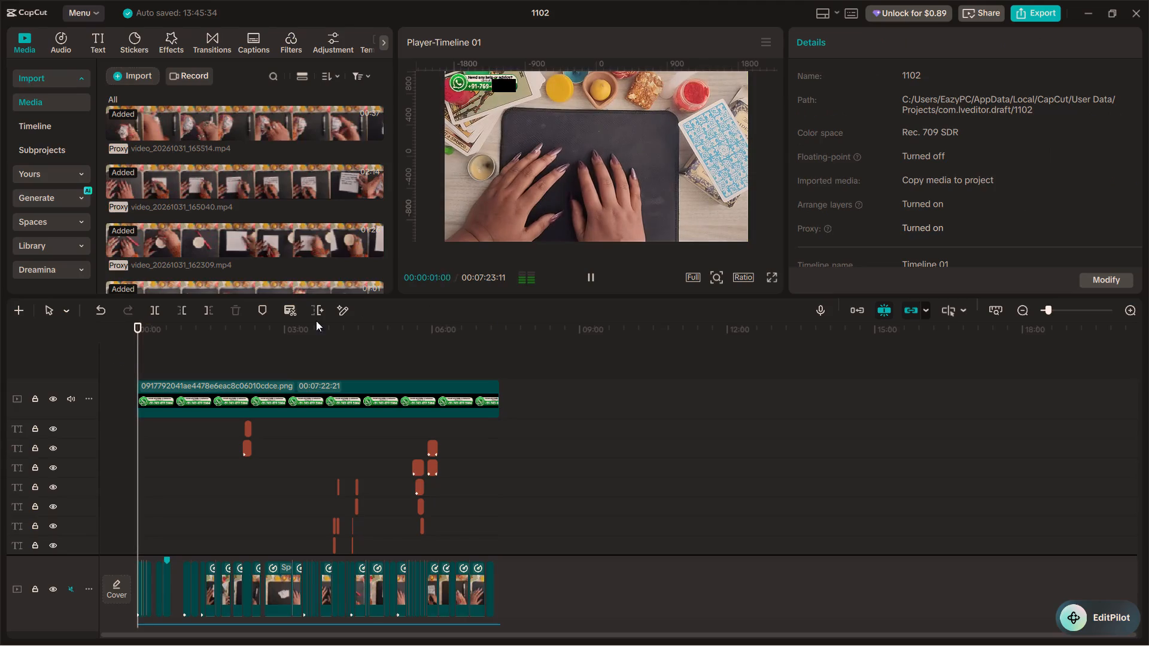
left_click(632, 263)
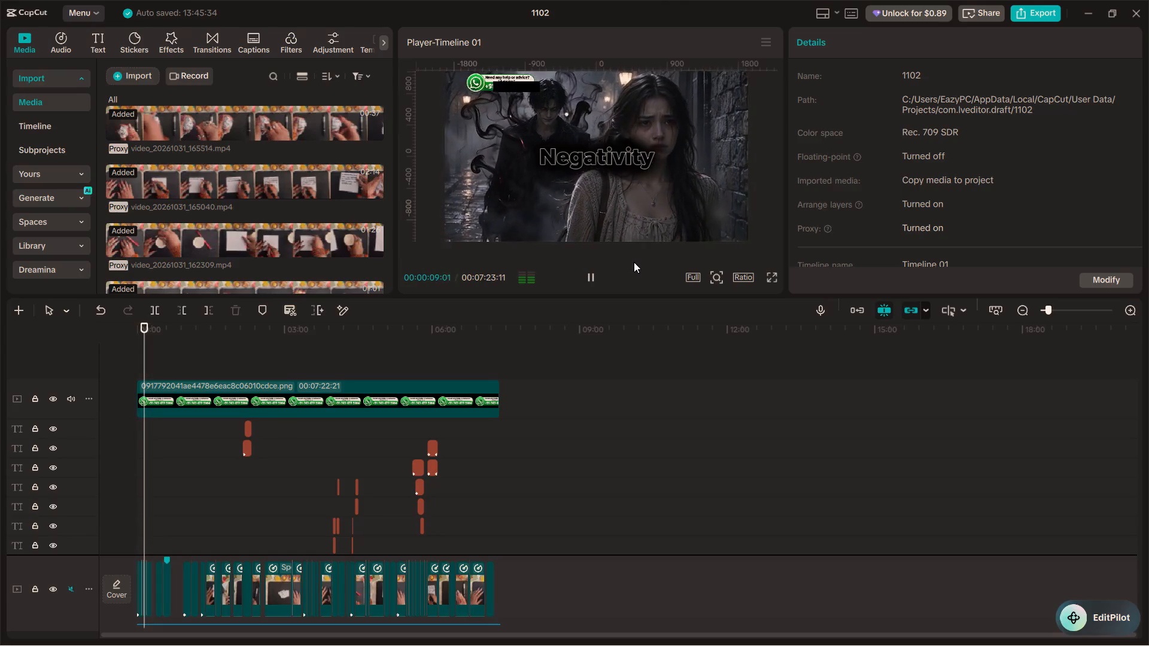
scroll(513, 395, "down", 10, "ctrl")
scroll(418, 429, "down", 7)
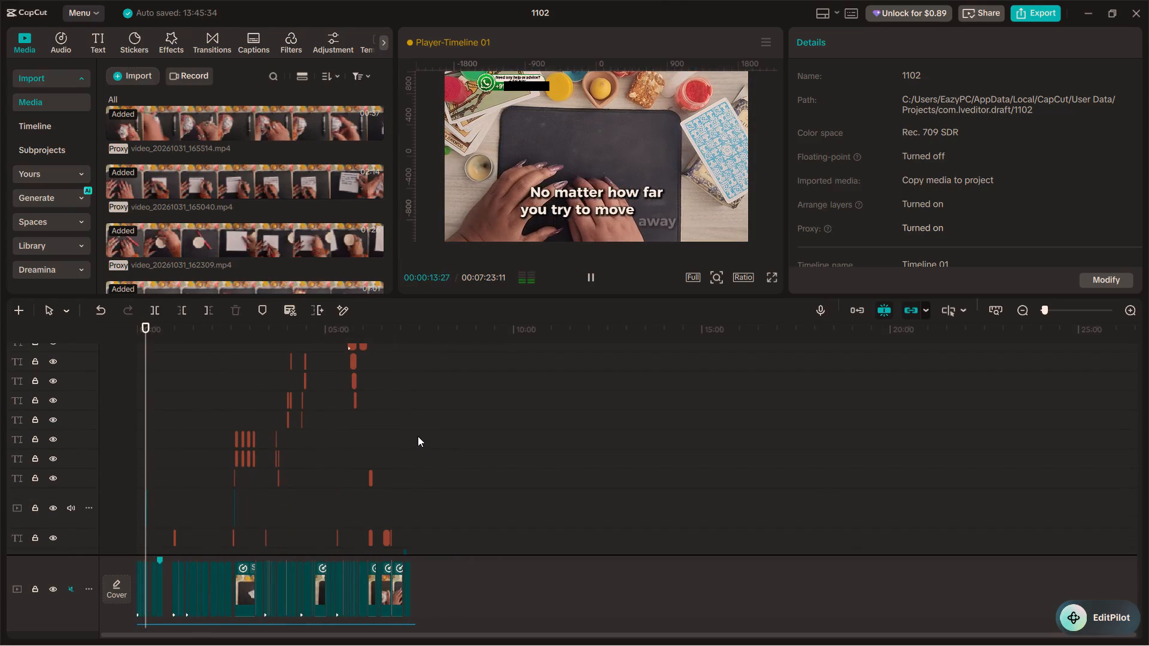
scroll(418, 436, "down", 15)
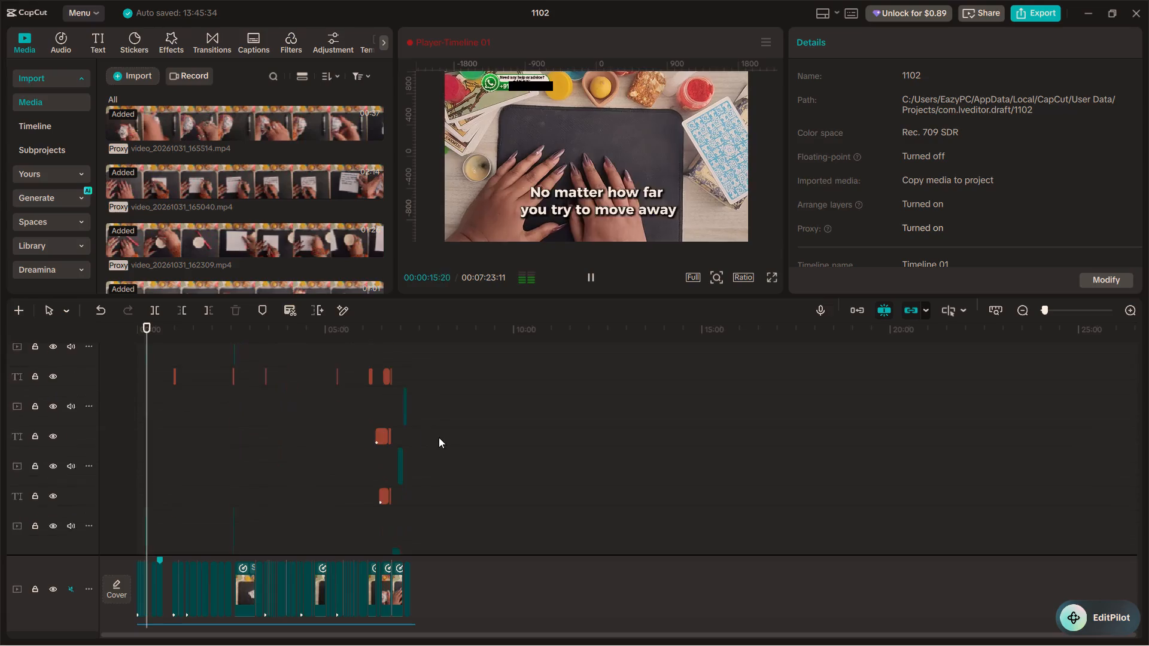
scroll(439, 437, "down", 16)
key("space")
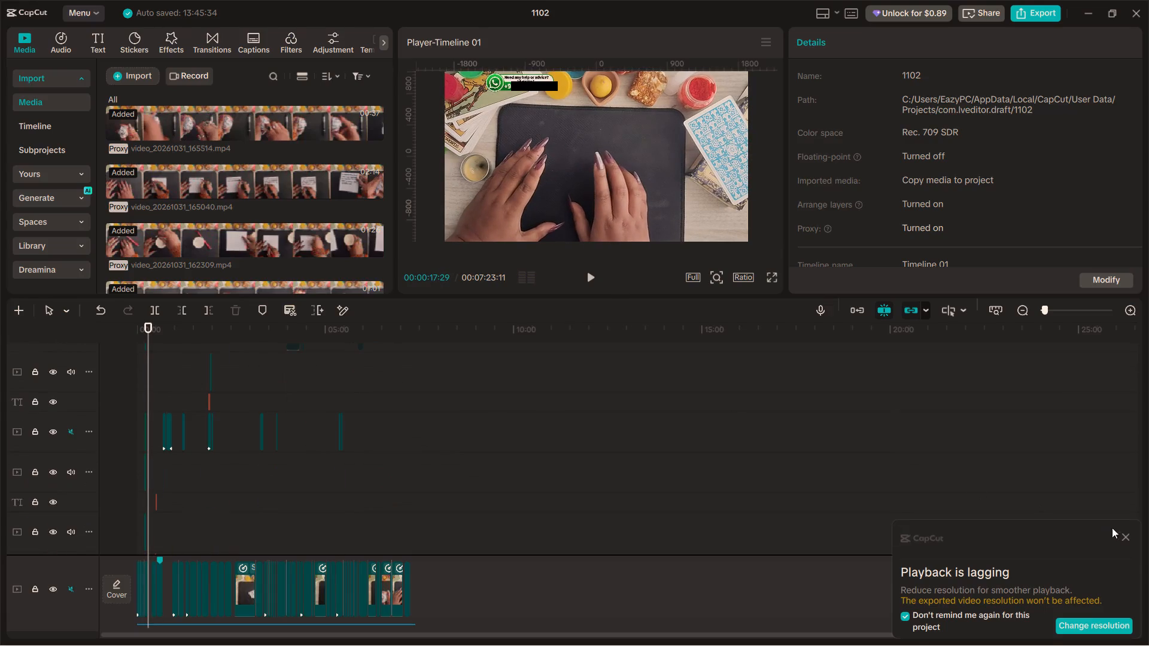
left_click(1129, 538)
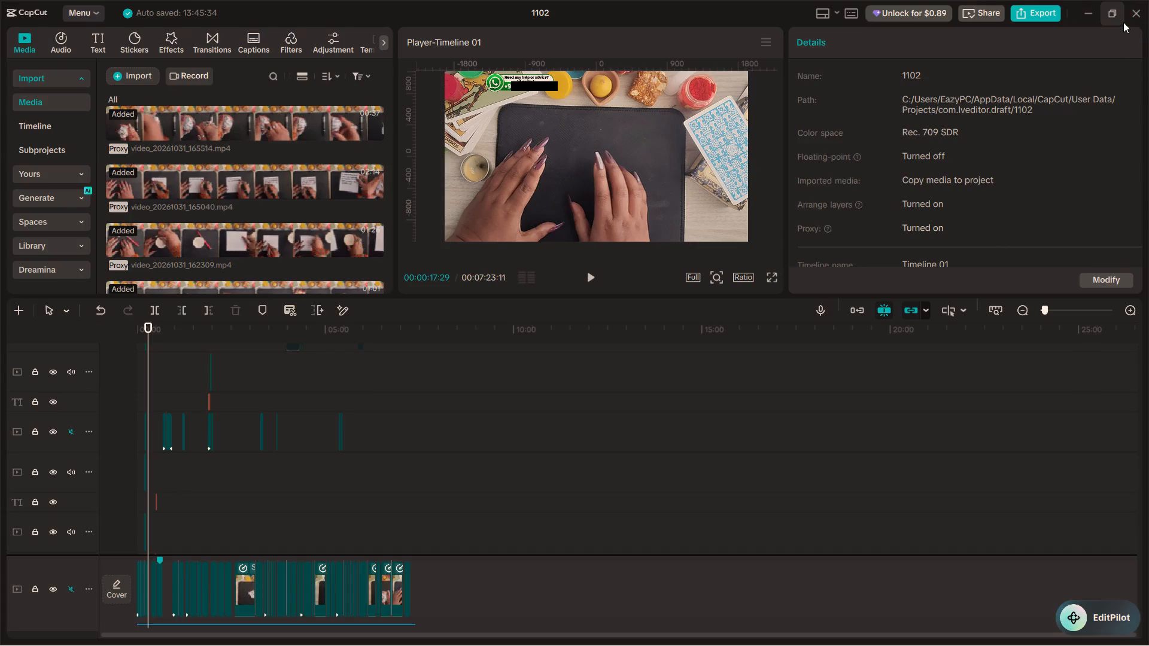
Close project 1102 and exit CapCut.
left_click(1136, 14)
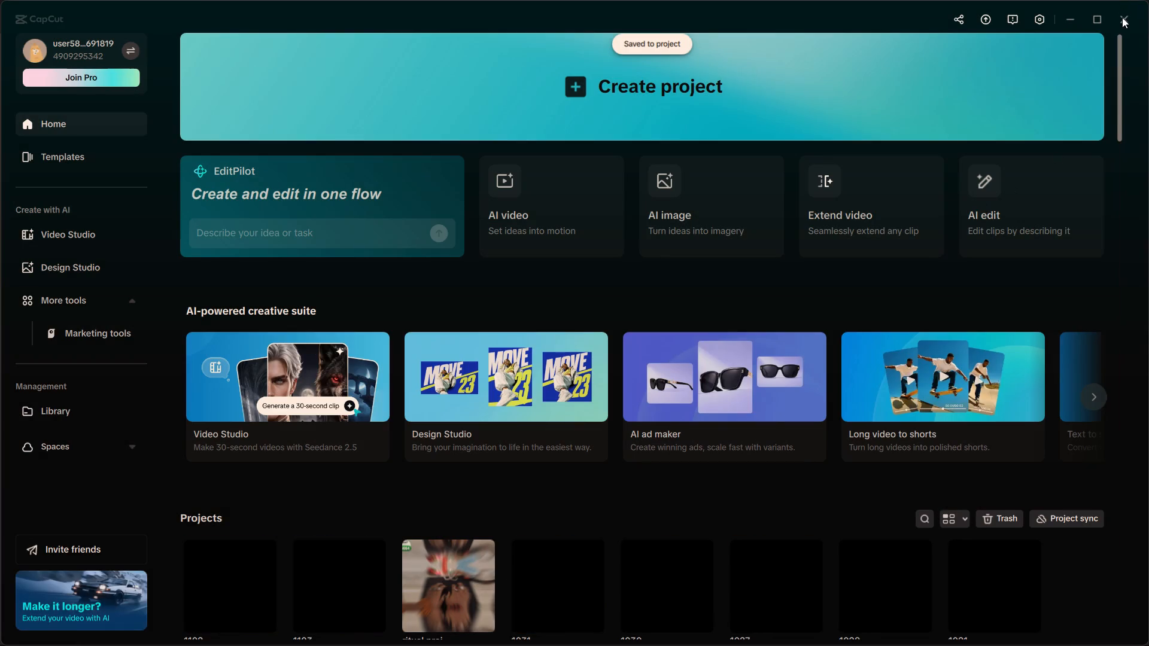
left_click(1122, 28)
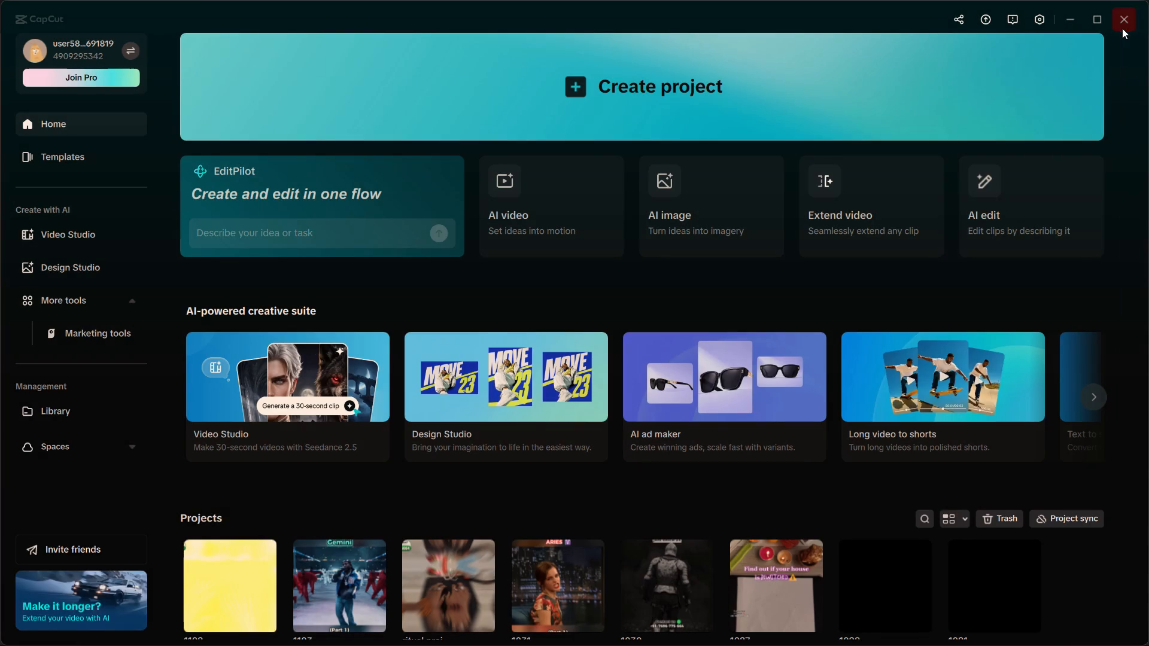
left_click(1124, 18)
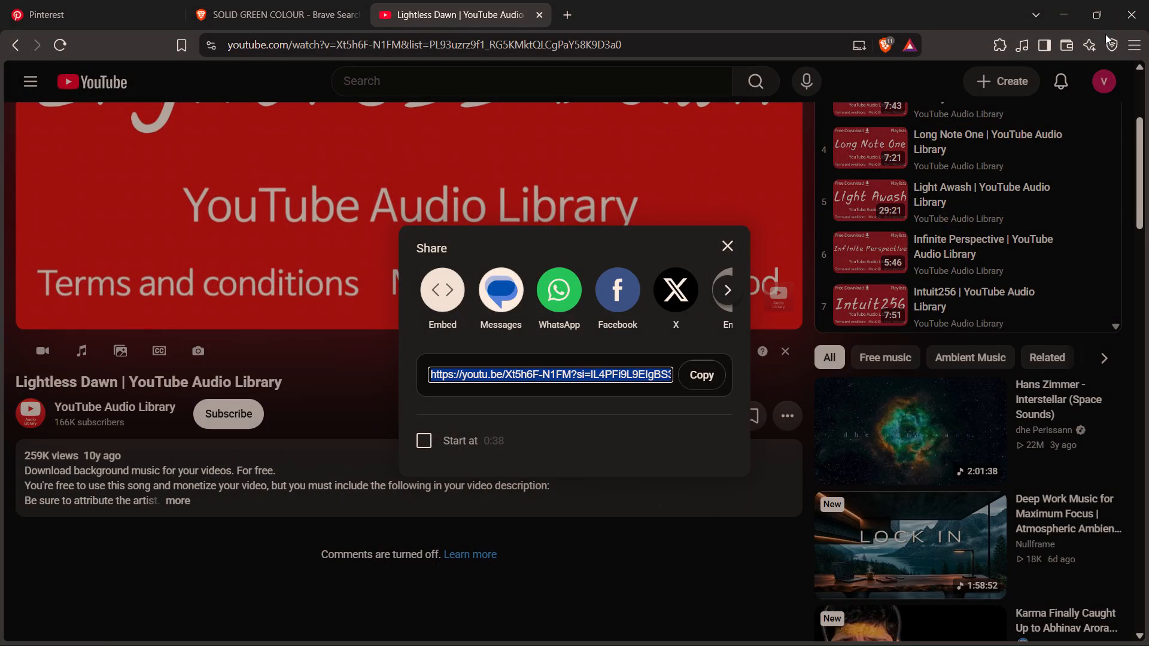
Dismiss the Share dialog on the Lightless Dawn YouTube page and minimise the Brave window.
left_click(731, 245)
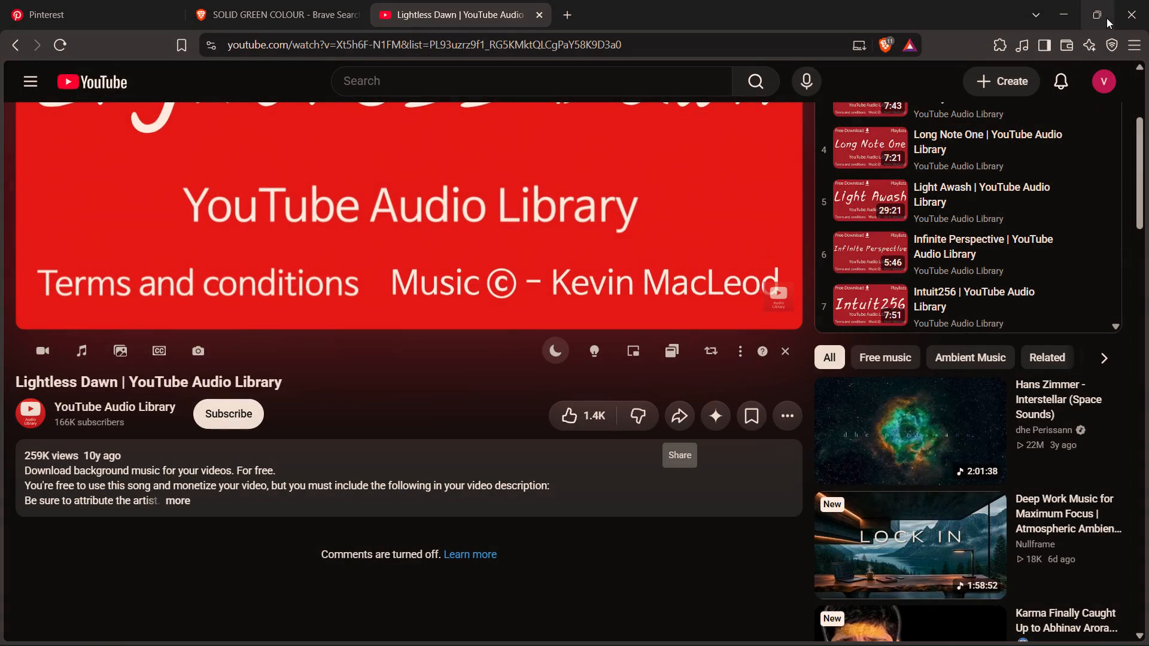
left_click(1063, 11)
Switch to UrbanVPN and connect to the Russia location.
left_click(634, 413)
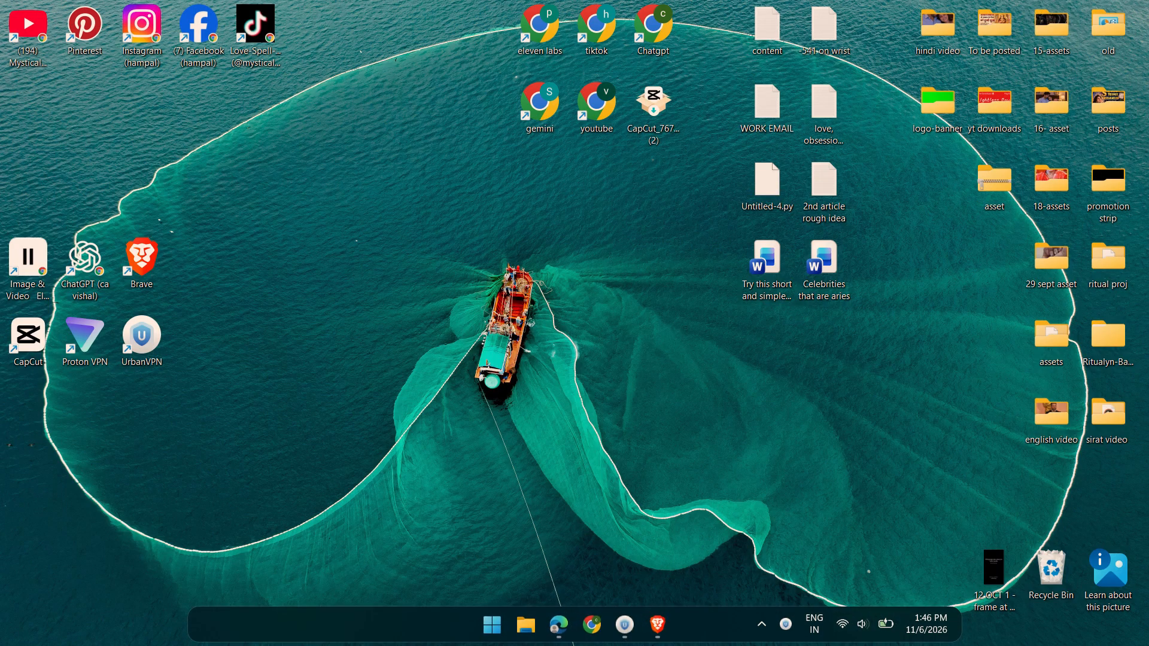
left_click(619, 626)
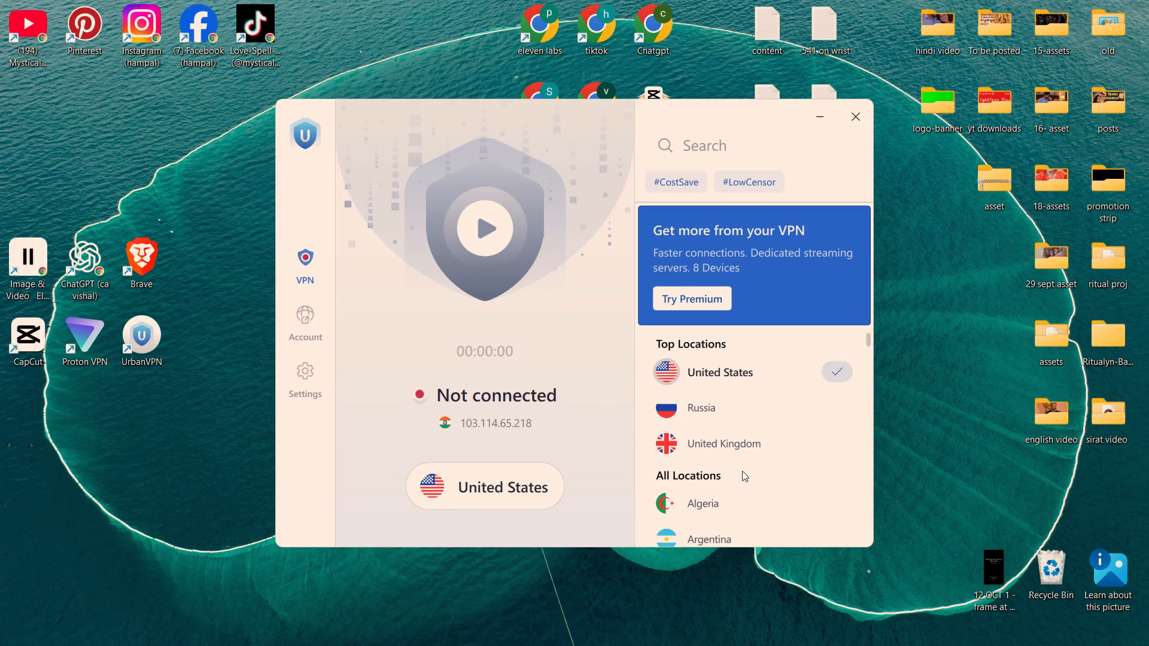
left_click(732, 408)
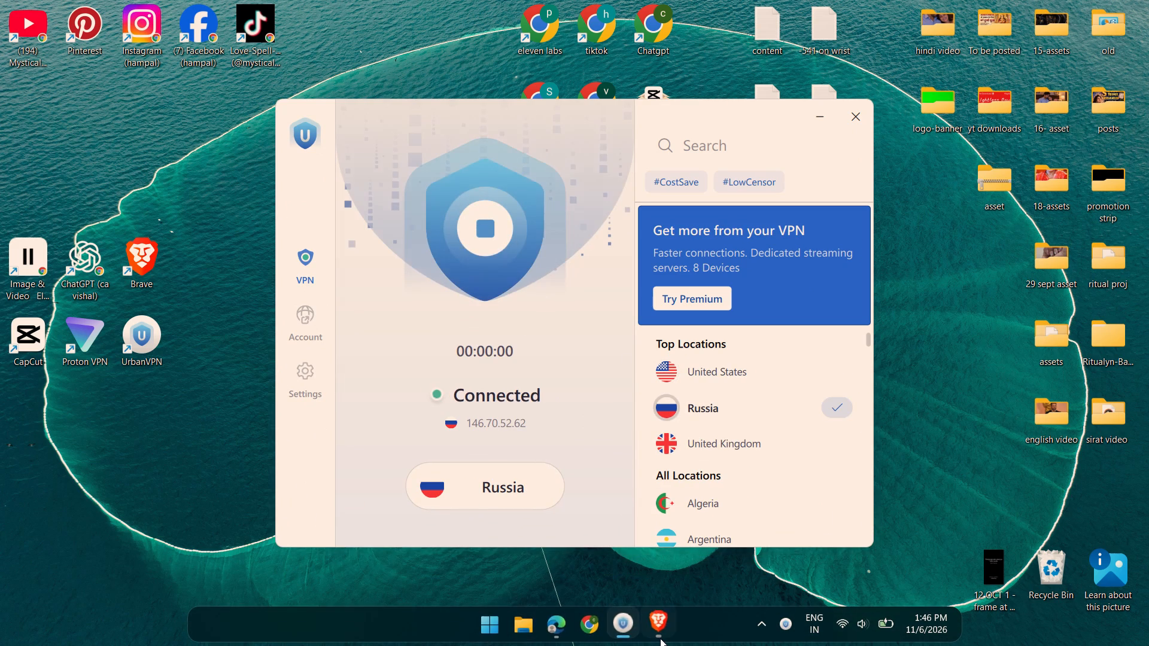
Switch to Brave and search the web for "music copyright checker" in a new tab.
left_click(660, 638)
left_click(564, 10)
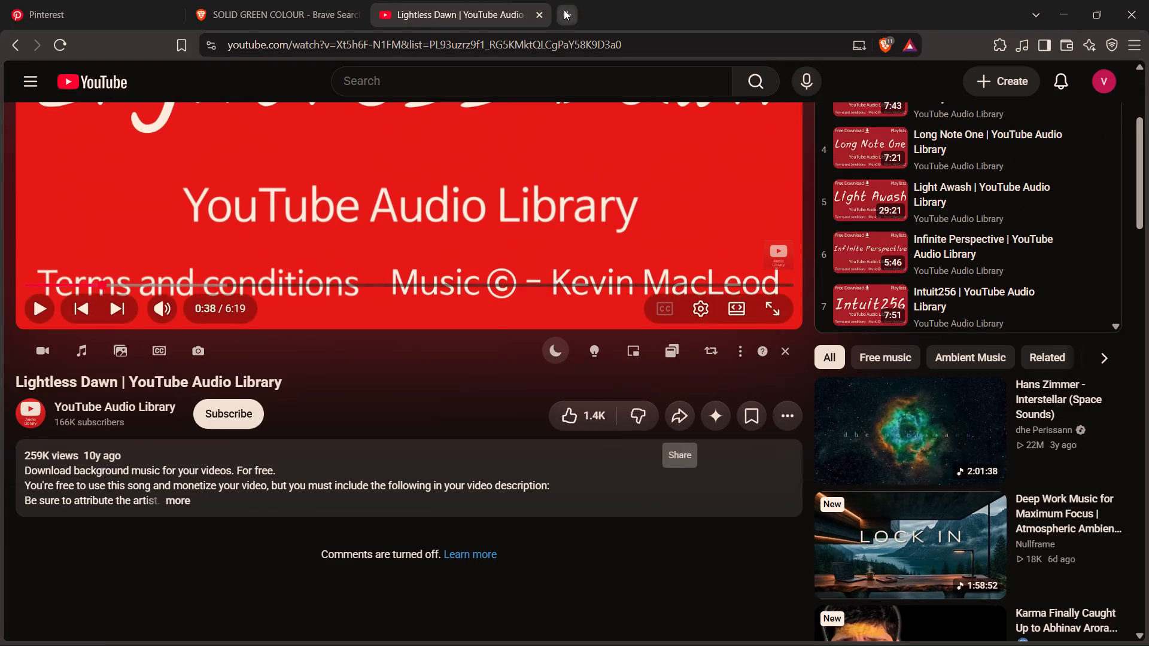
left_click(546, 48)
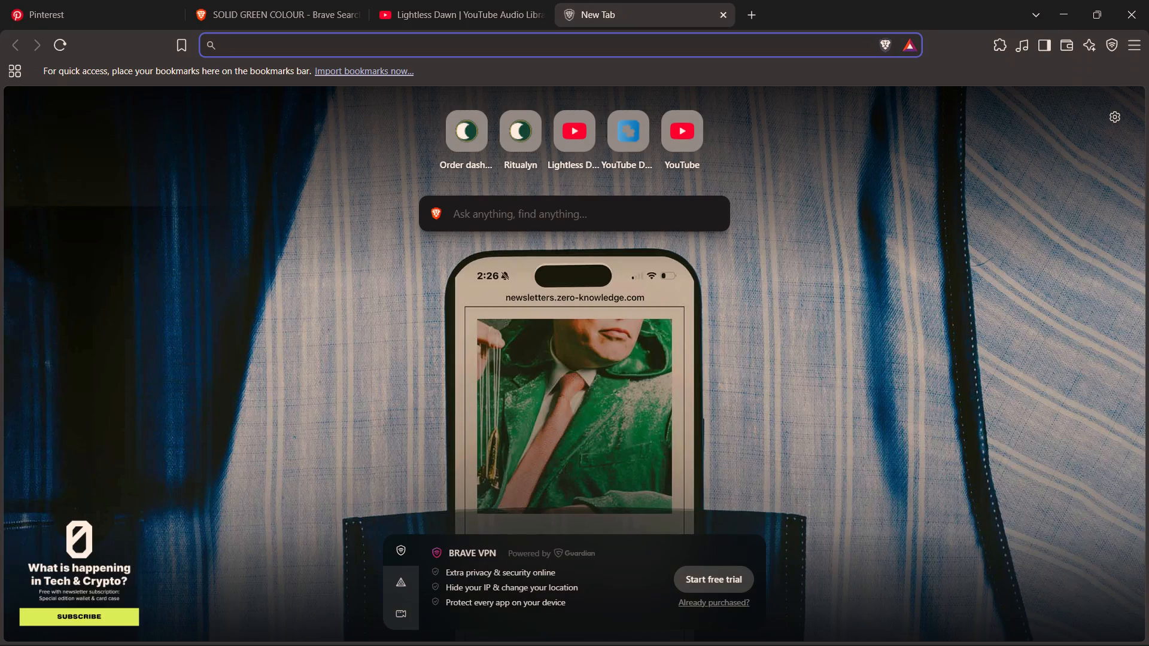
type("co")
key("BackSpace")
key("BackSpace")
key("BackSpace")
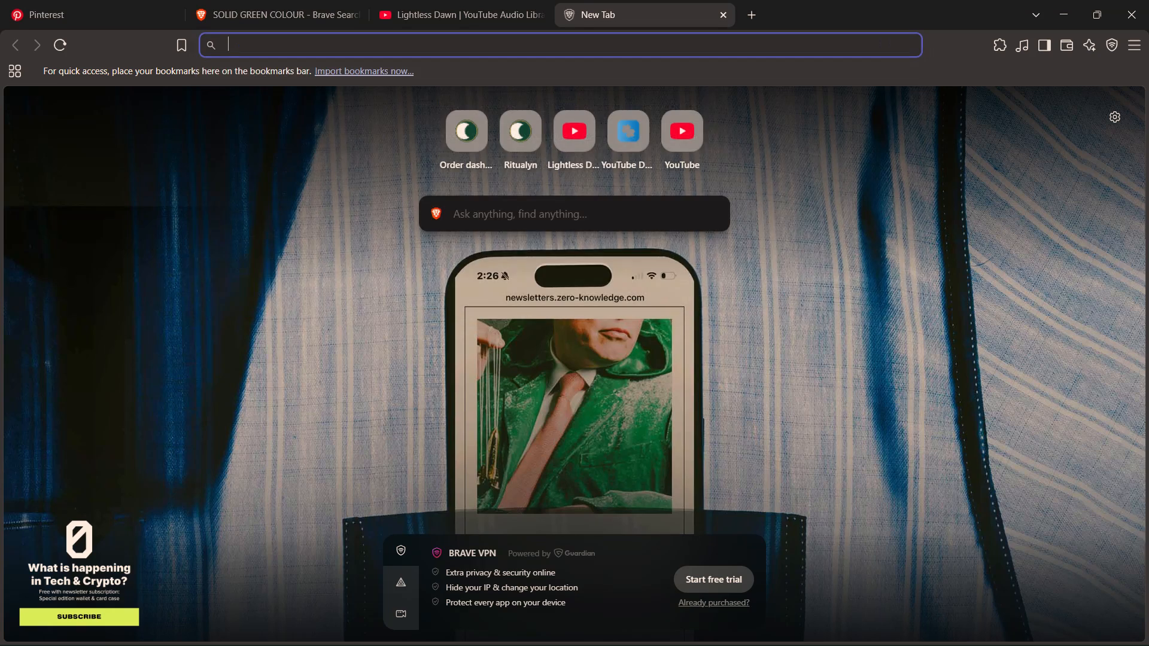
type("msuic")
key("BackSpace")
key("BackSpace")
key("BackSpace")
key("BackSpace")
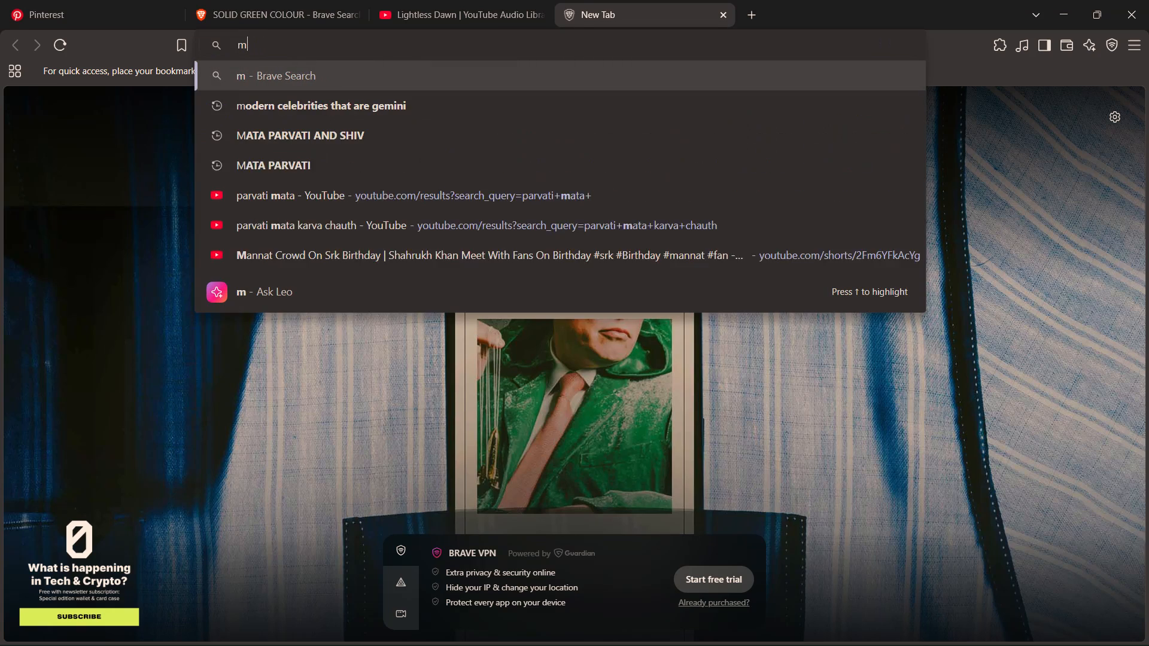
type("usic o")
key("BackSpace")
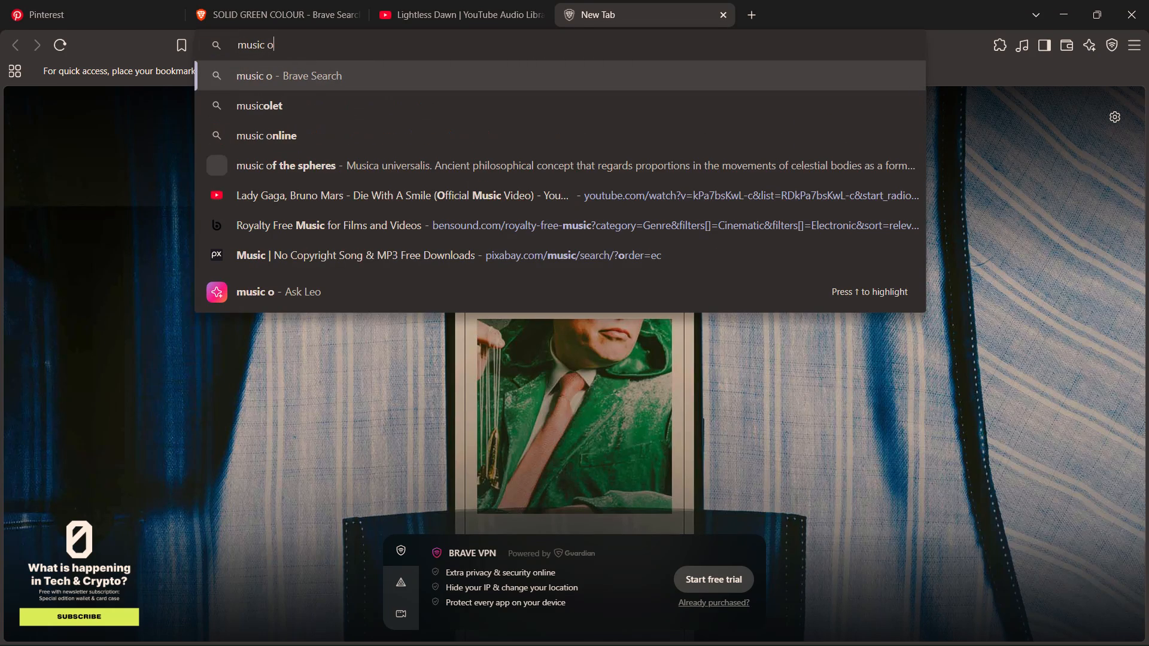
type("copyu")
key("BackSpace")
type("right c")
key("Down")
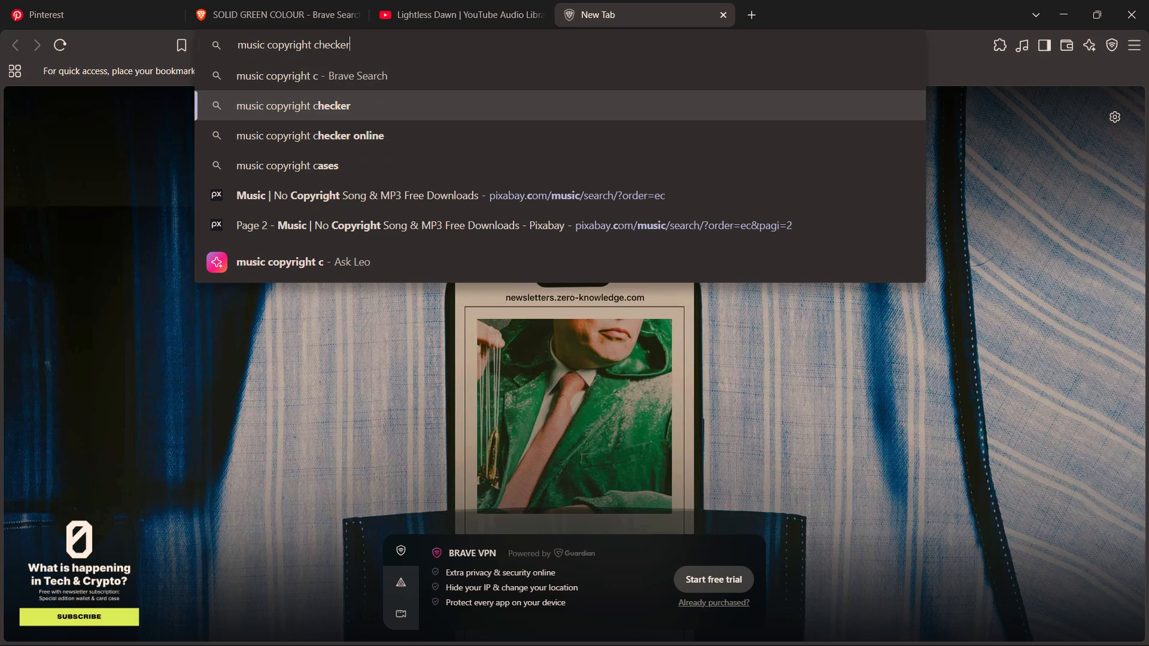
key("Return")
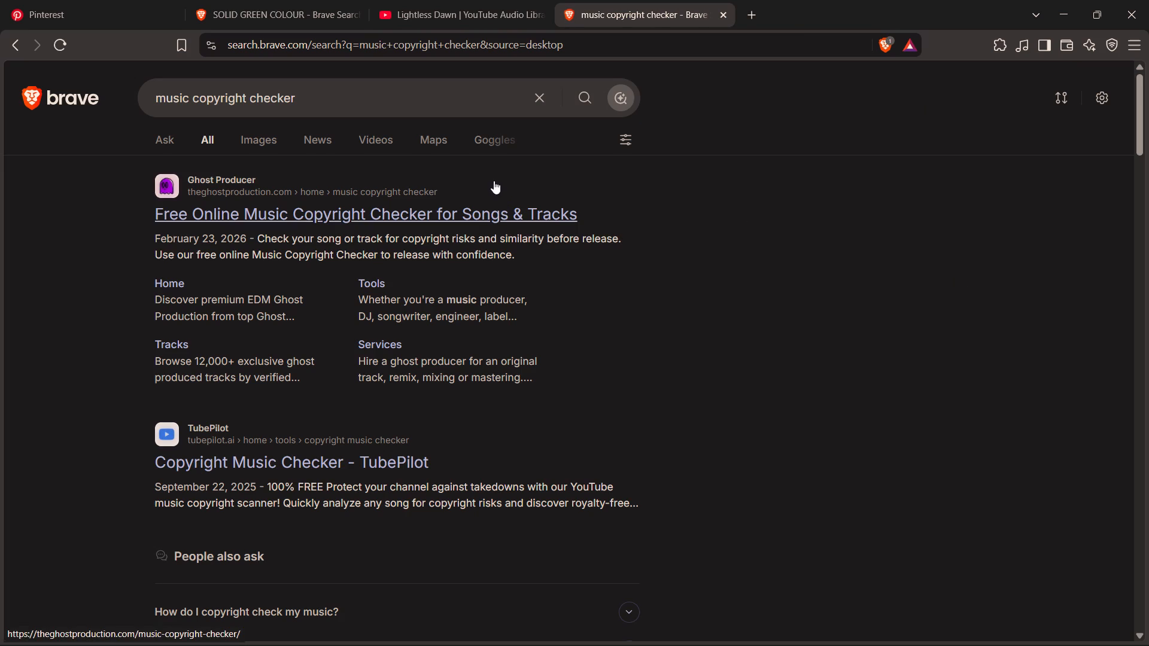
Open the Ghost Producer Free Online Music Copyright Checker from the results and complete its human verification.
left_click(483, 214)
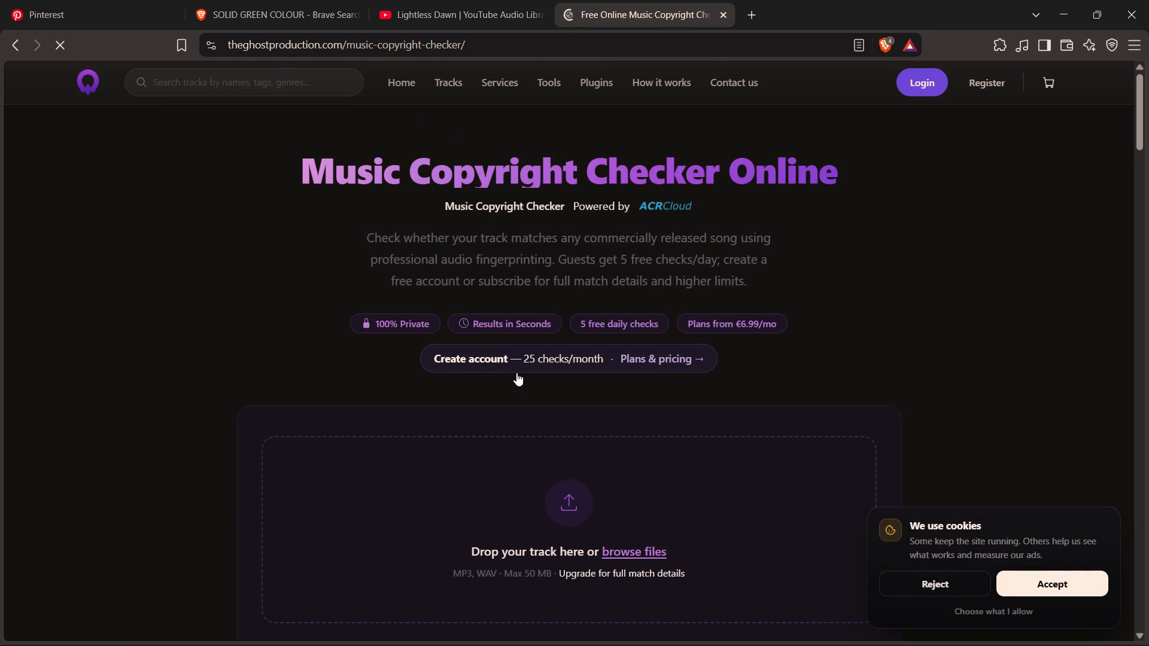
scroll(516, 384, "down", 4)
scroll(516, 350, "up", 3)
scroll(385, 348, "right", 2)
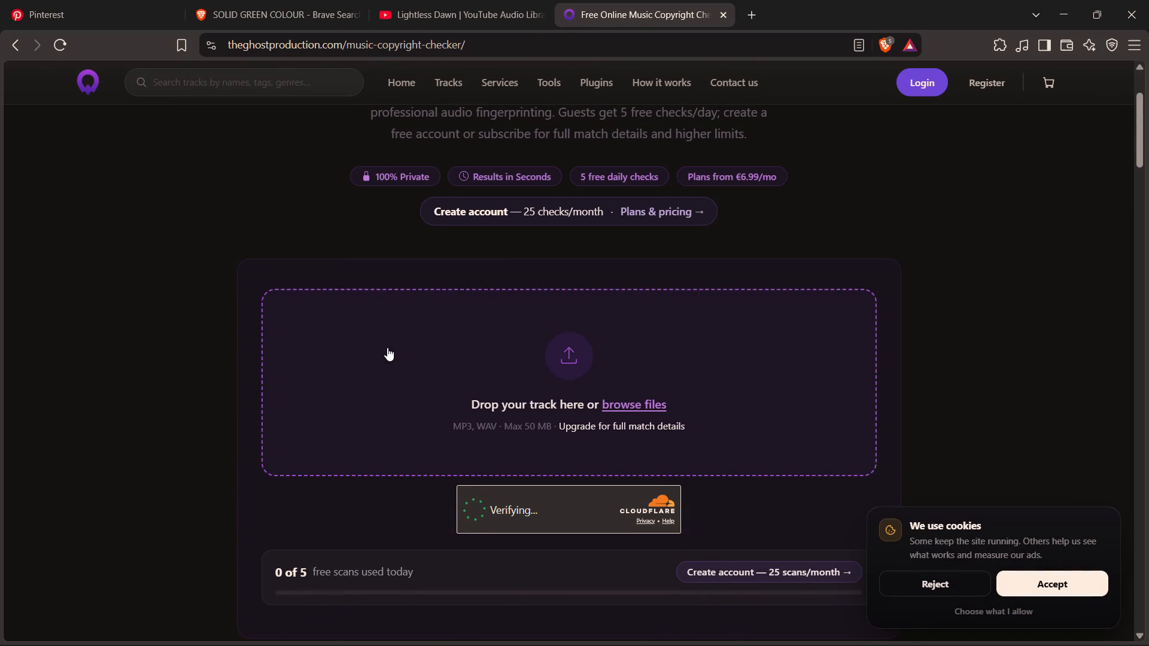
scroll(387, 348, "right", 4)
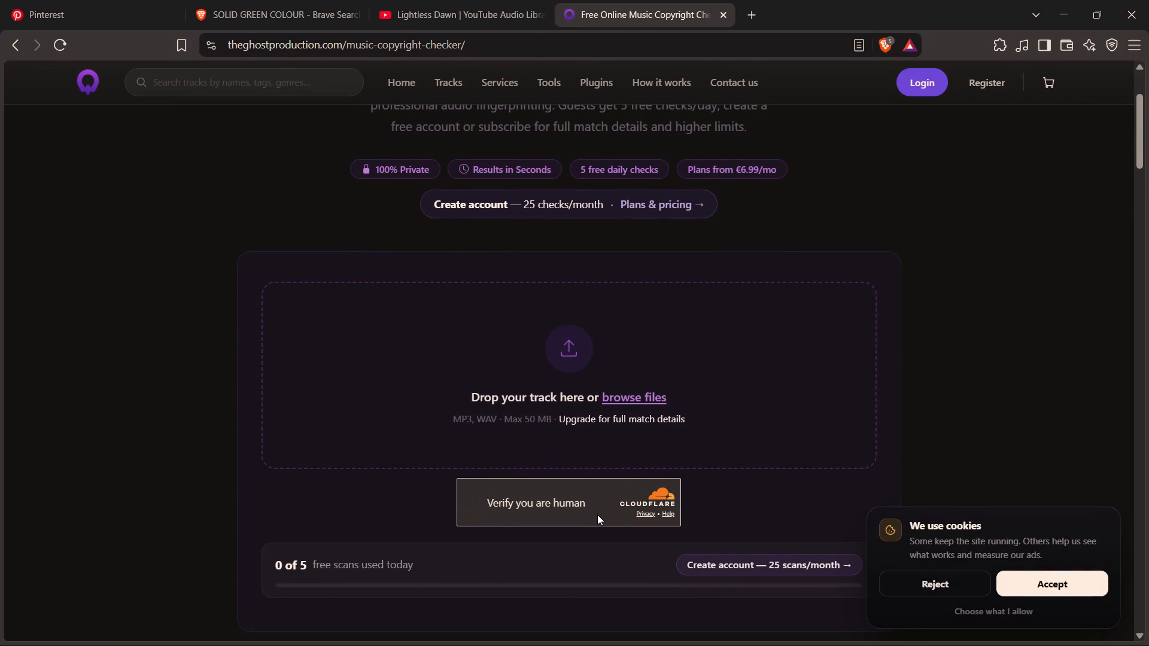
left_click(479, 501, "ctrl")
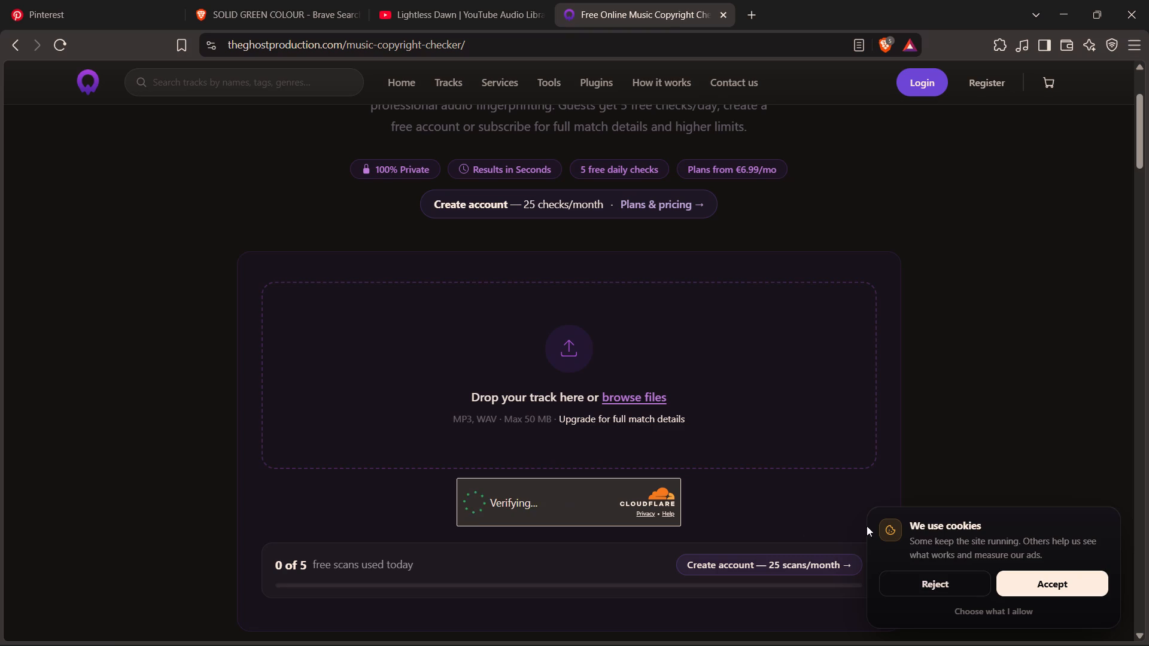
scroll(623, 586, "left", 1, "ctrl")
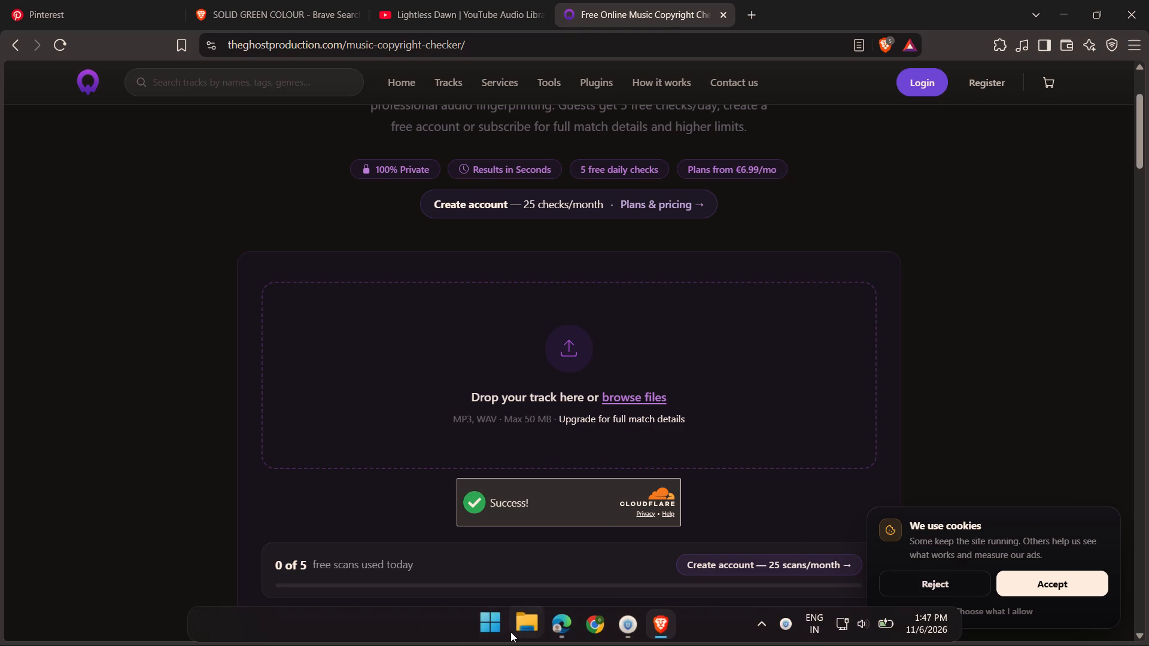
Switch to File Explorer and open the yt downloads folder.
left_click(513, 630, "ctrl")
key("ctrl+minus")
key("ctrl+minus")
key("ctrl+minus")
key("ctrl+minus")
key("ctrl+minus")
key("ctrl+minus")
key("ctrl+minus")
key("ctrl+minus")
key("ctrl+minus")
key("ctrl+minus")
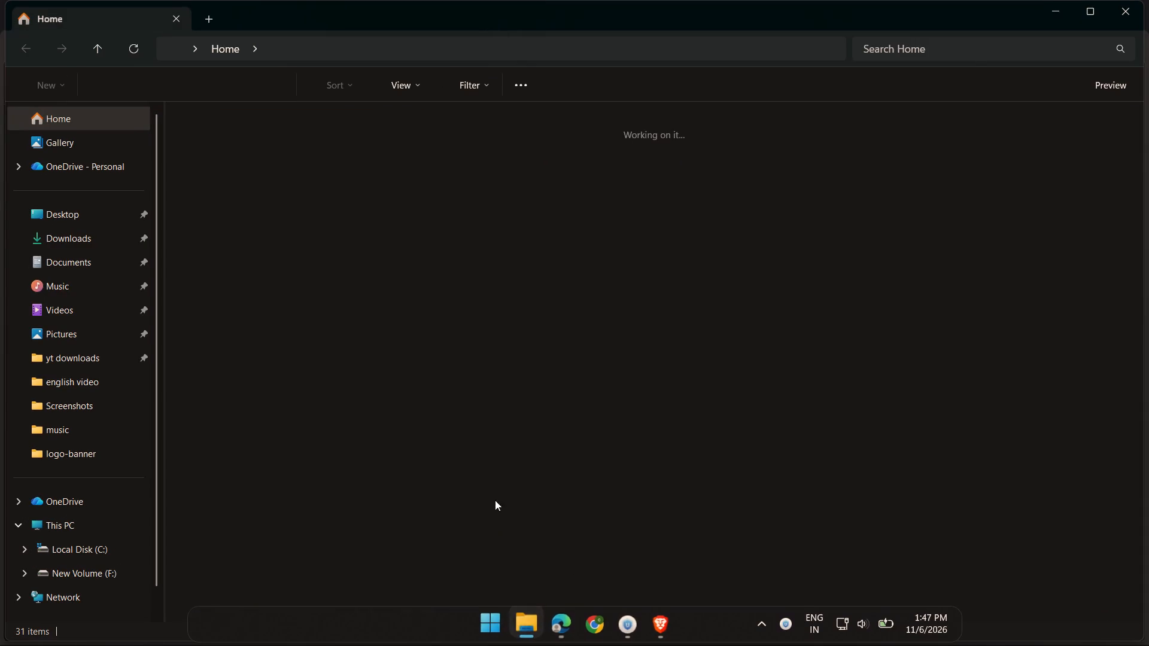
key("ctrl+minus")
key("ctrl+minus")
key("ctrl+minus")
key("ctrl+minus")
key("ctrl+minus")
key("ctrl+minus")
key("ctrl+minus")
key("ctrl+minus")
key("ctrl+minus")
key("ctrl+minus")
key("ctrl+minus")
key("ctrl+minus")
key("ctrl+minus")
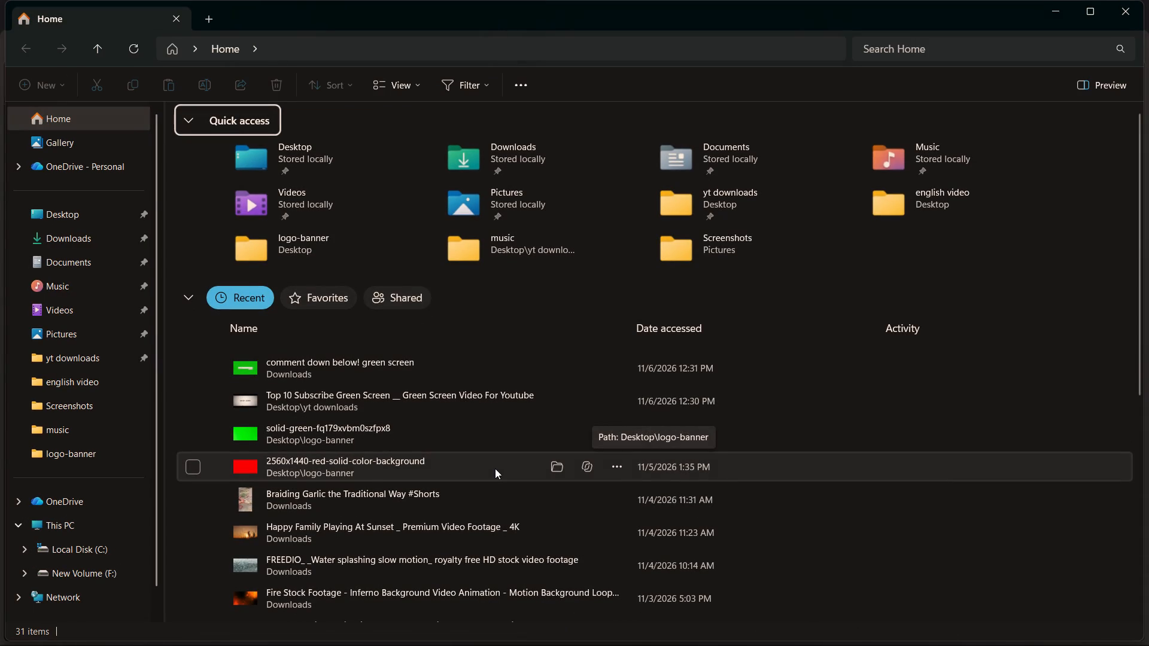
key("ctrl+minus")
key("ctrl+minus")
key("ctrl+minus")
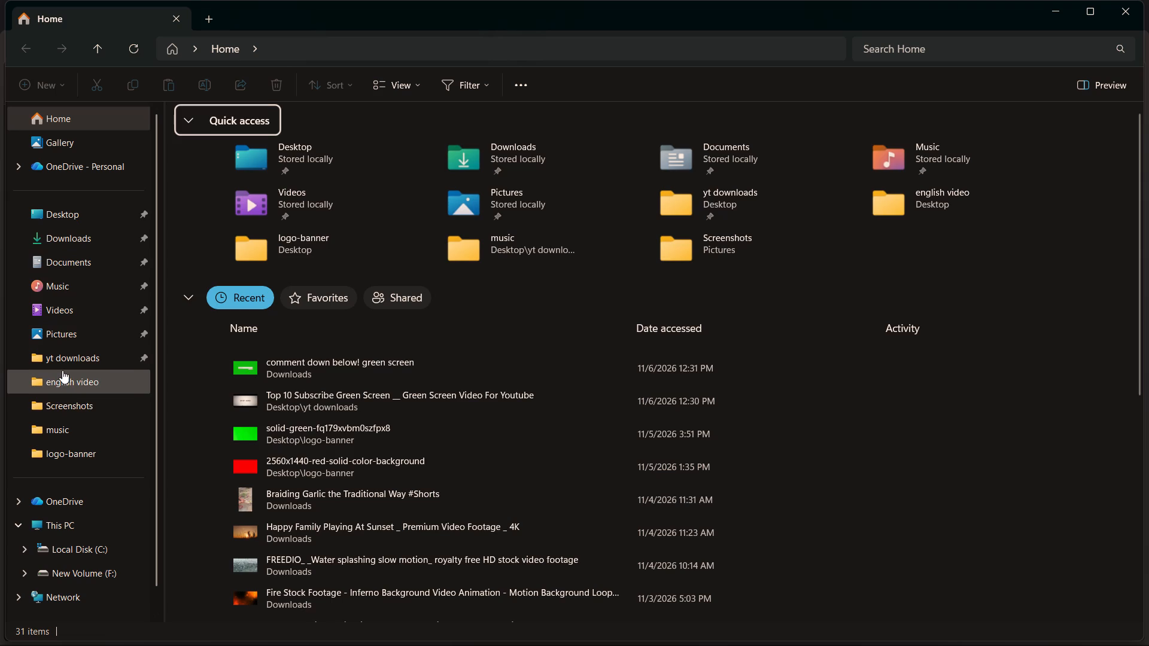
left_click(63, 362, "ctrl")
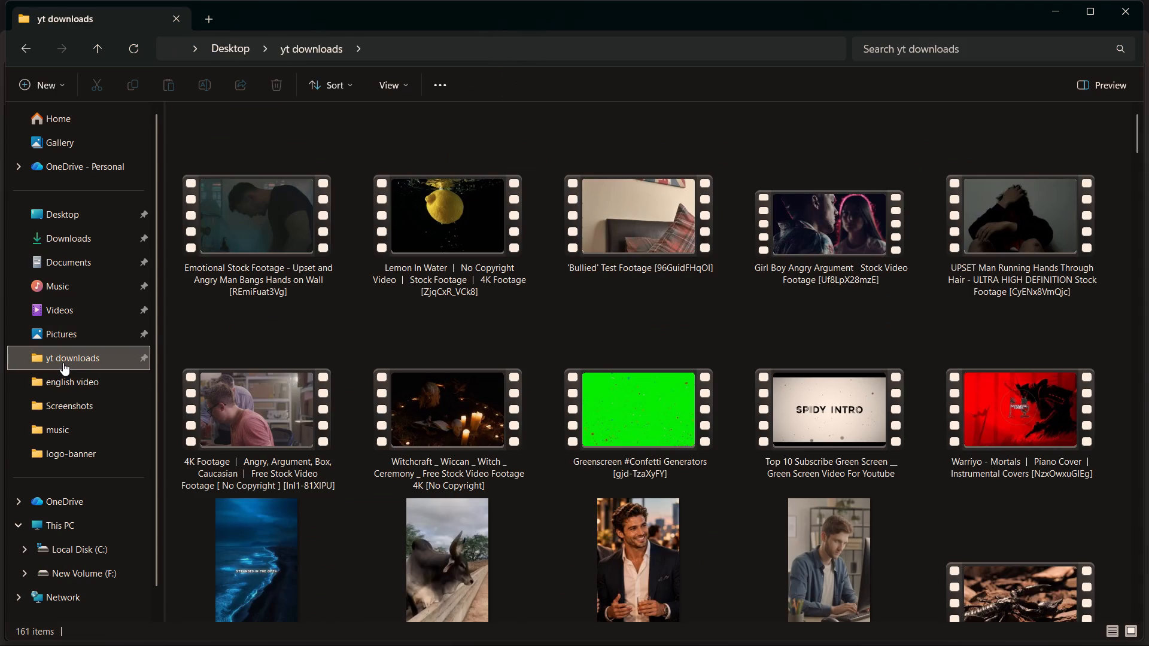
Shrink the file thumbnails in yt downloads and open its music subfolder.
scroll(488, 380, "down", 20, "ctrl")
scroll(488, 380, "down", 19, "ctrl")
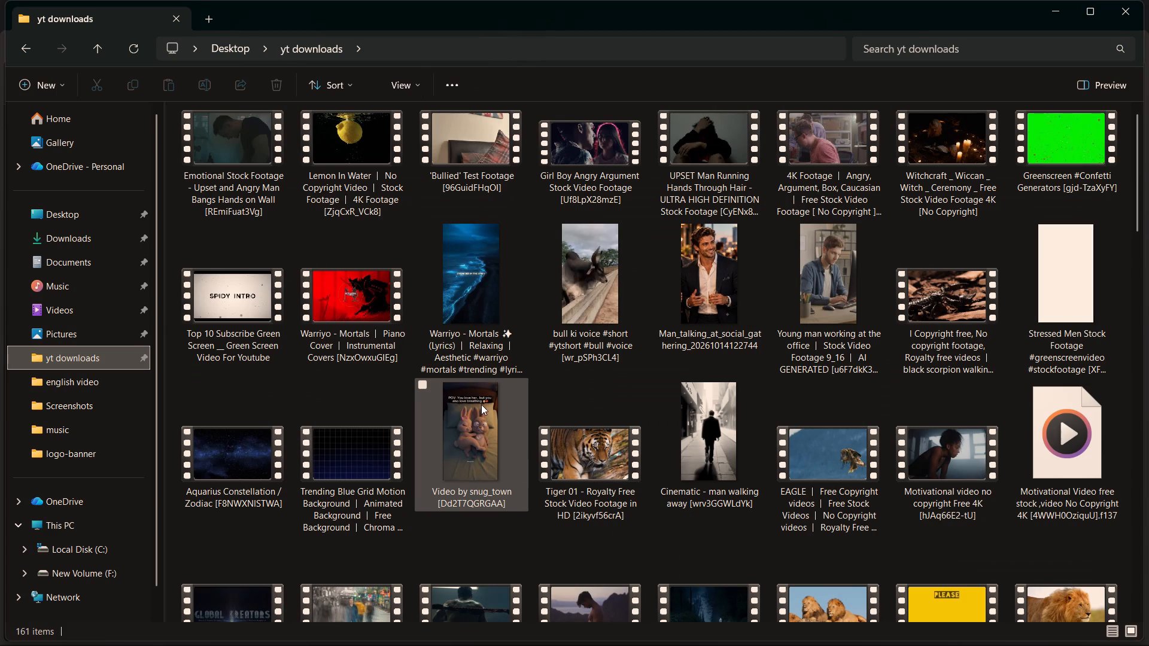
scroll(481, 404, "down", 13, "ctrl")
key("ctrl+minus")
key("ctrl+minus")
key("ctrl+minus")
key("ctrl+minus")
key("ctrl+minus")
key("ctrl+minus")
key("ctrl+minus")
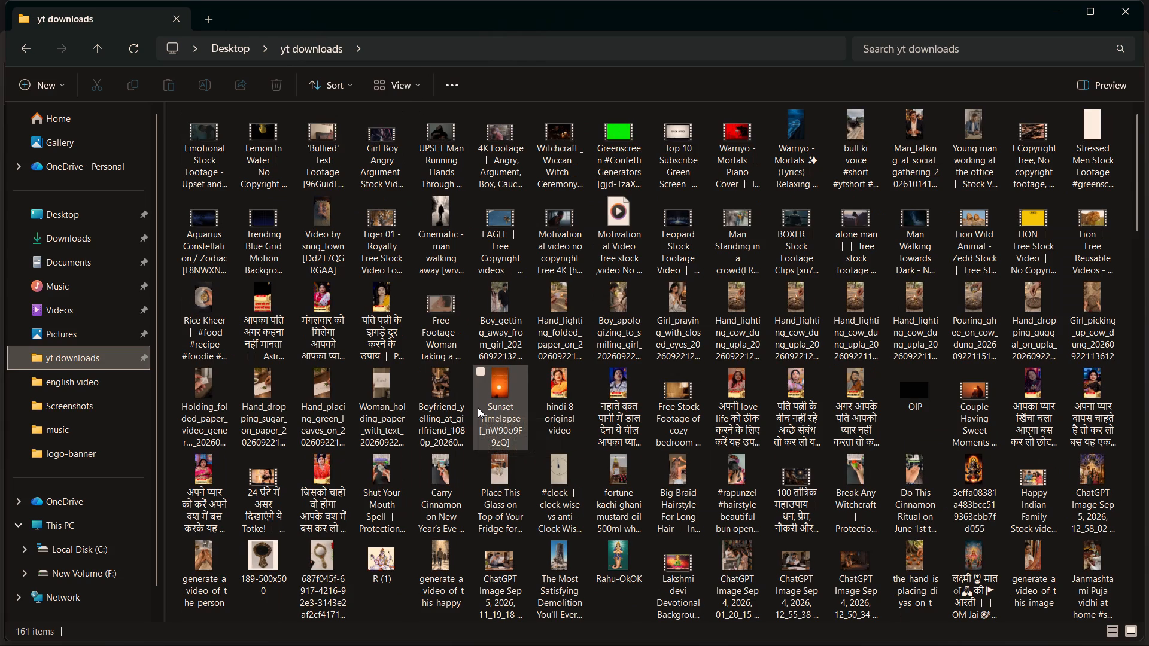
type("_____")
key("ctrl+minus")
key("ctrl+minus")
key("ctrl+minus")
key("ctrl+minus")
key("ctrl+minus")
key("ctrl+minus")
key("ctrl+minus")
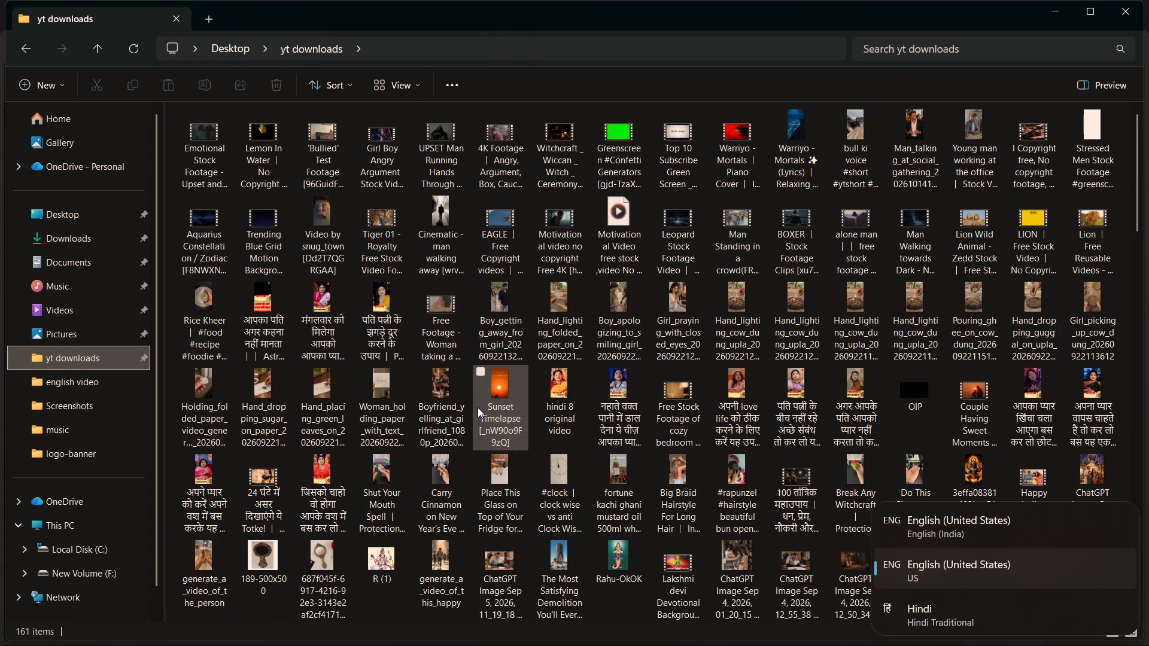
key("ctrl+minus")
scroll(478, 407, "down", 12)
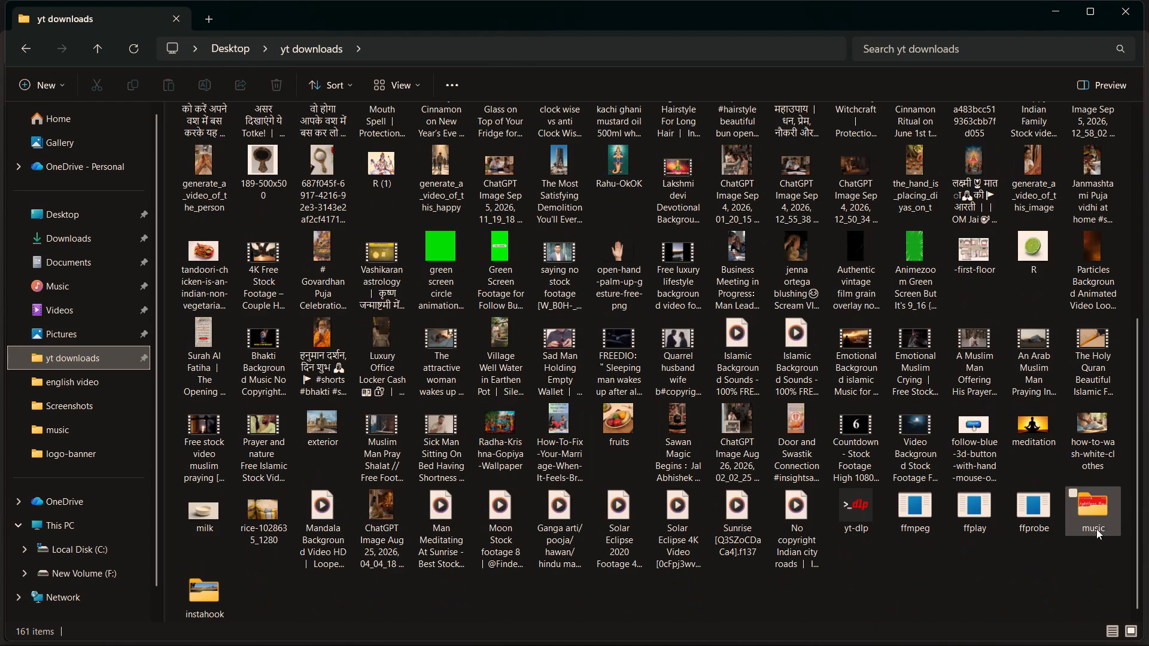
double_click(1098, 518)
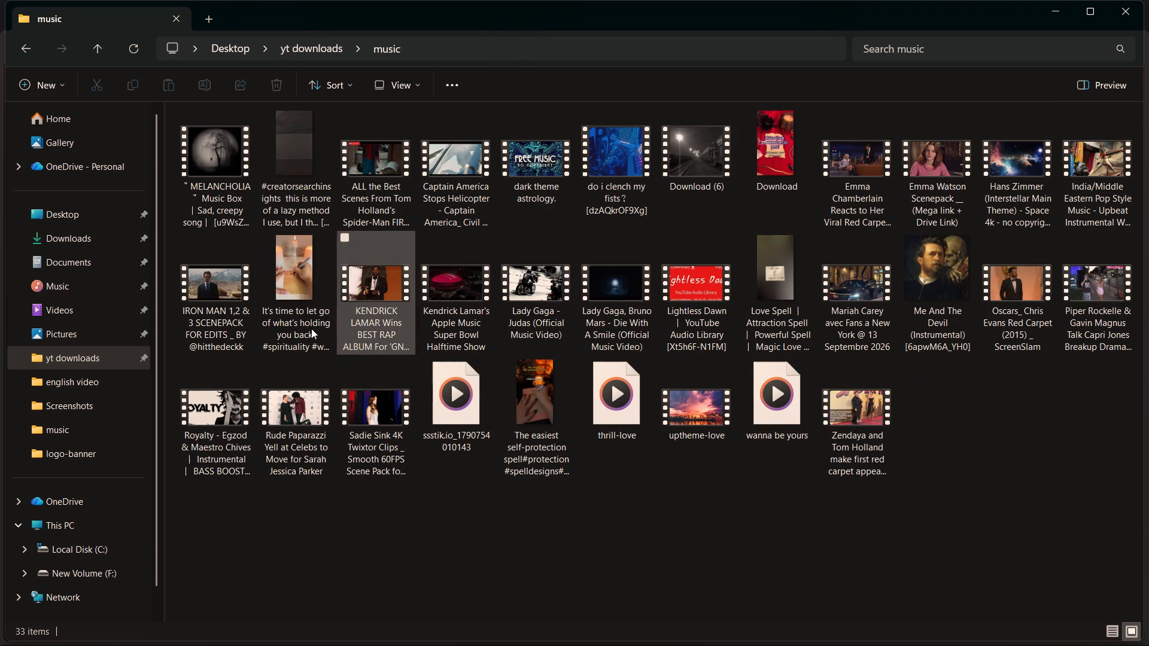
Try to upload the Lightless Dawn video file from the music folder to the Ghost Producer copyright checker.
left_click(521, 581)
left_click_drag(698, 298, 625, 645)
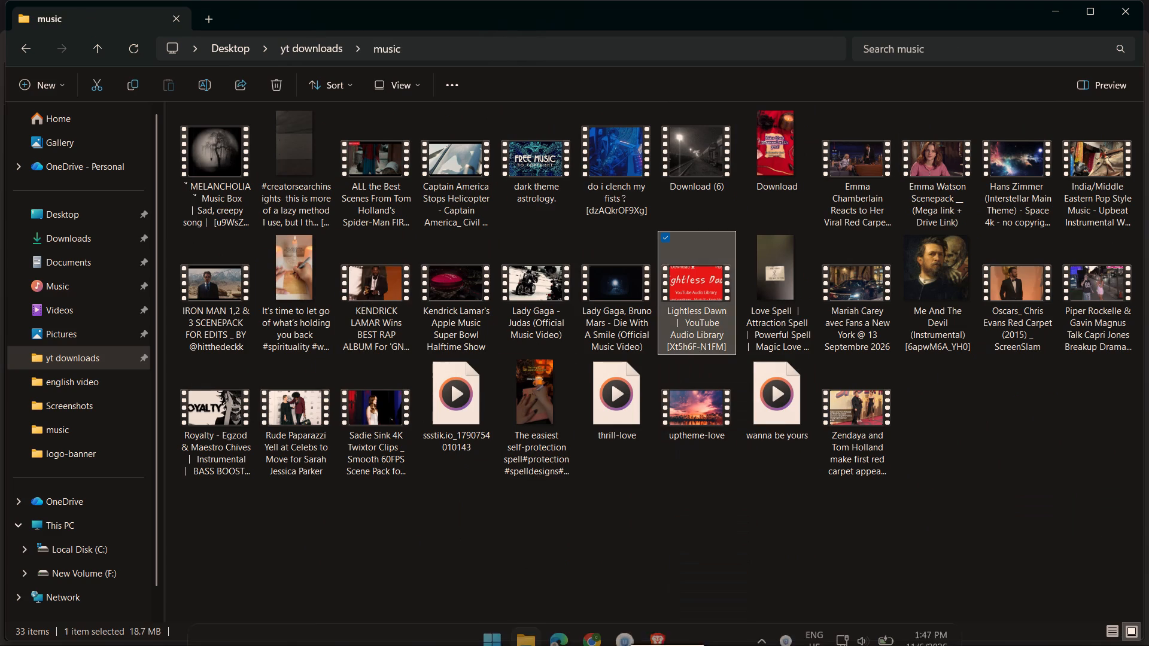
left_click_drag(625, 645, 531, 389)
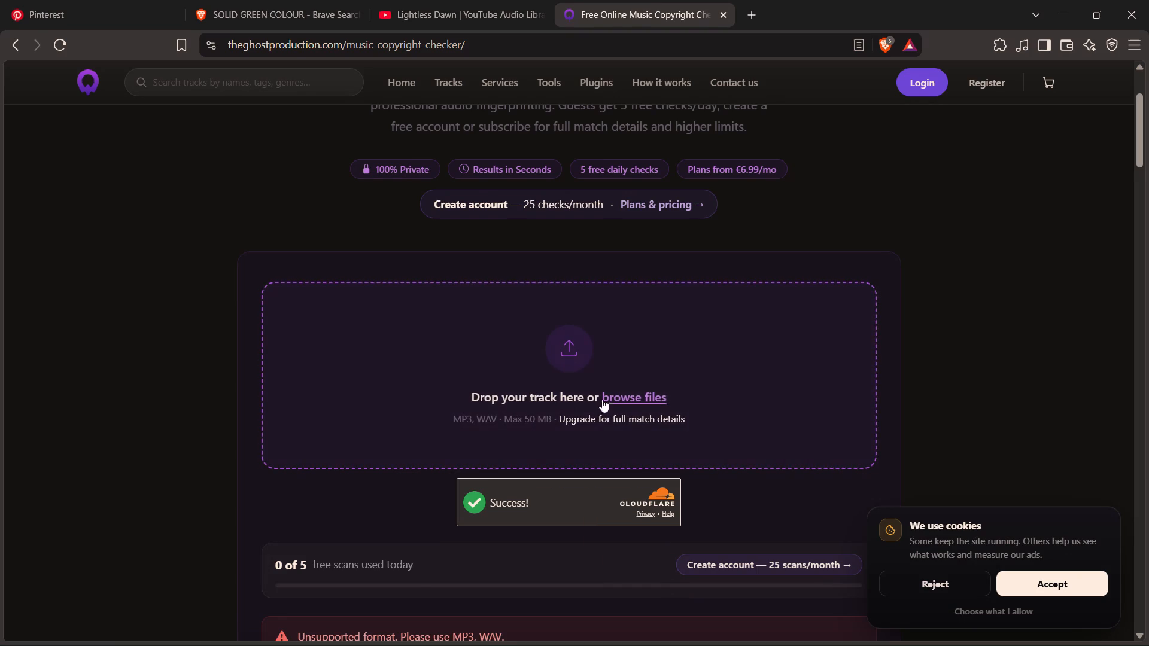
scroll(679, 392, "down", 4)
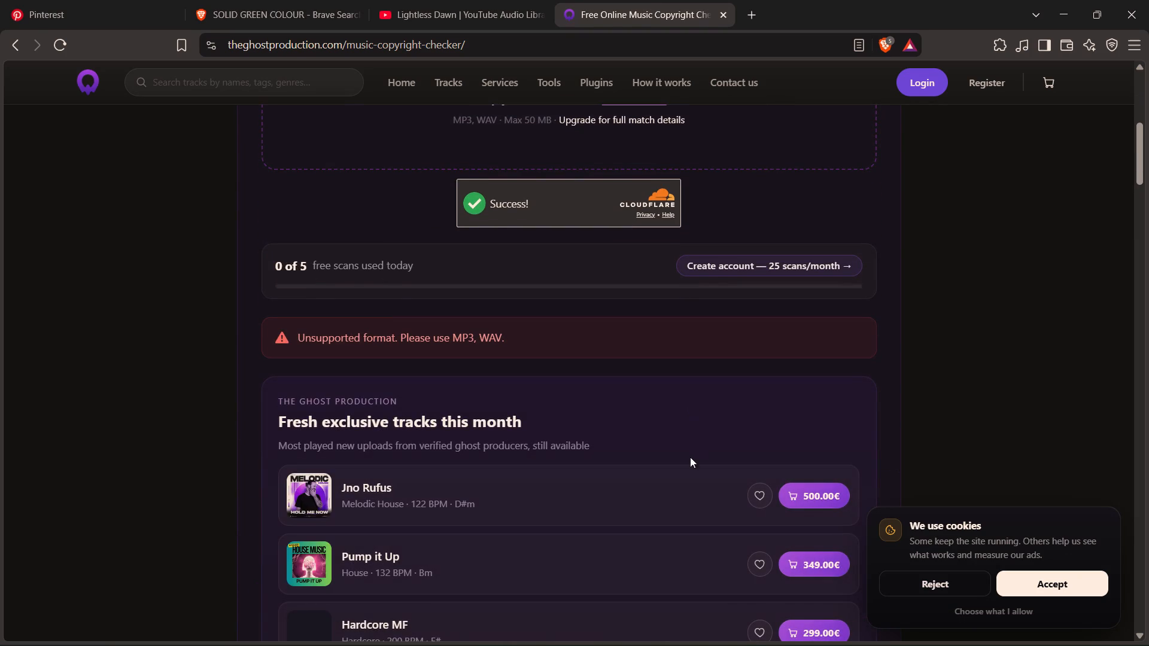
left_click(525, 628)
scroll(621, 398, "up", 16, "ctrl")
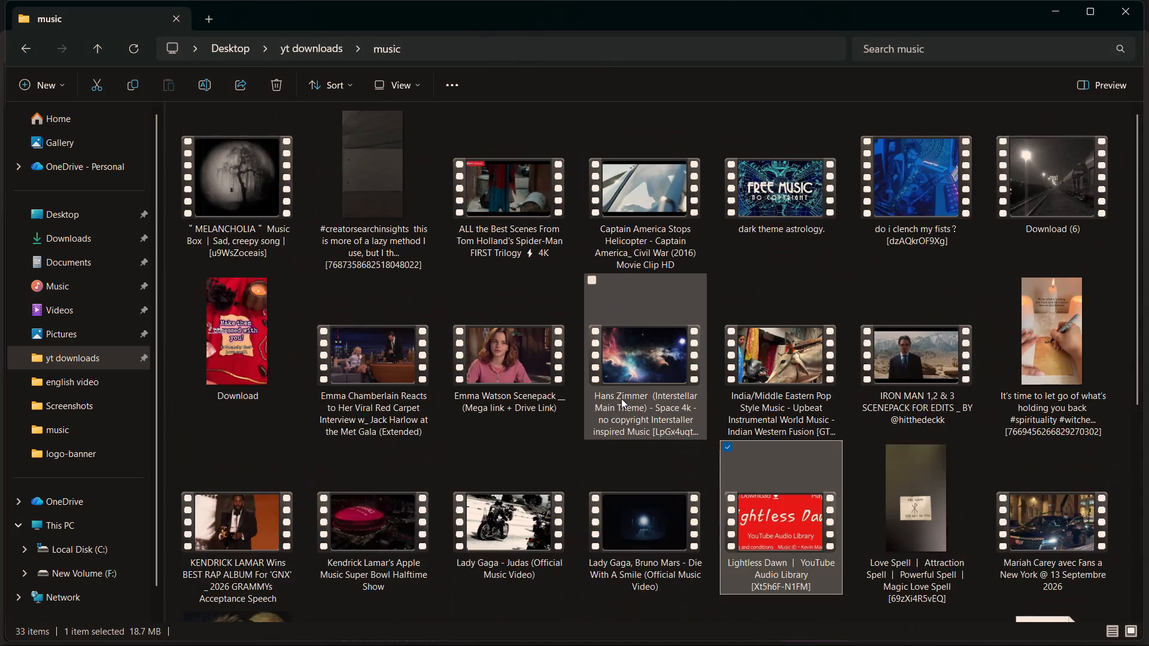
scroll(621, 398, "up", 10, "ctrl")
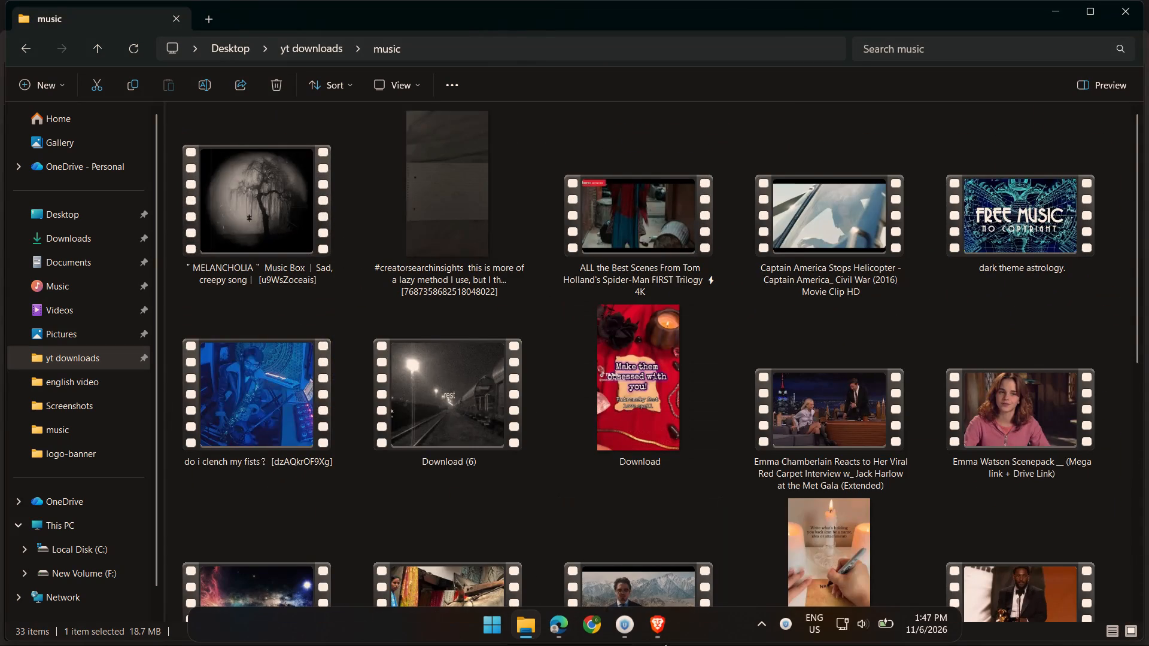
Return to Brave and examine the upload notice and format requirements on the Ghost Producer checker page.
left_click(661, 629)
scroll(557, 378, "up", 3)
scroll(817, 434, "down", 1)
scroll(622, 503, "down", 4)
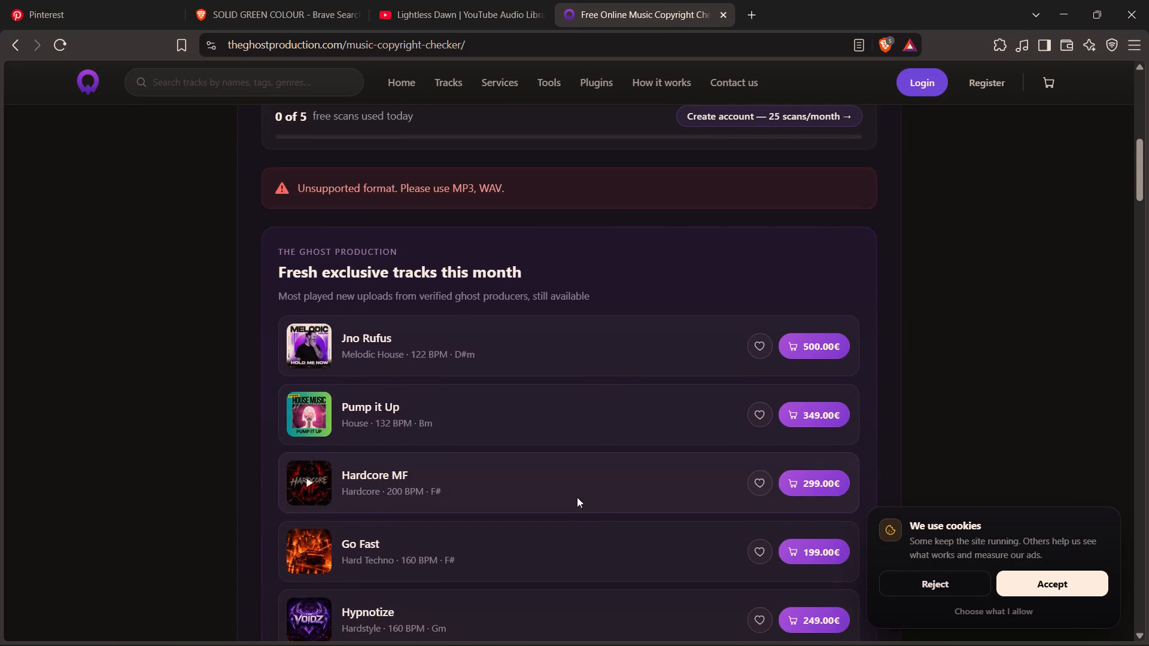
scroll(874, 363, "up", 2)
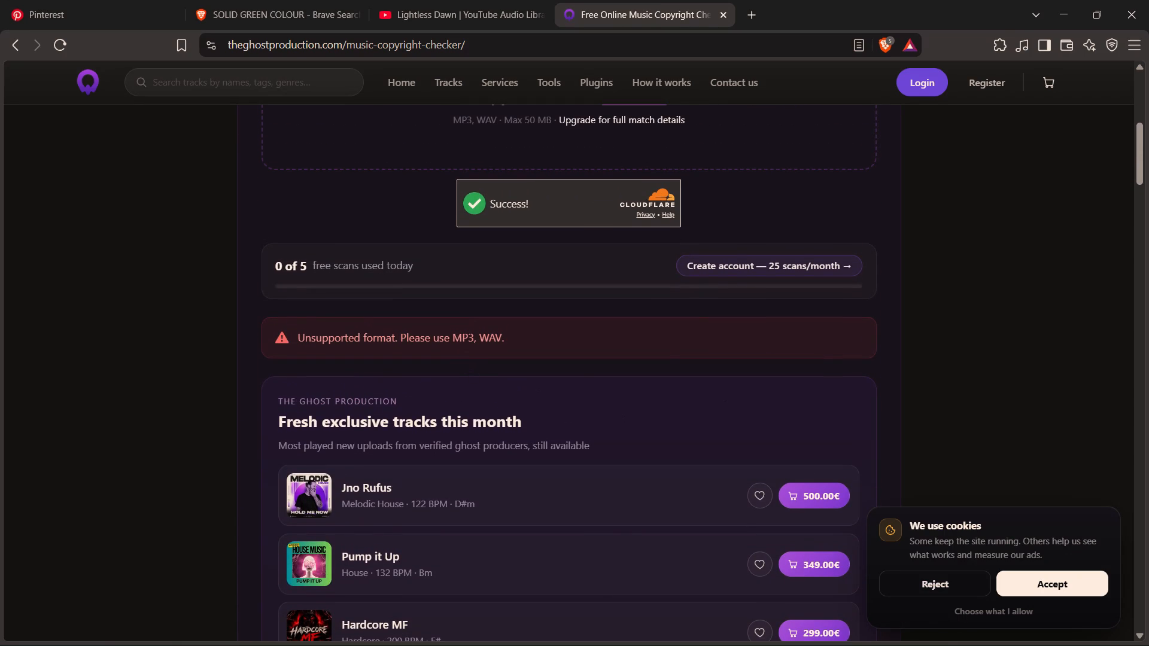
left_click_drag(402, 339, 513, 333)
left_click(363, 359)
scroll(380, 338, "up", 6)
Go back to the search results and open TubePilot's Copyright Music Checker.
left_click(15, 46)
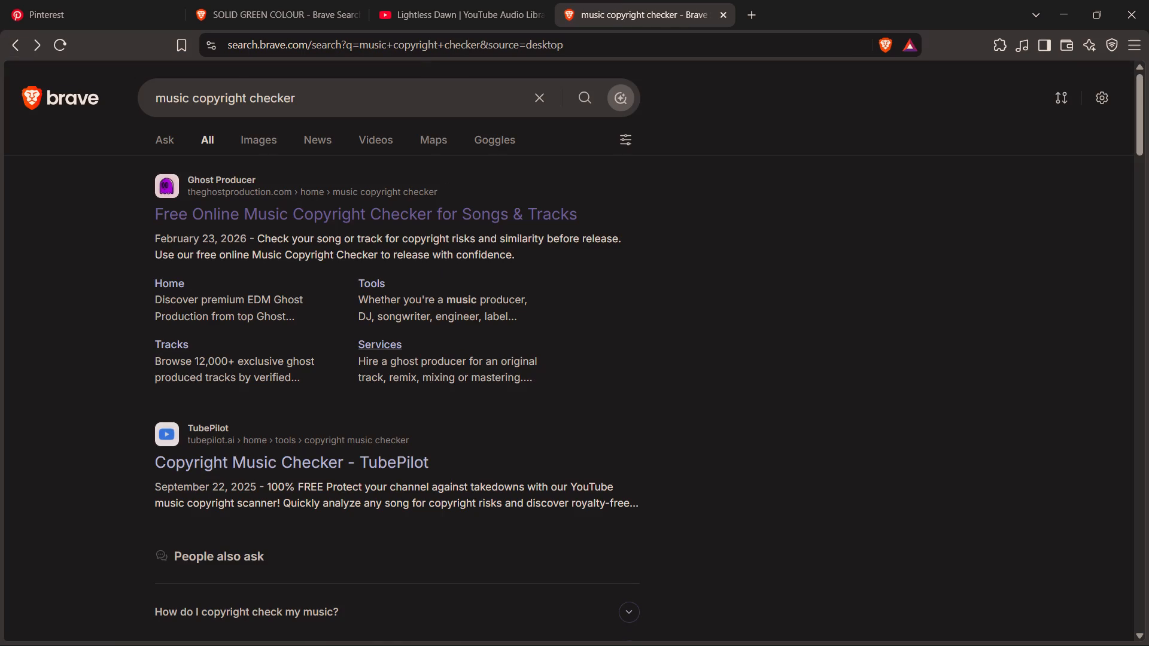
left_click(299, 466)
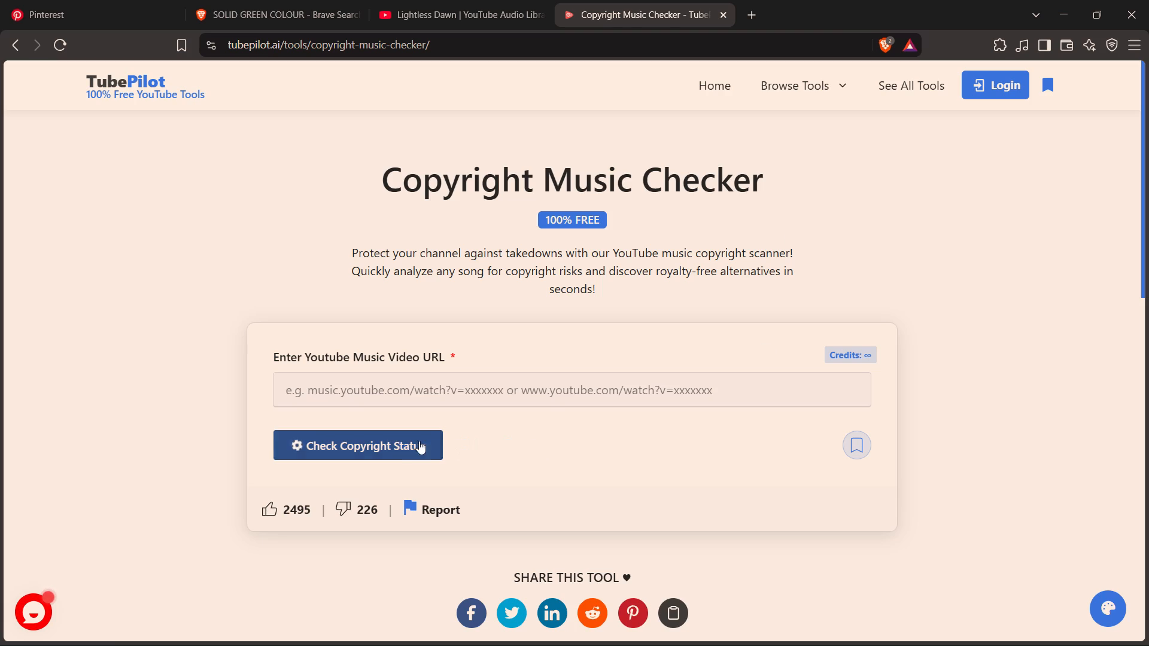
Copy the share link of the Lightless Dawn video from its YouTube page.
left_click(403, 395)
left_click(407, 0)
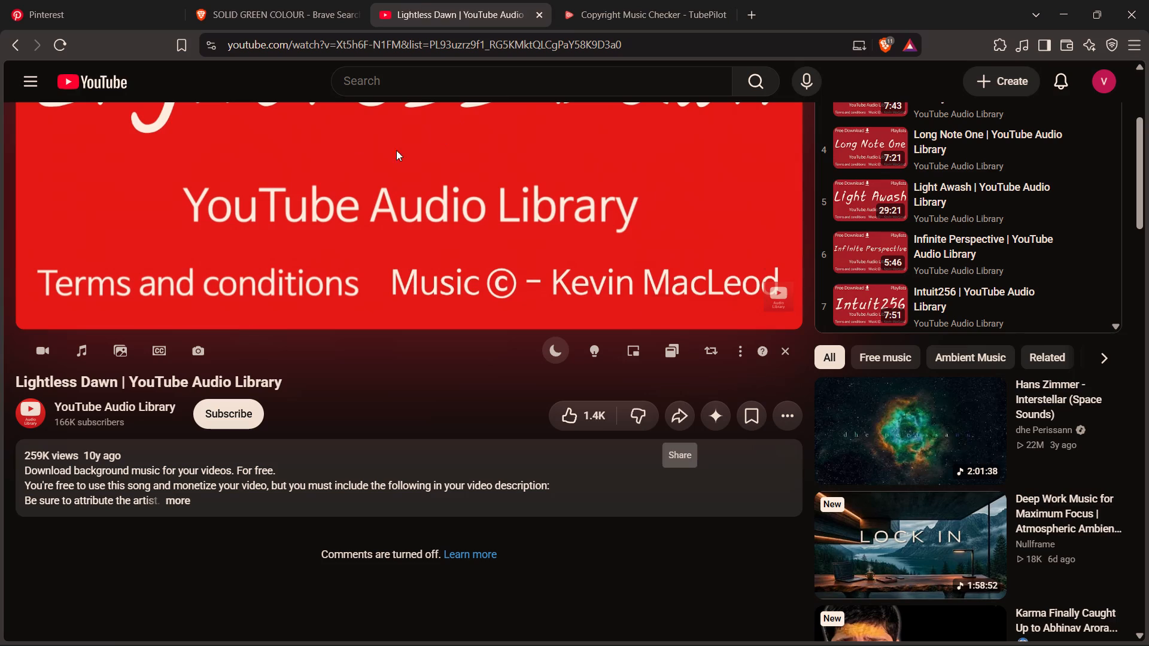
left_click(685, 426)
left_click(704, 377)
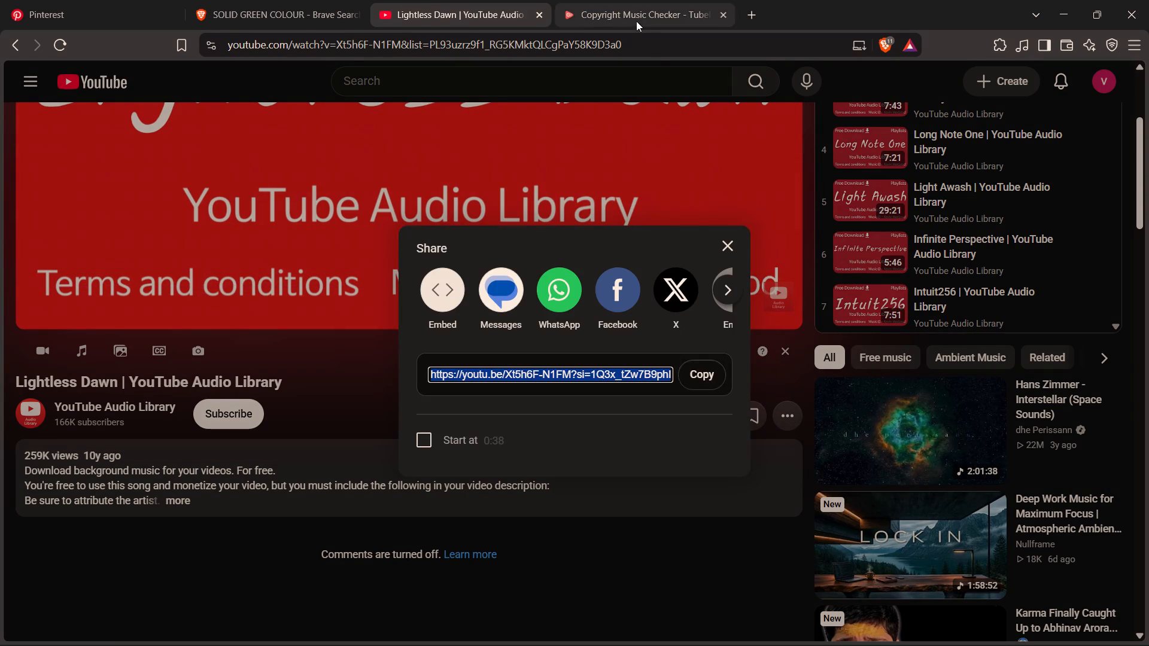
Check the copyright status of the copied Lightless Dawn link in TubePilot's Copyright Music Checker and examine the result.
left_click(636, 21)
left_click(464, 398)
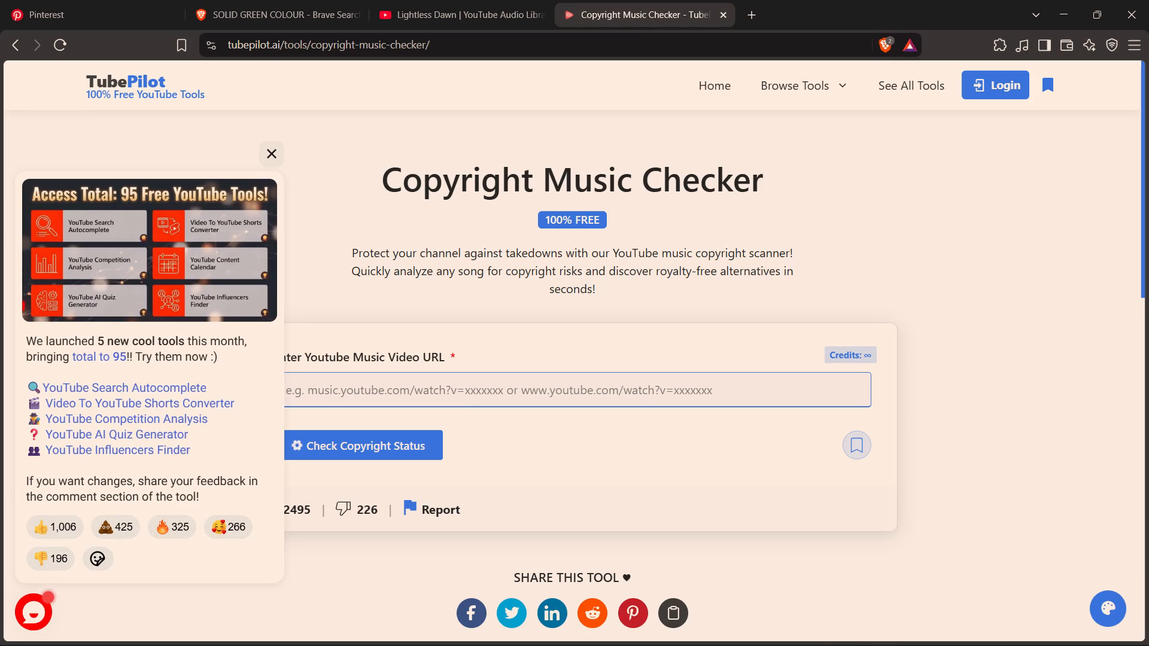
left_click(263, 163)
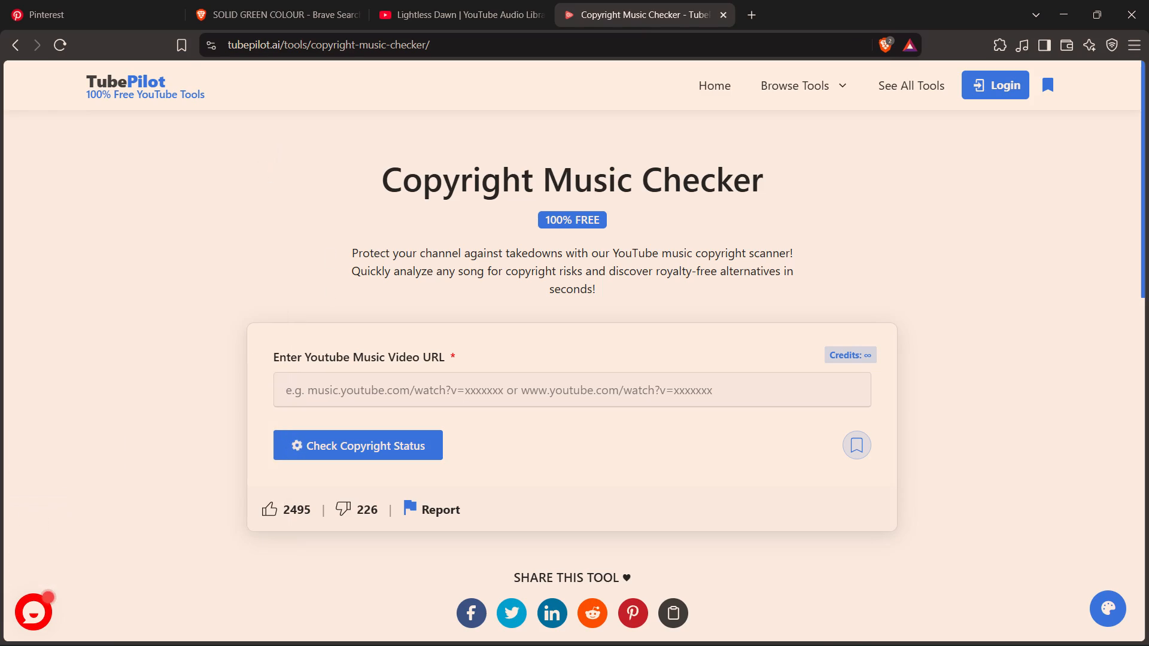
left_click(388, 394)
key("ctrl+v")
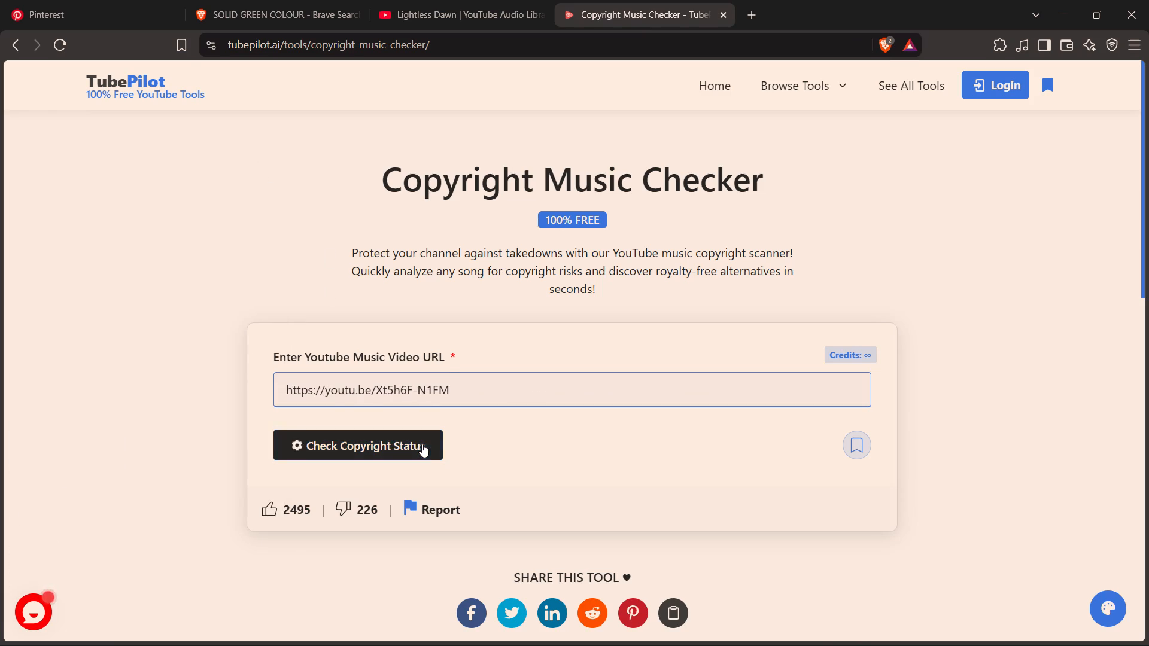
left_click(421, 444)
scroll(549, 441, "up", 3)
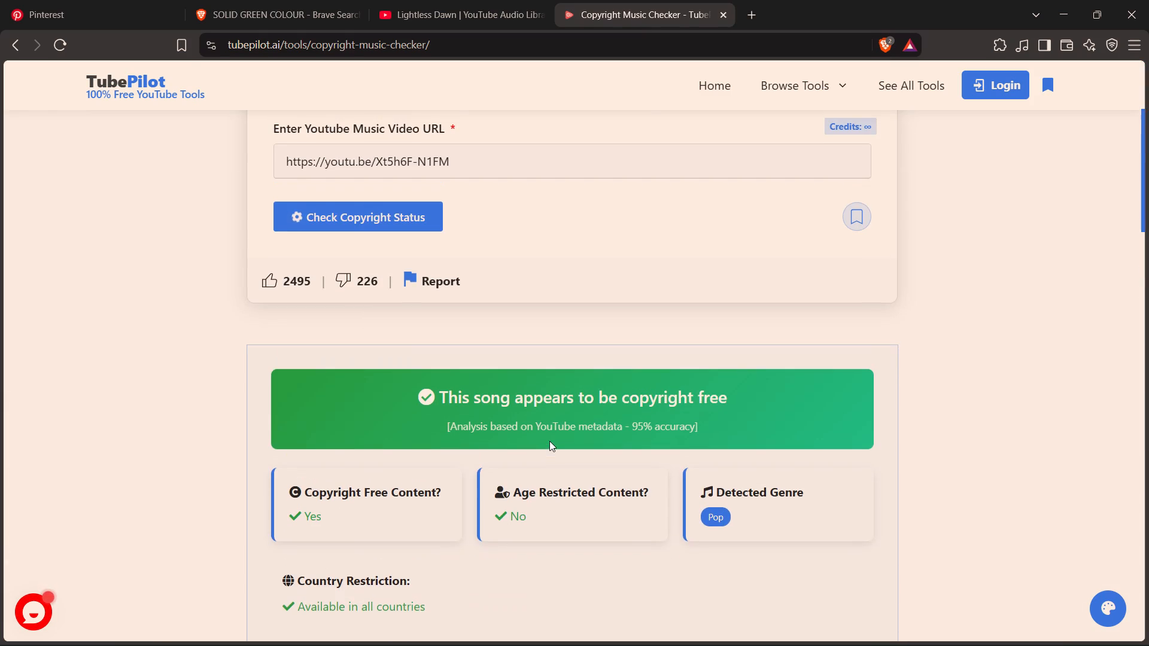
scroll(549, 441, "down", 1)
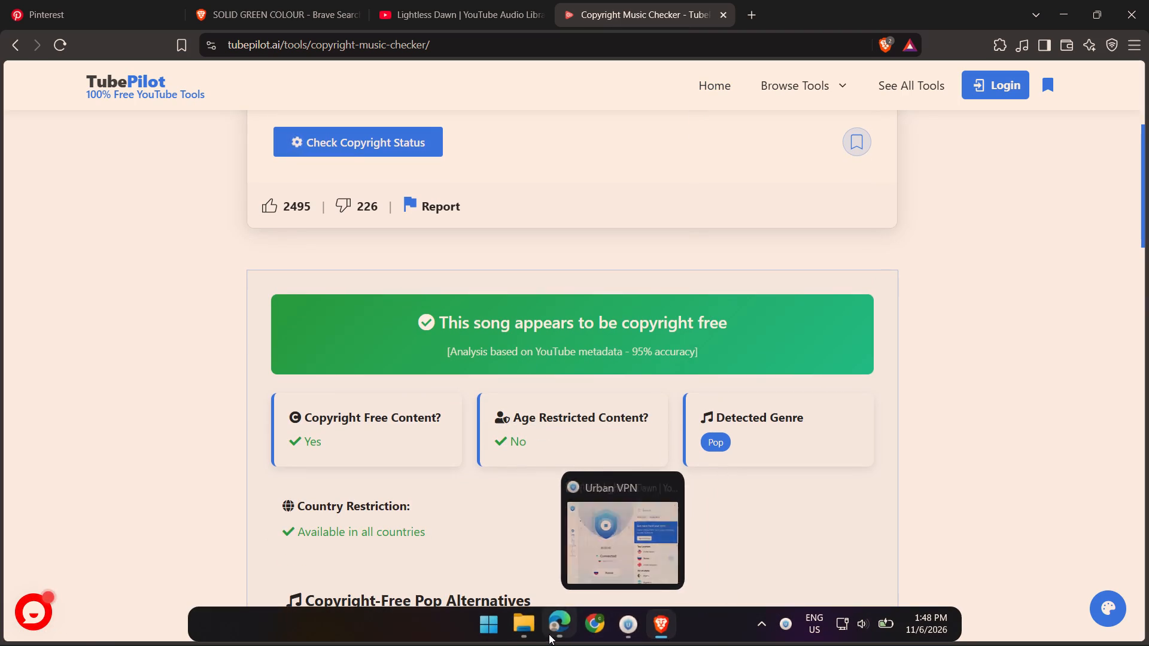
Clear the desktop by minimizing Brave and UrbanVPN and closing the music folder window.
left_click(1141, 0)
left_click(643, 196)
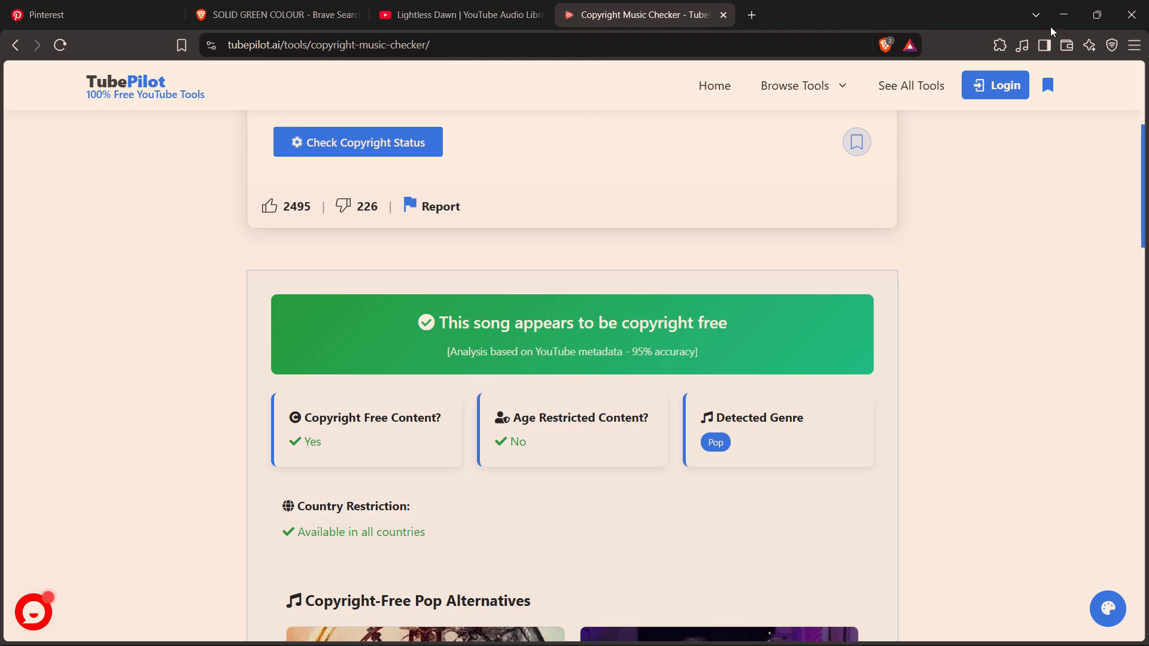
left_click(1065, 7)
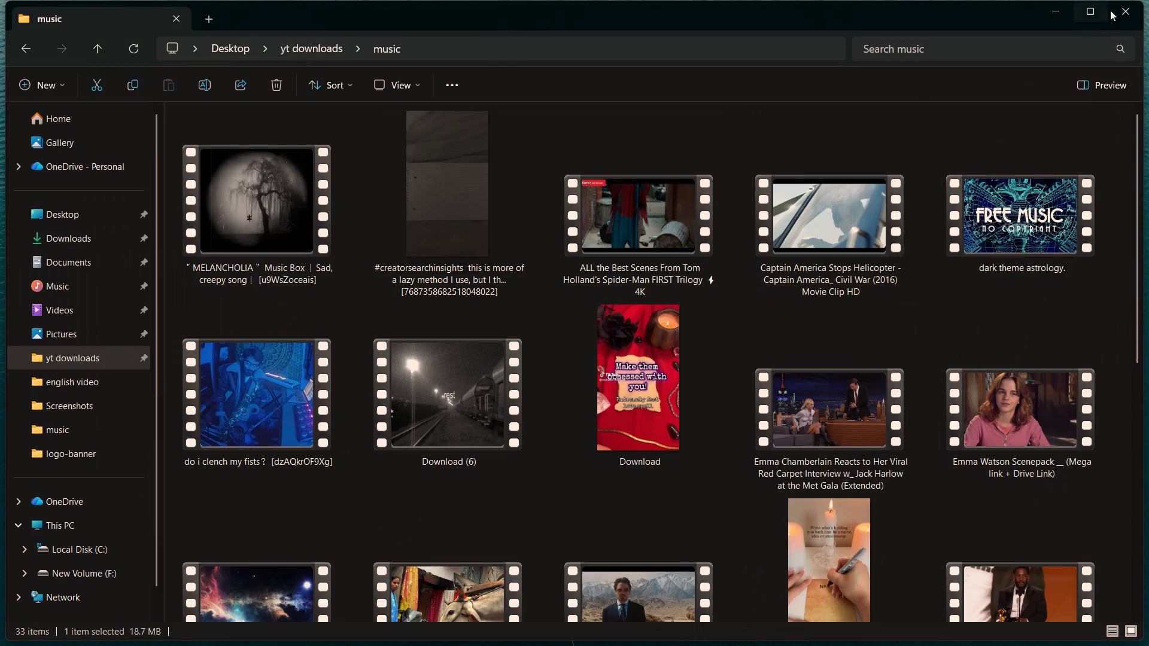
left_click(1126, 7)
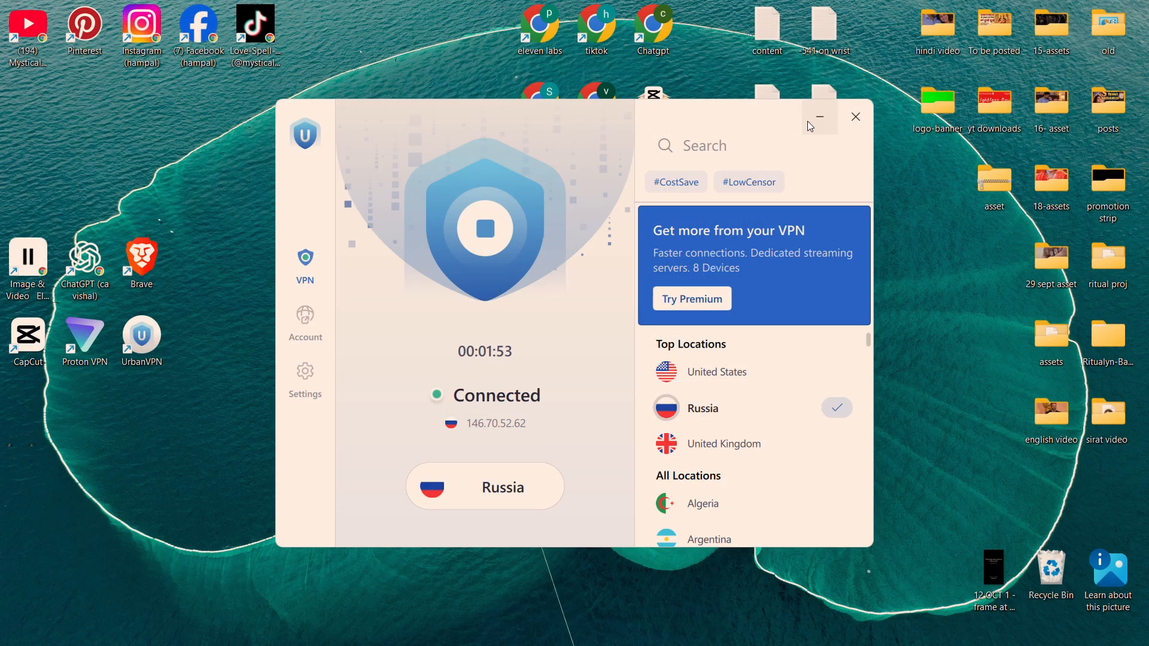
left_click(807, 121)
Launch CapCut from the desktop, put the UrbanVPN window away, and open project 1102.
left_click(234, 321)
double_click(42, 329)
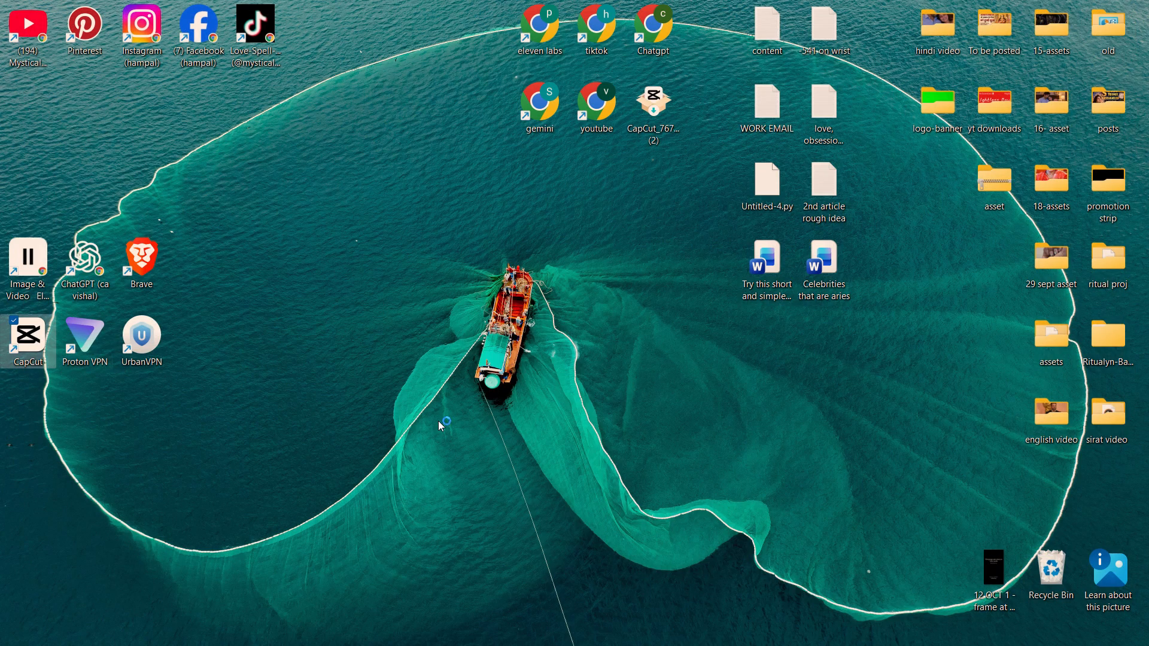
left_click(760, 623)
left_click(760, 623)
left_click(779, 623)
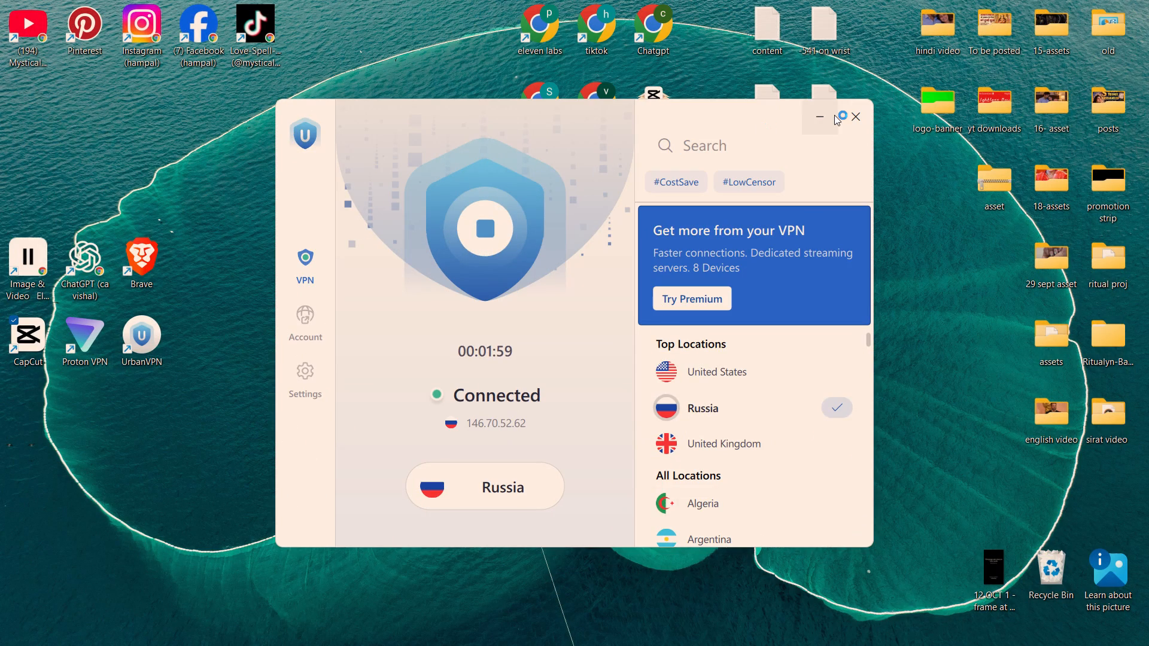
left_click(834, 115)
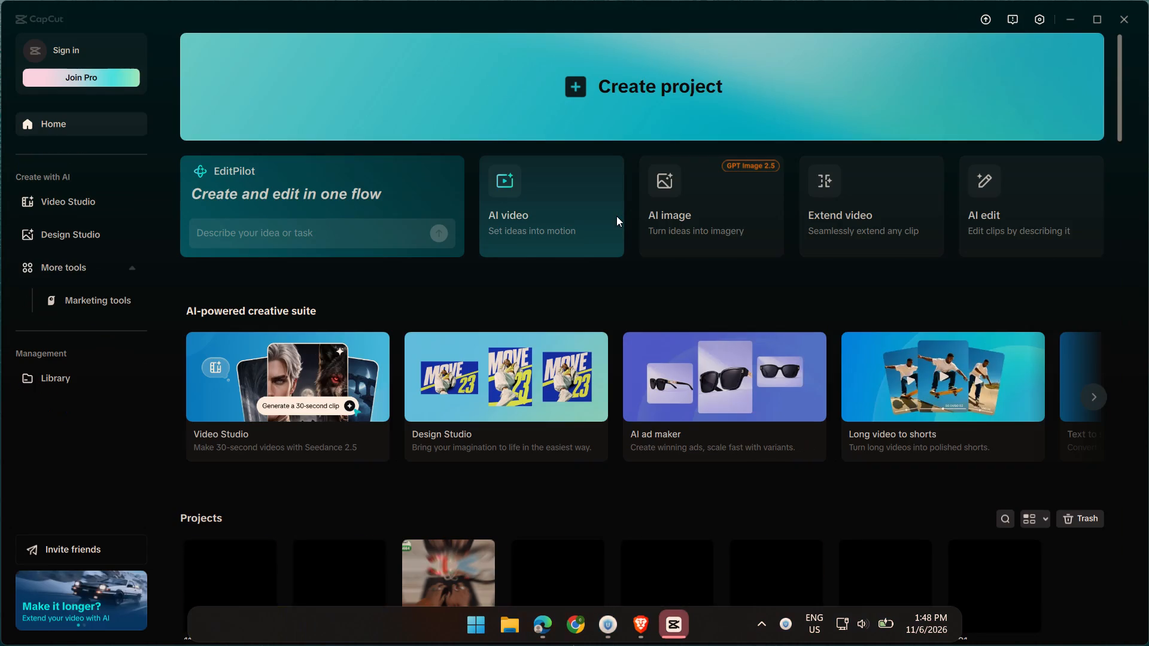
scroll(627, 309, "down", 3)
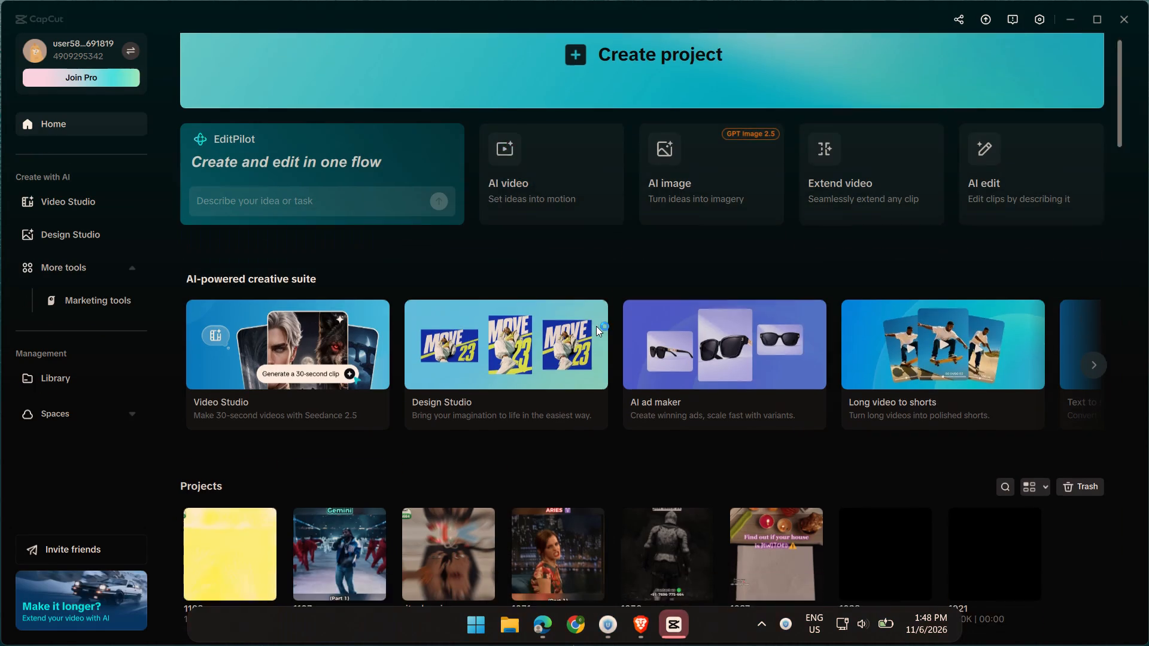
scroll(596, 326, "down", 1)
left_click(242, 373)
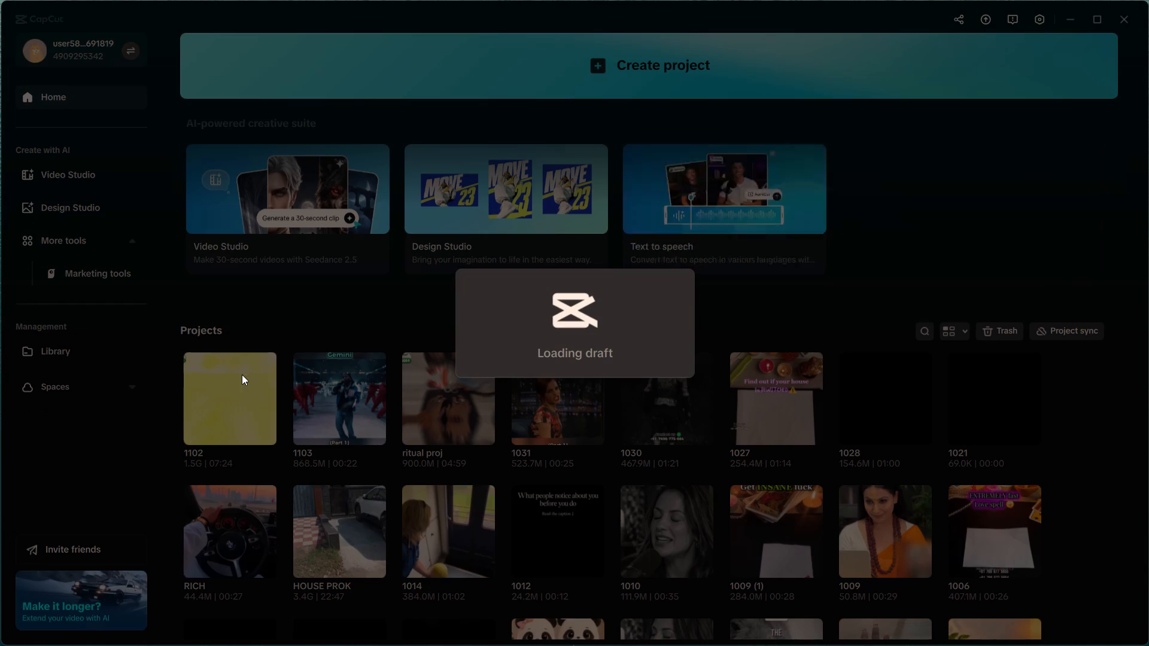
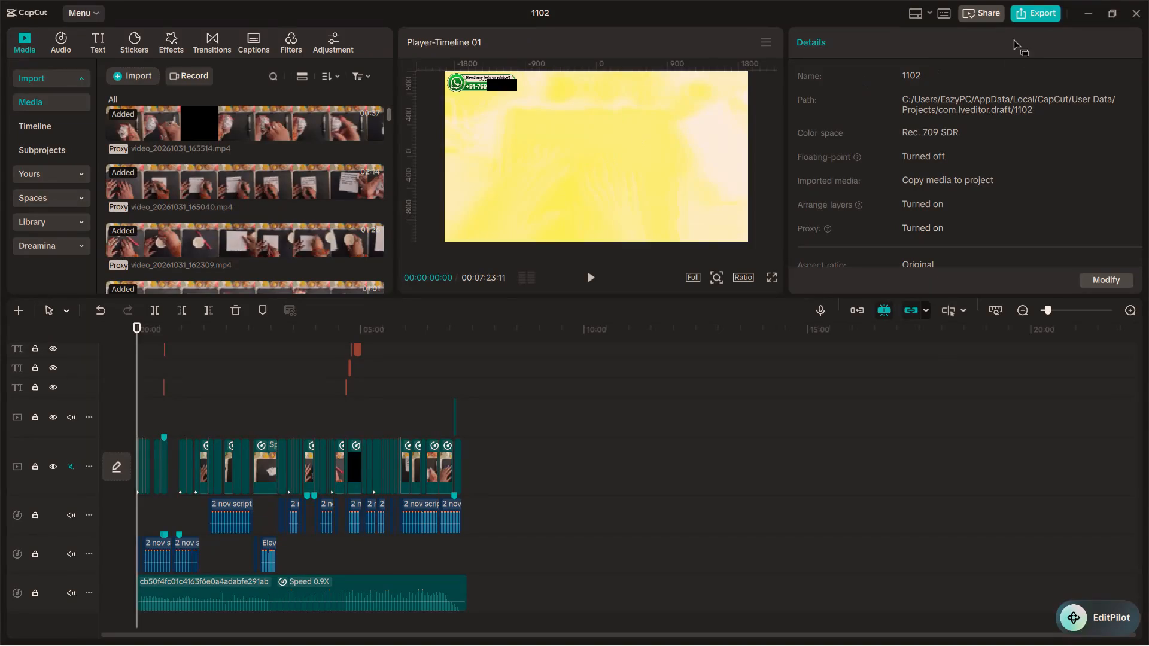
Open the export settings for project 1102 and name the exported video "2nd LoNG VID".
left_click(1034, 20)
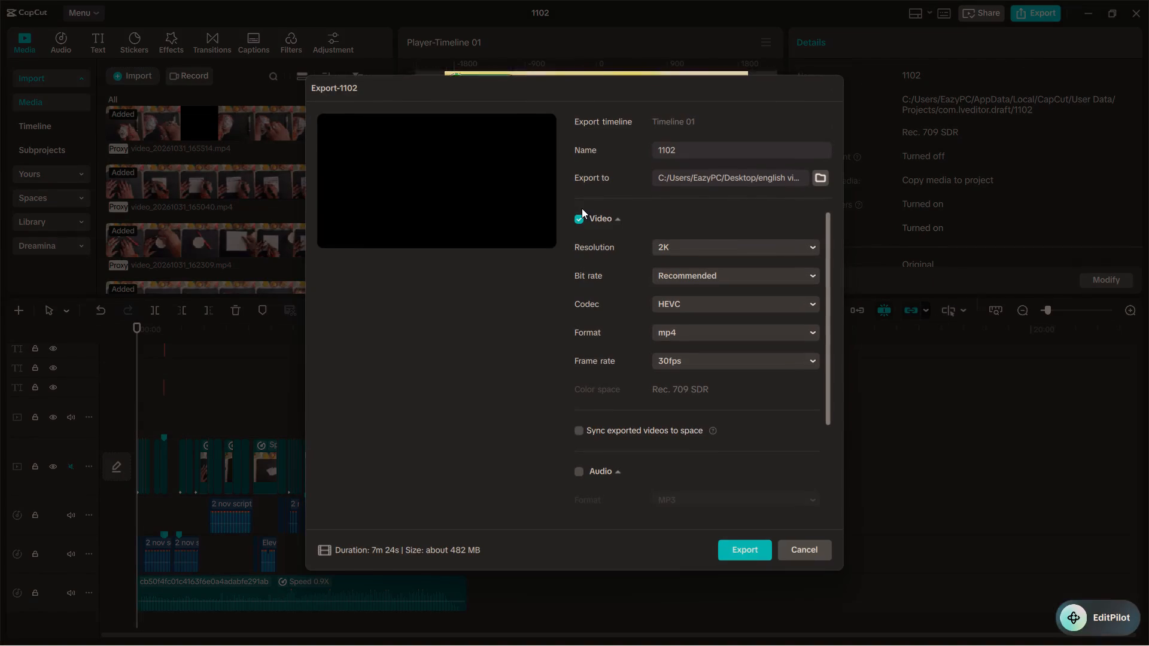
left_click_drag(700, 148, 597, 148)
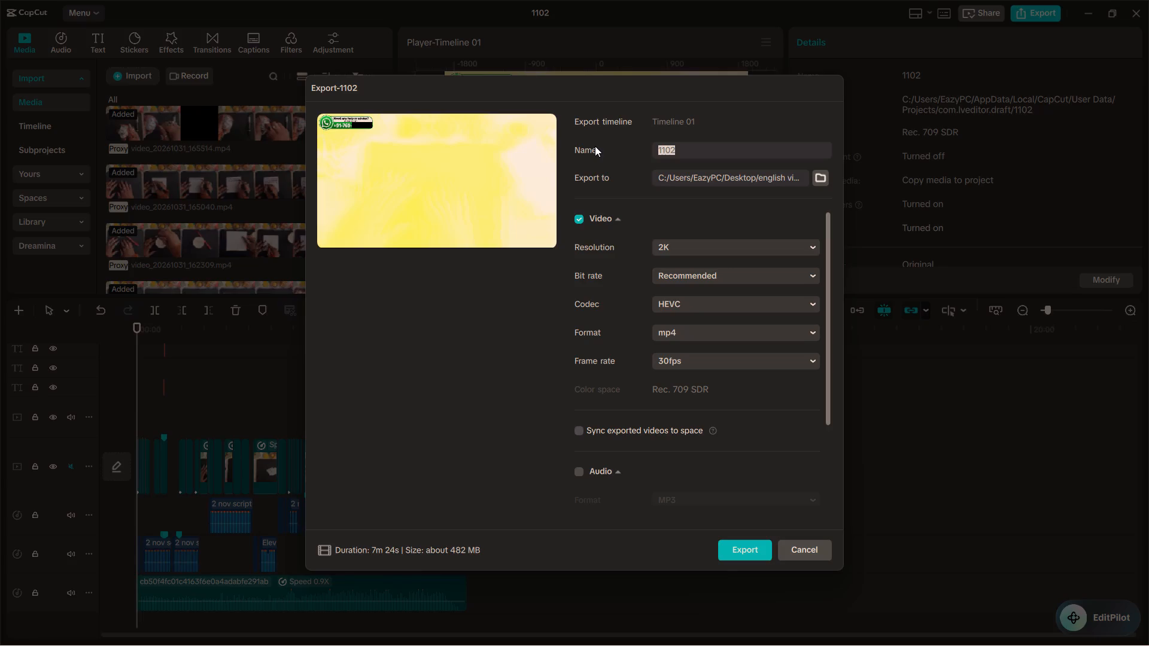
key("2")
type("nd")
key("space")
key("g")
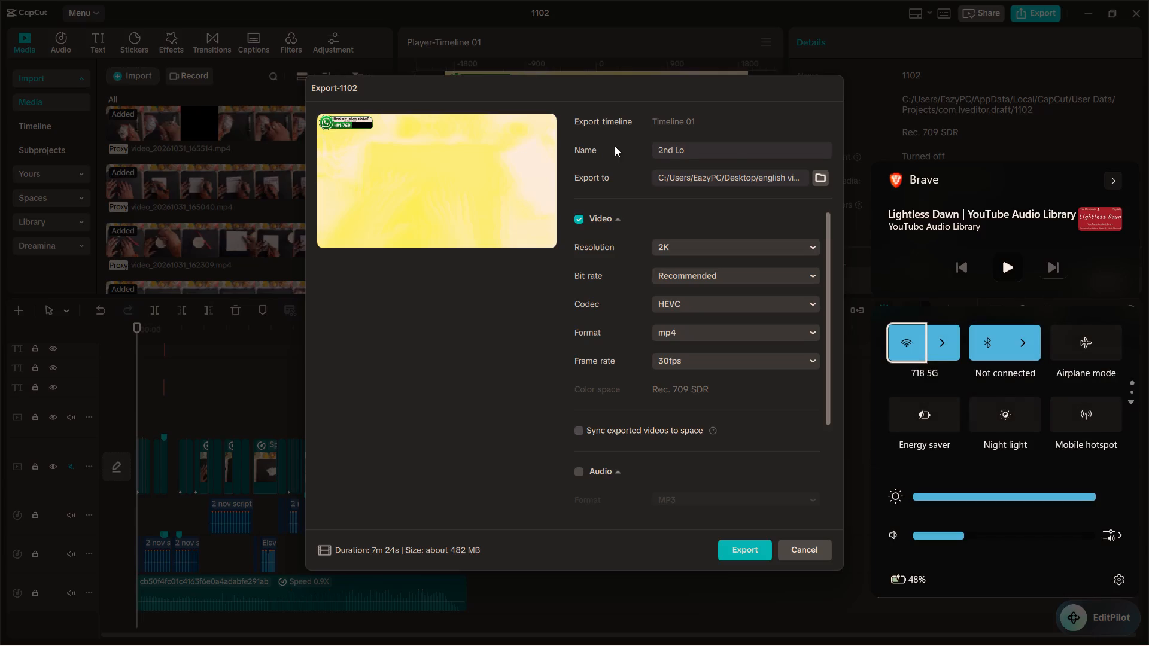
left_click(729, 148)
type("NG VID")
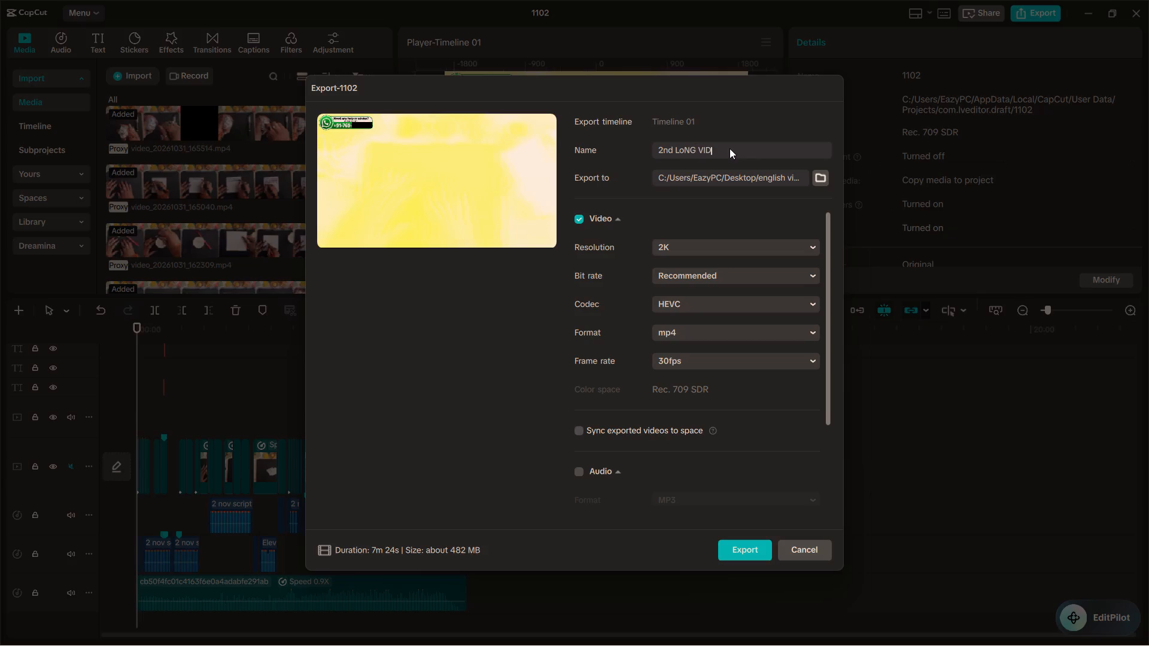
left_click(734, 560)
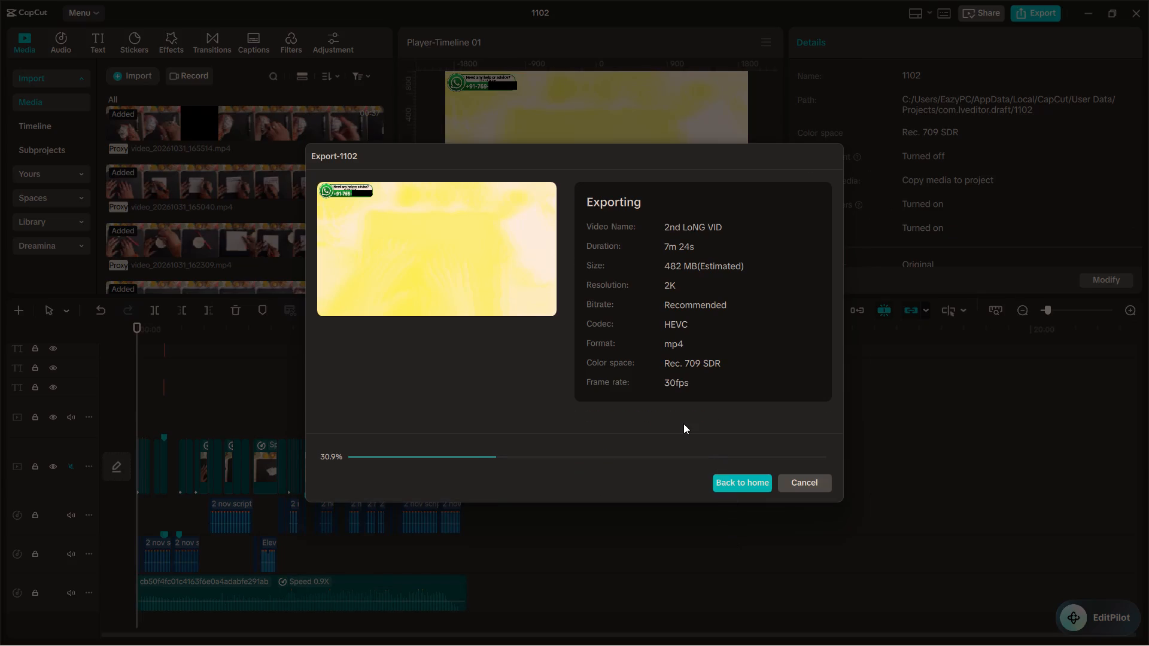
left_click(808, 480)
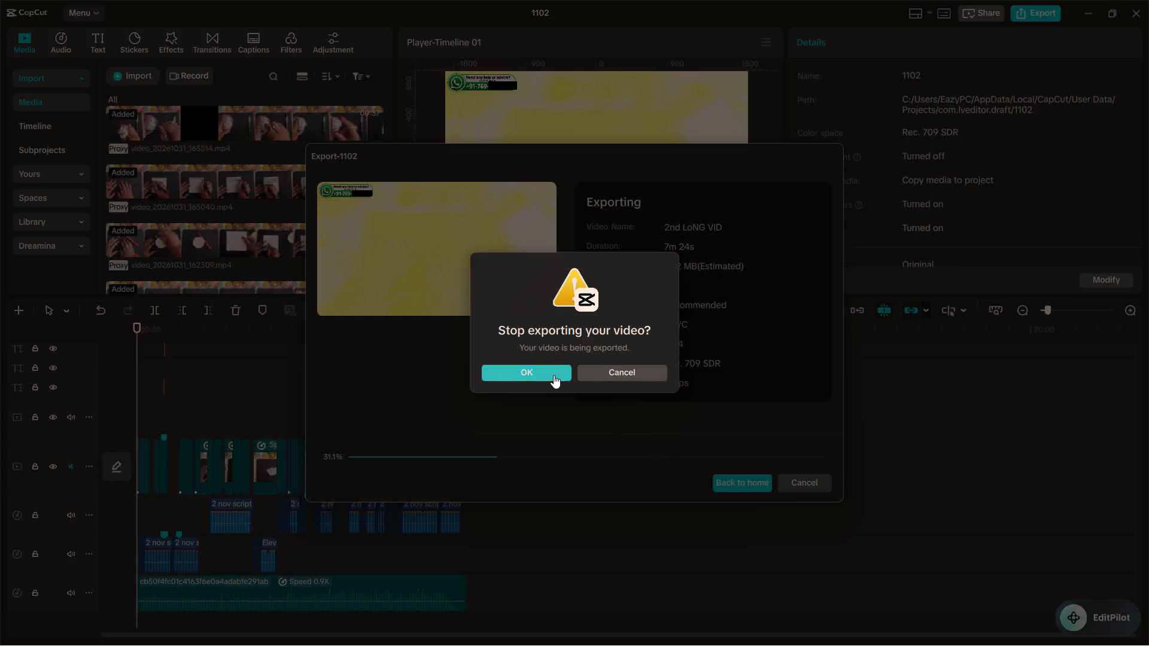